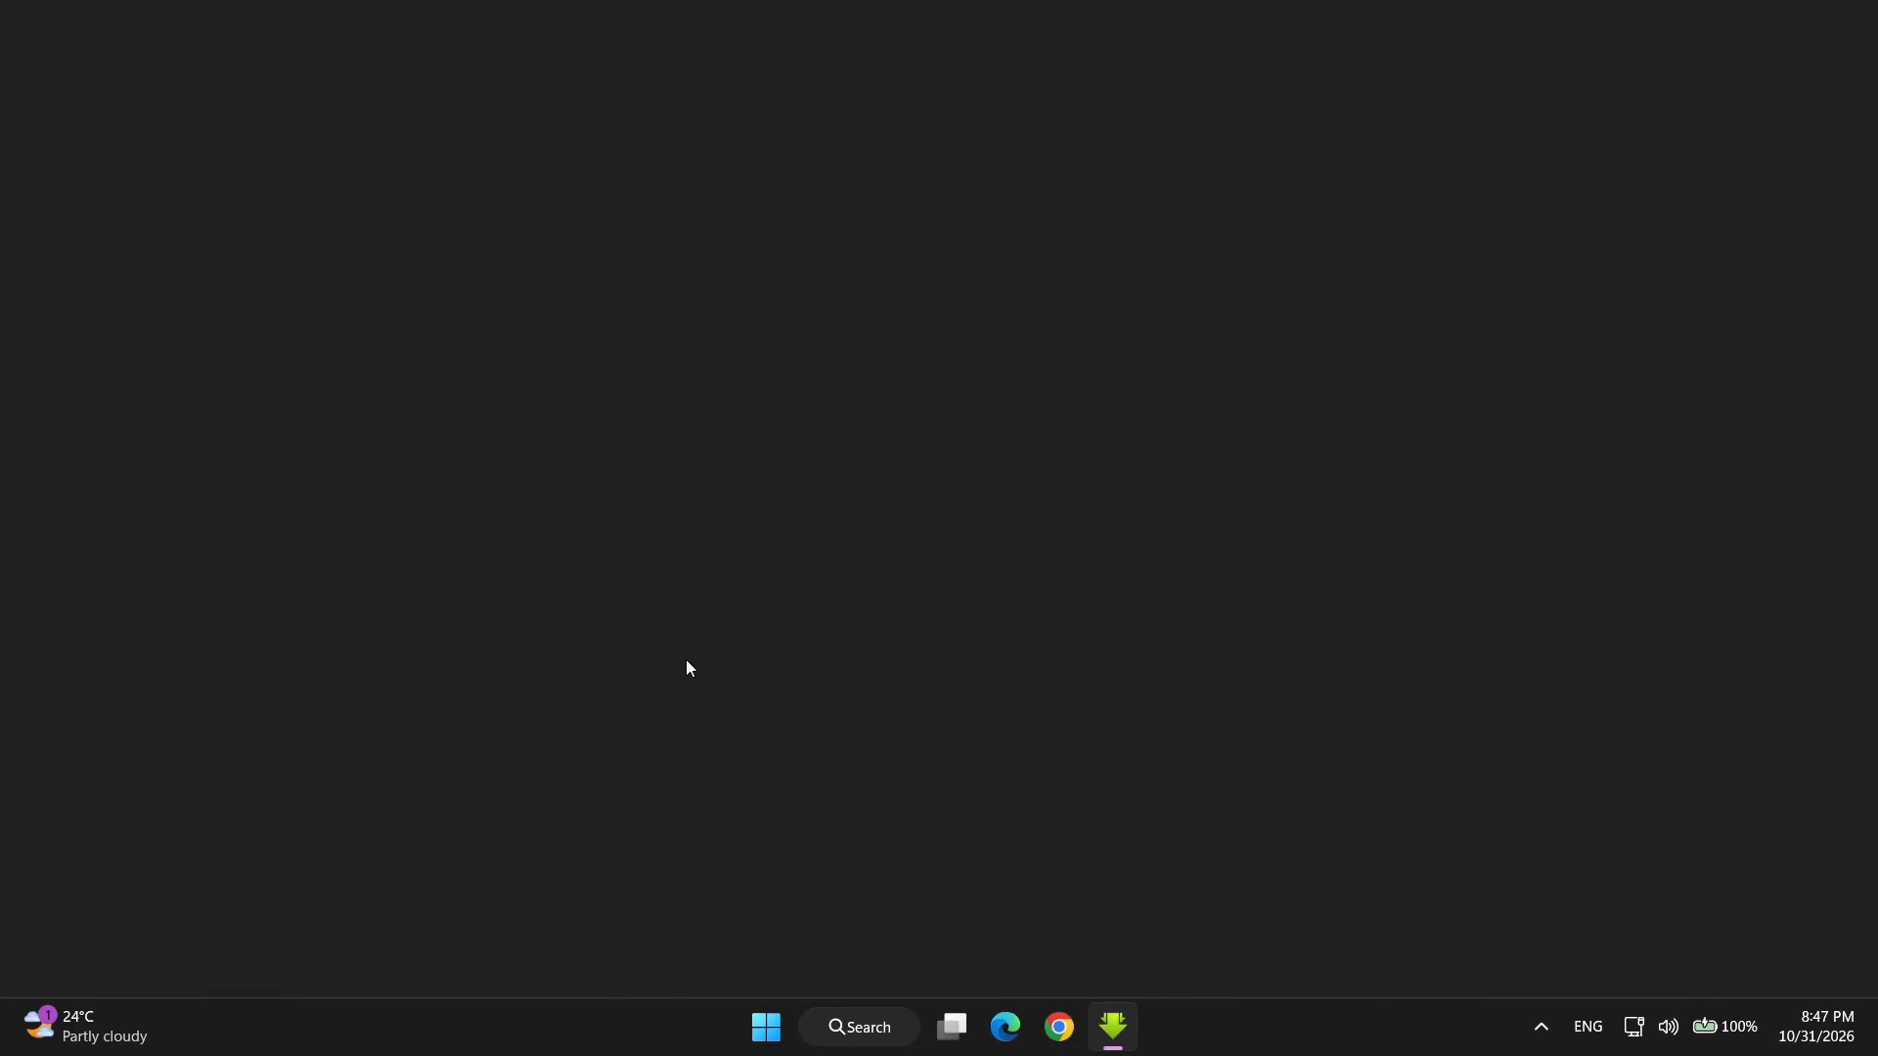
Enter the copied Instagram reel link in the SaveFrom.net video downloader and submit it for processing.
left_click(646, 342)
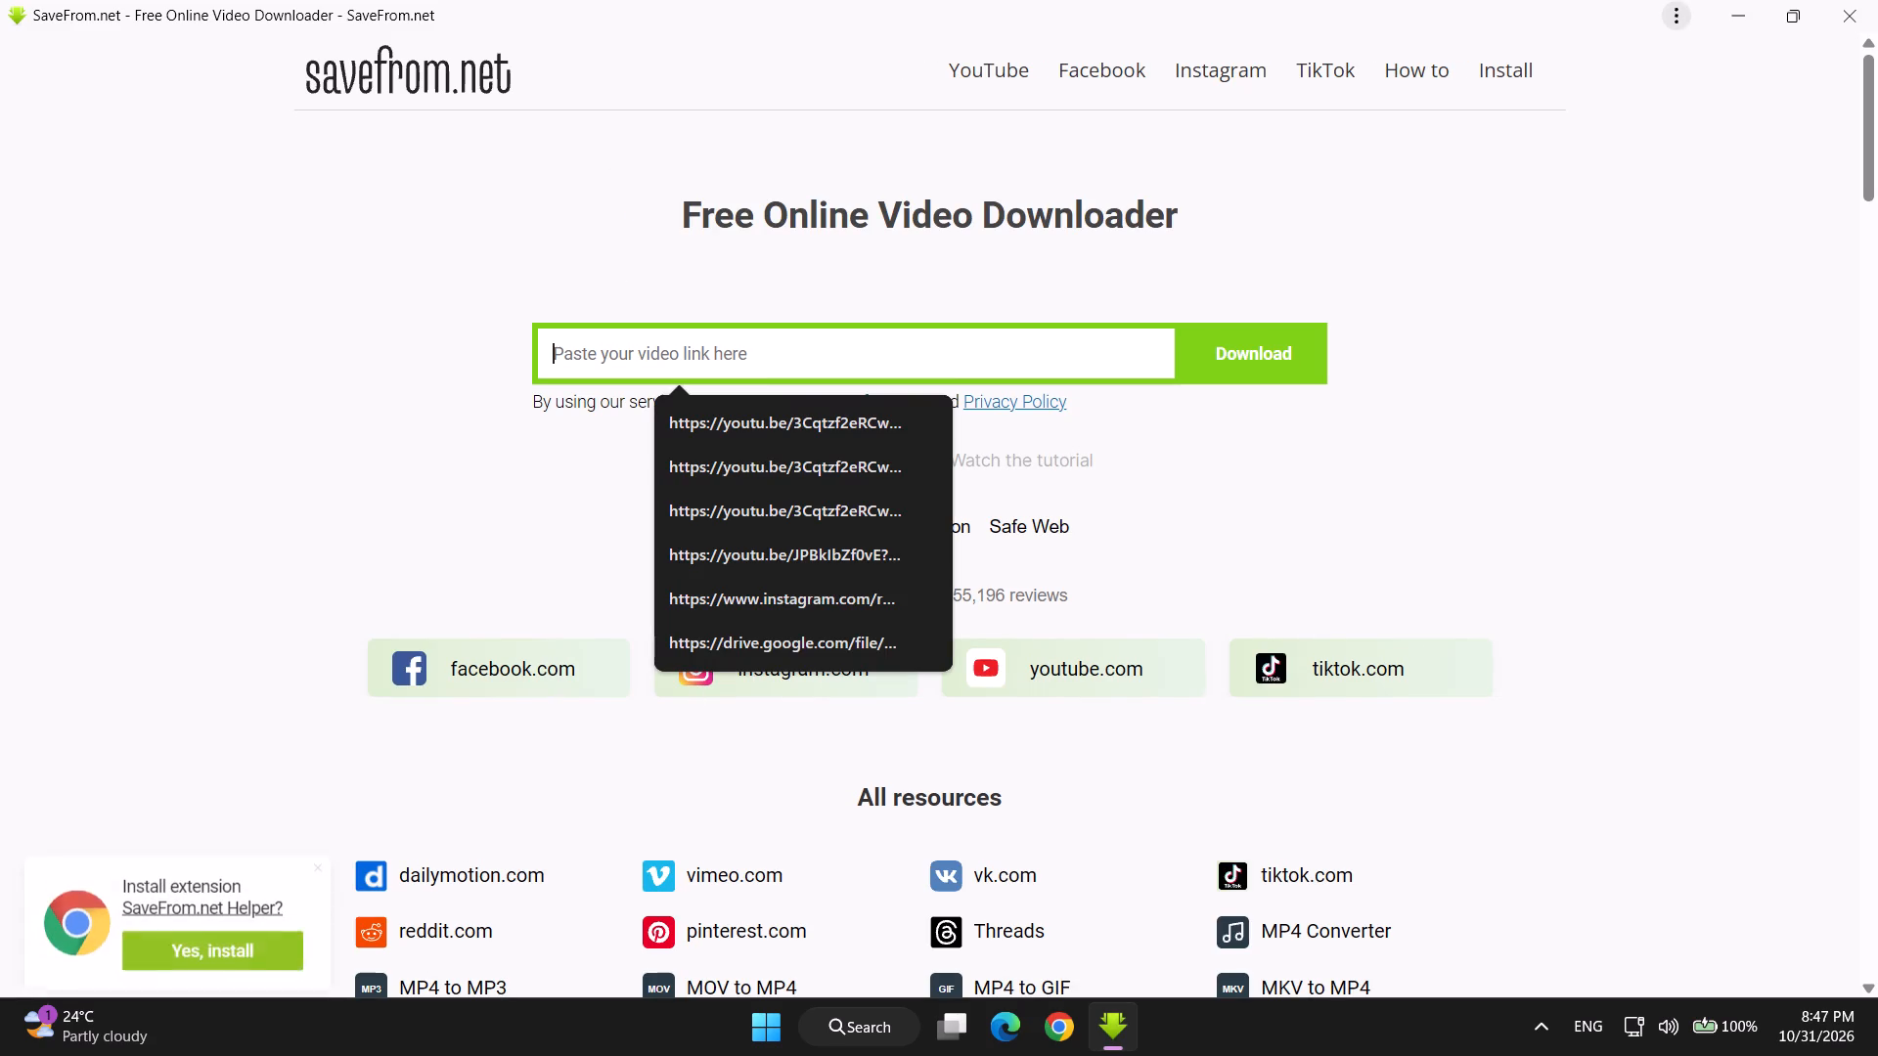
key("ctrl+v")
left_click(1225, 377)
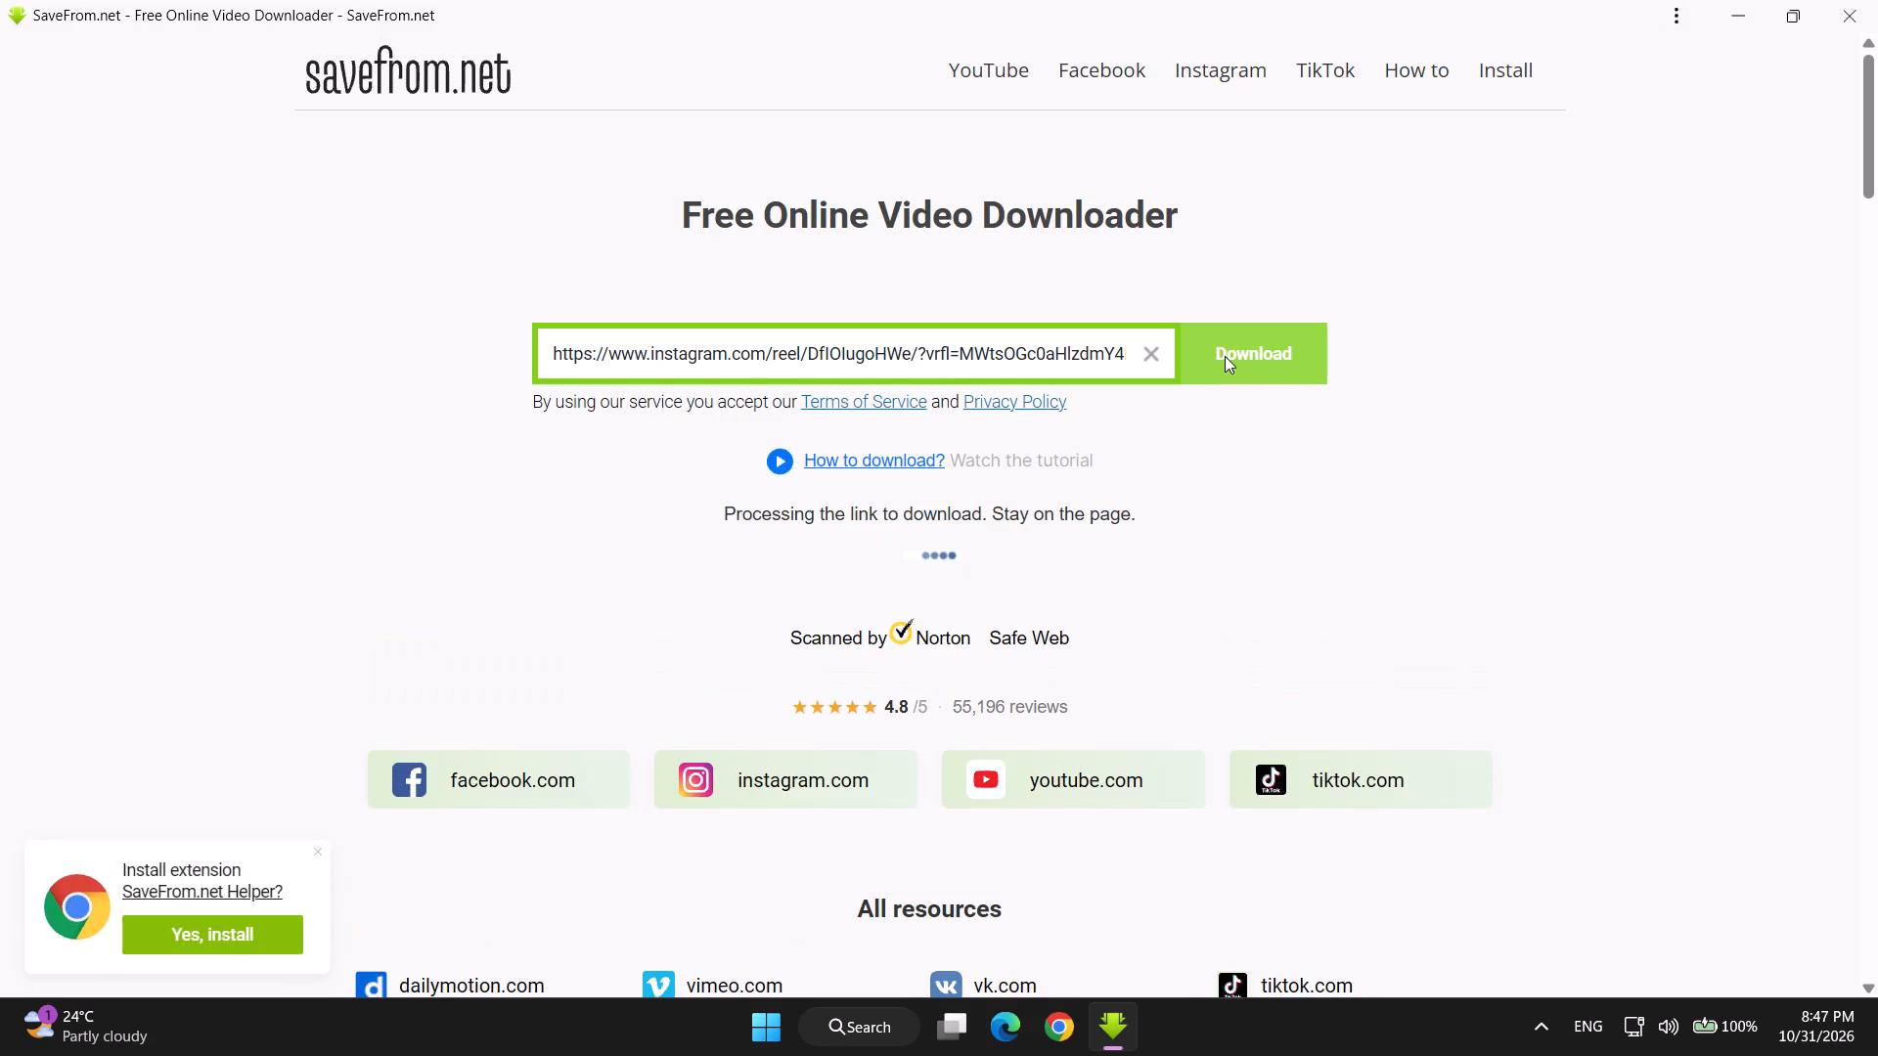
left_click(1225, 354)
left_click(1632, 378)
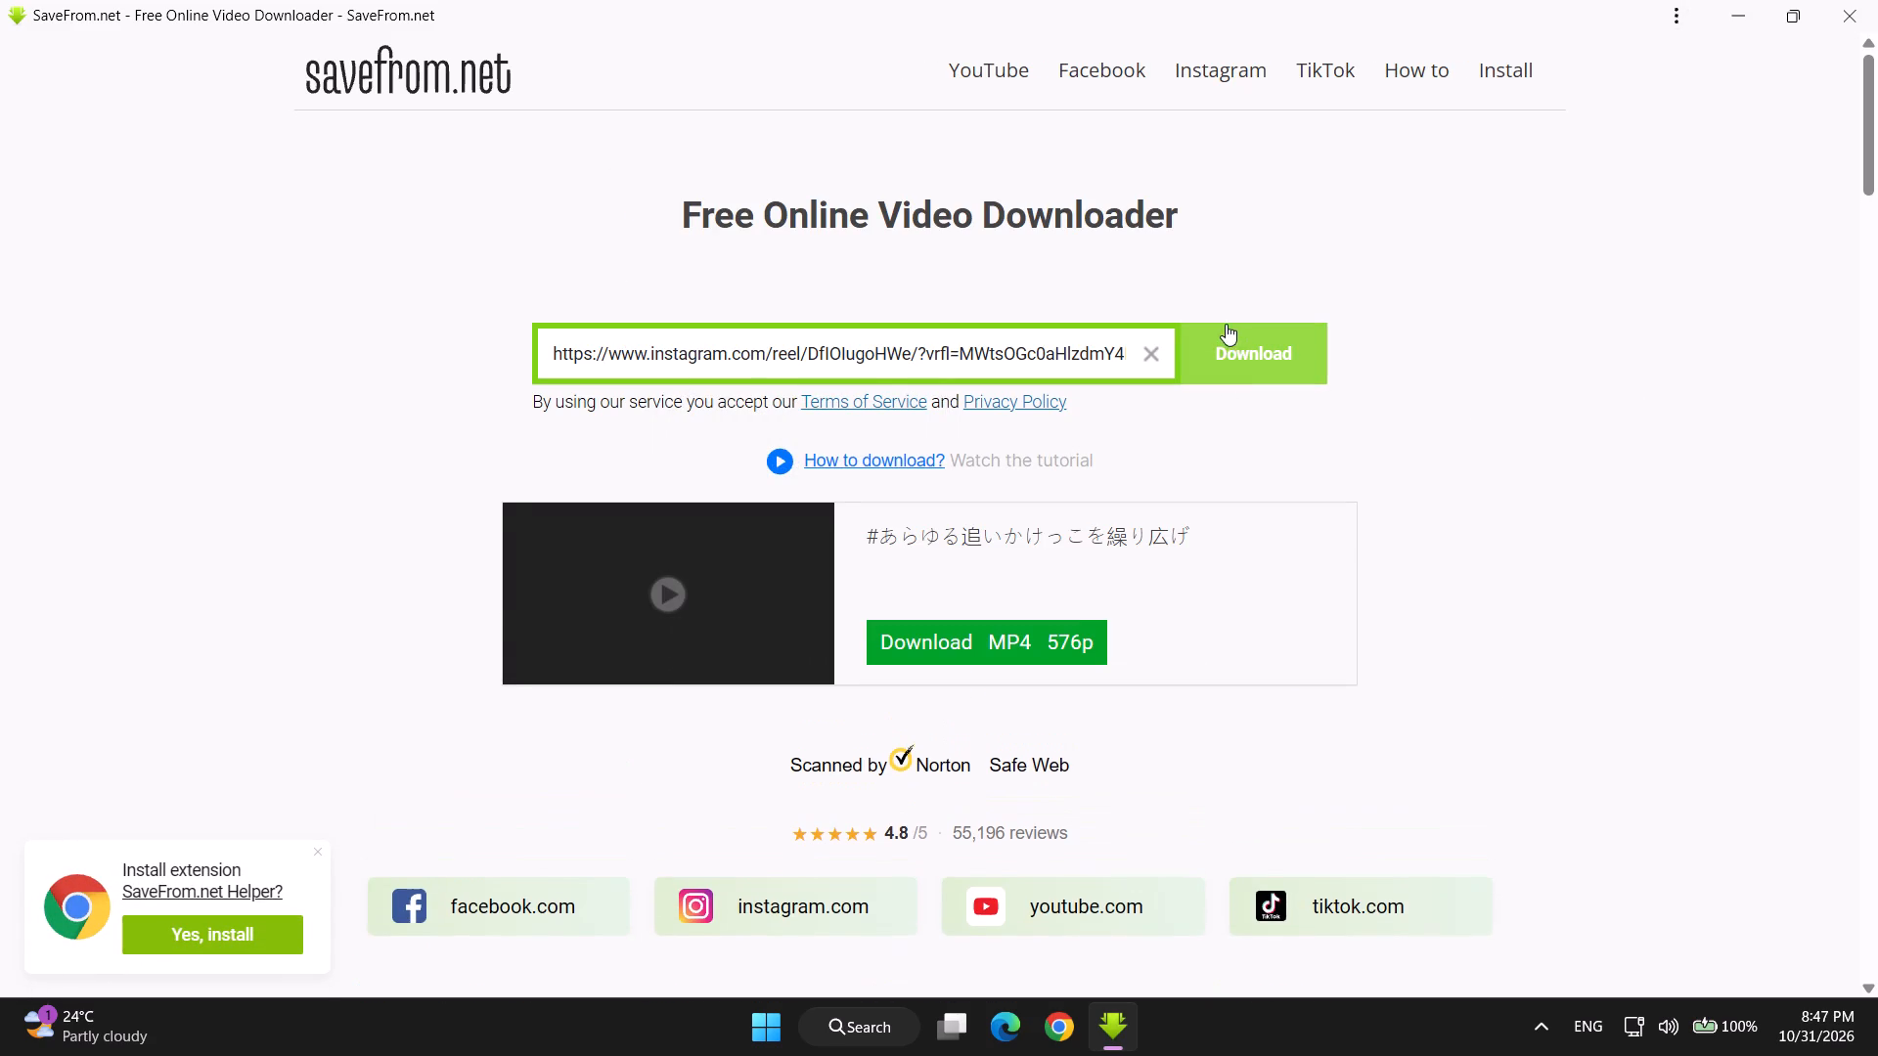
Download the processed reel as MP4 576p, closing the blank pop-up window and requesting the download again.
left_click(1006, 642)
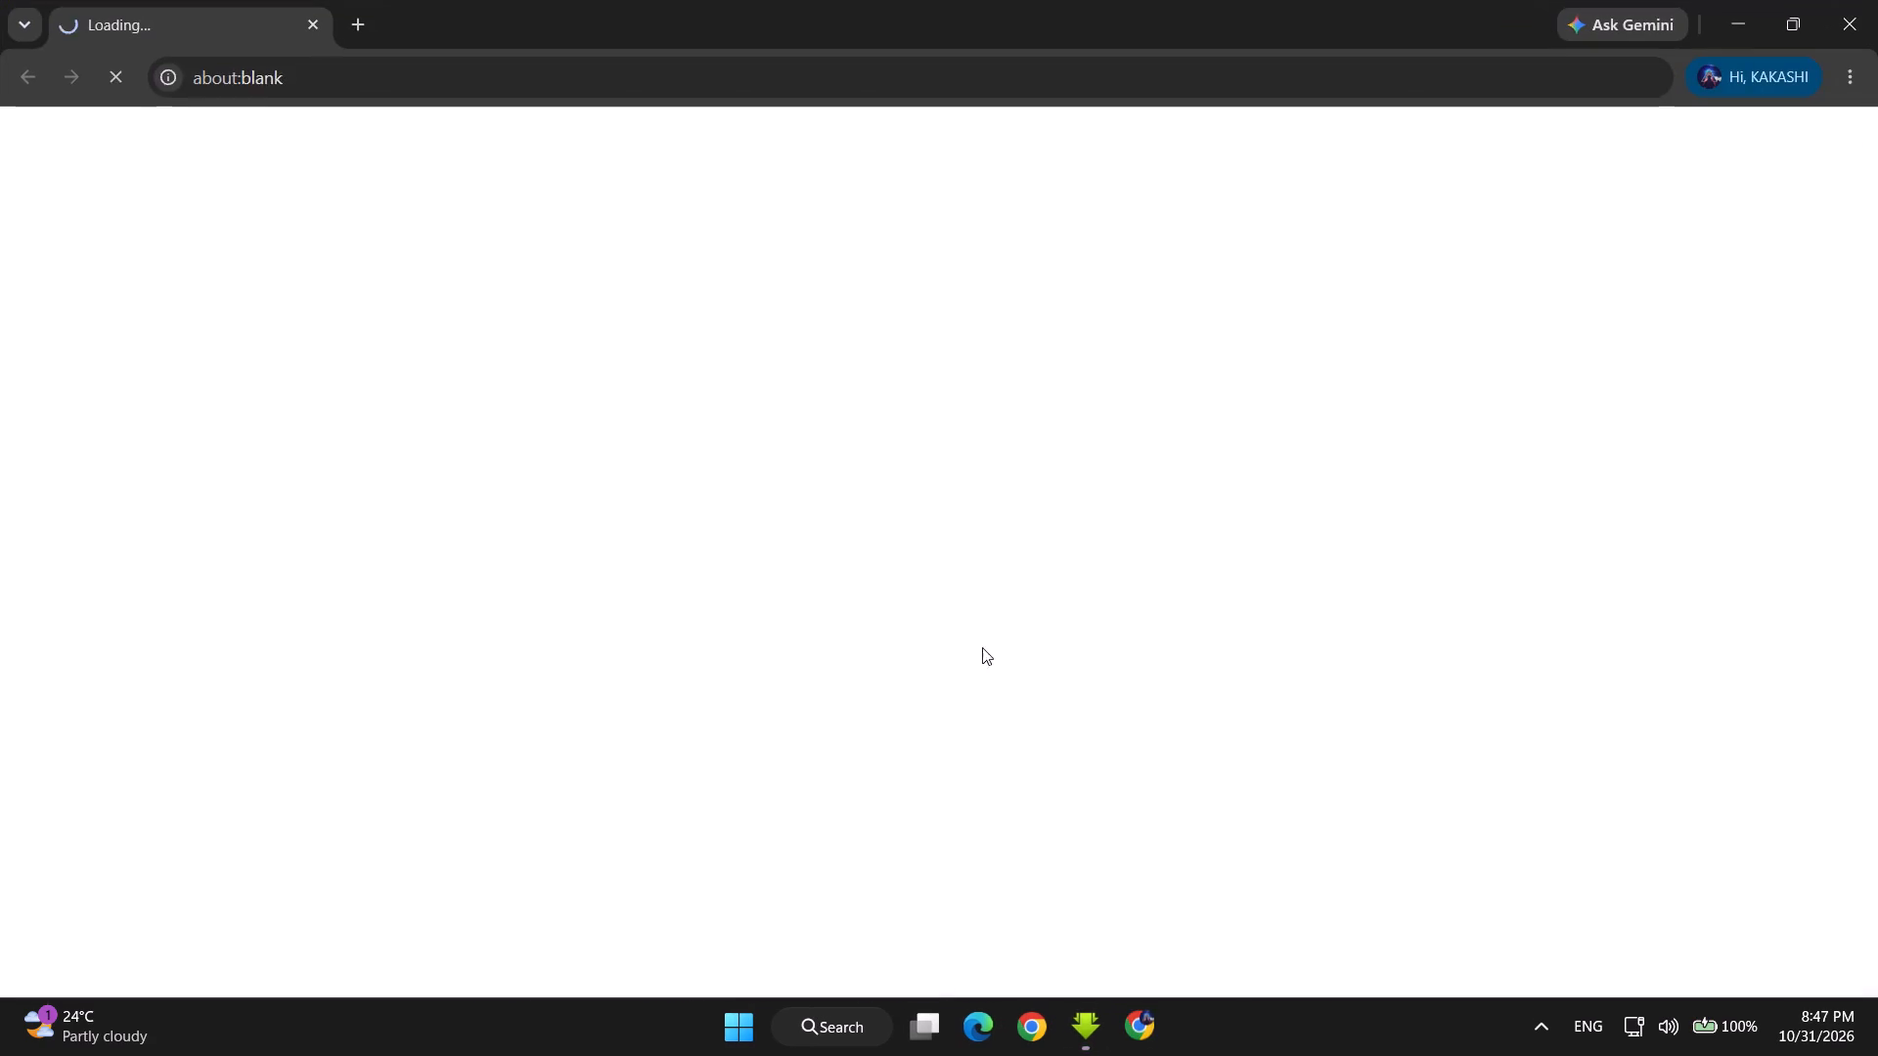
left_click(1877, 0)
left_click(915, 650)
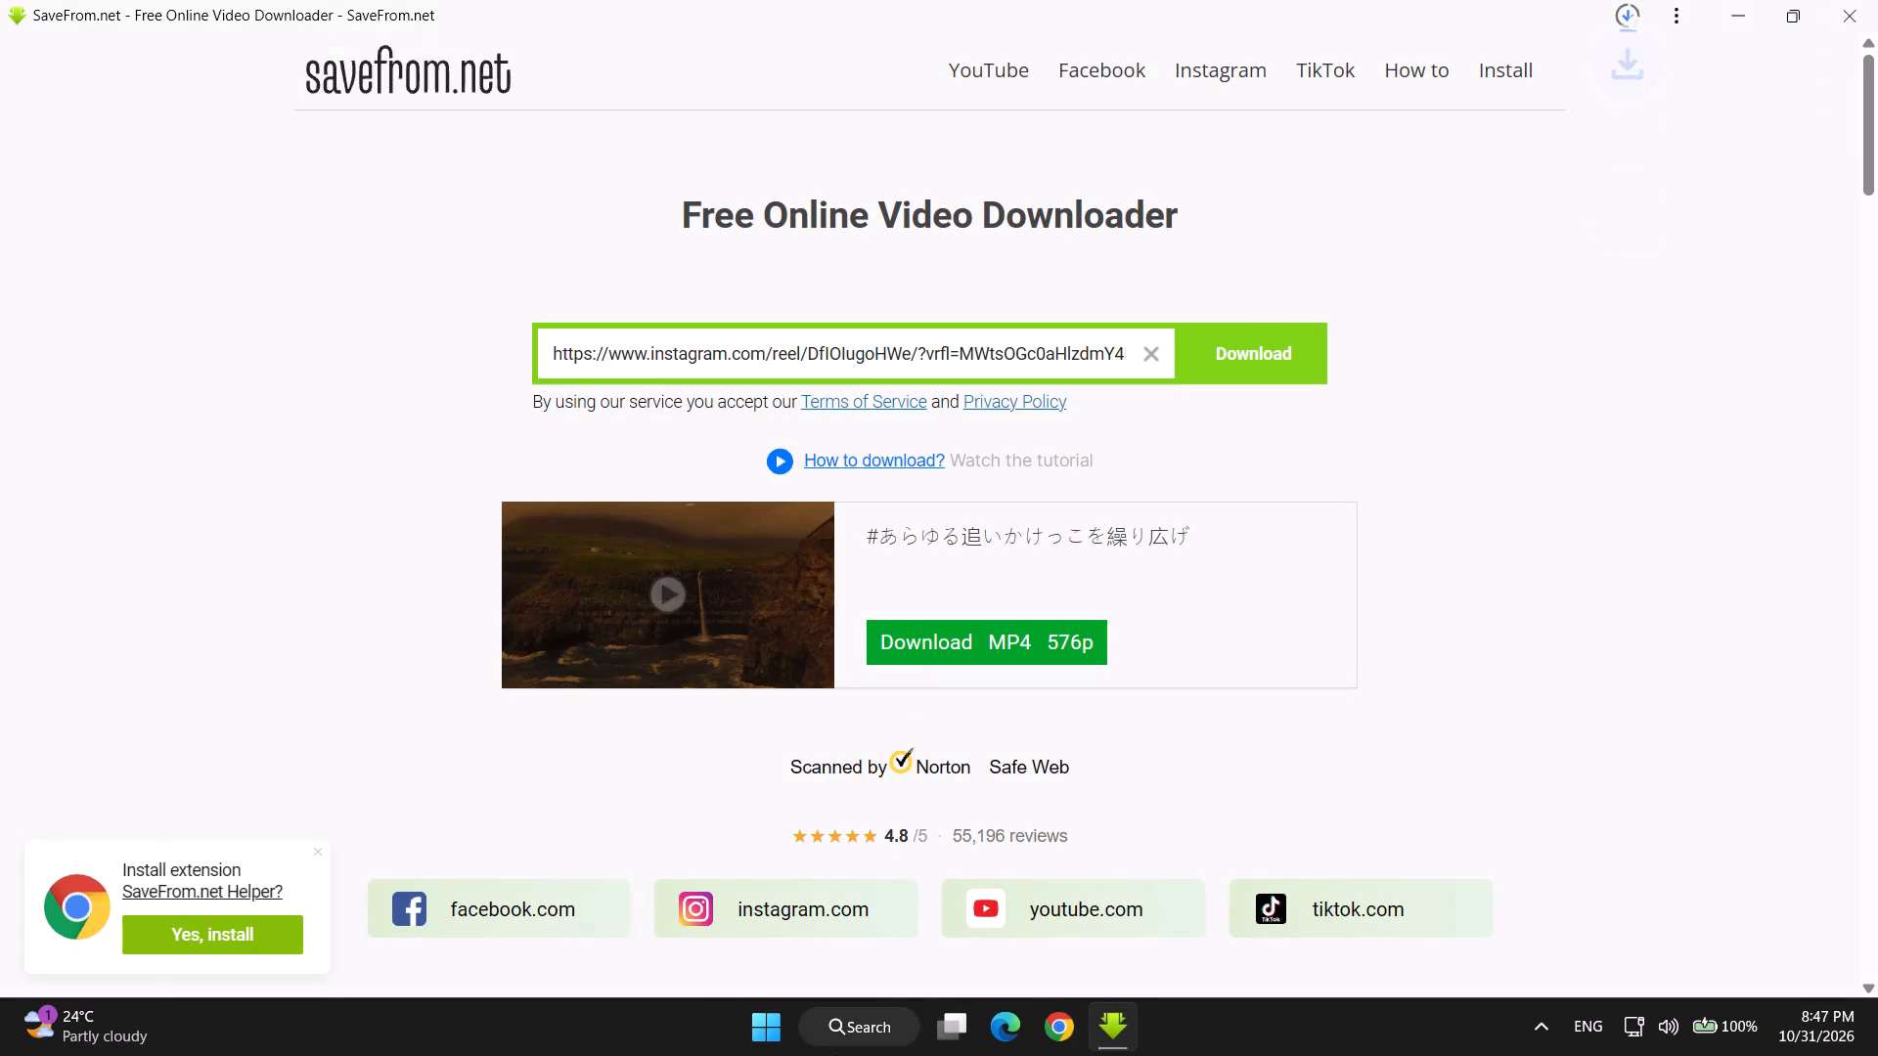
Open the recent download history to examine the reel's downloads.
left_click(1620, 19)
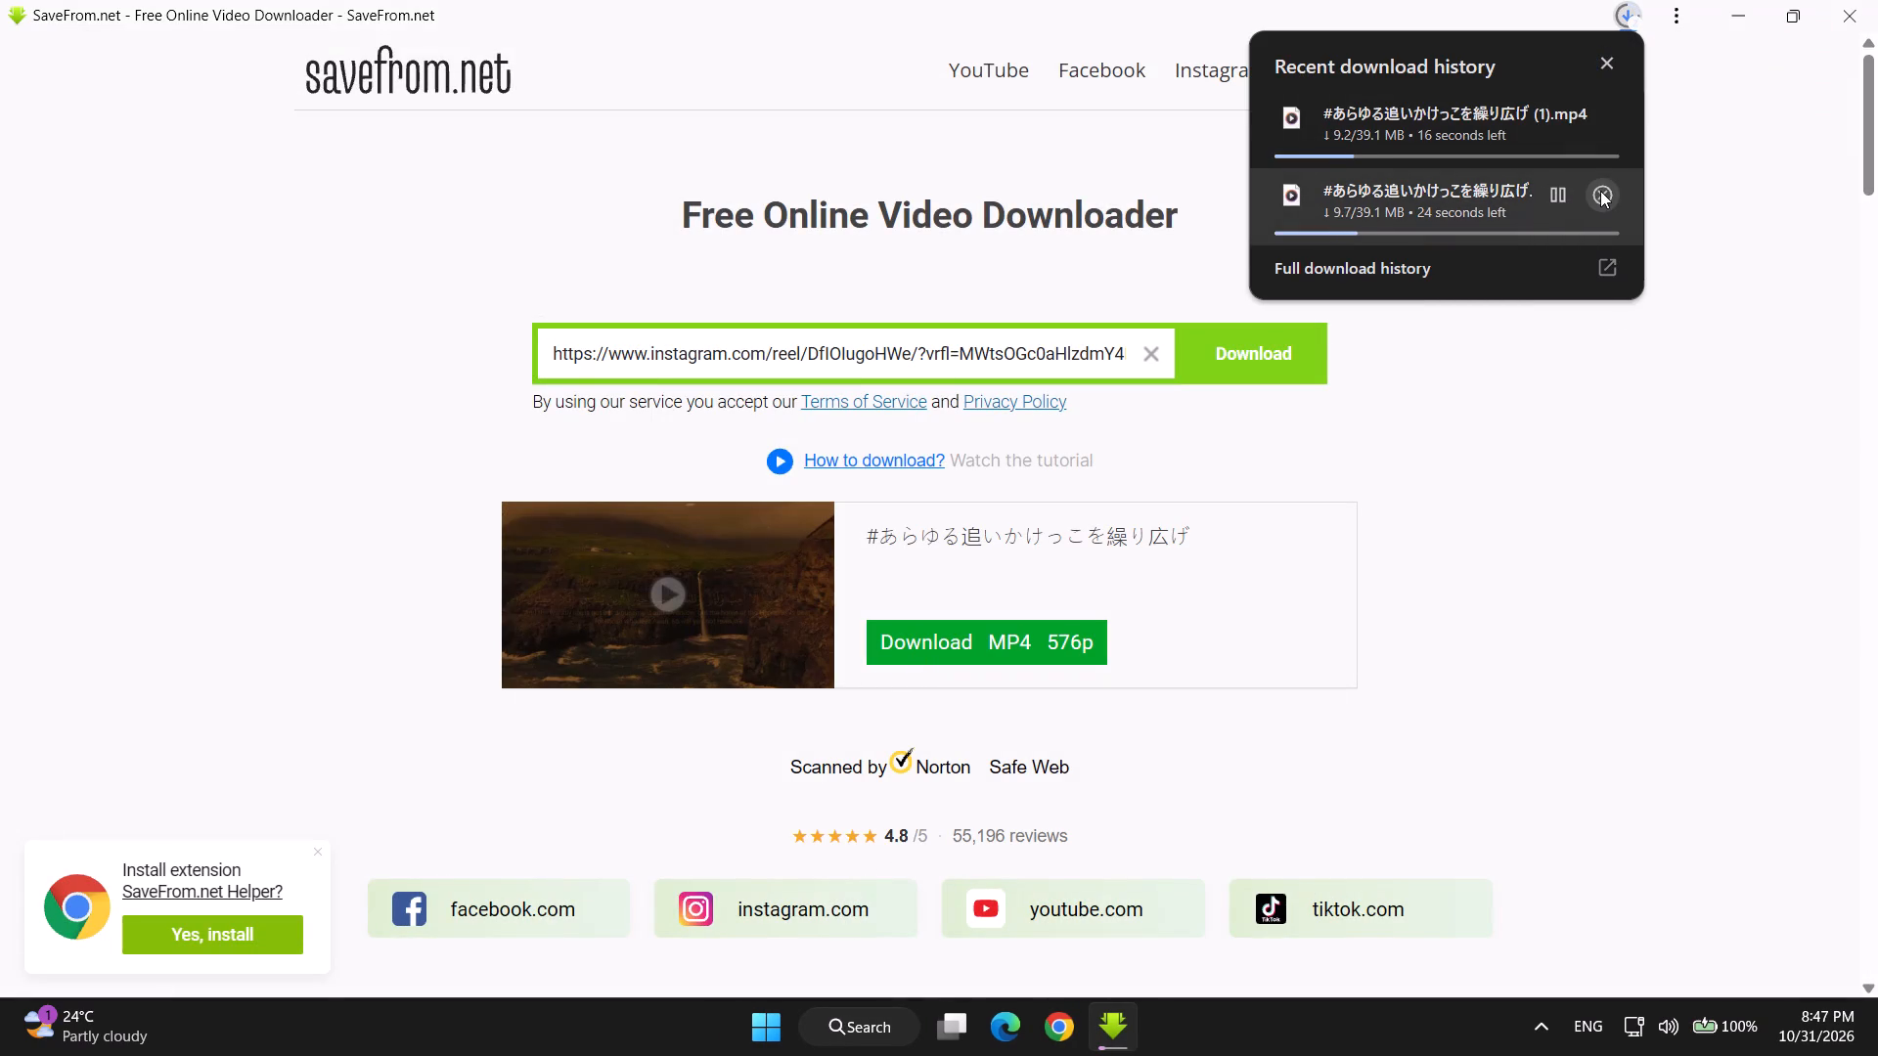
Cancel the duplicate download #あらゆる追いかけっこを繰り広げ.mp4, leaving the (1) copy downloading.
left_click(1609, 195)
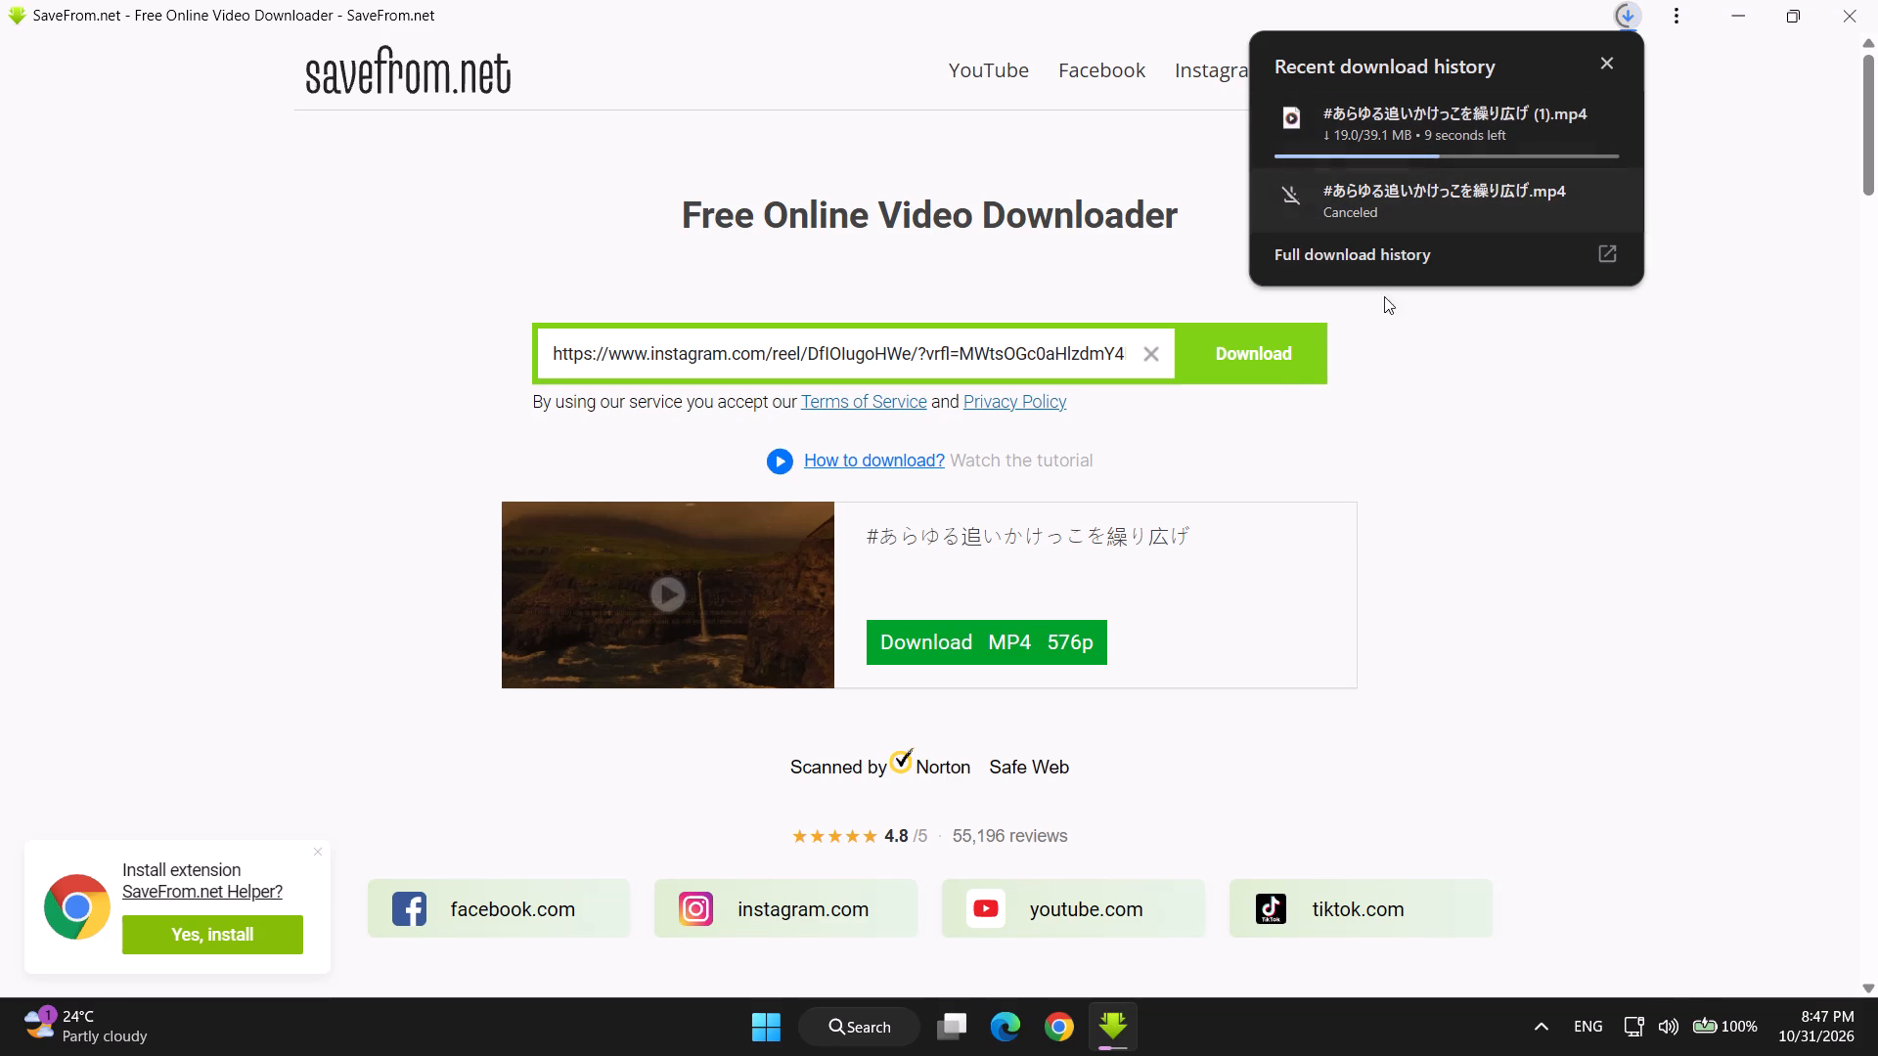
Restore the SaveFrom.net window to a smaller size and launch Microsoft Clipchamp by searching for "clip".
left_click_drag(1077, 0, 1209, 163)
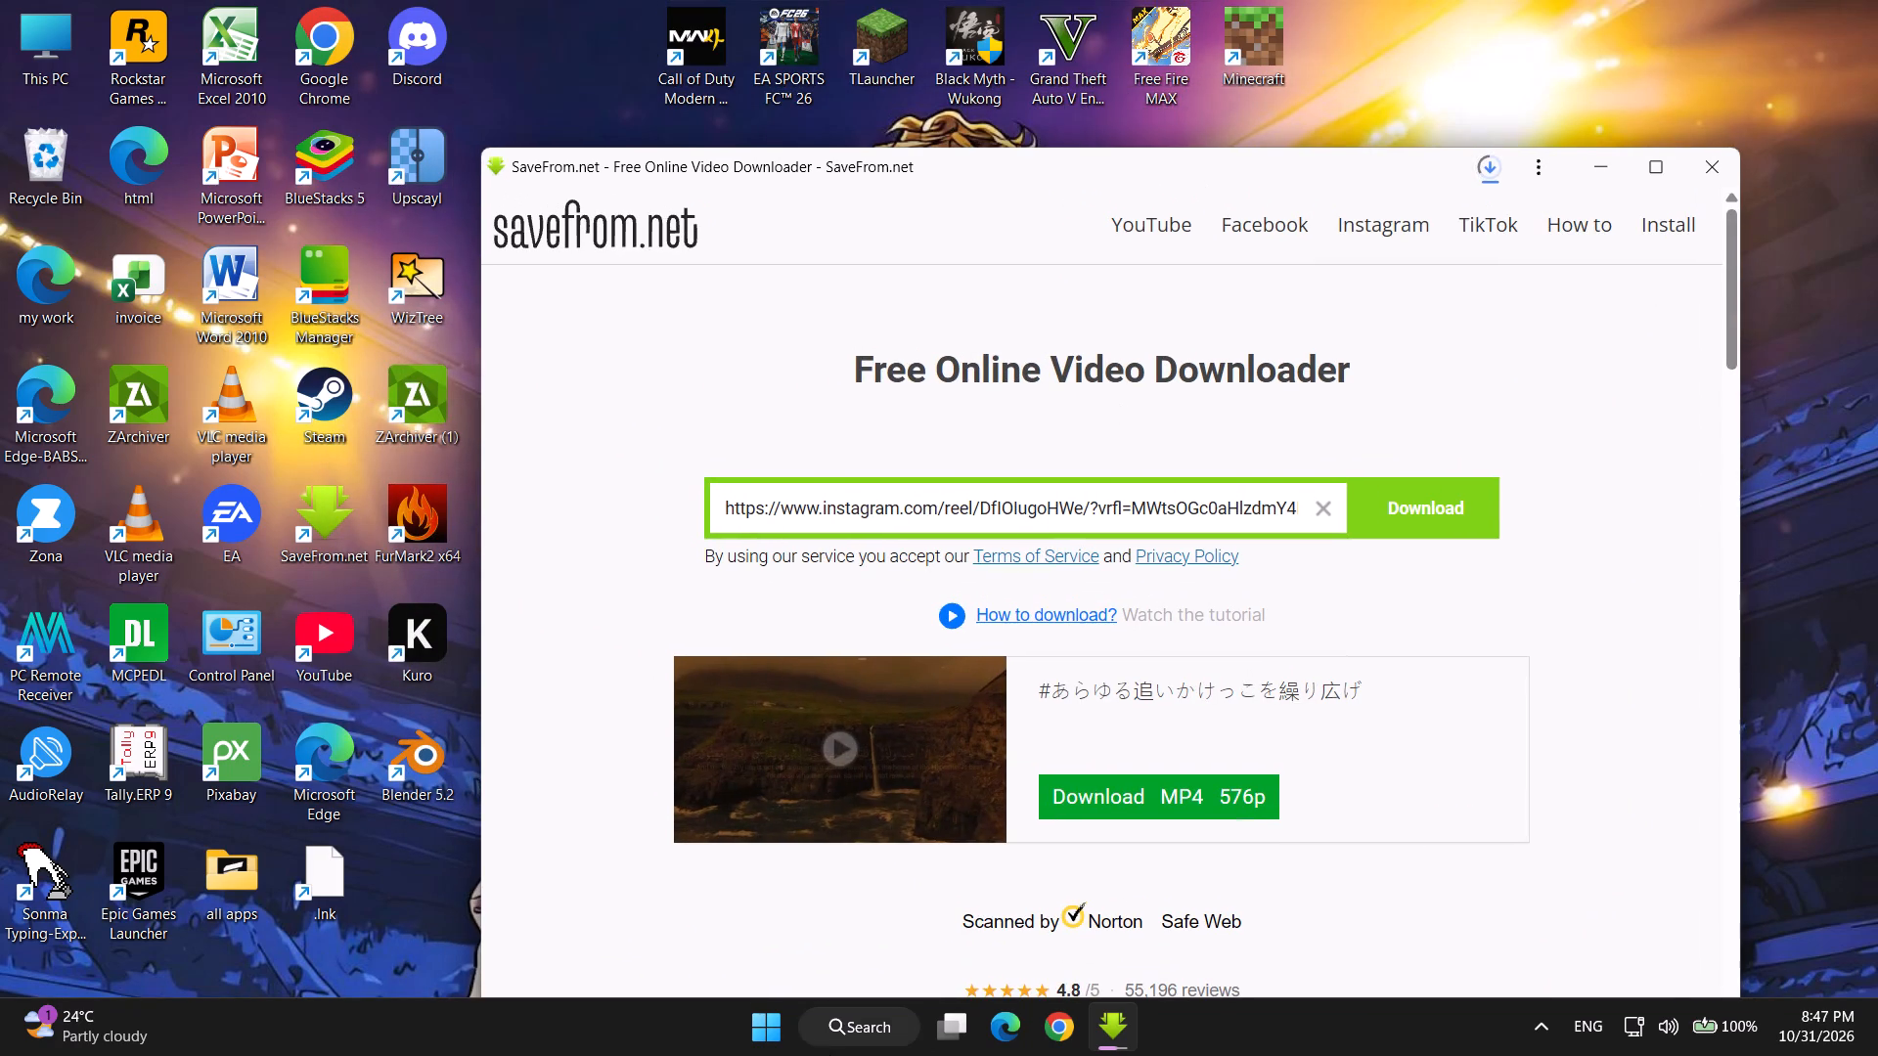
left_click(872, 1034)
type("clip")
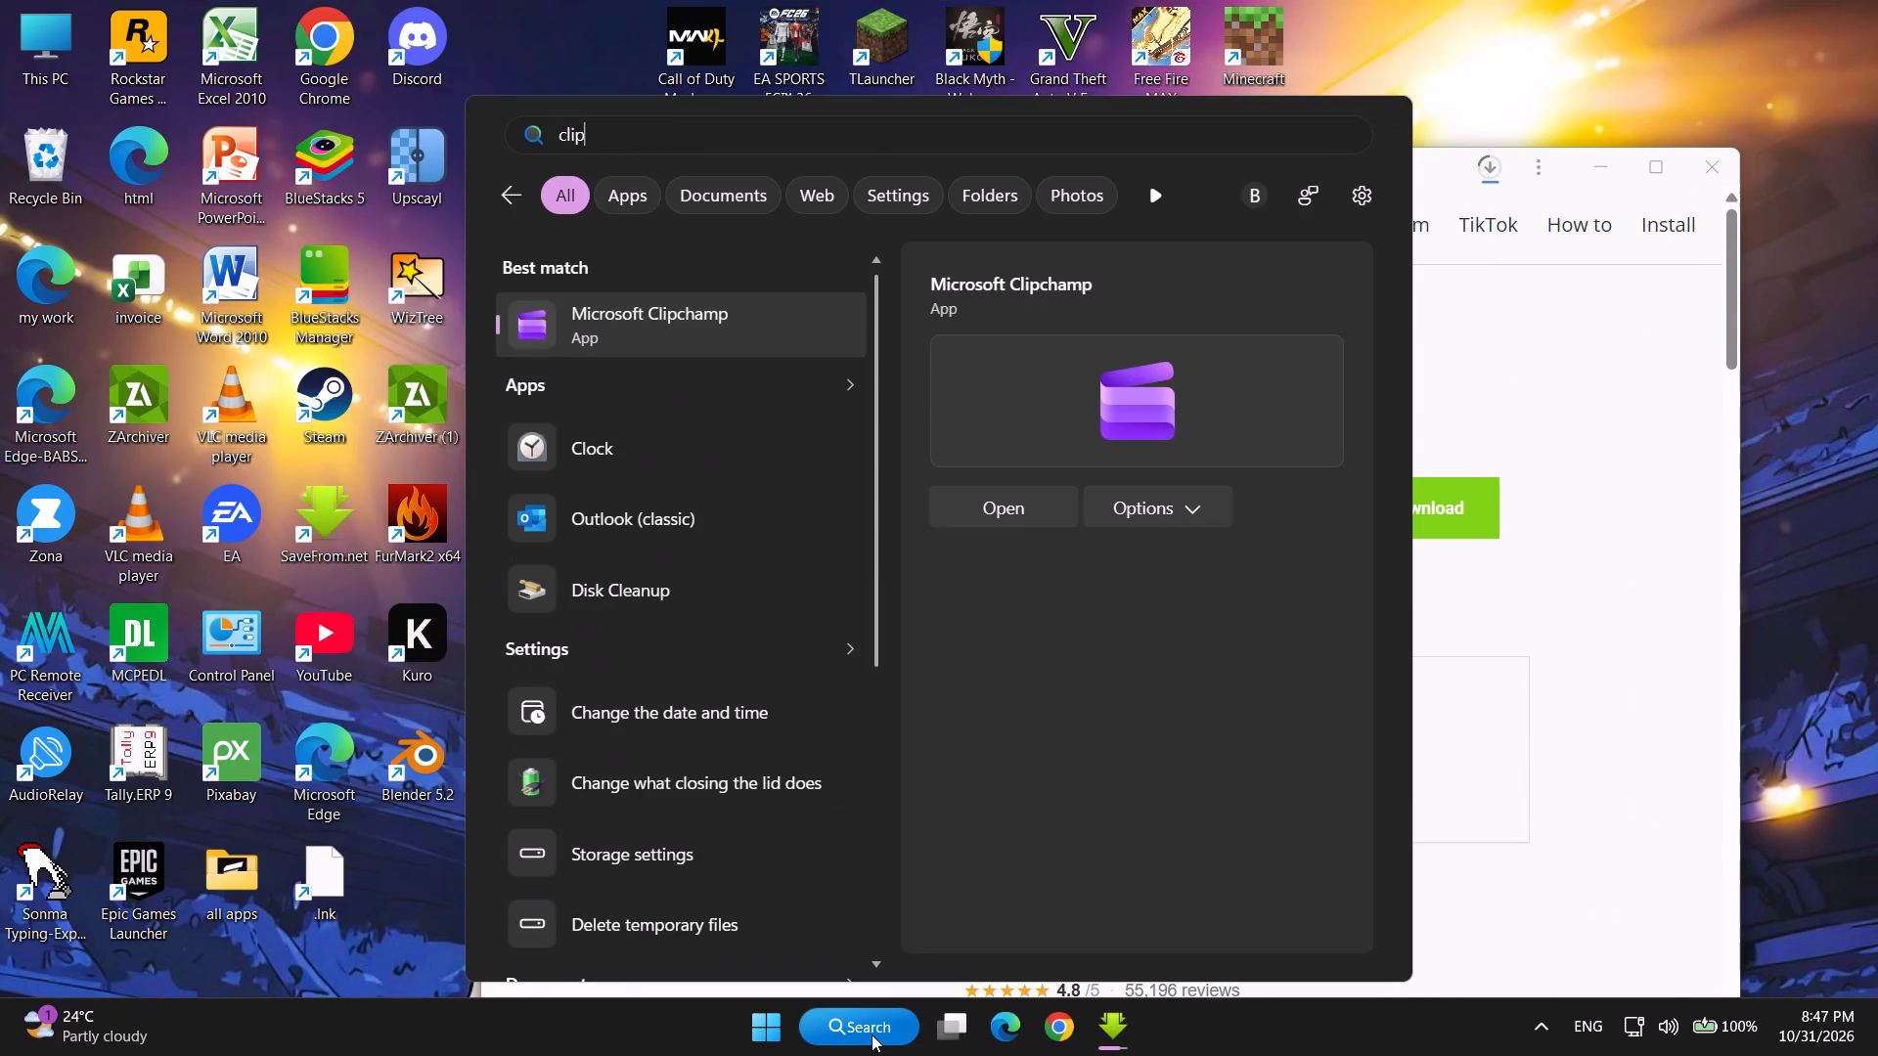
key("Return")
key("Return")
key("Return")
key("Return")
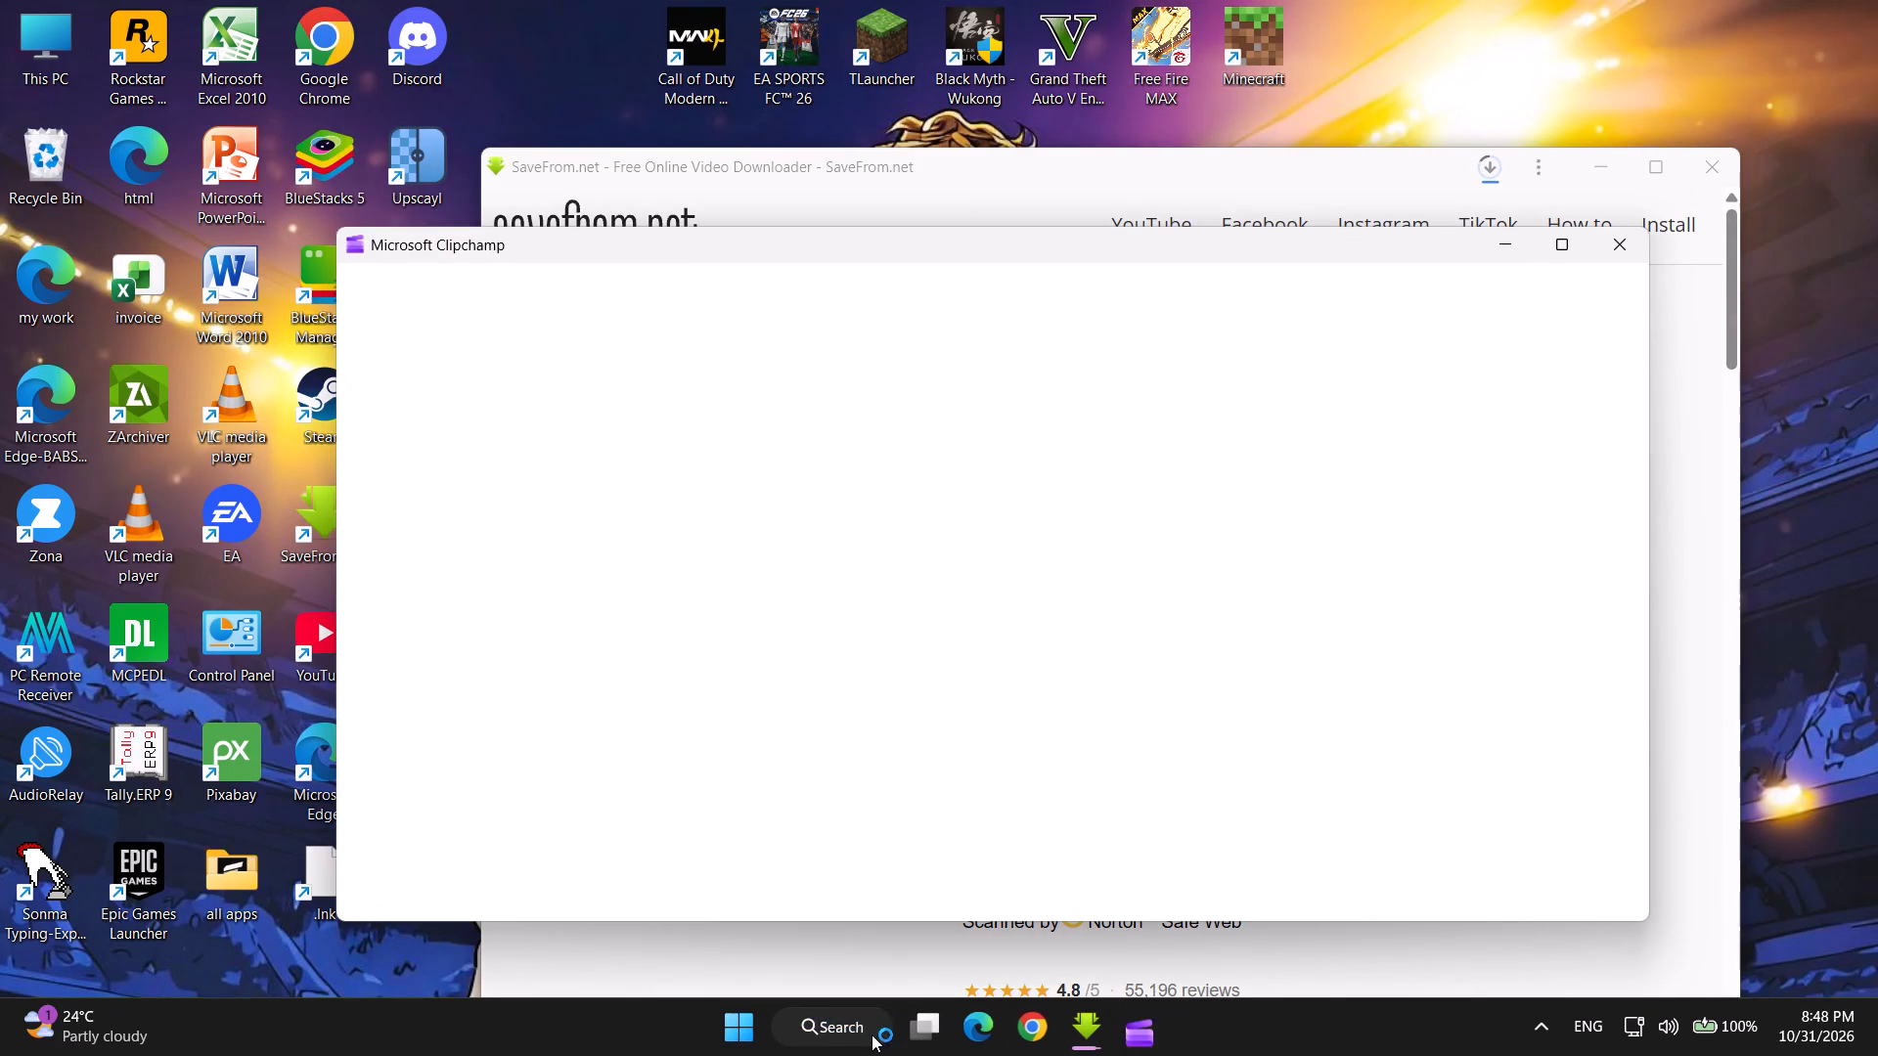
Minimize the SaveFrom.net window and return to Clipchamp.
left_click(1043, 213)
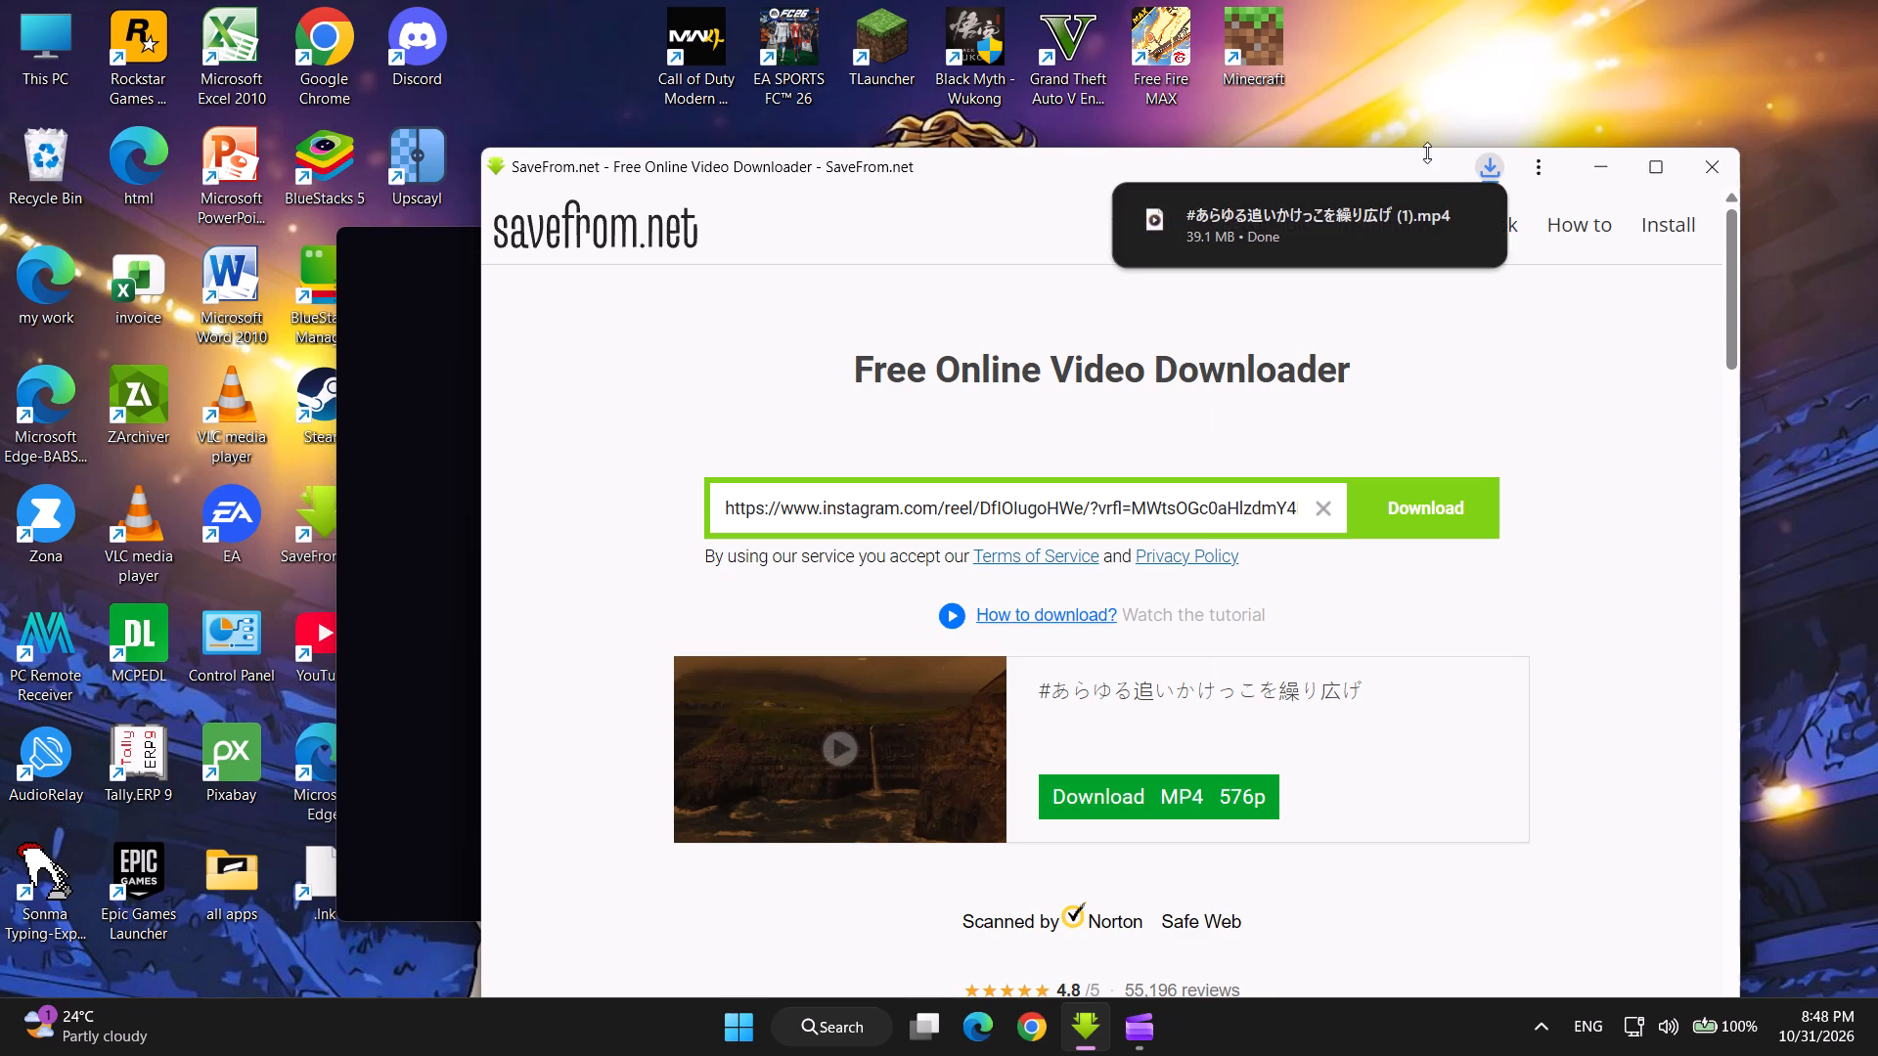
left_click_drag(1700, 163, 1630, 175)
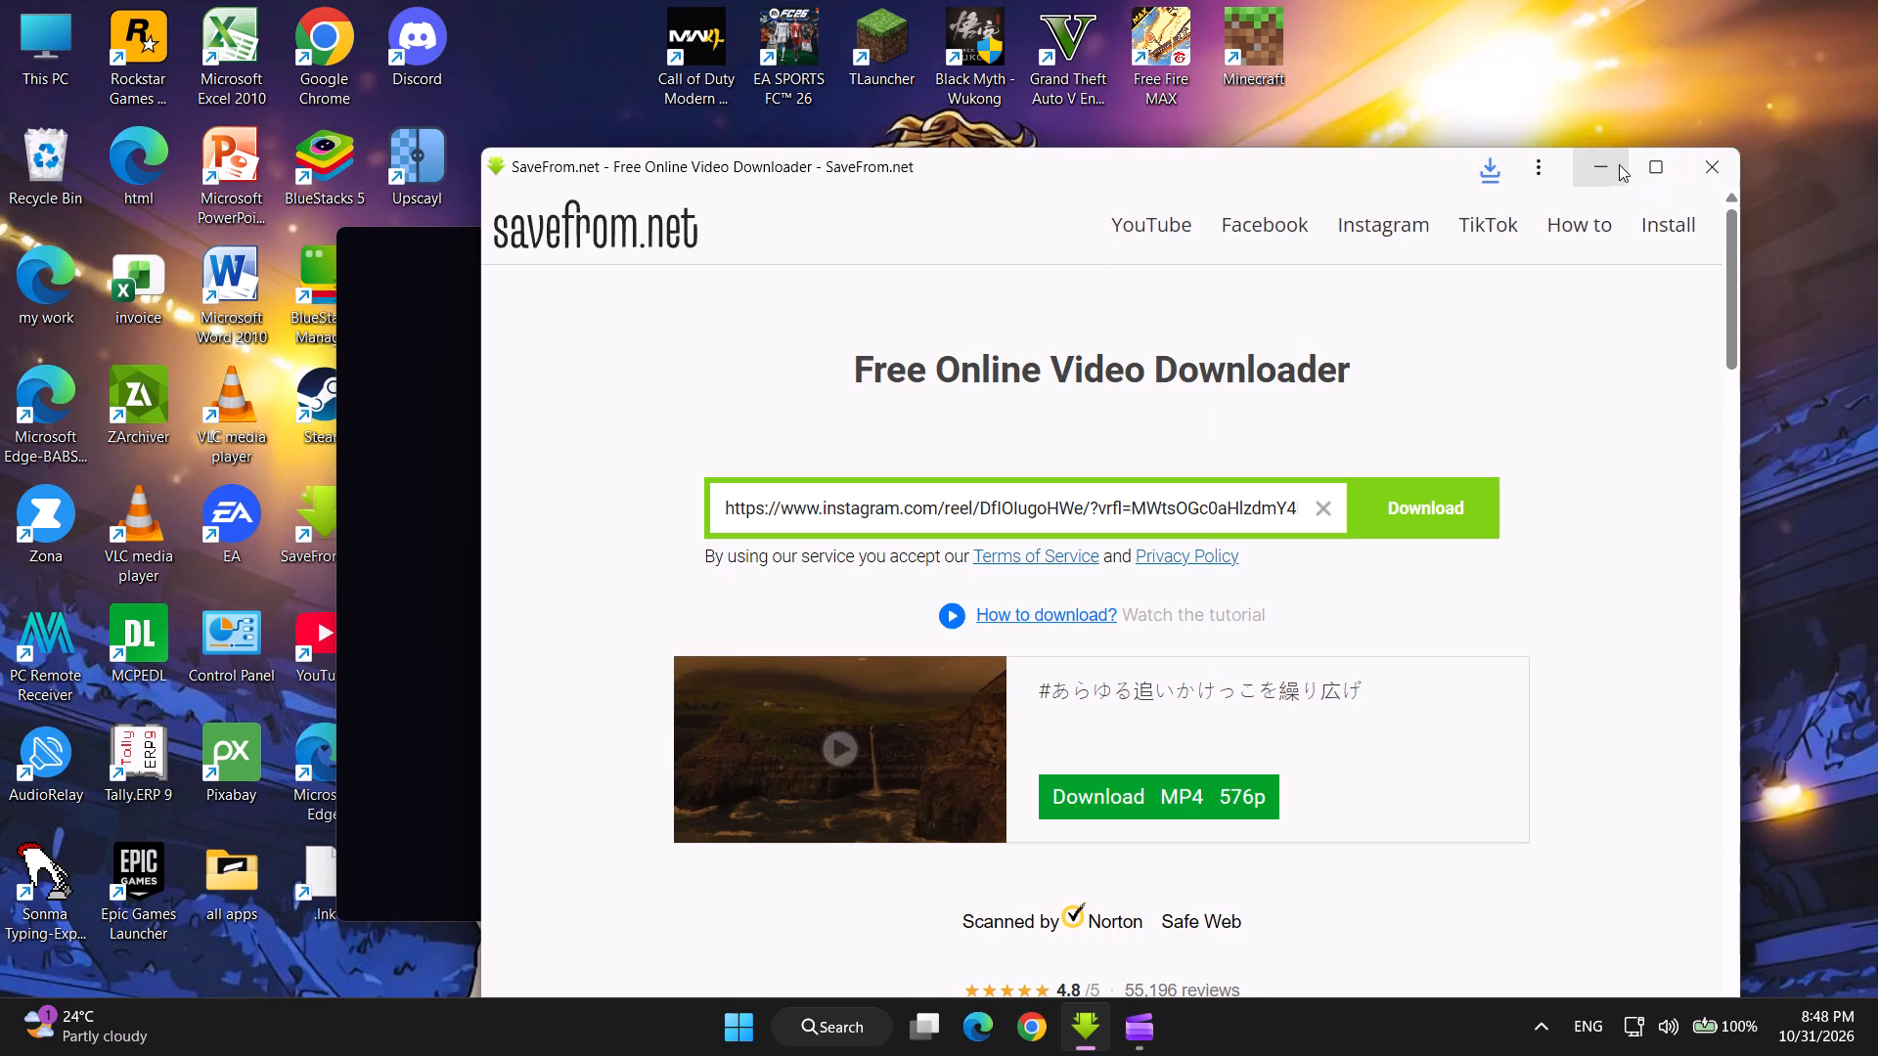
left_click(1589, 172)
left_click(1070, 709)
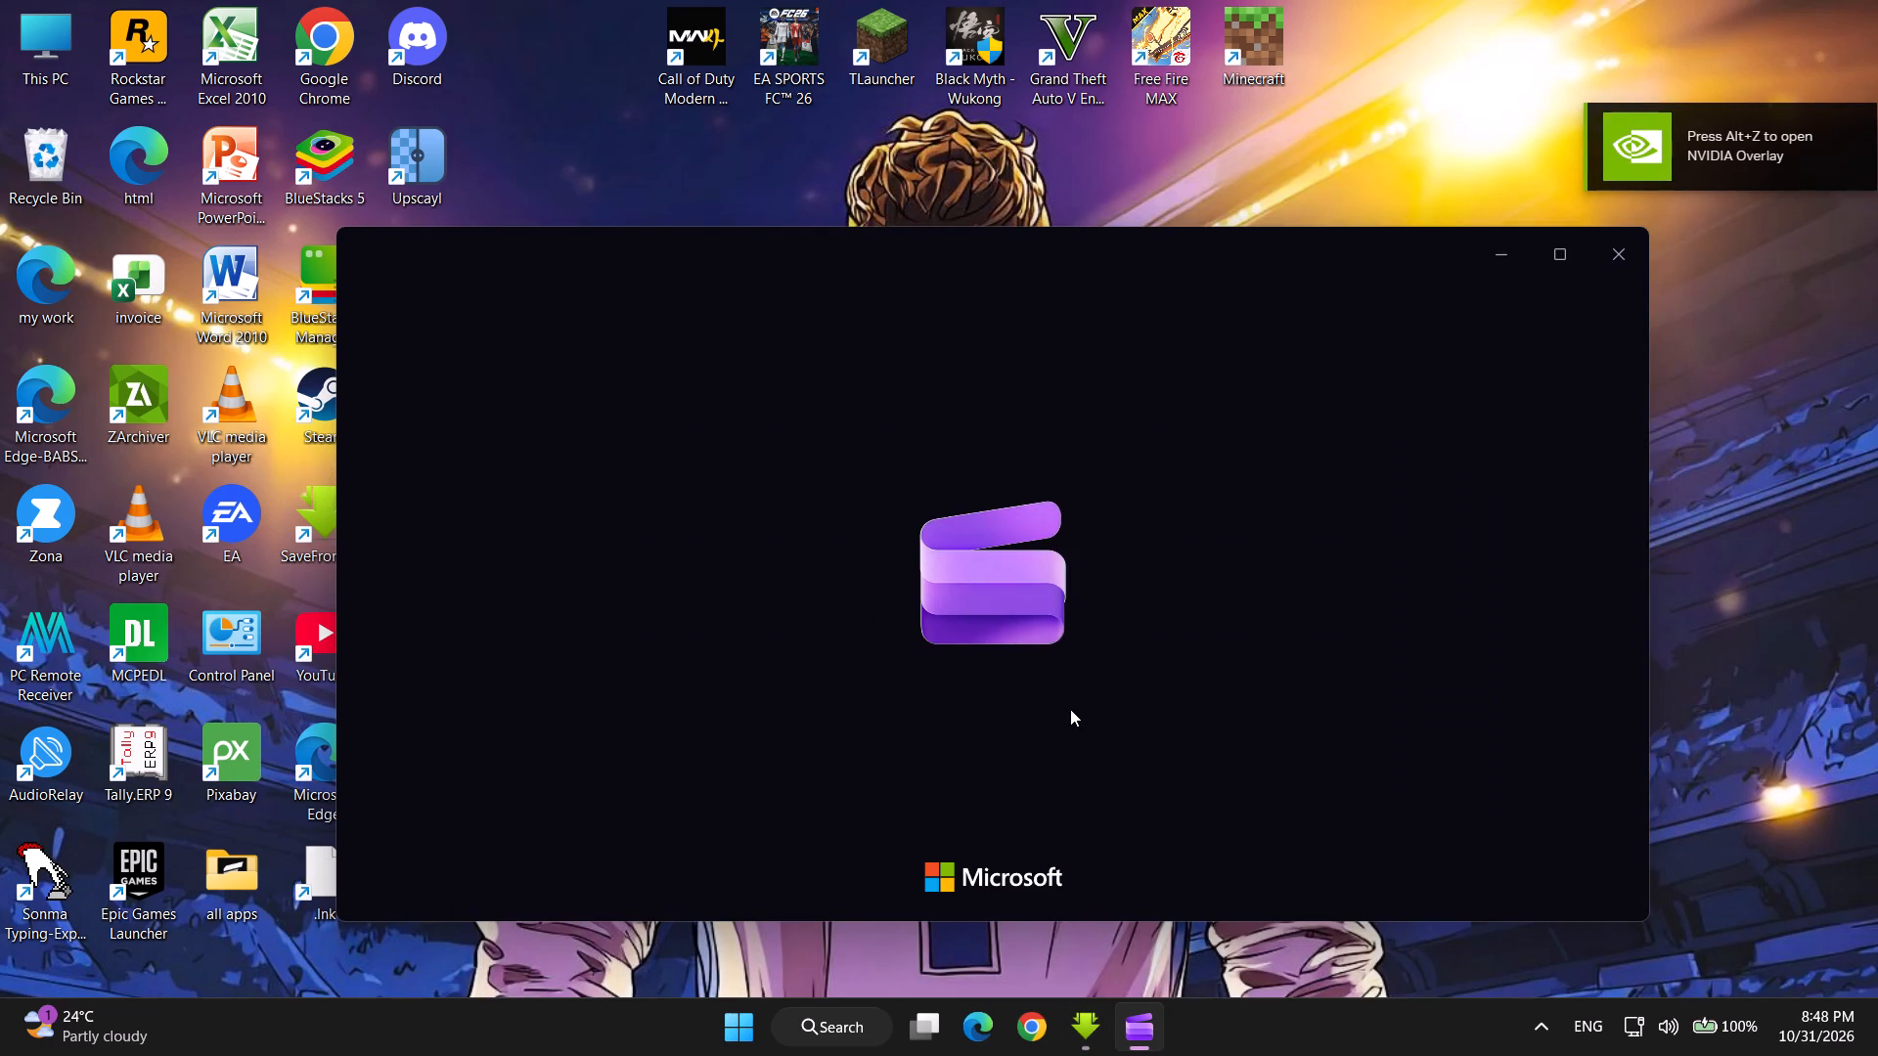
Launch Pixabay by searching for "pixa".
type("pixa")
key("Return")
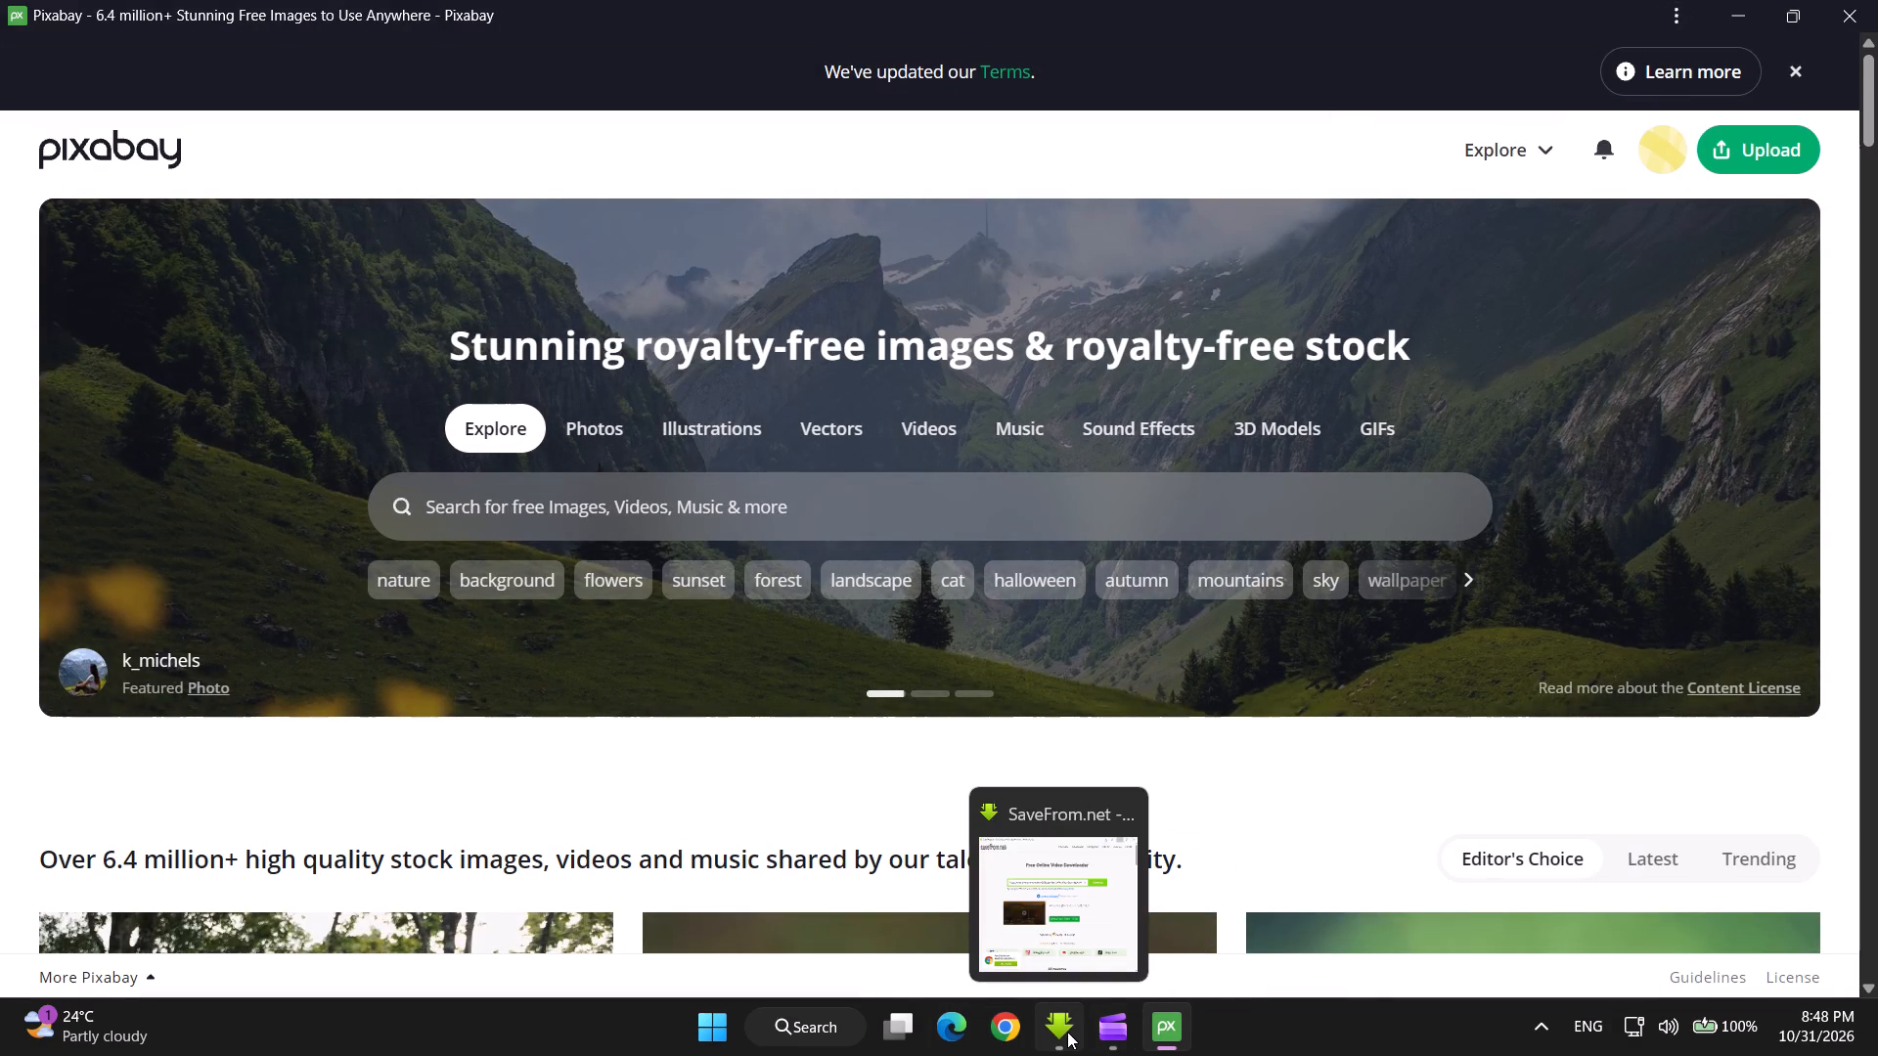
Switch to Clipchamp, create a new video from scratch, and maximize the editor window.
left_click(1111, 1035)
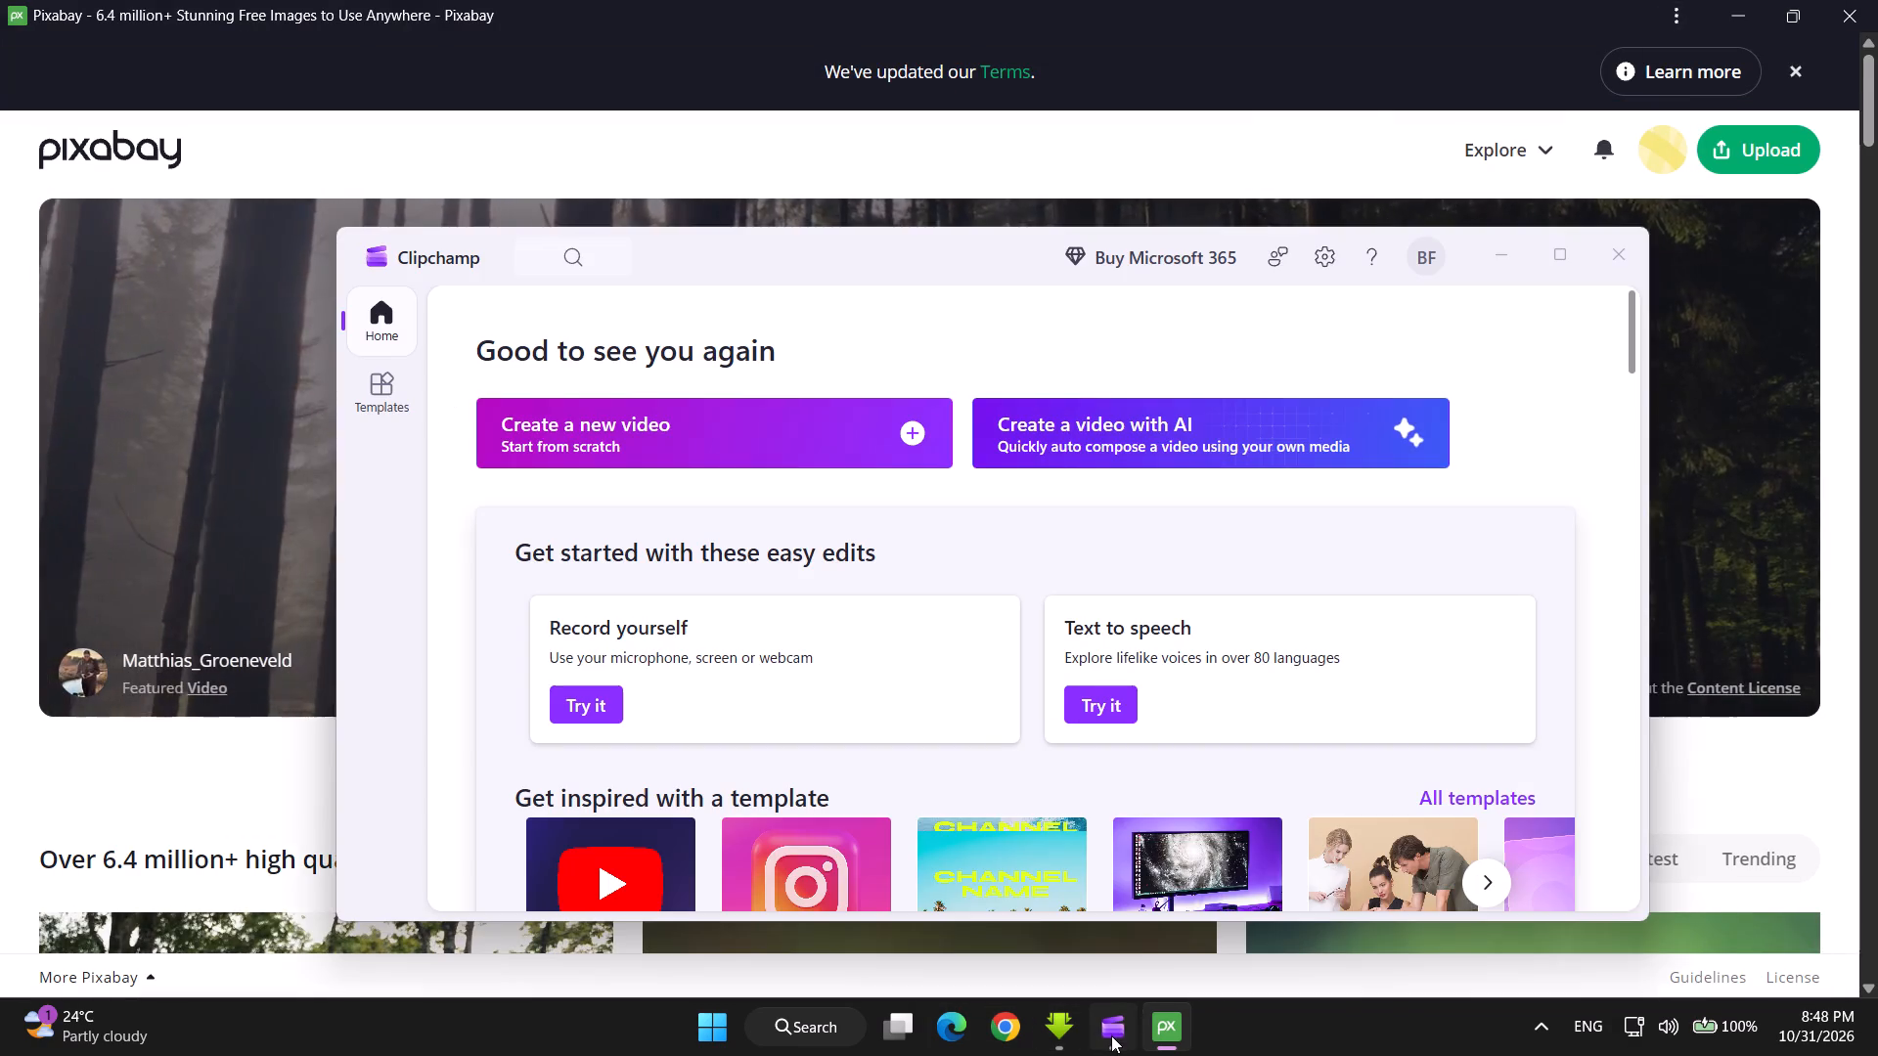
left_click(1788, 802)
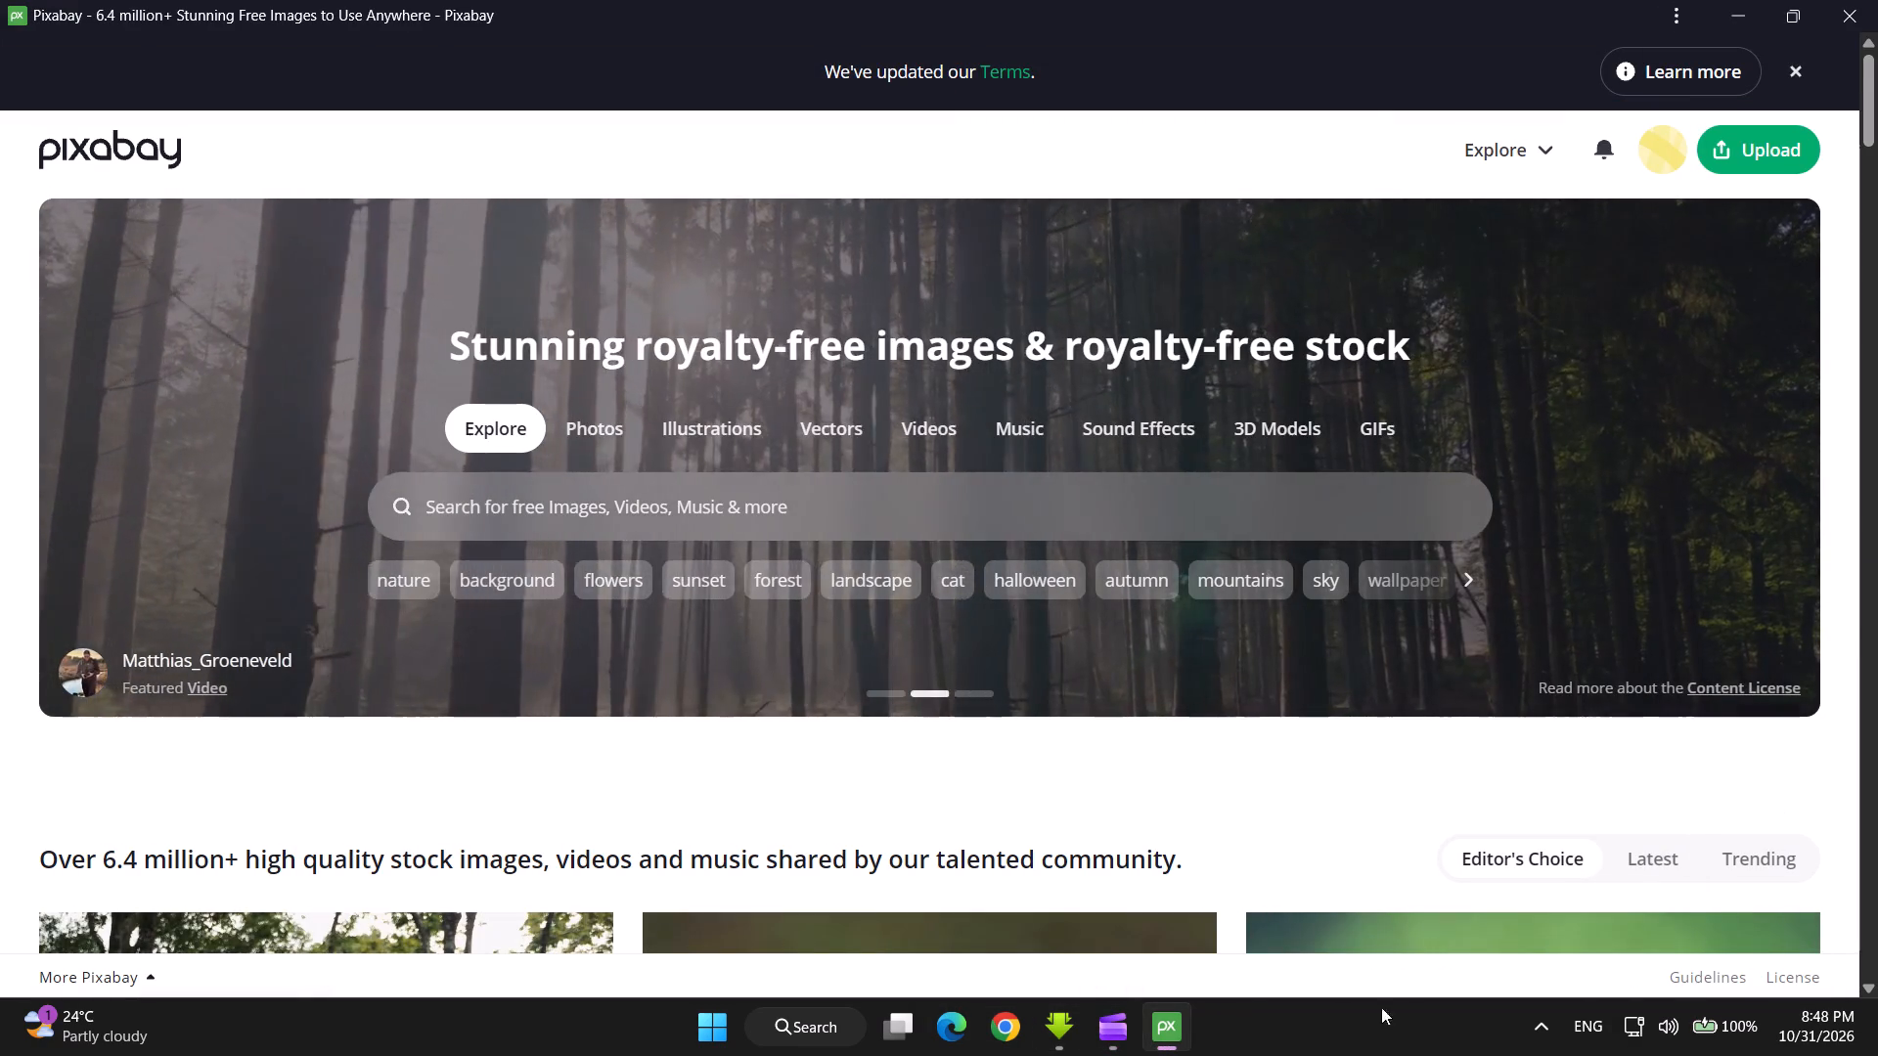
left_click(1119, 1022)
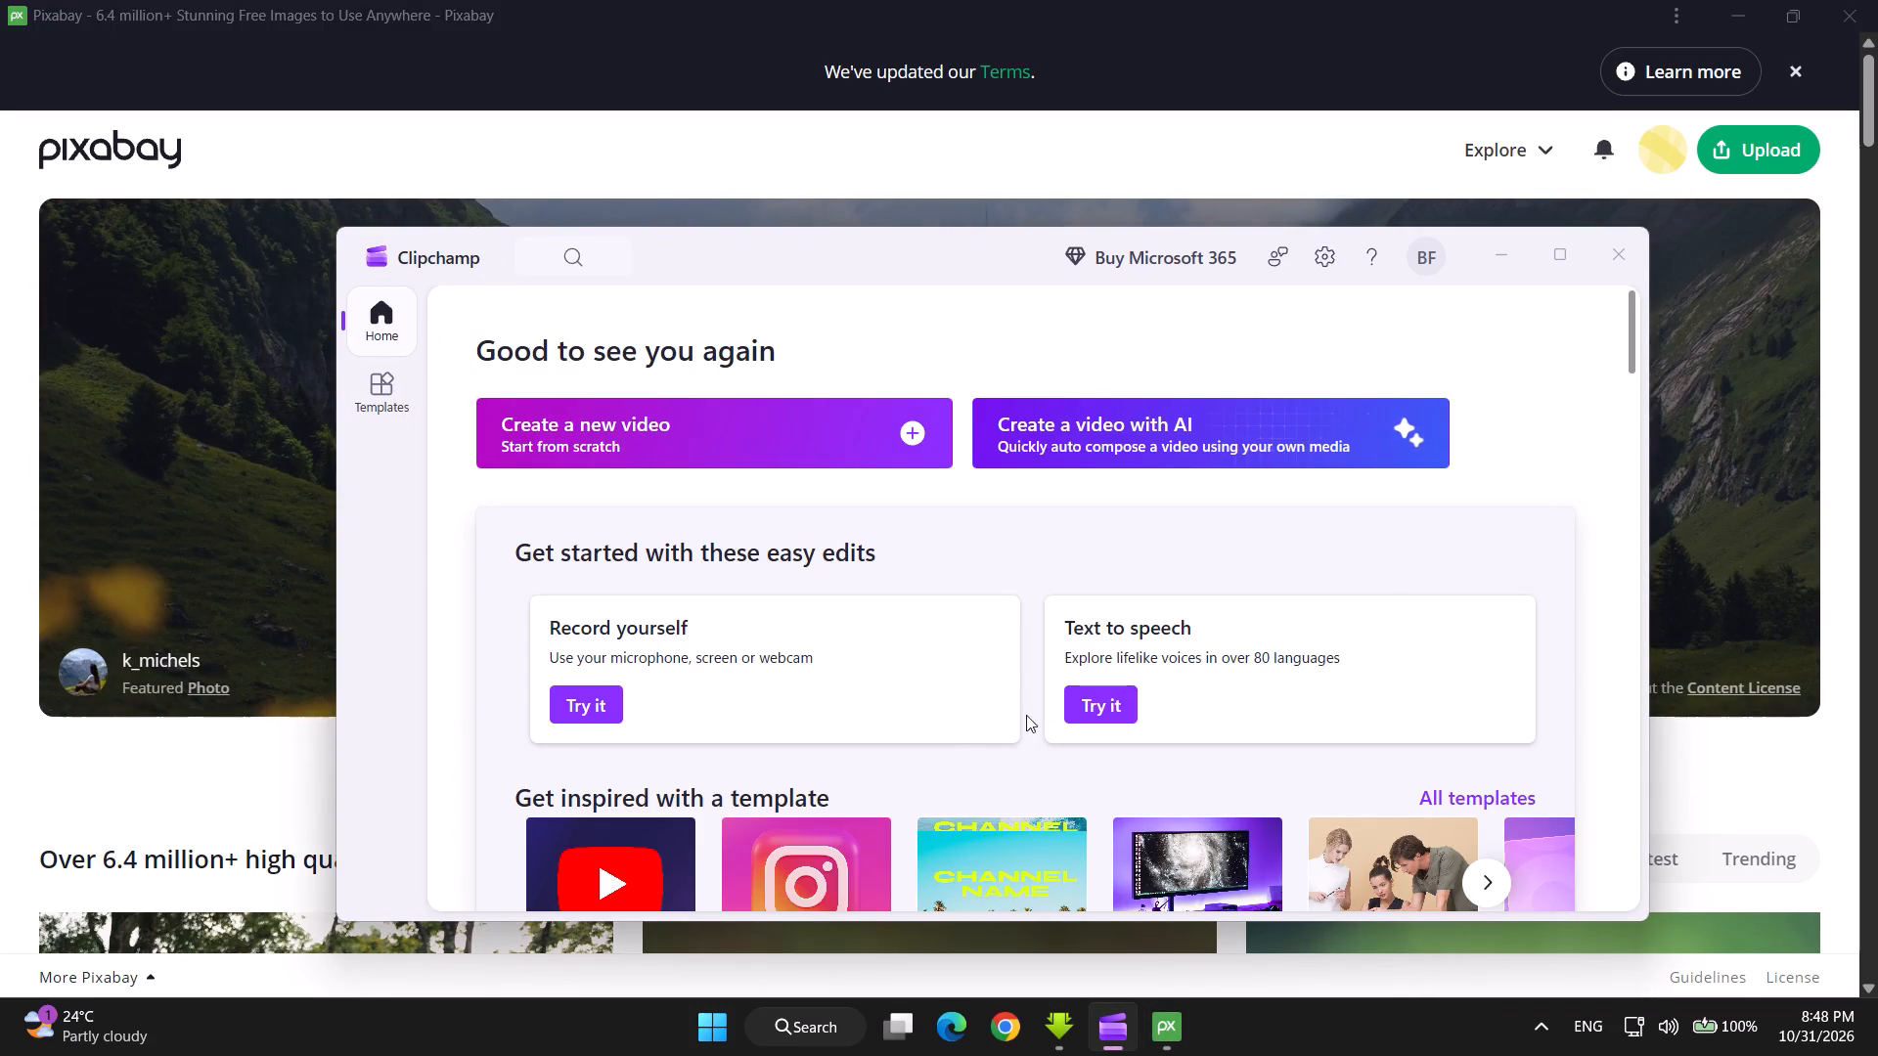
left_click(573, 452)
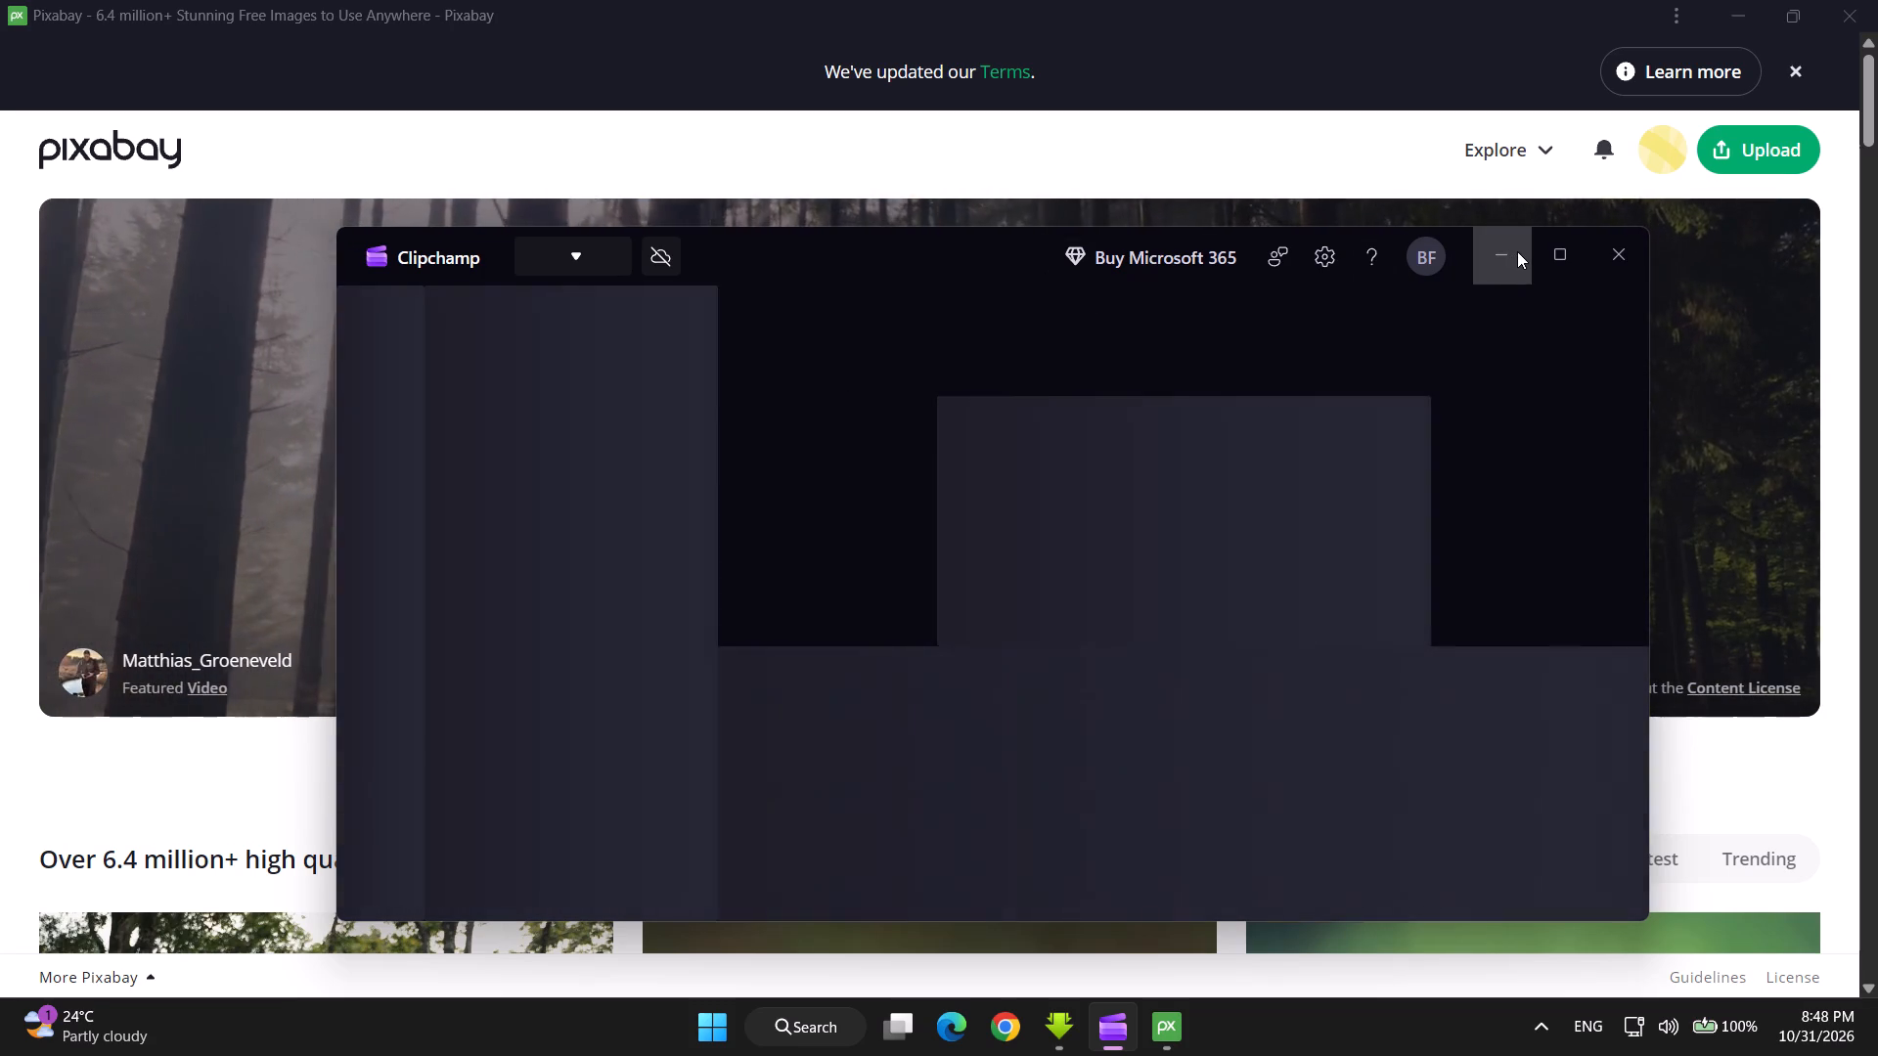
left_click(1547, 251)
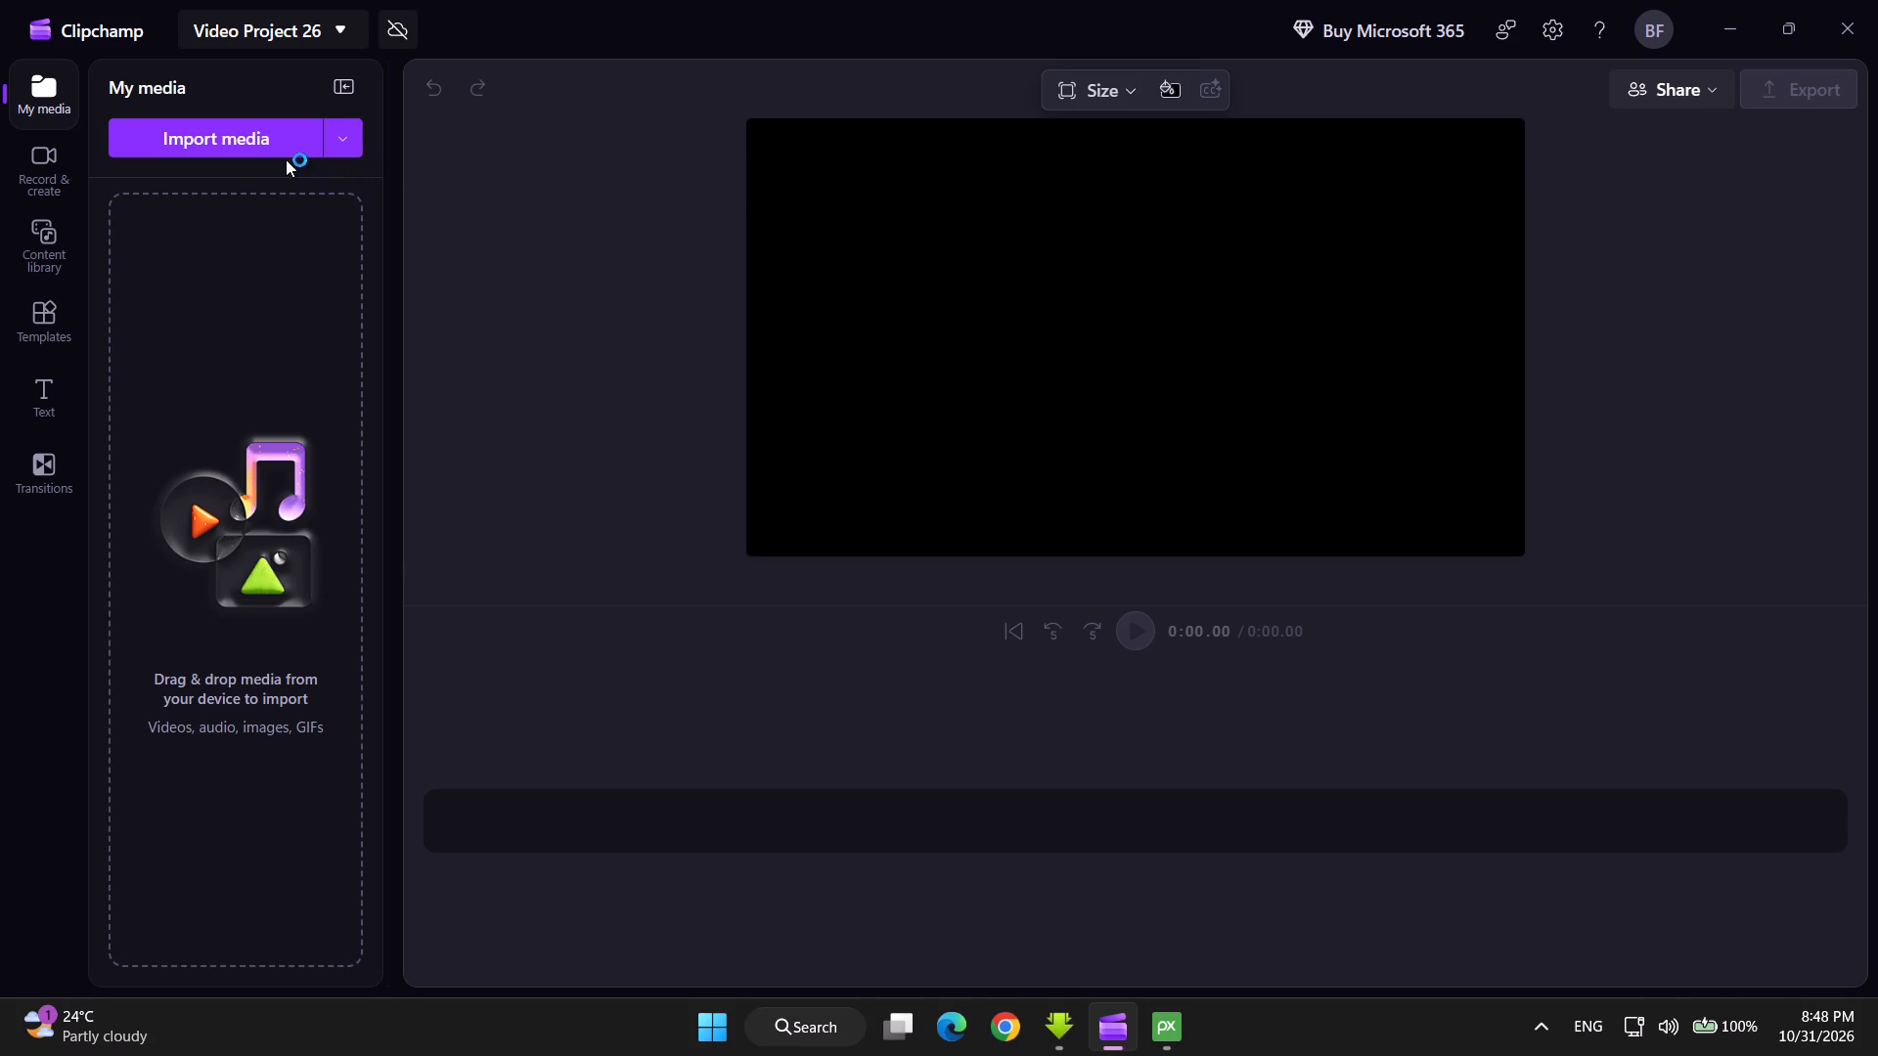
Import the video #あらゆる追いかけっこを繰り広げ (1) from the vedio folder on drive D into the project media.
left_click(280, 135)
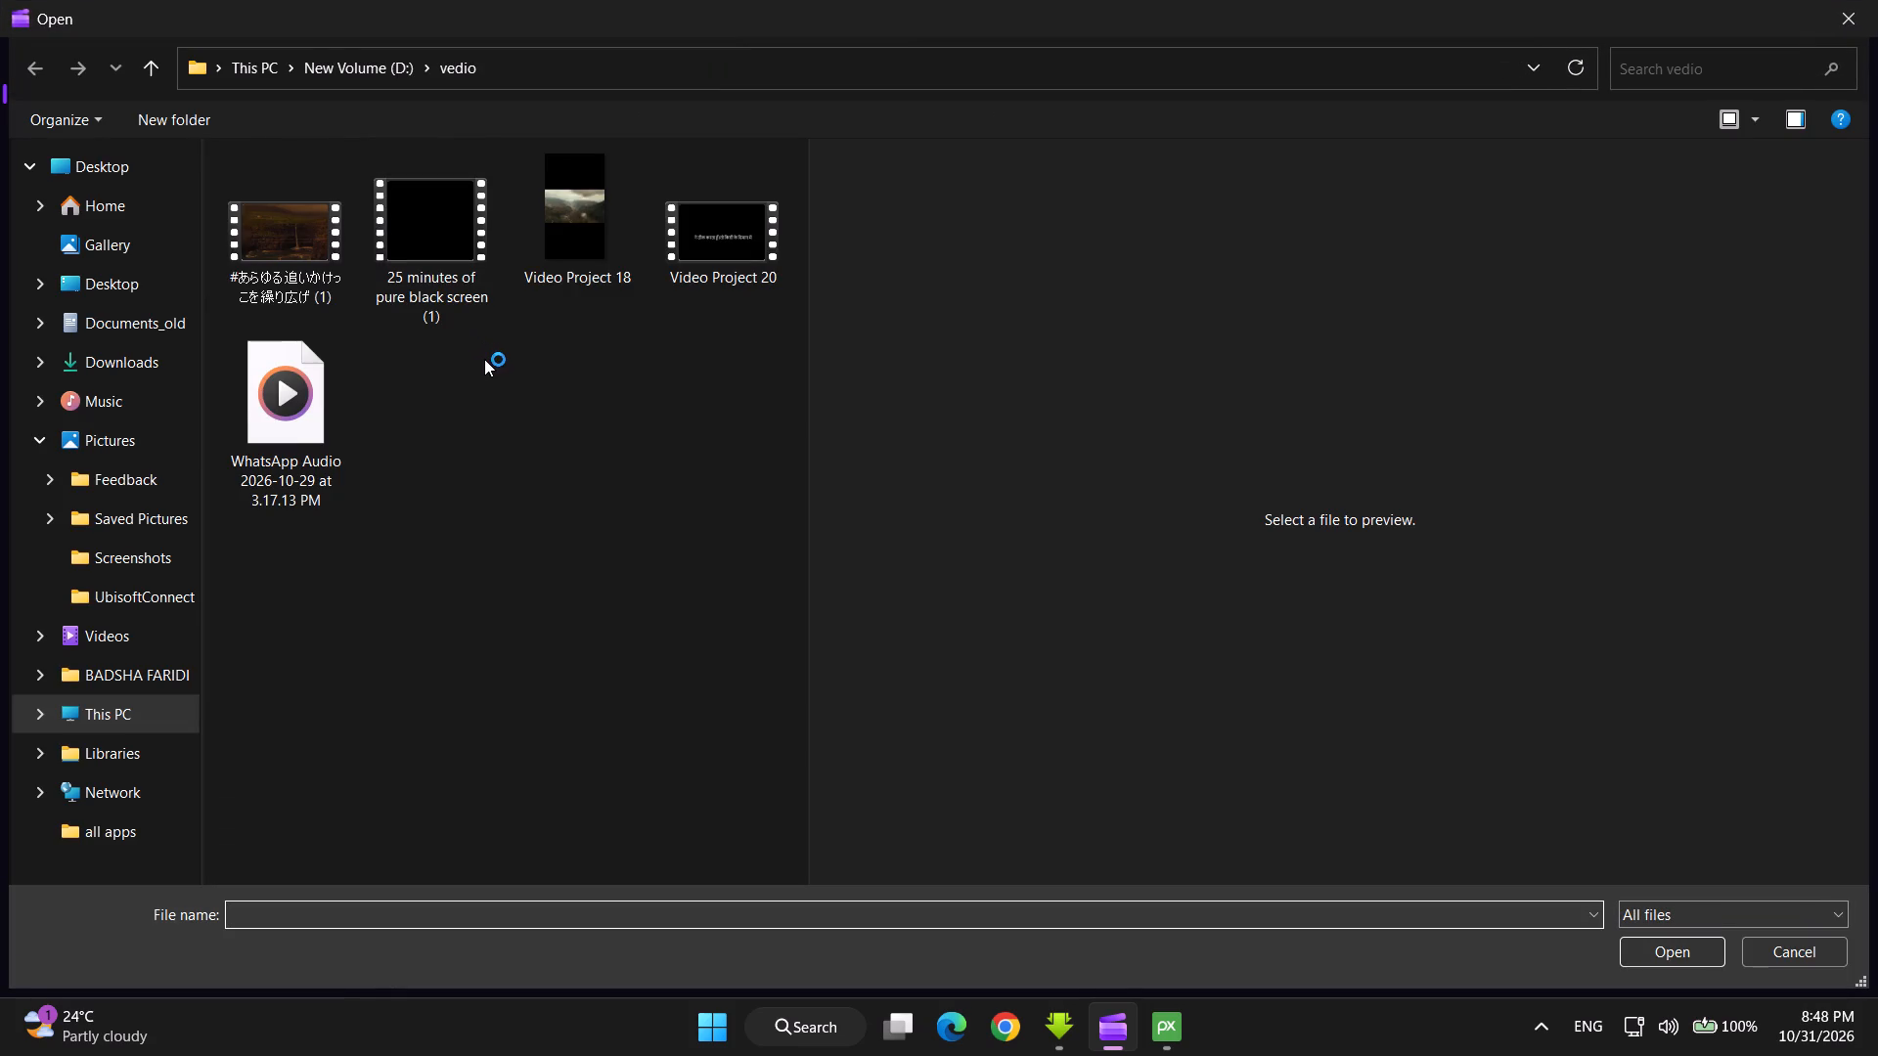
left_click(298, 240)
left_click(1668, 957)
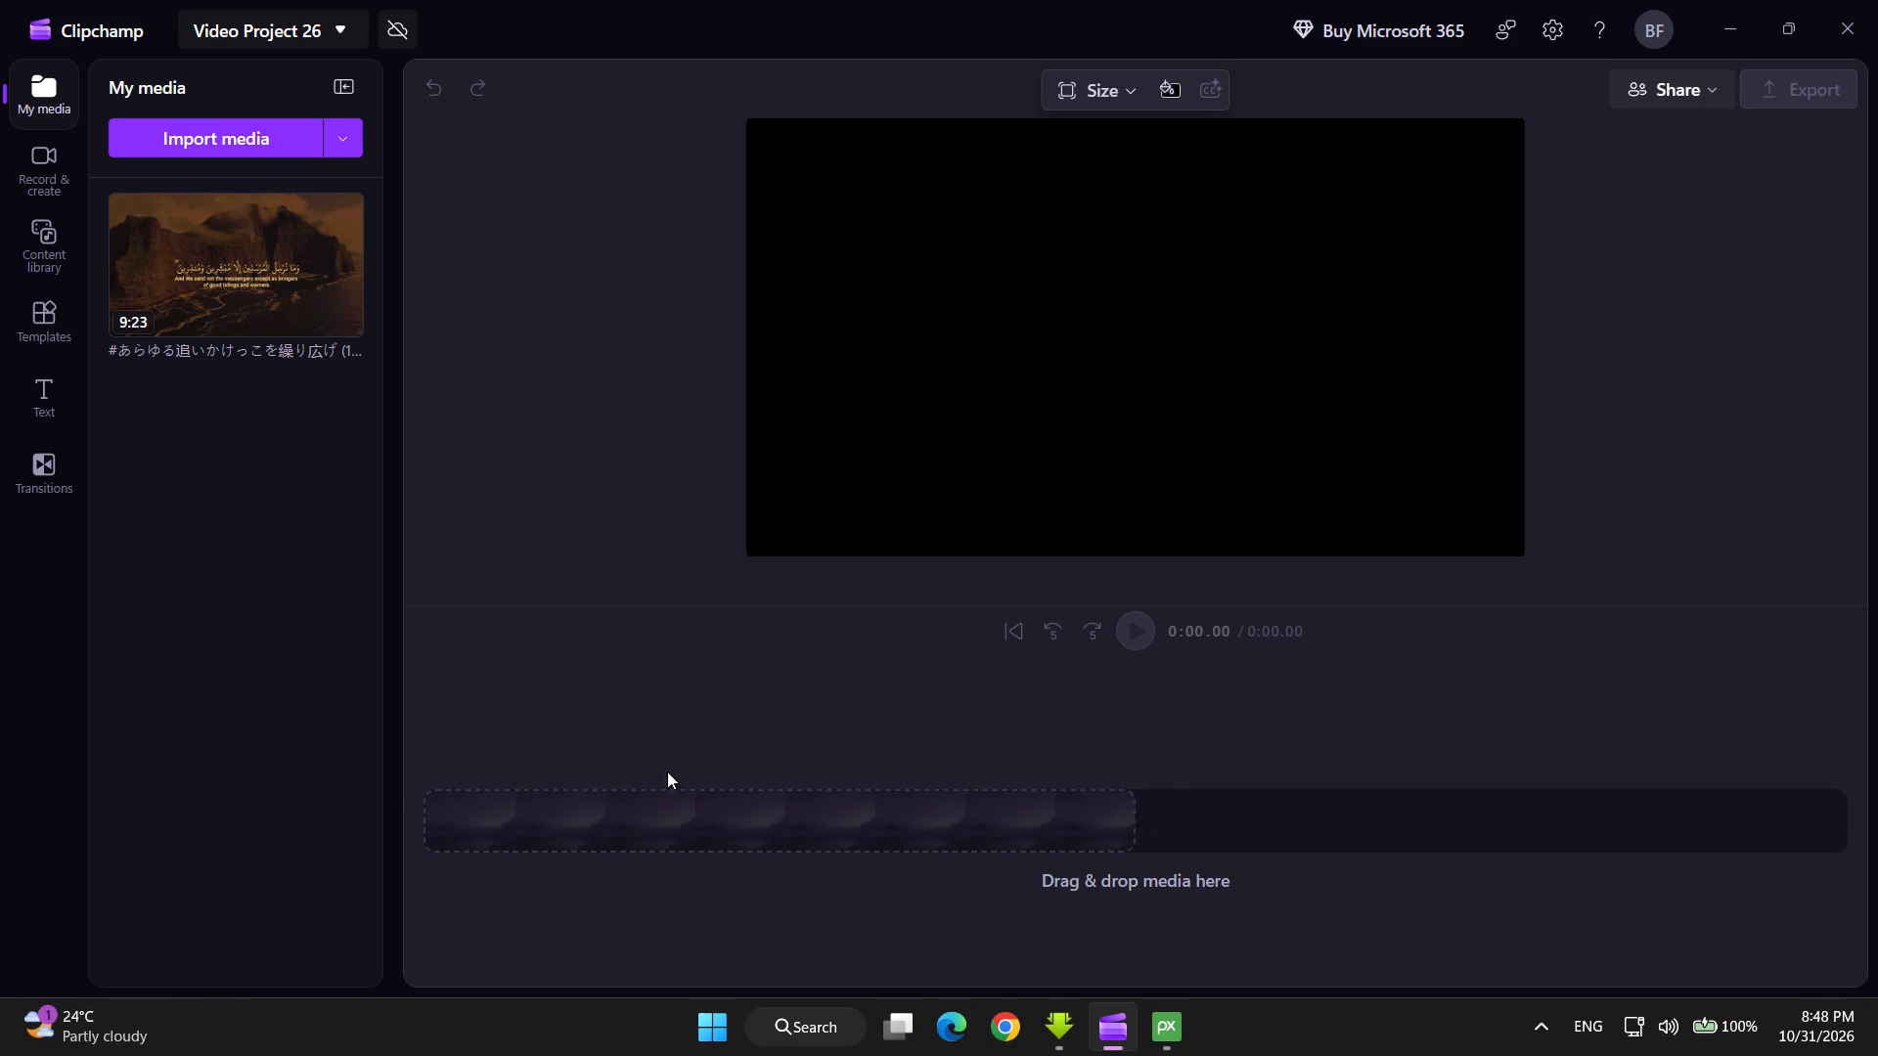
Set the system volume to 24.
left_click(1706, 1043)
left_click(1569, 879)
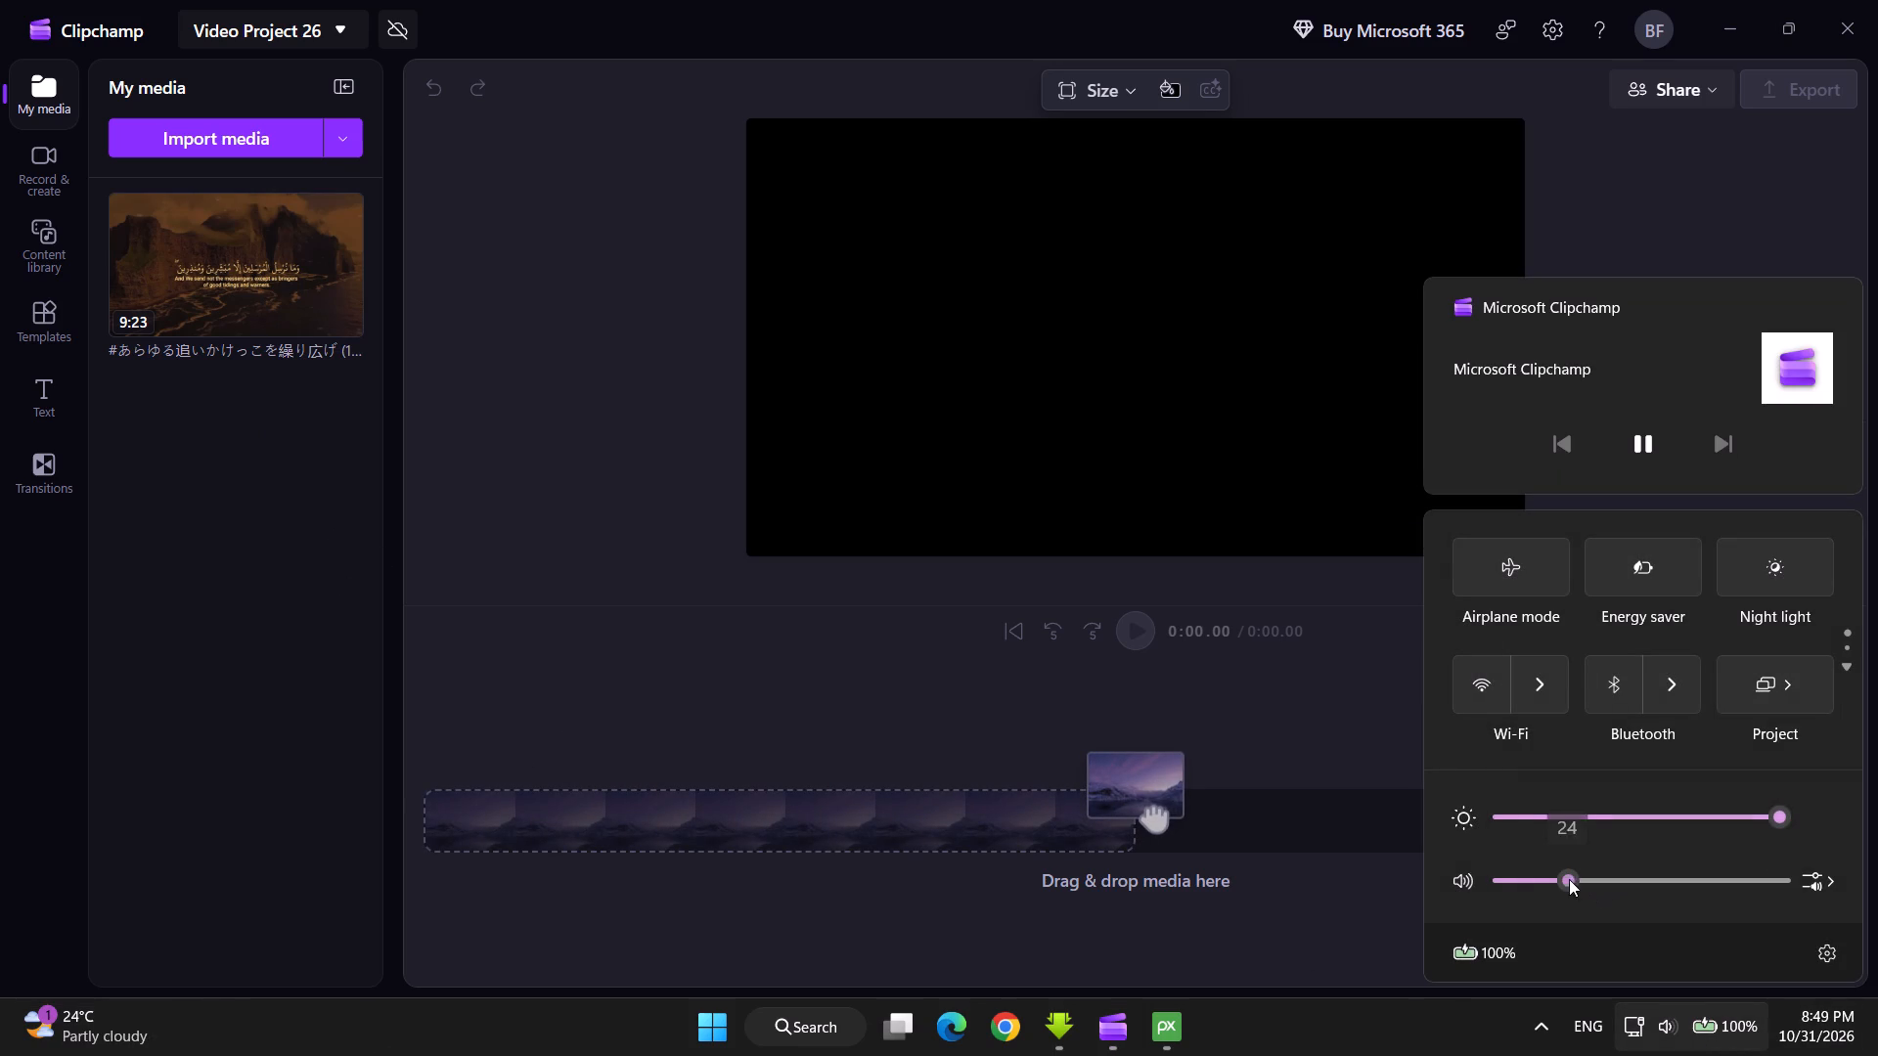
Add the imported video to the timeline.
left_click(340, 316)
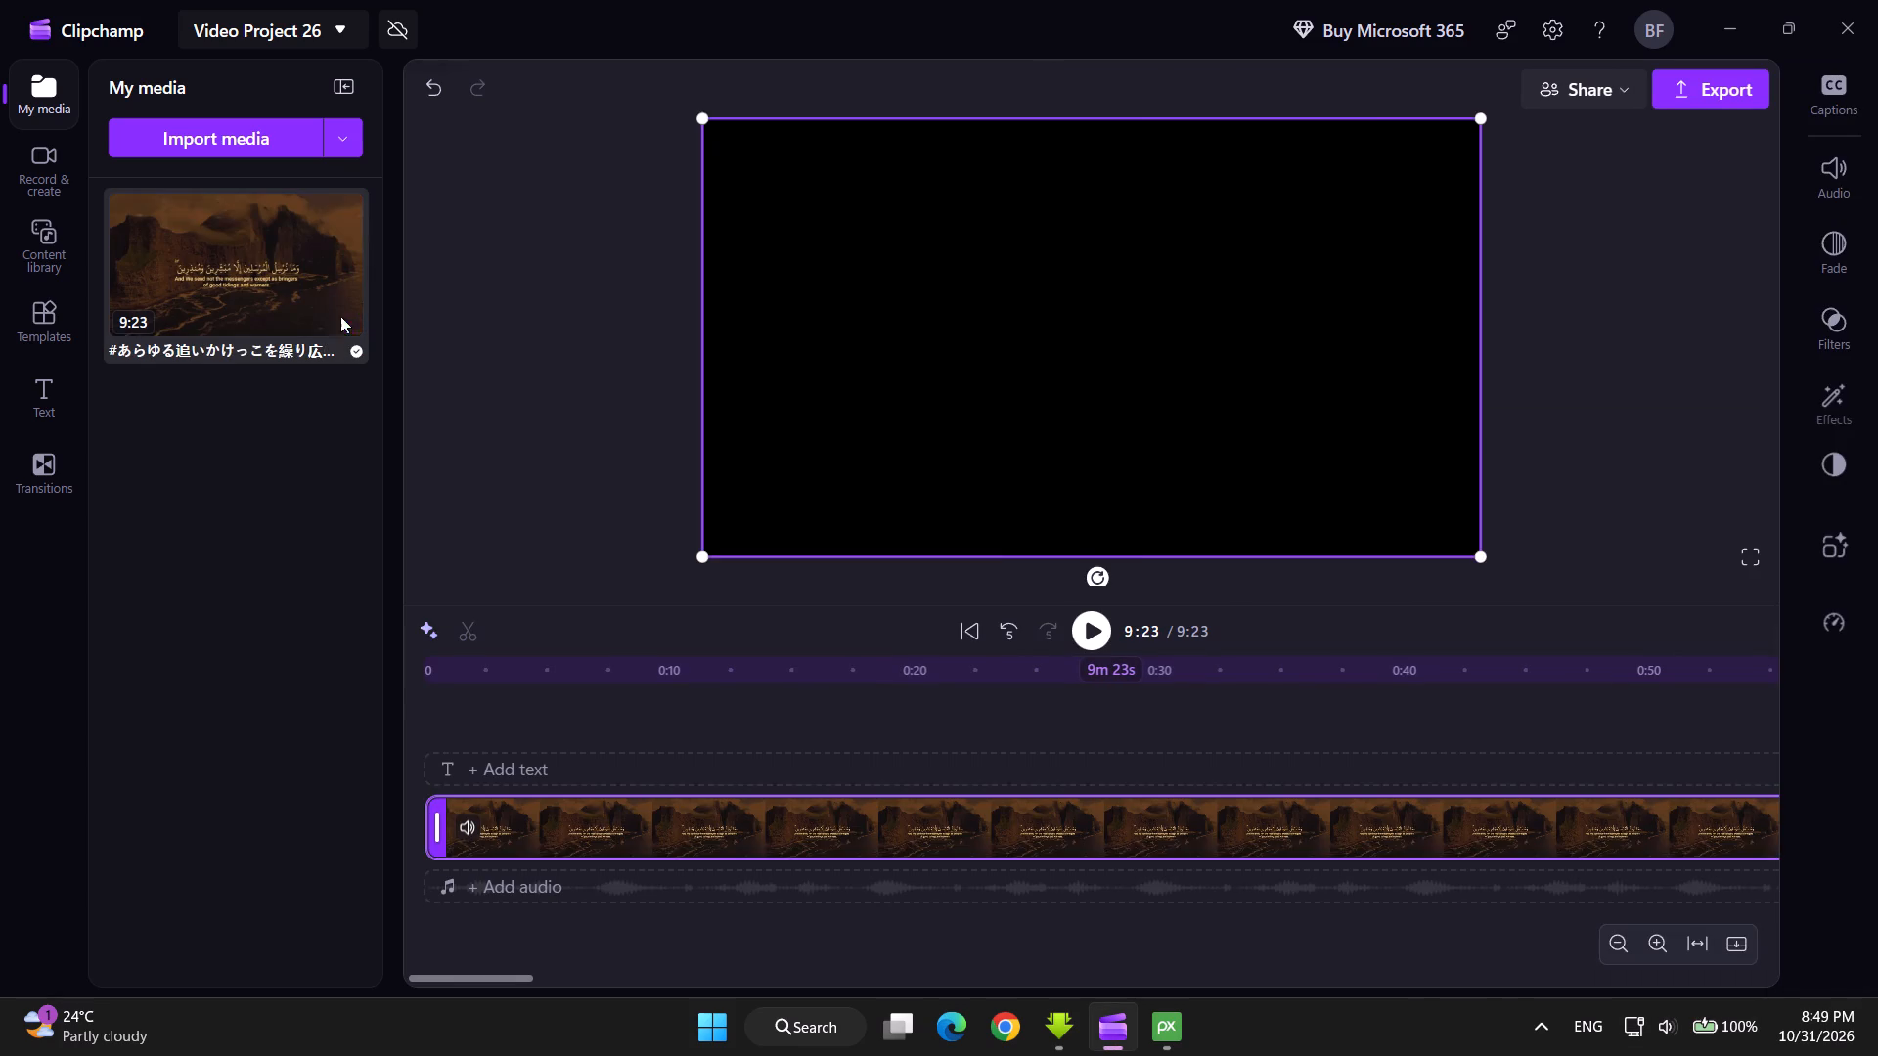
Start playback of the timeline video and raise the system volume in two small increments.
left_click(1091, 618)
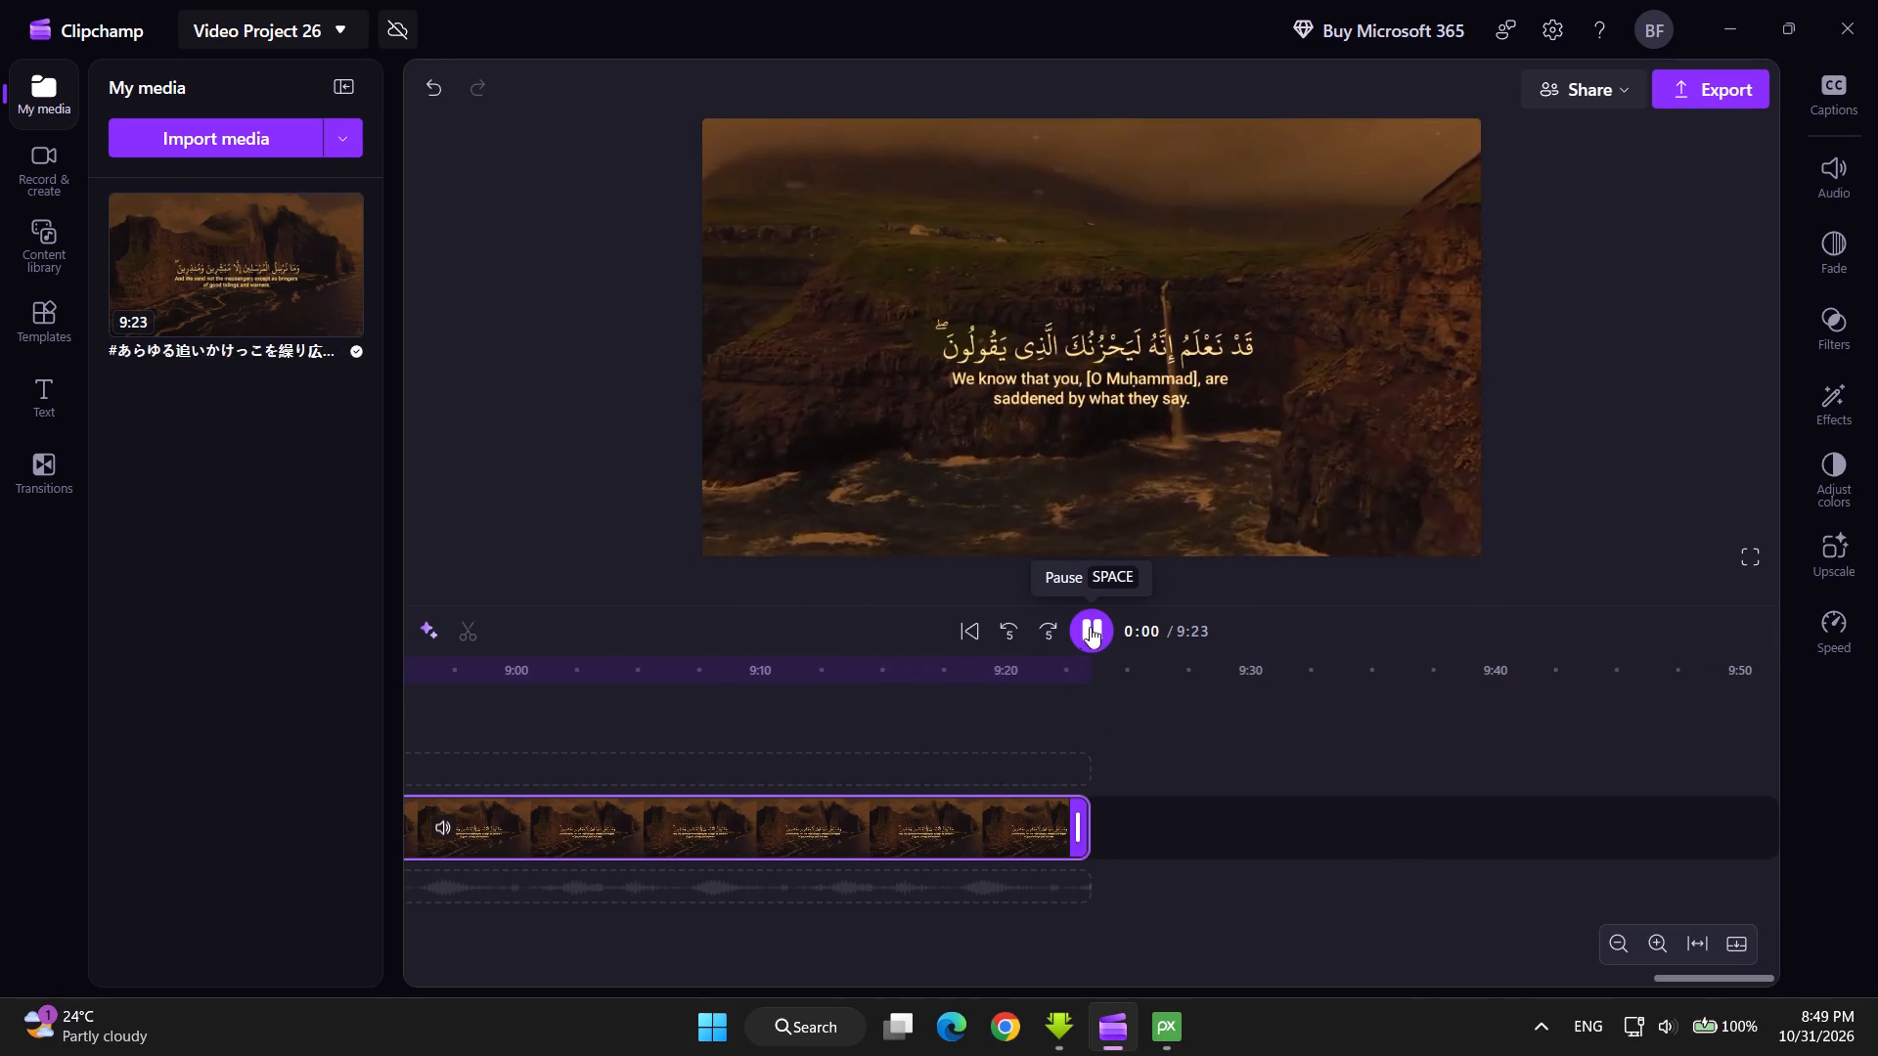
left_click(1640, 1023)
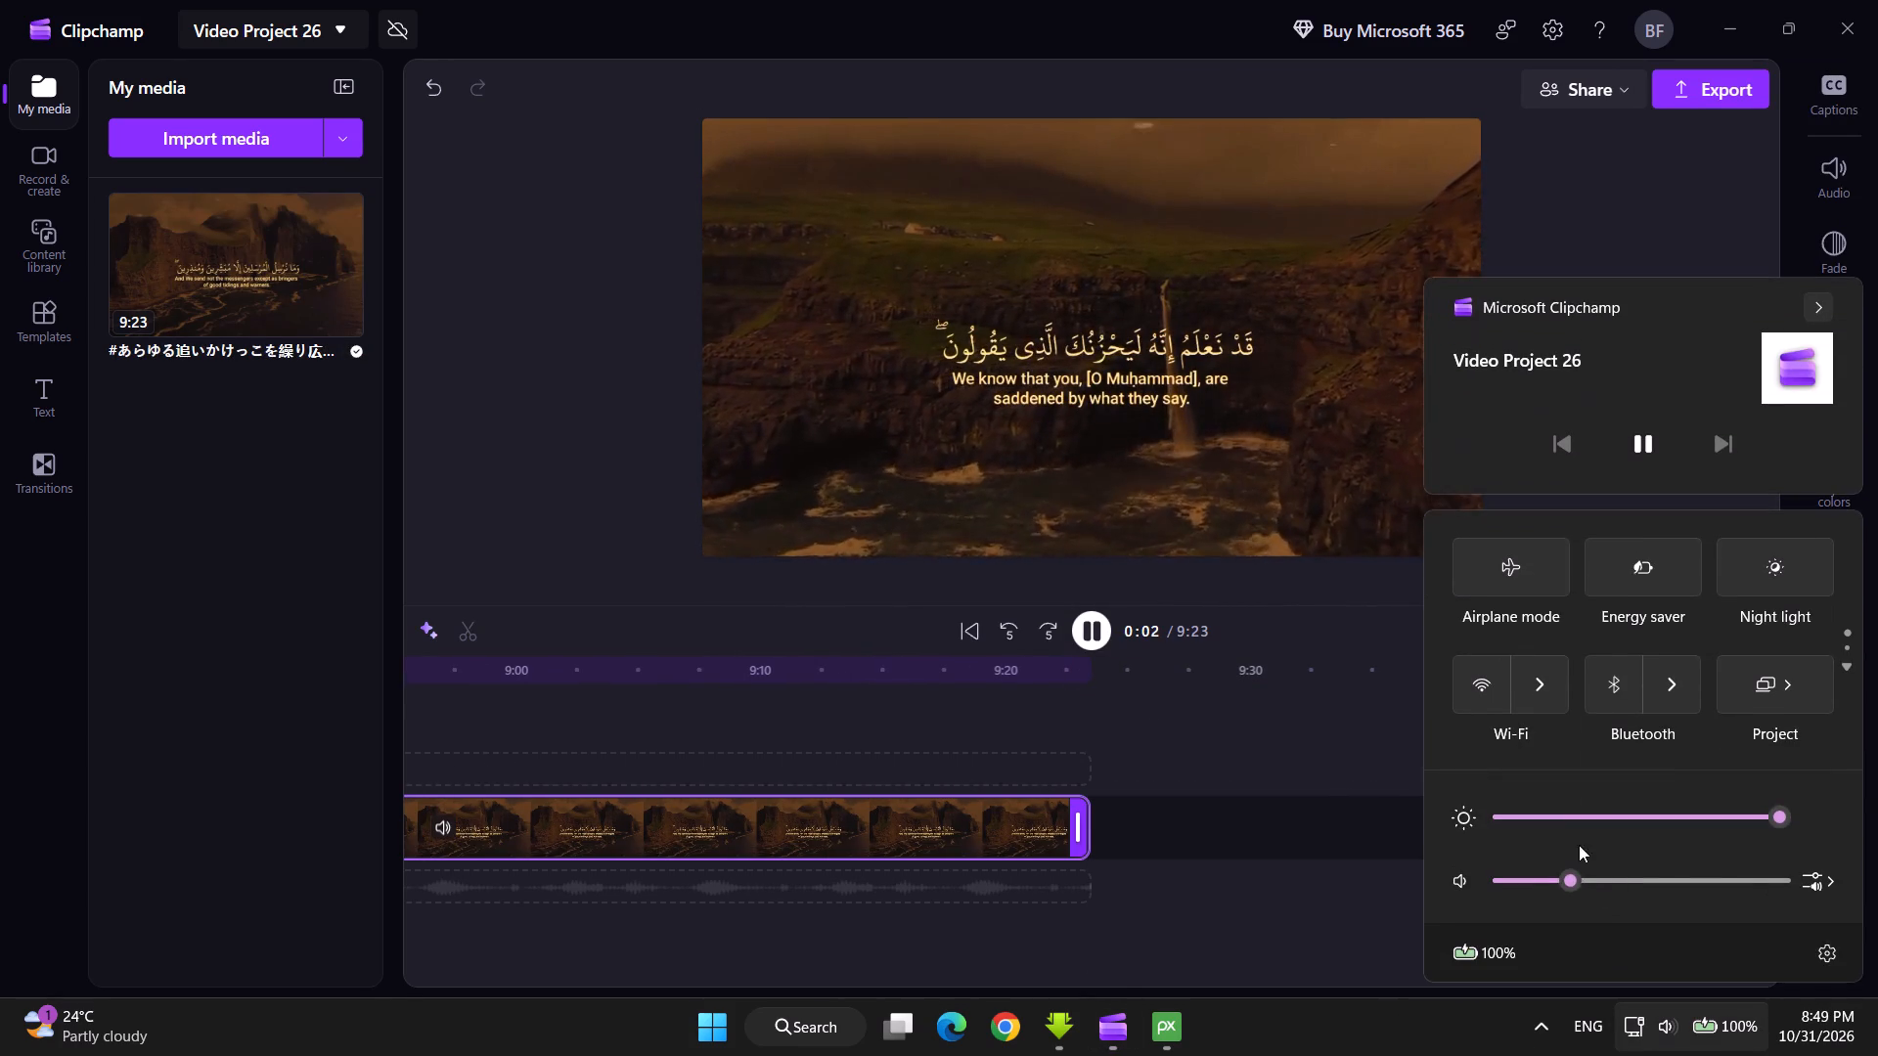
left_click(1589, 887)
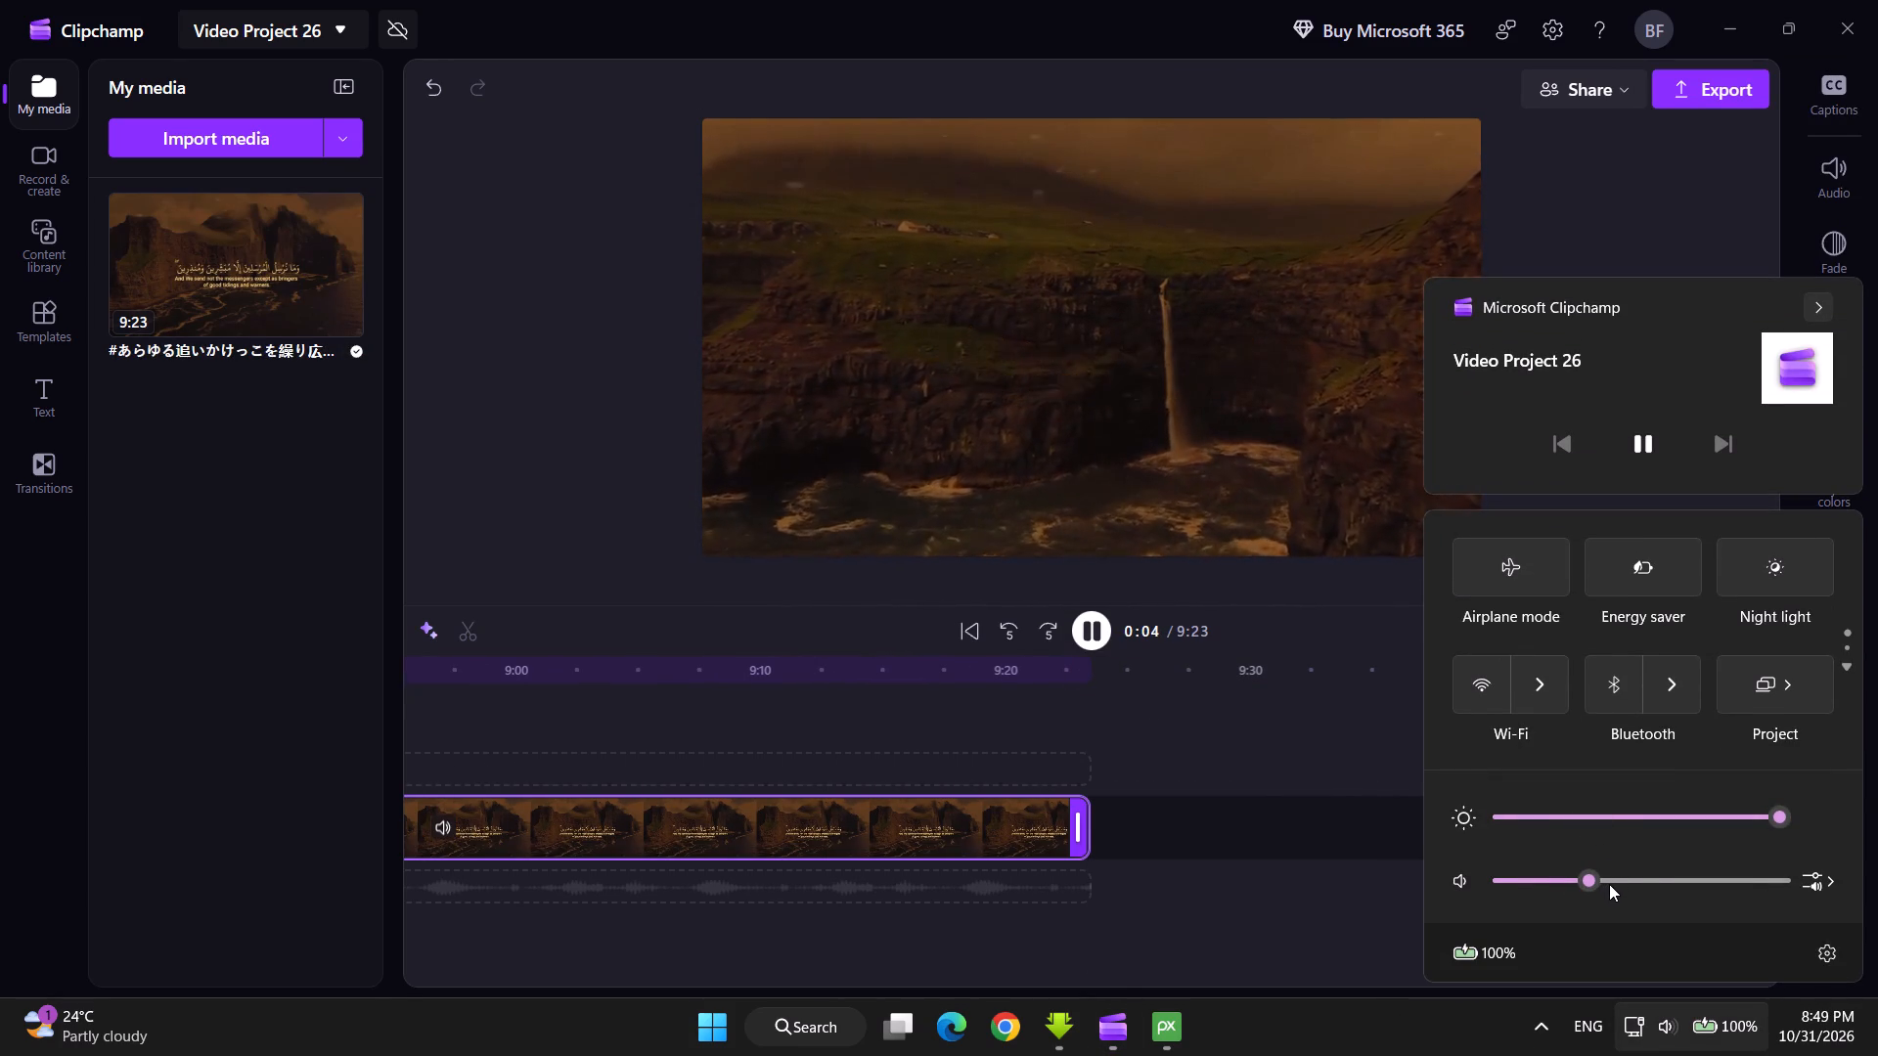
left_click(1609, 884)
left_click(1387, 1040)
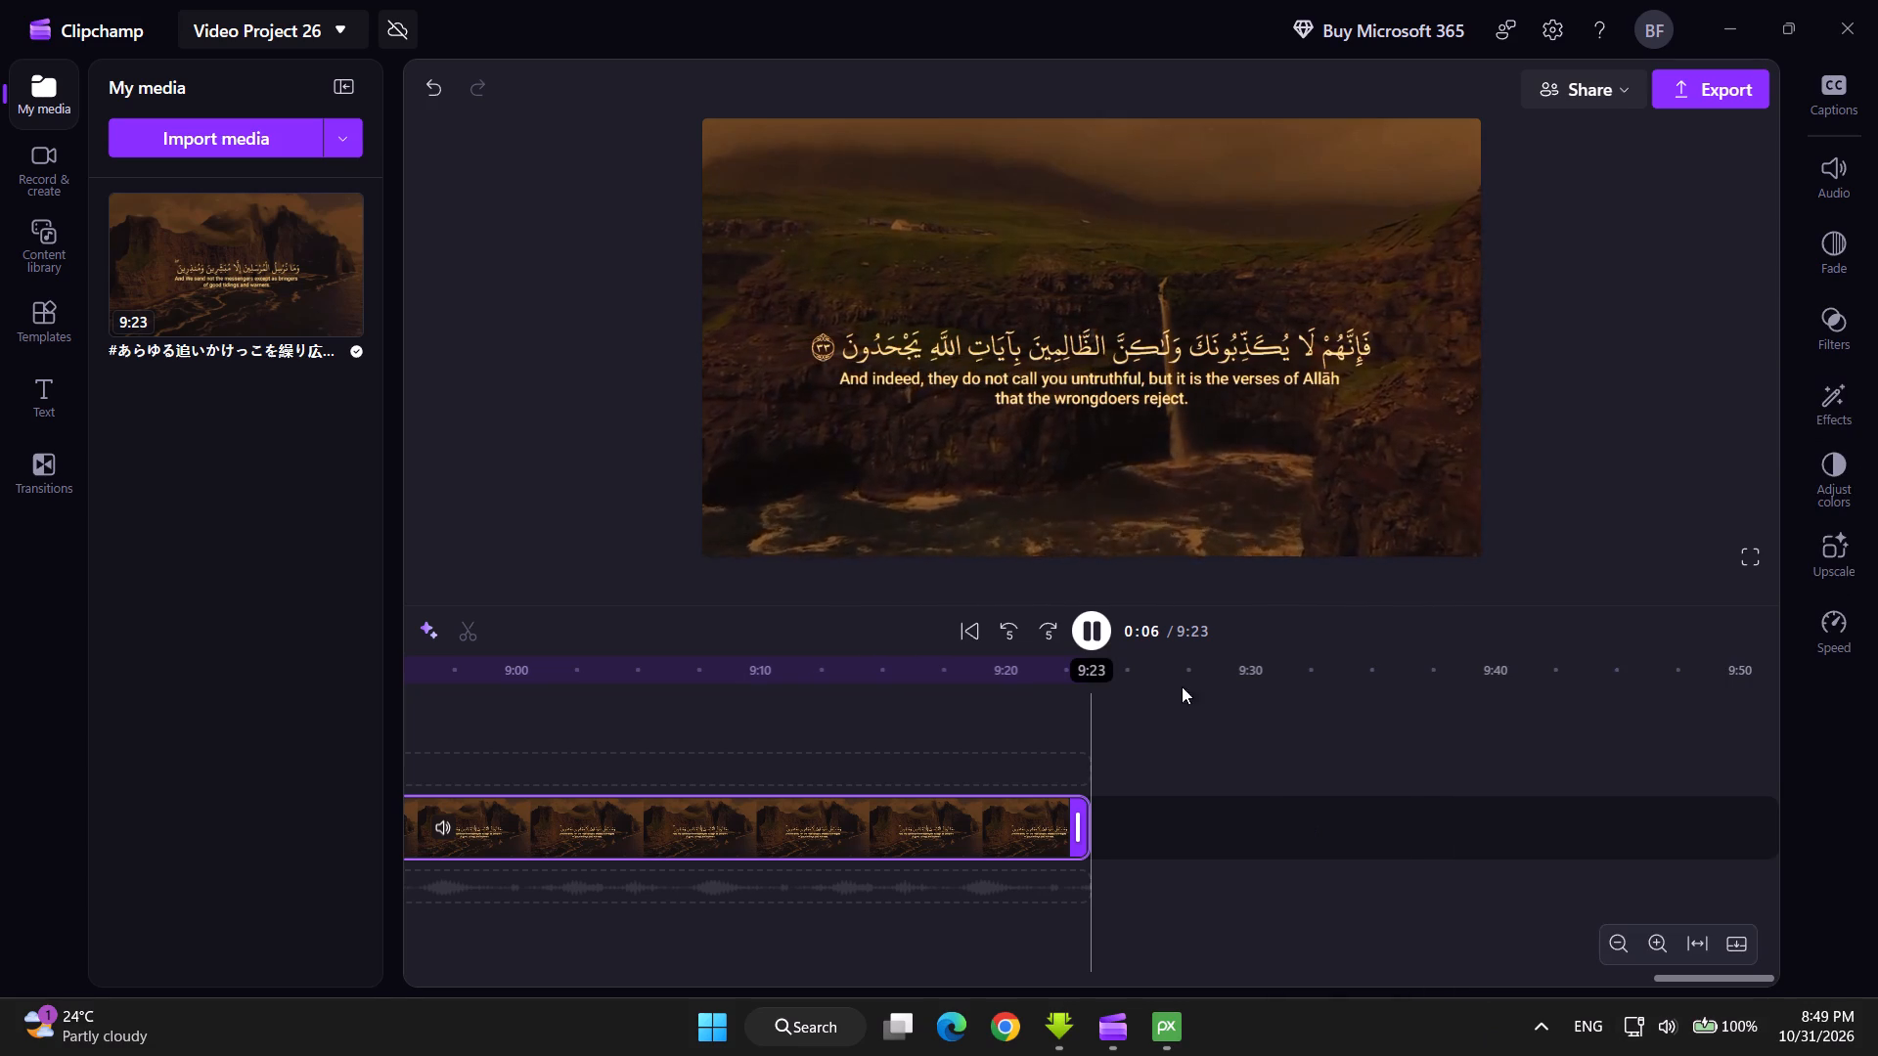
Play through the opening verses, pausing and resuming to check the caption breaks, and stop at 0:57.
key("space")
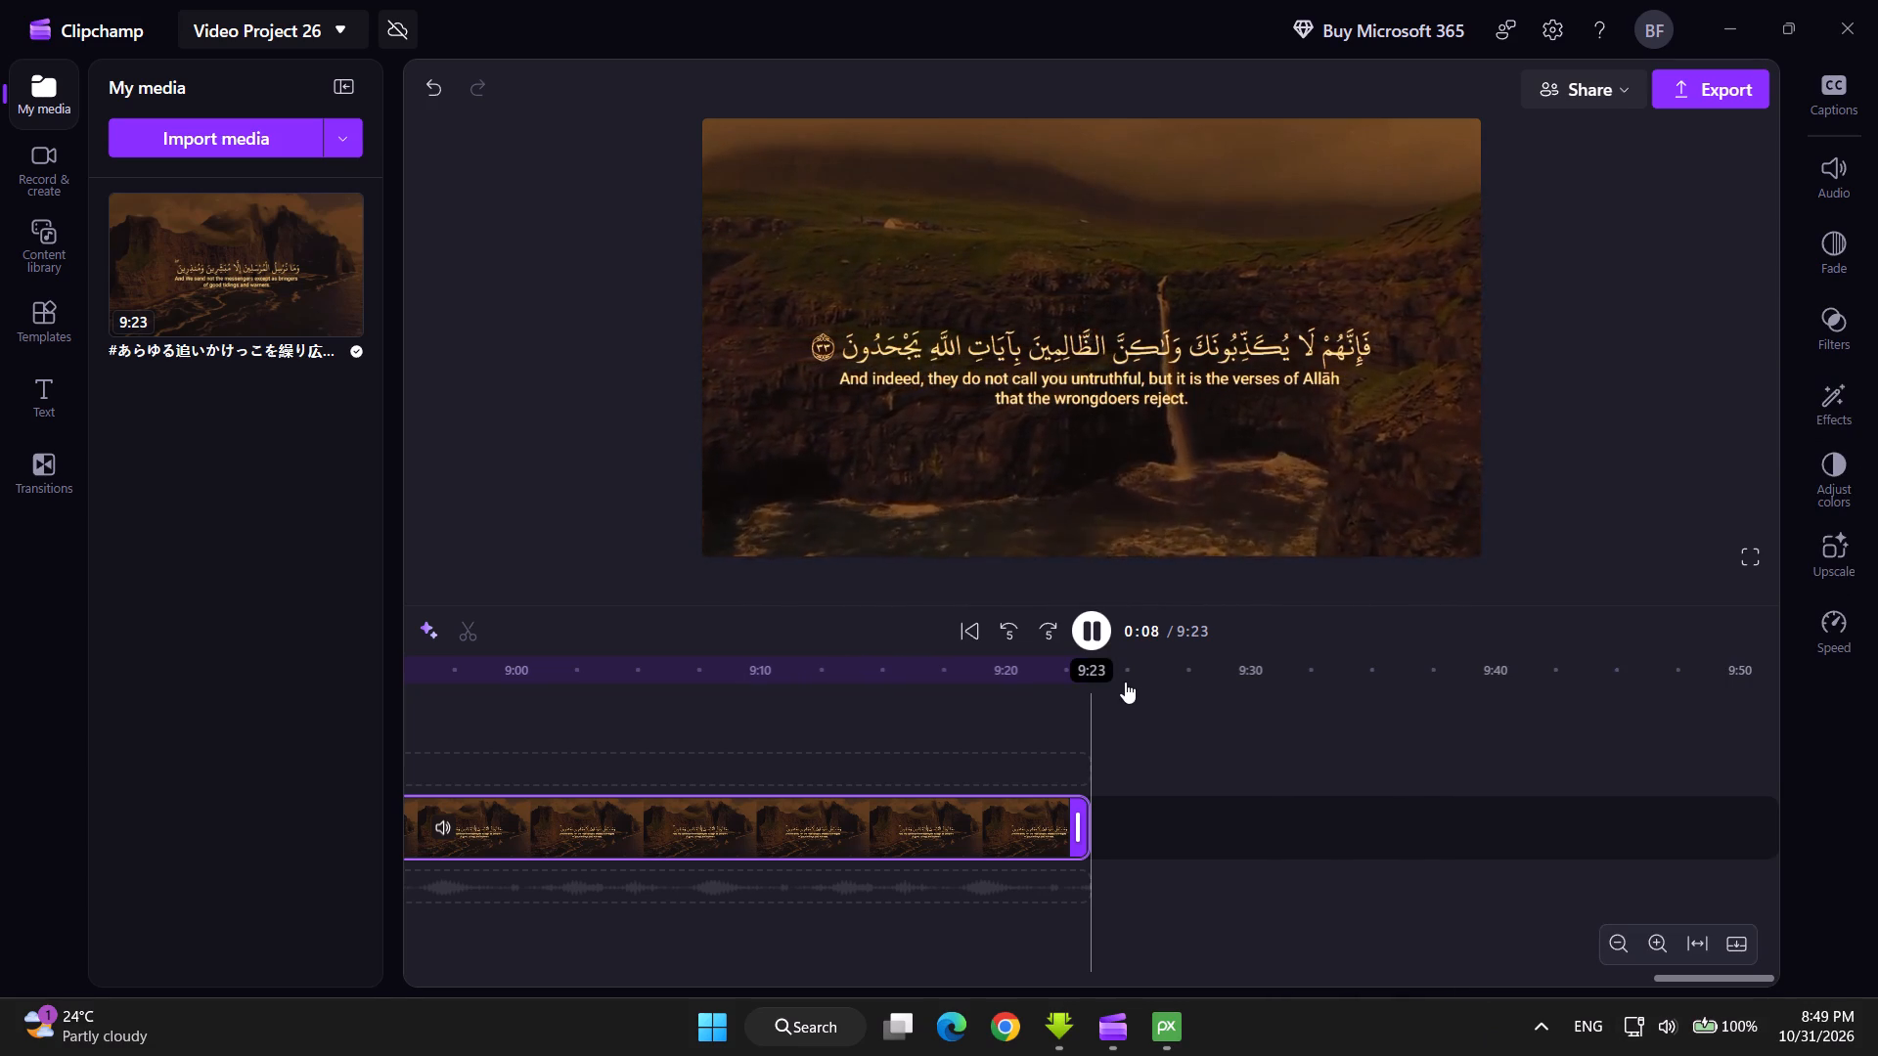
key("space")
left_click(1100, 631)
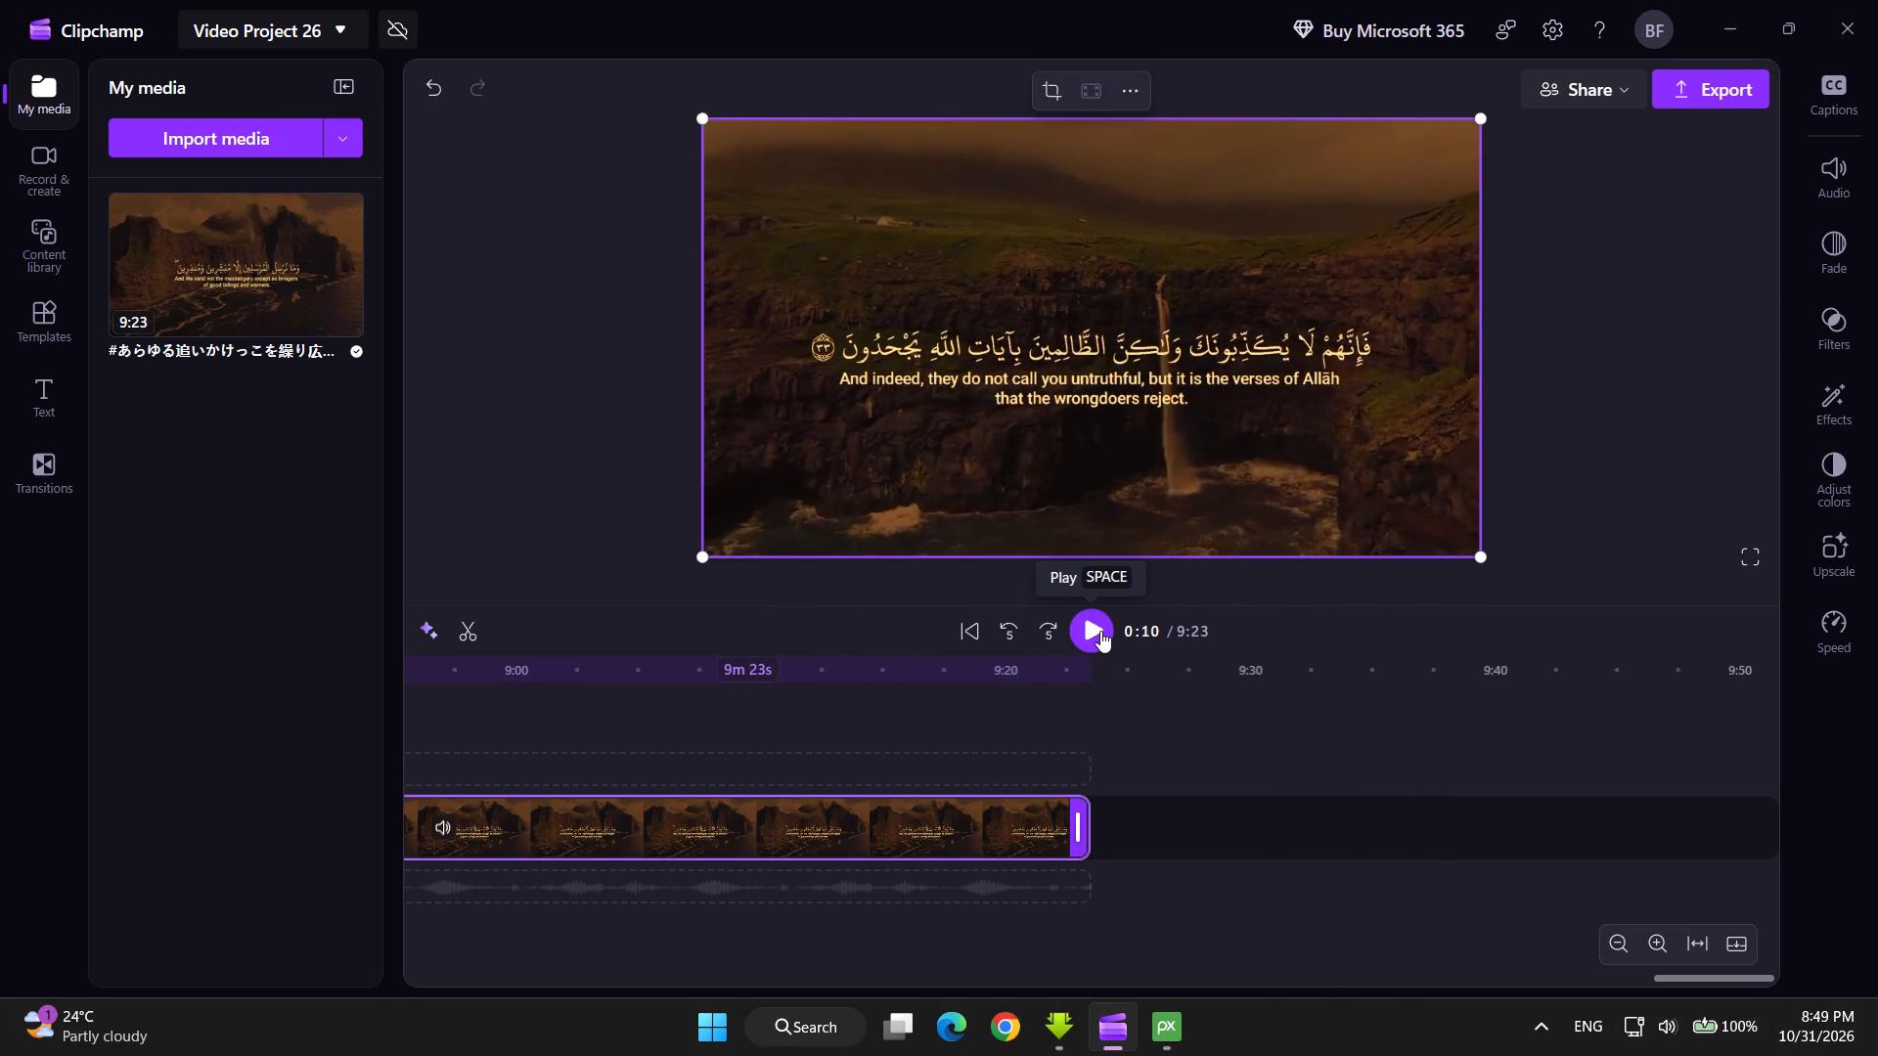
key("space")
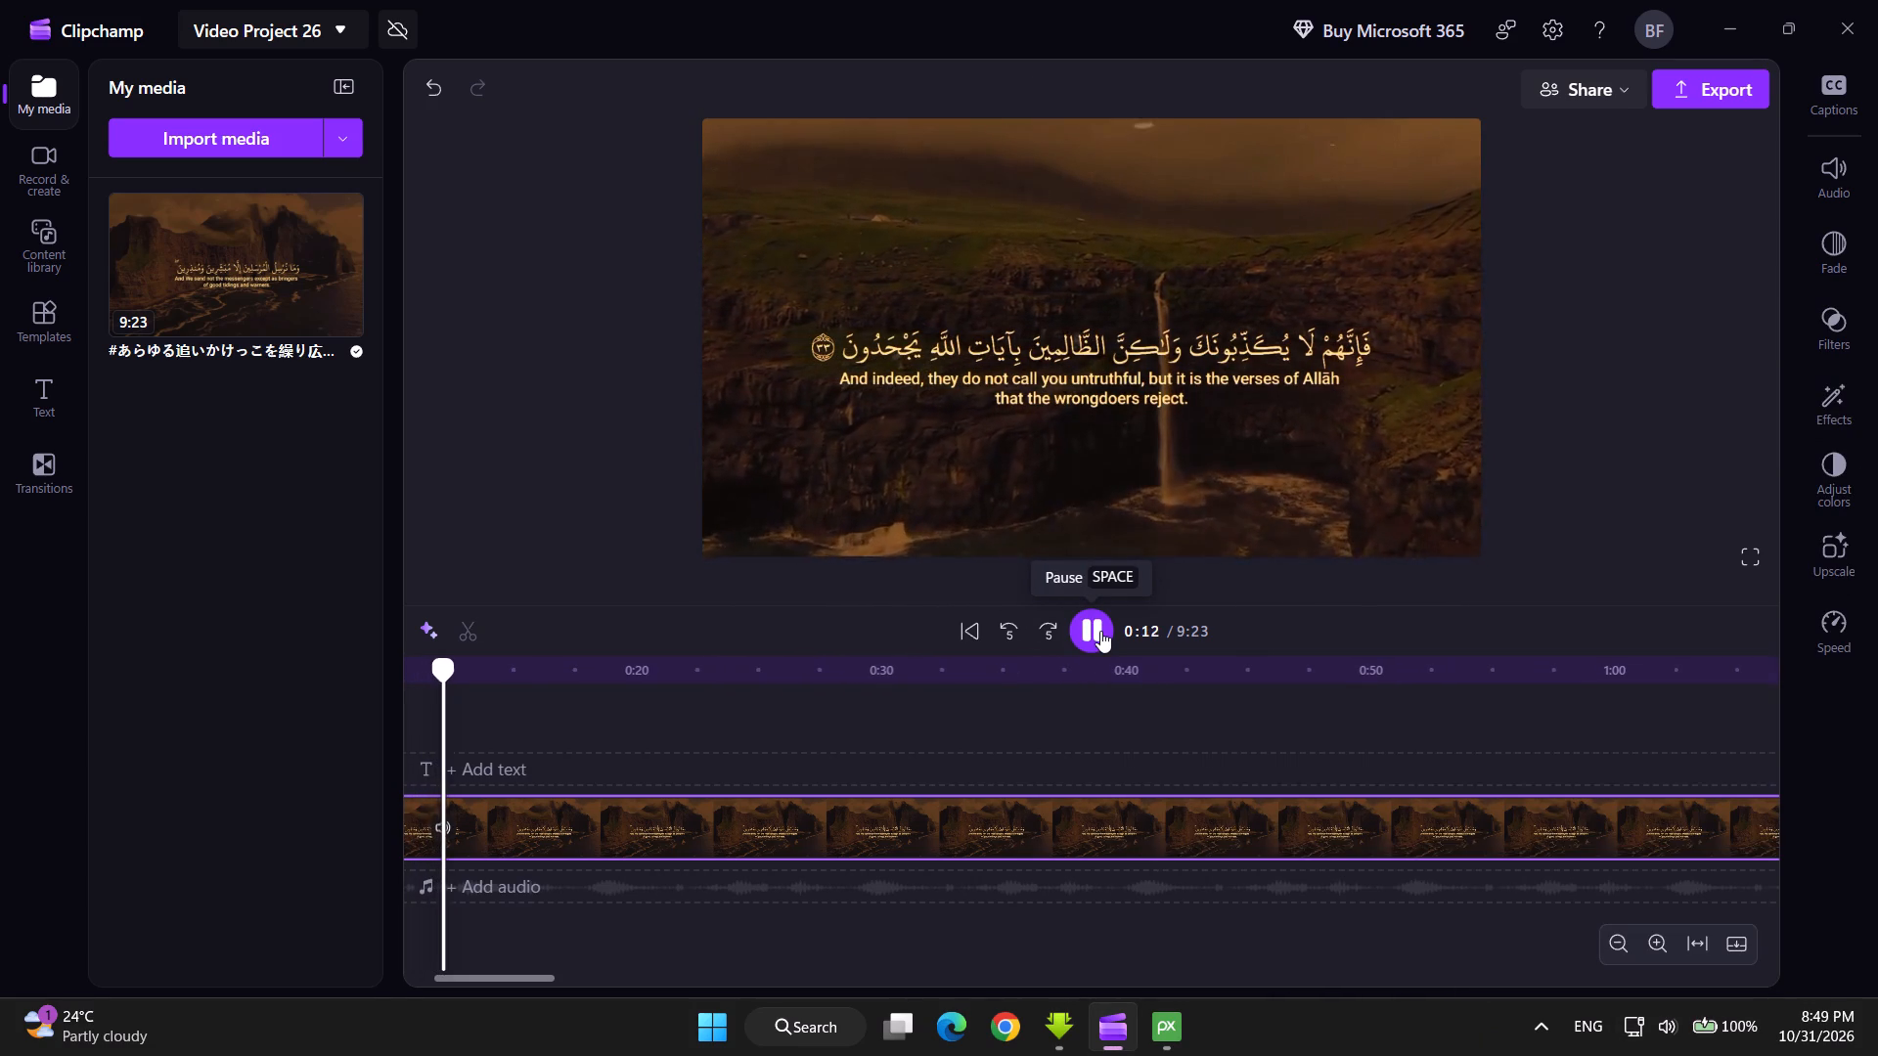
key("space")
key("space")
key("space")
key("space")
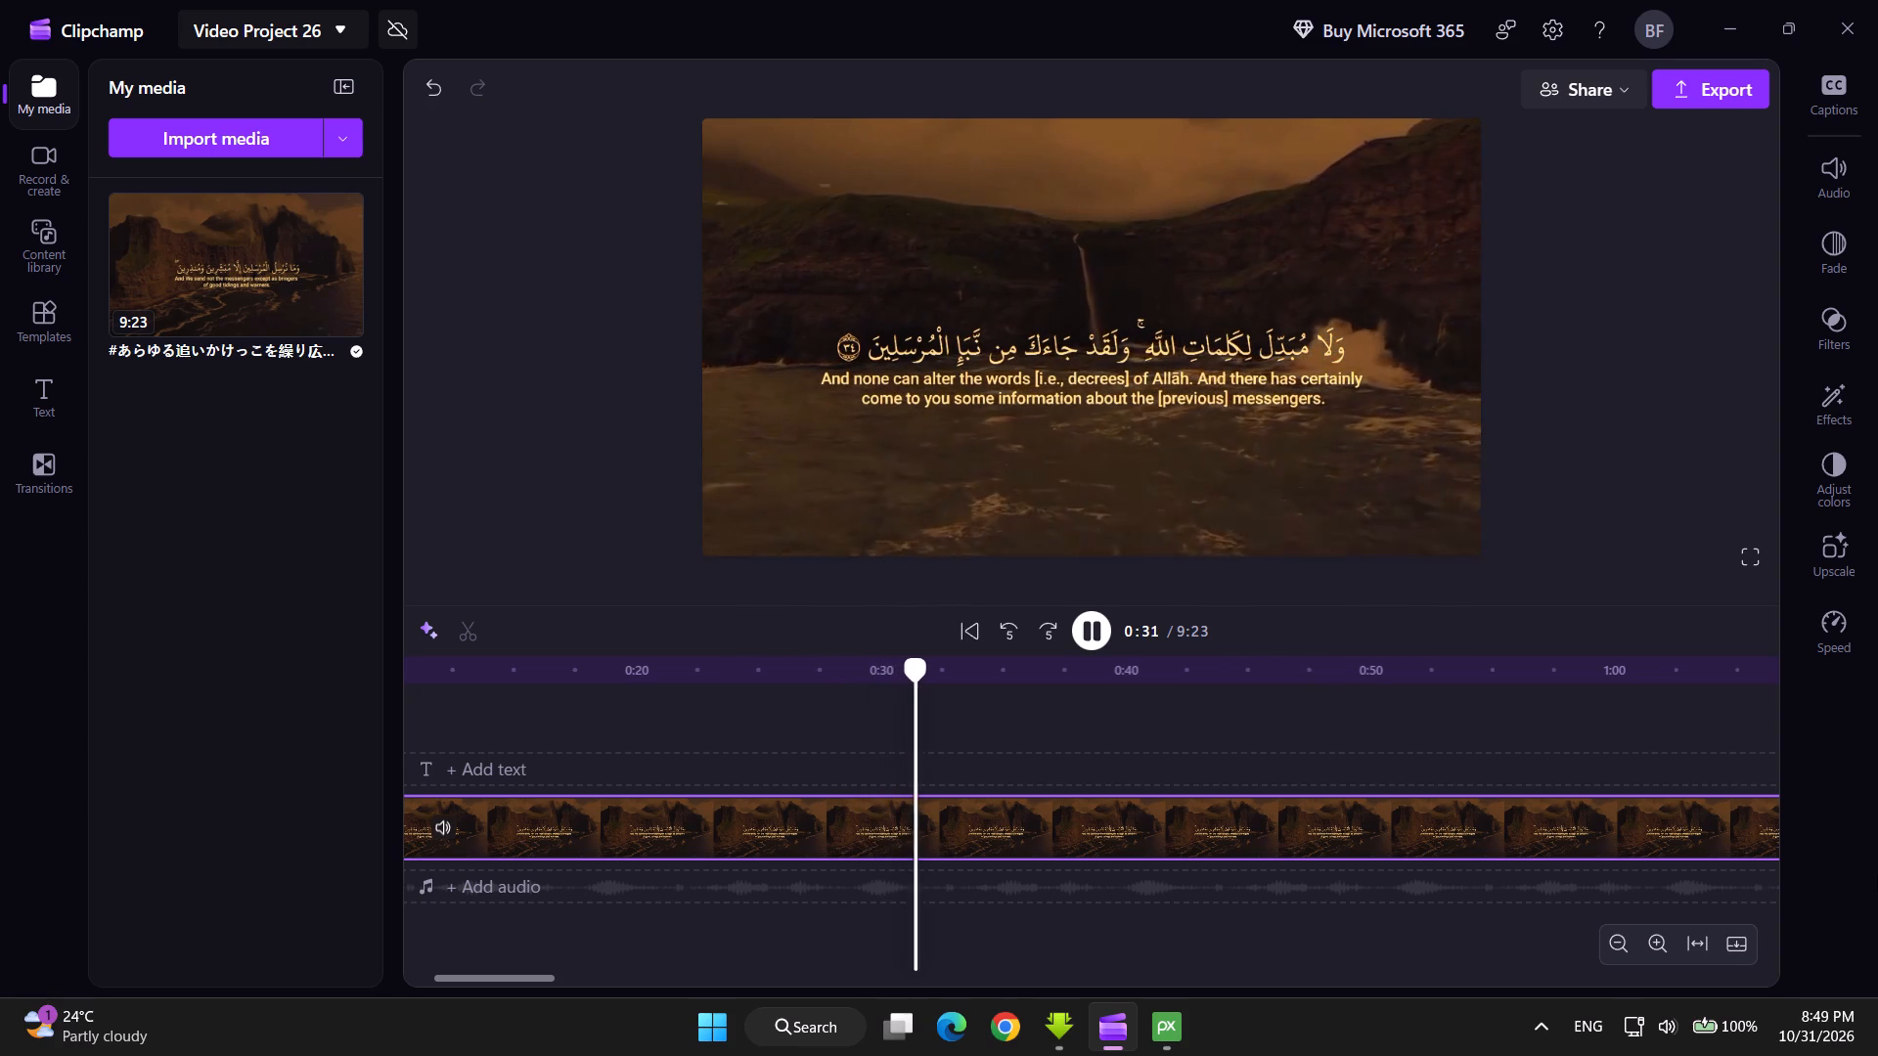
key("space")
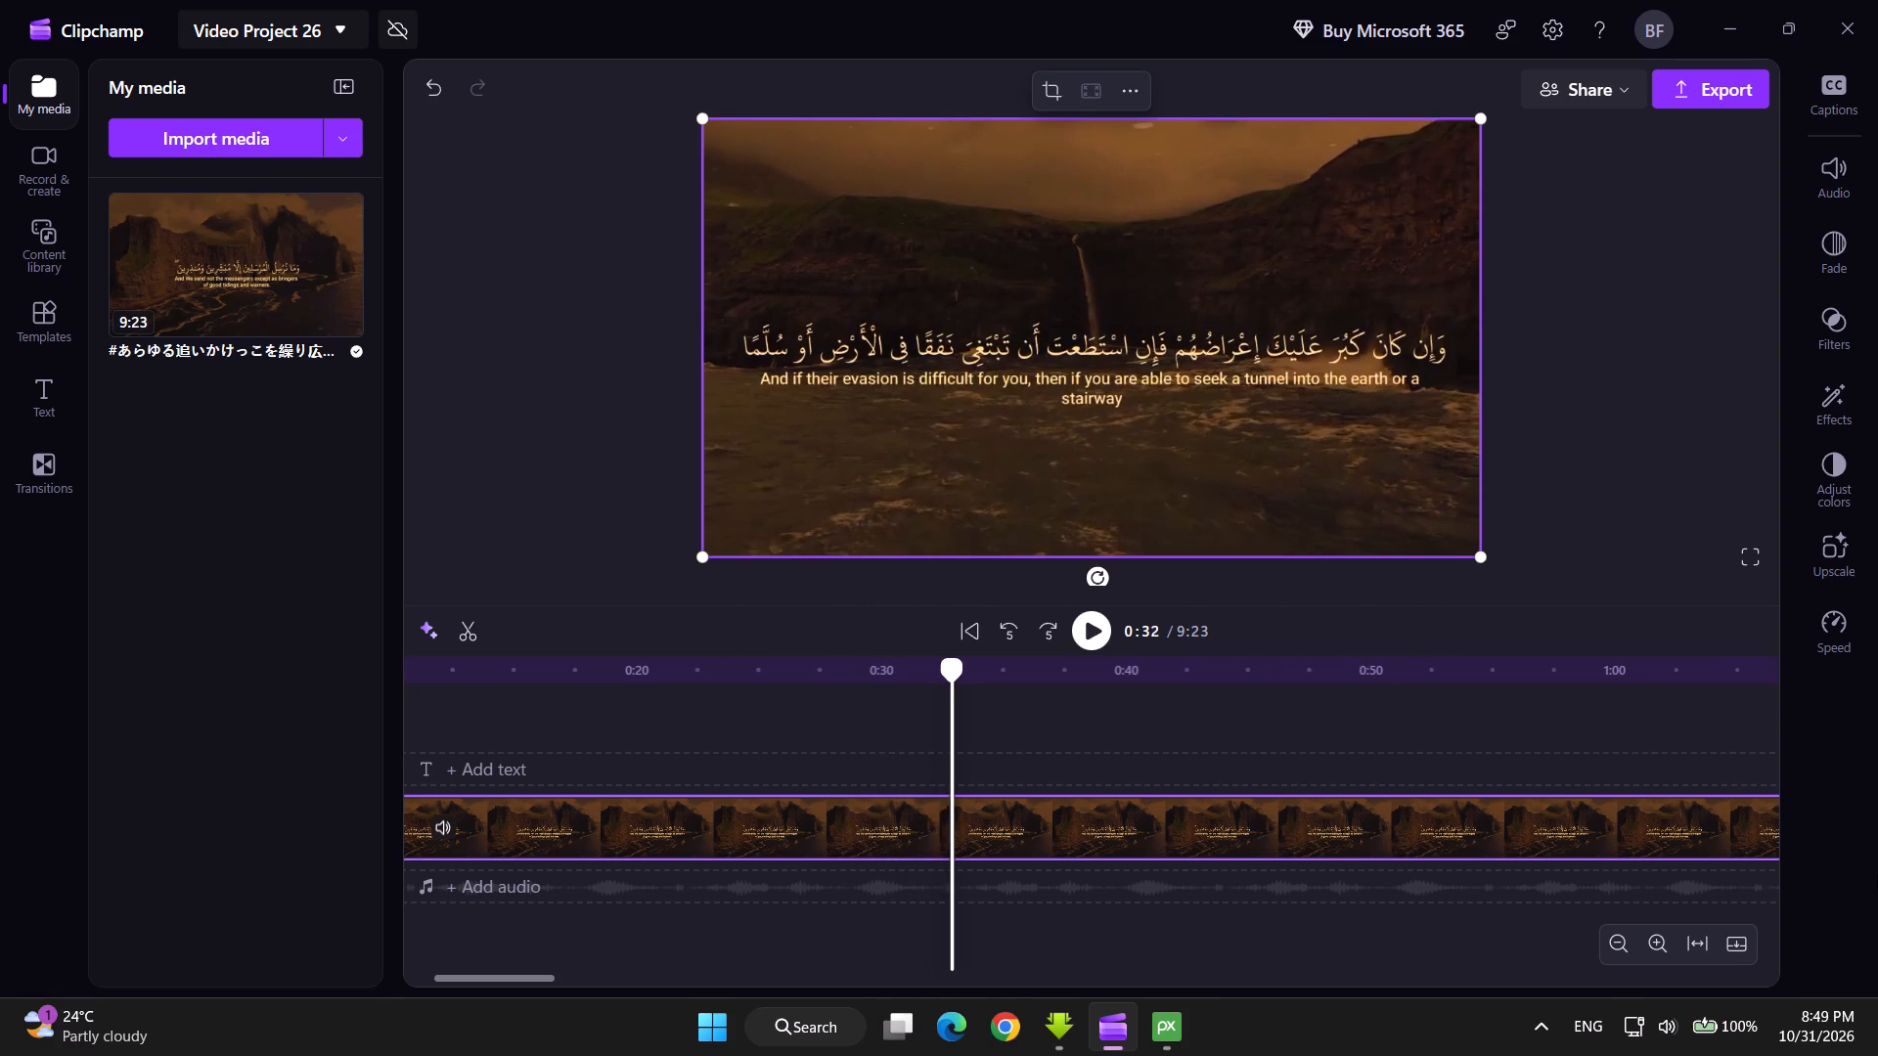
key("space")
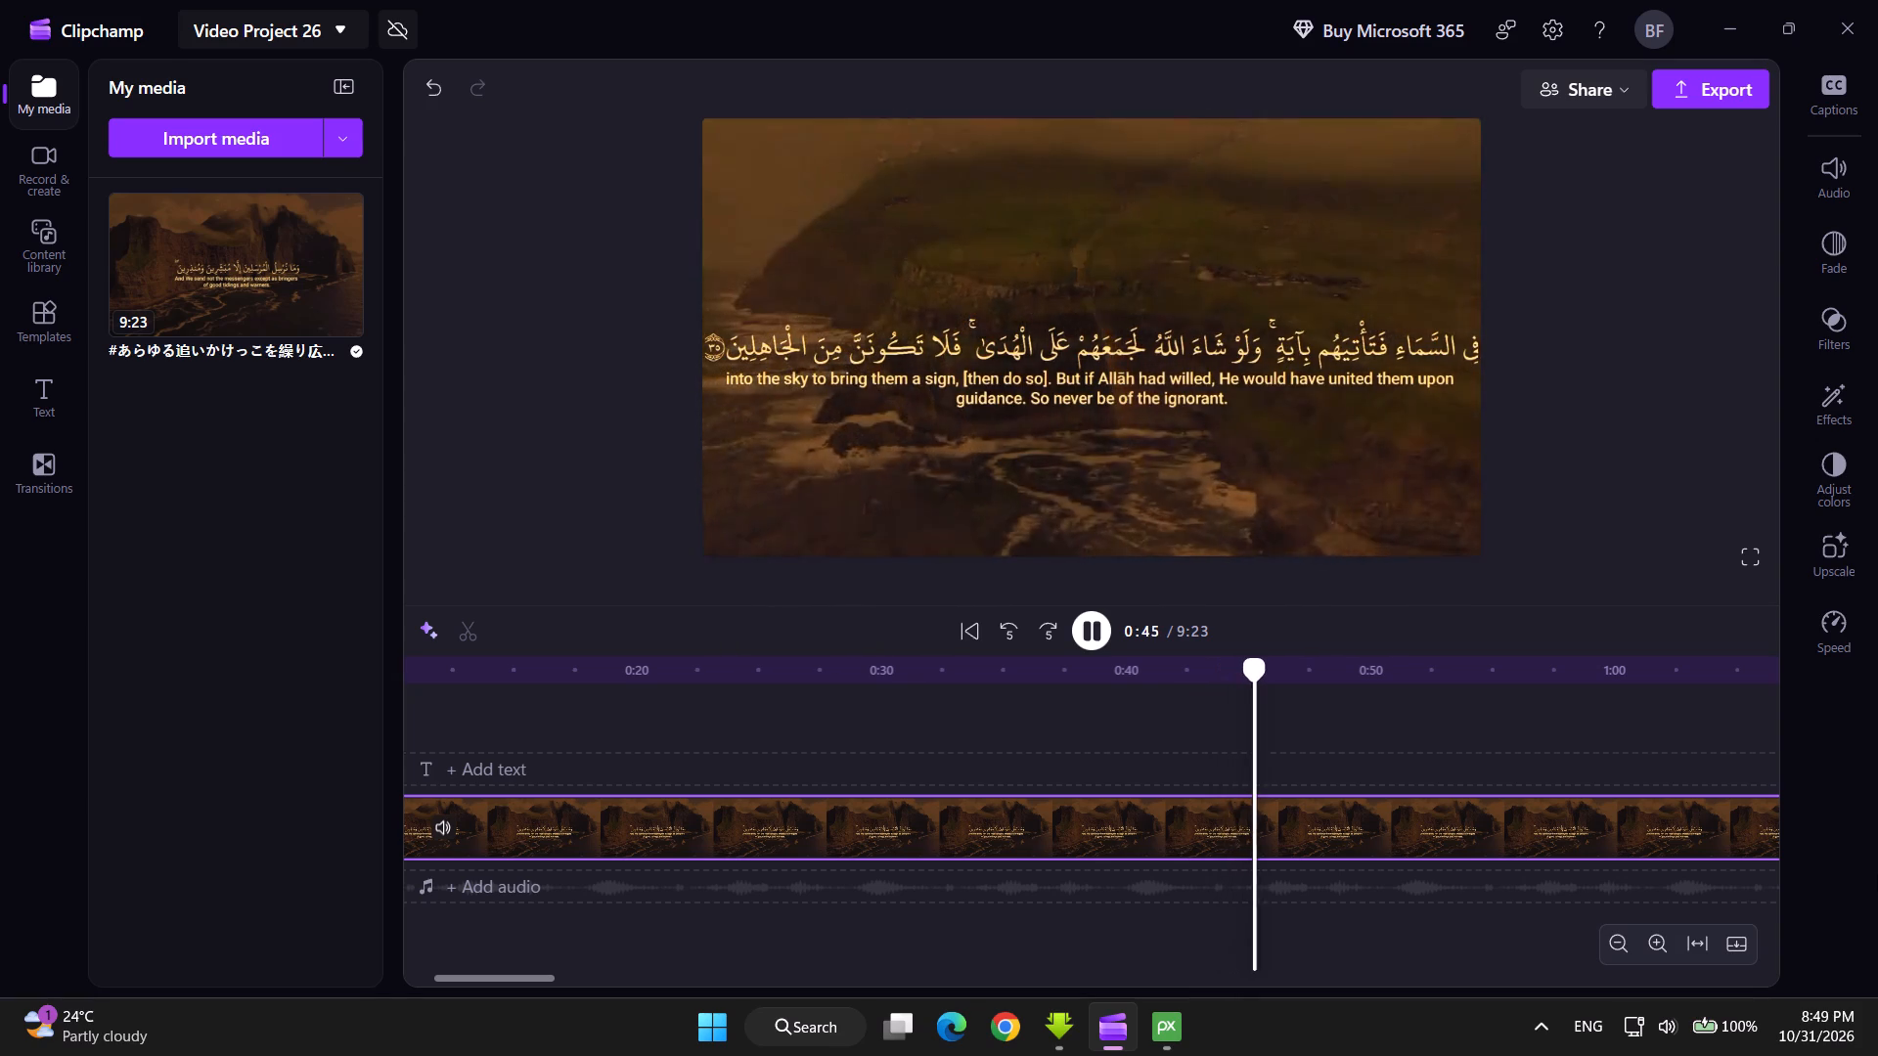
key("space")
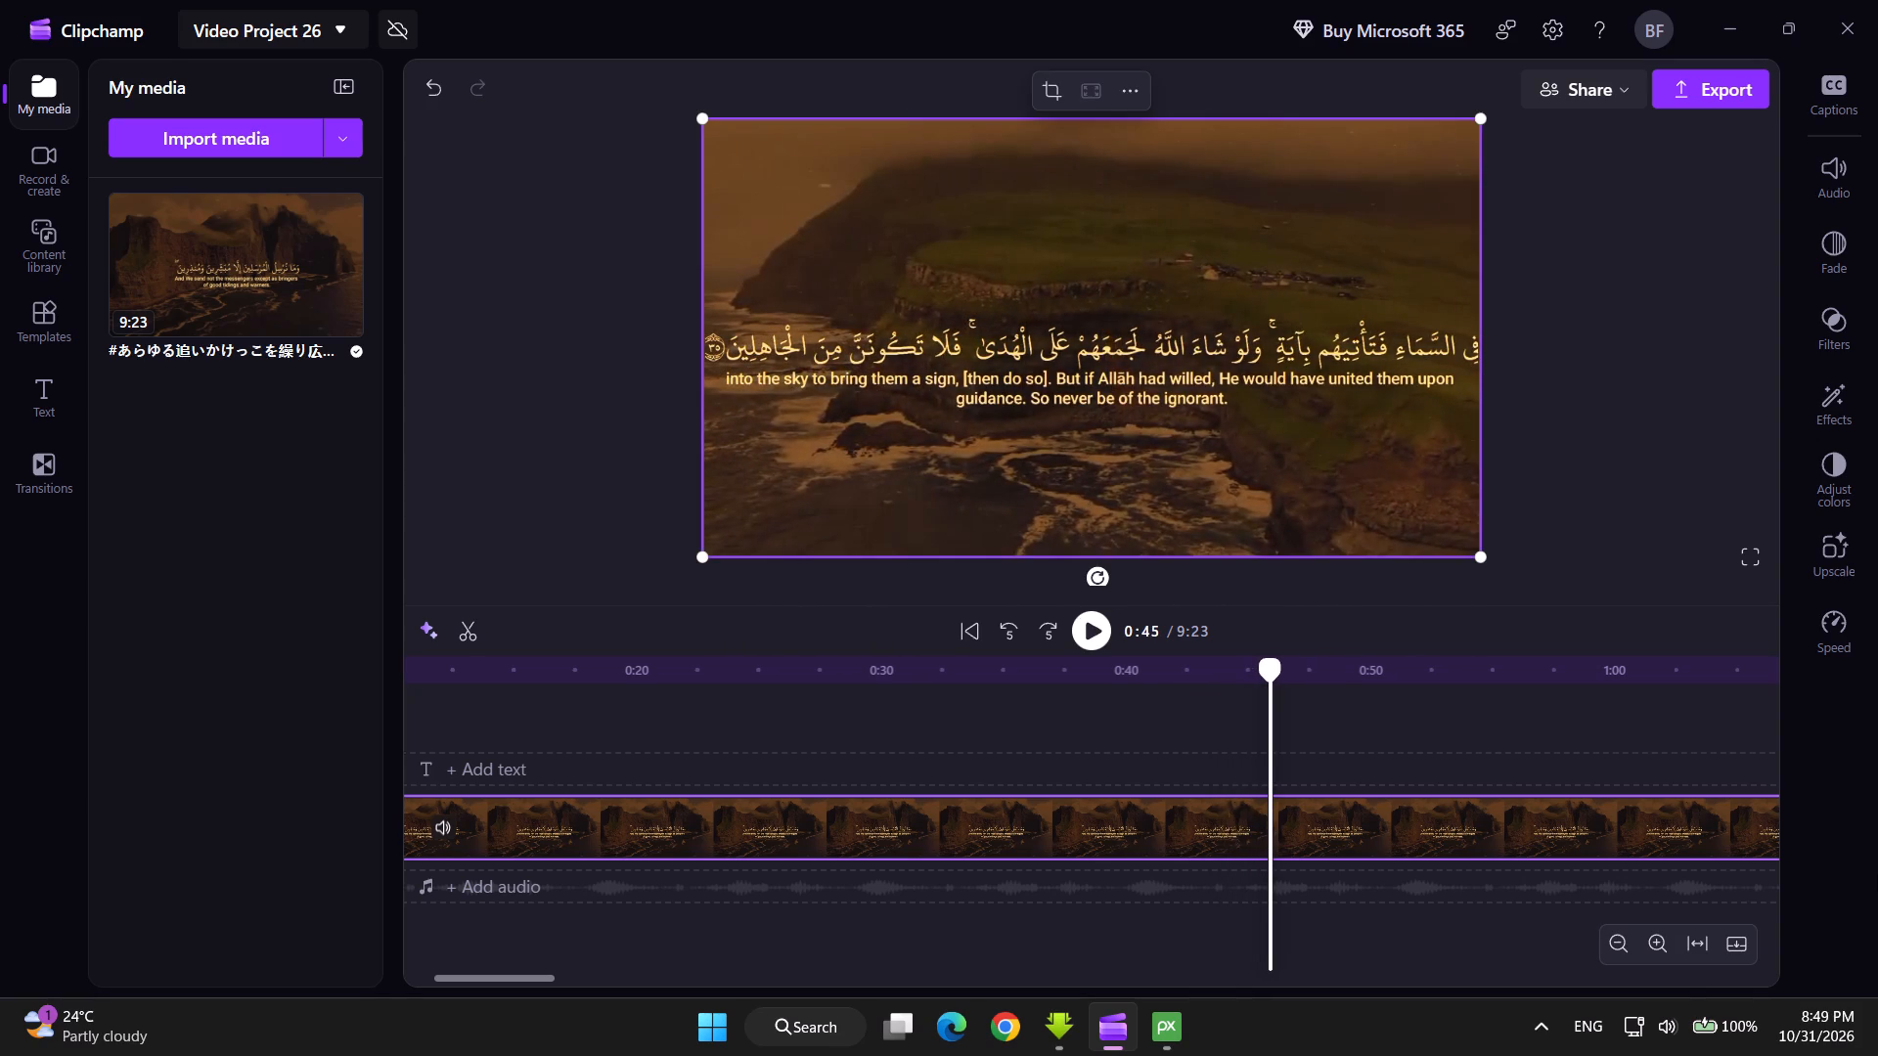
key("space")
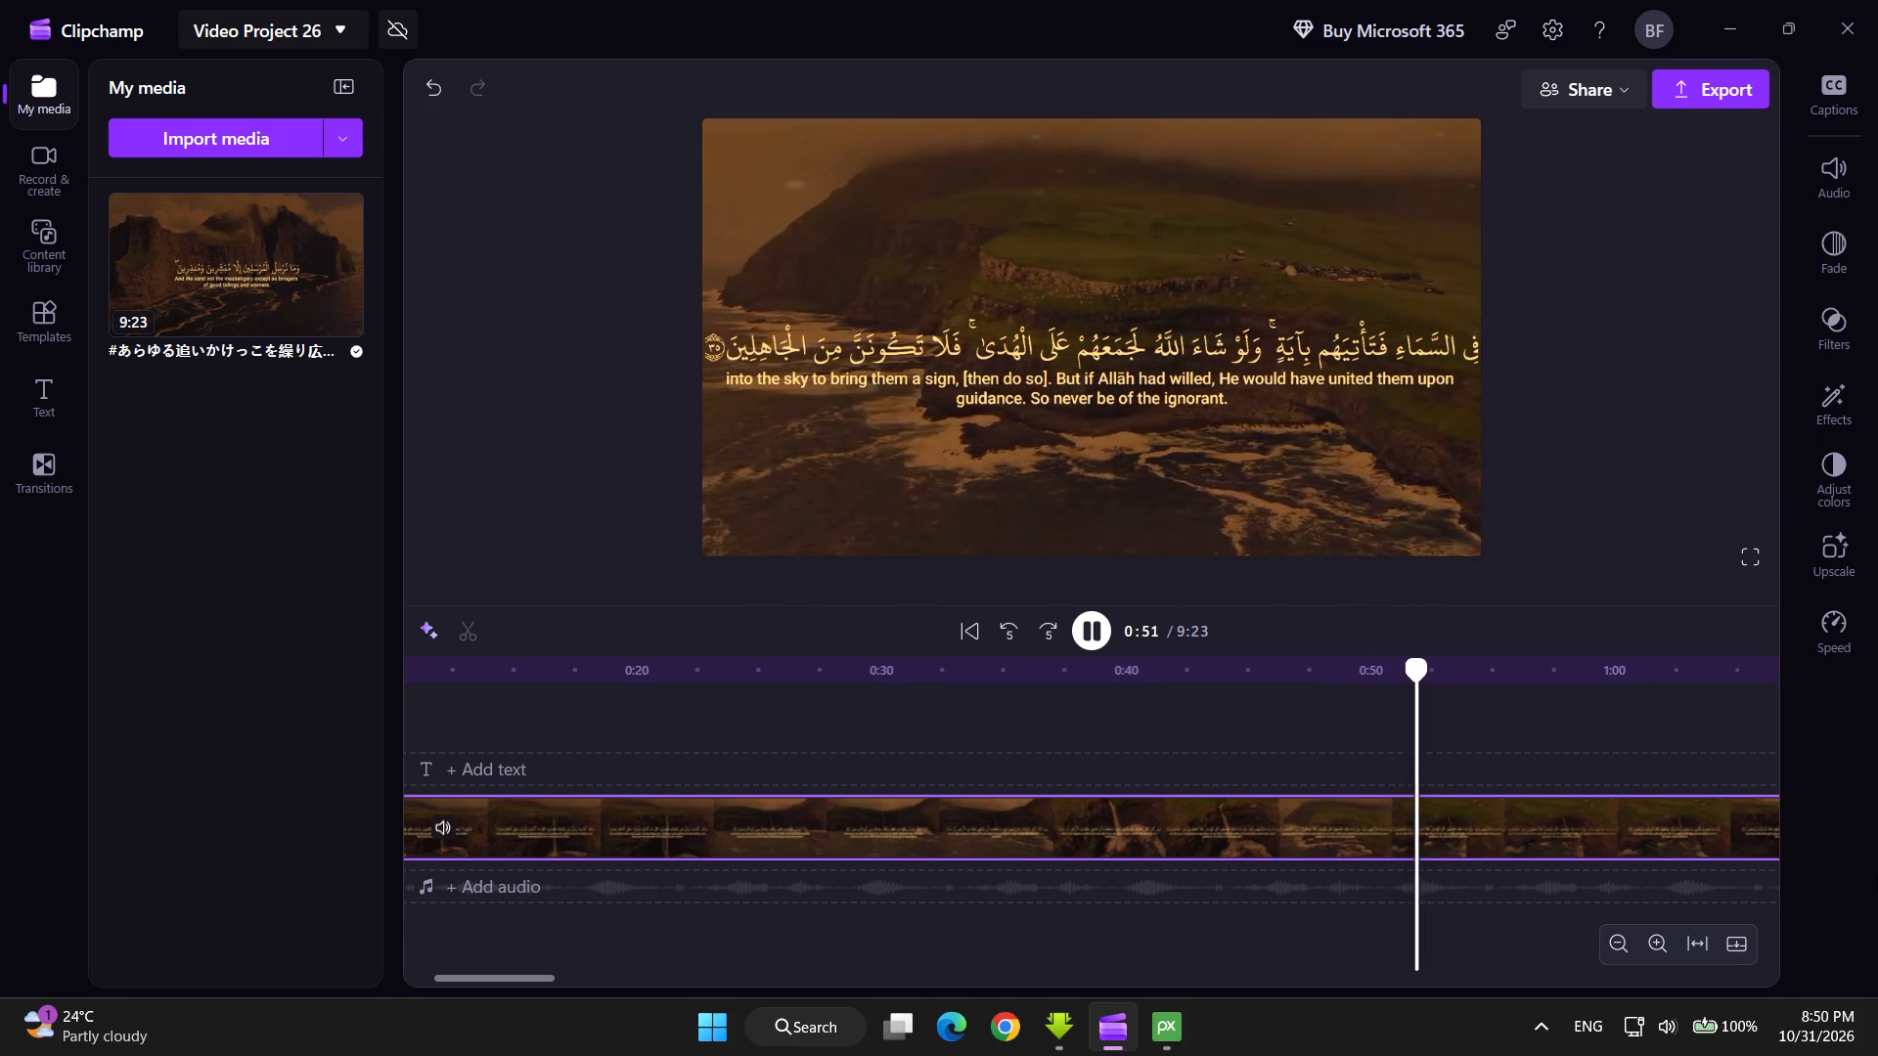
key("space")
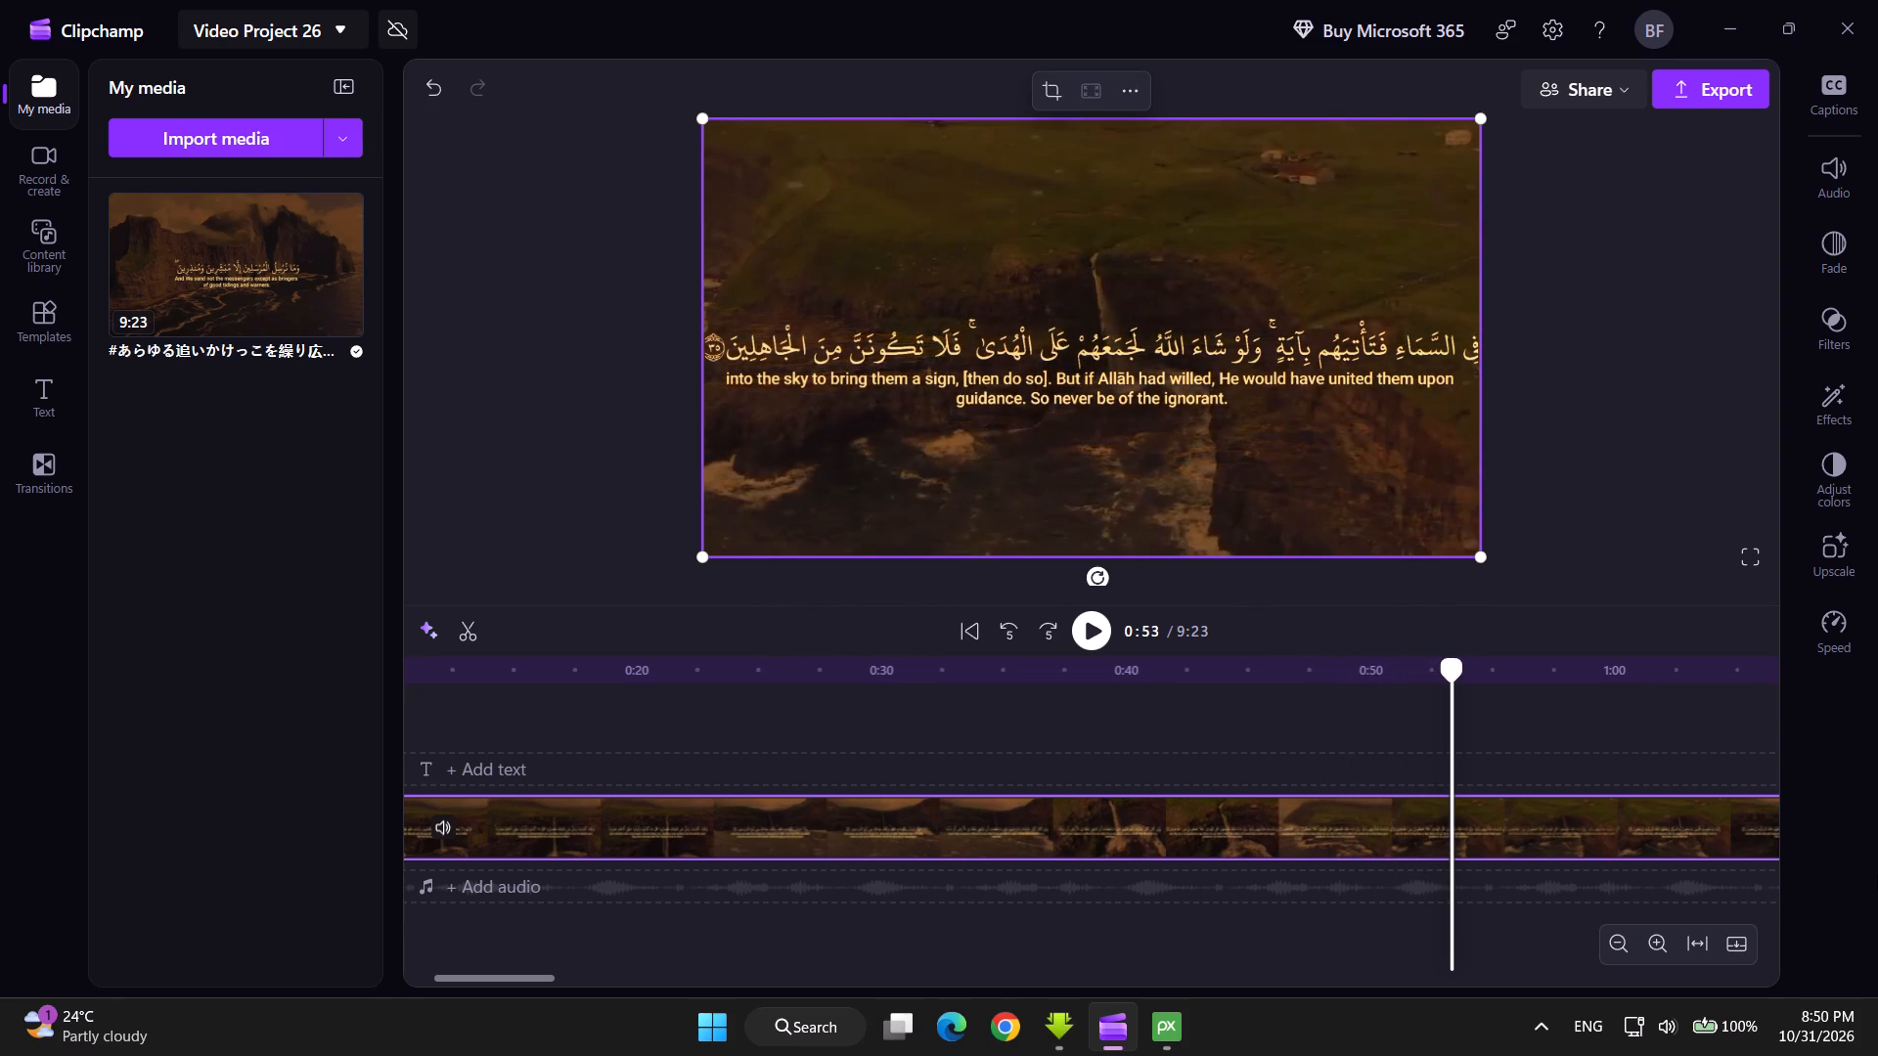
key("space")
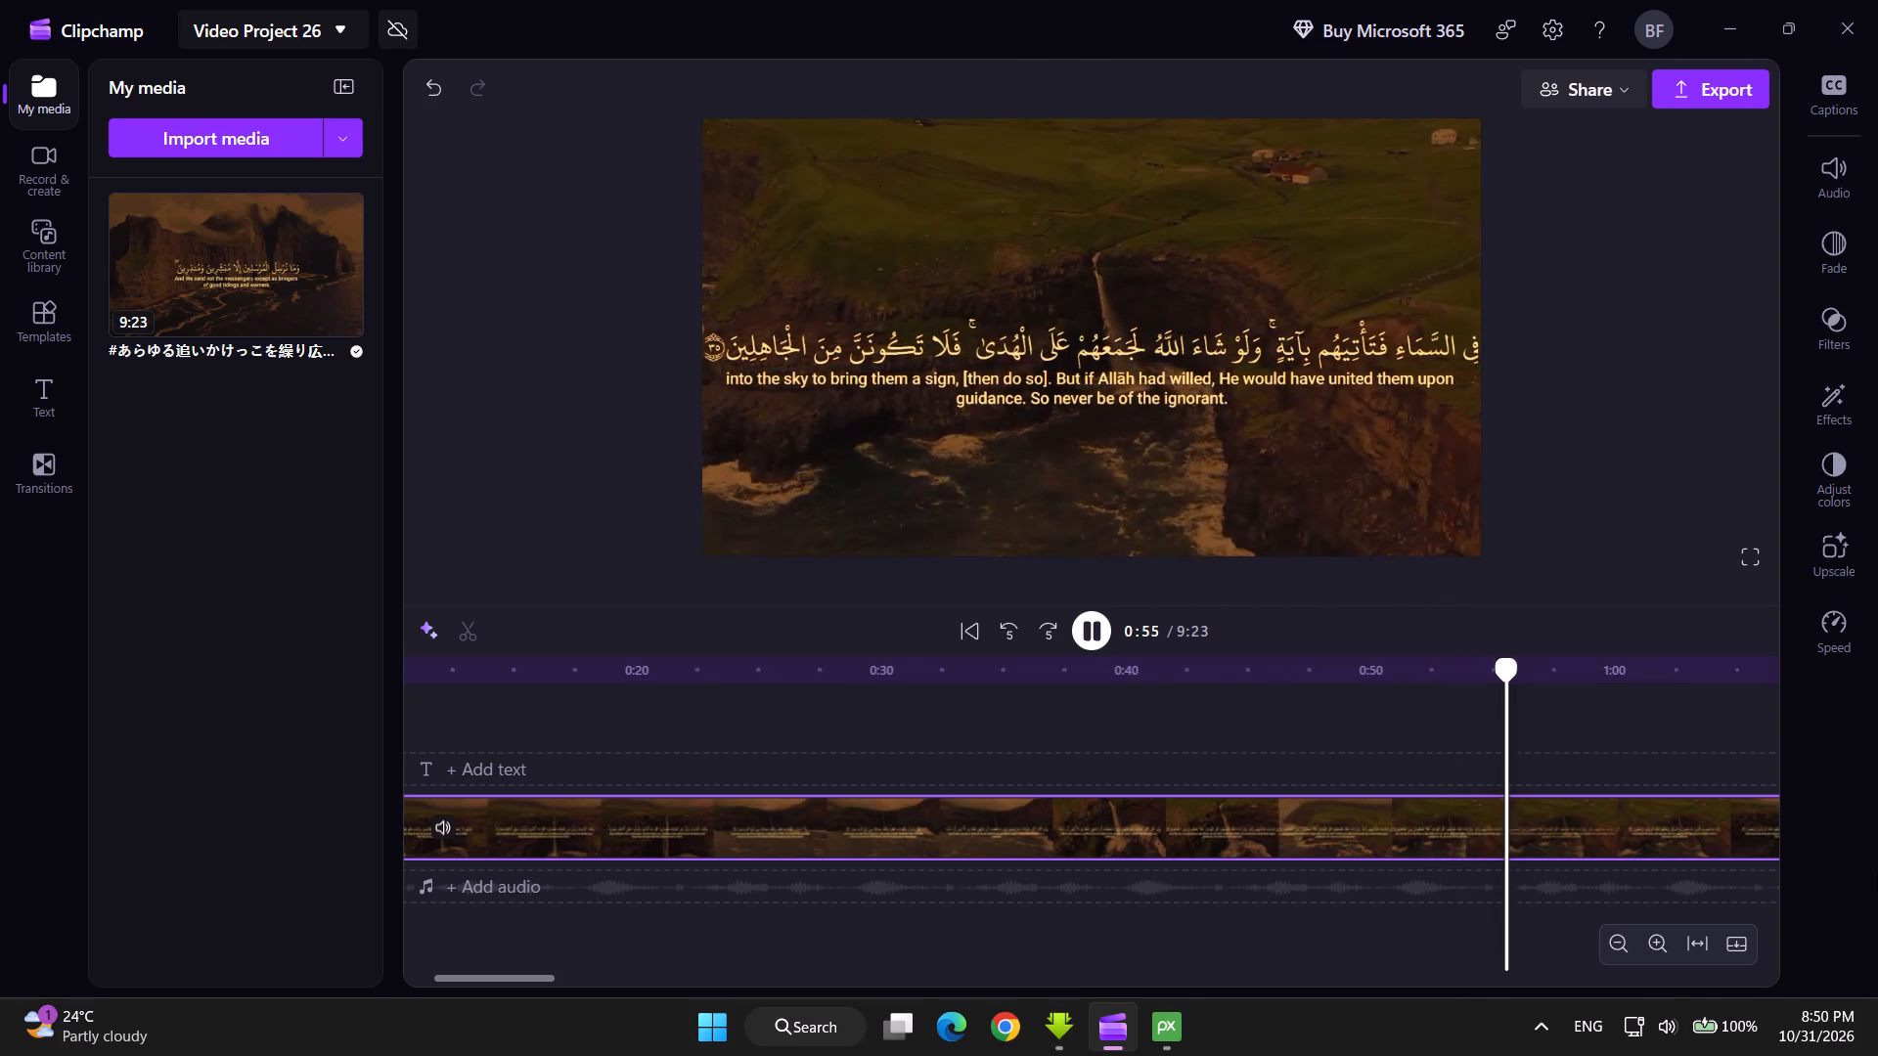
key("space")
key("space")
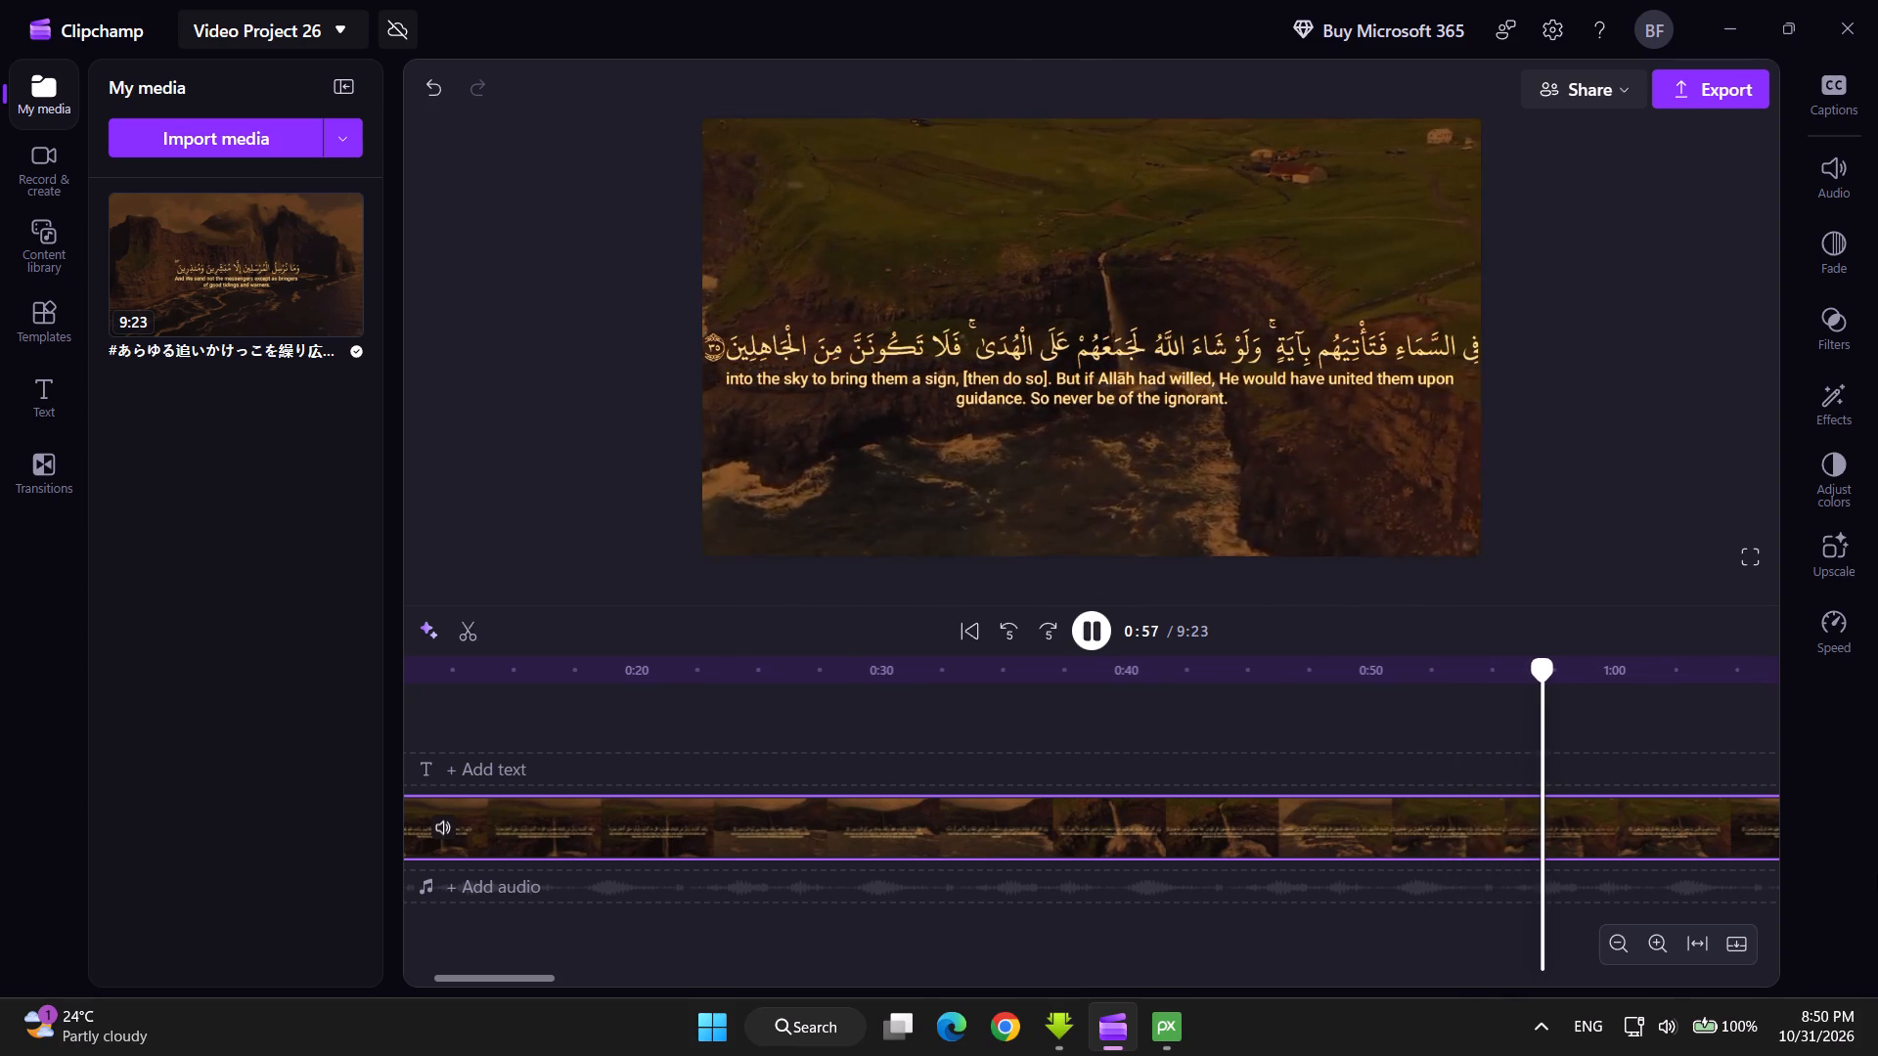
key("space")
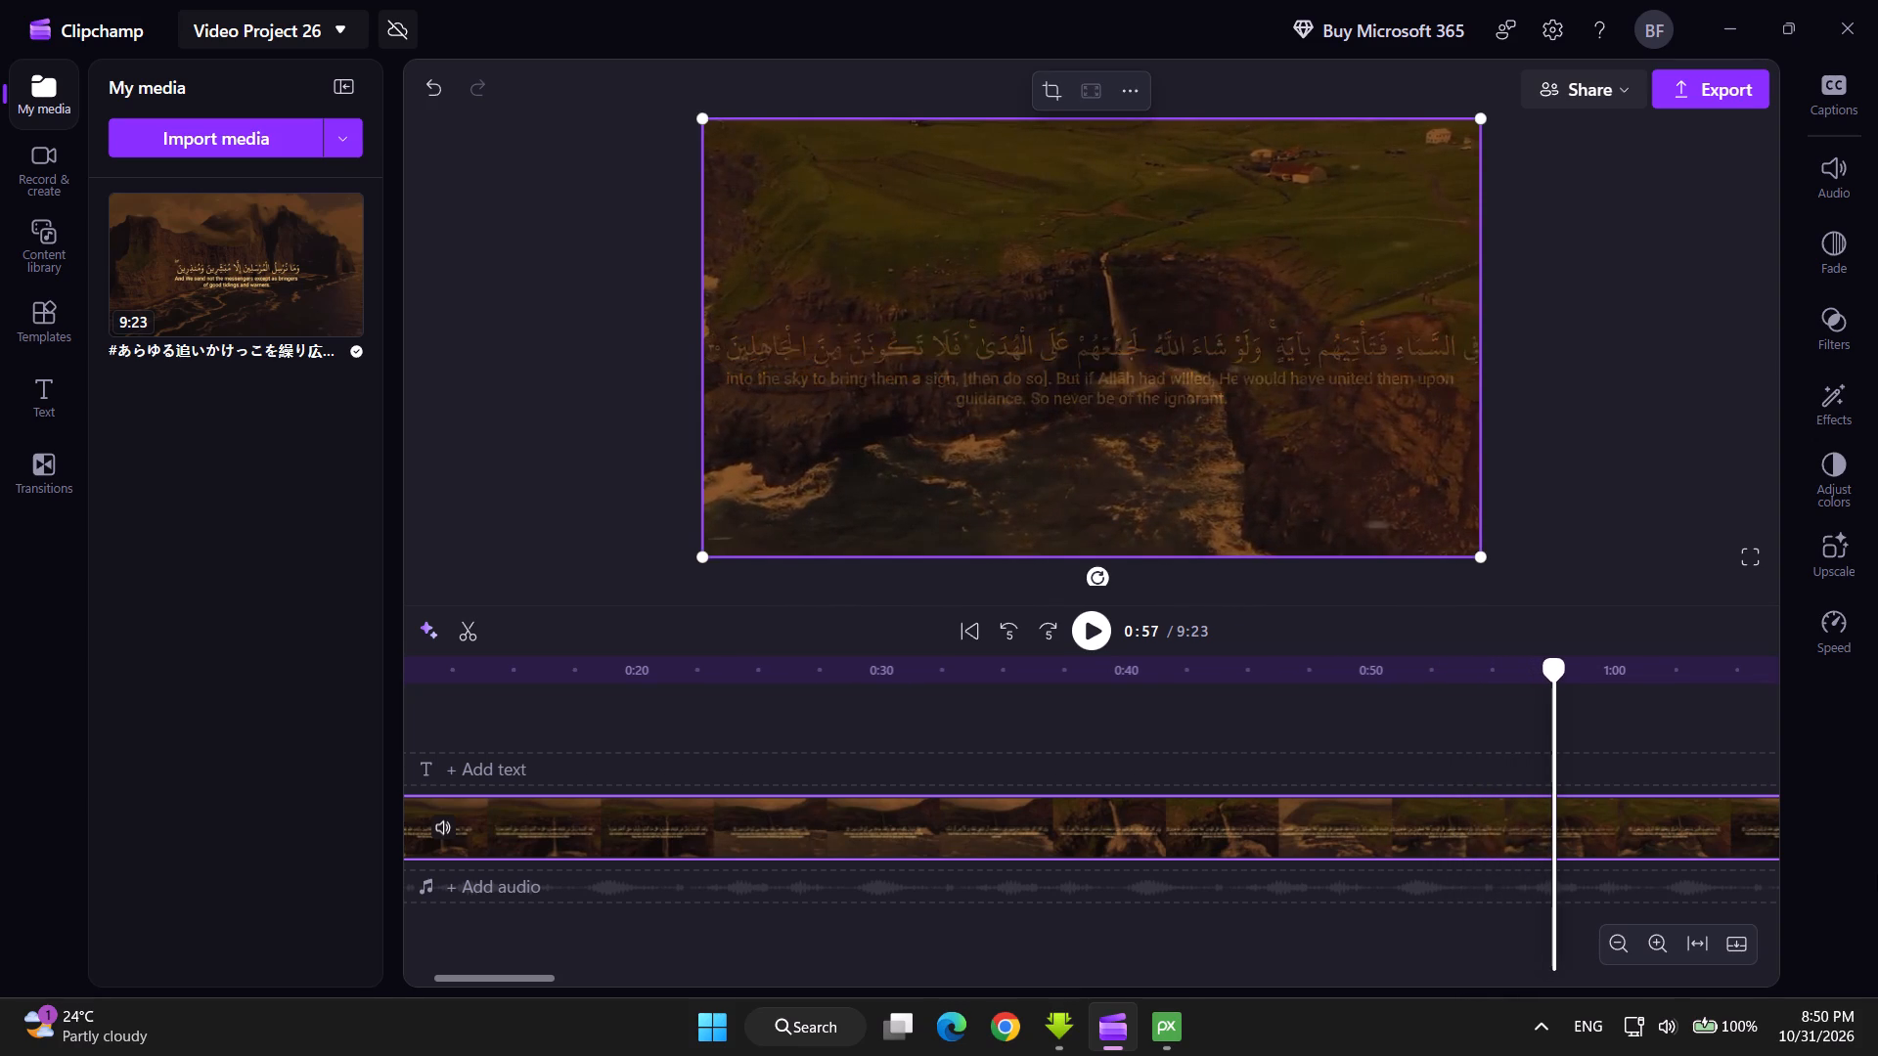
Split the timeline clip at 0:57 and delete everything after the cut.
right_click(1553, 805)
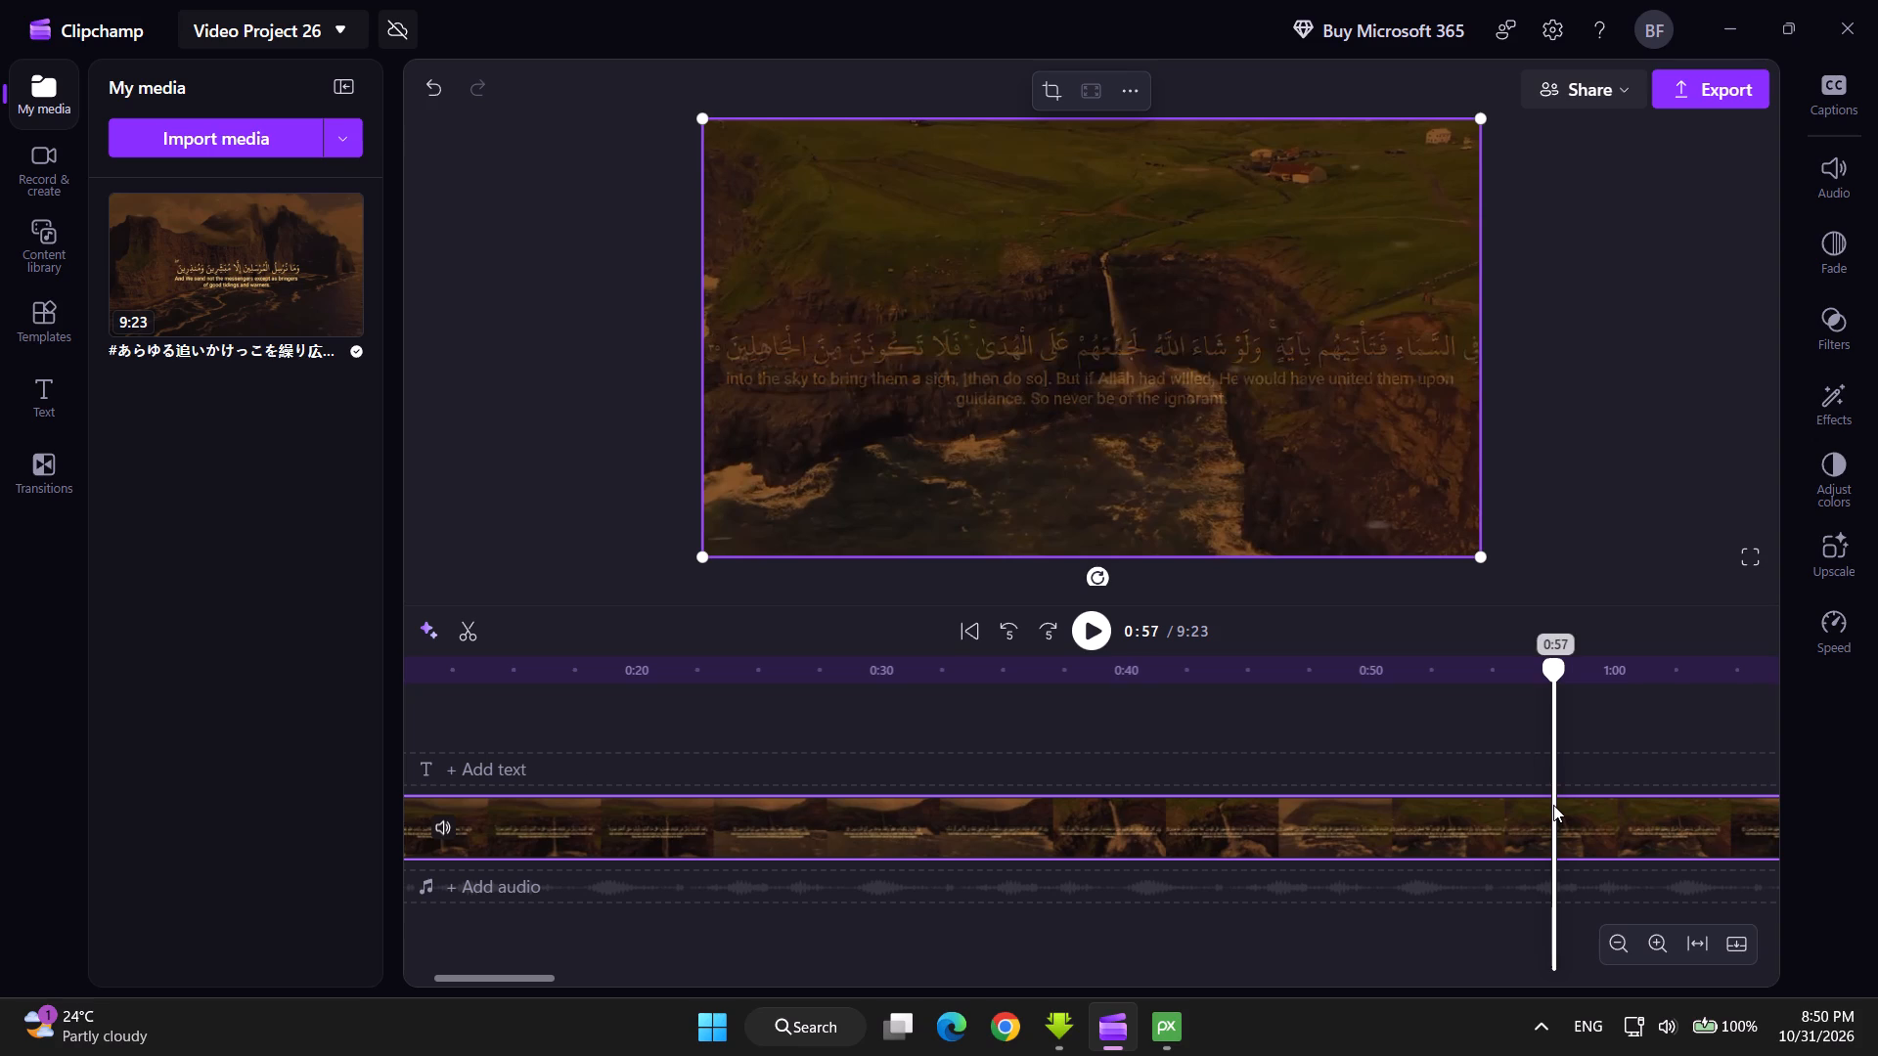
right_click(1574, 820)
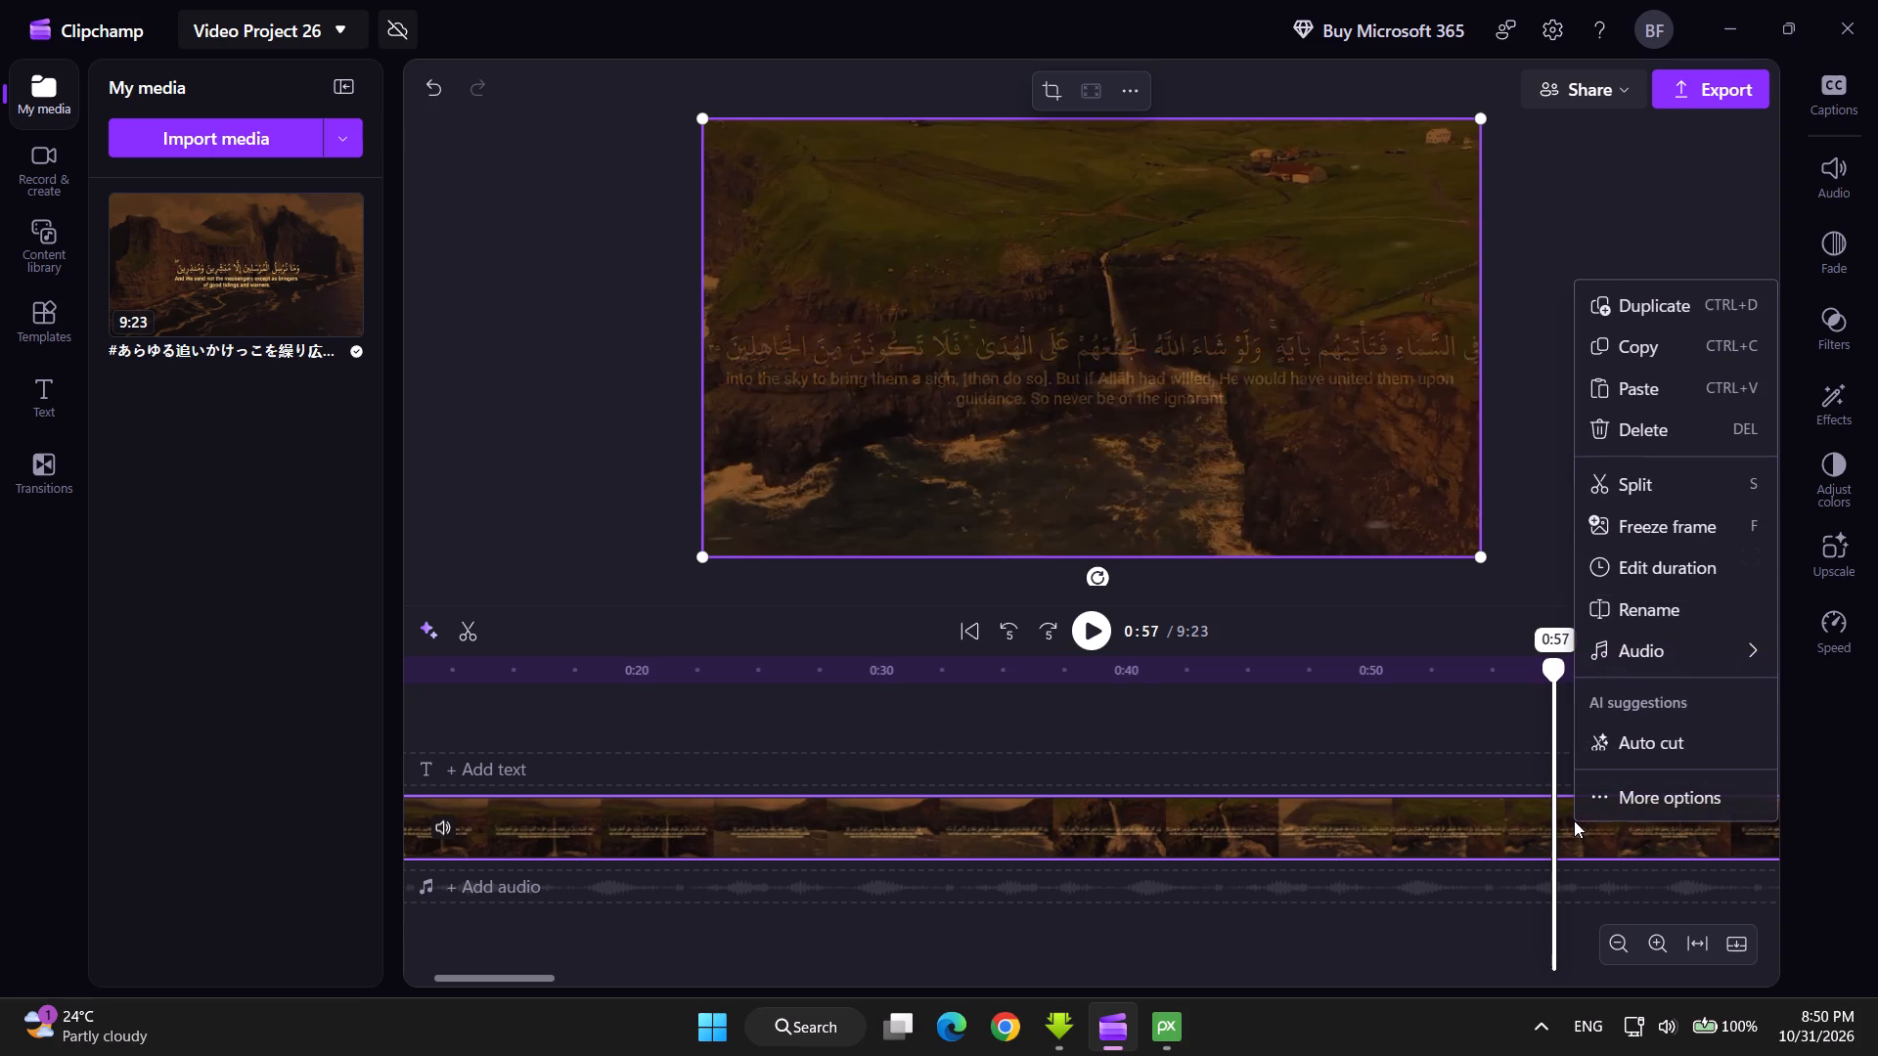
left_click(1641, 480)
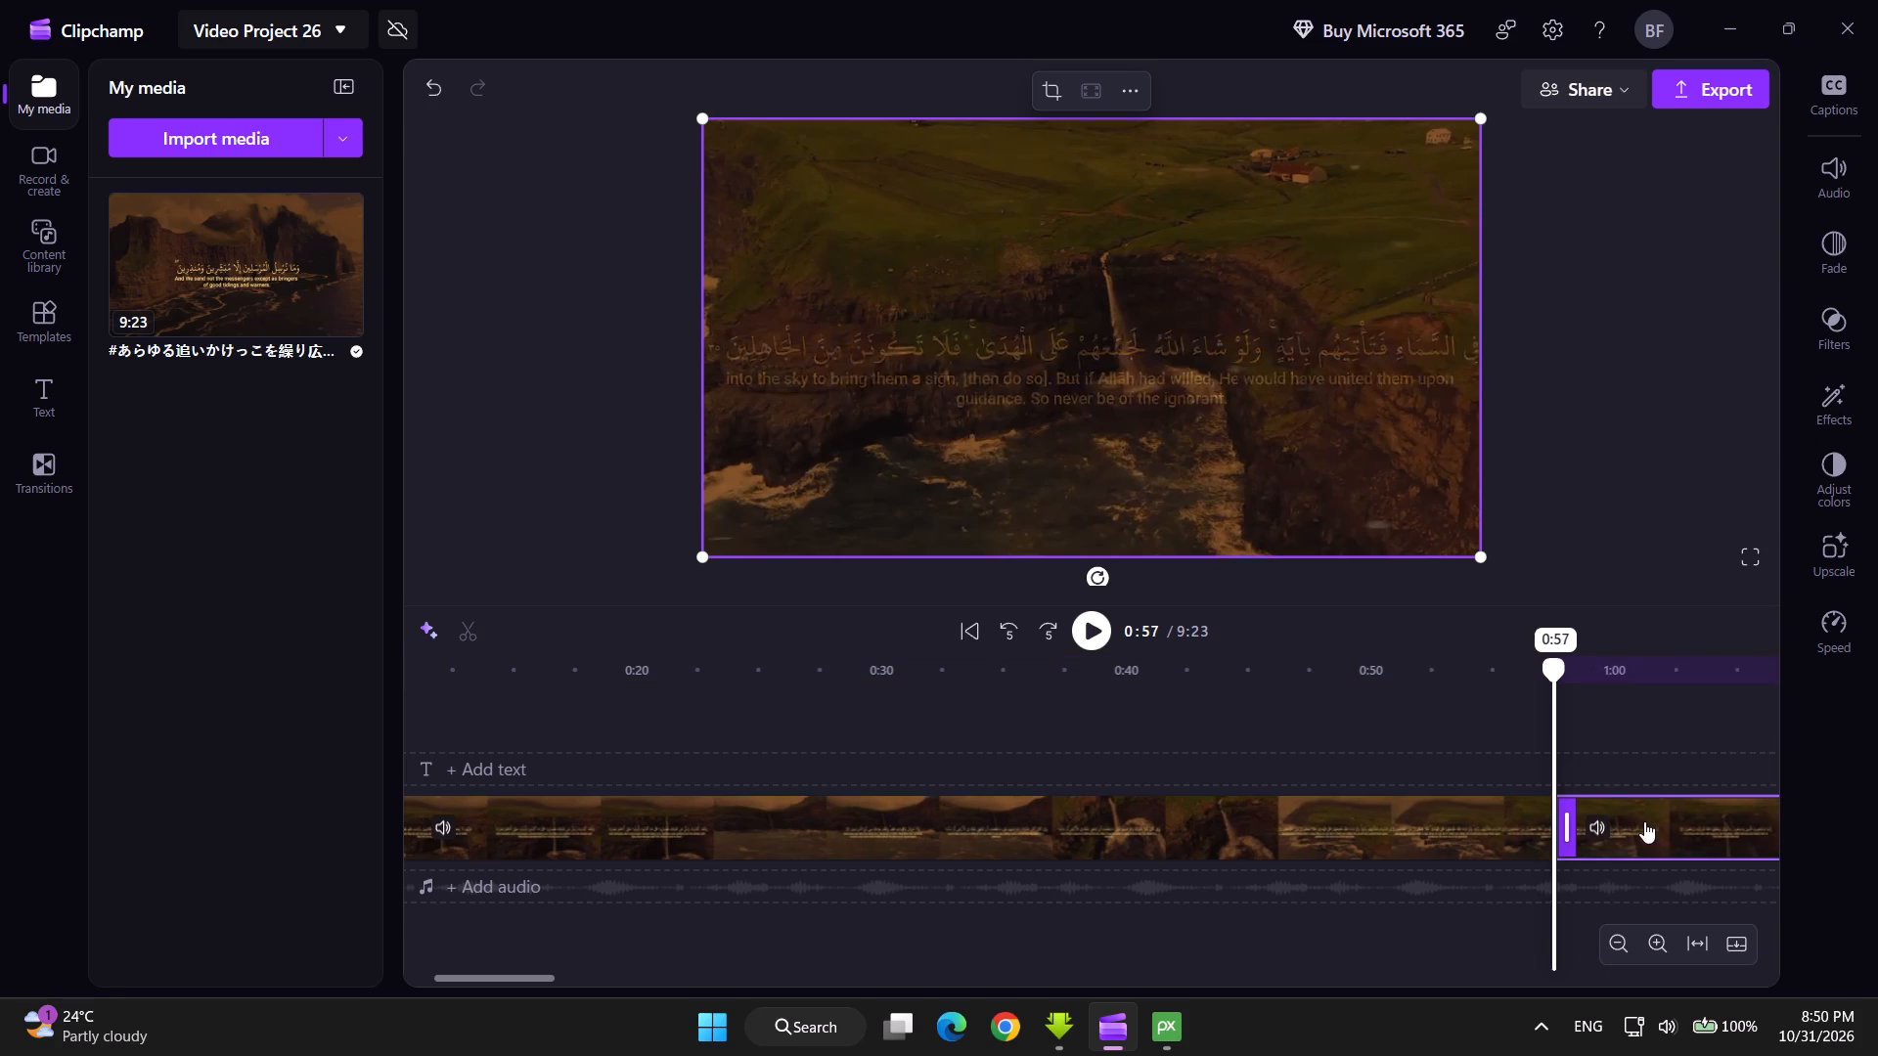
key("Delete")
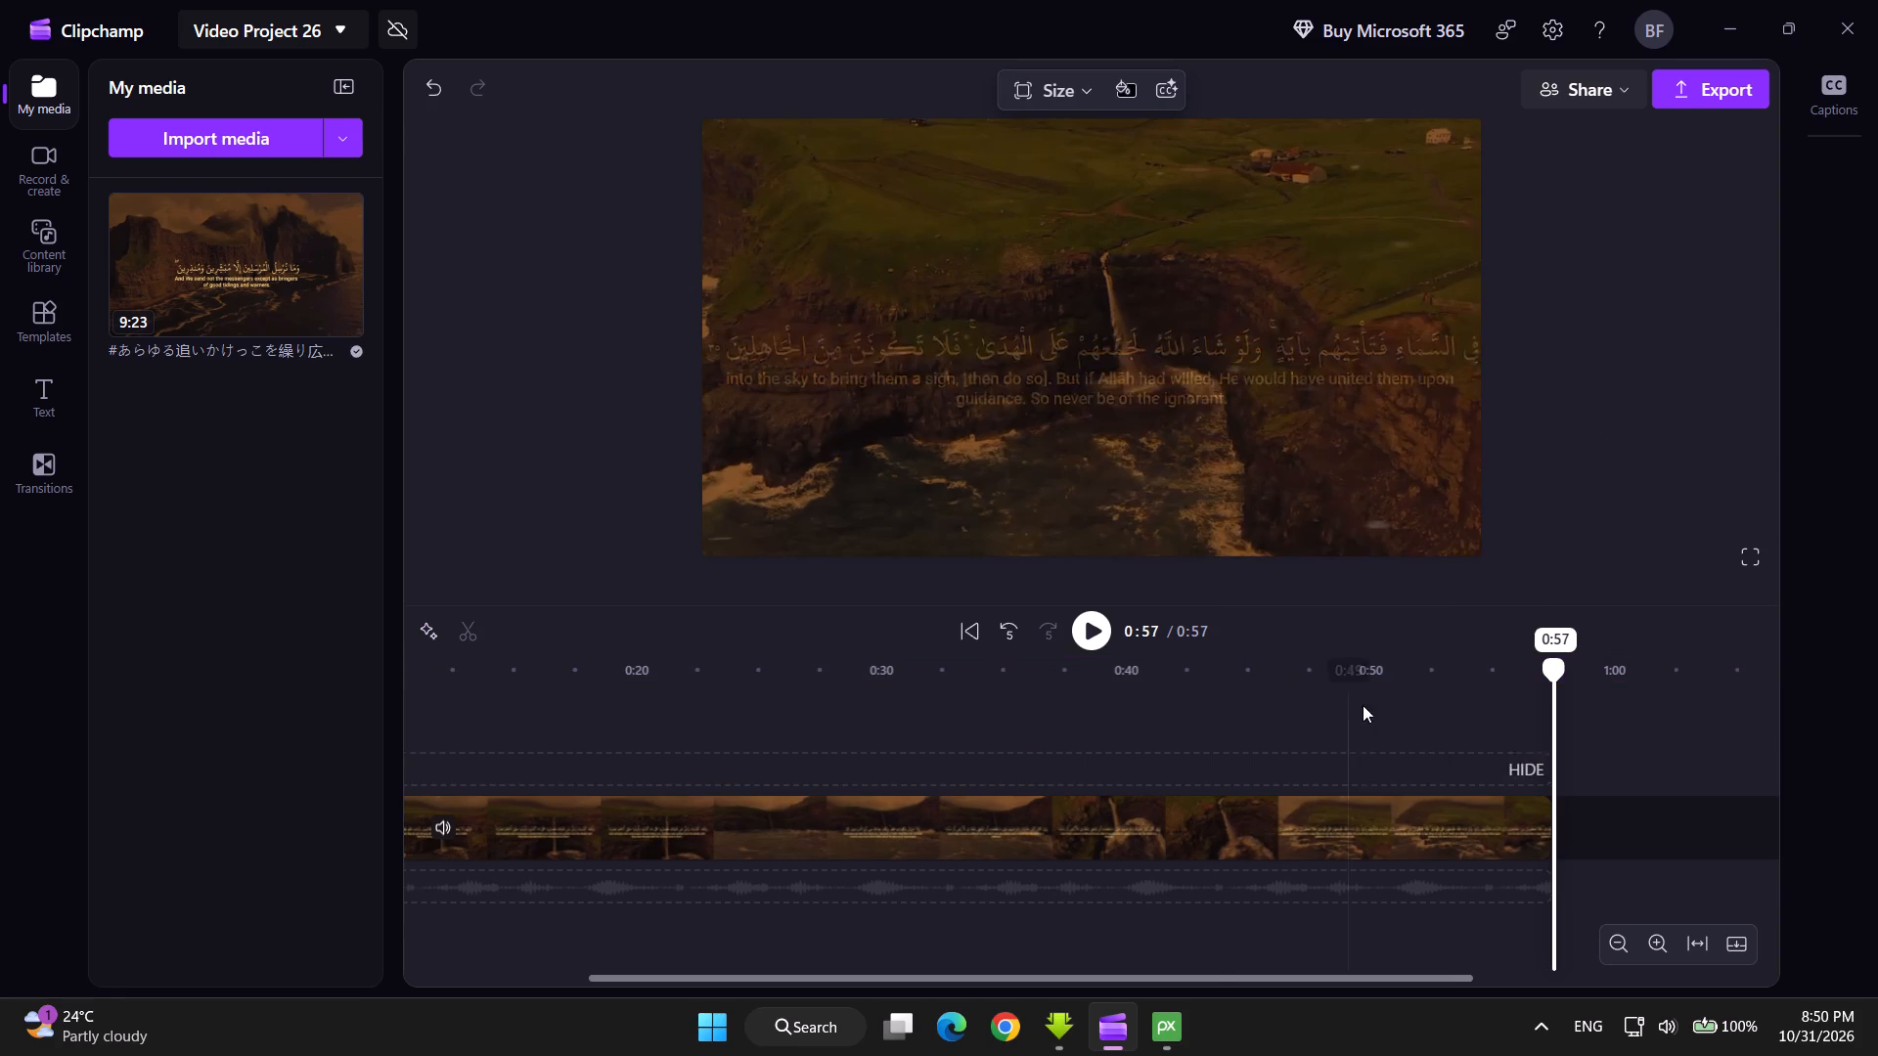
Replay the trimmed clip's ending from about 0:52 to check the cut, pausing at 0:56.
left_click(1439, 668)
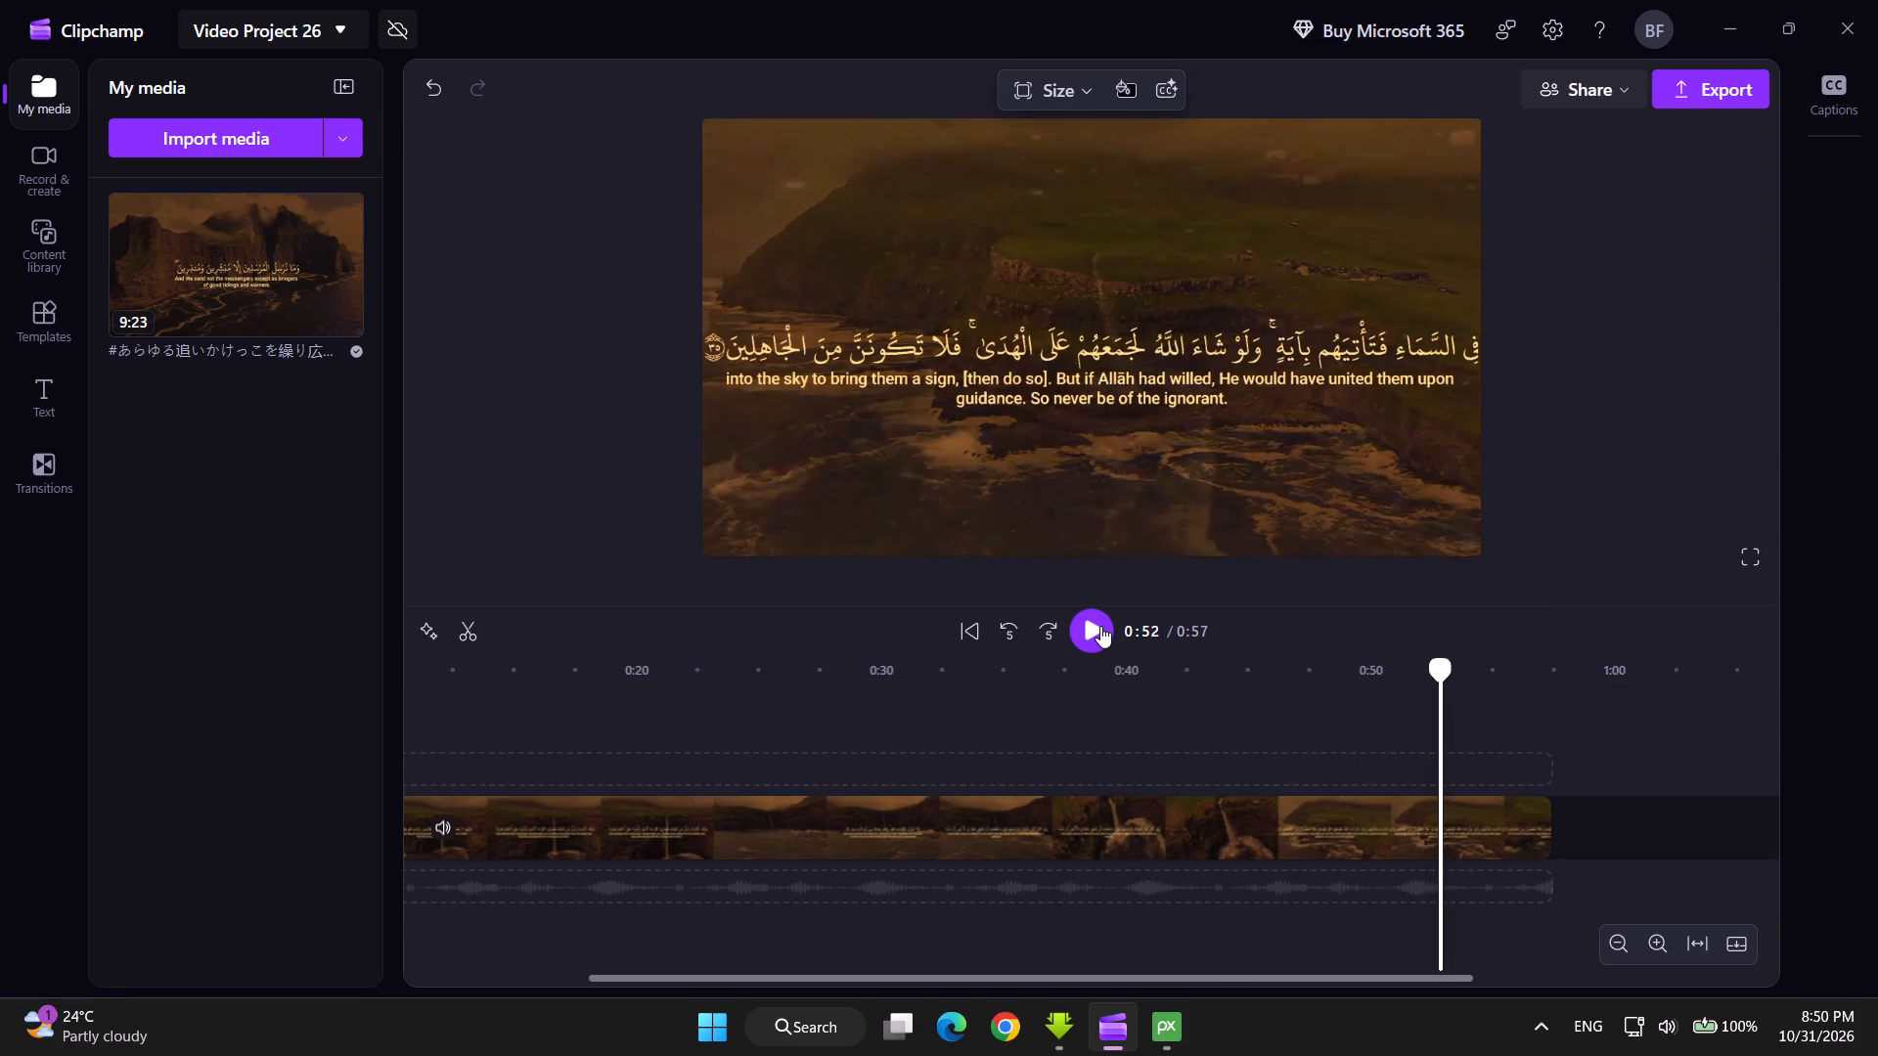
left_click(1100, 626)
left_click(1100, 626)
left_click(1100, 626)
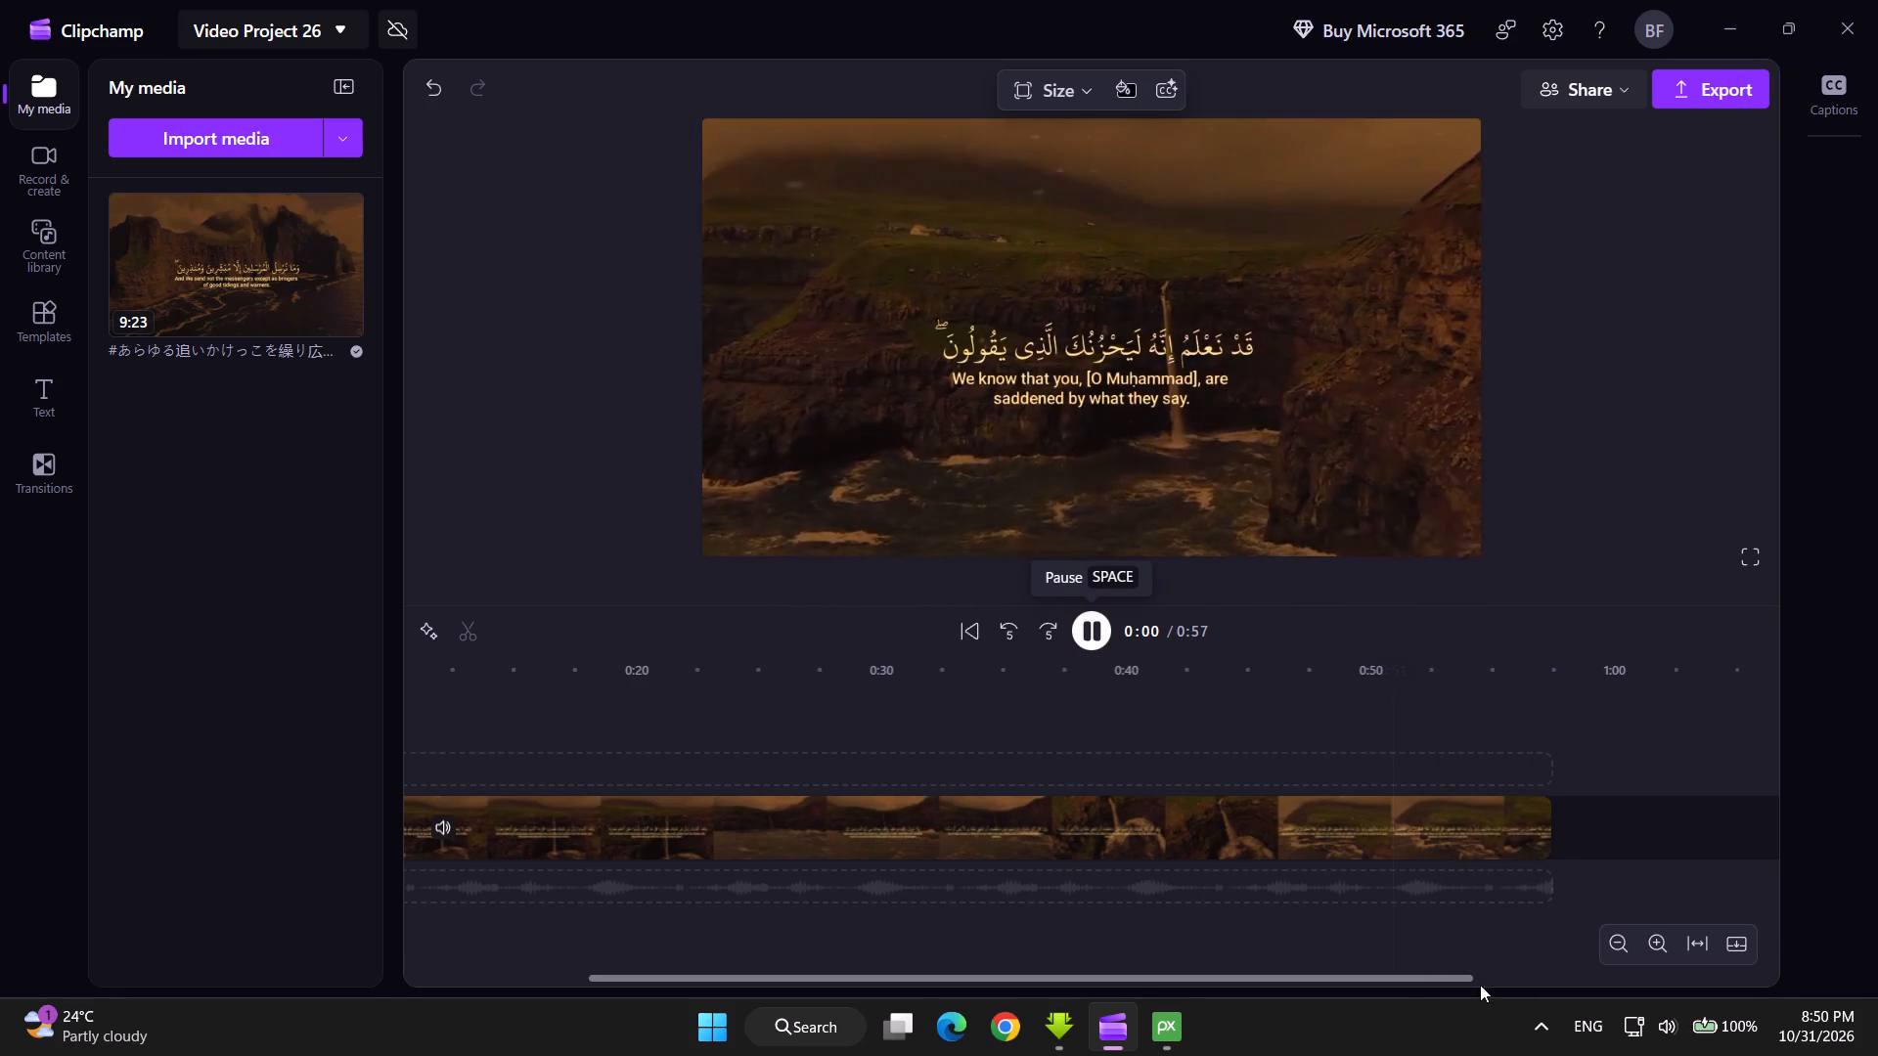
left_click(1421, 676)
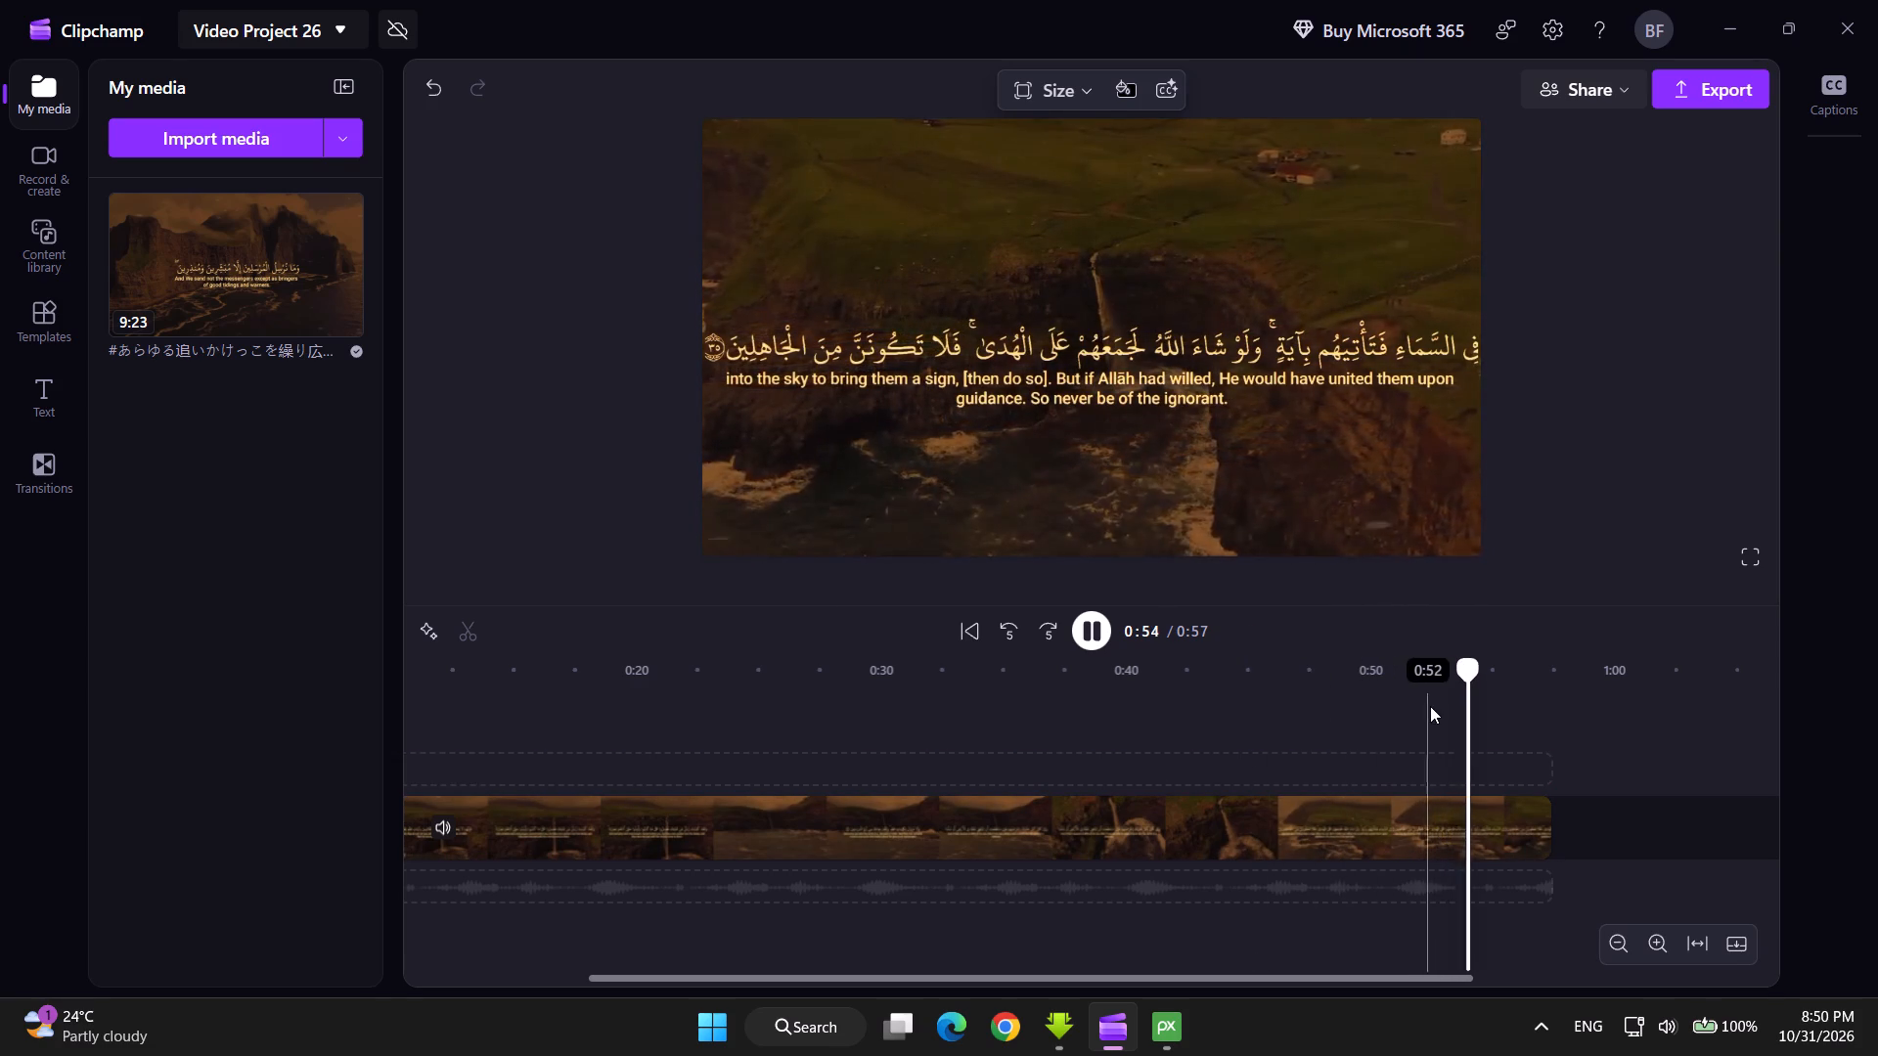
left_click(1100, 621)
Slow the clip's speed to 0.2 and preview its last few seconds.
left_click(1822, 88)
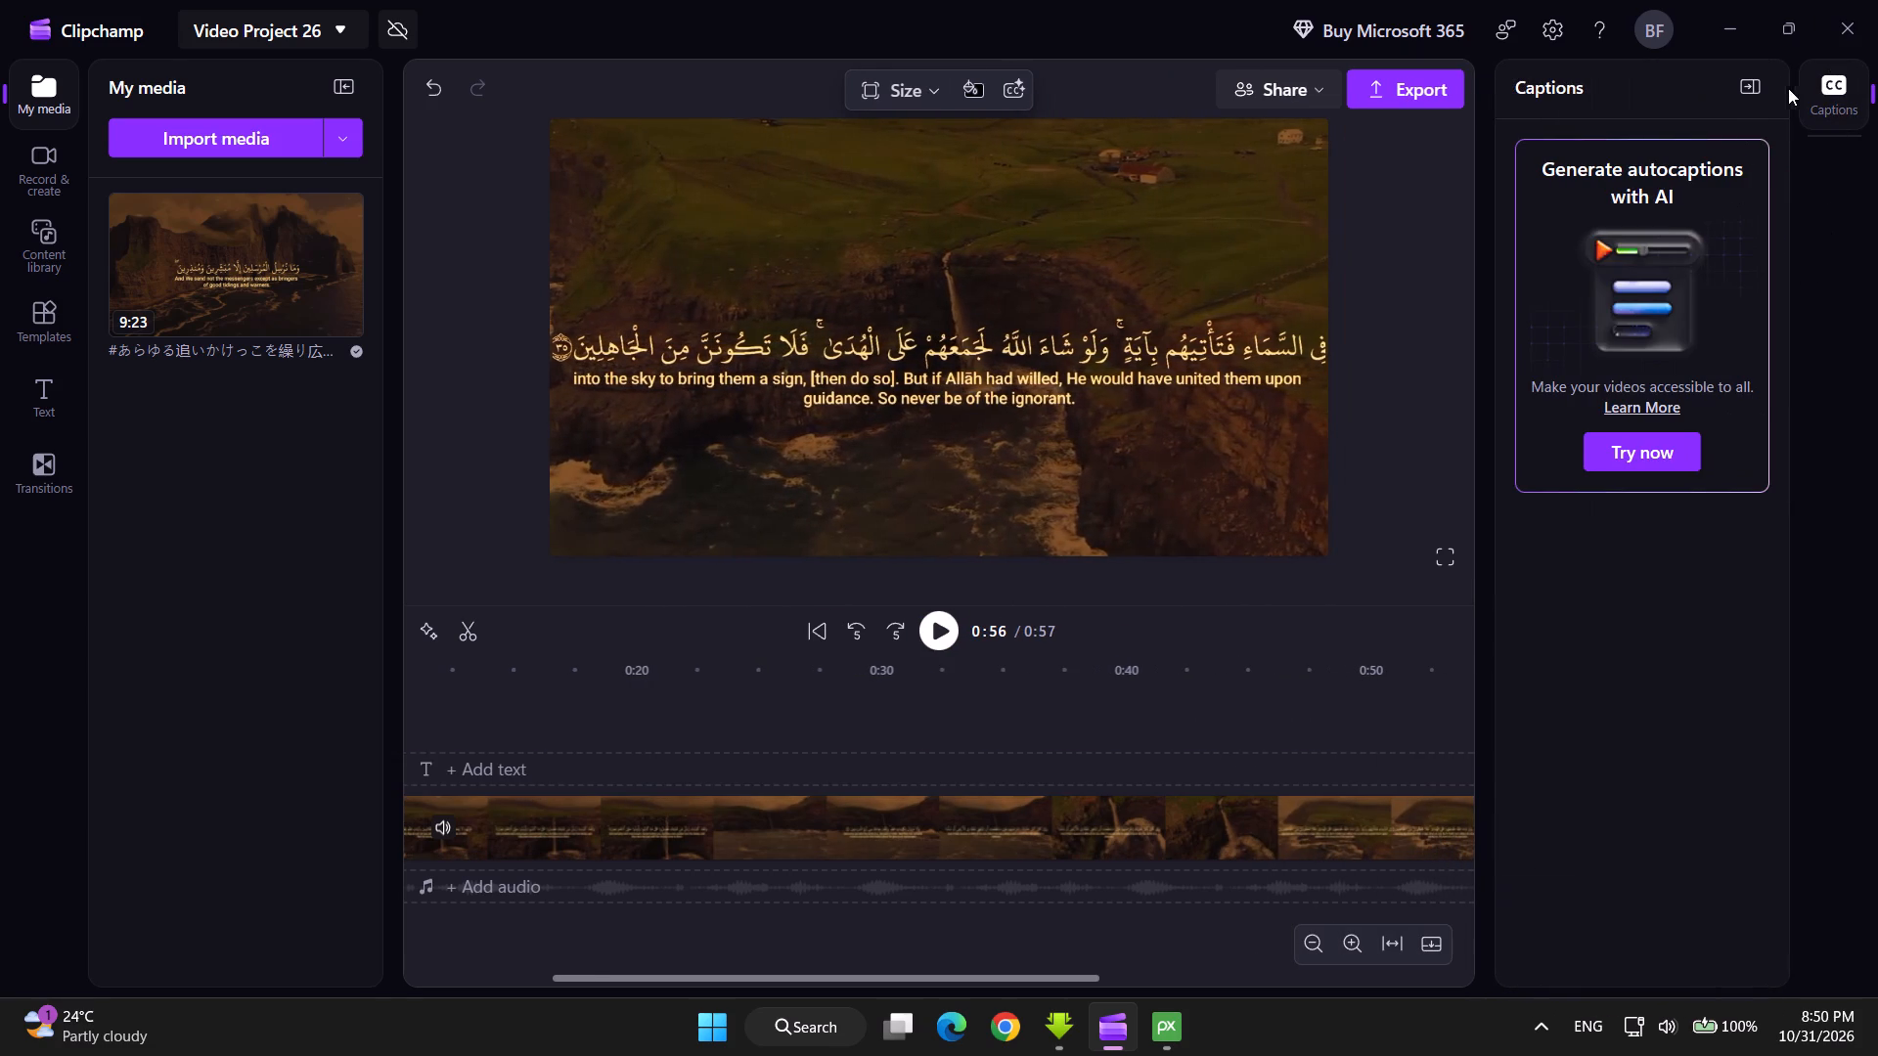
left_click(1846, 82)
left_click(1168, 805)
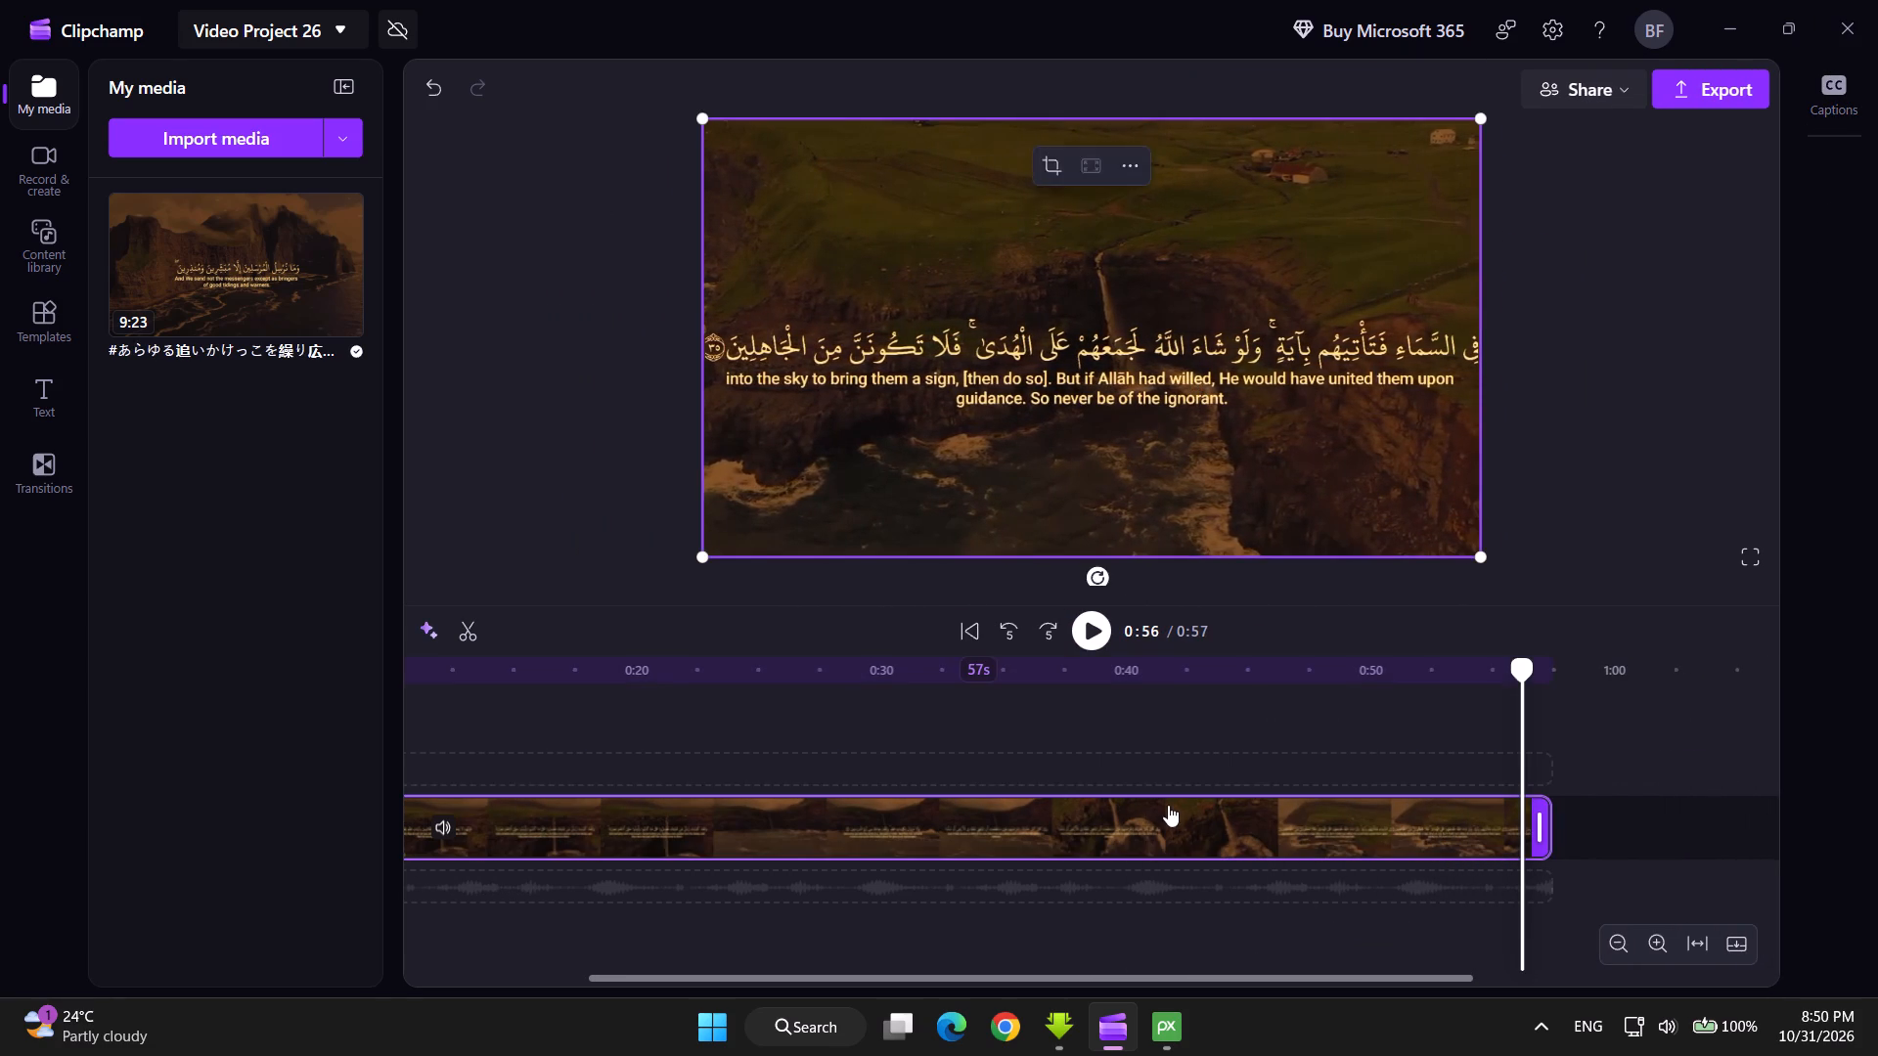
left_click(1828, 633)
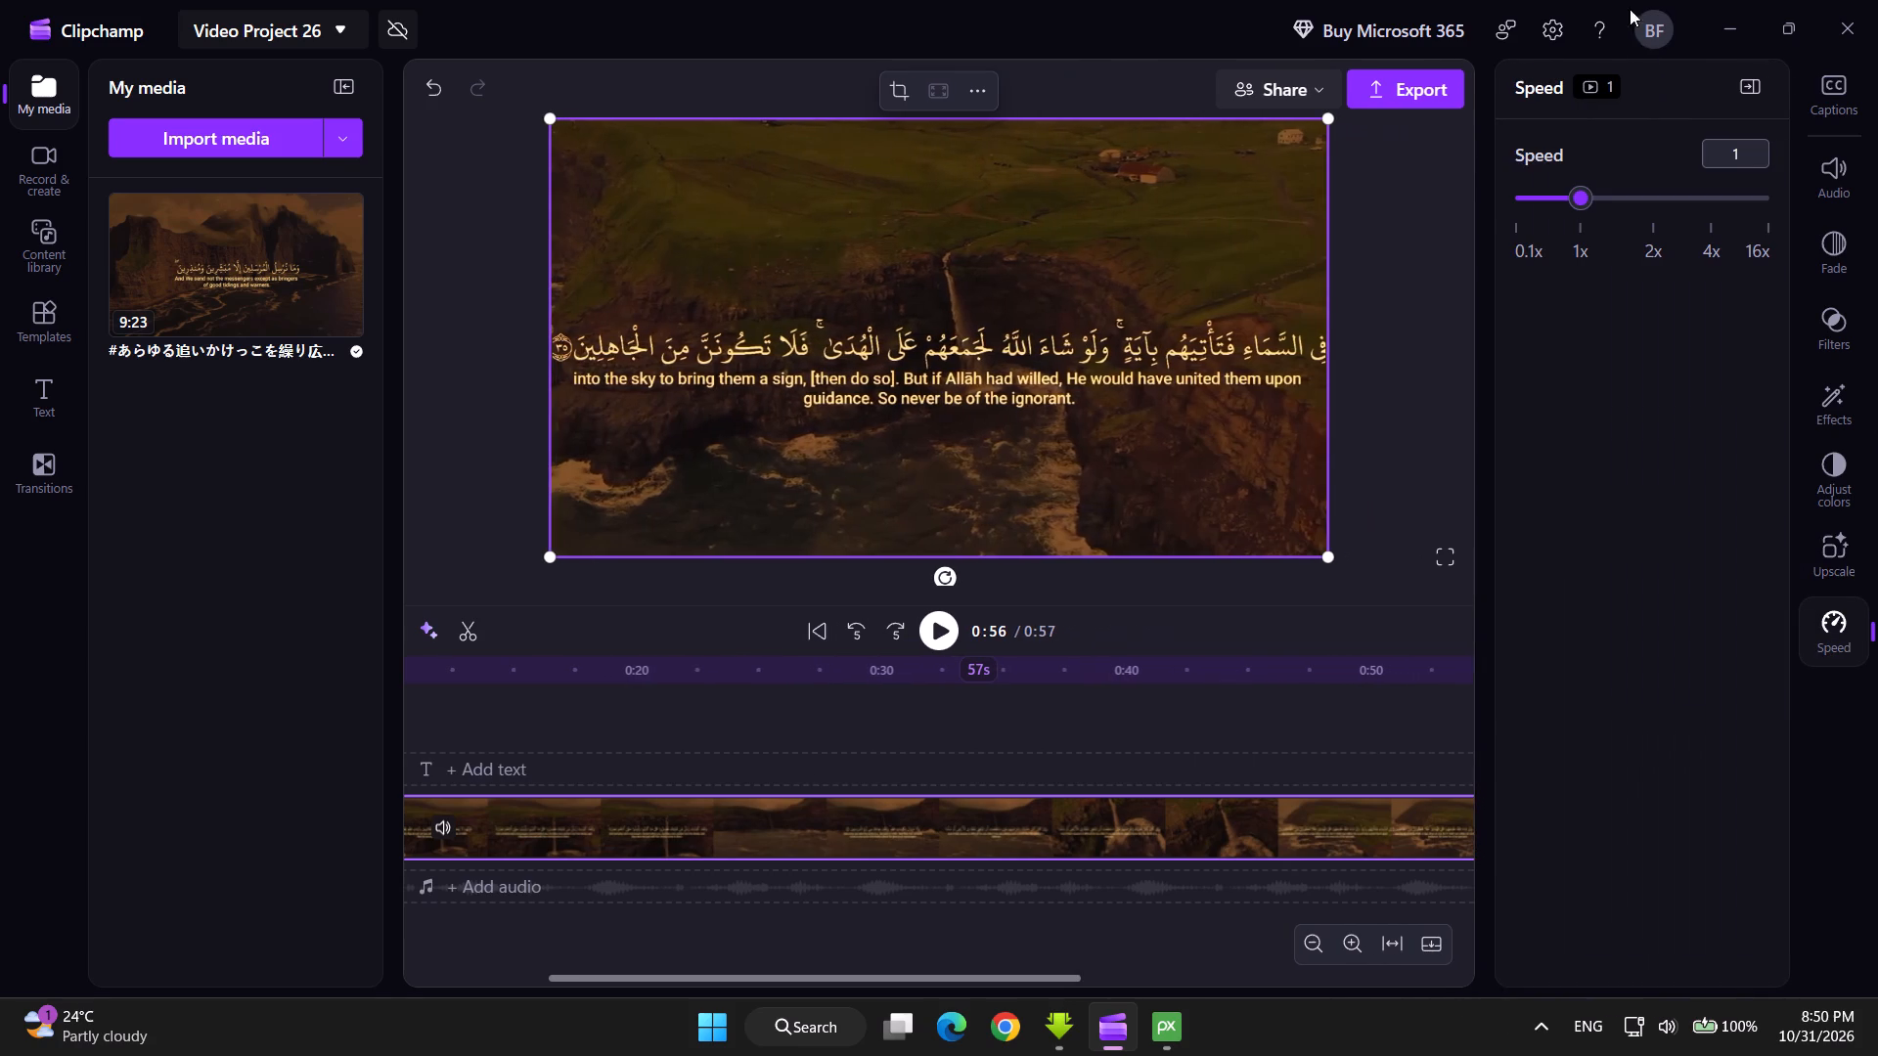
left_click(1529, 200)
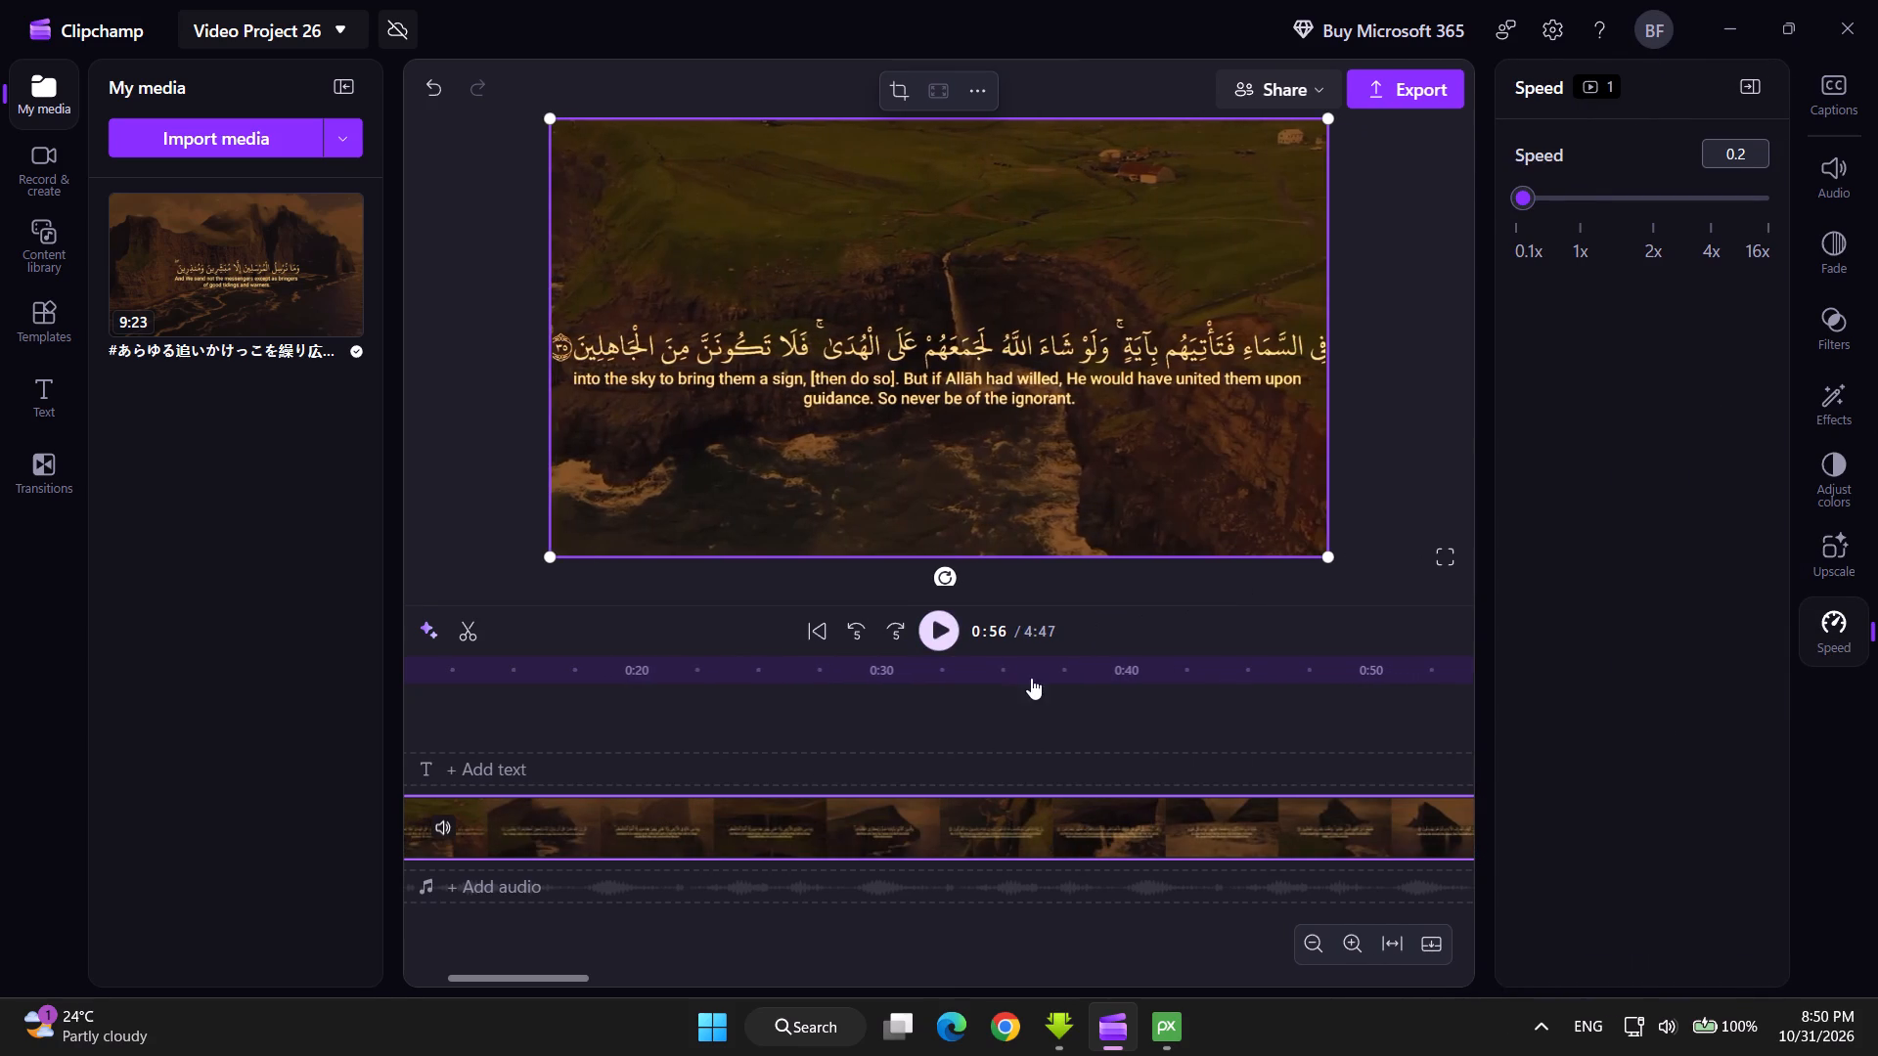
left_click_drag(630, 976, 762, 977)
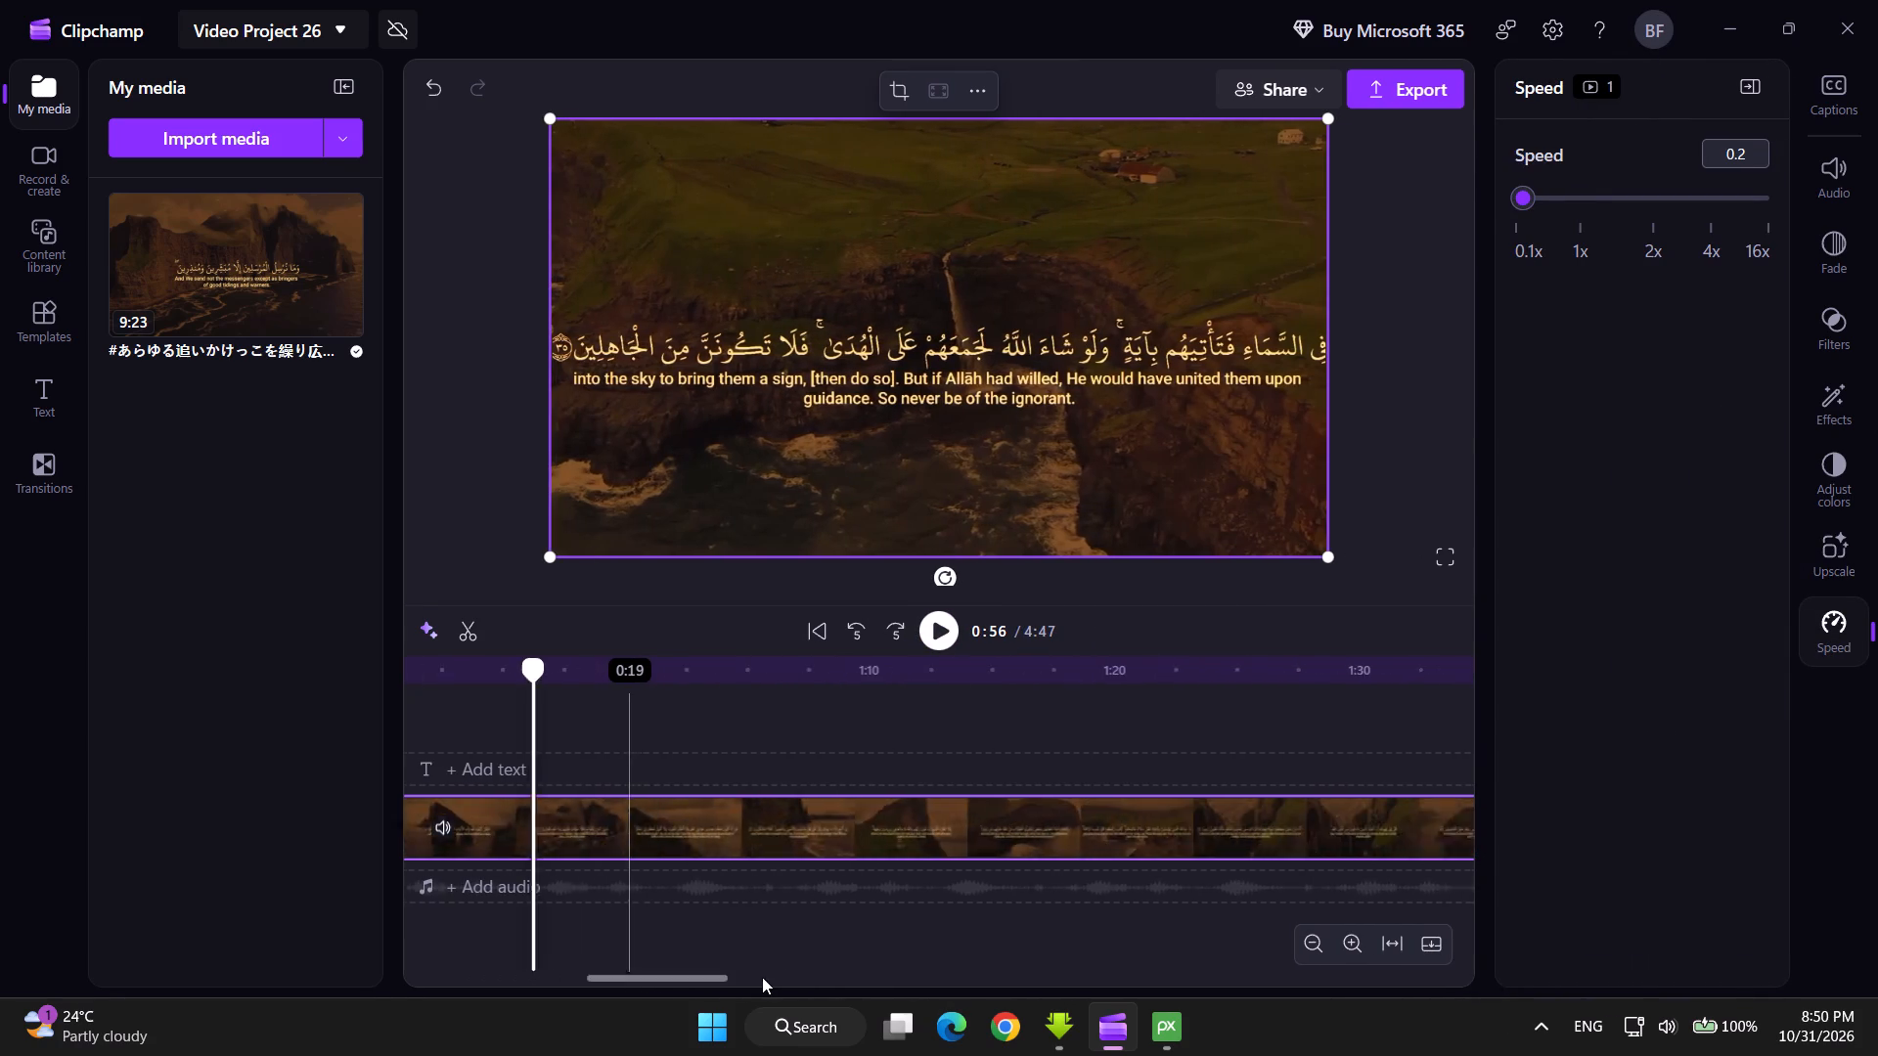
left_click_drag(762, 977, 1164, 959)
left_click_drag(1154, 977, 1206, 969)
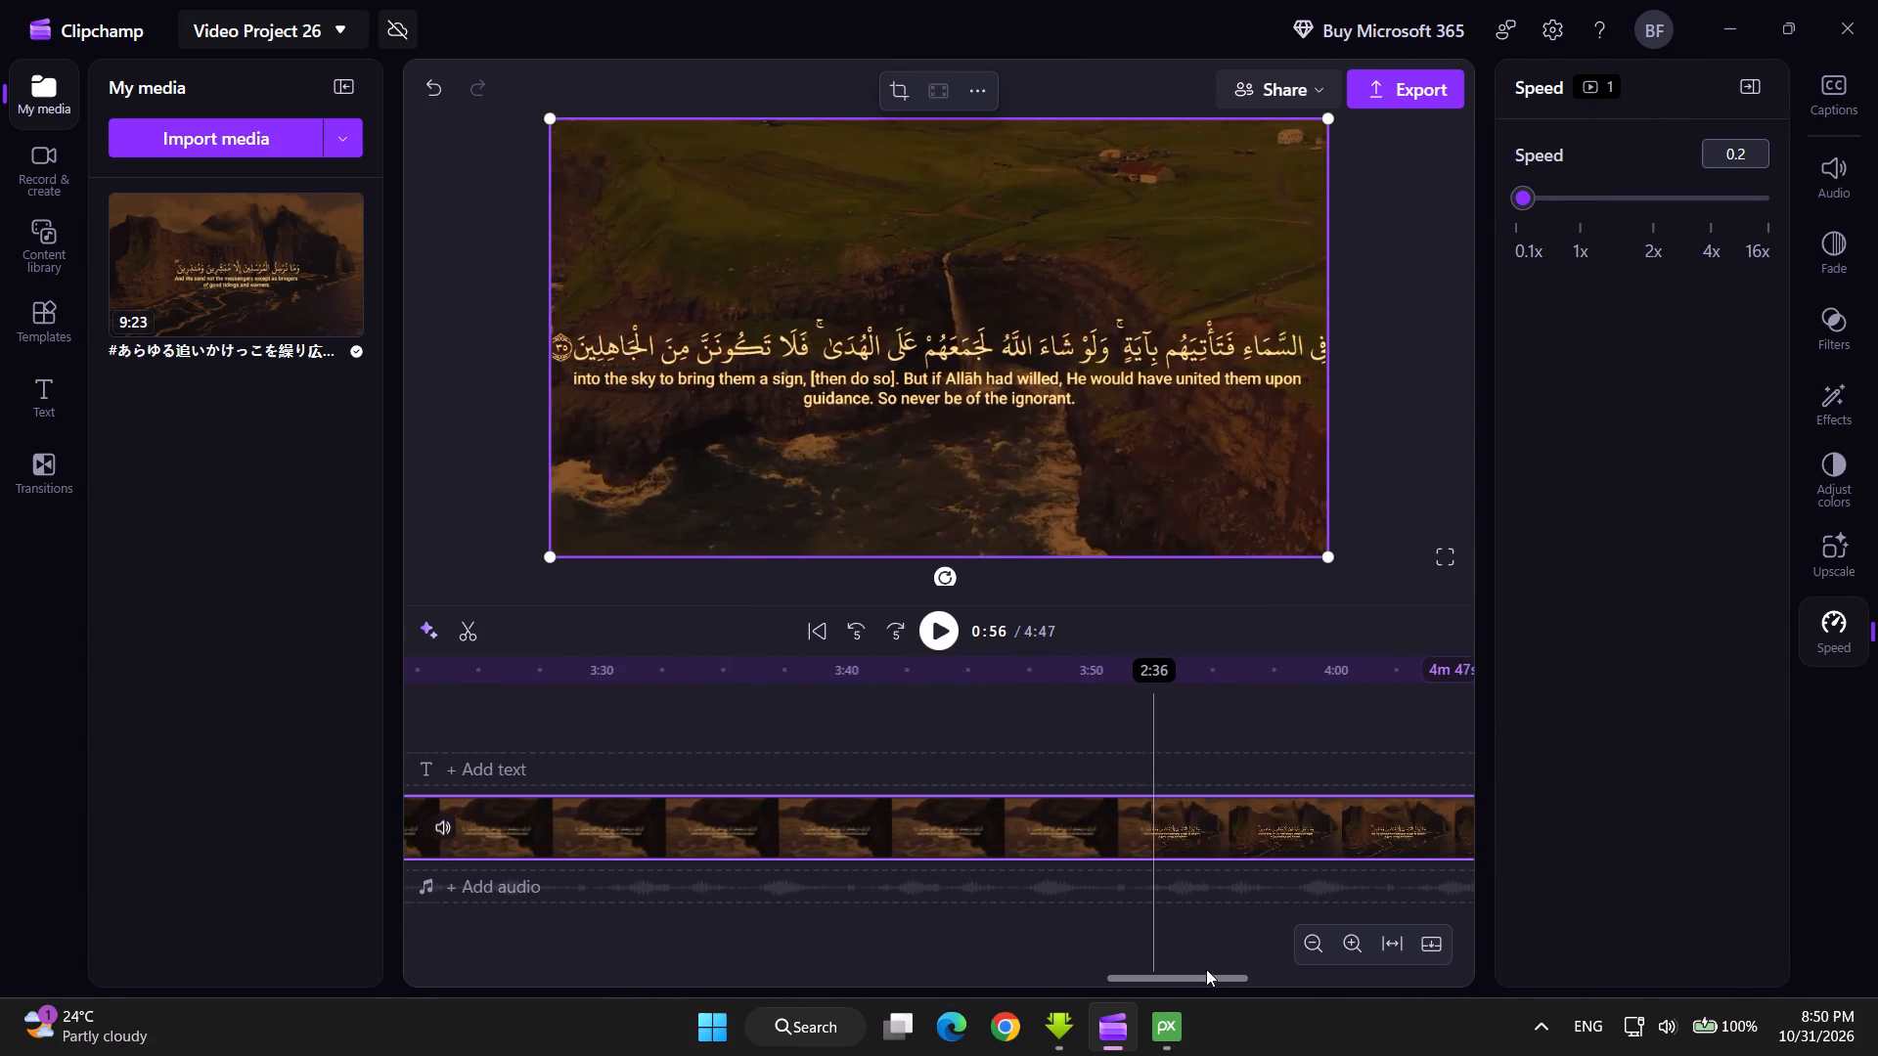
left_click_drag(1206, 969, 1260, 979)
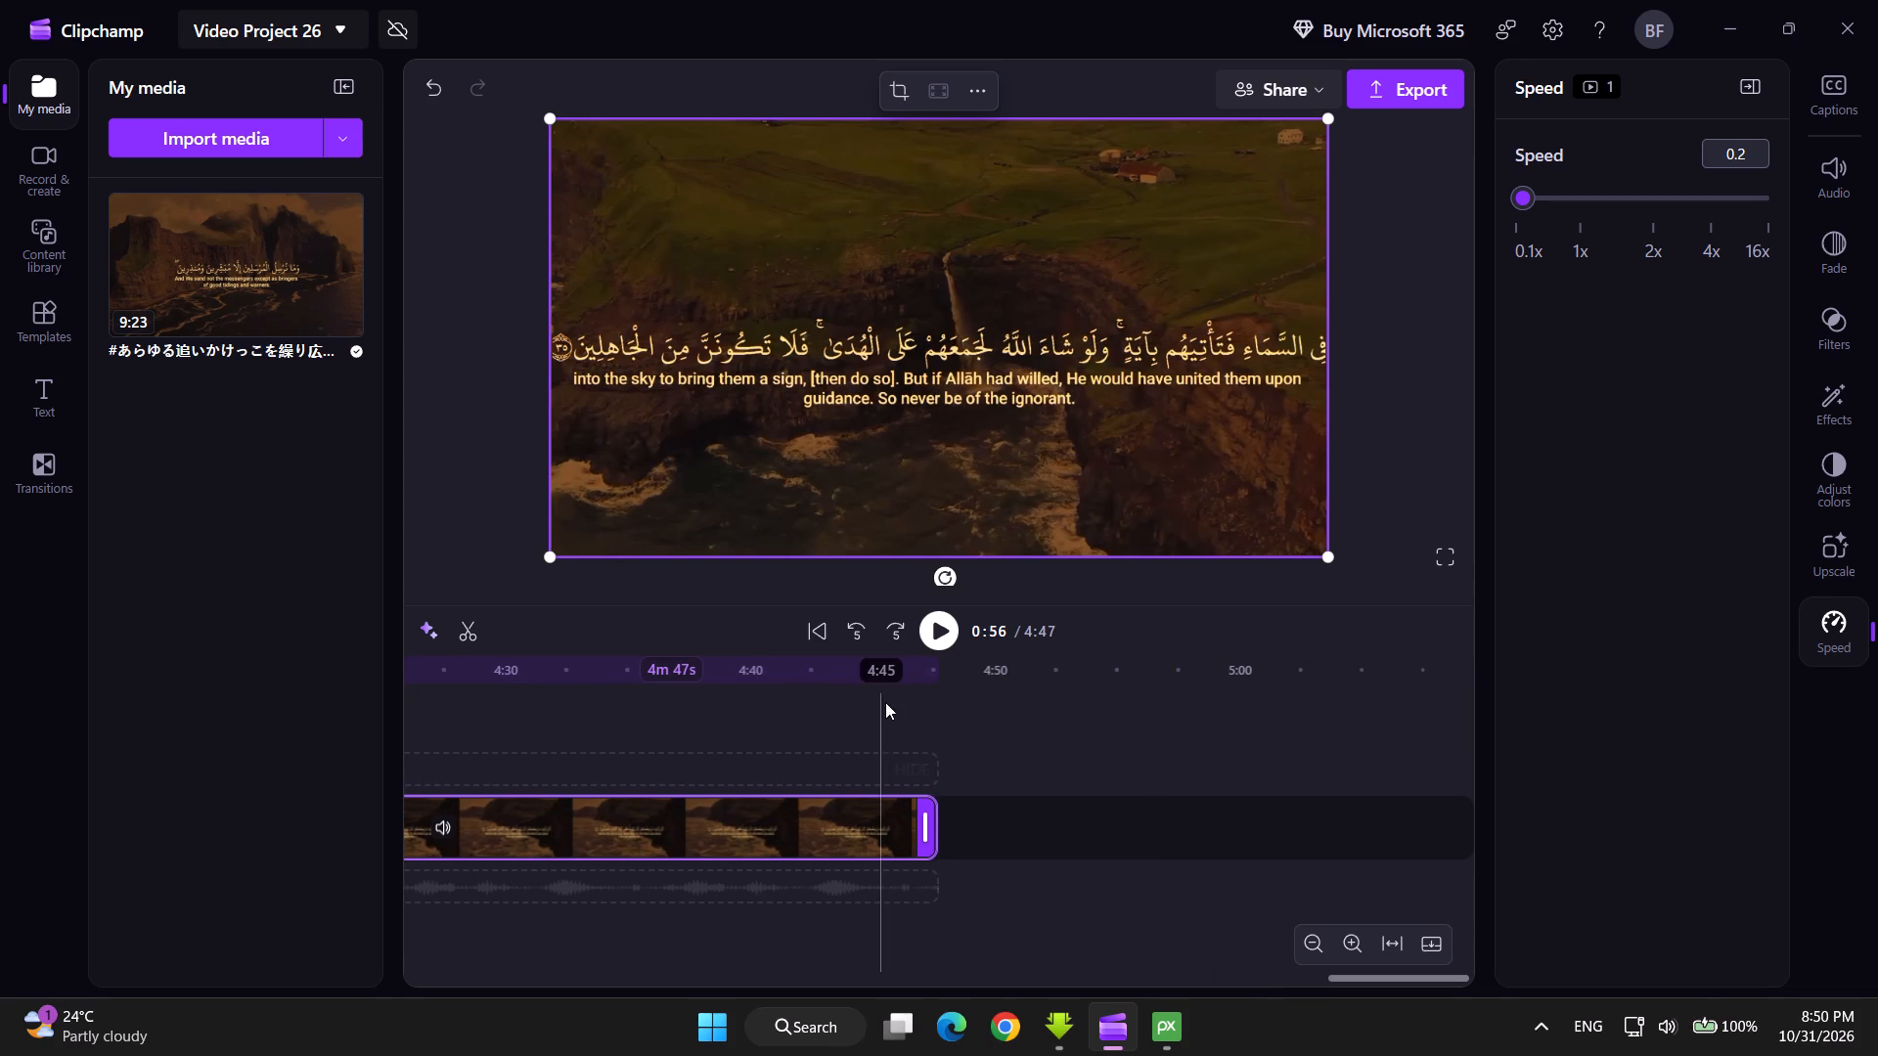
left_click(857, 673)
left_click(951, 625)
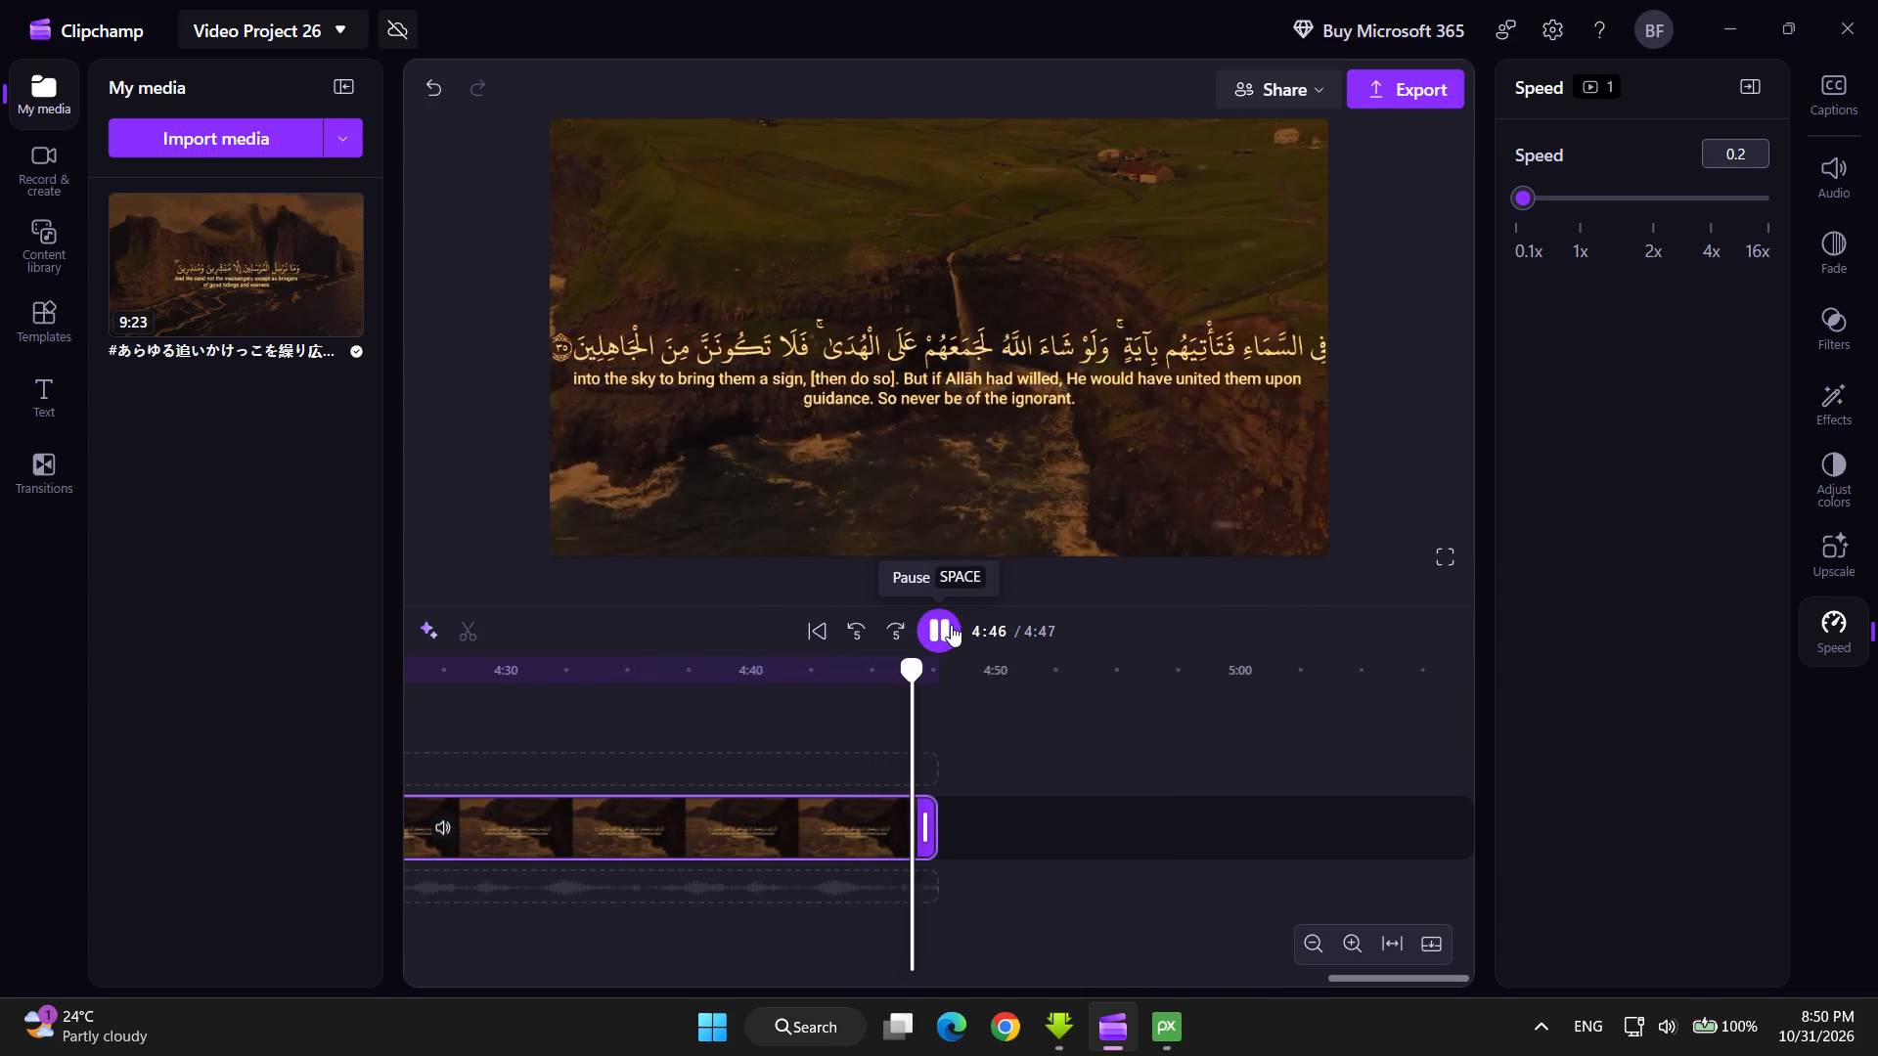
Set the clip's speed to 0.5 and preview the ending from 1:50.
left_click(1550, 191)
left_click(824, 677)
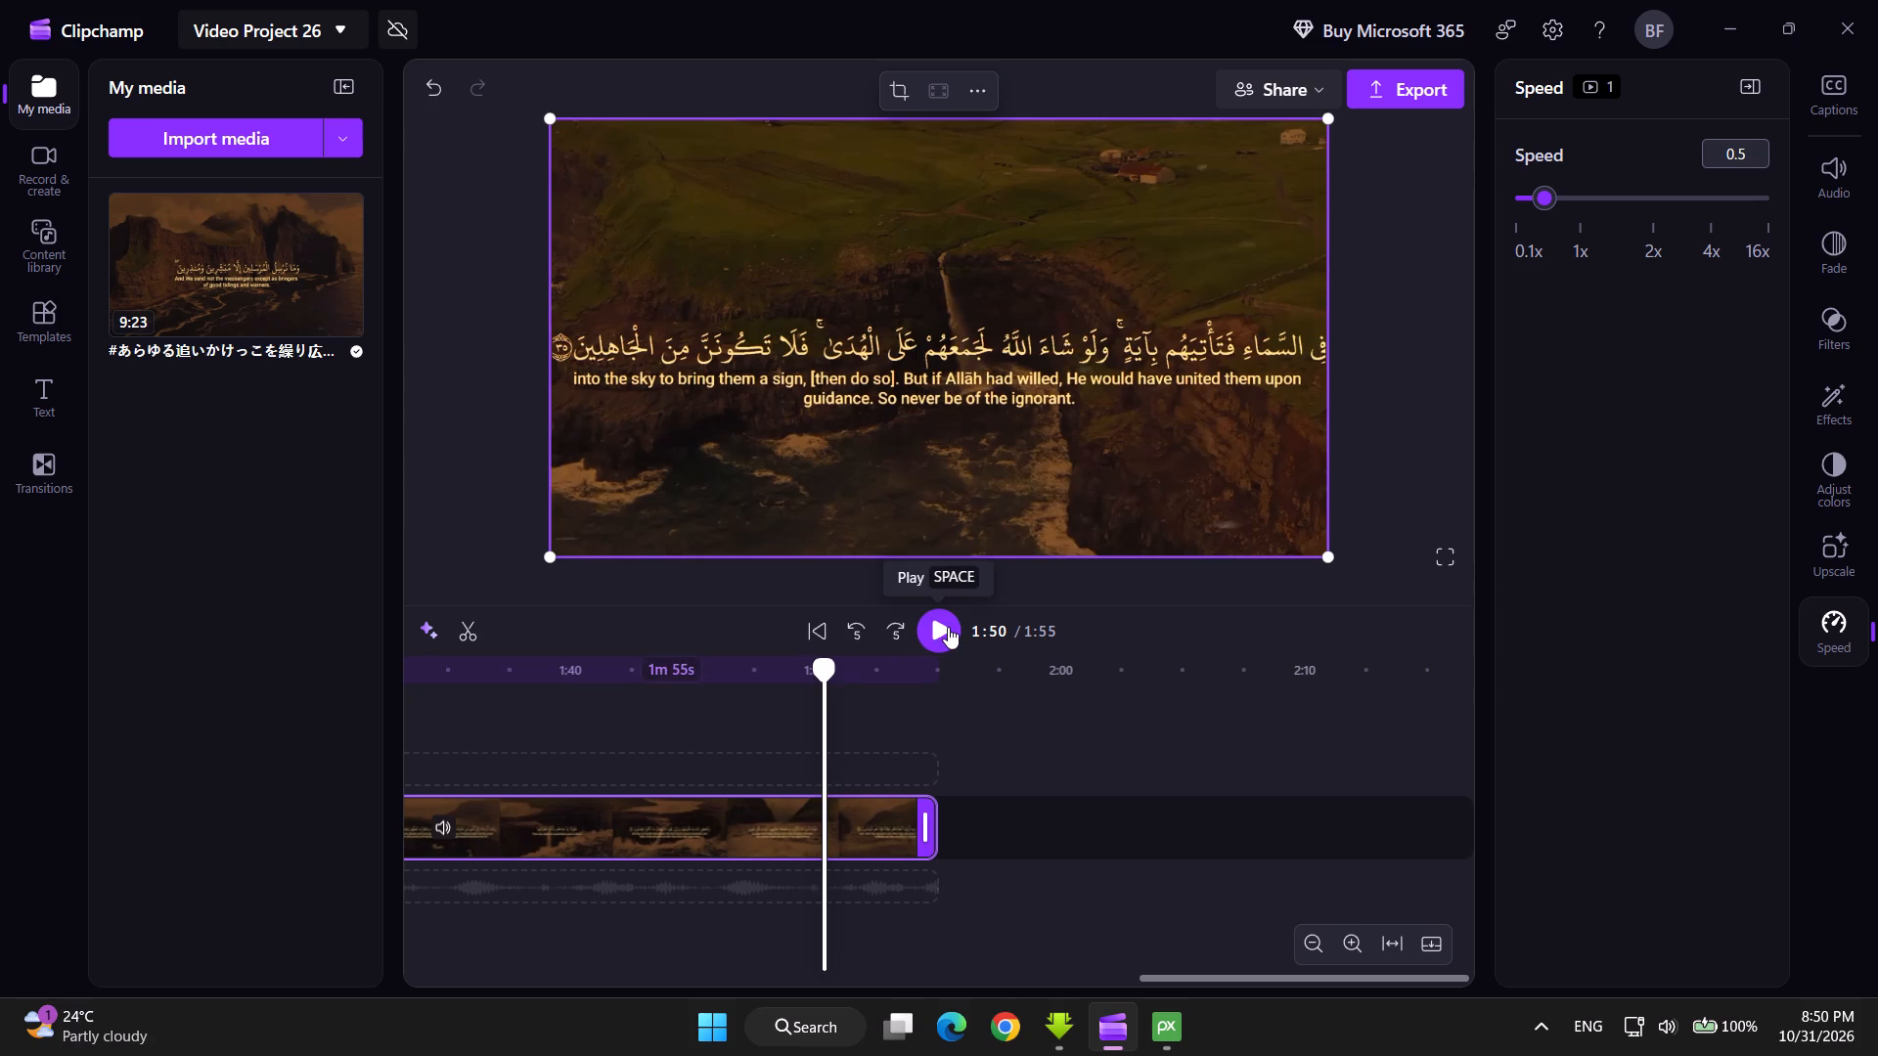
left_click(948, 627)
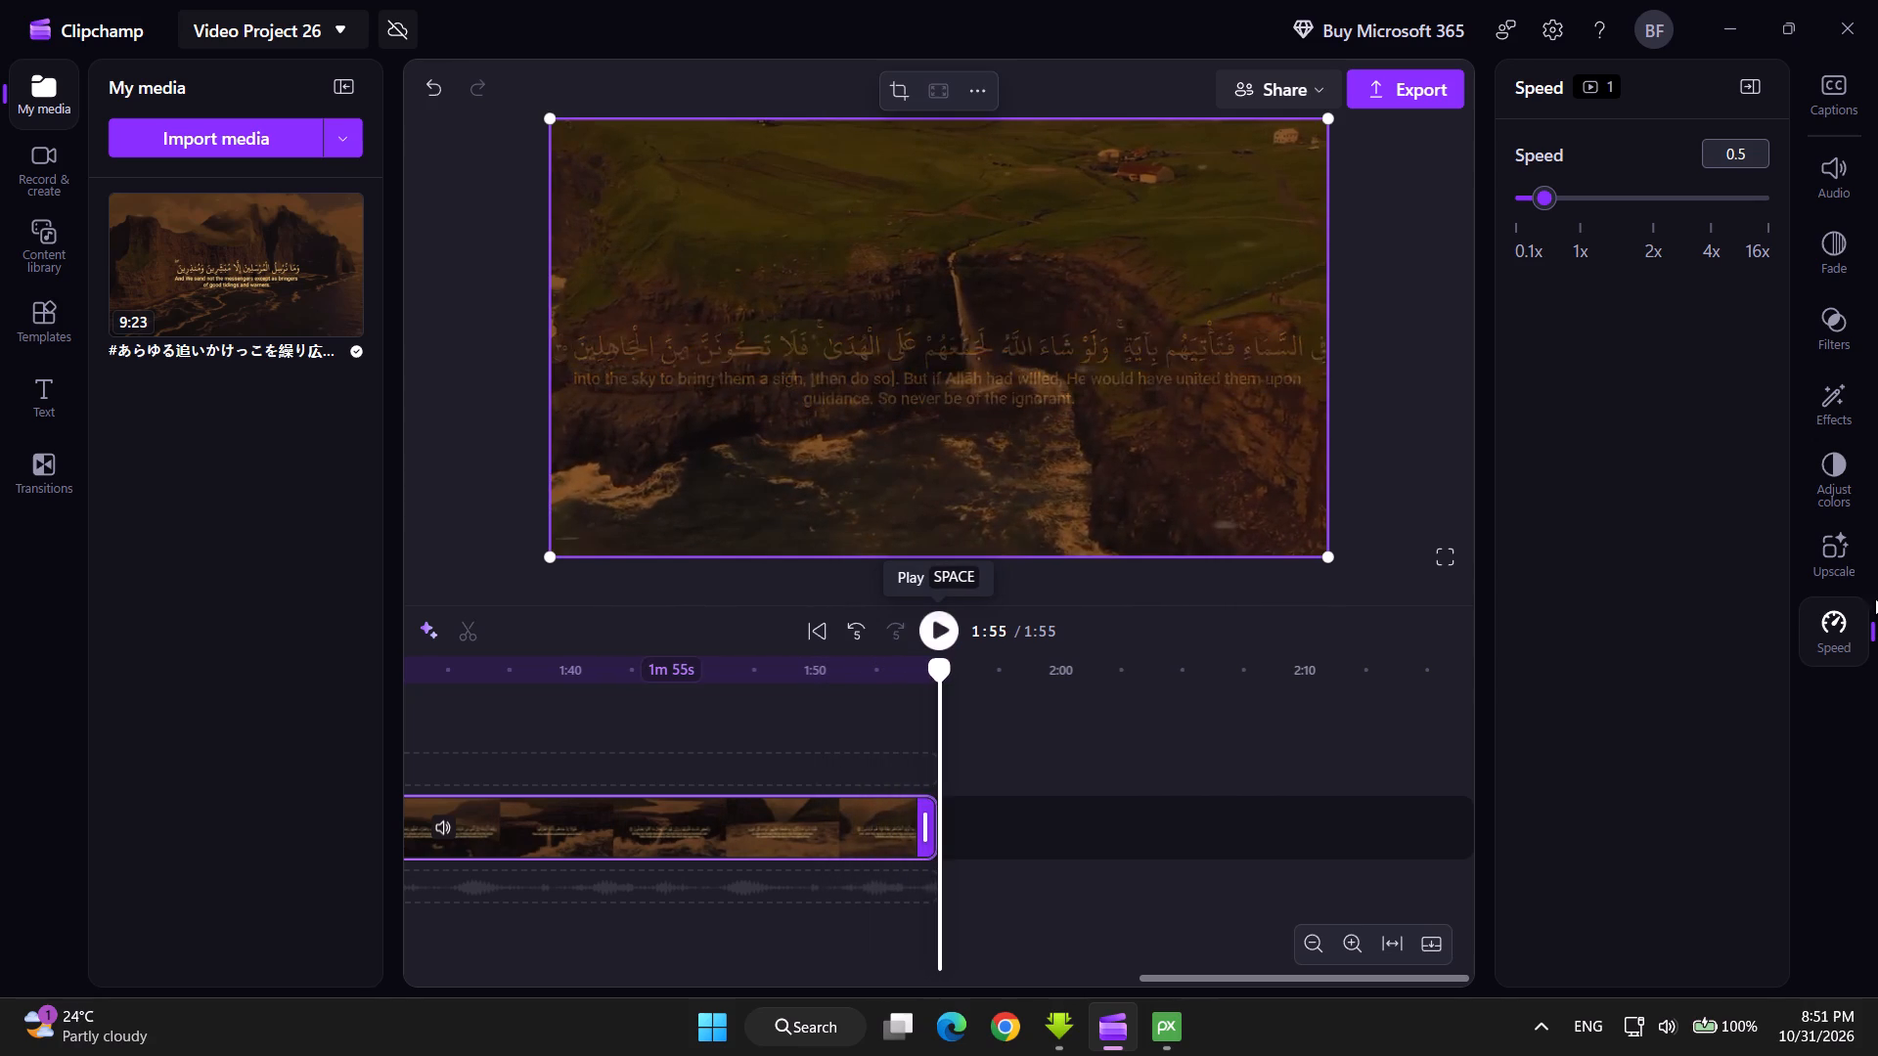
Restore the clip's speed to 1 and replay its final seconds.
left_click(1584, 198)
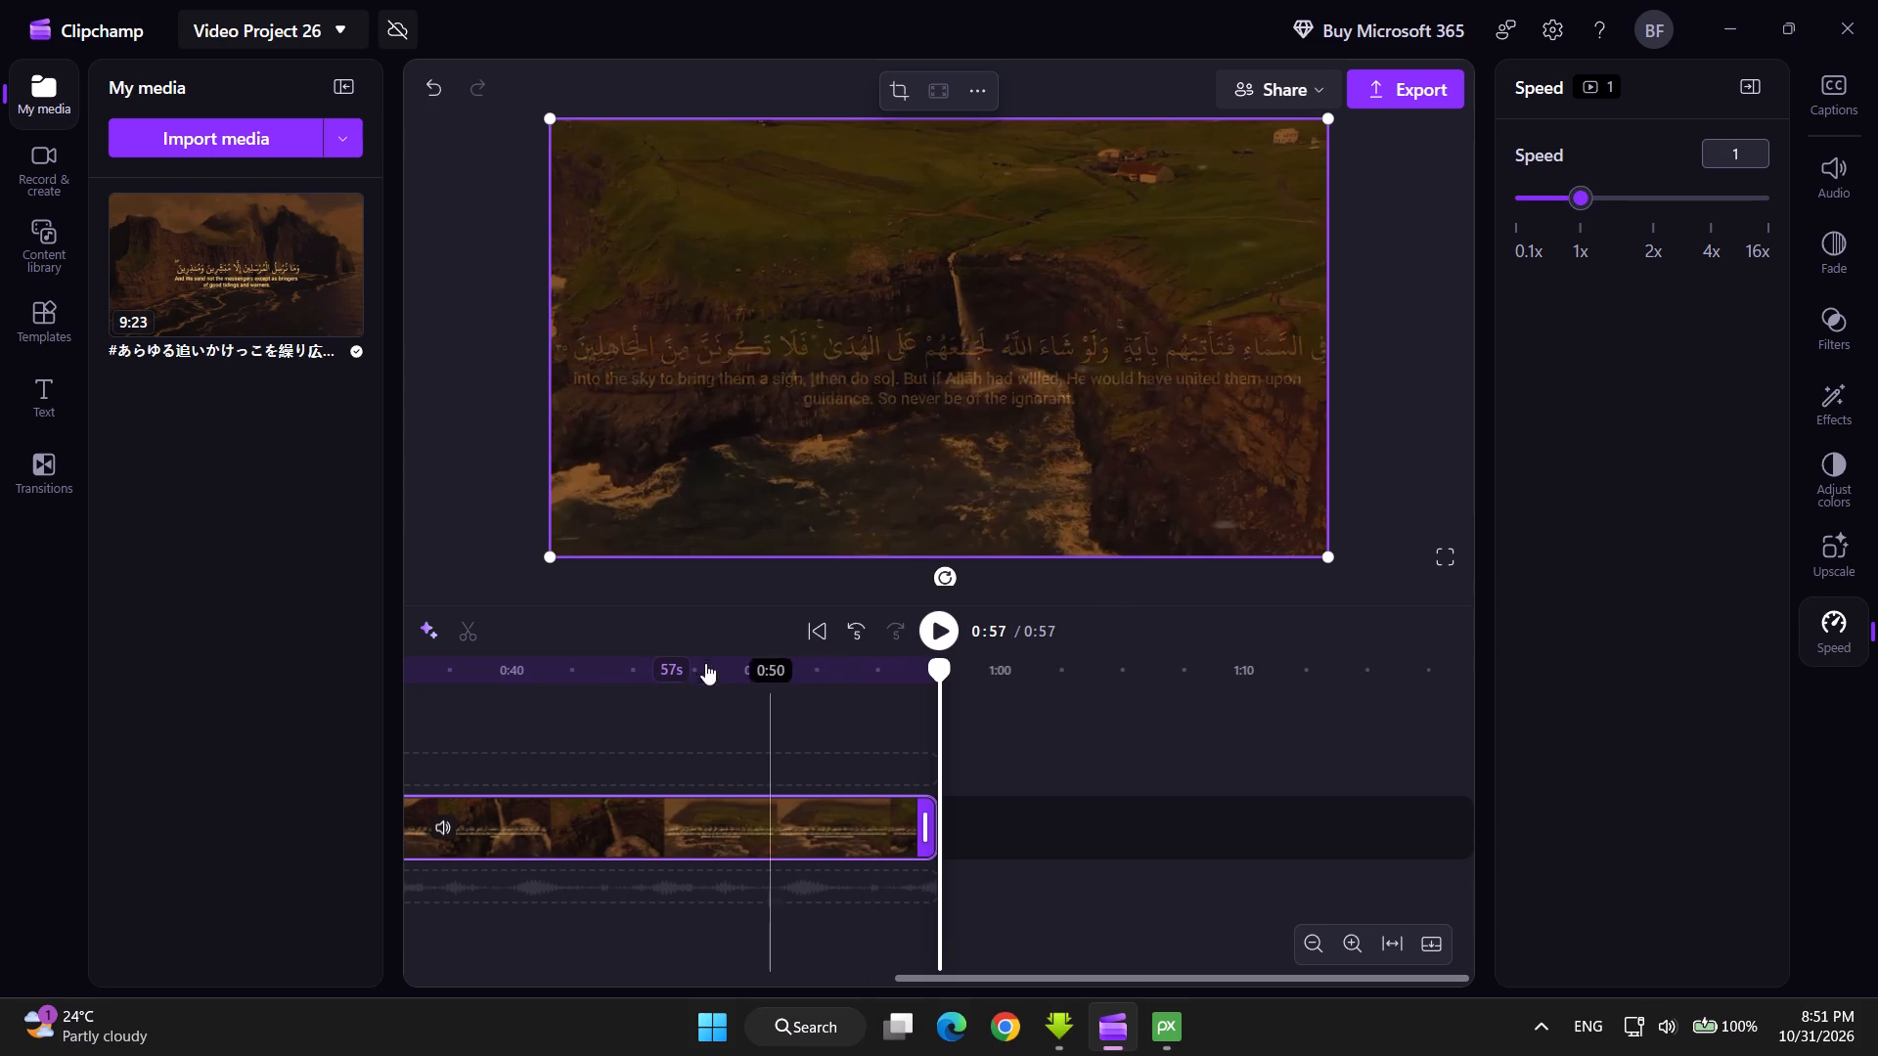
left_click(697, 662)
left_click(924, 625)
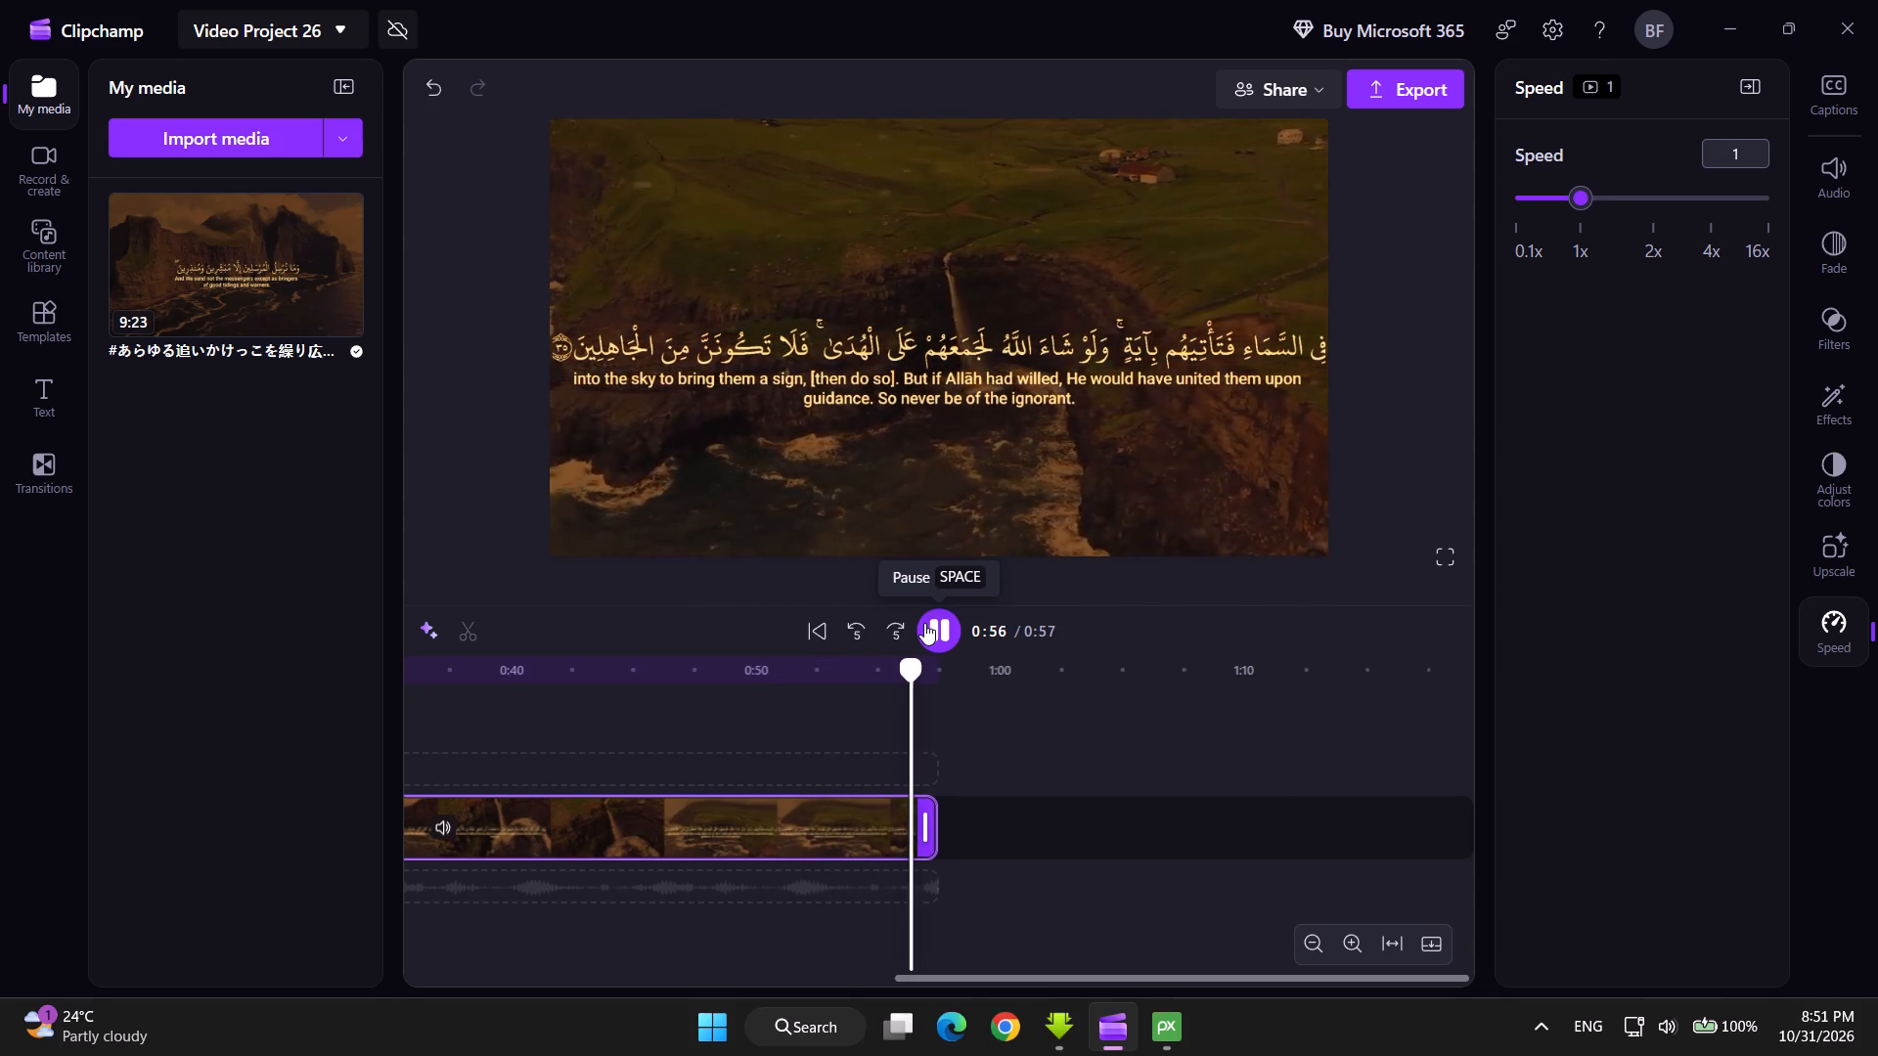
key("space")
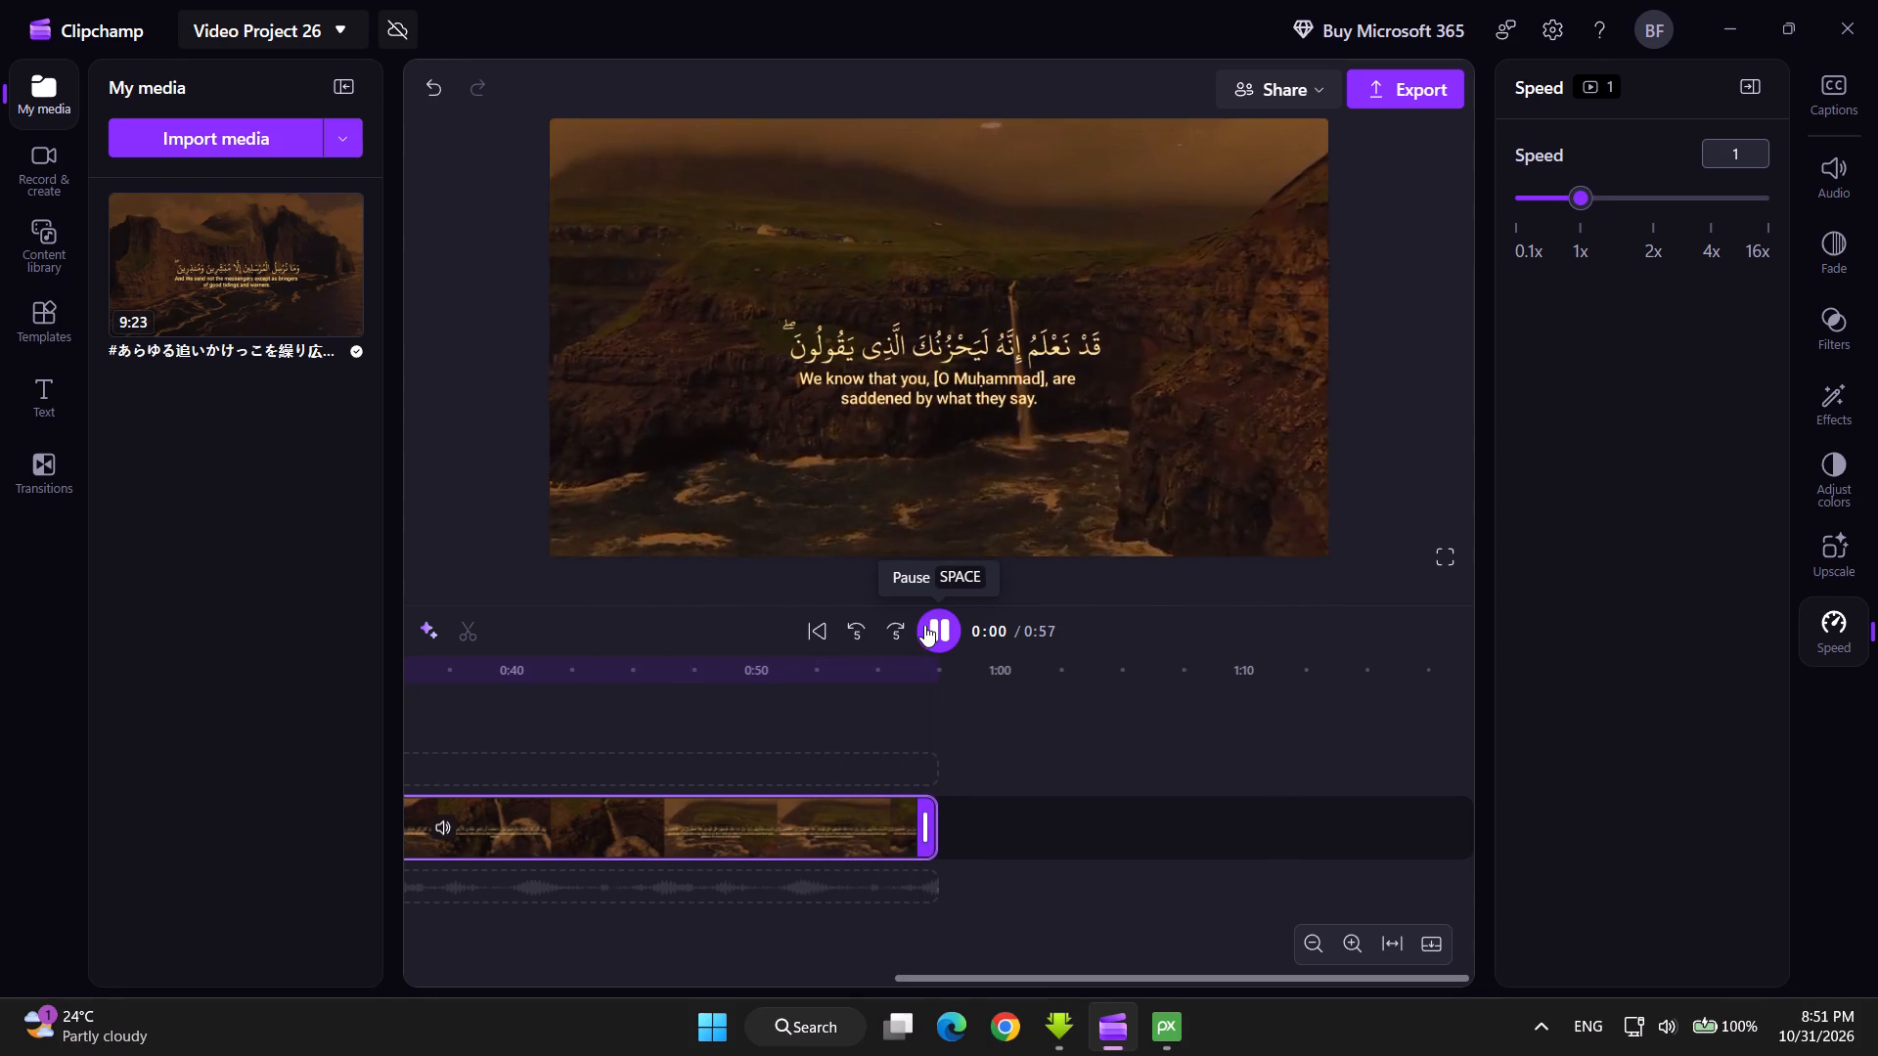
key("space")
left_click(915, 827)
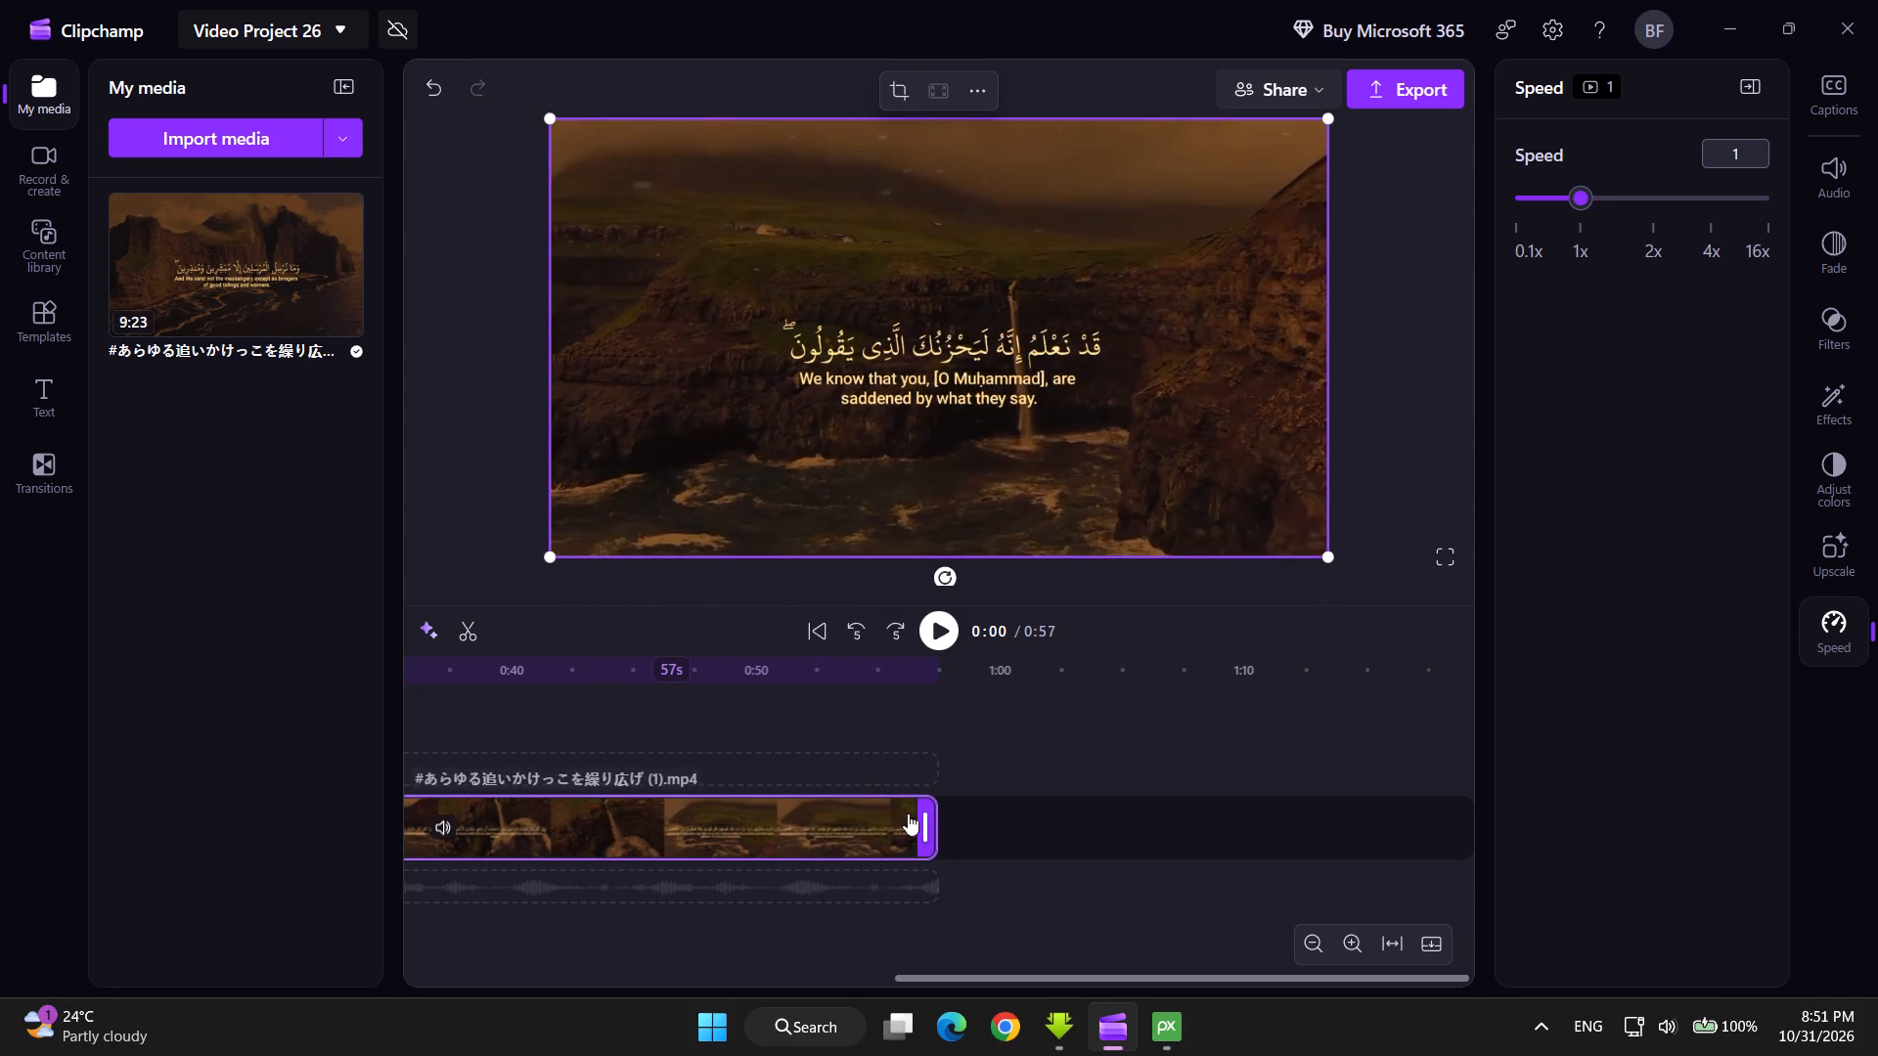
Detach the audio from the trimmed video clip into its own track and dismiss the pop-up window.
left_click(852, 680)
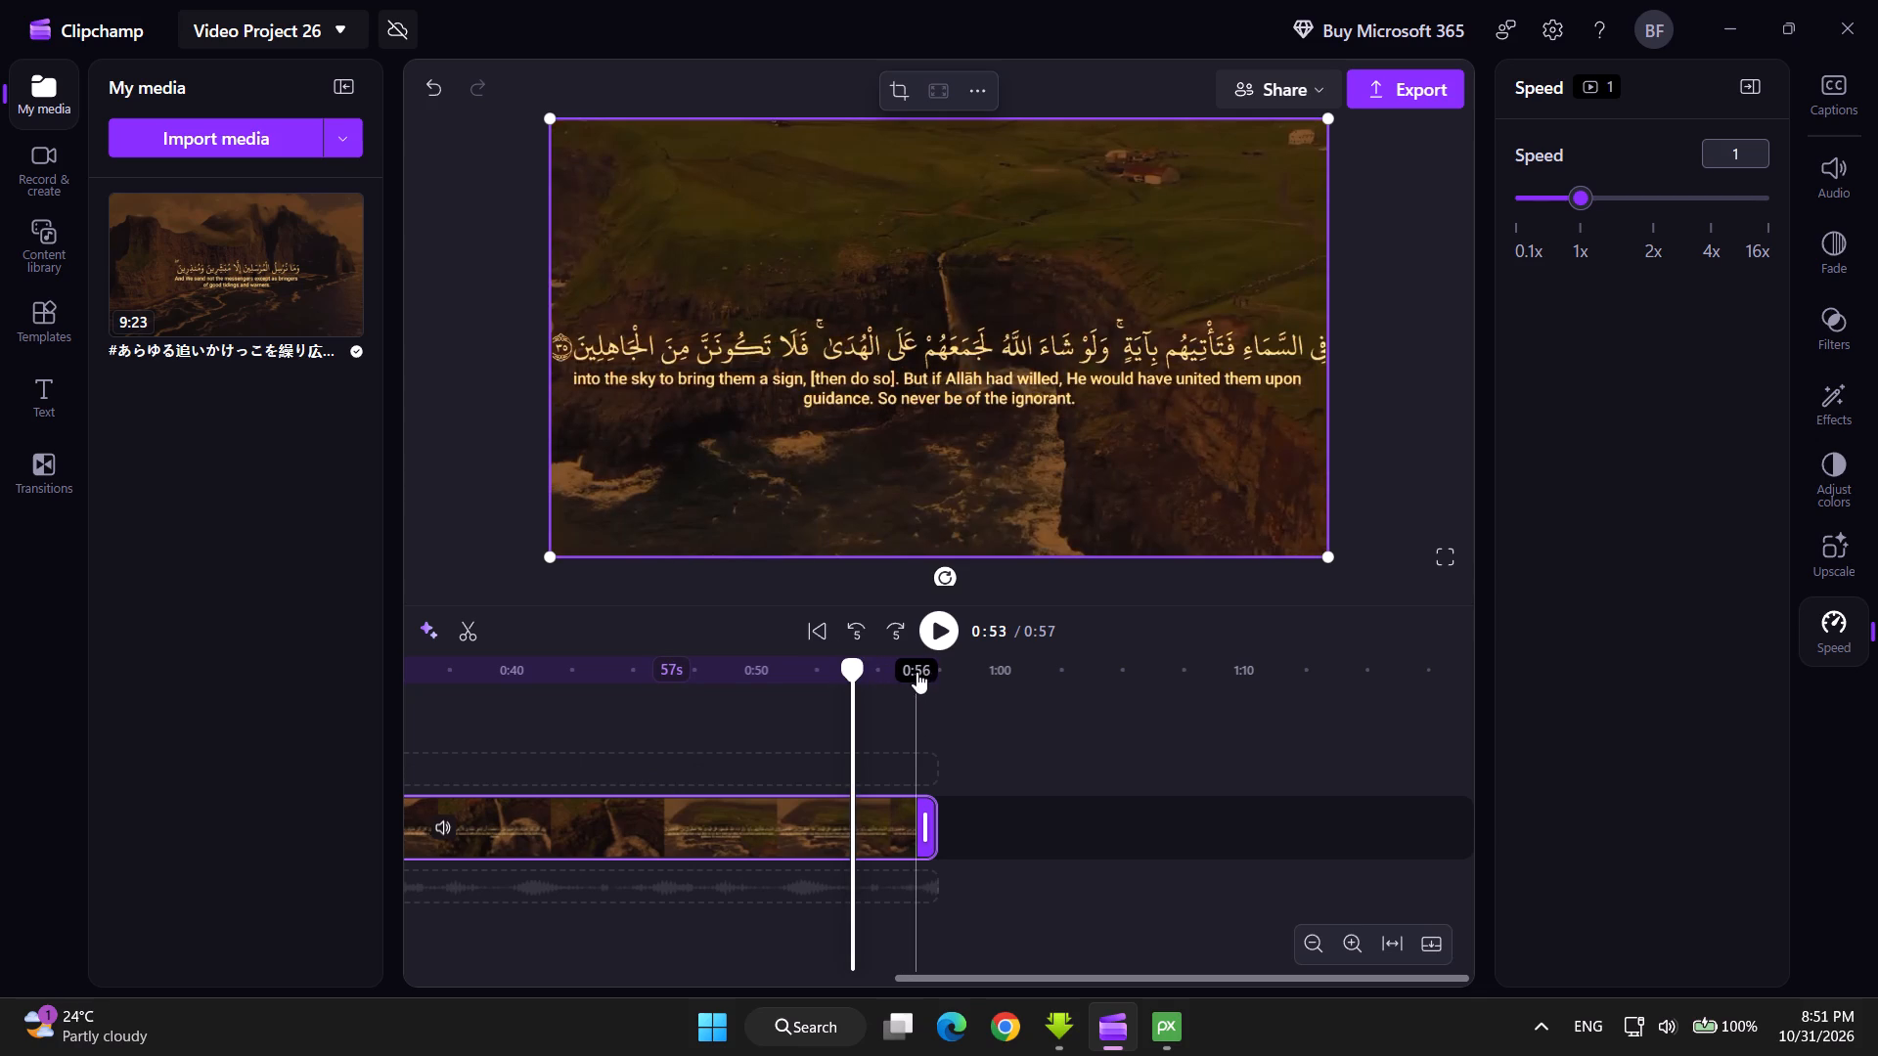
left_click(1841, 184)
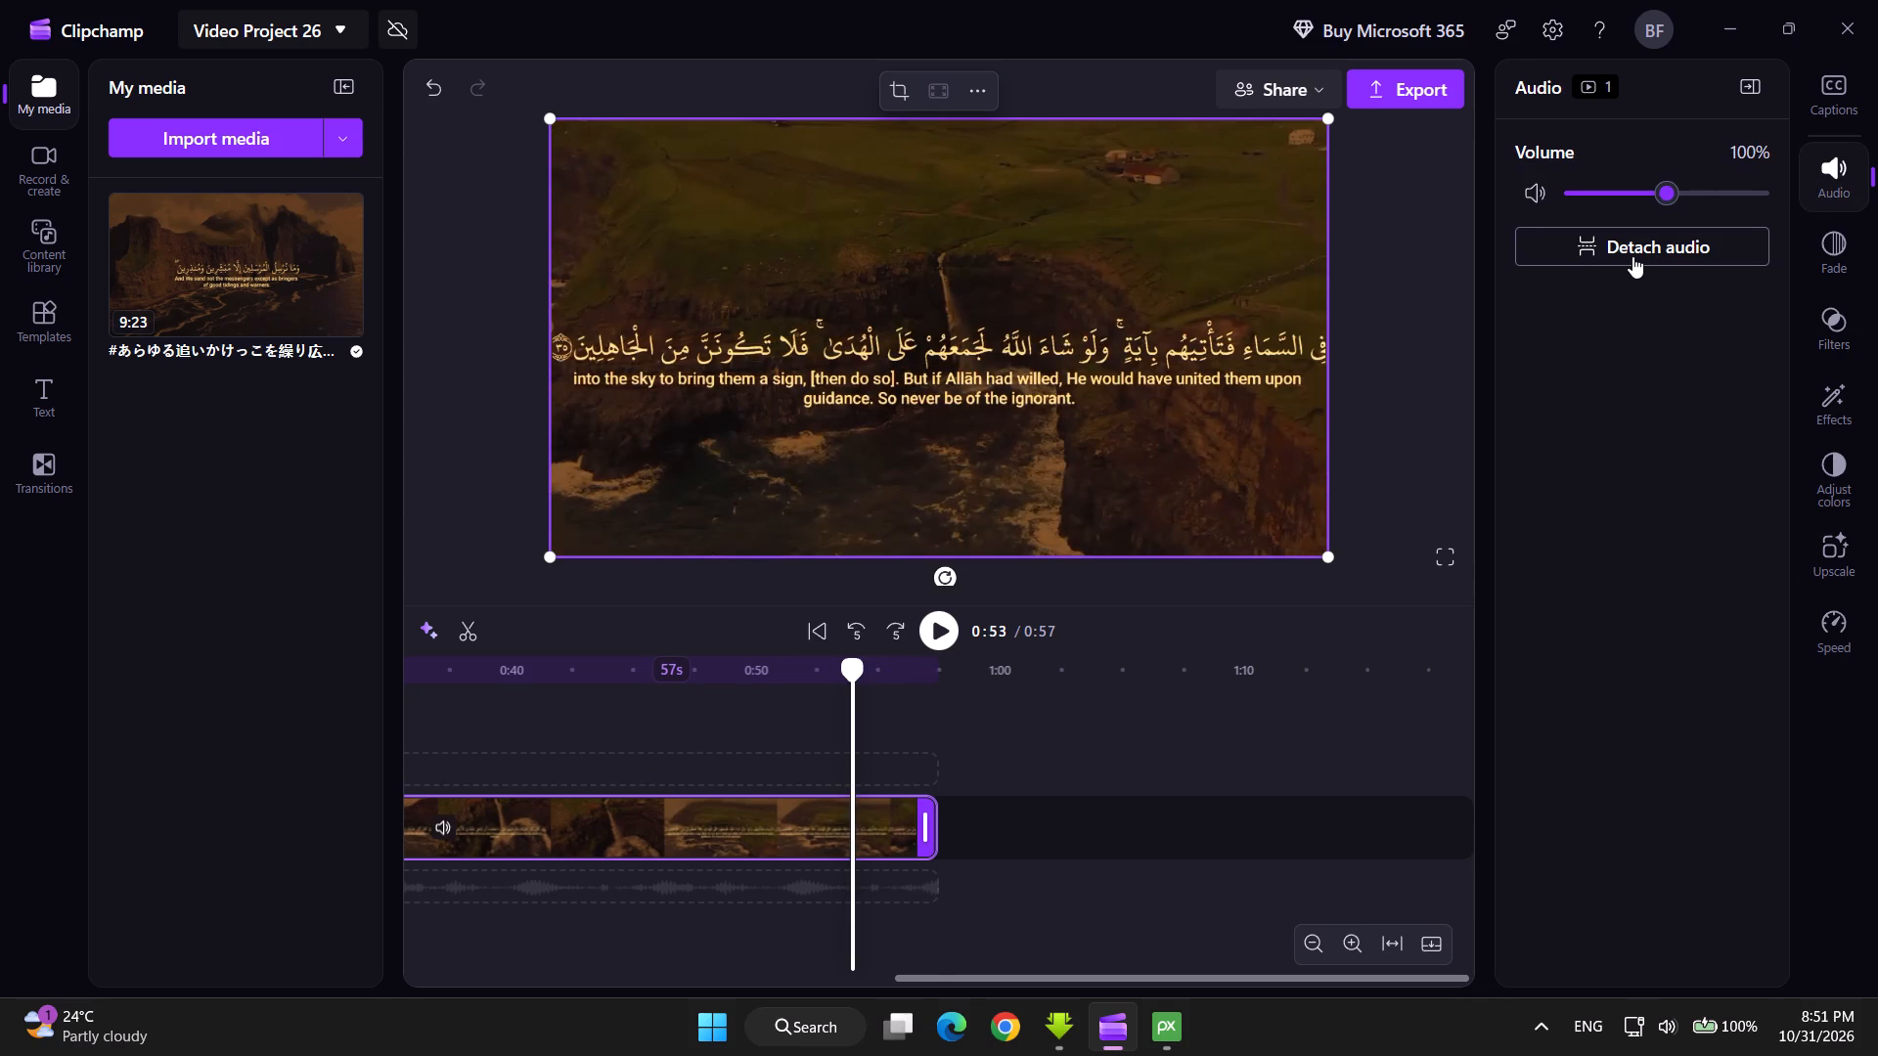
left_click(1632, 256)
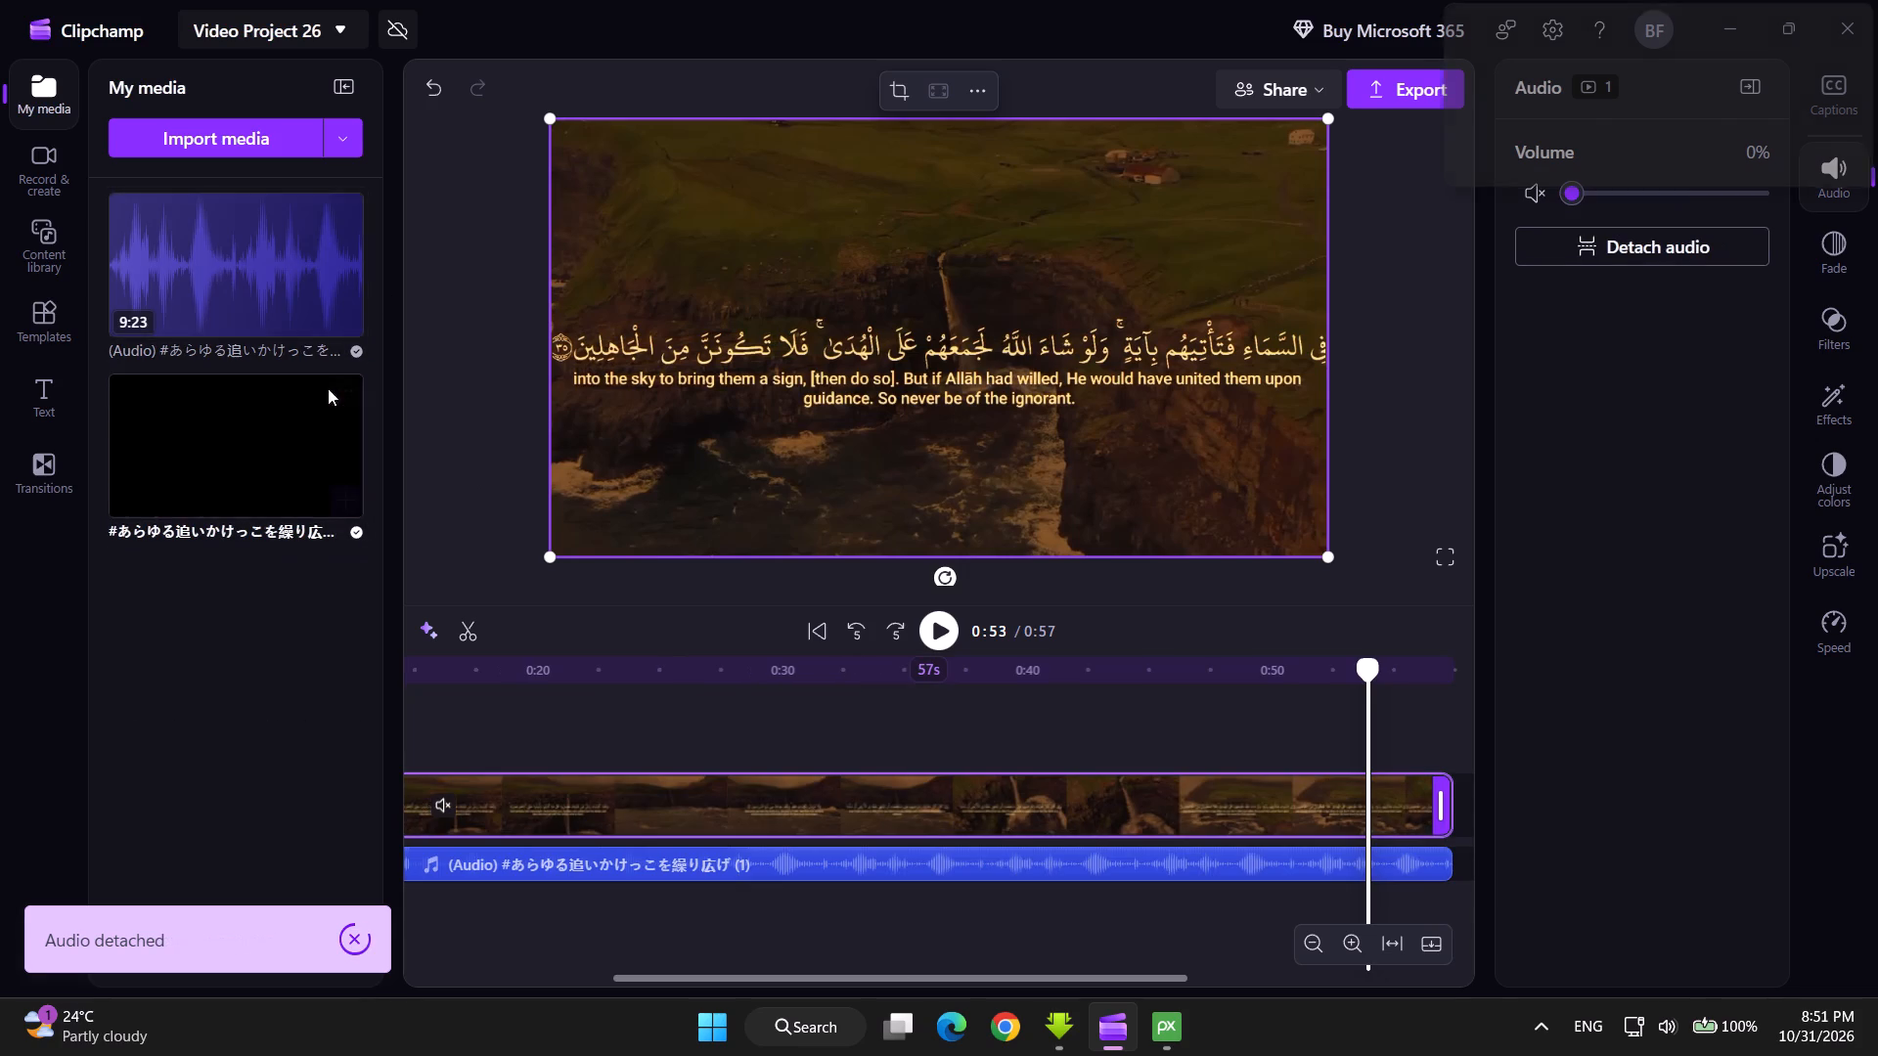
left_click(1851, 23)
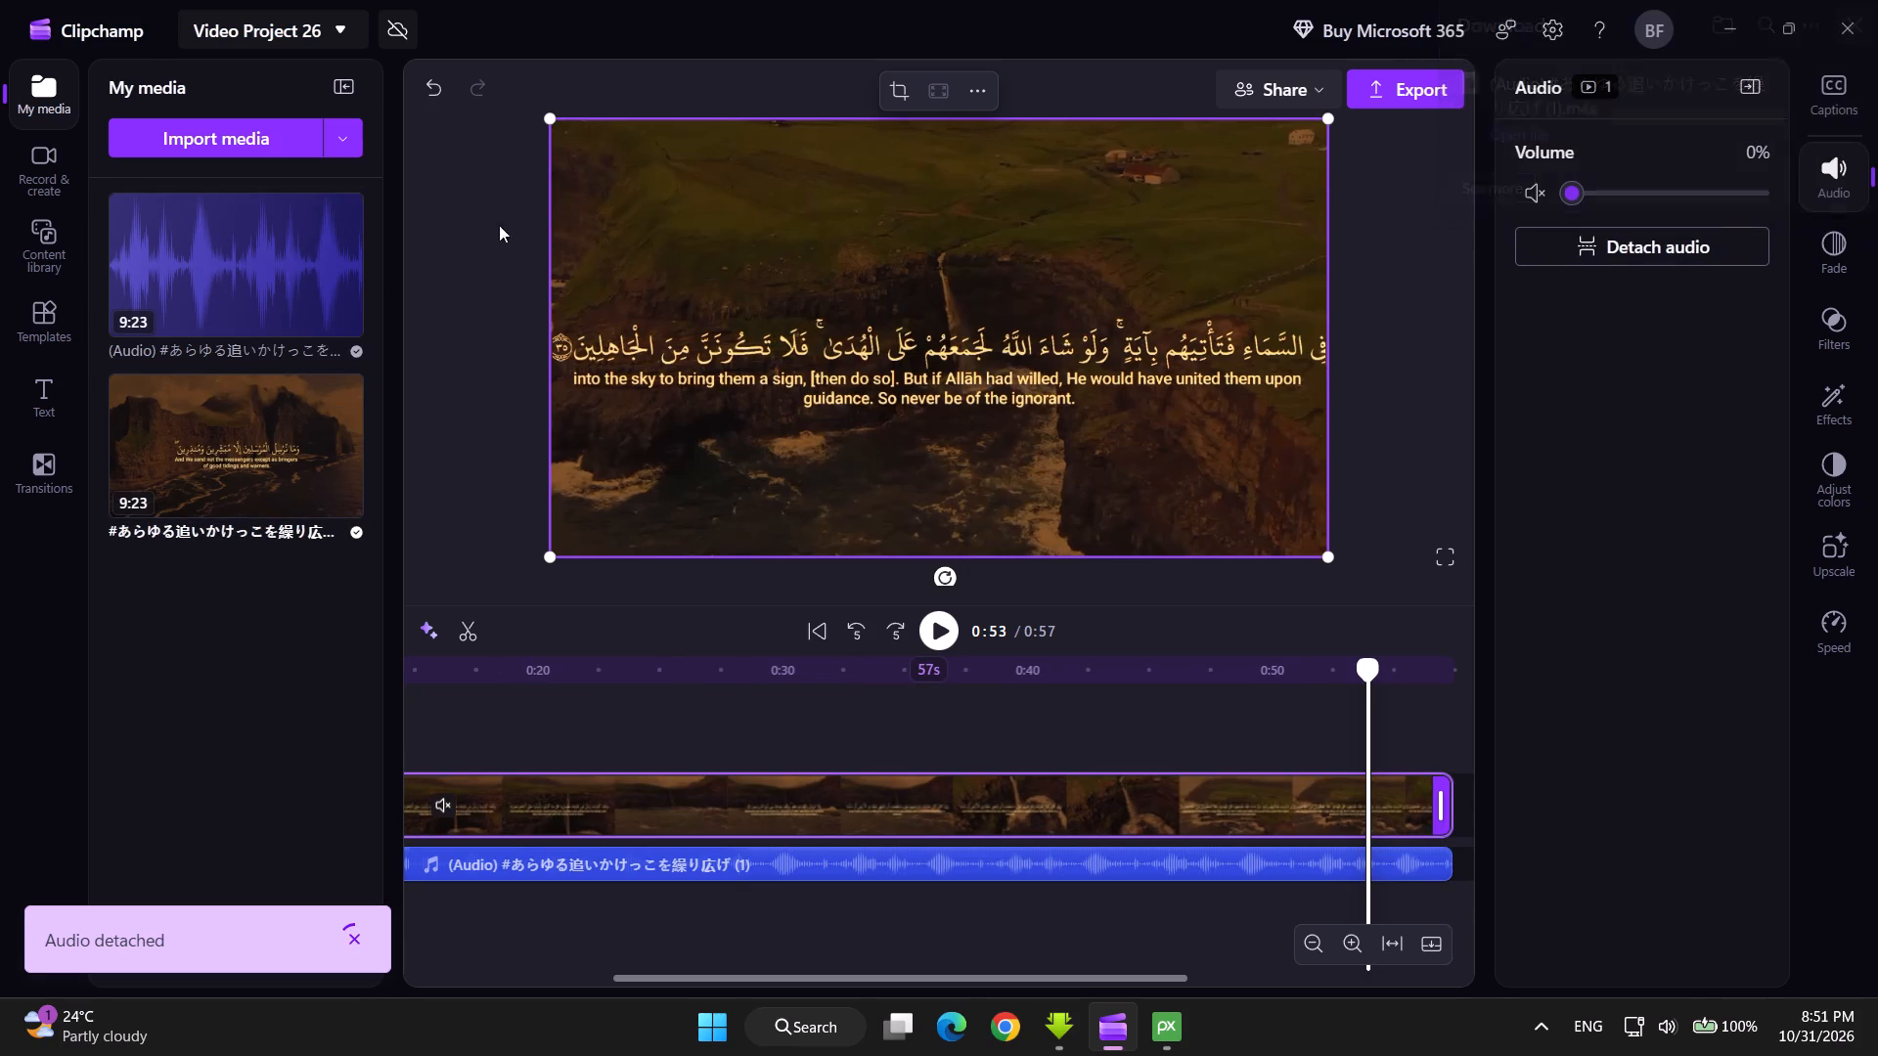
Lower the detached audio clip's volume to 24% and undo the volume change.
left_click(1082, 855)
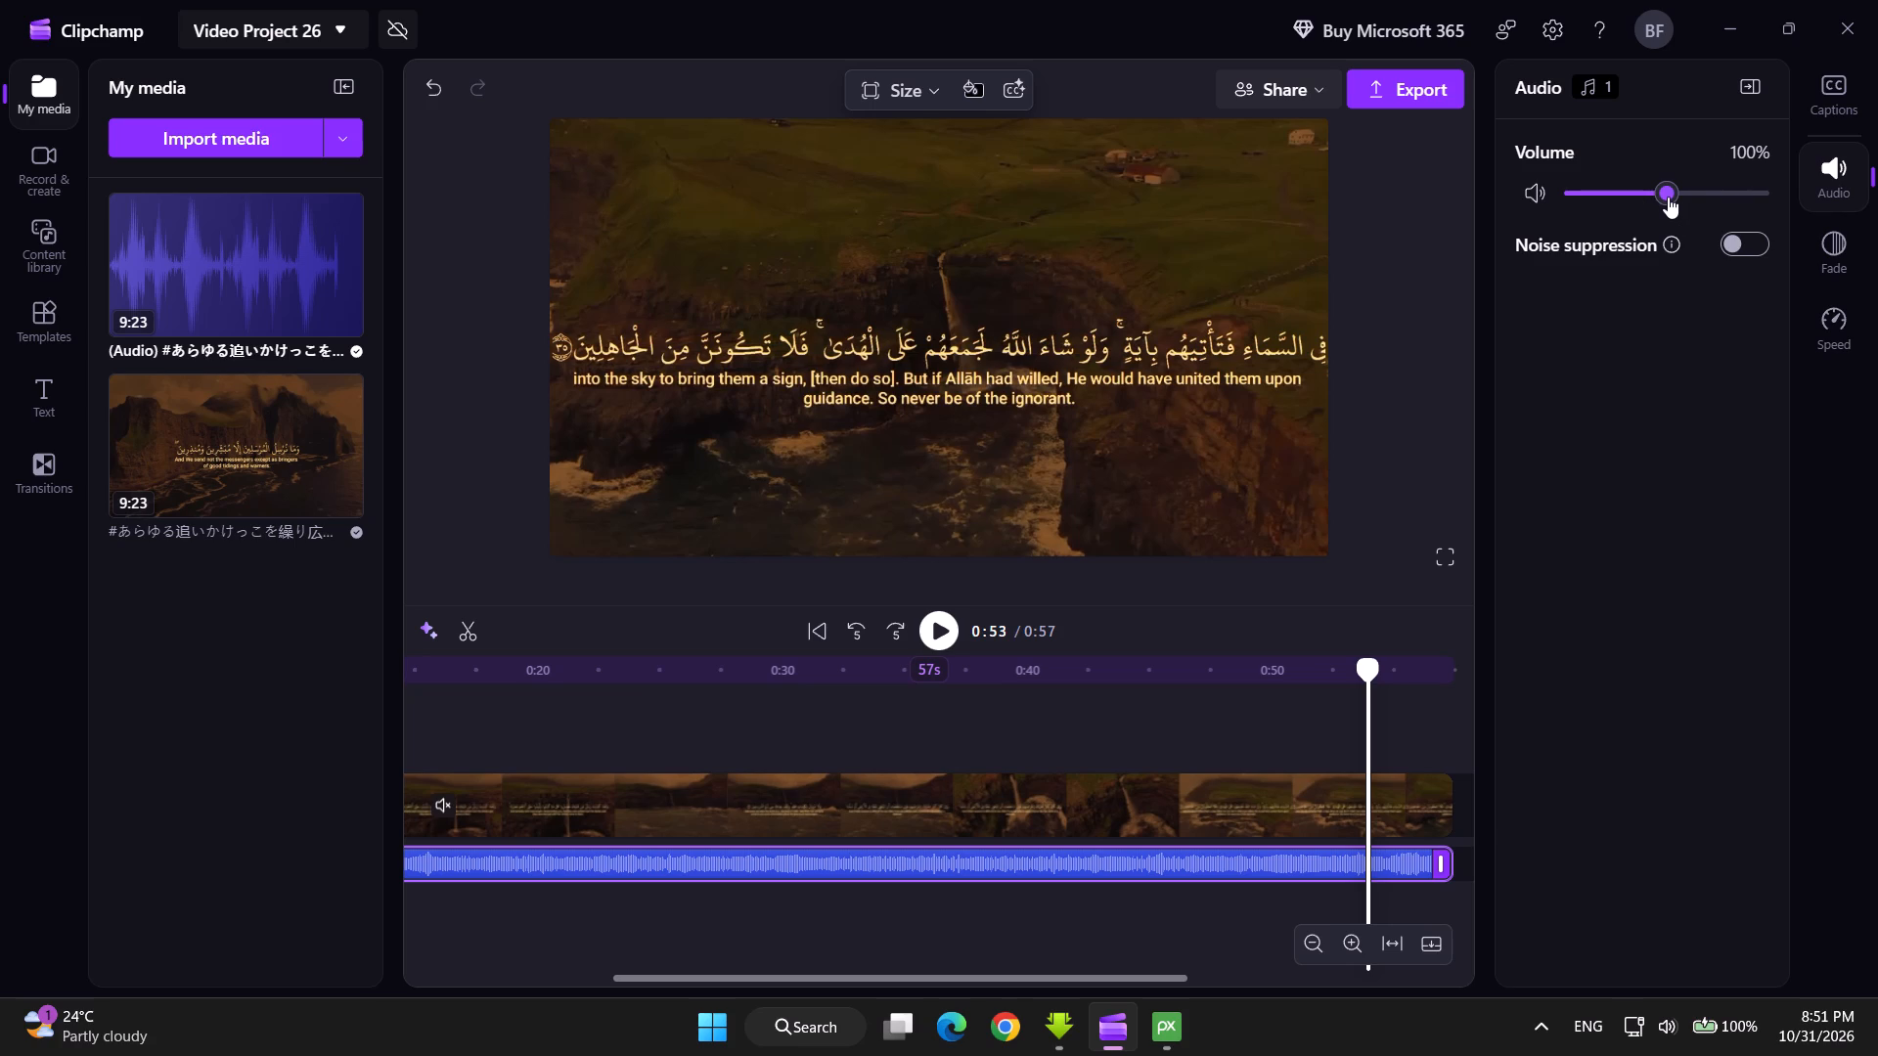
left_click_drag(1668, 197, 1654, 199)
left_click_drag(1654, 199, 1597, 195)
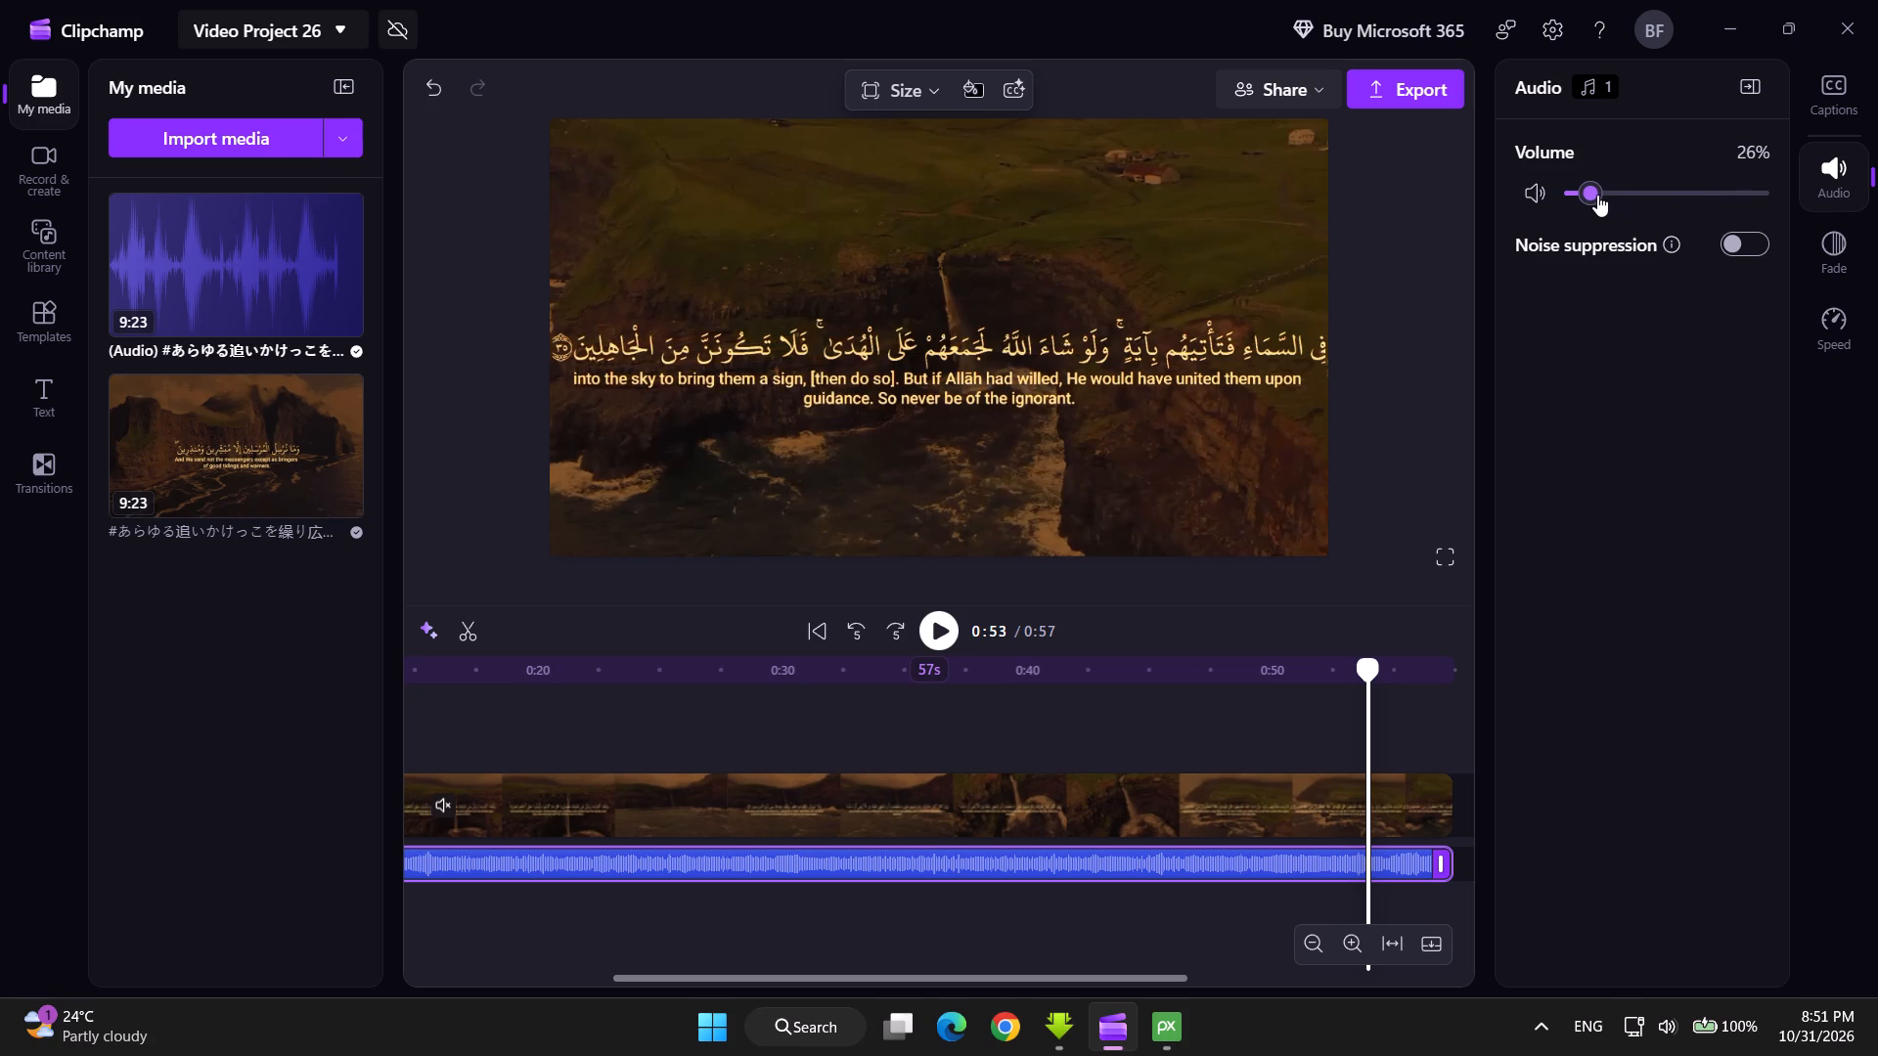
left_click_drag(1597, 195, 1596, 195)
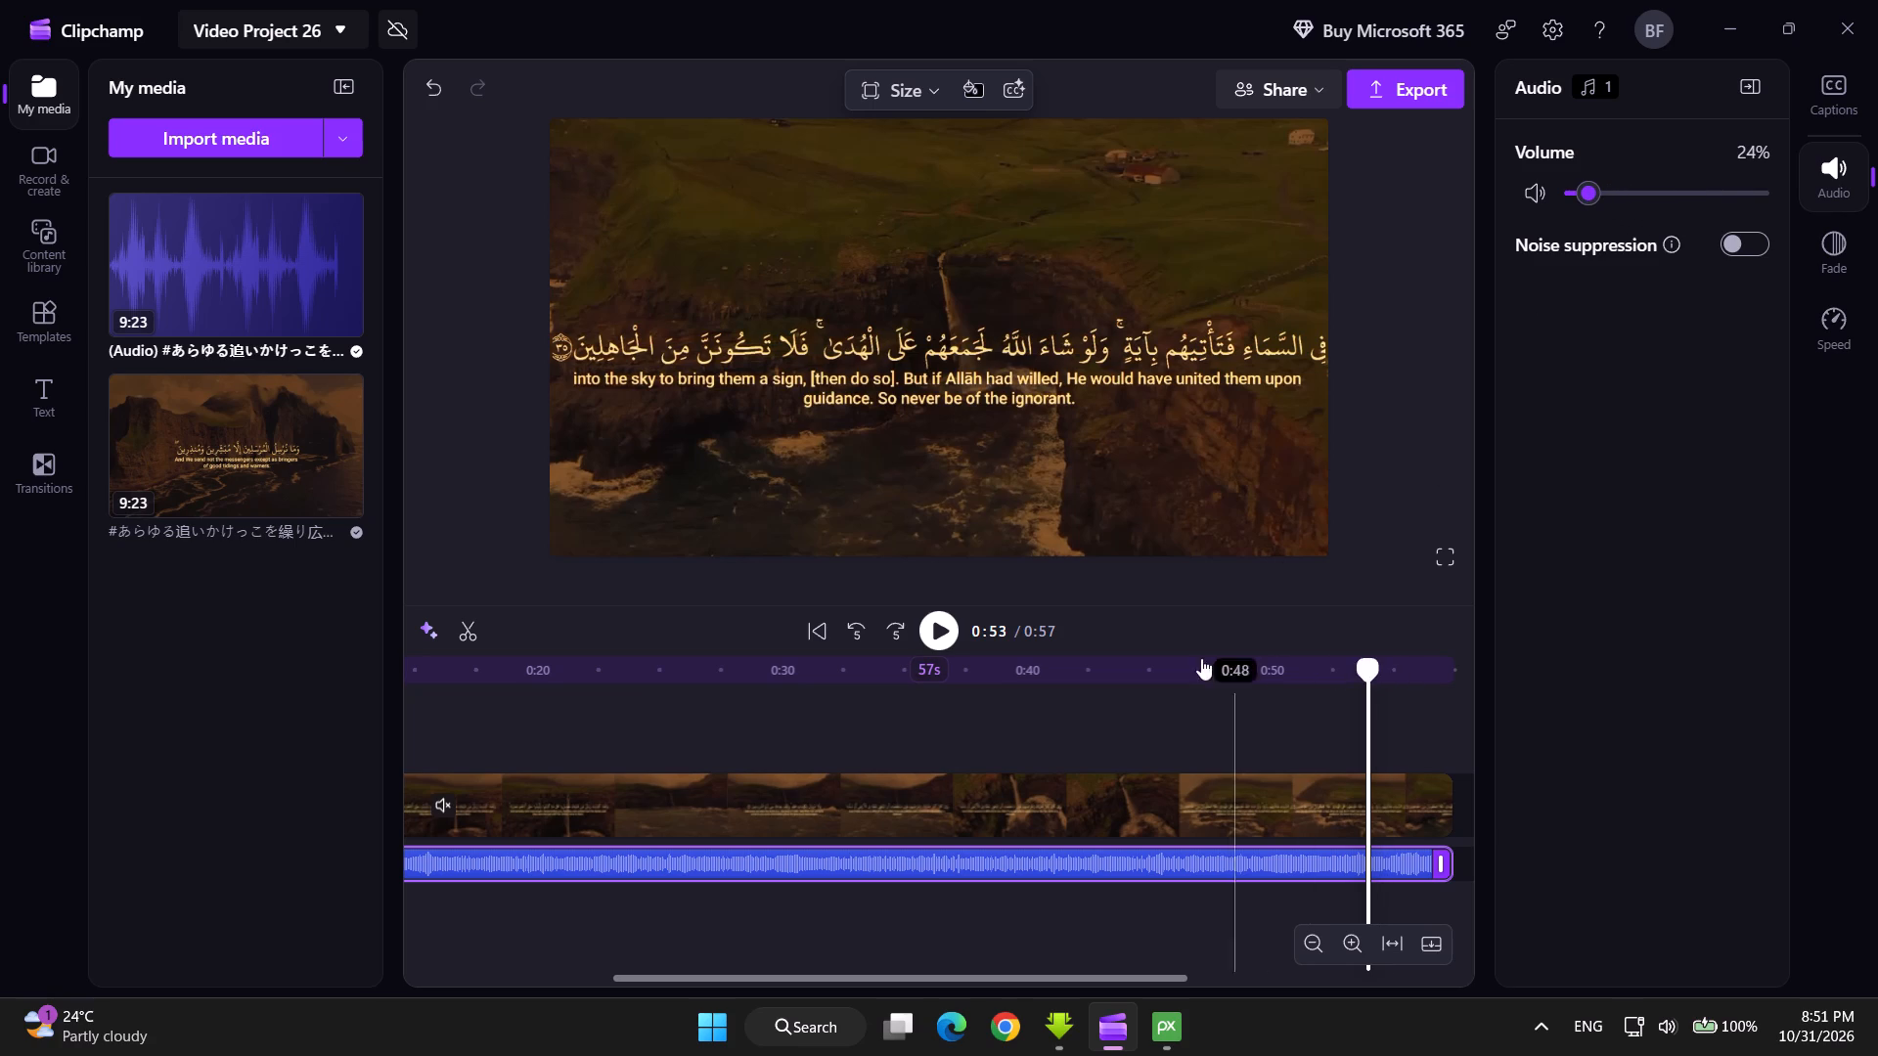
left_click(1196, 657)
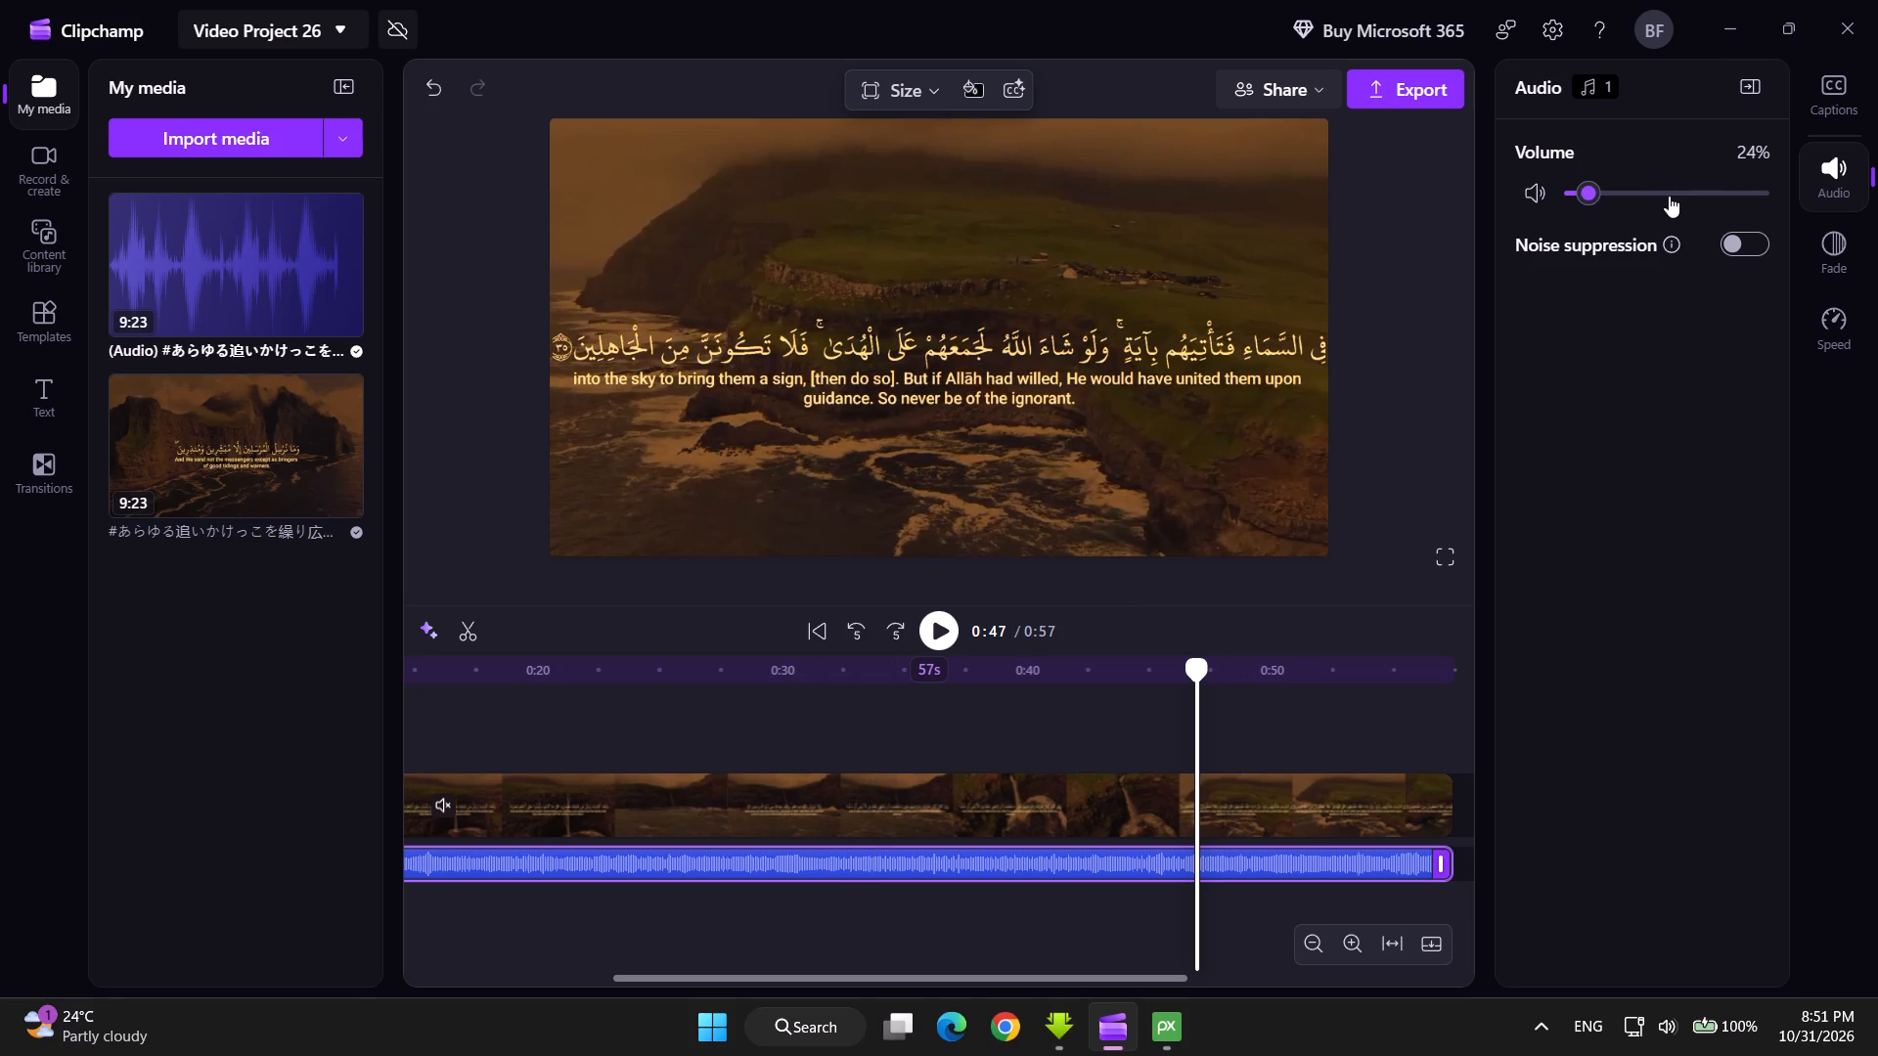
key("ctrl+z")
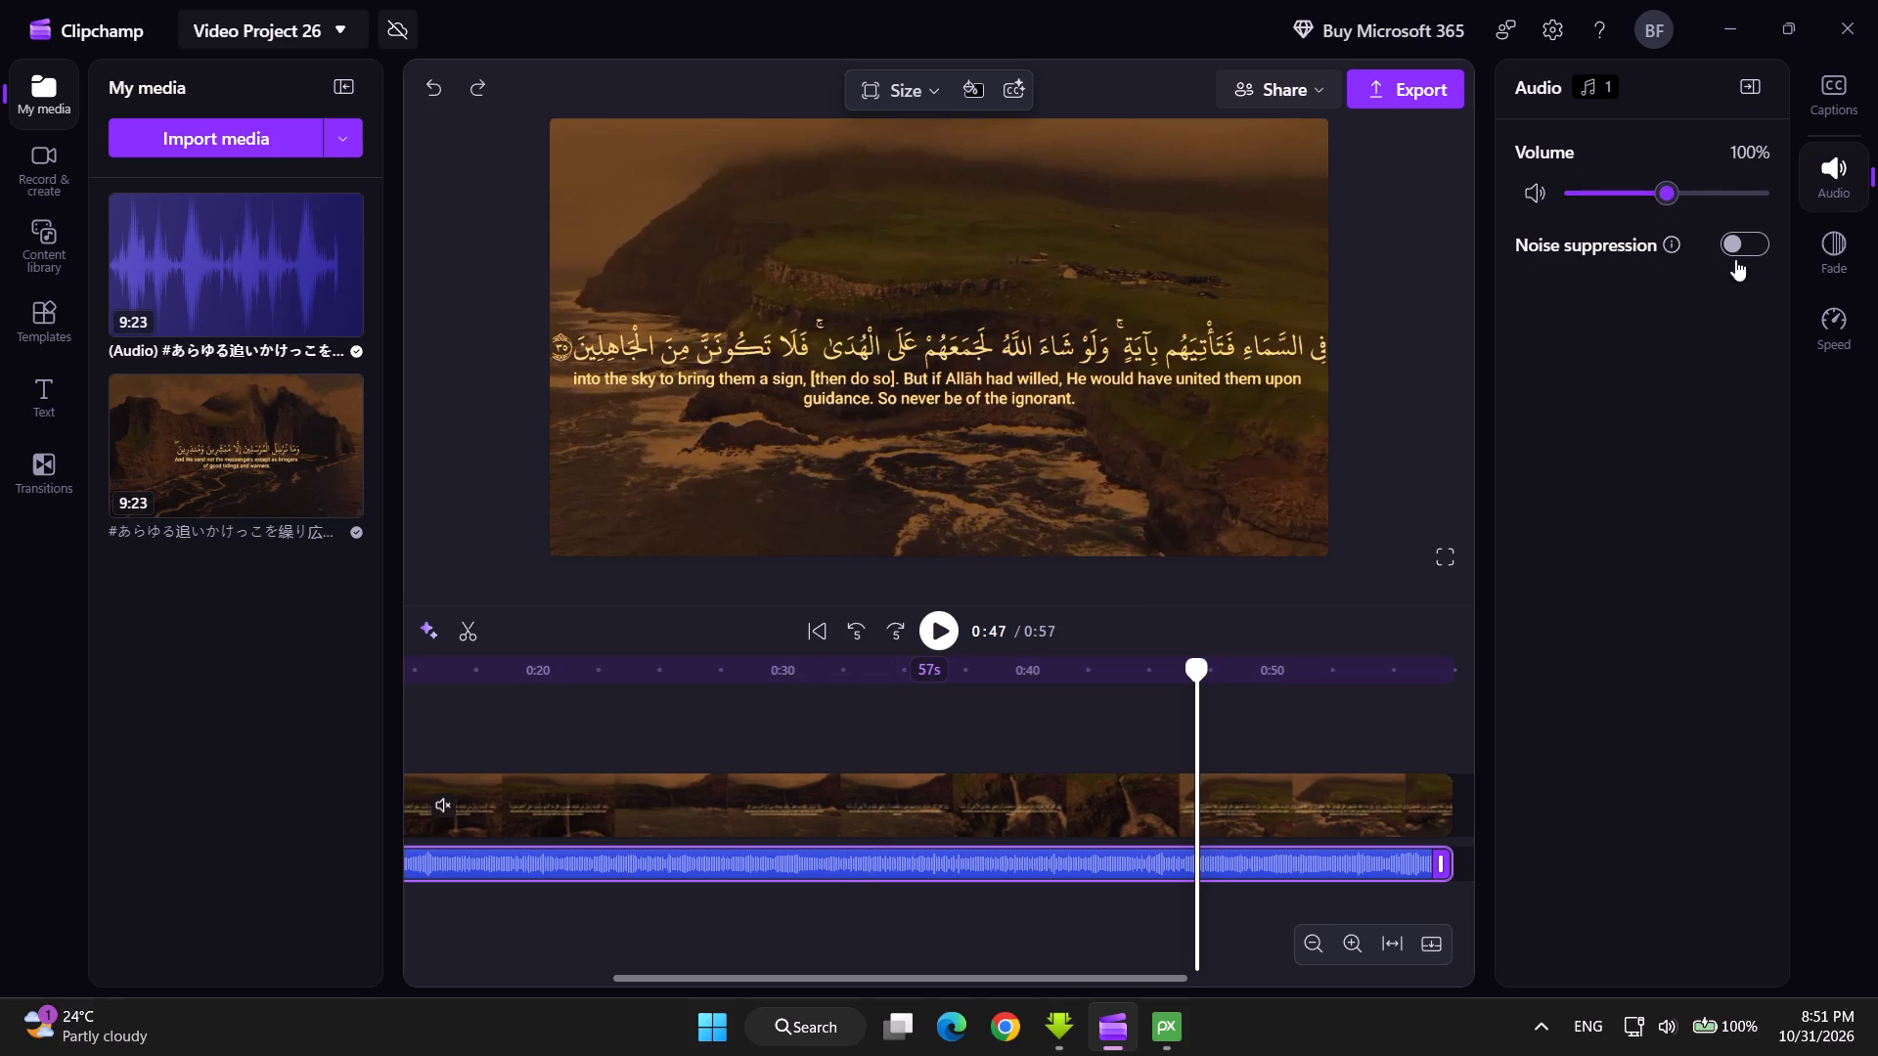
Turn on noise suppression for the detached audio clip, trying a short playback from 0:47.
left_click(1741, 238)
left_click(954, 630)
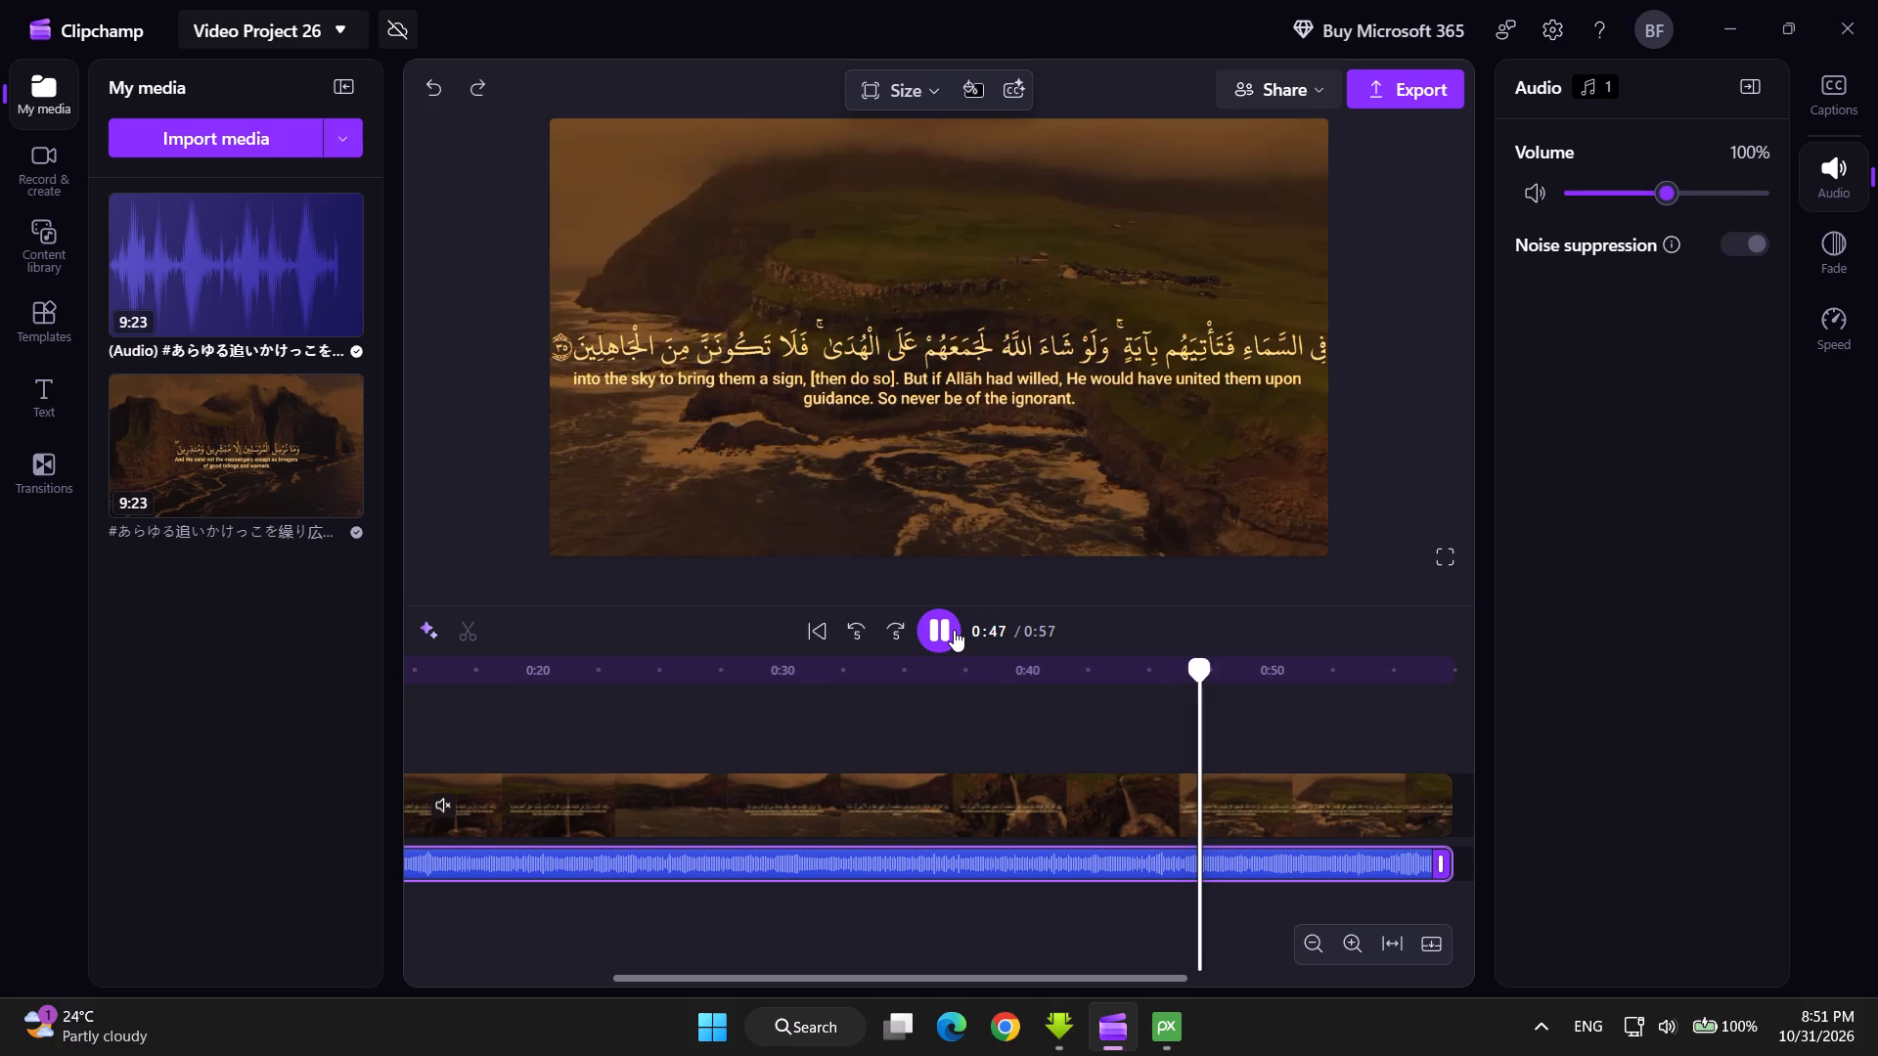
left_click(954, 630)
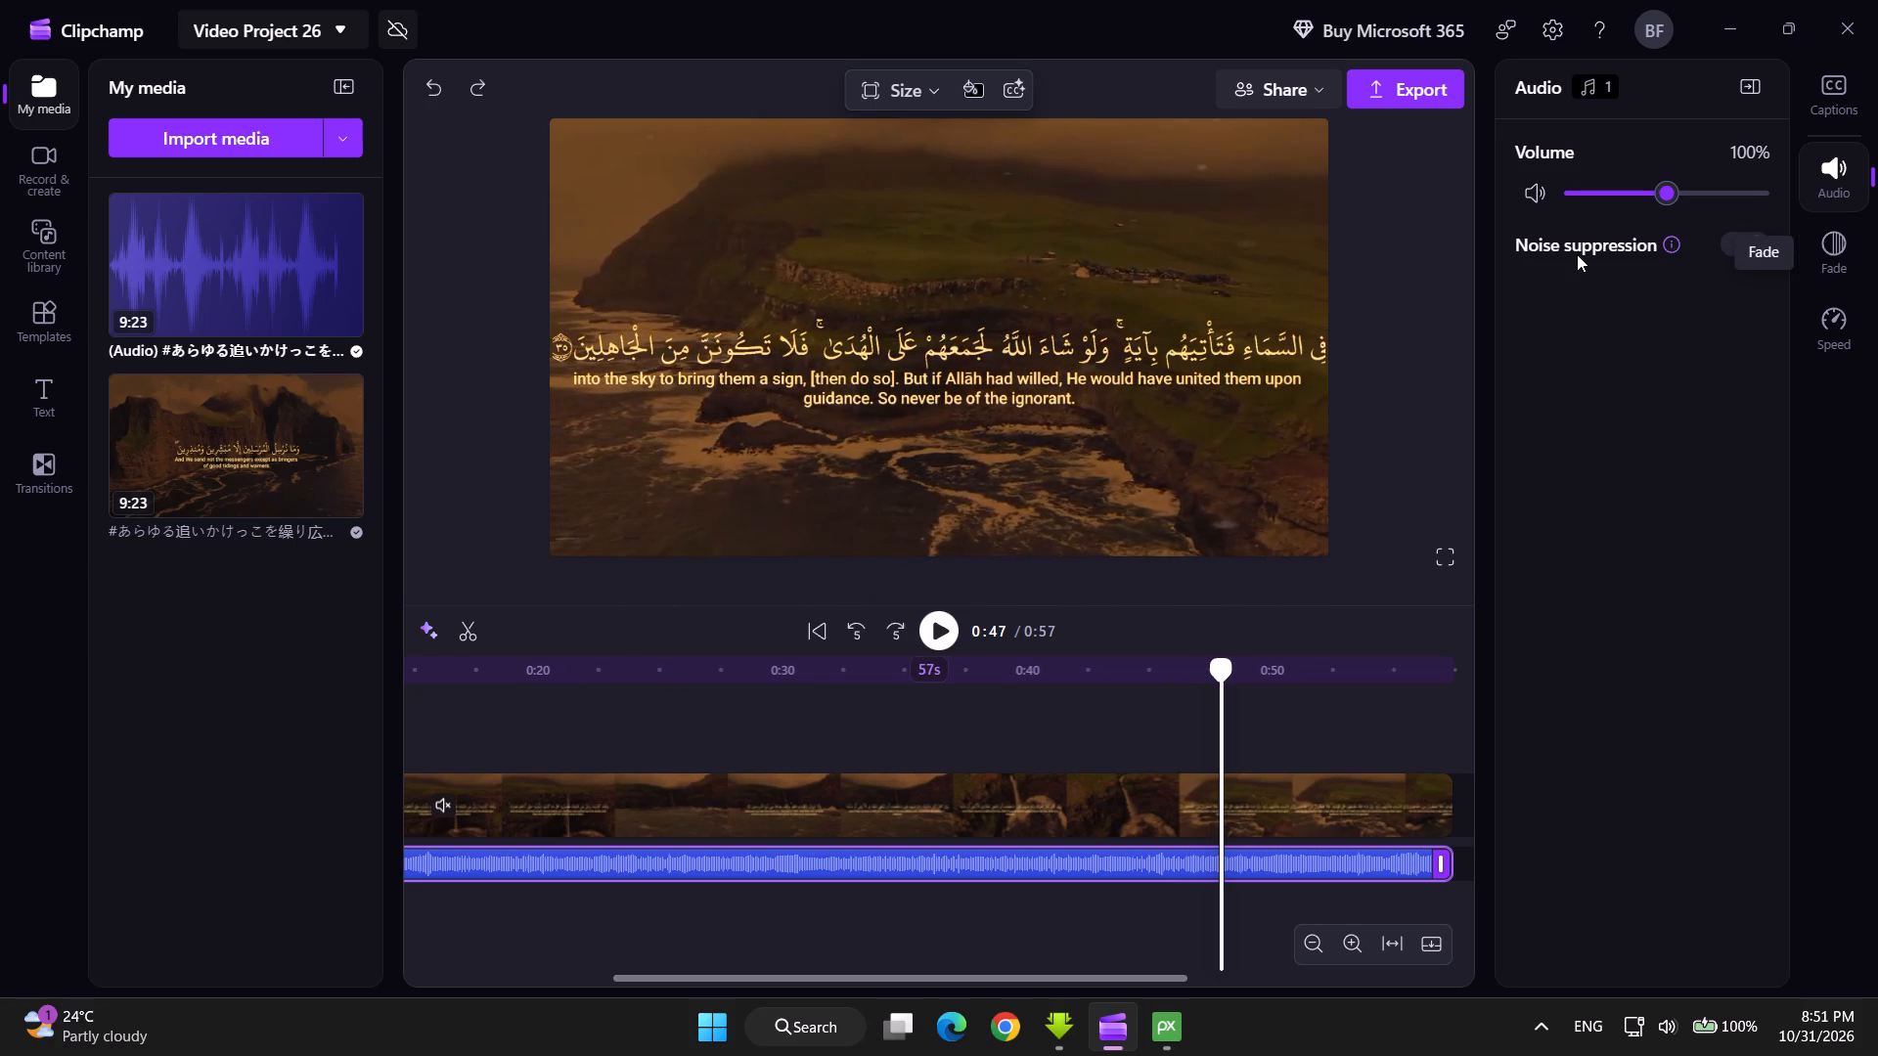
left_click(1744, 238)
left_click(1744, 242)
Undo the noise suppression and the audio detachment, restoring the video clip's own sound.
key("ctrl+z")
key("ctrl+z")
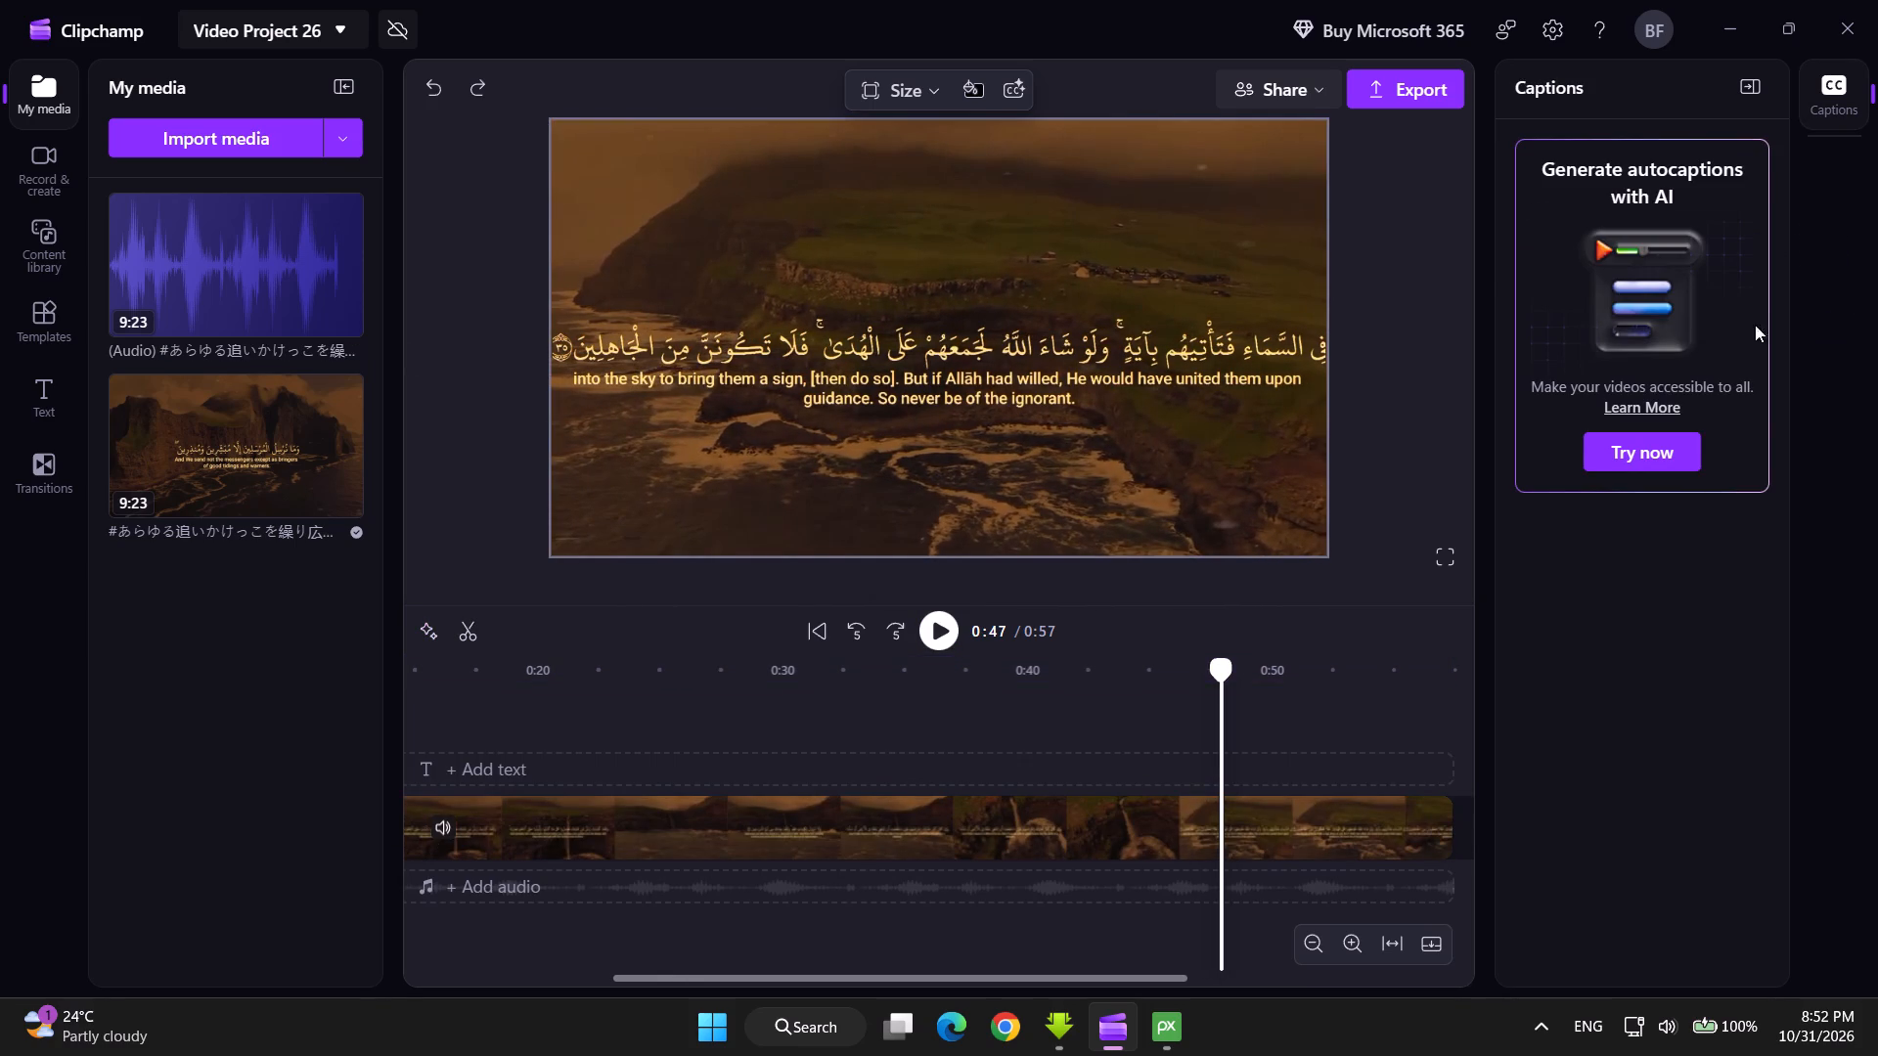
Remove the leftover detached audio file from the project's media.
left_click(233, 277)
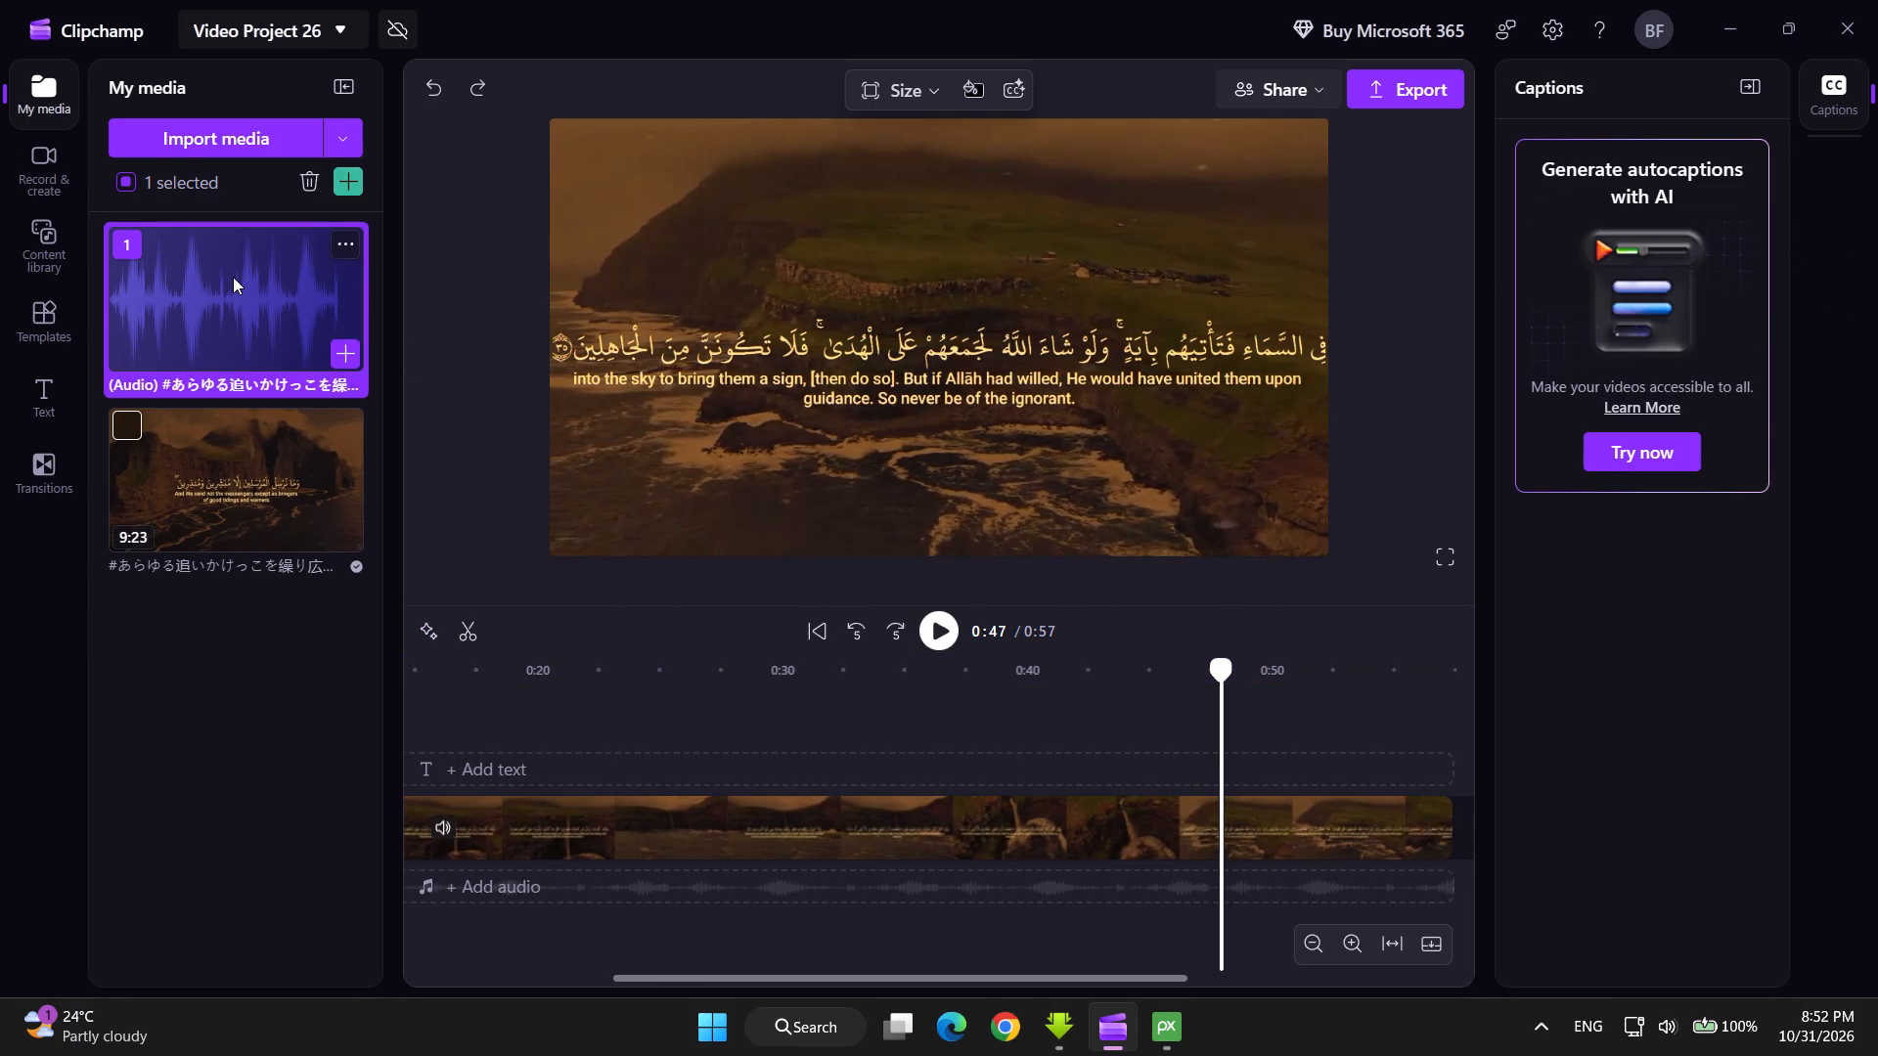
key("Delete")
left_click(336, 242)
left_click(398, 329)
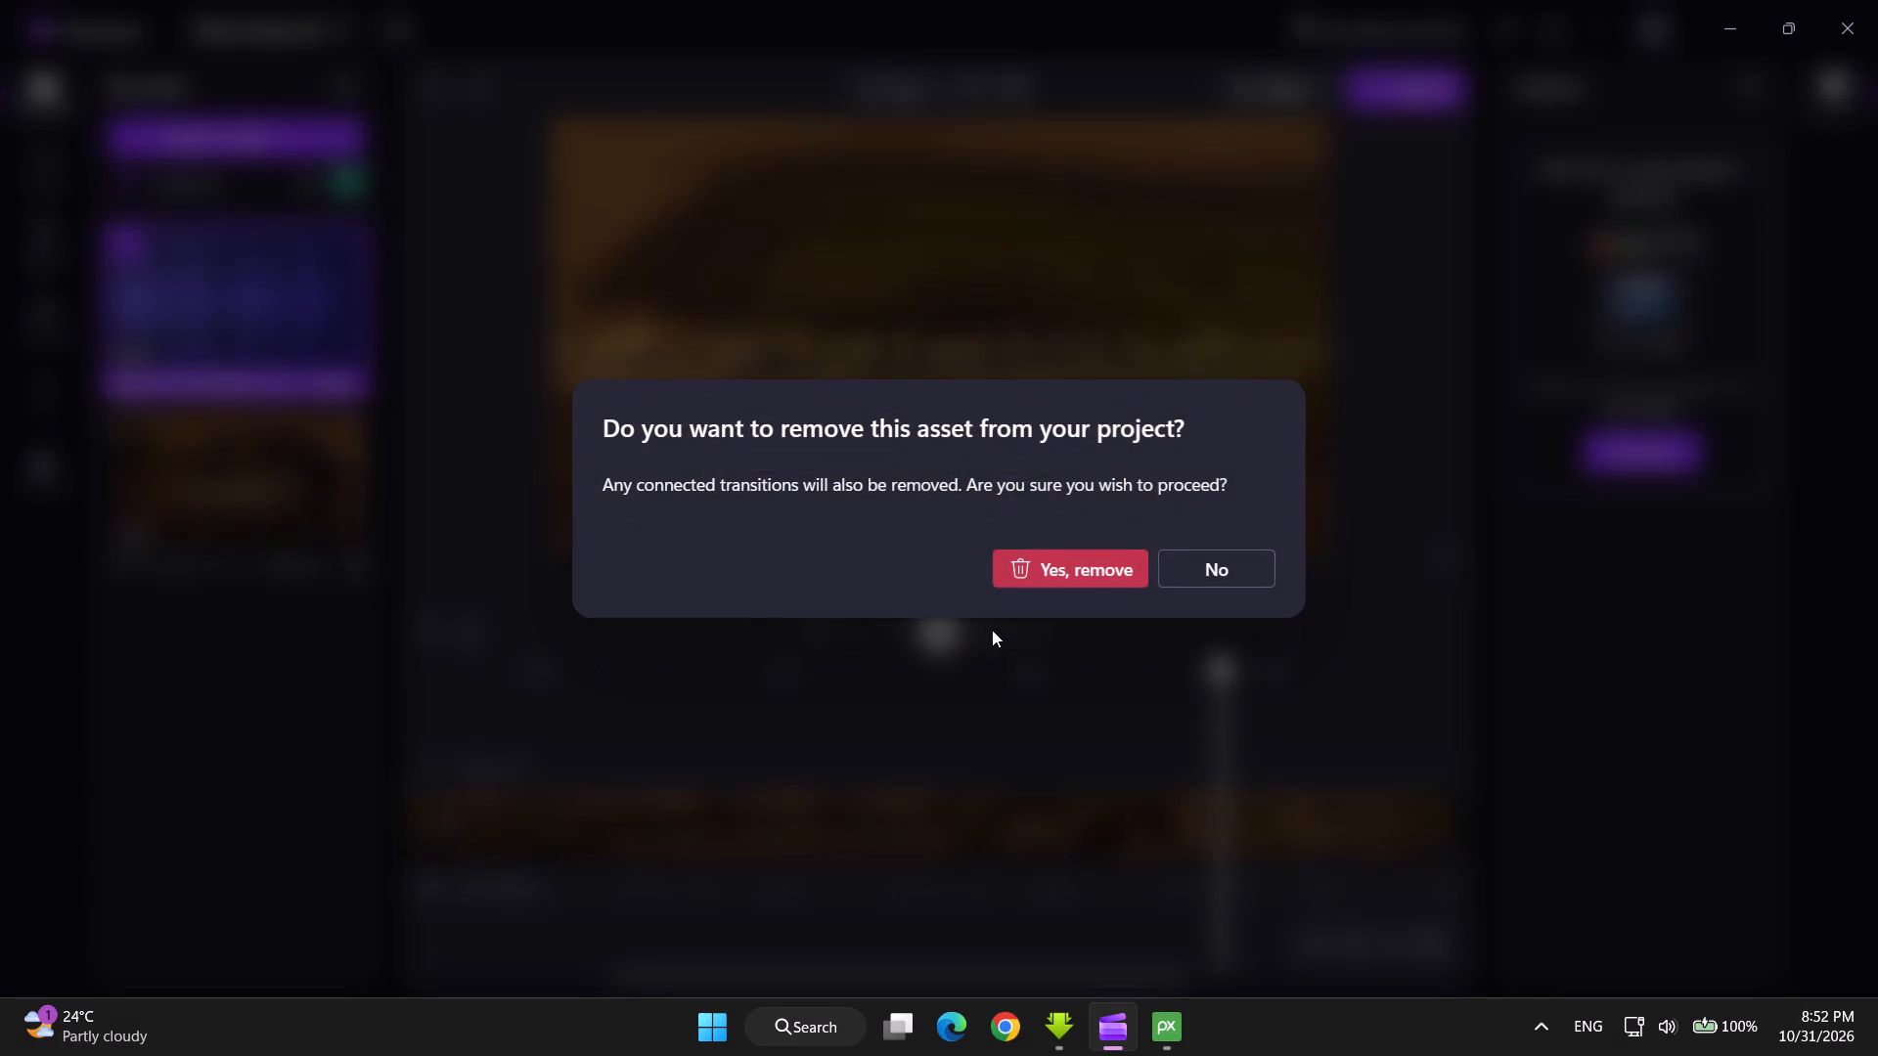
left_click(1088, 564)
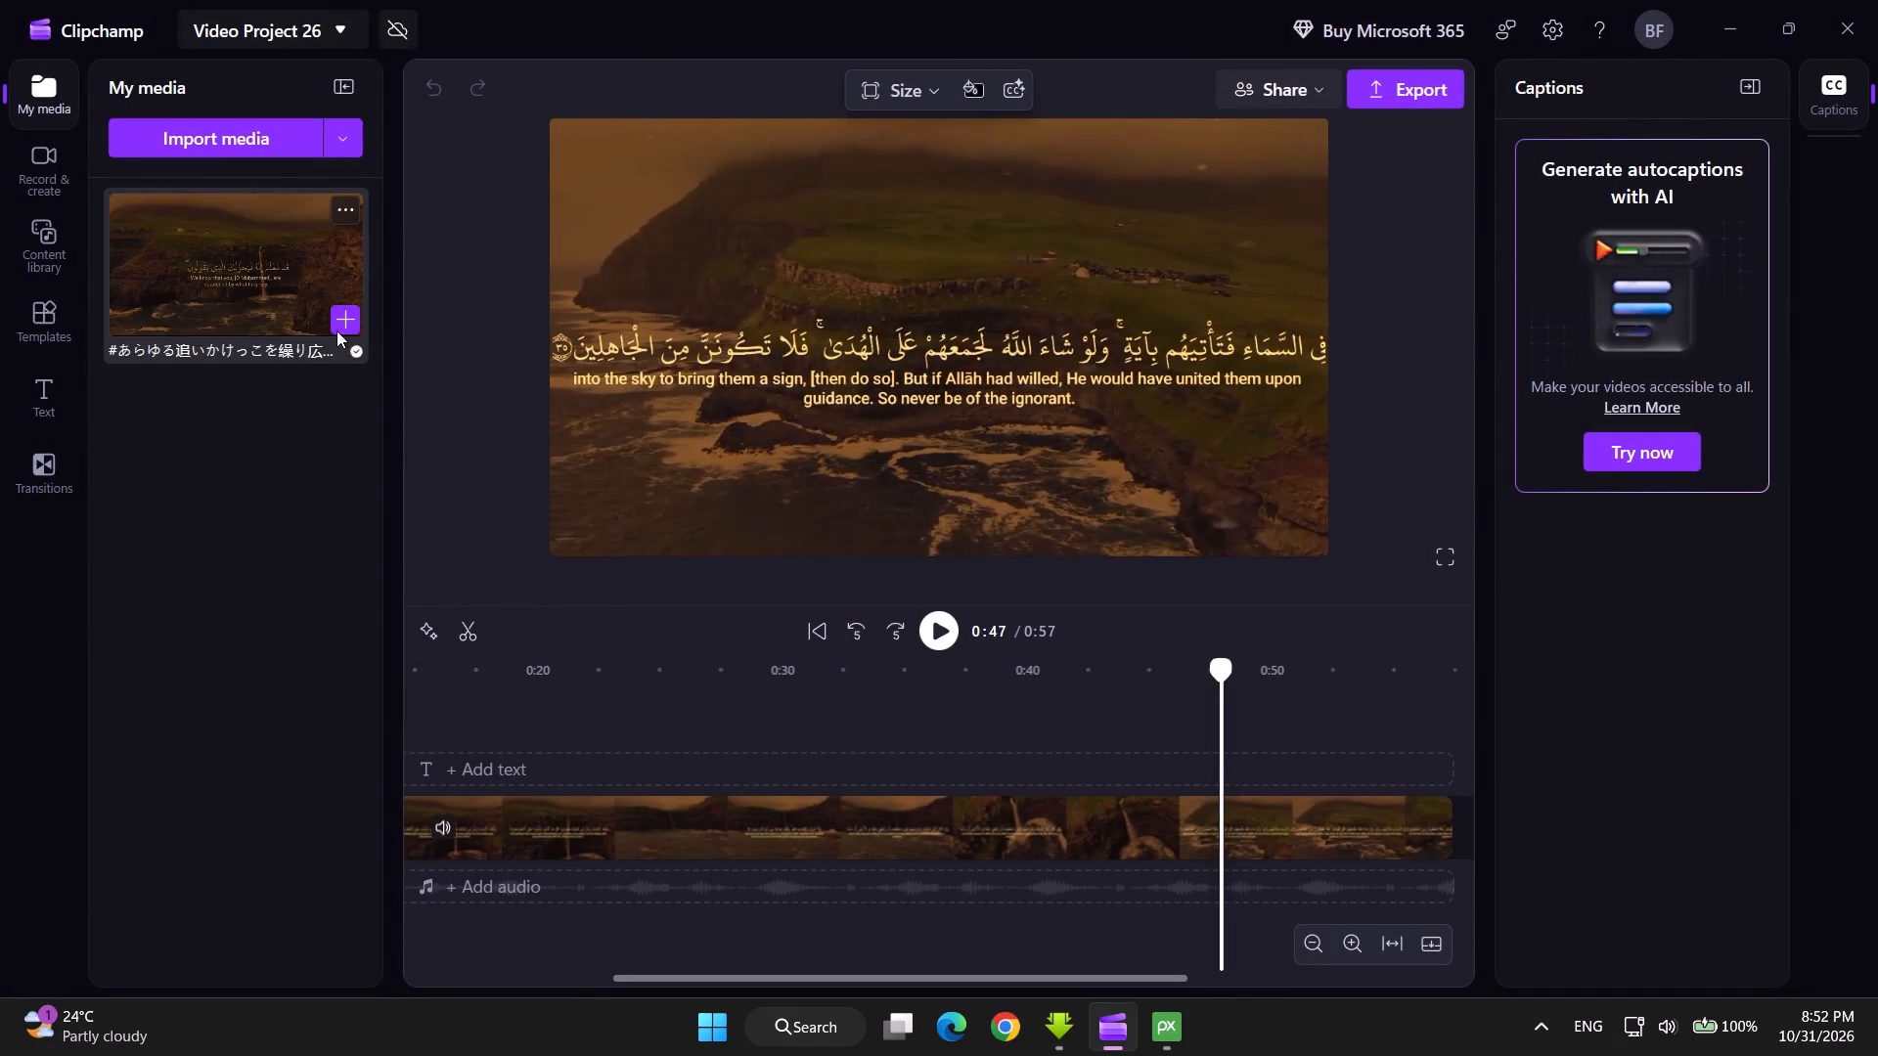
Play the video clip from 0:47 to its end at 0:57, checking its audio settings along the way.
left_click(943, 633)
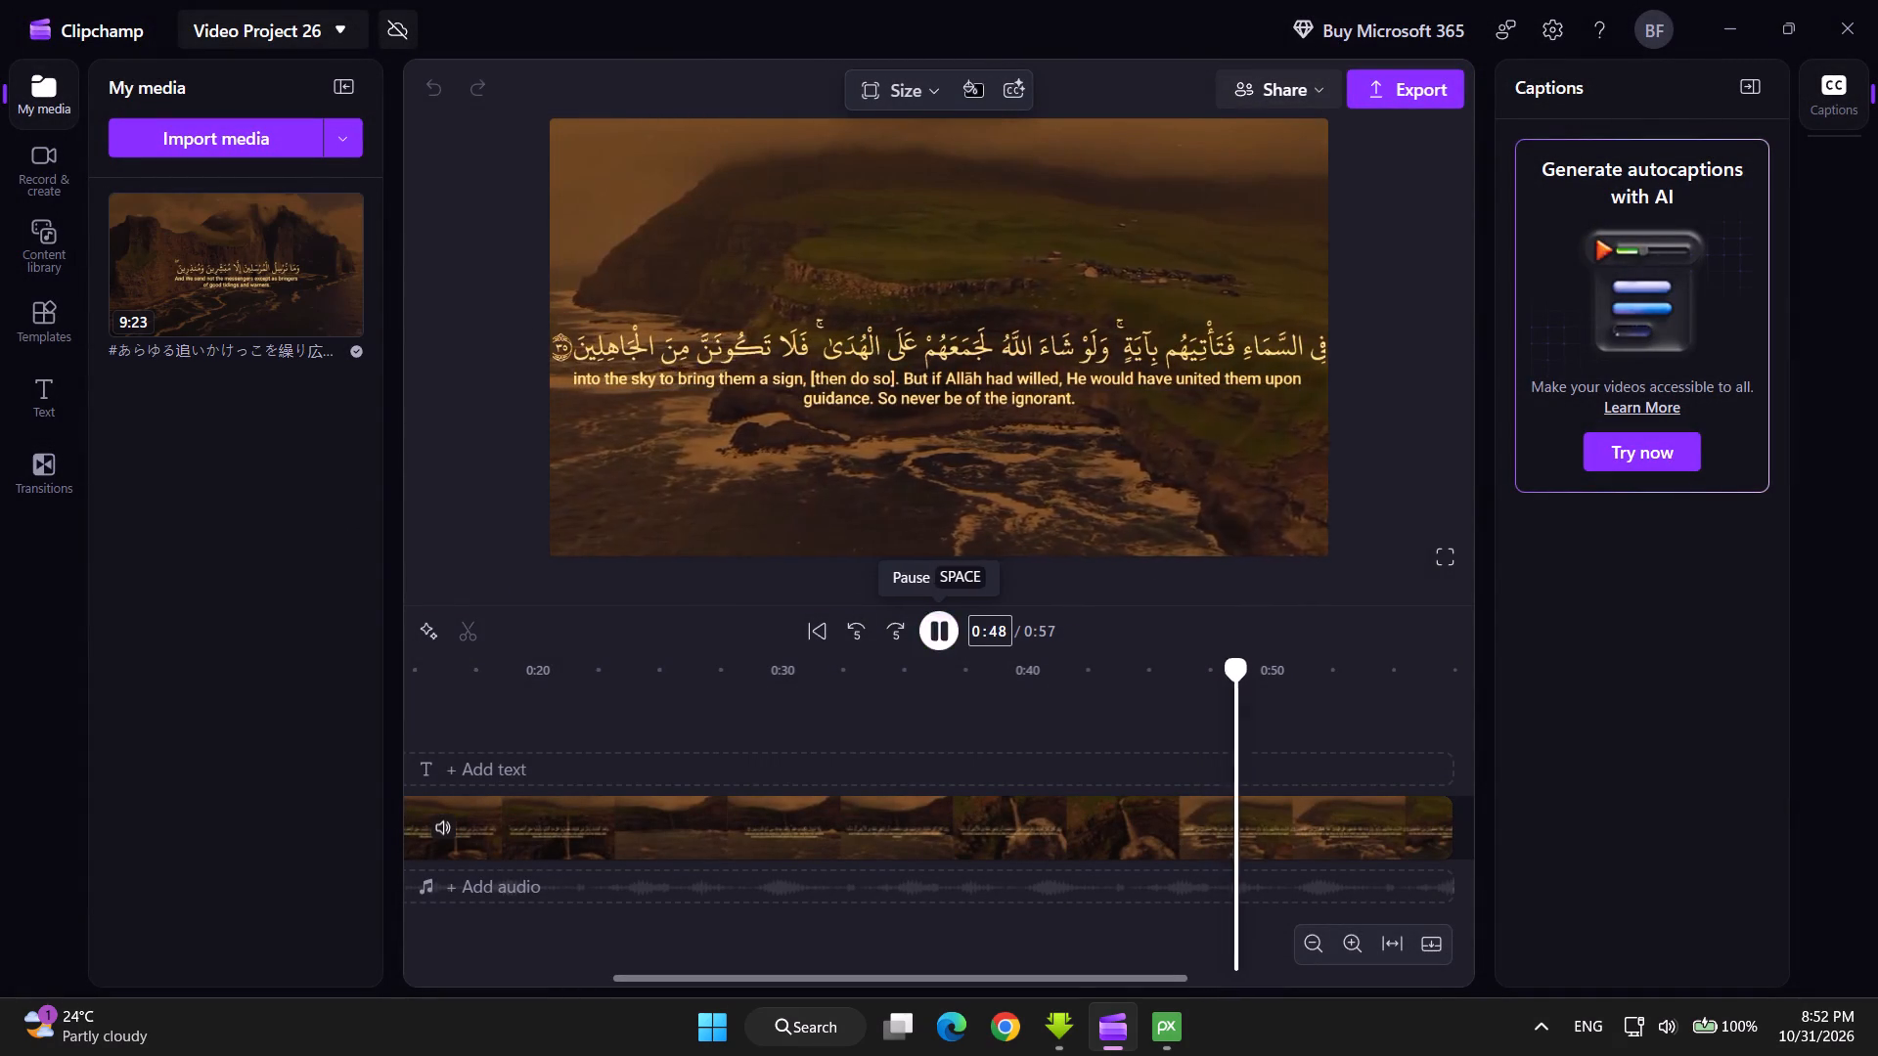
left_click(938, 625)
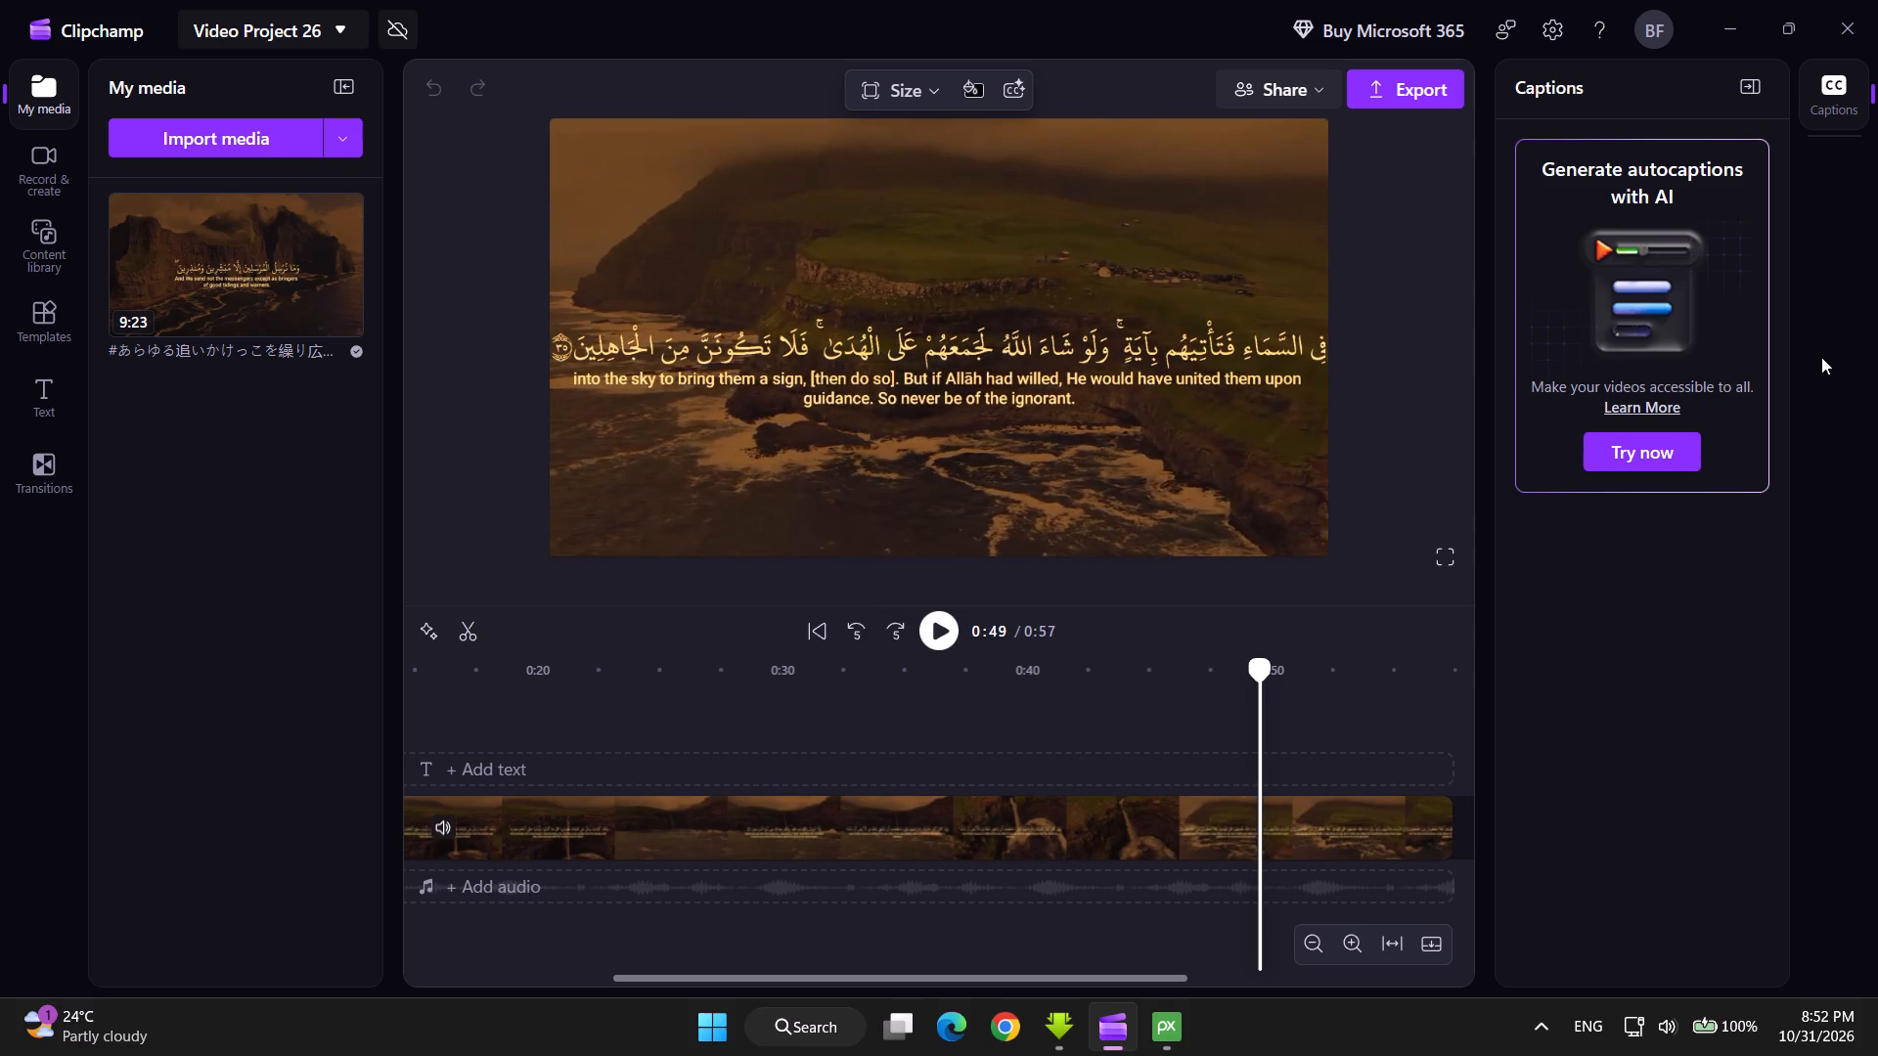
left_click(493, 834)
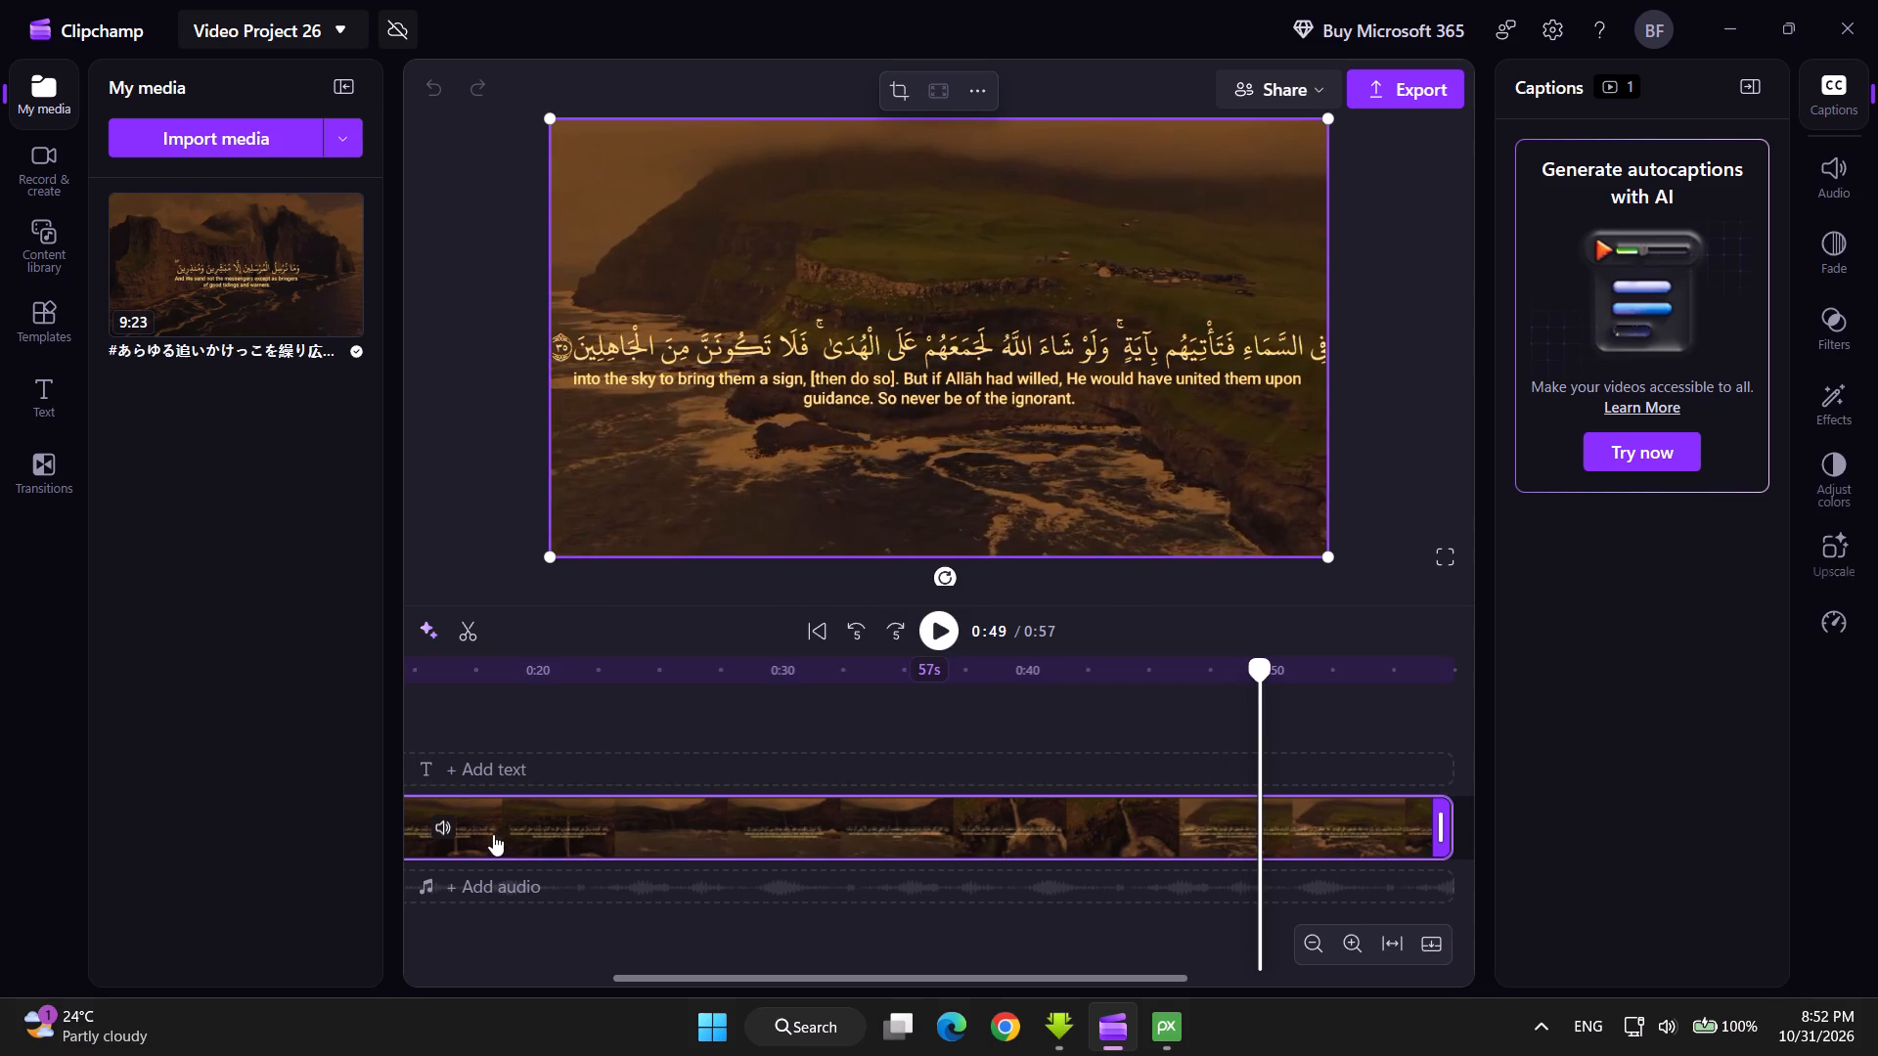
left_click(1820, 188)
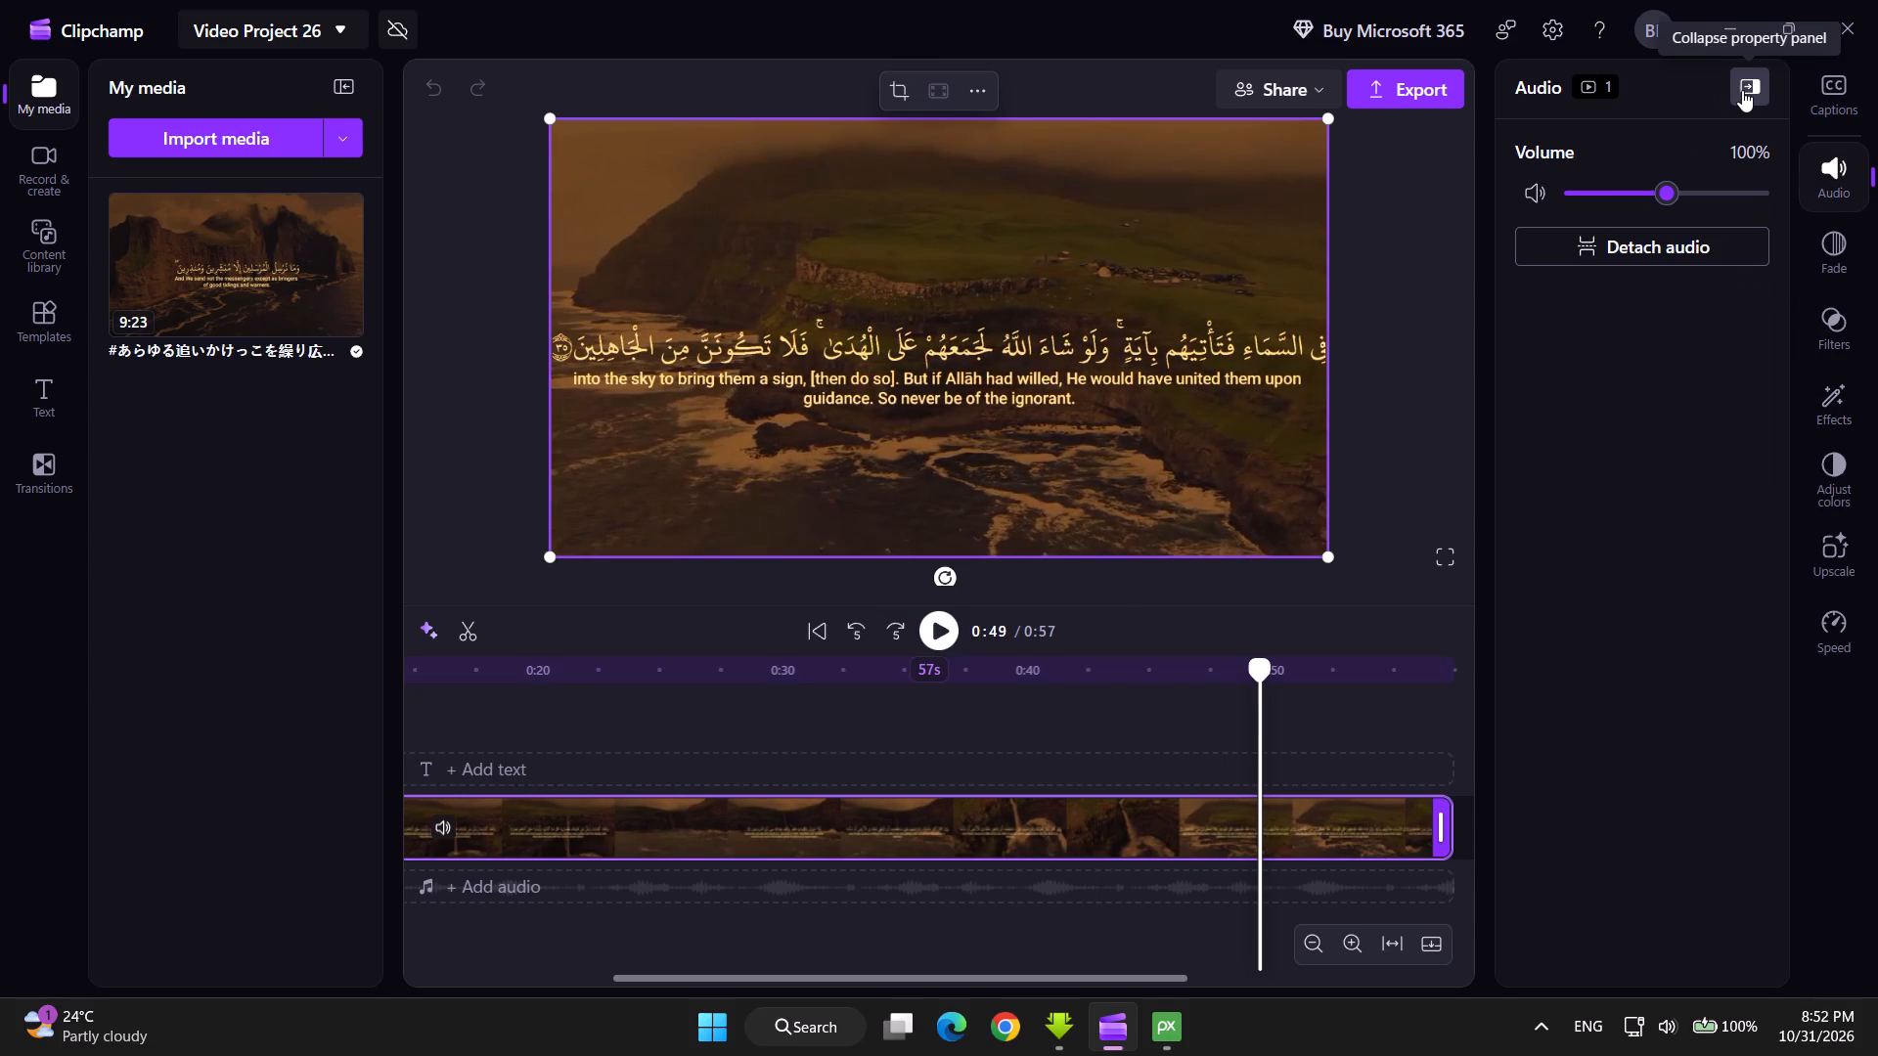
left_click(1592, 80)
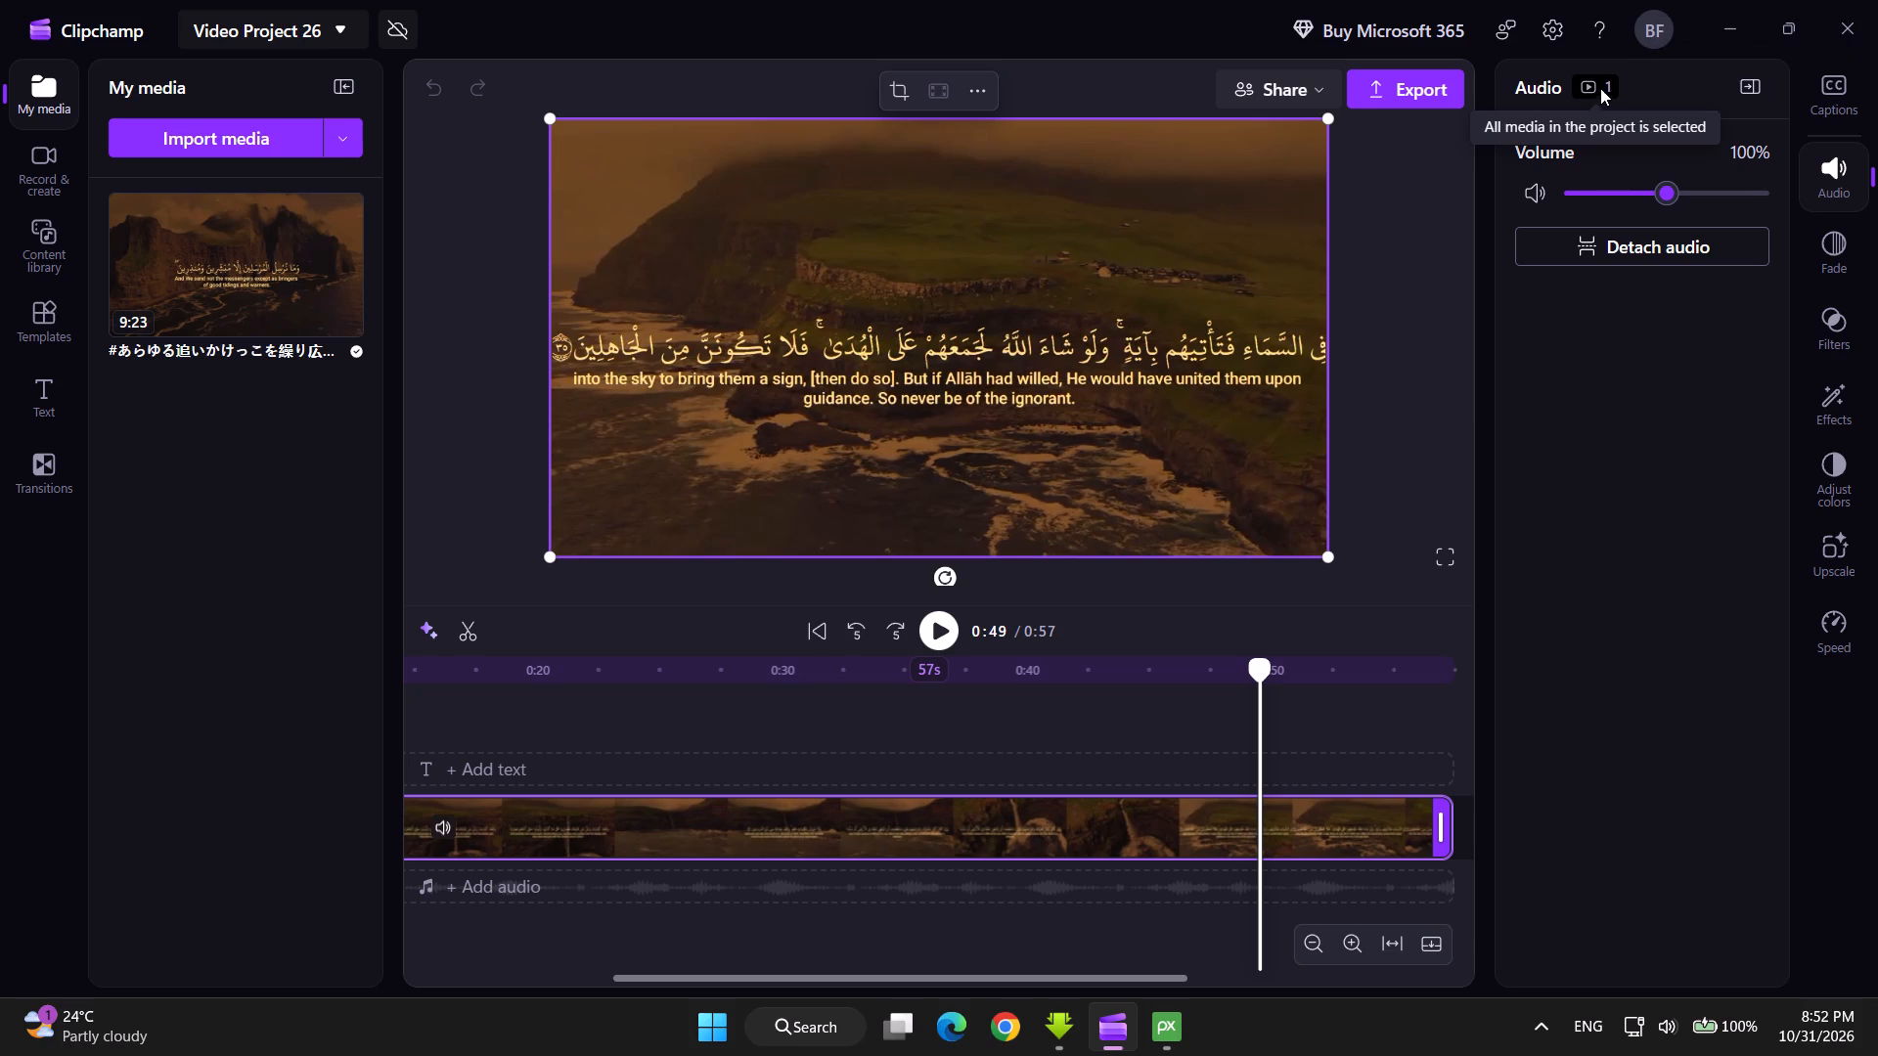
left_click(939, 632)
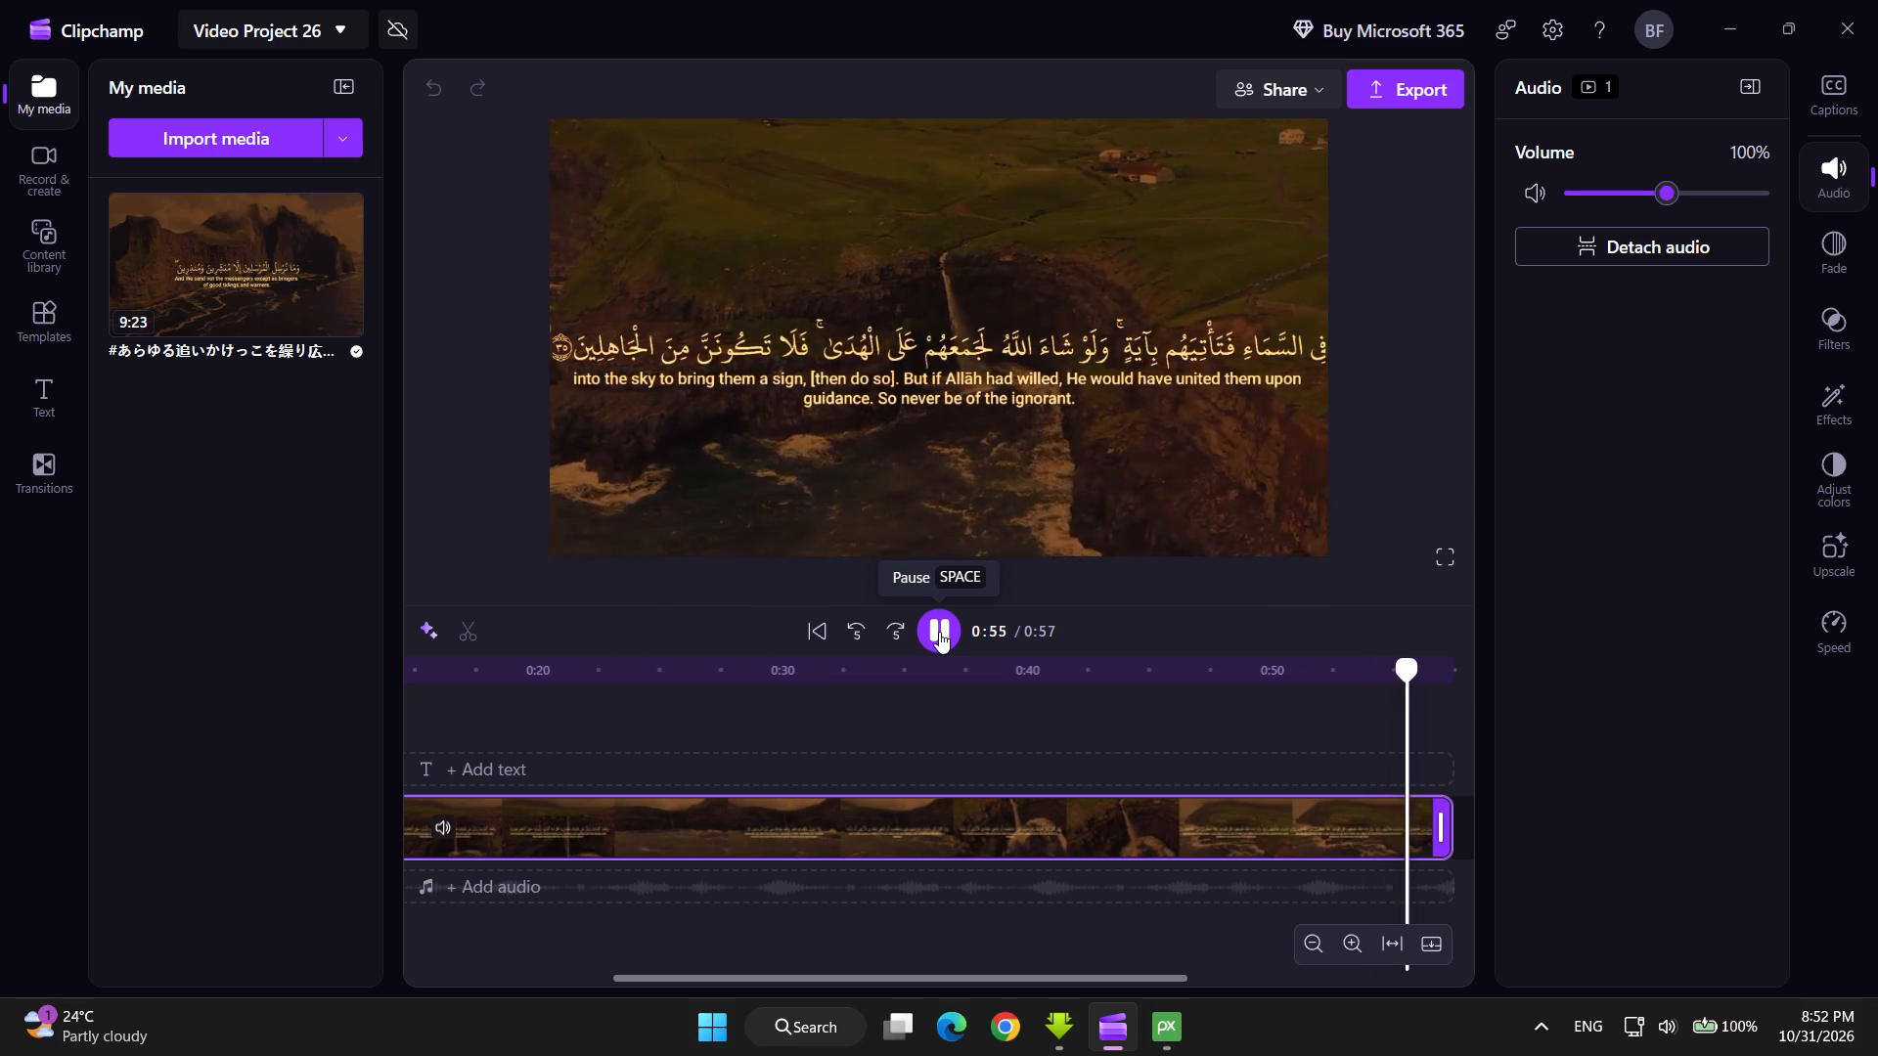
left_click(933, 629)
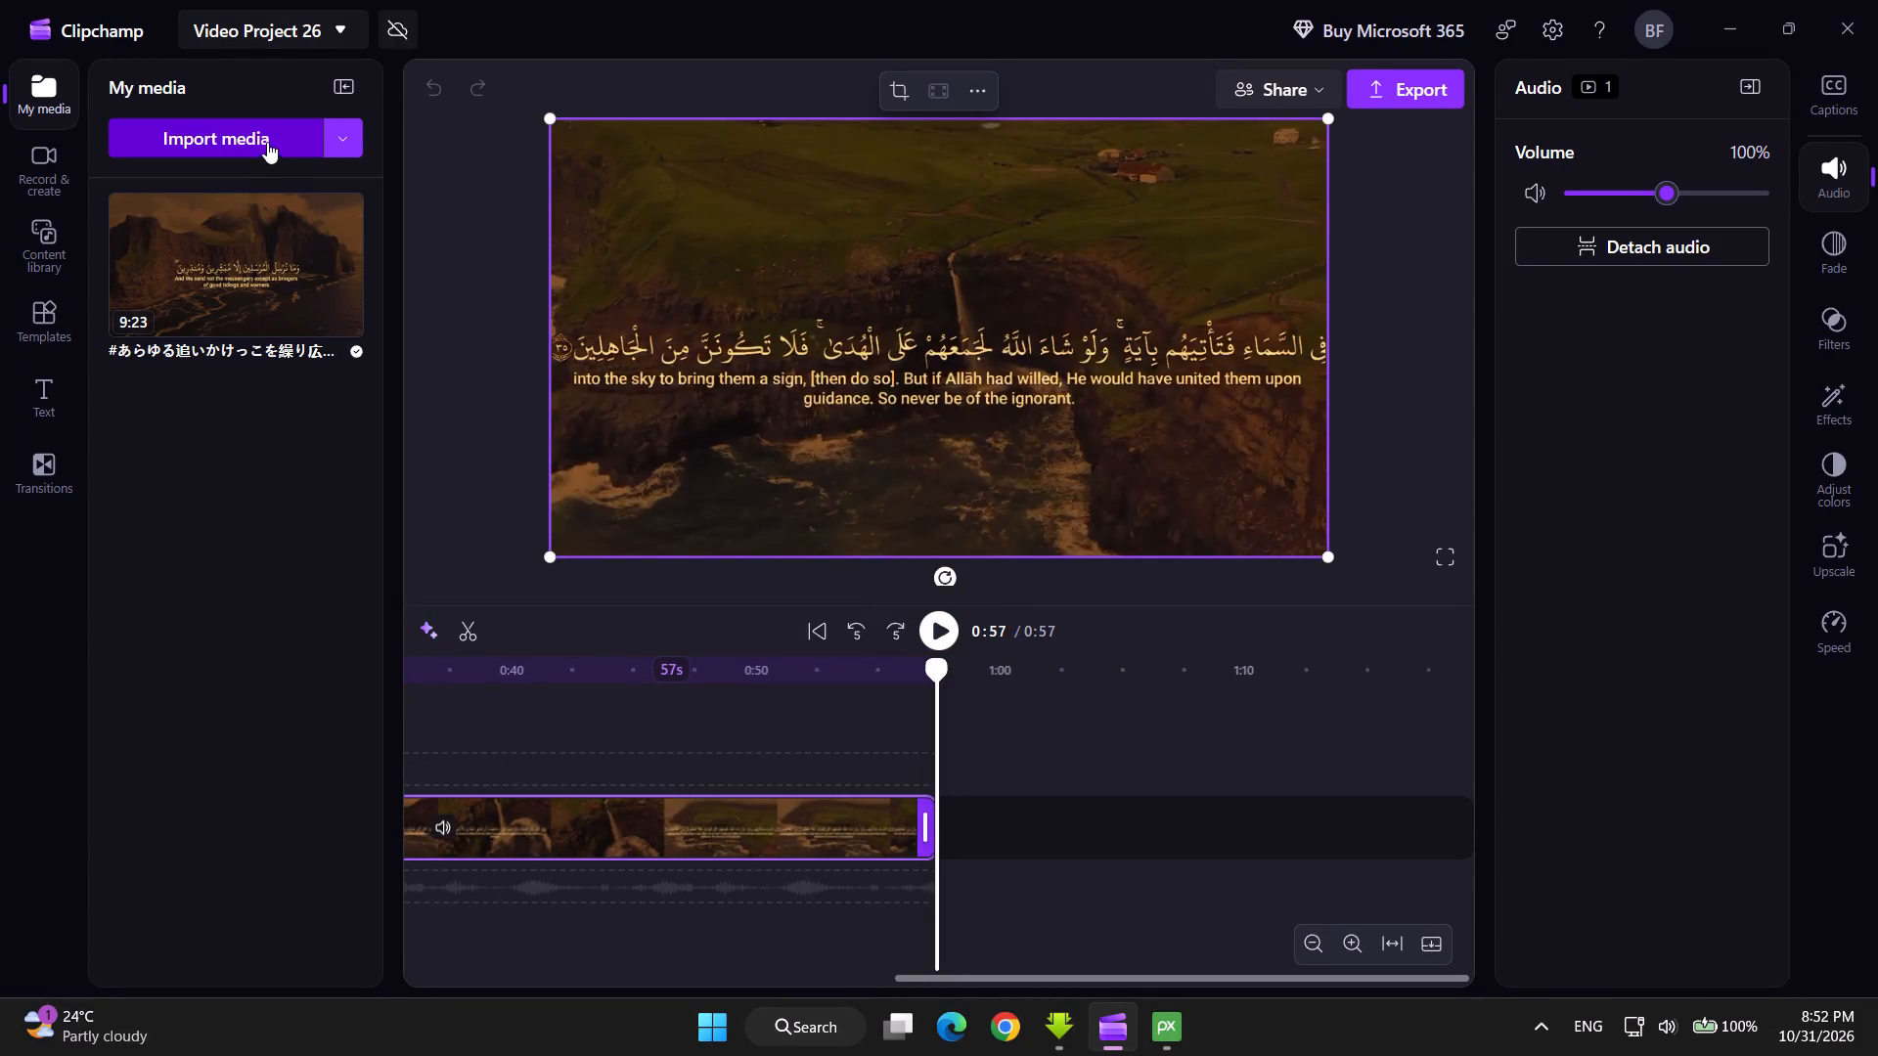
right_click(1360, 380)
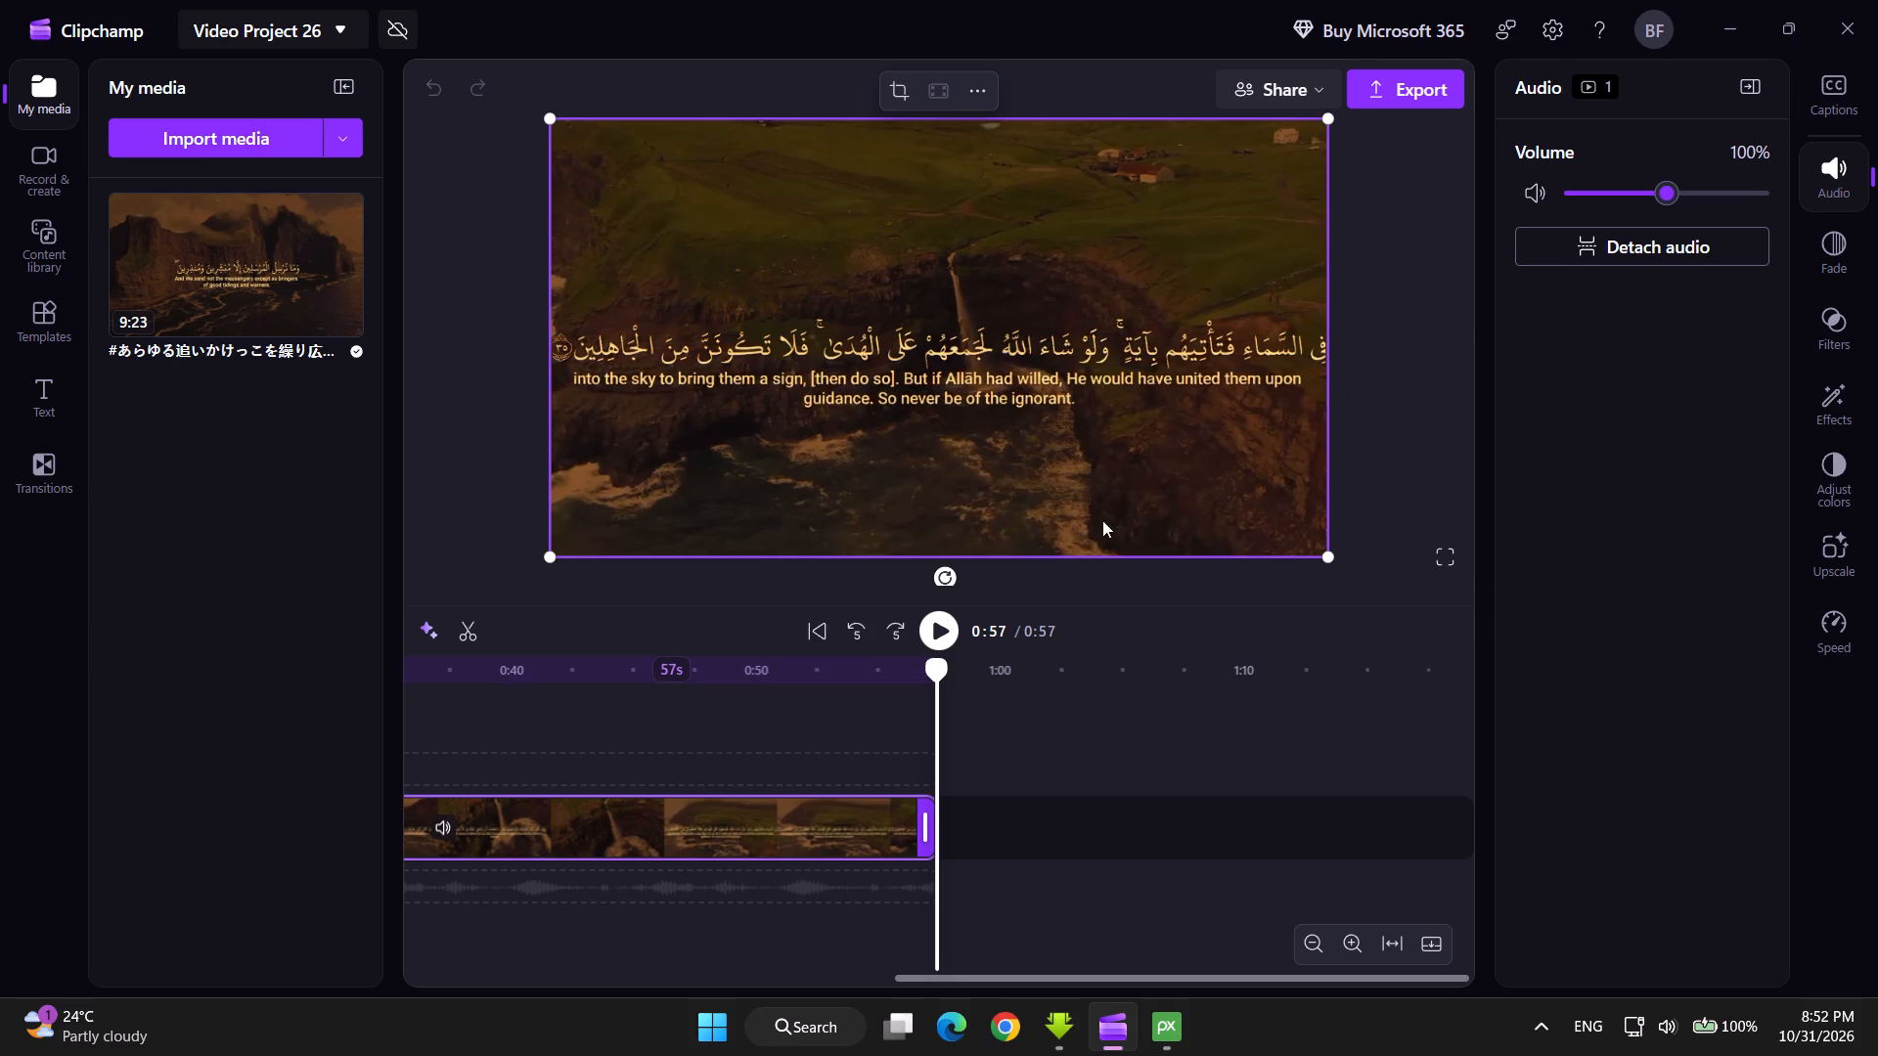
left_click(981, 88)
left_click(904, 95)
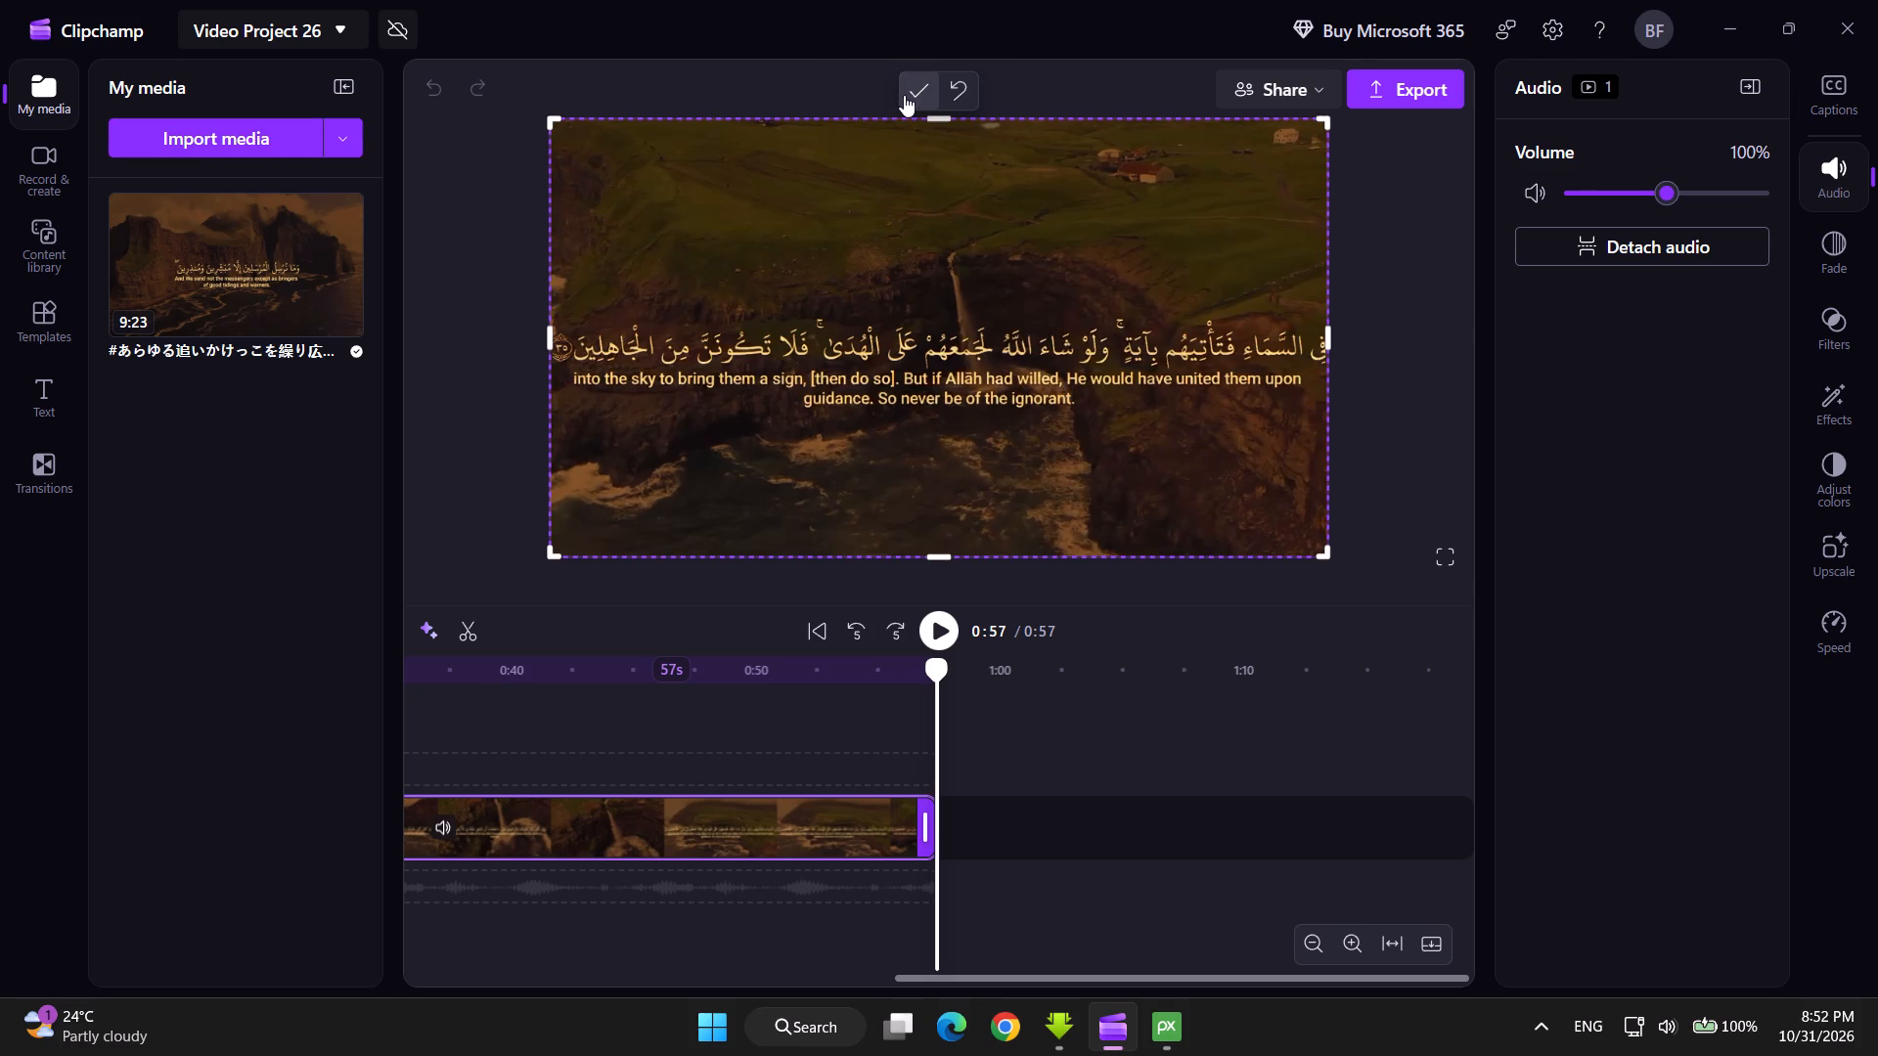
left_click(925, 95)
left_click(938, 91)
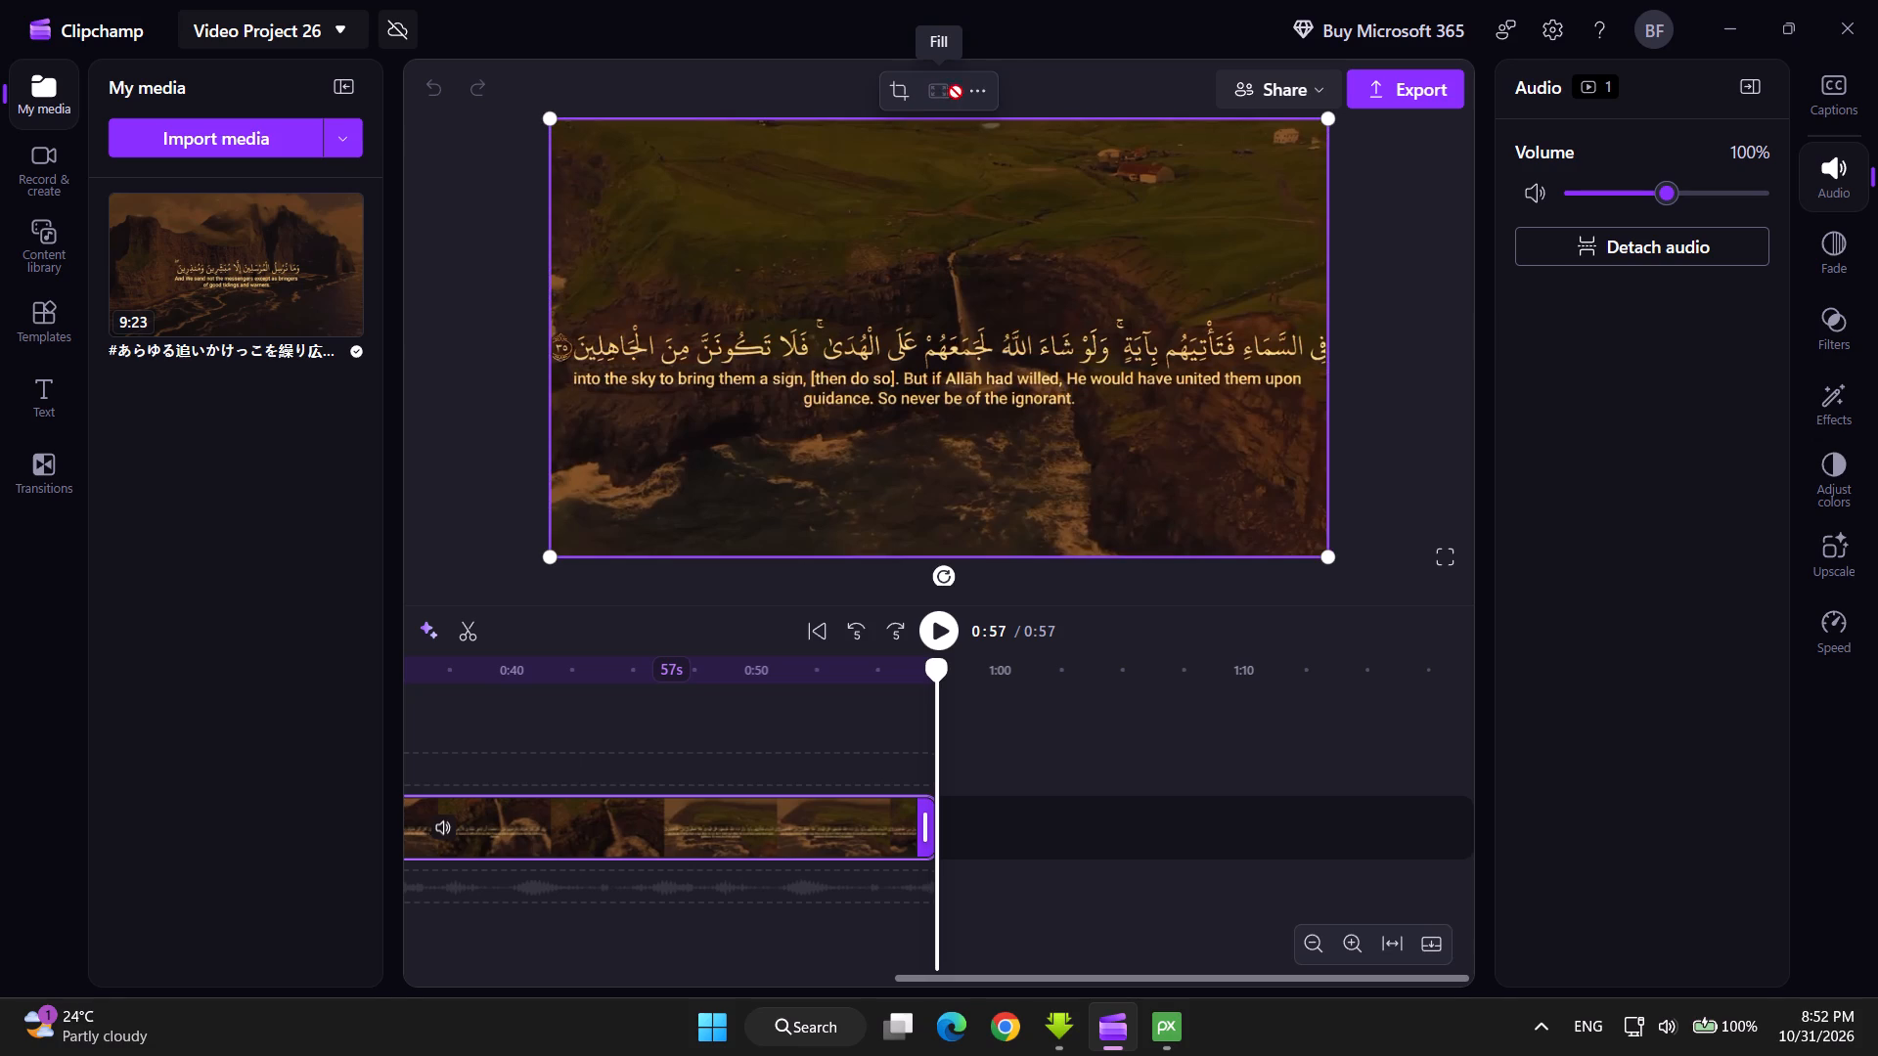
Scale the video clip down to about three quarters of the canvas size, keeping it anchored in the canvas's top-left corner.
left_click(1341, 568)
left_click(1117, 448)
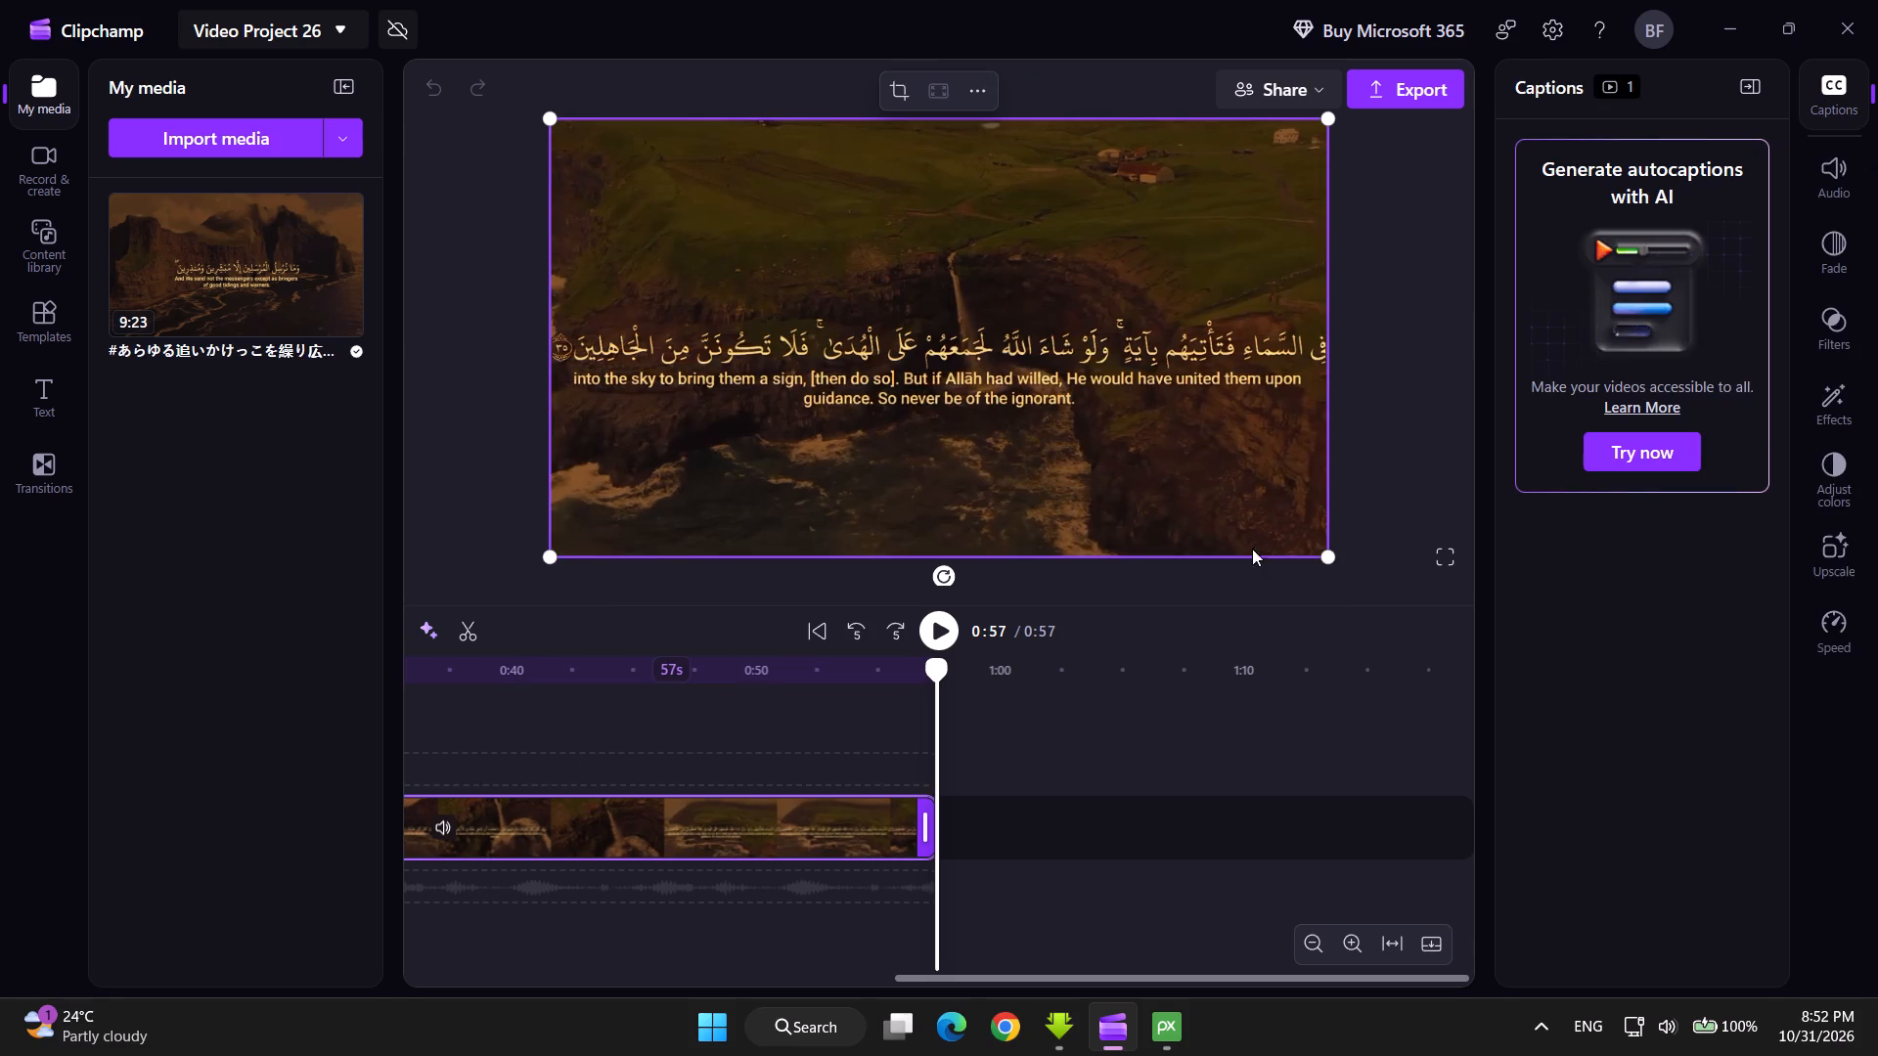
left_click_drag(1339, 557, 994, 526)
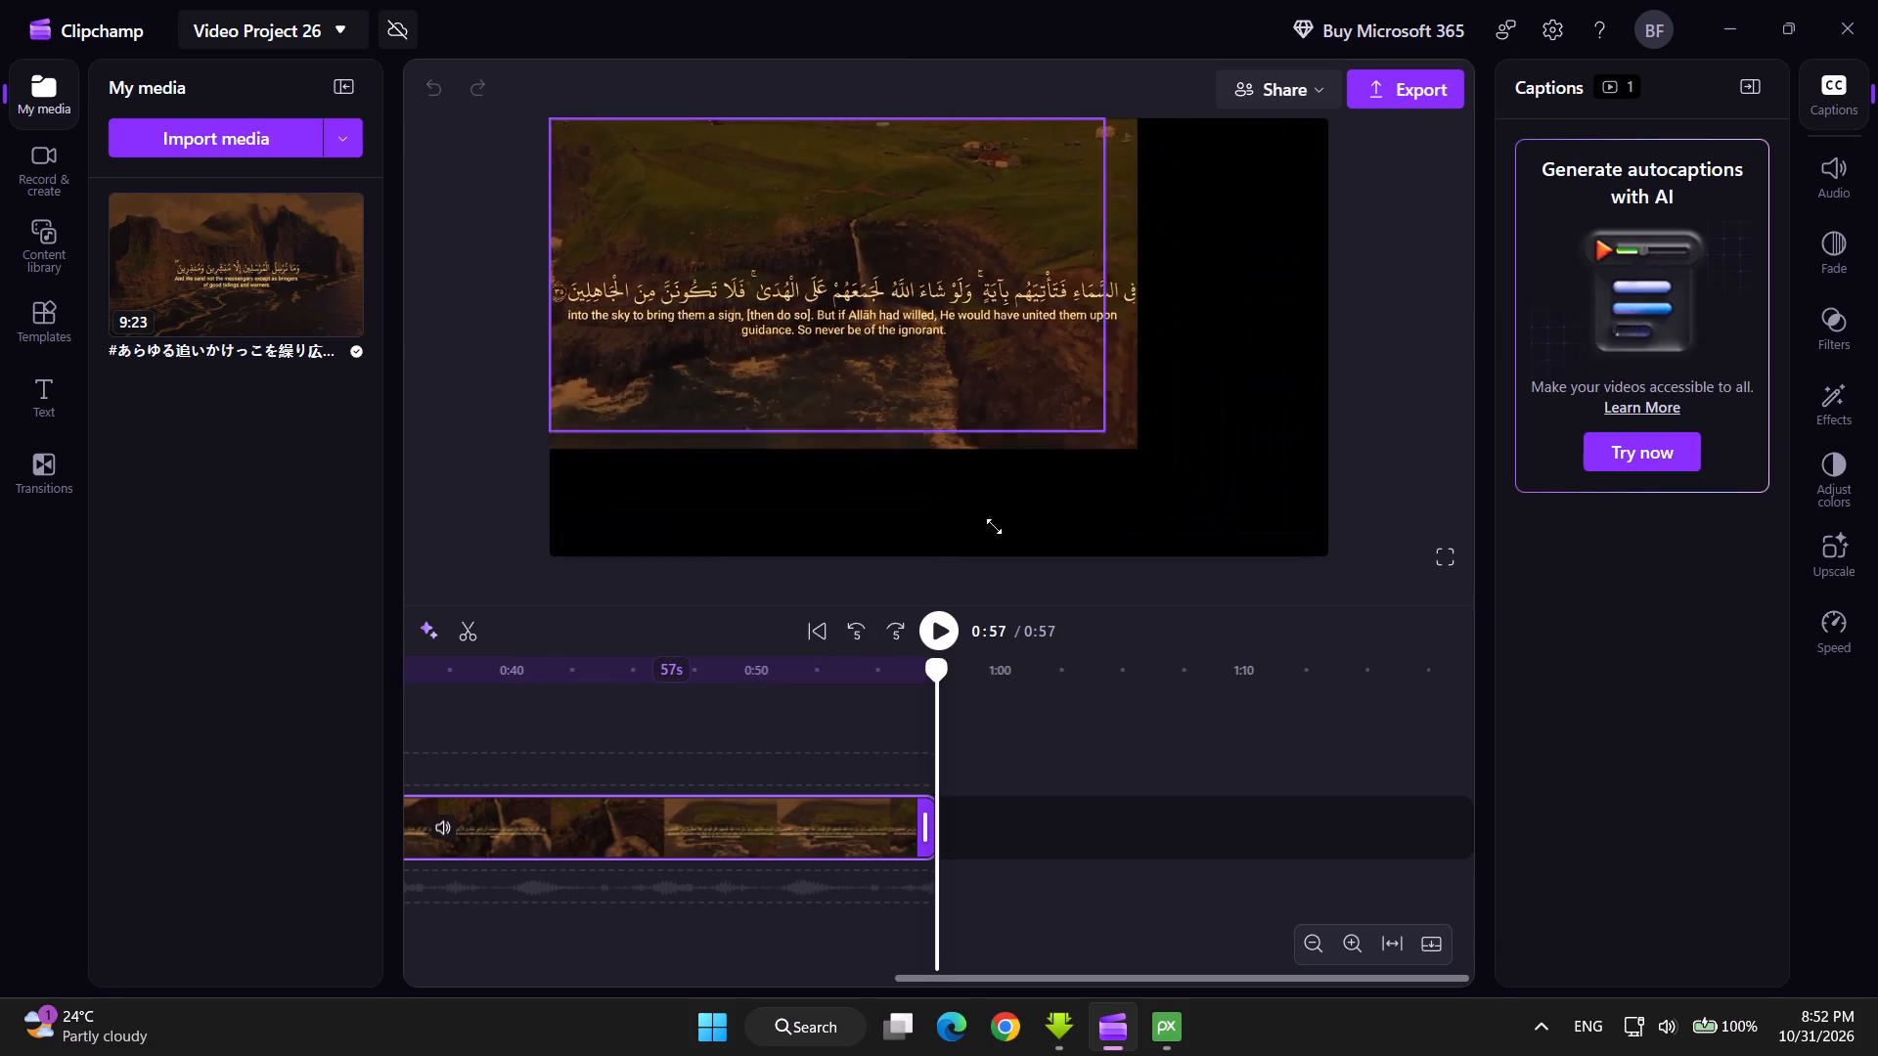
left_click_drag(994, 526, 1114, 491)
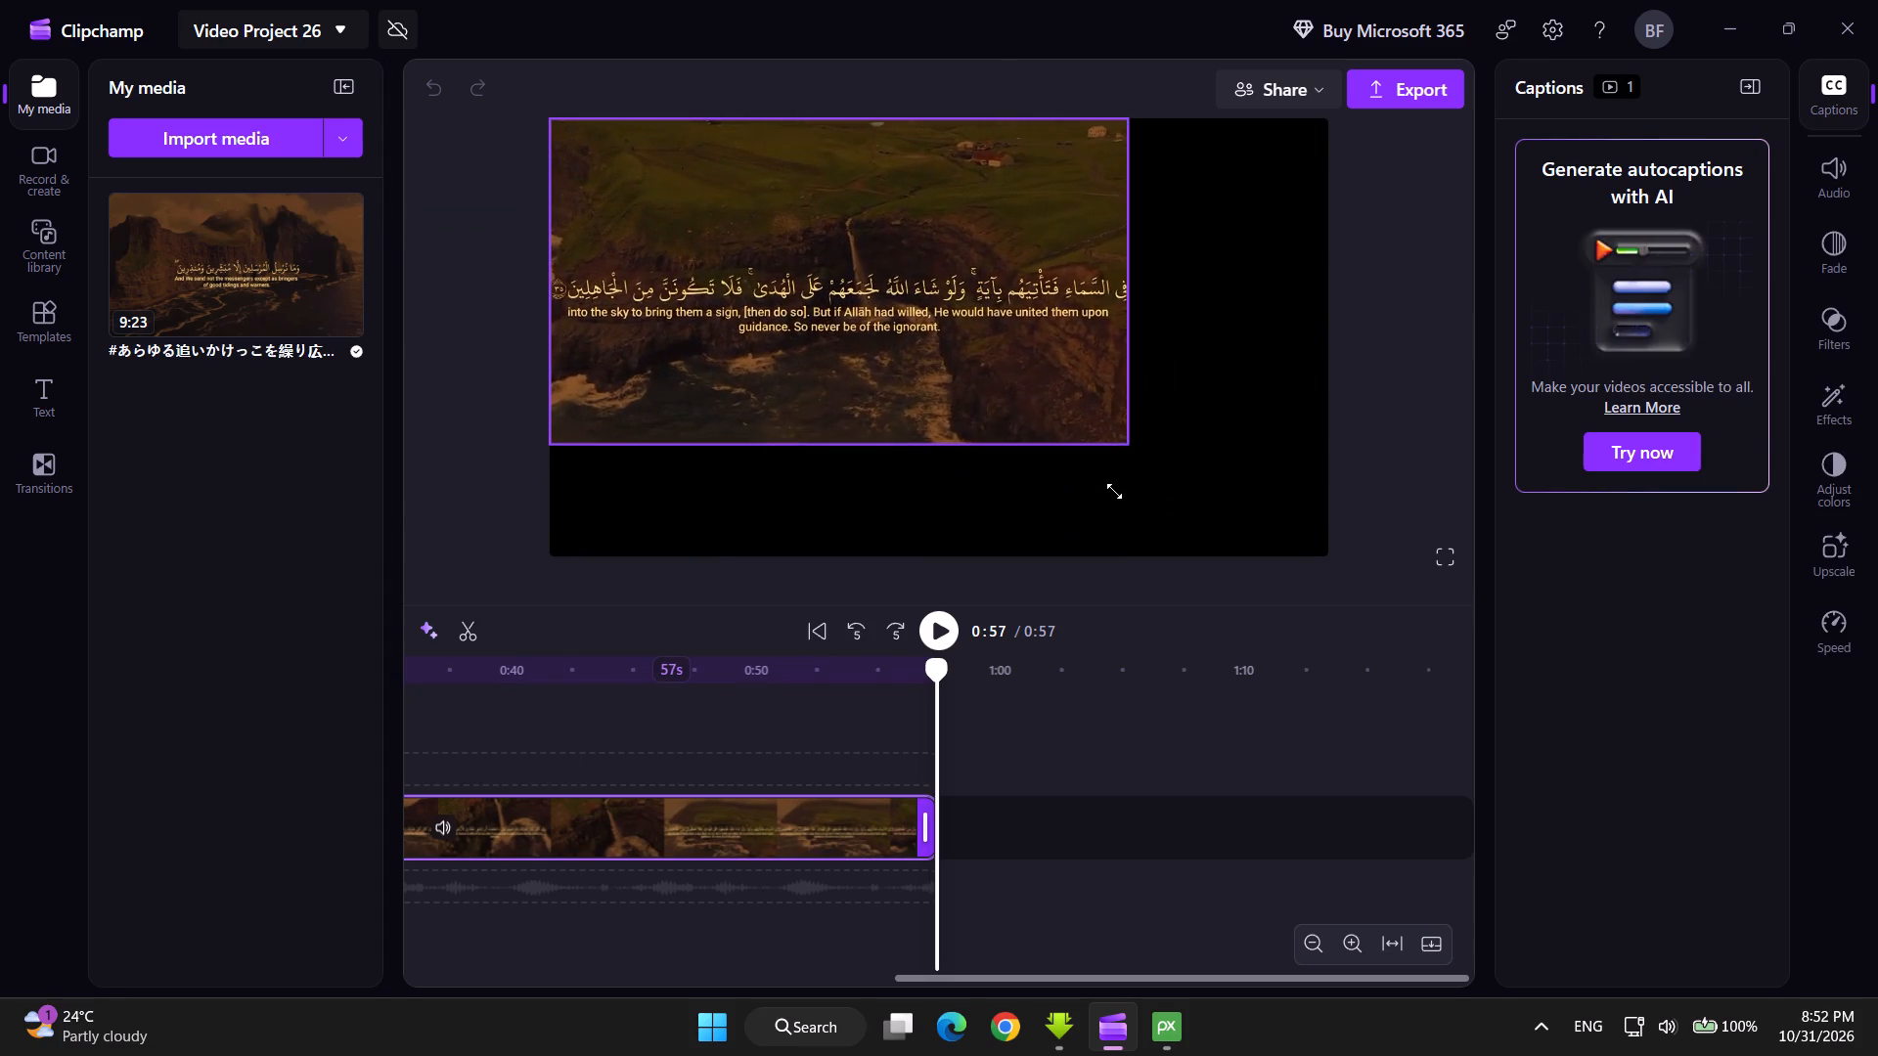
left_click_drag(1114, 491, 1120, 491)
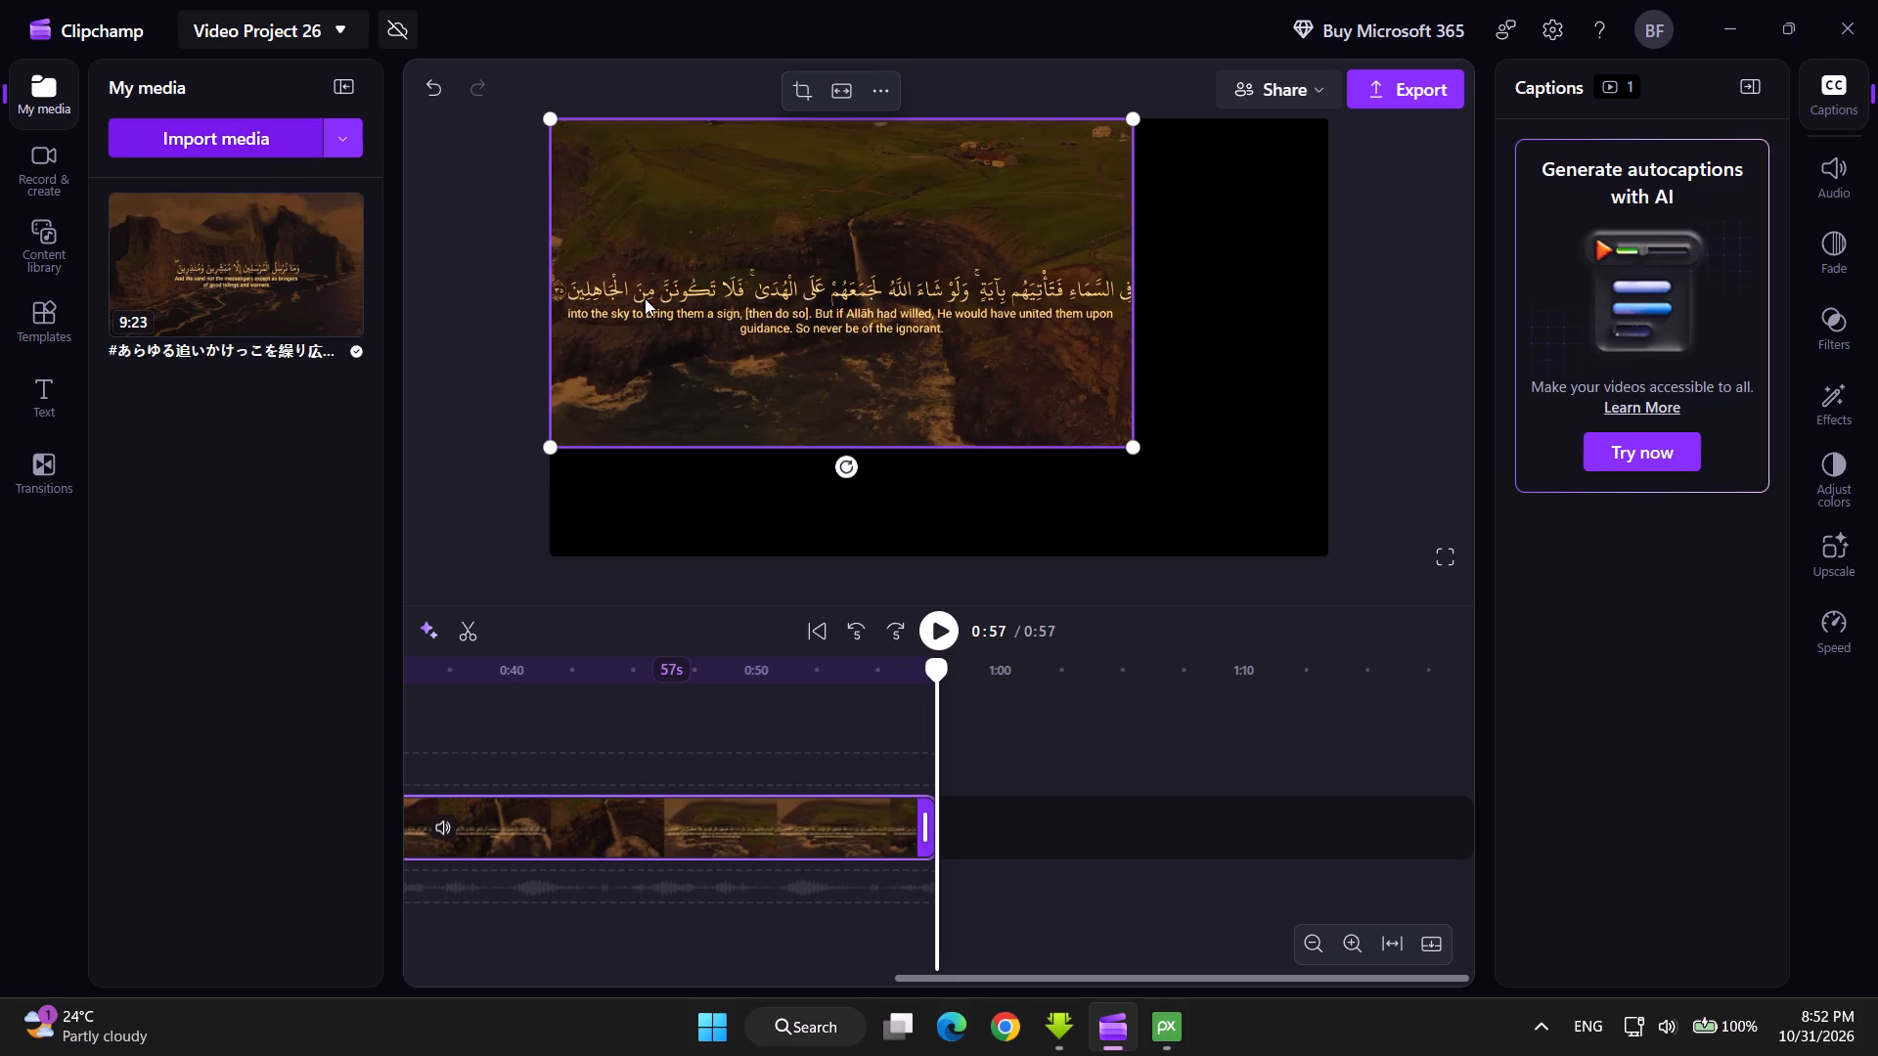
left_click(1235, 597)
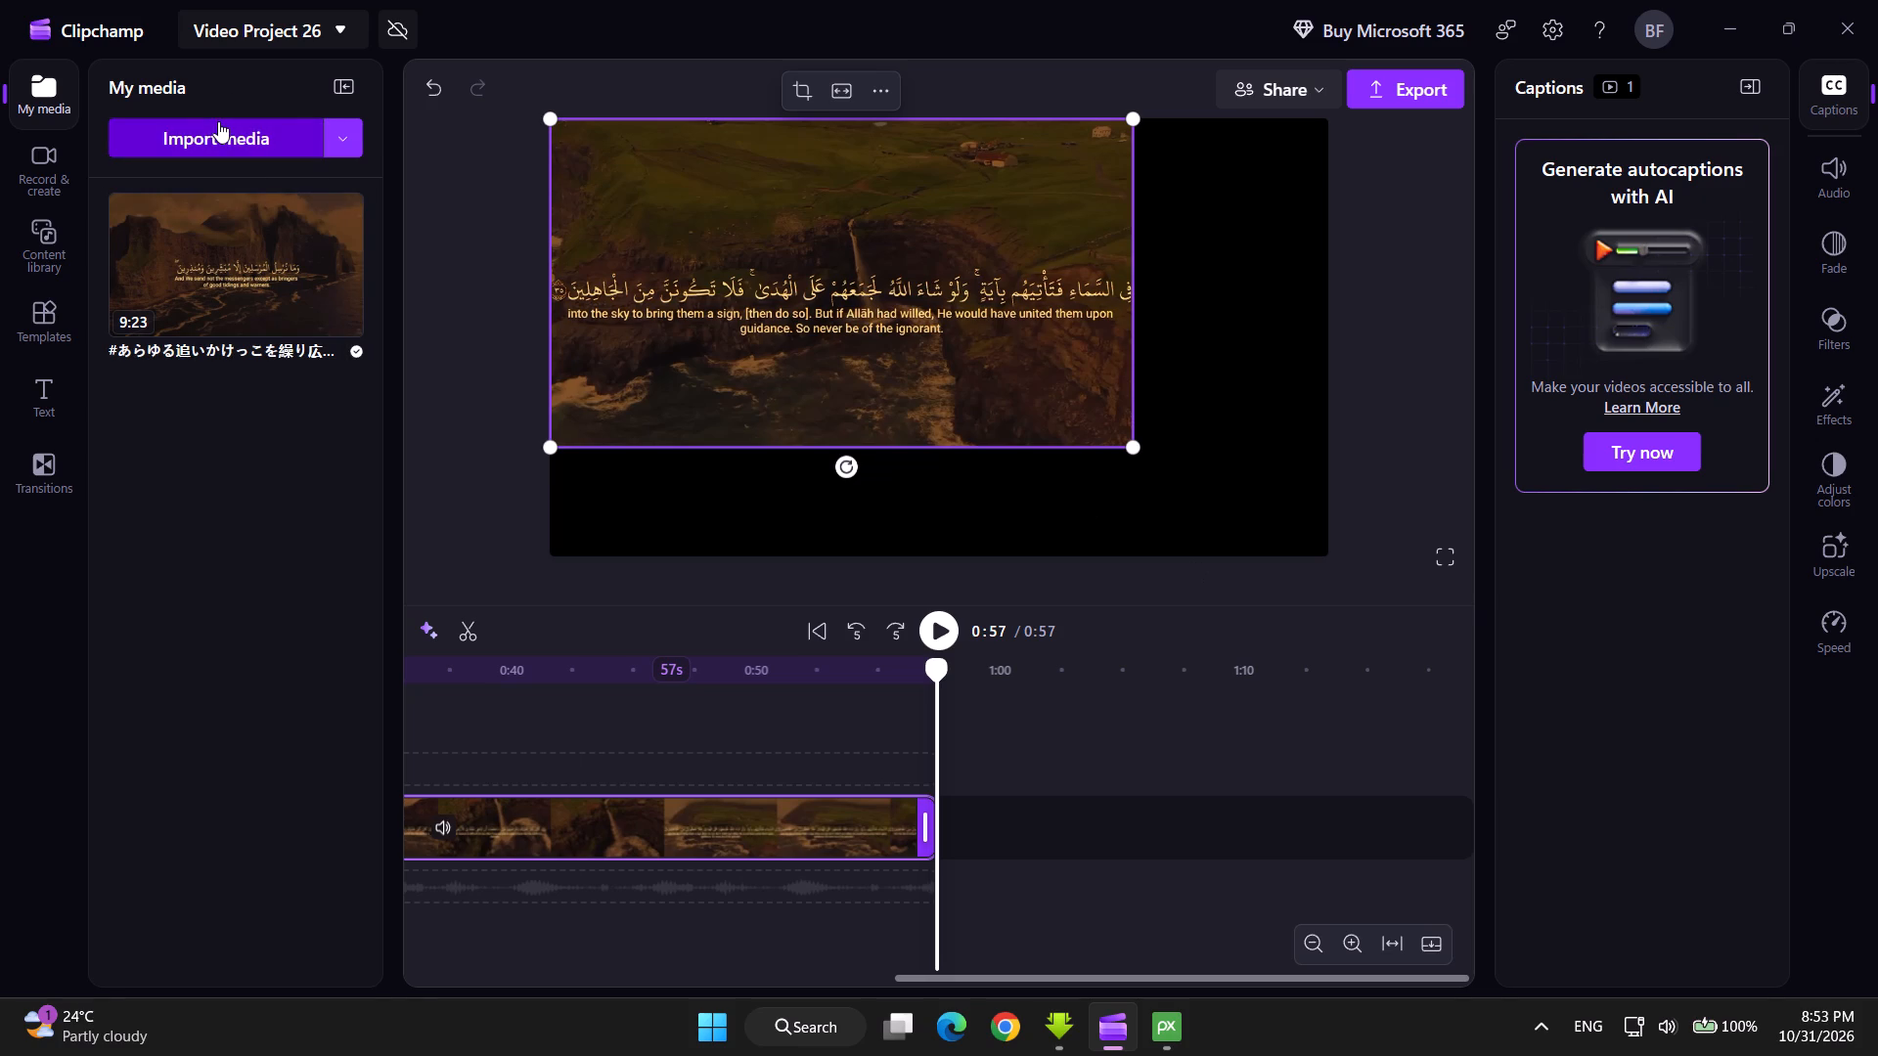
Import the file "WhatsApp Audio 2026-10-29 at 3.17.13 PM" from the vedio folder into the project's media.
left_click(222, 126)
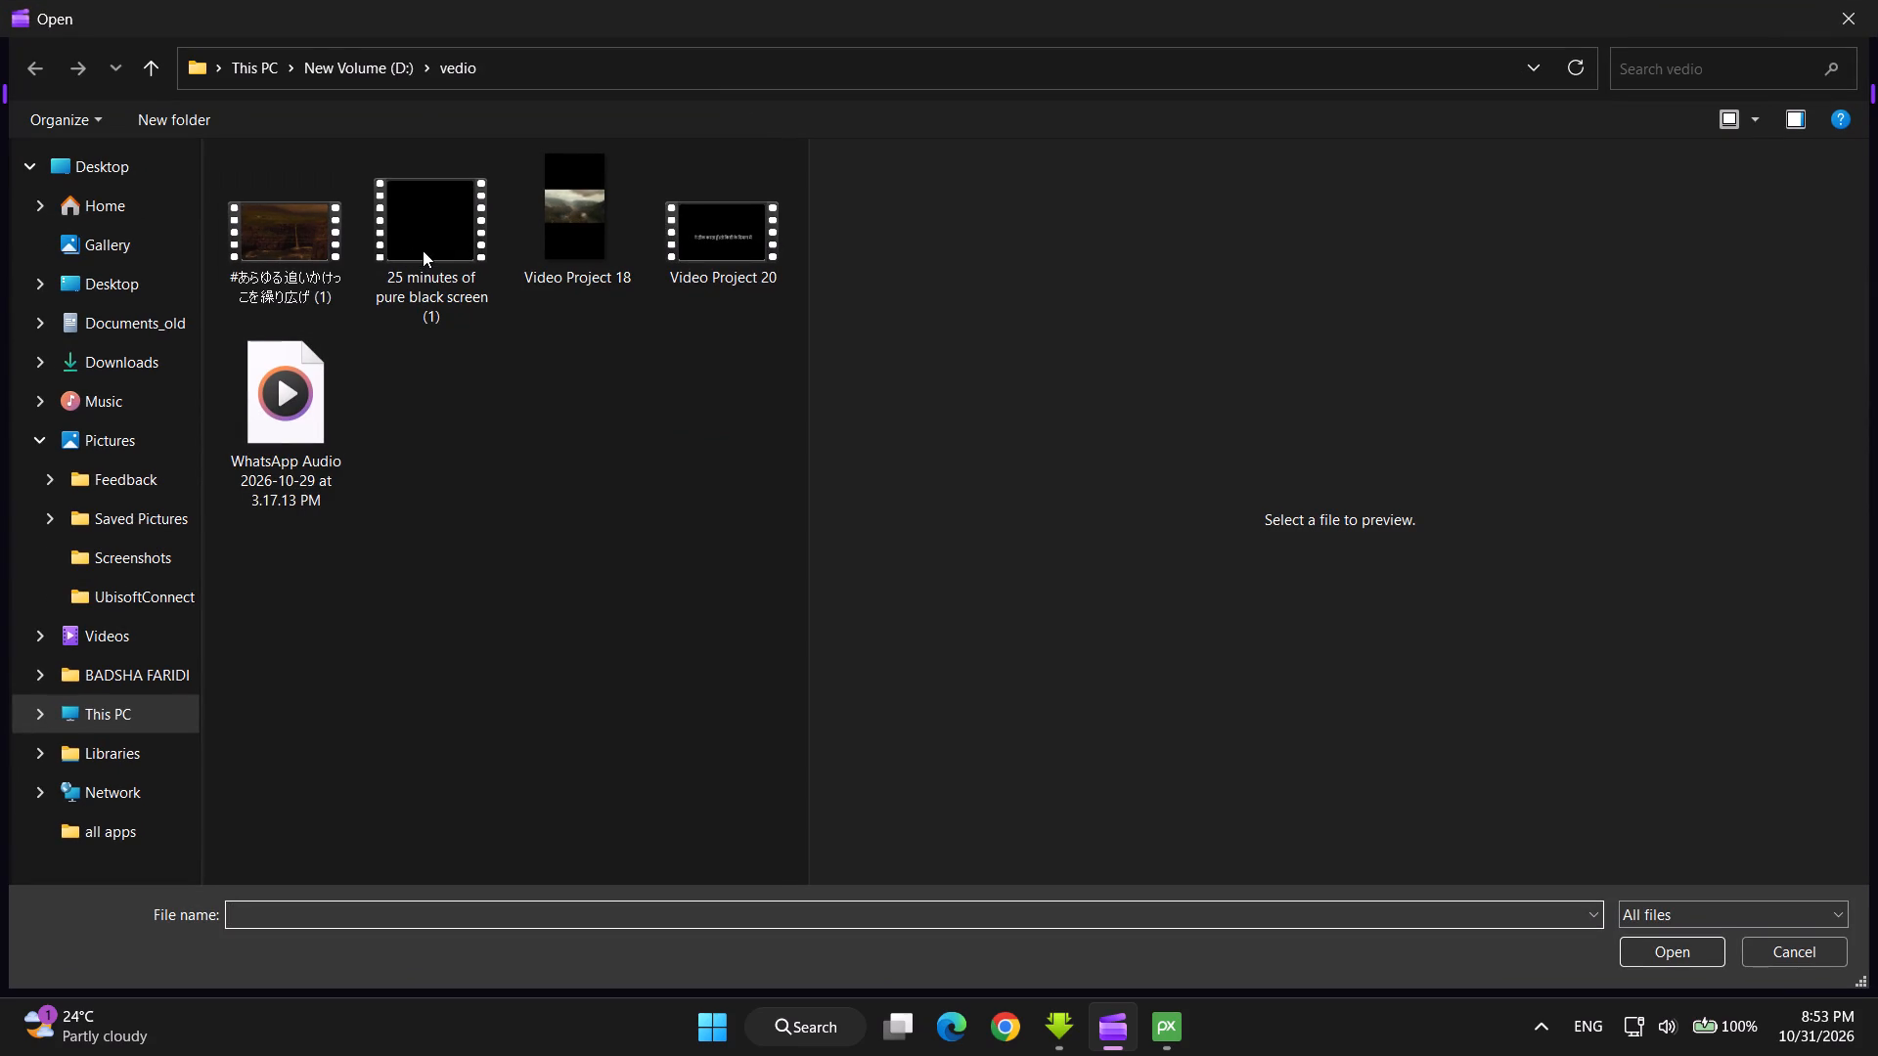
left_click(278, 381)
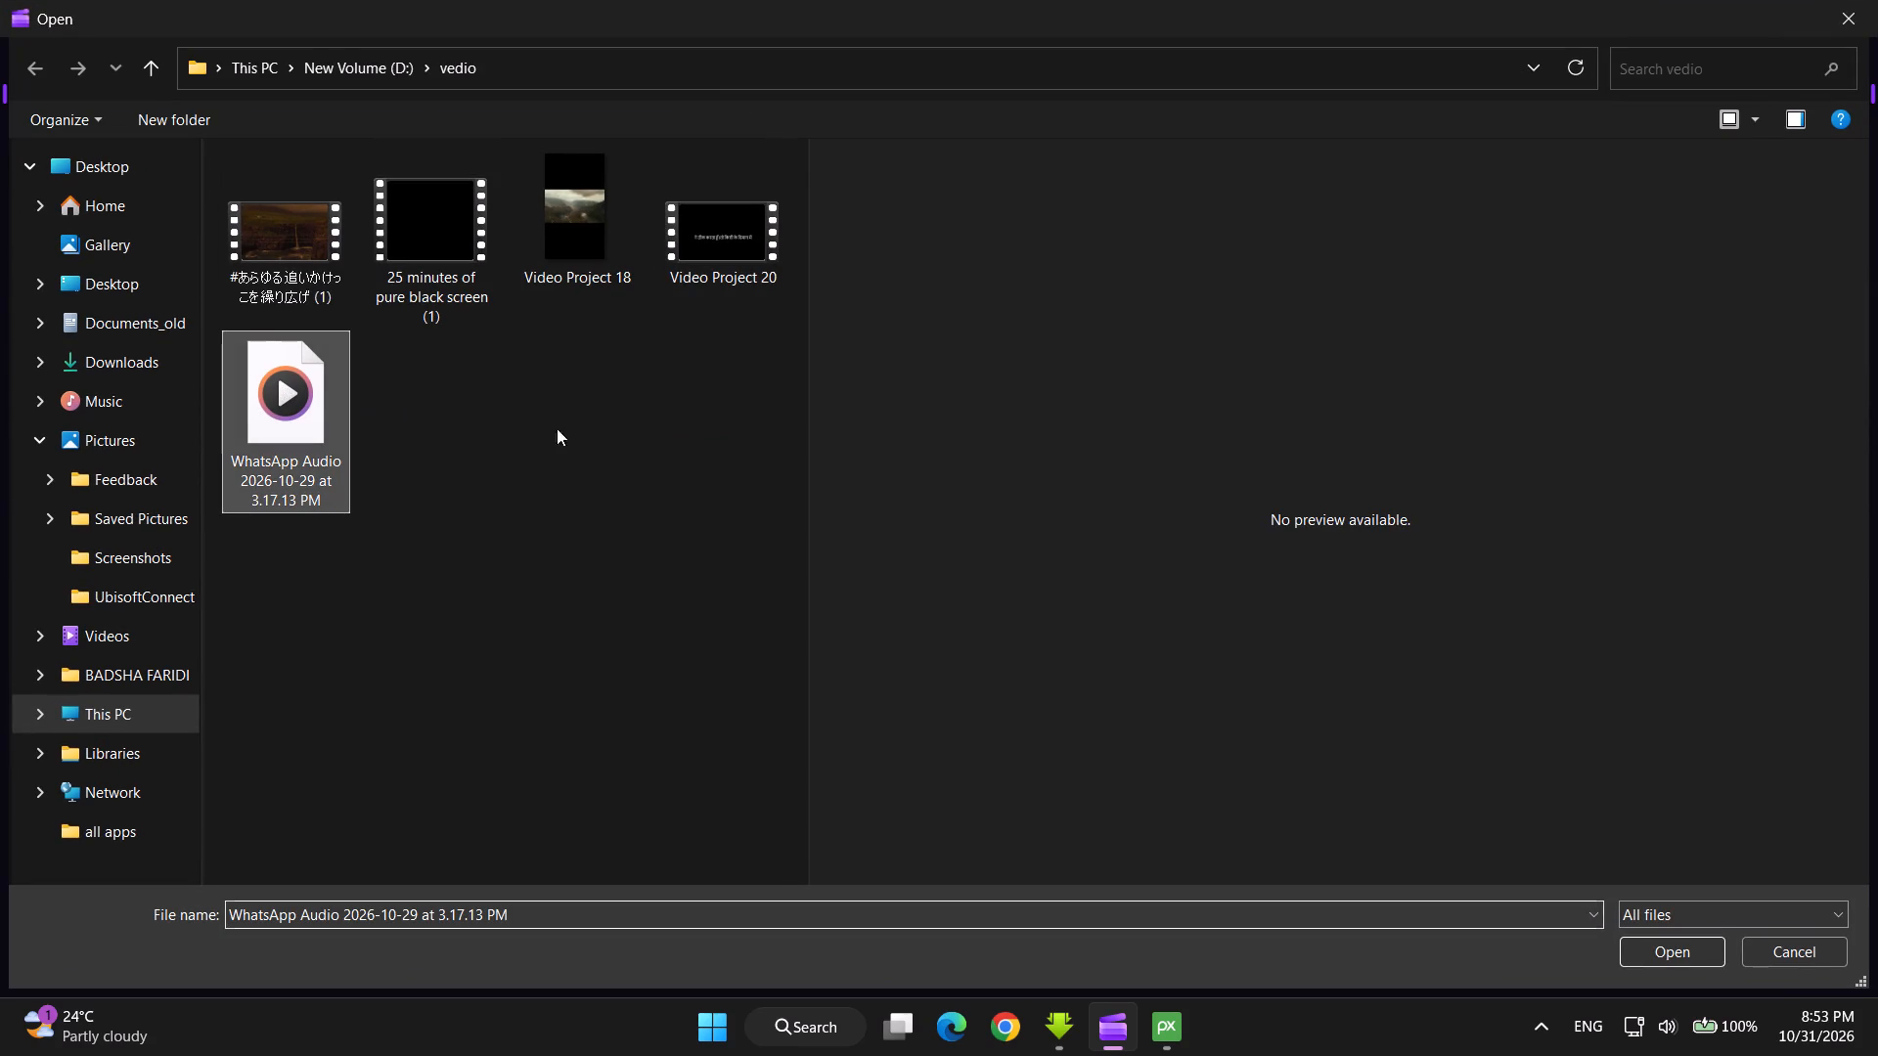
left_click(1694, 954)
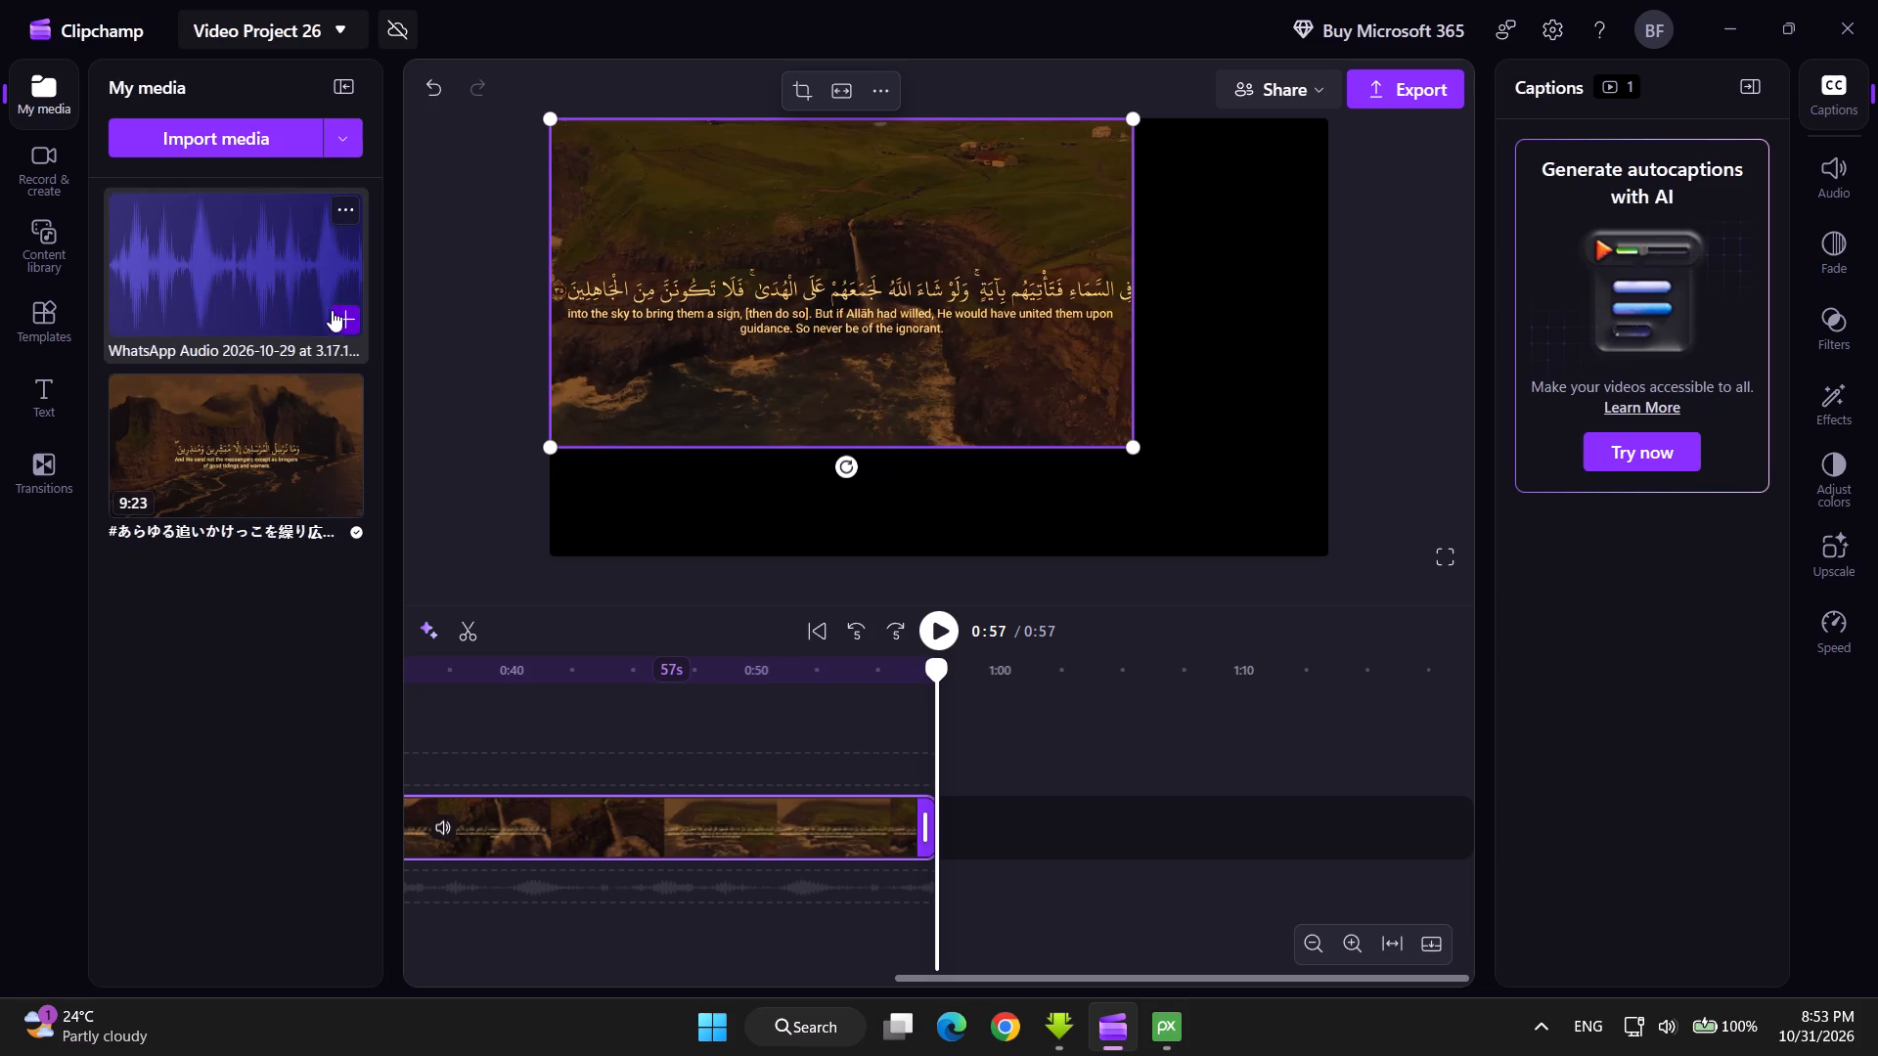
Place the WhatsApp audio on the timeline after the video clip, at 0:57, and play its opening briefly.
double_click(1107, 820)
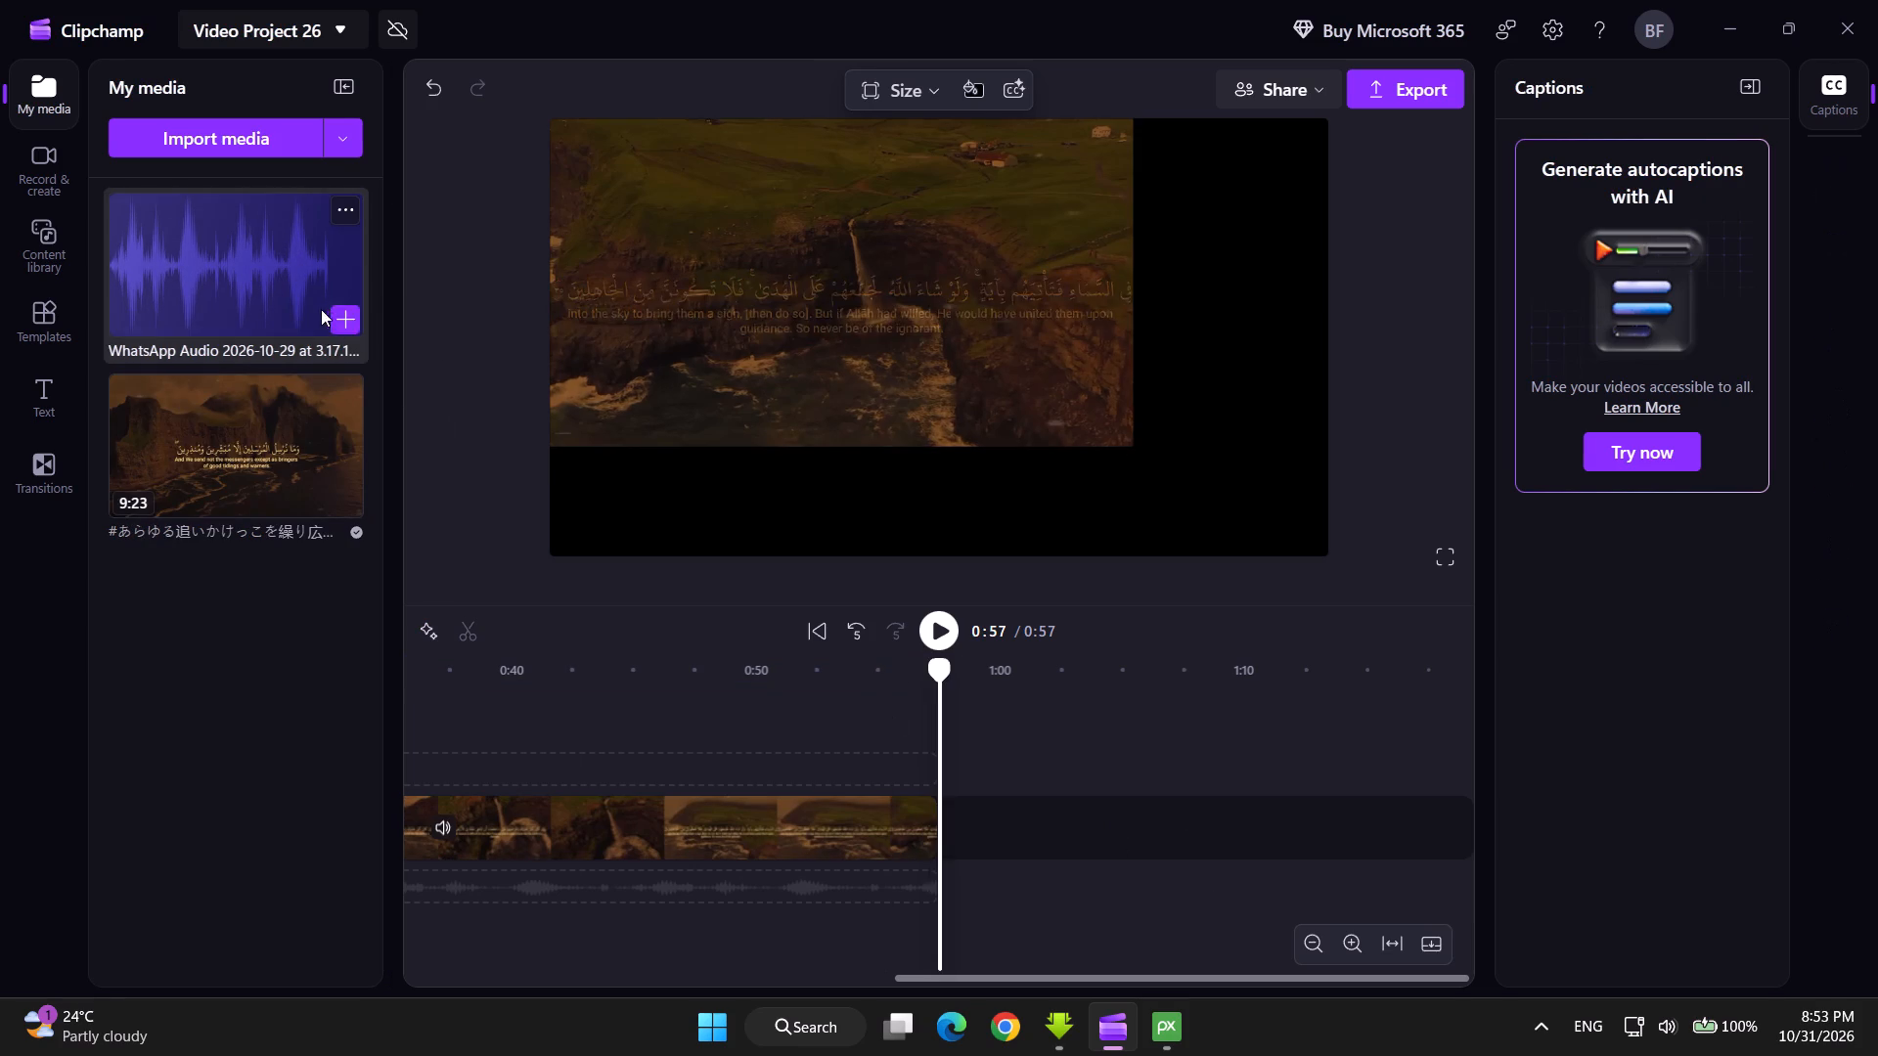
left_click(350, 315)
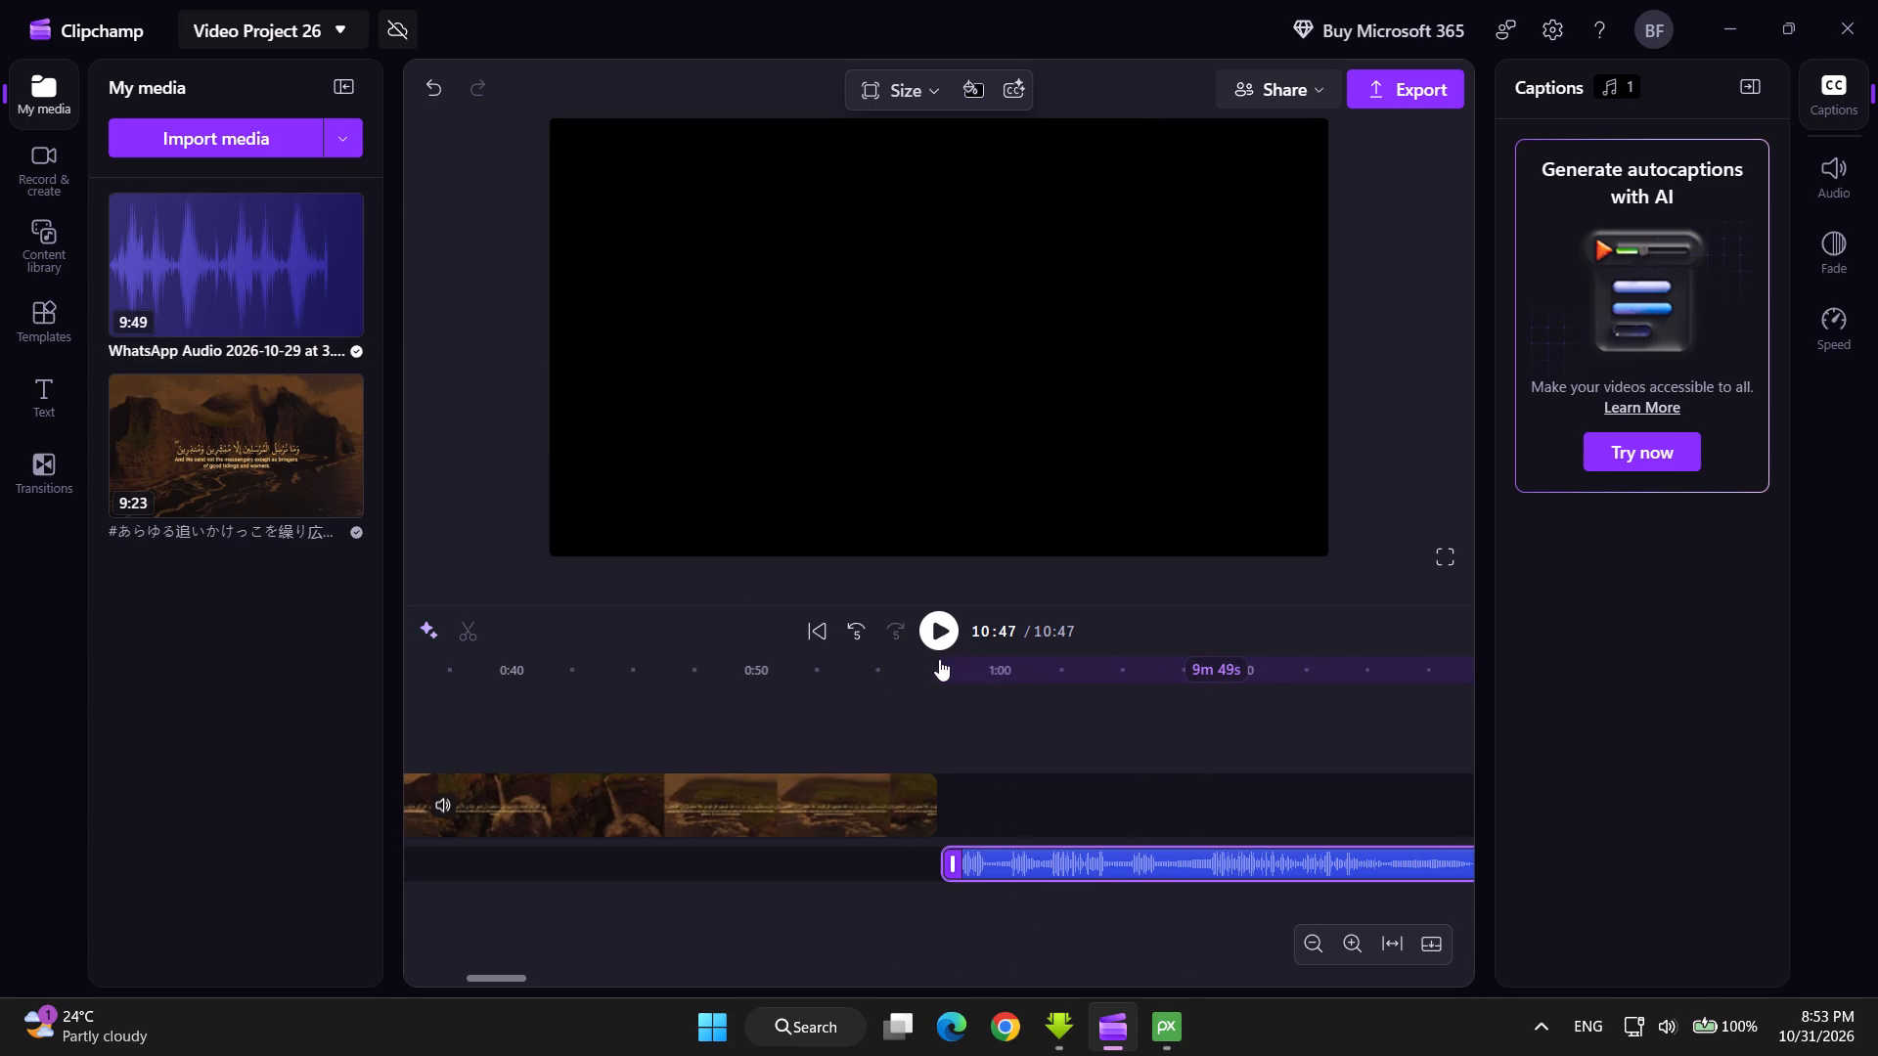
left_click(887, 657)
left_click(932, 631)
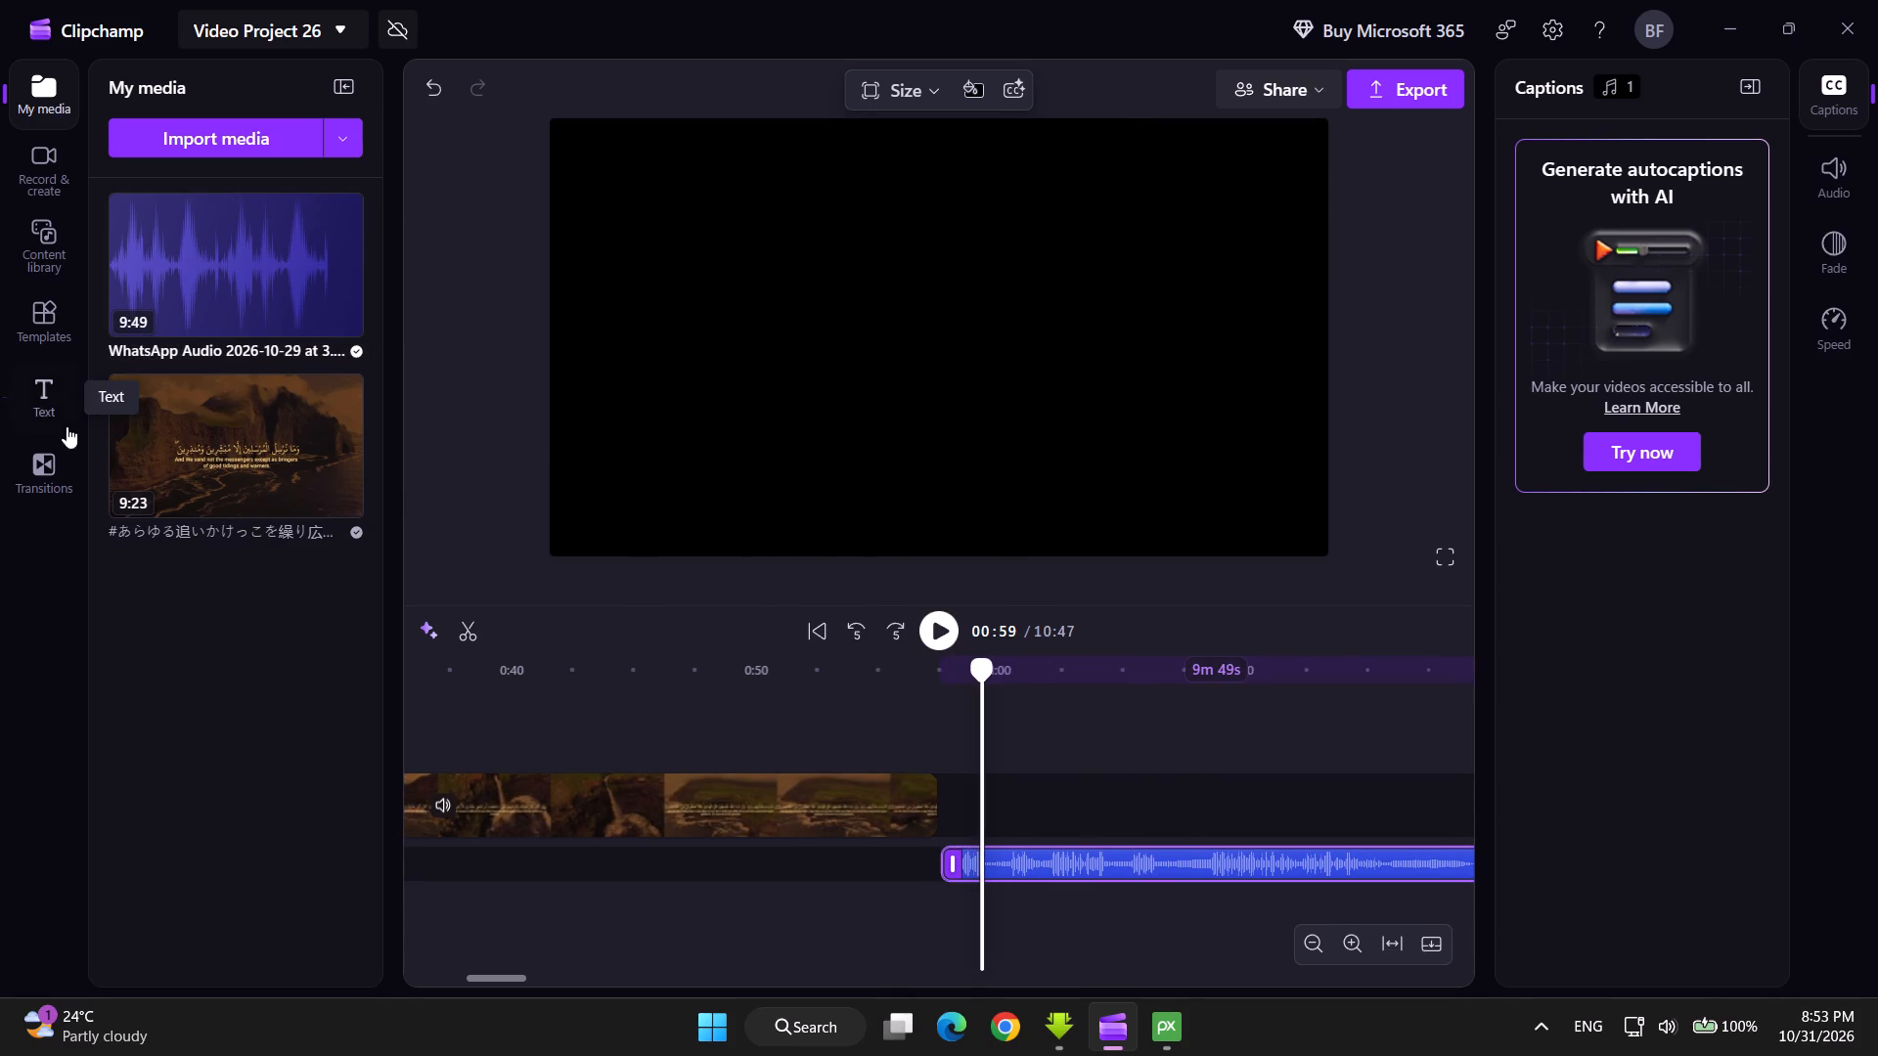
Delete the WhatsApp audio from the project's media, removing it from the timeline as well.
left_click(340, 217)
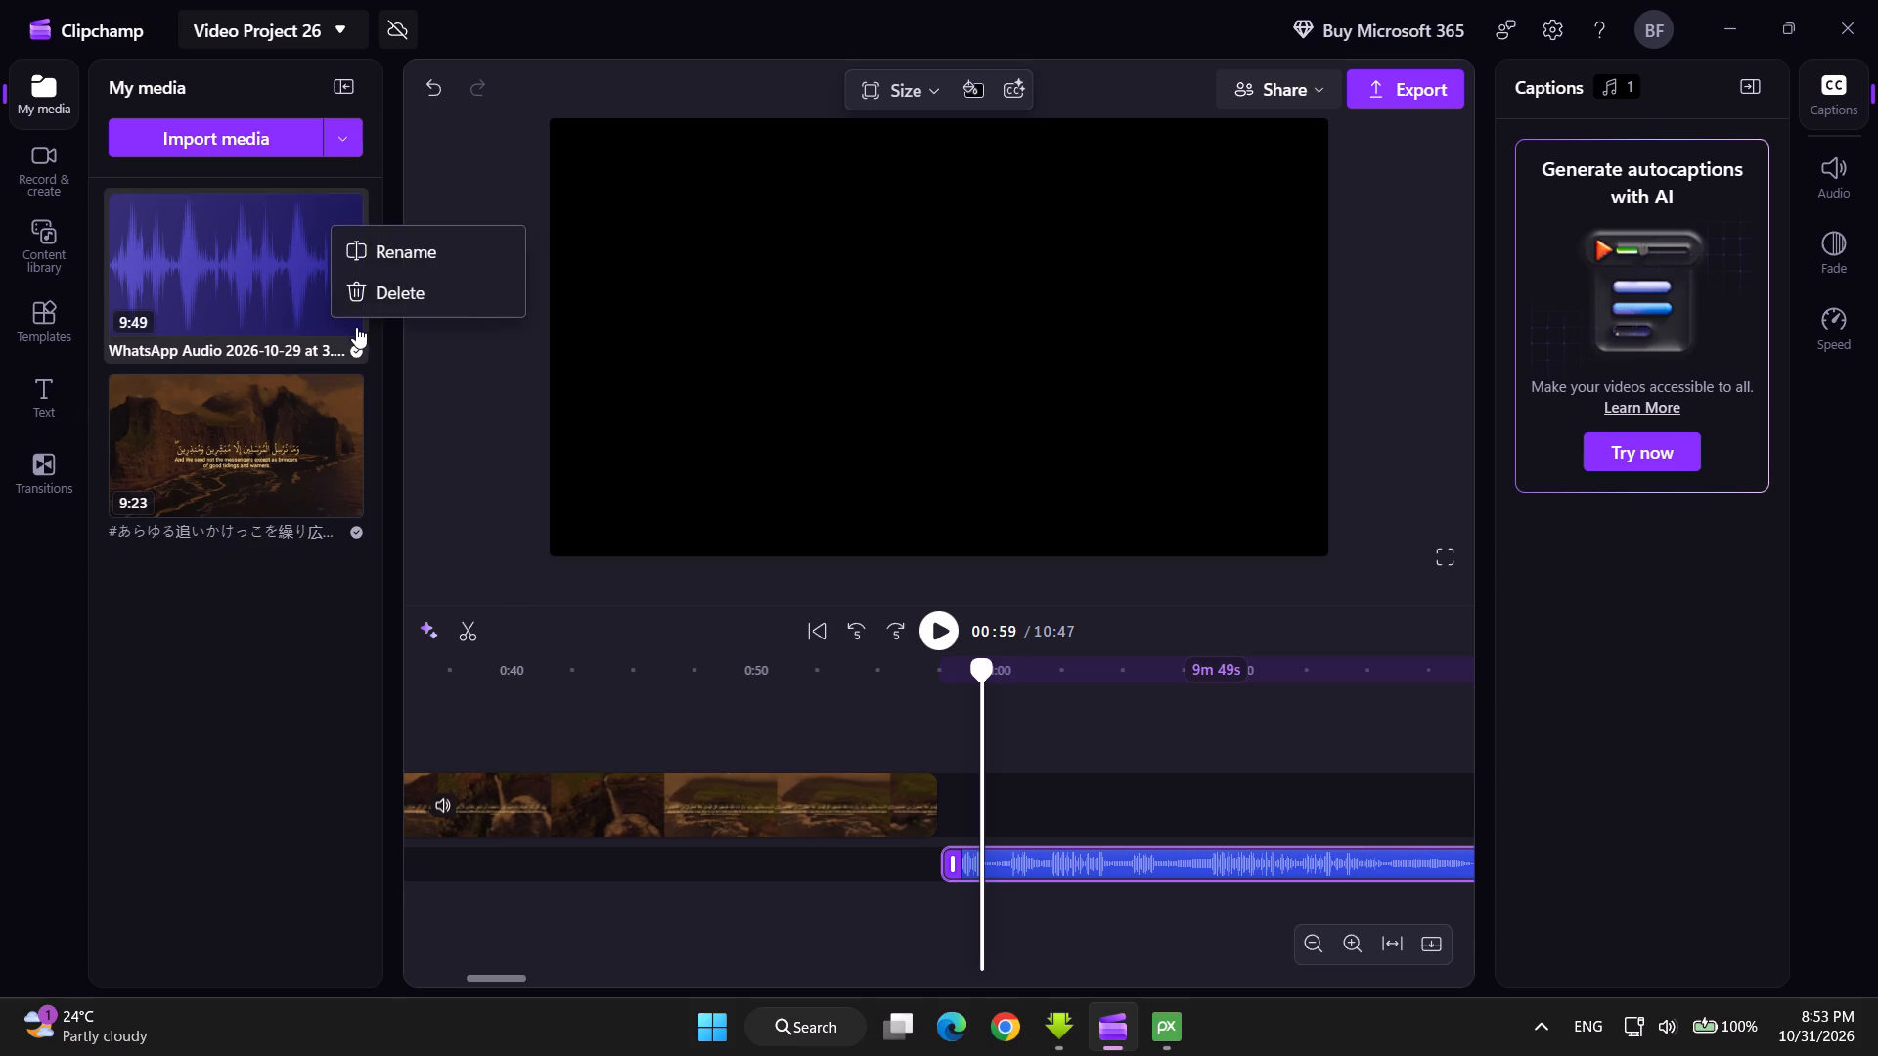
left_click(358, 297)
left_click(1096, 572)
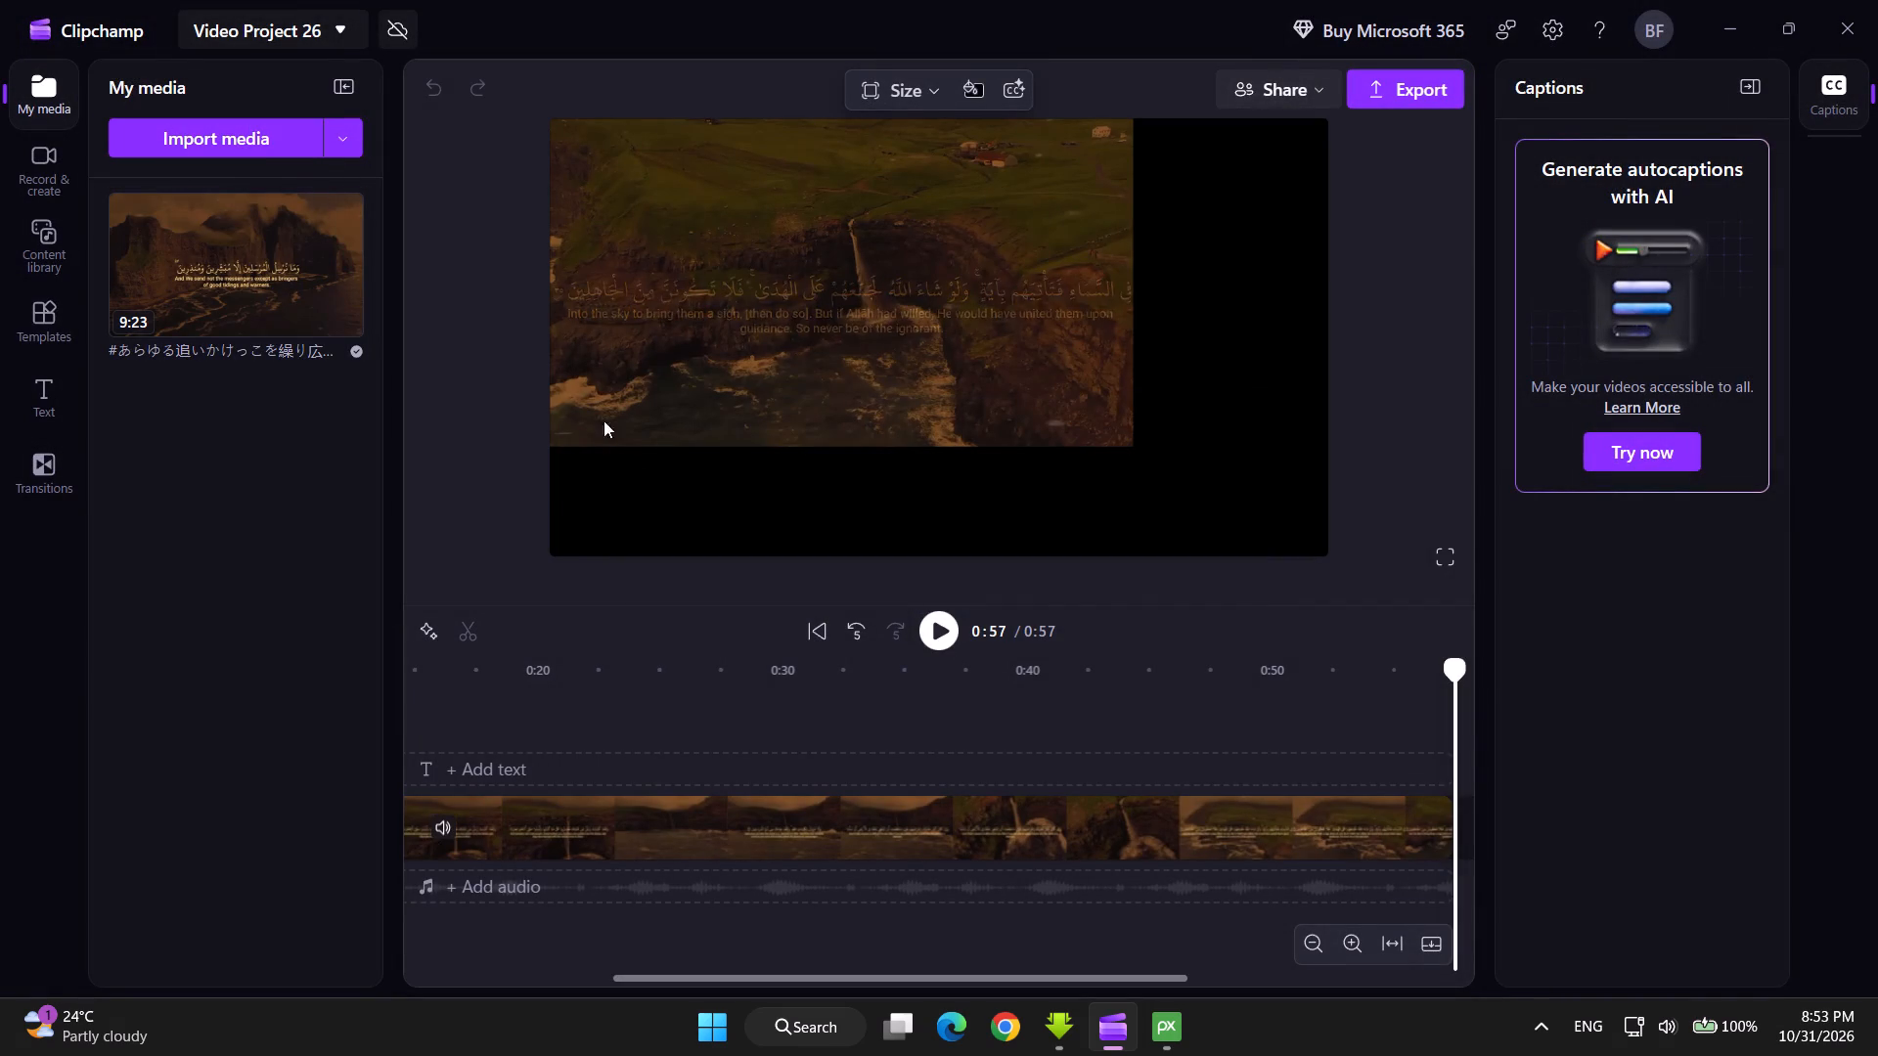
Delete the file "WhatsApp Audio 2026-10-29 at 3.17.13 PM" from the vedio folder on drive D without importing anything.
left_click(170, 103)
left_click(216, 149)
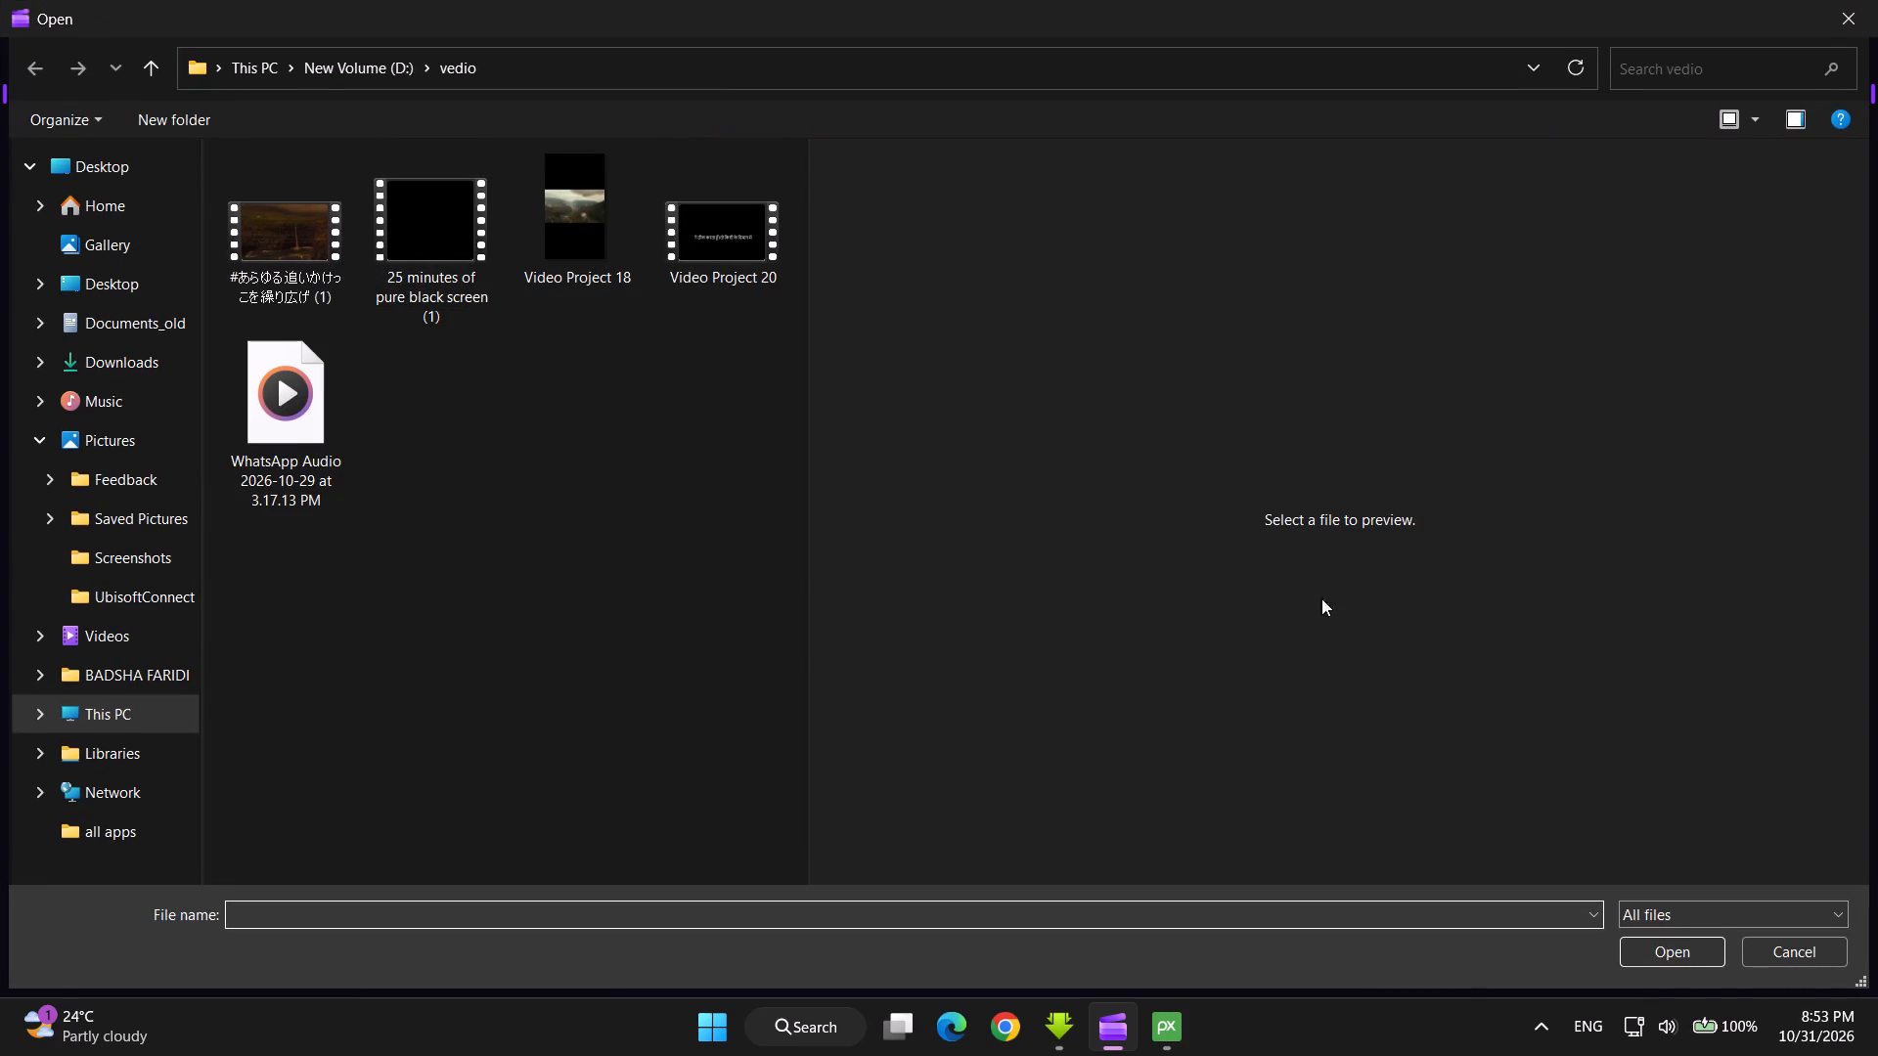
left_click(273, 413)
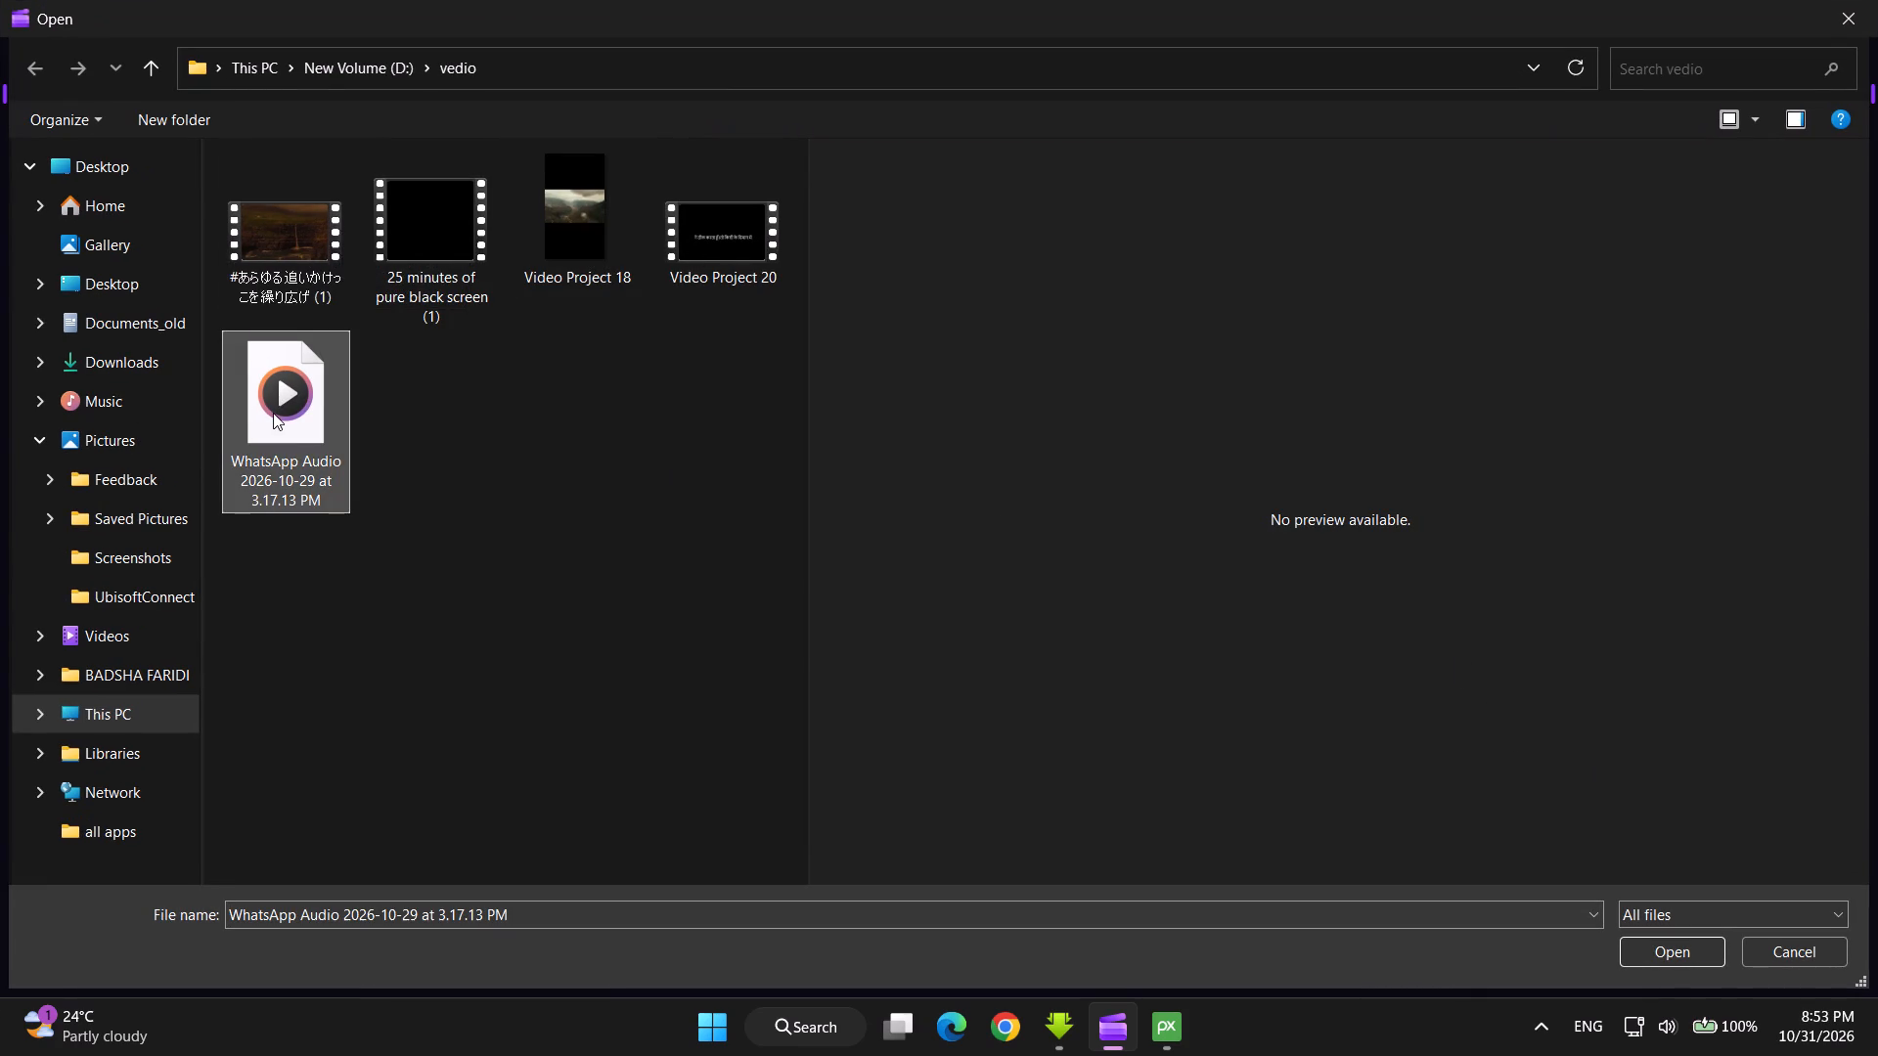
key("Delete")
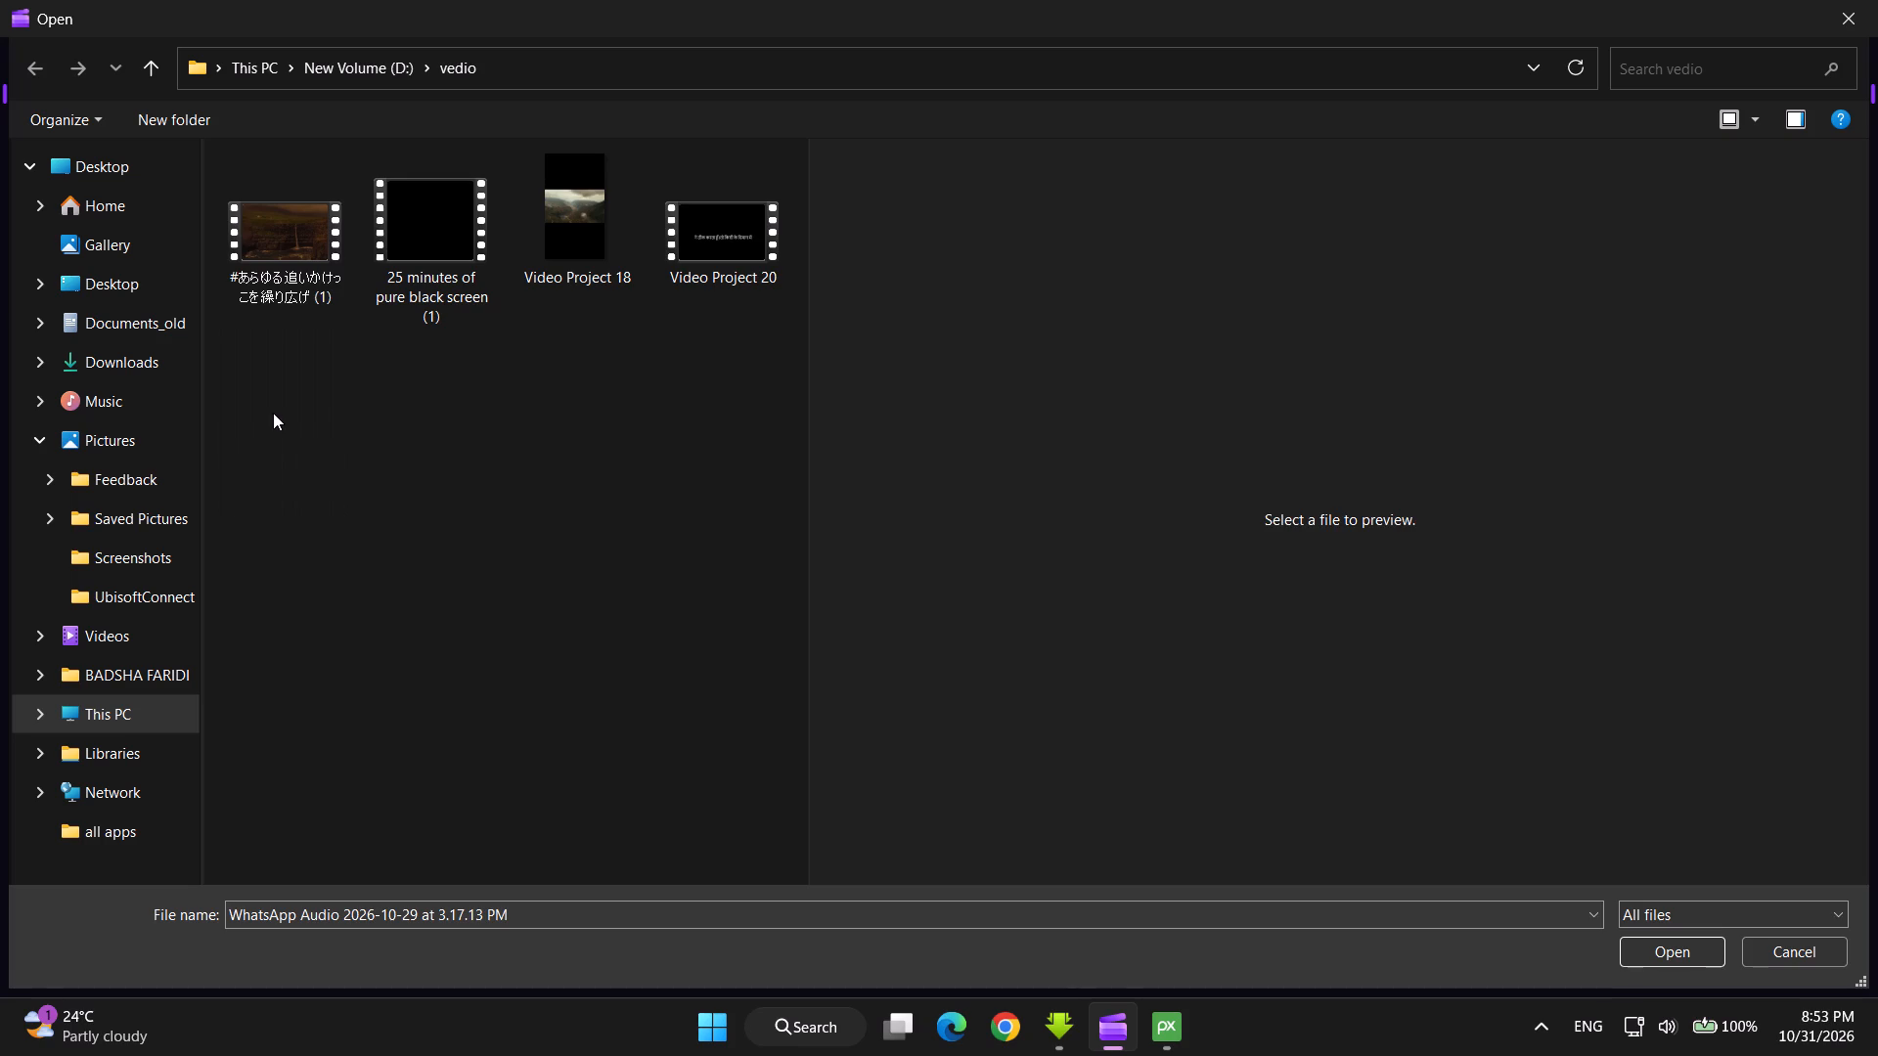
left_click(1830, 956)
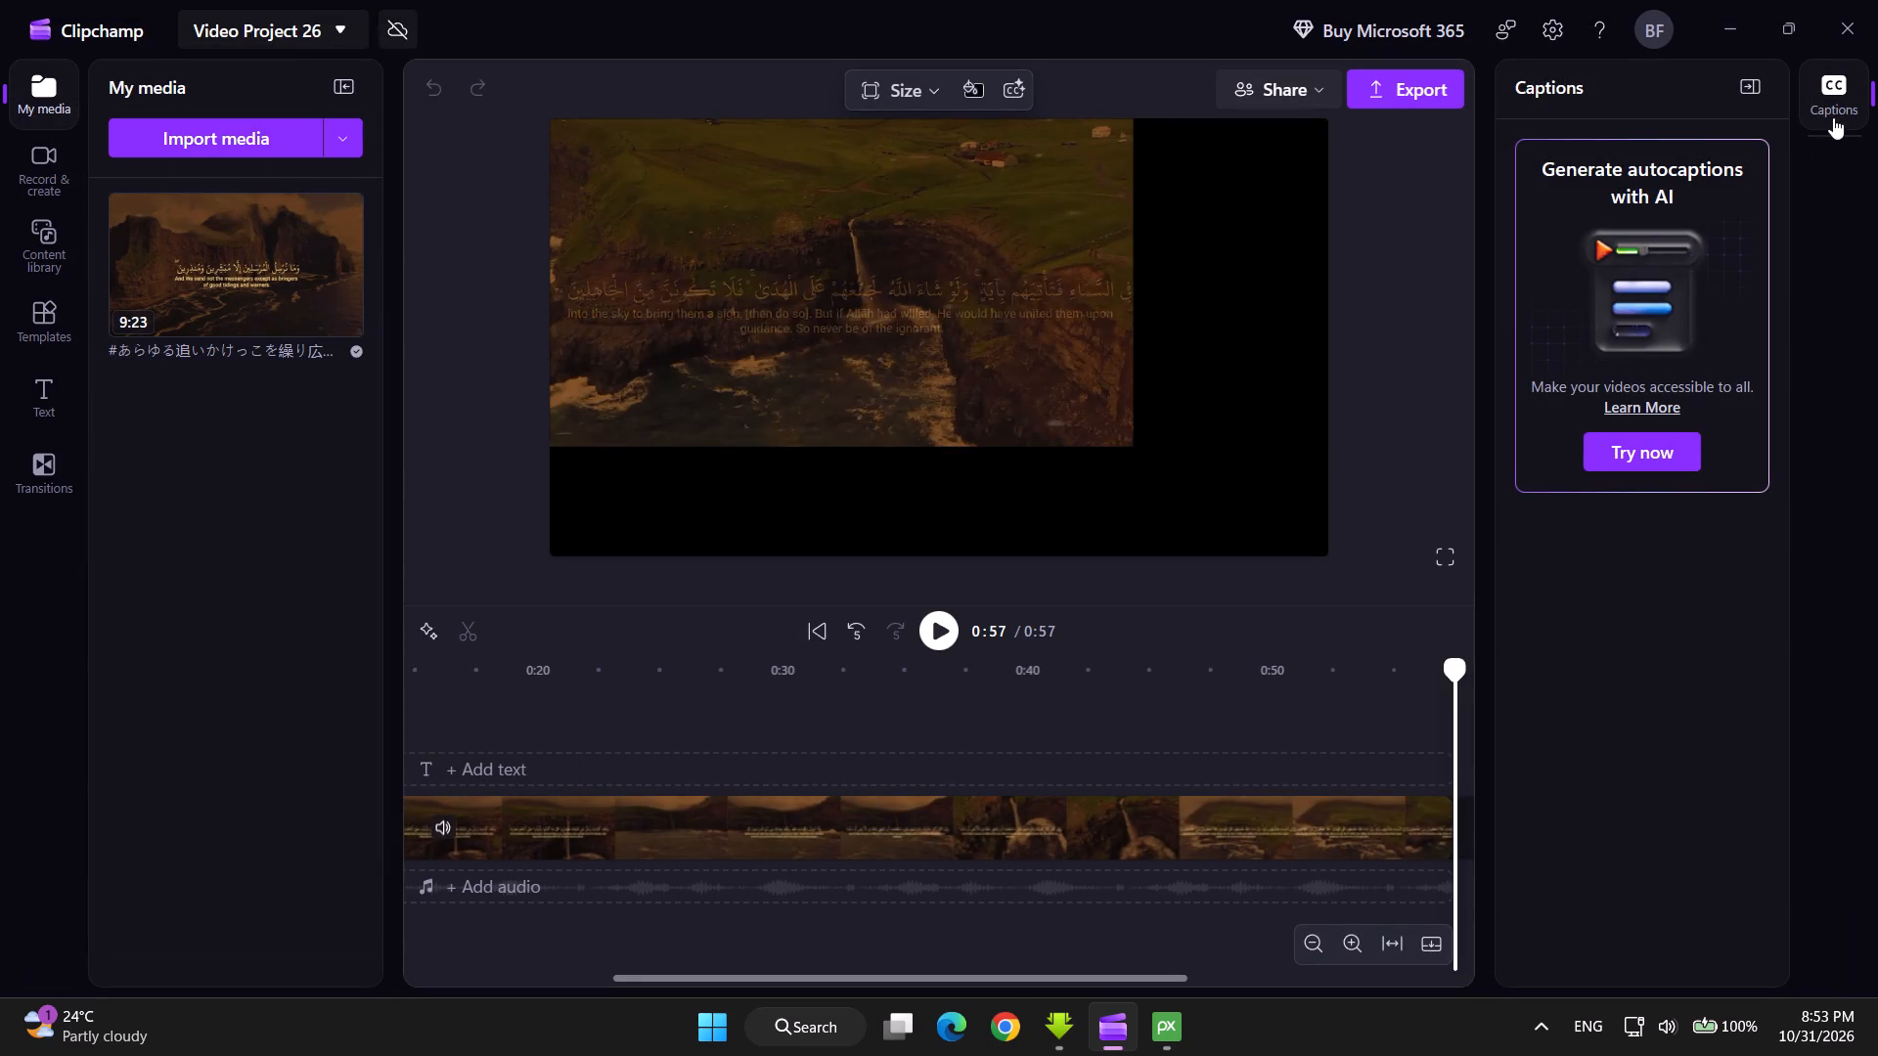
Detach the audio from the video clip on the timeline.
left_click(1103, 806)
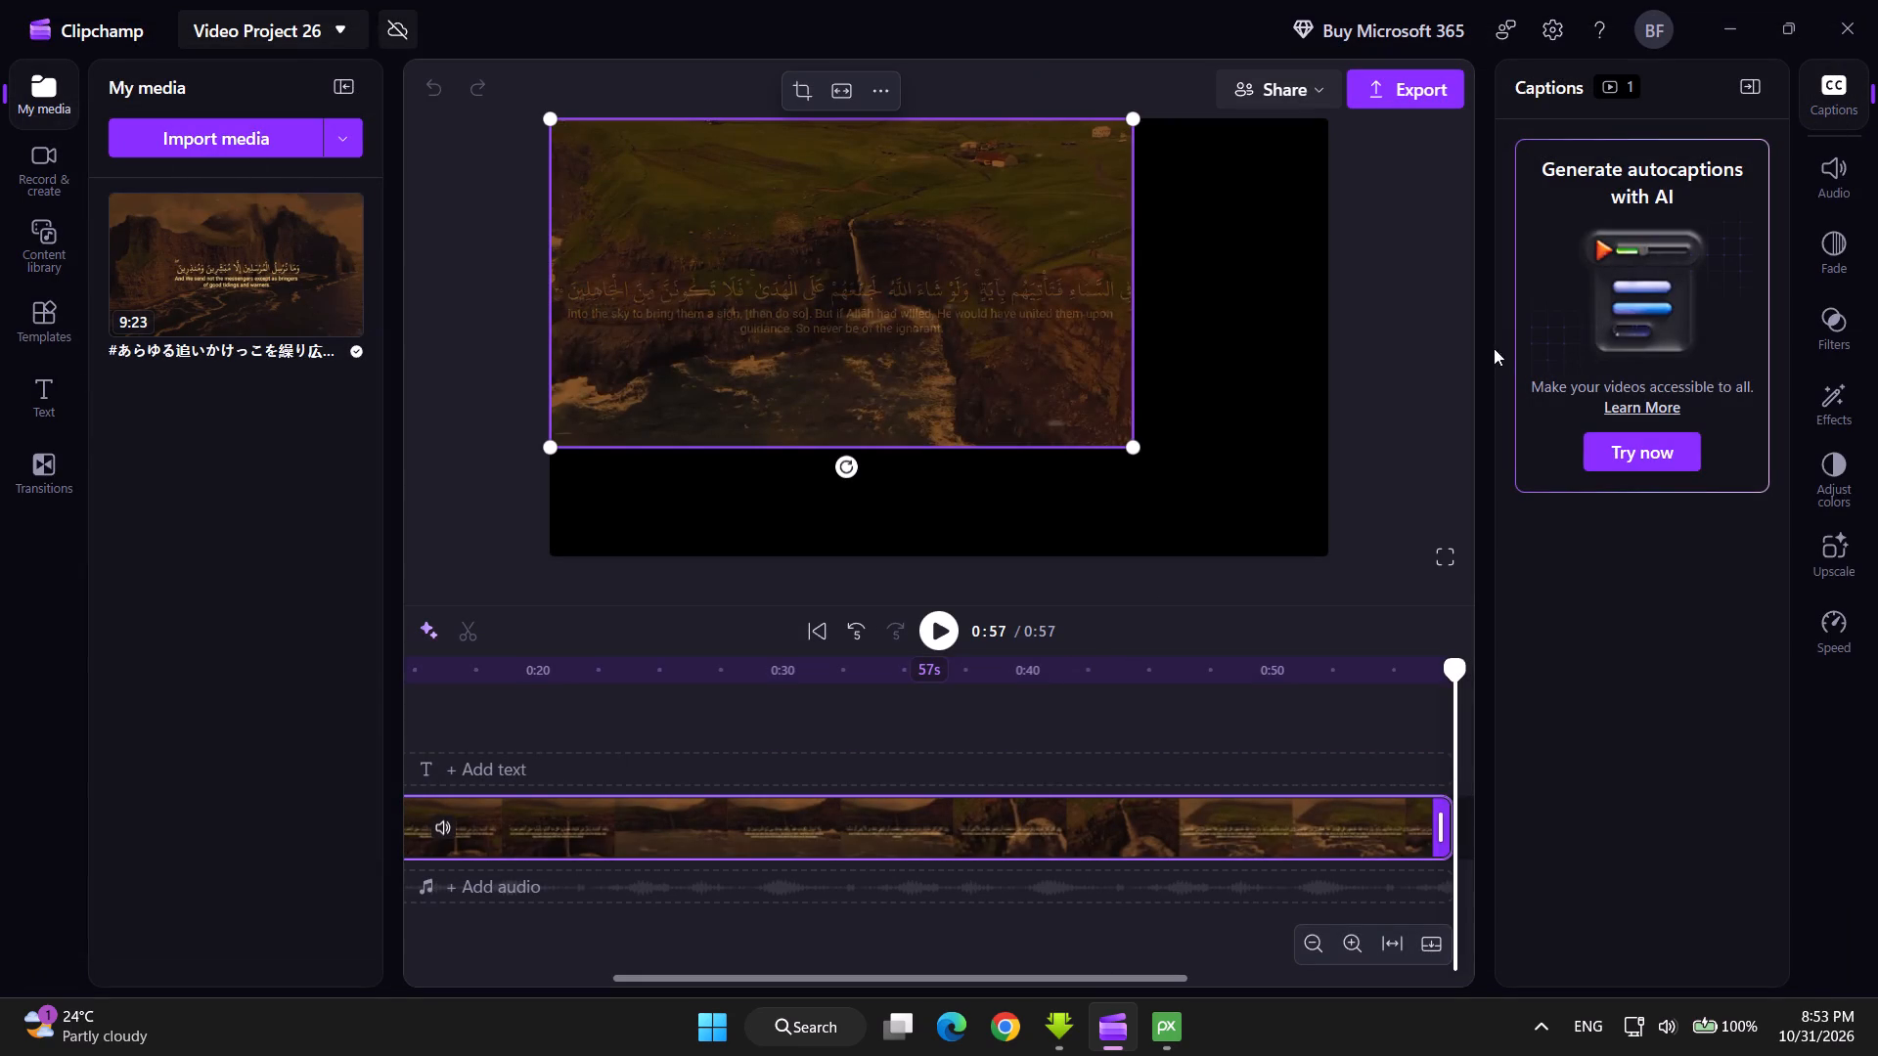
left_click(1846, 195)
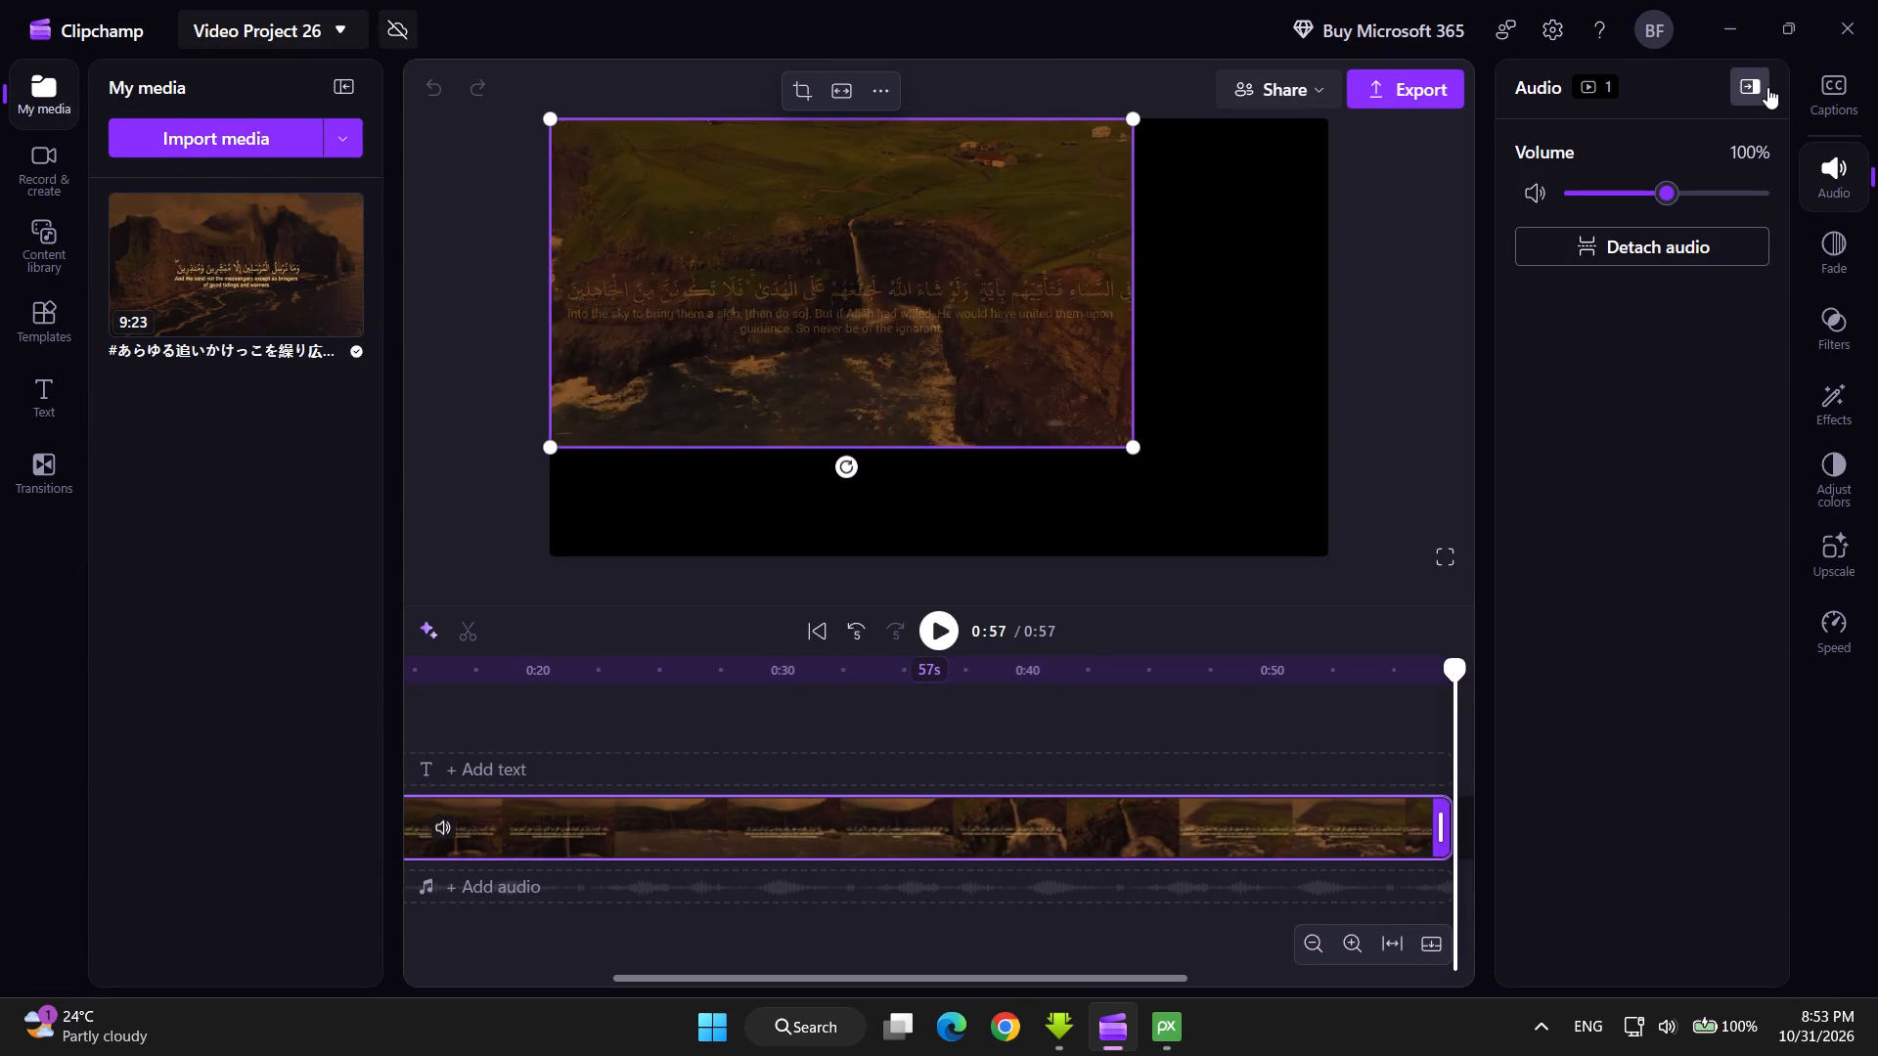
left_click(1672, 242)
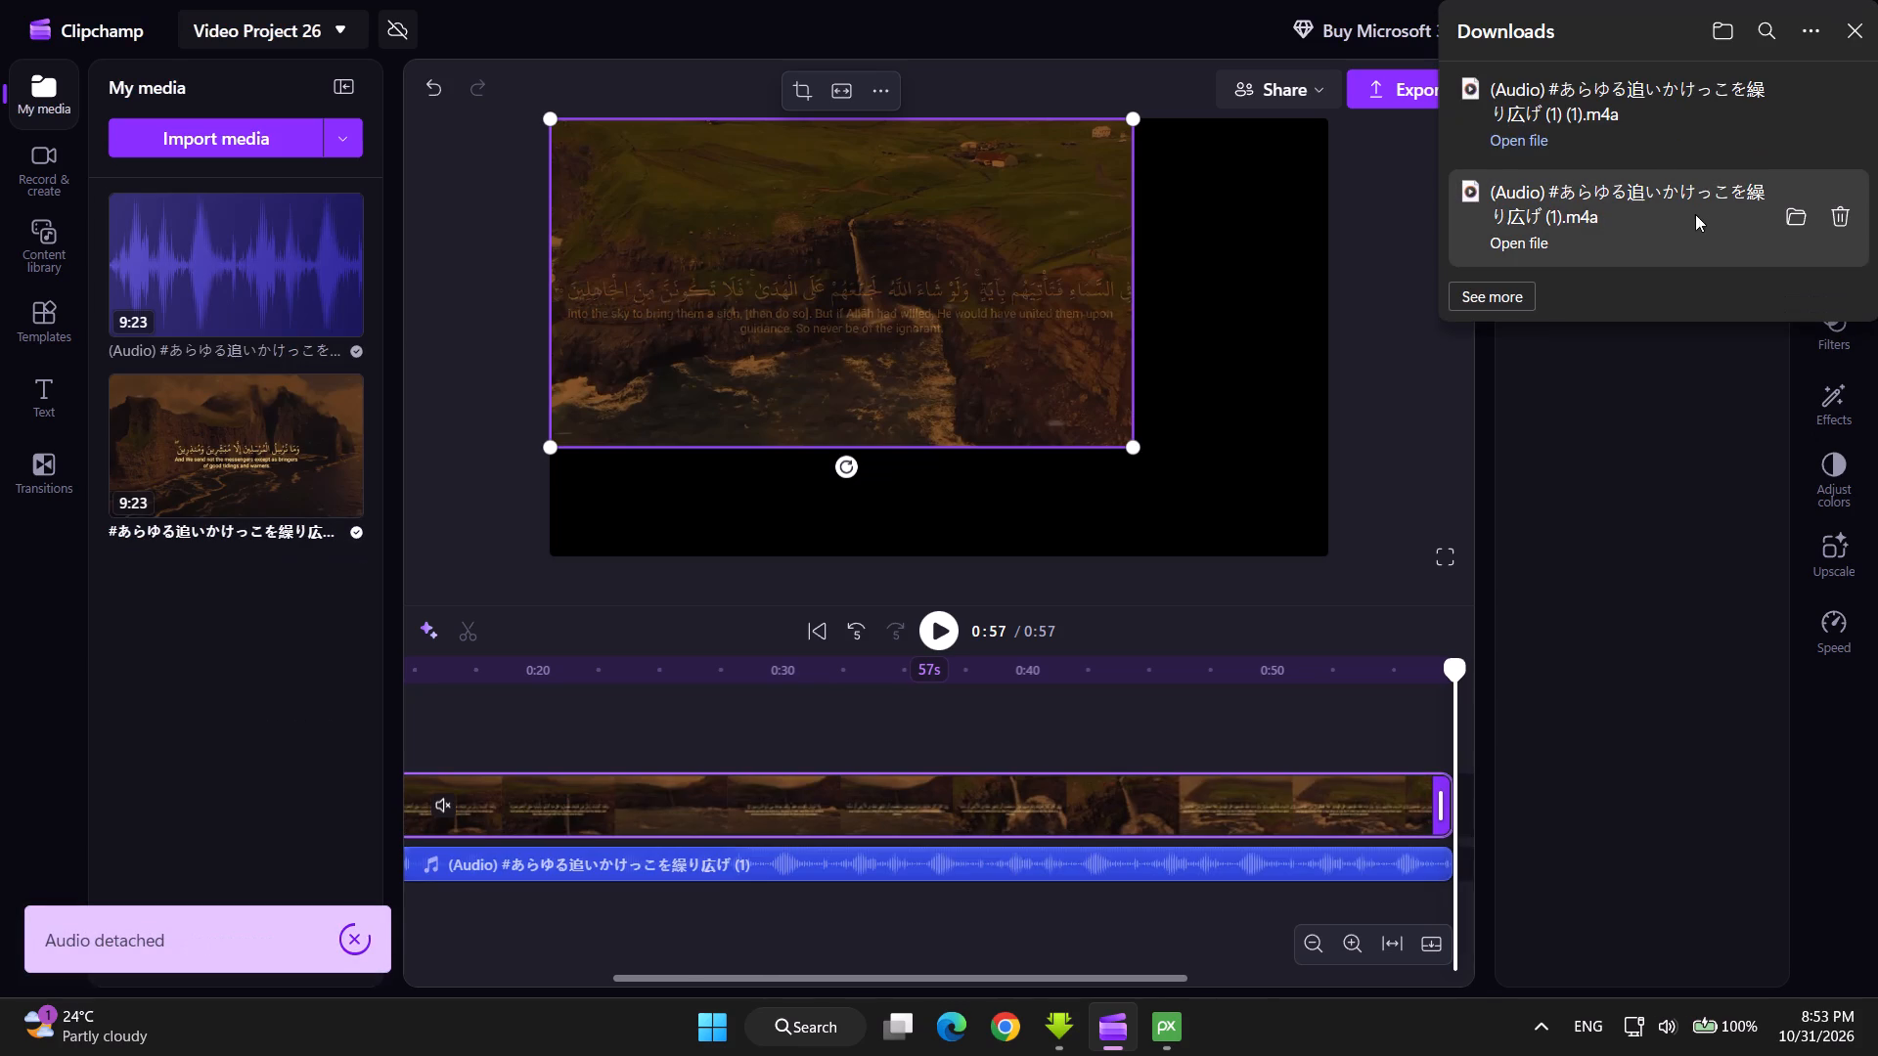
Locate the newest downloaded audio file in its folder, open it just once in Media Player to listen, and close the player.
left_click(1794, 112)
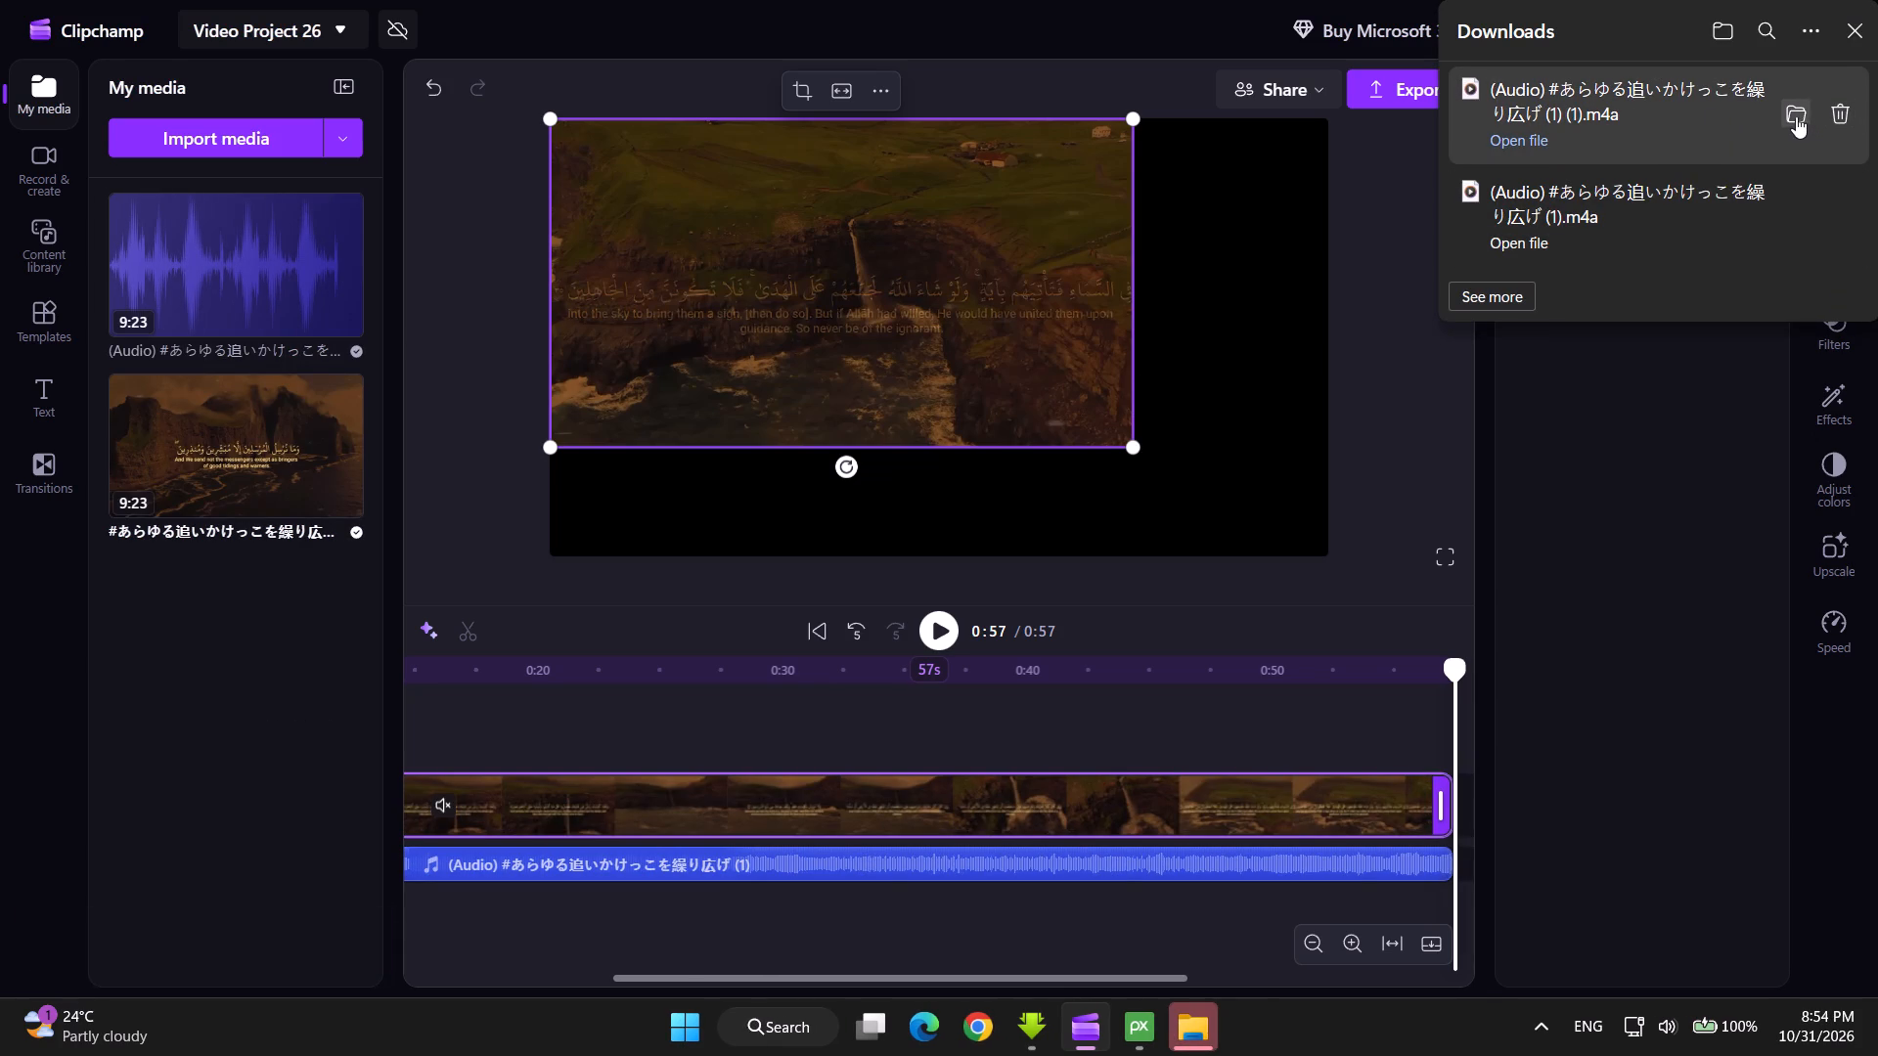
left_click(1178, 1017)
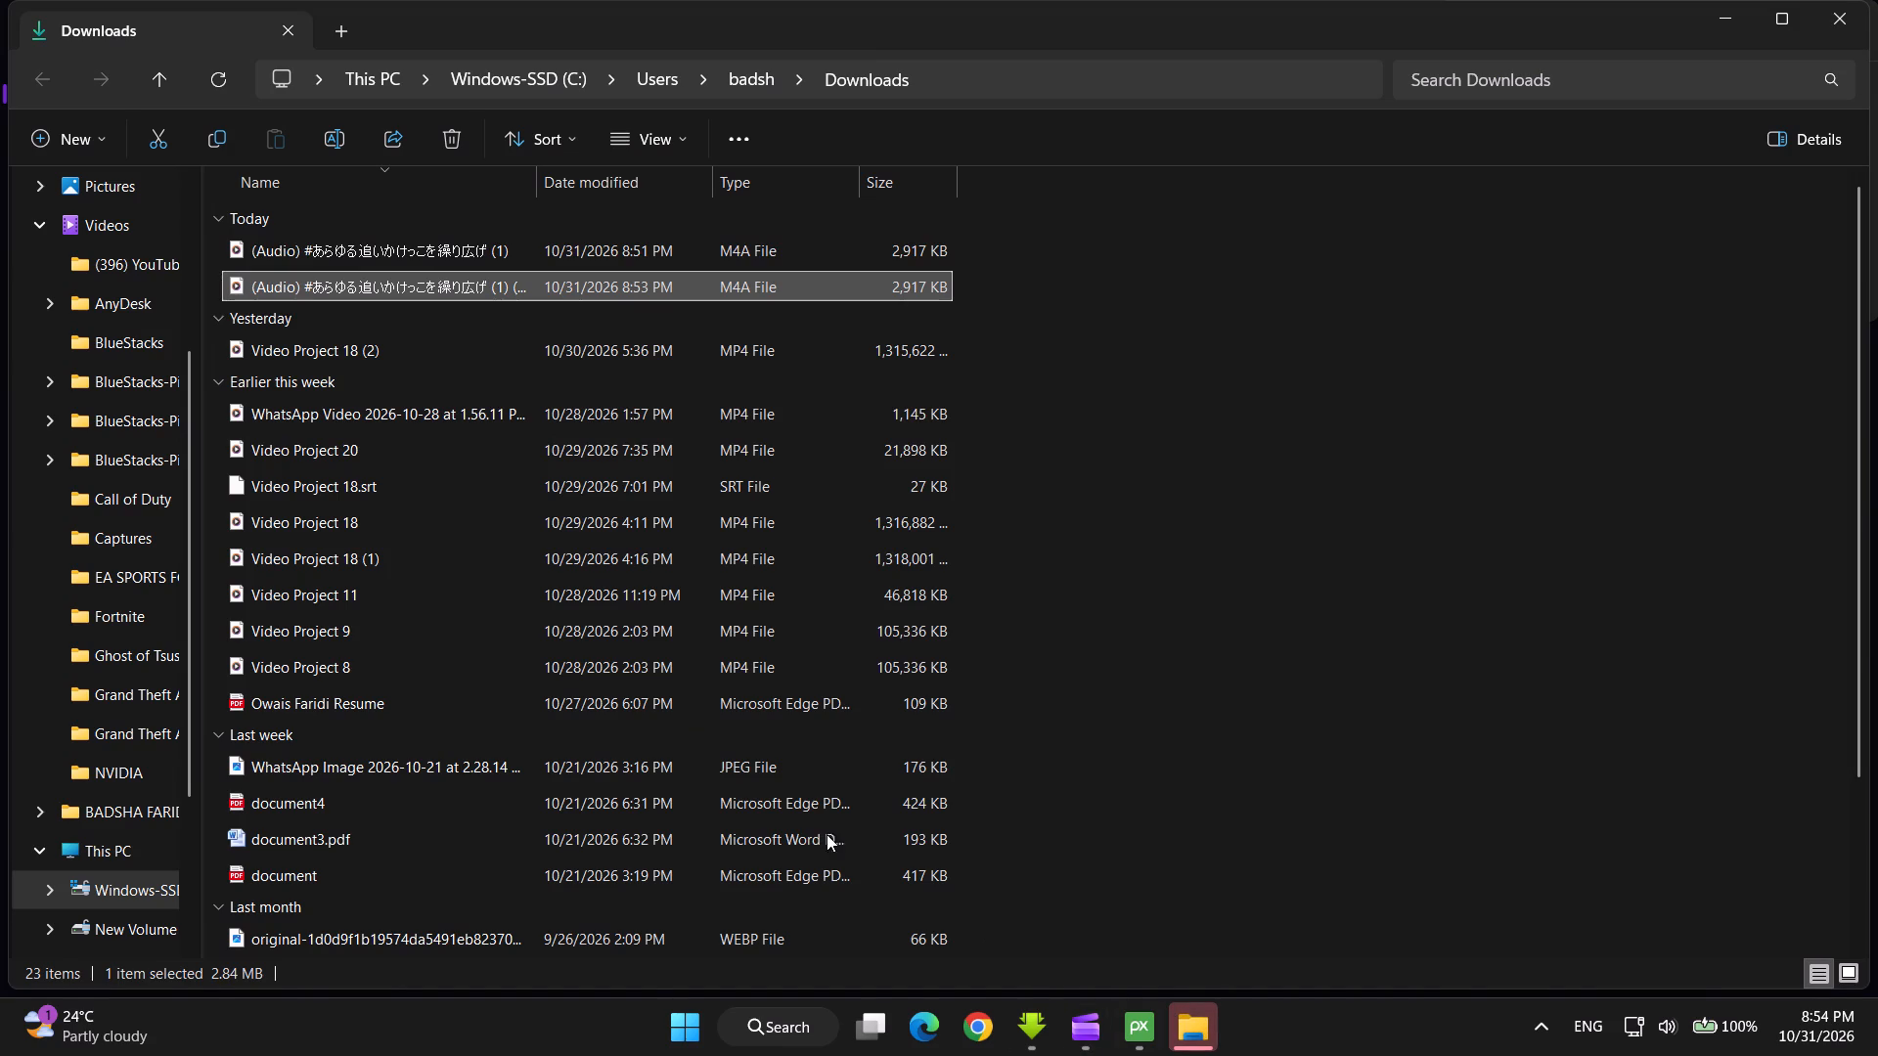
double_click(442, 282)
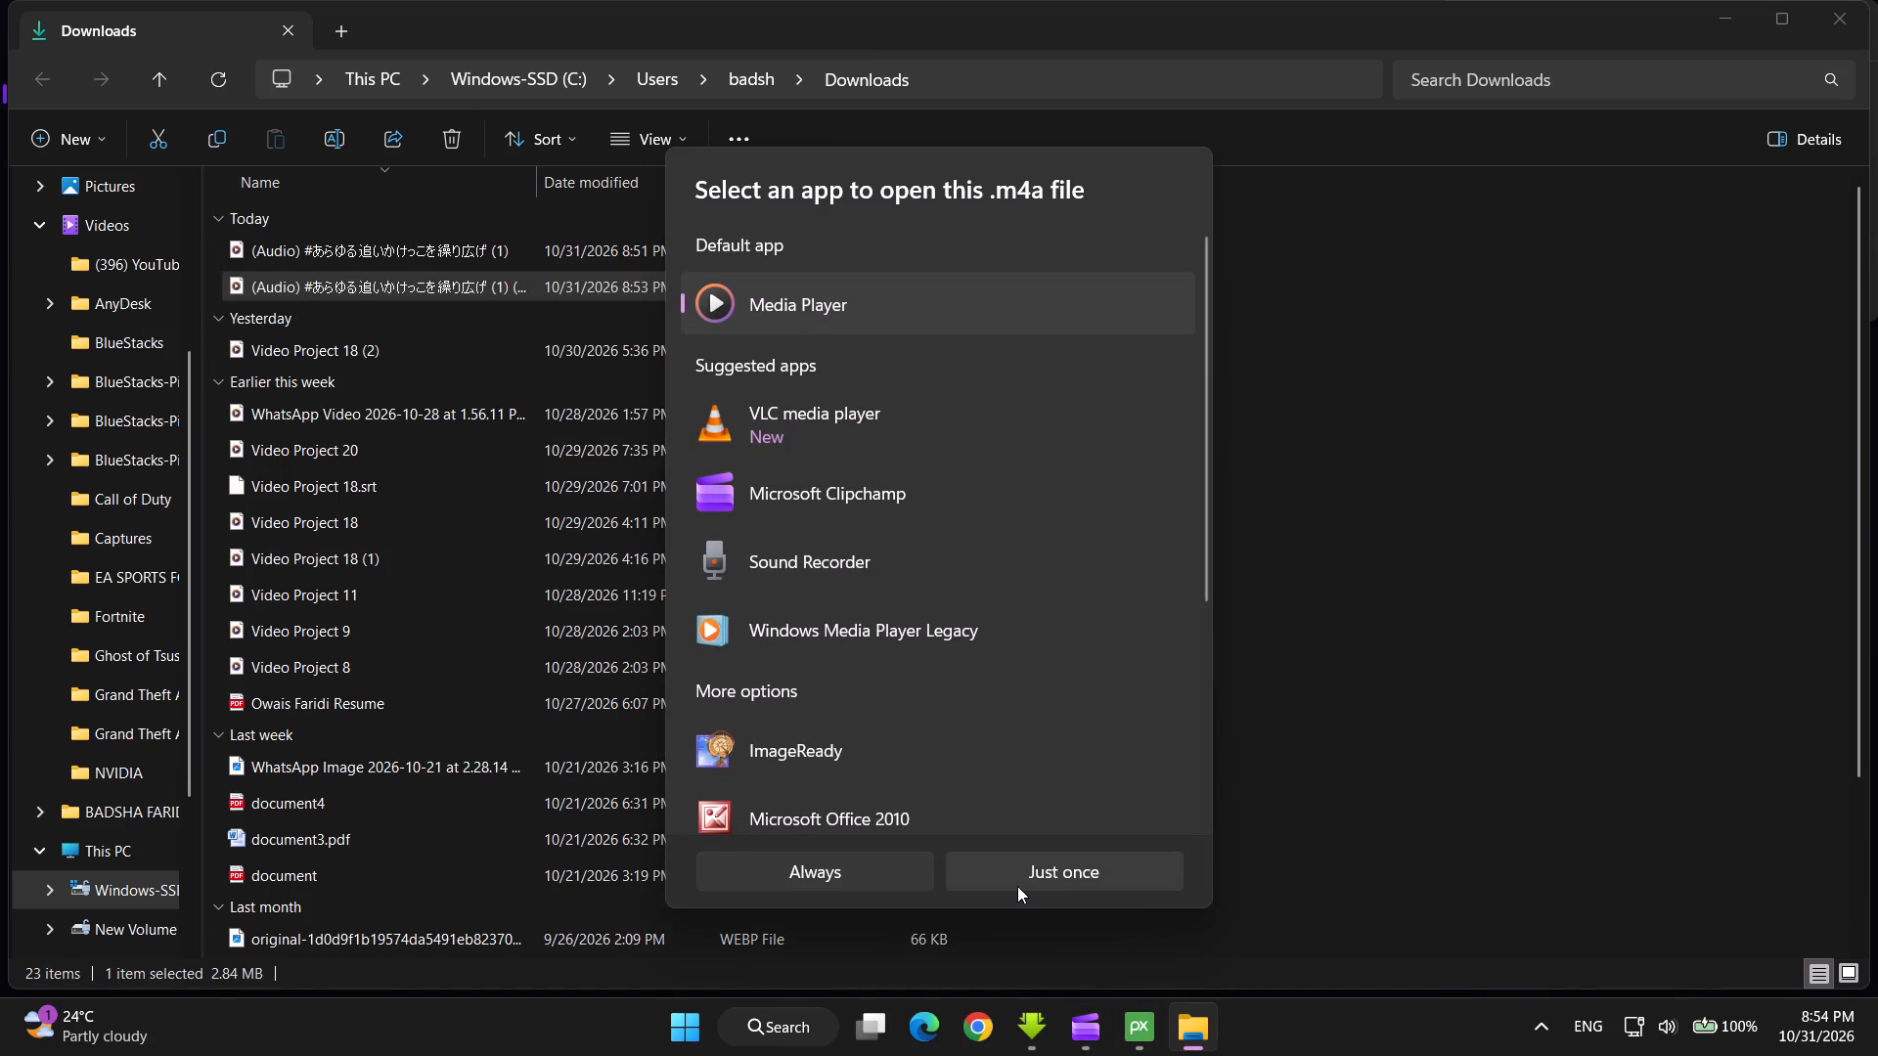
left_click(1017, 885)
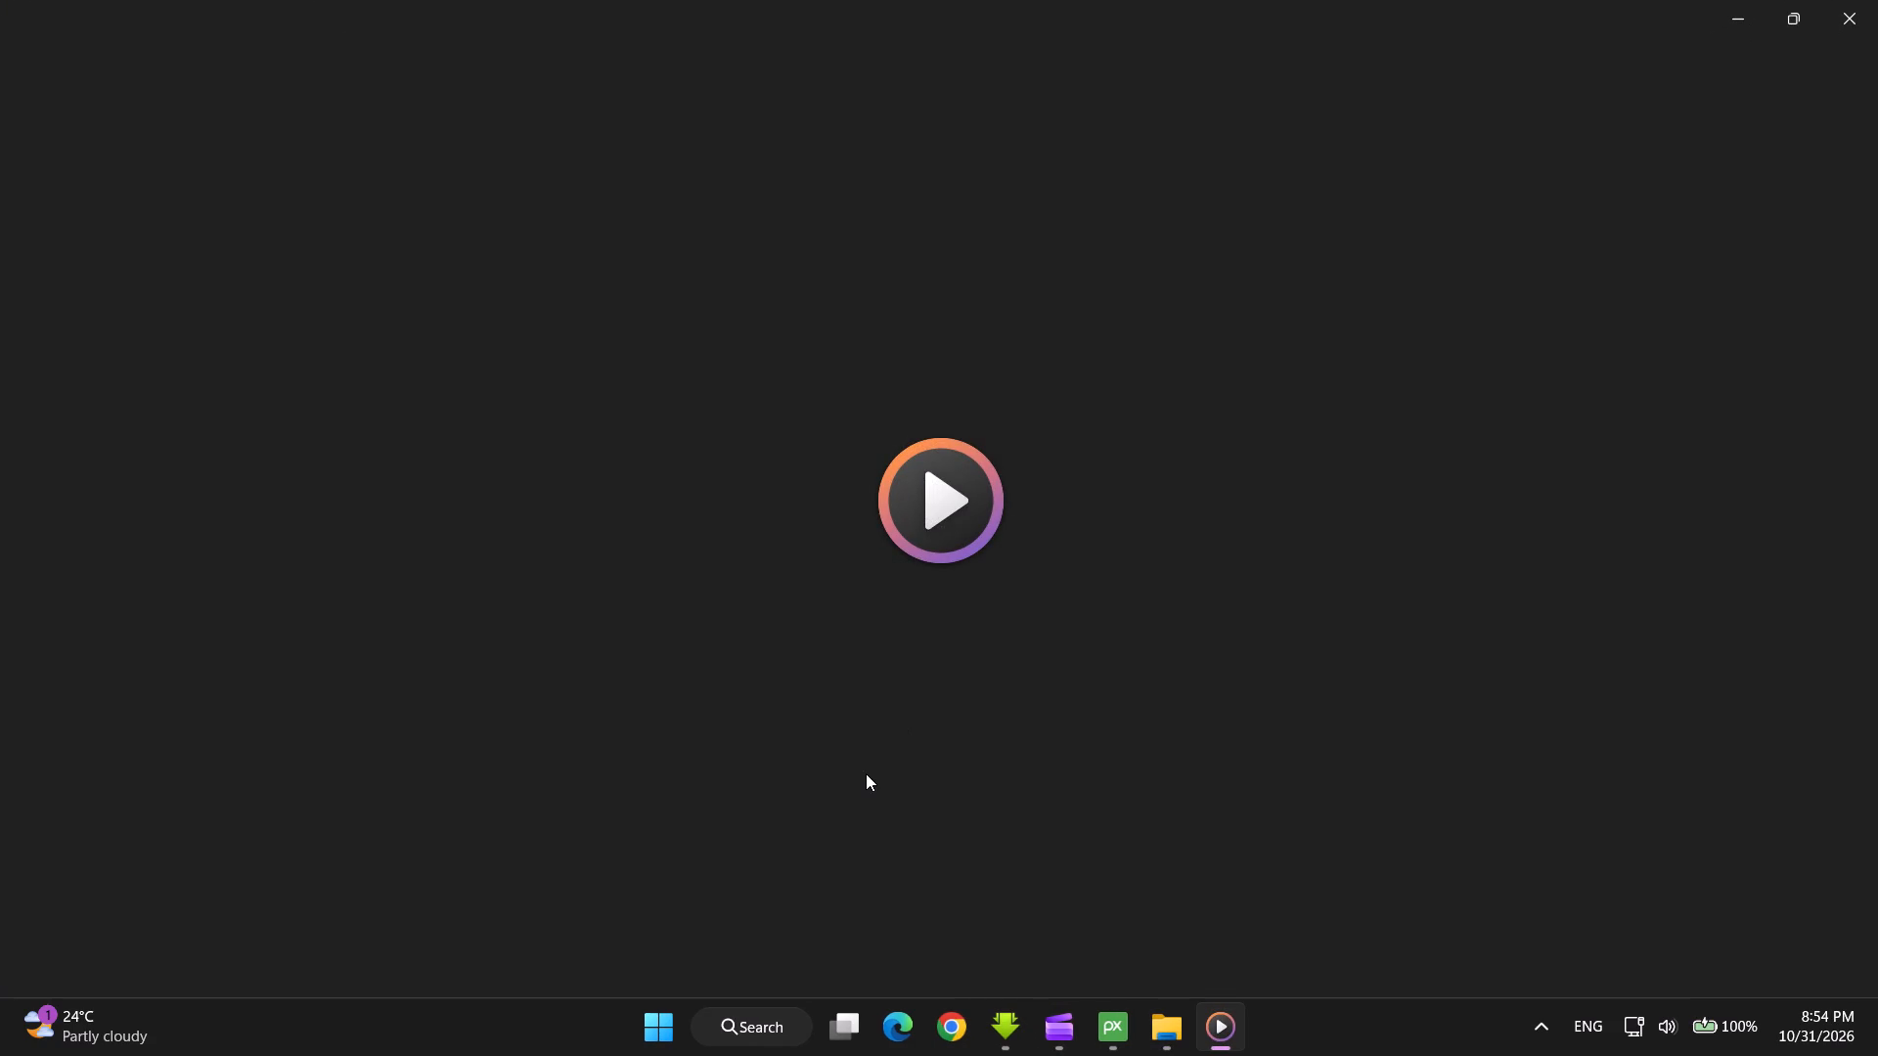
left_click(1877, 0)
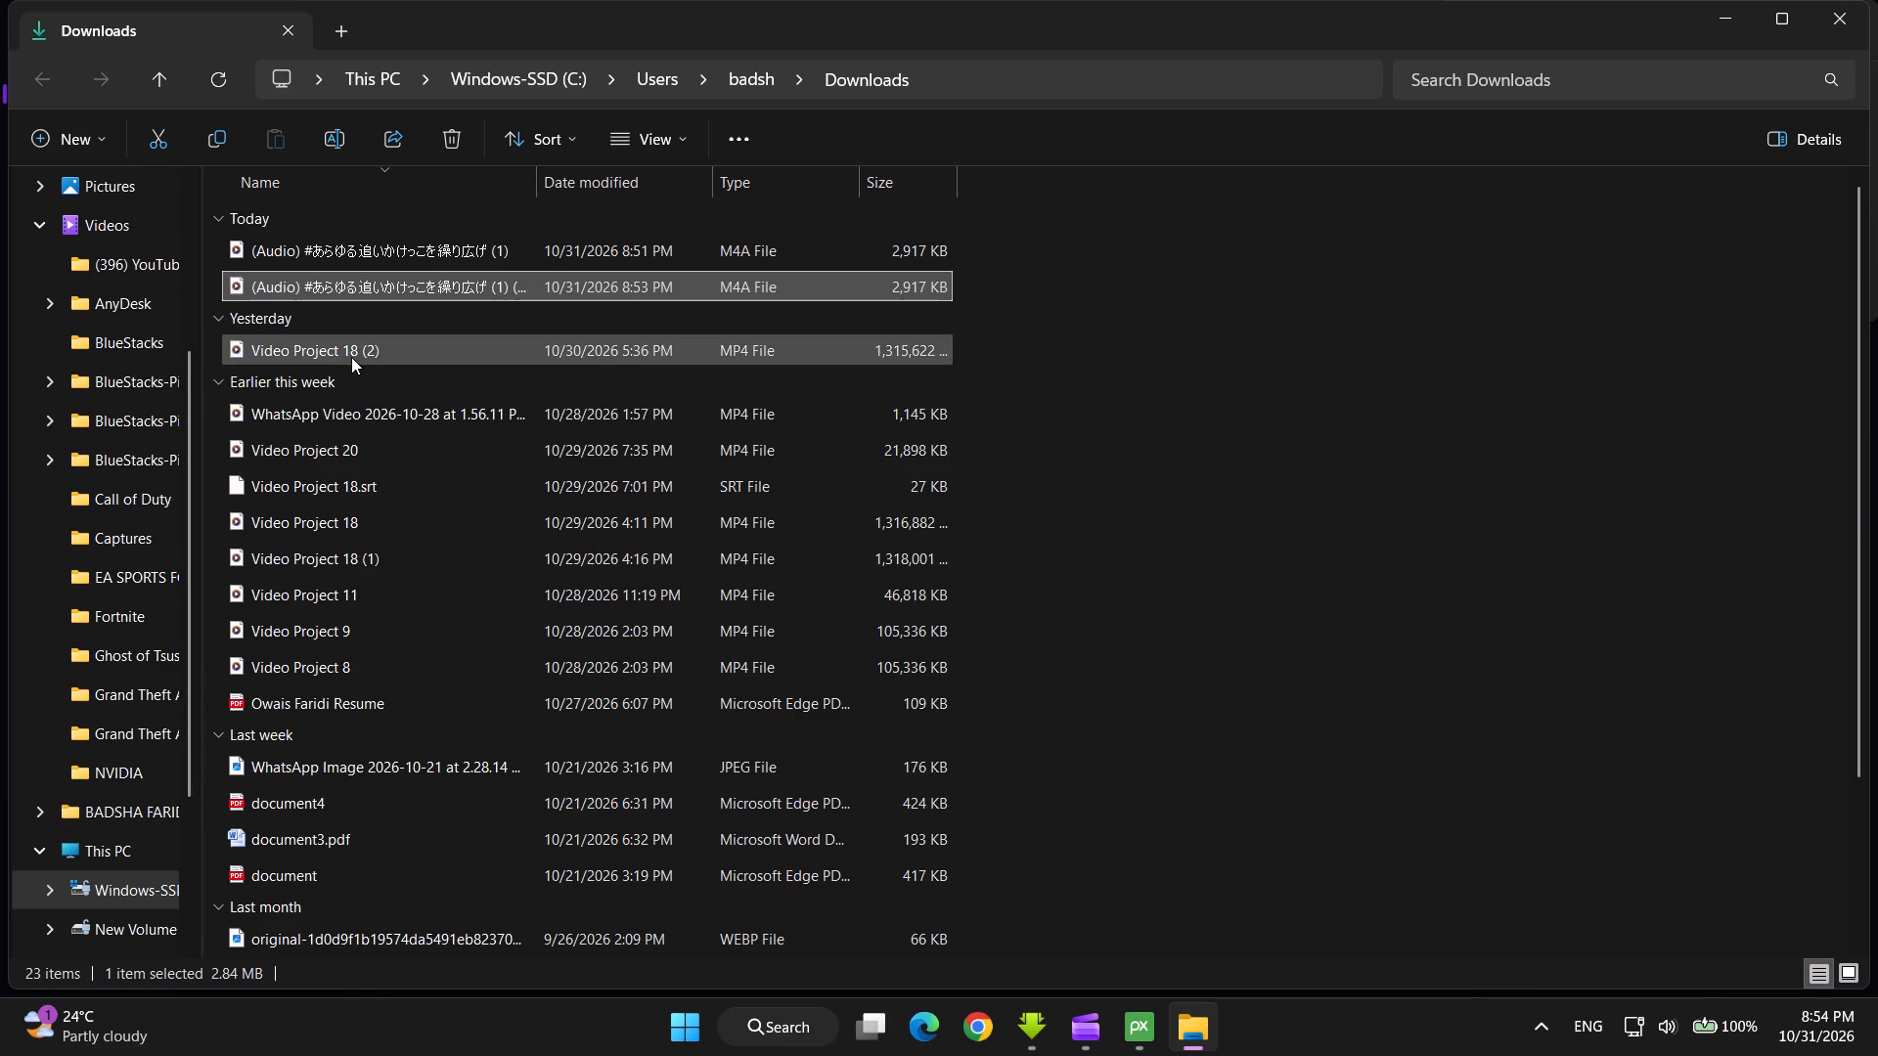
Look through the Downloads folder for the detached audio files, closing the duplicate folder window and the remaining one.
left_click_drag(1856, 388, 1860, 504)
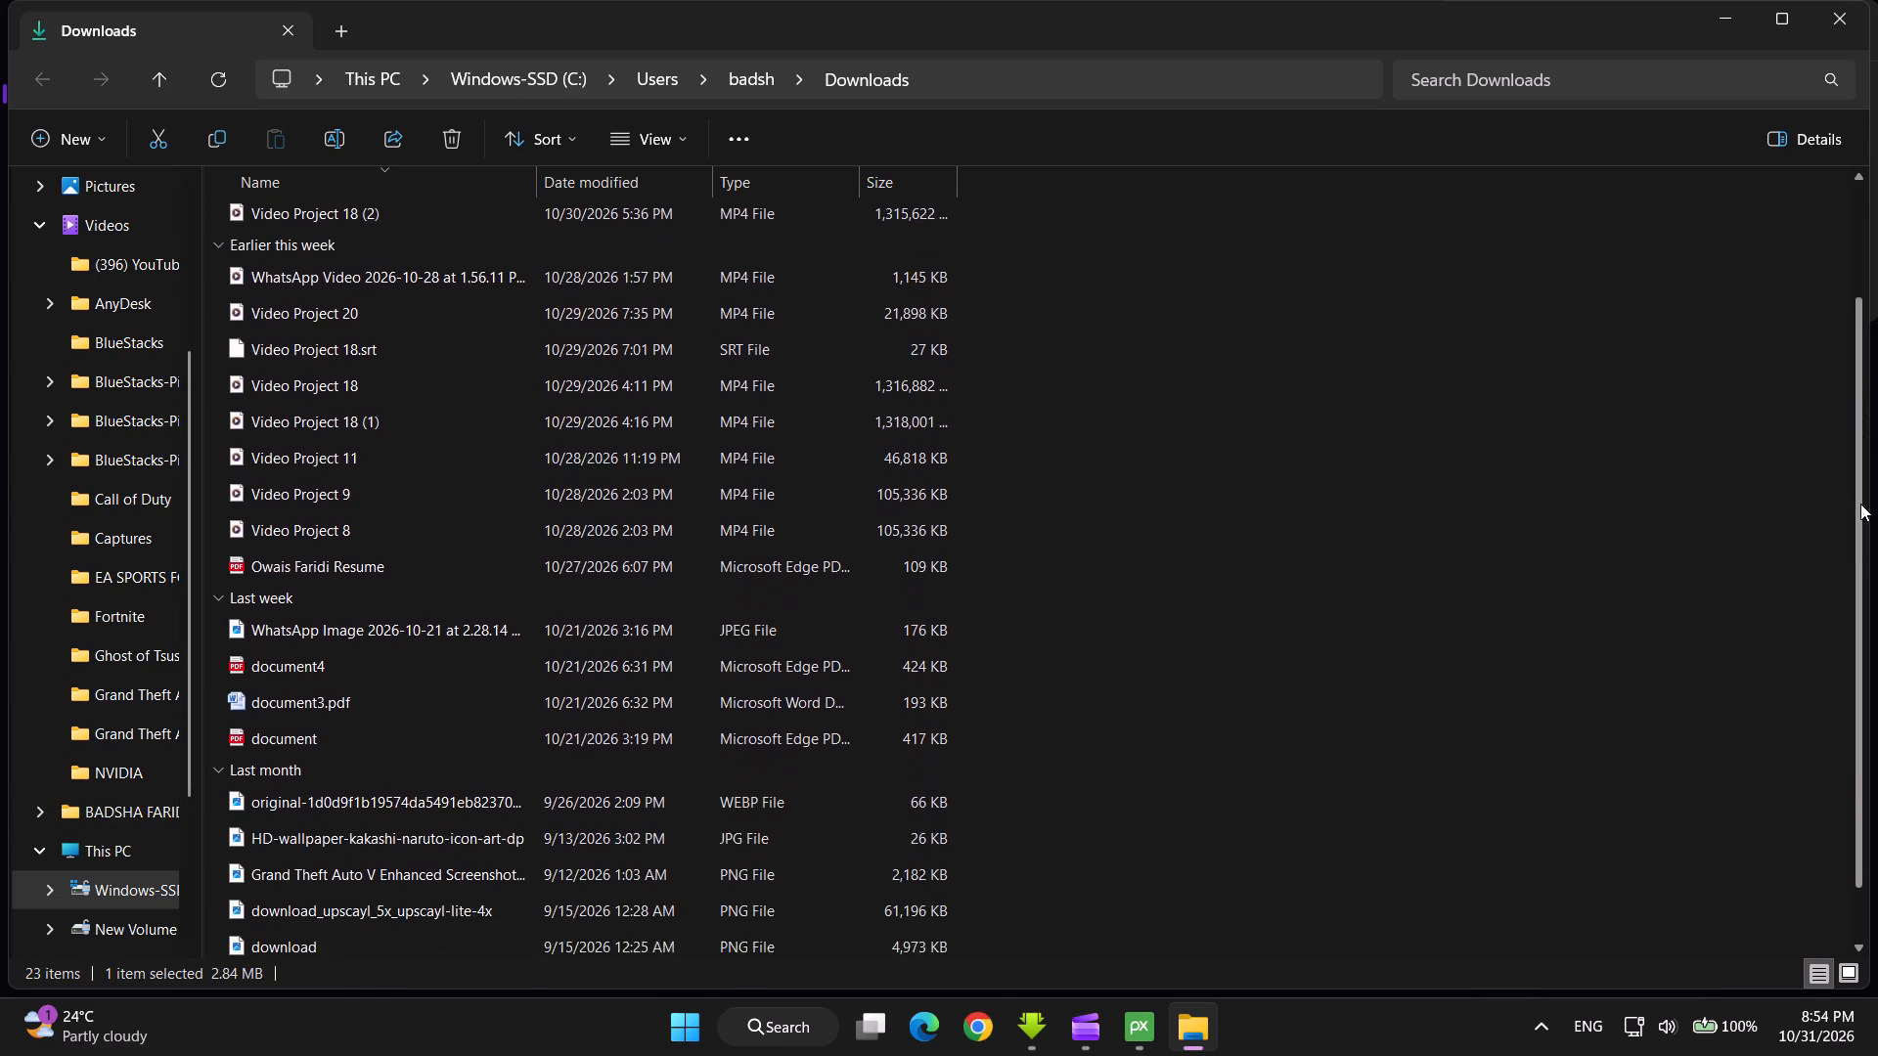
left_click_drag(1860, 504, 1835, 238)
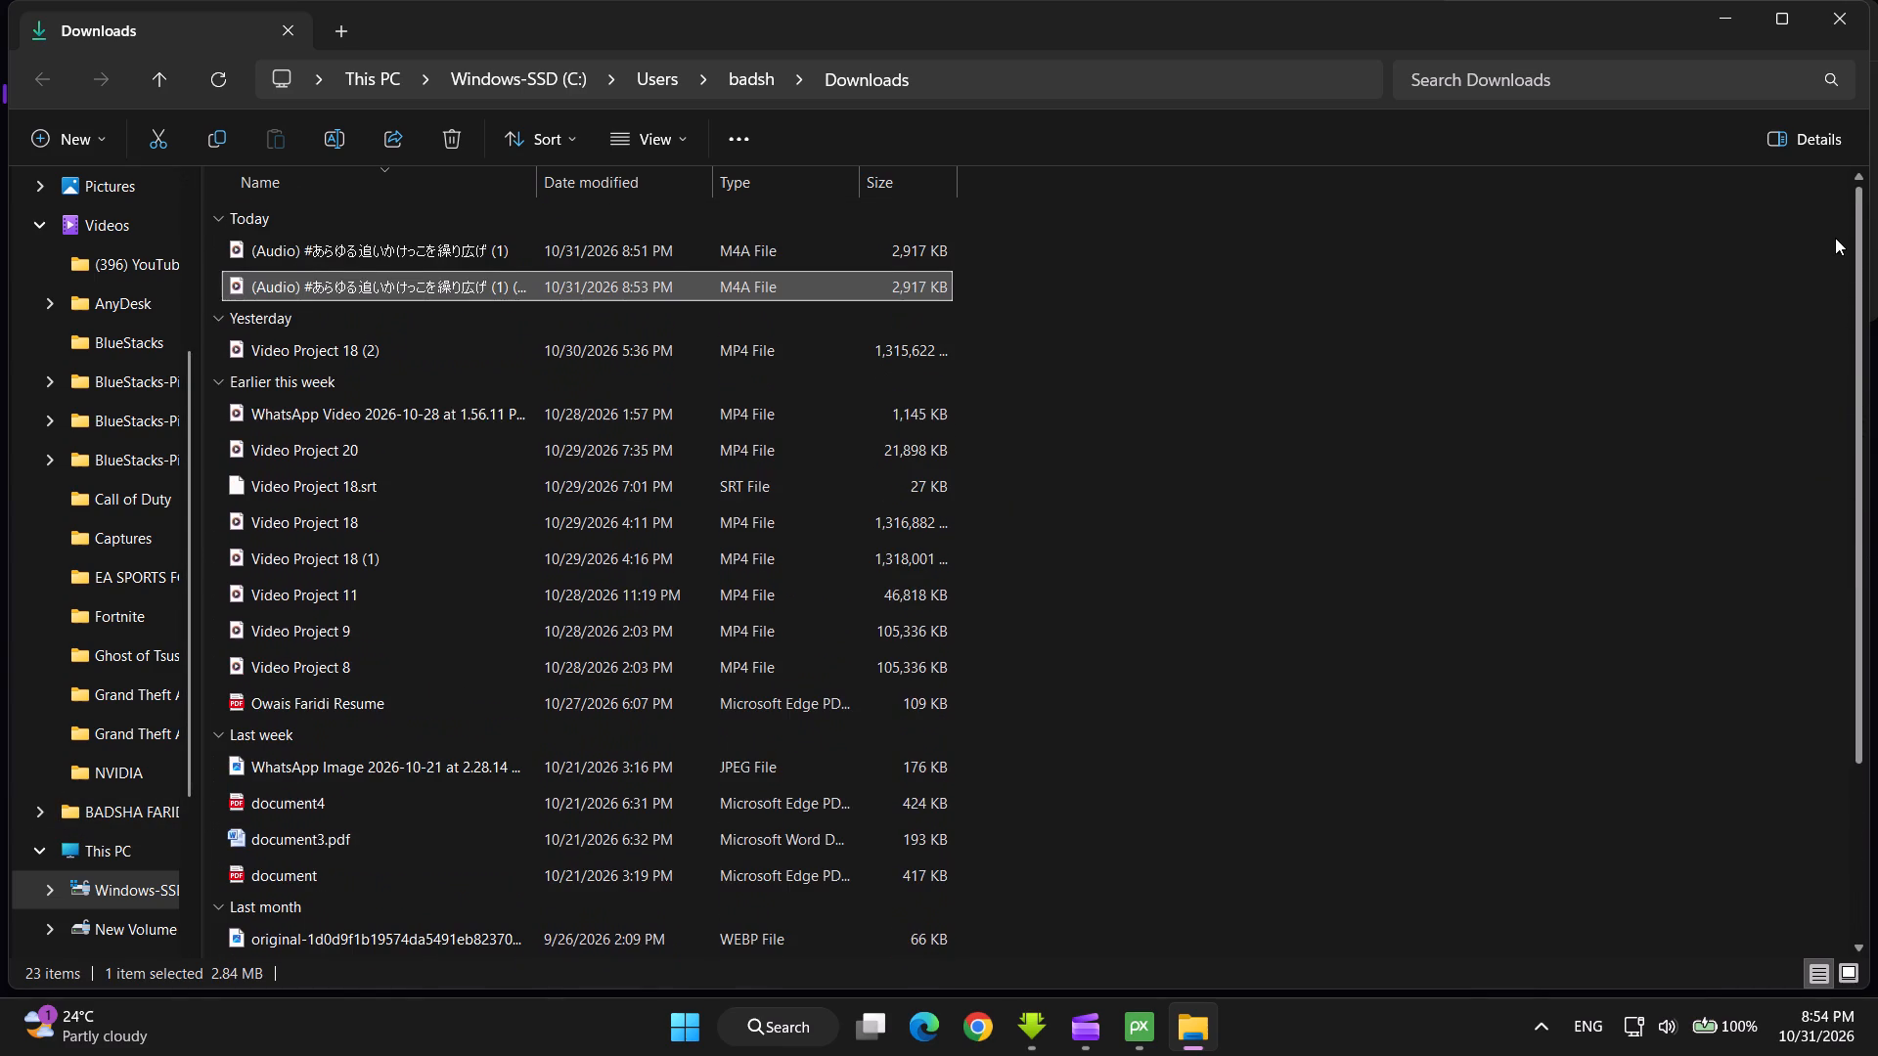
left_click_drag(1835, 238, 1826, 168)
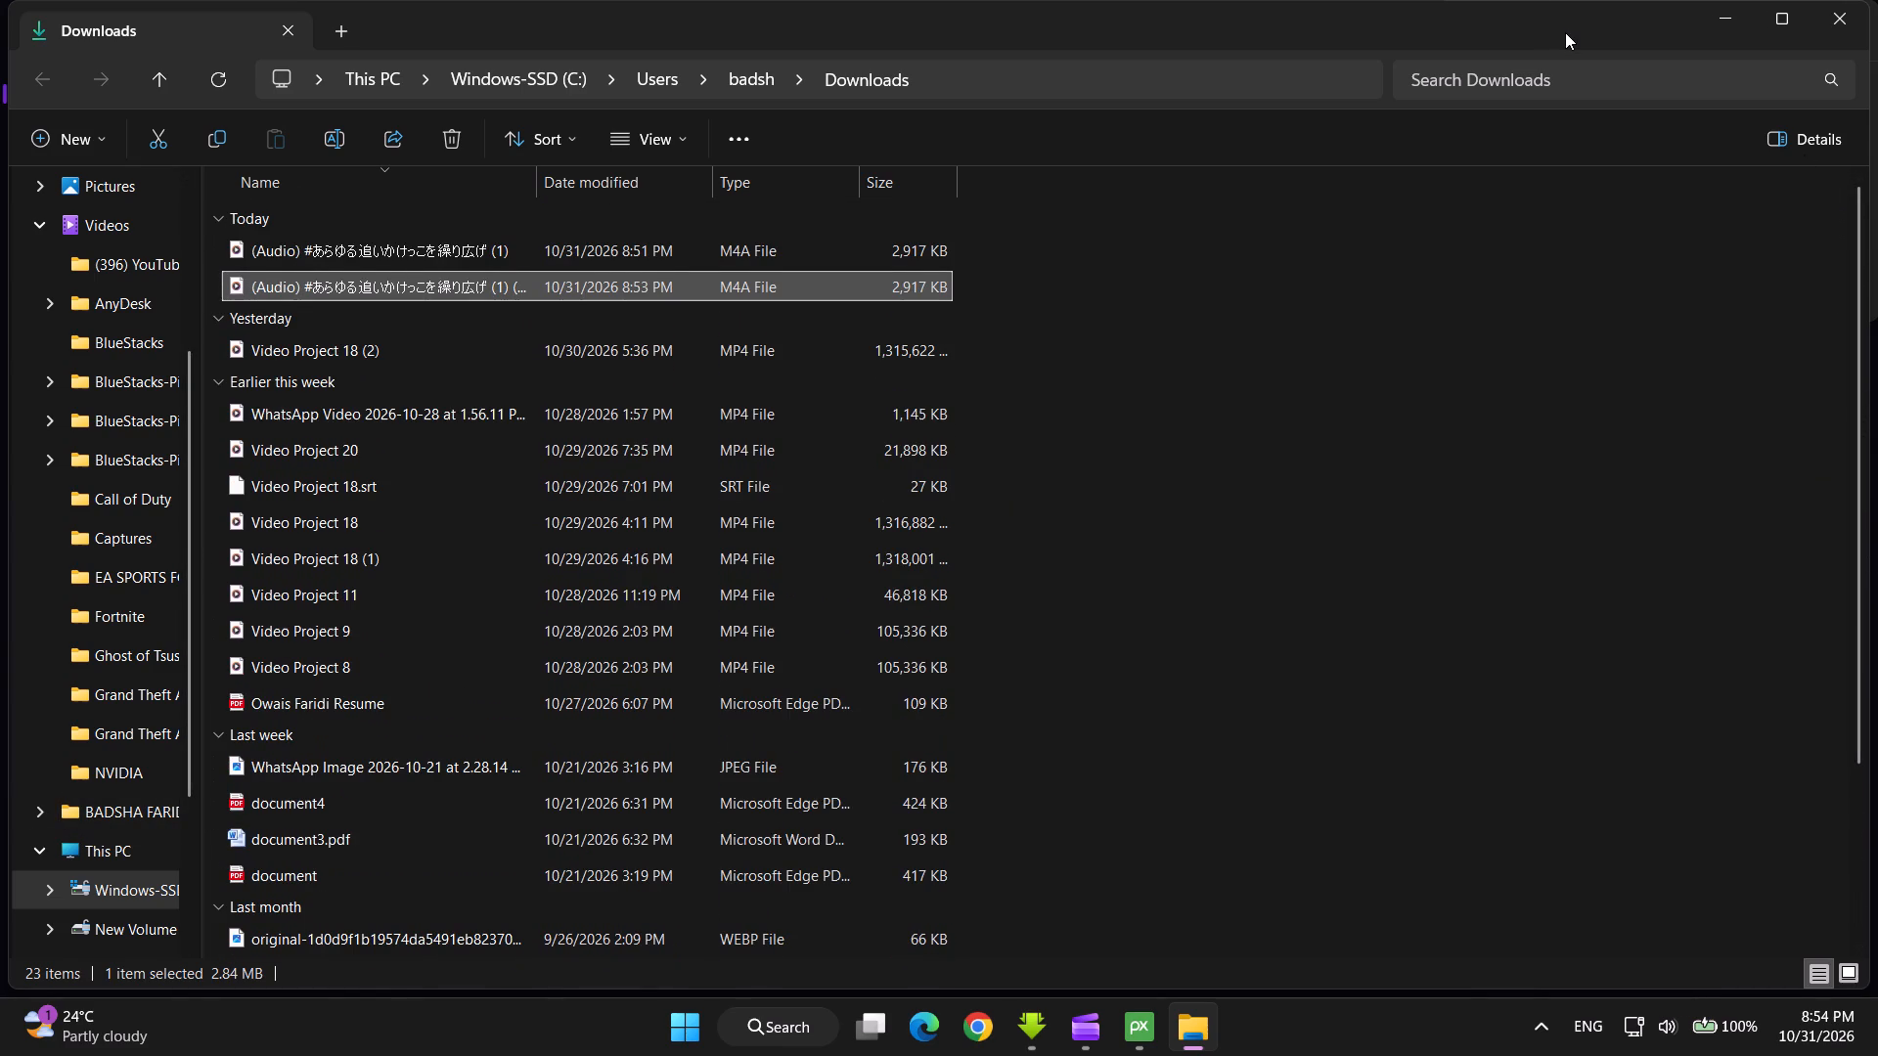
left_click_drag(1565, 28, 1548, 565)
left_click(1801, 33)
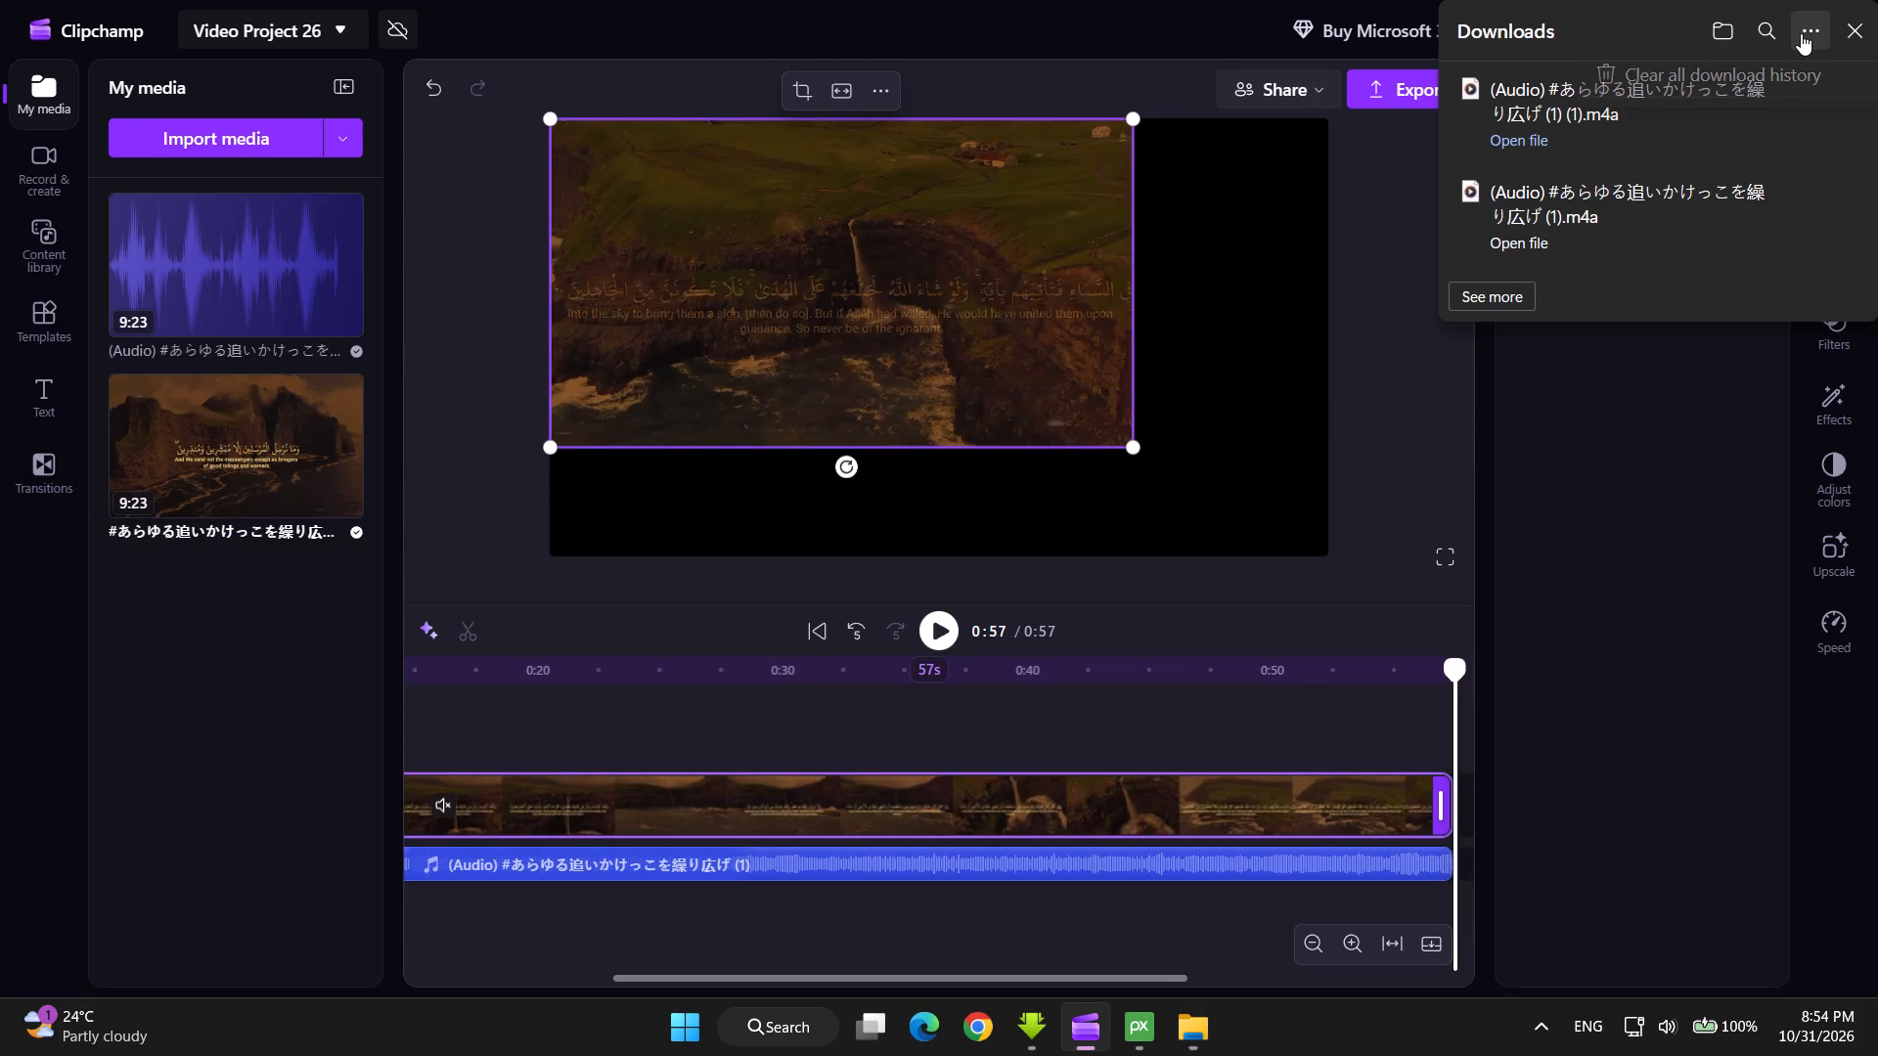
left_click(1712, 35)
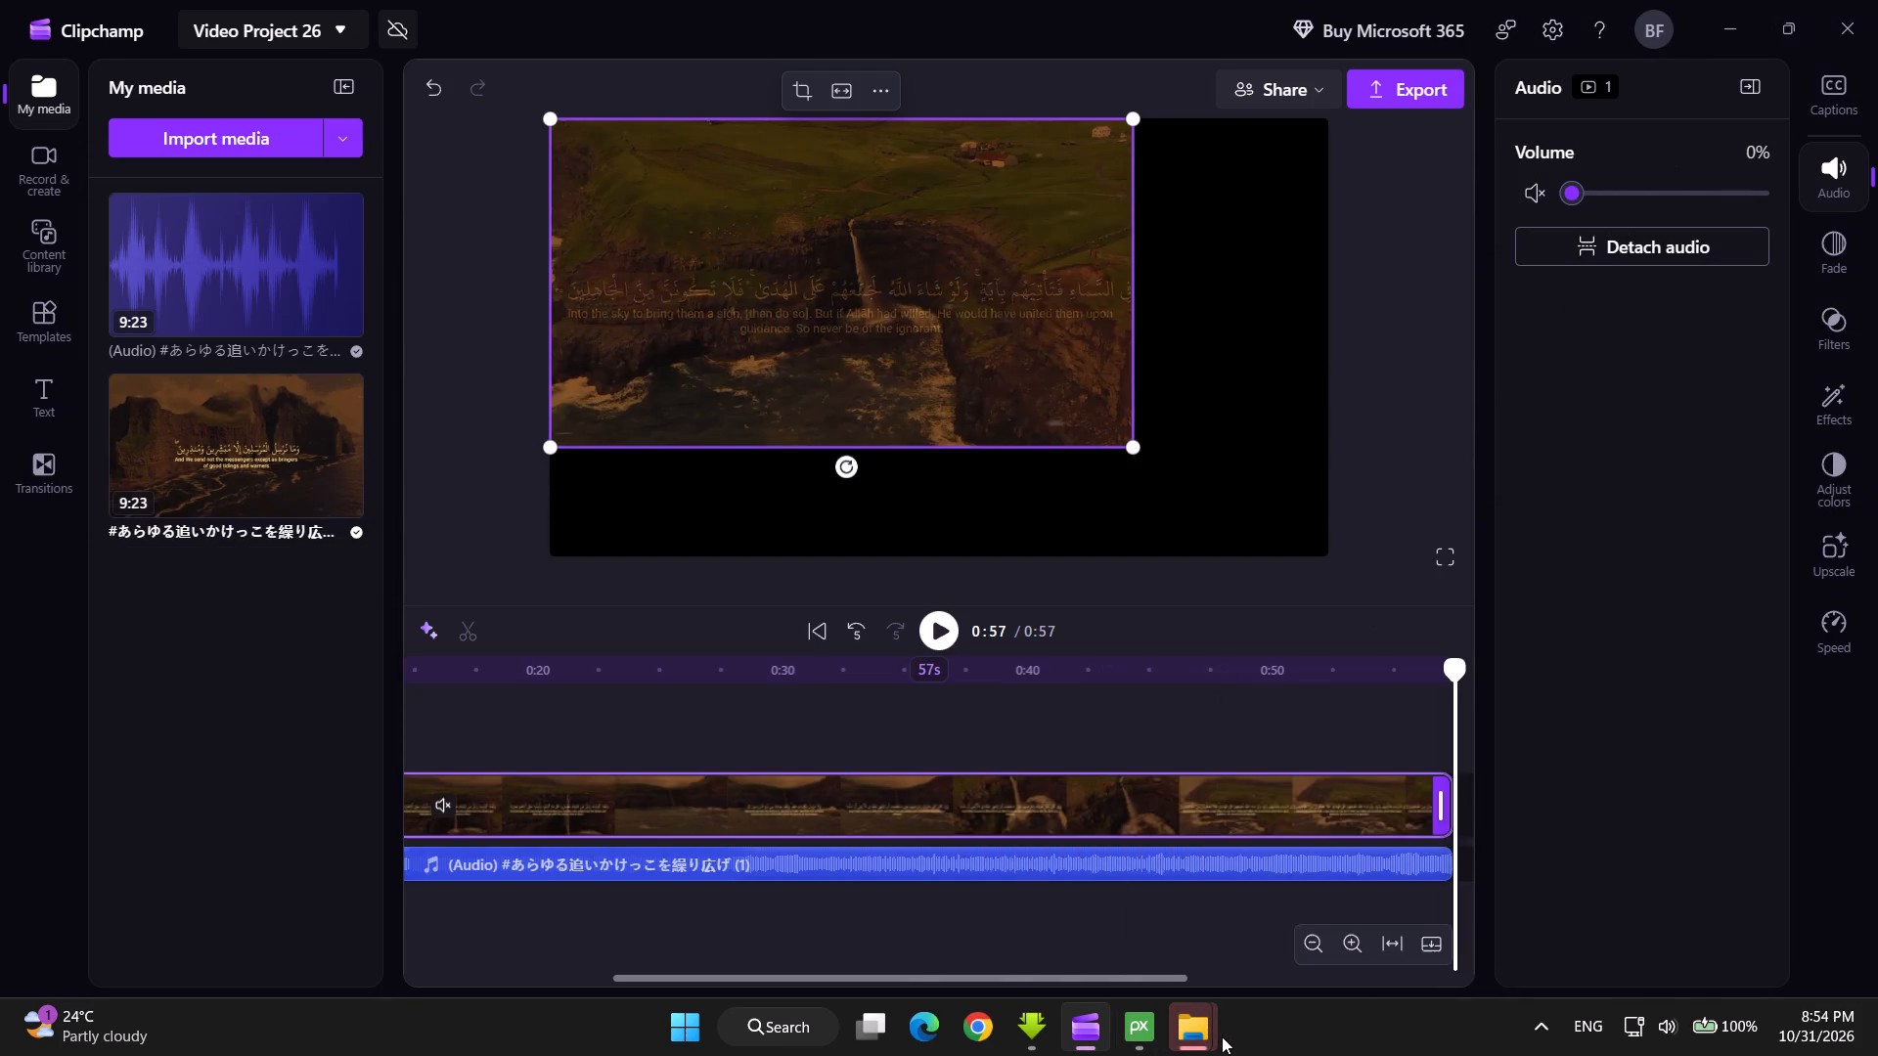
left_click(1190, 1036)
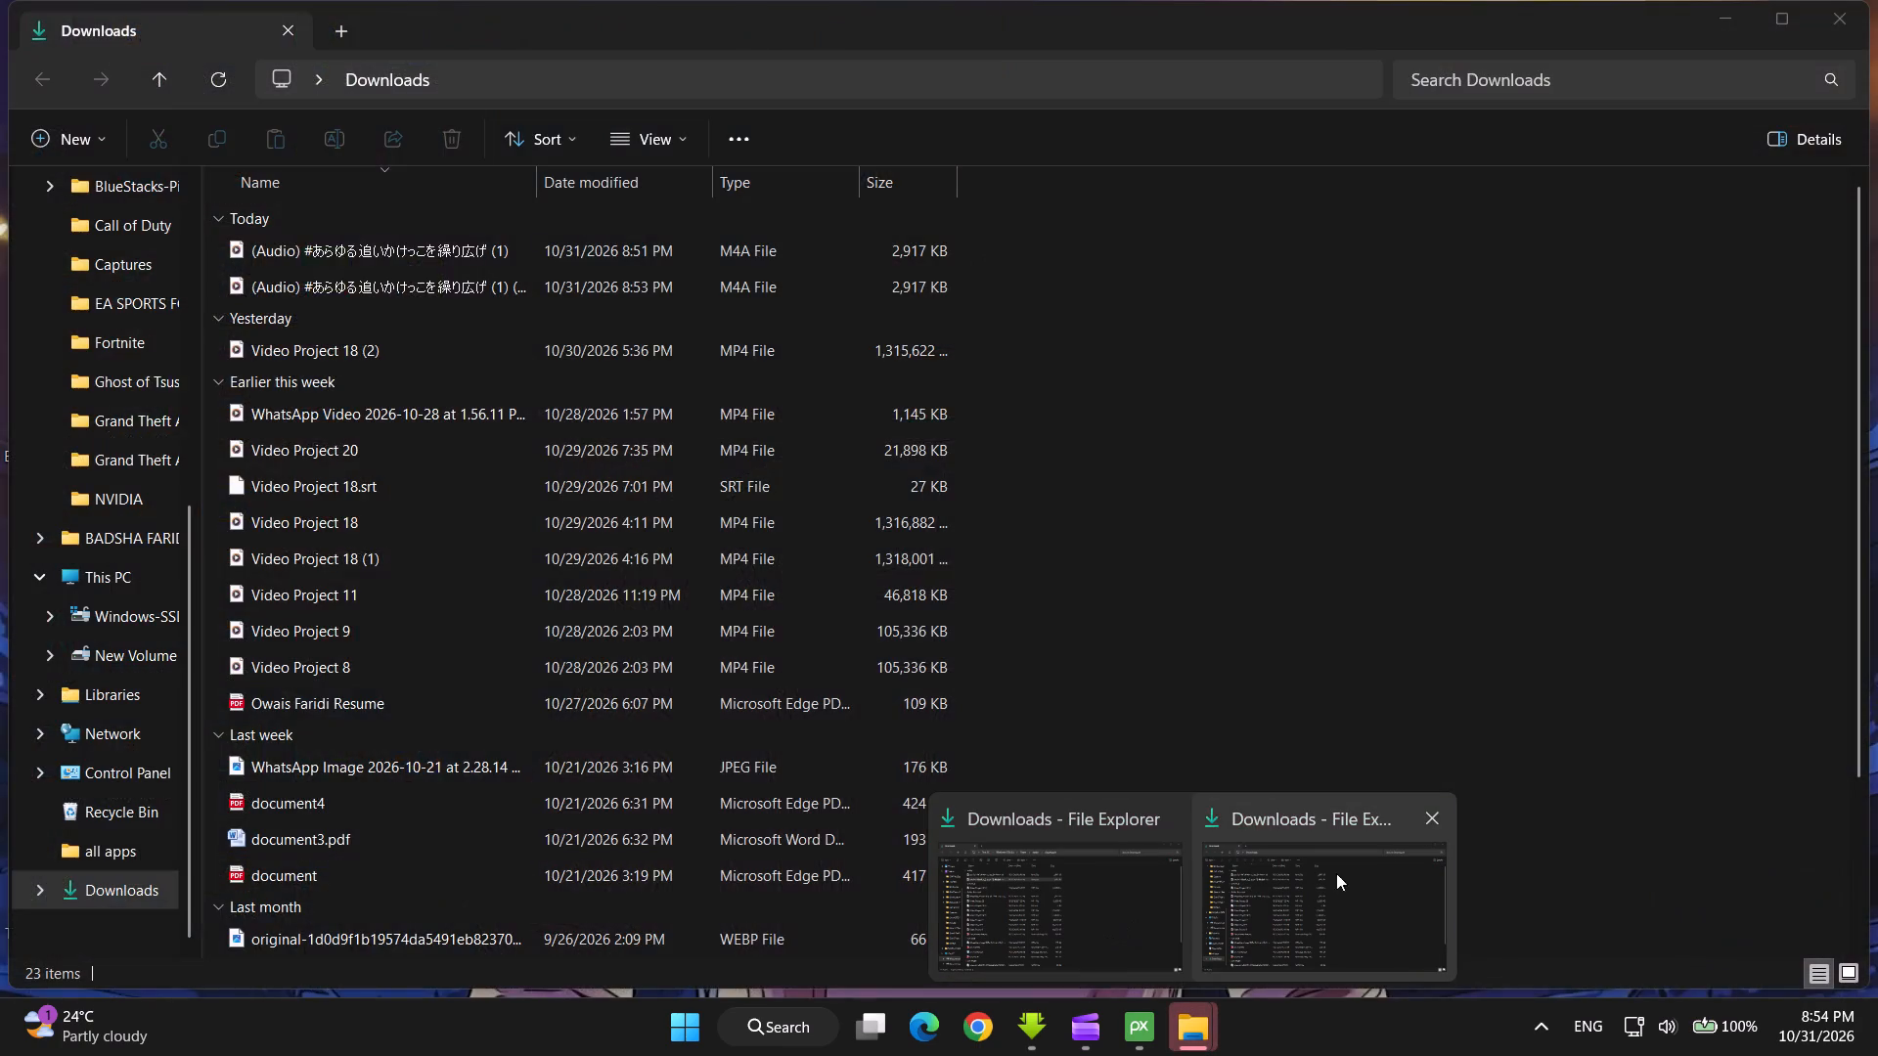
left_click(1431, 819)
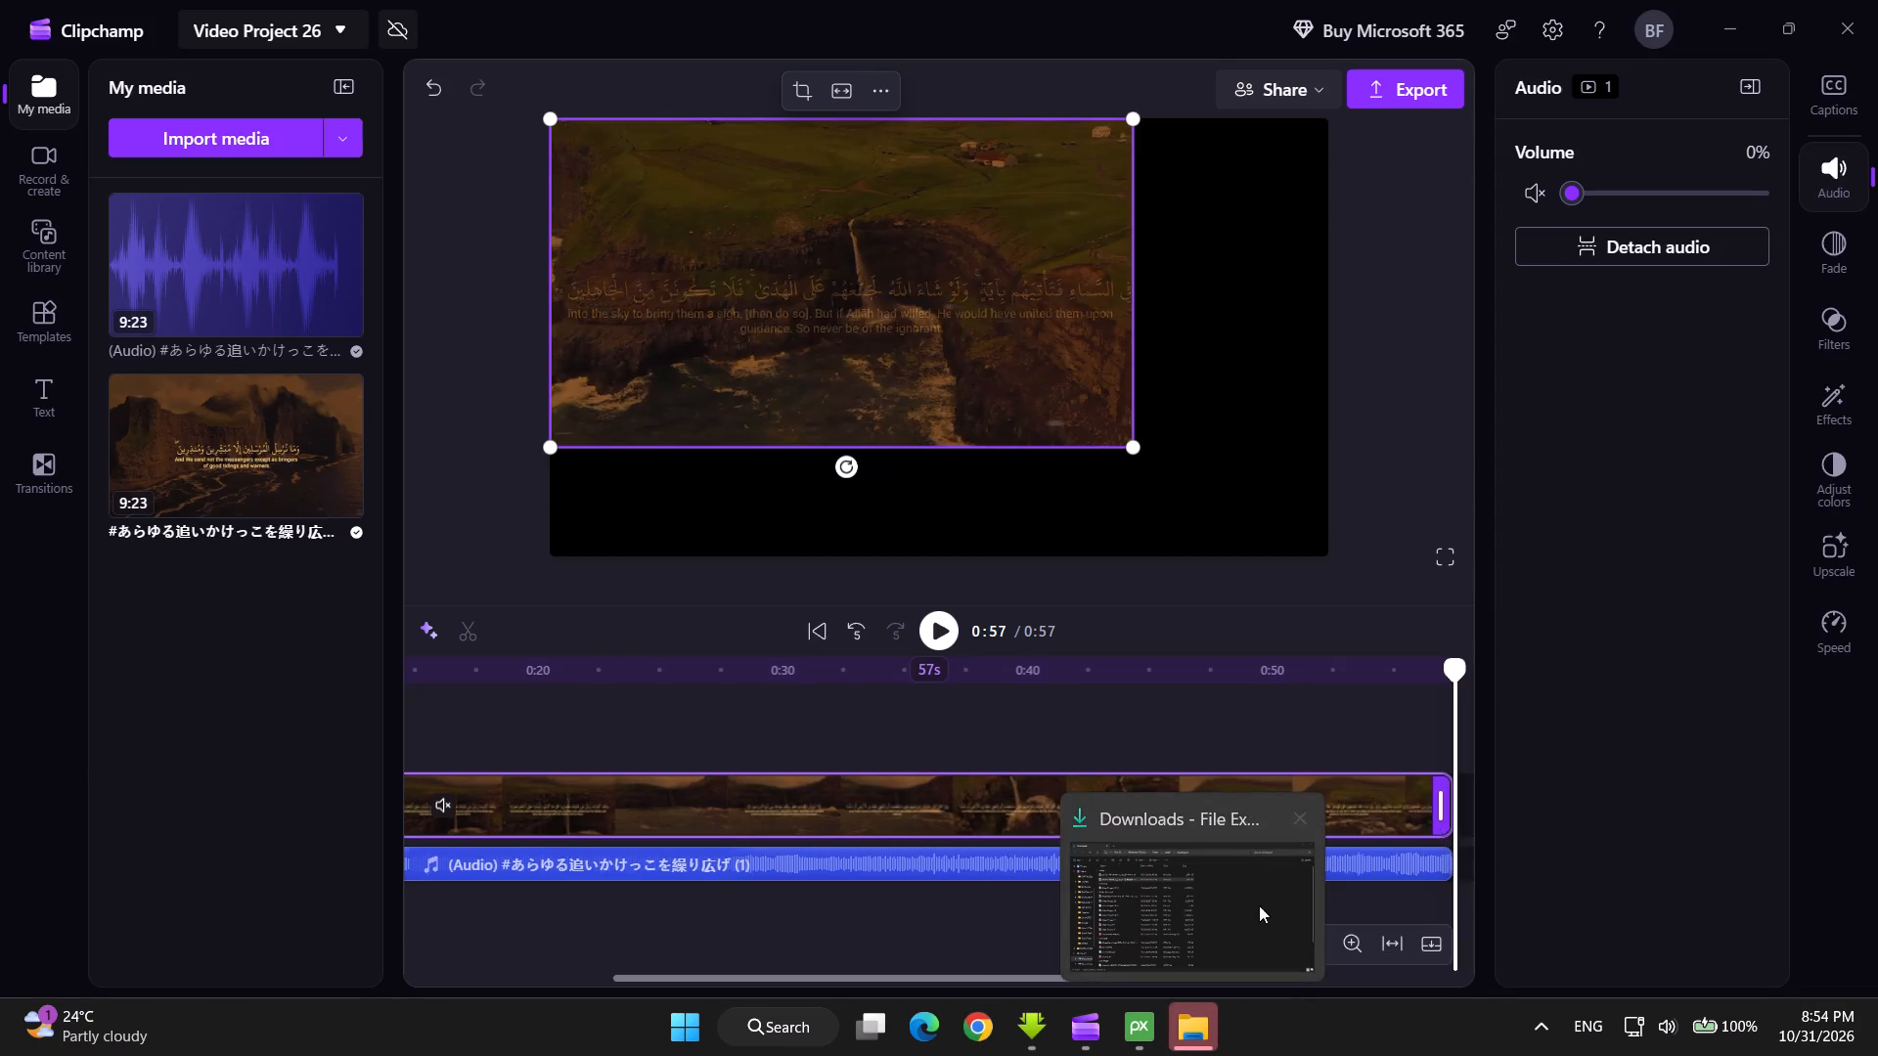
left_click(1188, 903)
double_click(1120, 551)
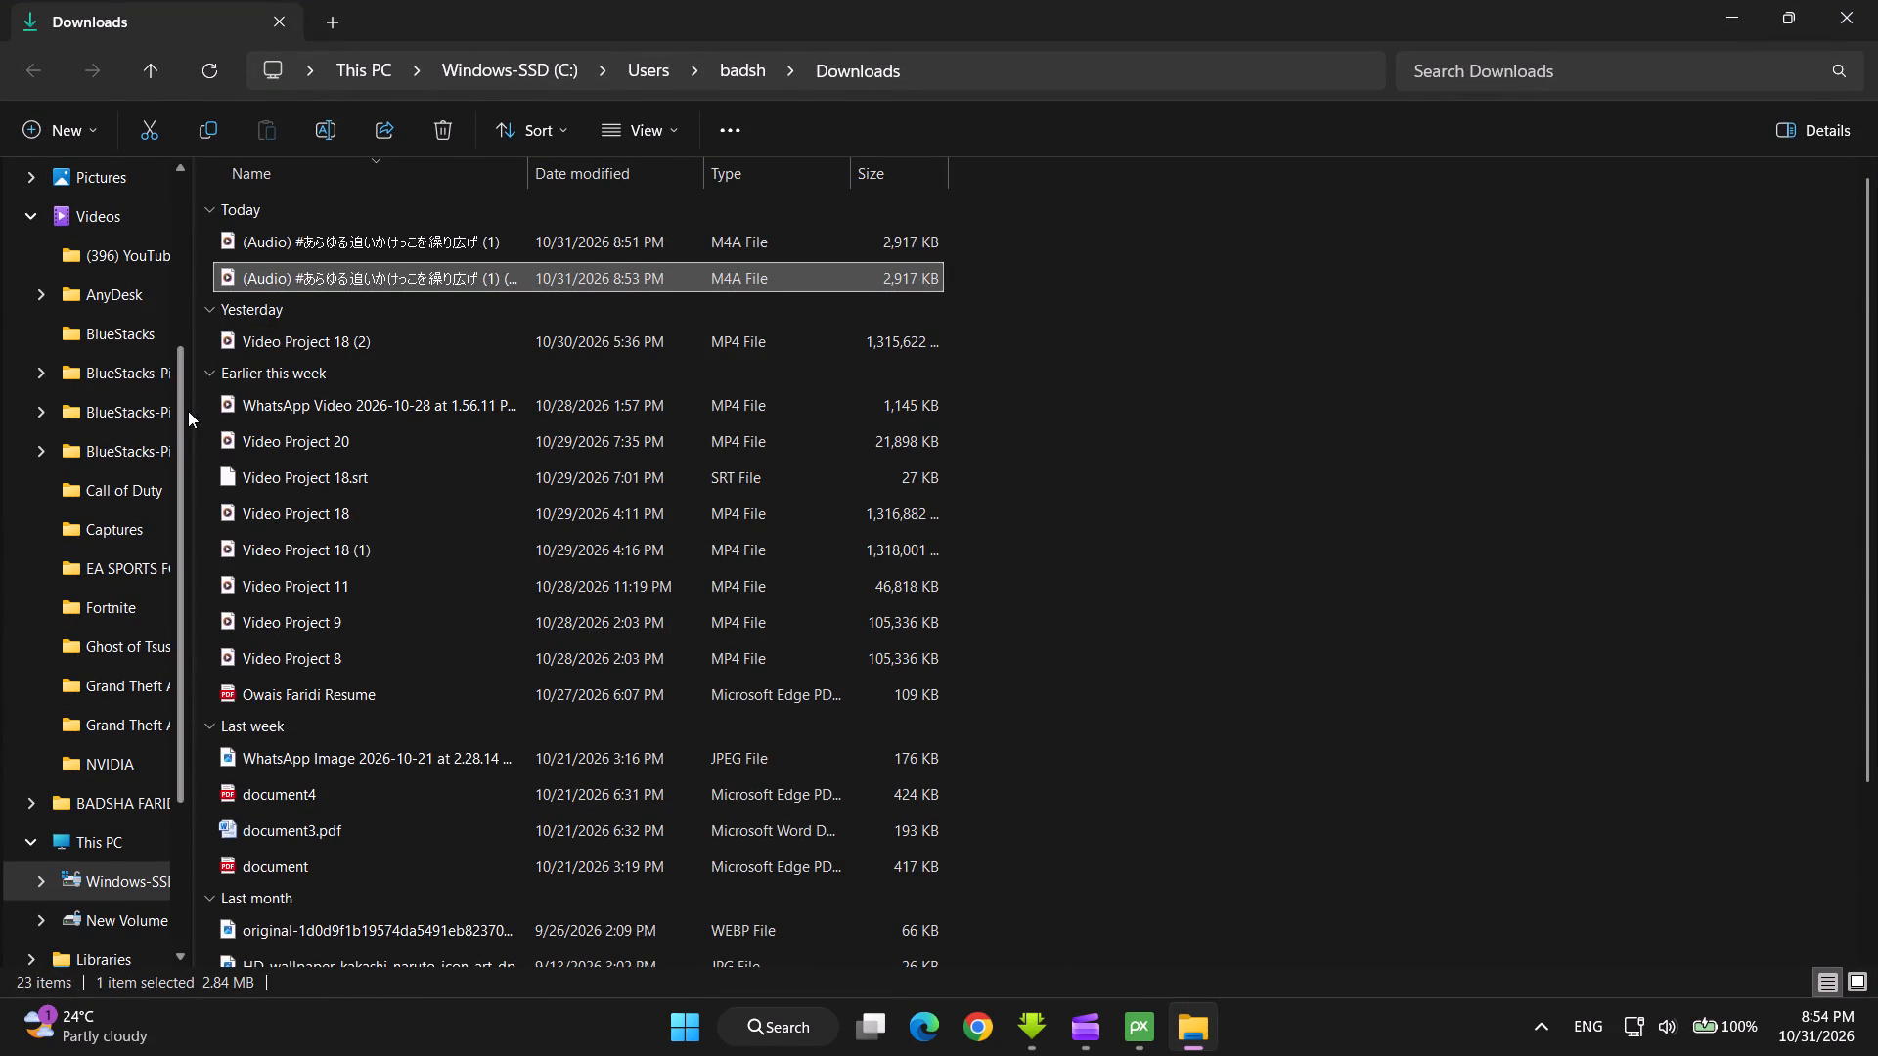
left_click_drag(180, 415, 179, 302)
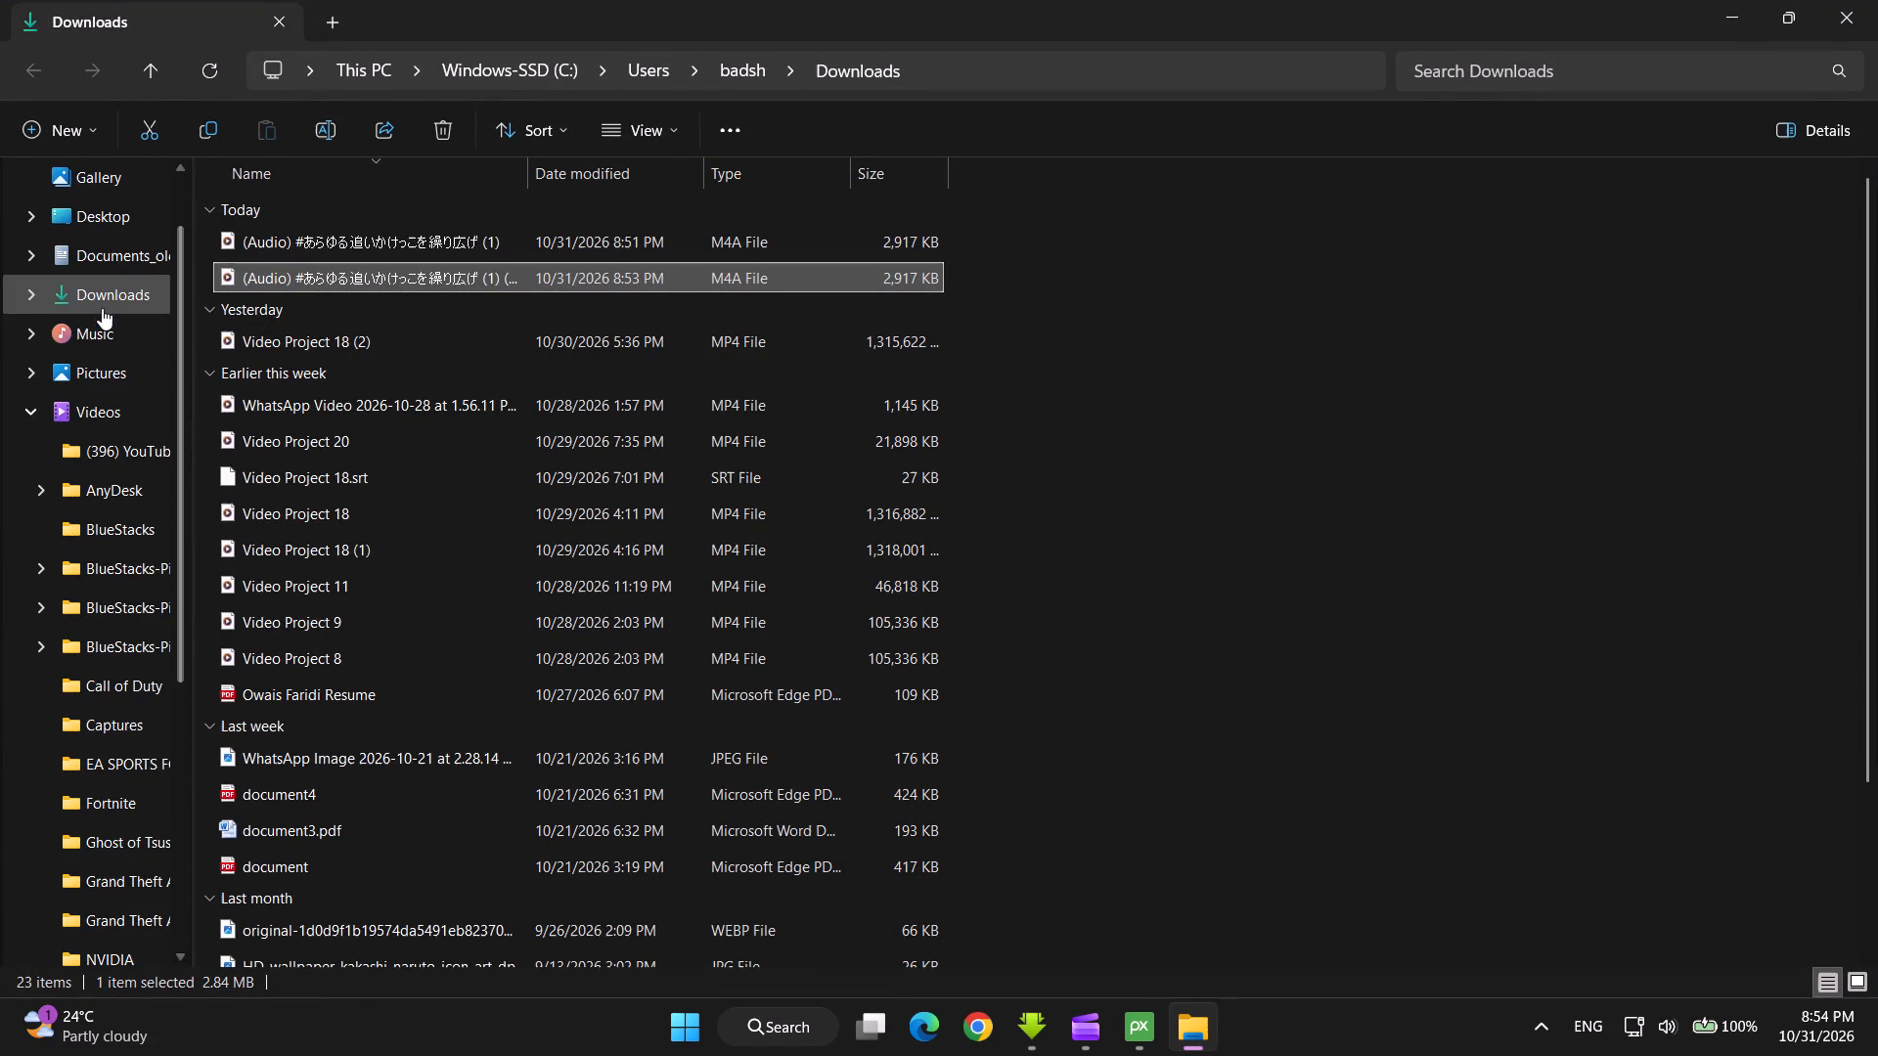
left_click(101, 300)
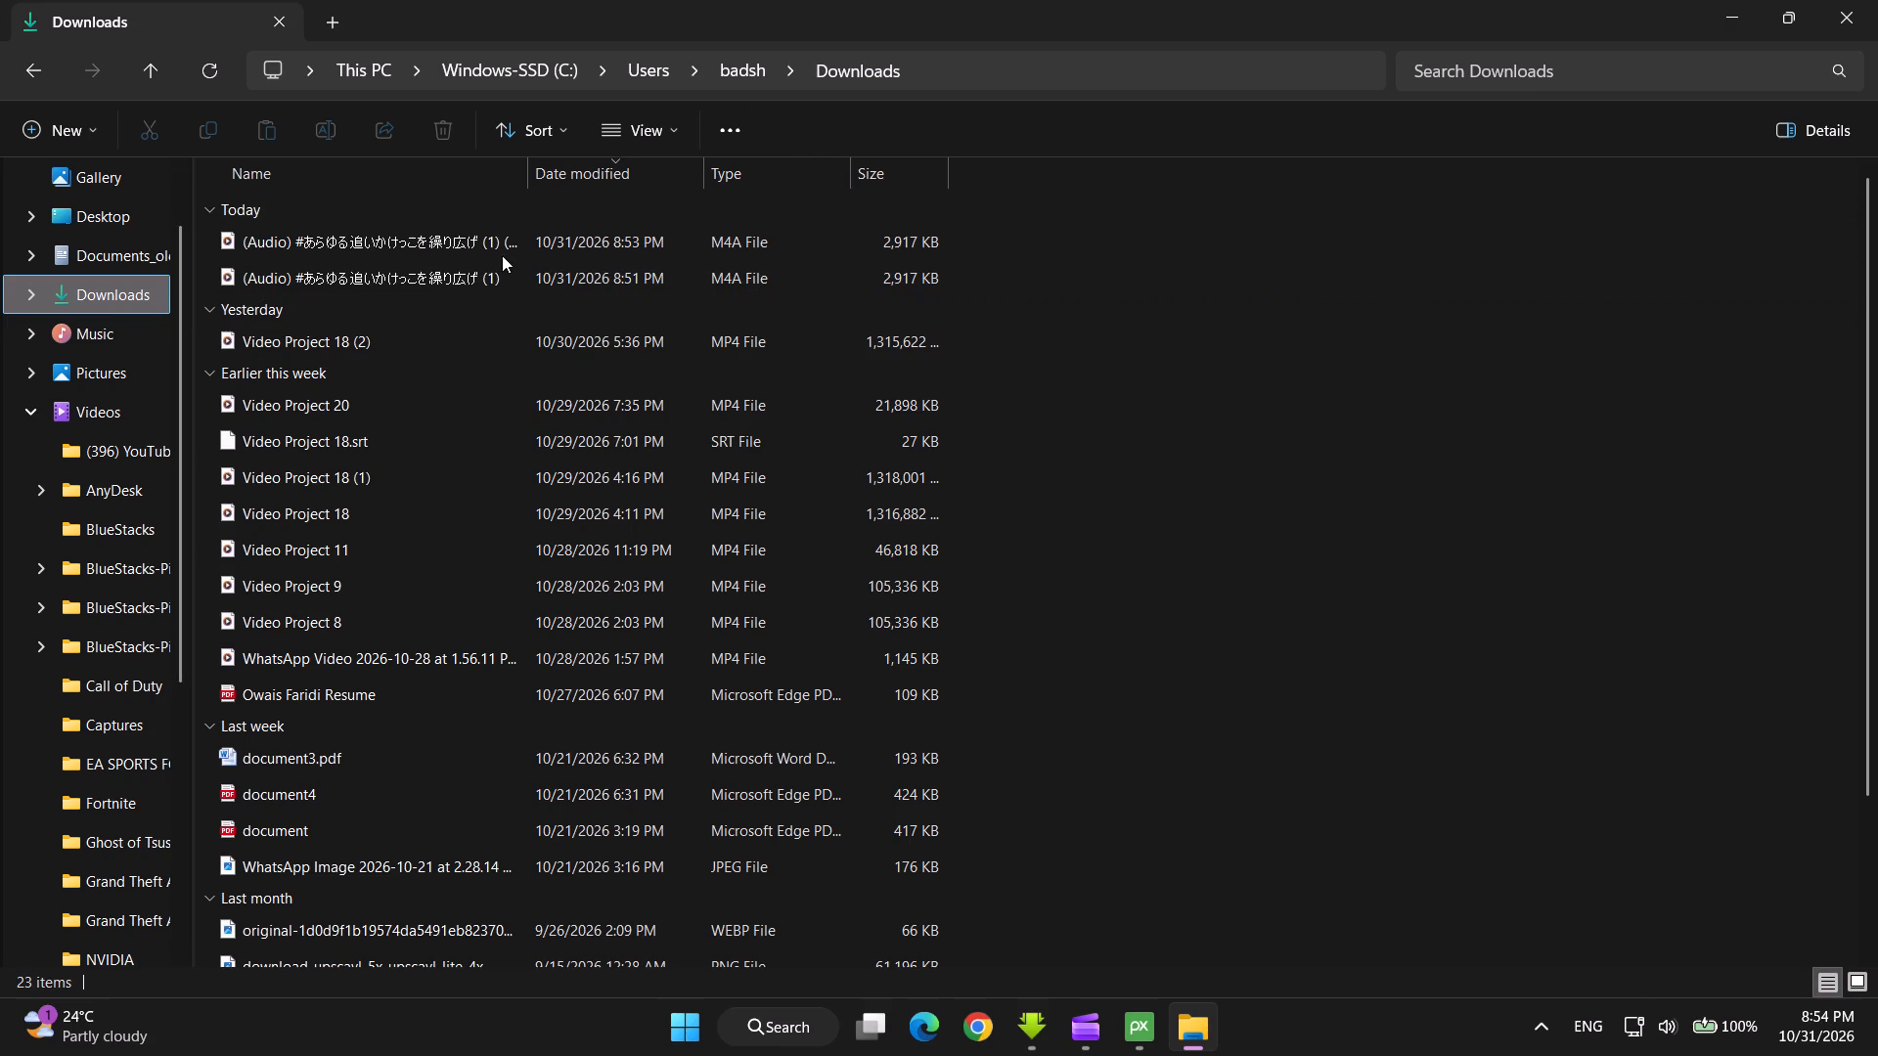
left_click(1856, 22)
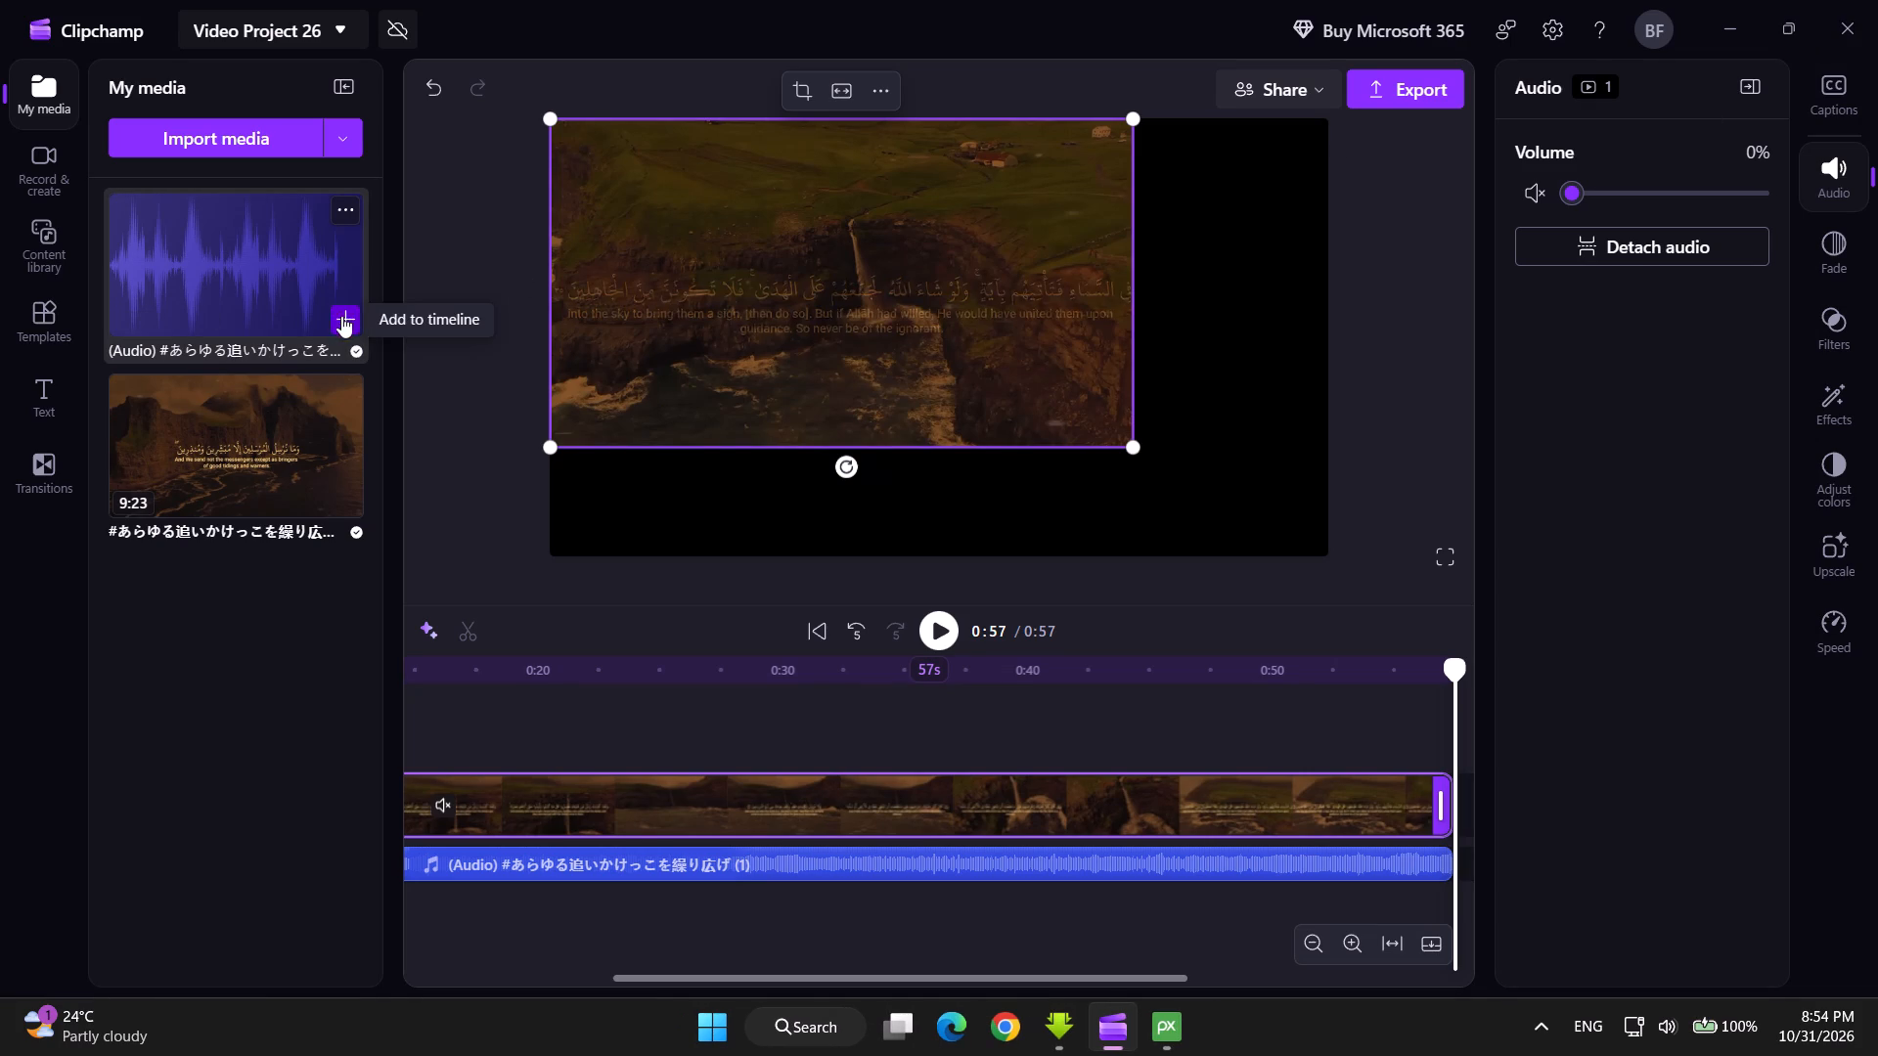
Remove both the detached audio and the Quran recitation video from the project, leaving its media empty.
left_click(343, 213)
left_click(357, 286)
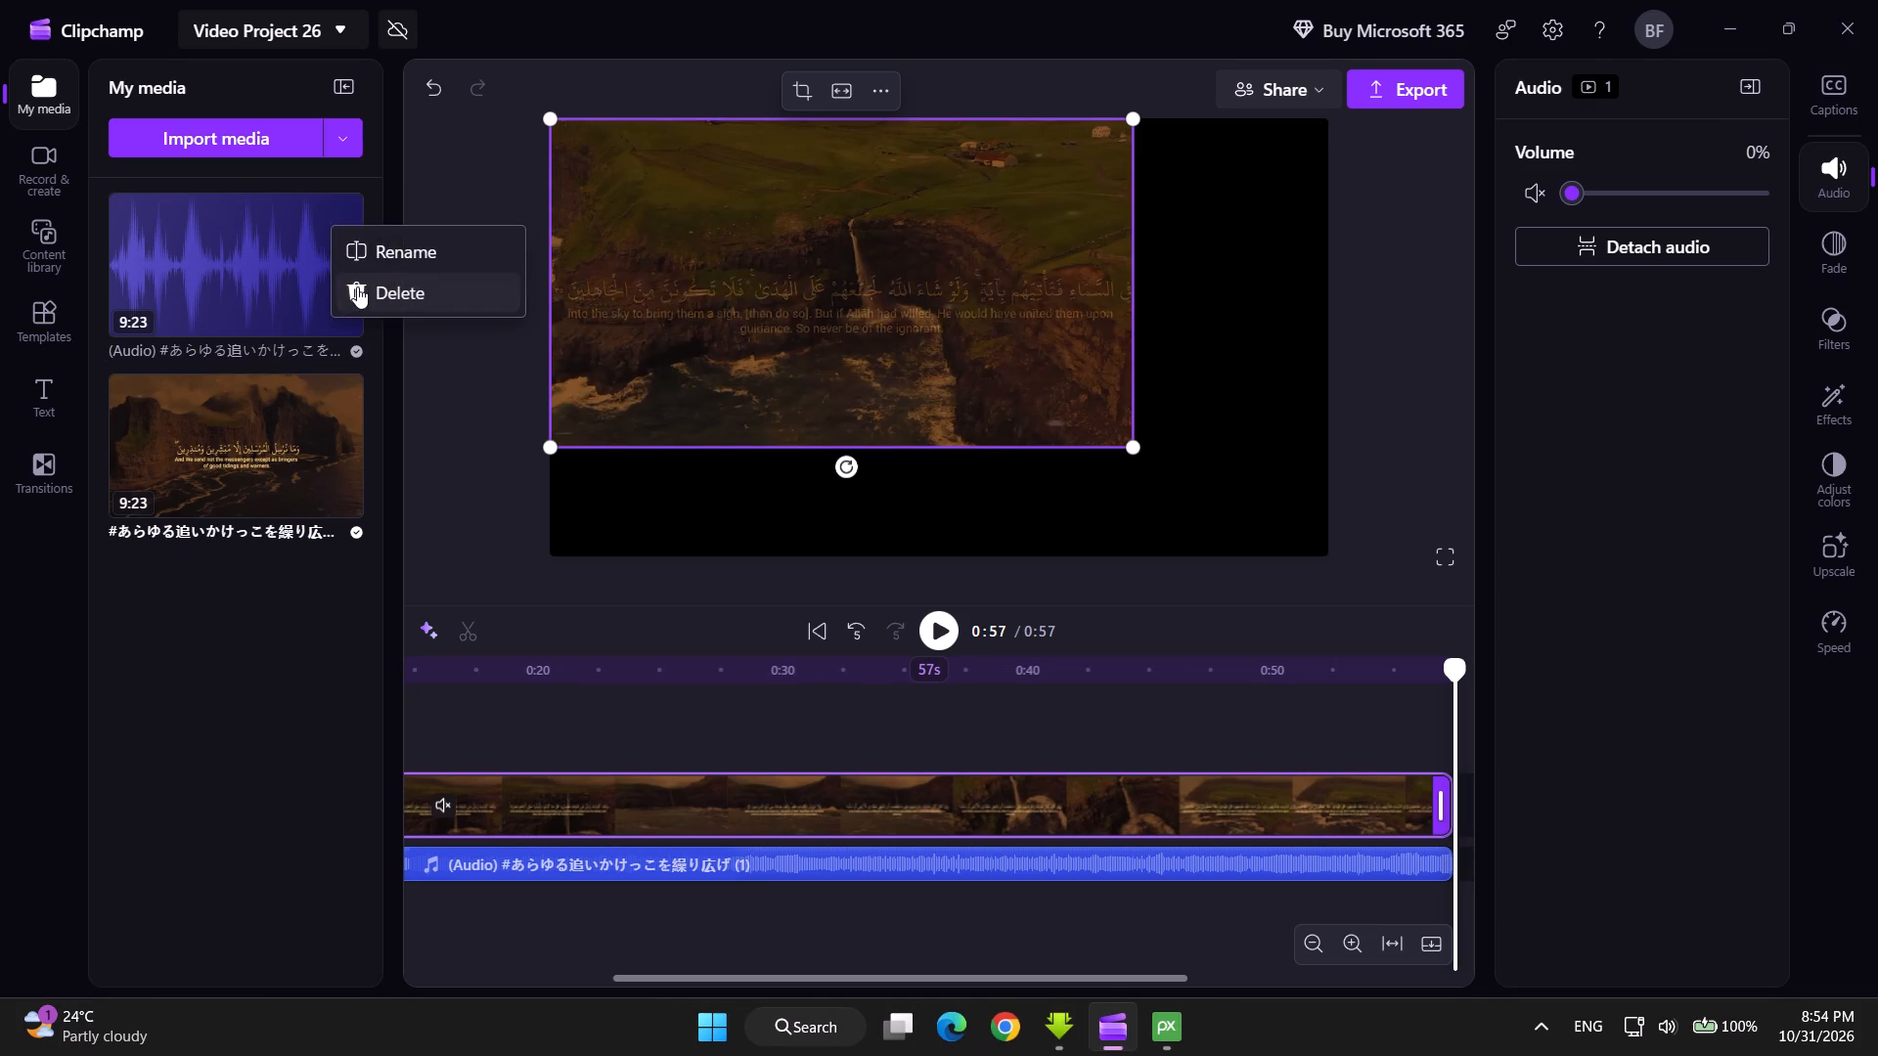
left_click(1038, 565)
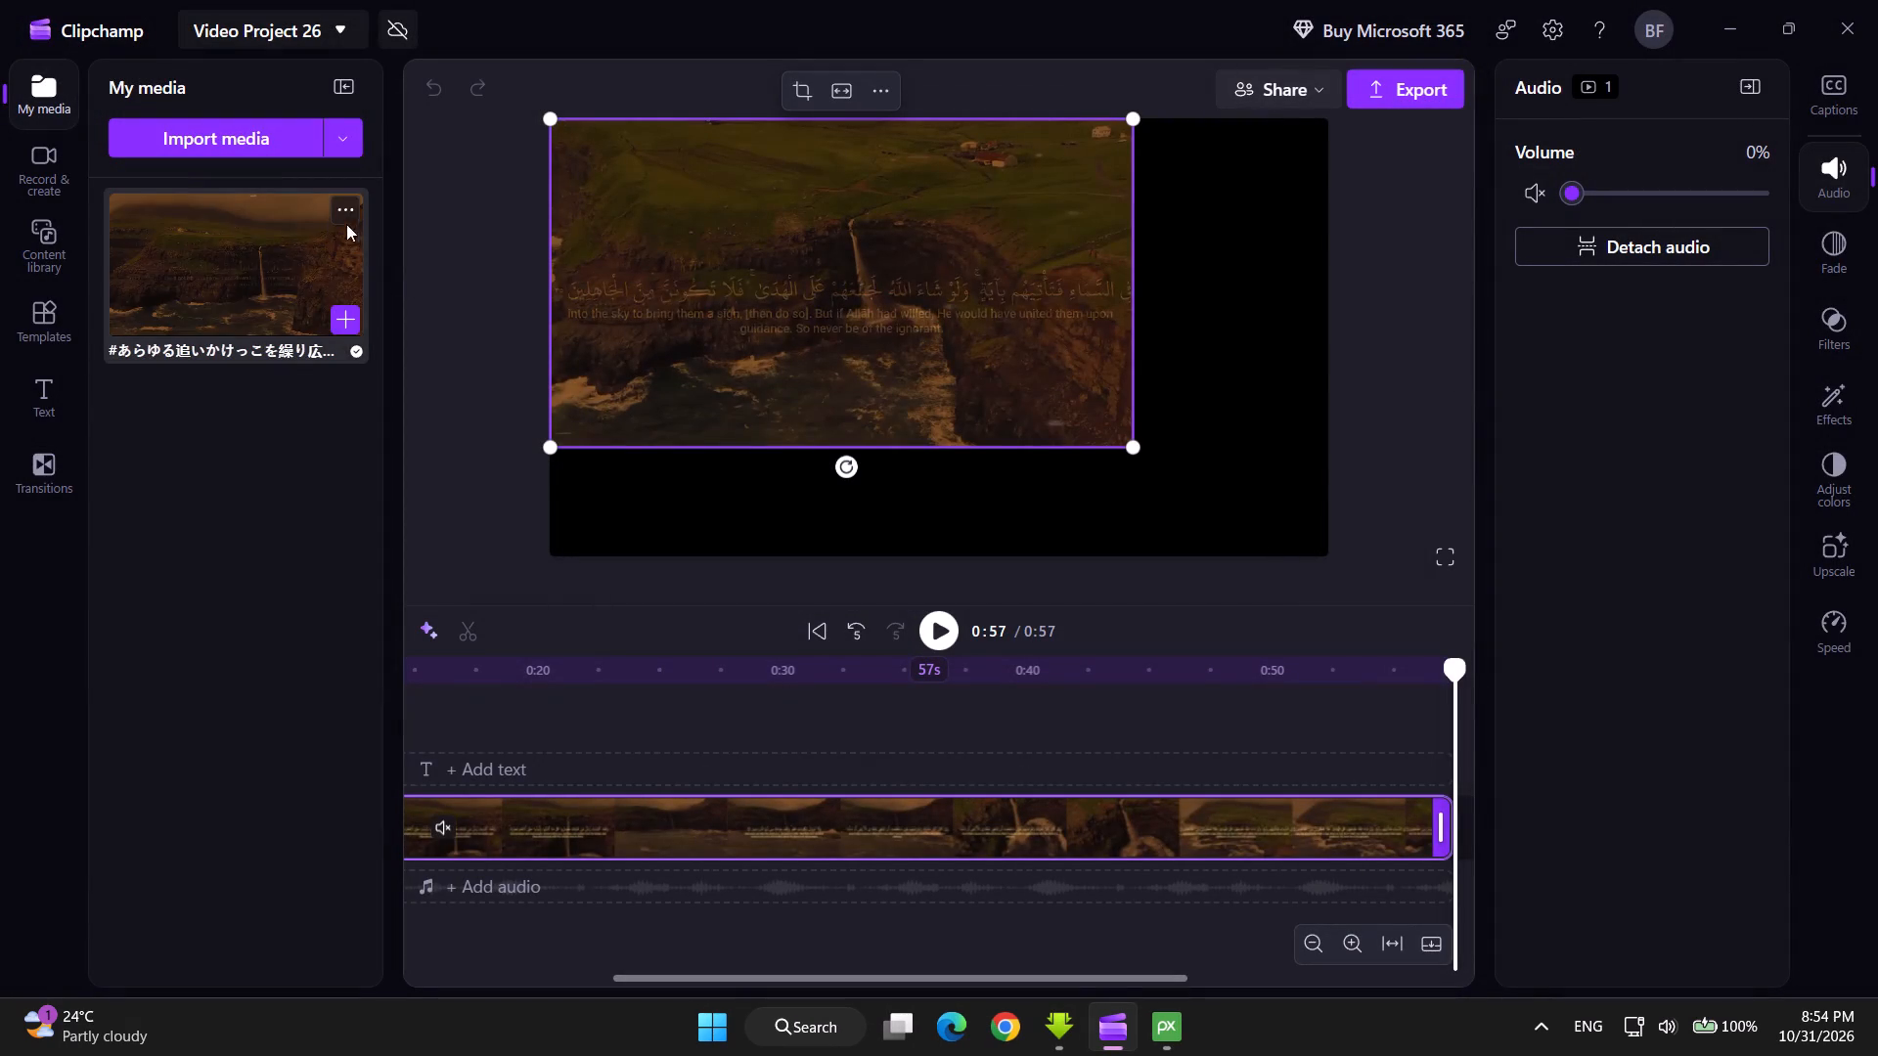
left_click(345, 219)
left_click(398, 303)
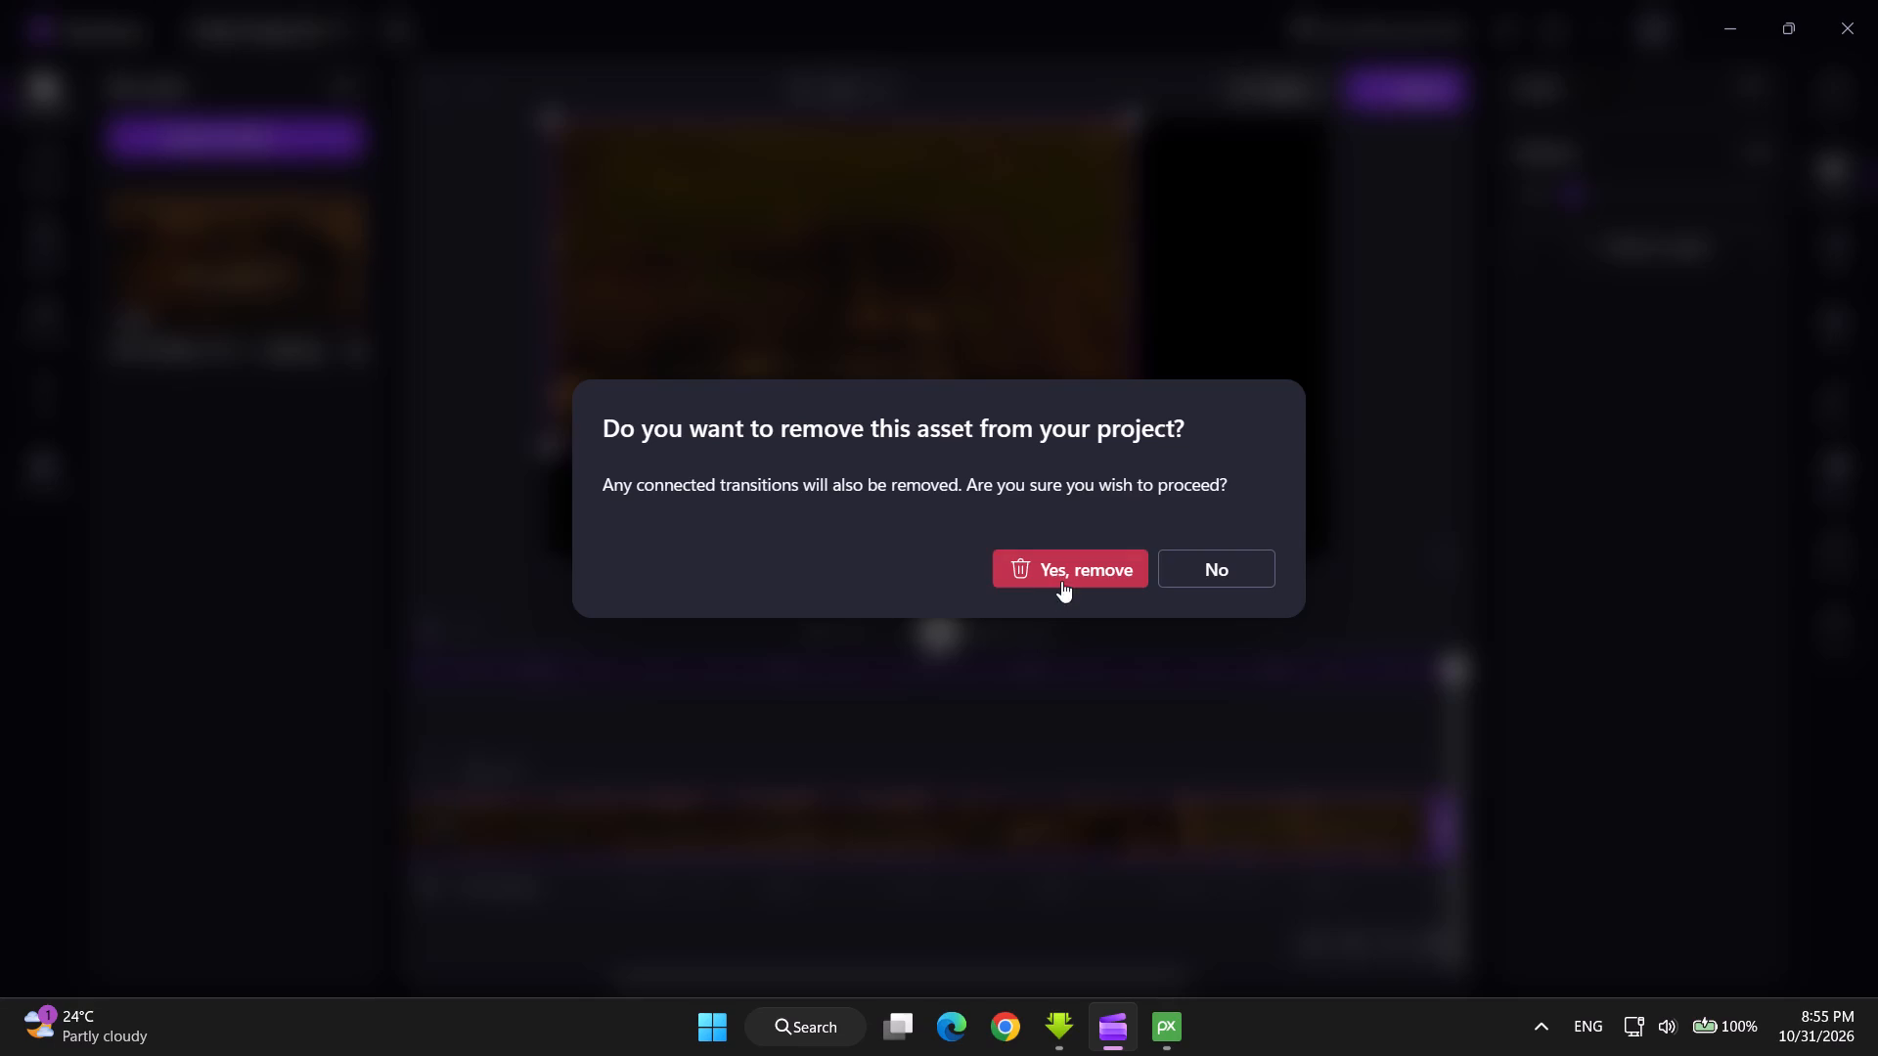
left_click(1061, 576)
Import the detached recitation audio file, named with the (Audio) prefix, from the Downloads folder into the project.
left_click(202, 144)
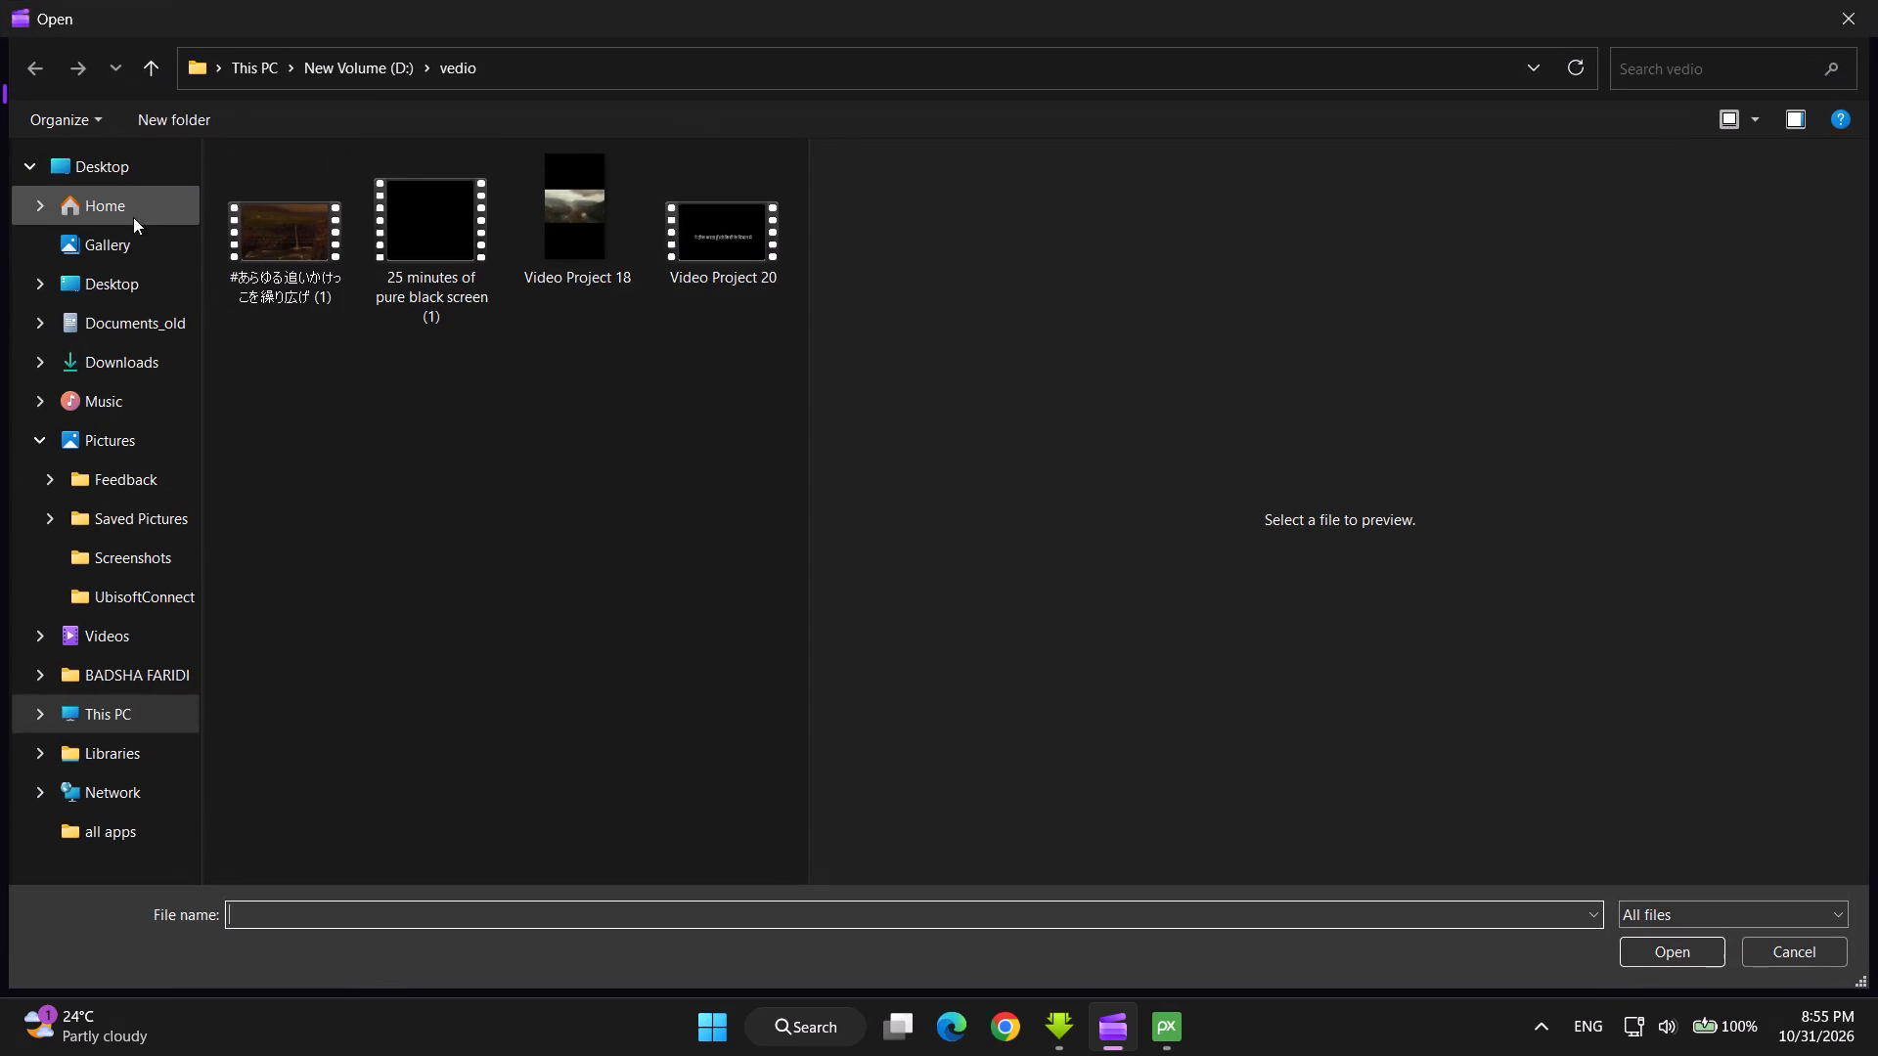
left_click(102, 373)
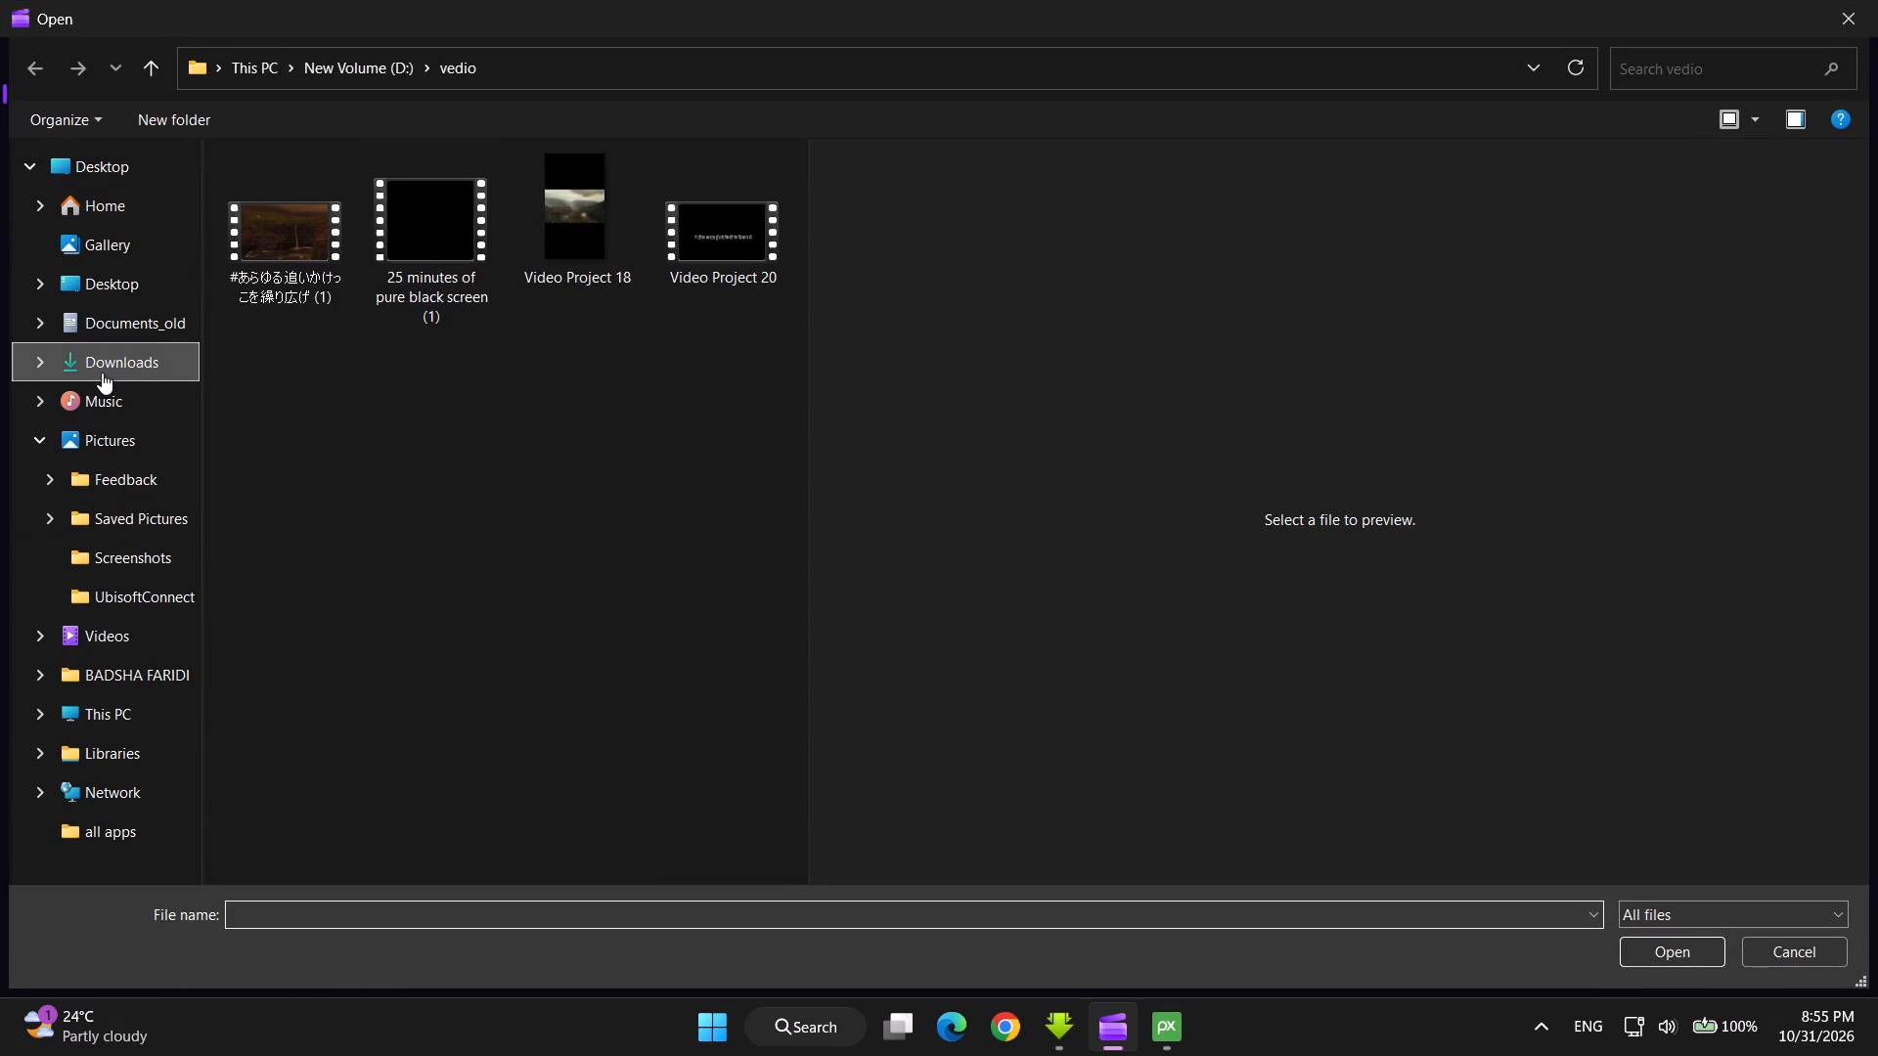
left_click(285, 235)
left_click(1667, 958)
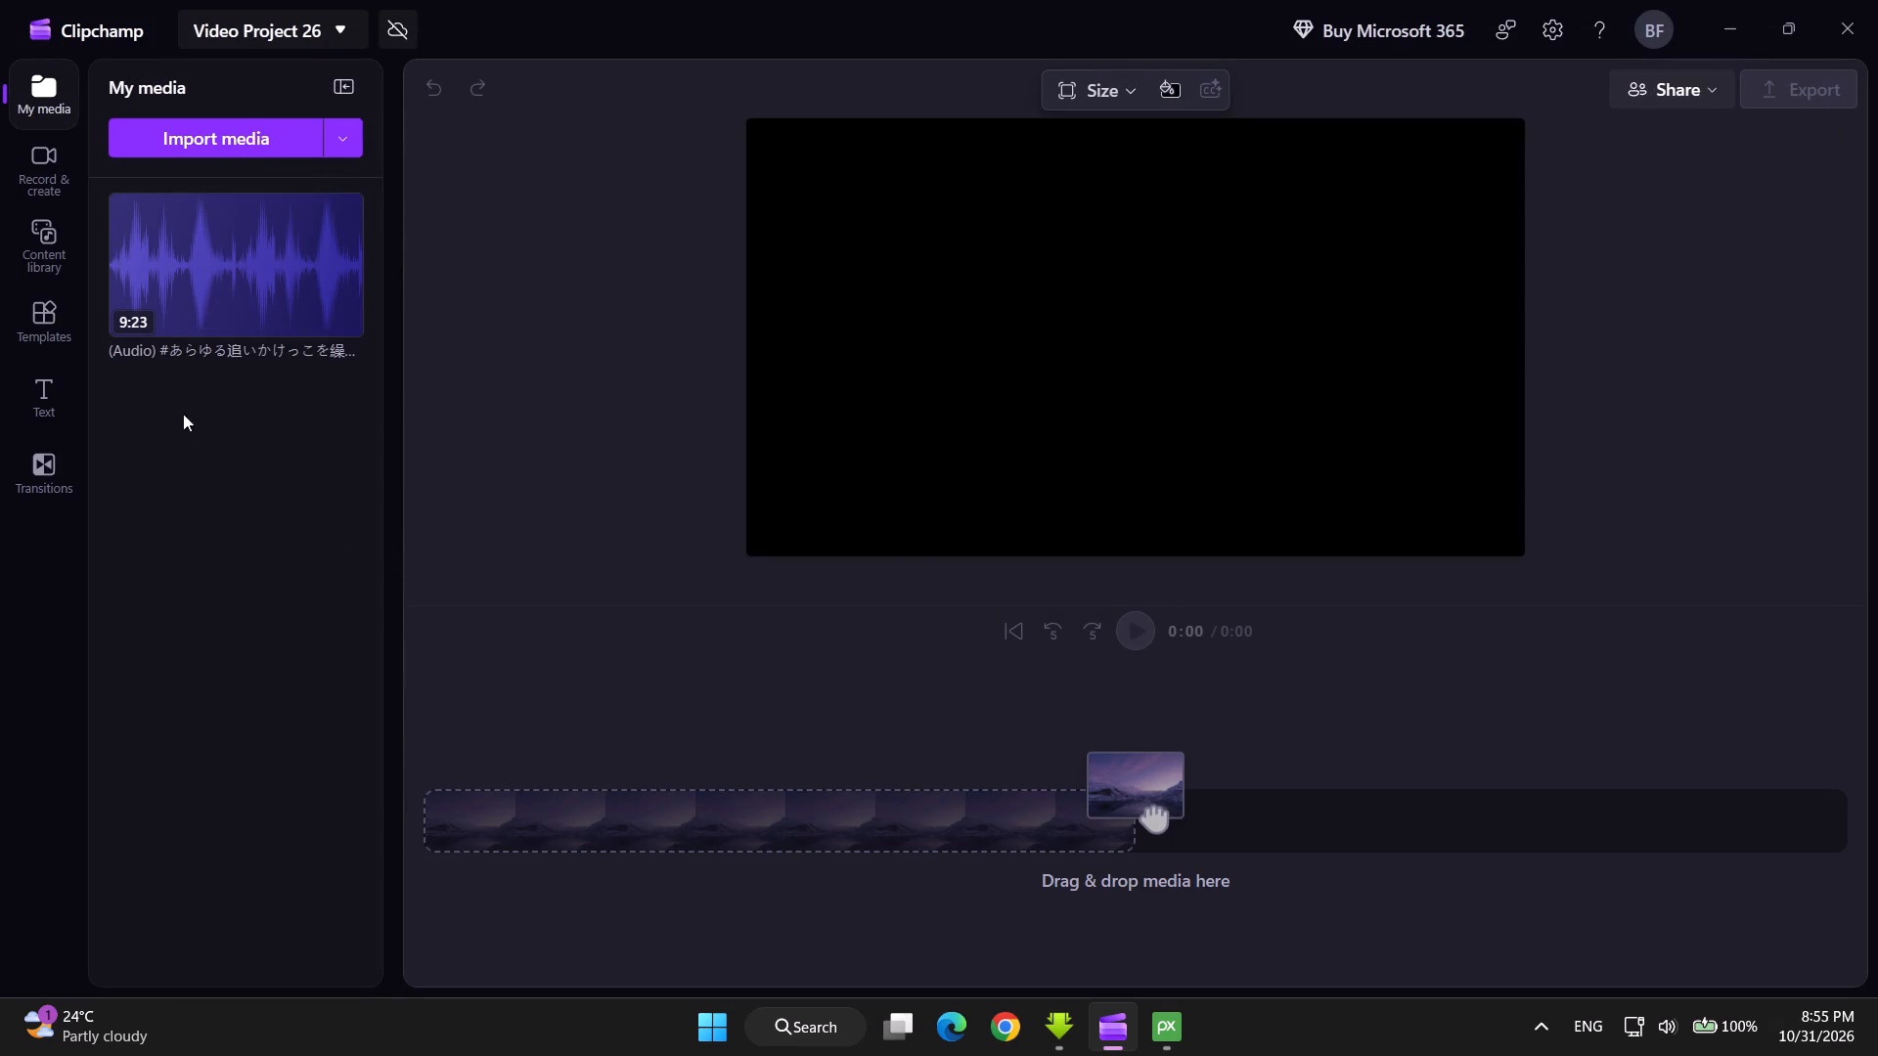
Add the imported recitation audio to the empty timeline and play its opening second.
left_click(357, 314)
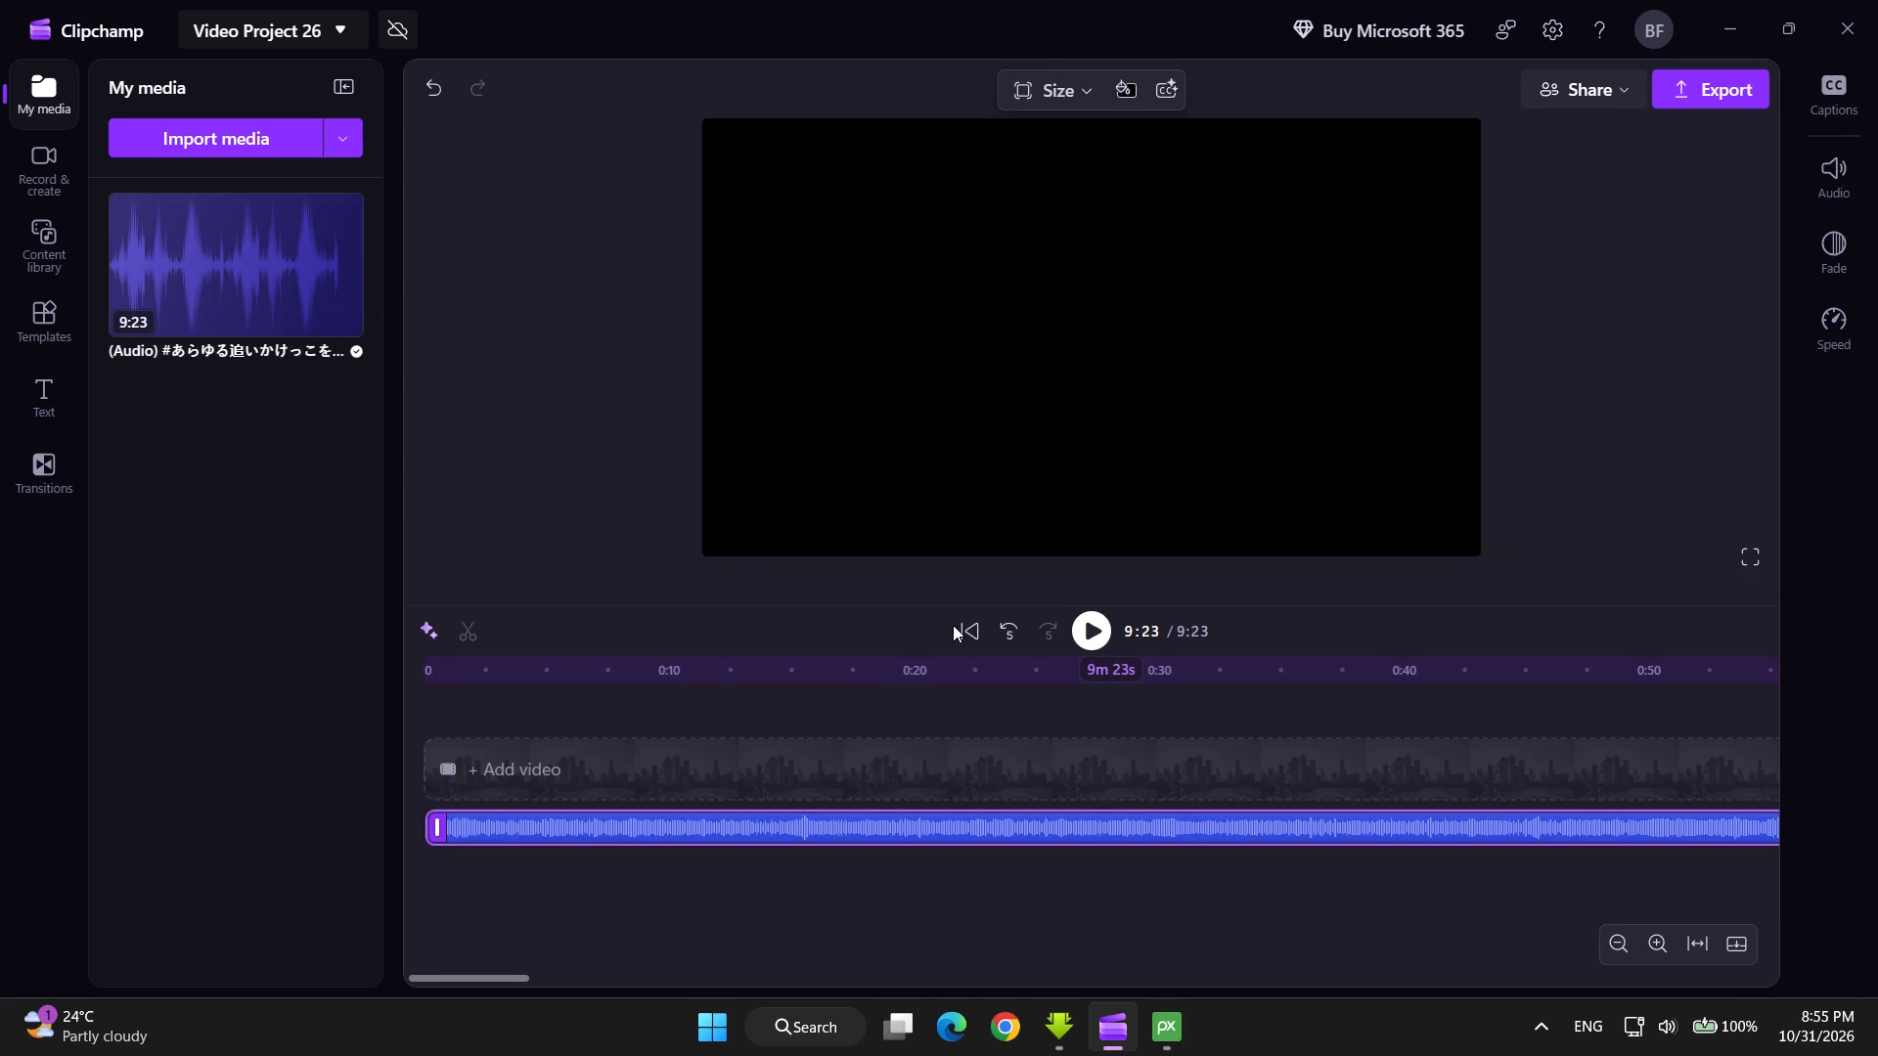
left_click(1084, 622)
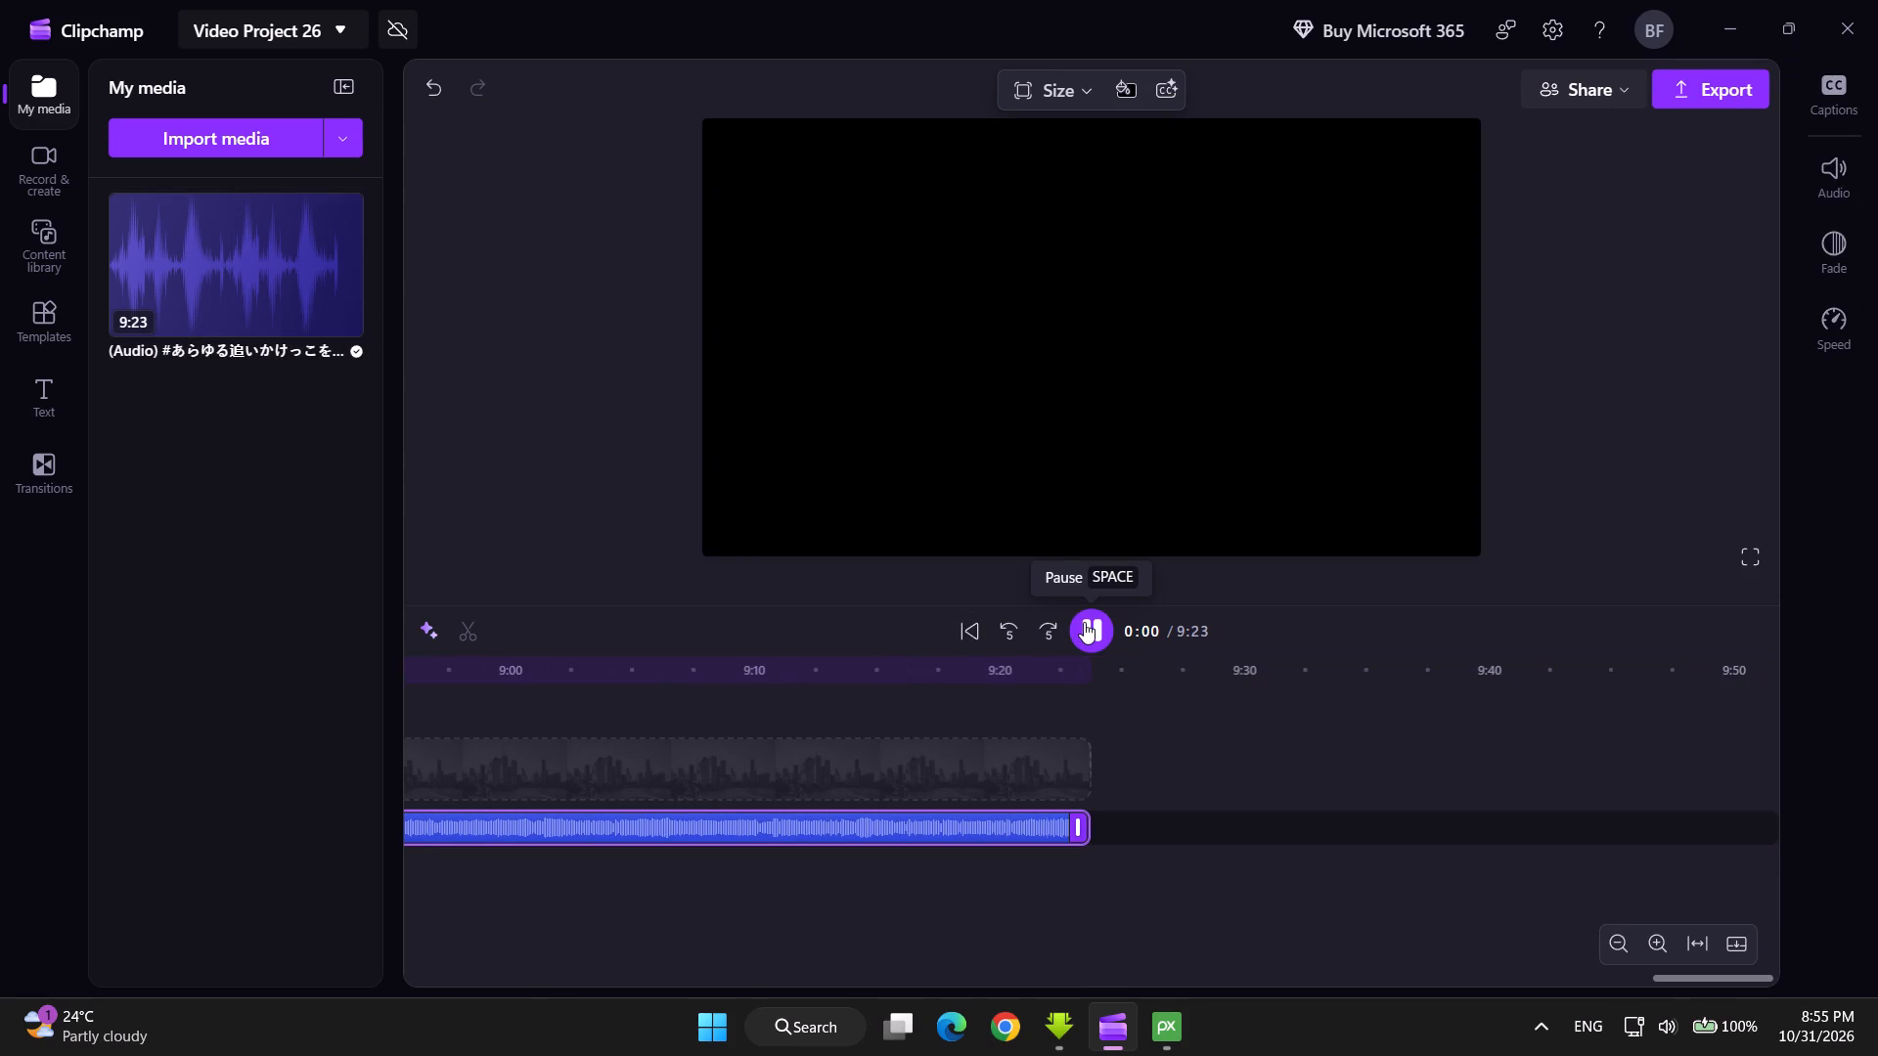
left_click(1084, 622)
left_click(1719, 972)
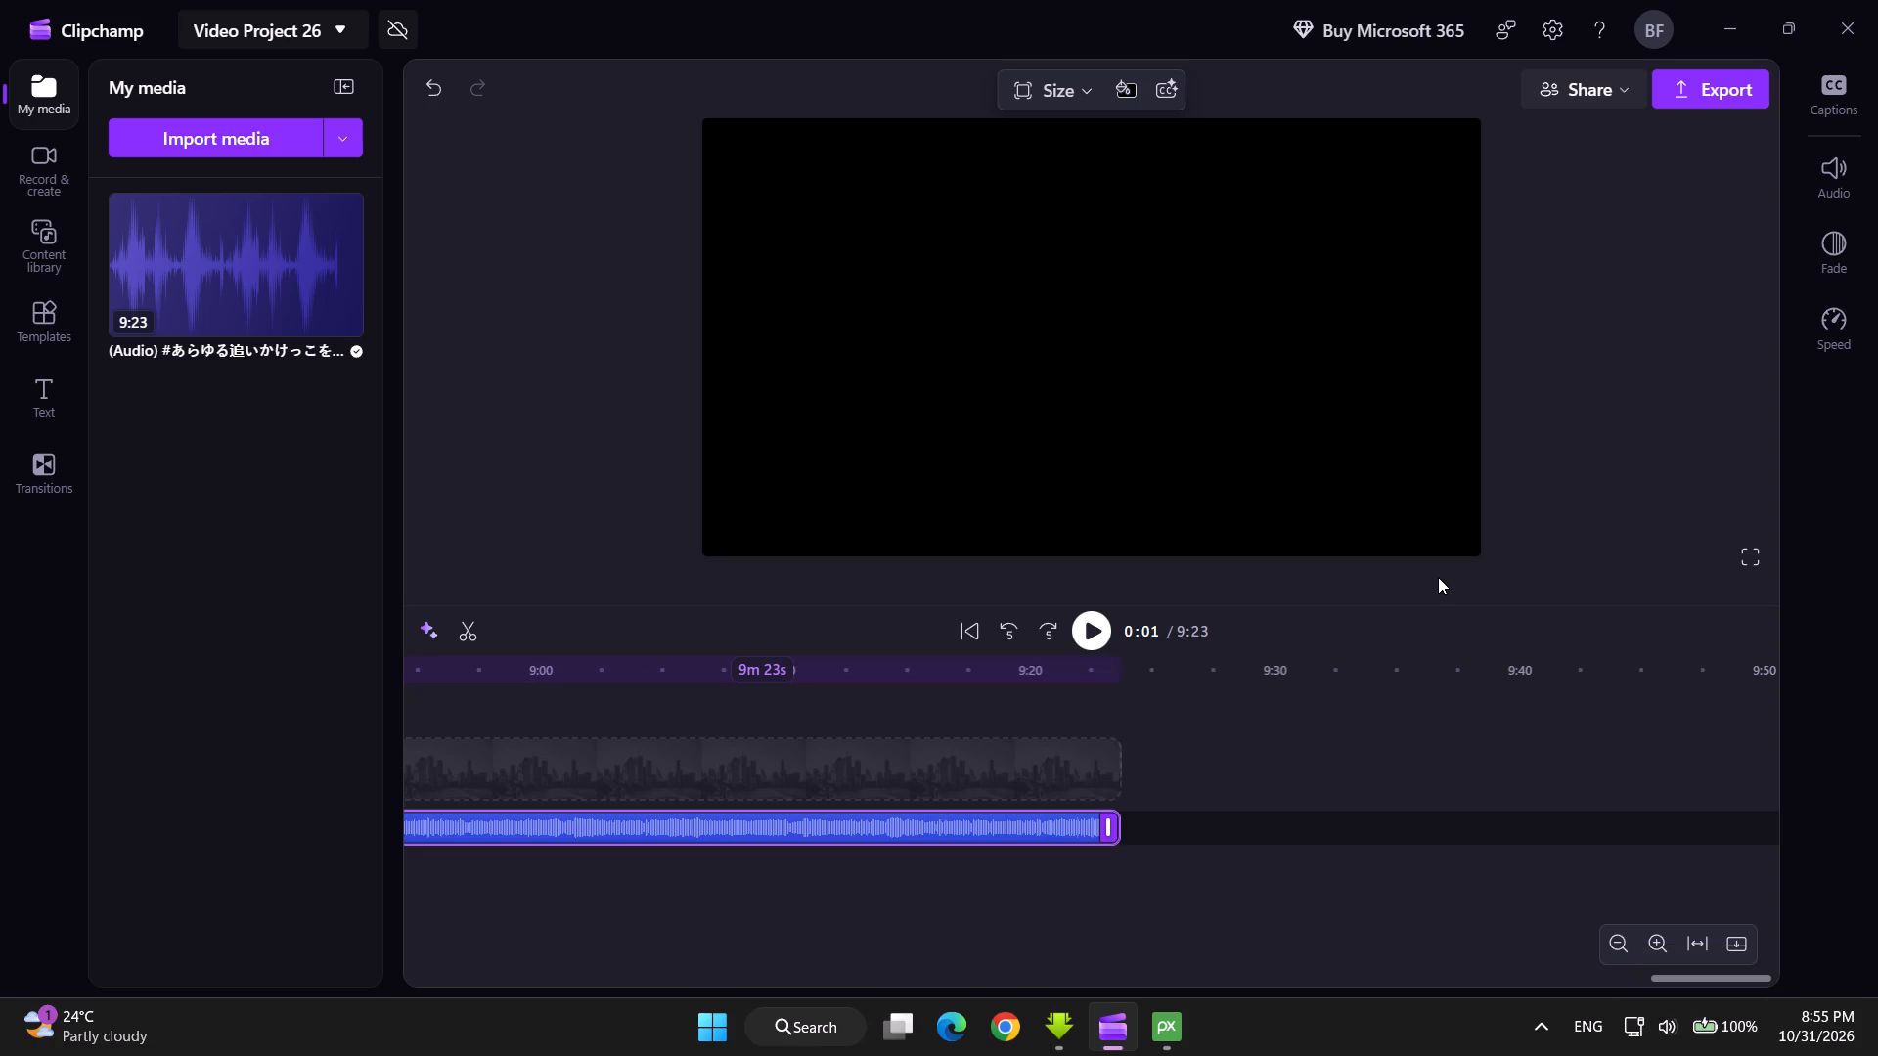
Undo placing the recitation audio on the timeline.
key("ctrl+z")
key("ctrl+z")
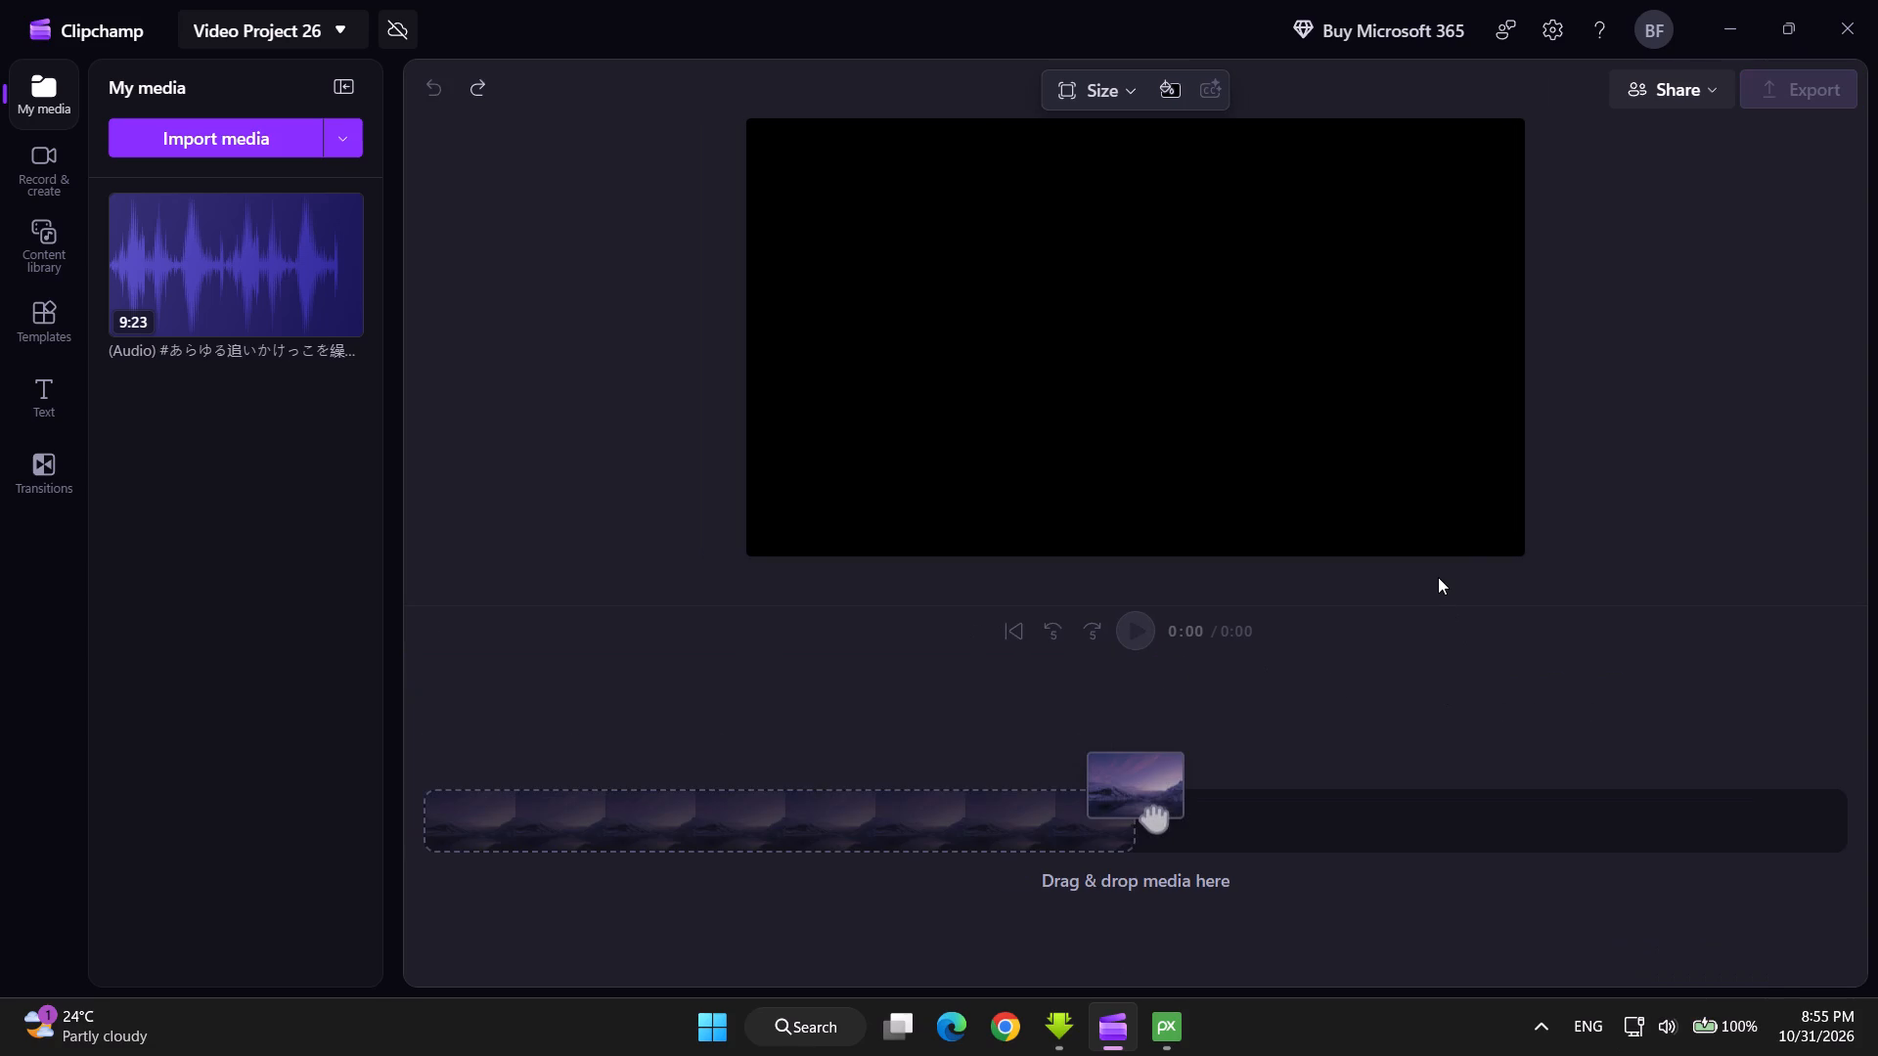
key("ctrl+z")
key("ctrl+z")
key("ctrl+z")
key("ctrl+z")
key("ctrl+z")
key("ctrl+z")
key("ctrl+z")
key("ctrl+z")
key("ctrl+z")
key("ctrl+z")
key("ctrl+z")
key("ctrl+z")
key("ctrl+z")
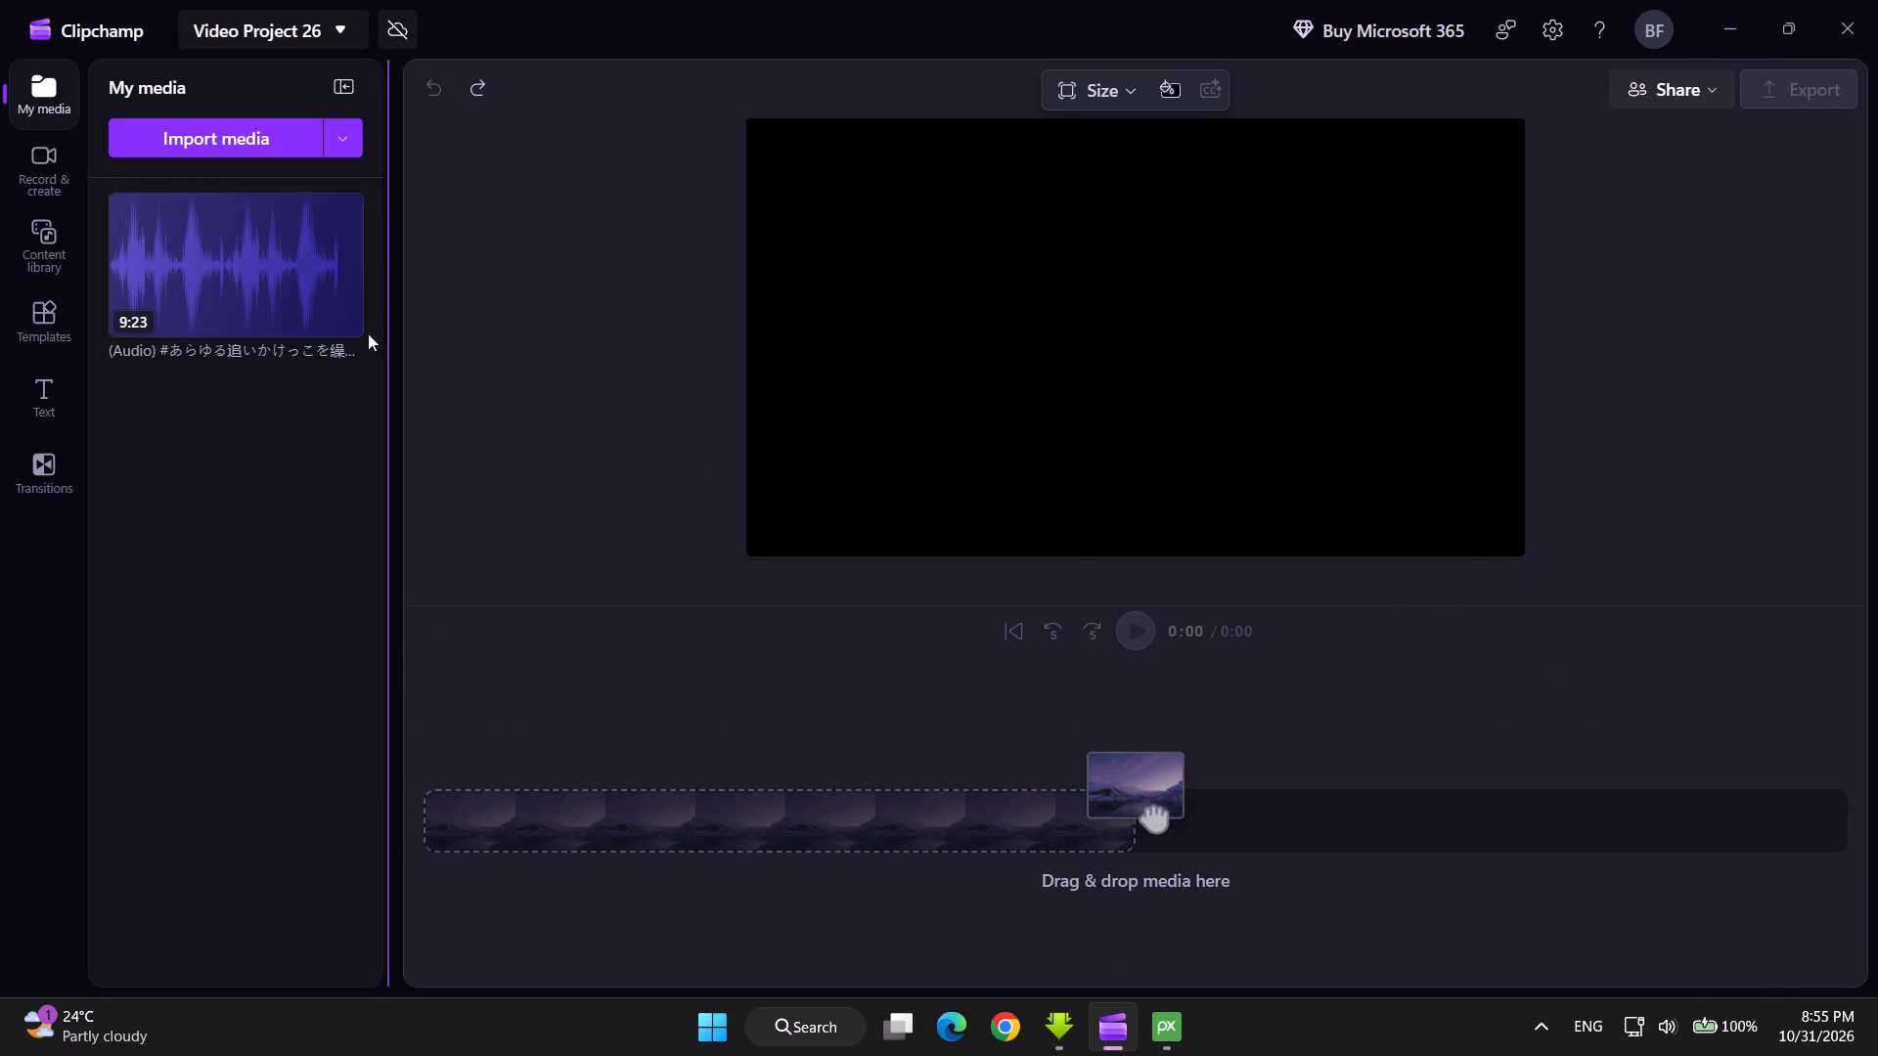
Add the recitation audio to the timeline again and play it from the beginning.
left_click(344, 323)
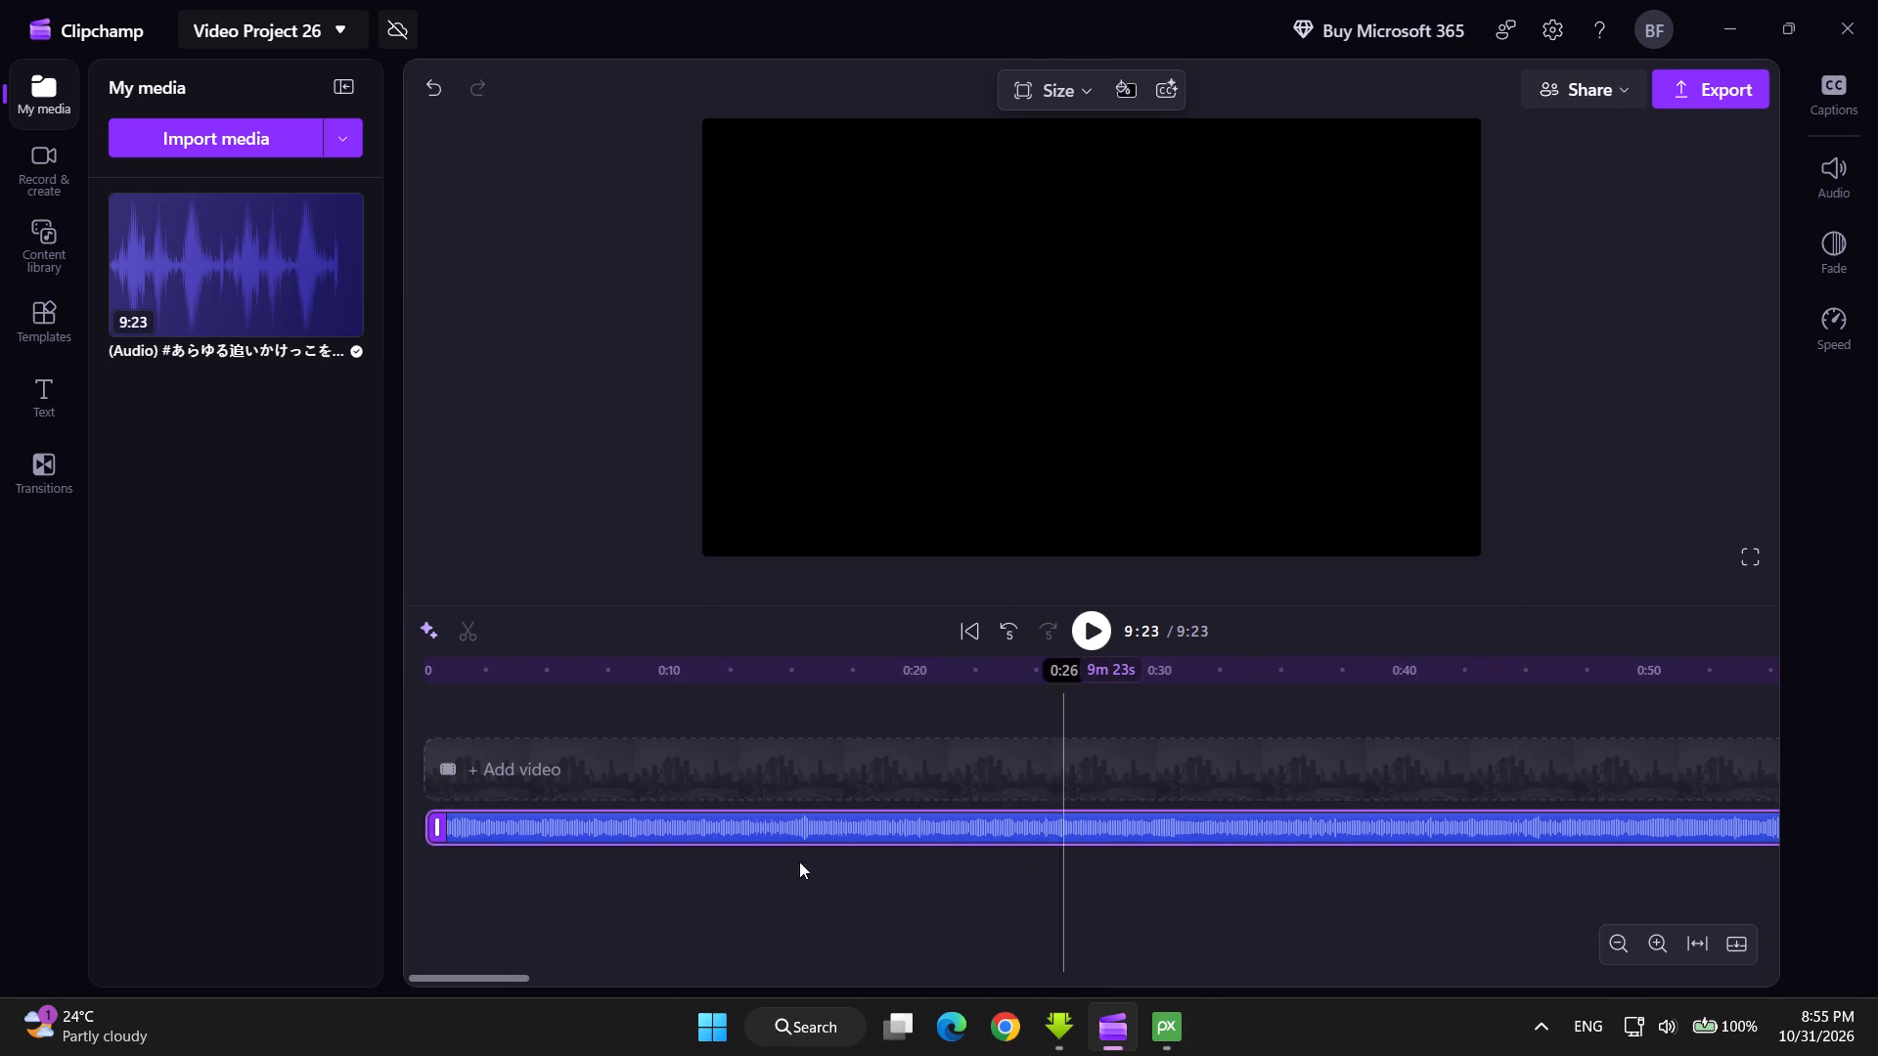
left_click(1088, 627)
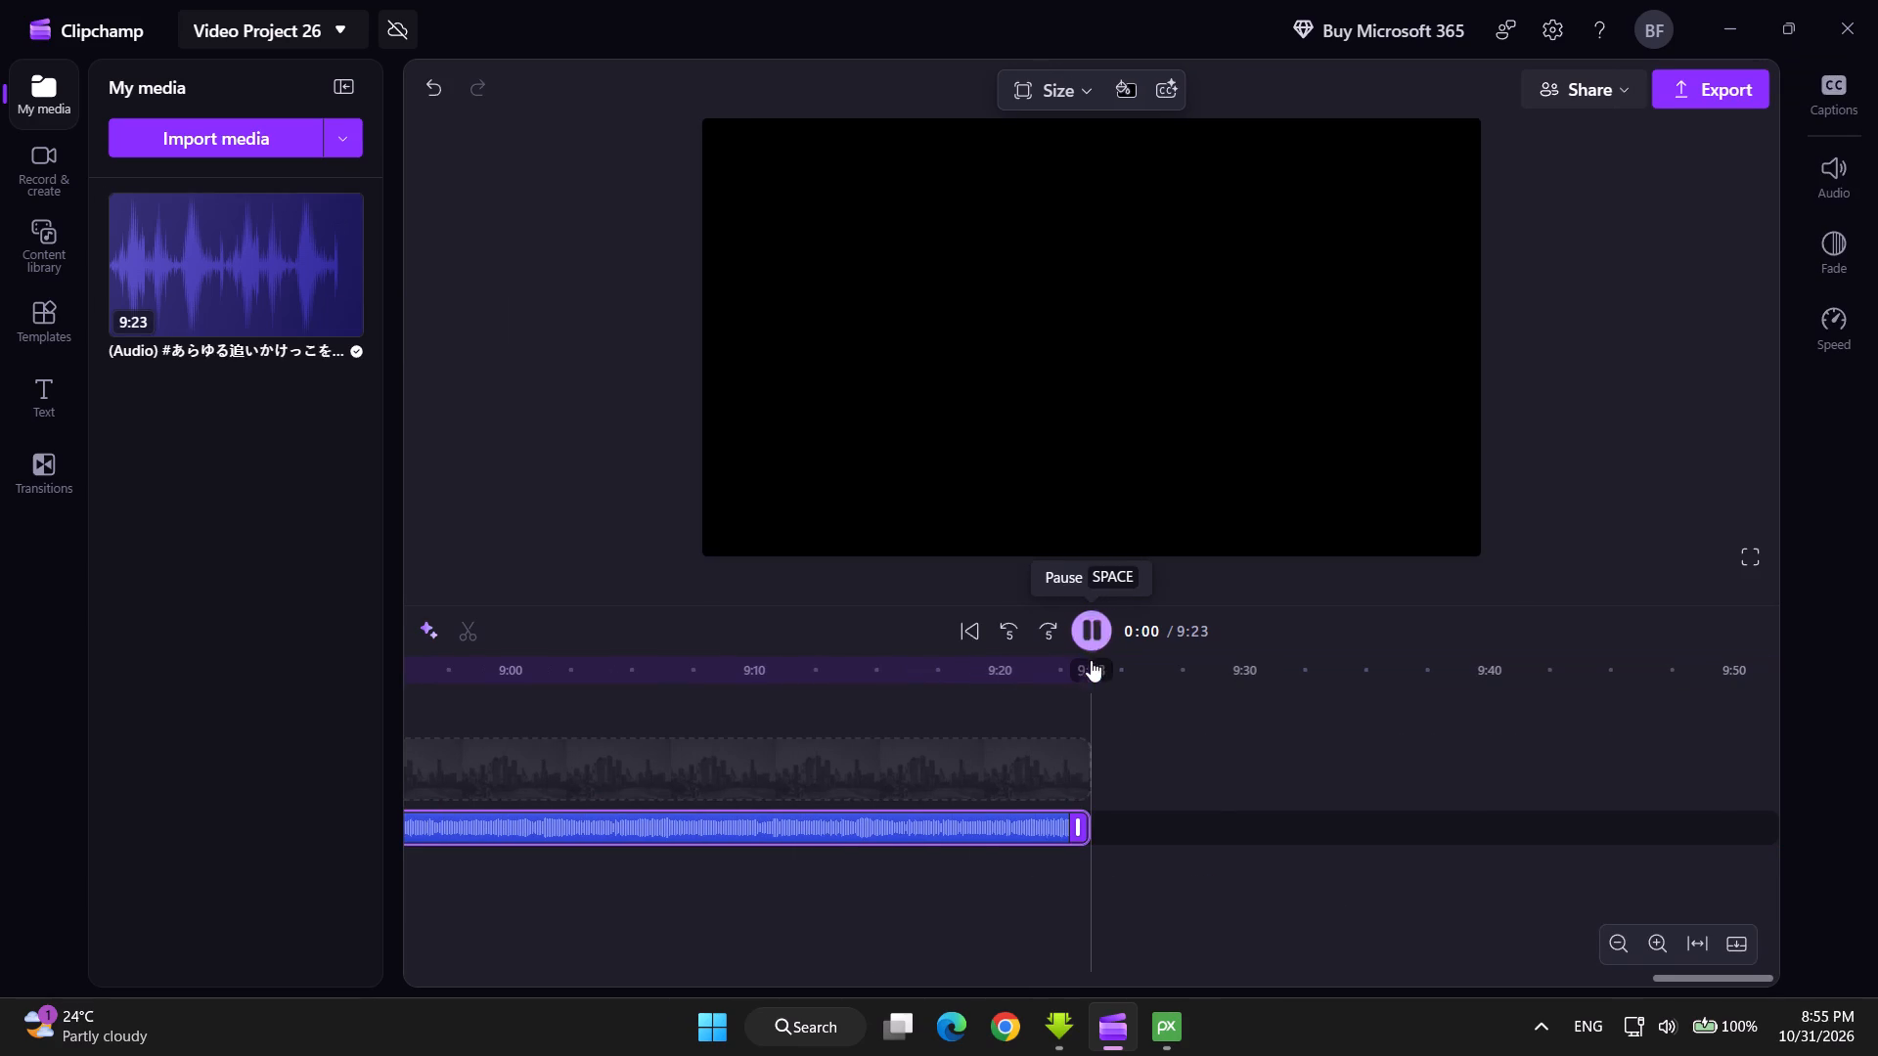
left_click(1498, 972)
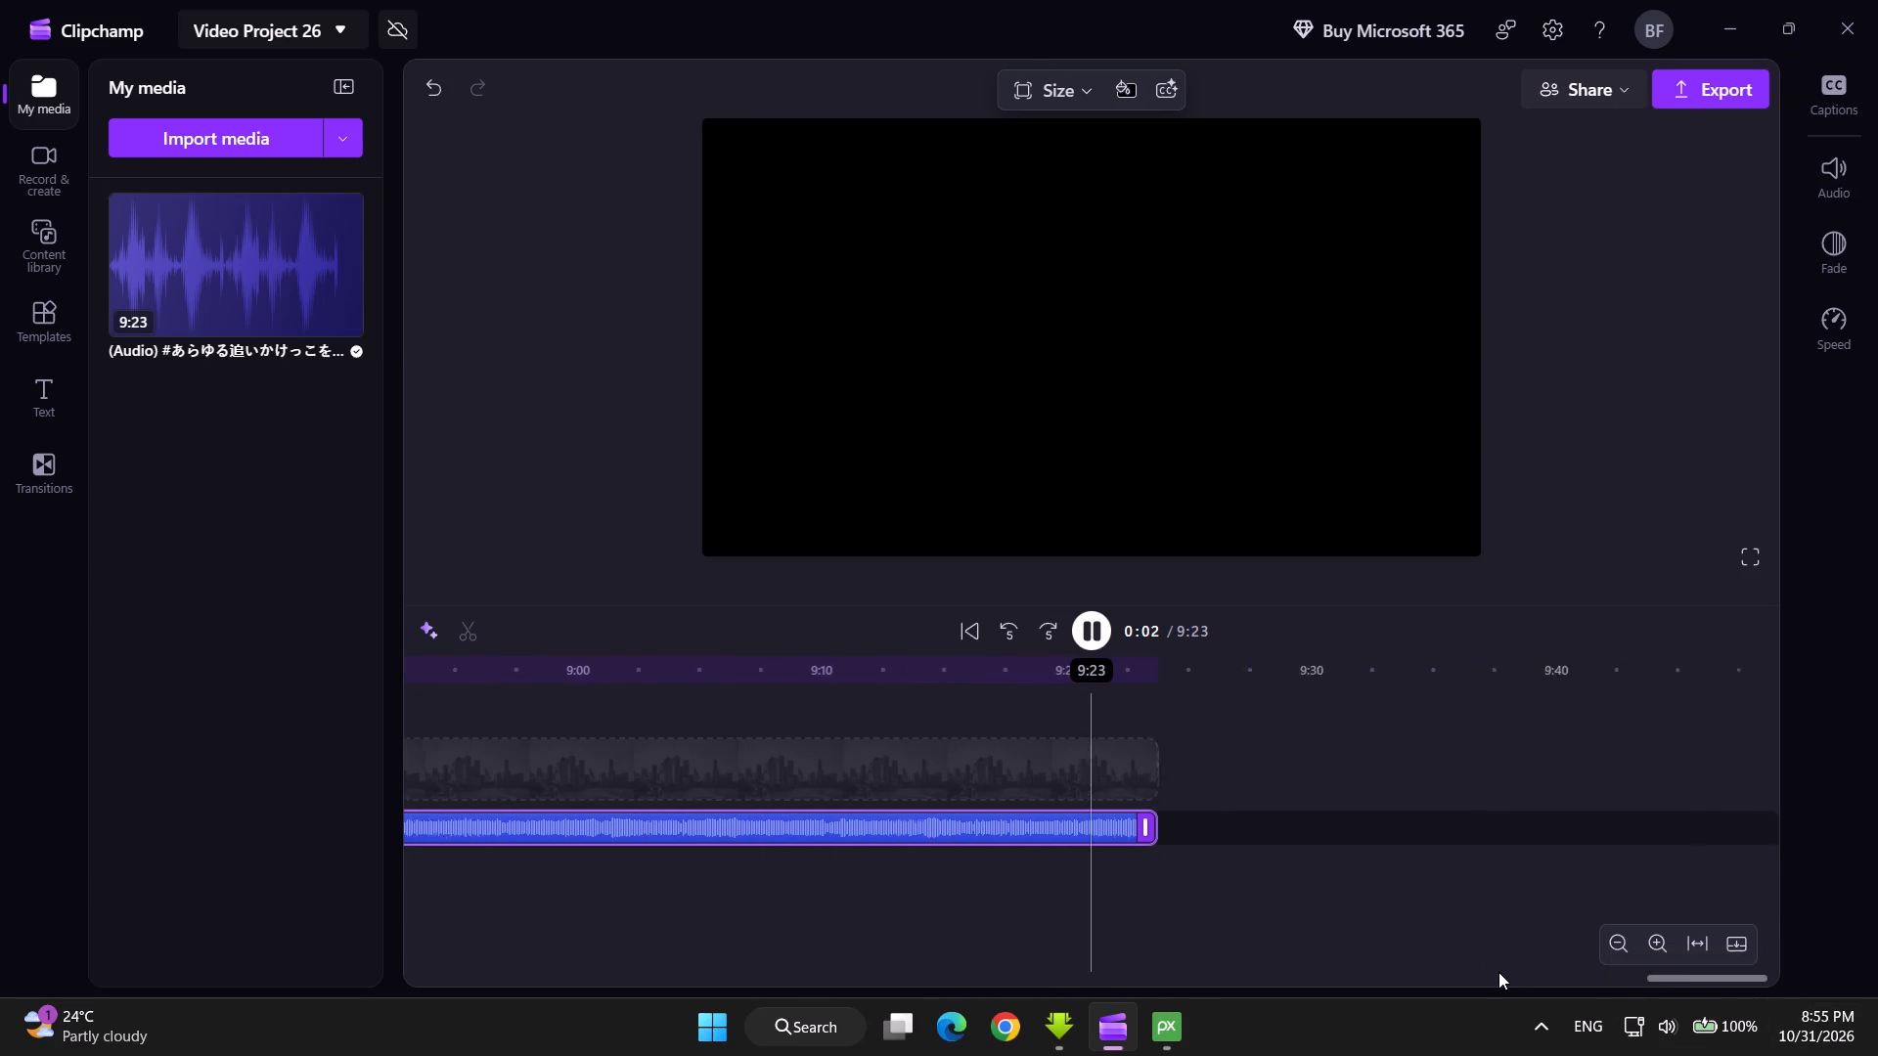
left_click_drag(1498, 972, 270, 1055)
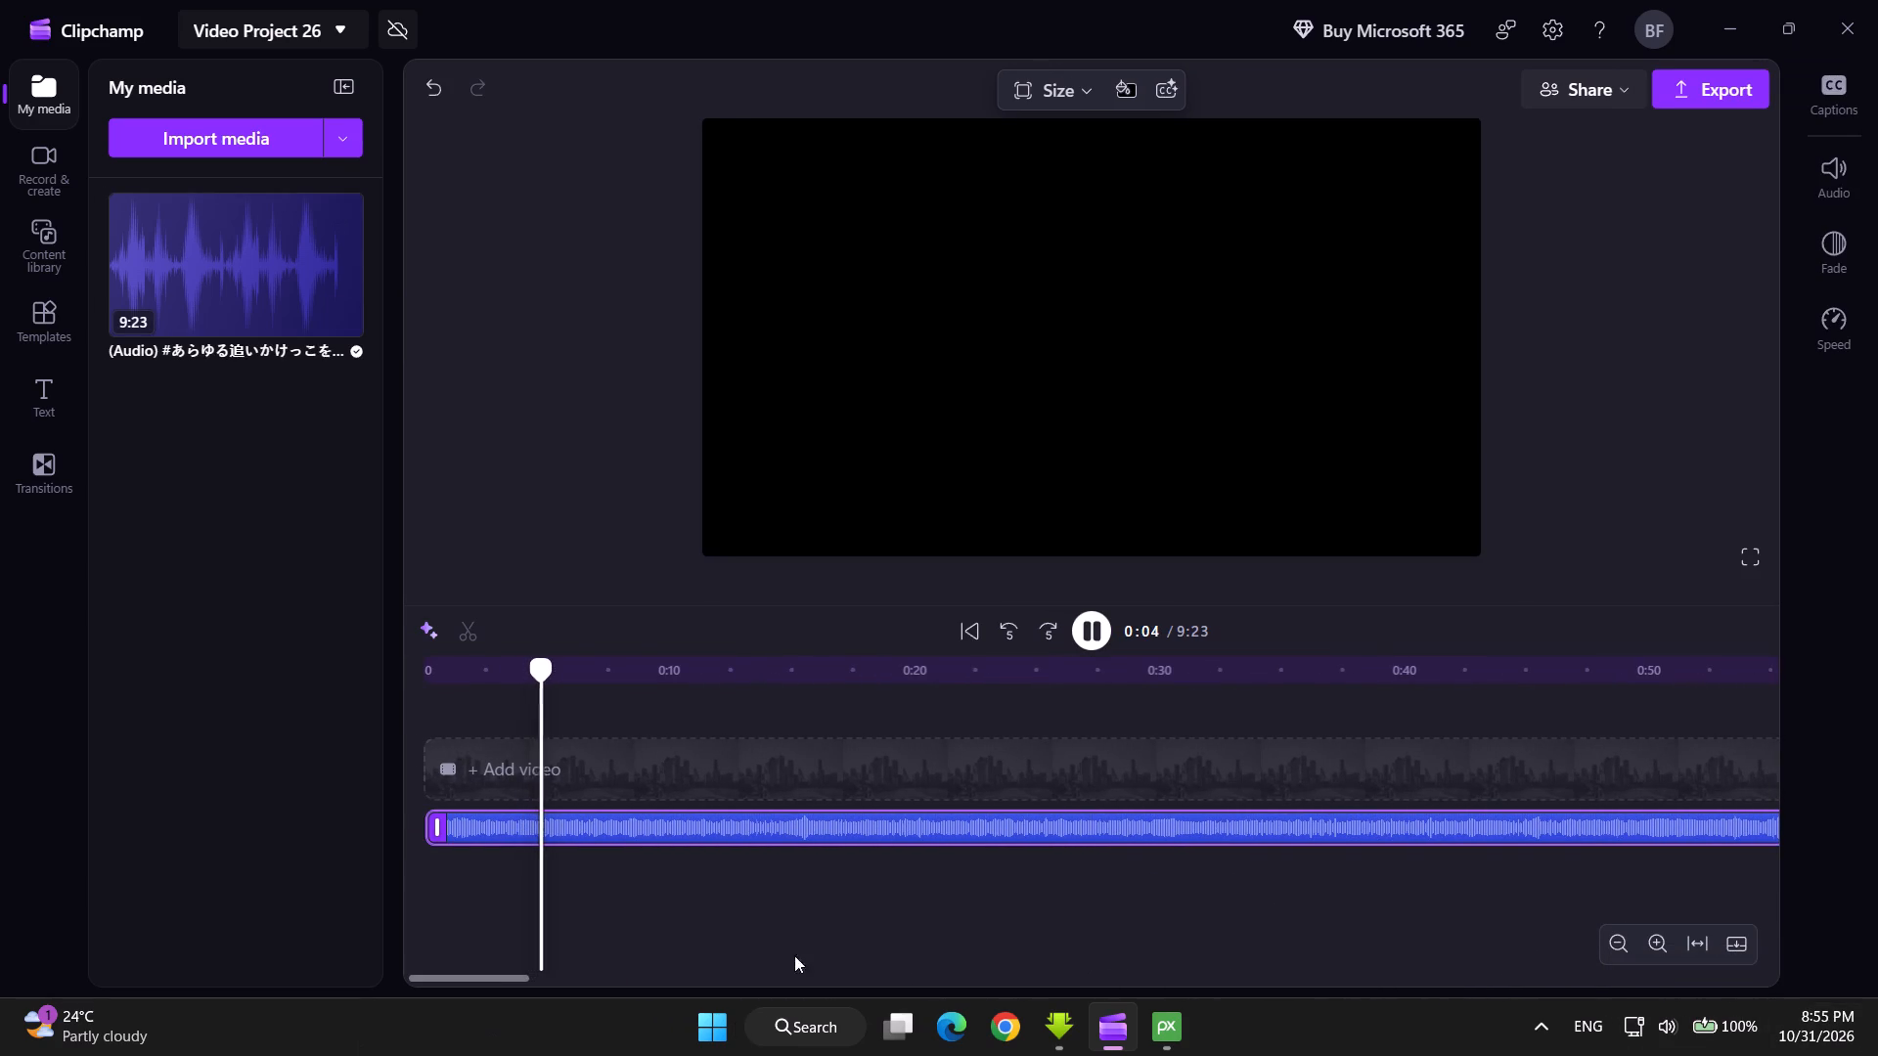
Listen for the cut point, split the recitation audio at about 0:57, and delete everything after the cut.
left_click_drag(876, 675, 1077, 677)
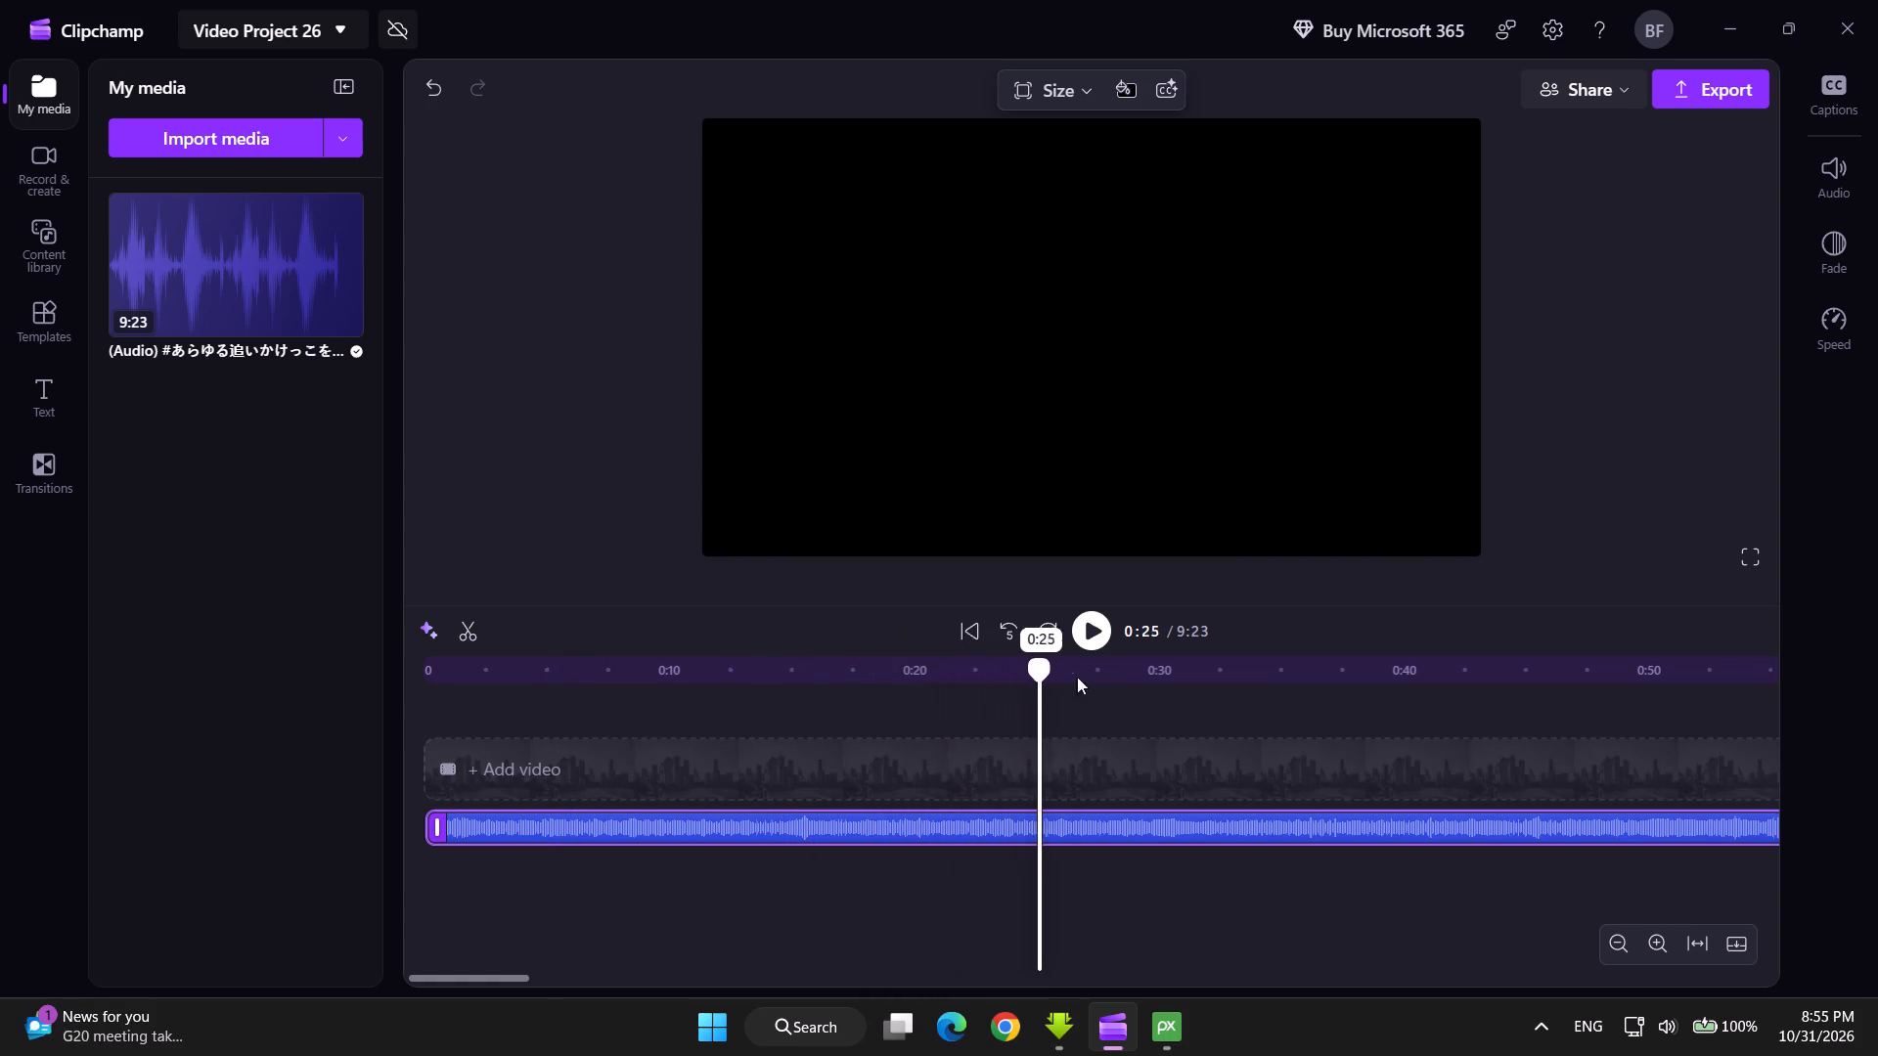
left_click_drag(1077, 677, 1572, 672)
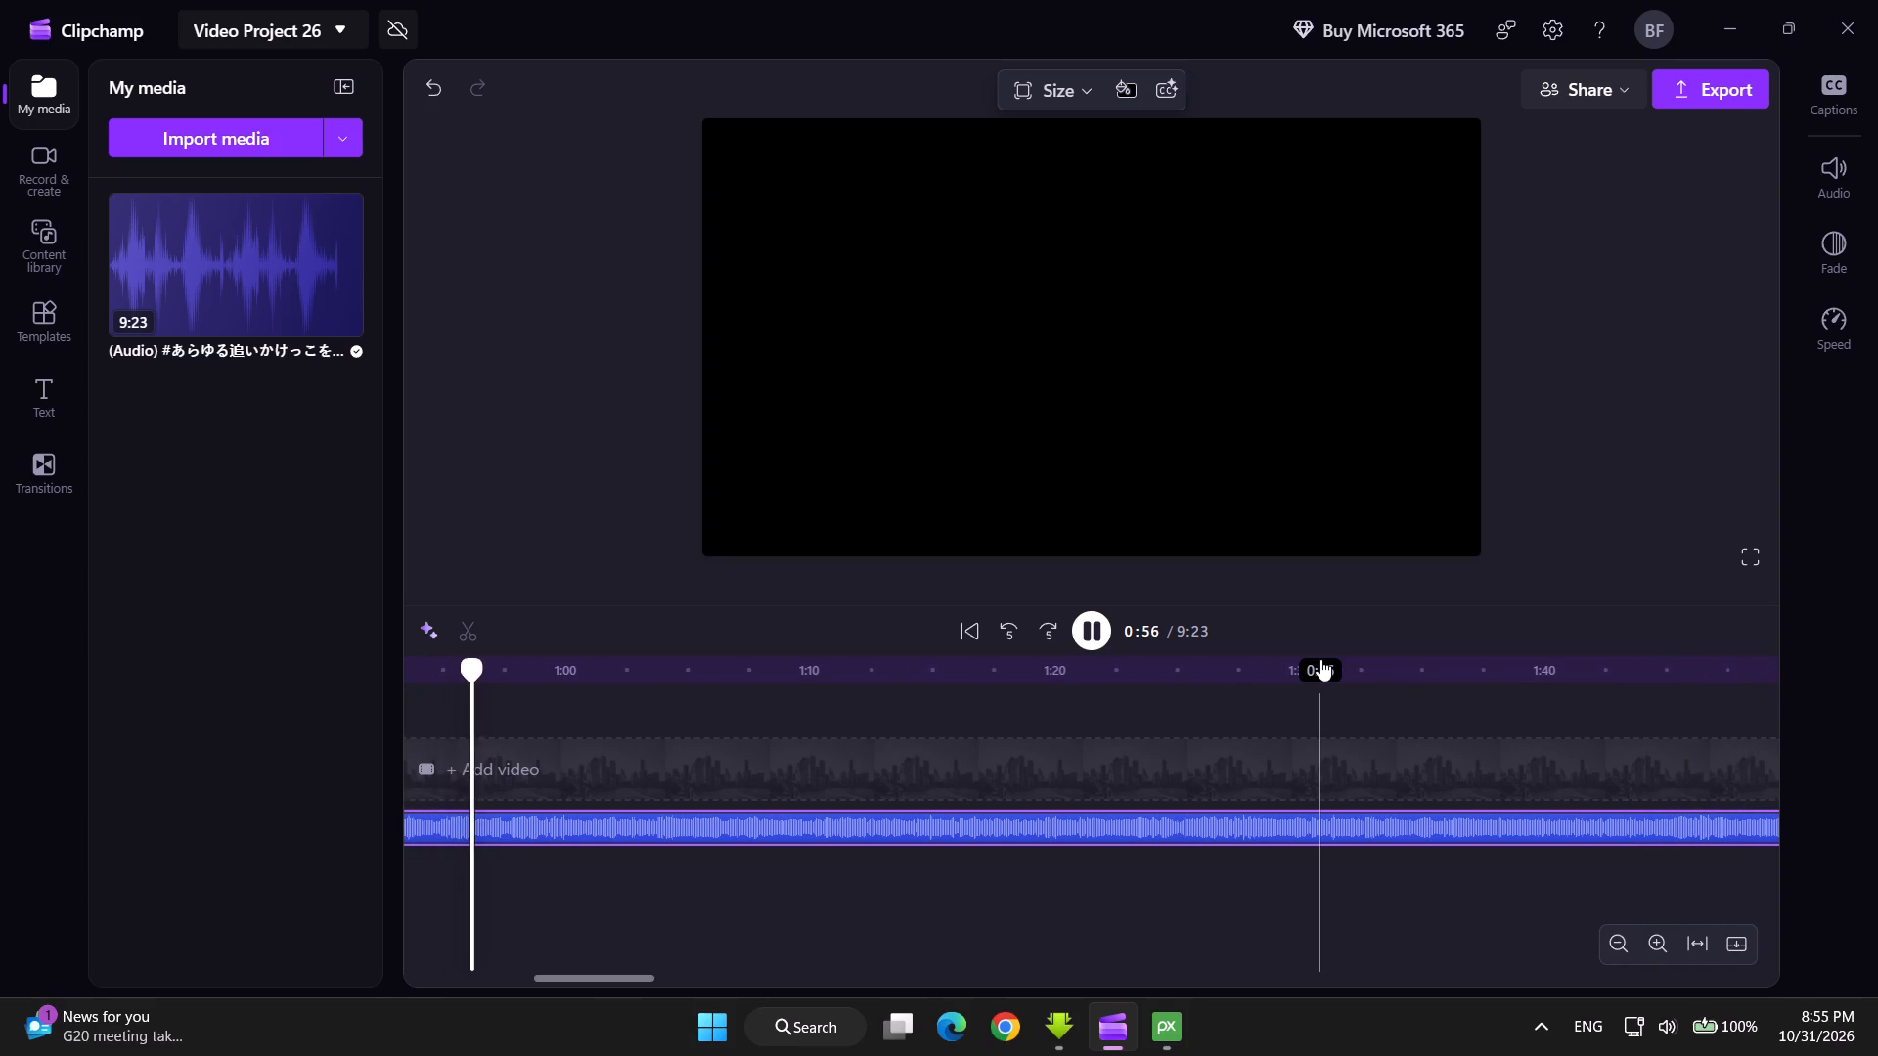
key("space")
key("space")
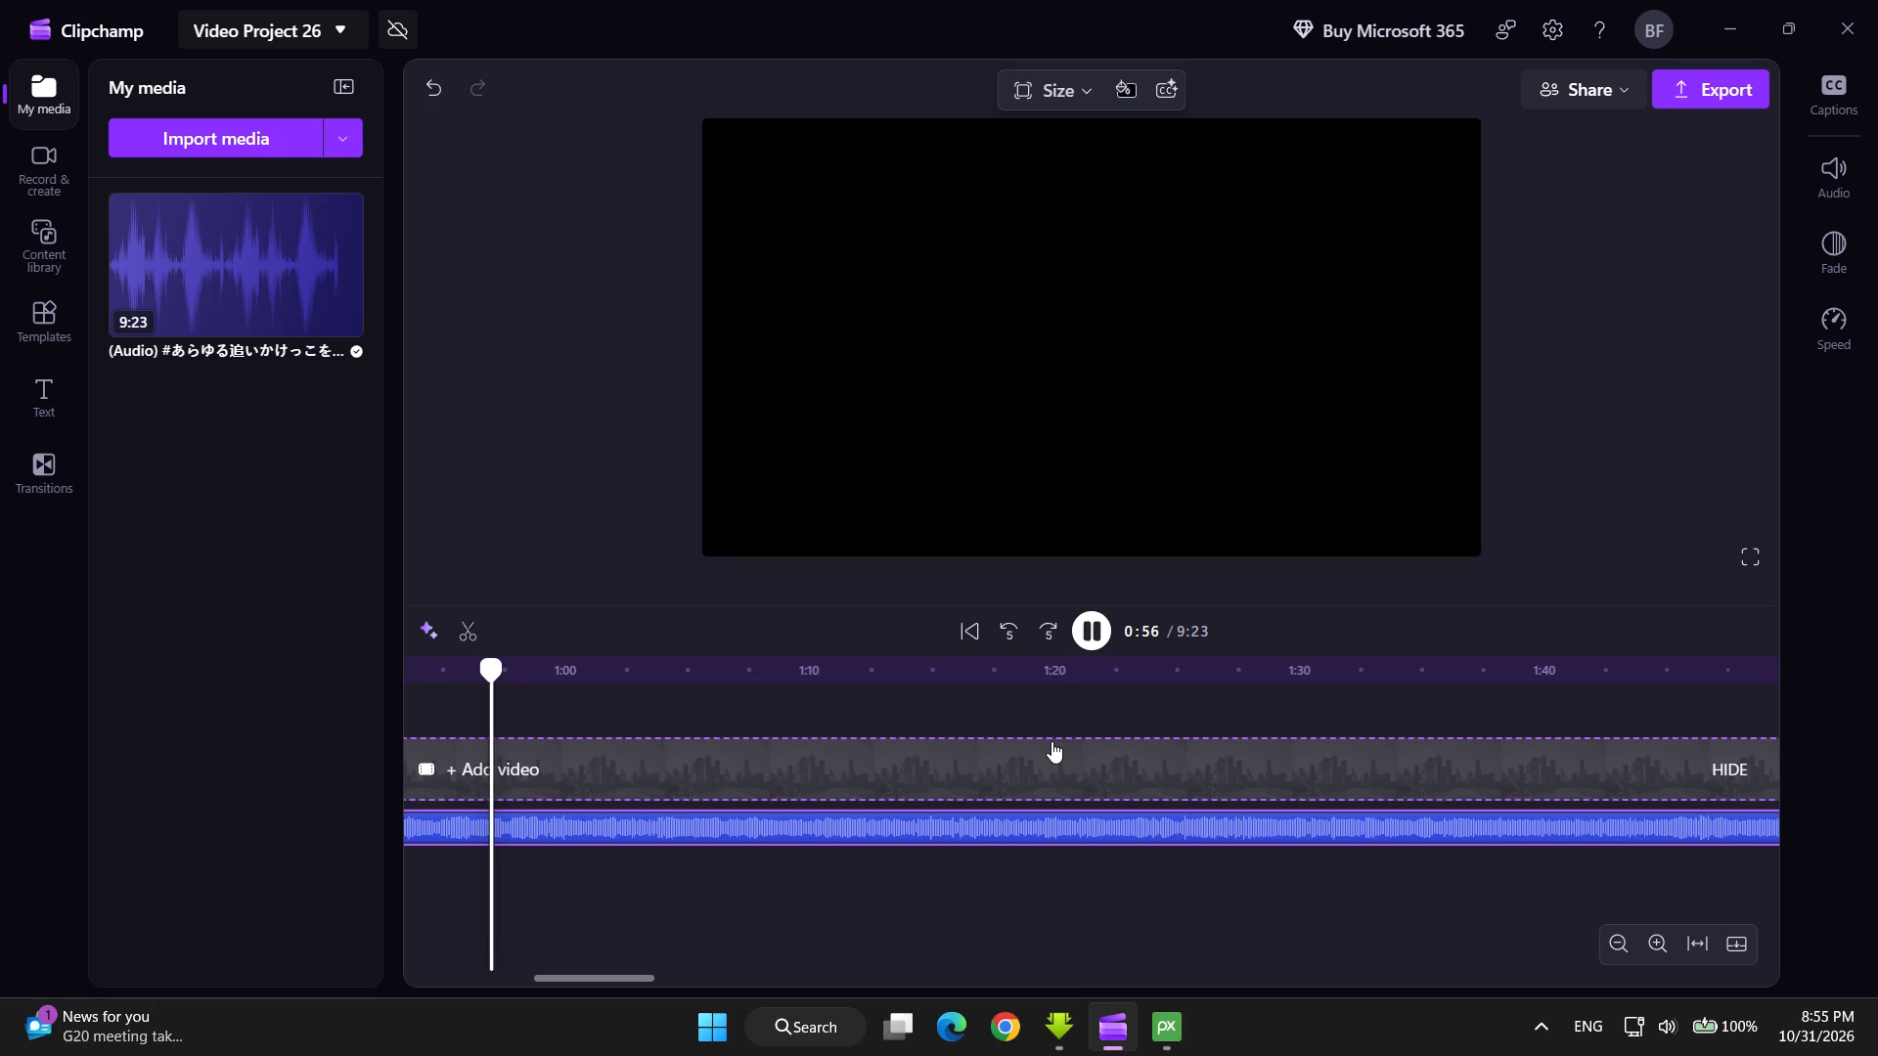
key("space")
key("space")
key("space")
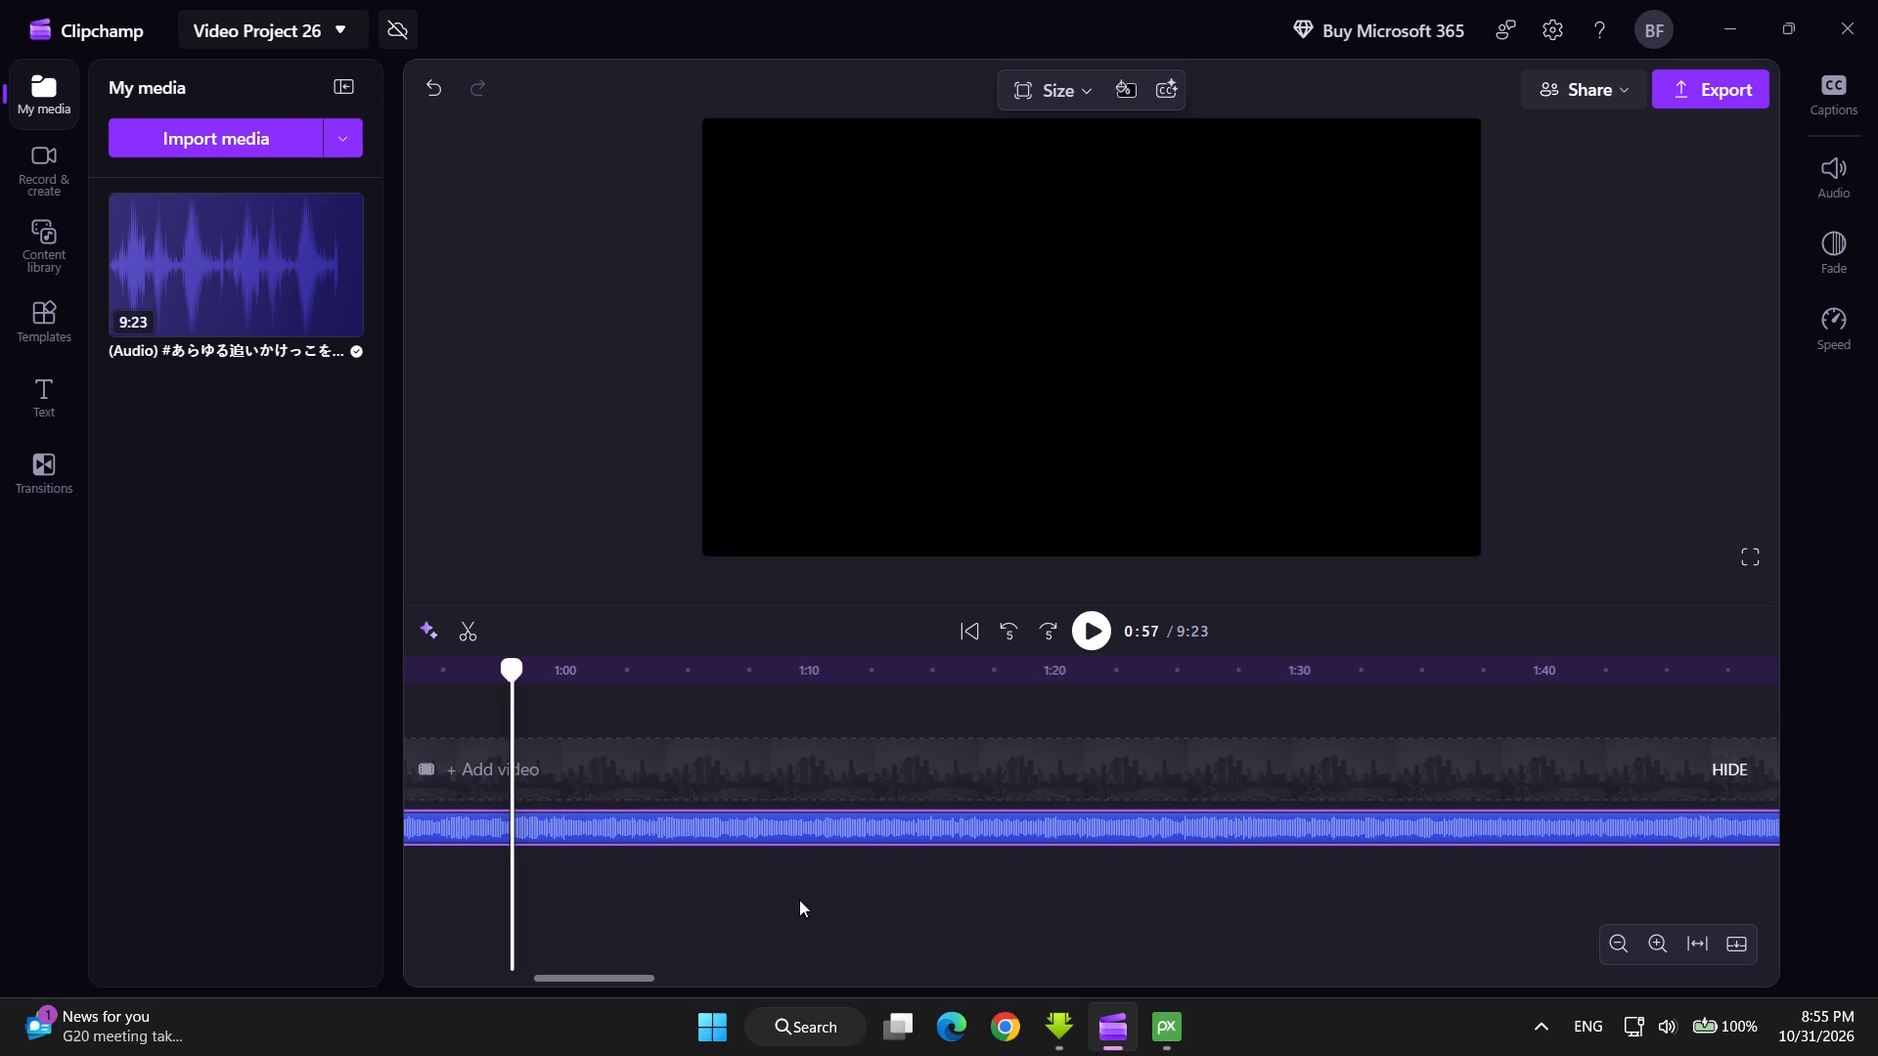
right_click(525, 822)
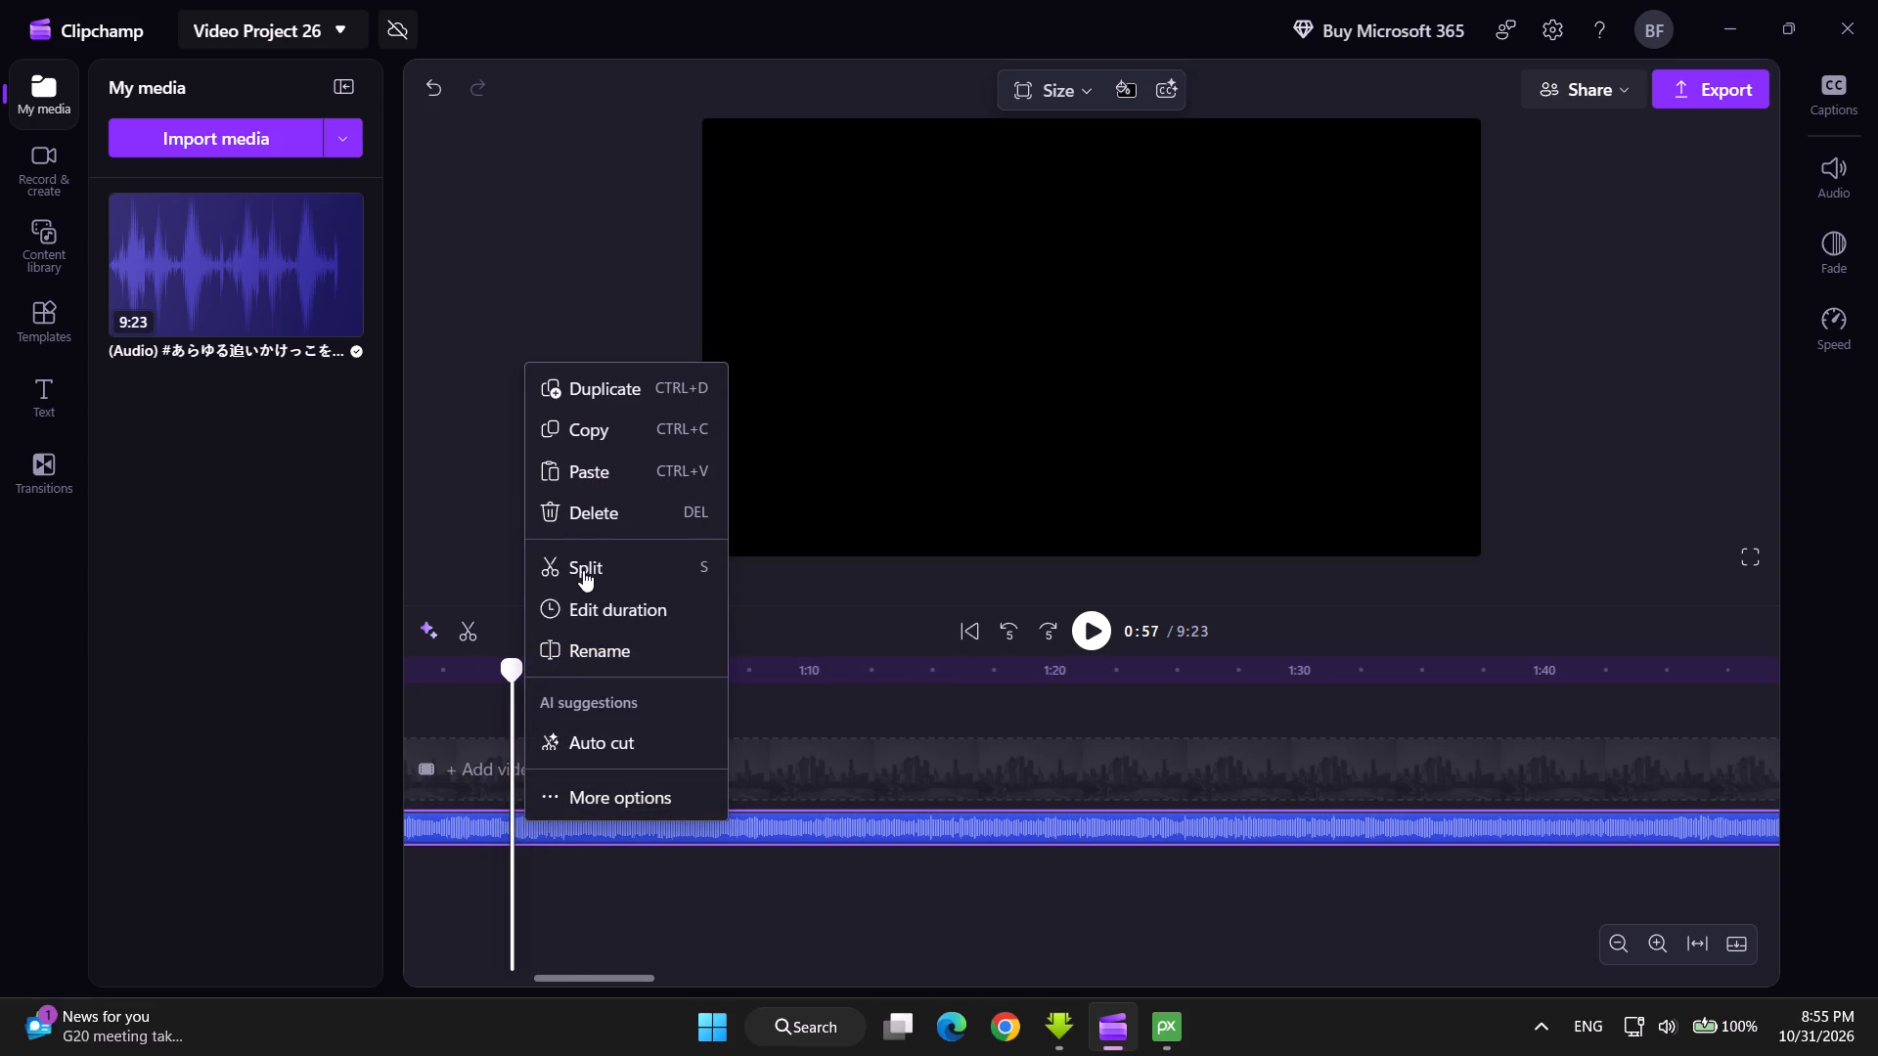
left_click(583, 570)
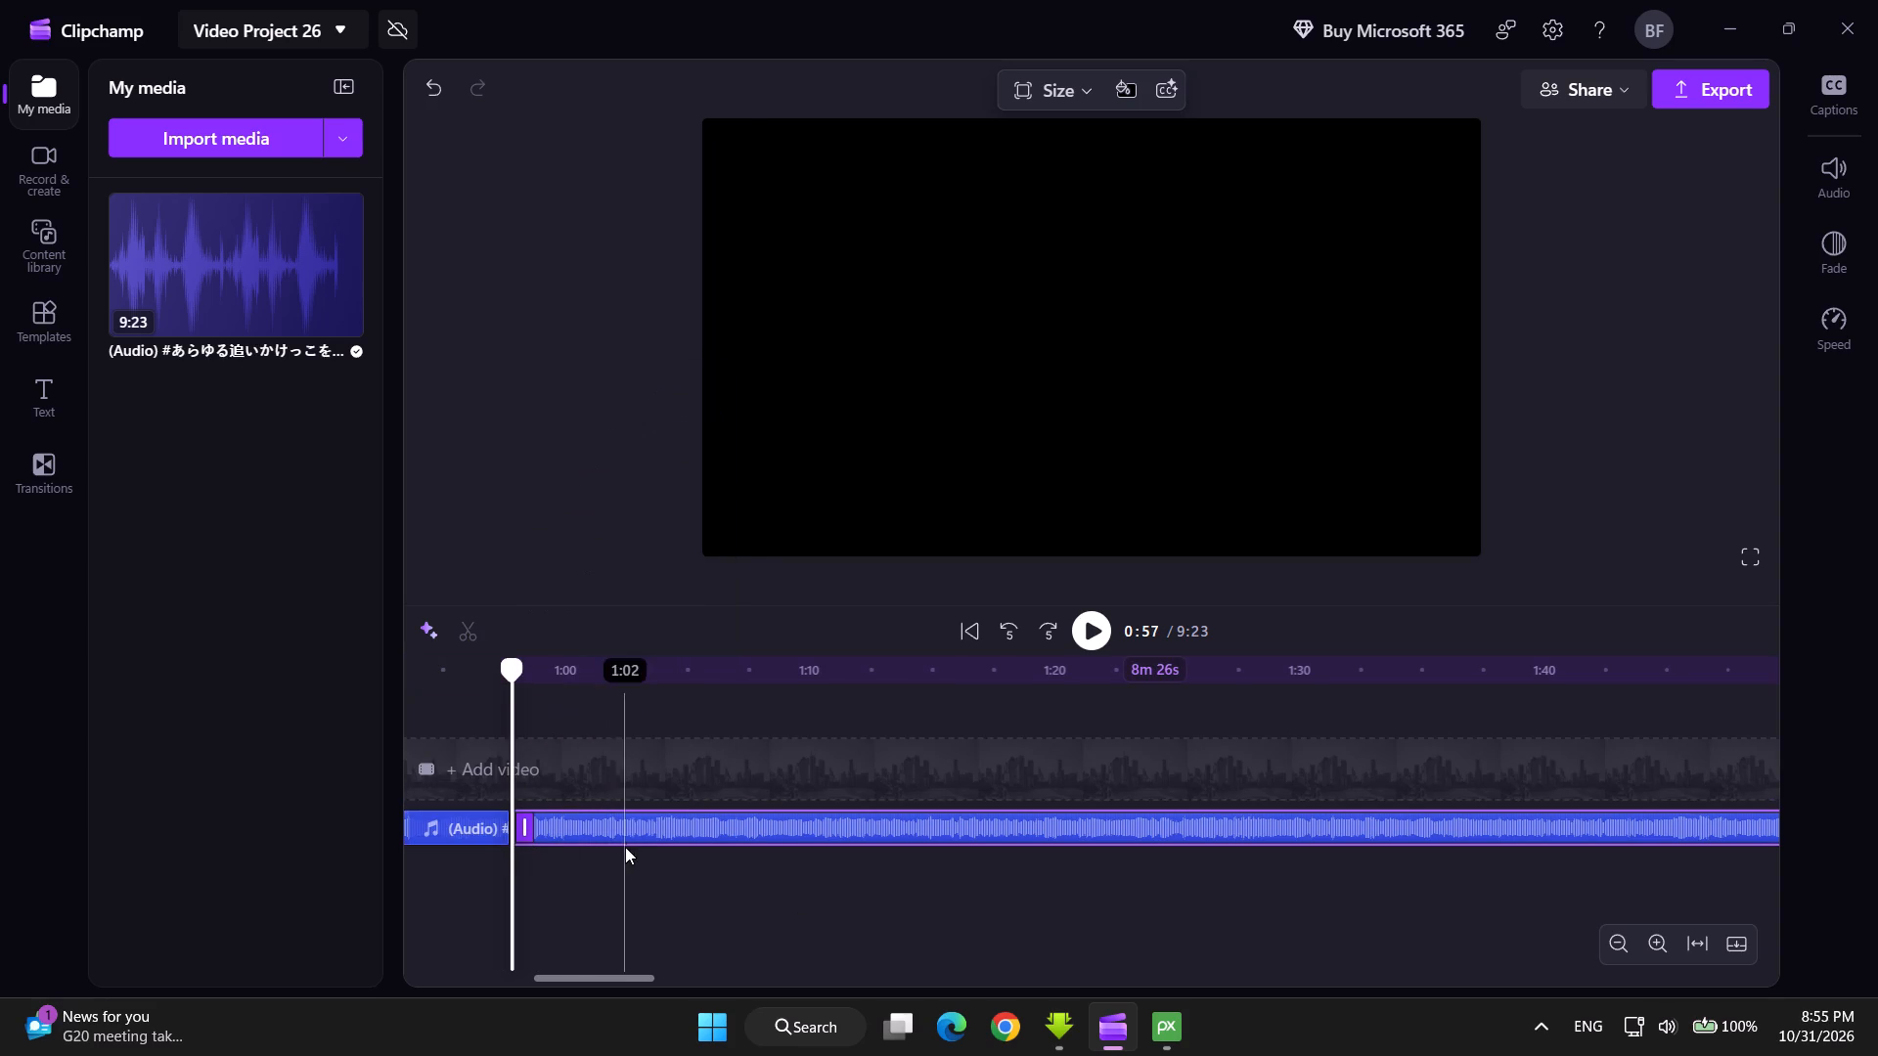
left_click(626, 824)
key("Delete")
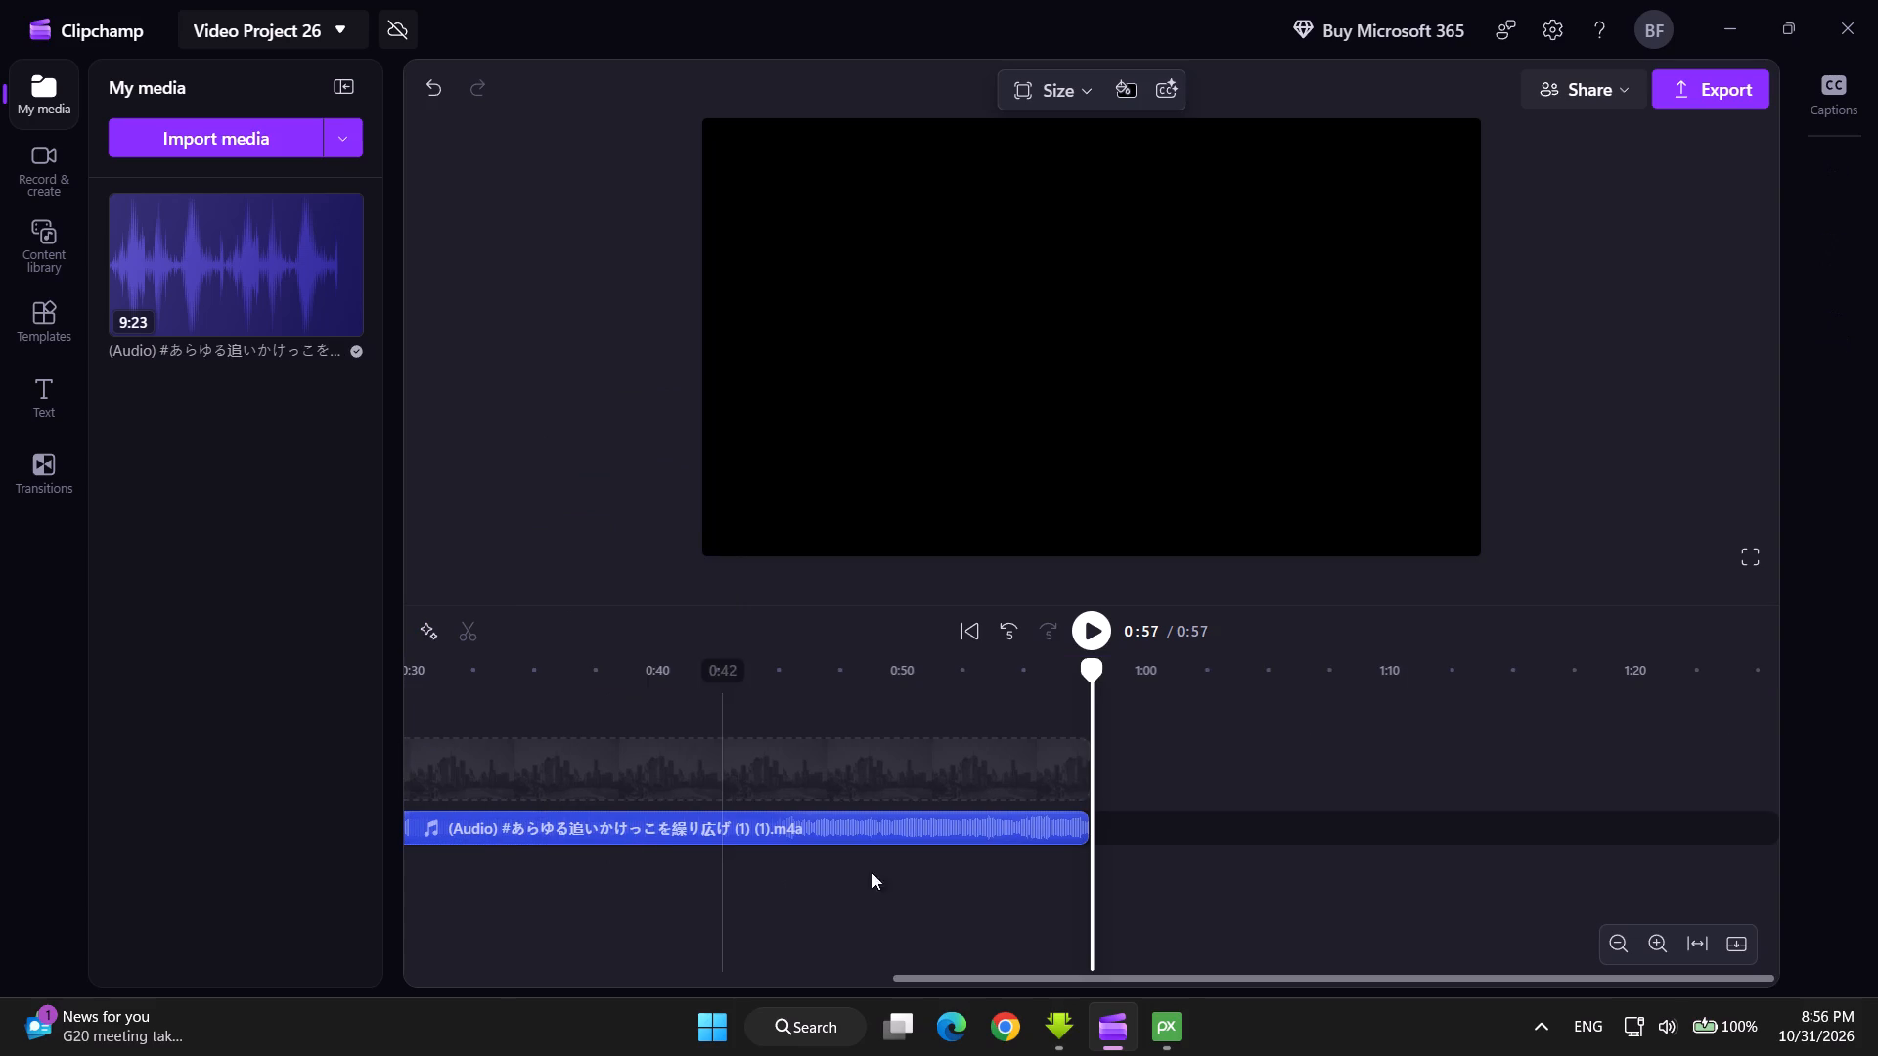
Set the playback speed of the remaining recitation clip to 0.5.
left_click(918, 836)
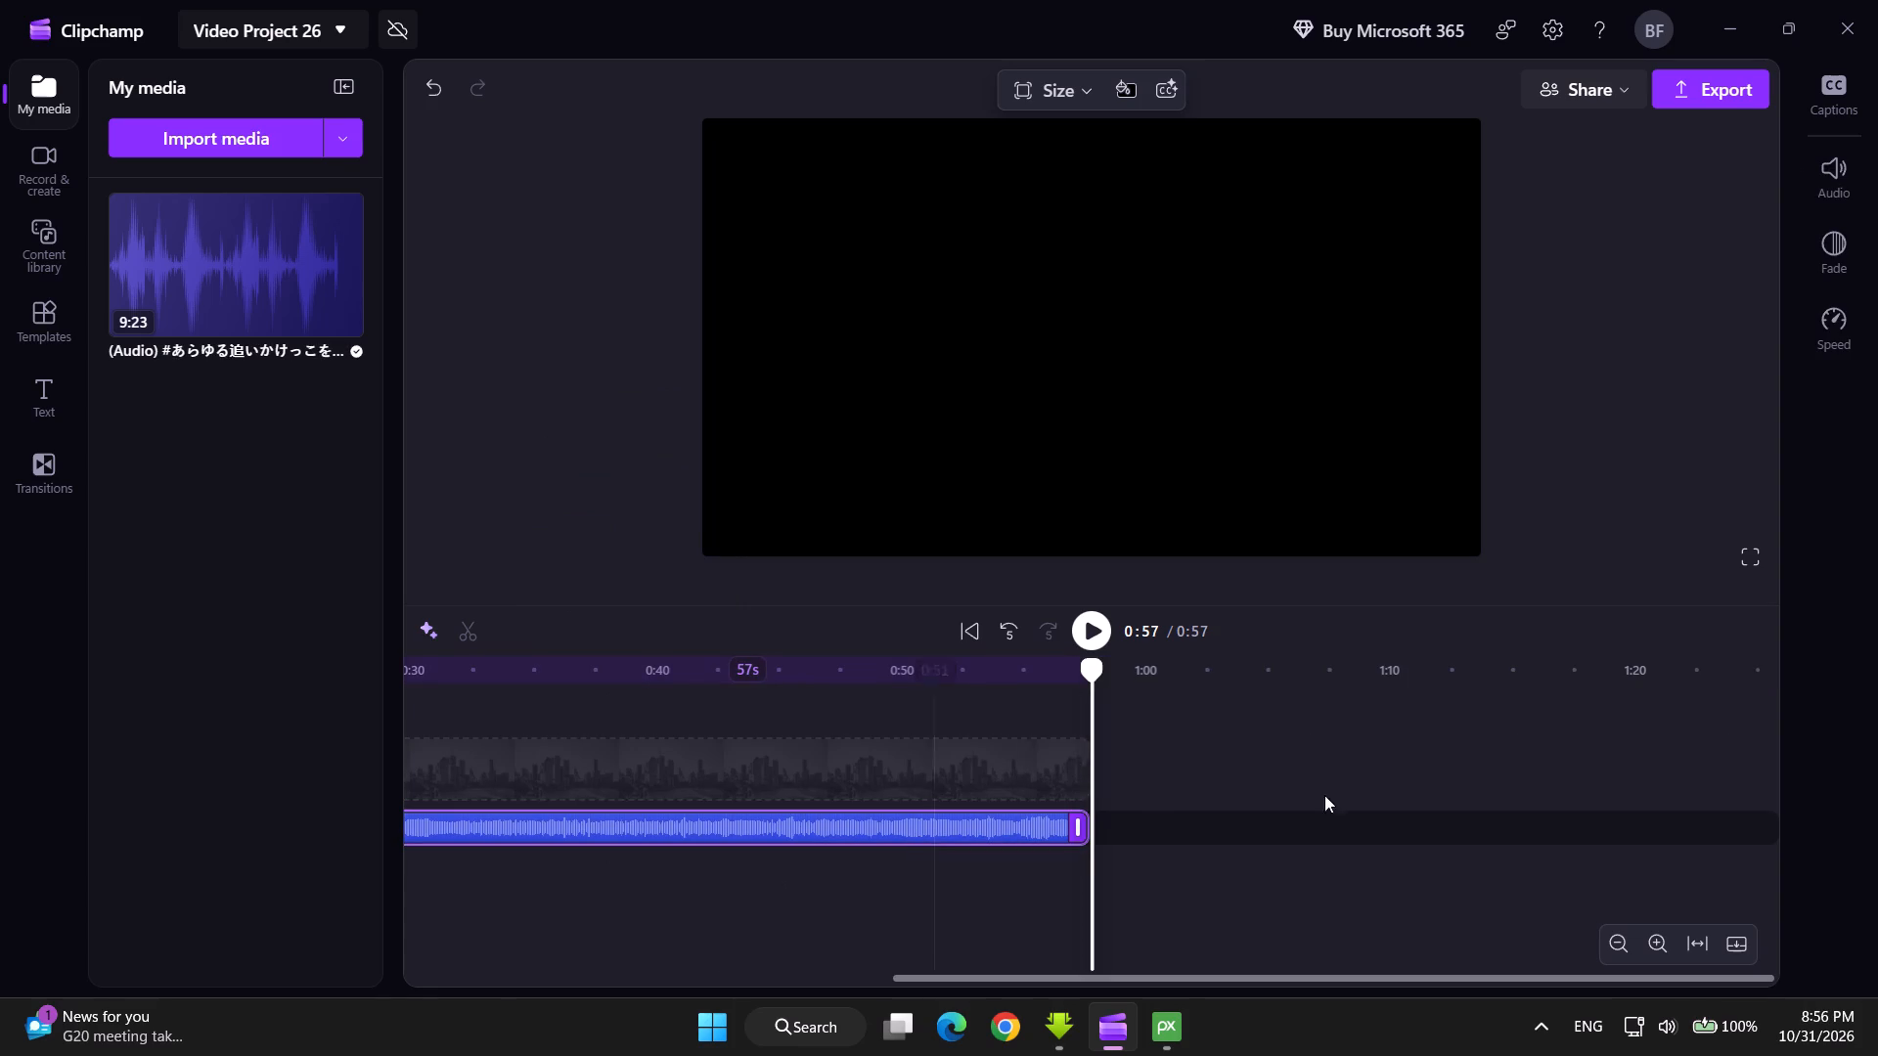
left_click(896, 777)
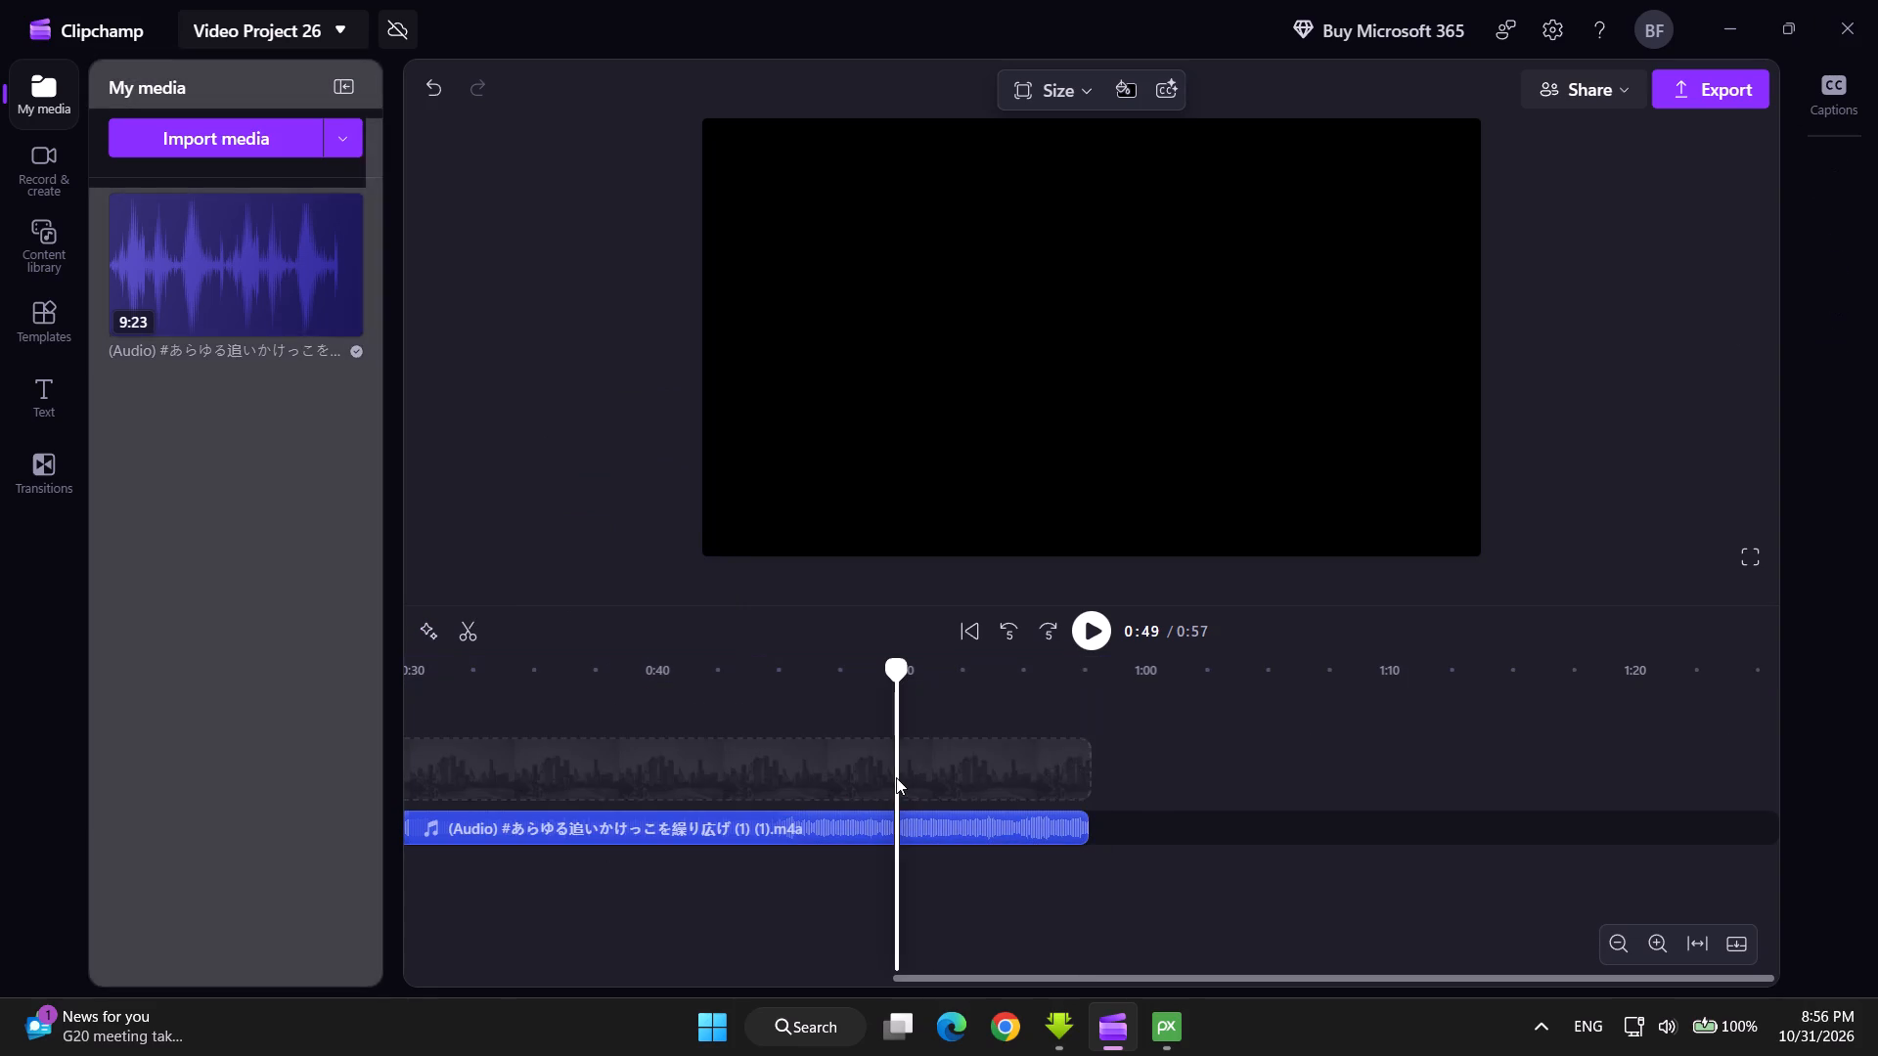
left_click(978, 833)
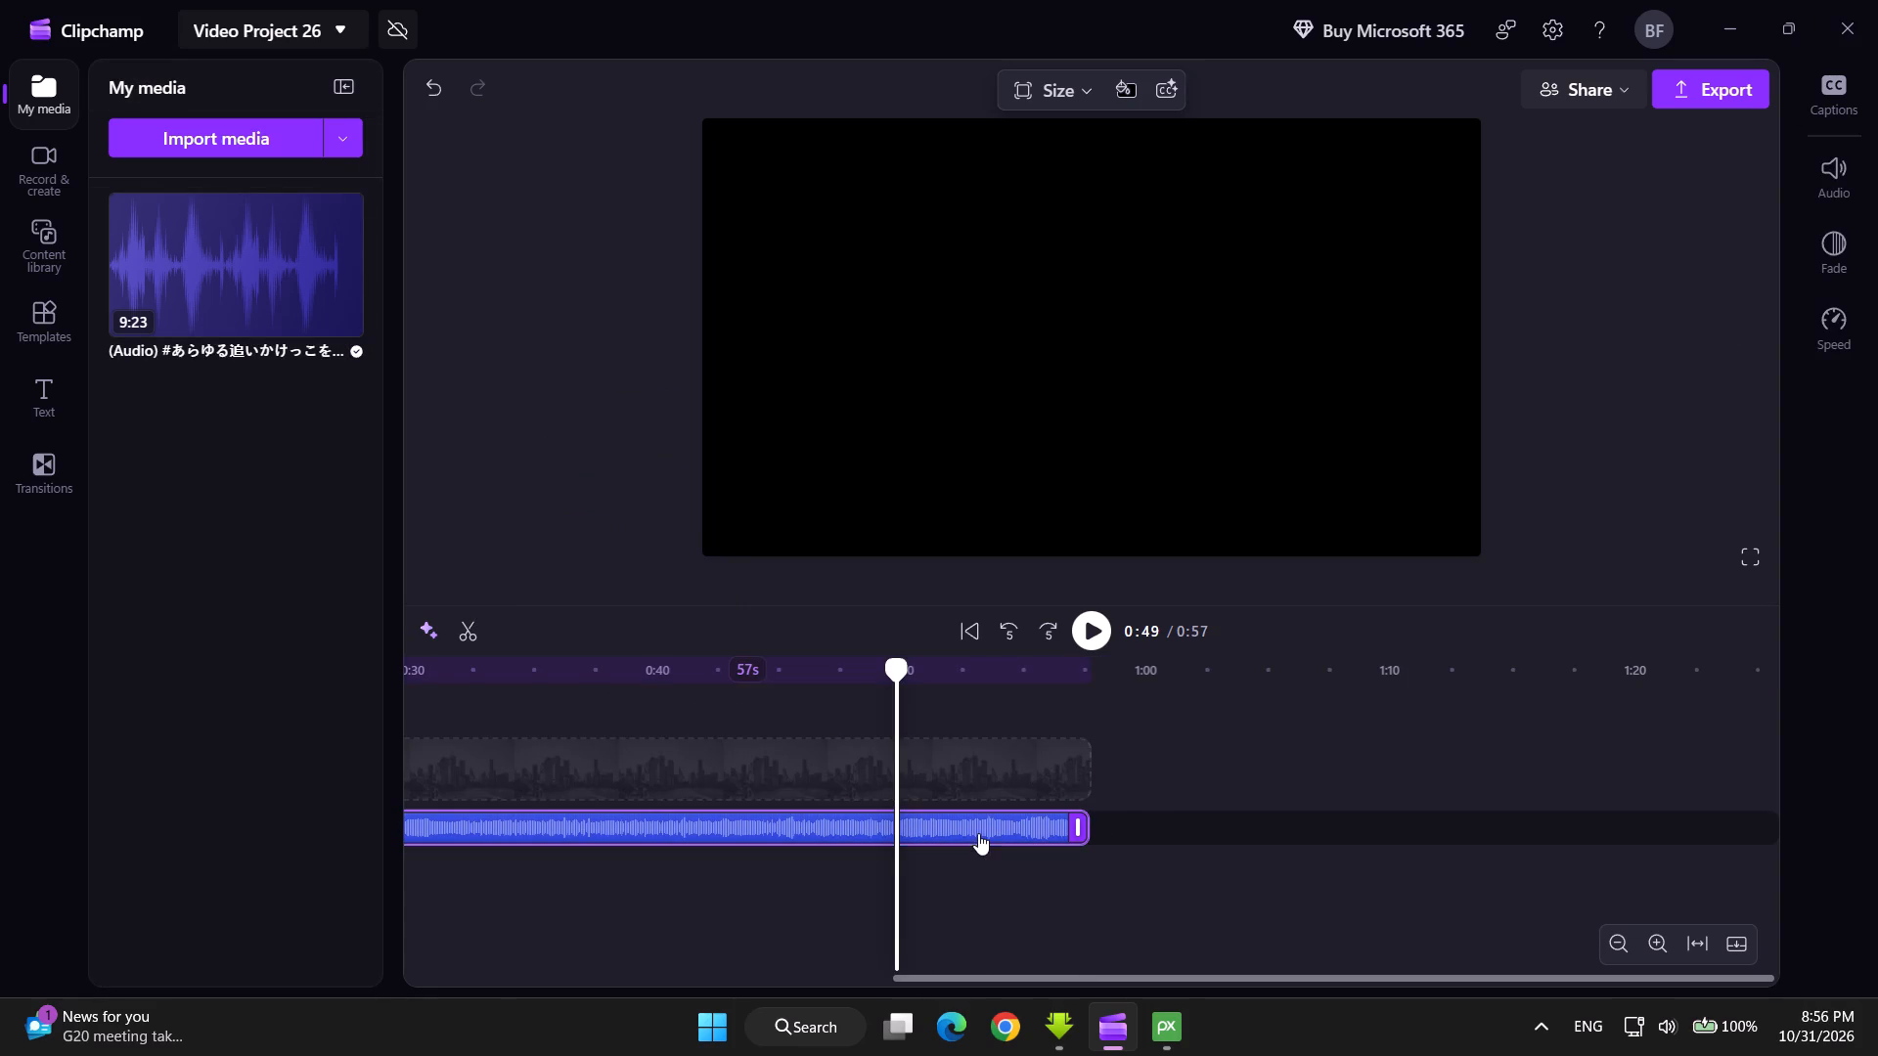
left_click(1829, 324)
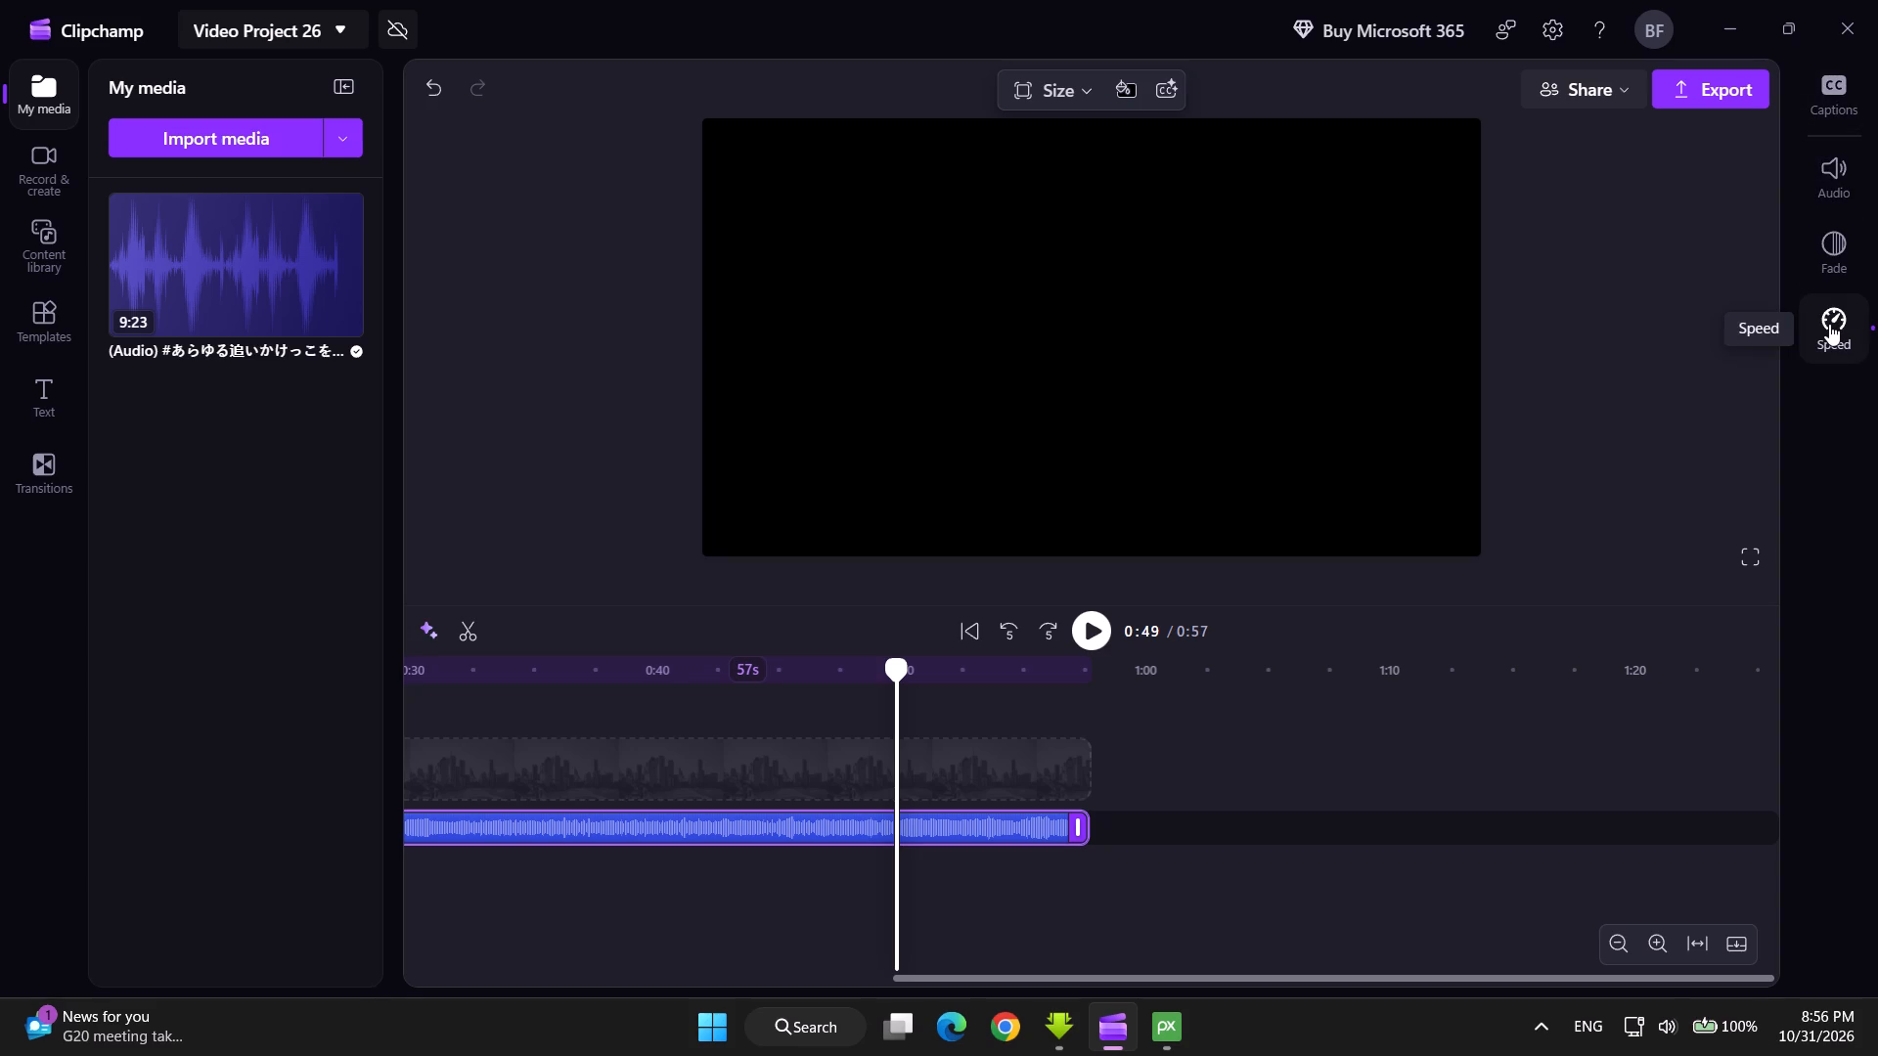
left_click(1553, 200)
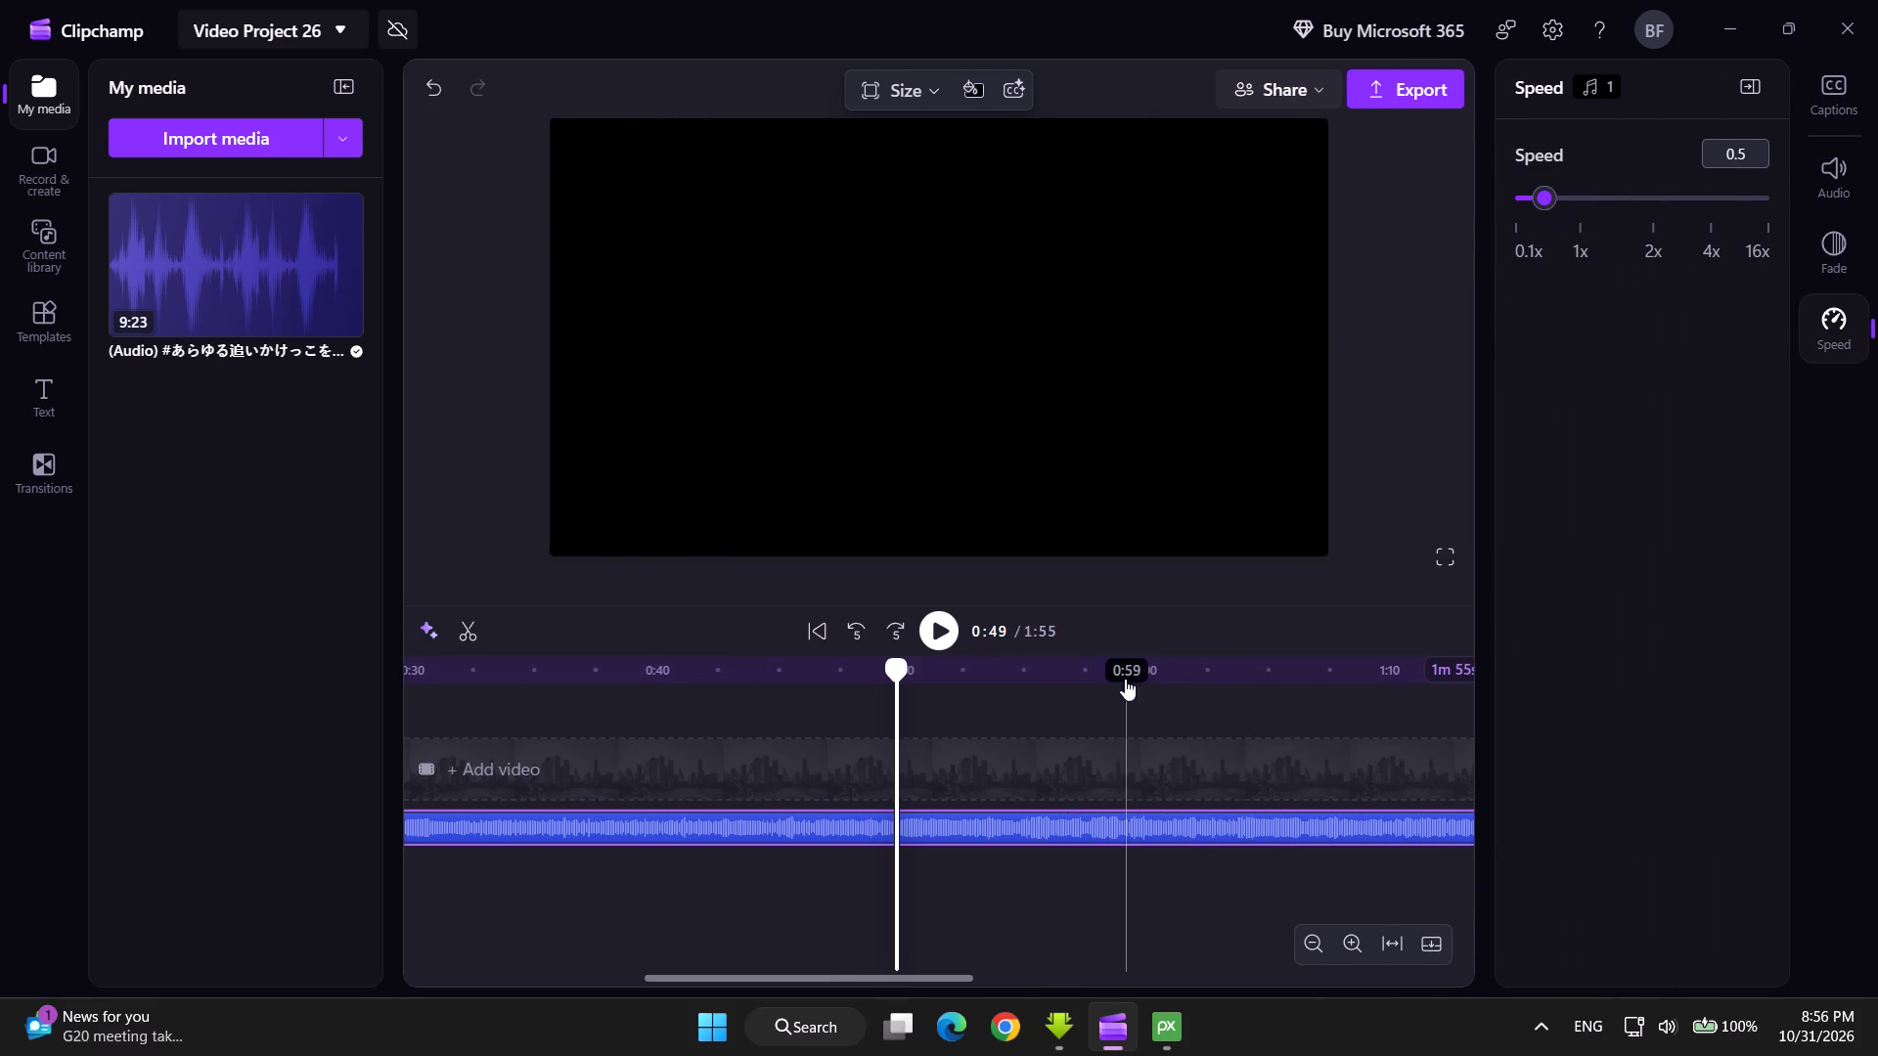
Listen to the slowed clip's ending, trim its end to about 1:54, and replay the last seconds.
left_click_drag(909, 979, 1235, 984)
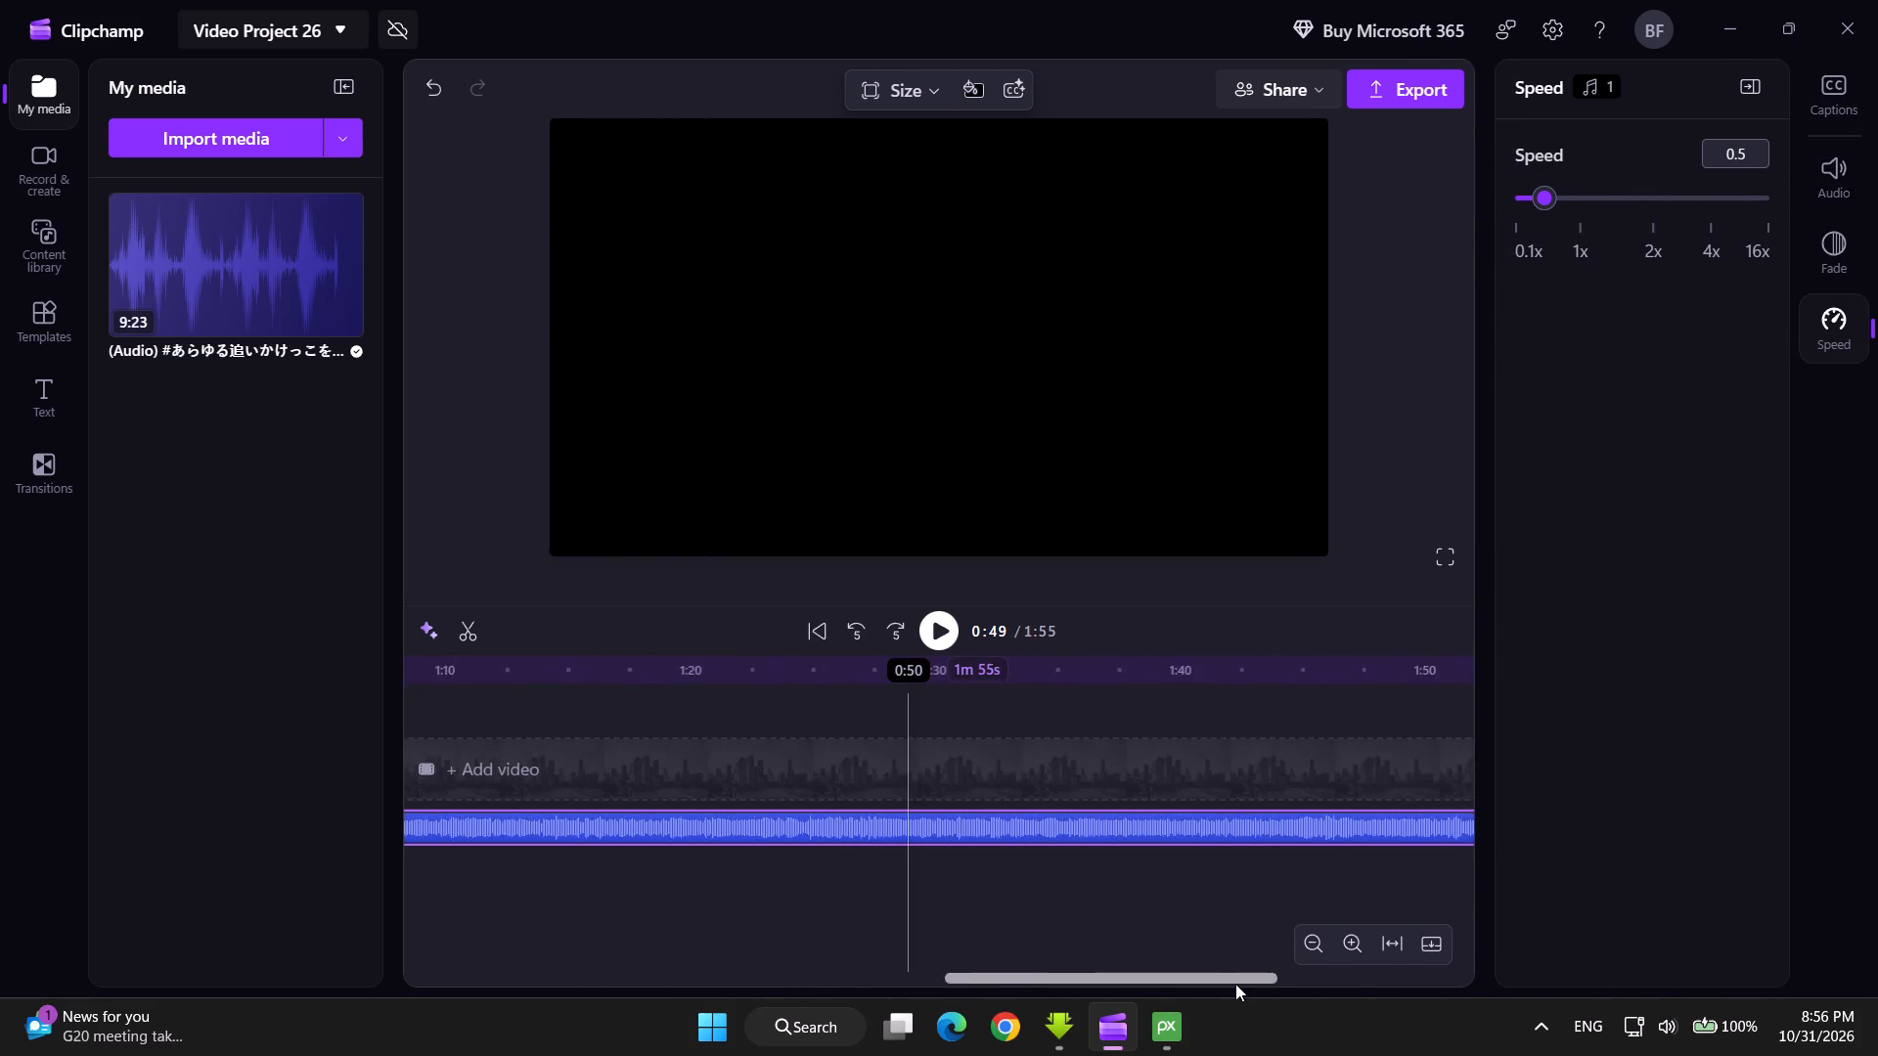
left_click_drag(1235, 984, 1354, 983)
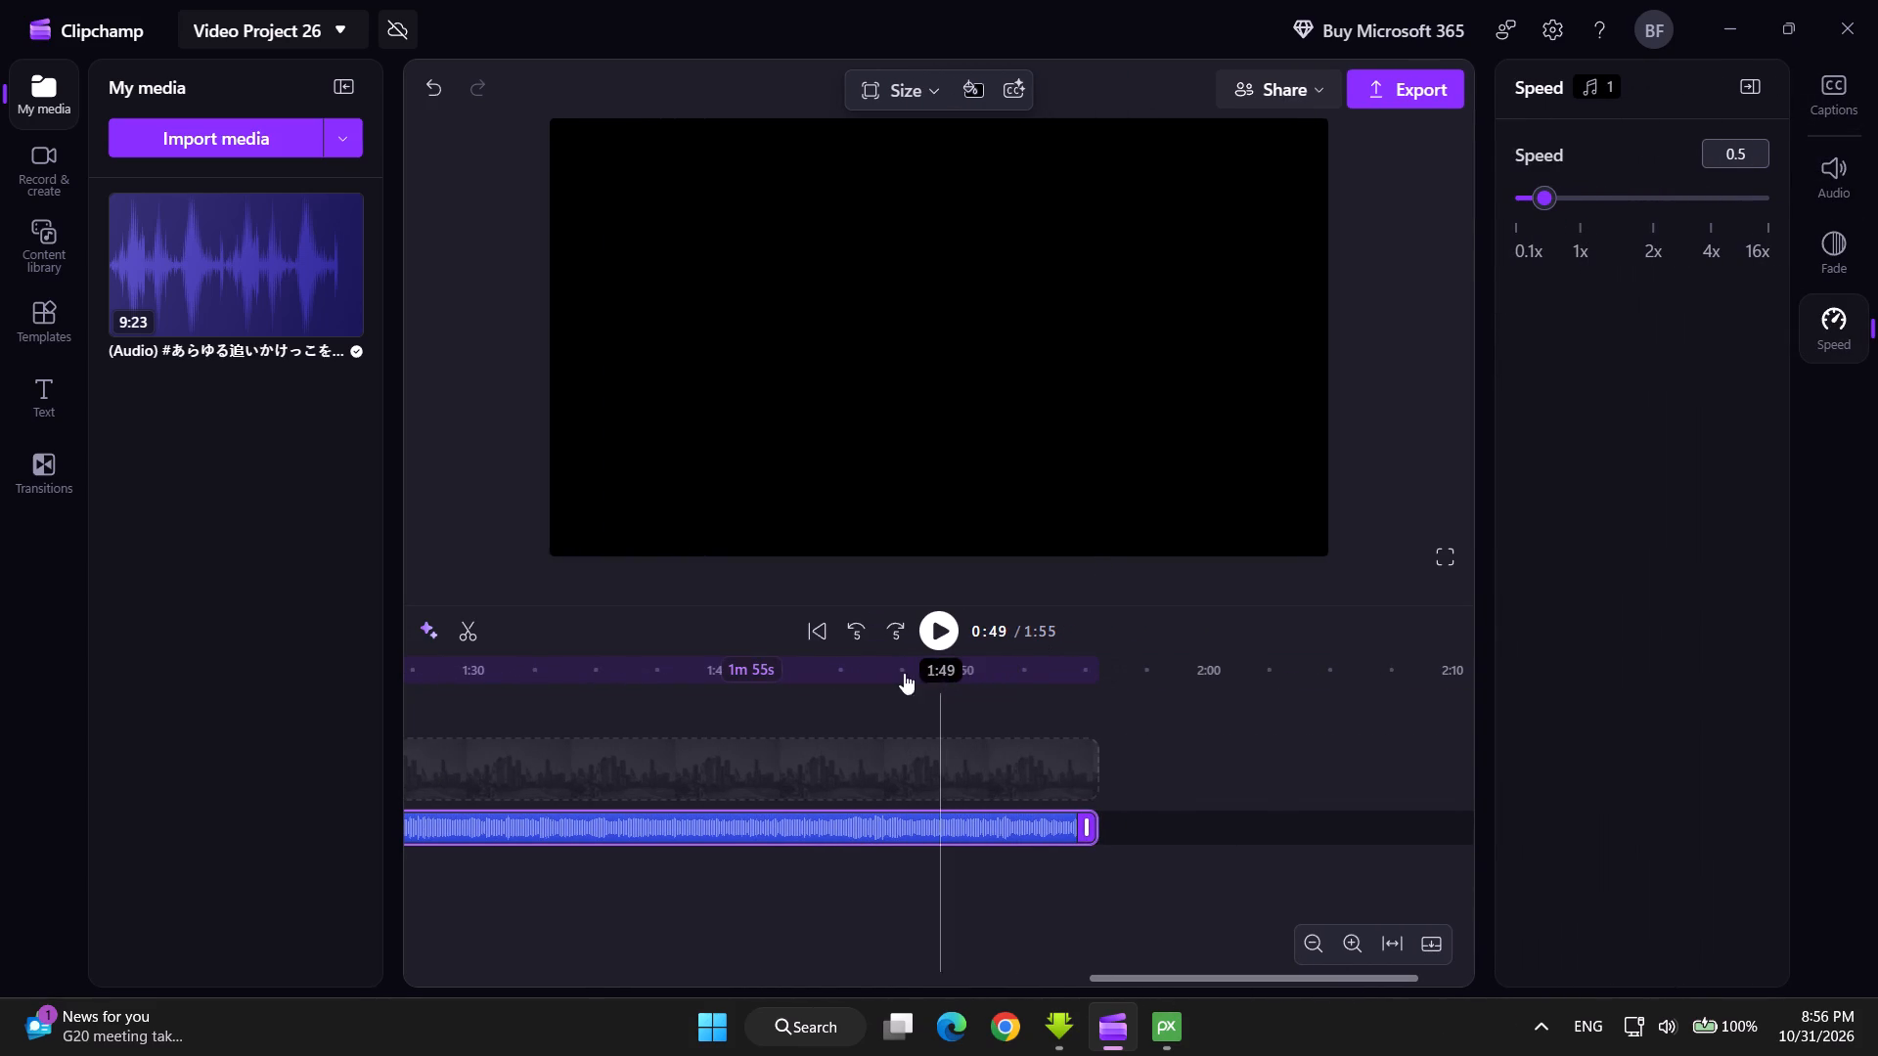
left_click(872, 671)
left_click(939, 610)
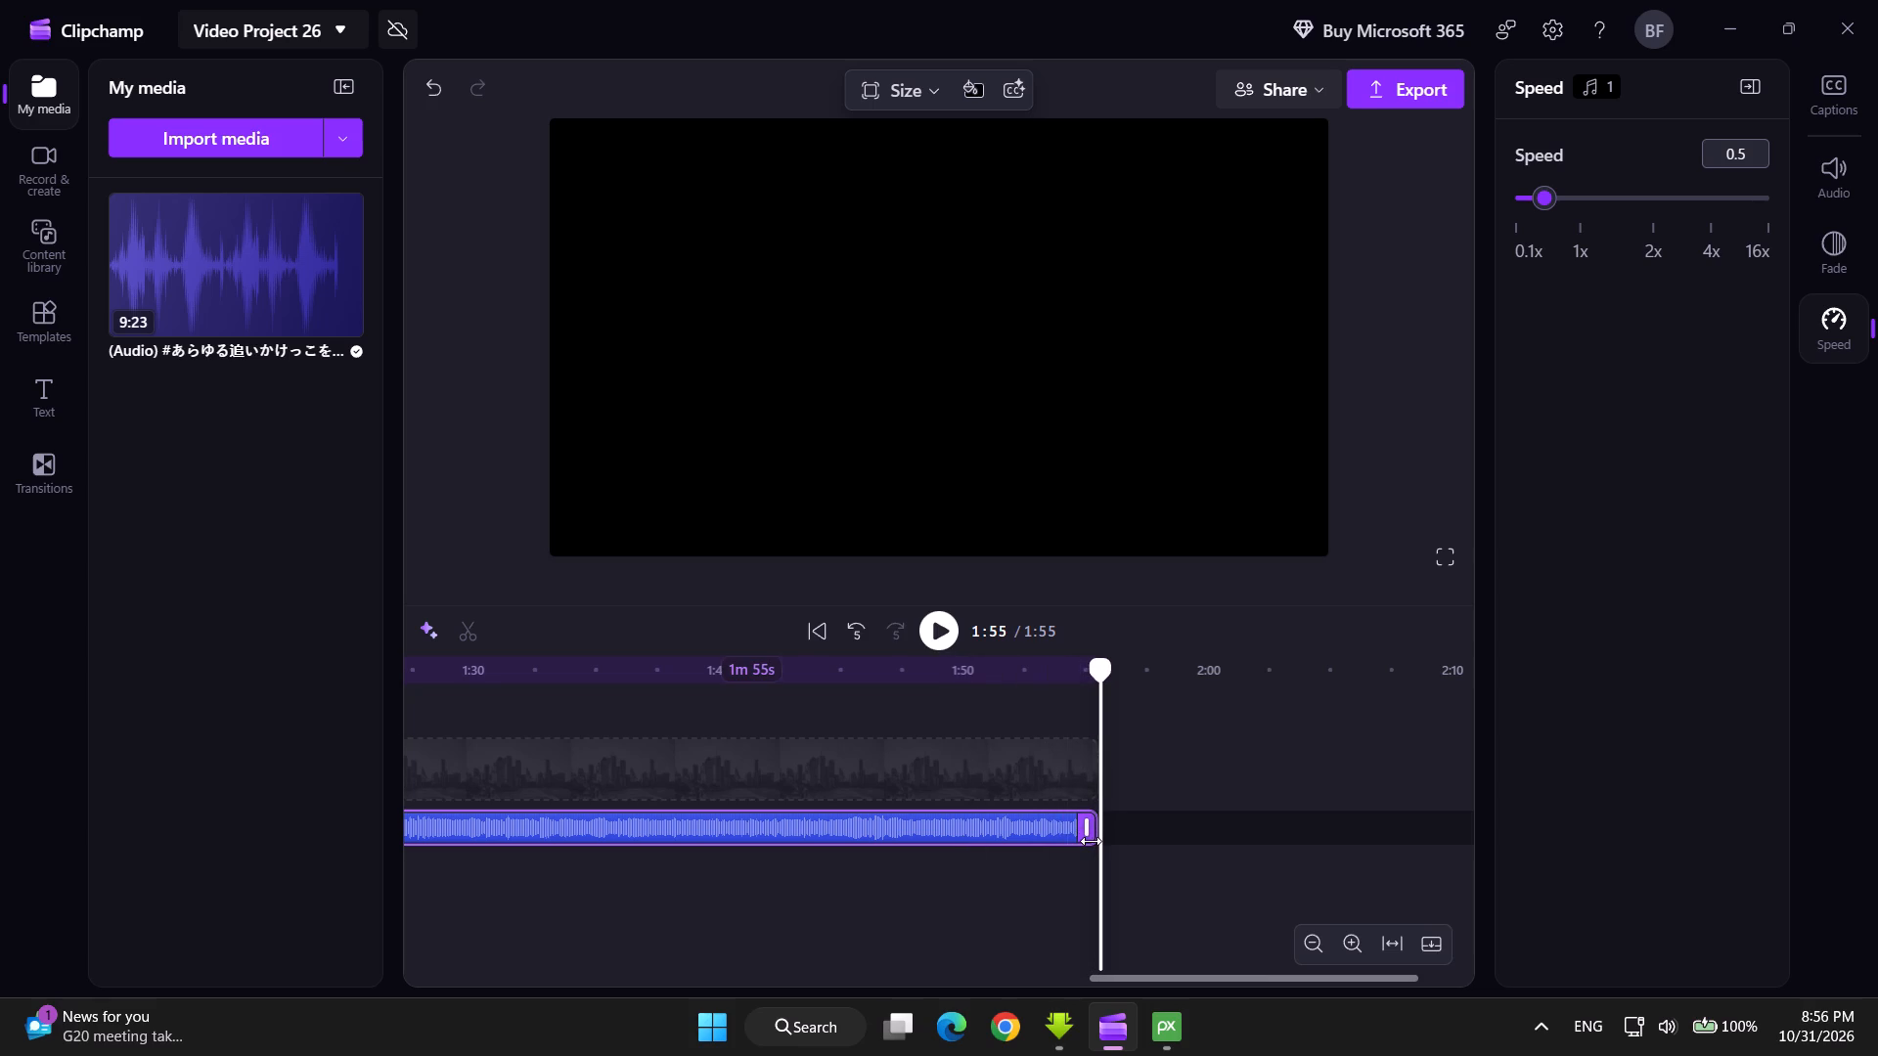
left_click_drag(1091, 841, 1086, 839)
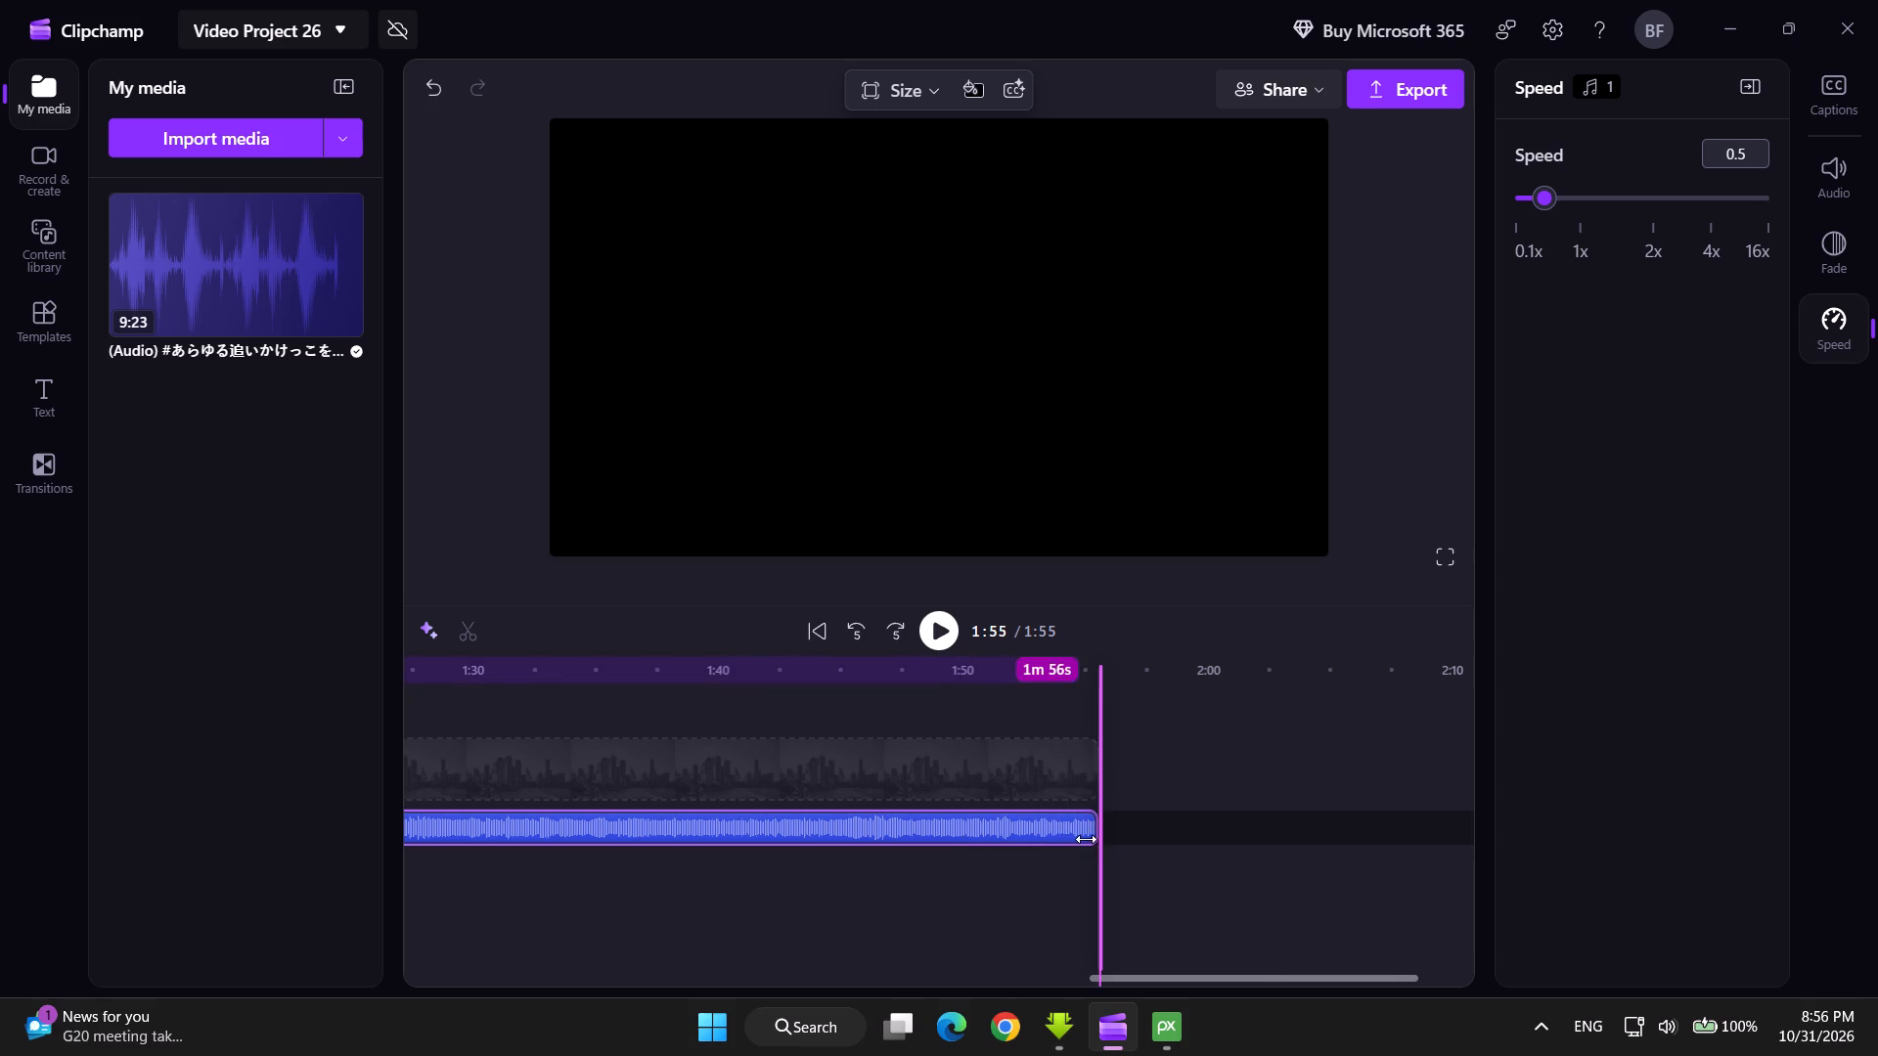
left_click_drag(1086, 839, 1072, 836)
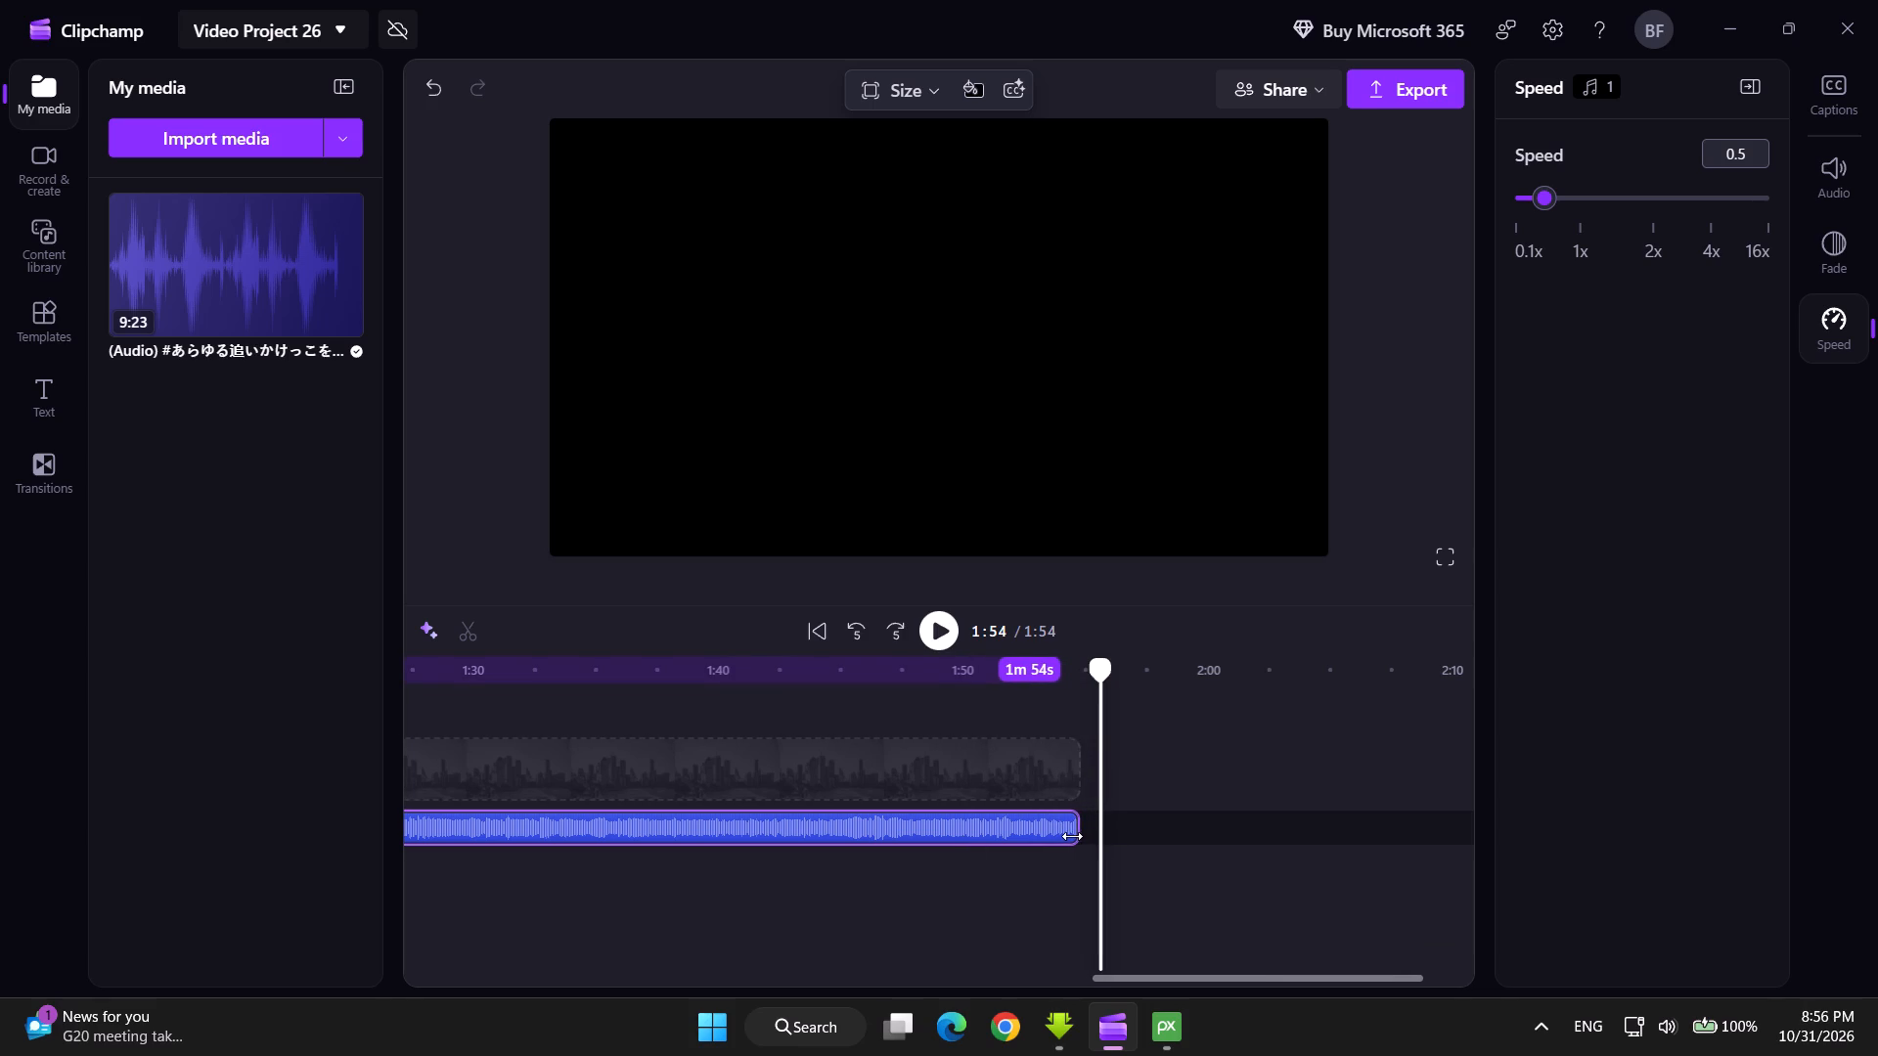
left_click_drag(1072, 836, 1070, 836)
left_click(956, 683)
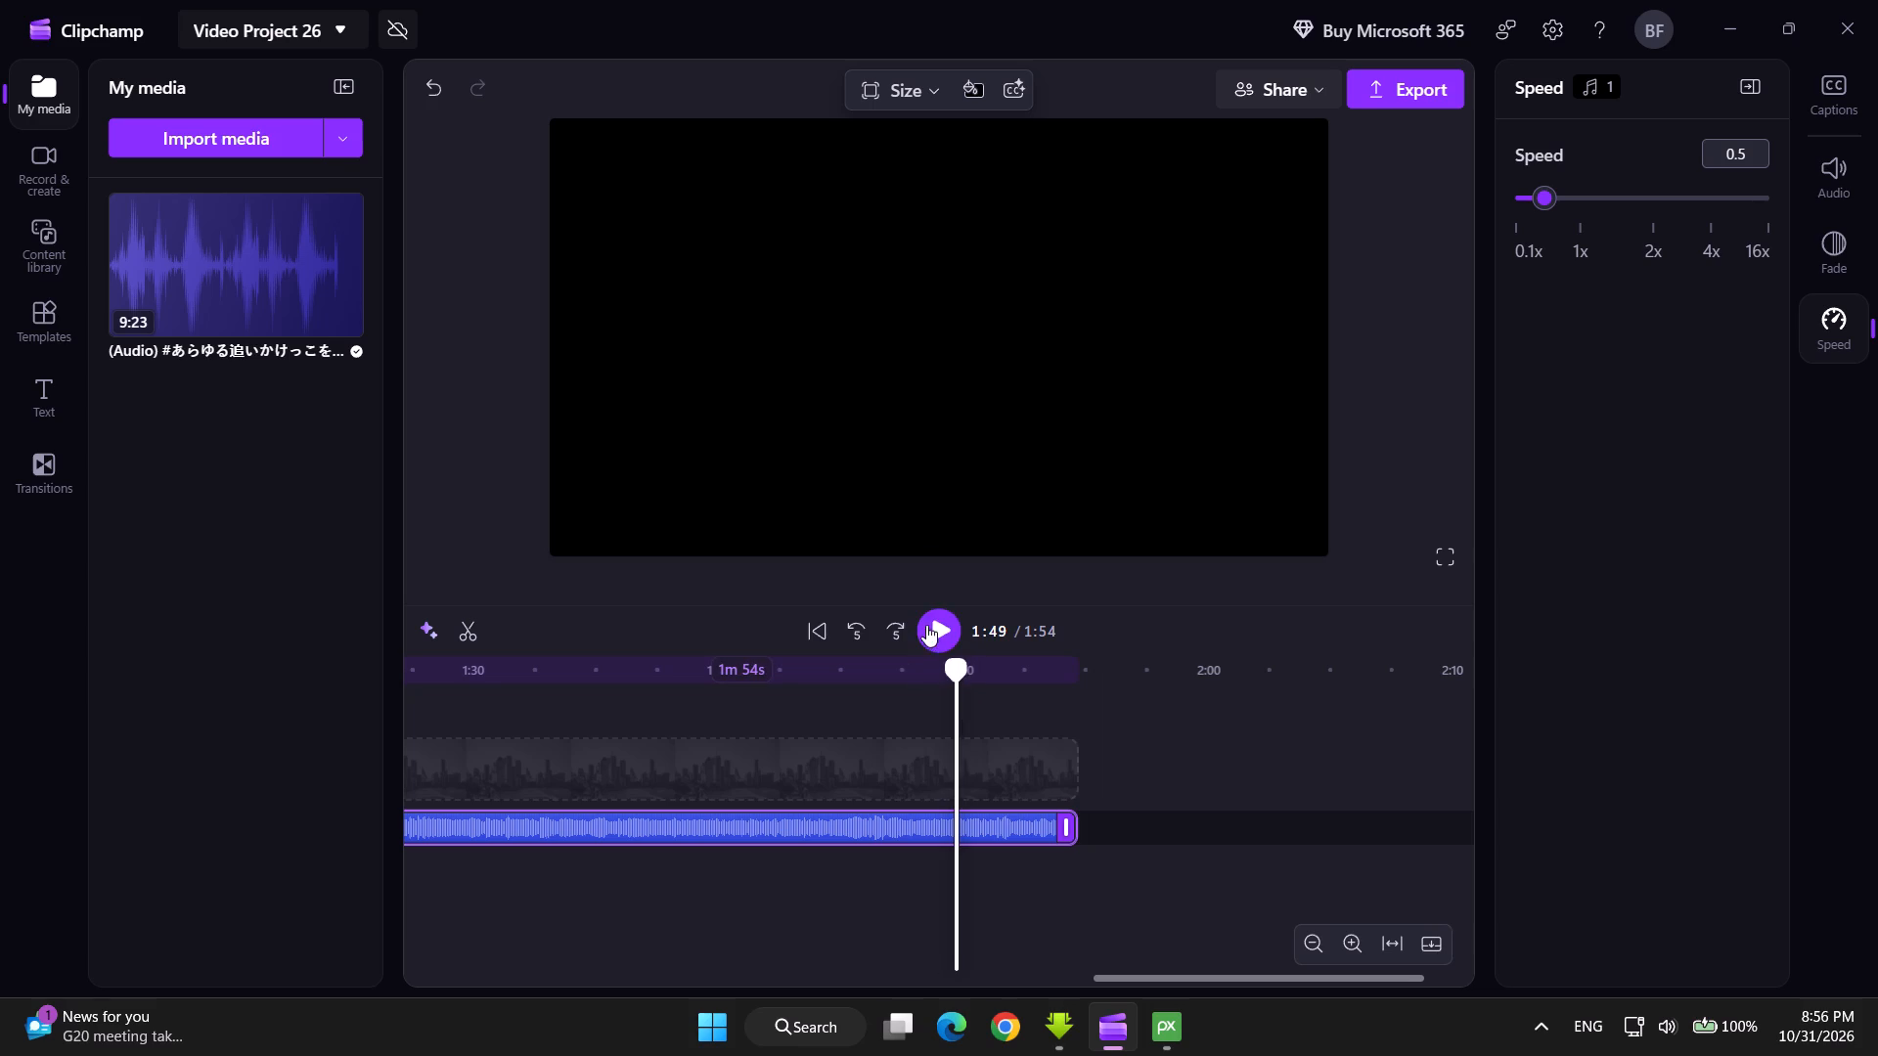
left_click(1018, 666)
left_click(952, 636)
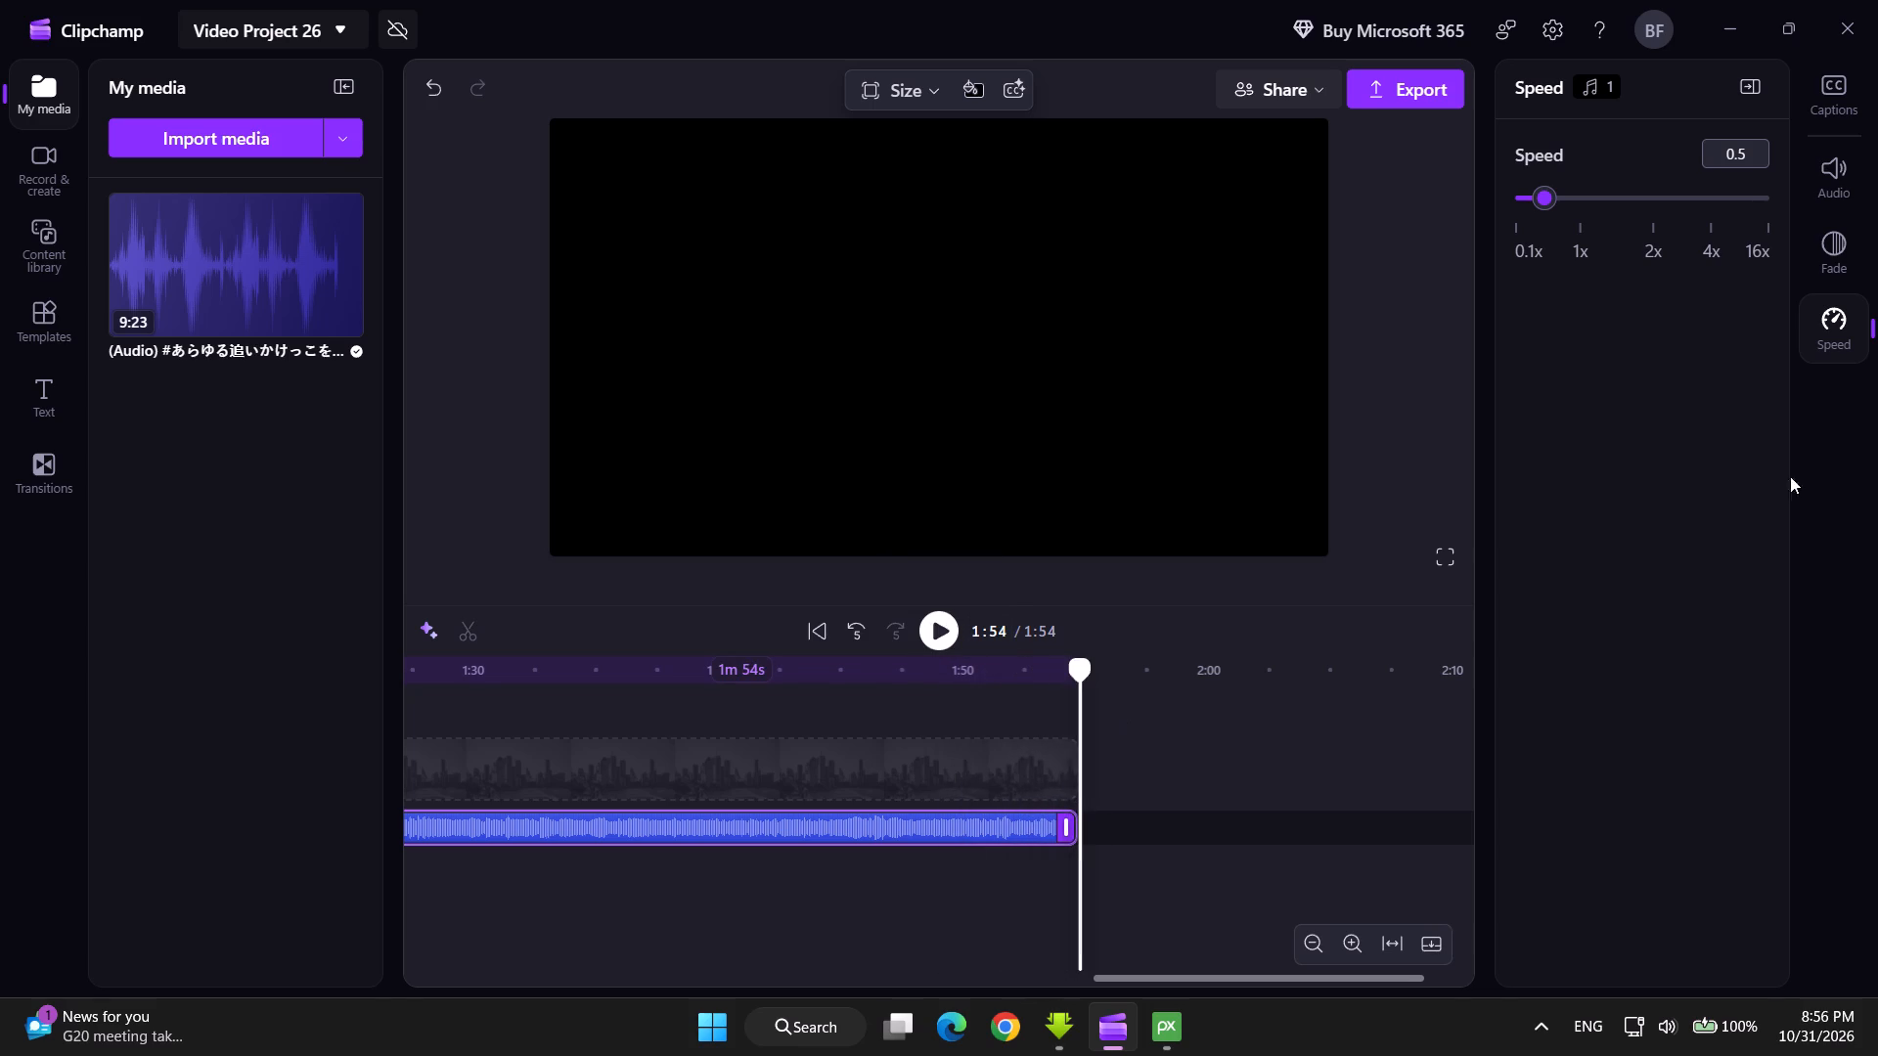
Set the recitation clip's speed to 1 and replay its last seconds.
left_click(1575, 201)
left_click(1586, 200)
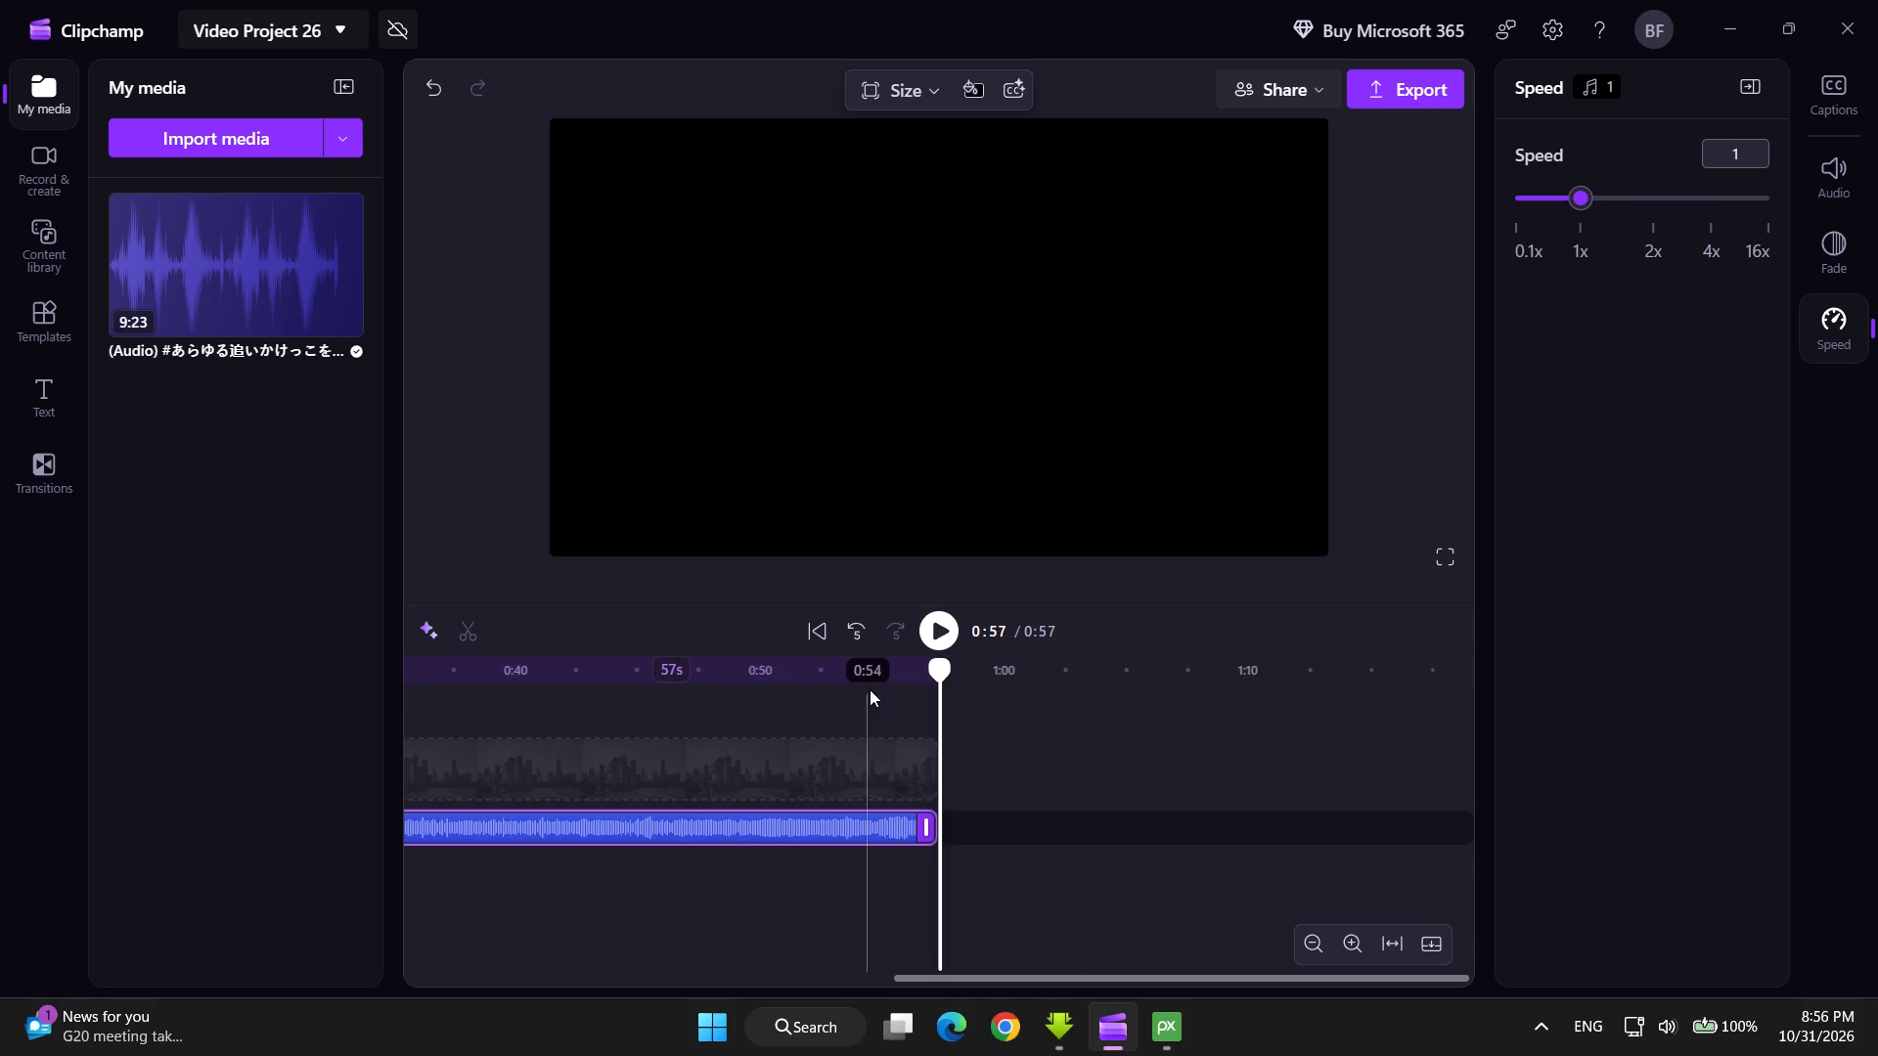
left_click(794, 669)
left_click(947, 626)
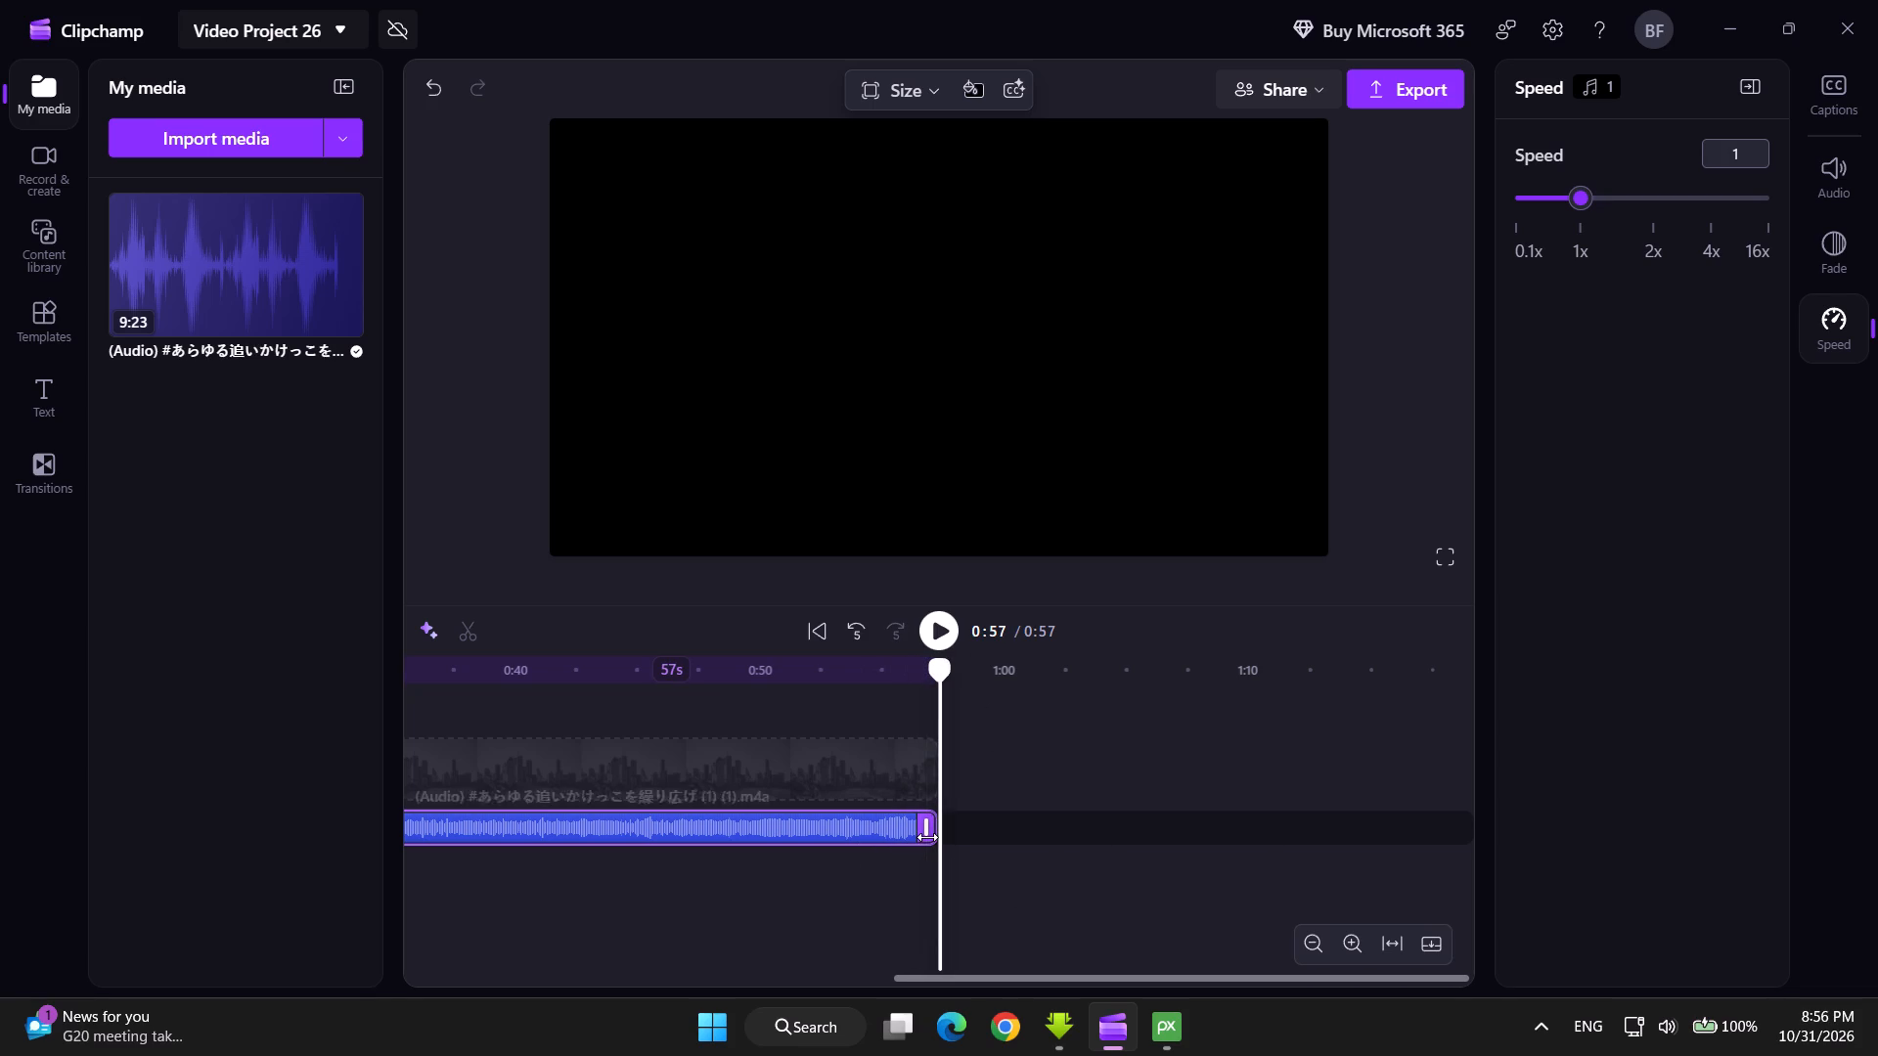
Fine-tune the recitation clip's end to a duration of about 57 s, replaying the ending after each adjustment.
left_click_drag(927, 837, 933, 841)
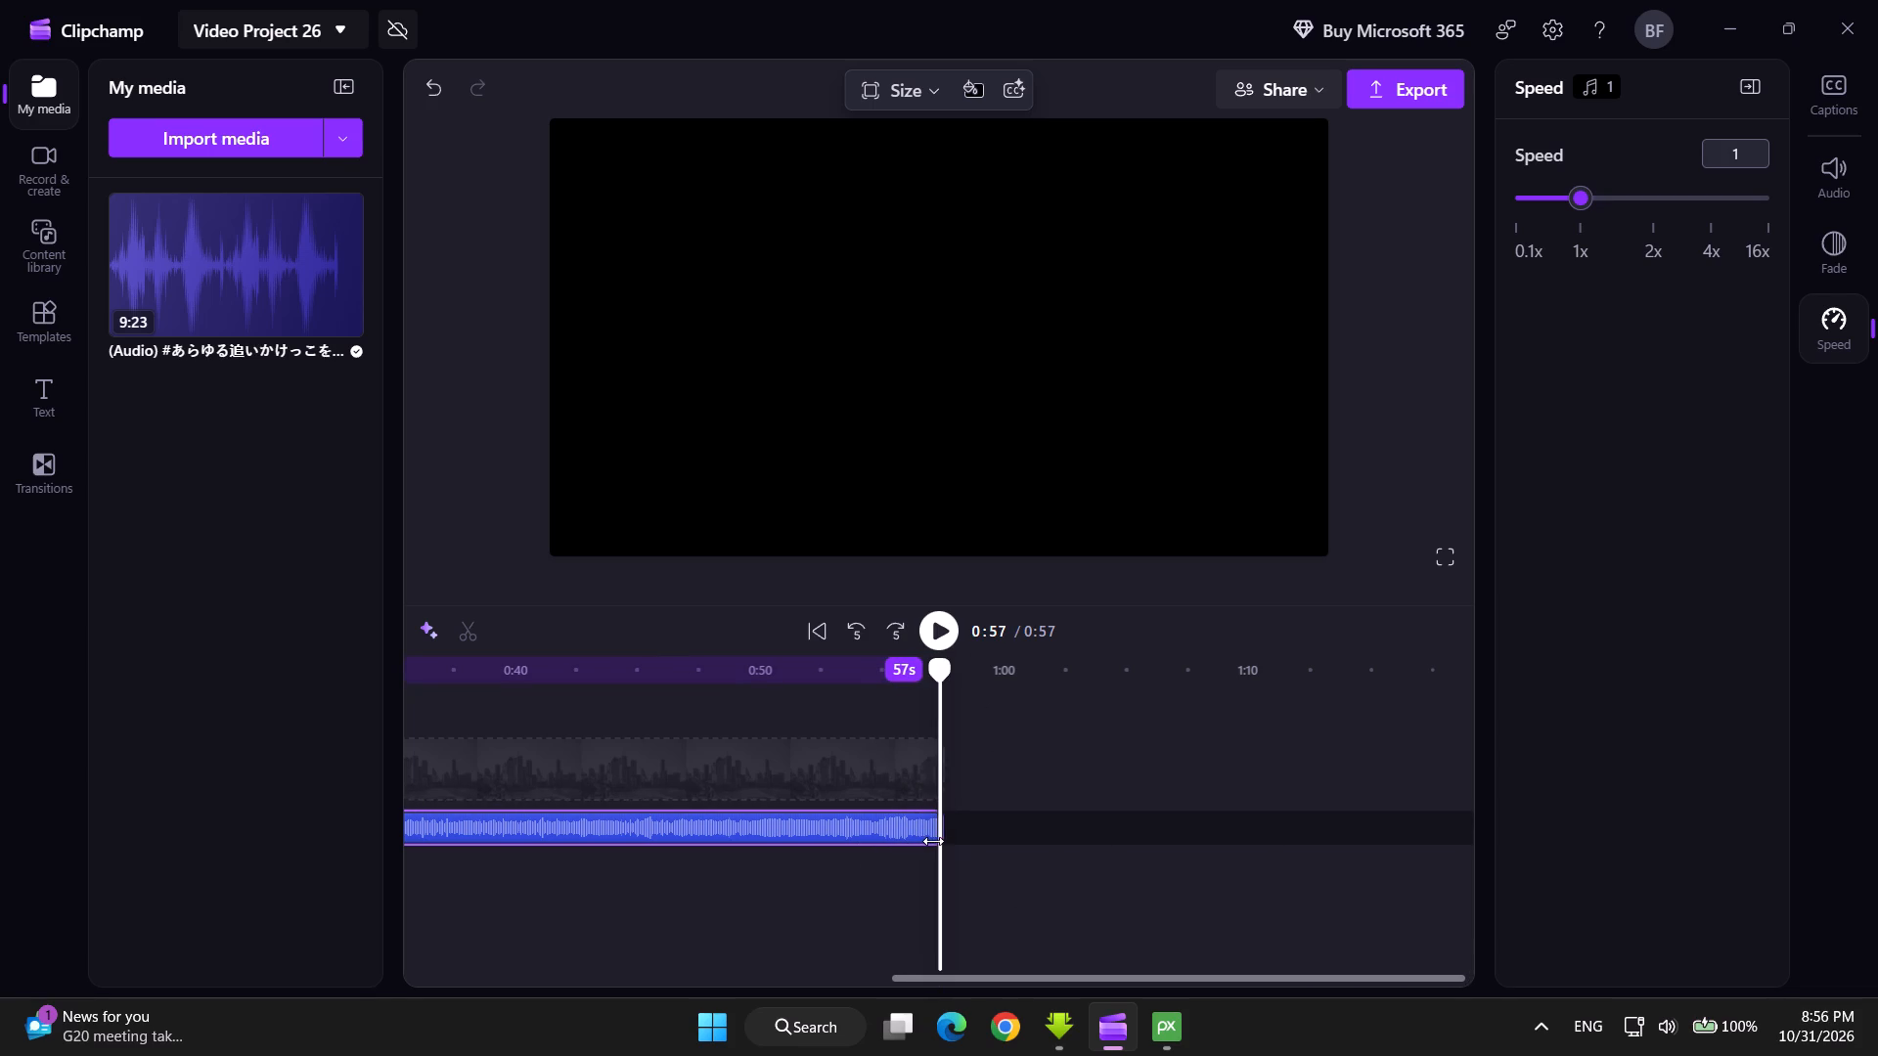
left_click_drag(933, 841, 937, 844)
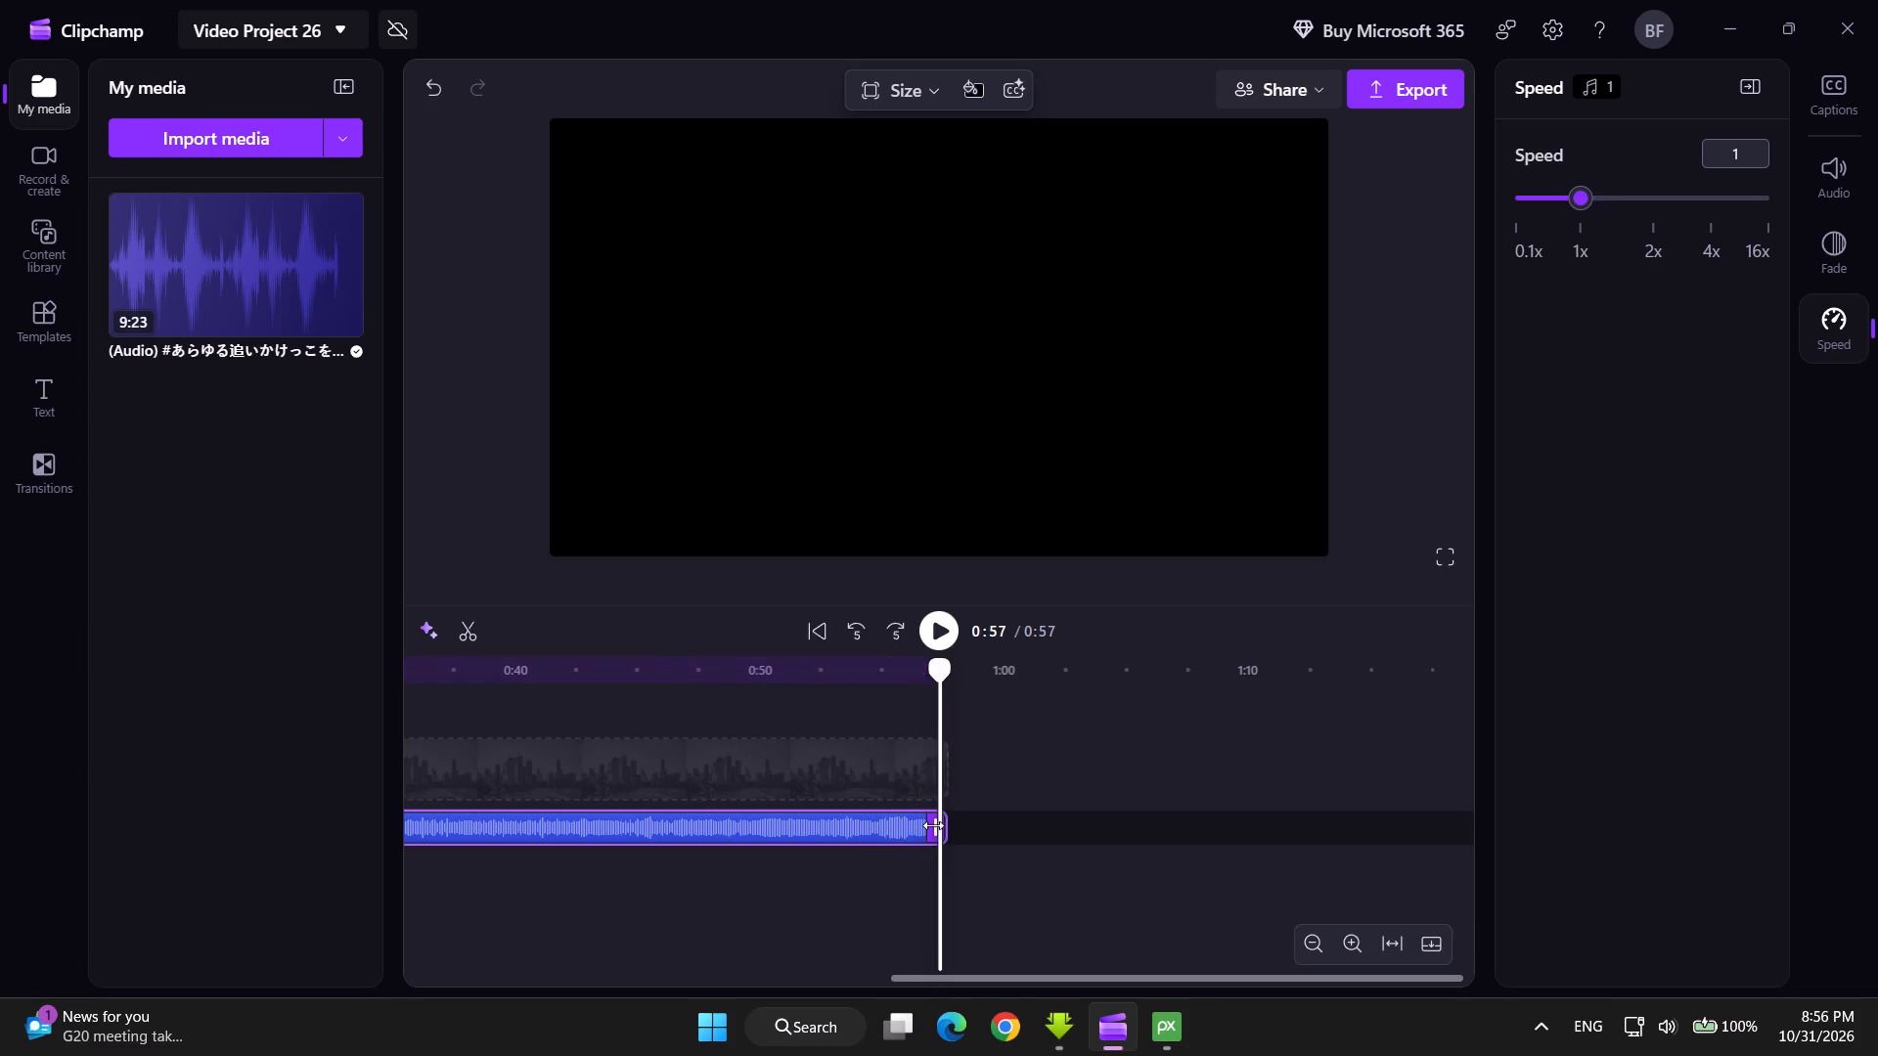
left_click(903, 661)
left_click(941, 635)
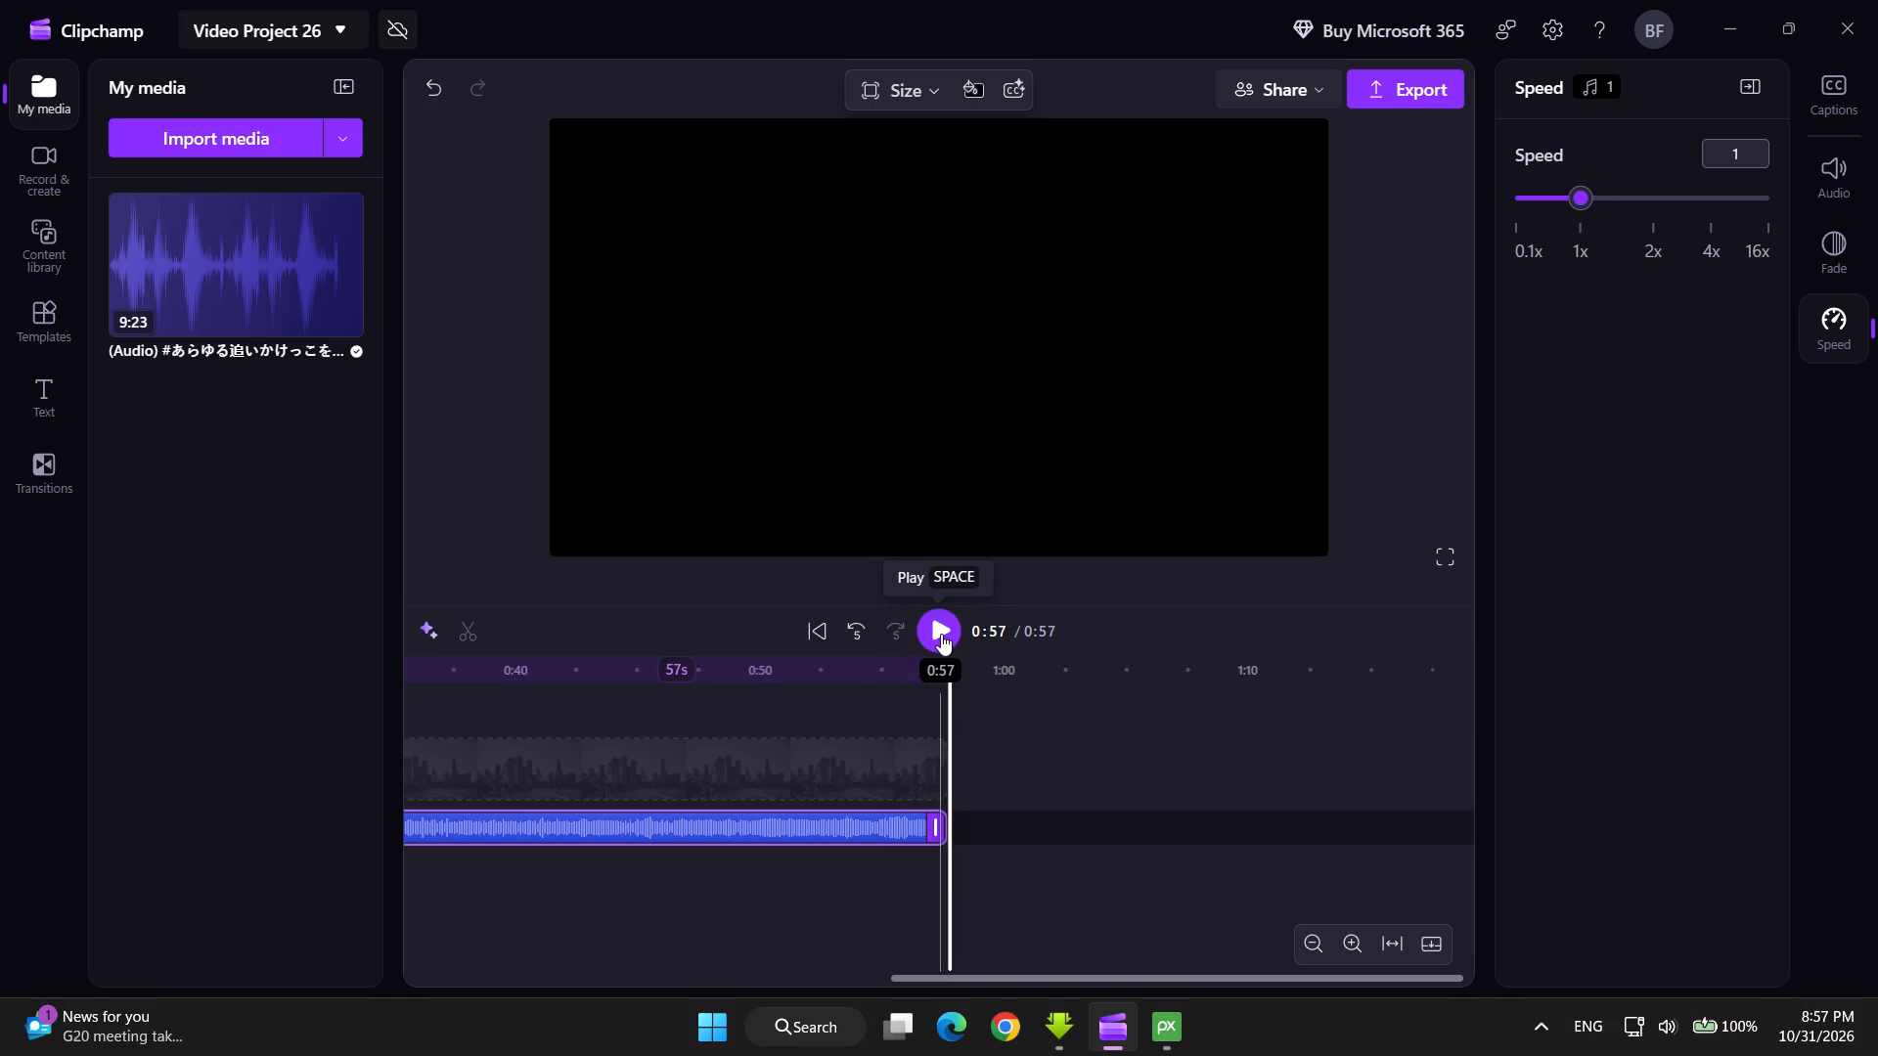
left_click_drag(941, 831, 935, 827)
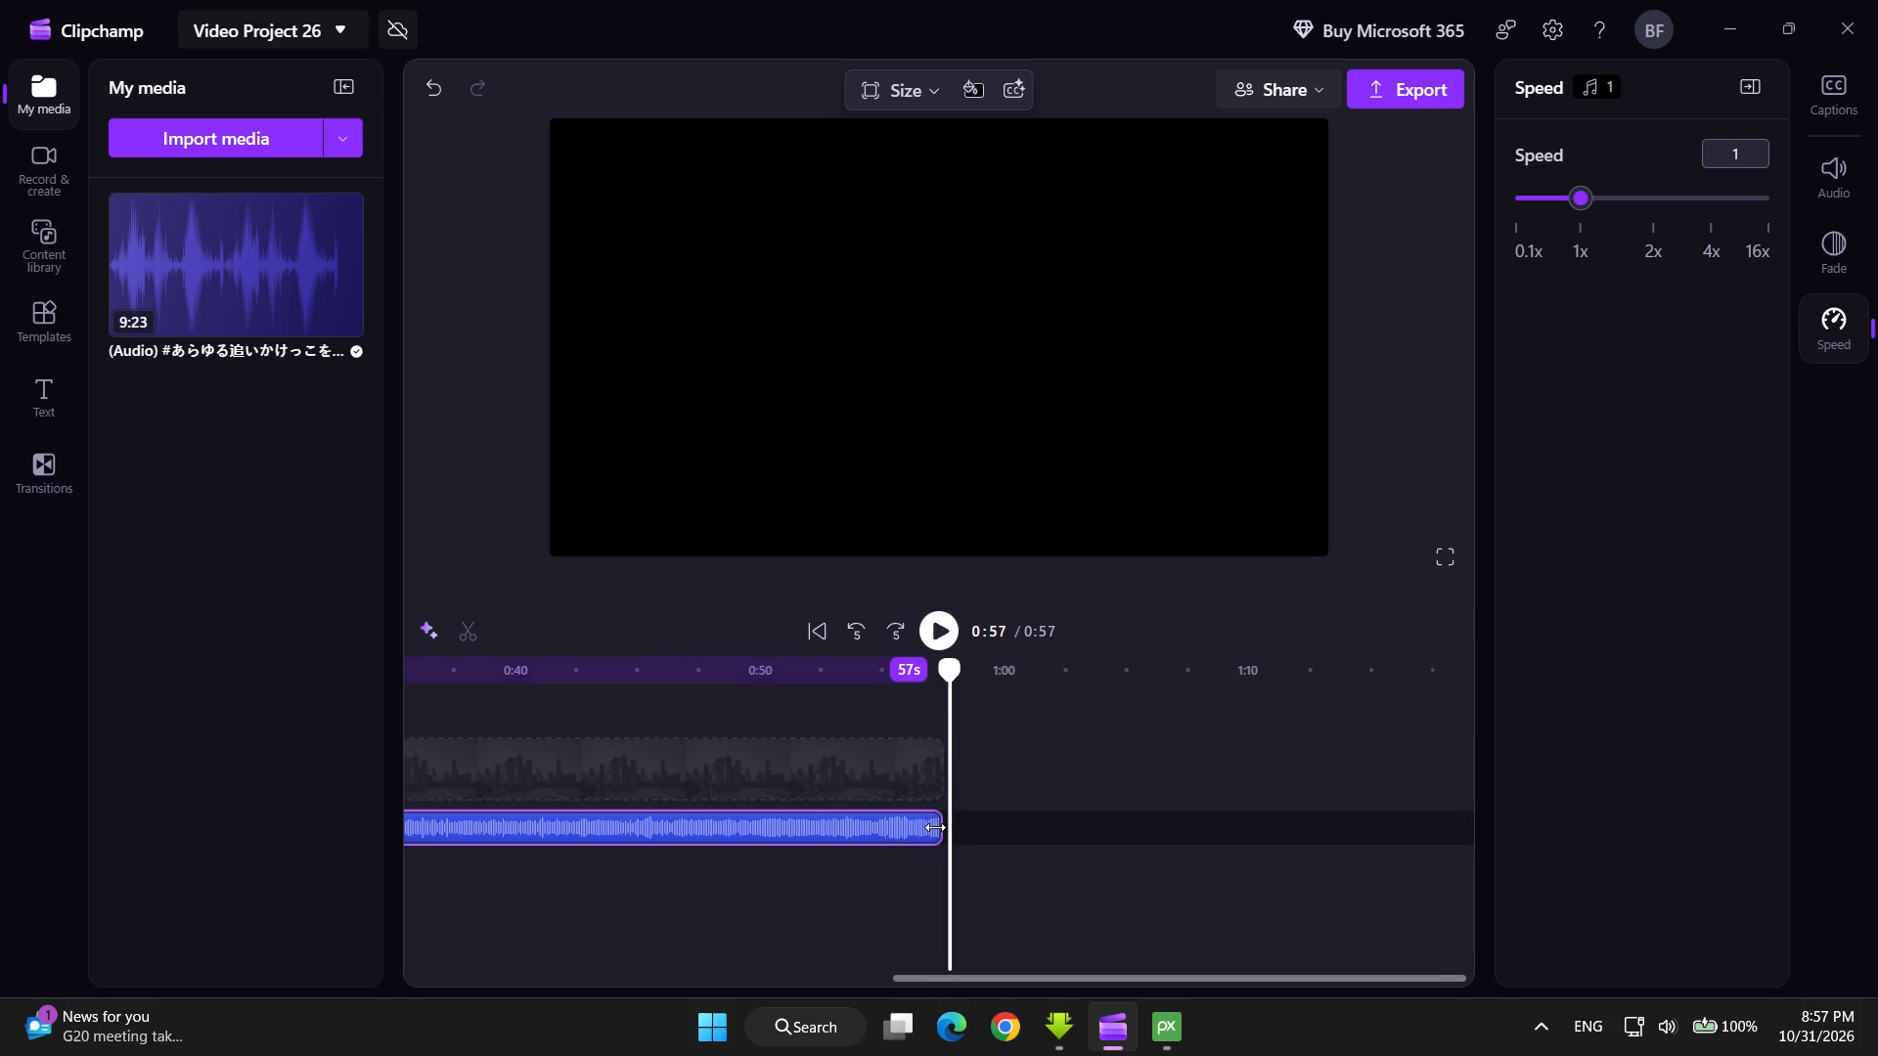
left_click_drag(935, 827, 932, 826)
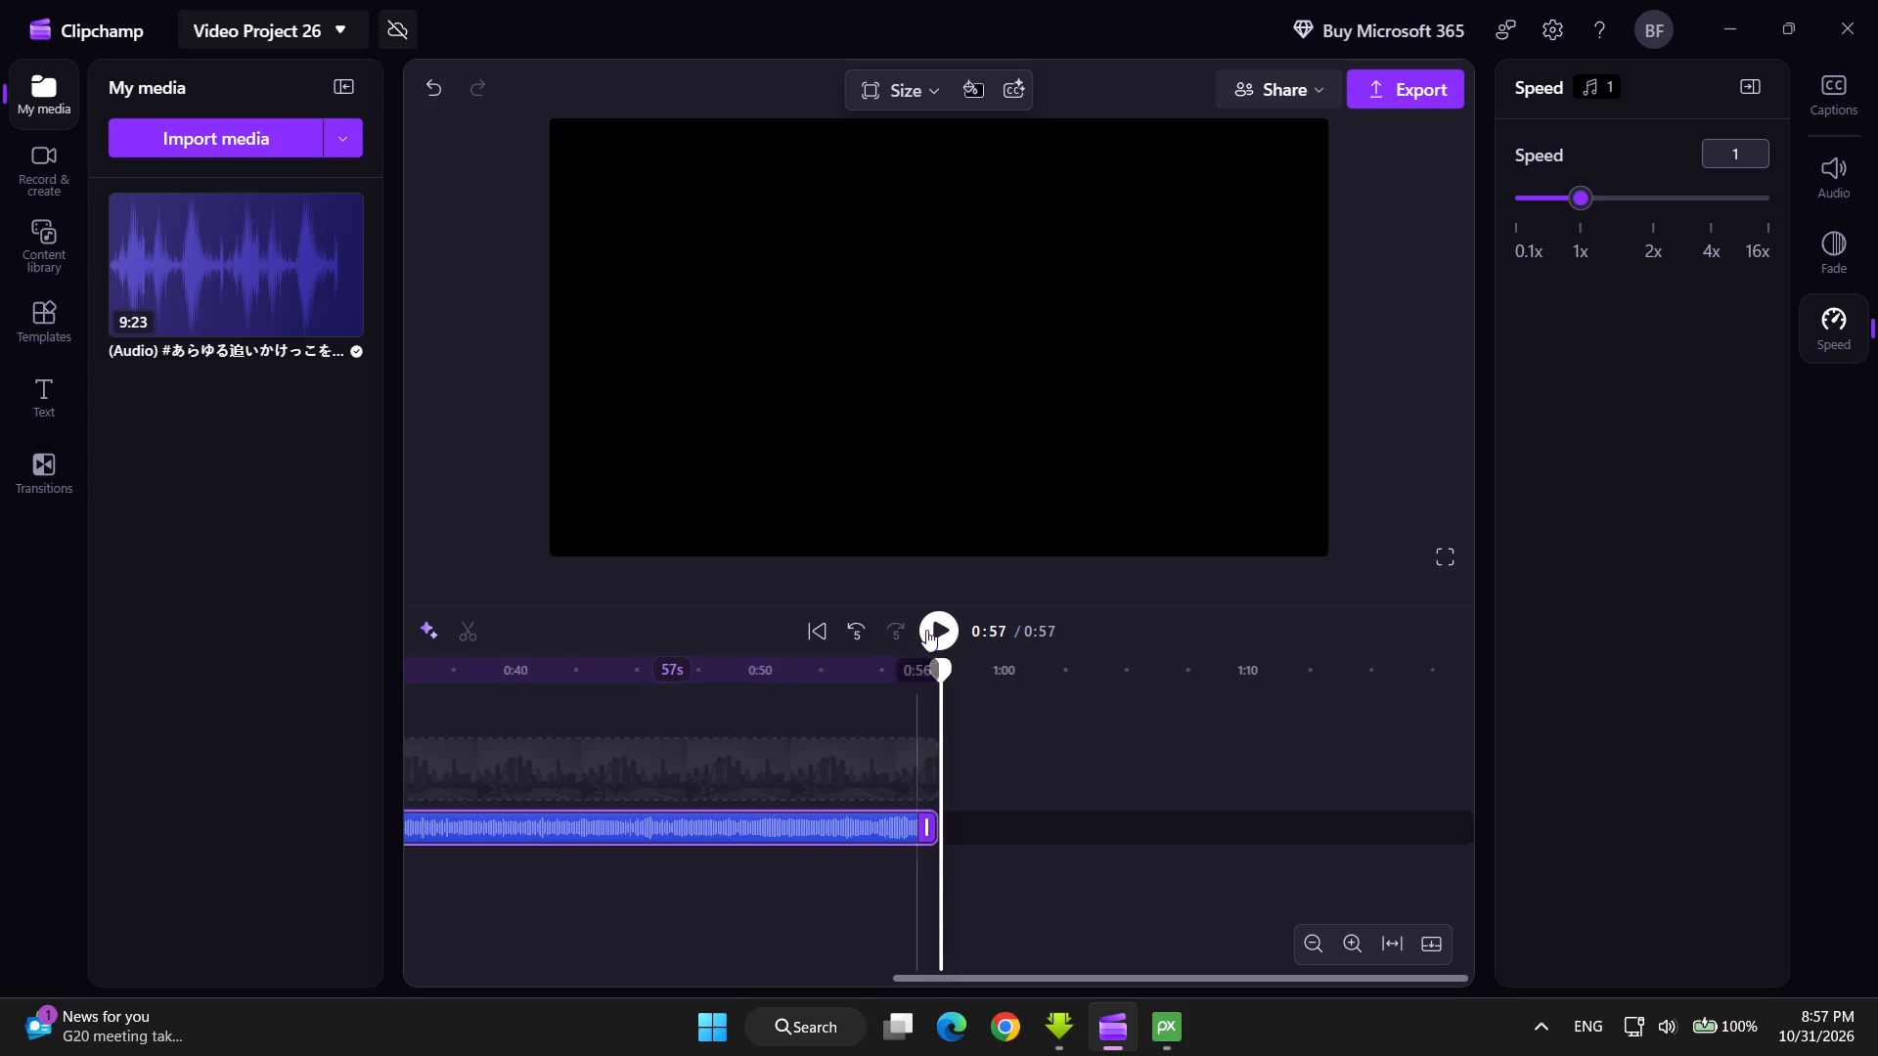
left_click(937, 633)
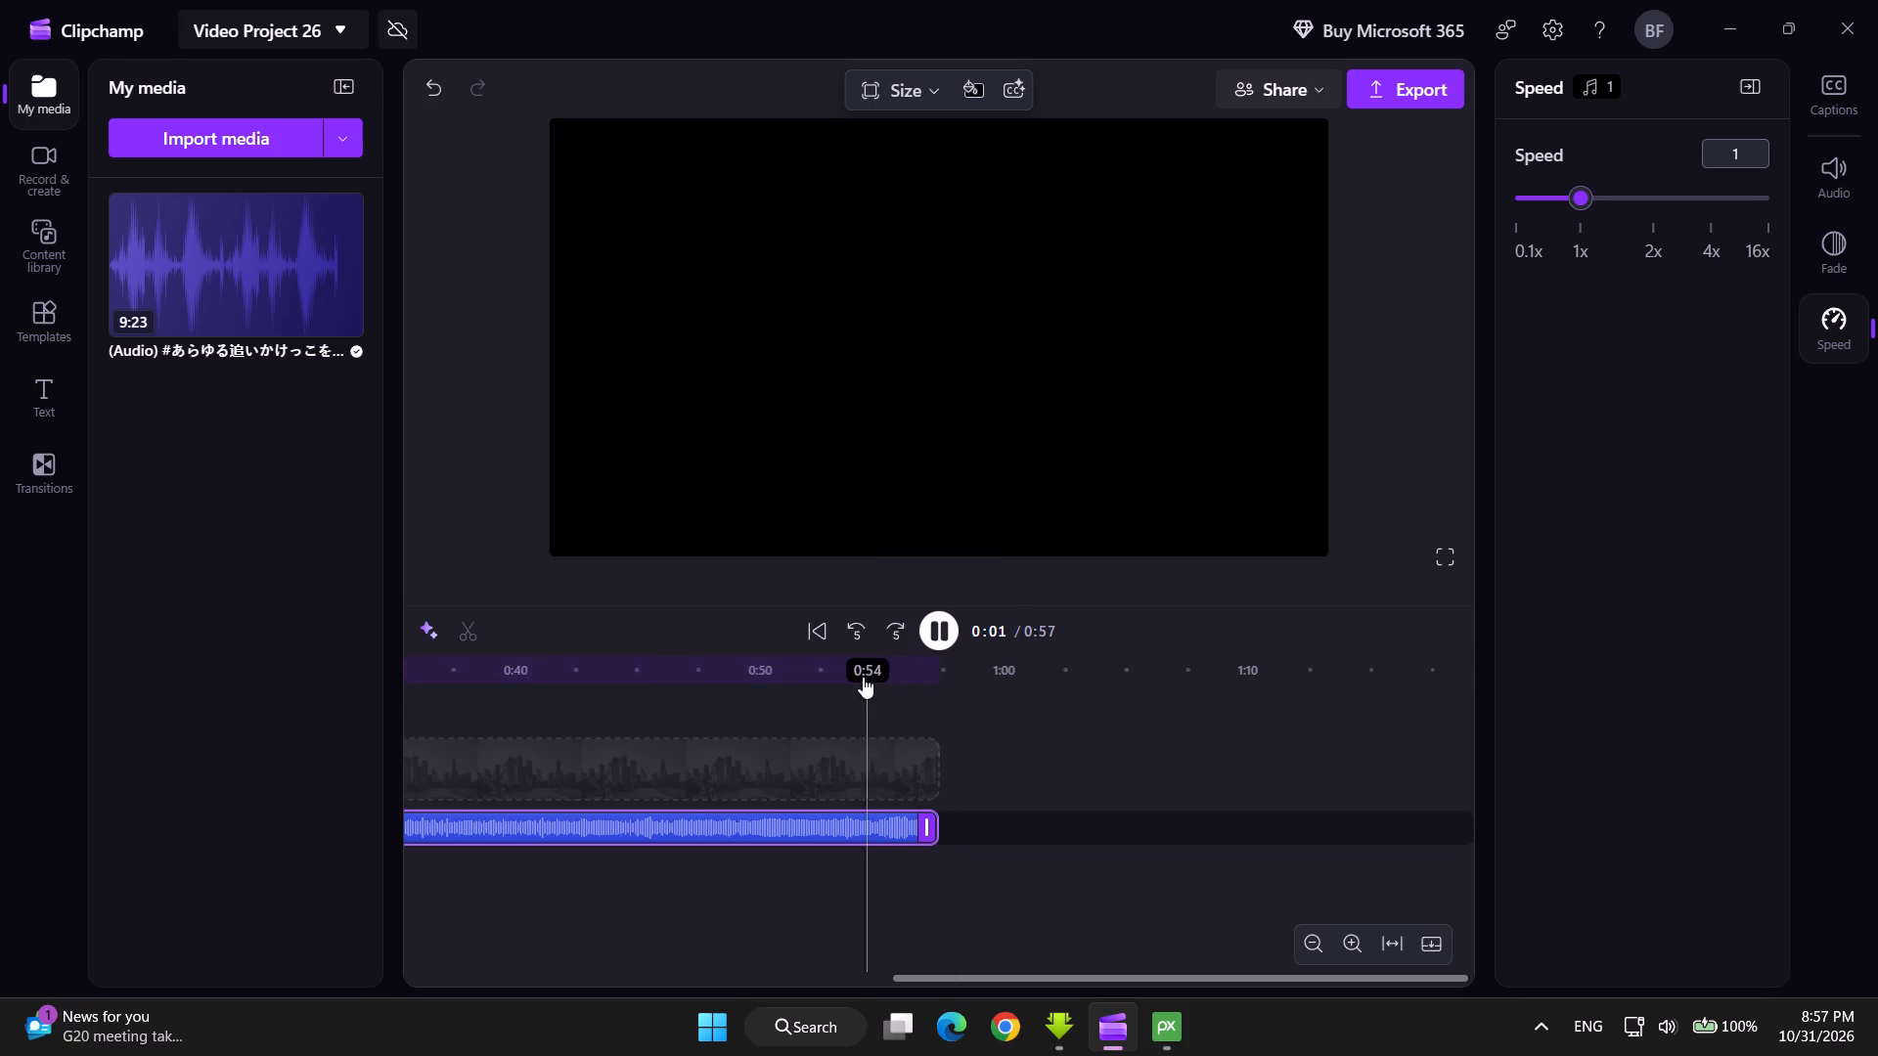
left_click(863, 677)
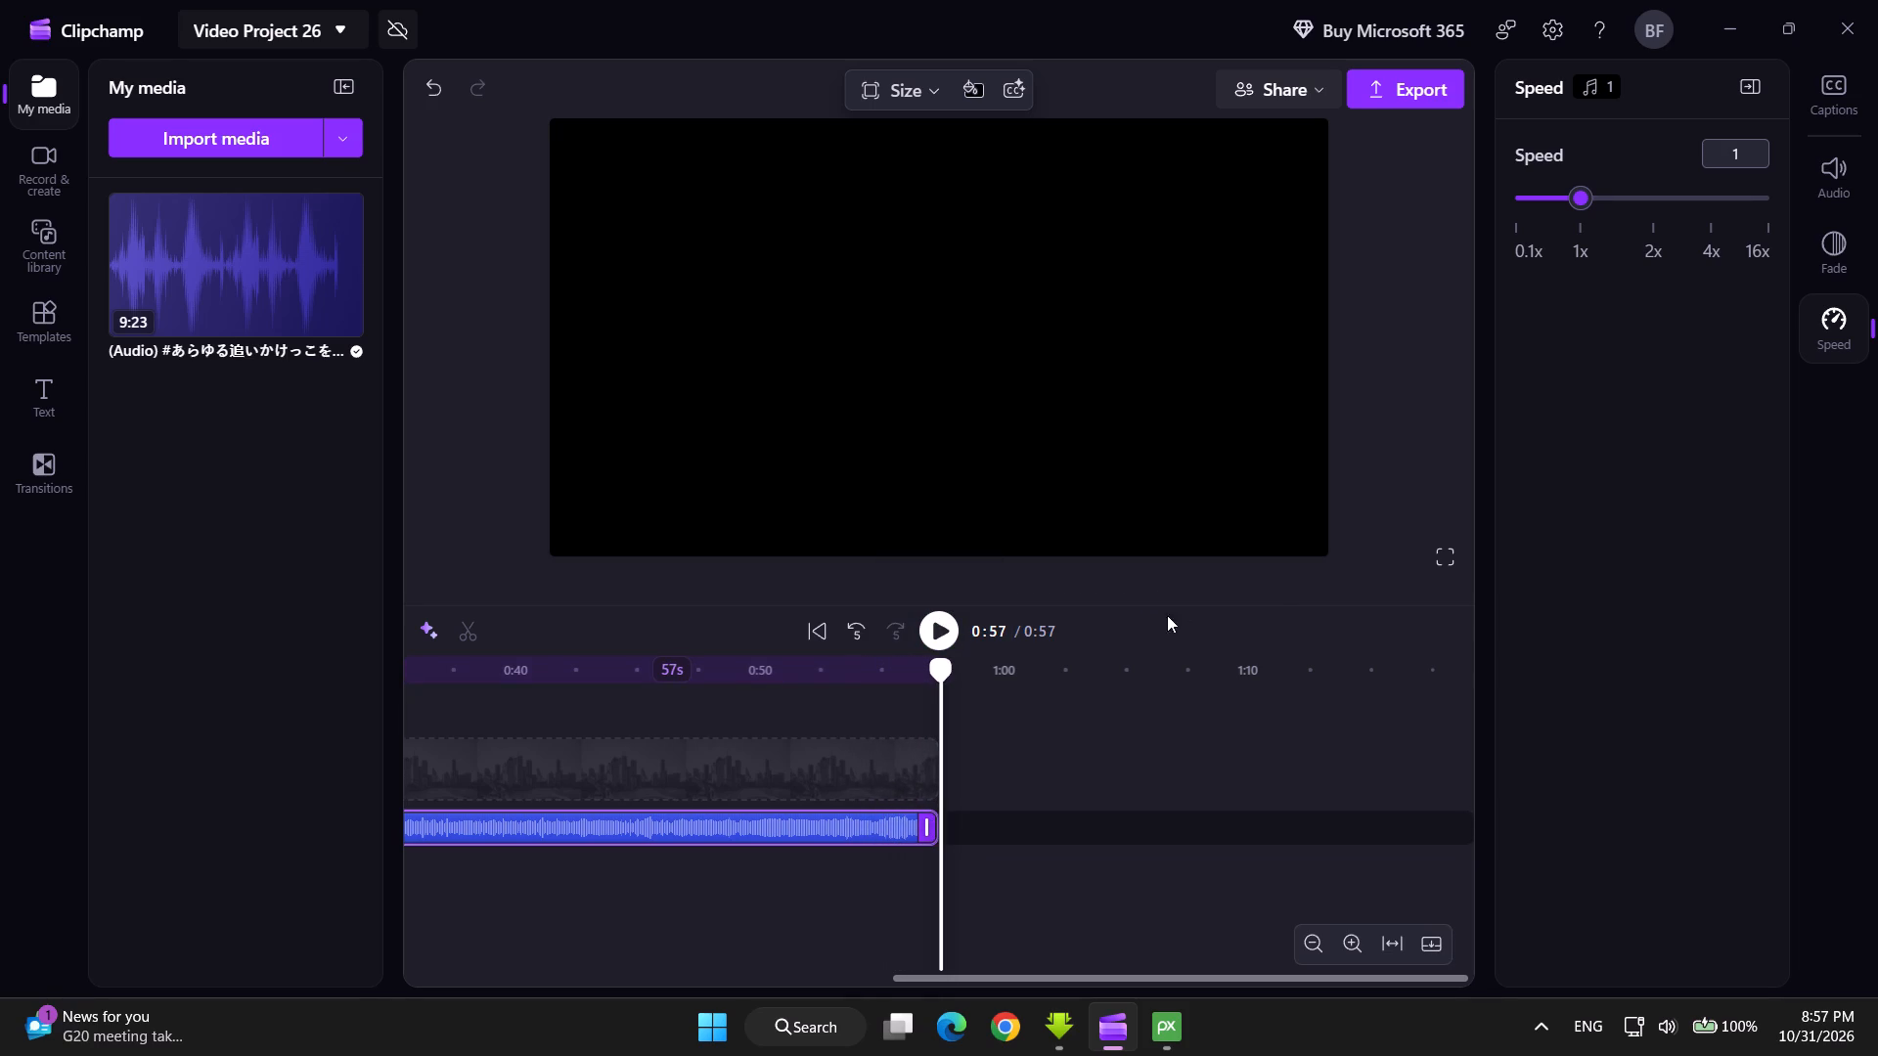
Open the recitation clip's volume and noise suppression settings.
left_click(1828, 181)
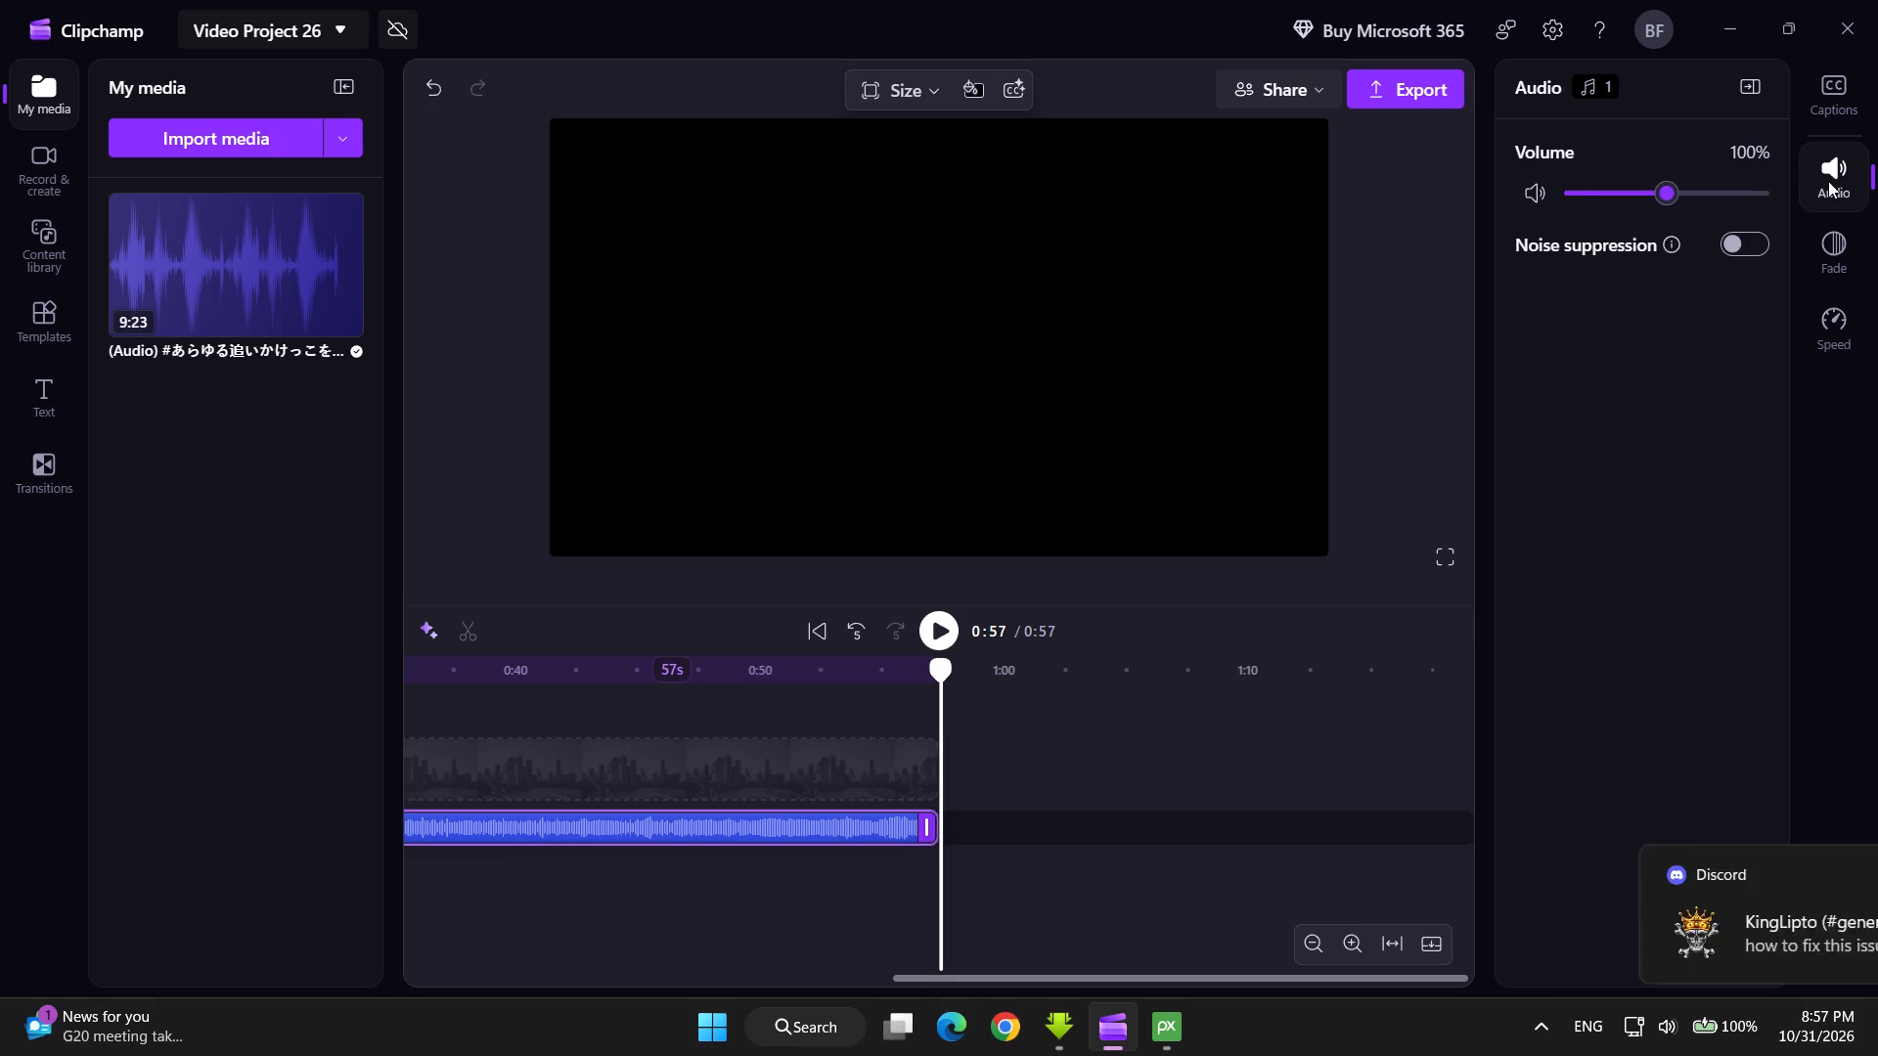
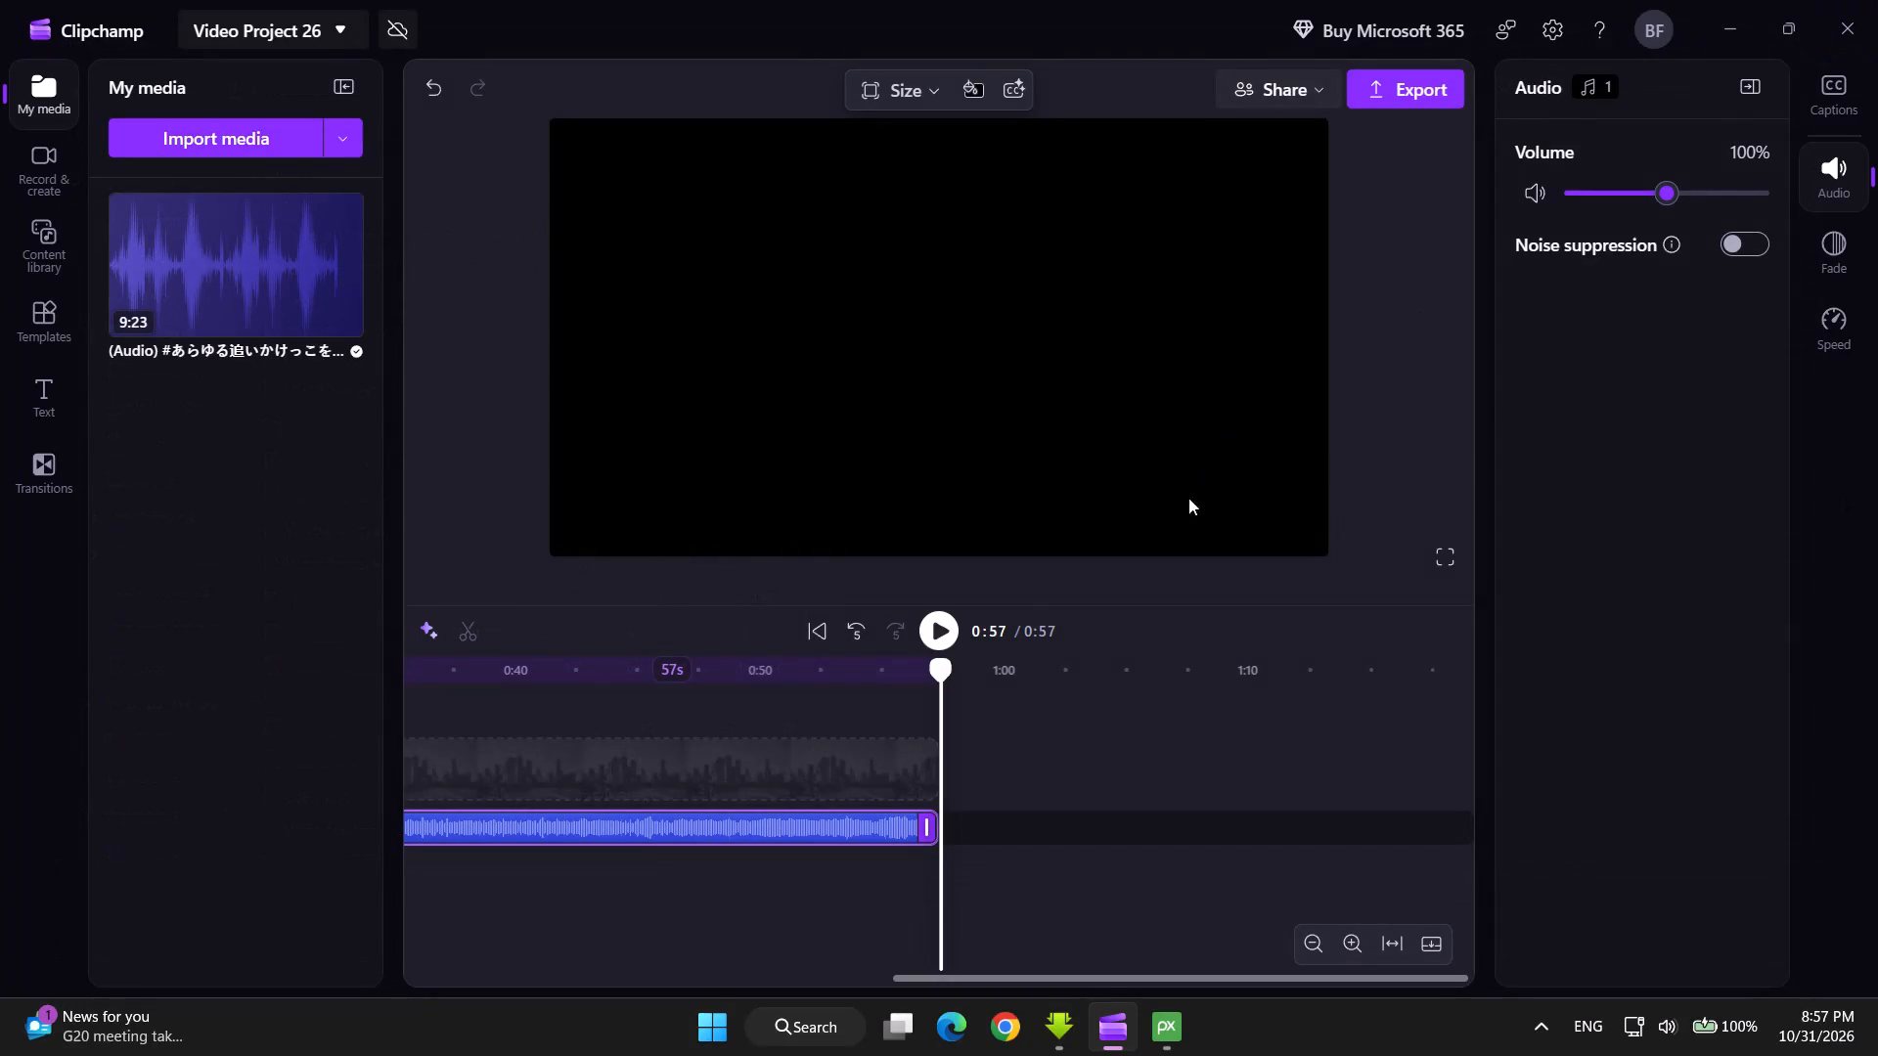
Open the AI autocaptions setup for the project and set the transcription language to Arabic (Saudi Arabia).
left_click(767, 736)
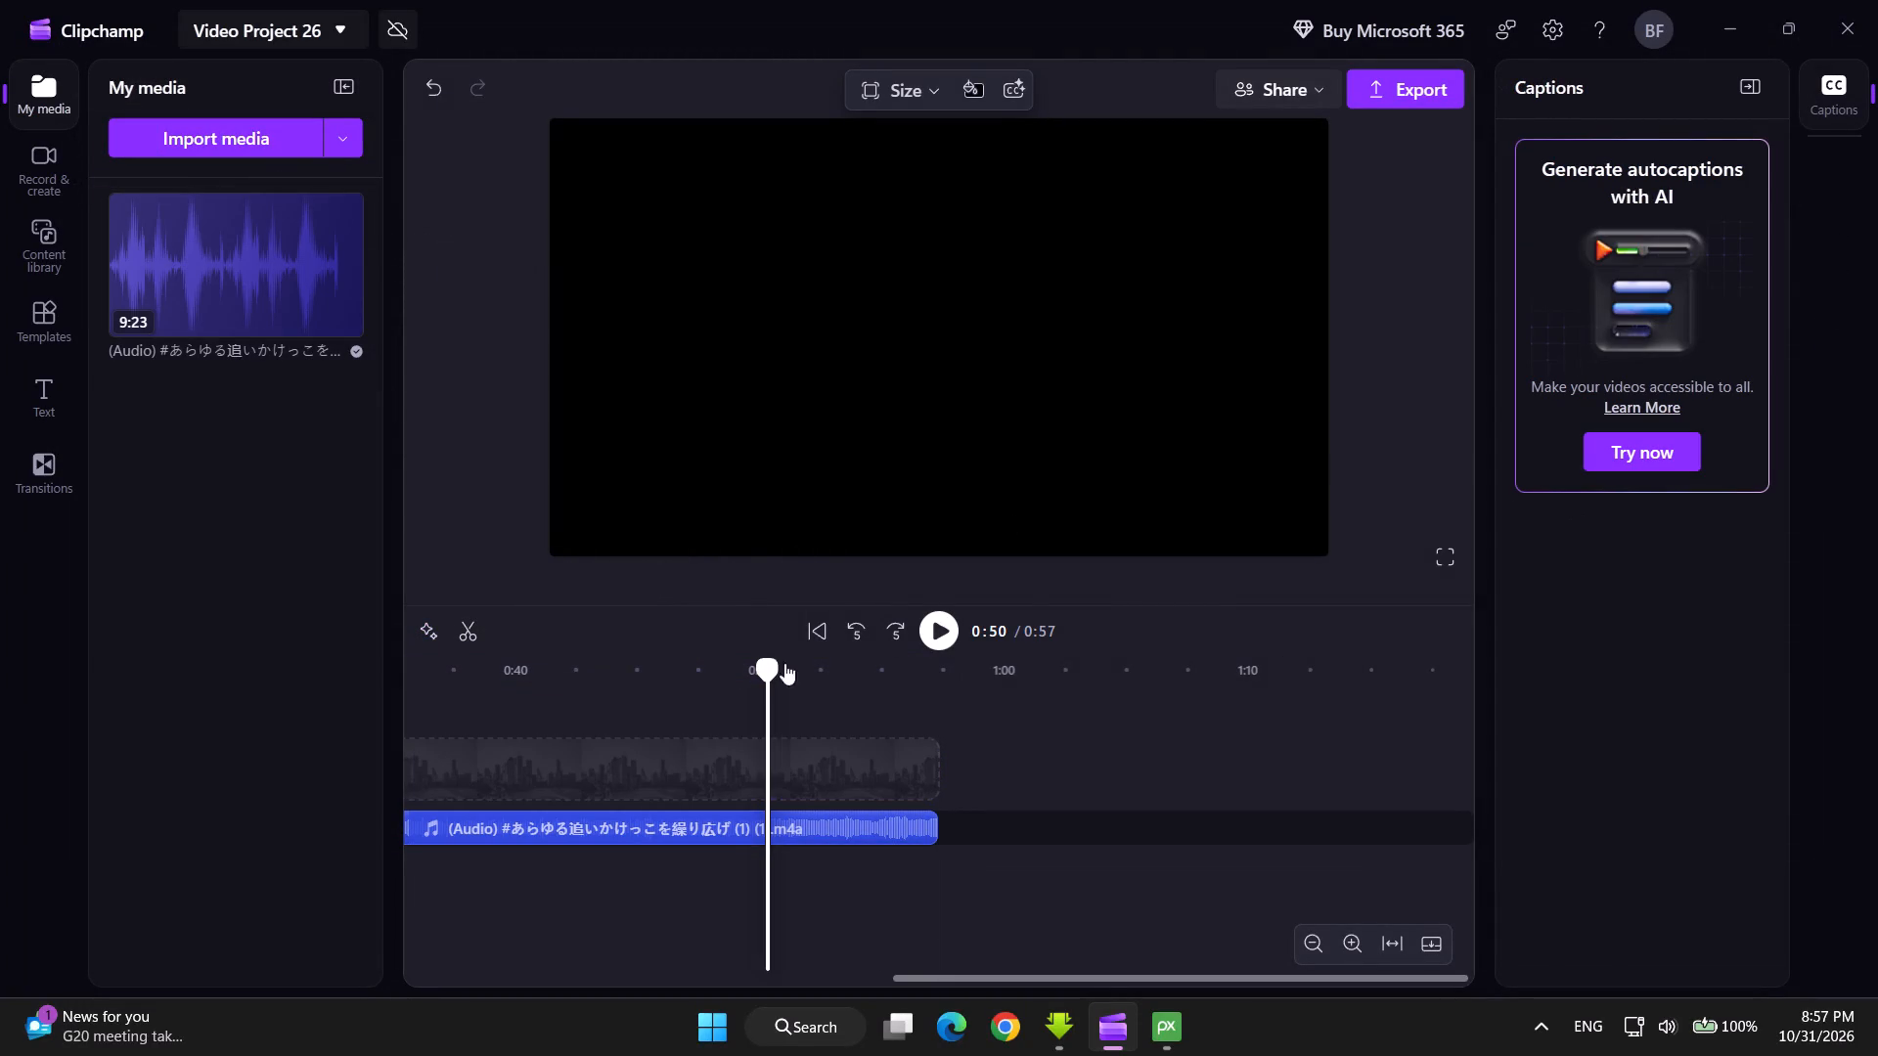
left_click(1651, 456)
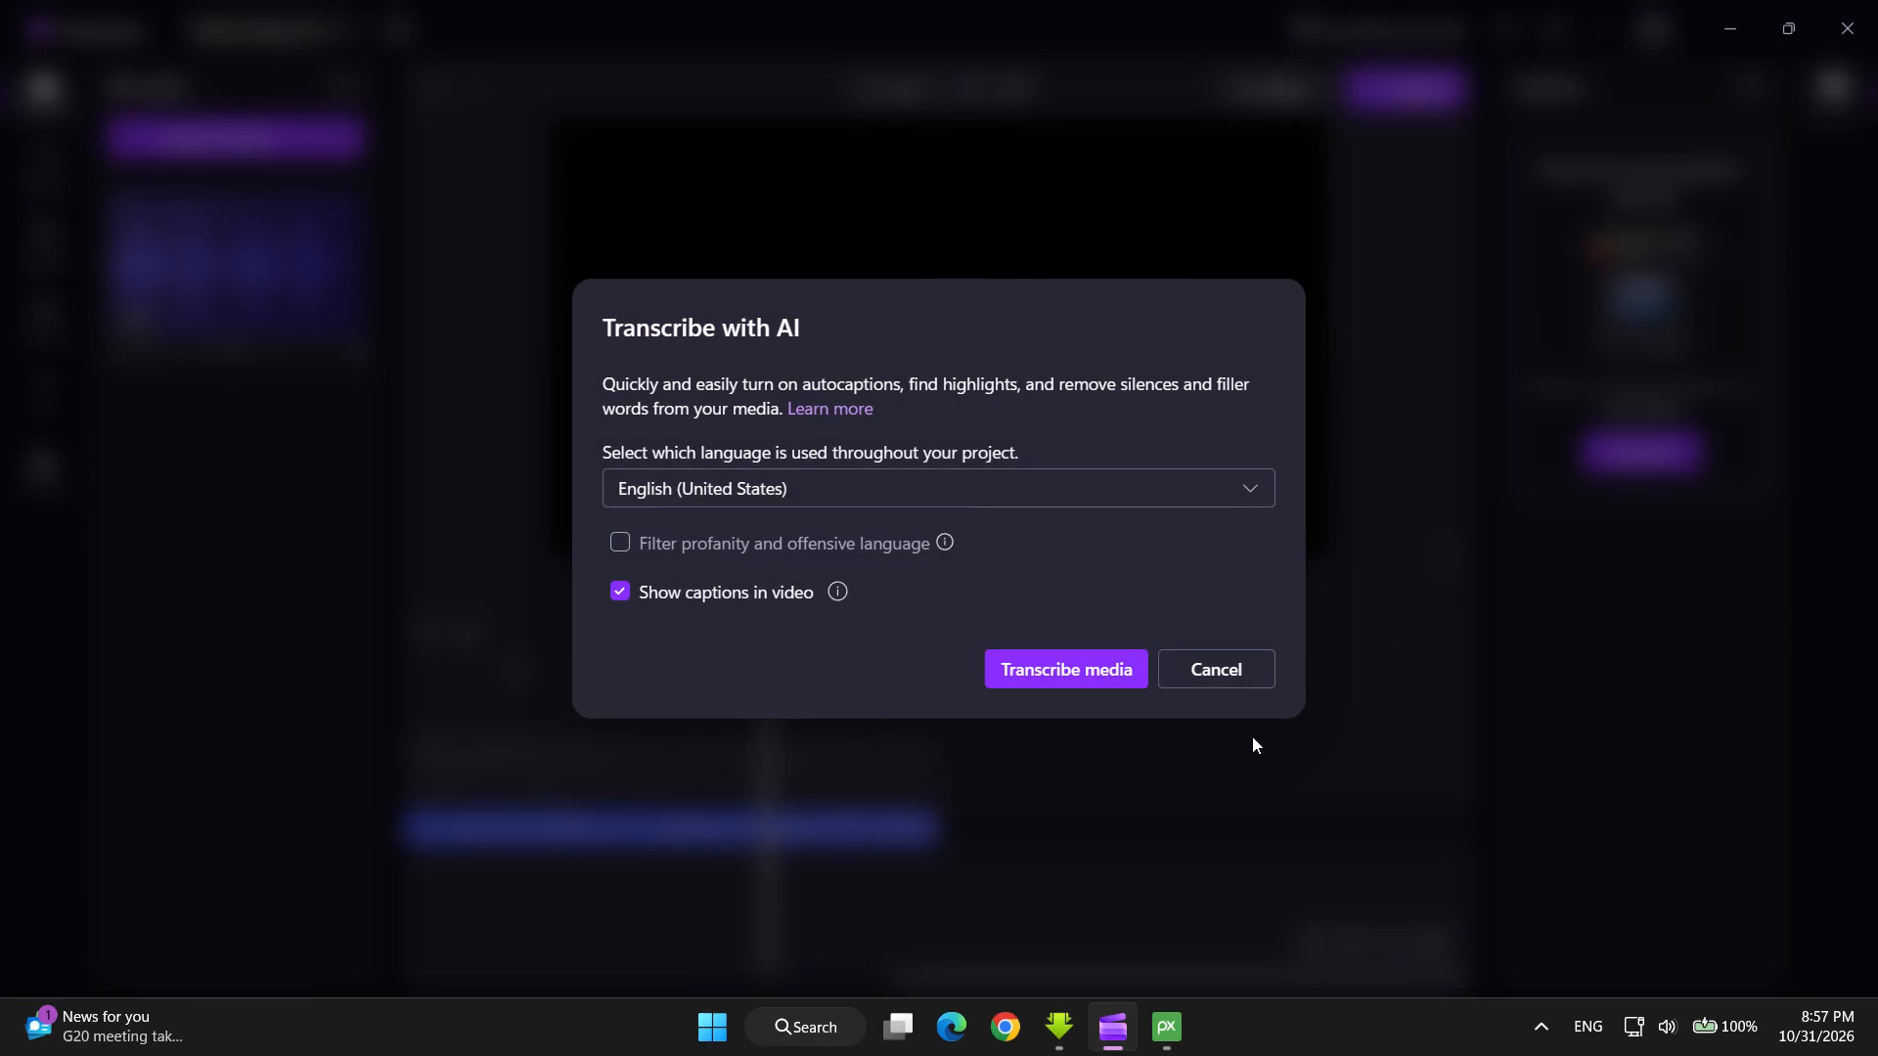
left_click(1003, 505)
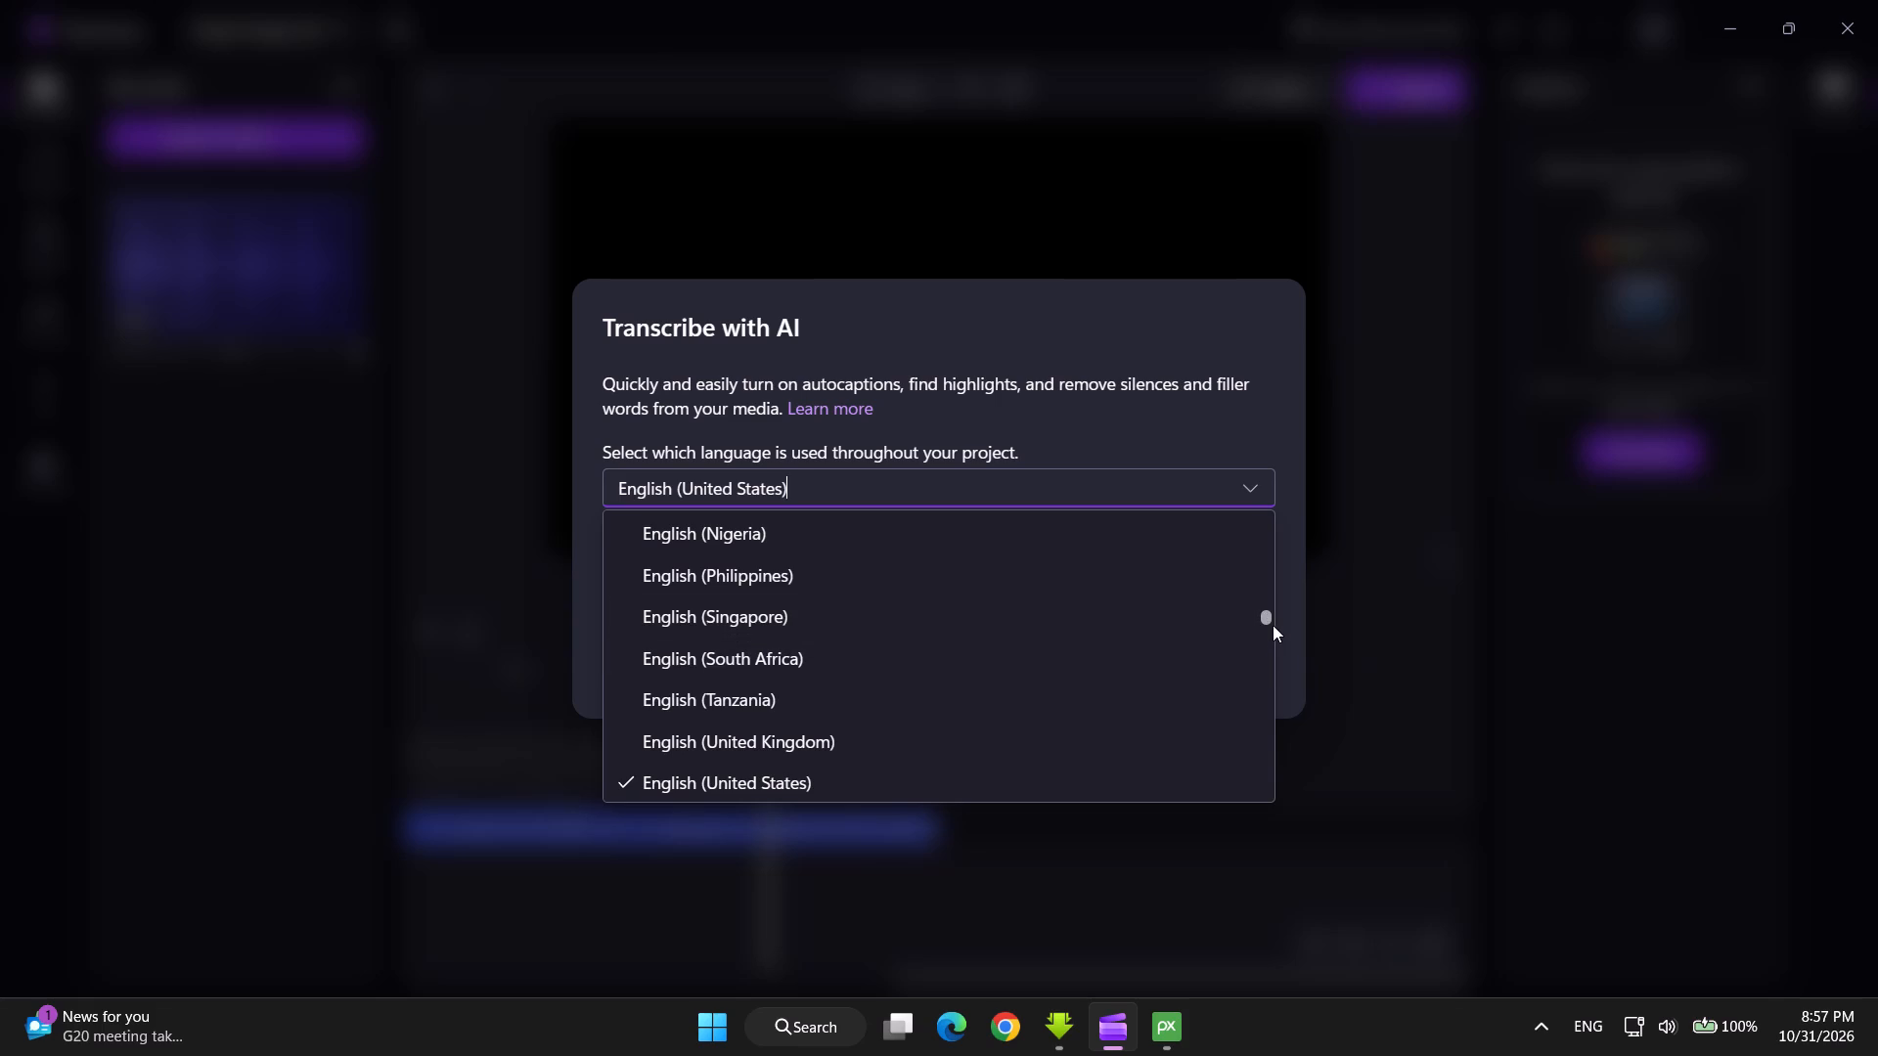
left_click_drag(1267, 619, 1267, 538)
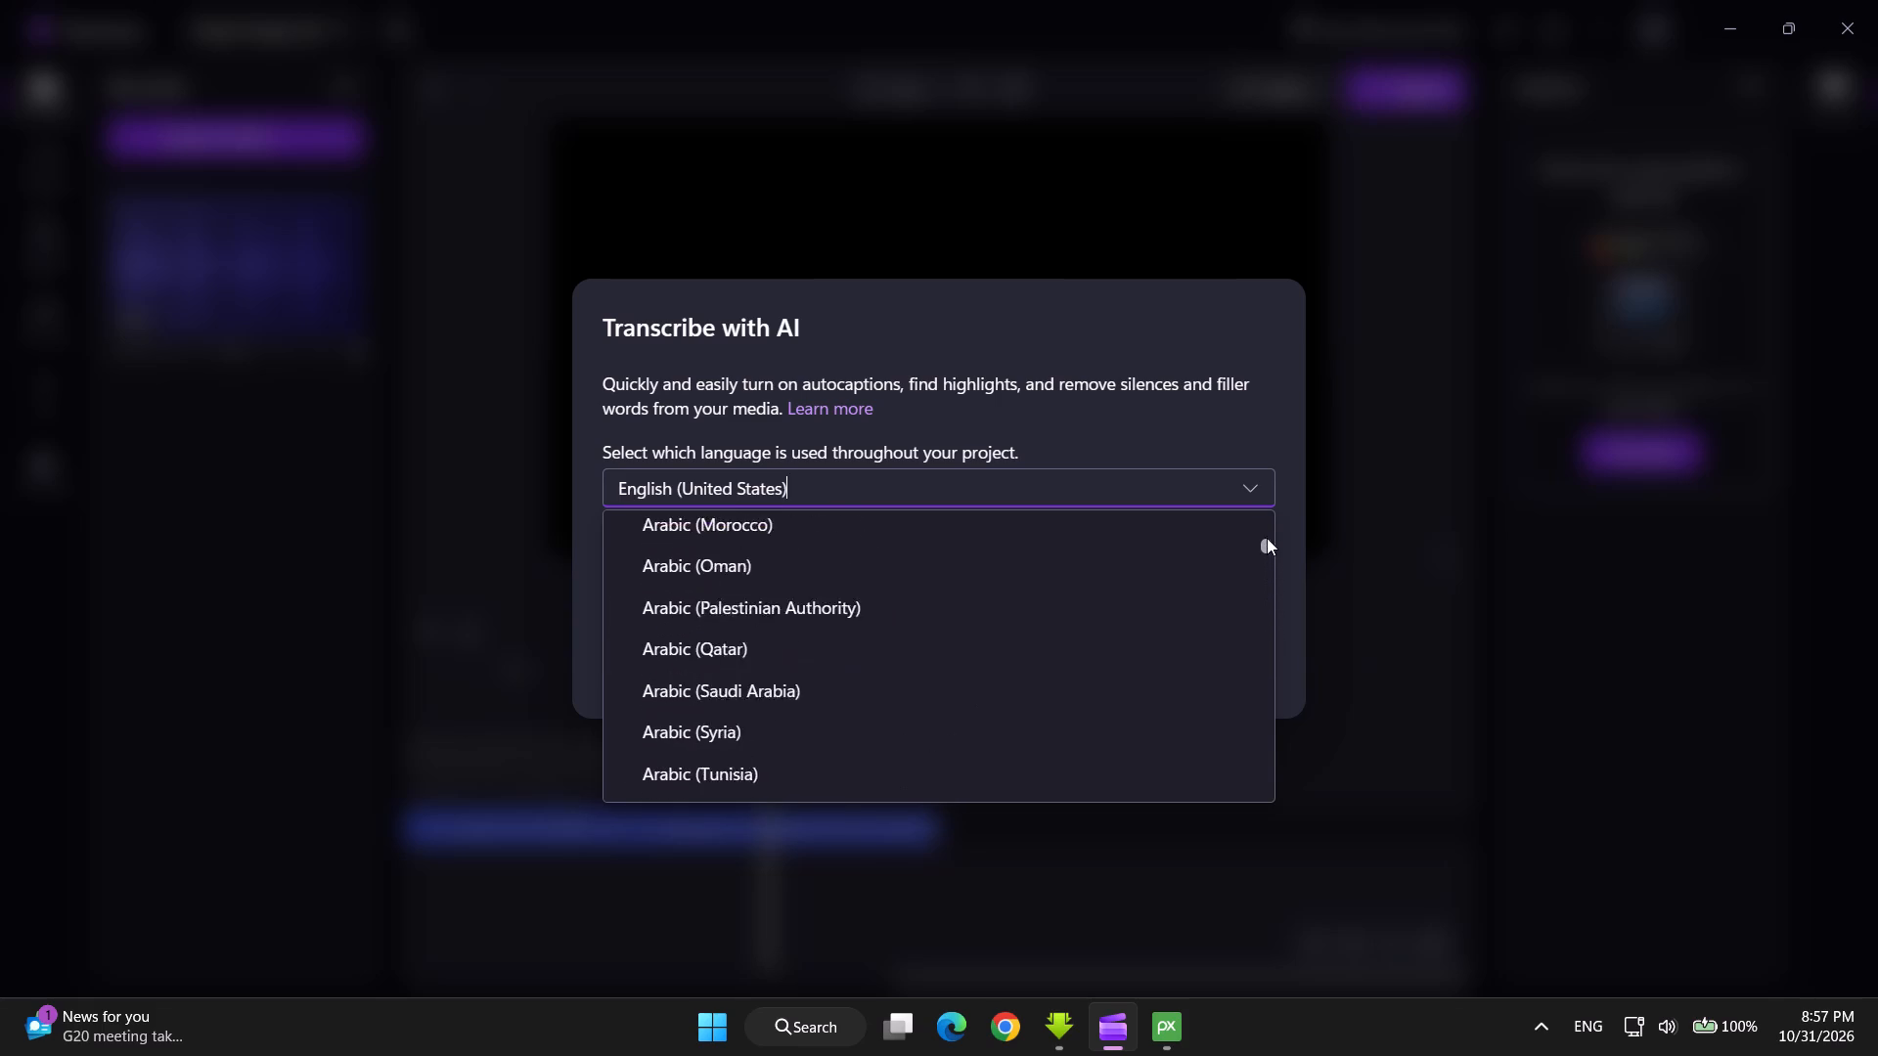
left_click_drag(1267, 538, 1261, 533)
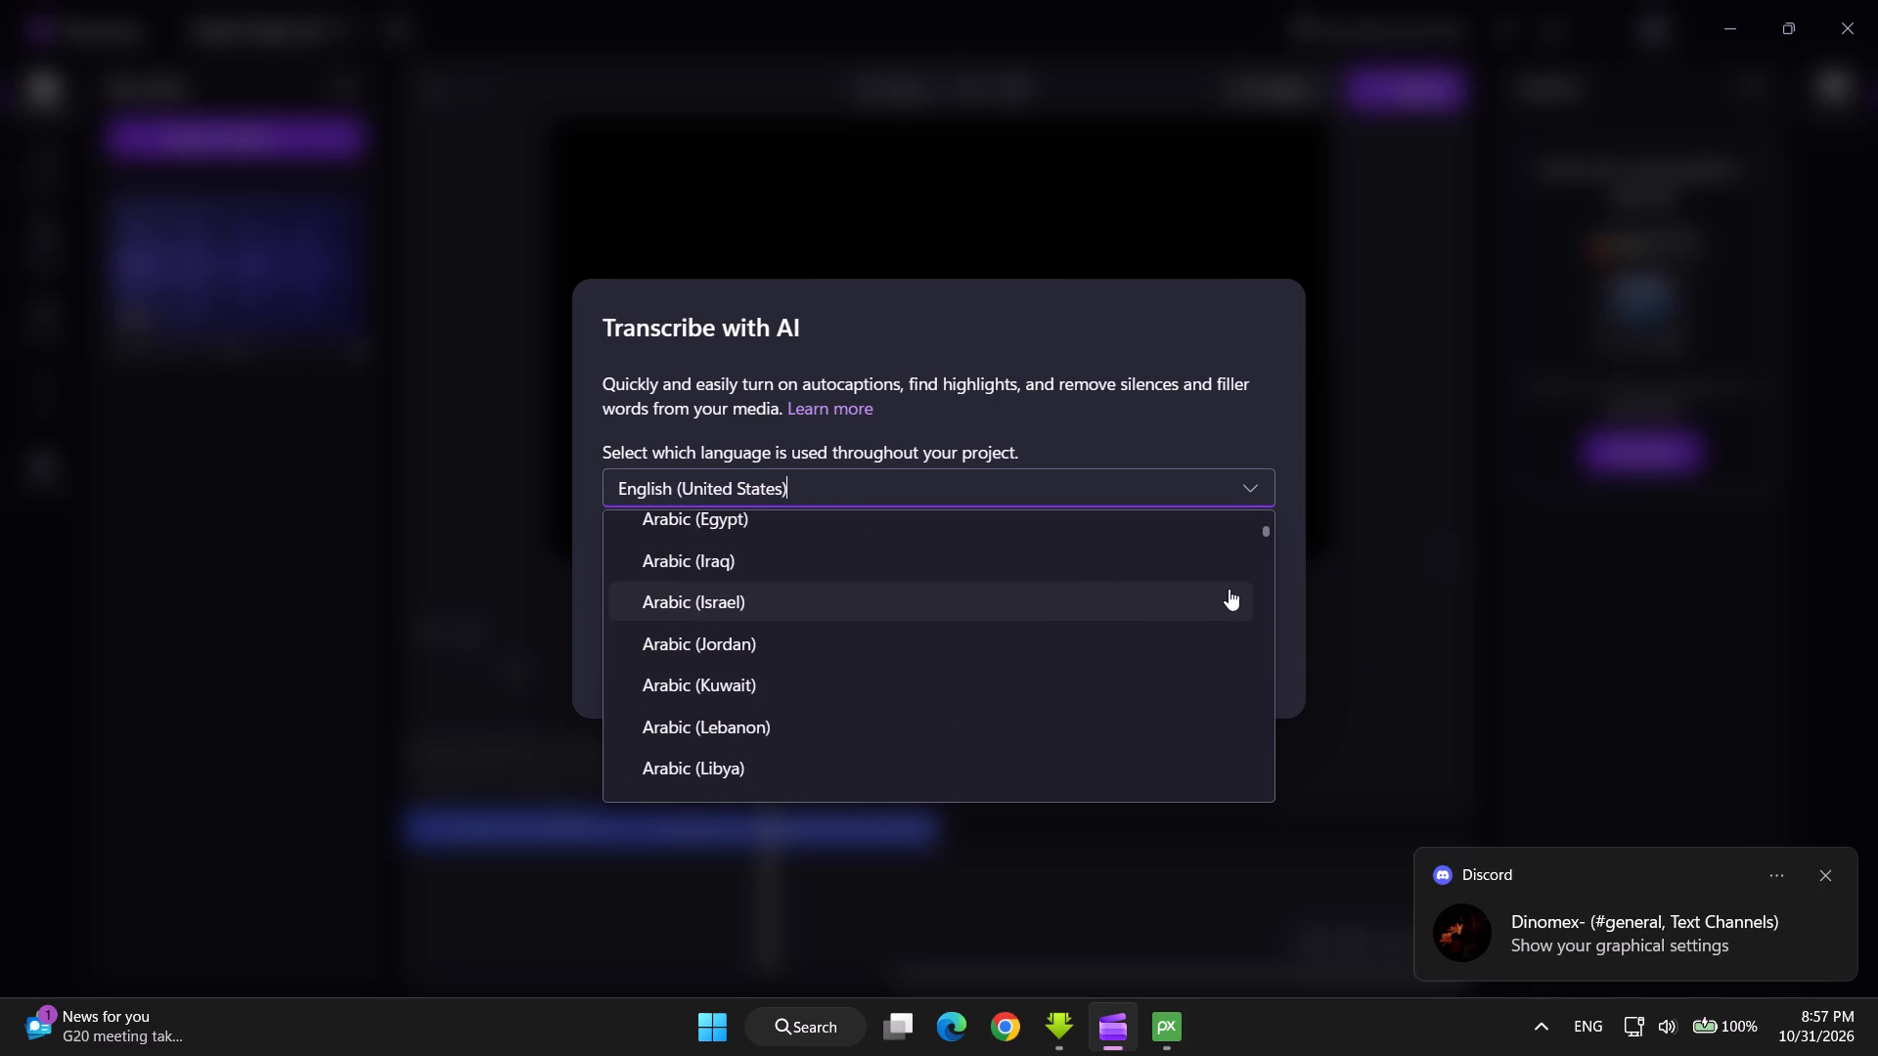
left_click_drag(1263, 537, 1263, 538)
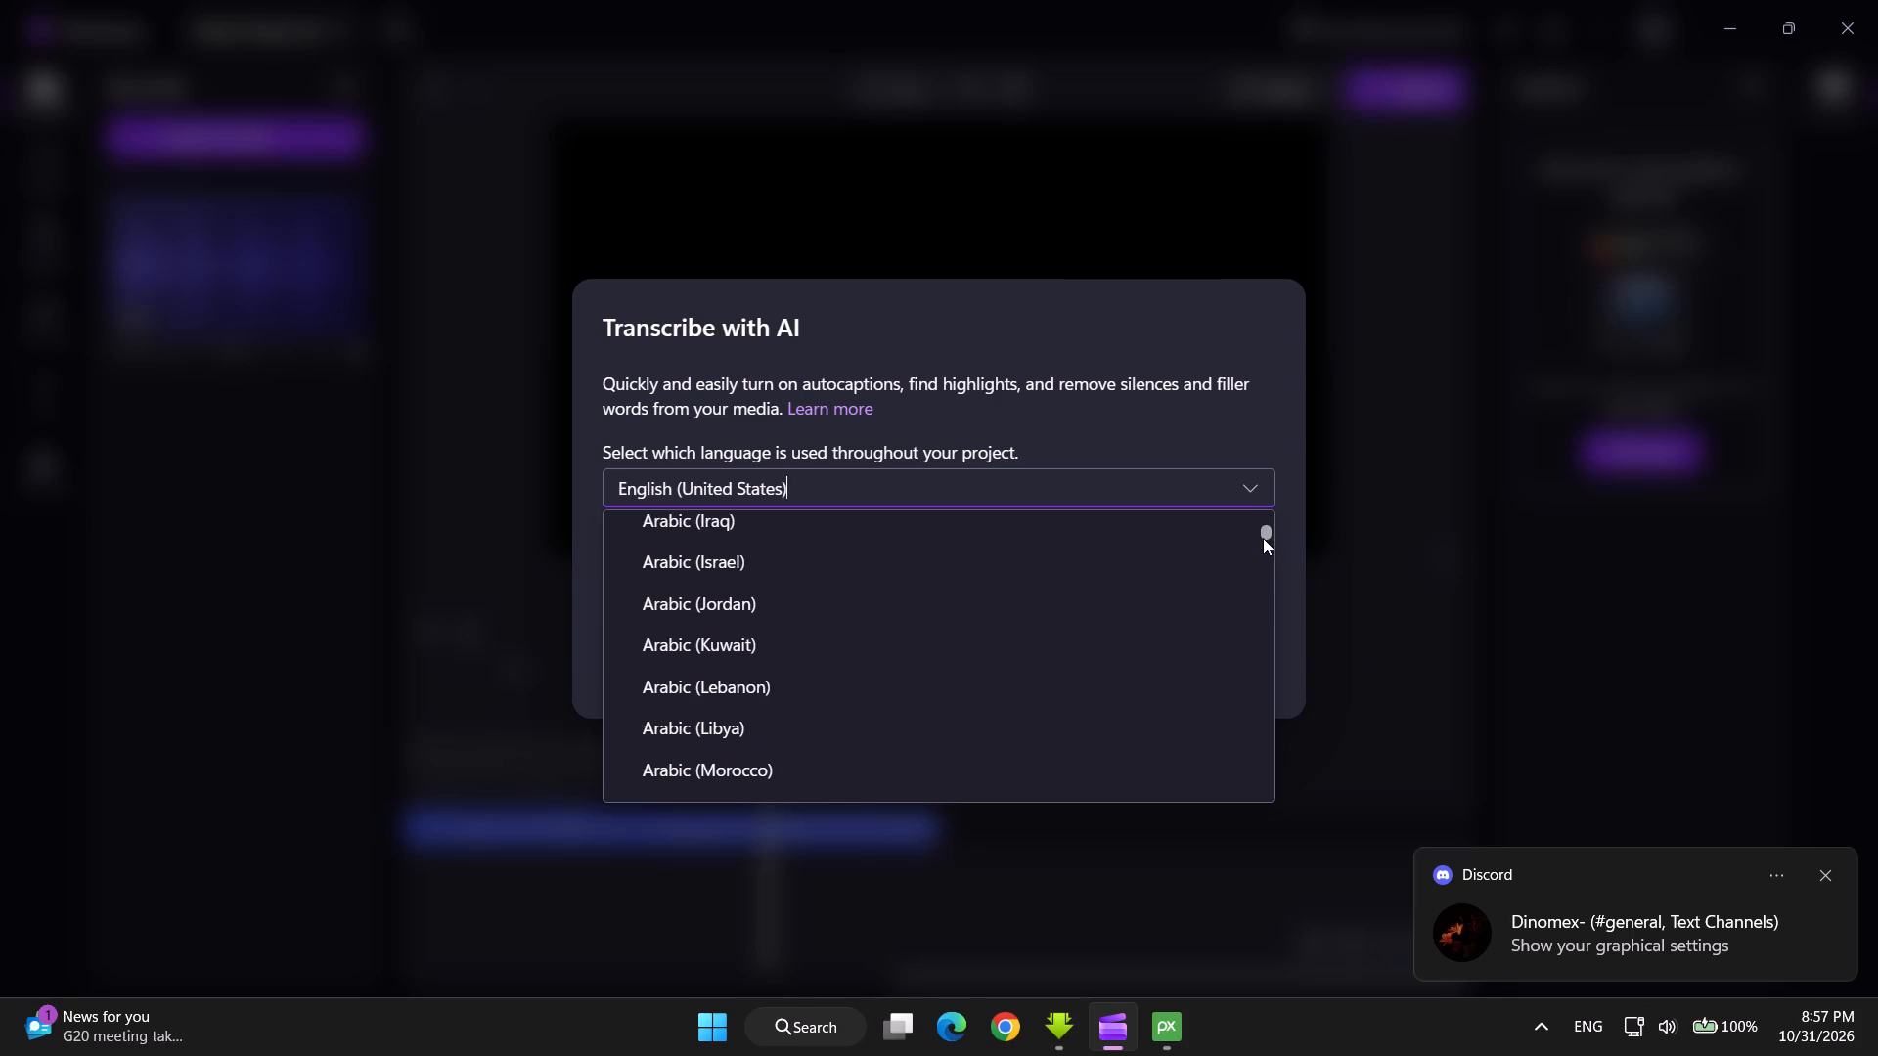
left_click_drag(1263, 538, 1262, 529)
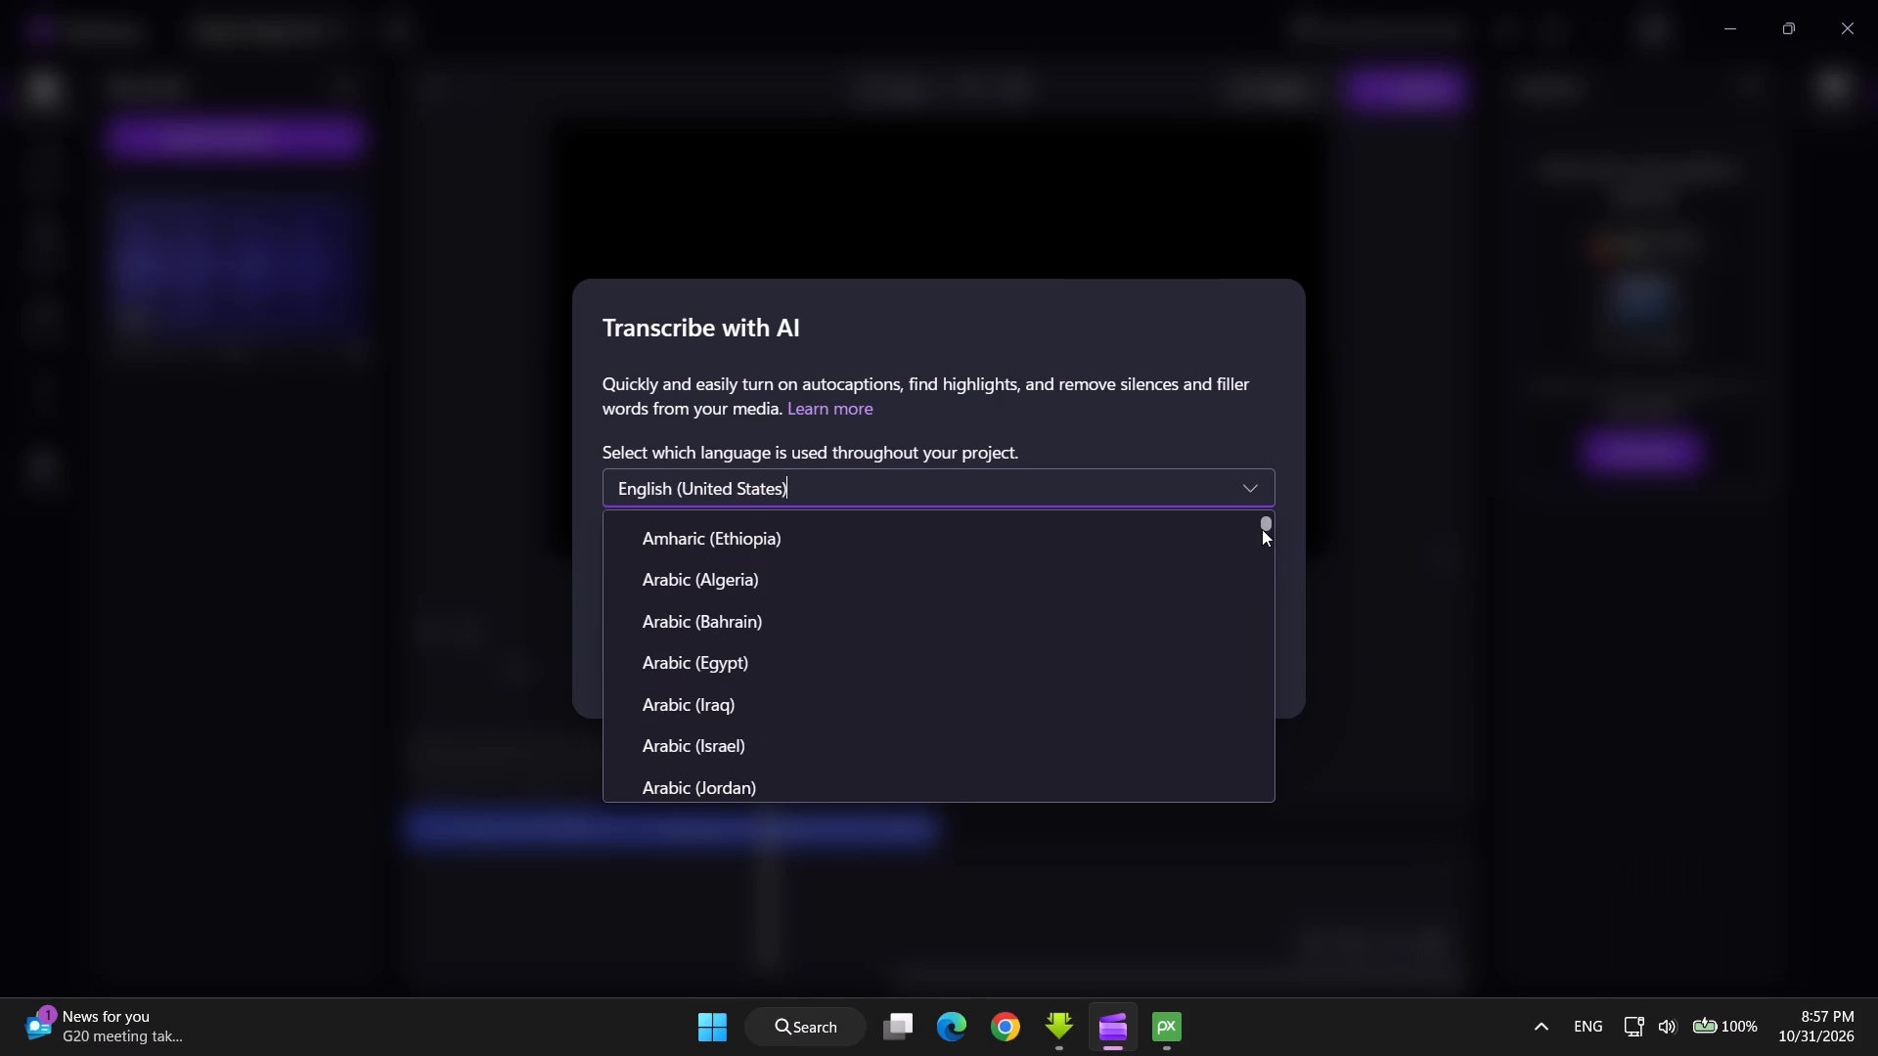
left_click_drag(1262, 529, 1261, 528)
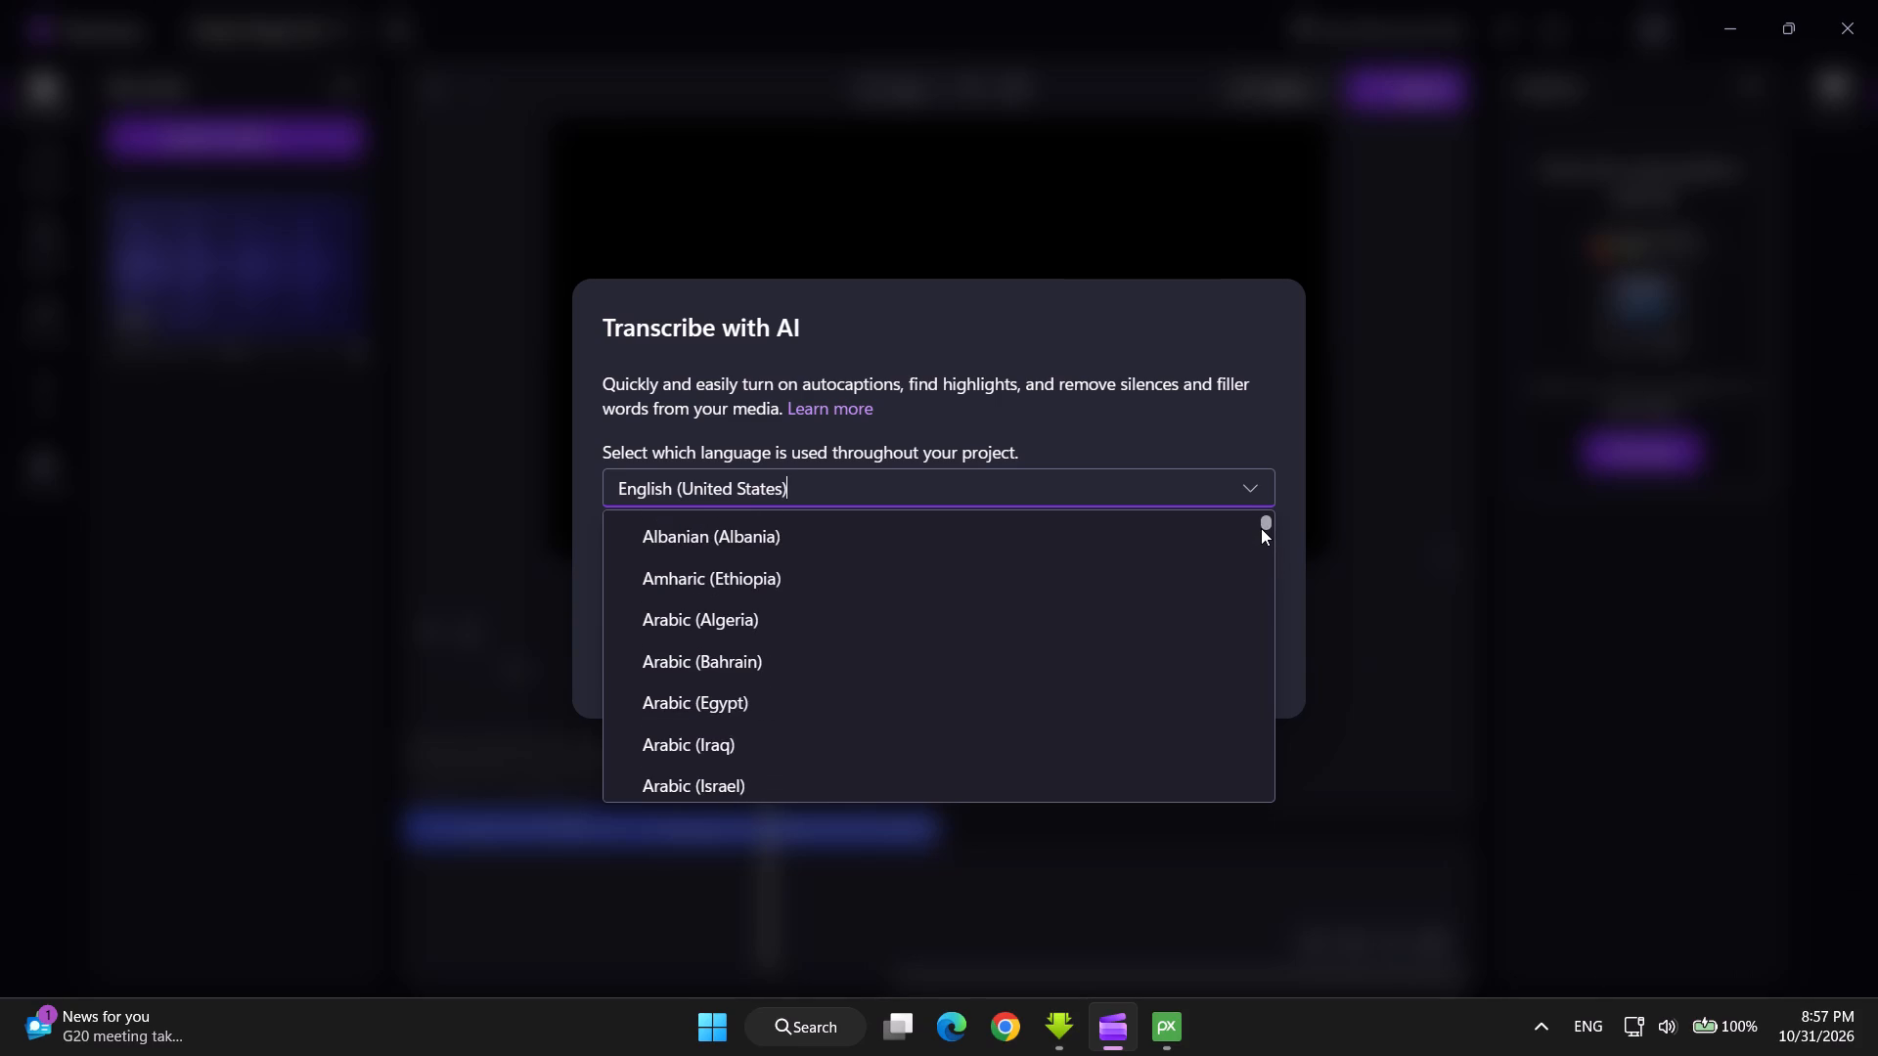
left_click_drag(1261, 528, 1259, 527)
right_click(1259, 527)
left_click_drag(1262, 525, 1263, 525)
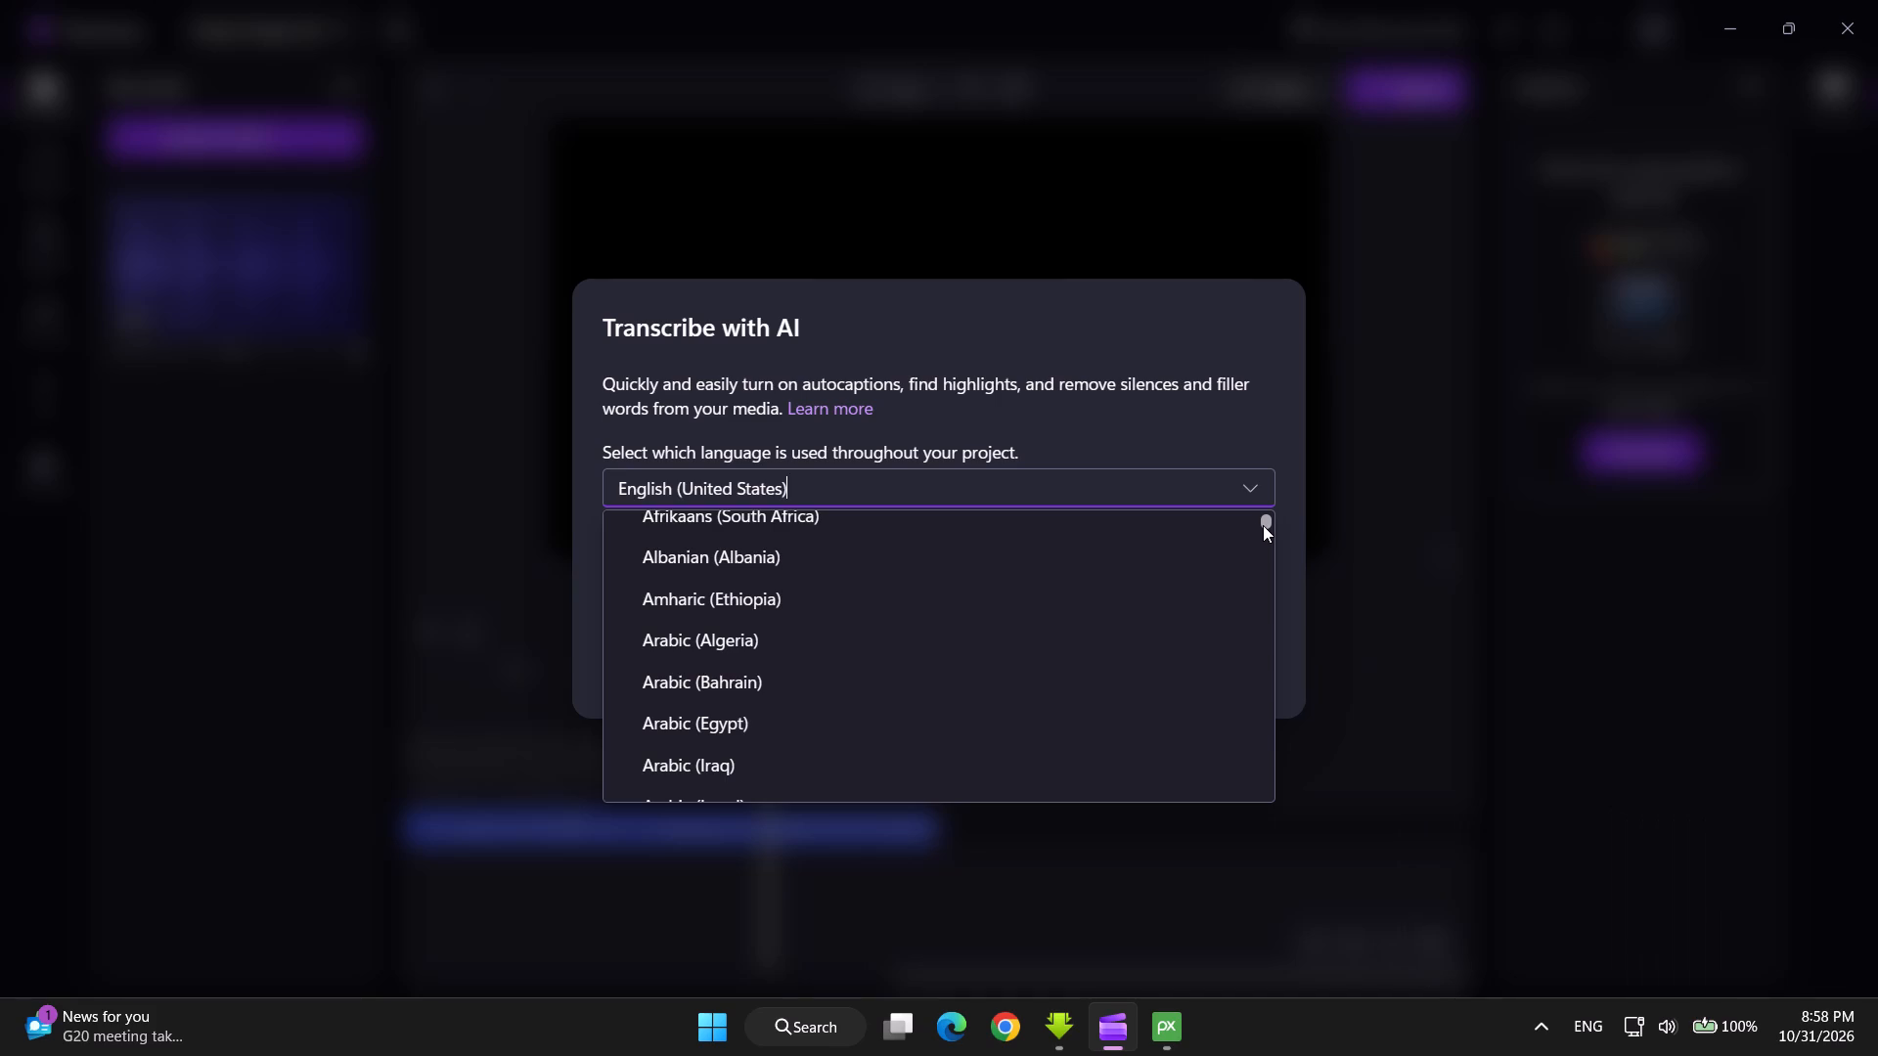
left_click_drag(1263, 525, 1264, 529)
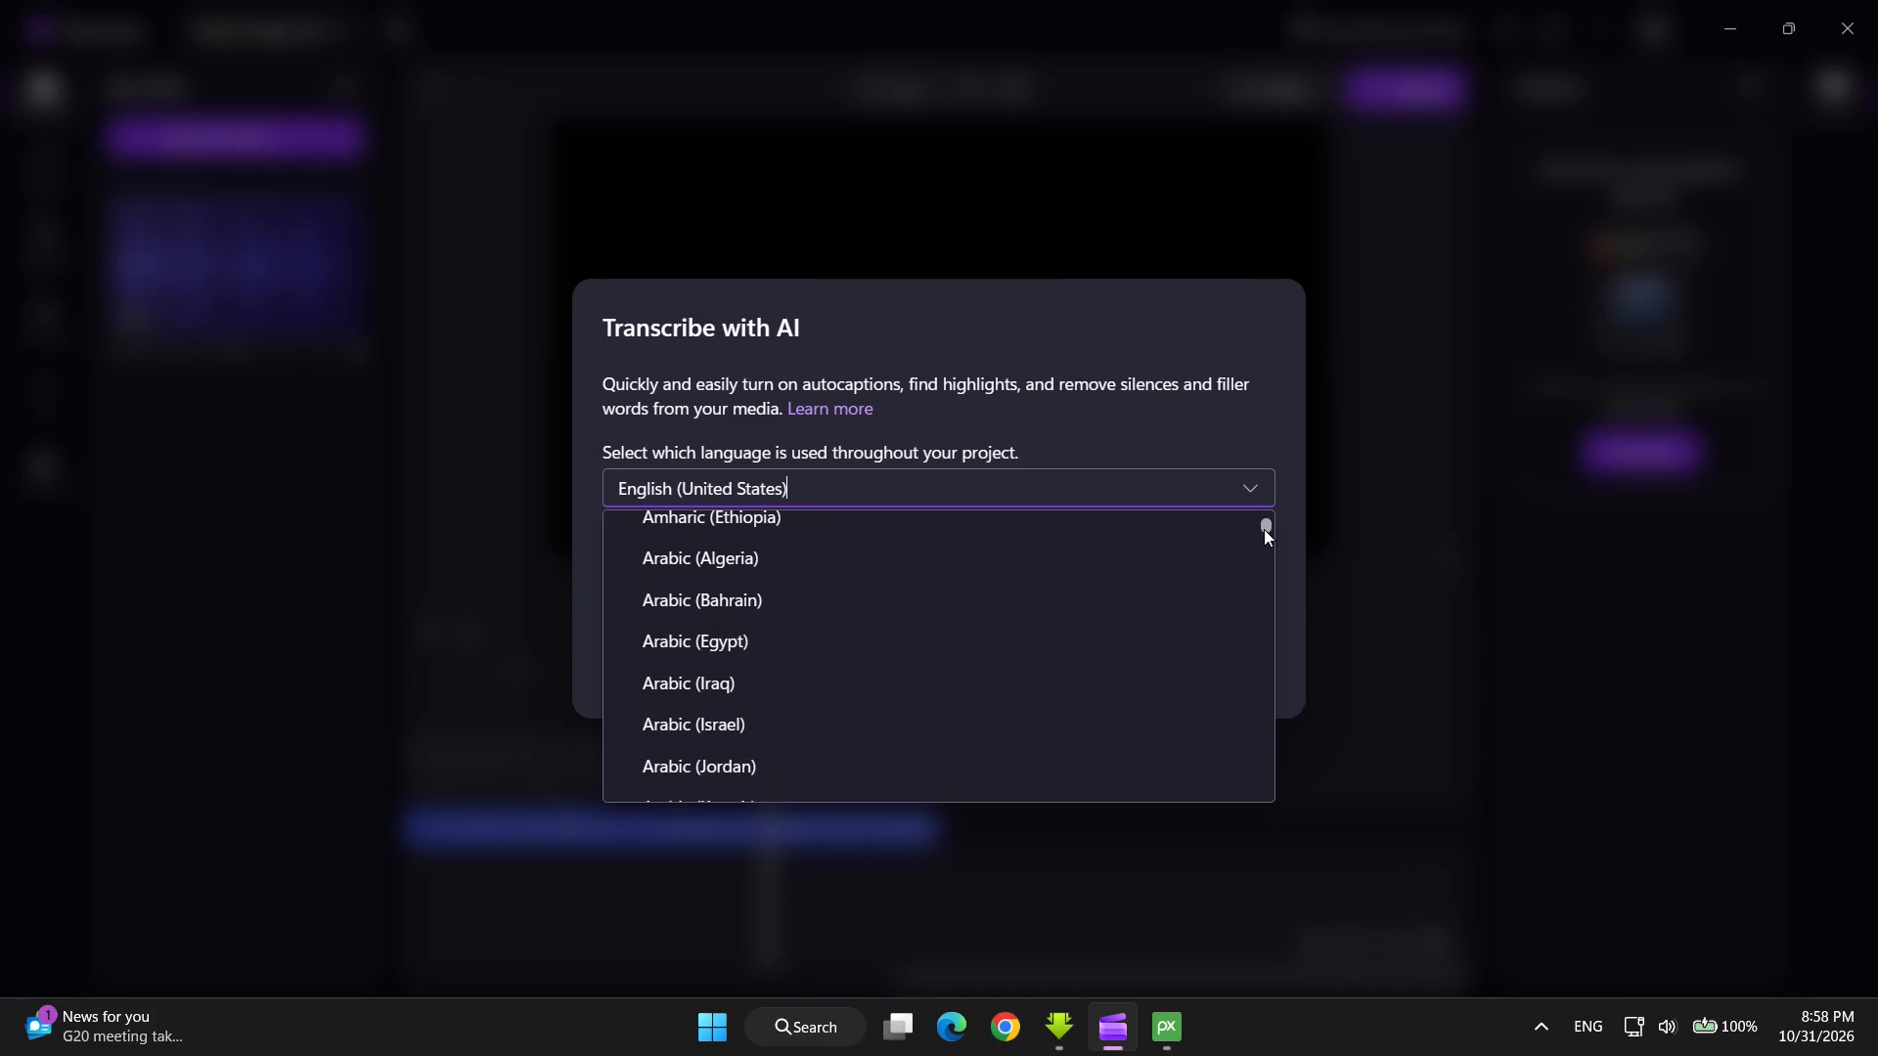
left_click_drag(1264, 529, 1265, 533)
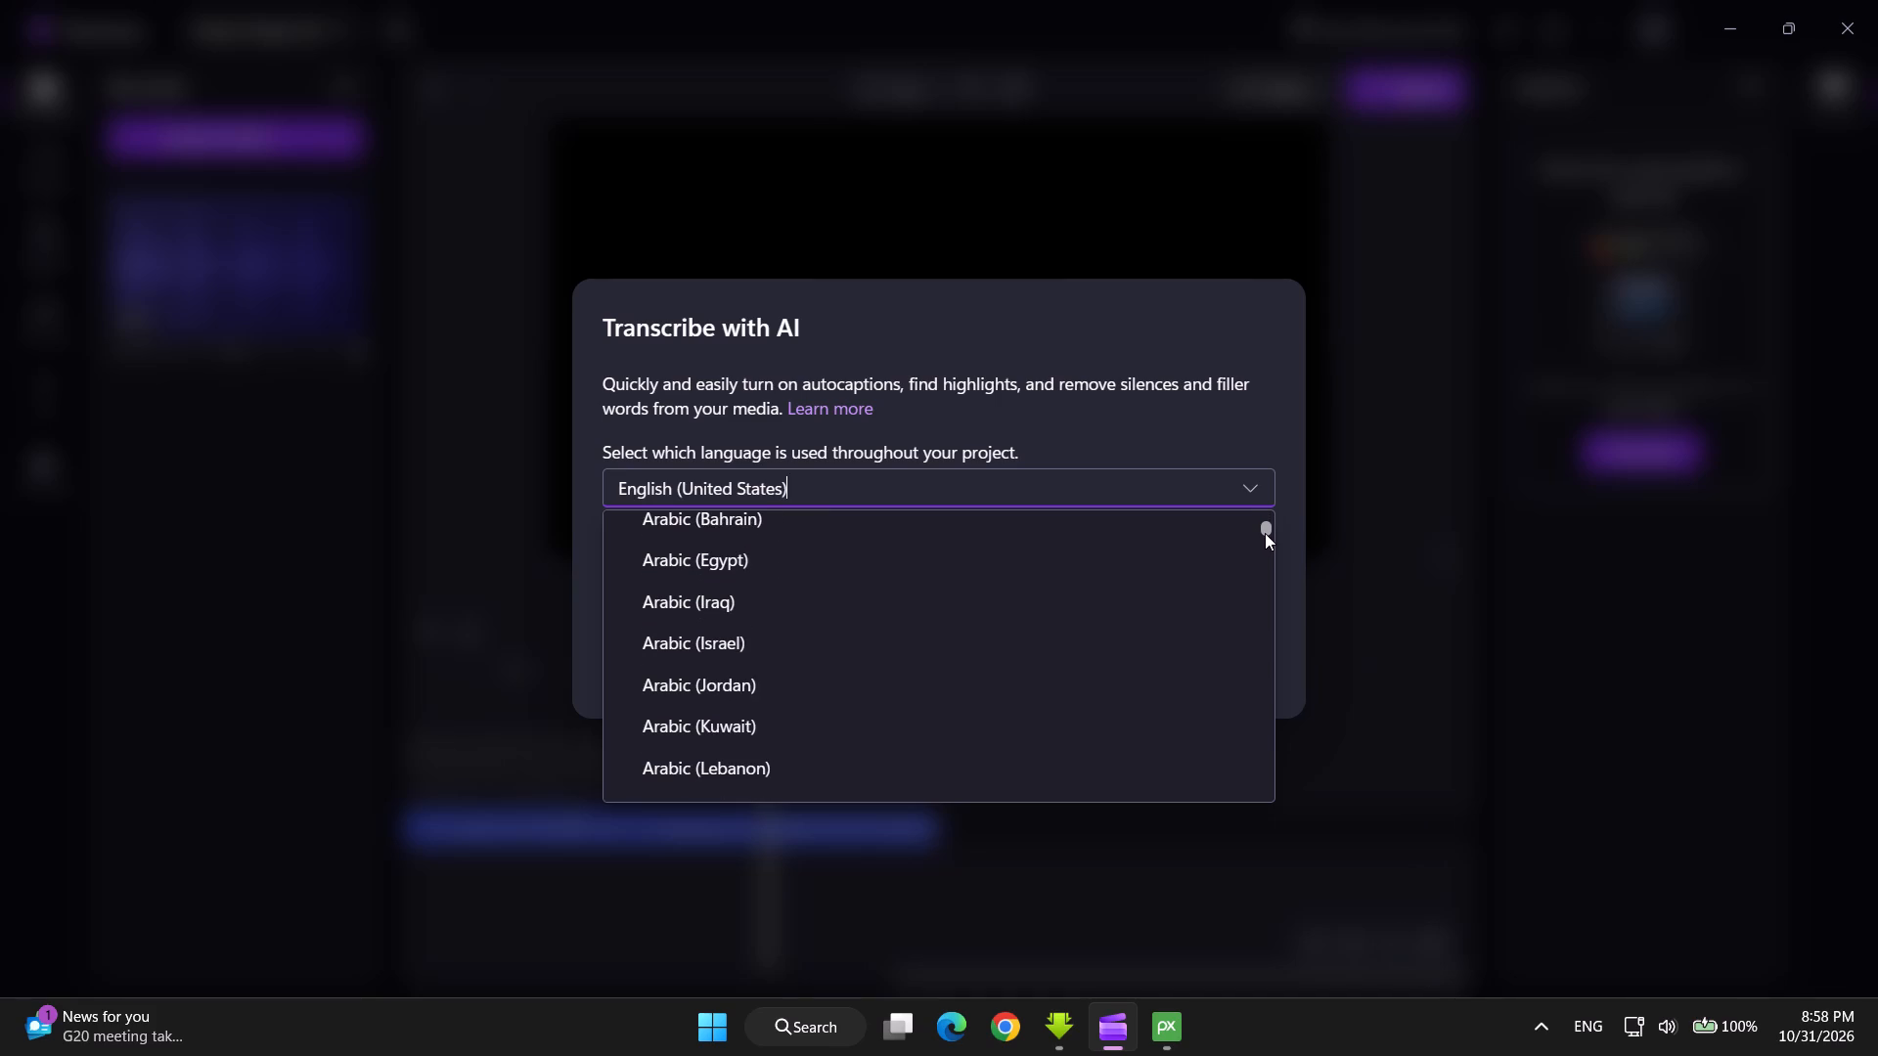
left_click_drag(1265, 533, 1266, 538)
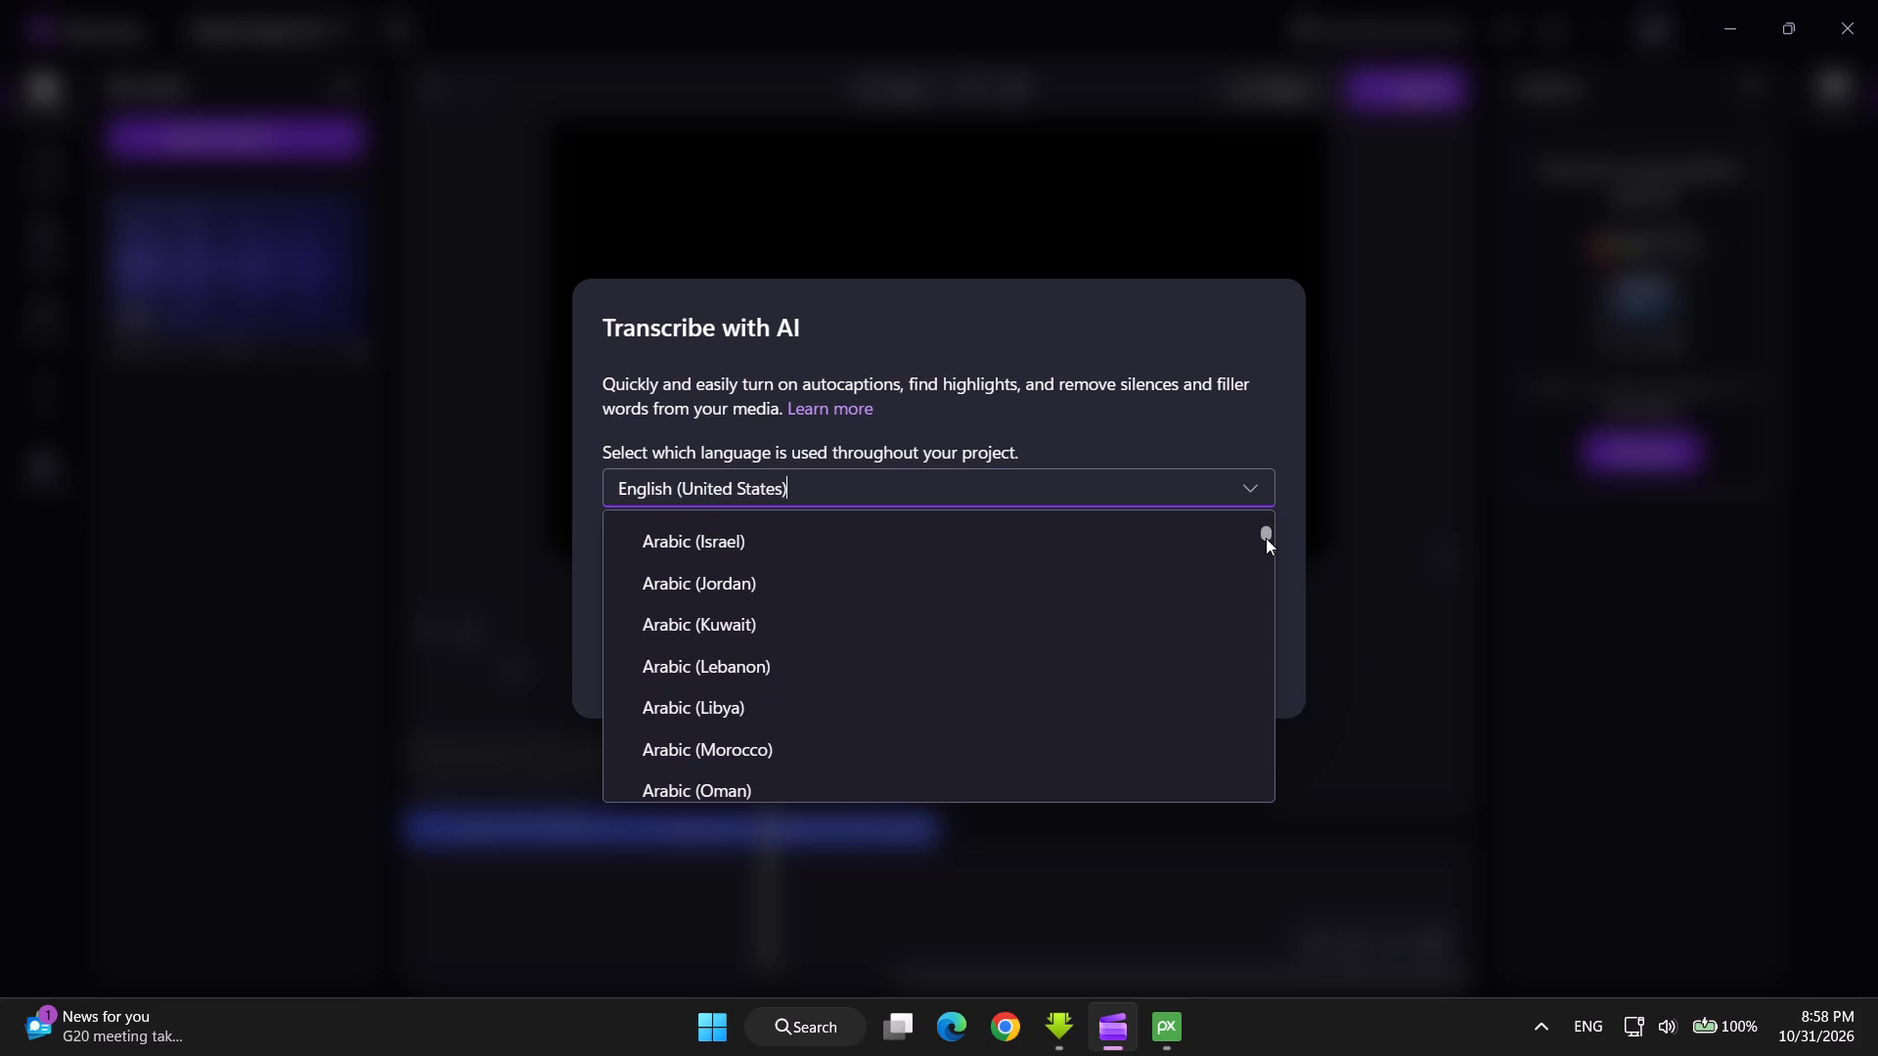
left_click_drag(1266, 538, 1266, 540)
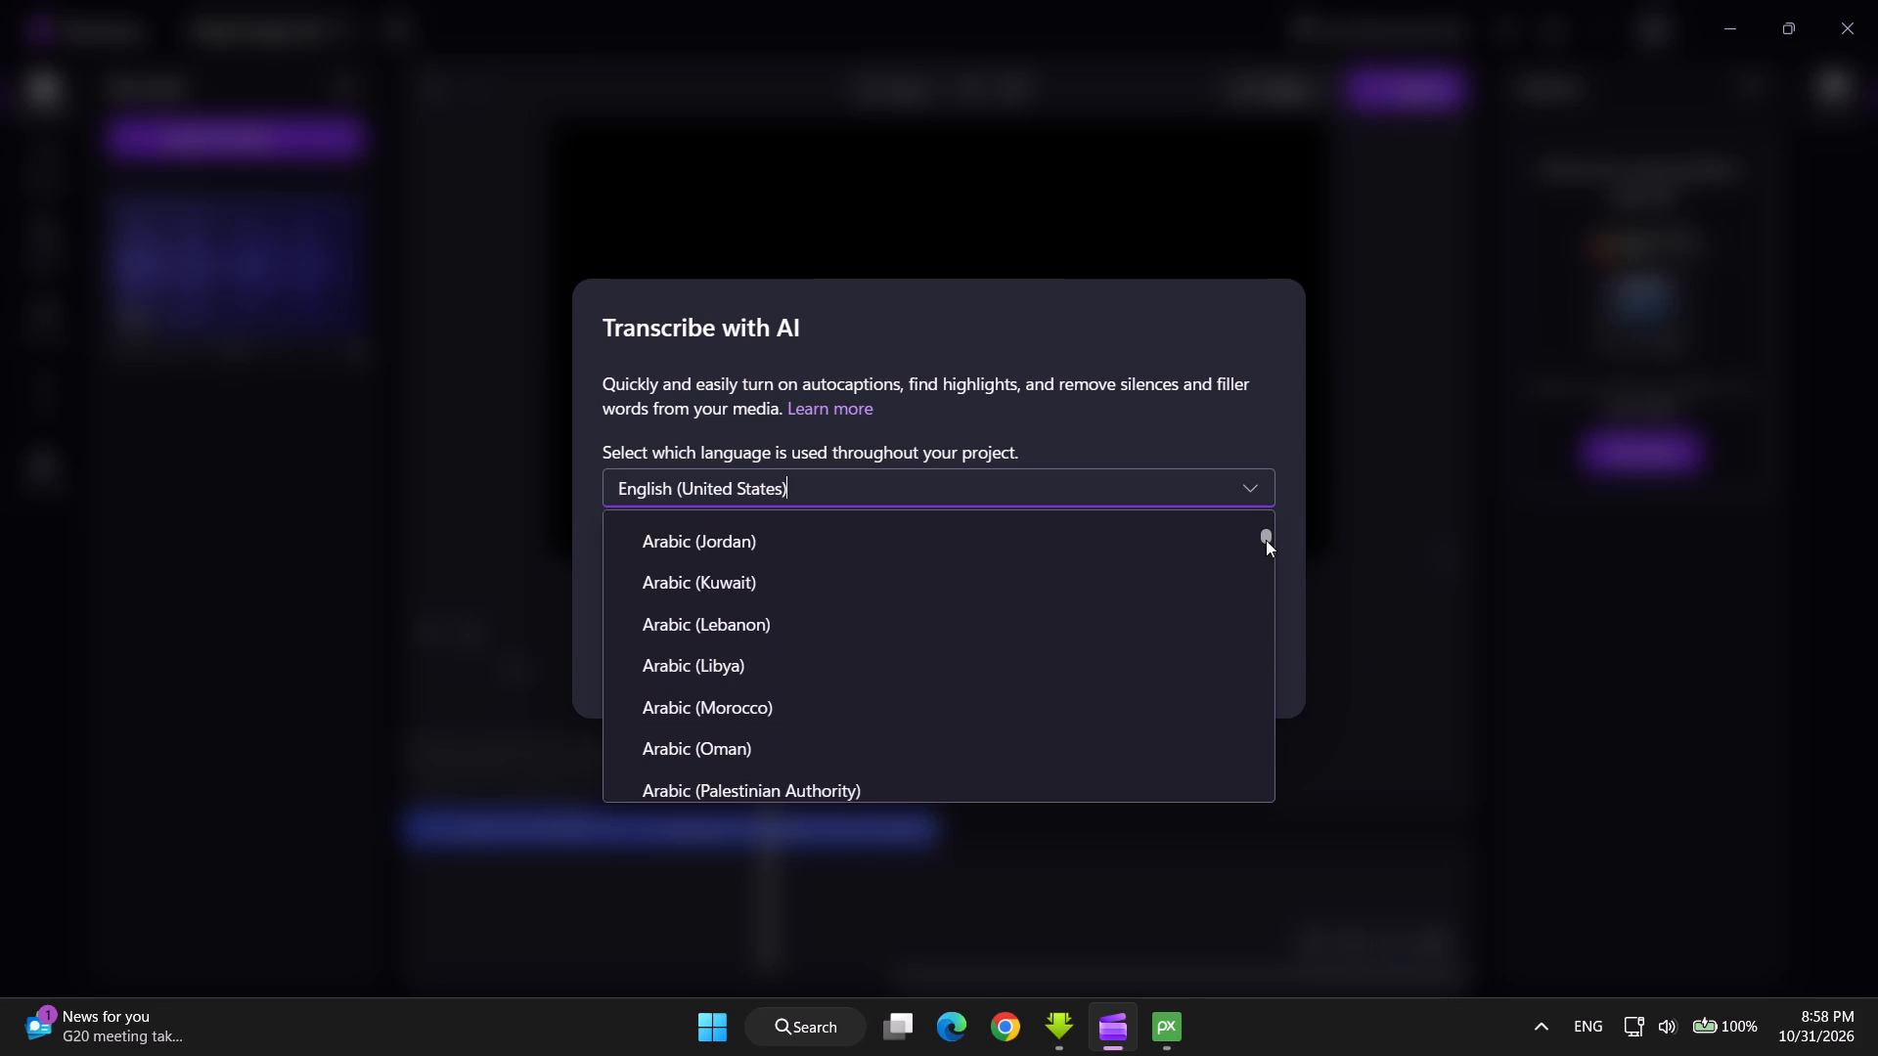
left_click_drag(1266, 540, 1266, 550)
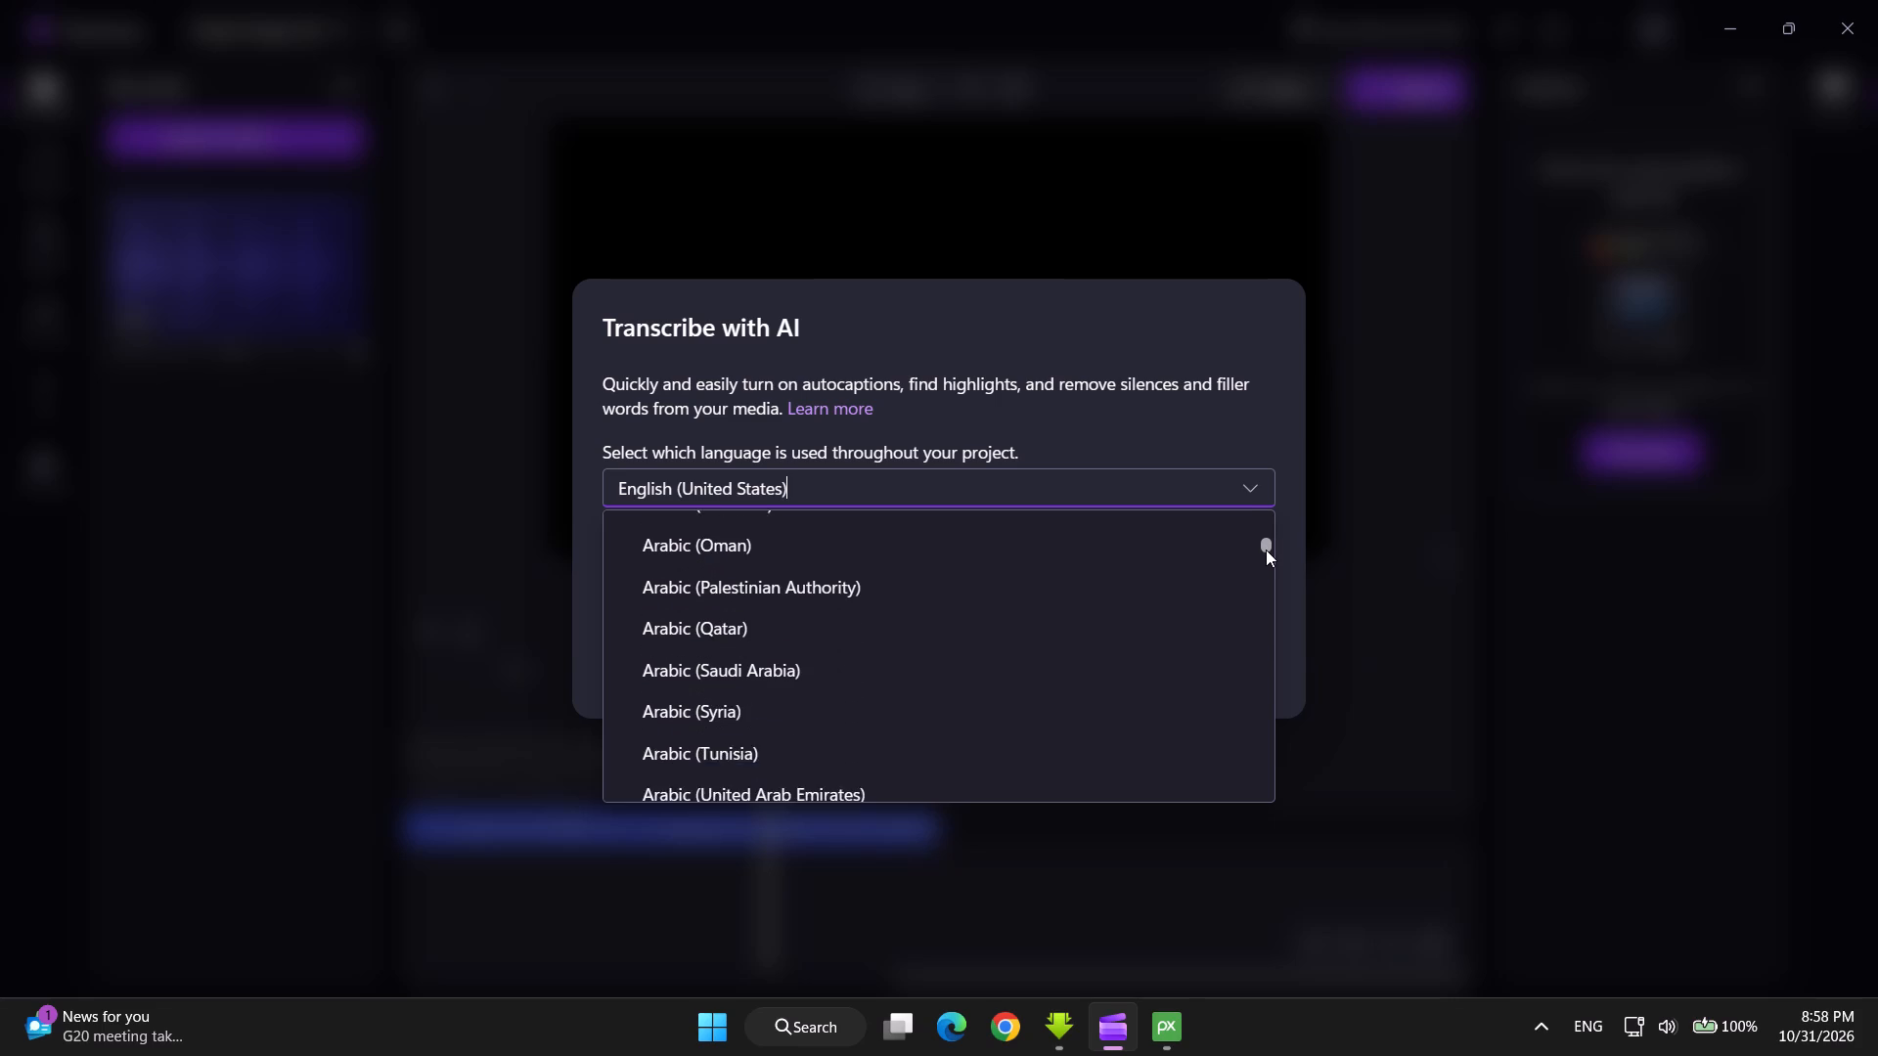
left_click_drag(1266, 550, 1266, 552)
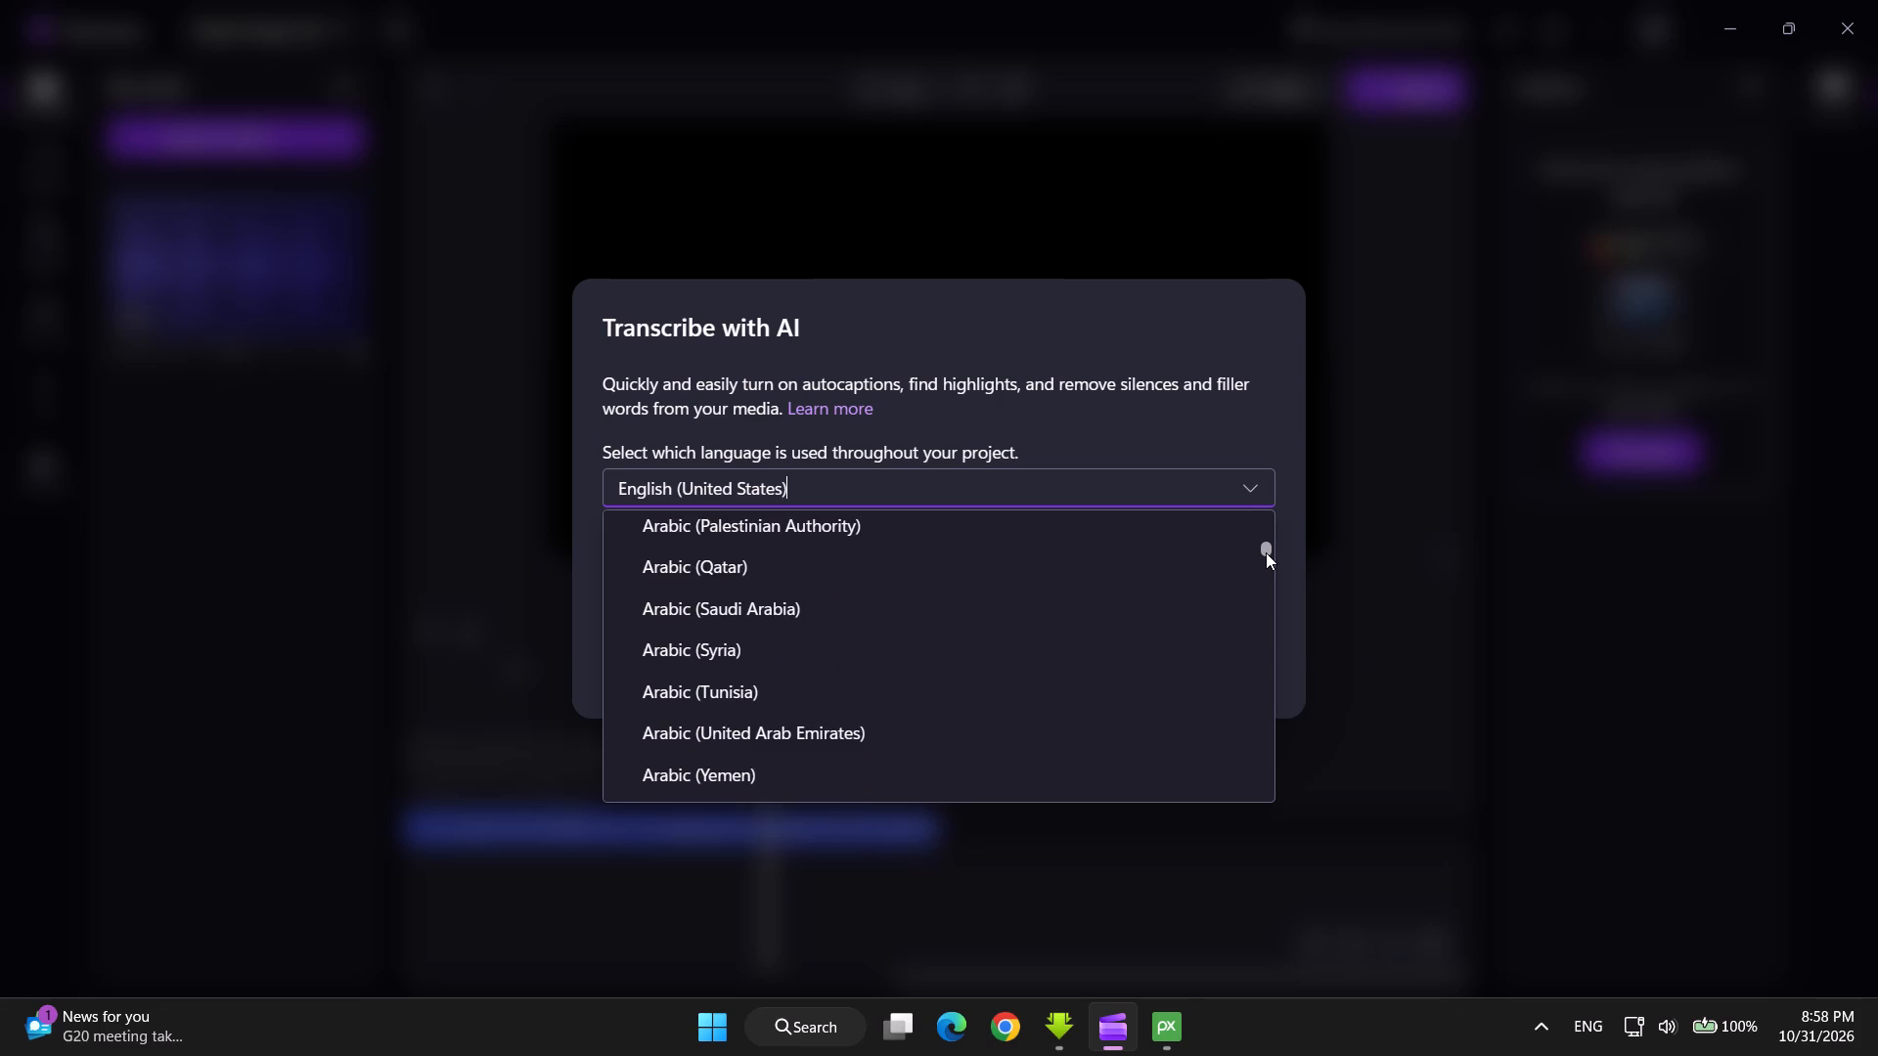
left_click_drag(1266, 552, 1265, 555)
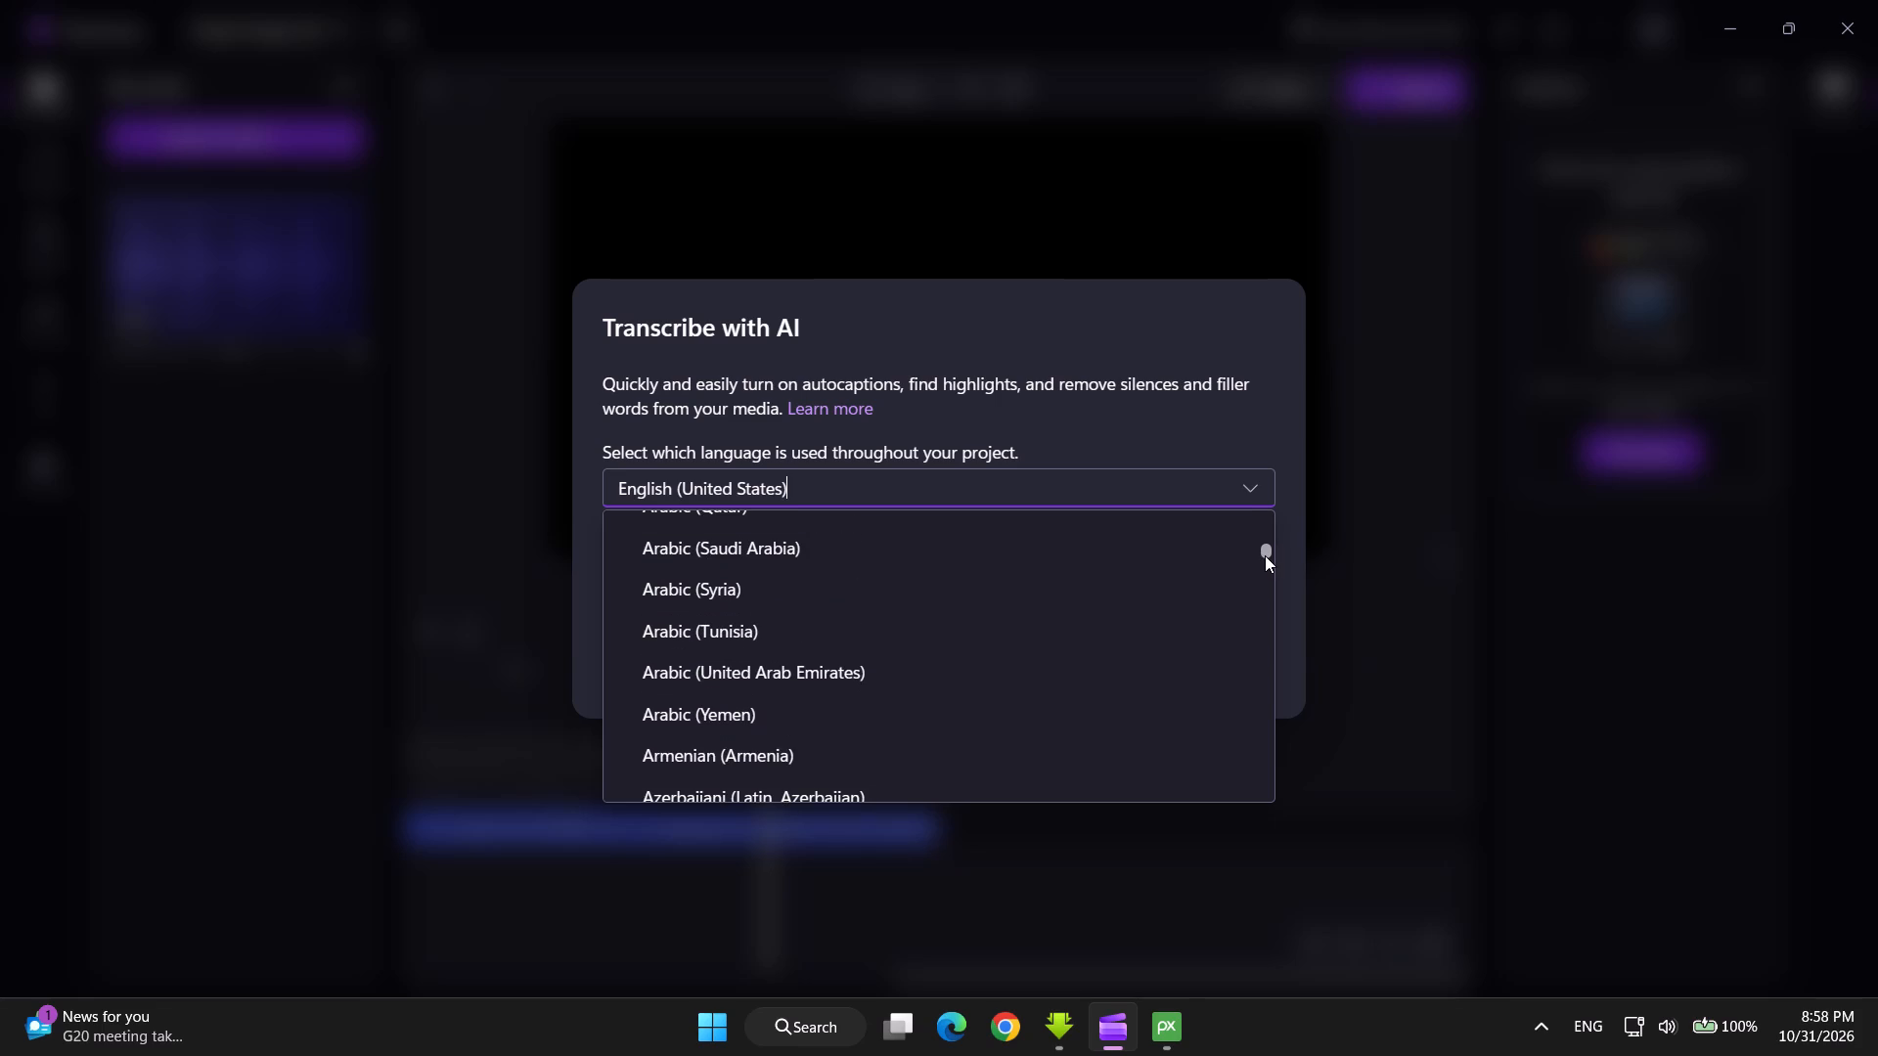
left_click_drag(1265, 555, 1265, 554)
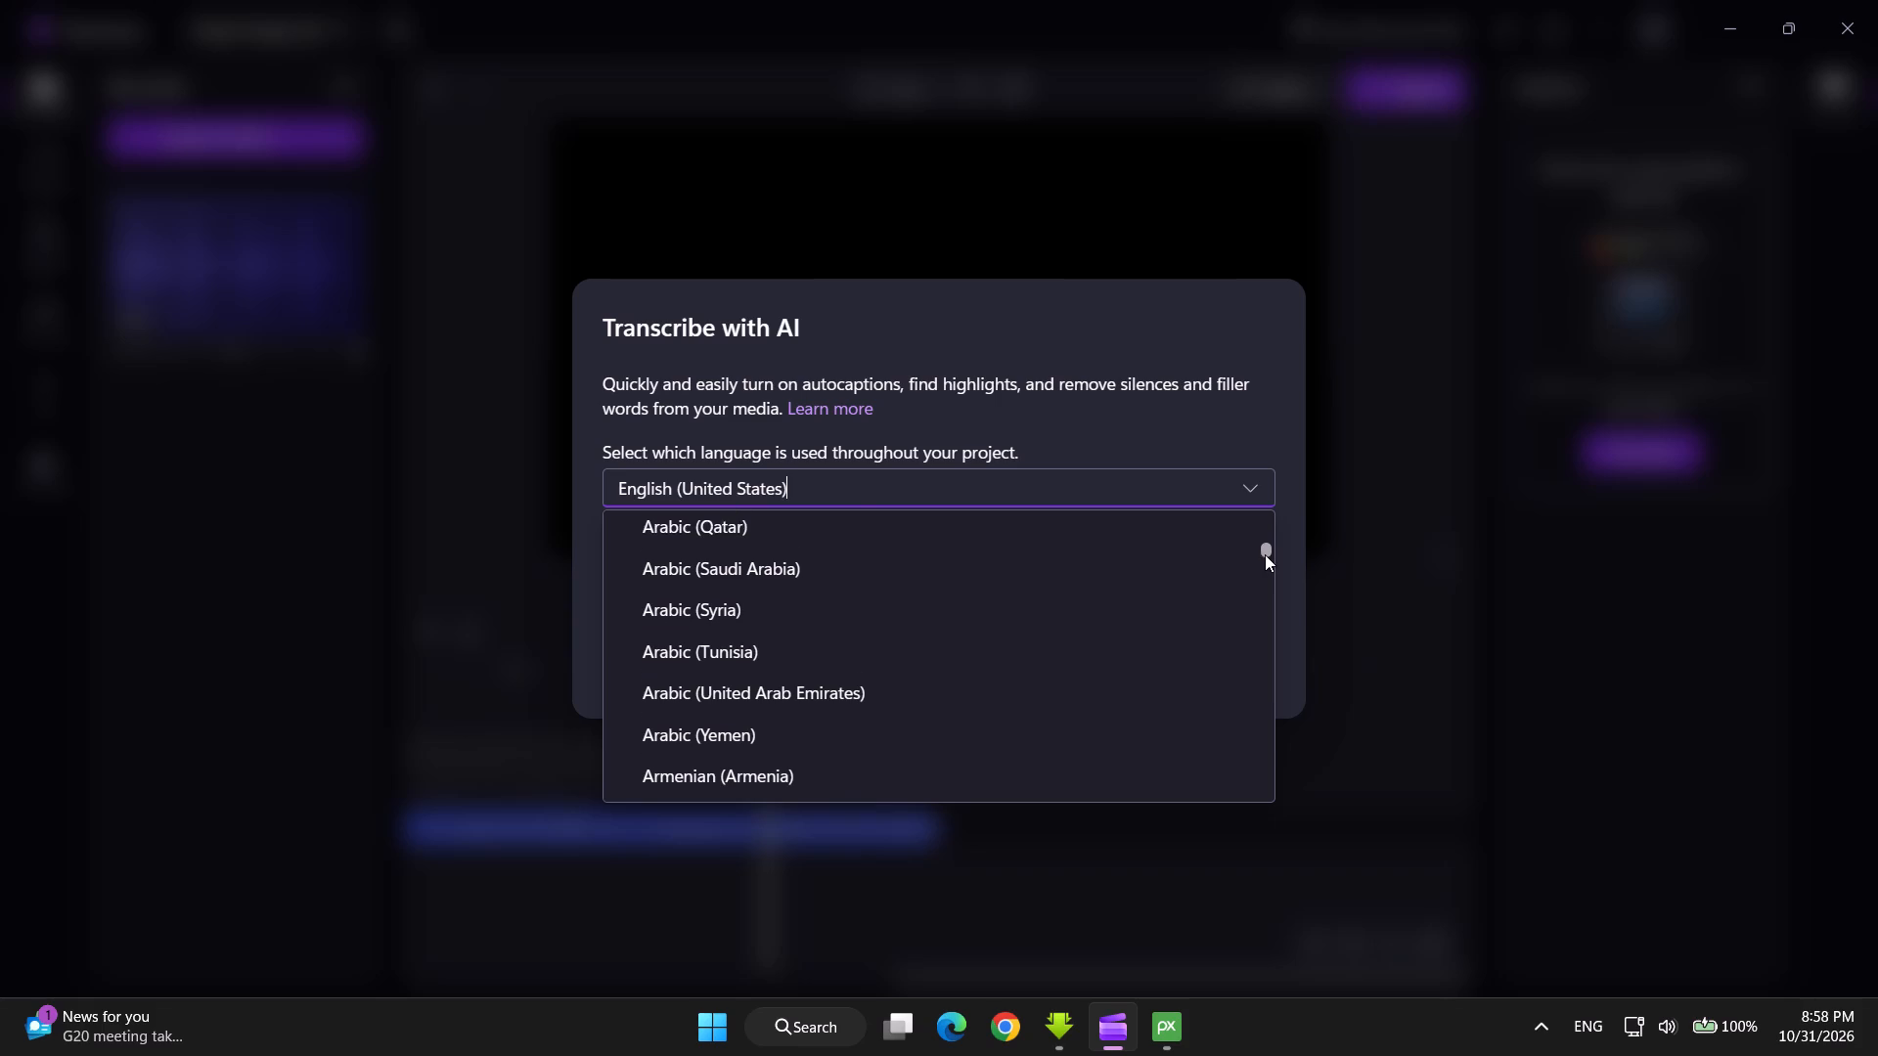
left_click_drag(1265, 554, 1265, 552)
left_click(842, 594)
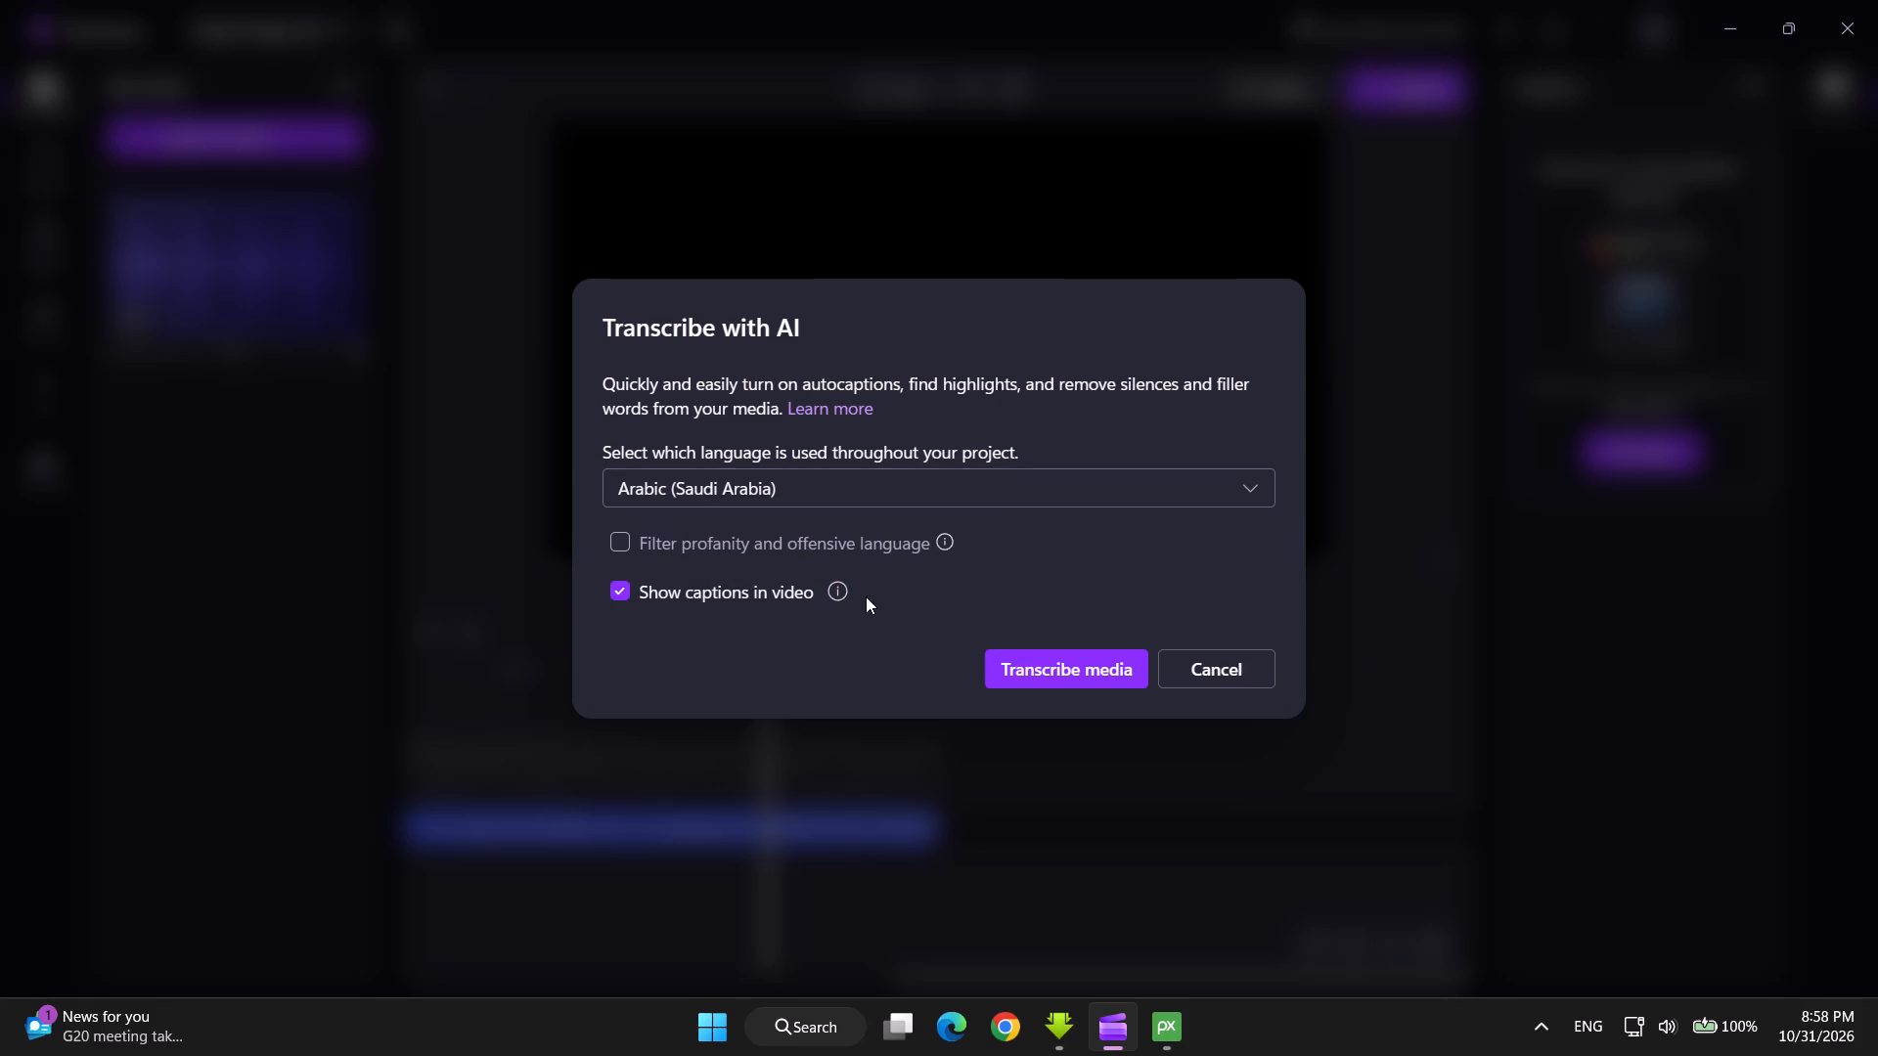
Read the explanation of the option that filters profanity and offensive language.
left_click(950, 538)
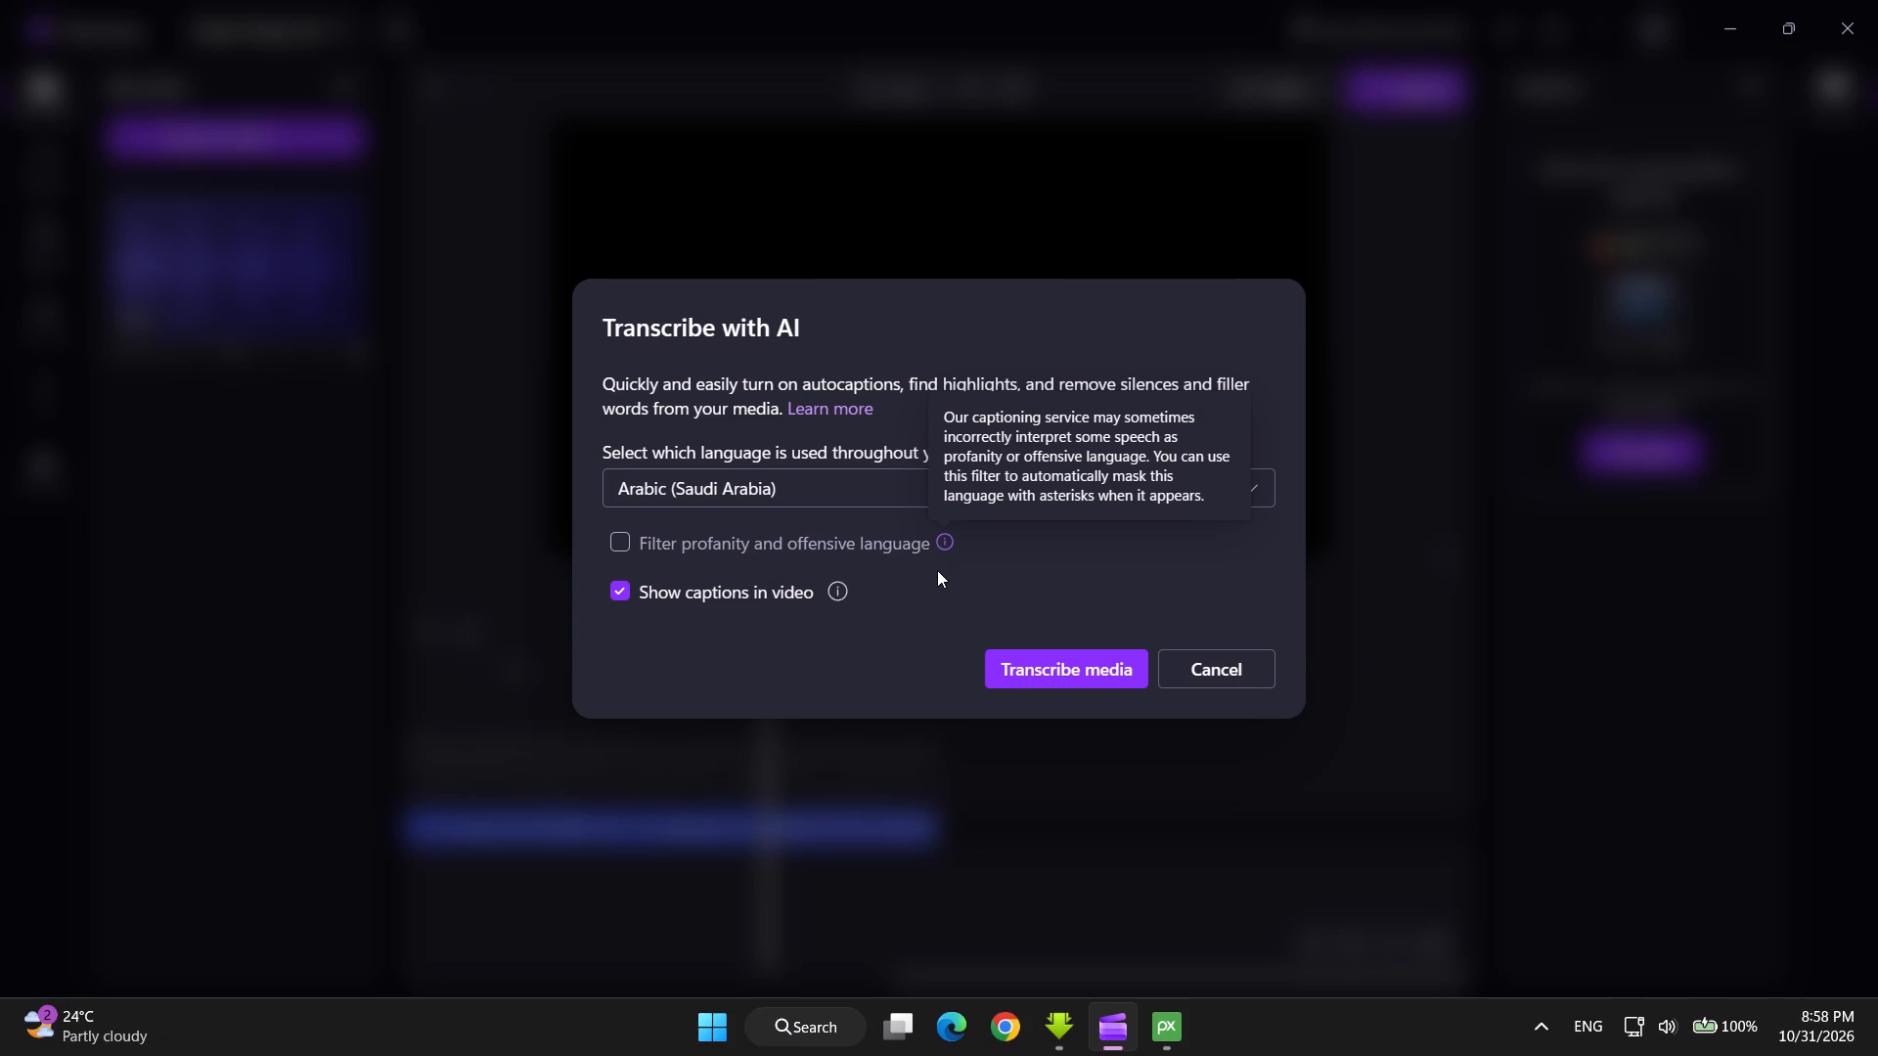
left_click(1035, 606)
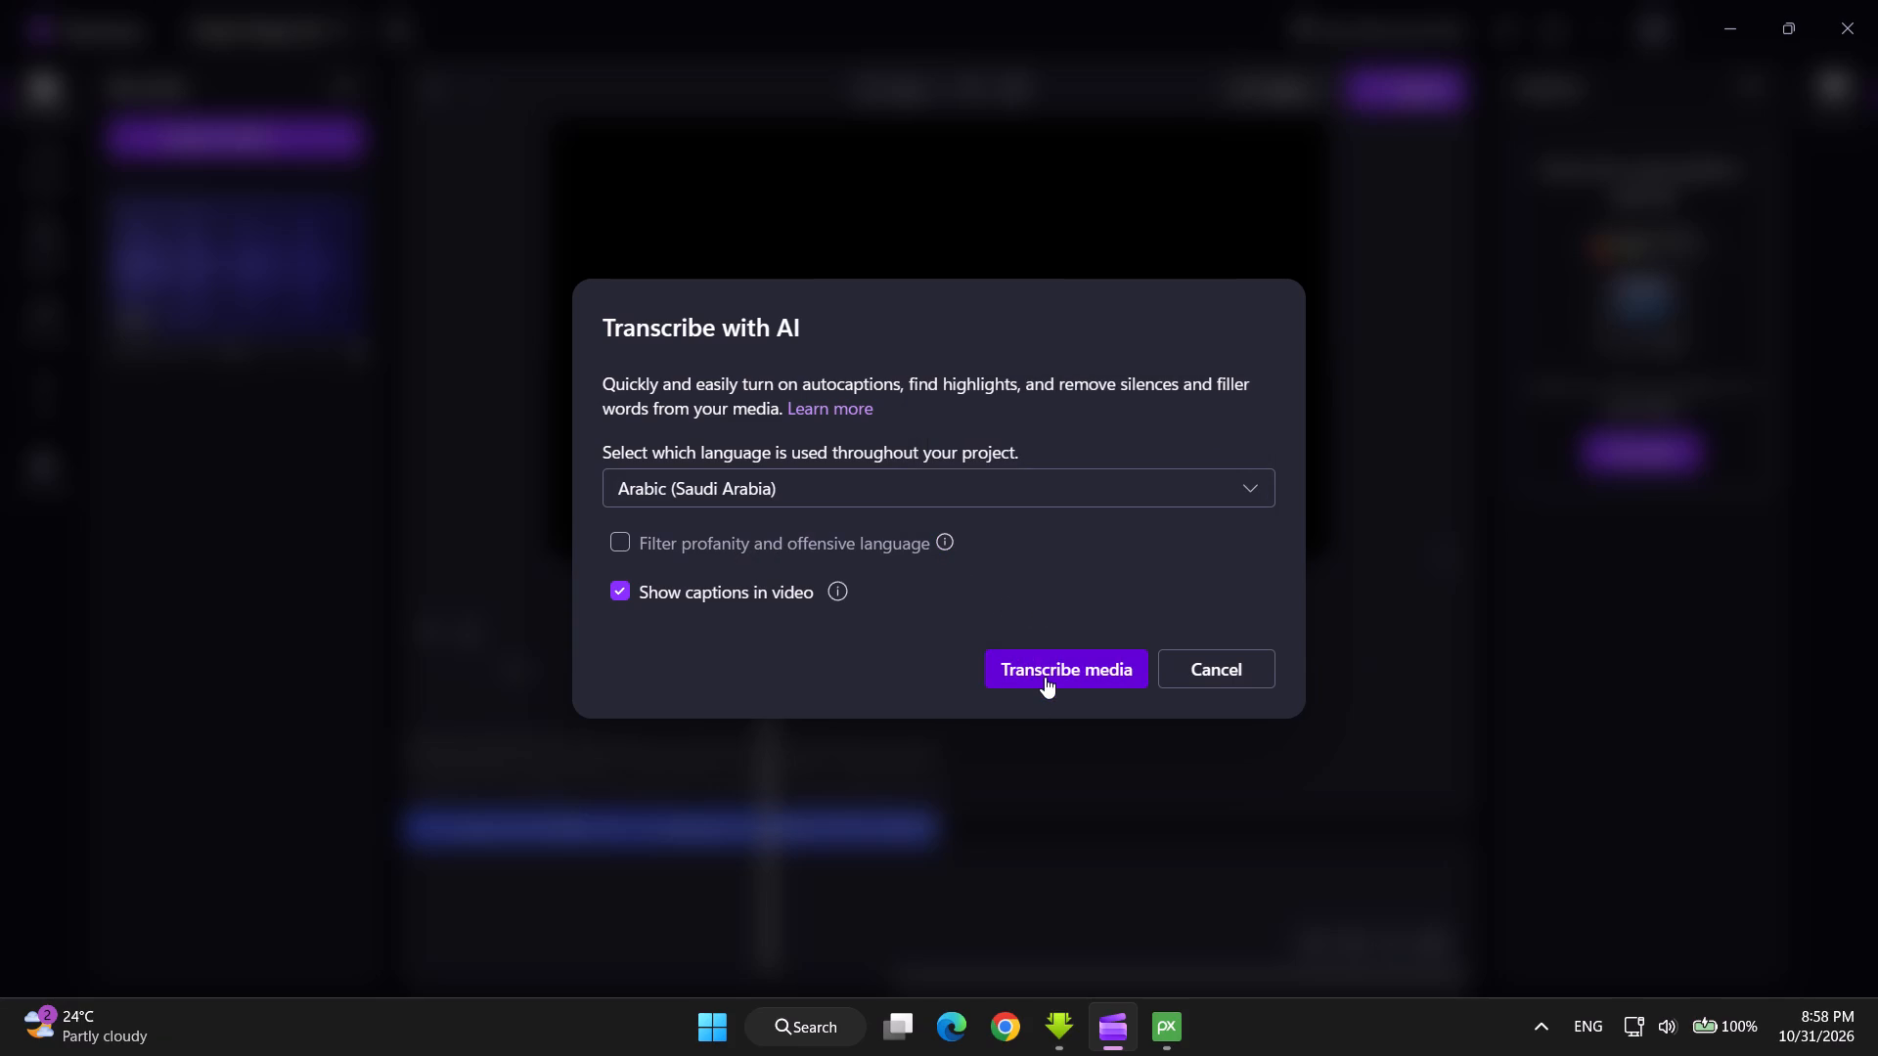
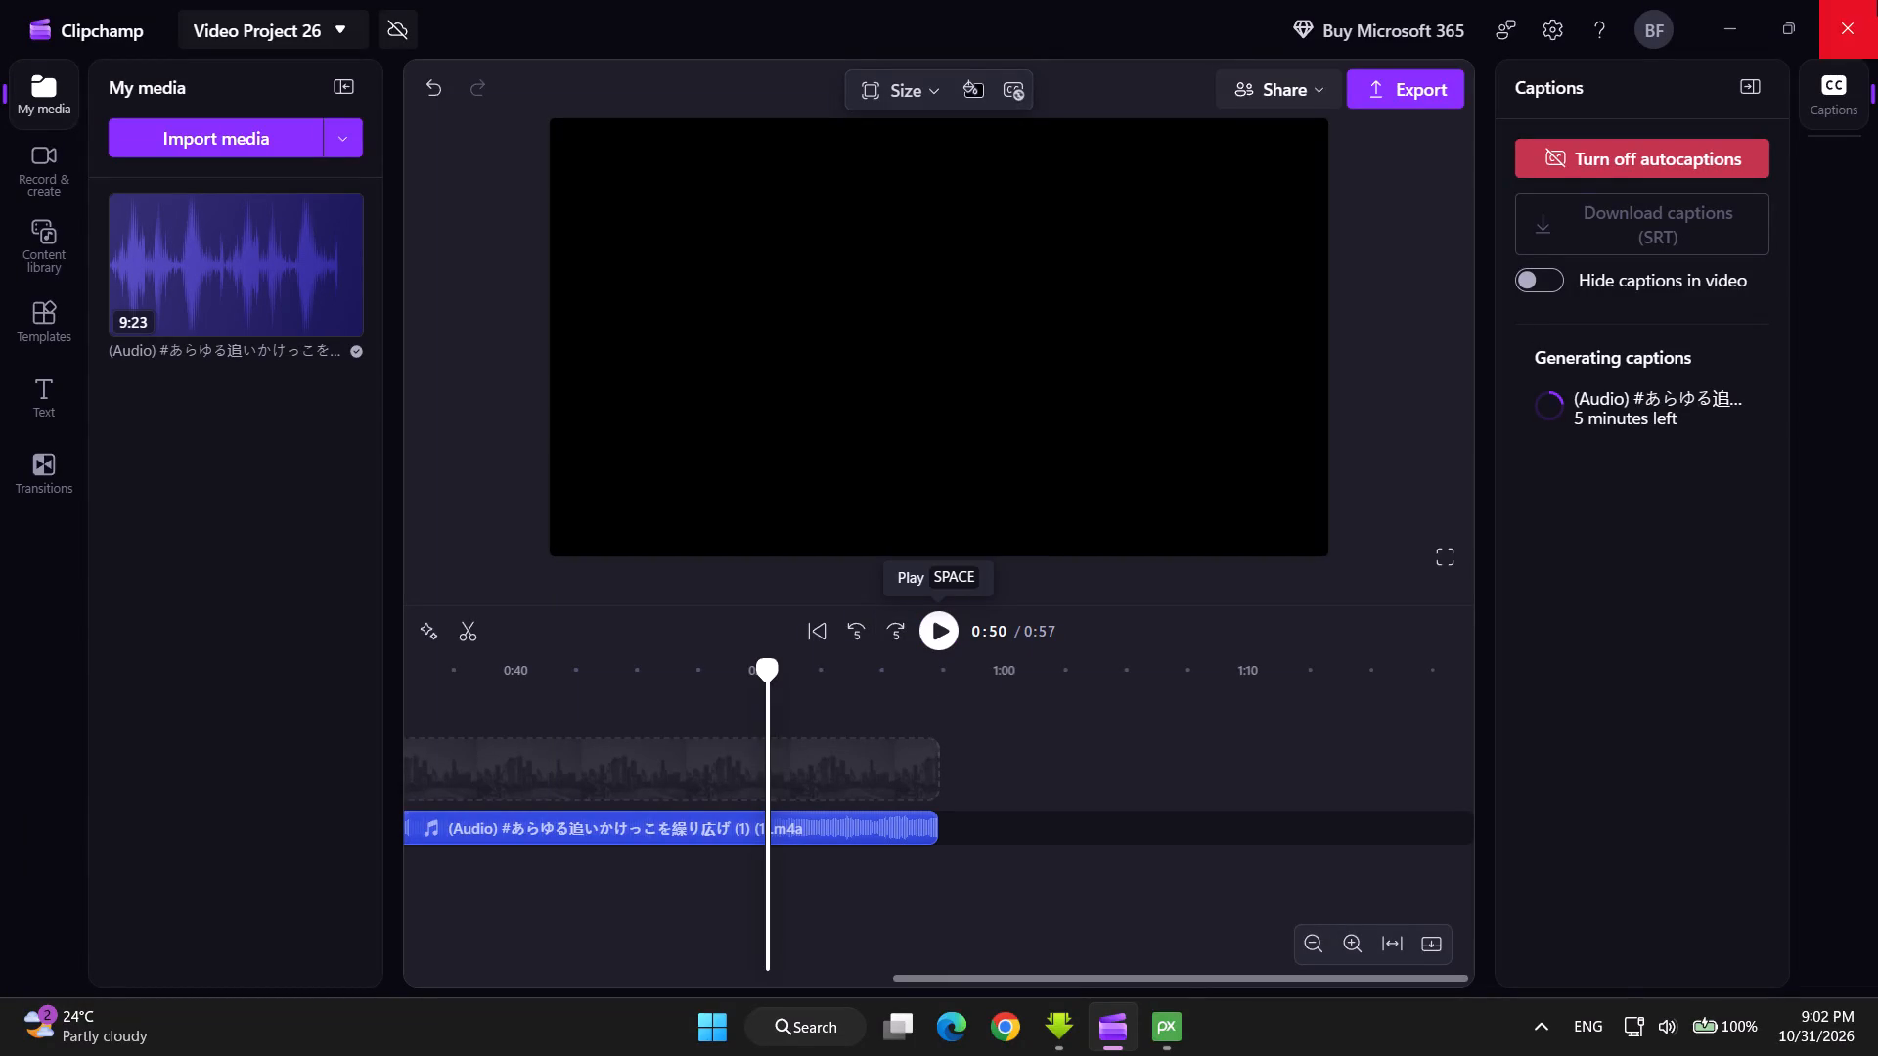
Show the hidden background app icons in the Windows system tray.
left_click(1550, 1023)
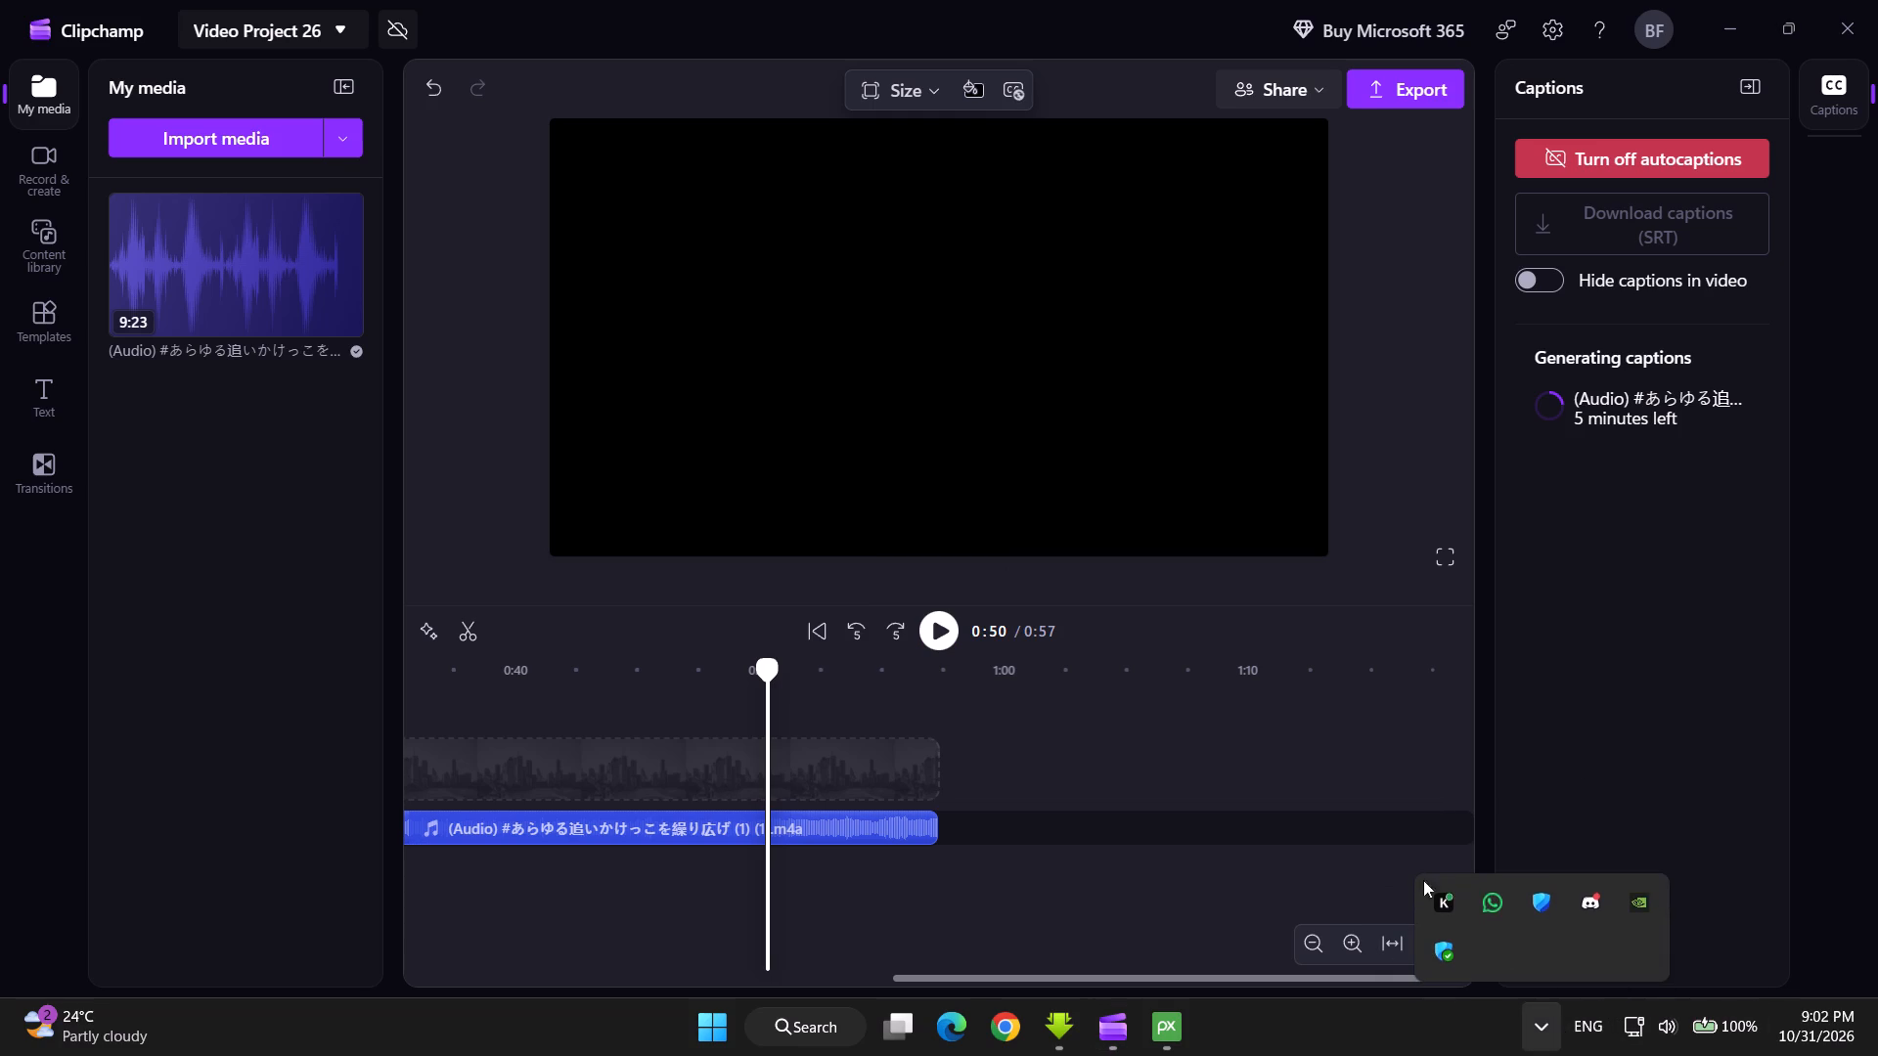
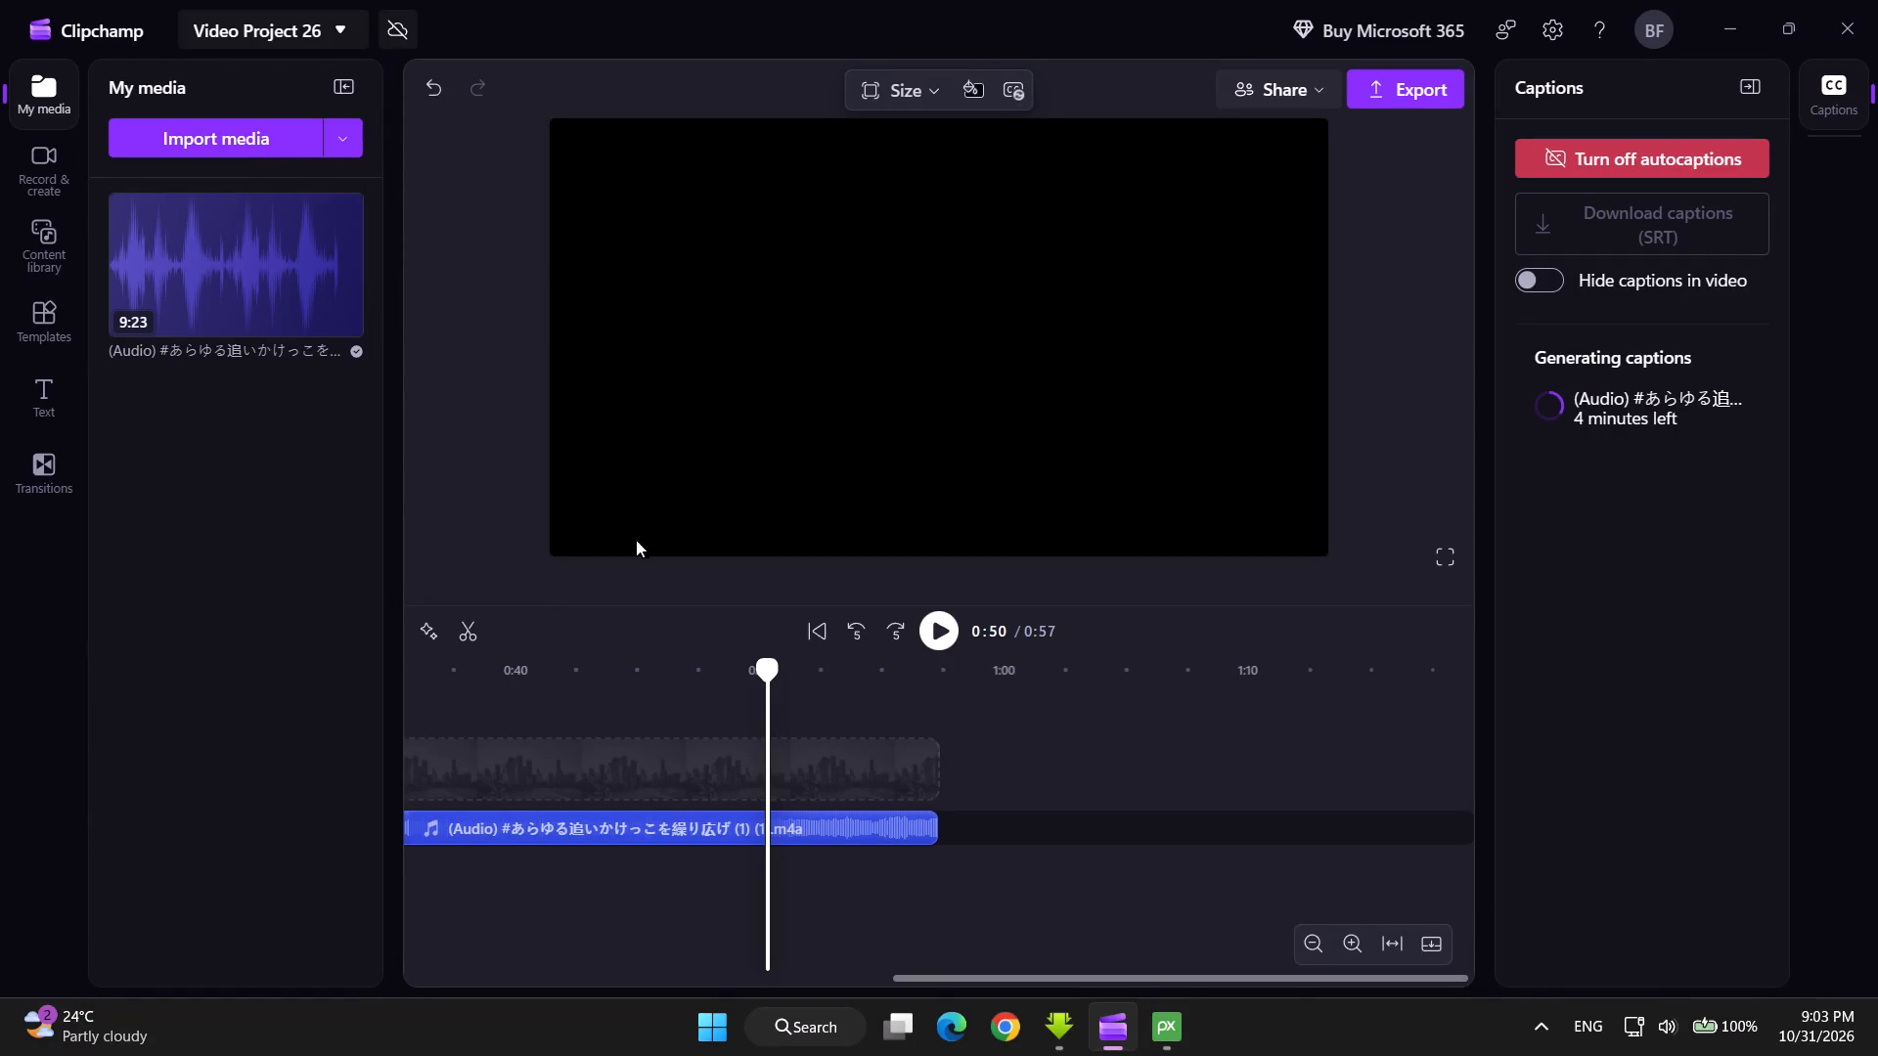
Switch to Pixabay and show its free stock videos category.
left_click(1173, 1026)
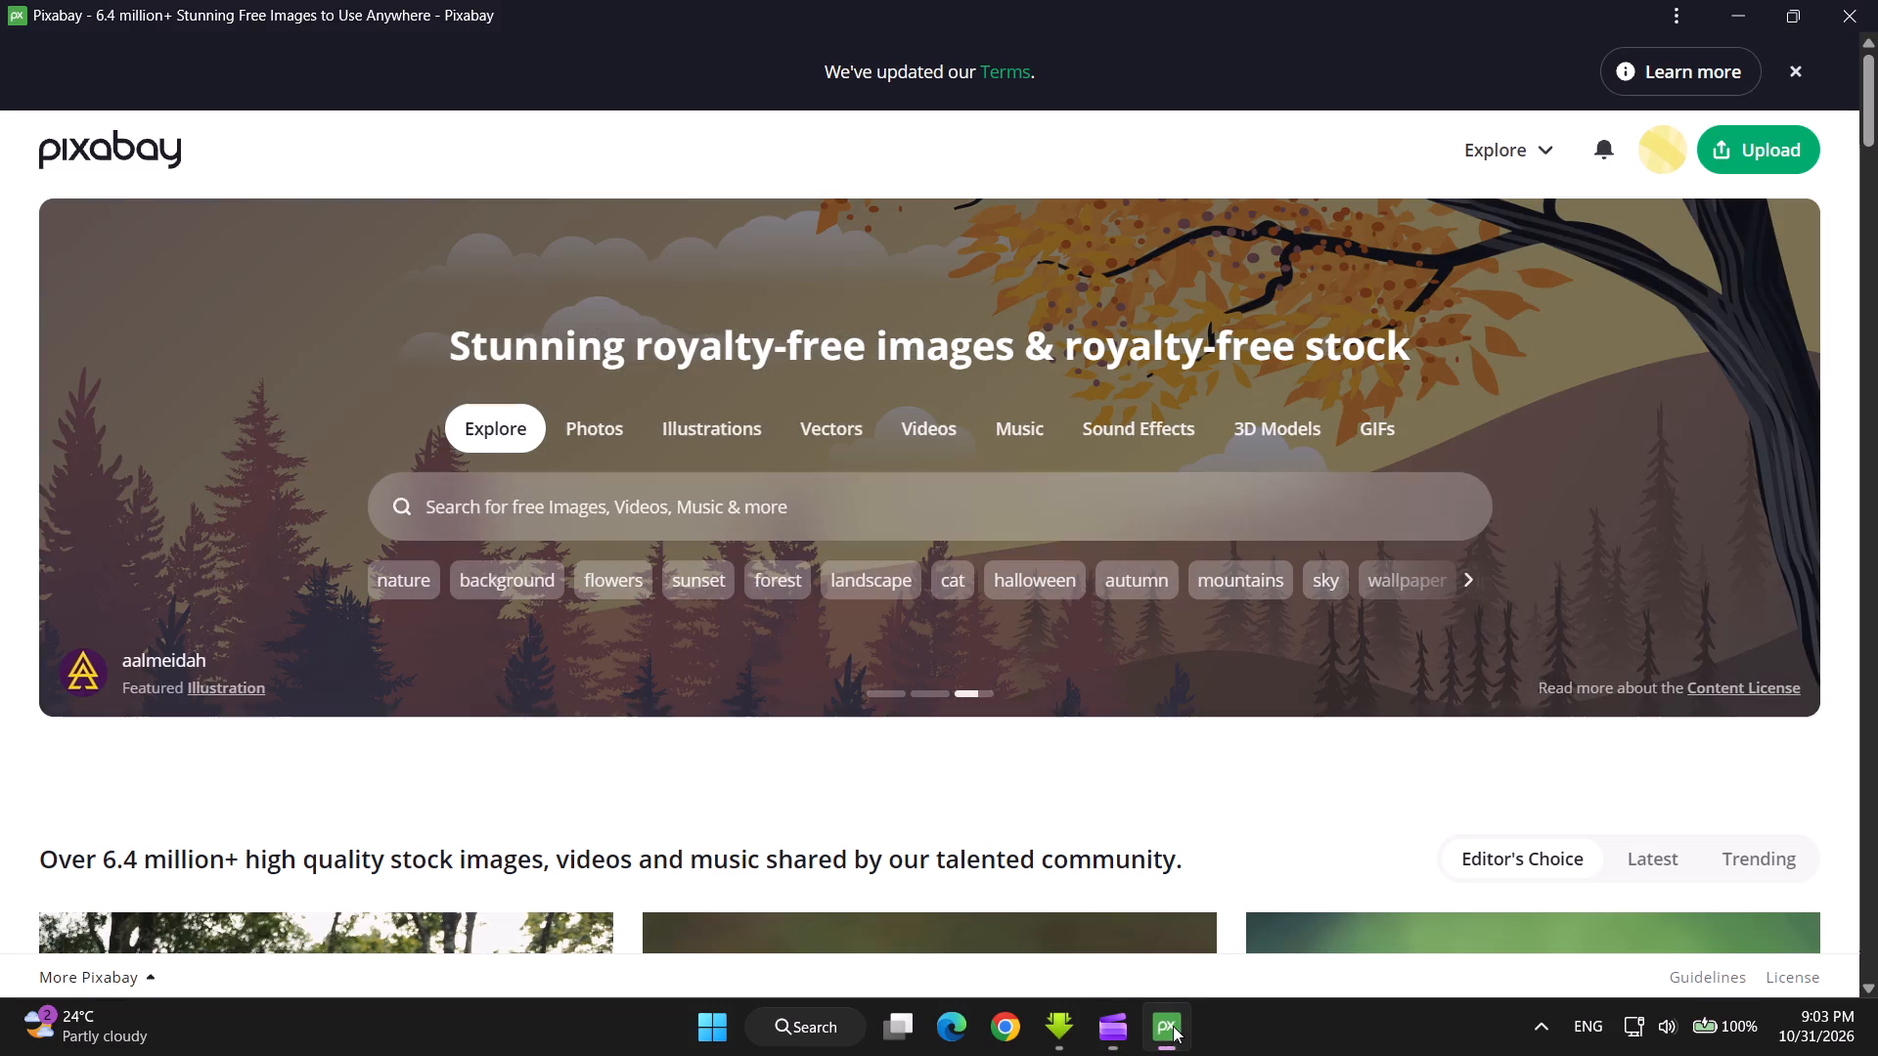
left_click_drag(1871, 105, 1871, 189)
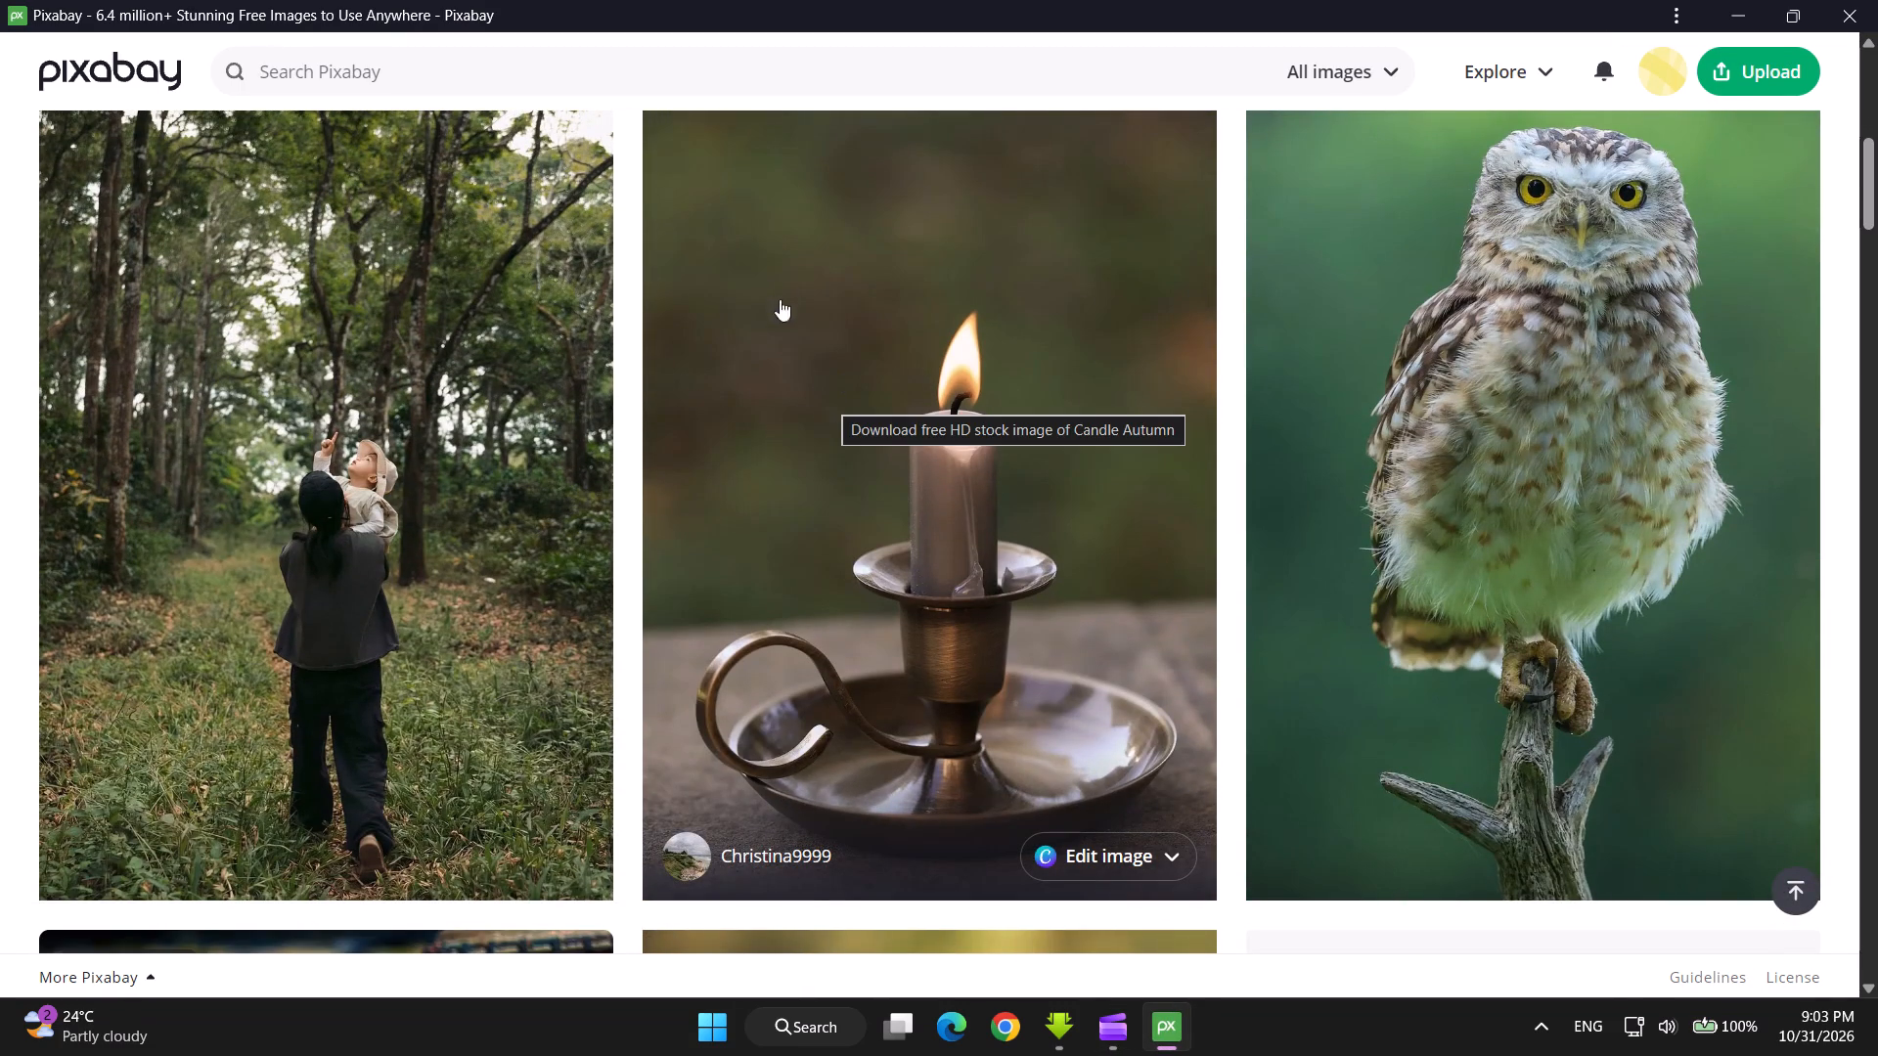
middle_click(1842, 537)
middle_click(1808, 257)
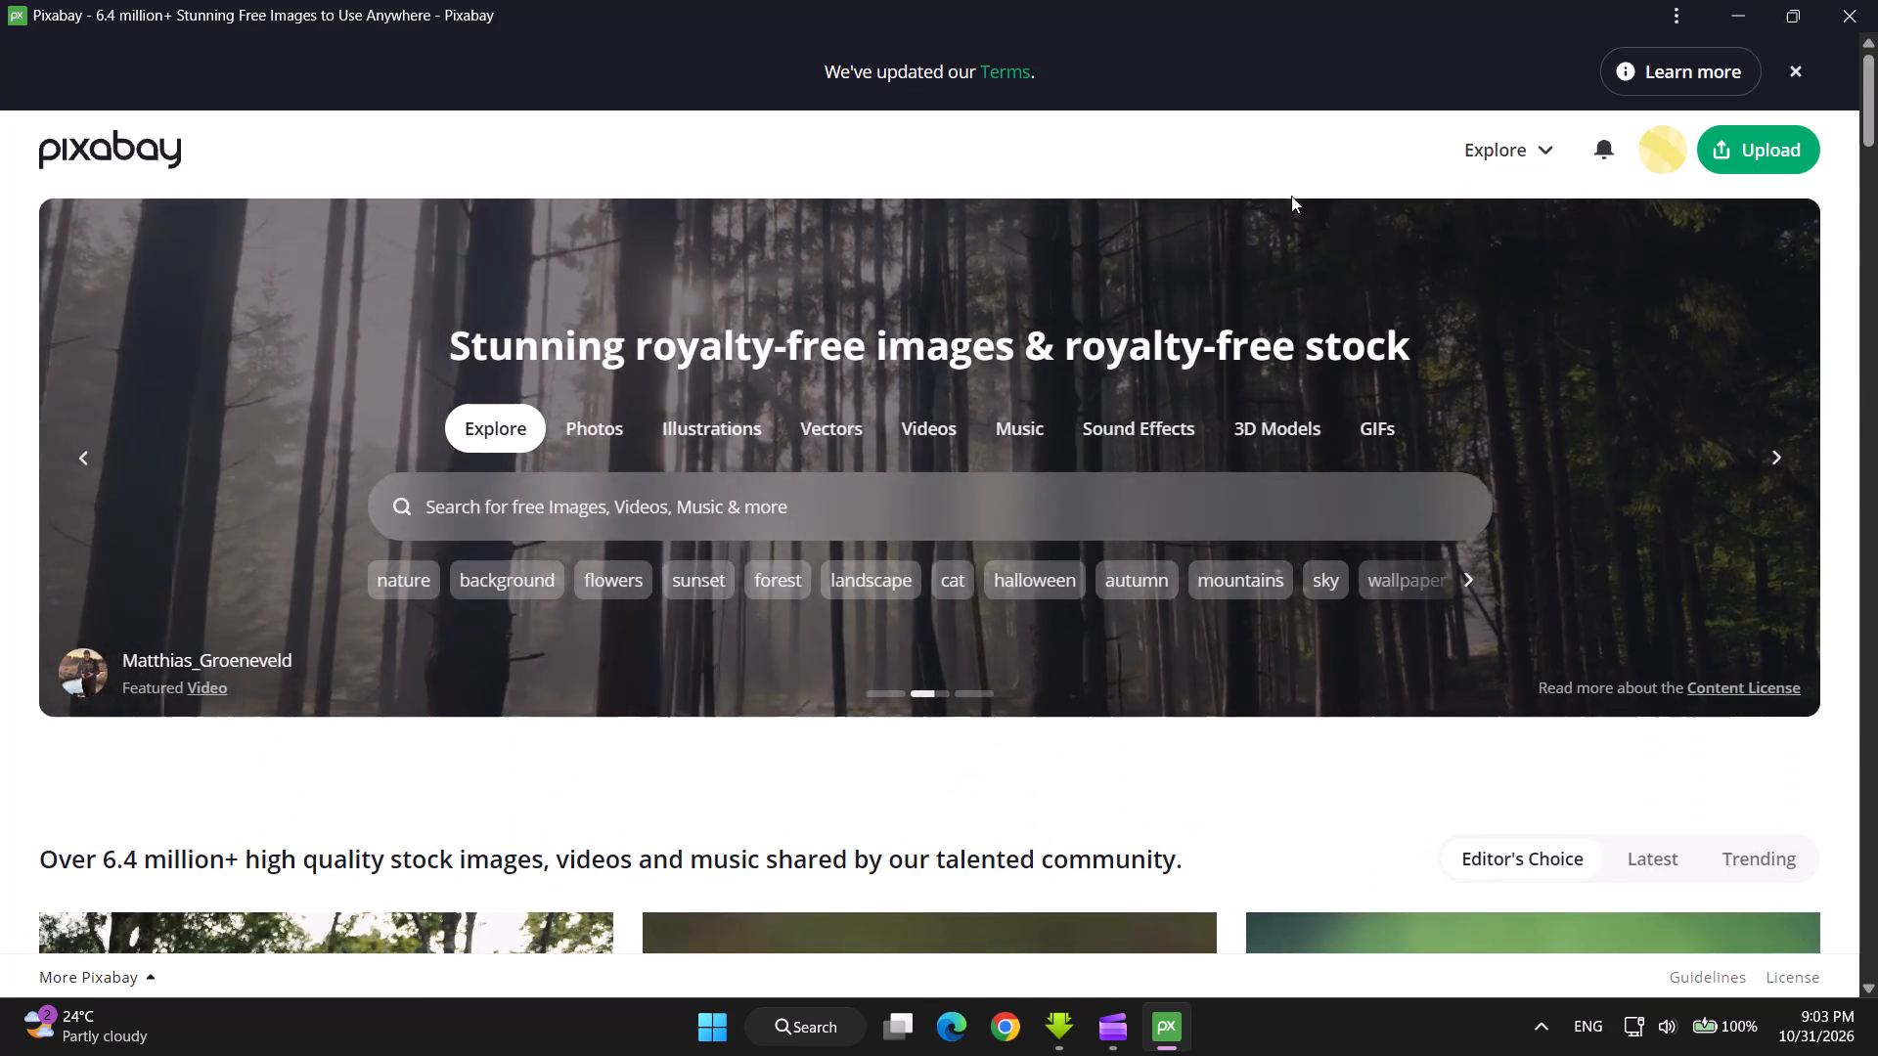
left_click(941, 435)
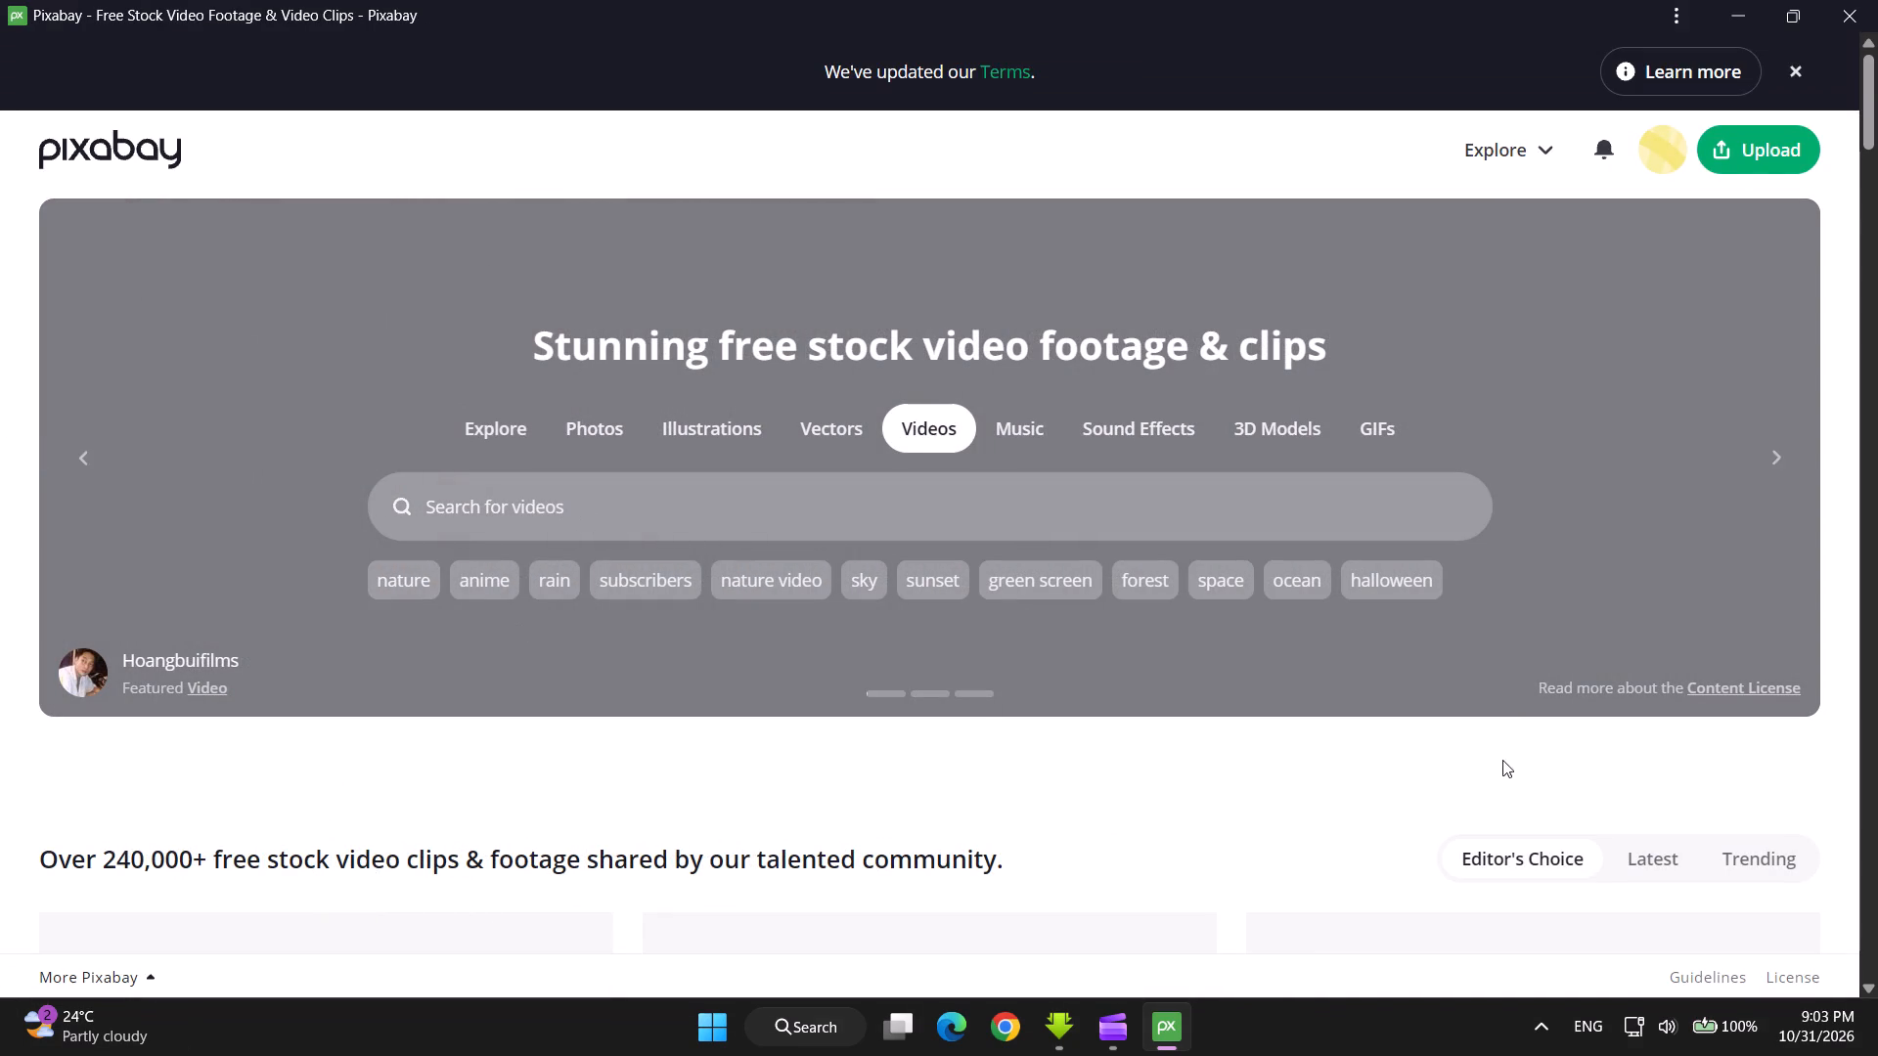
Download the free Alps, Mountains, Sea Of Fog stock video, and close its page.
middle_click(1499, 760)
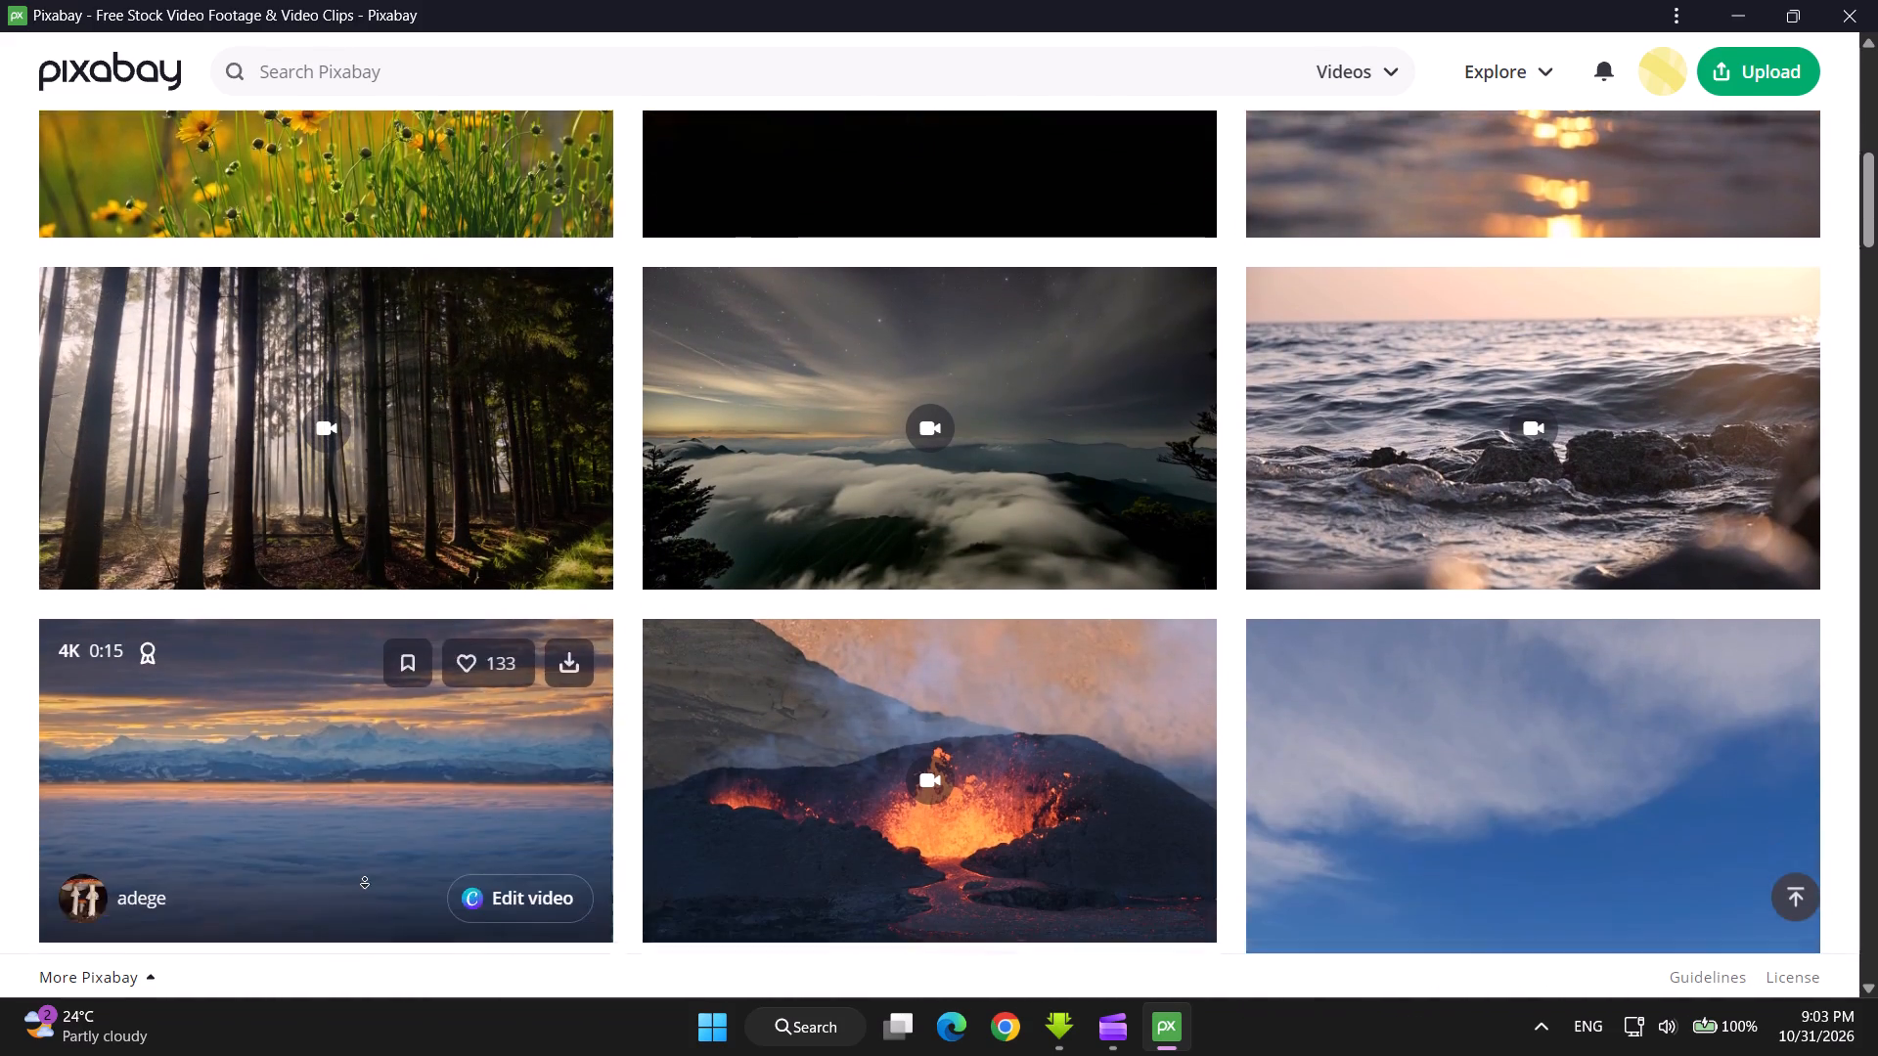
middle_click(312, 733)
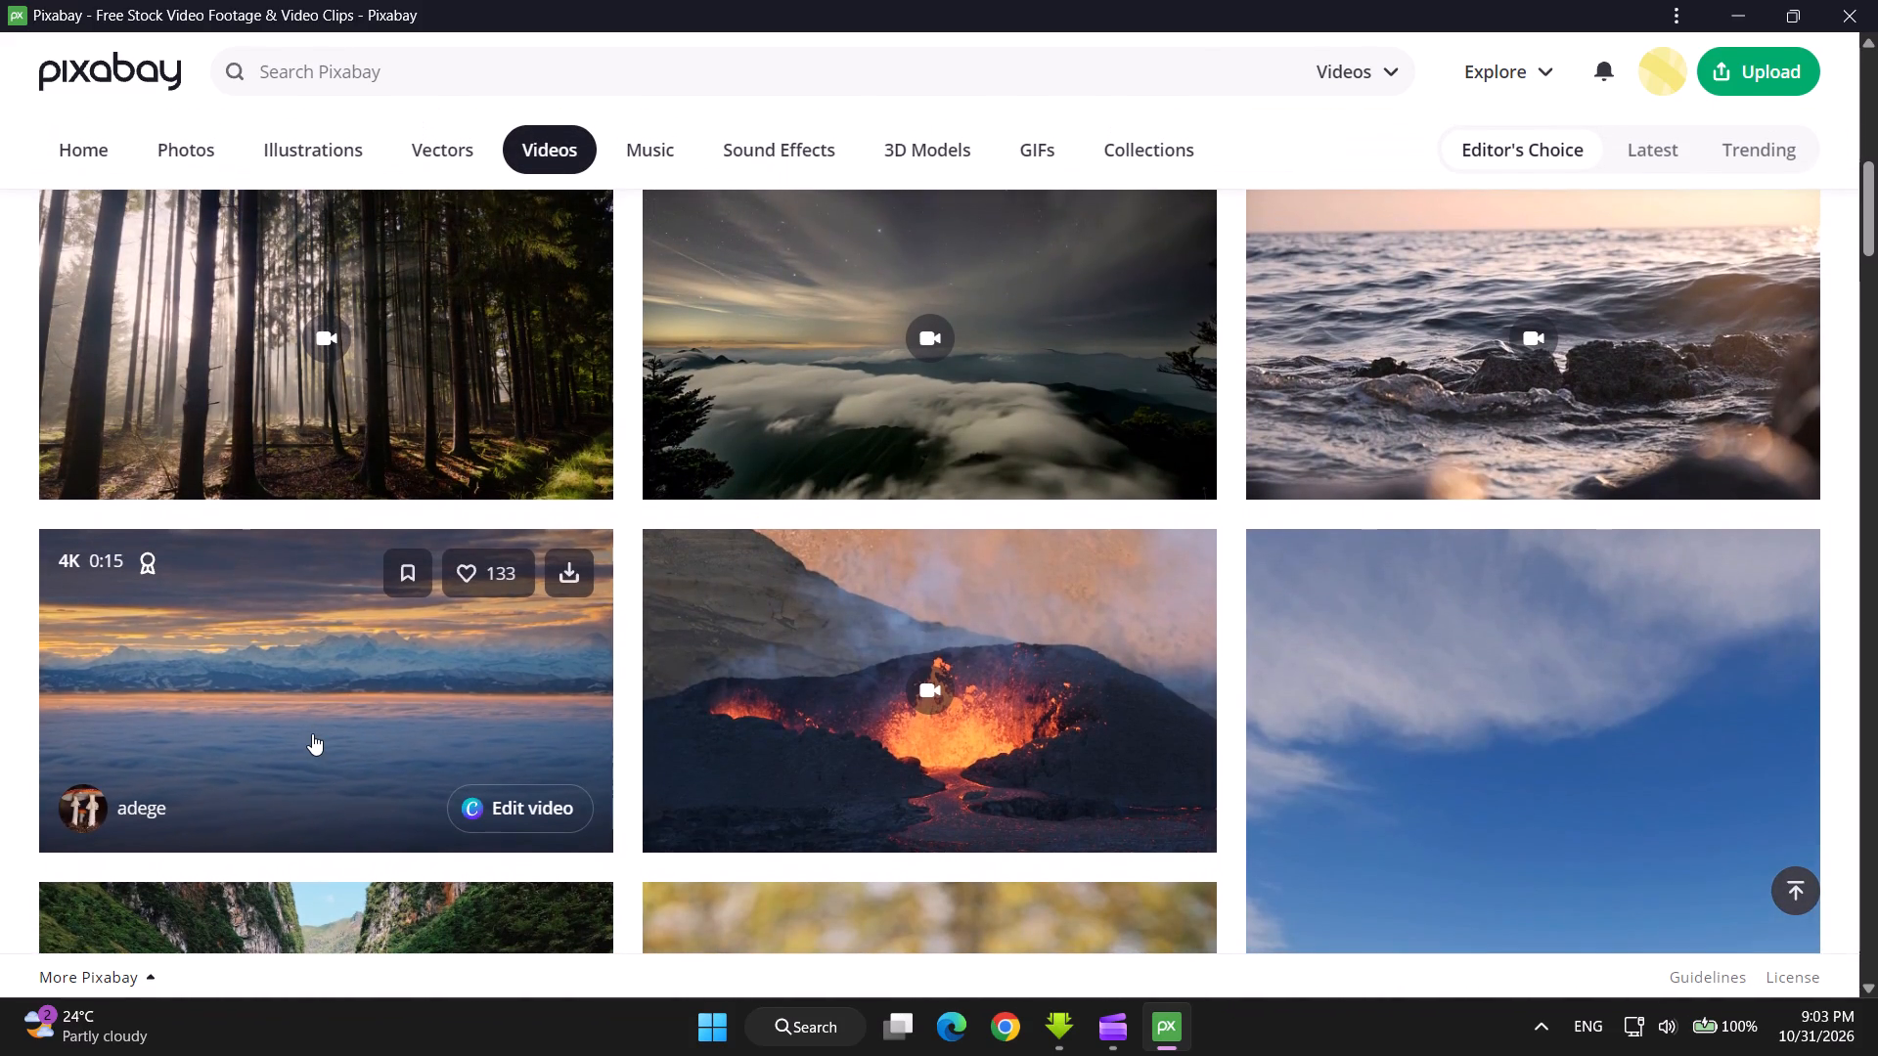
middle_click(312, 733)
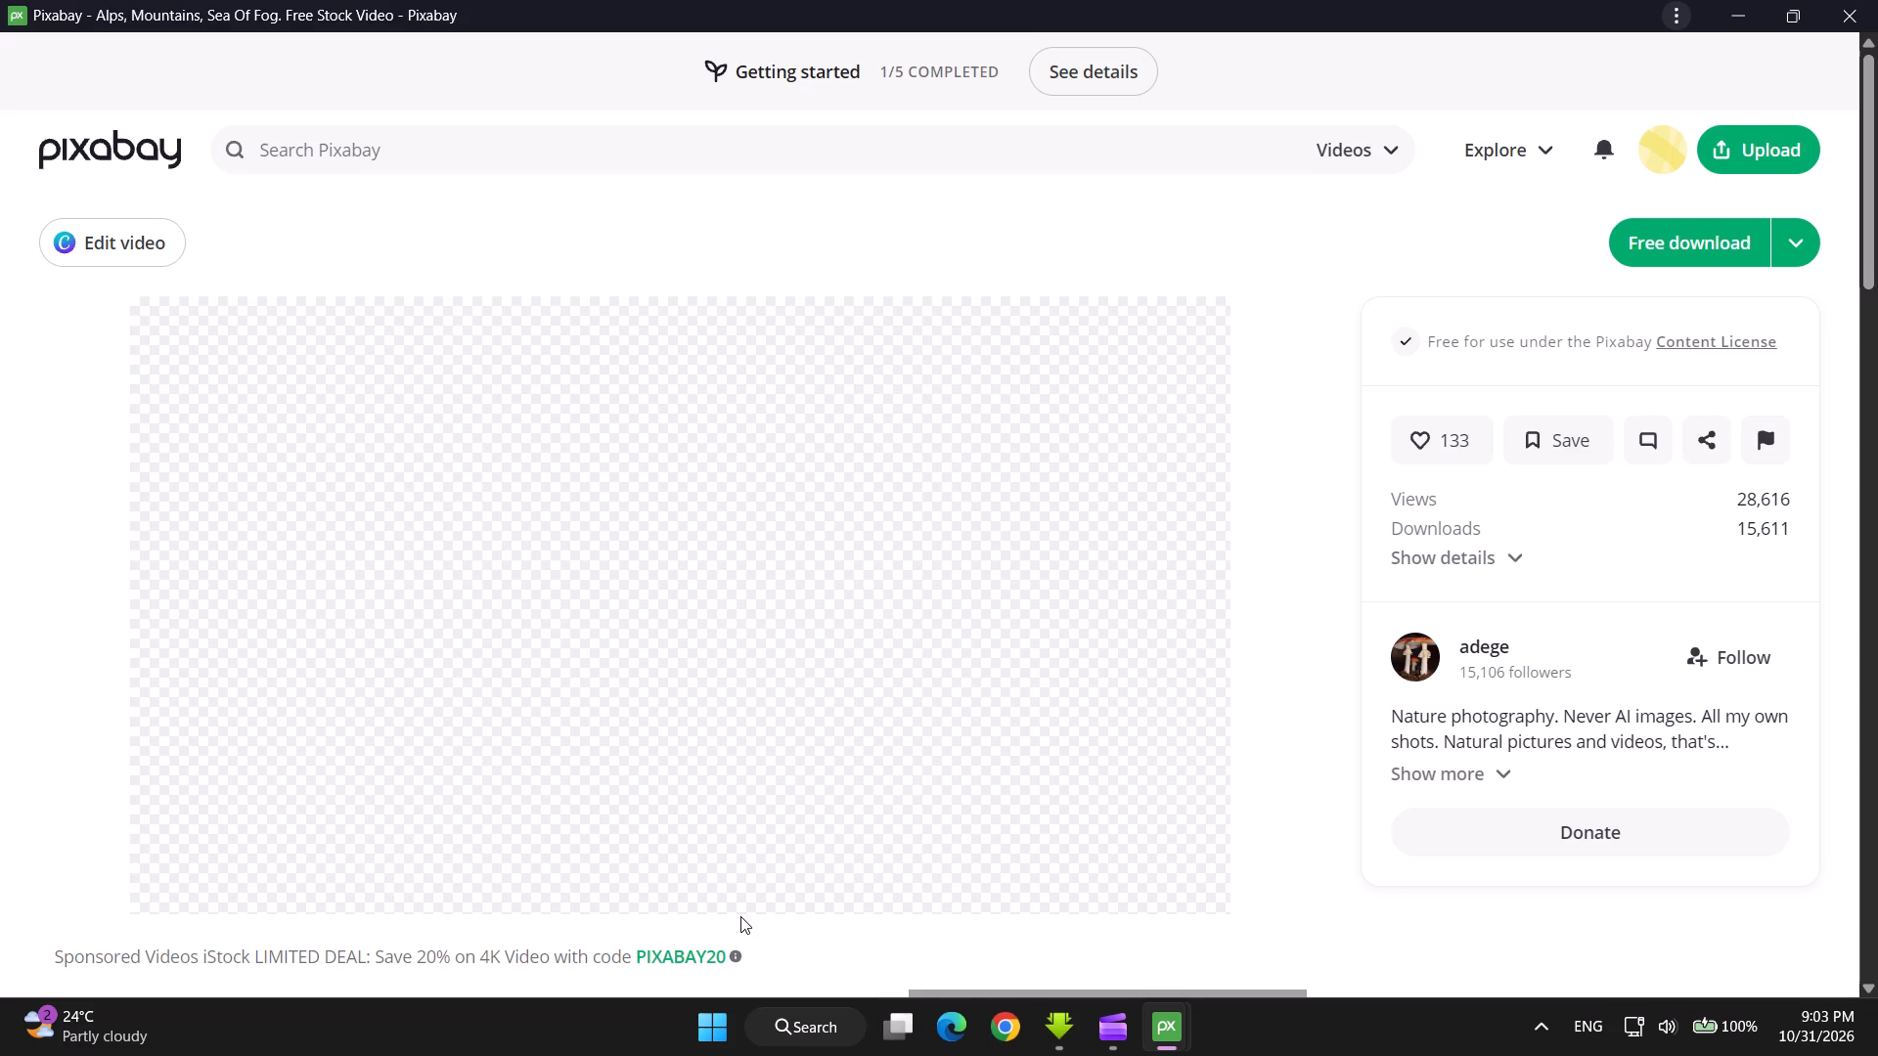
left_click(1644, 242)
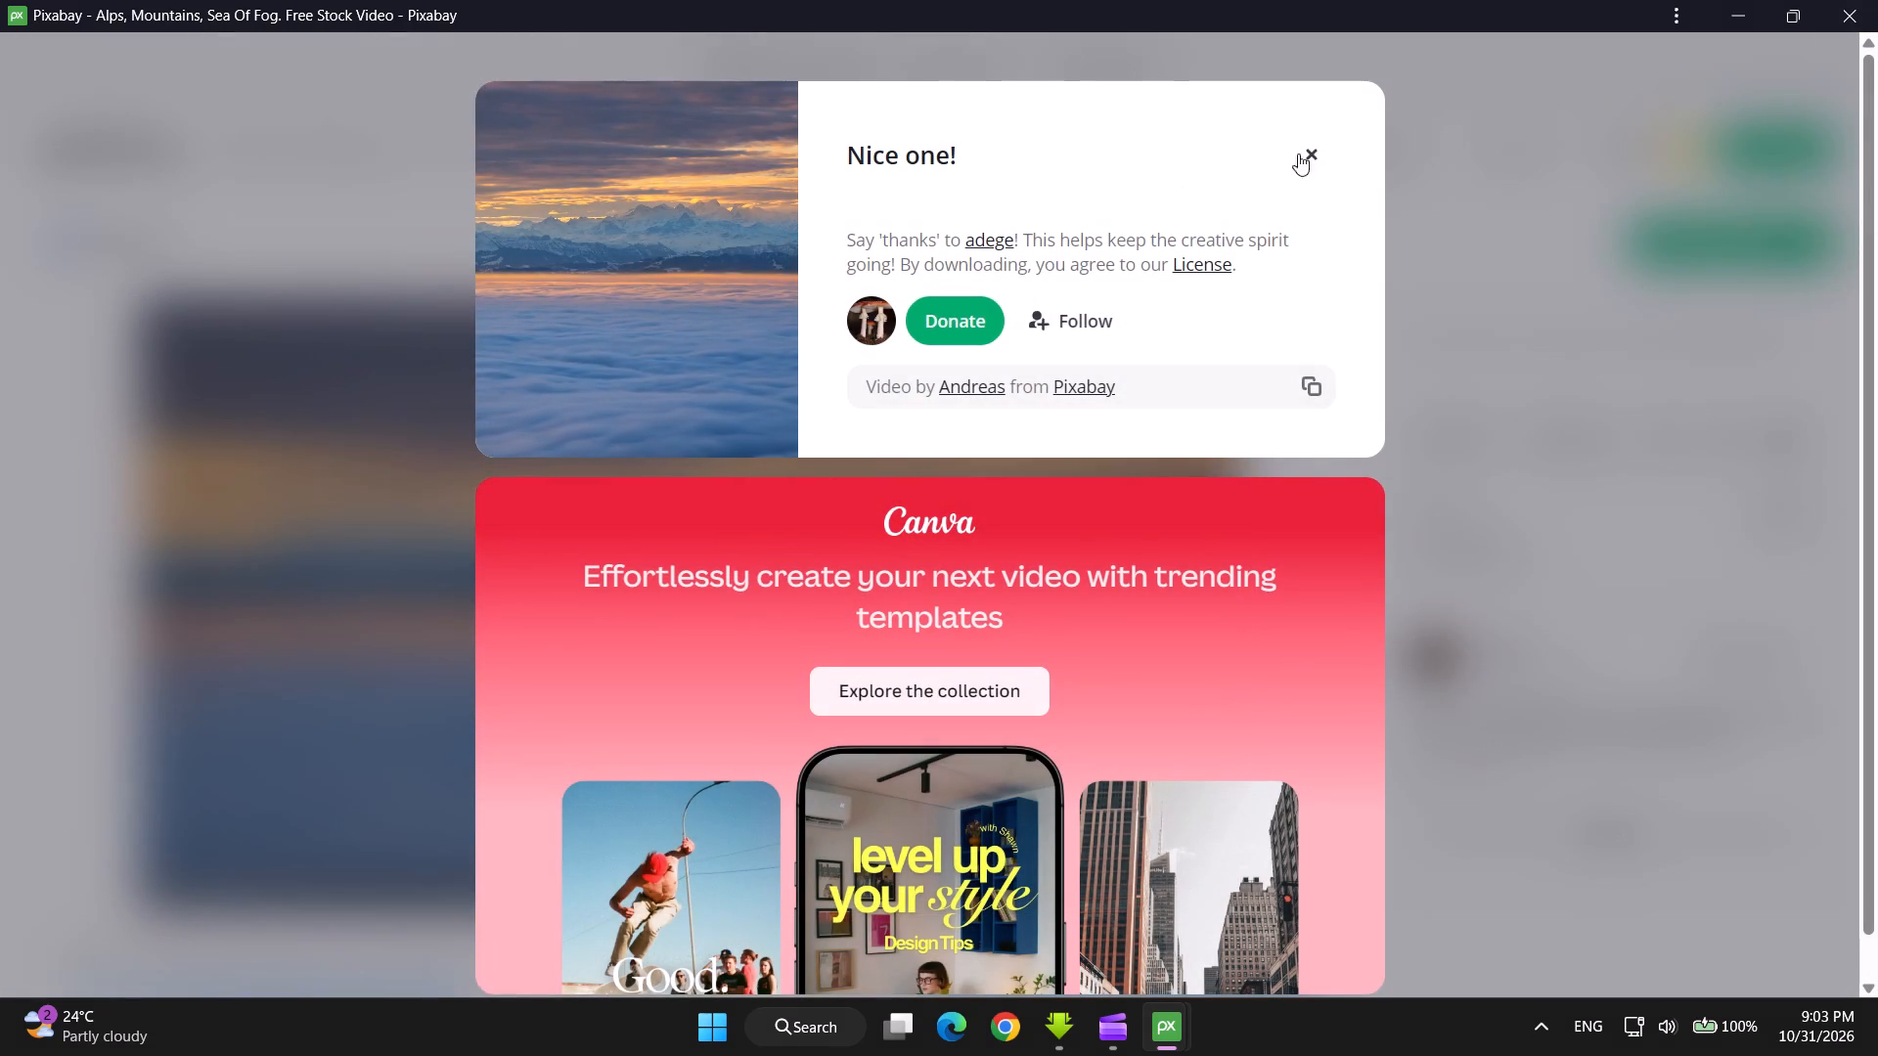
left_click(1321, 150)
left_click(1877, 0)
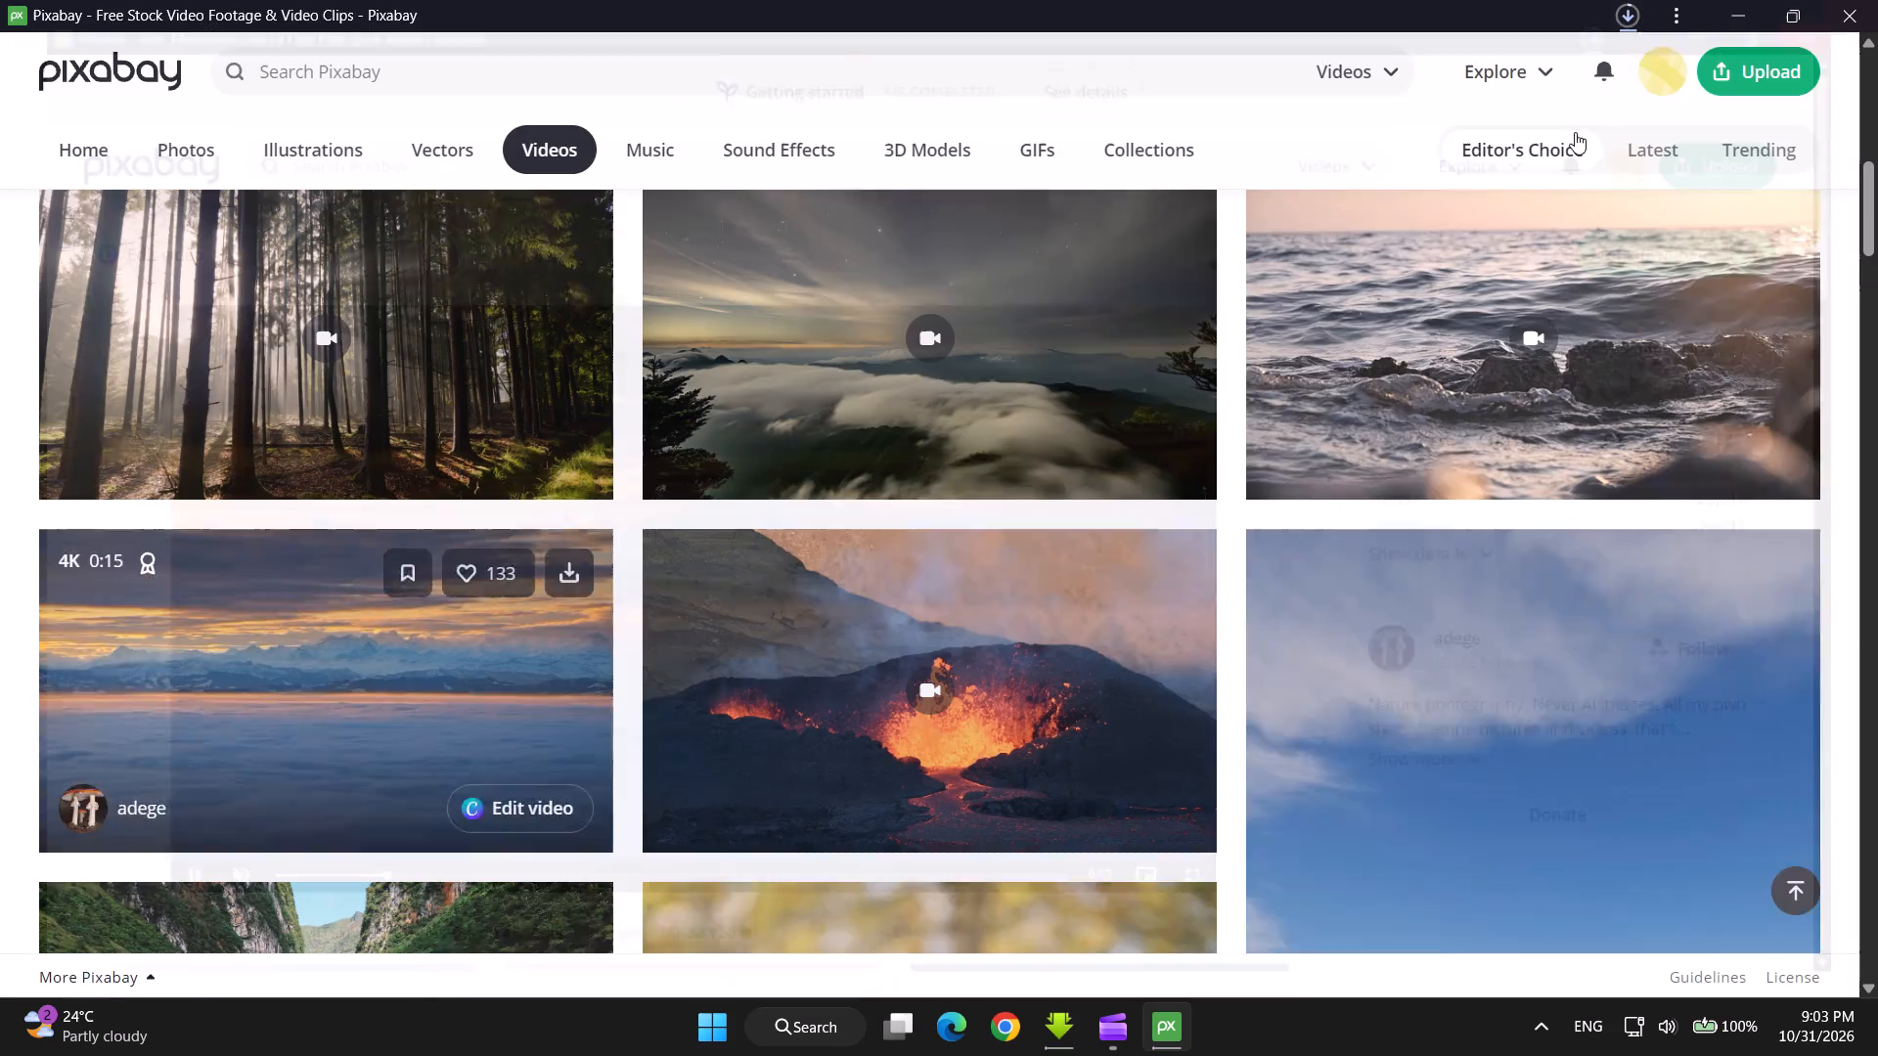
Check the progress of the Alps video download in the recent download history.
left_click_drag(1605, 18, 1614, 24)
double_click(1563, 16)
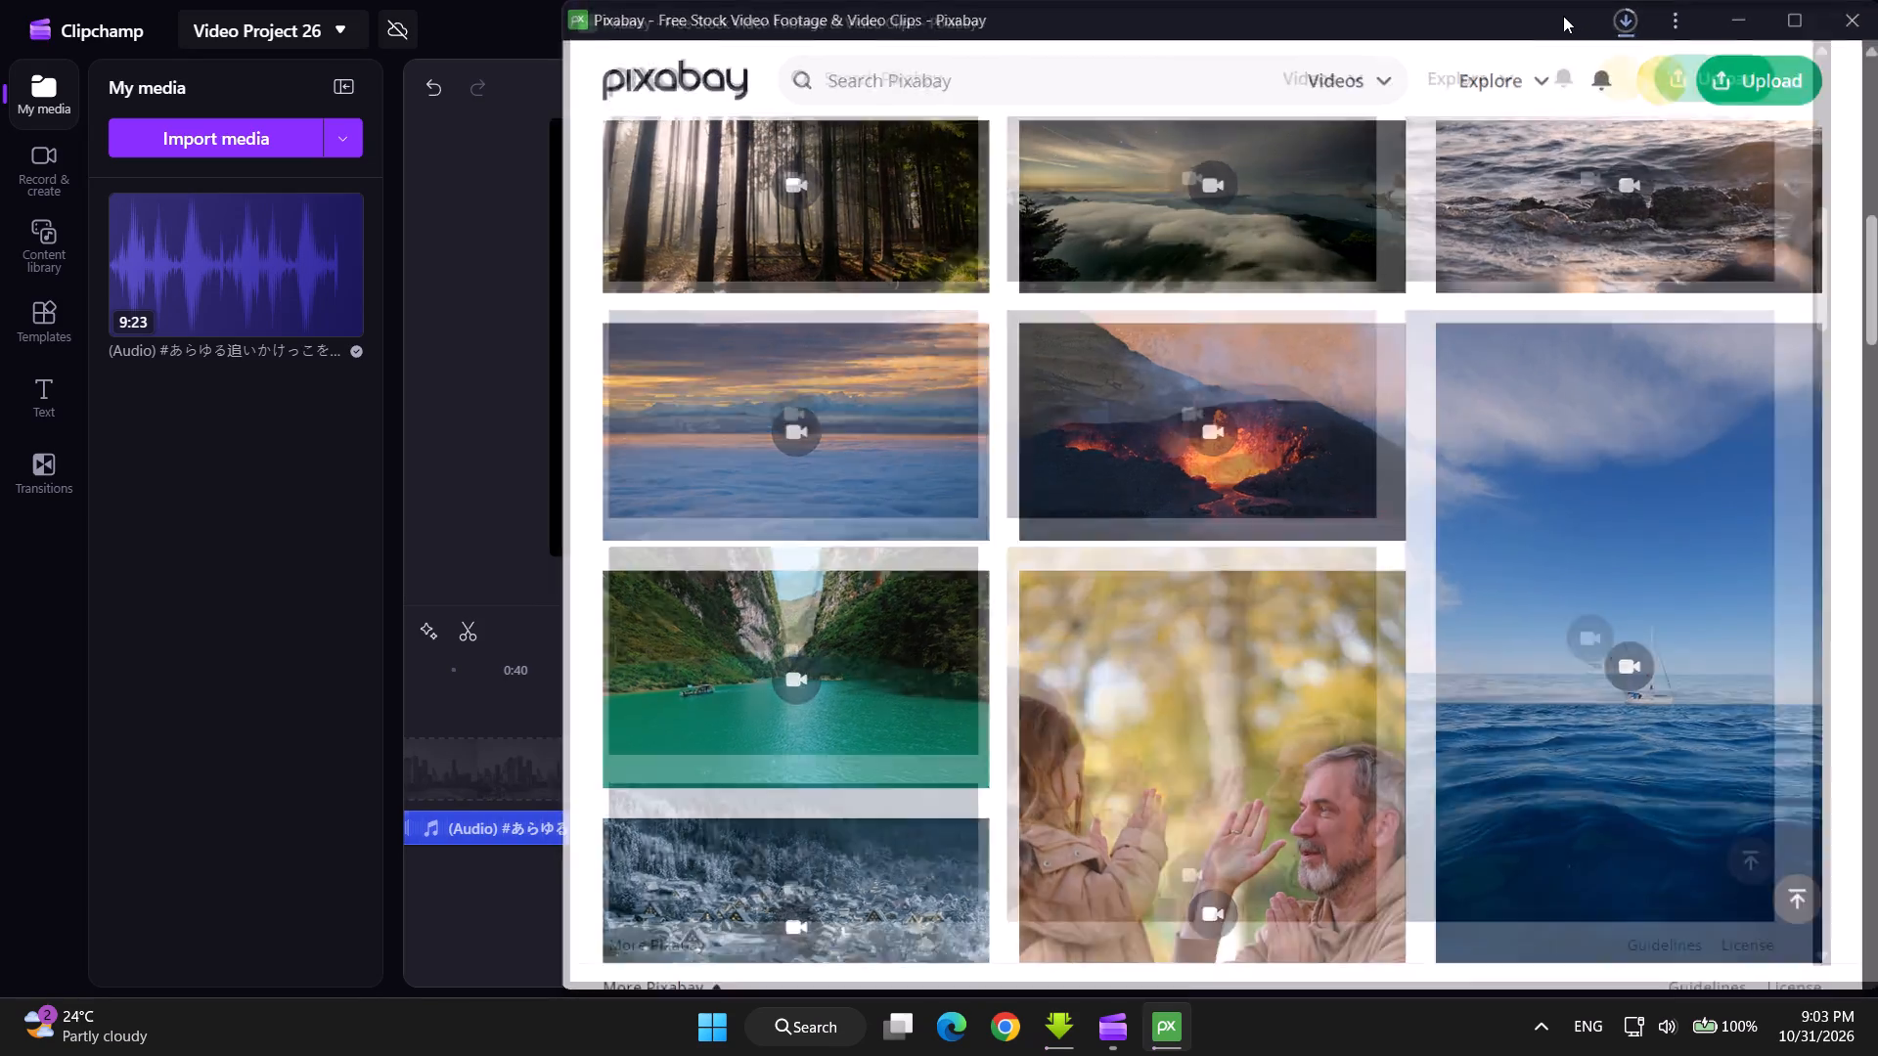
left_click(1632, 6)
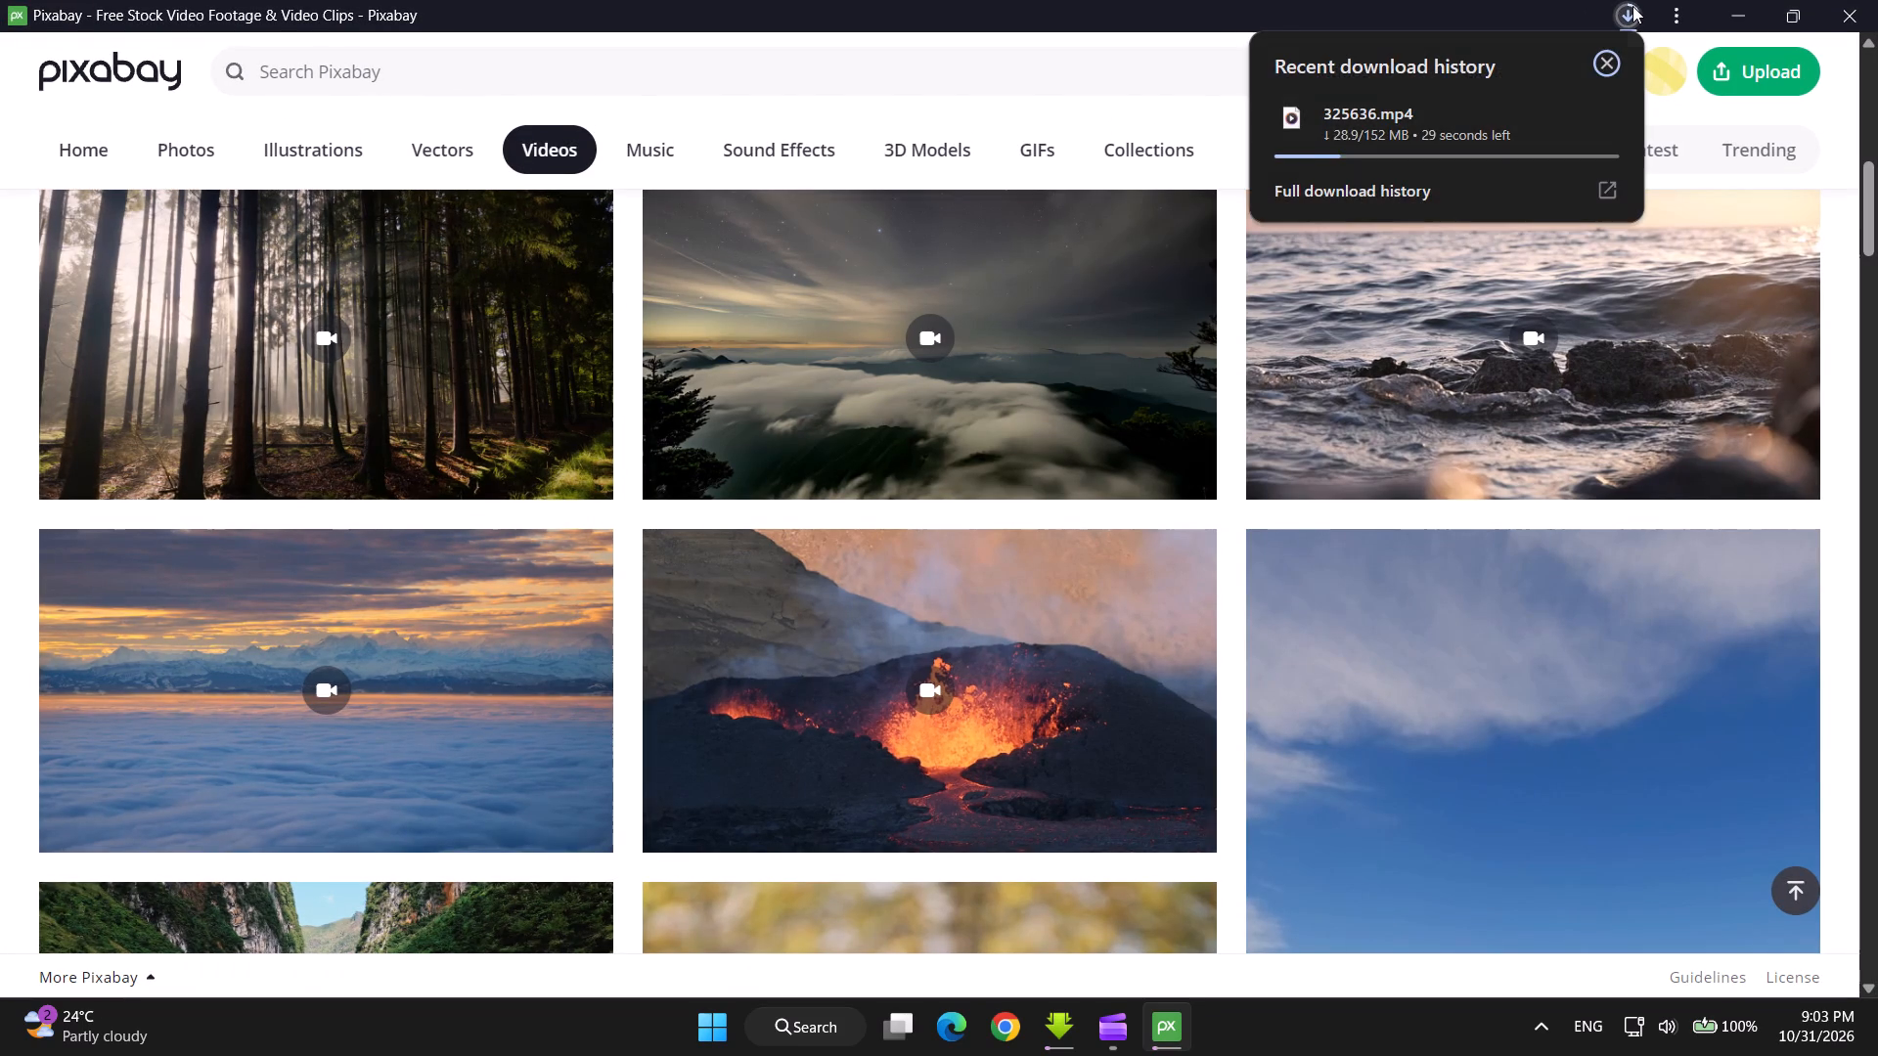
left_click(1632, 6)
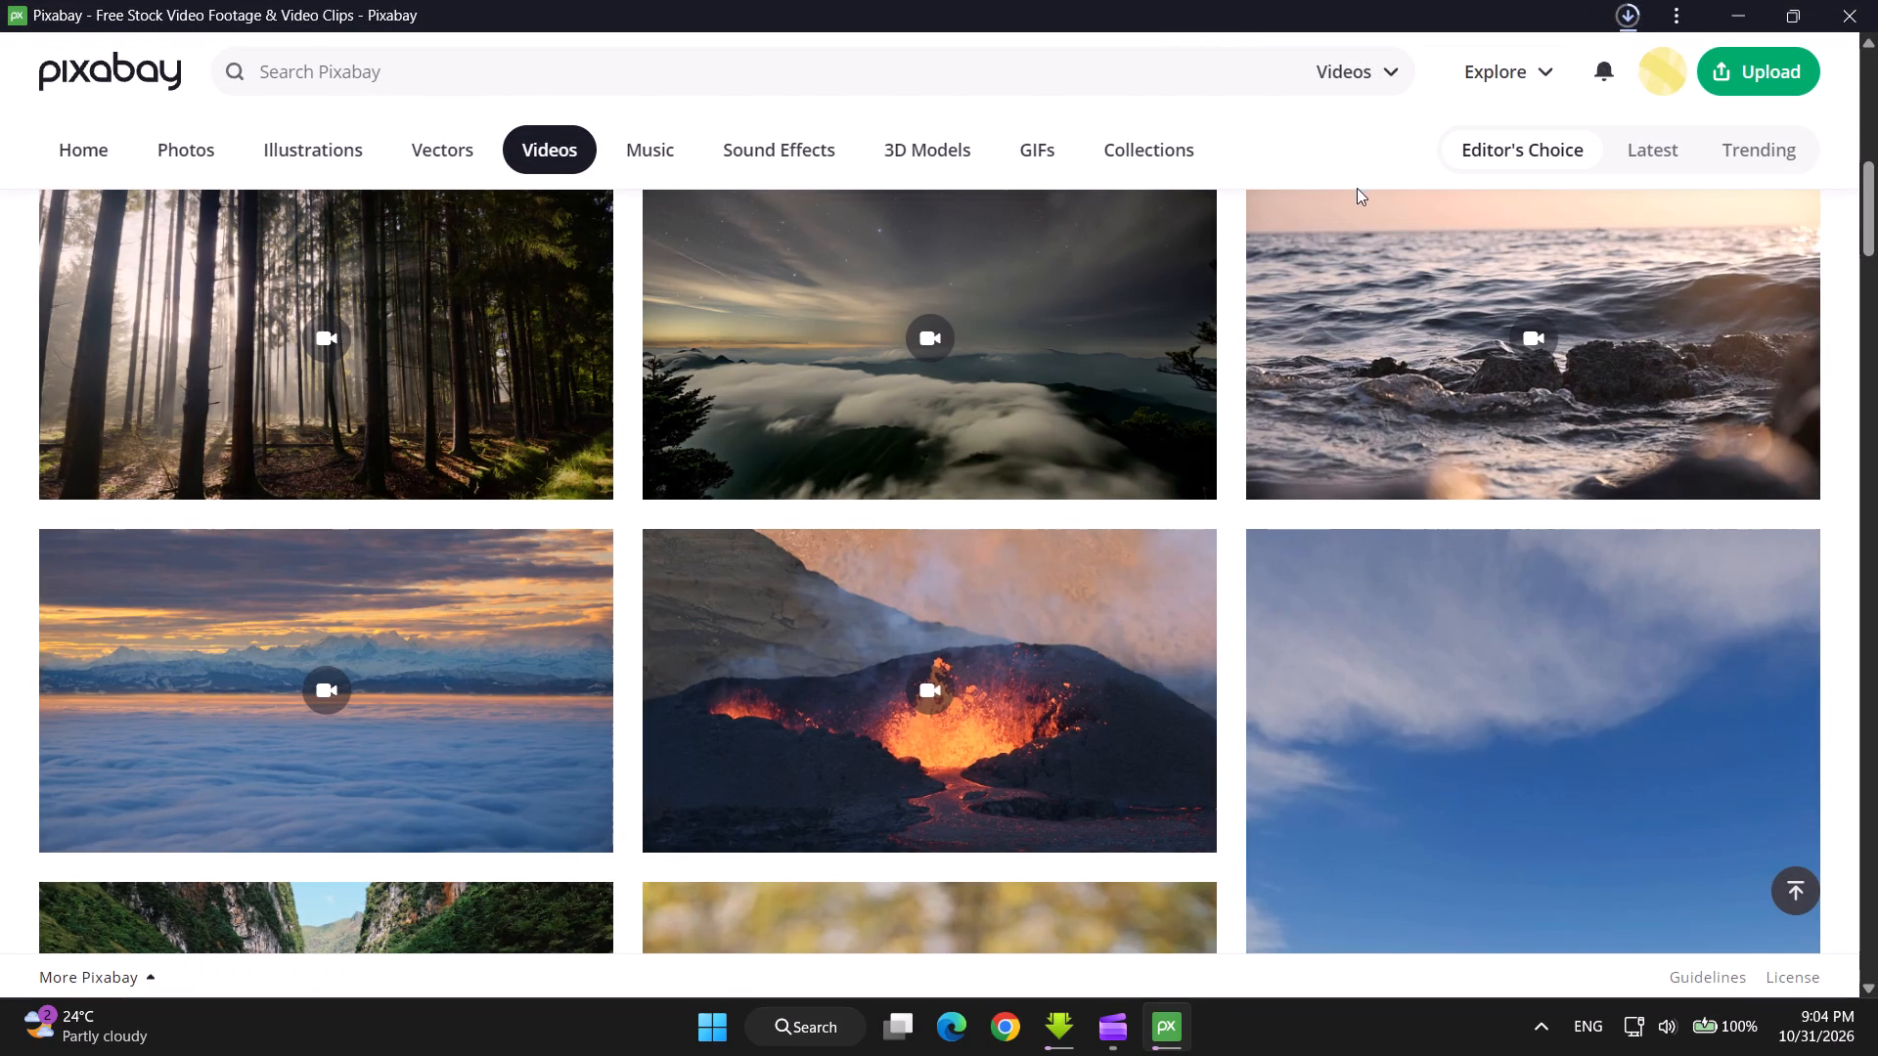
Find the Mountains, Desert, View stock video among the Editor's Choice clips, download it, and close its page.
middle_click(1354, 154)
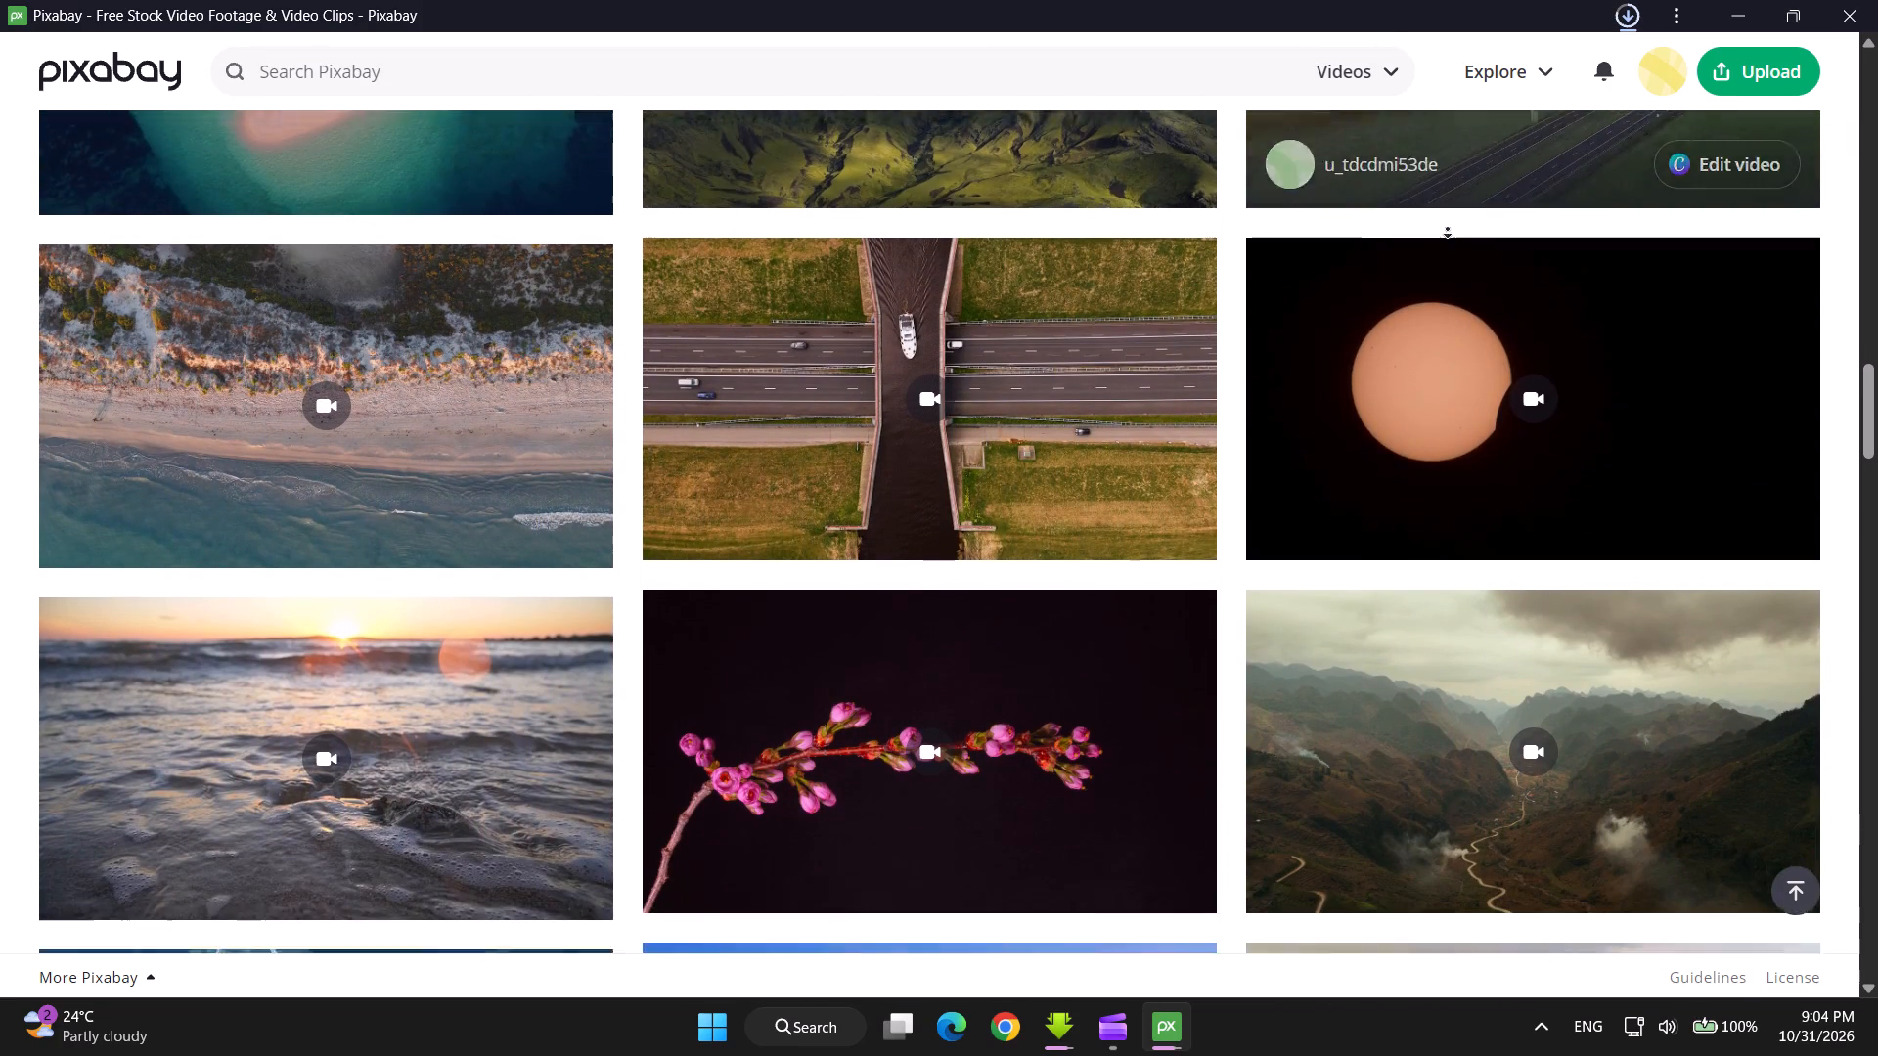
middle_click(1448, 190)
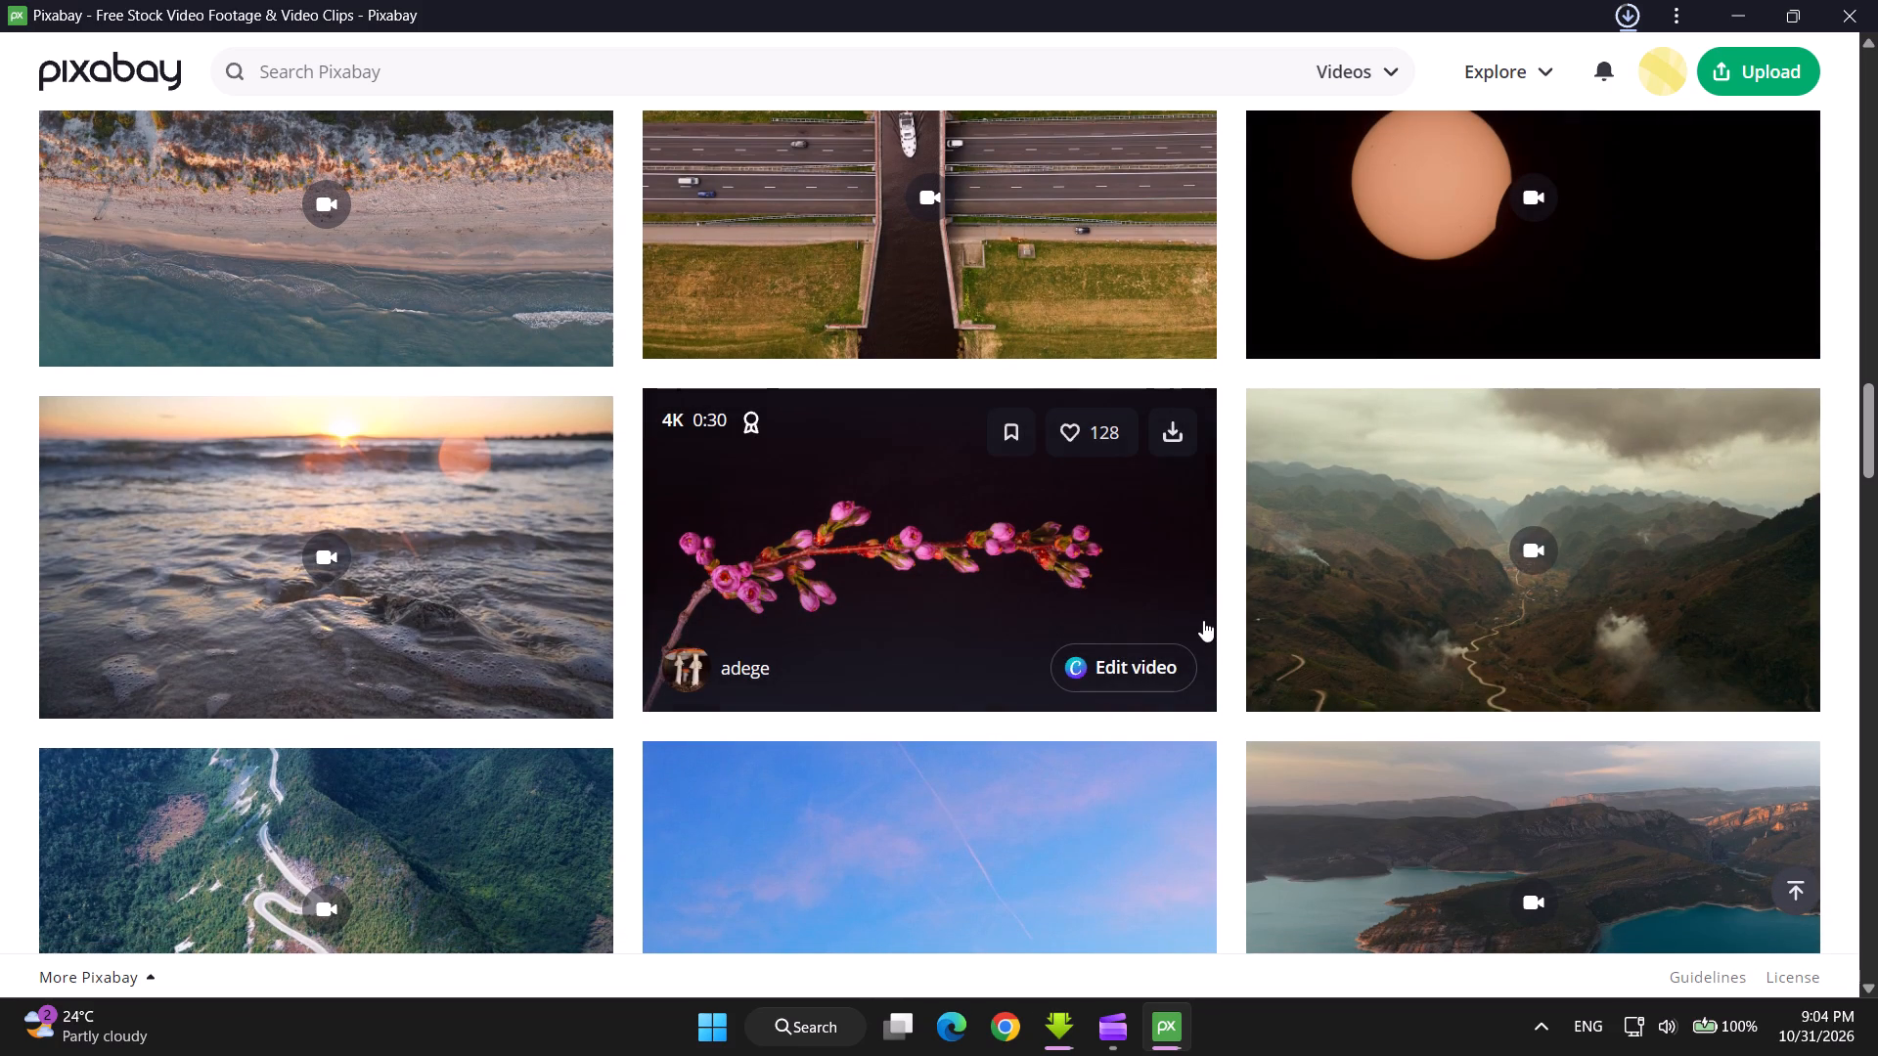
middle_click(1237, 617)
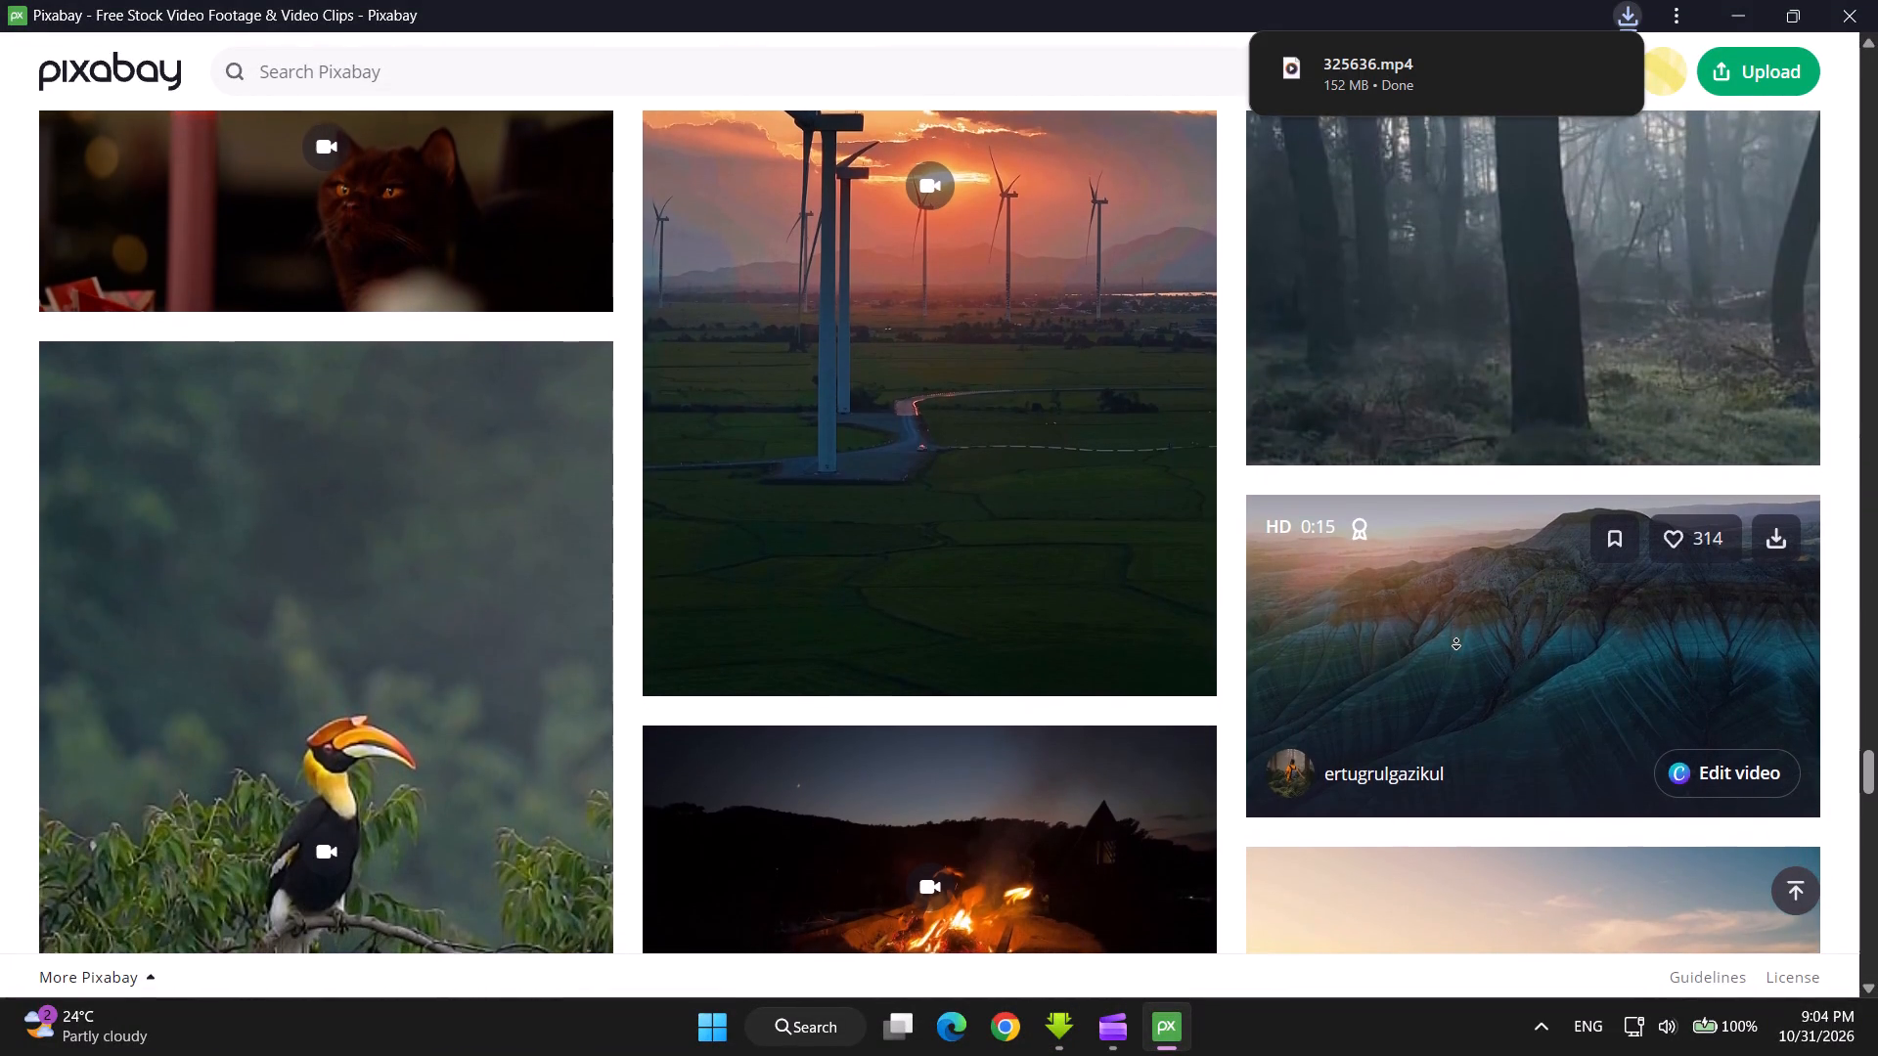
left_click(1456, 640)
middle_click(1456, 640)
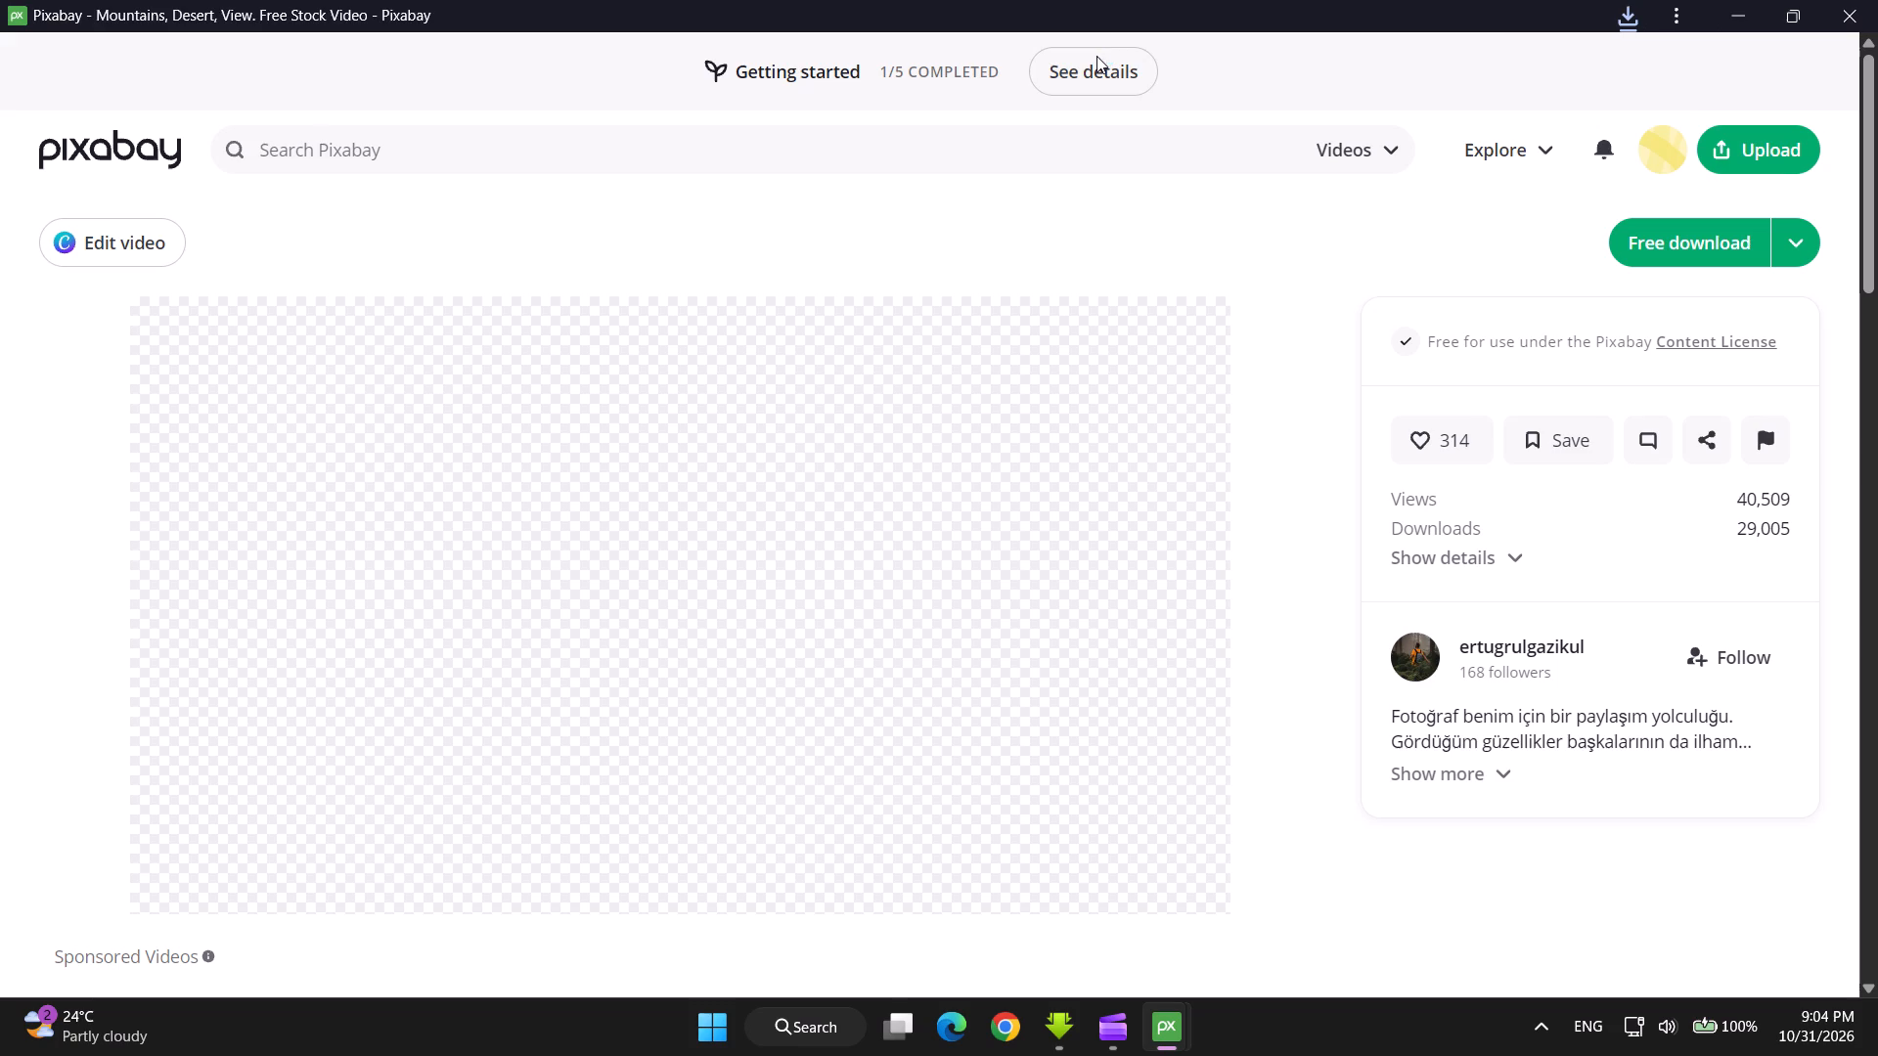
left_click(1684, 227)
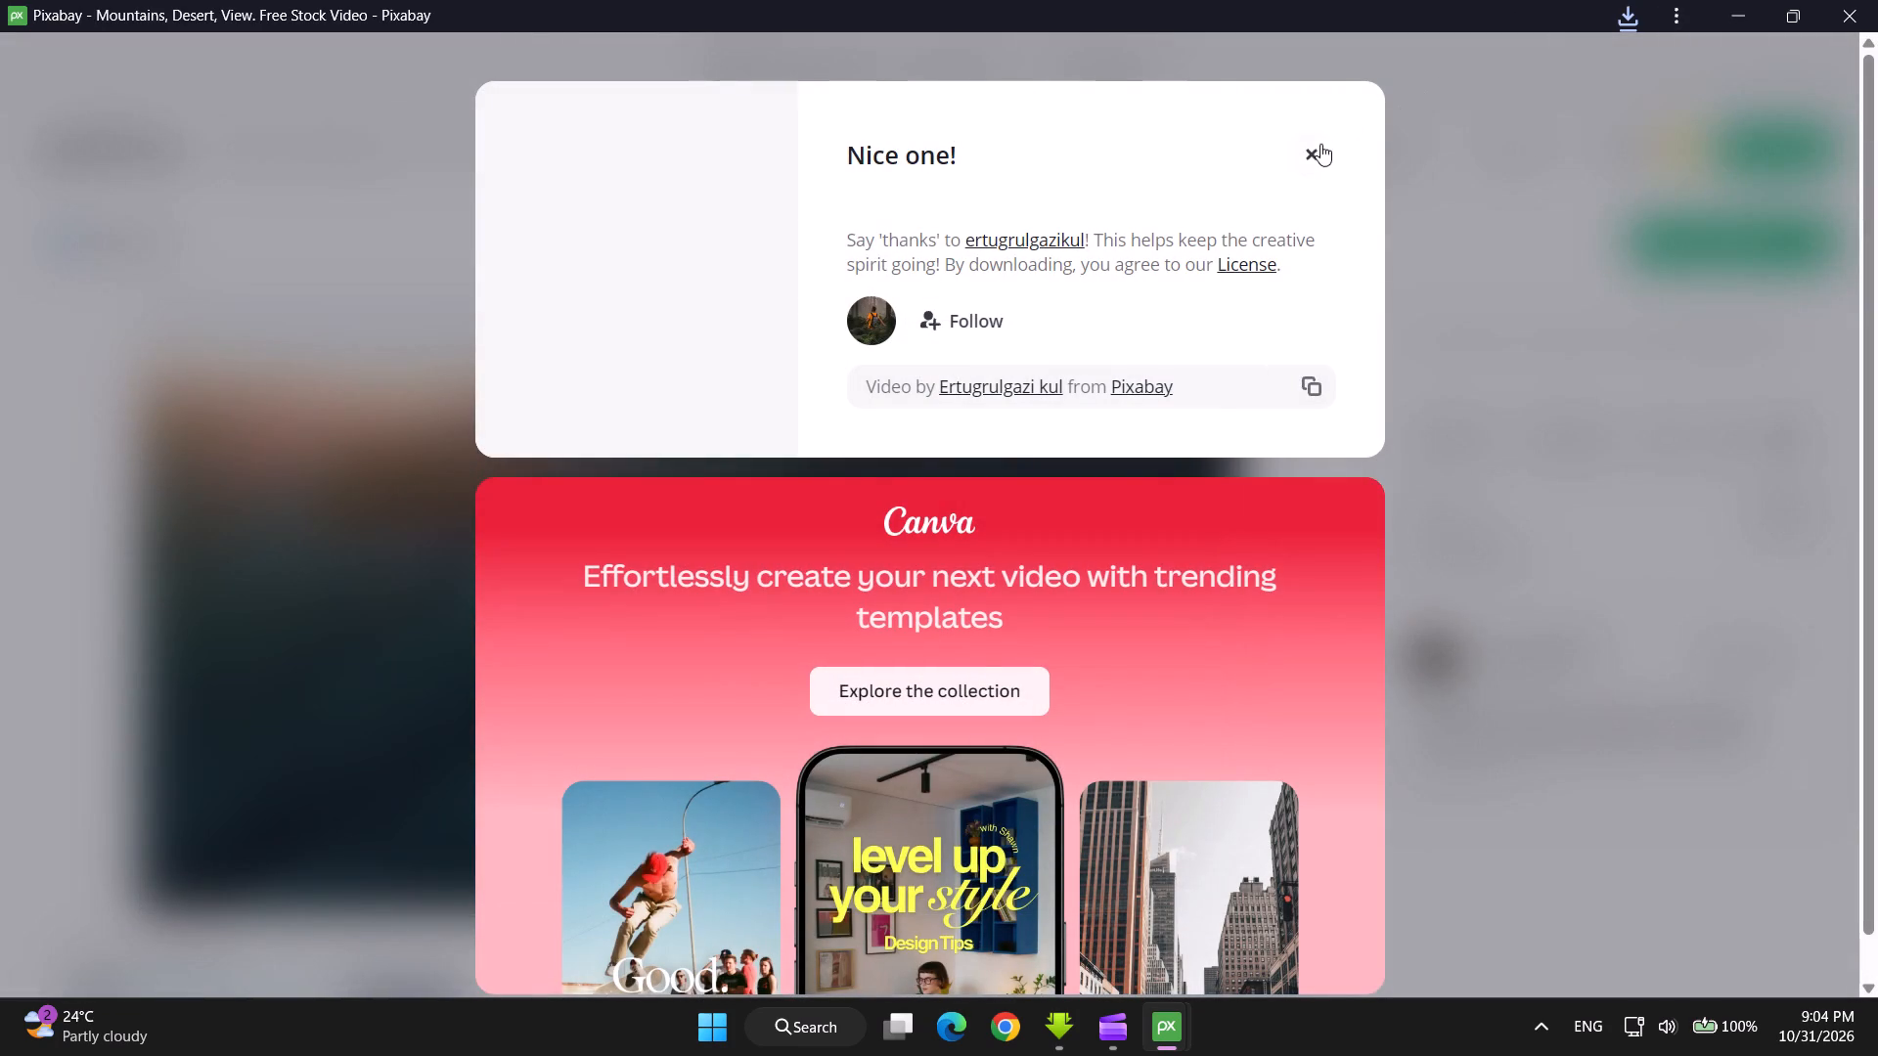
left_click(1305, 149)
left_click(1850, 0)
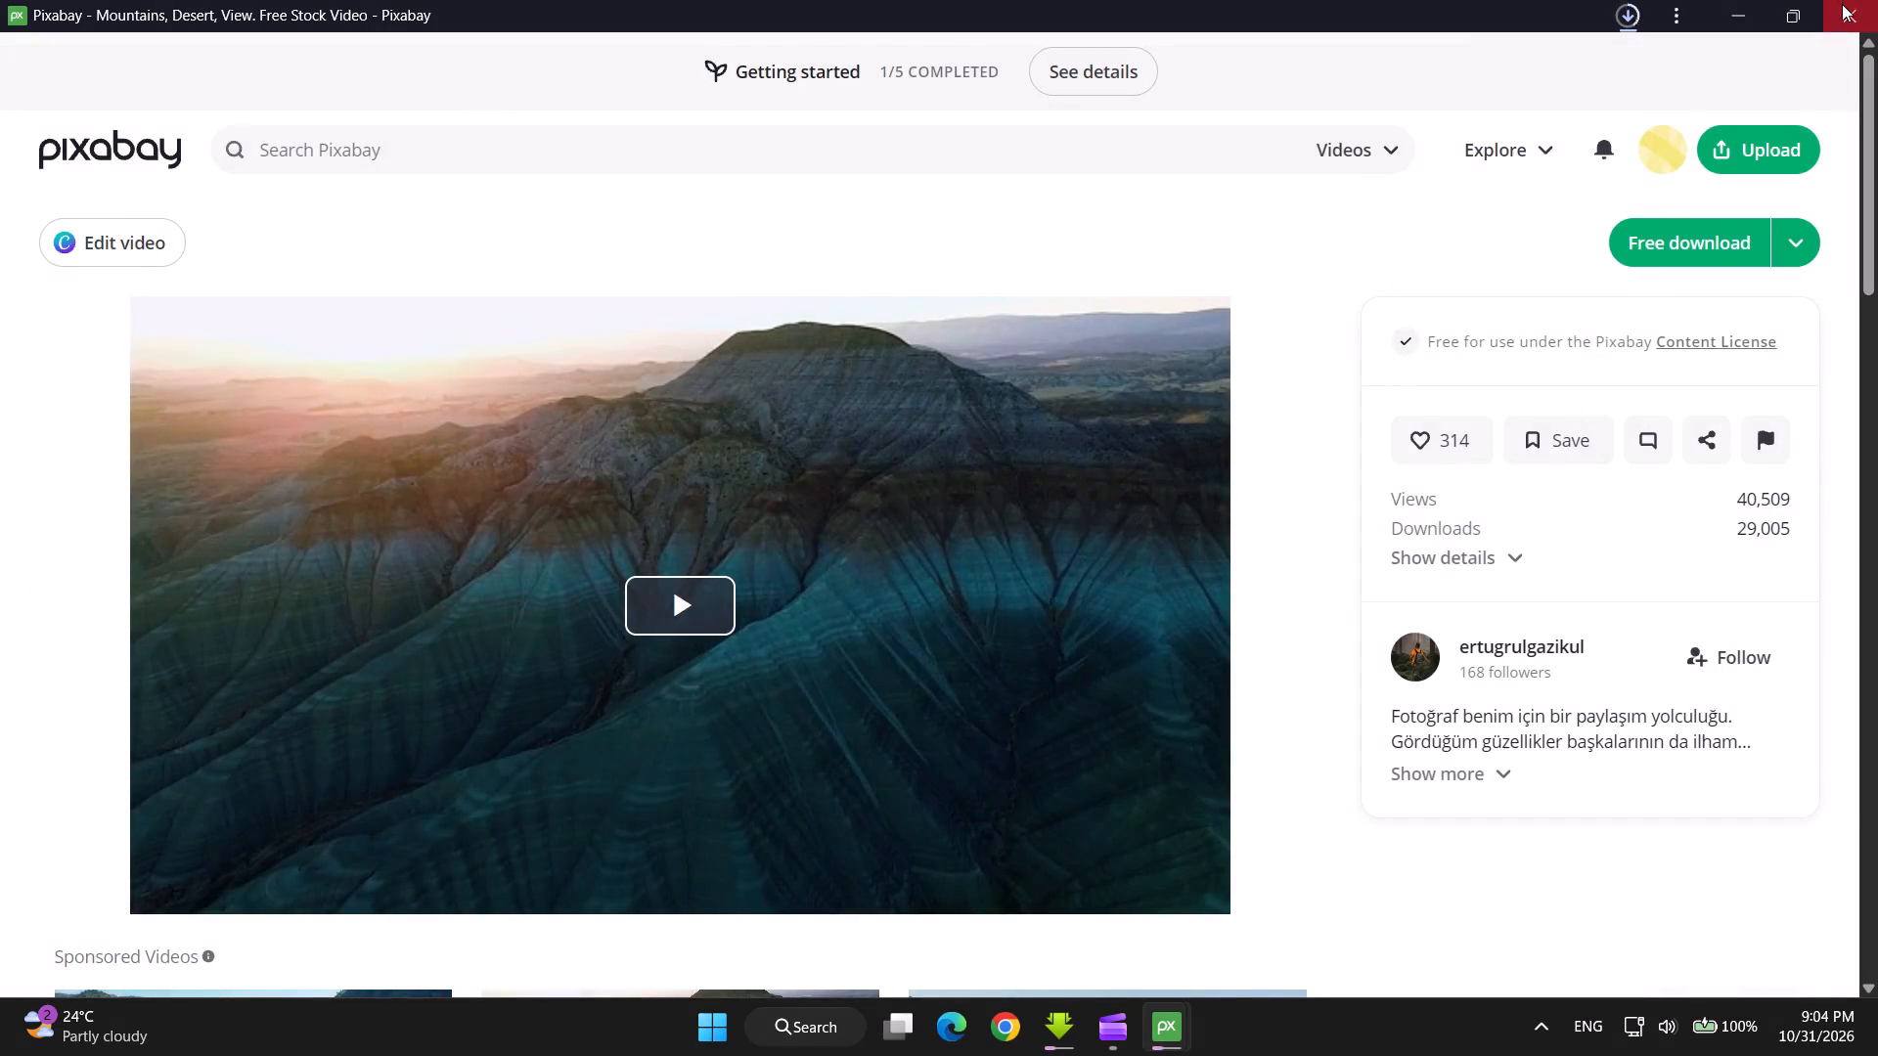
Download the free Sunrise, Horizon, Winter stock video of the snowy landscape, and close its page.
middle_click(1236, 531)
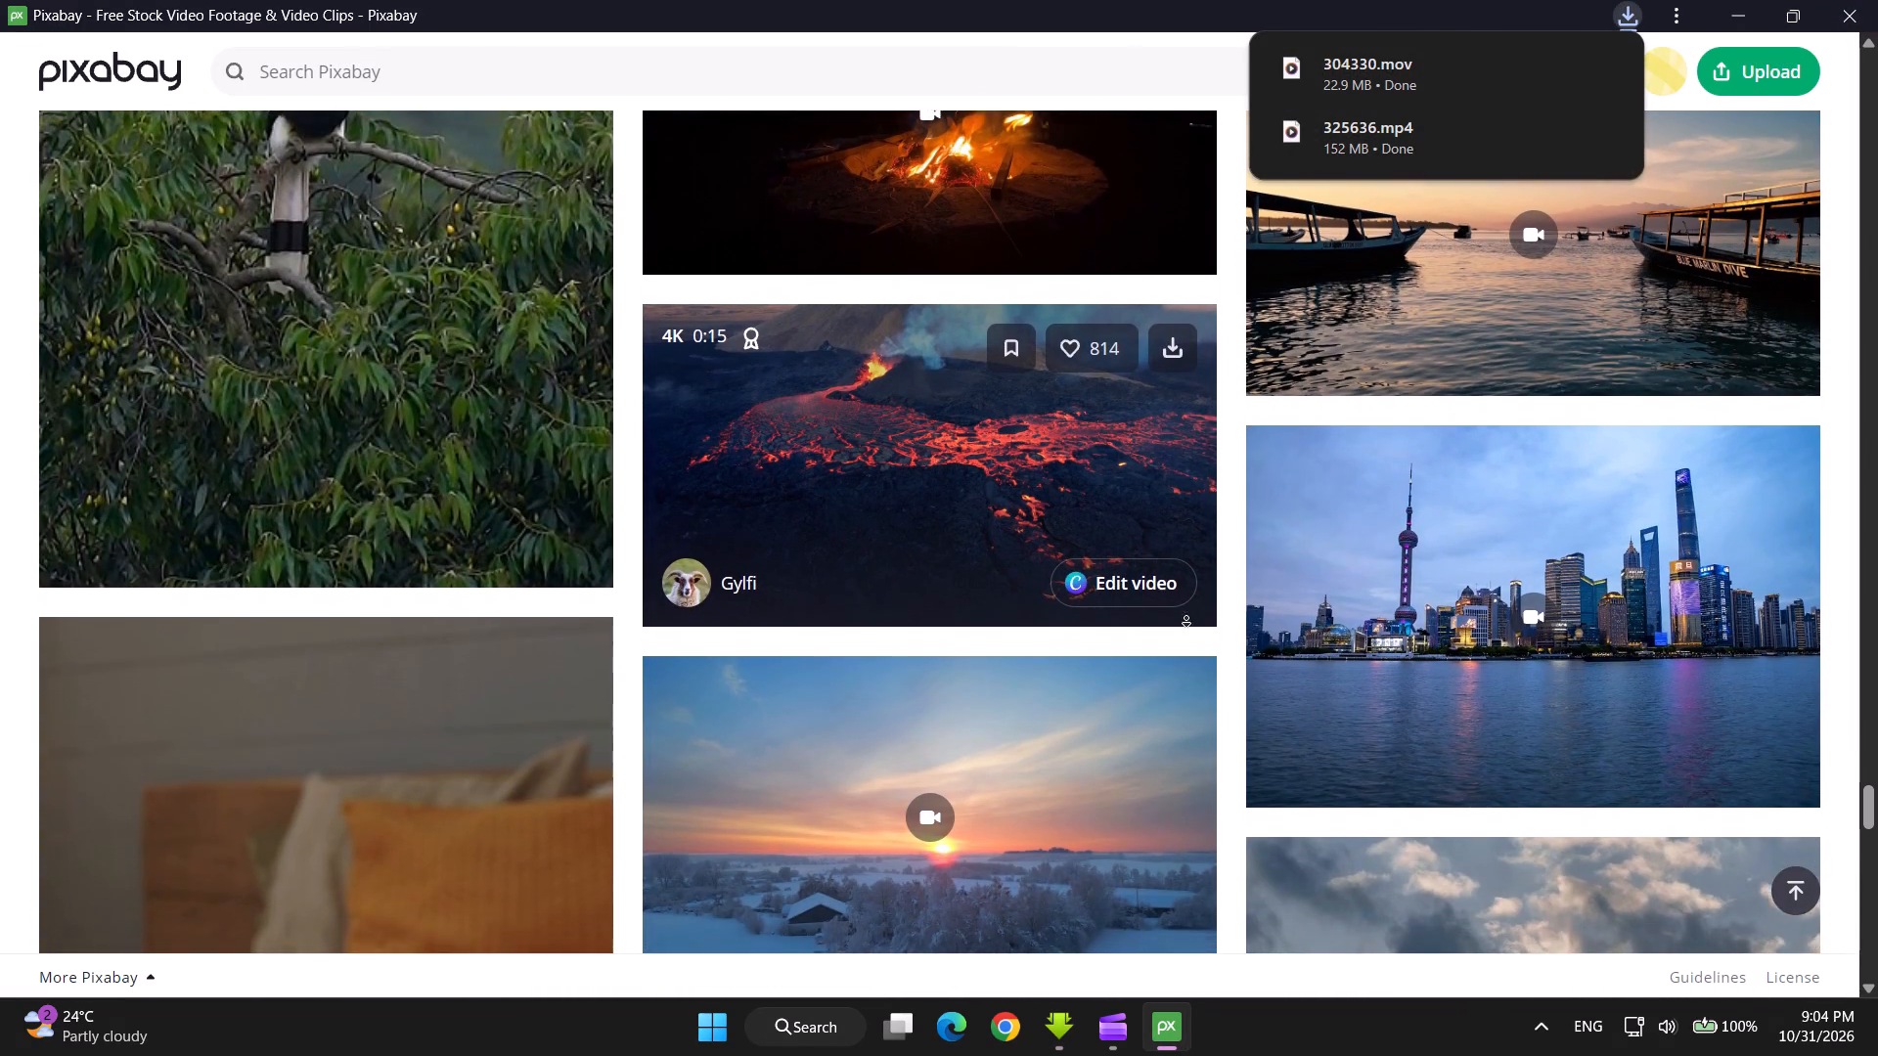
middle_click(1058, 496)
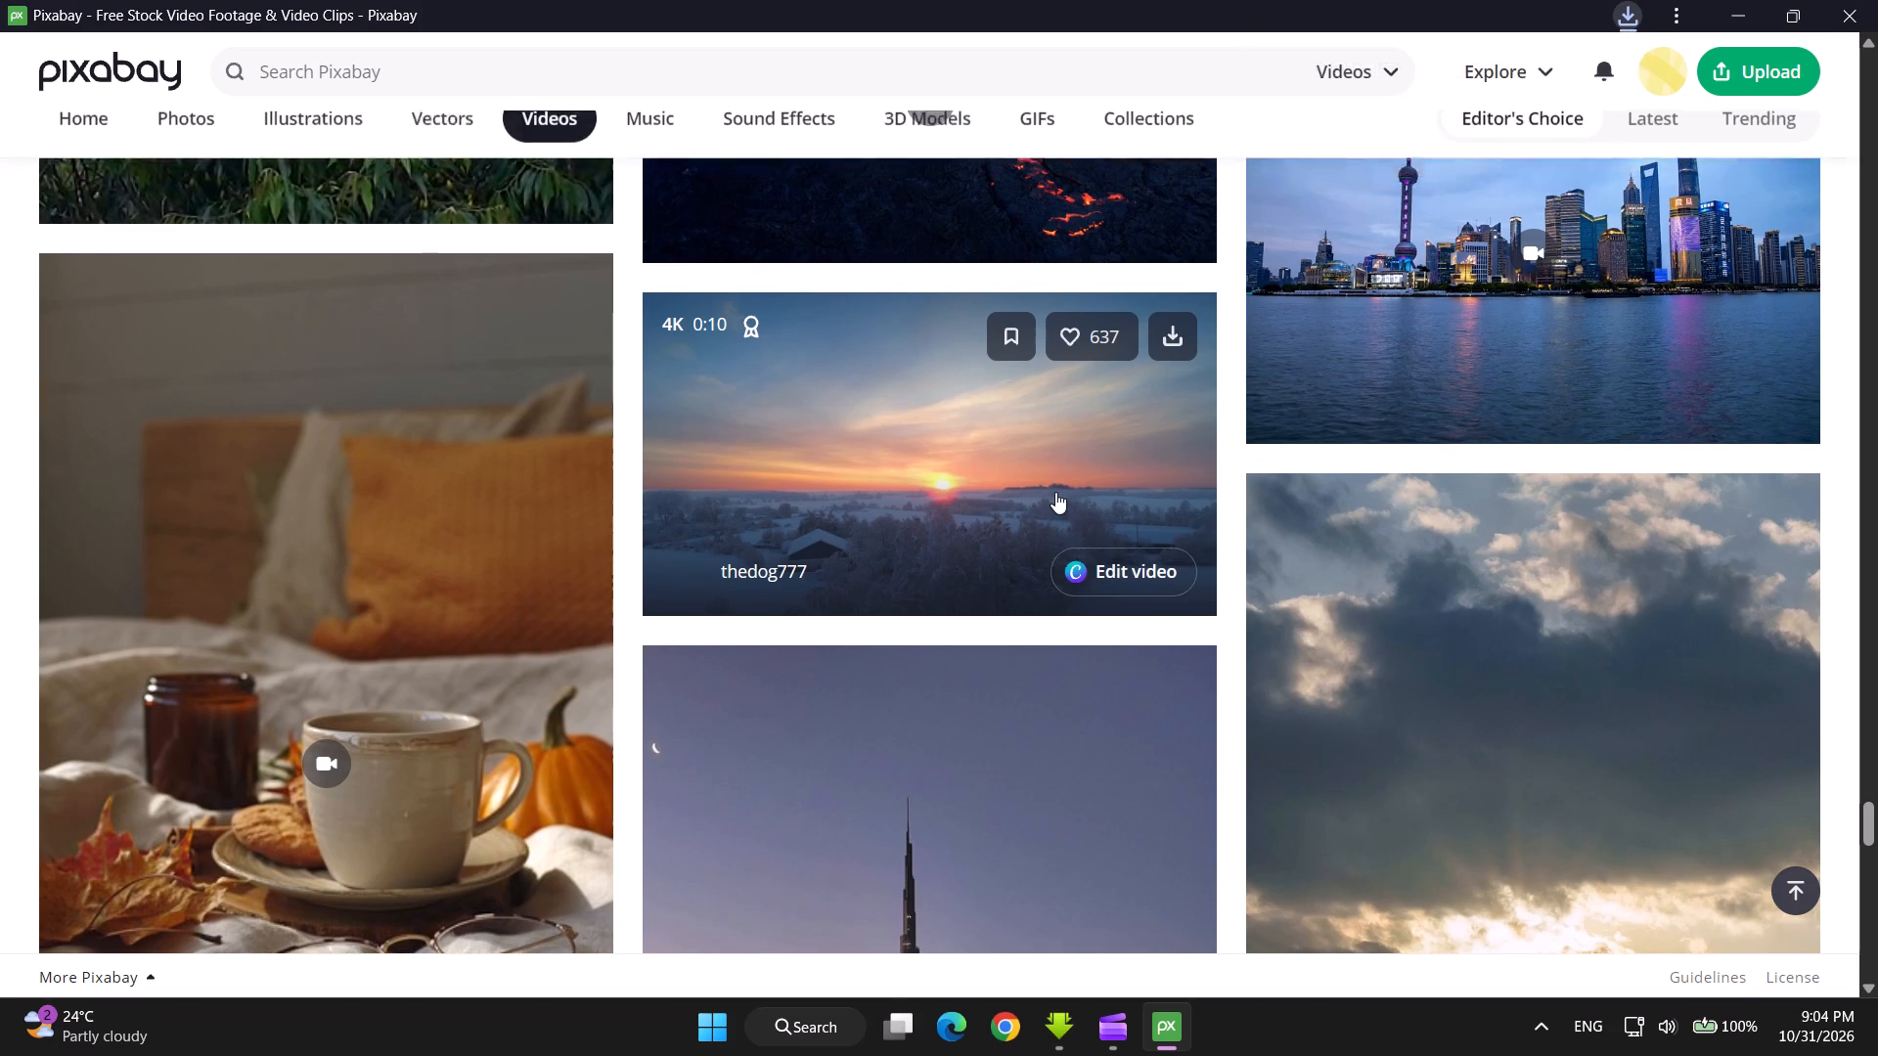
middle_click(1055, 491)
left_click(1667, 241)
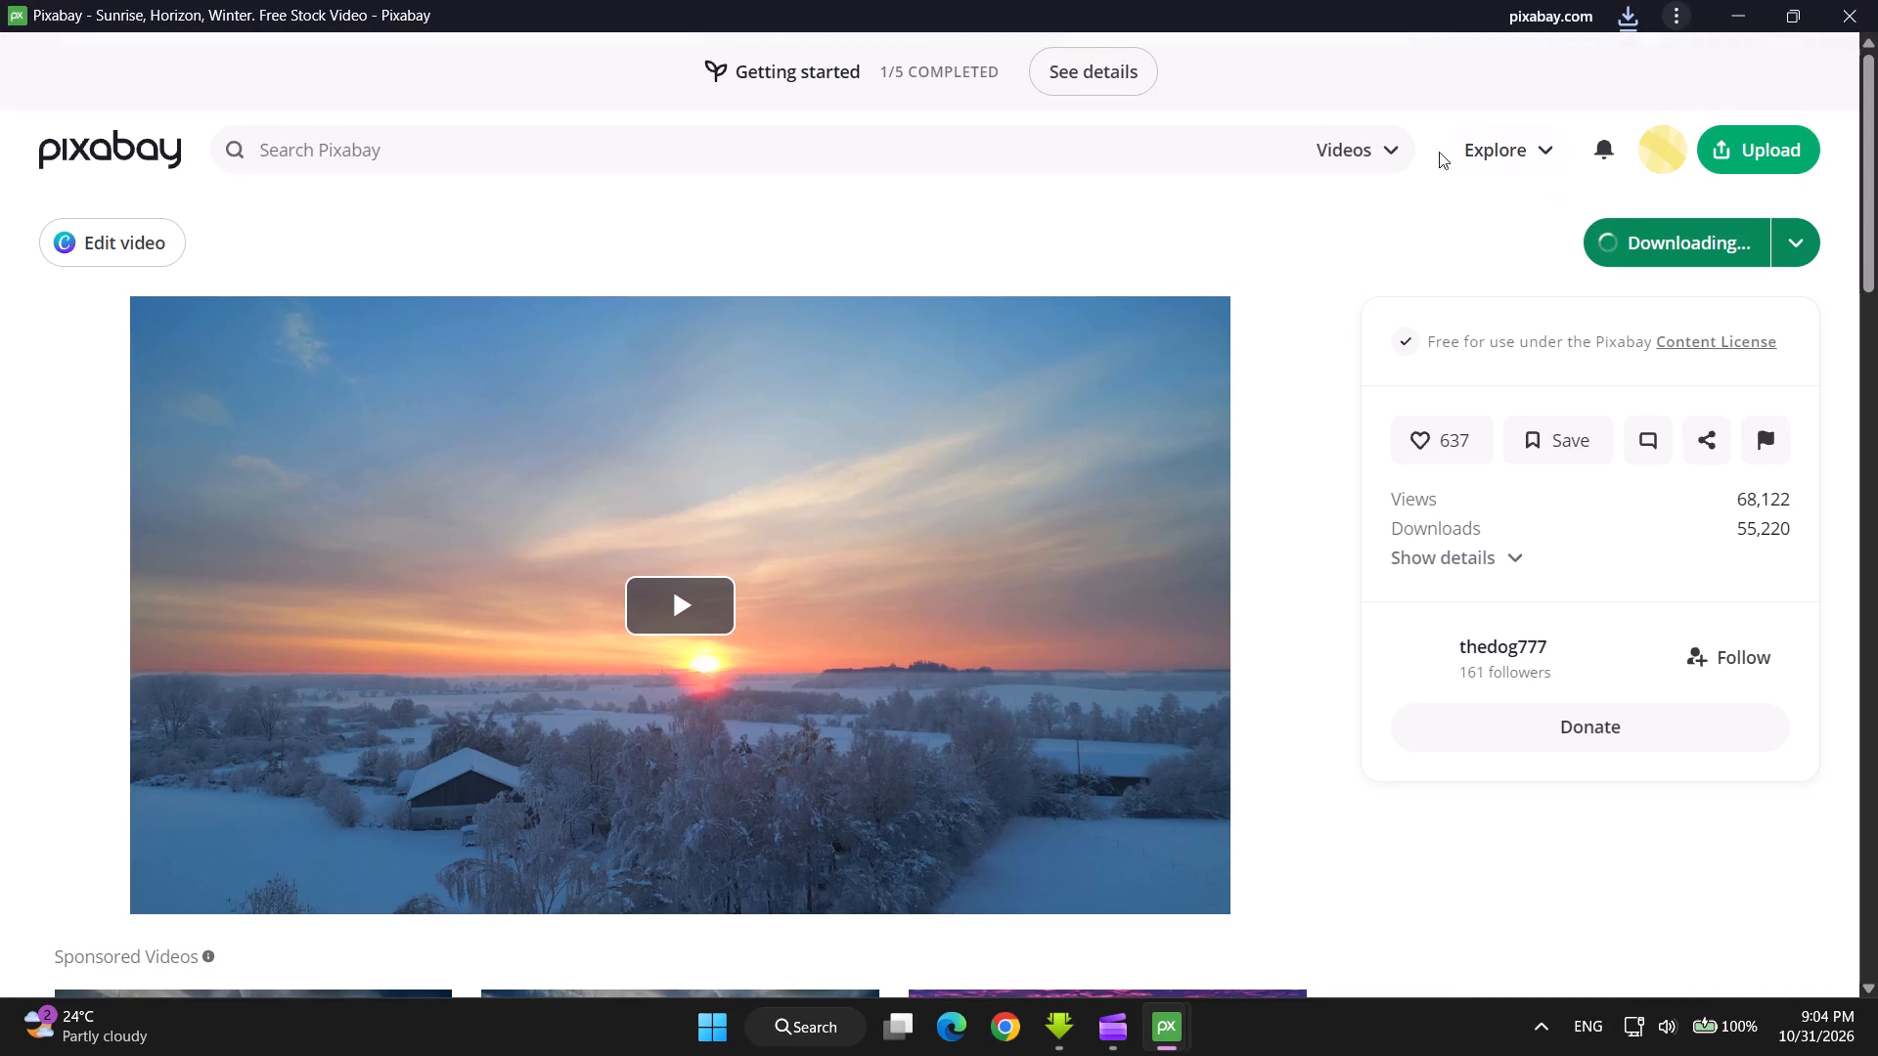
left_click(1304, 145)
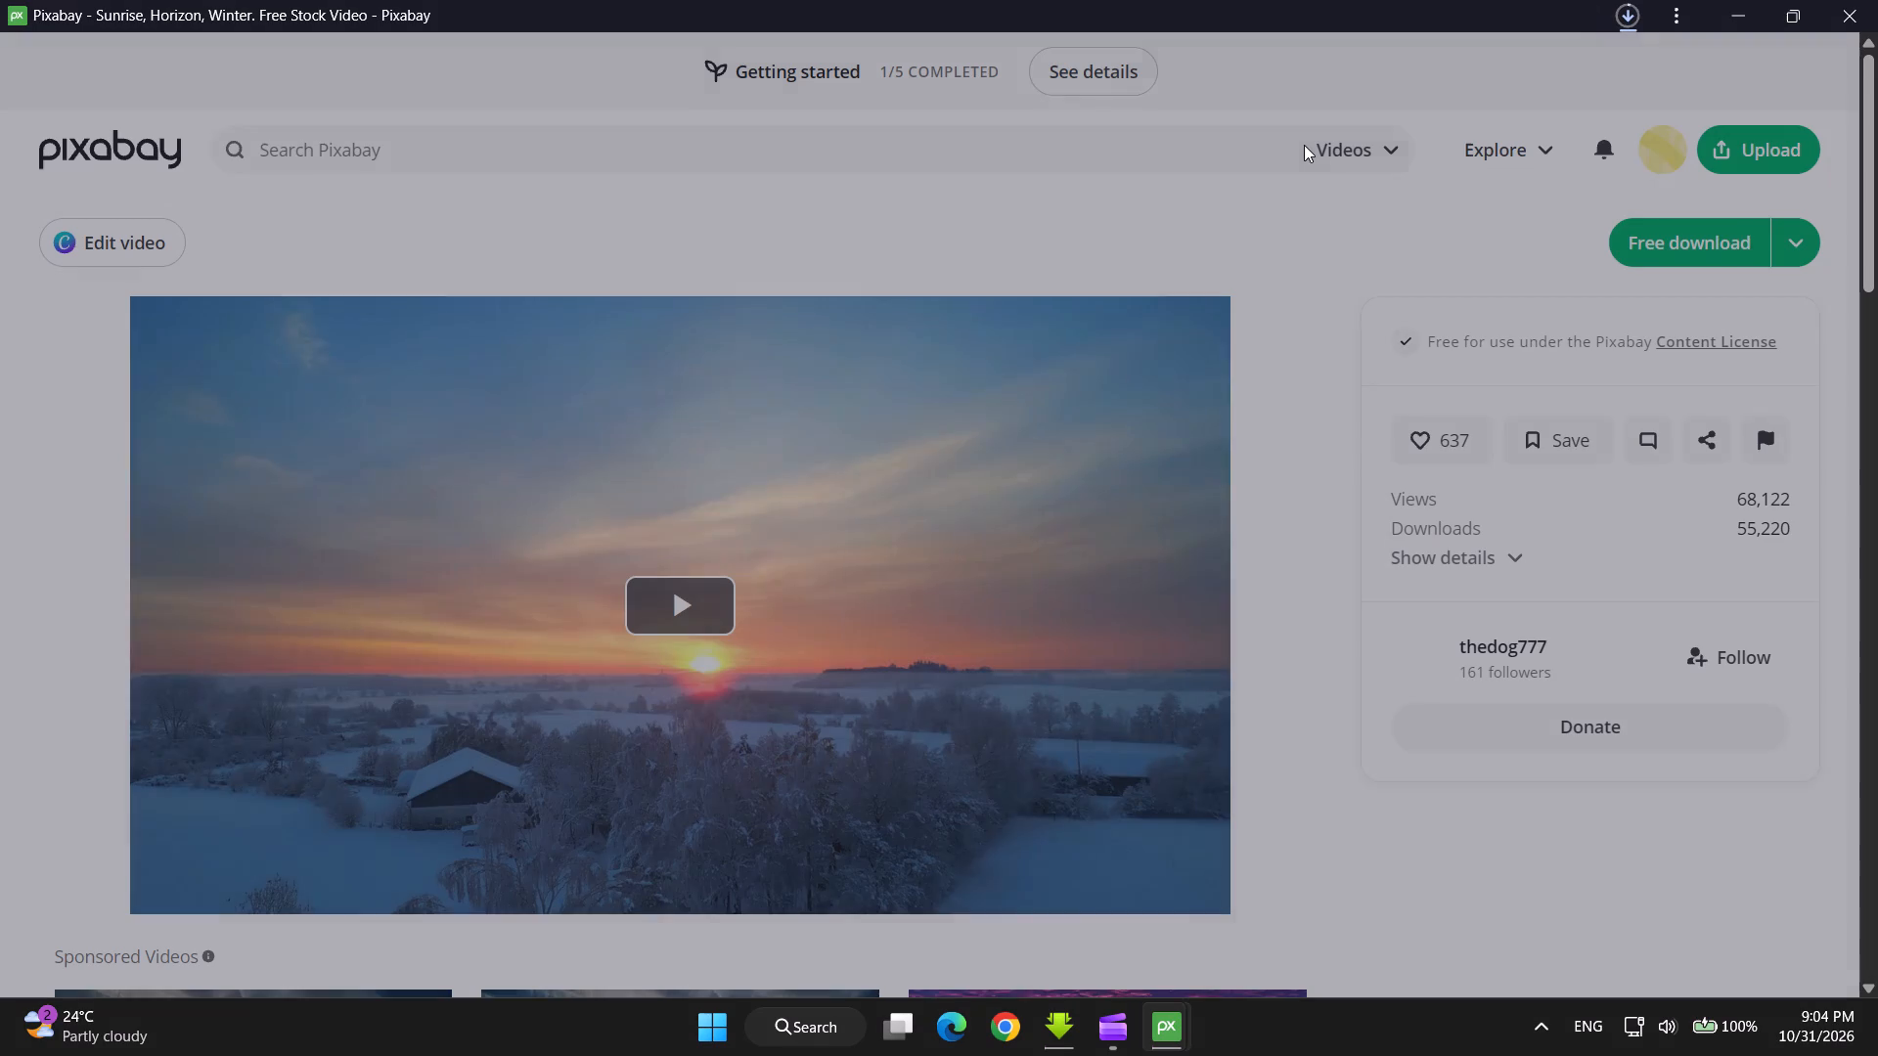
left_click(1863, 0)
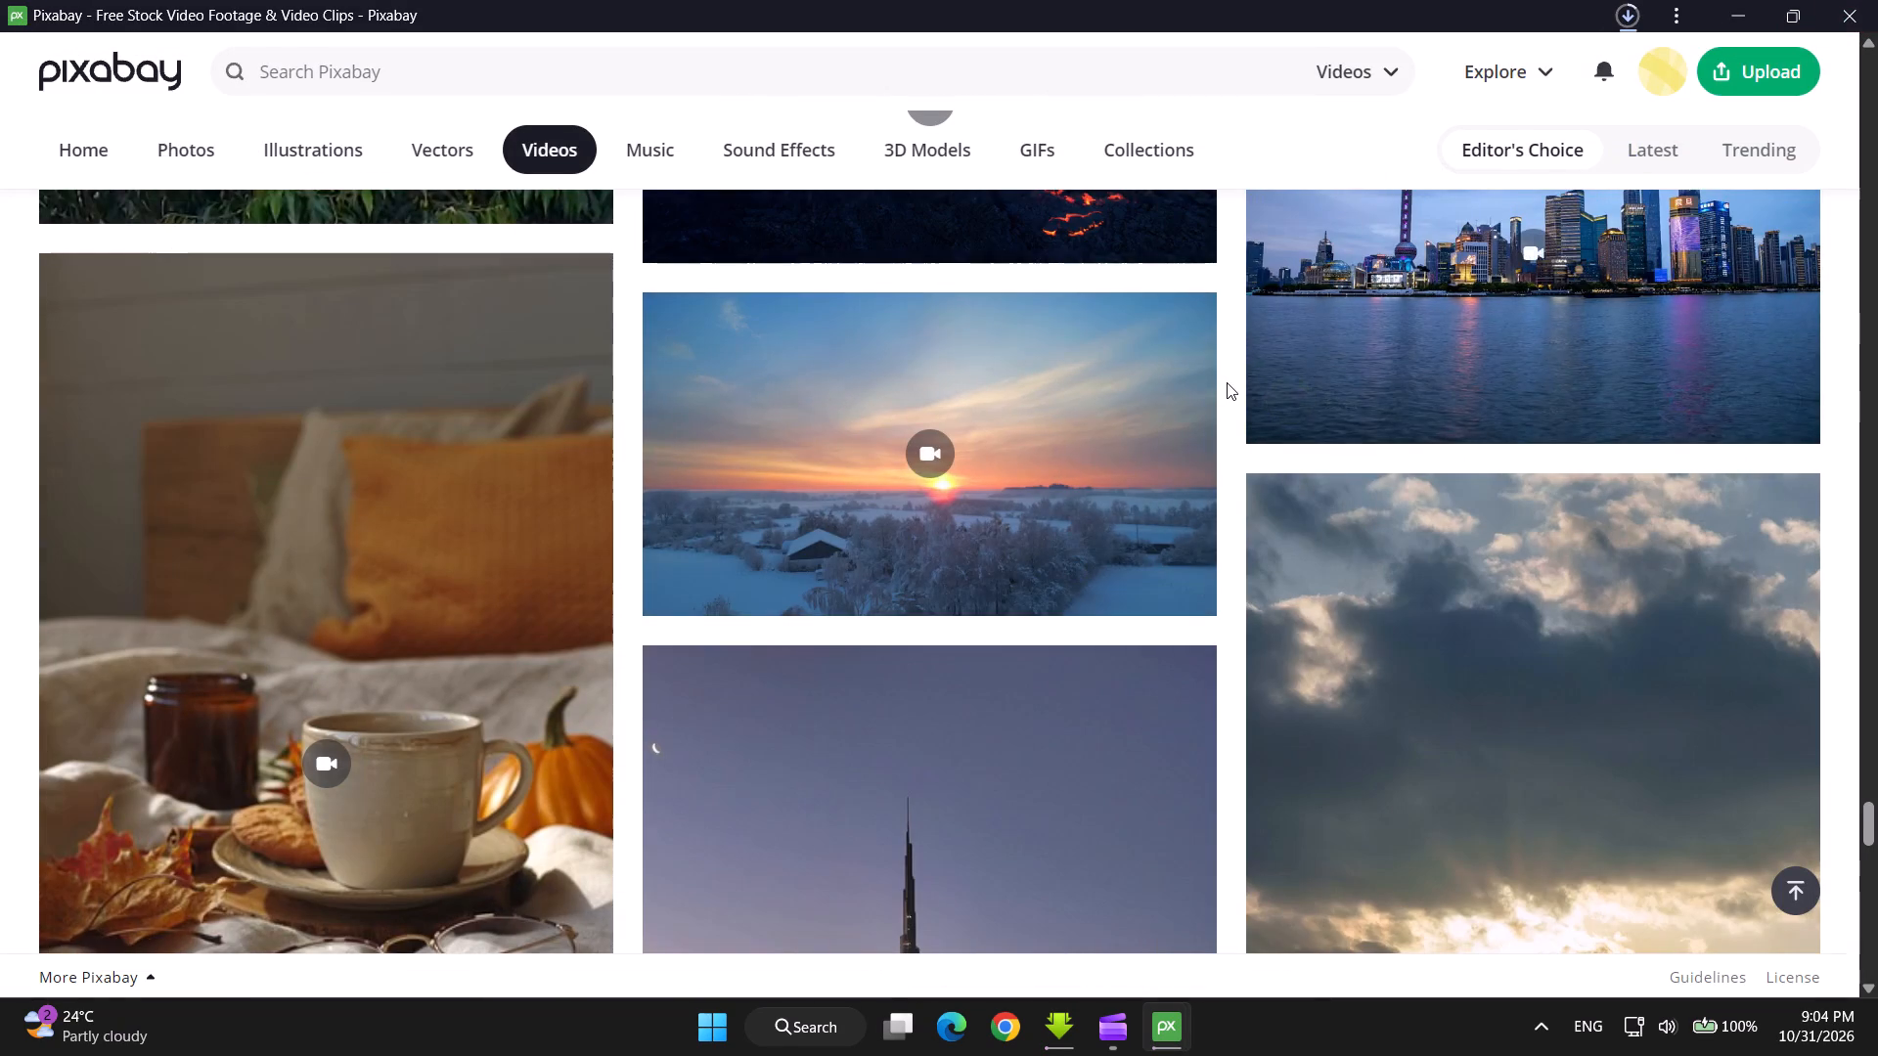
Find the Mountain, Snow, Nature stock video of the snow-covered peak and download it.
middle_click(1227, 382)
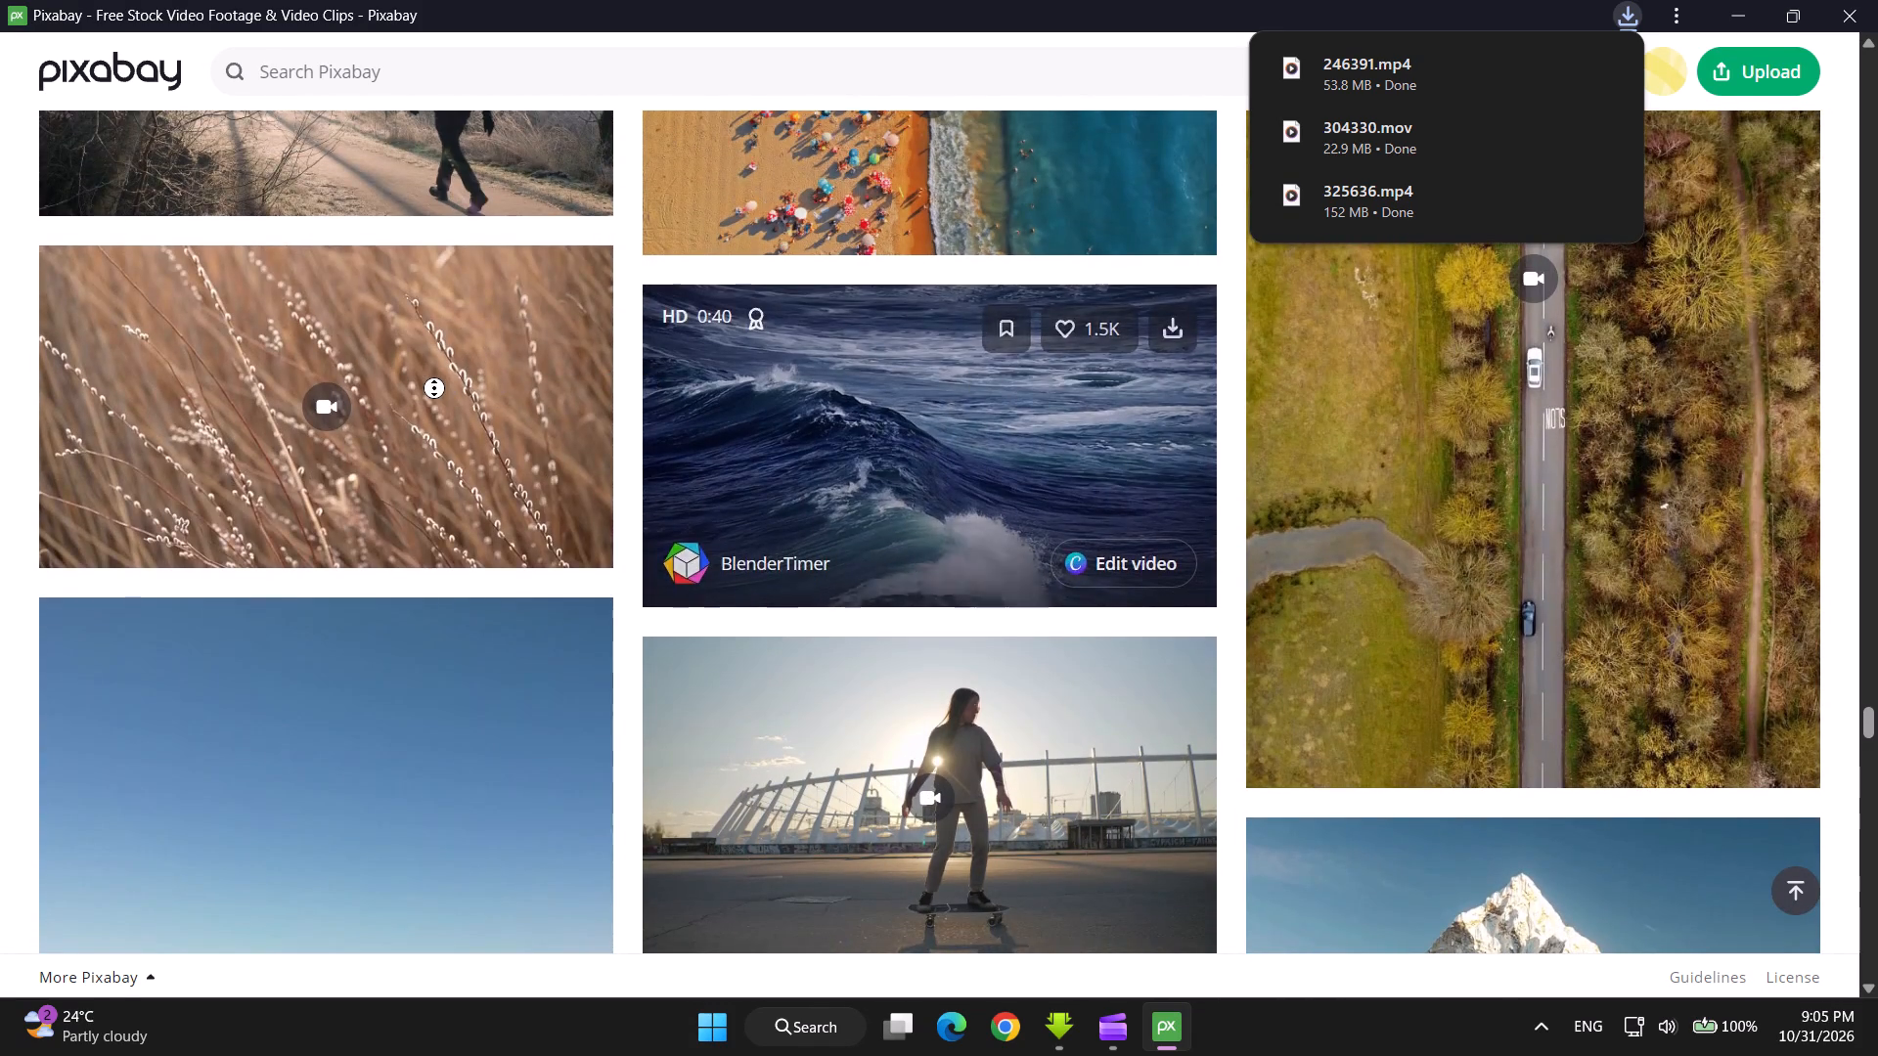
middle_click(424, 391)
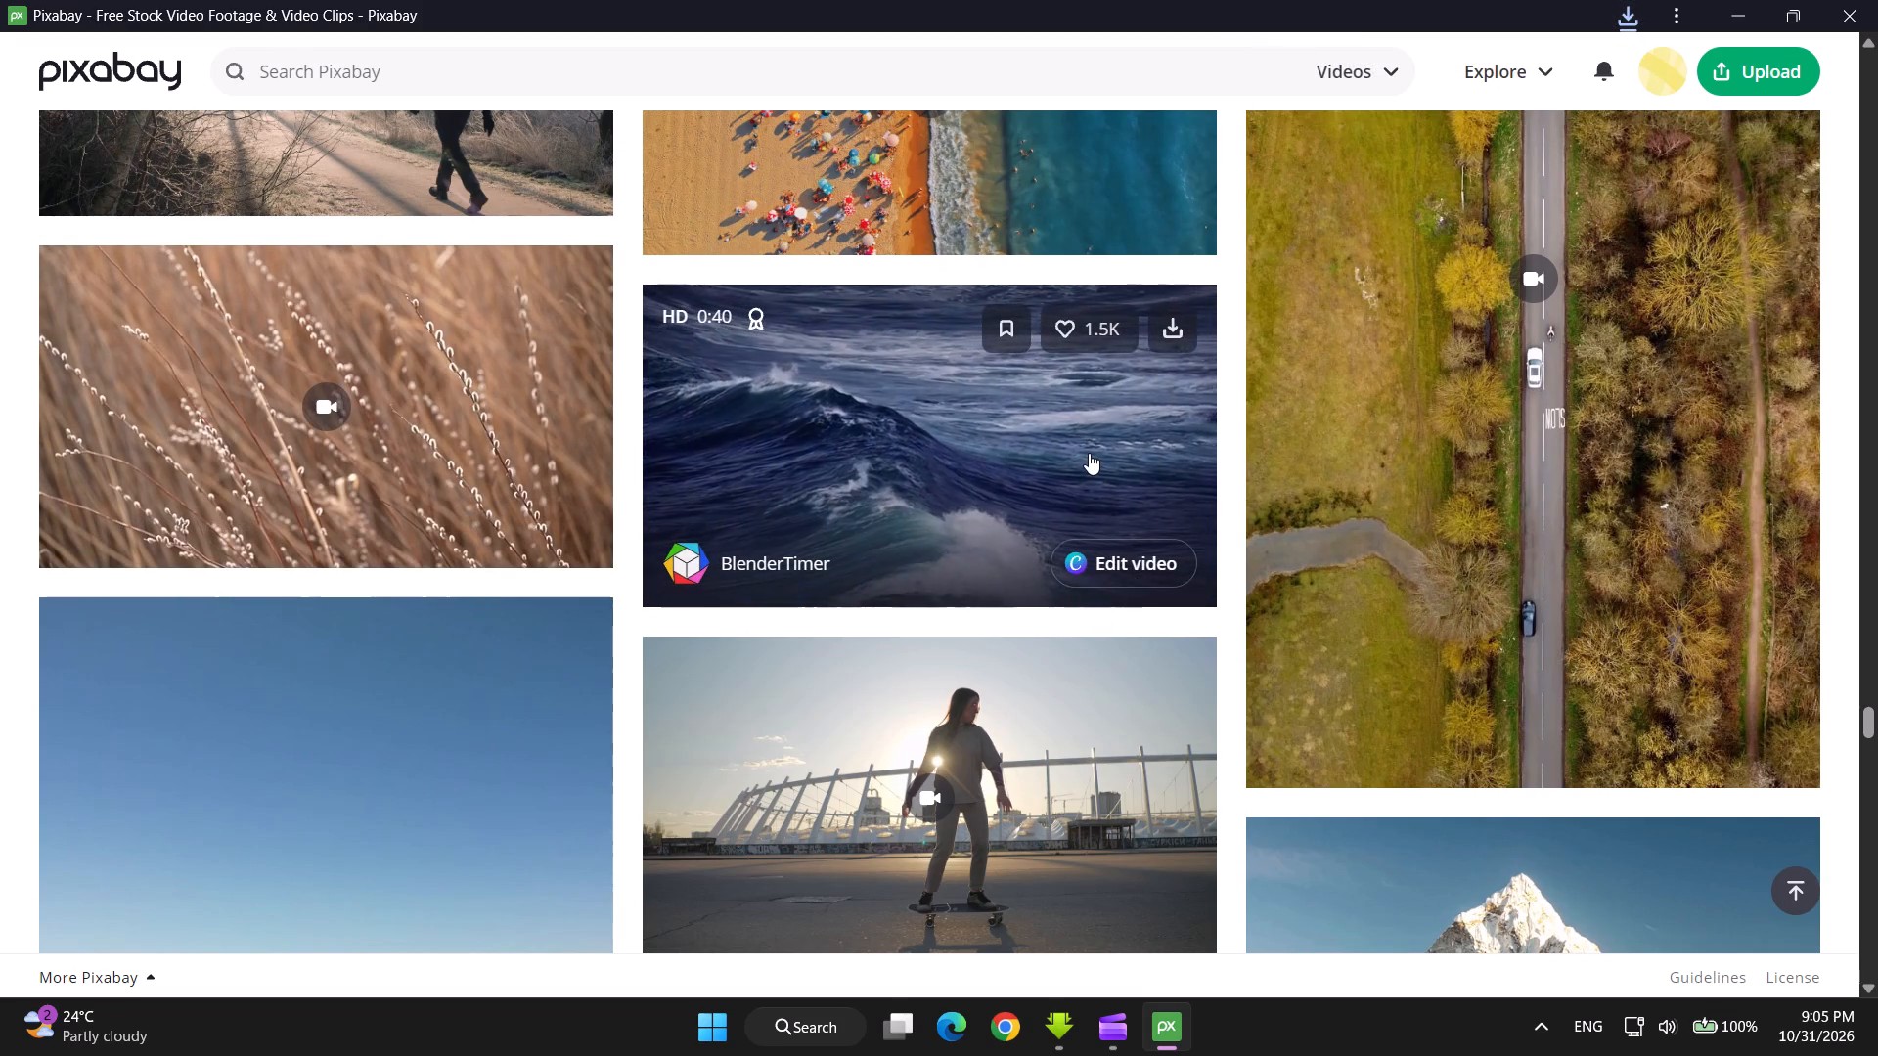
middle_click(1223, 560)
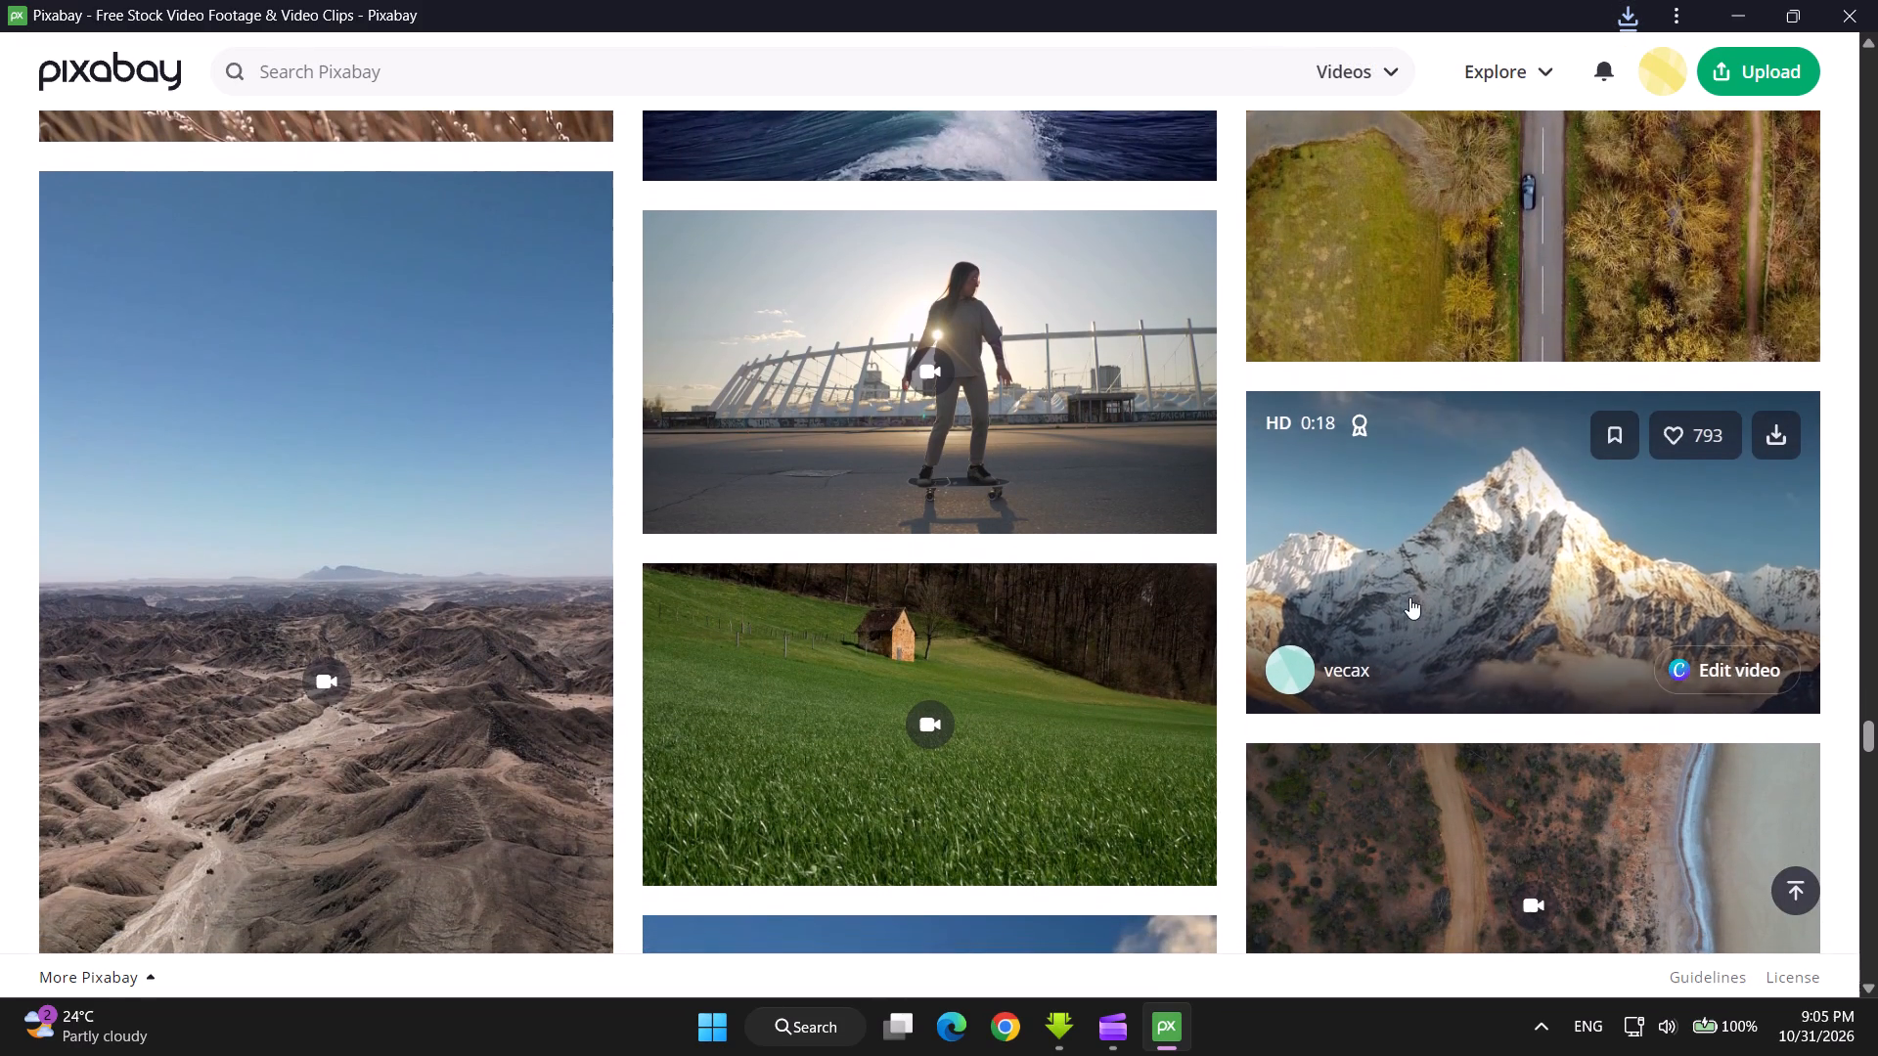
middle_click(1409, 596)
middle_click(1407, 559)
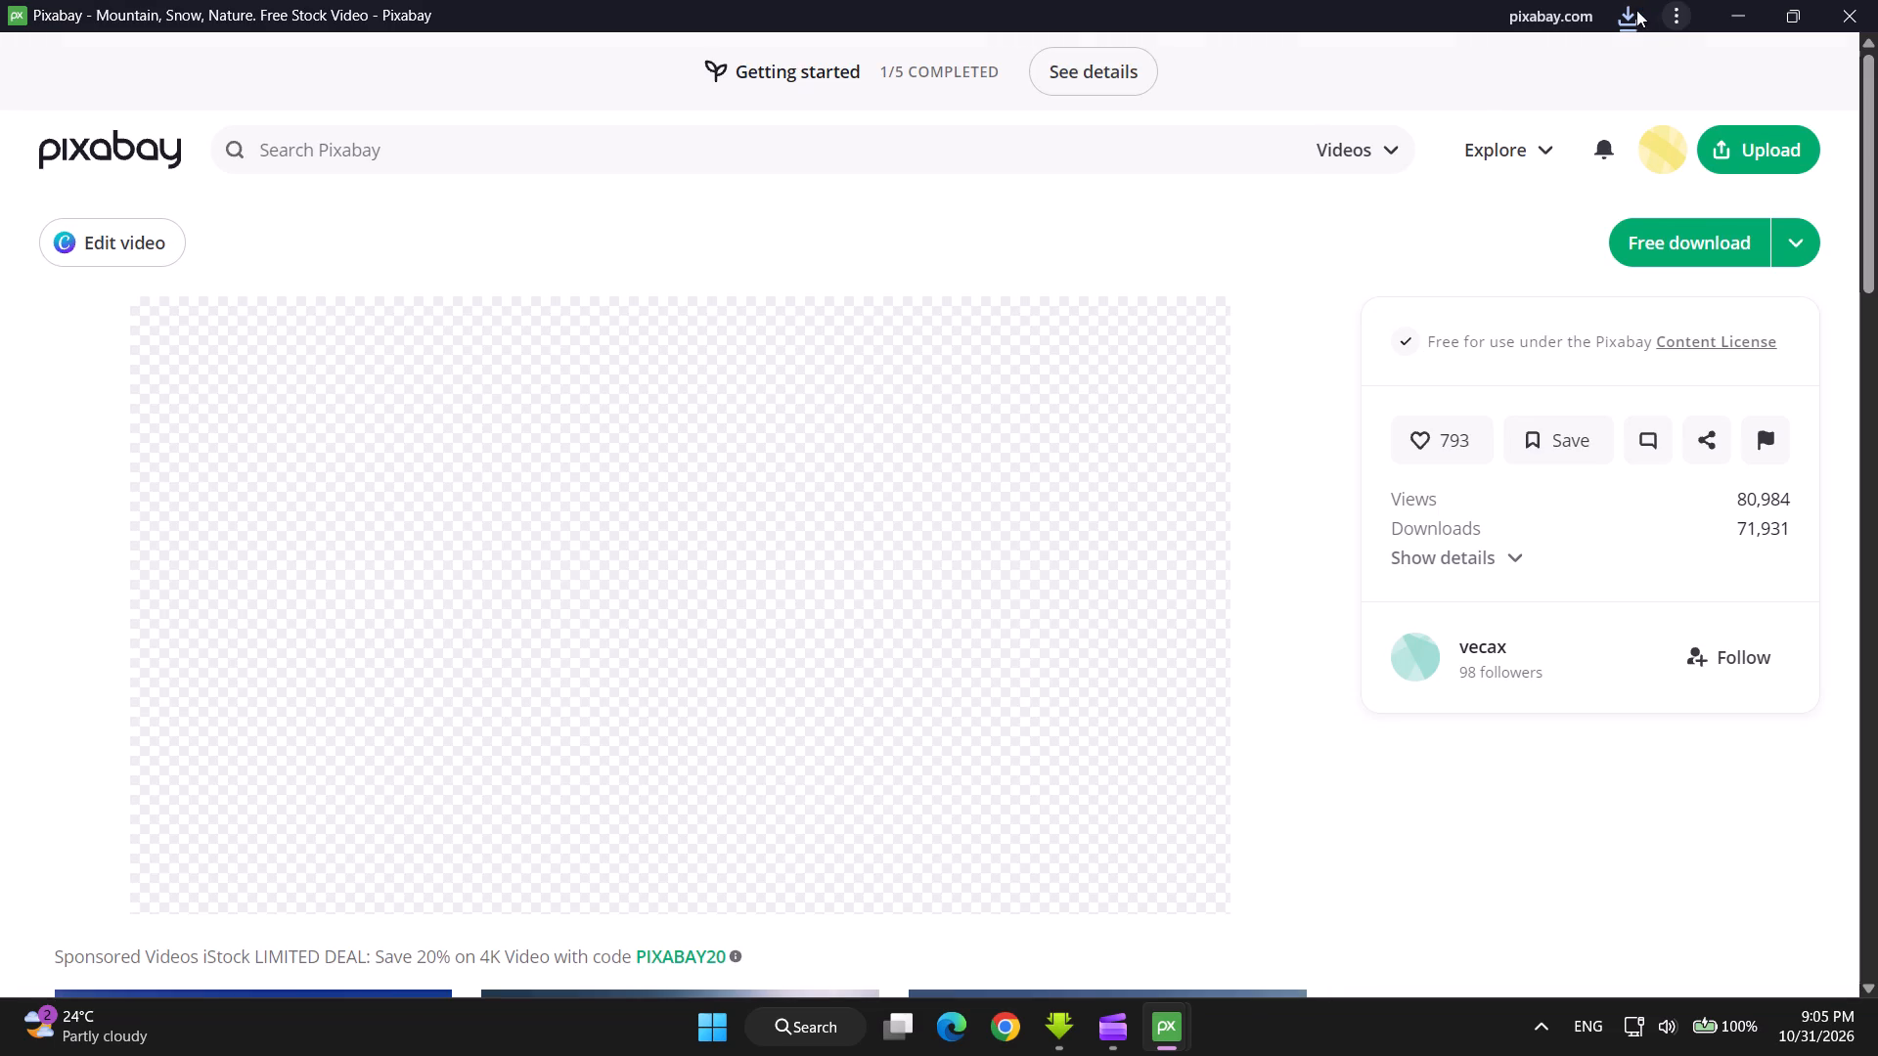
left_click(1632, 19)
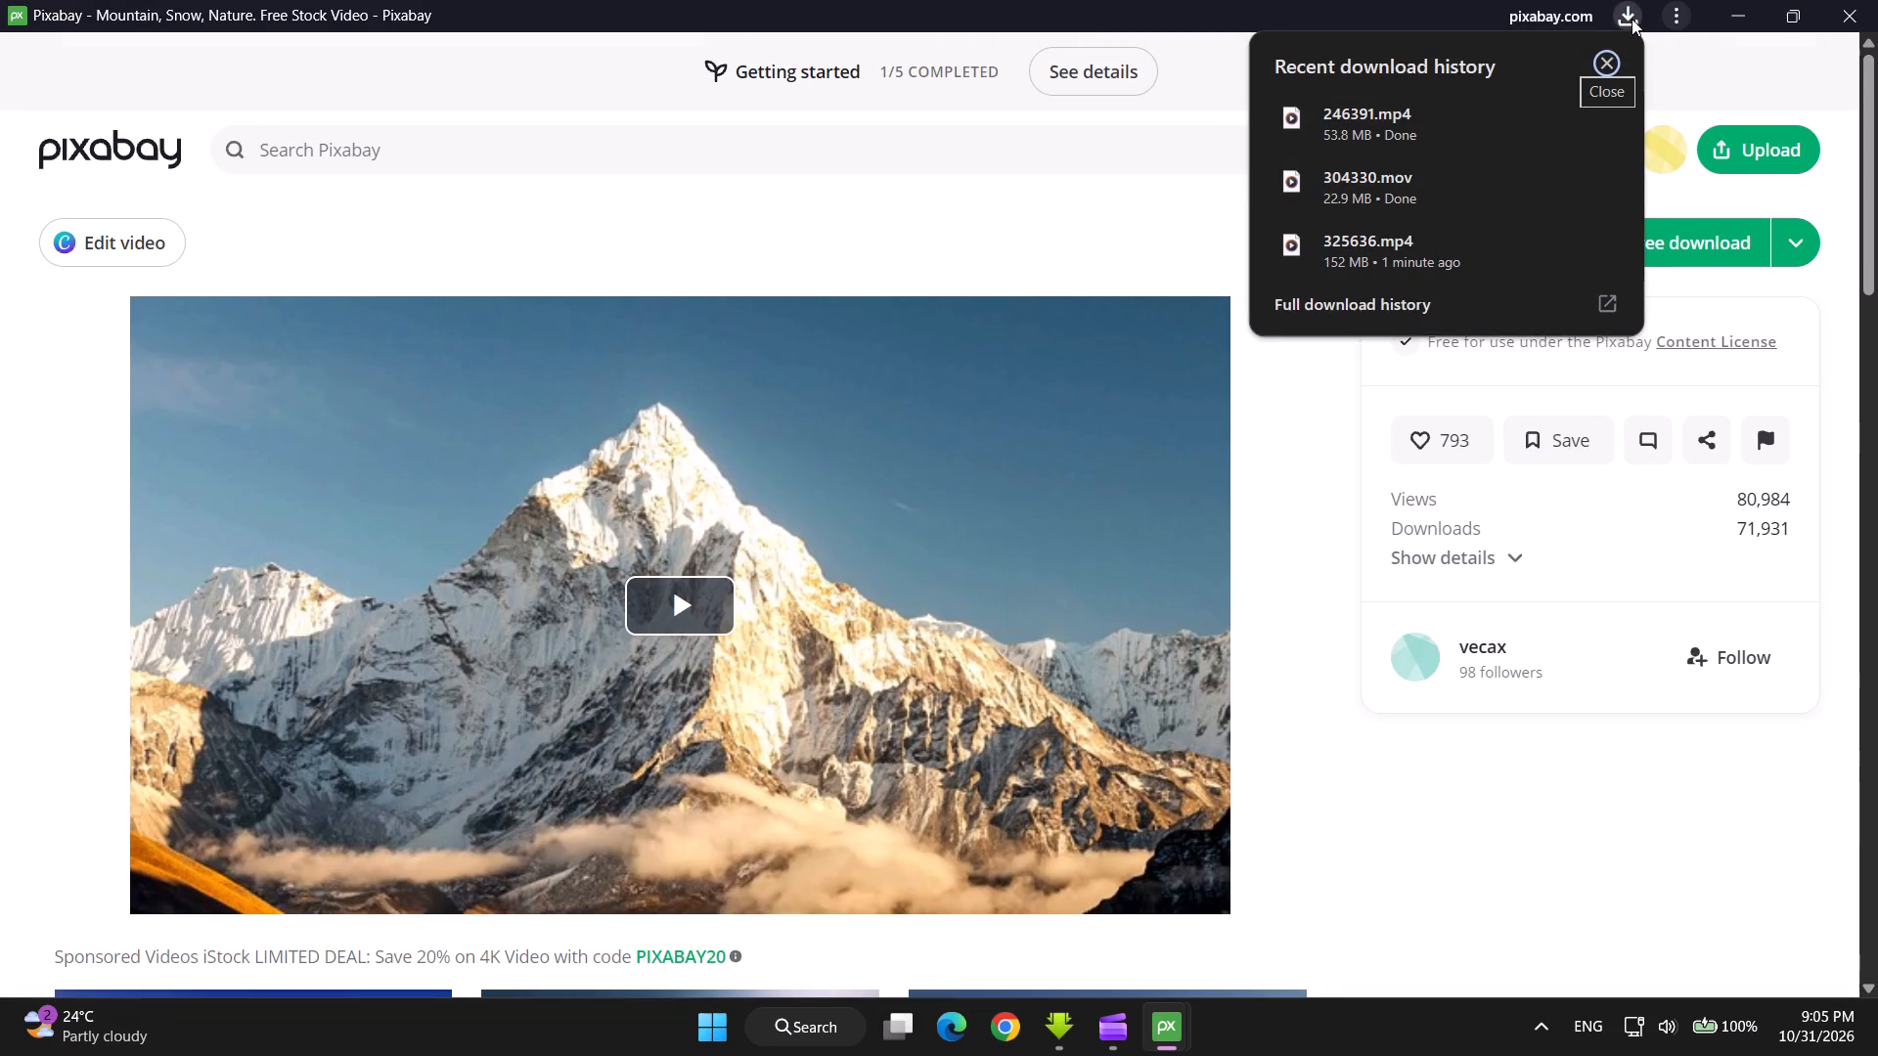
left_click(1632, 19)
left_click(1706, 238)
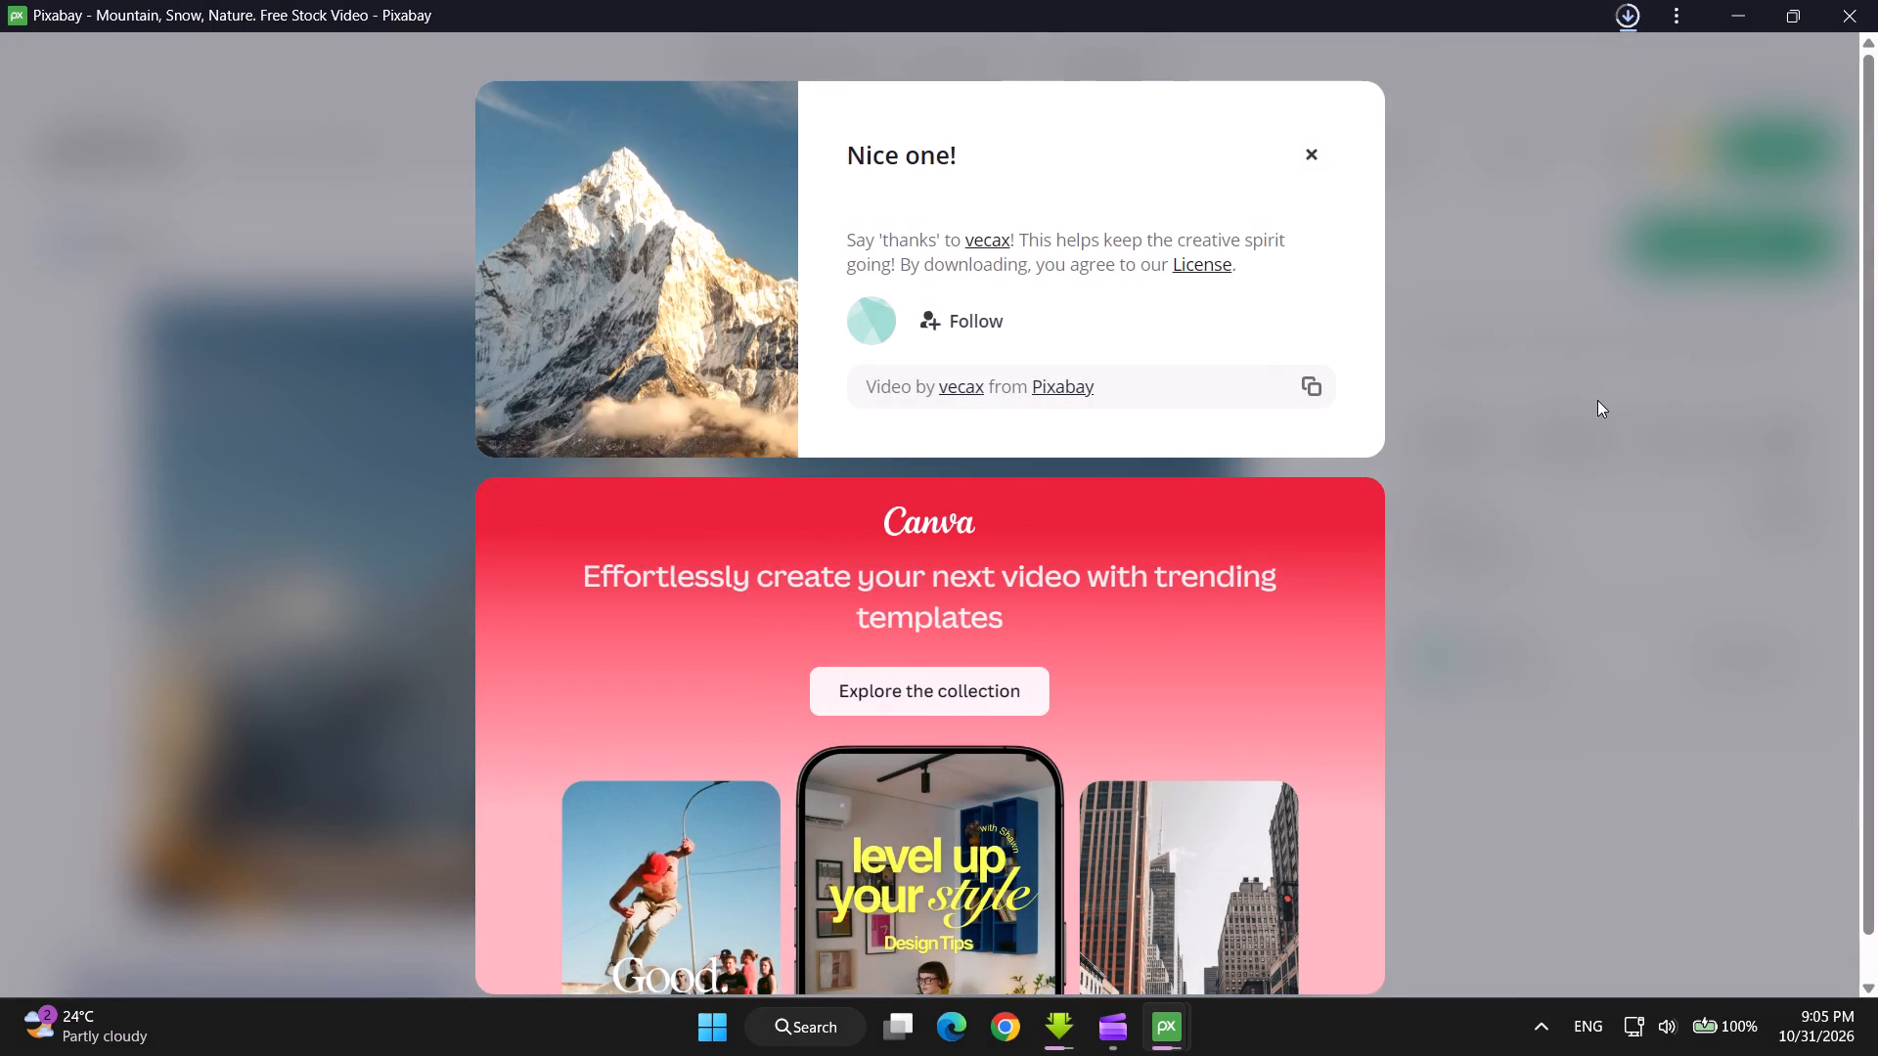
left_click(1316, 146)
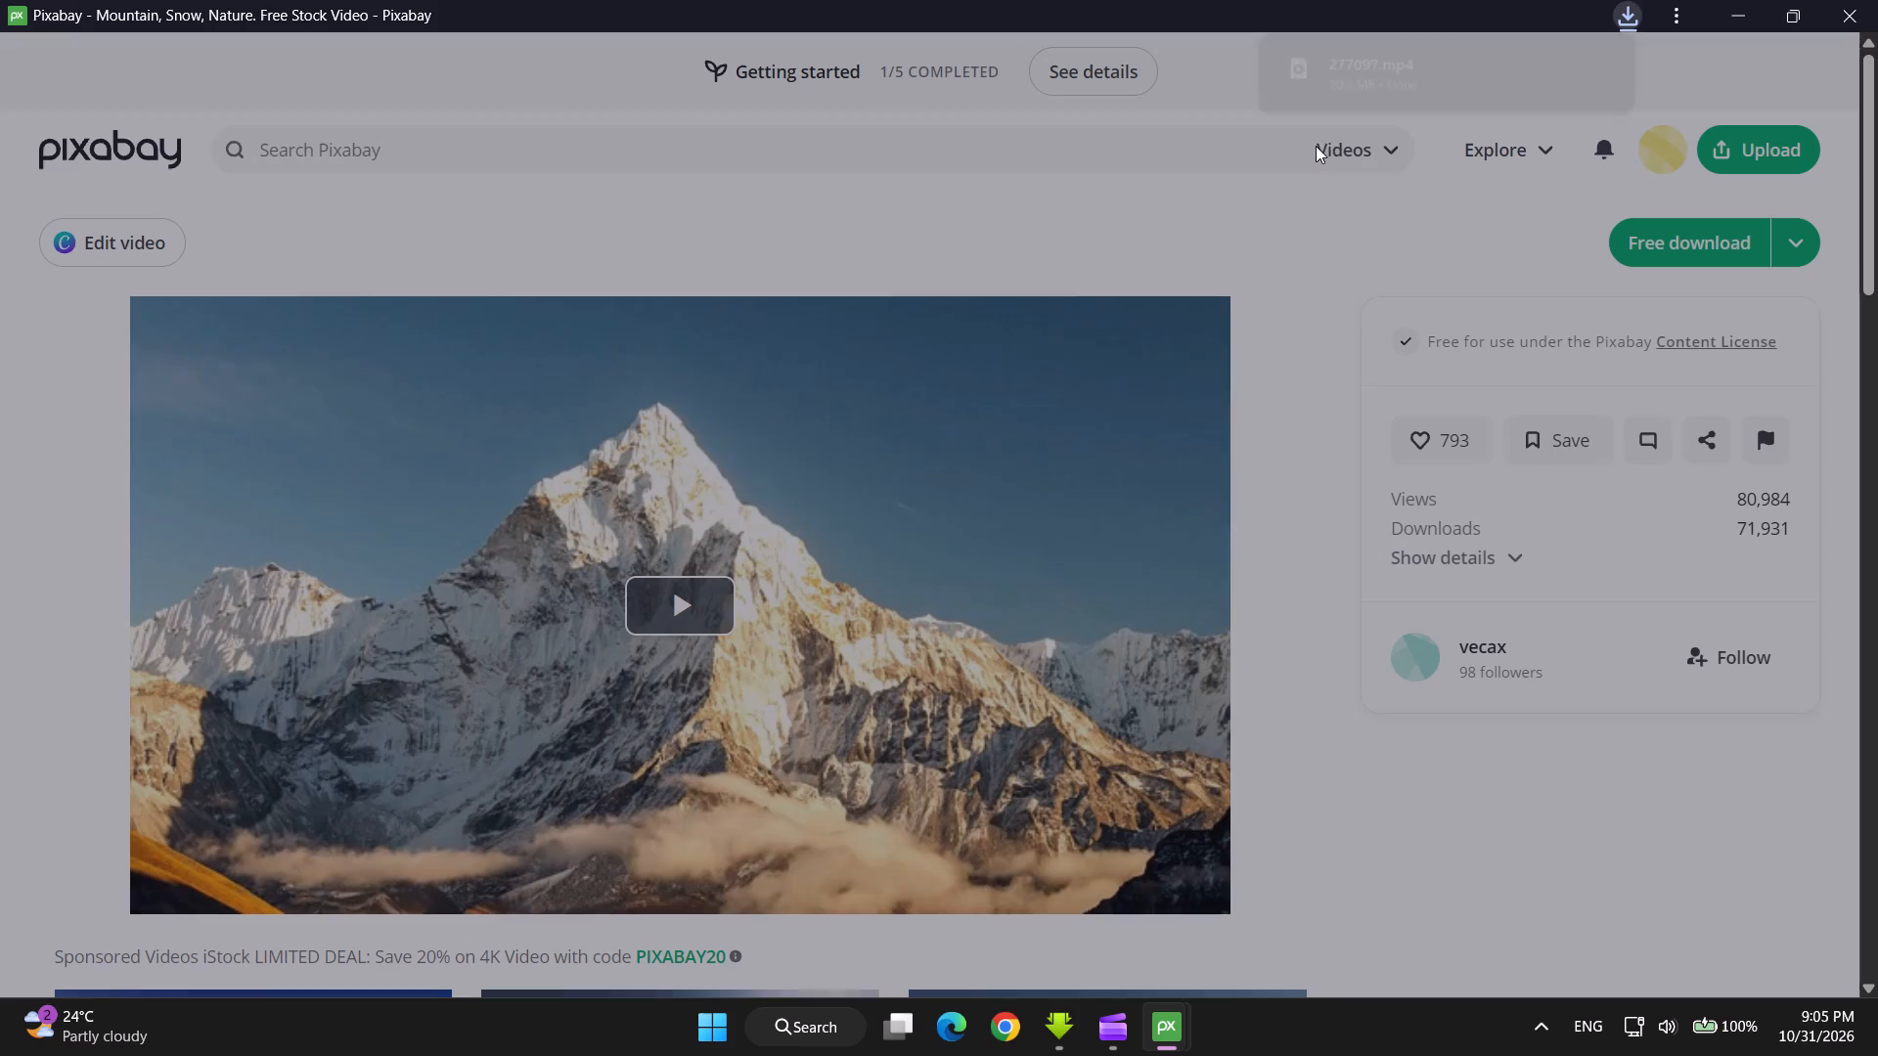
Set the Pixabay download page aside and switch to Clipchamp to check the progress of the caption generation.
left_click(1724, 9)
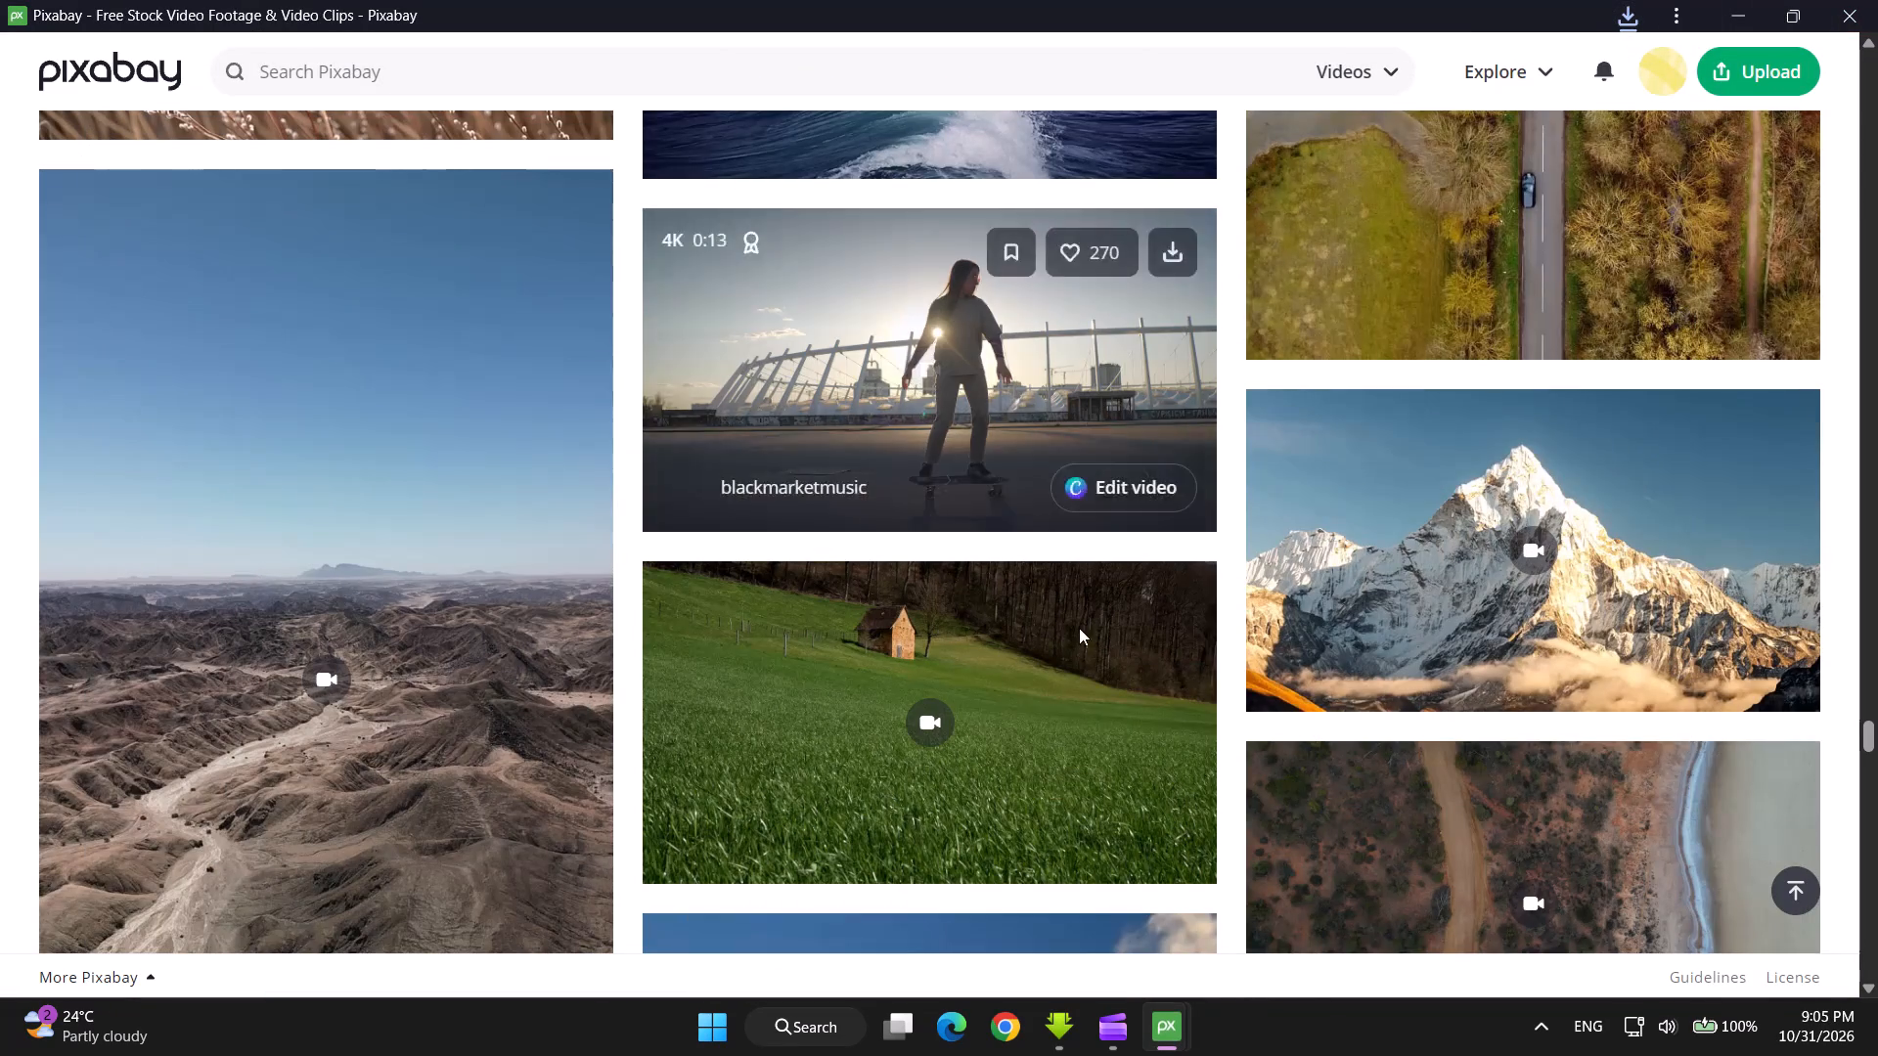
left_click(1130, 1032)
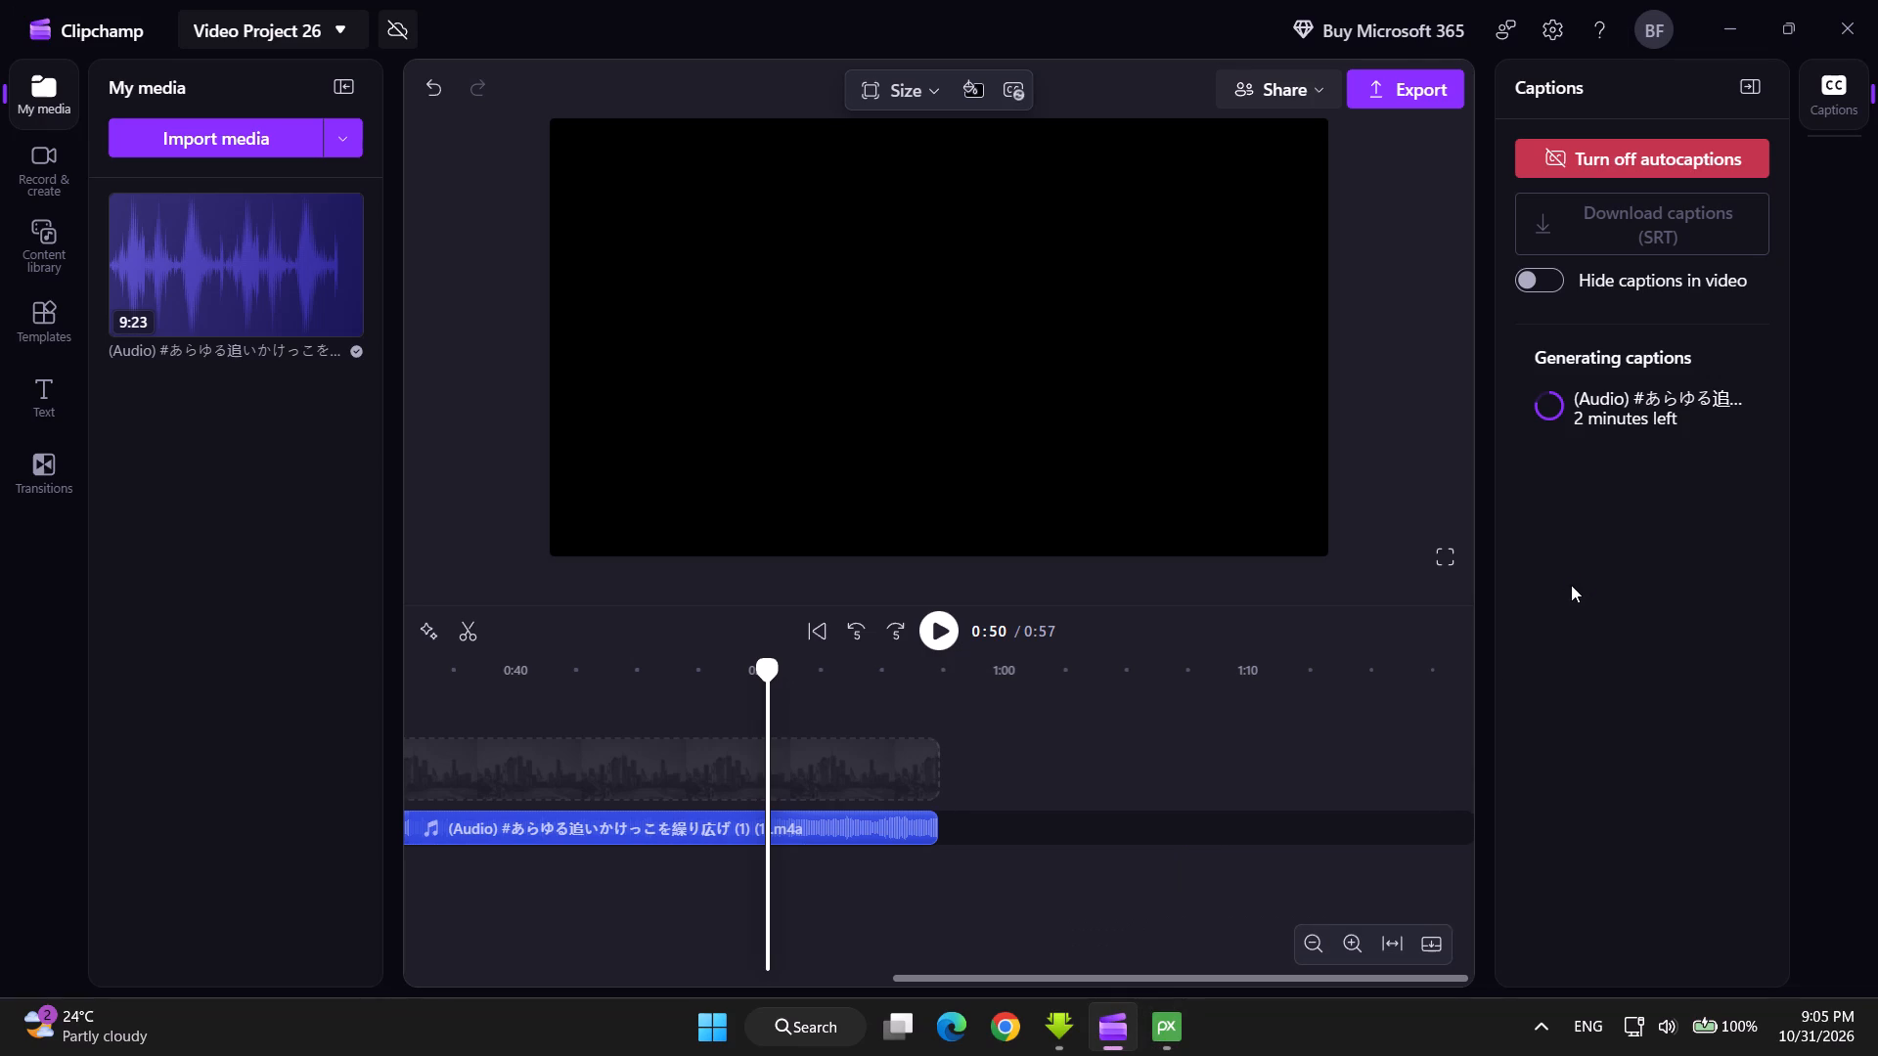
left_click(1571, 585)
left_click(1642, 741)
right_click(1642, 741)
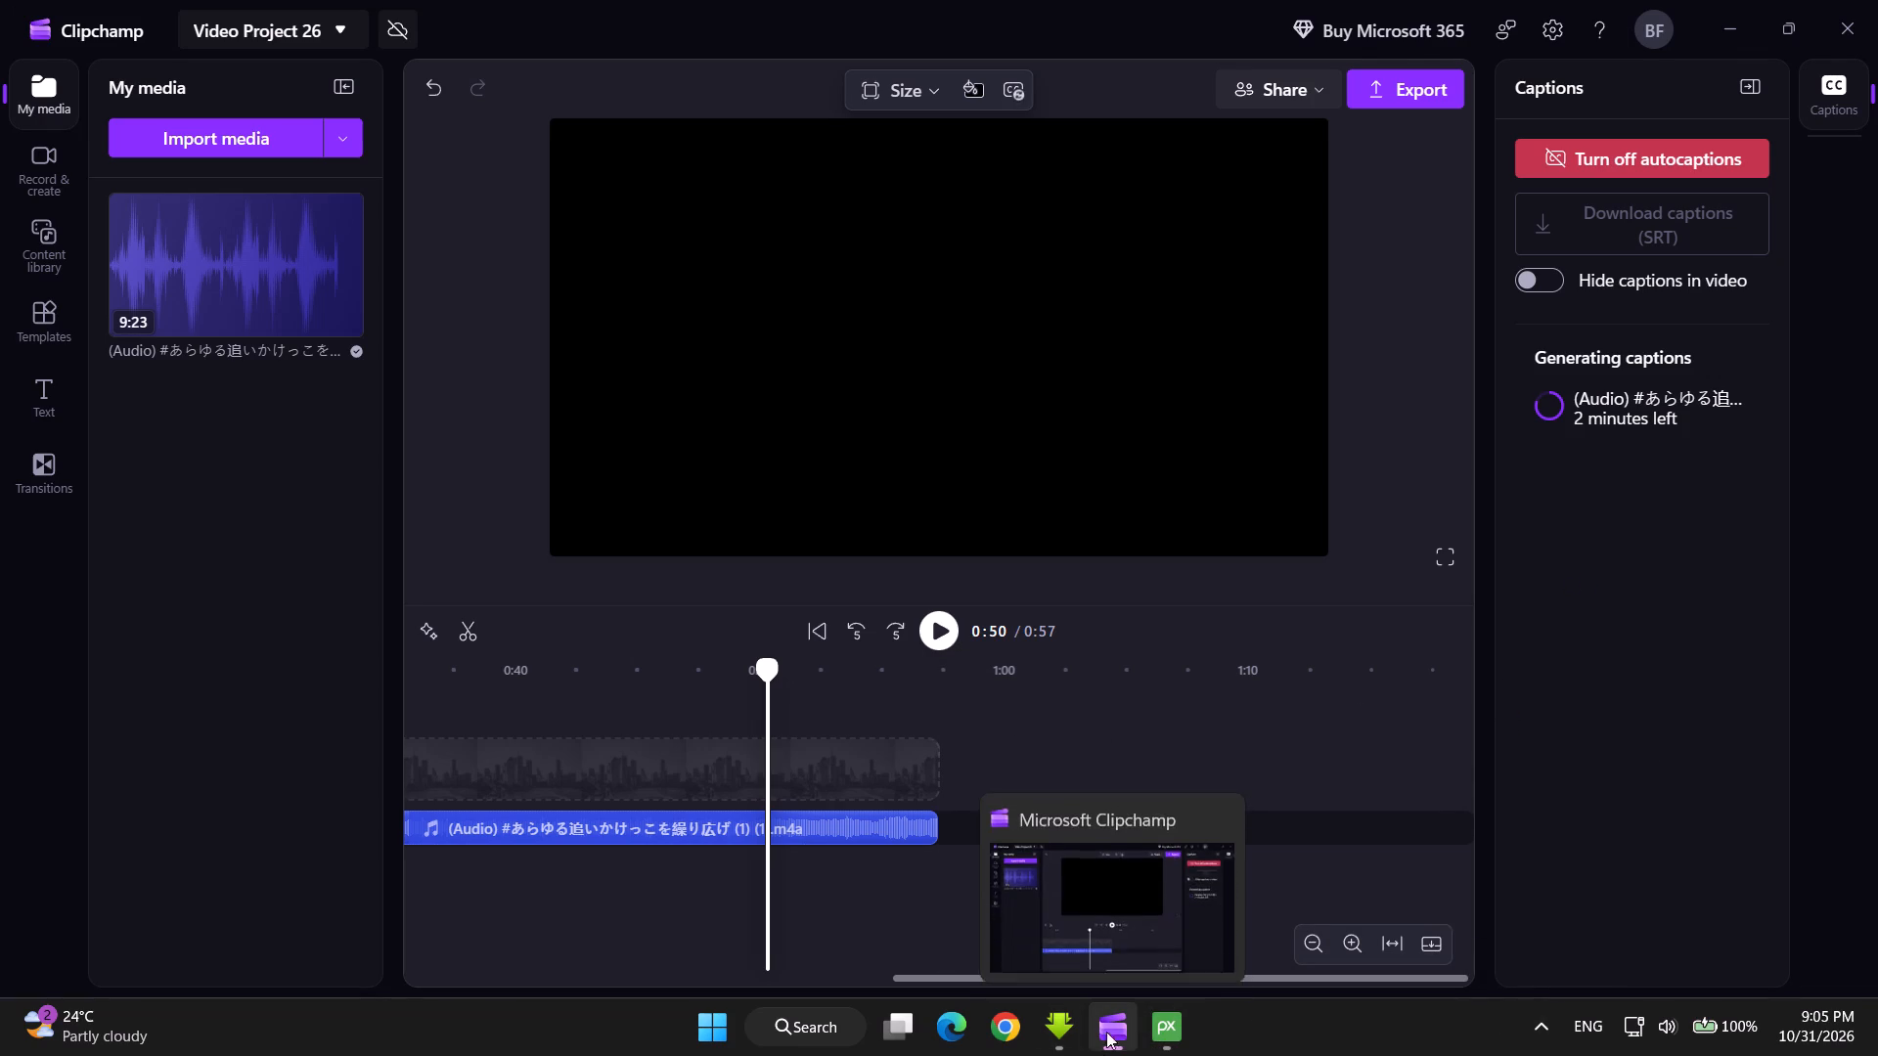
Close the SaveFrom.net downloader window and the Pixabay page of the Mountain, Snow, Nature video.
left_click(1063, 1034)
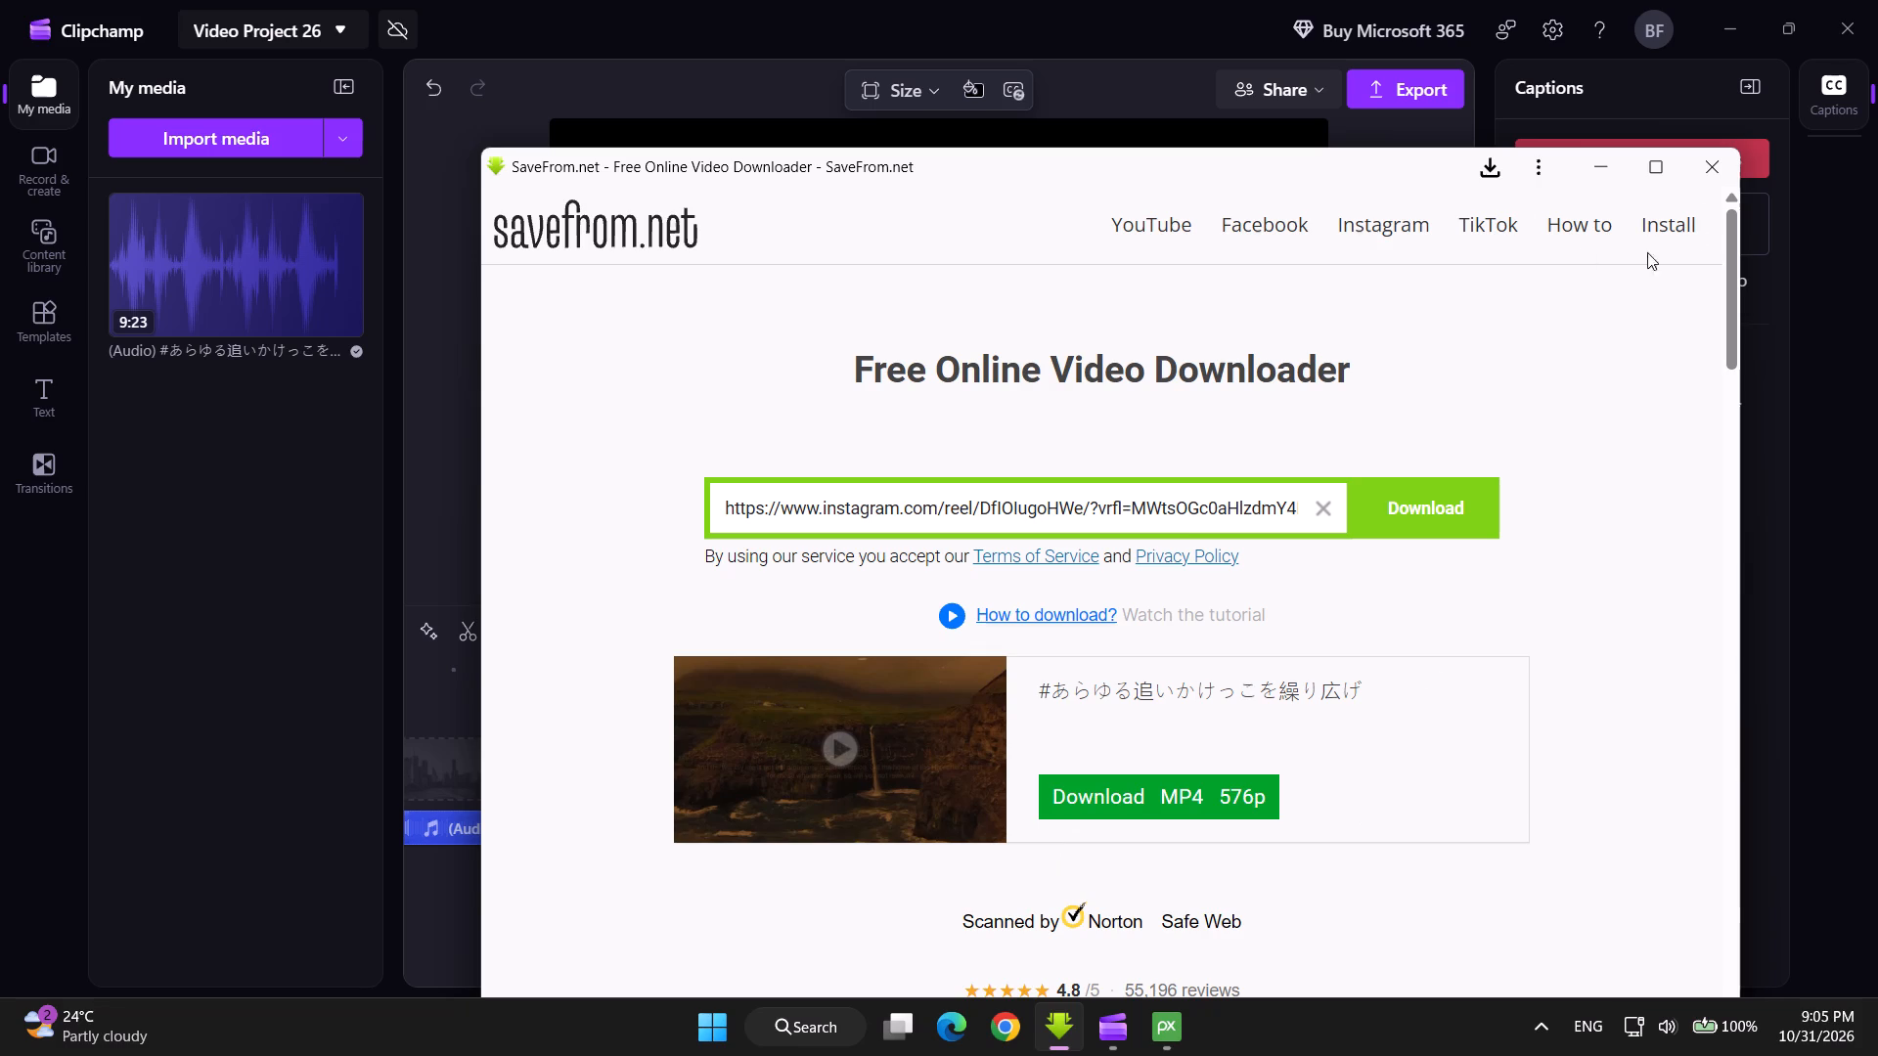
left_click(1709, 162)
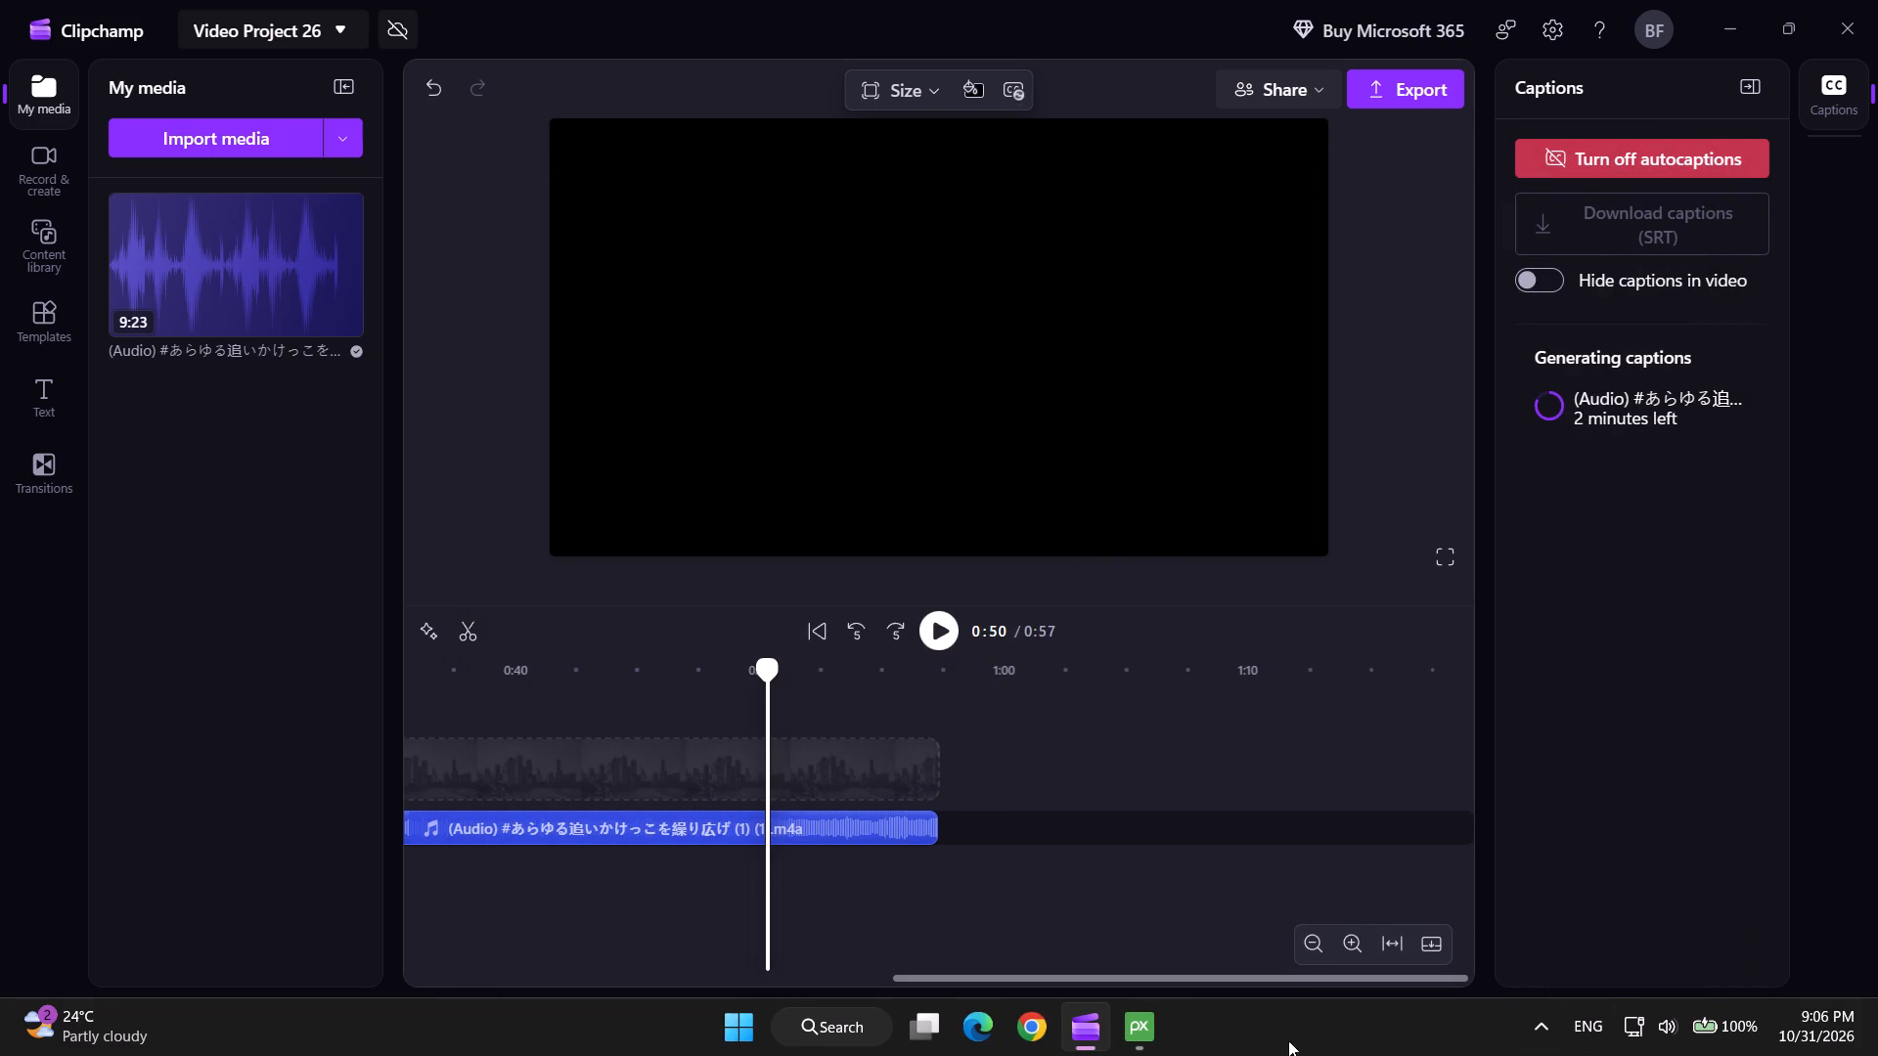
left_click(1140, 1026)
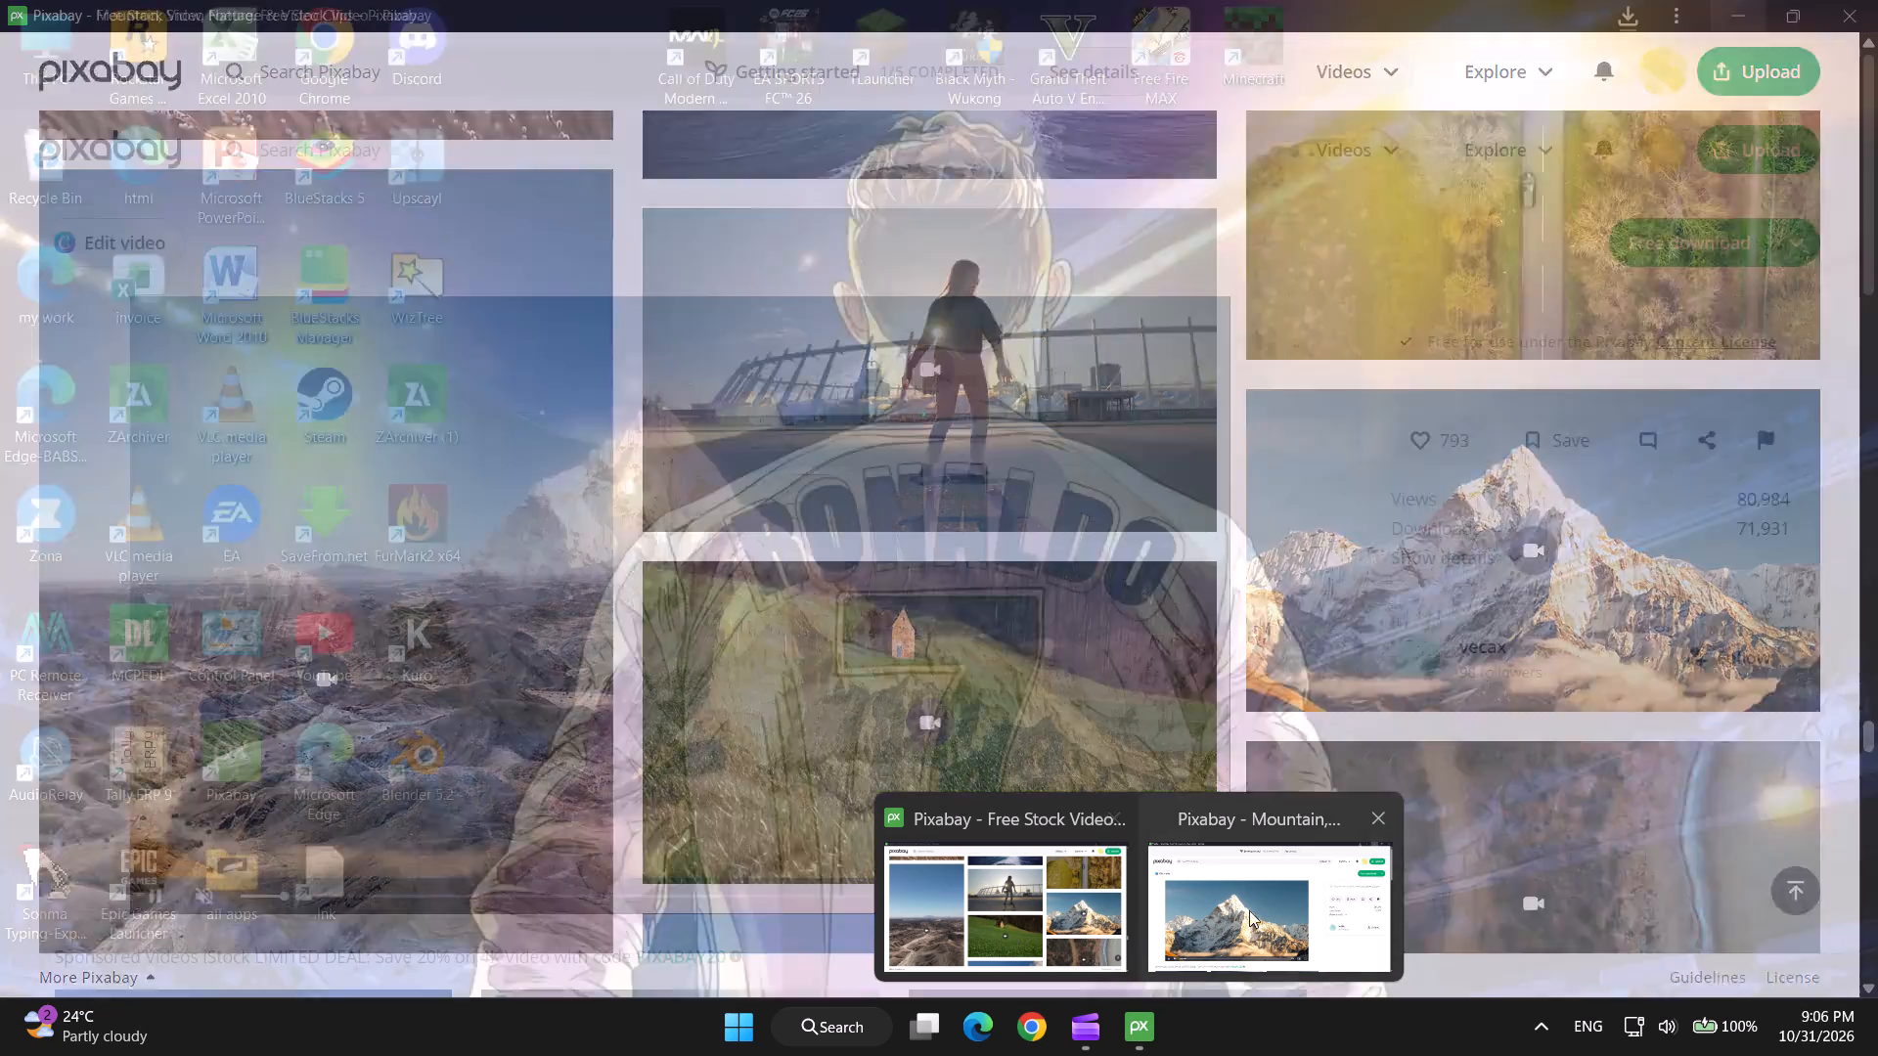
left_click(1390, 826)
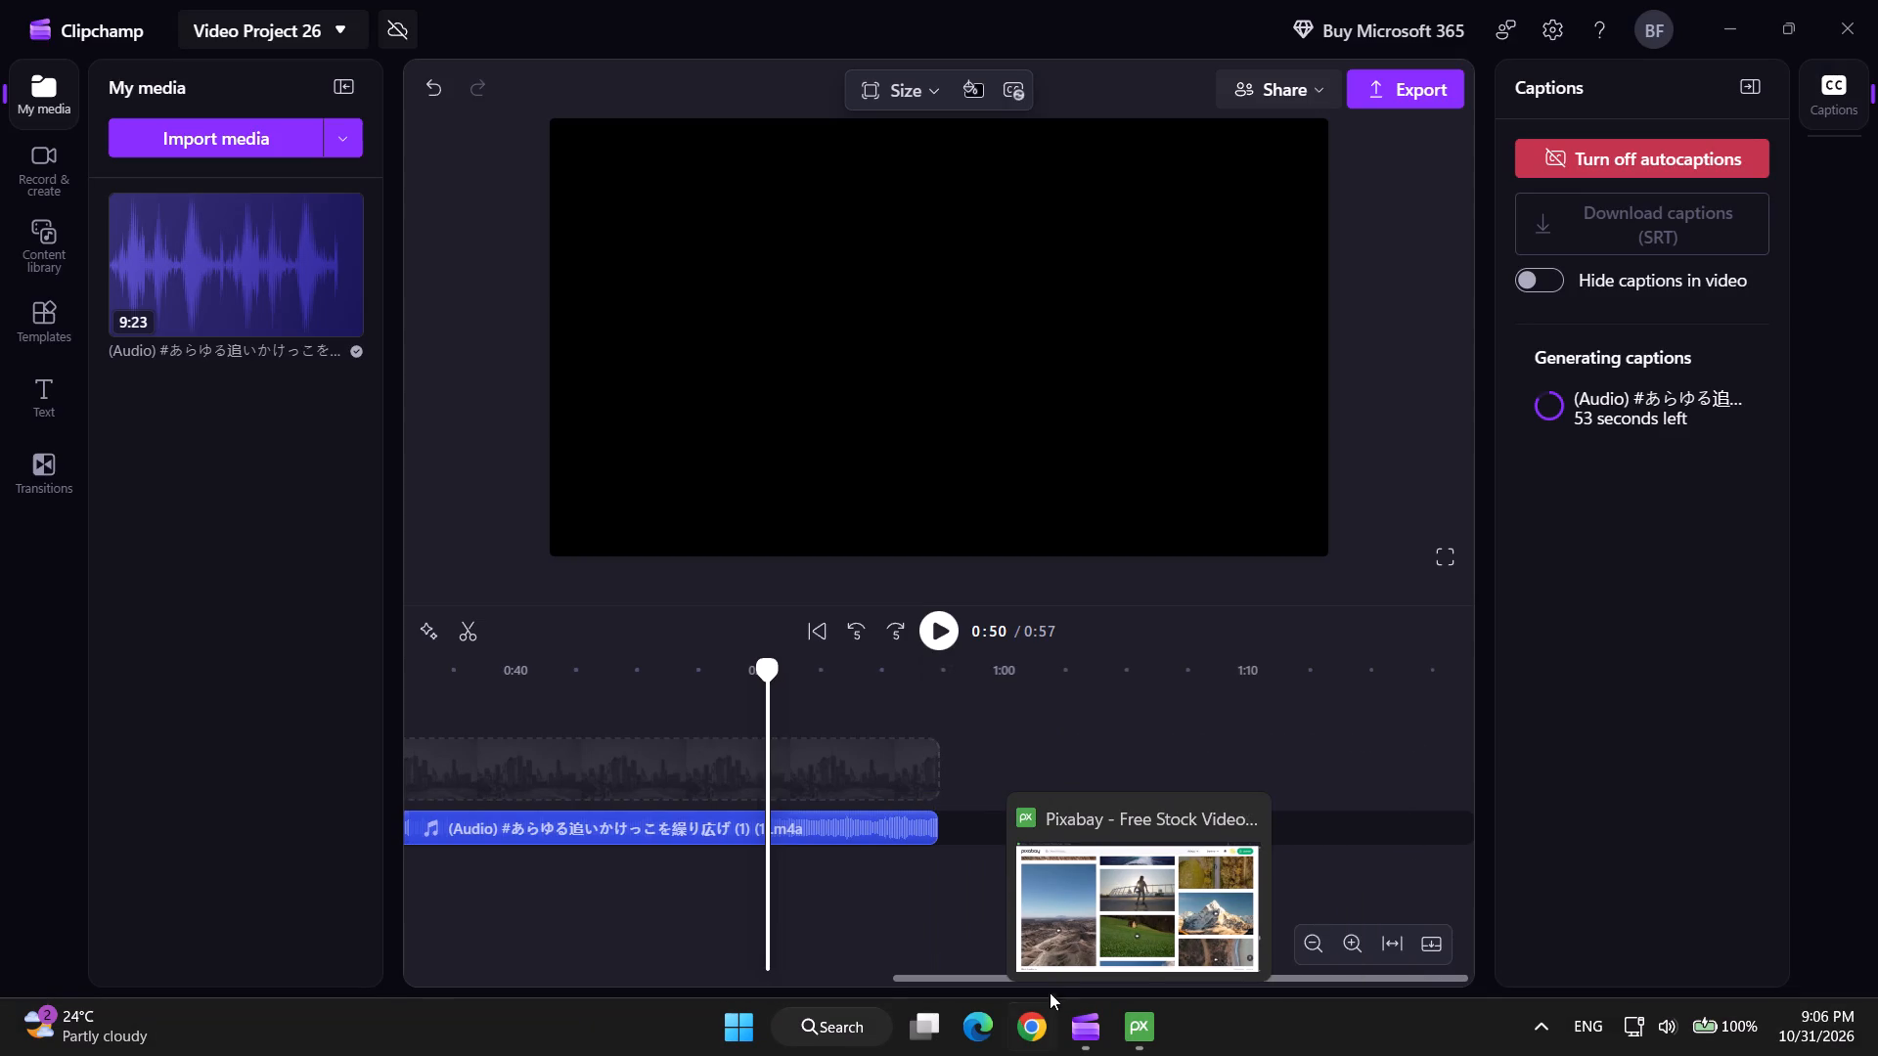
Import the video 325636 from the vedio folder on drive D into the Clipchamp project's media.
left_click(233, 127)
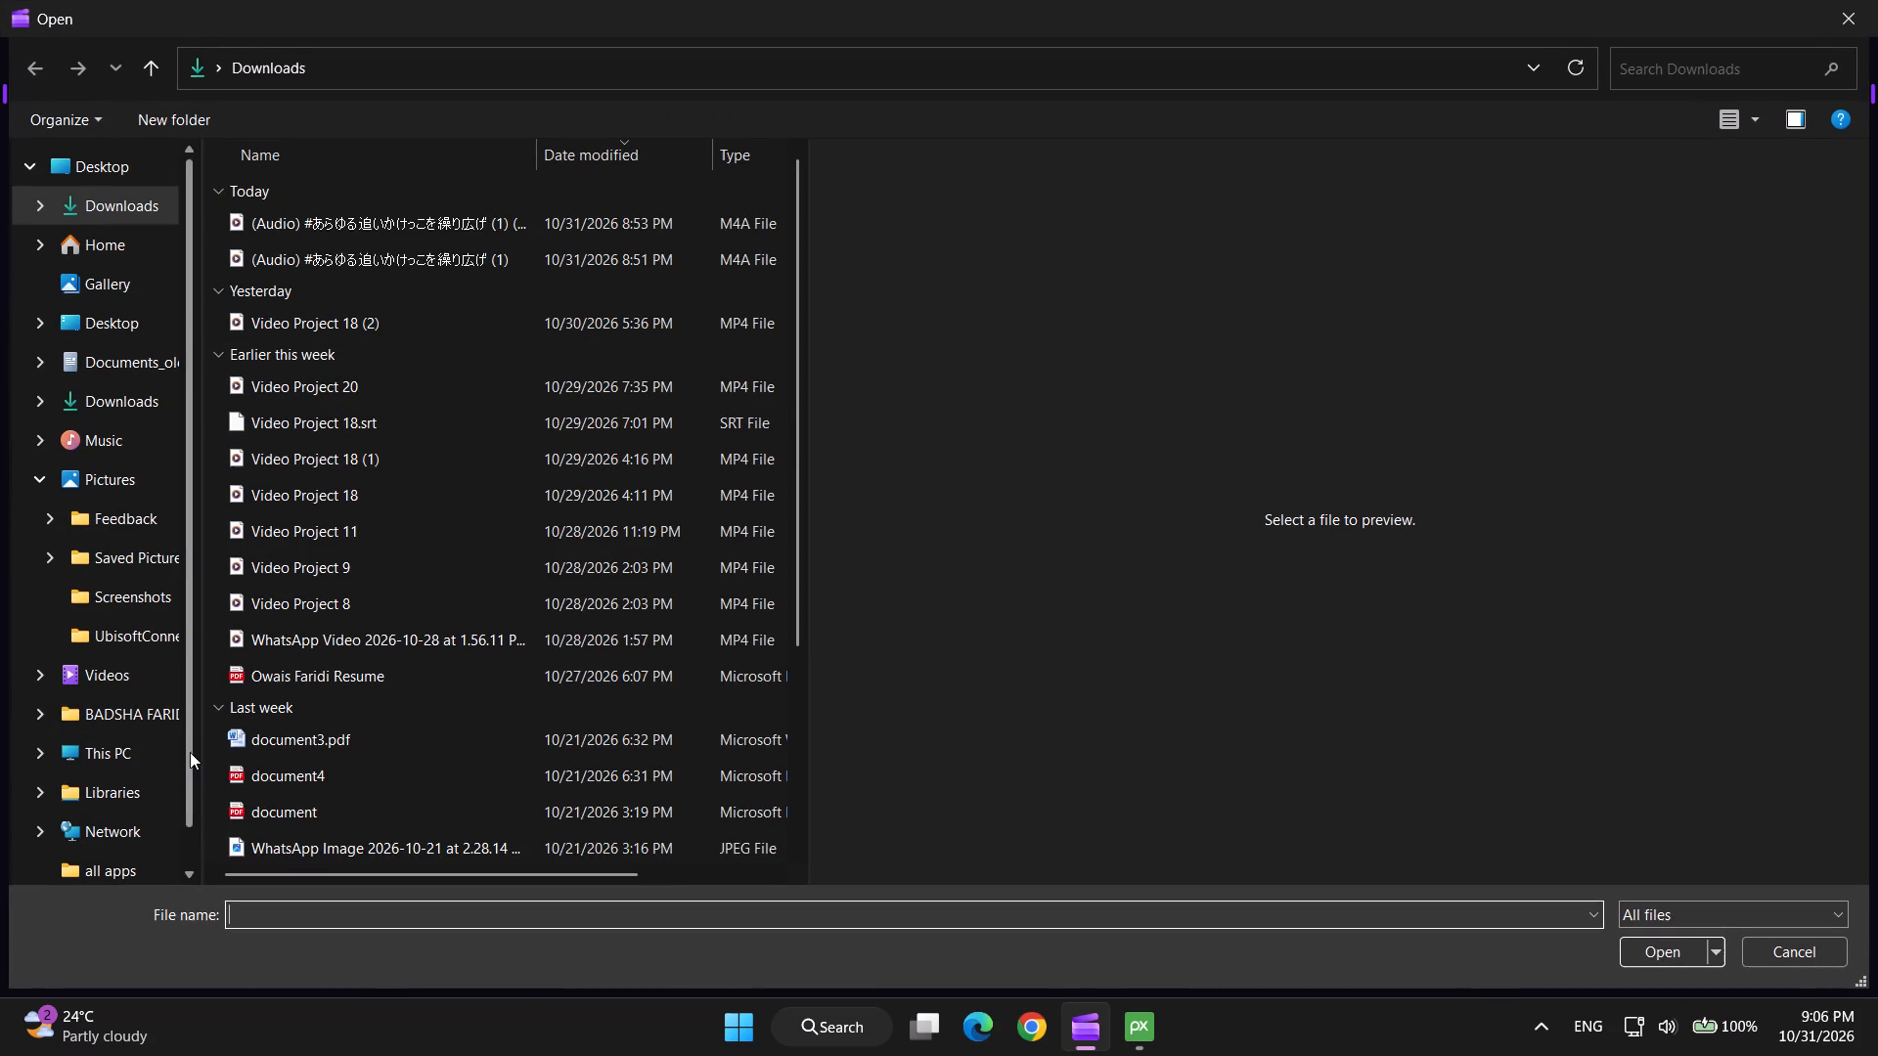
left_click_drag(190, 752, 191, 837)
left_click(114, 711)
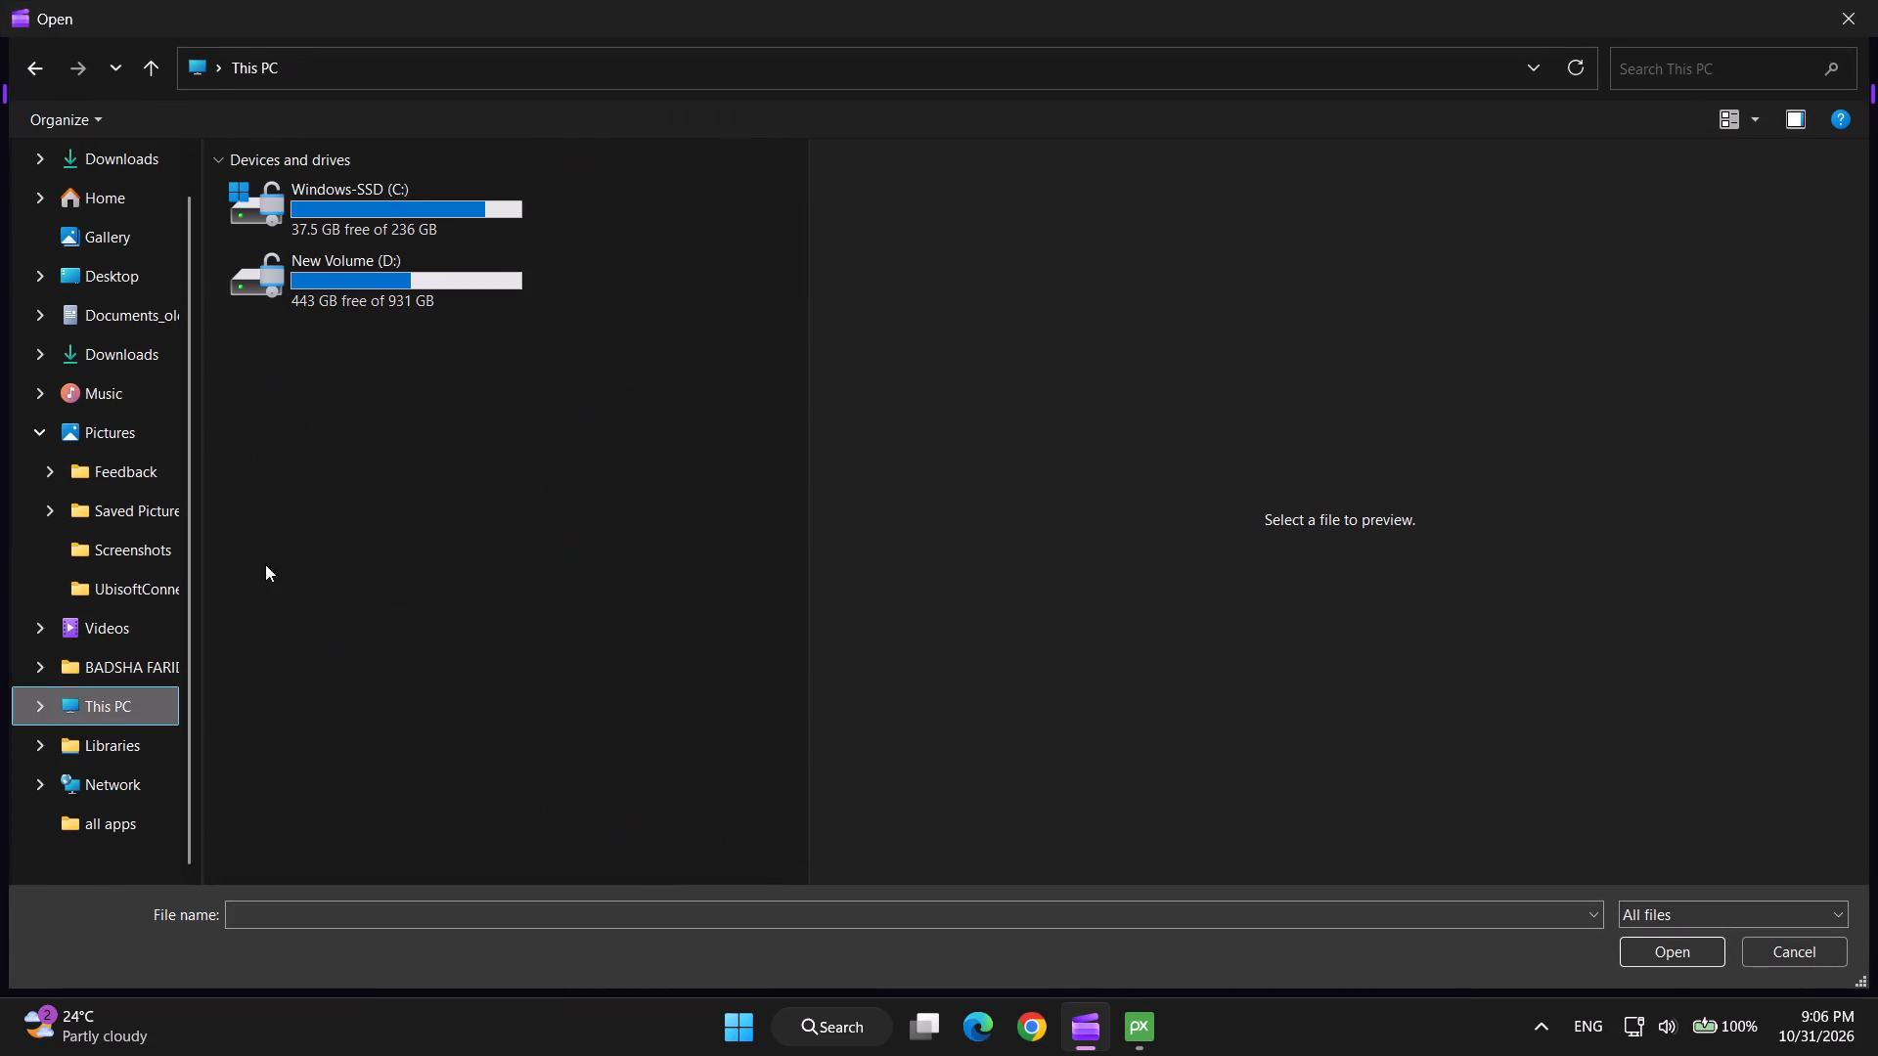
left_click(122, 166)
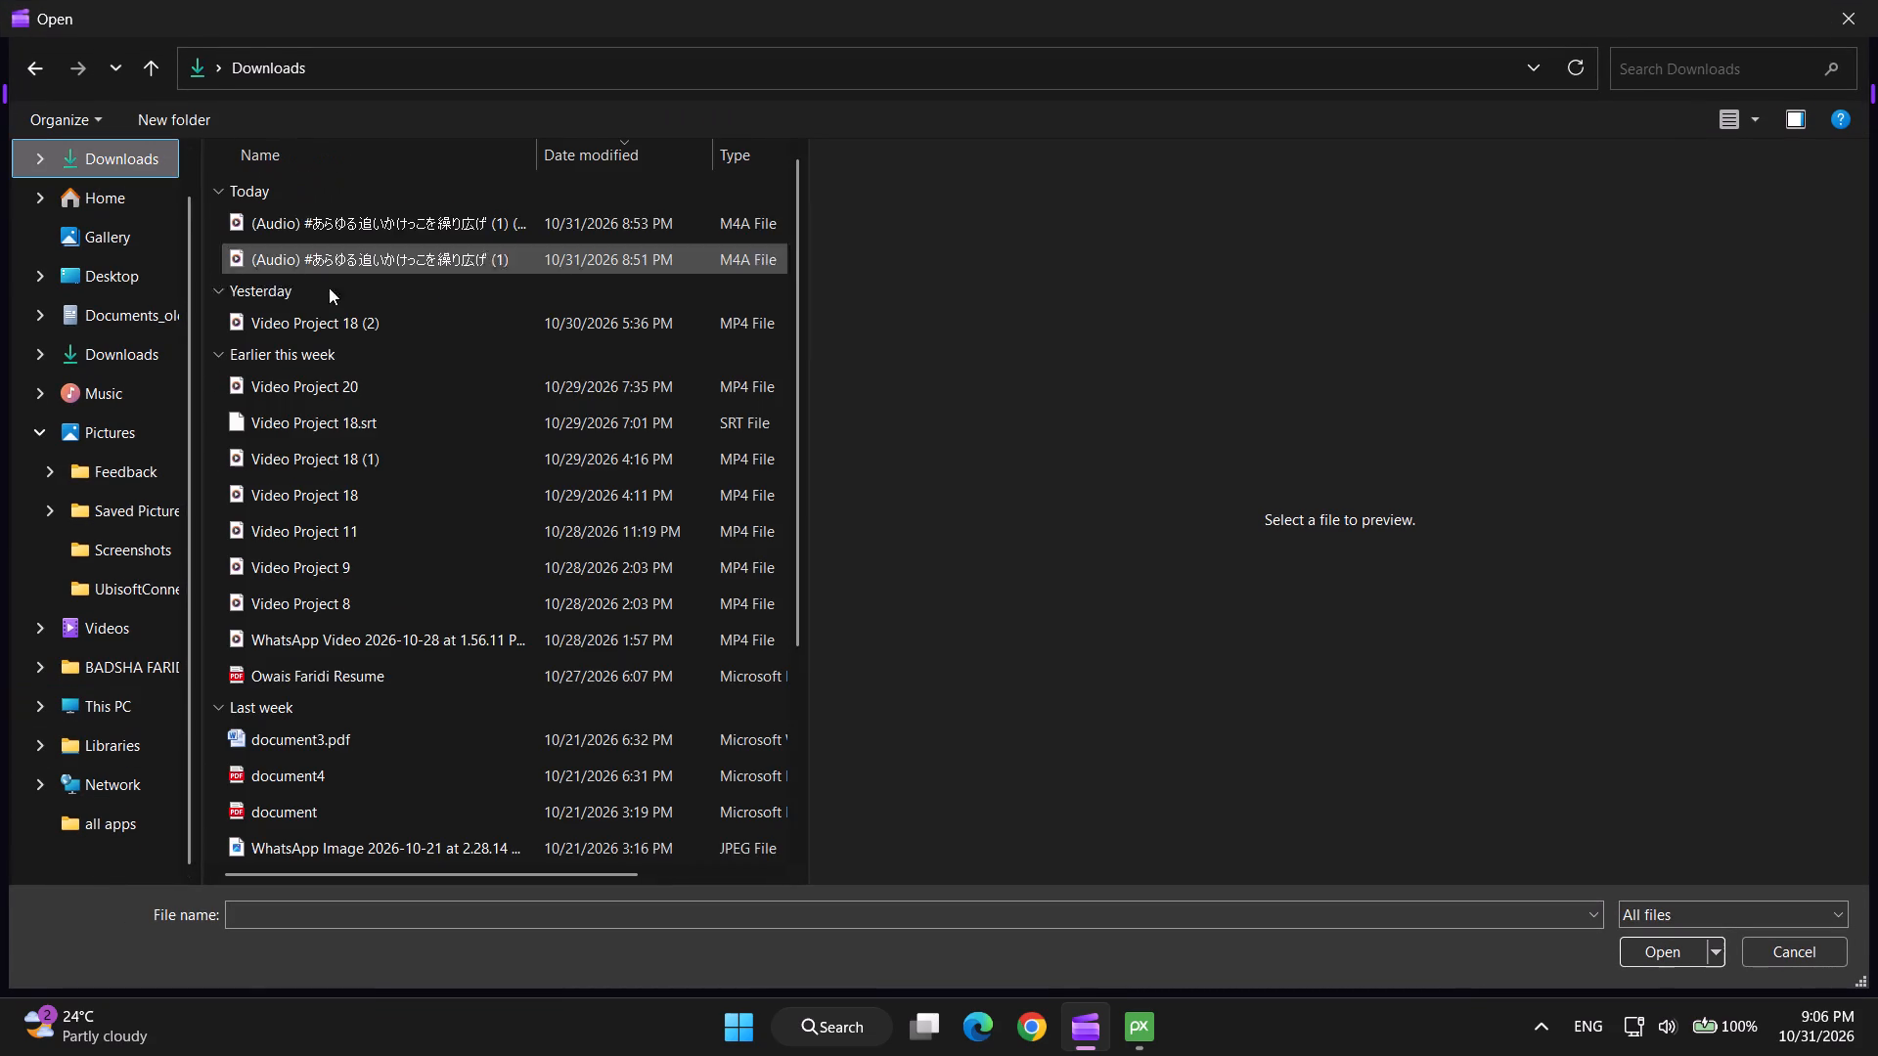
left_click(104, 703)
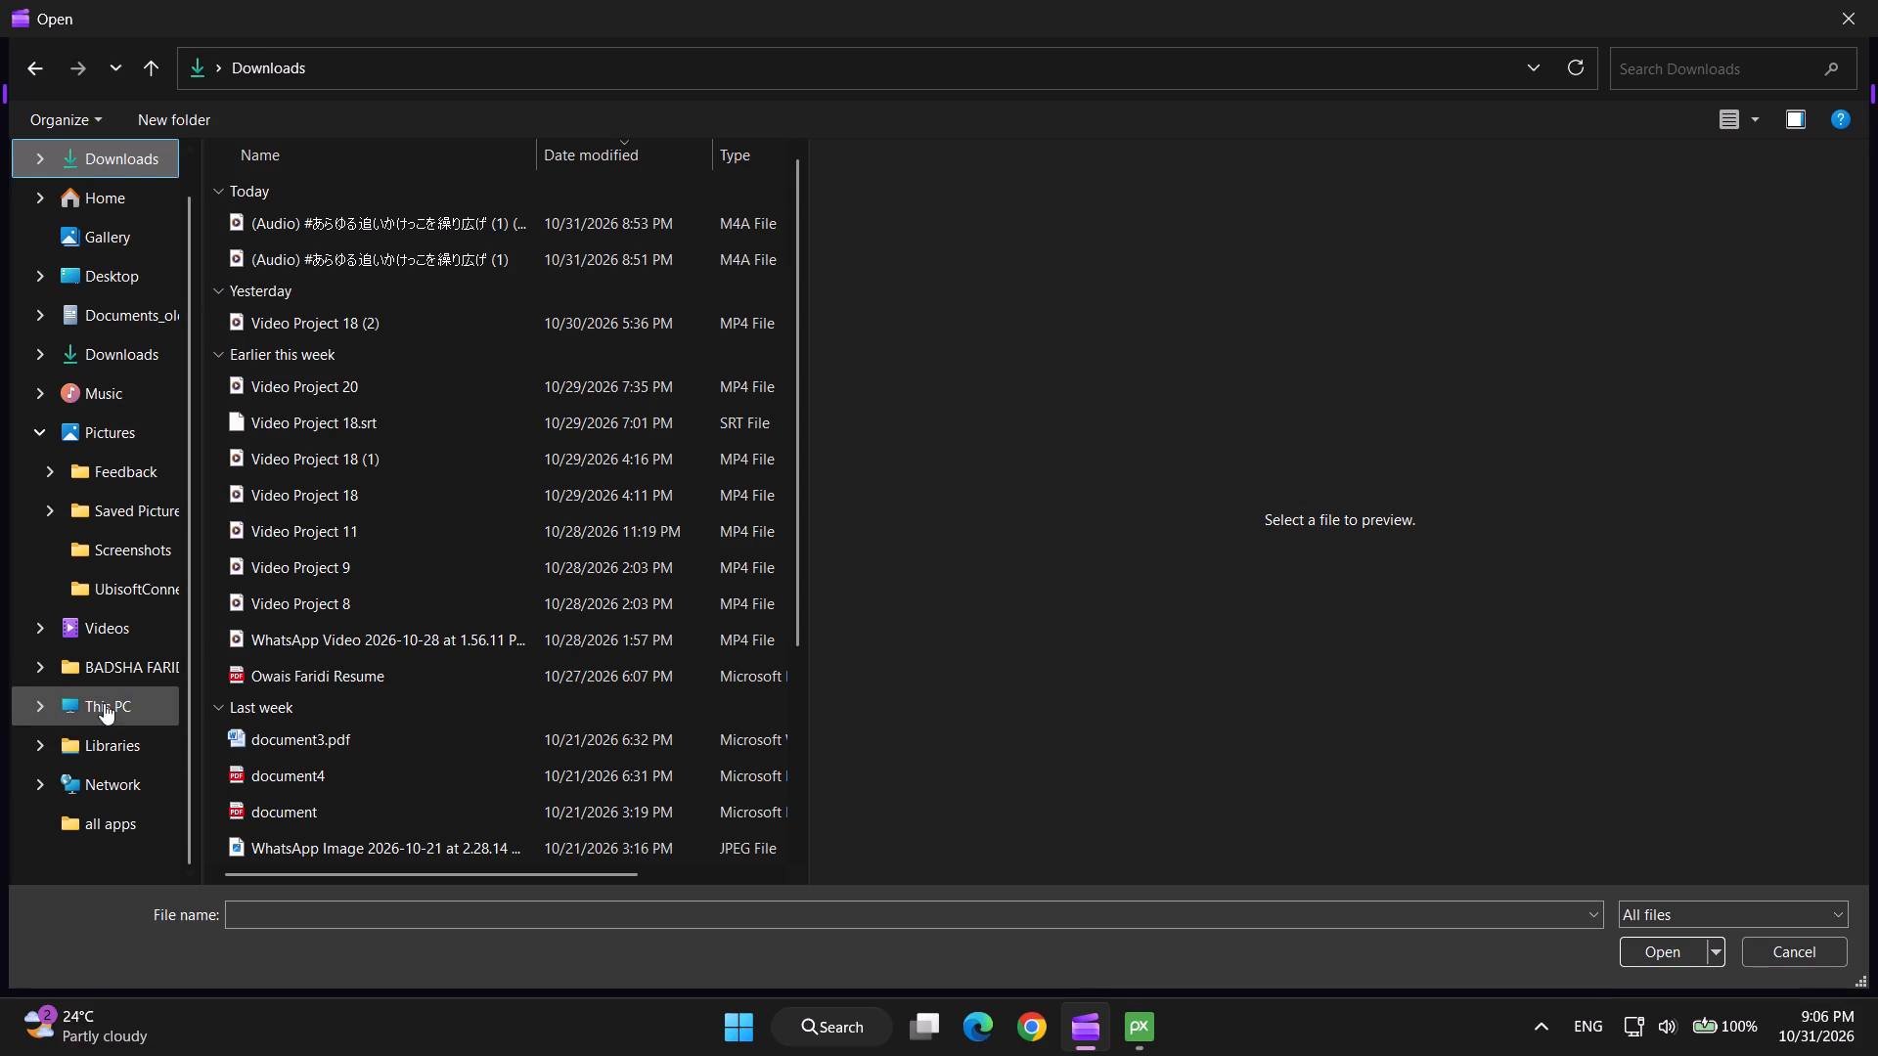
double_click(464, 278)
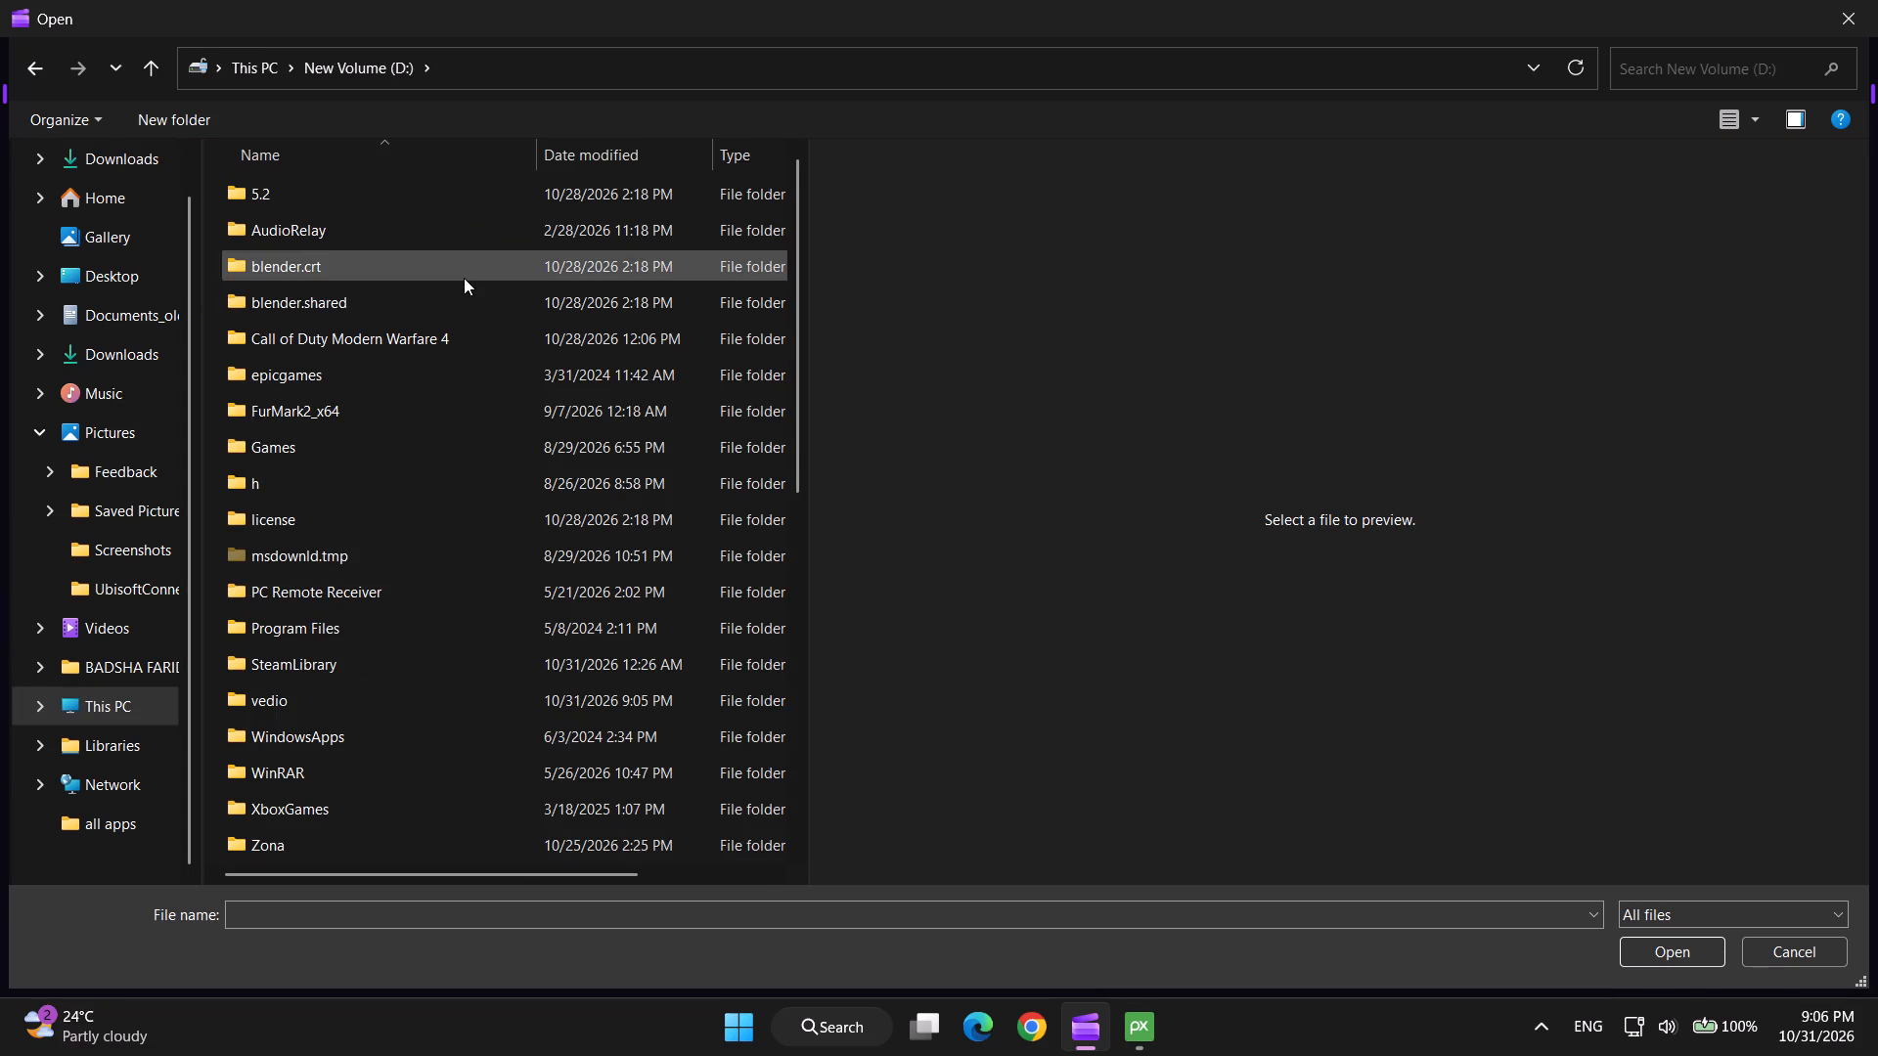
double_click(371, 699)
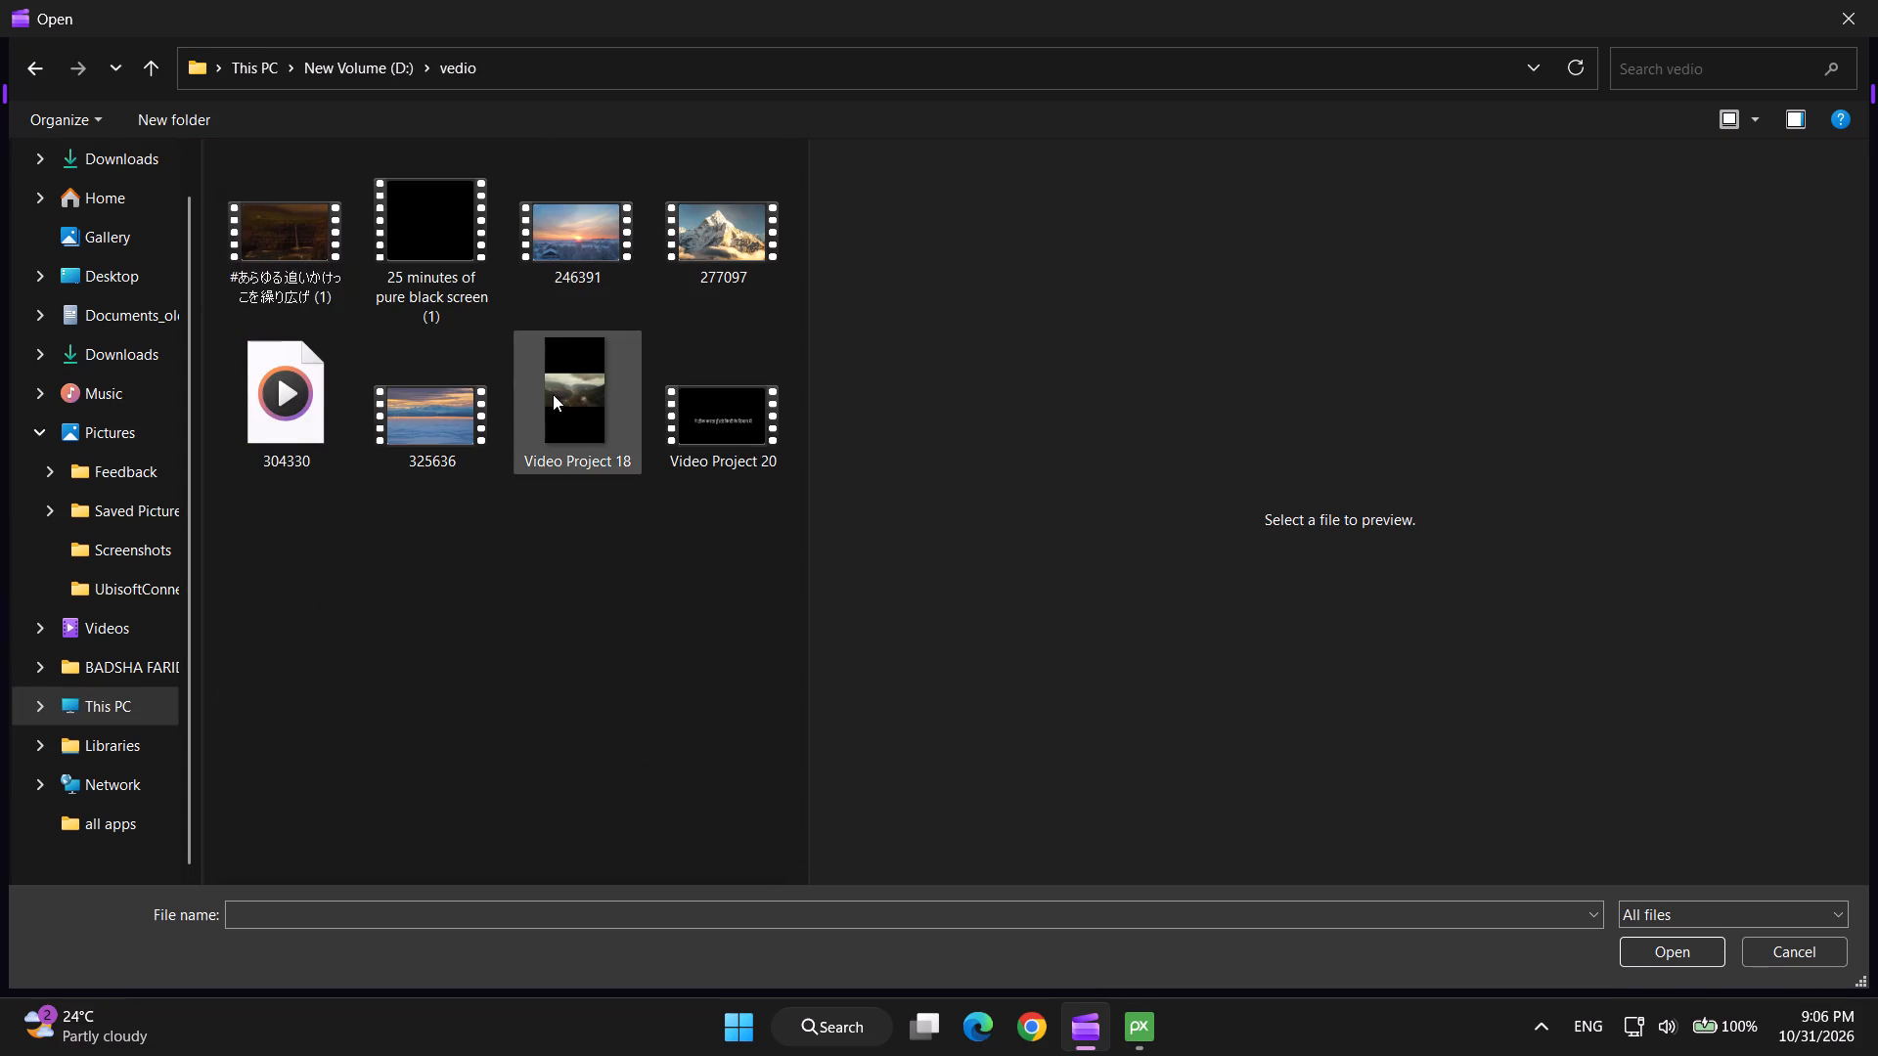
left_click(405, 410)
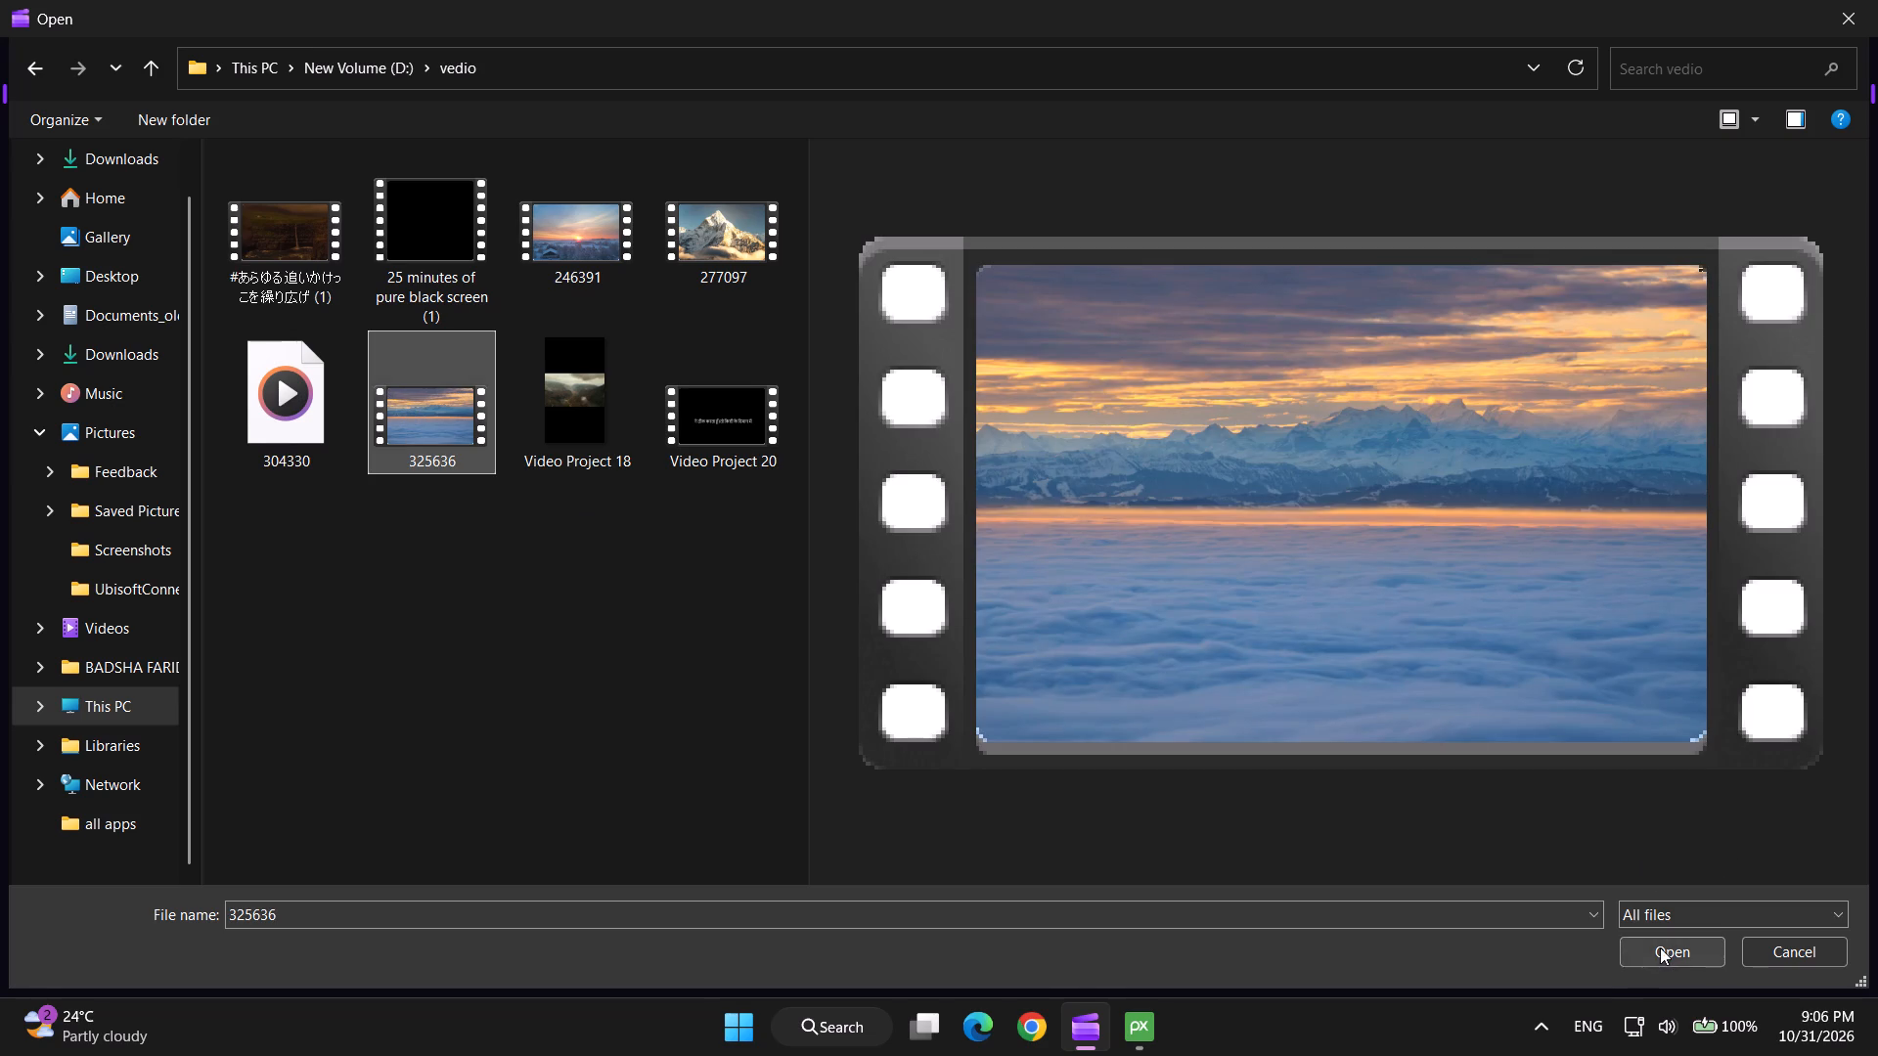
left_click(1660, 947)
Import the snow-covered mountain peak video, 277097, from the vedio folder into the project media.
left_click(251, 141)
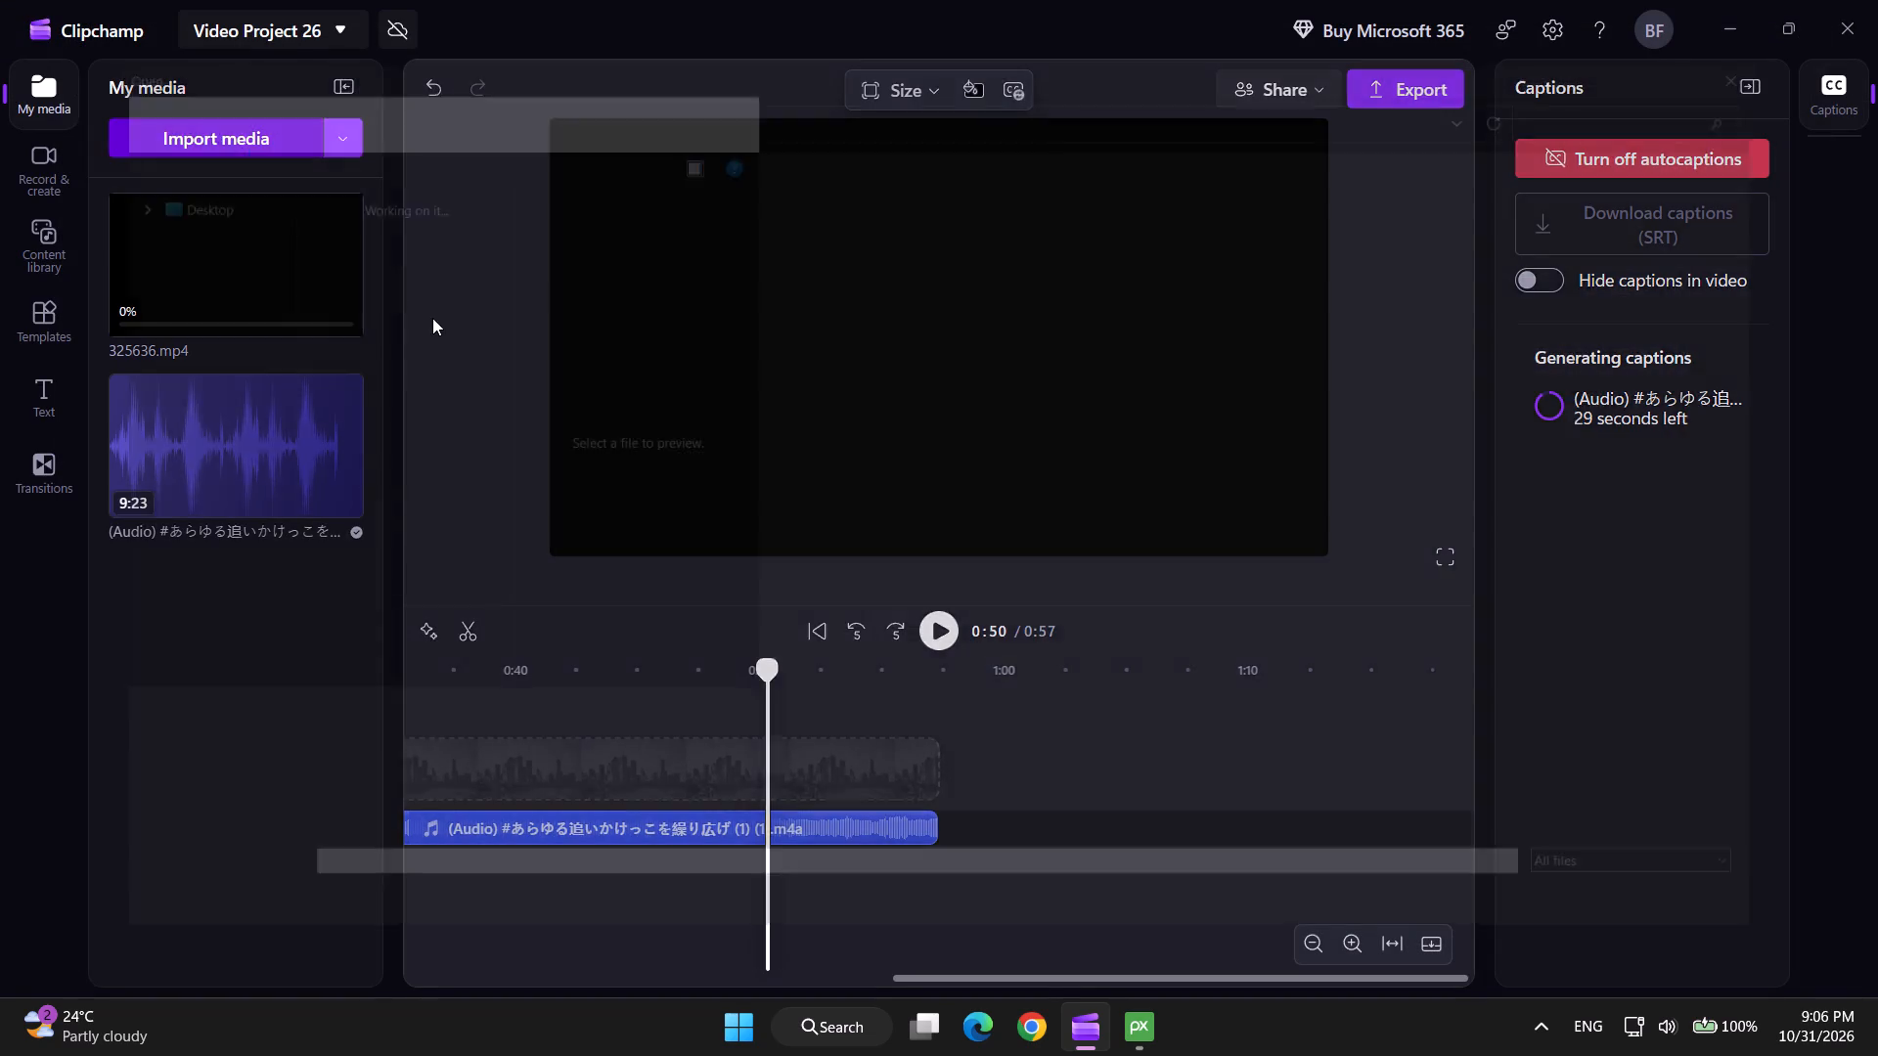
key("alt+r")
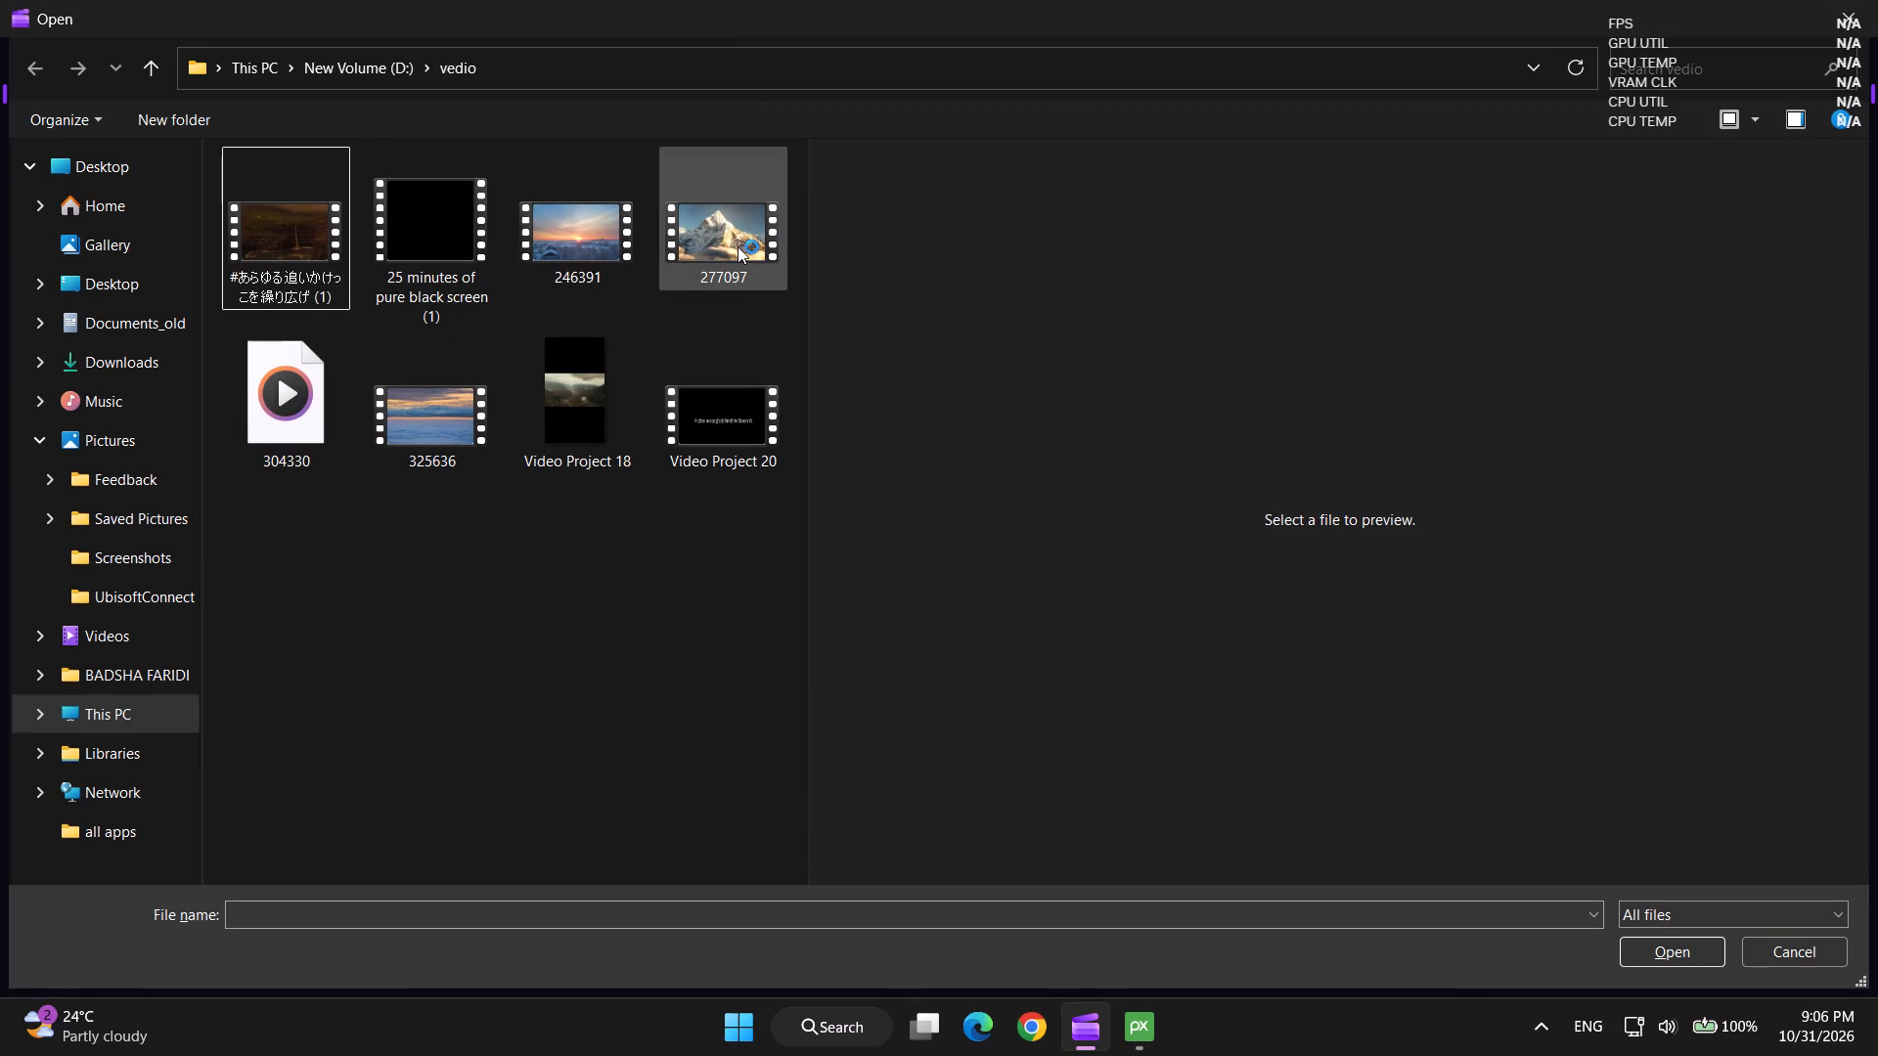
left_click(720, 276)
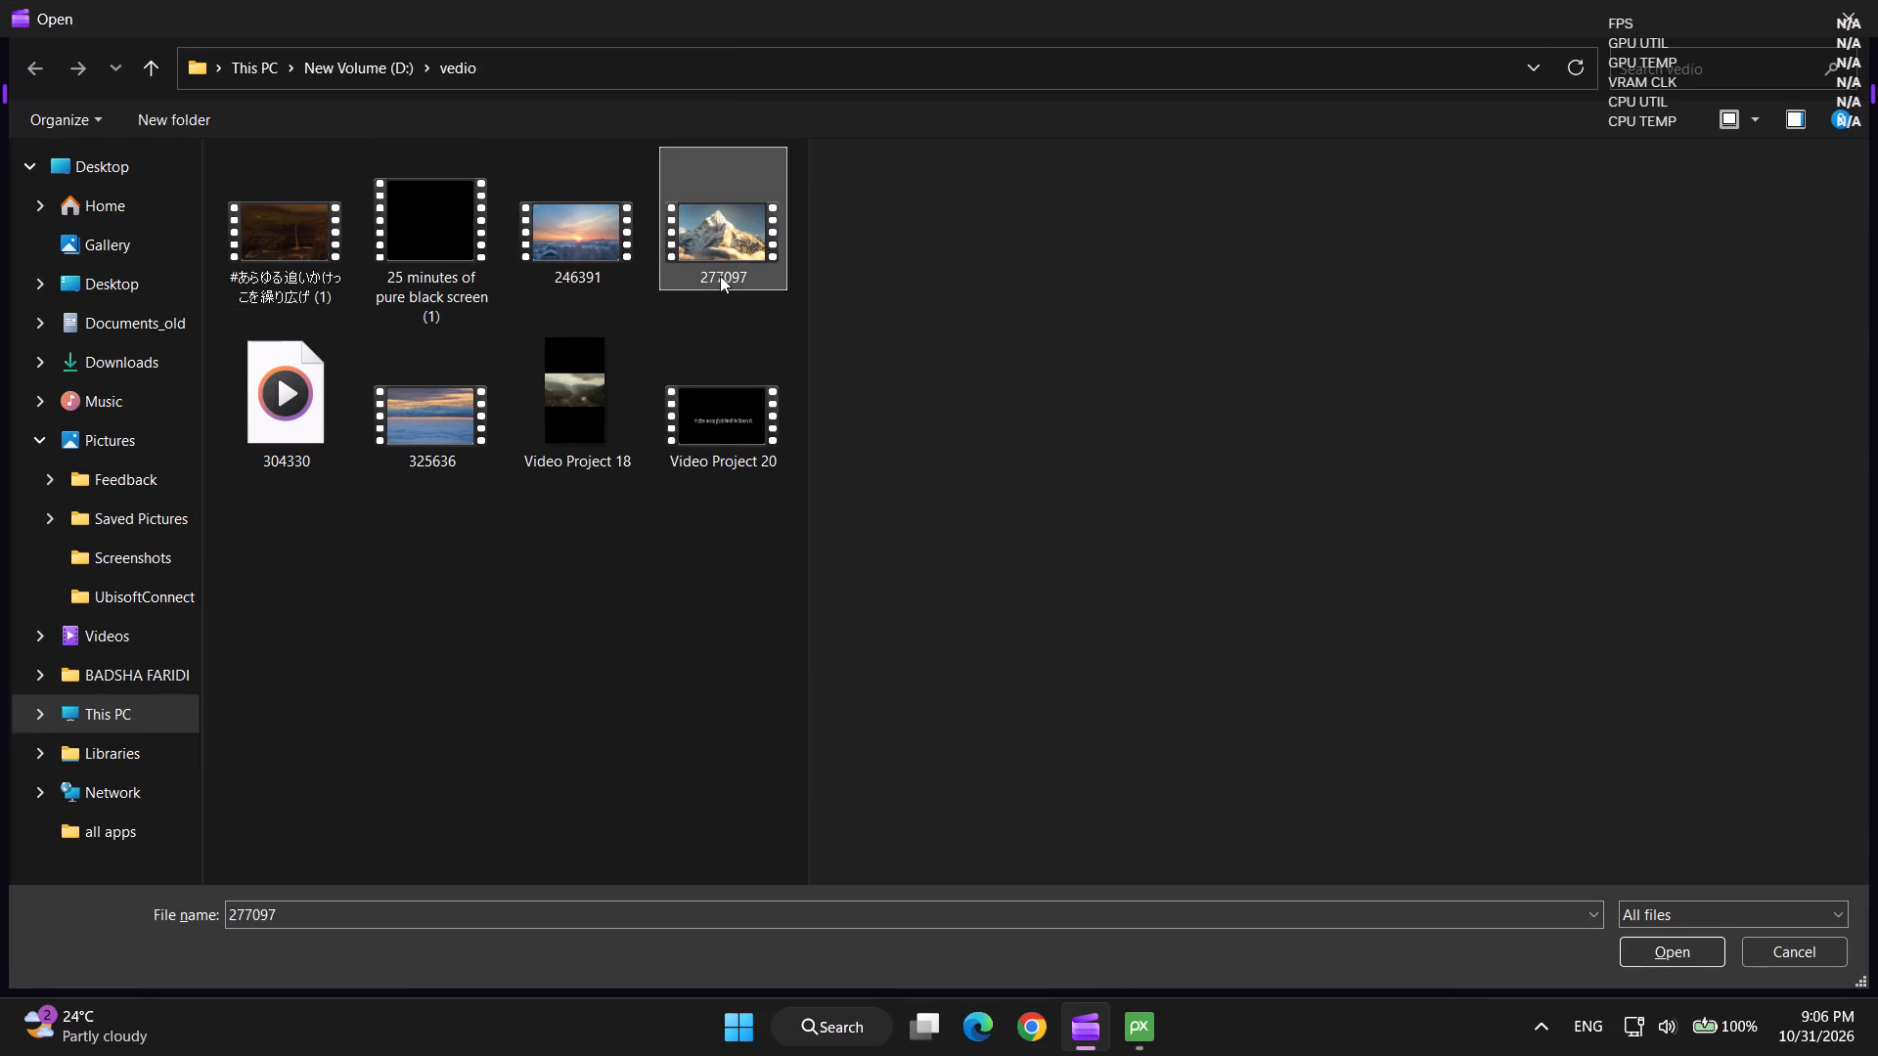
left_click(1642, 958)
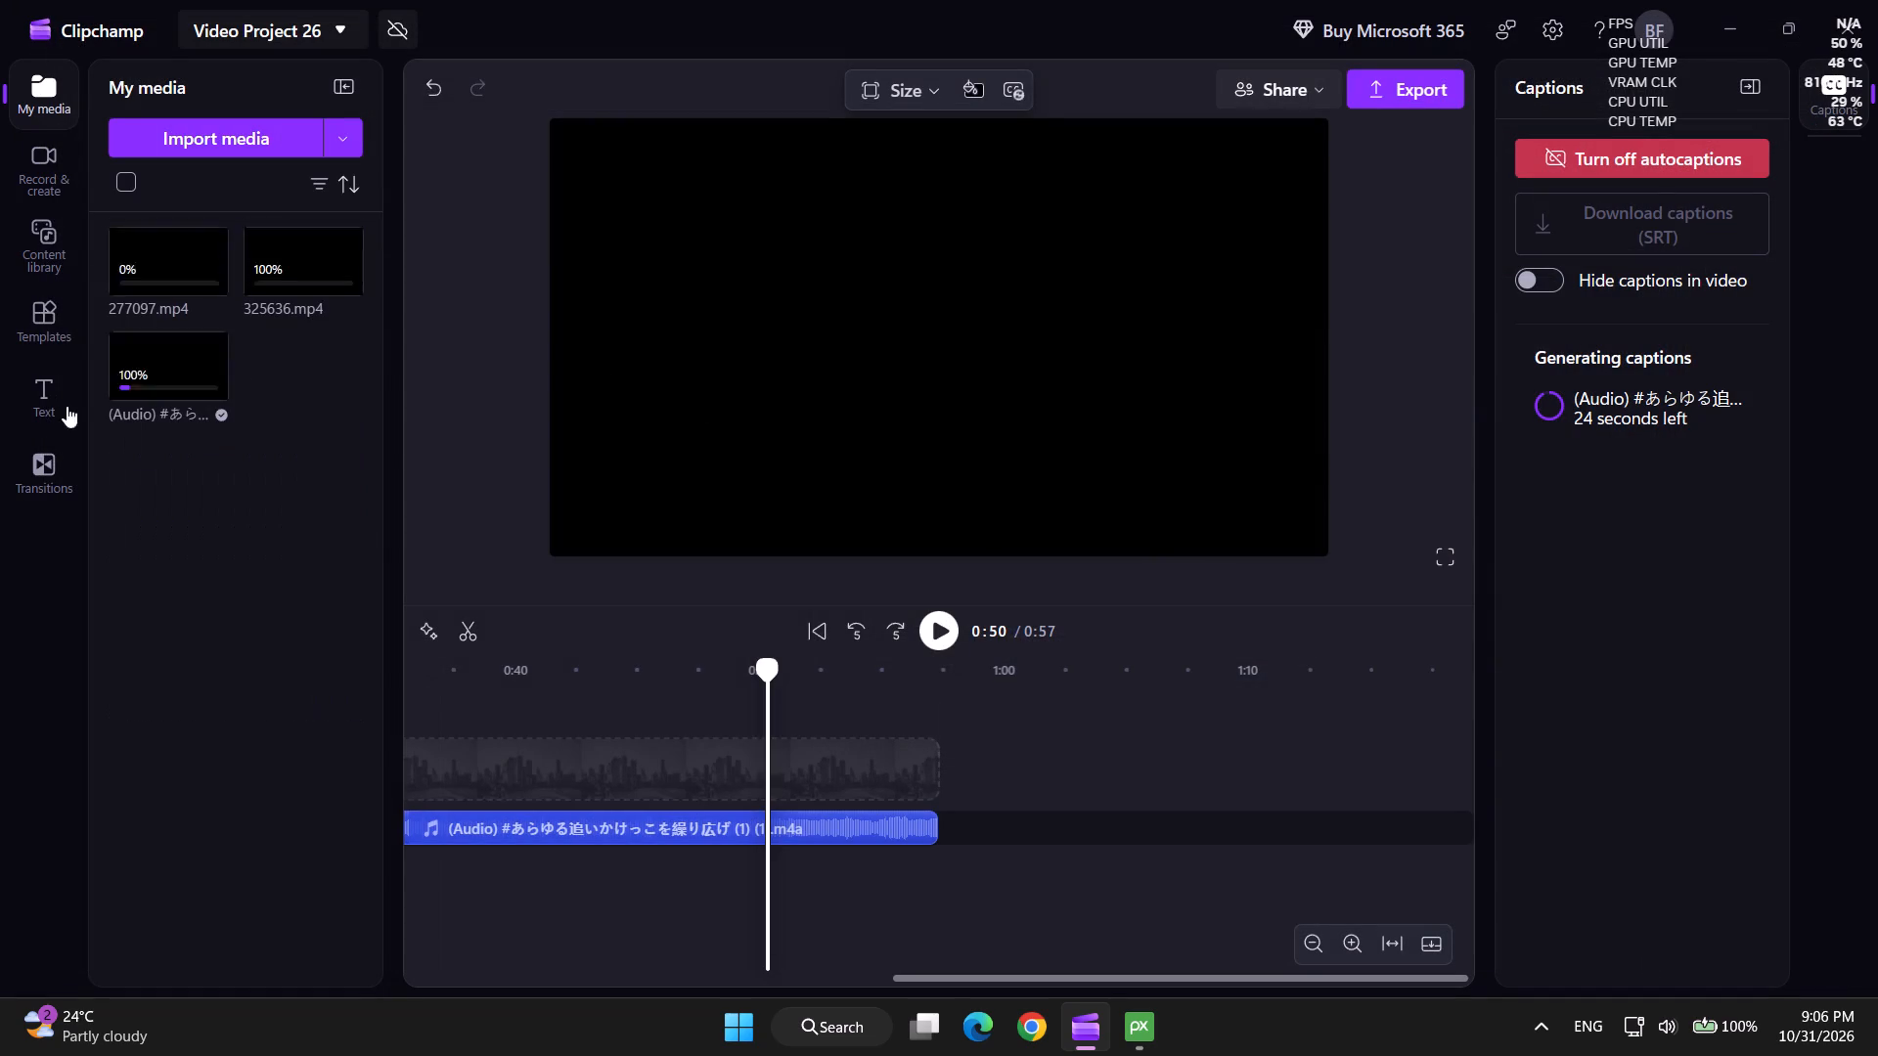
Import the snowy sunrise video, 246391, from the vedio folder into the project media.
left_click(274, 144)
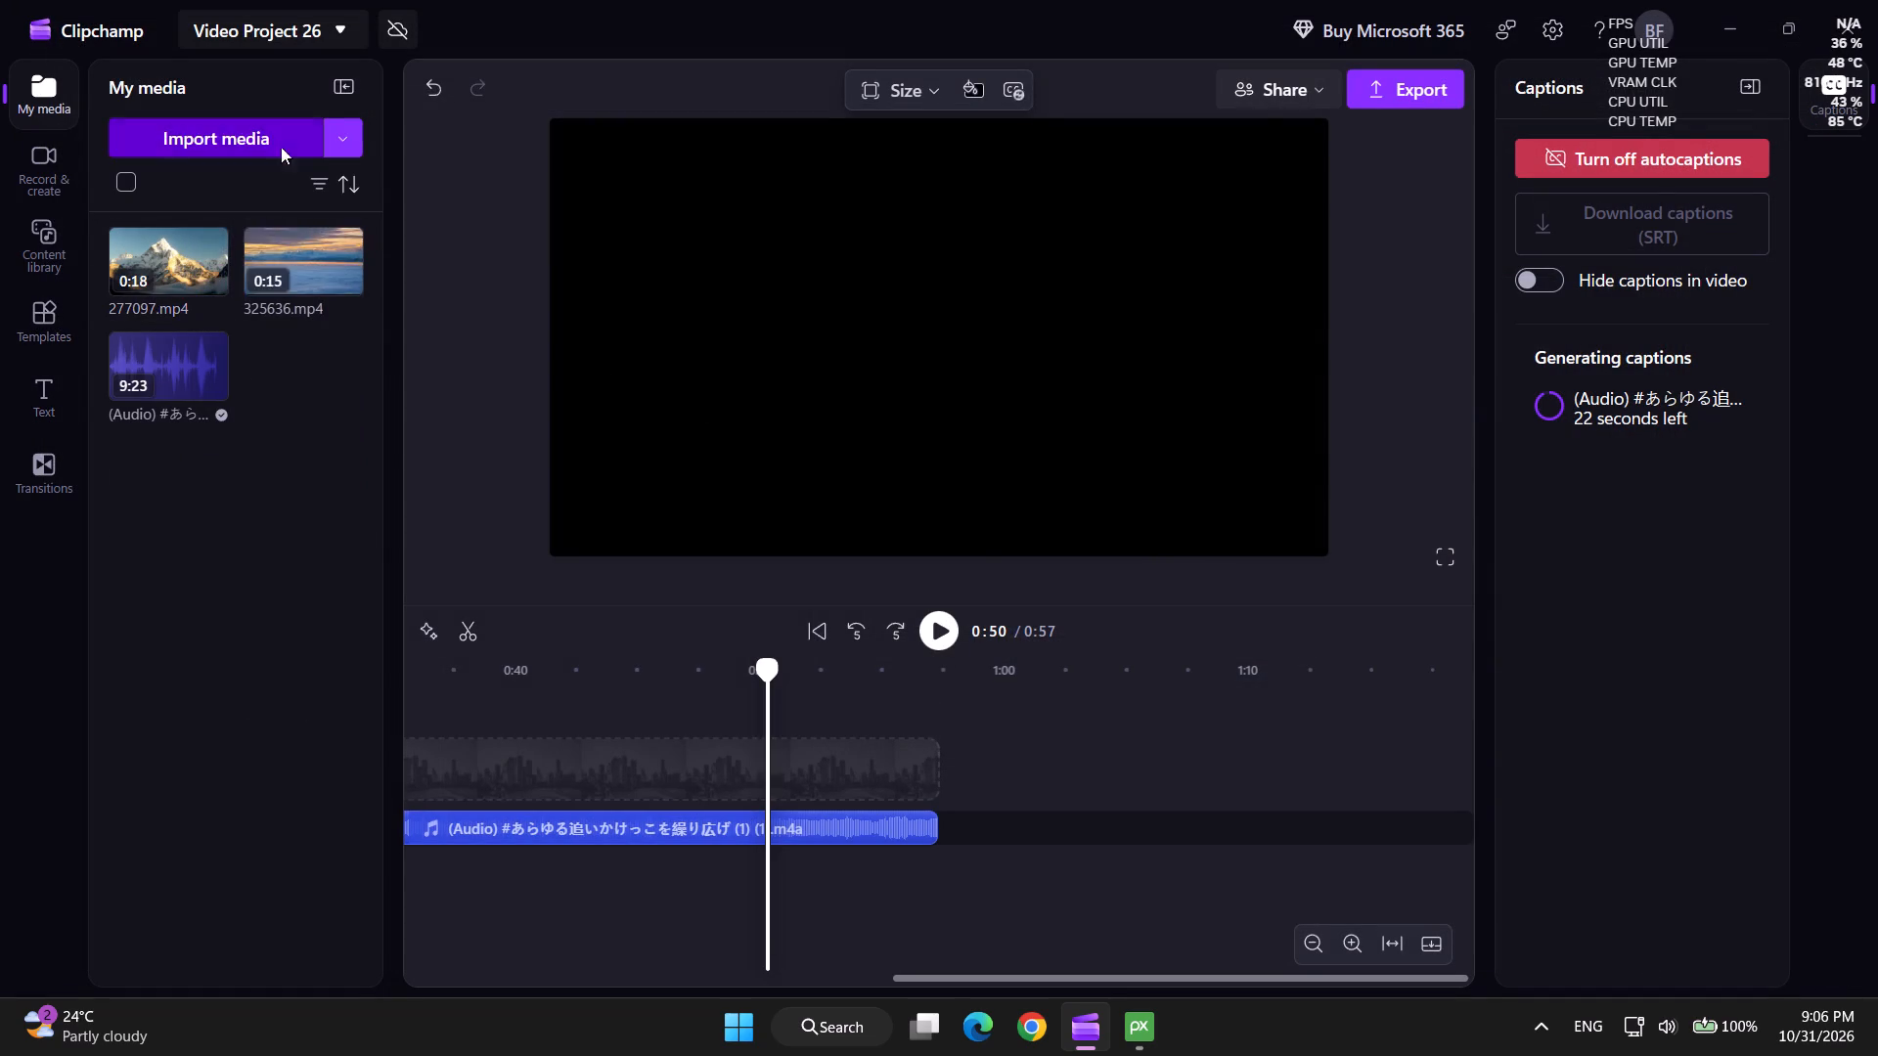
left_click(569, 229)
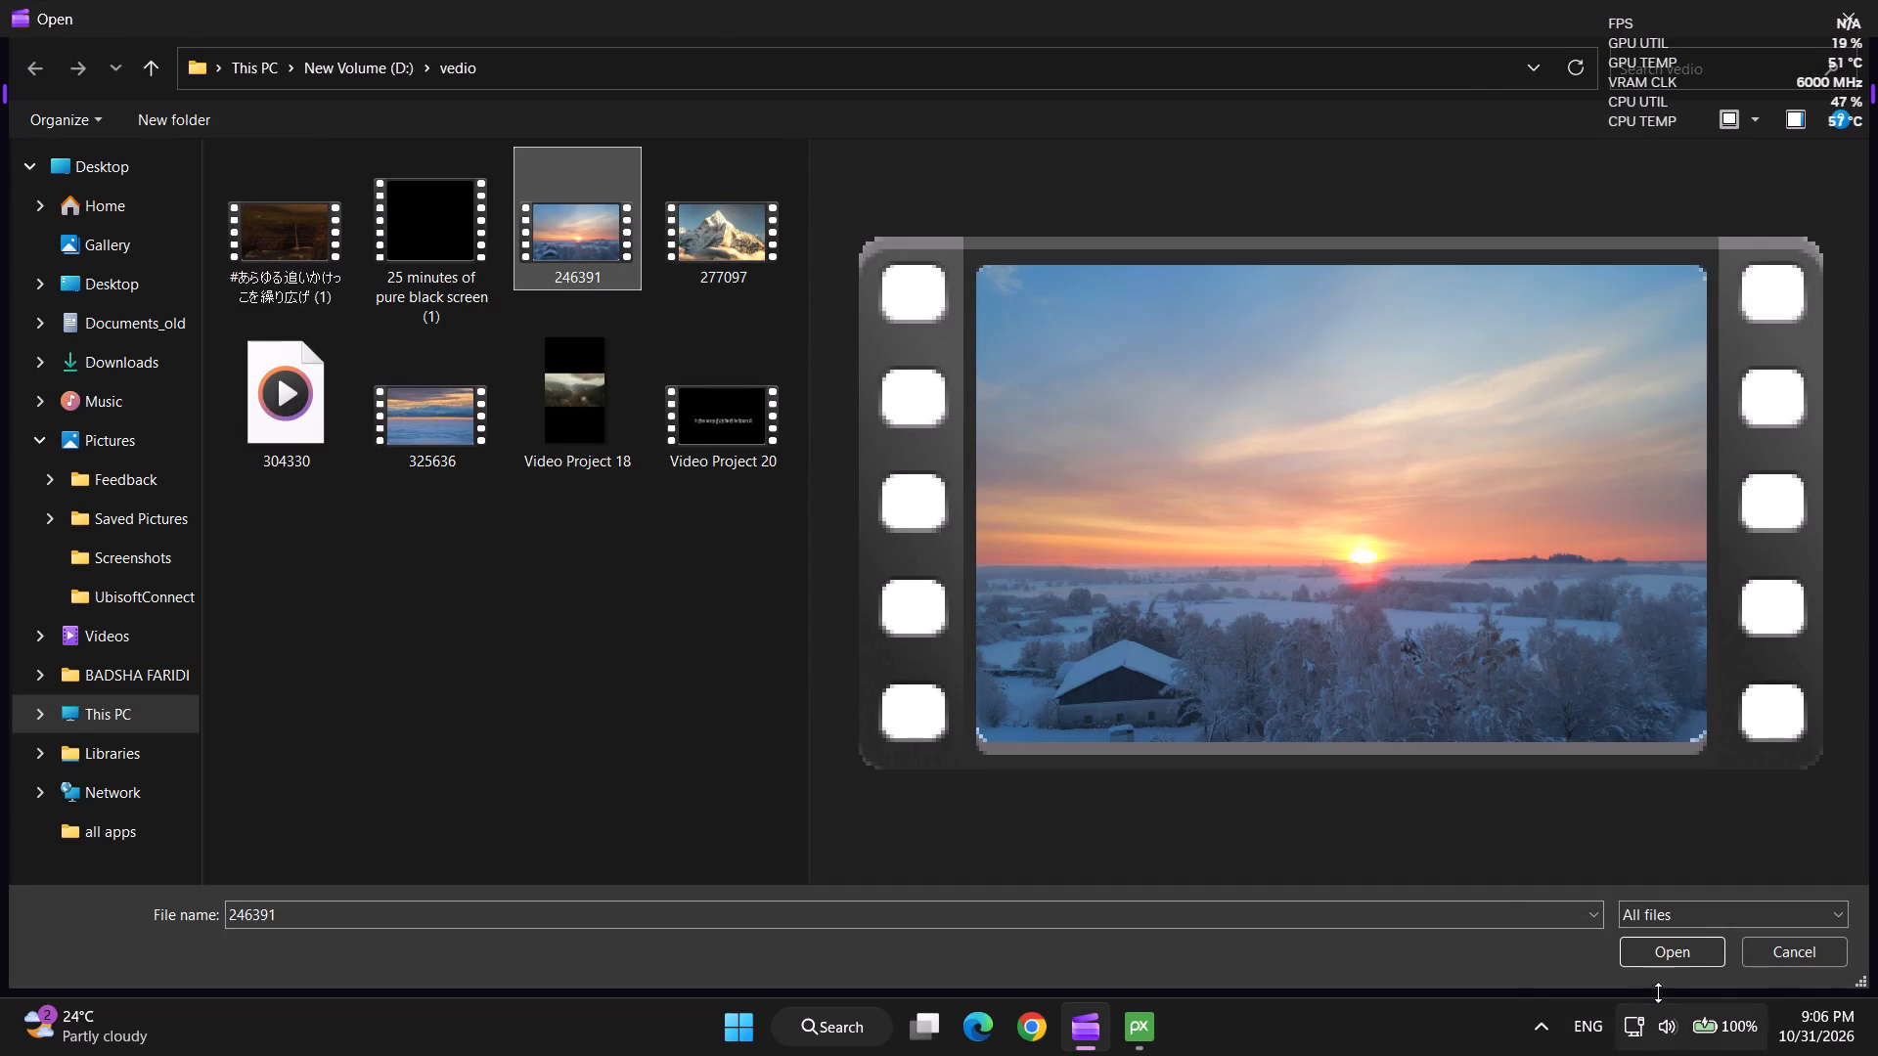
left_click(1664, 959)
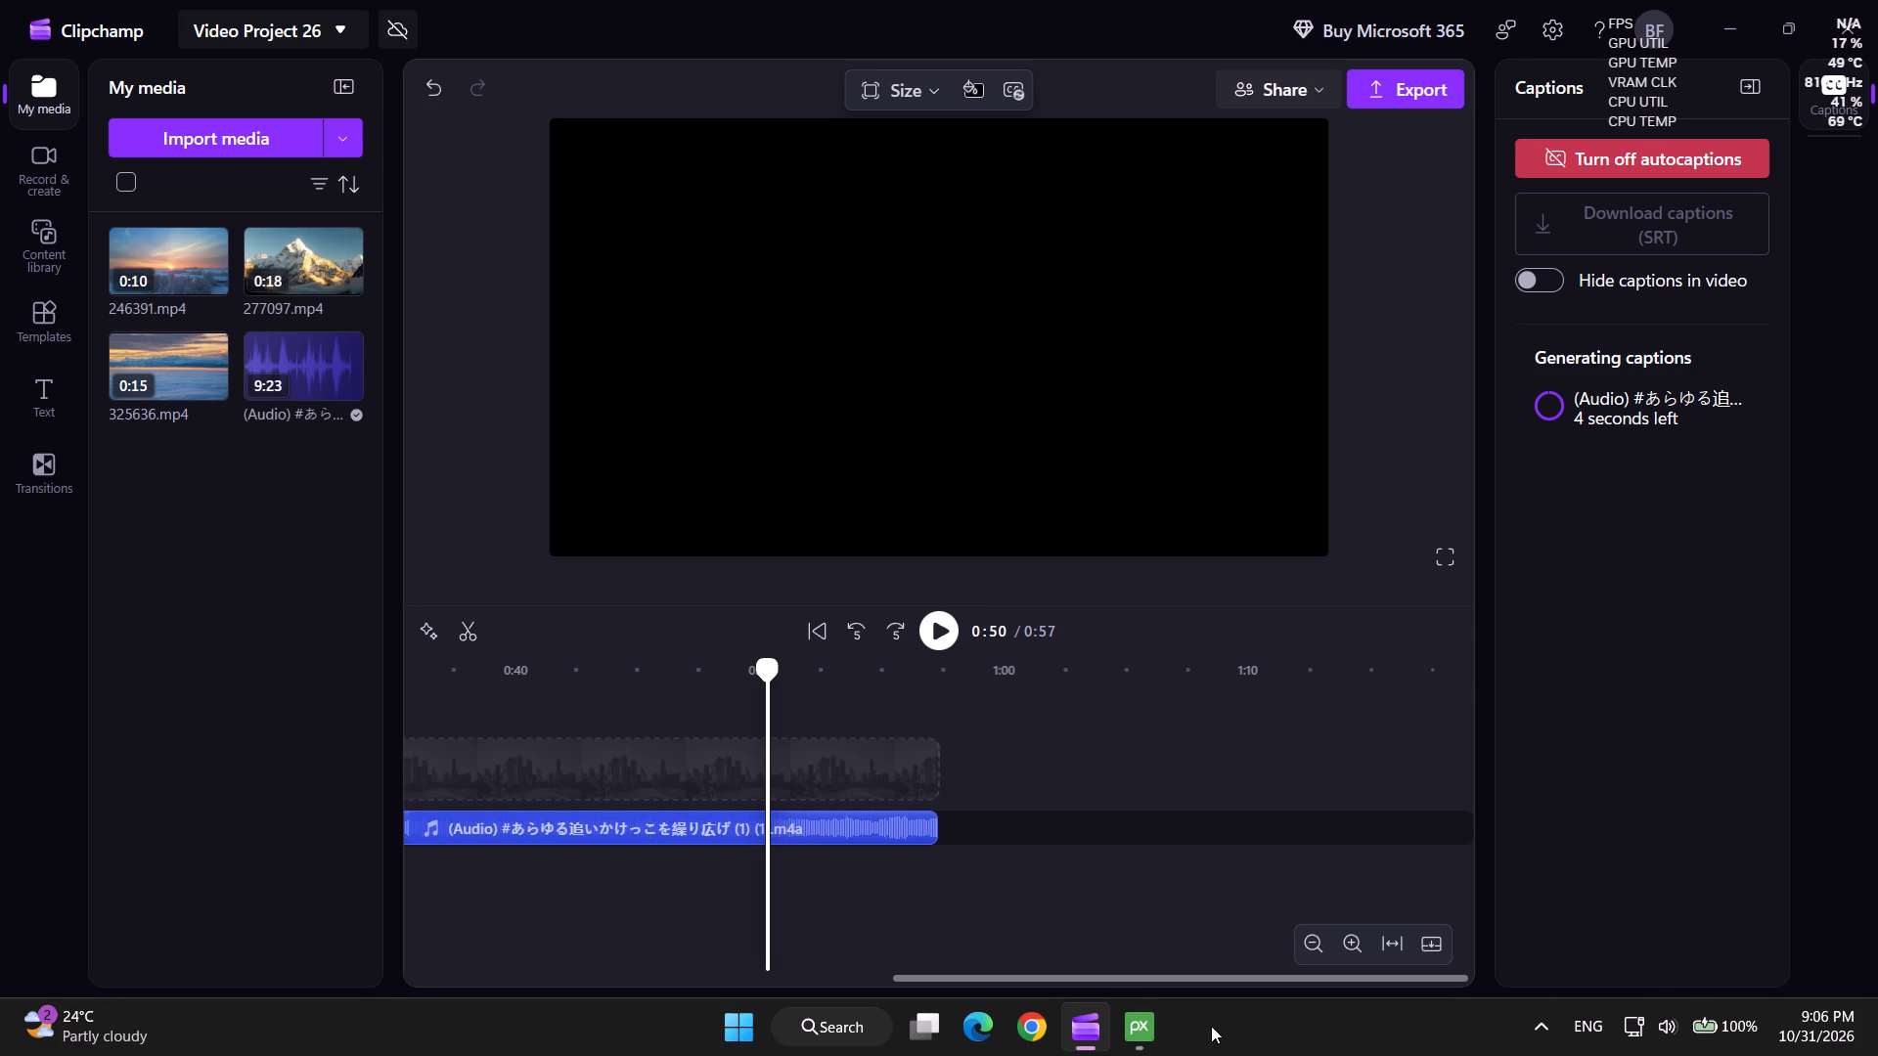
Return to Pixabay, find the Clouds, Storm, Landscape stock video of the dark hill, download it, and close its page.
left_click(1546, 1046)
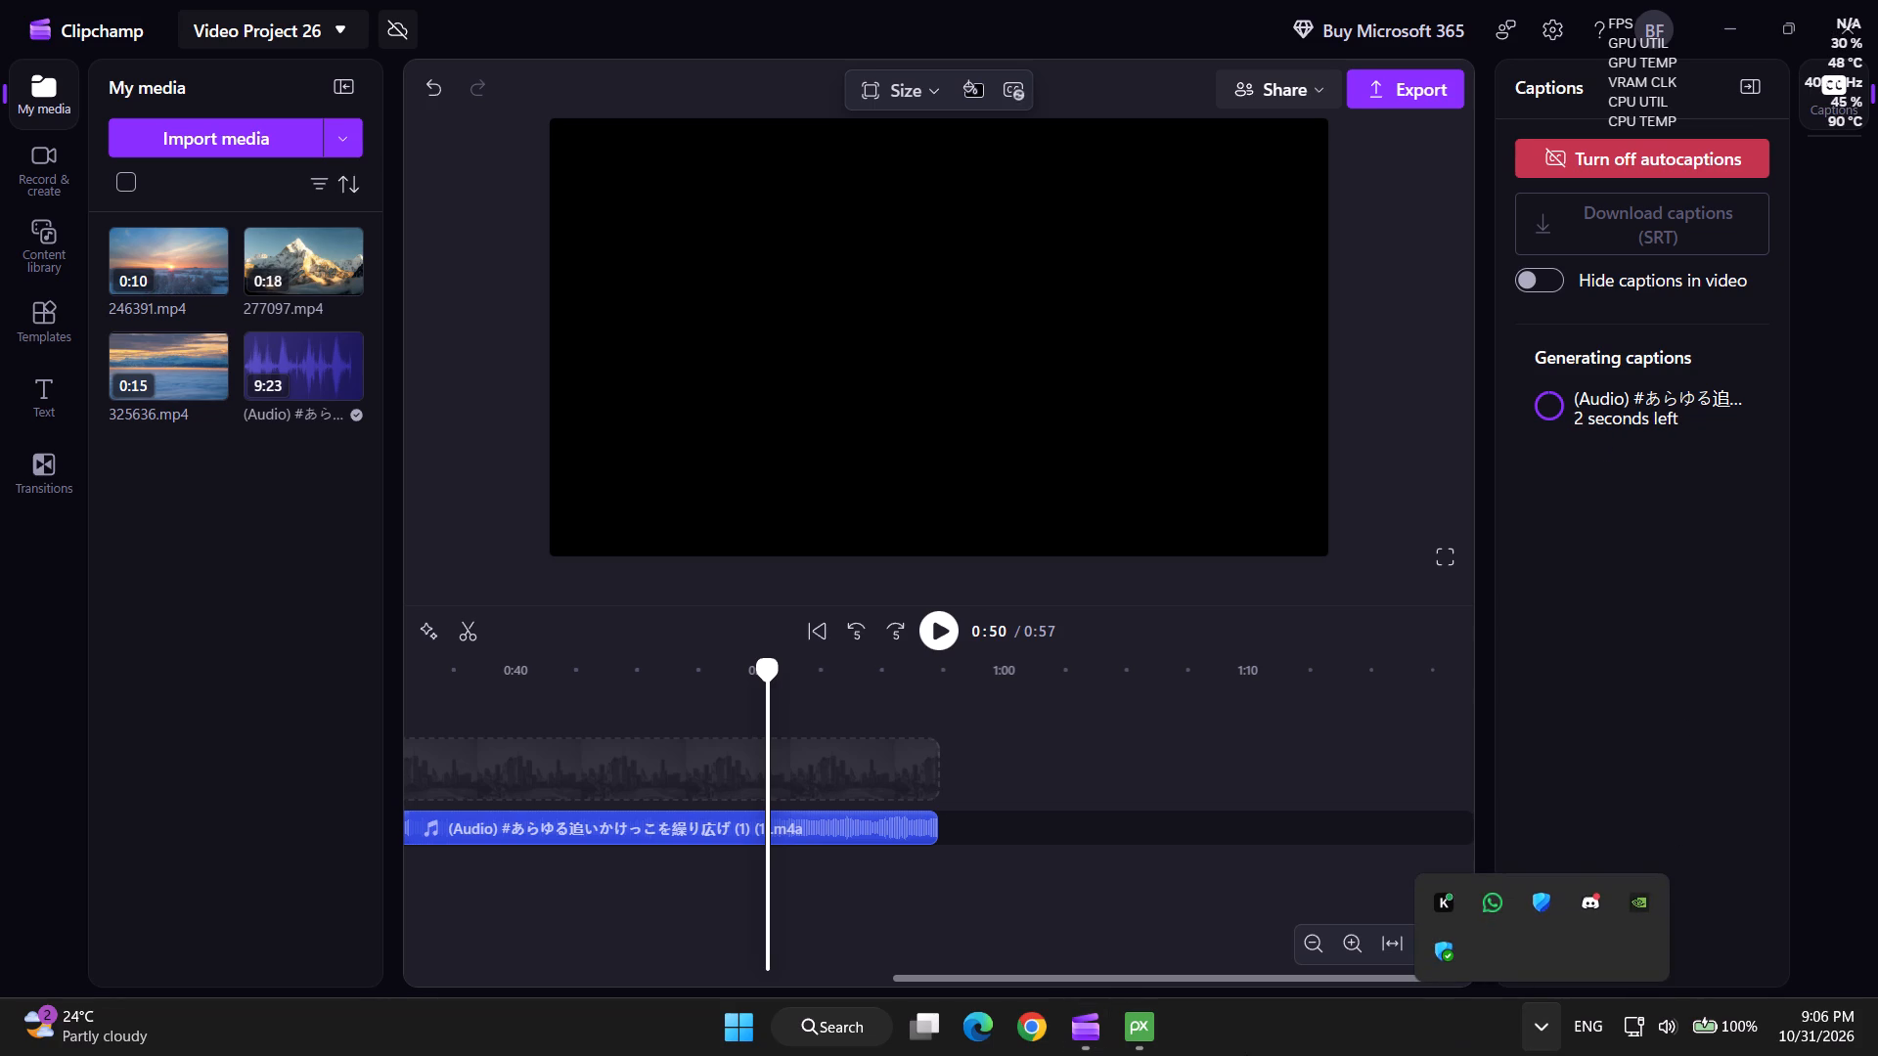
left_click(1246, 1055)
left_click(1147, 1026)
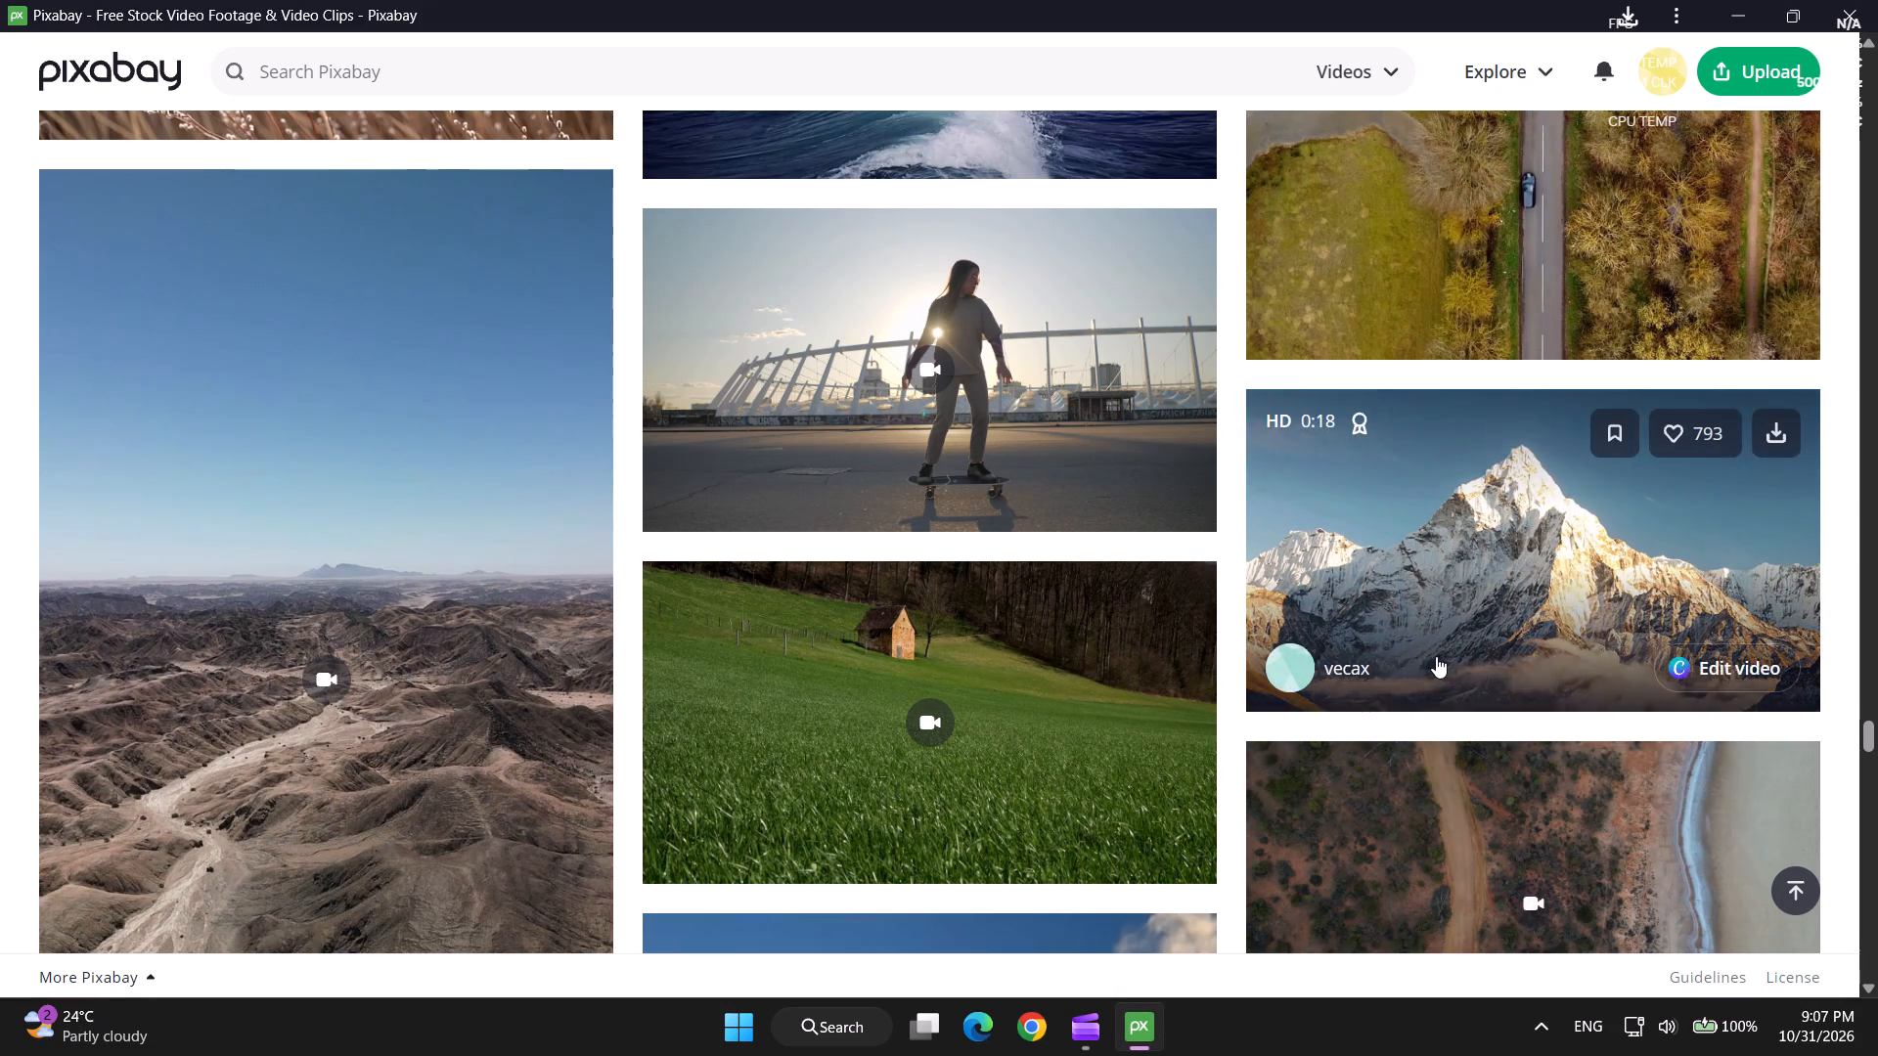
middle_click(1253, 794)
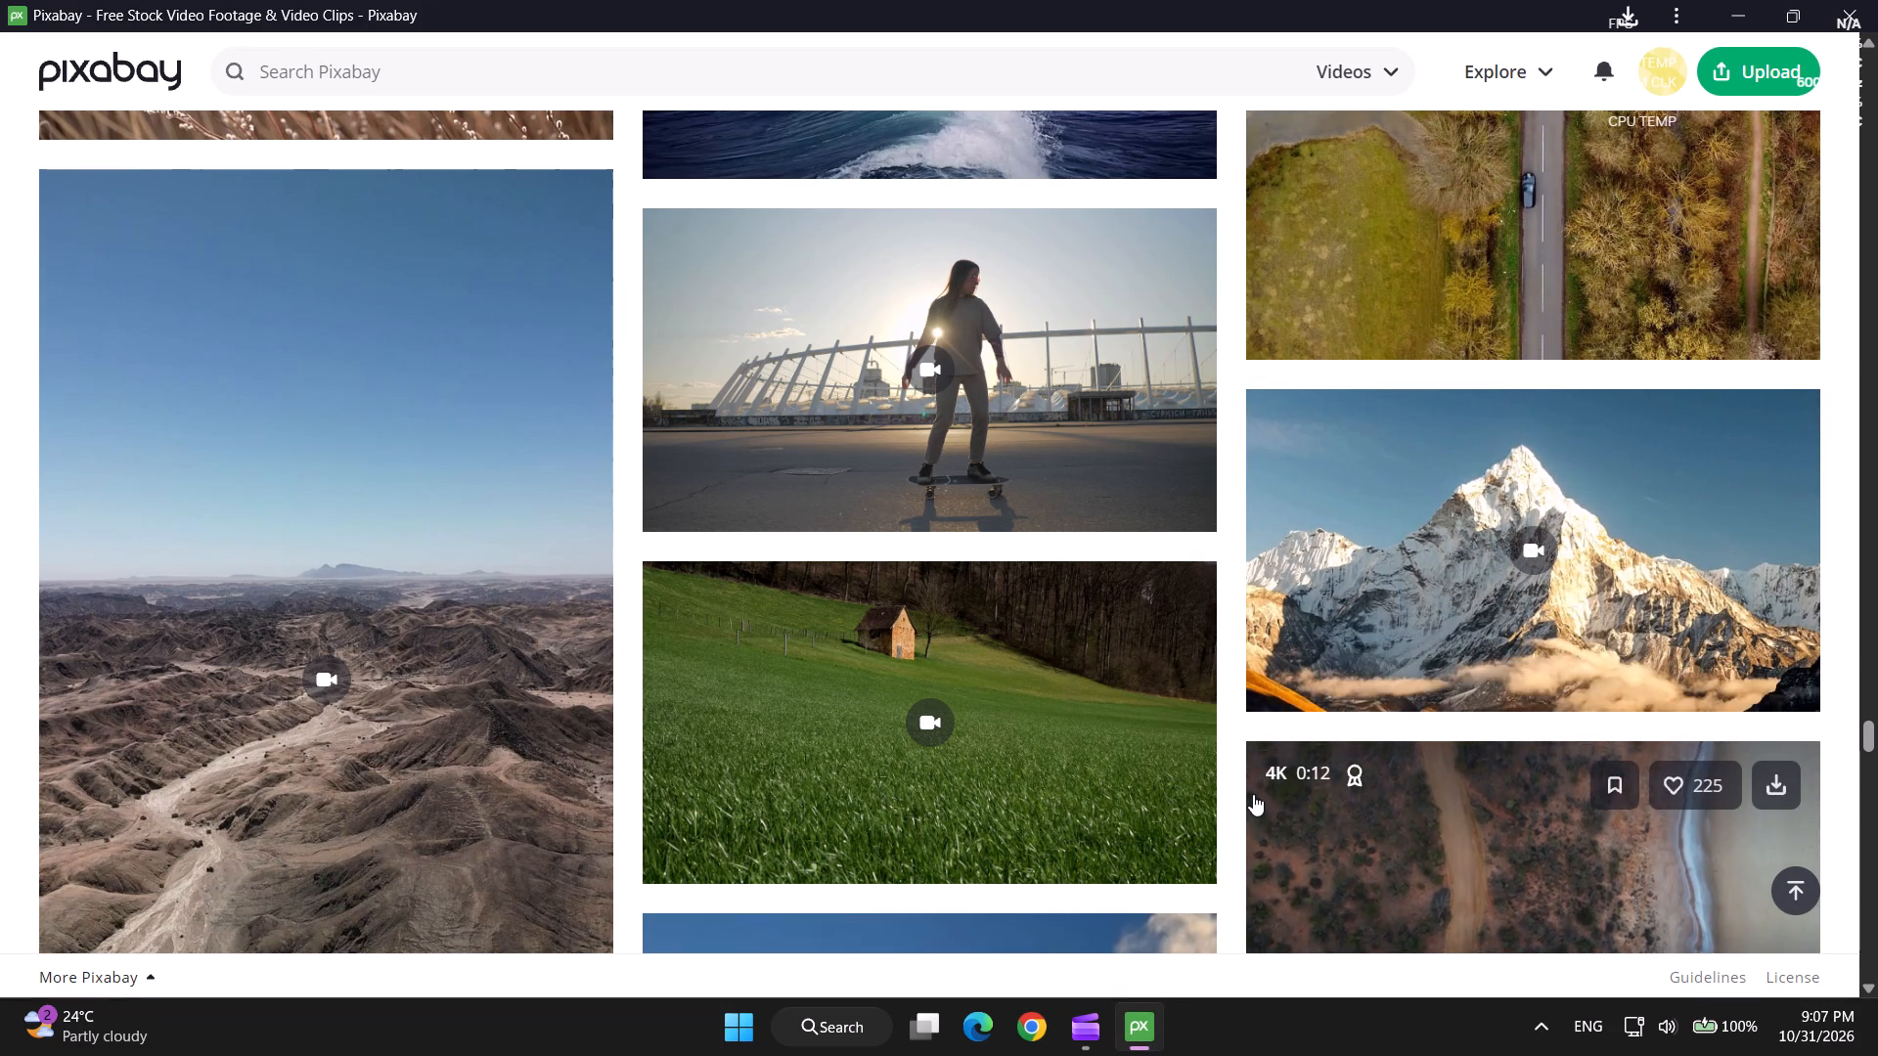
left_click(1830, 7)
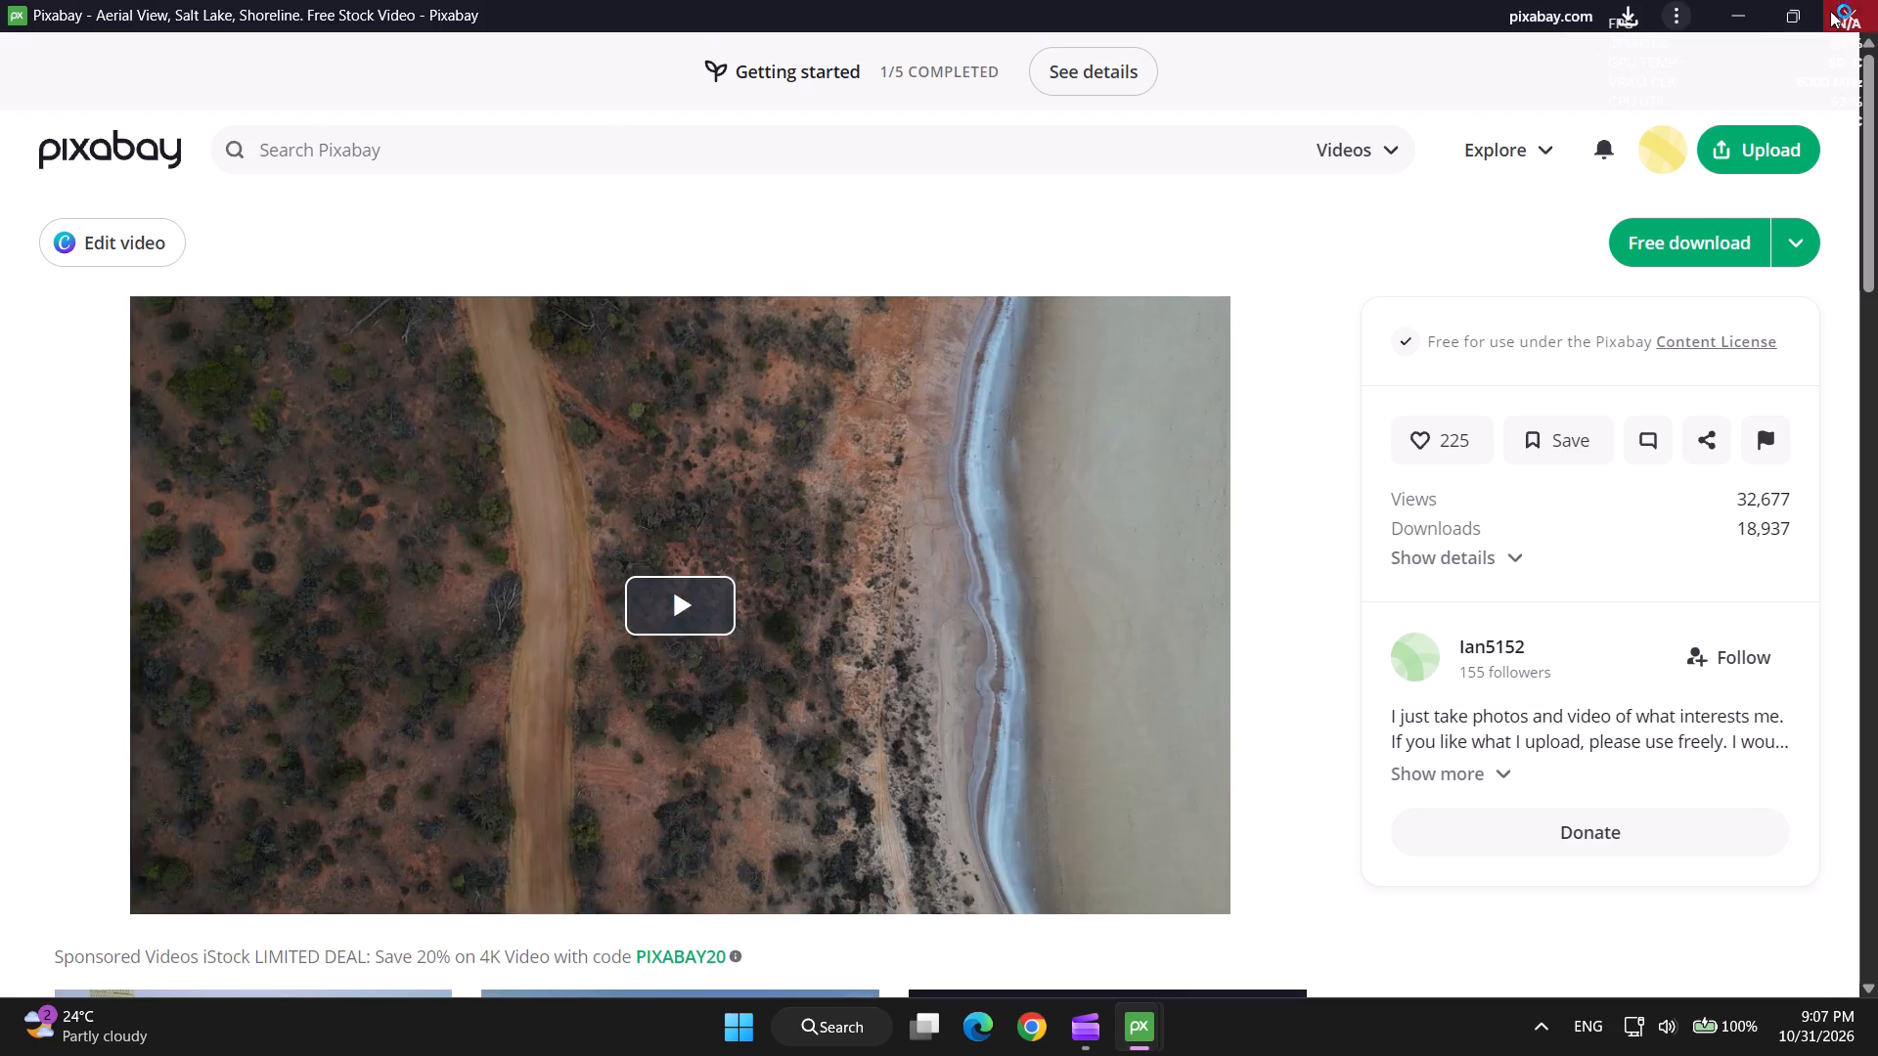
middle_click(1237, 438)
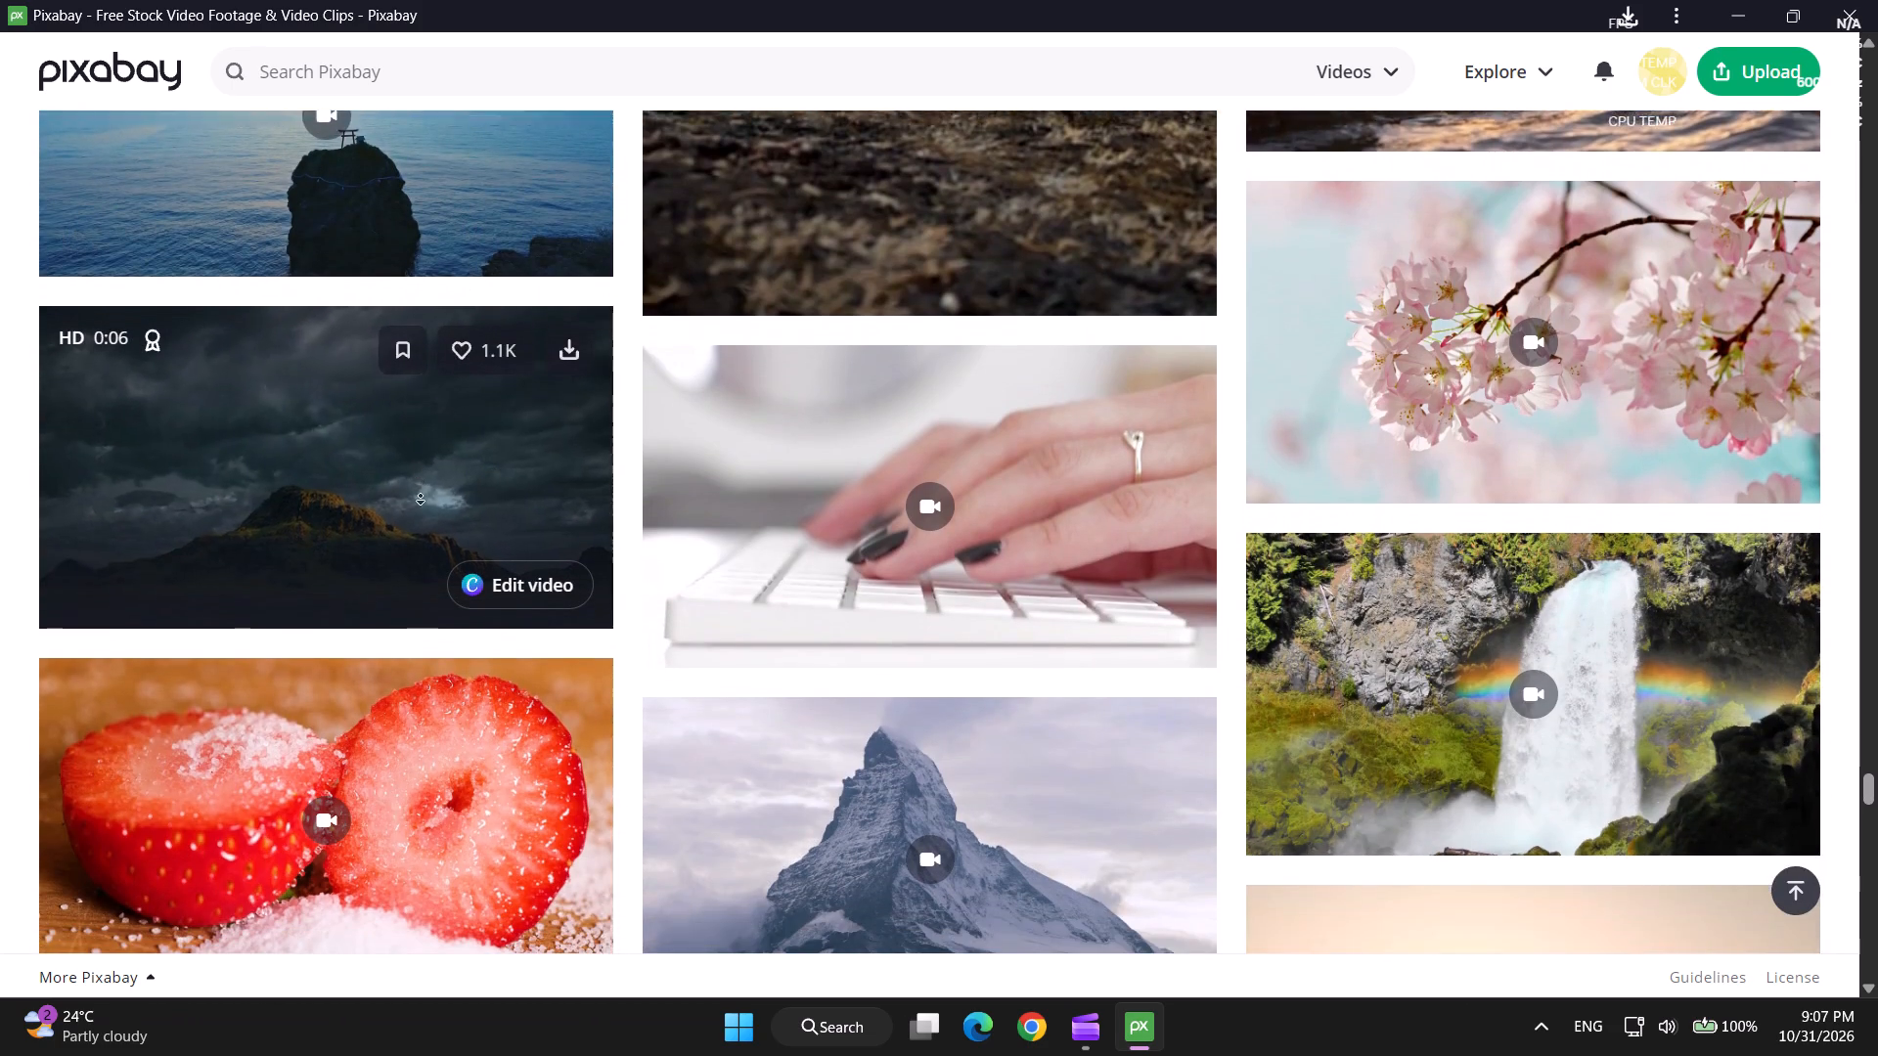
middle_click(421, 496)
middle_click(422, 440)
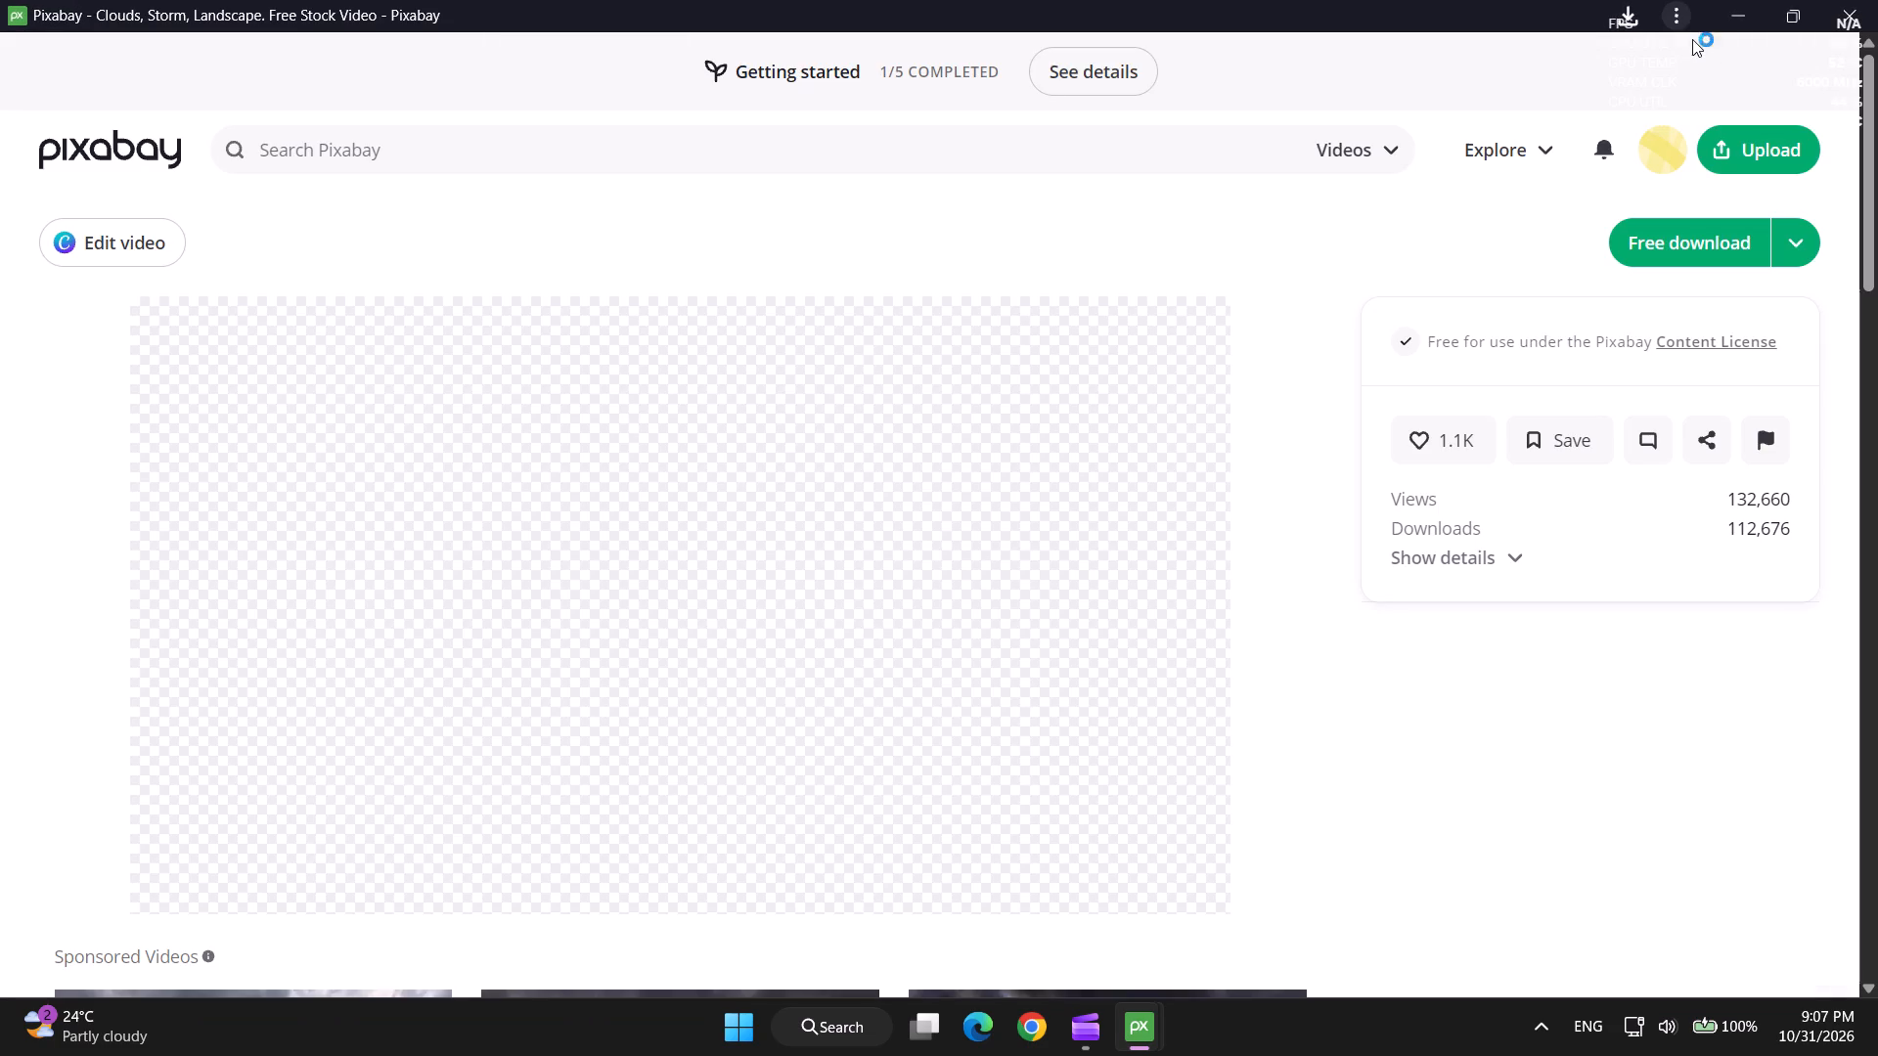
left_click(1706, 227)
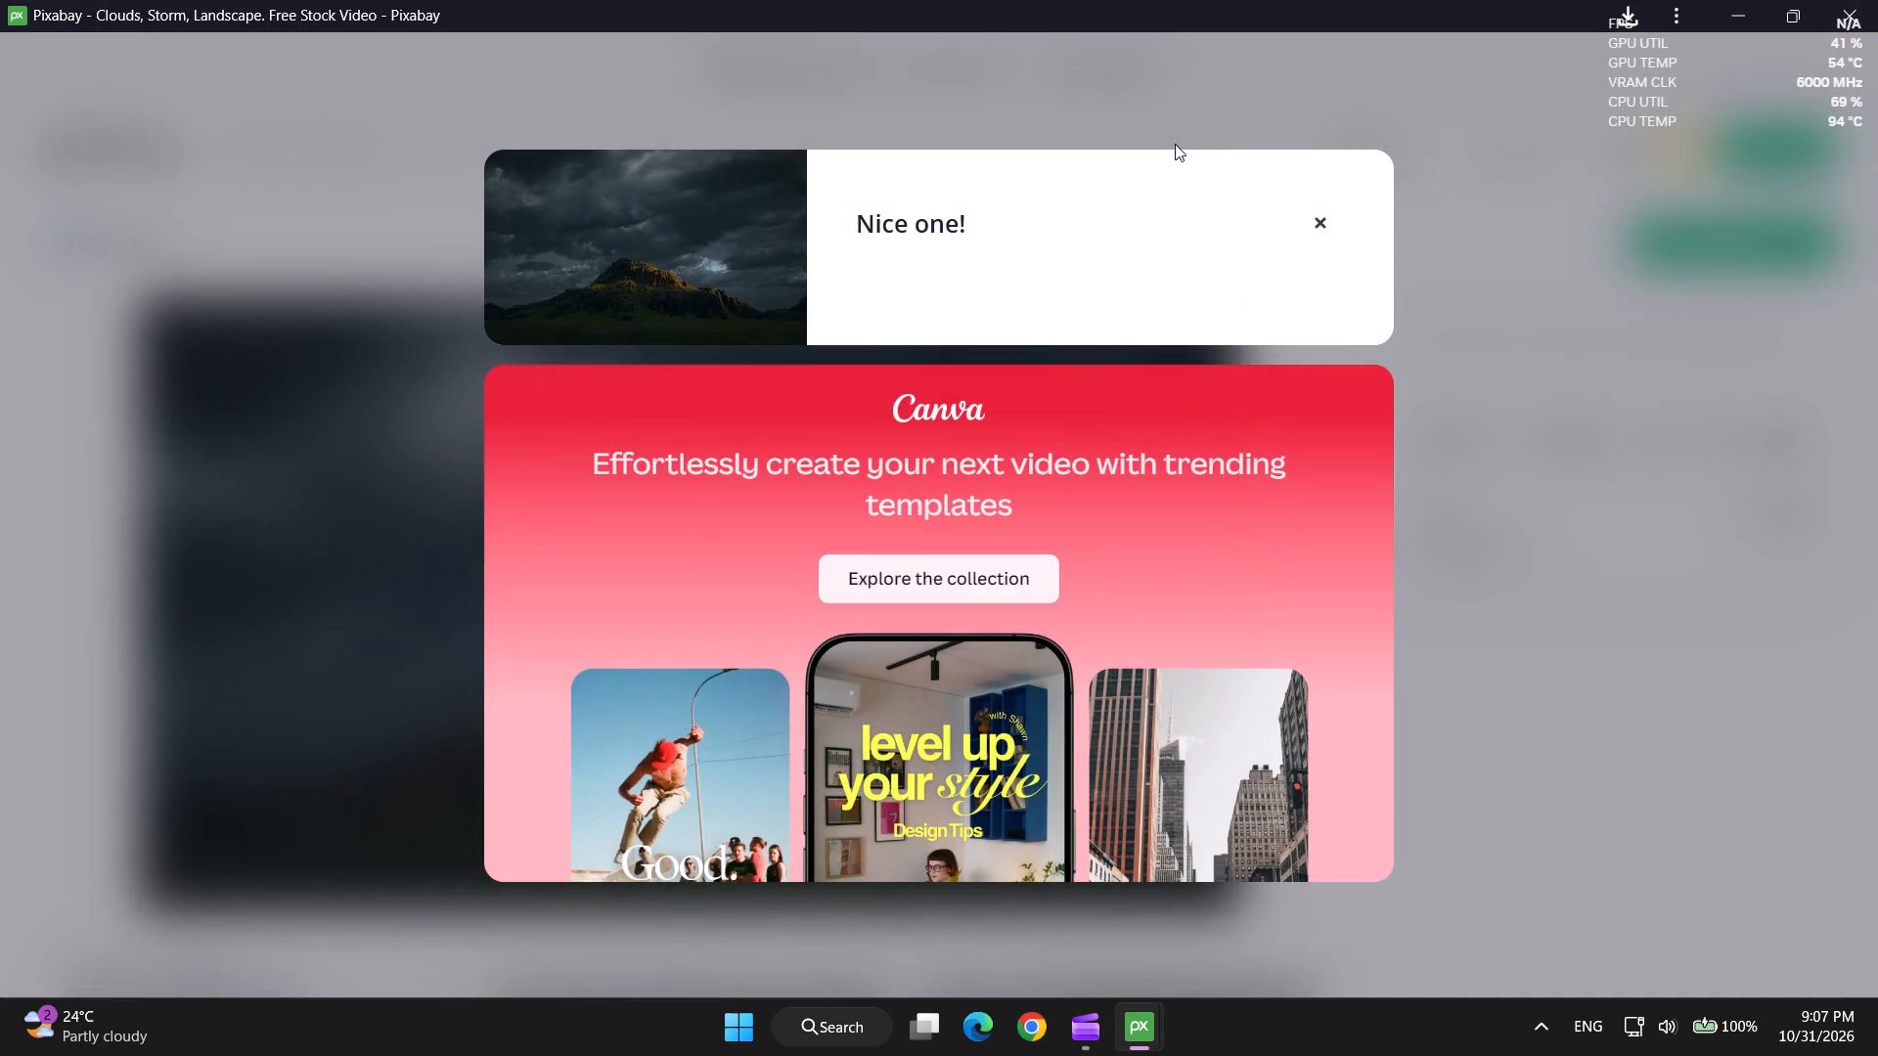
left_click(1322, 215)
left_click(1877, 0)
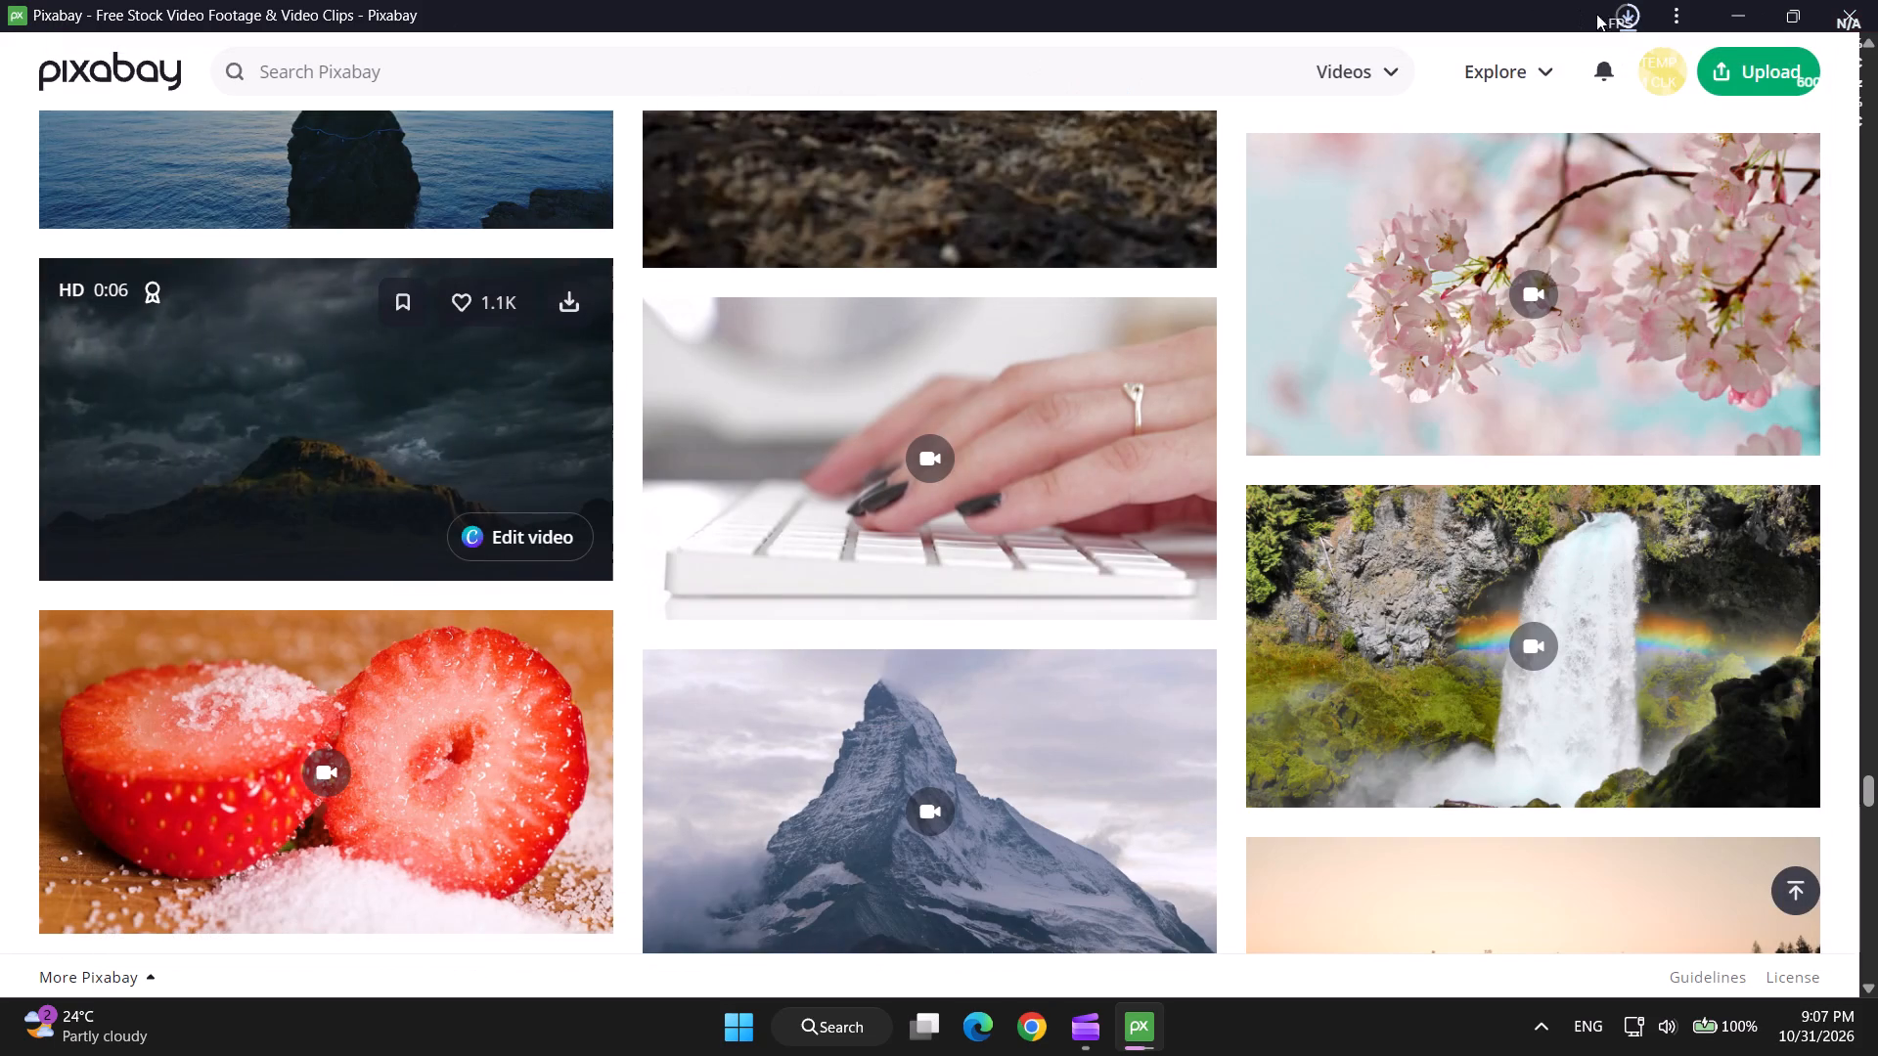
Check the storm clip's download in the recent download history, and close the Pixabay window.
left_click(1624, 16)
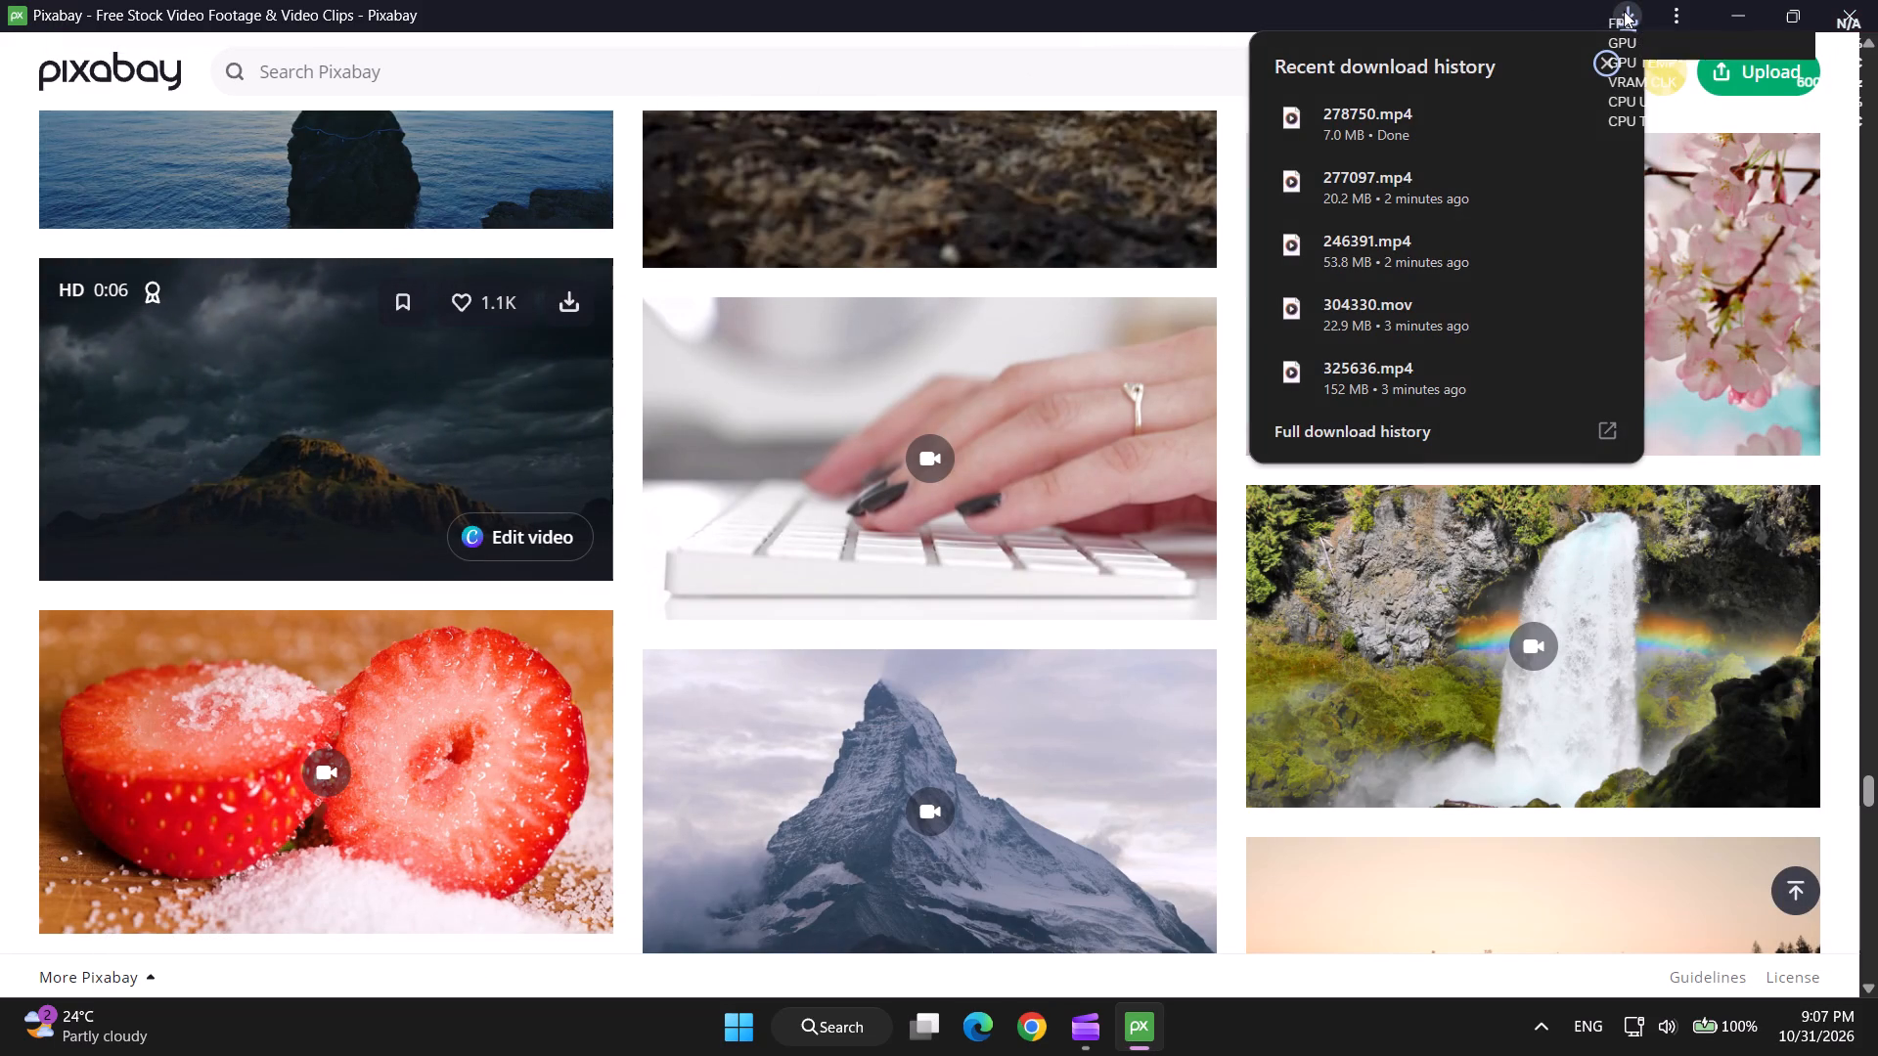
left_click(1624, 11)
left_click(1877, 0)
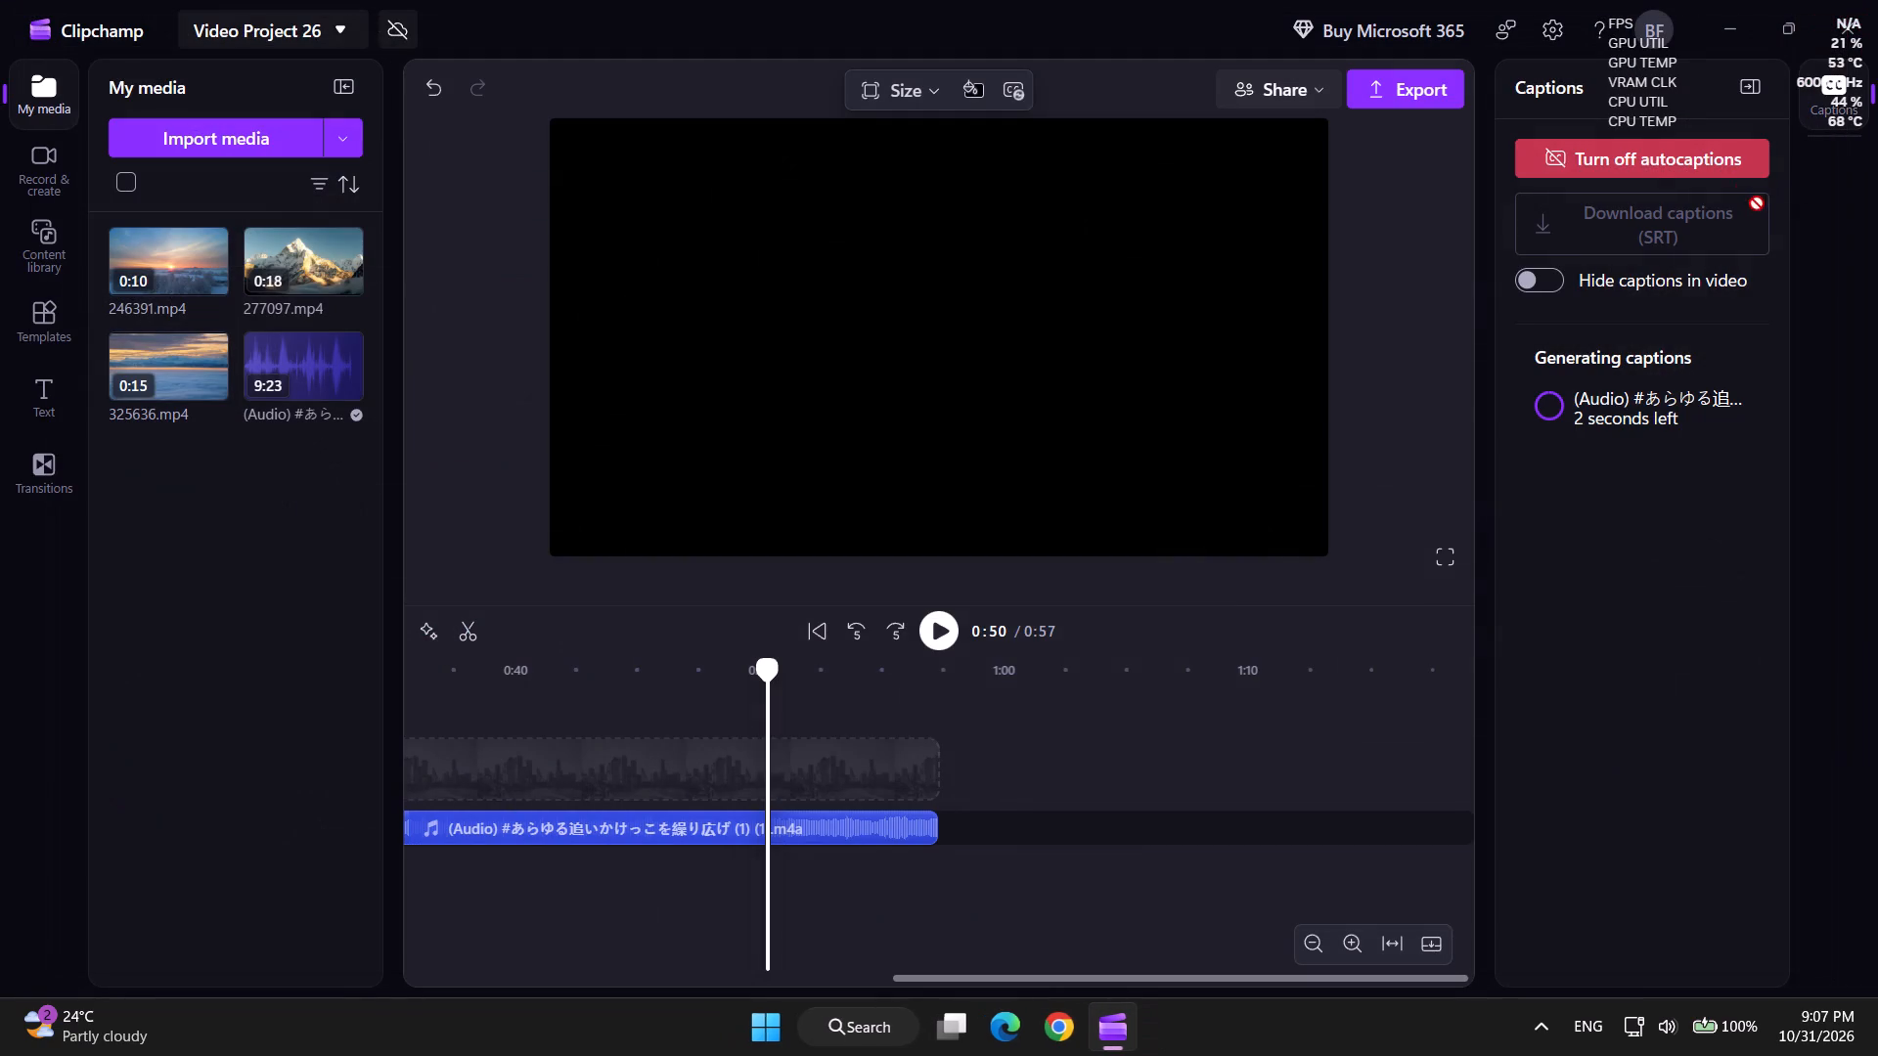
Import the stormy hill video, 278750, from the vedio folder into the Clipchamp project media.
left_click(244, 135)
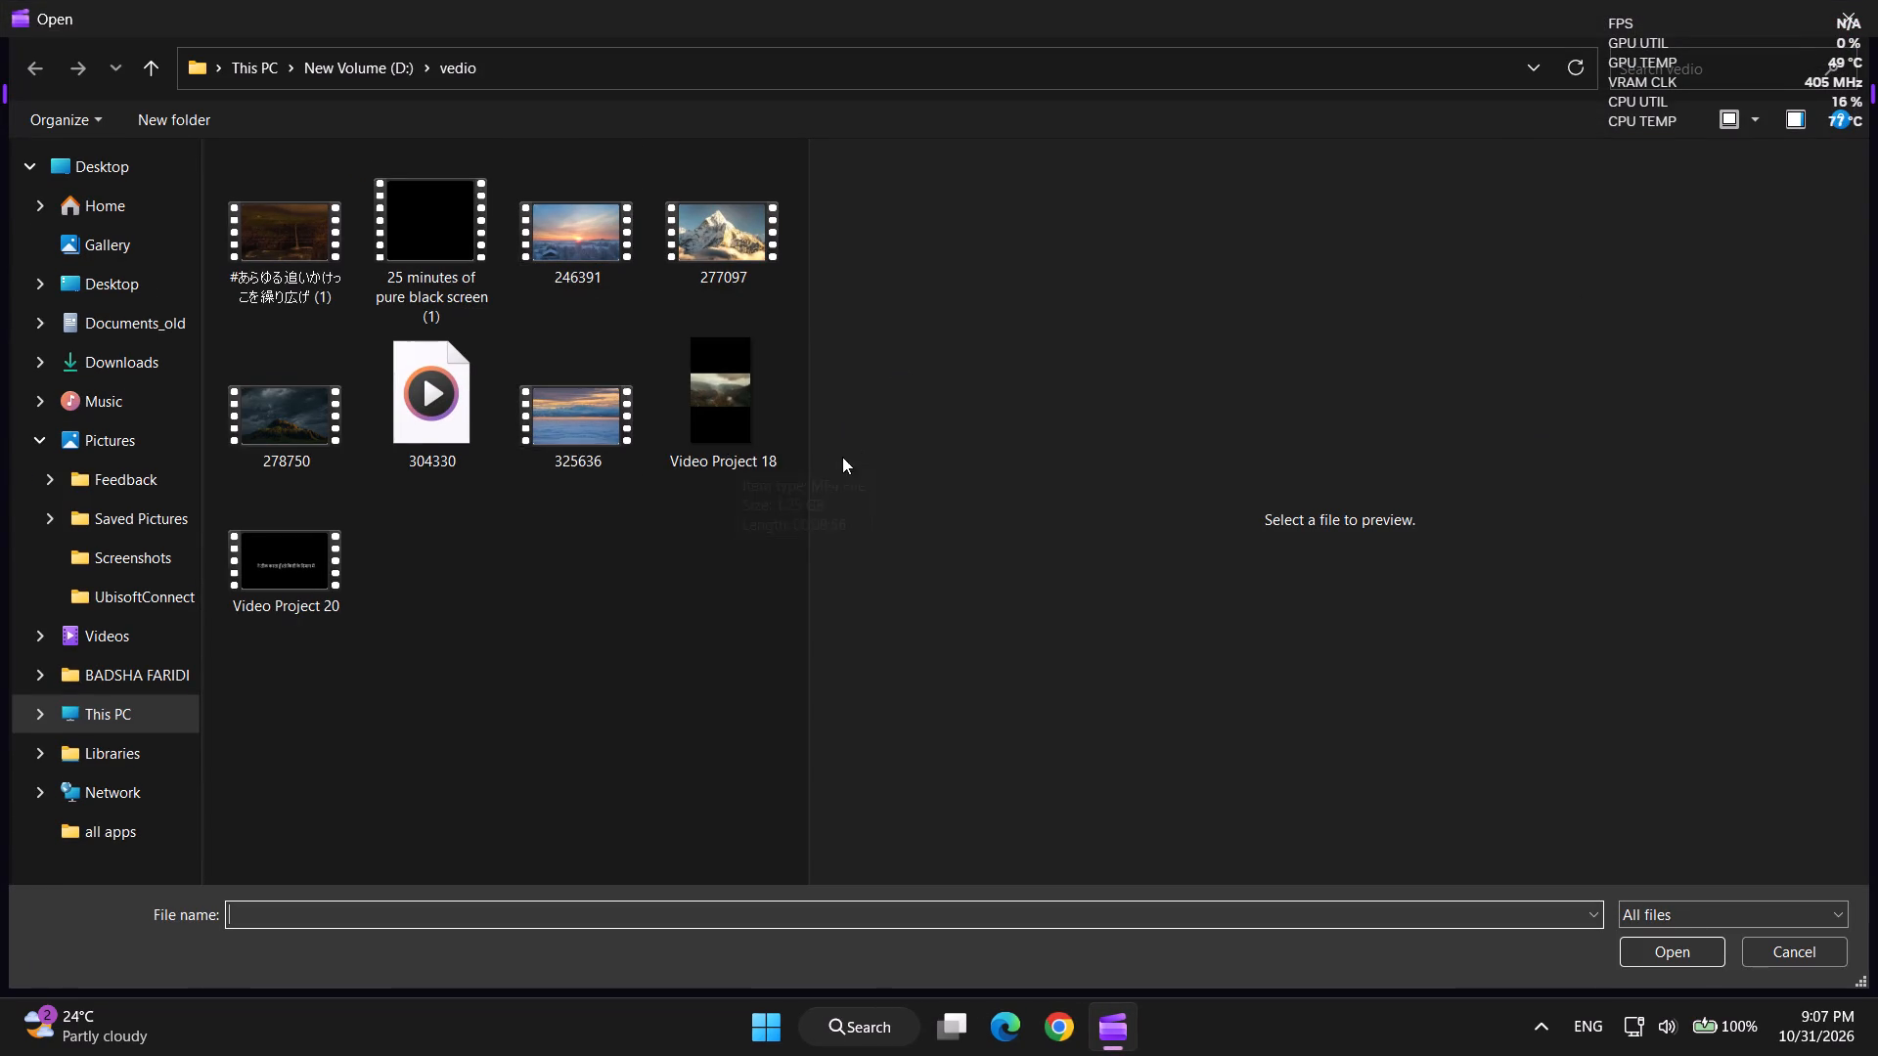
left_click(430, 241)
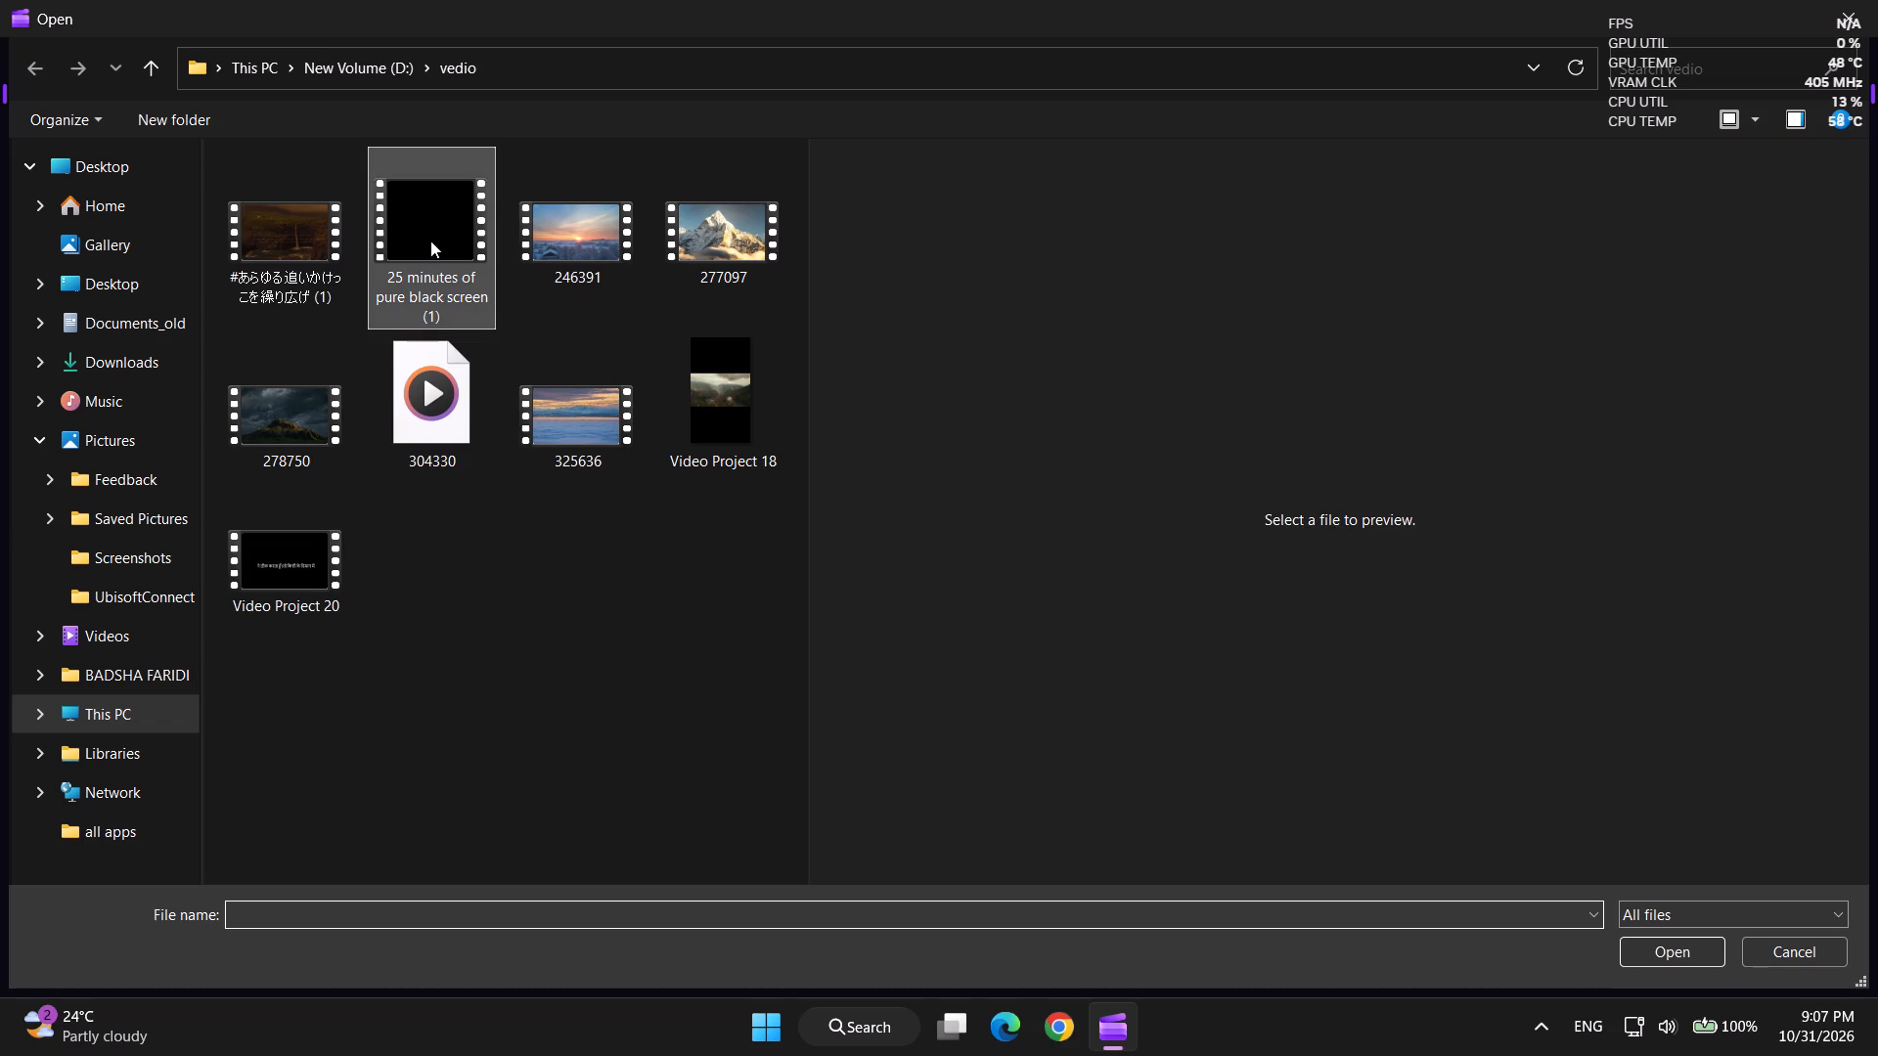
left_click(263, 256)
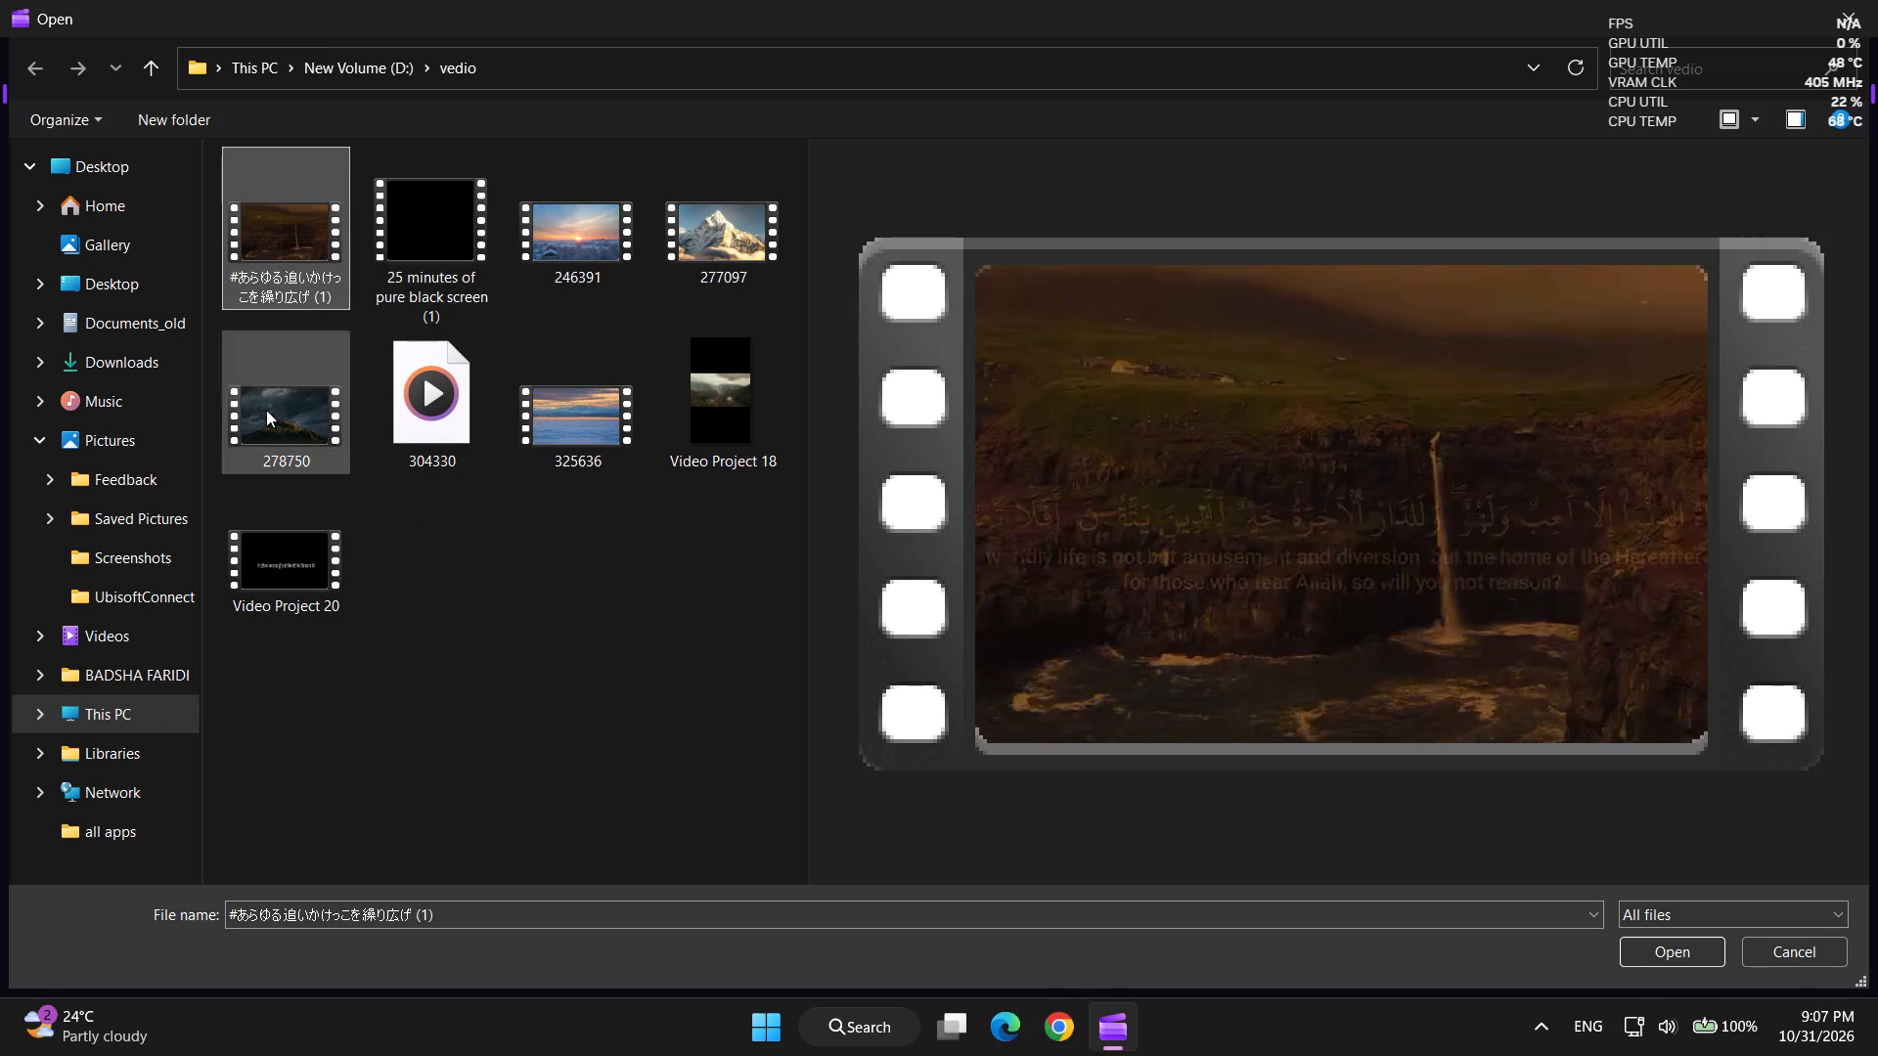
left_click(302, 409)
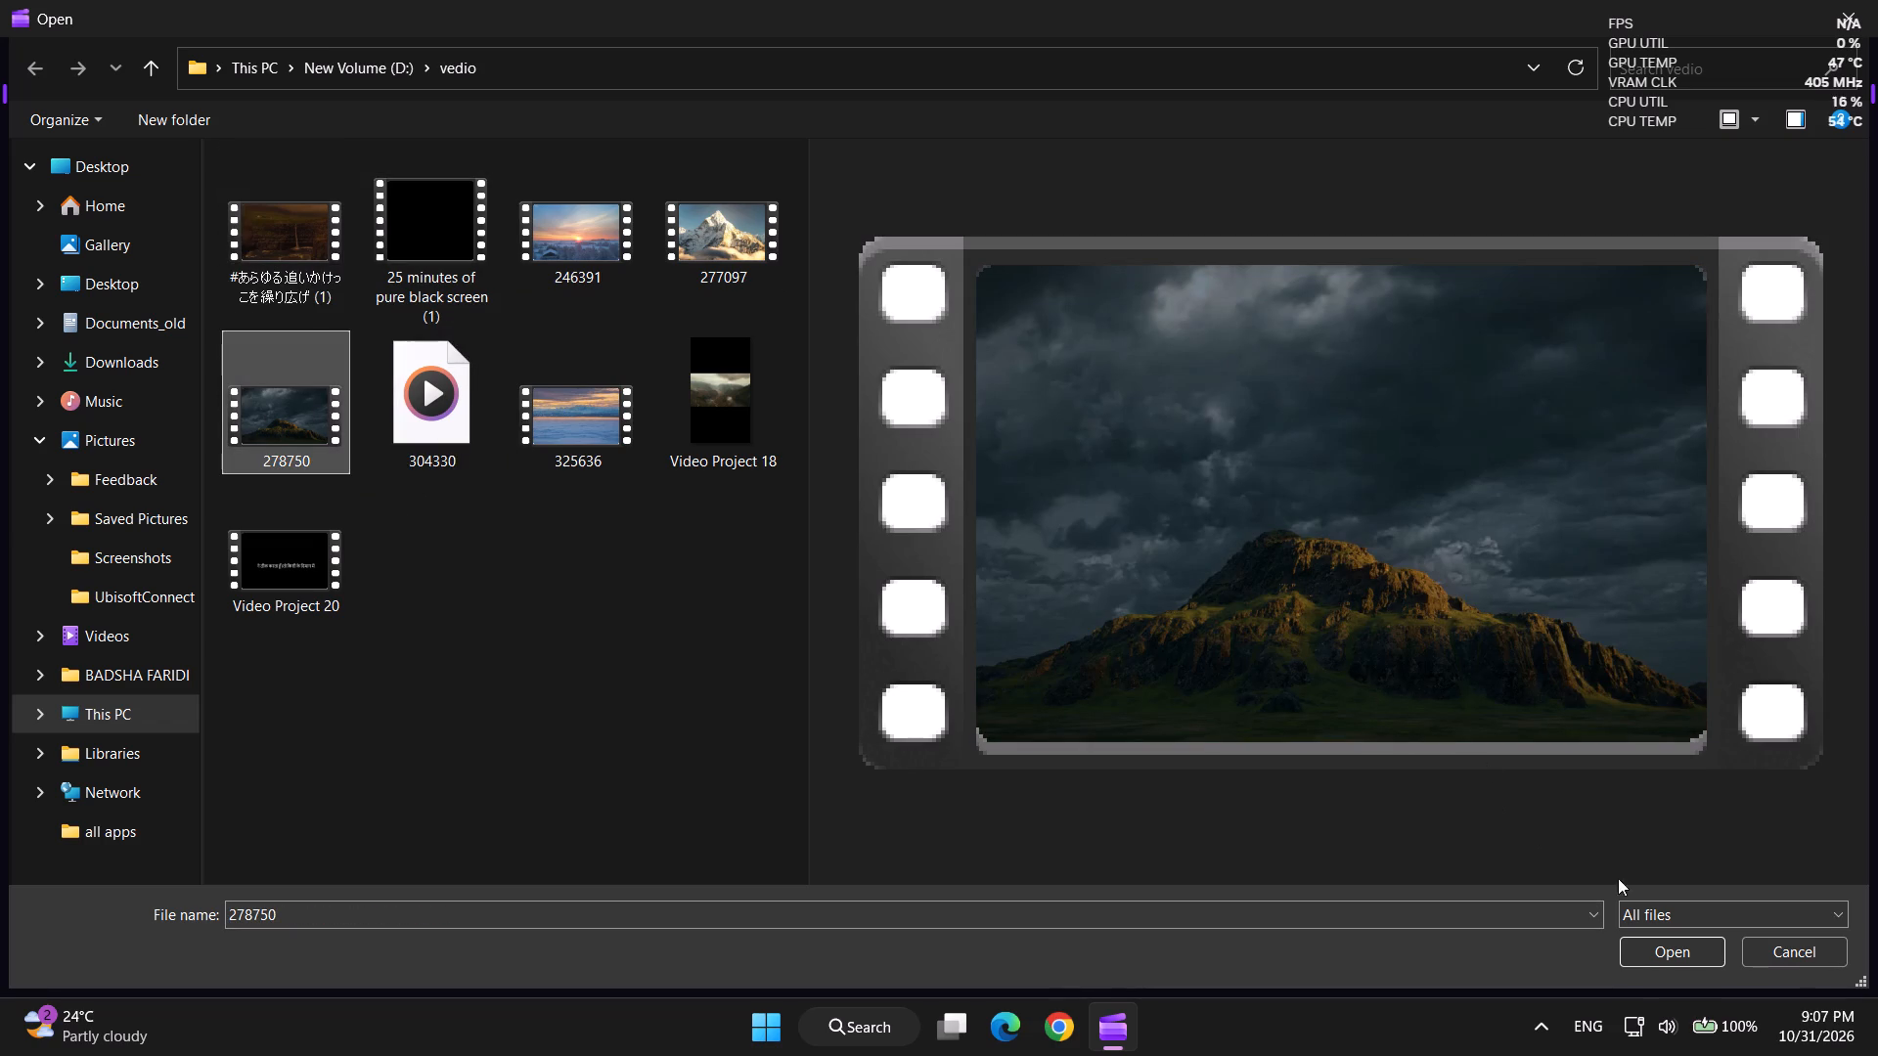
left_click(1679, 948)
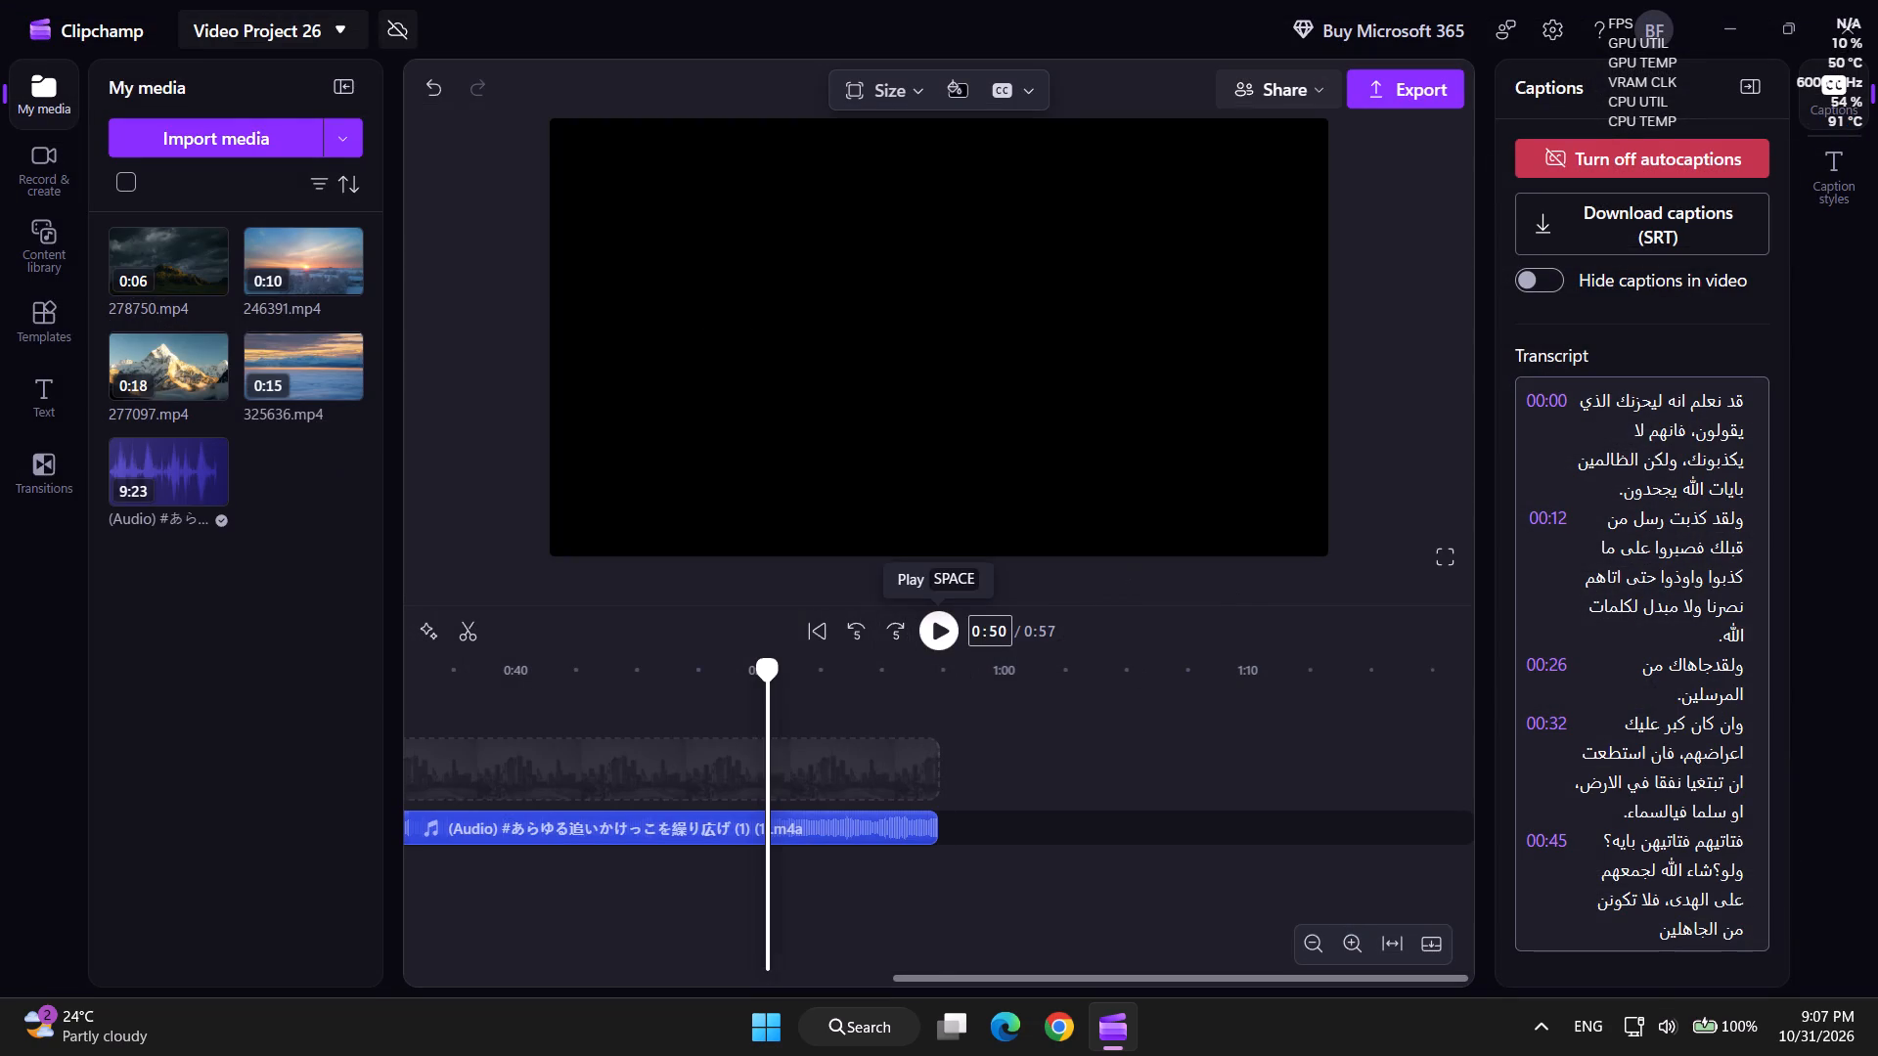
Play the video from 0:50 to review the Arabic captions, and pause it at about 0:55.
left_click(960, 625)
left_click(951, 625)
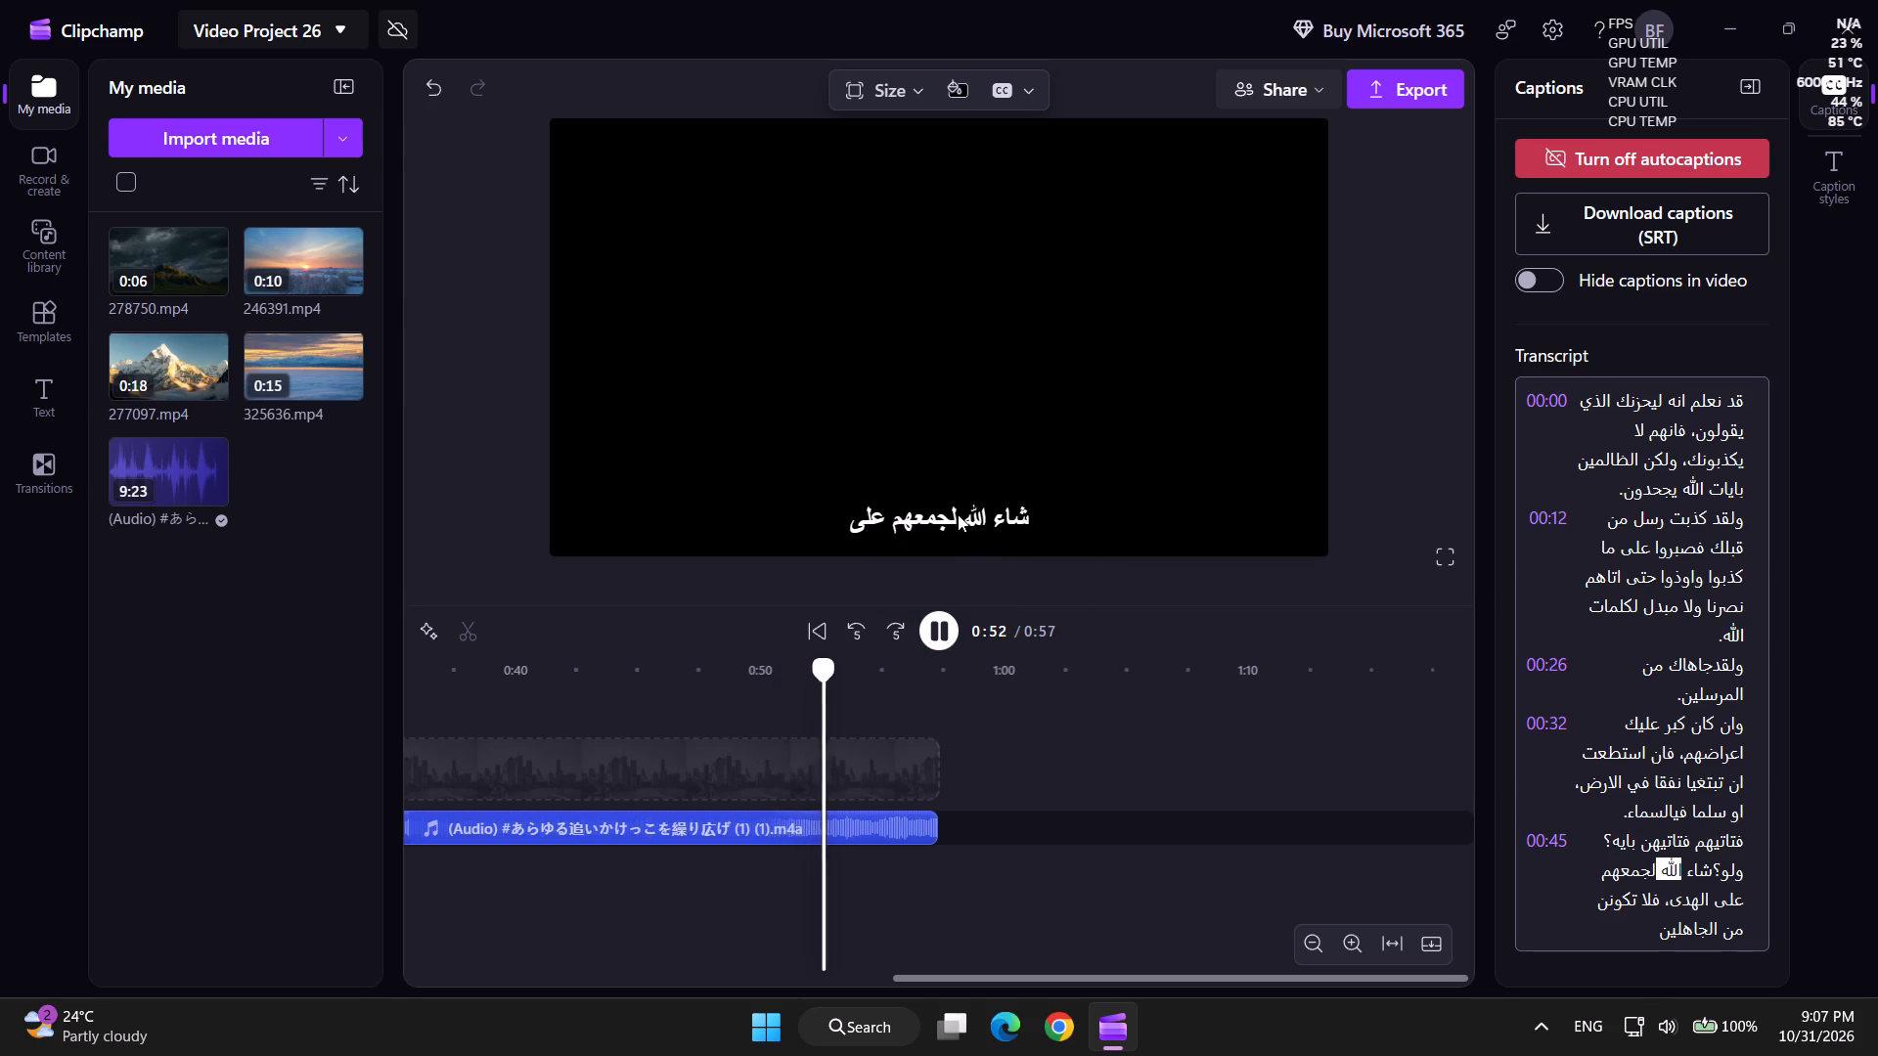
left_click_drag(958, 514, 958, 479)
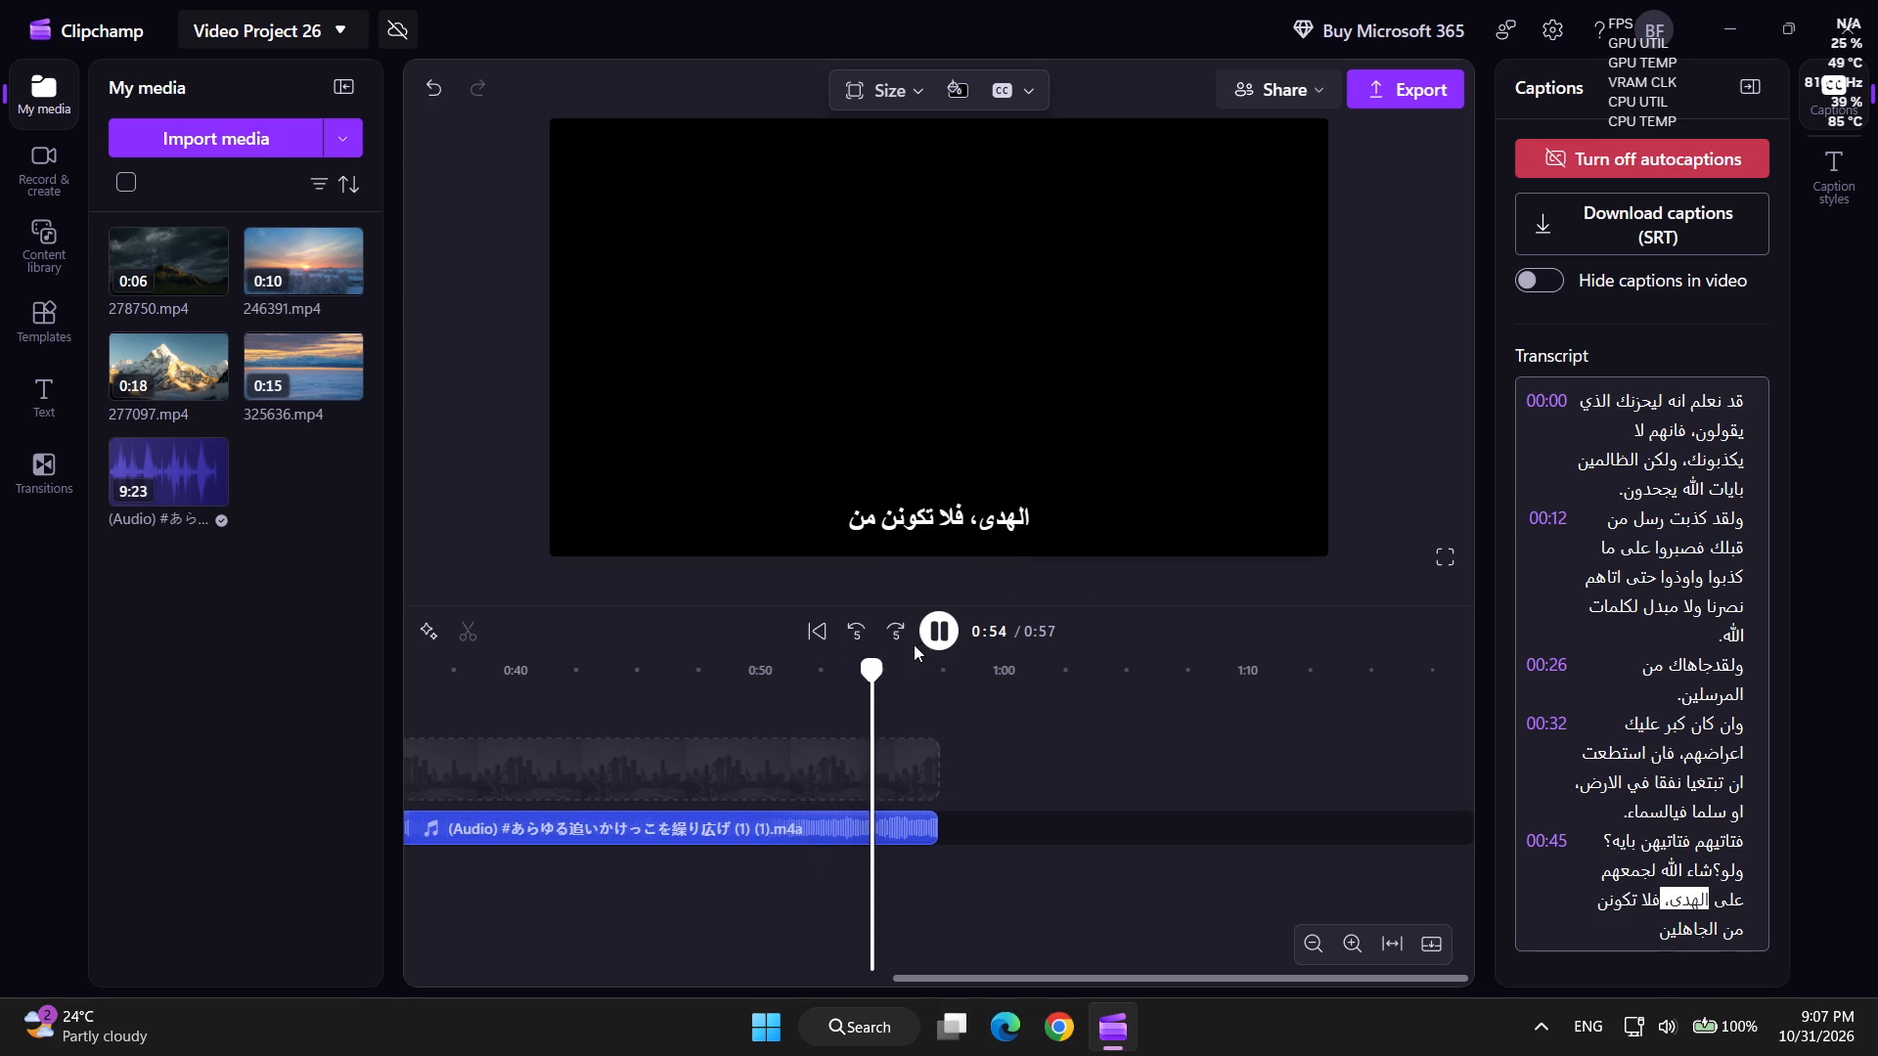
left_click(930, 625)
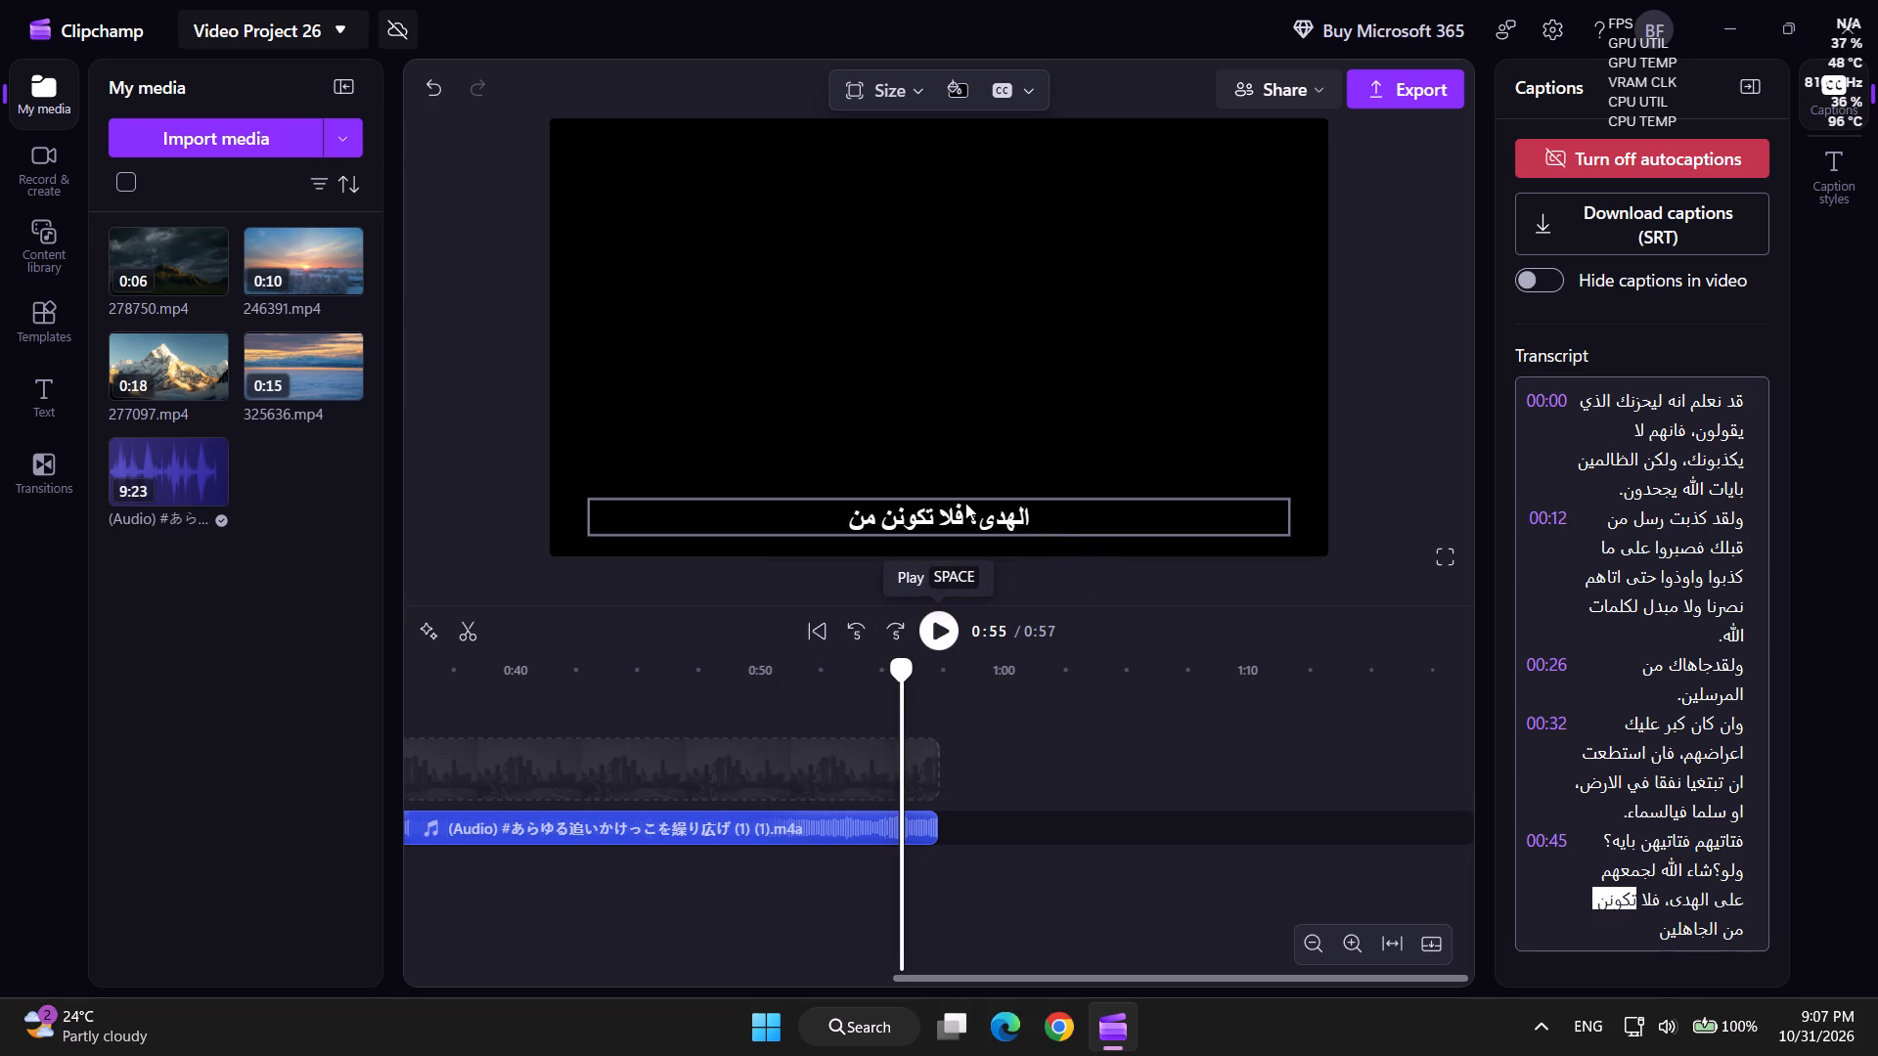
Move the caption box up from the bottom of the frame to just above its middle, against the left edge.
left_click_drag(965, 503, 968, 328)
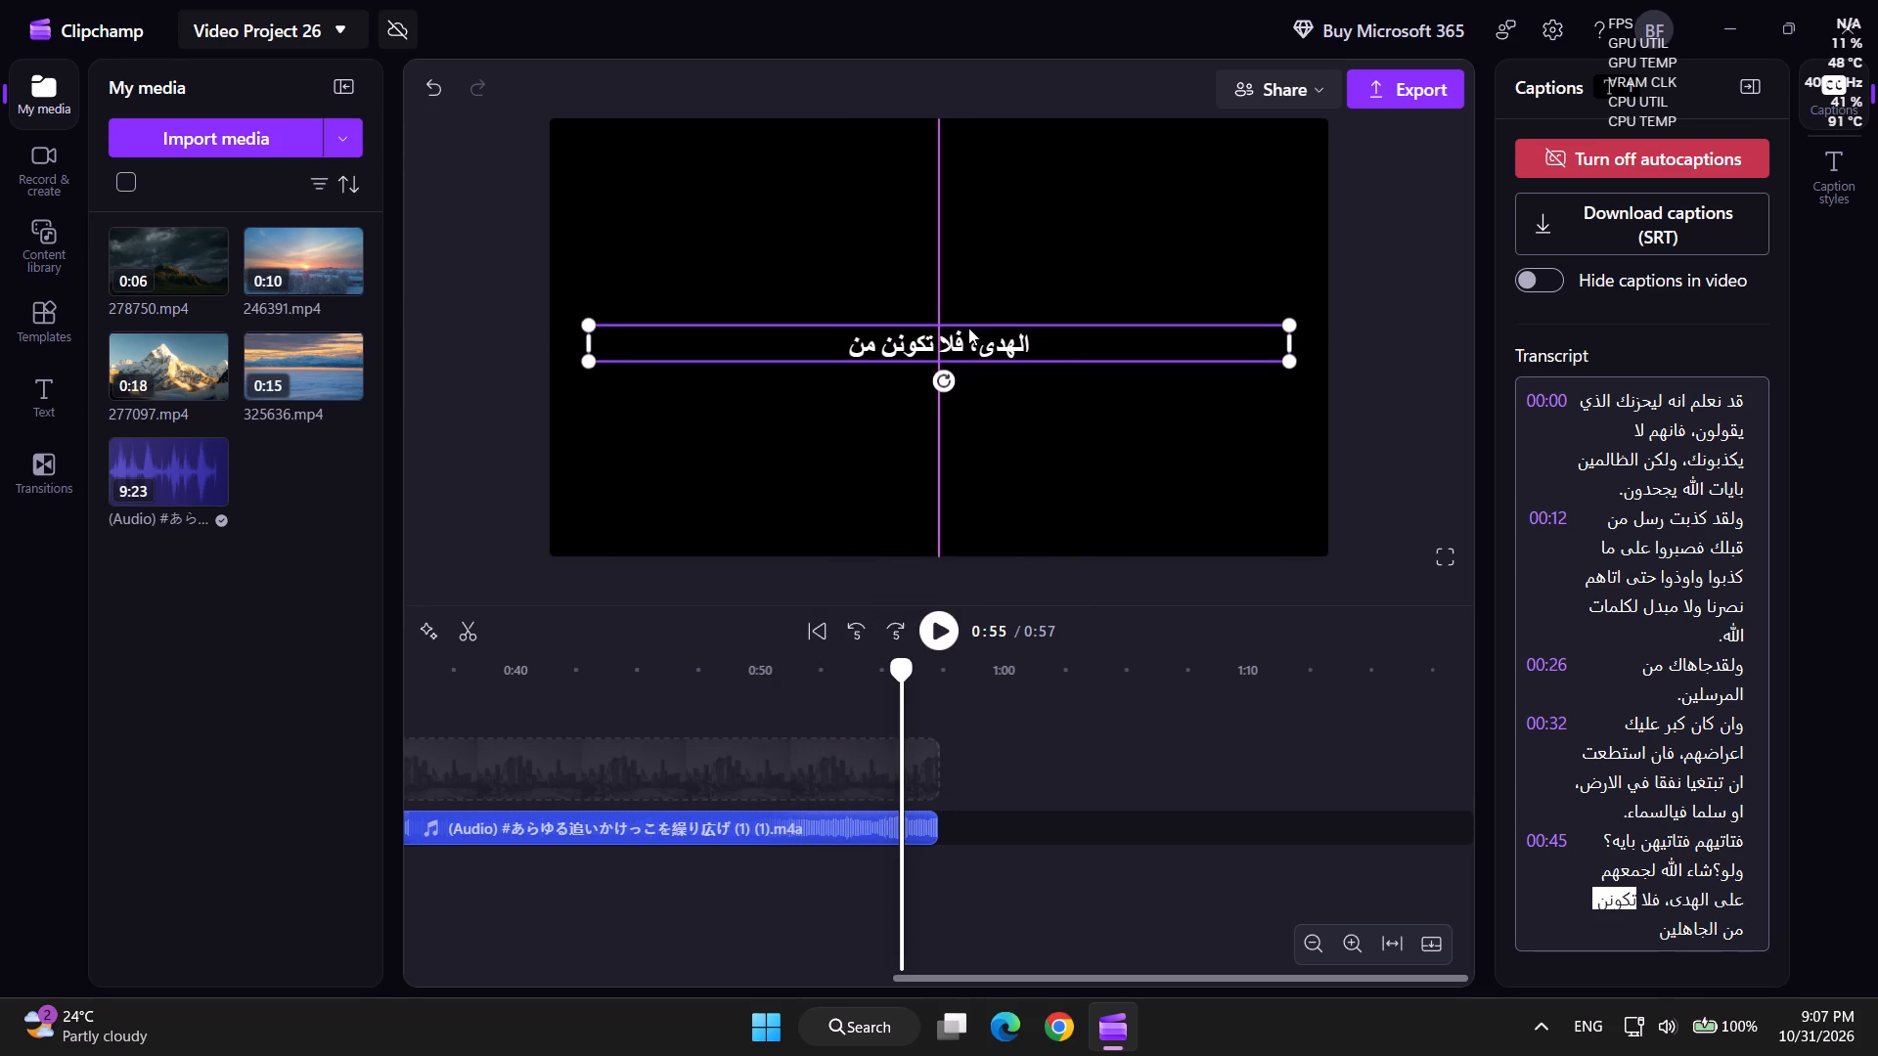
left_click_drag(968, 328, 950, 317)
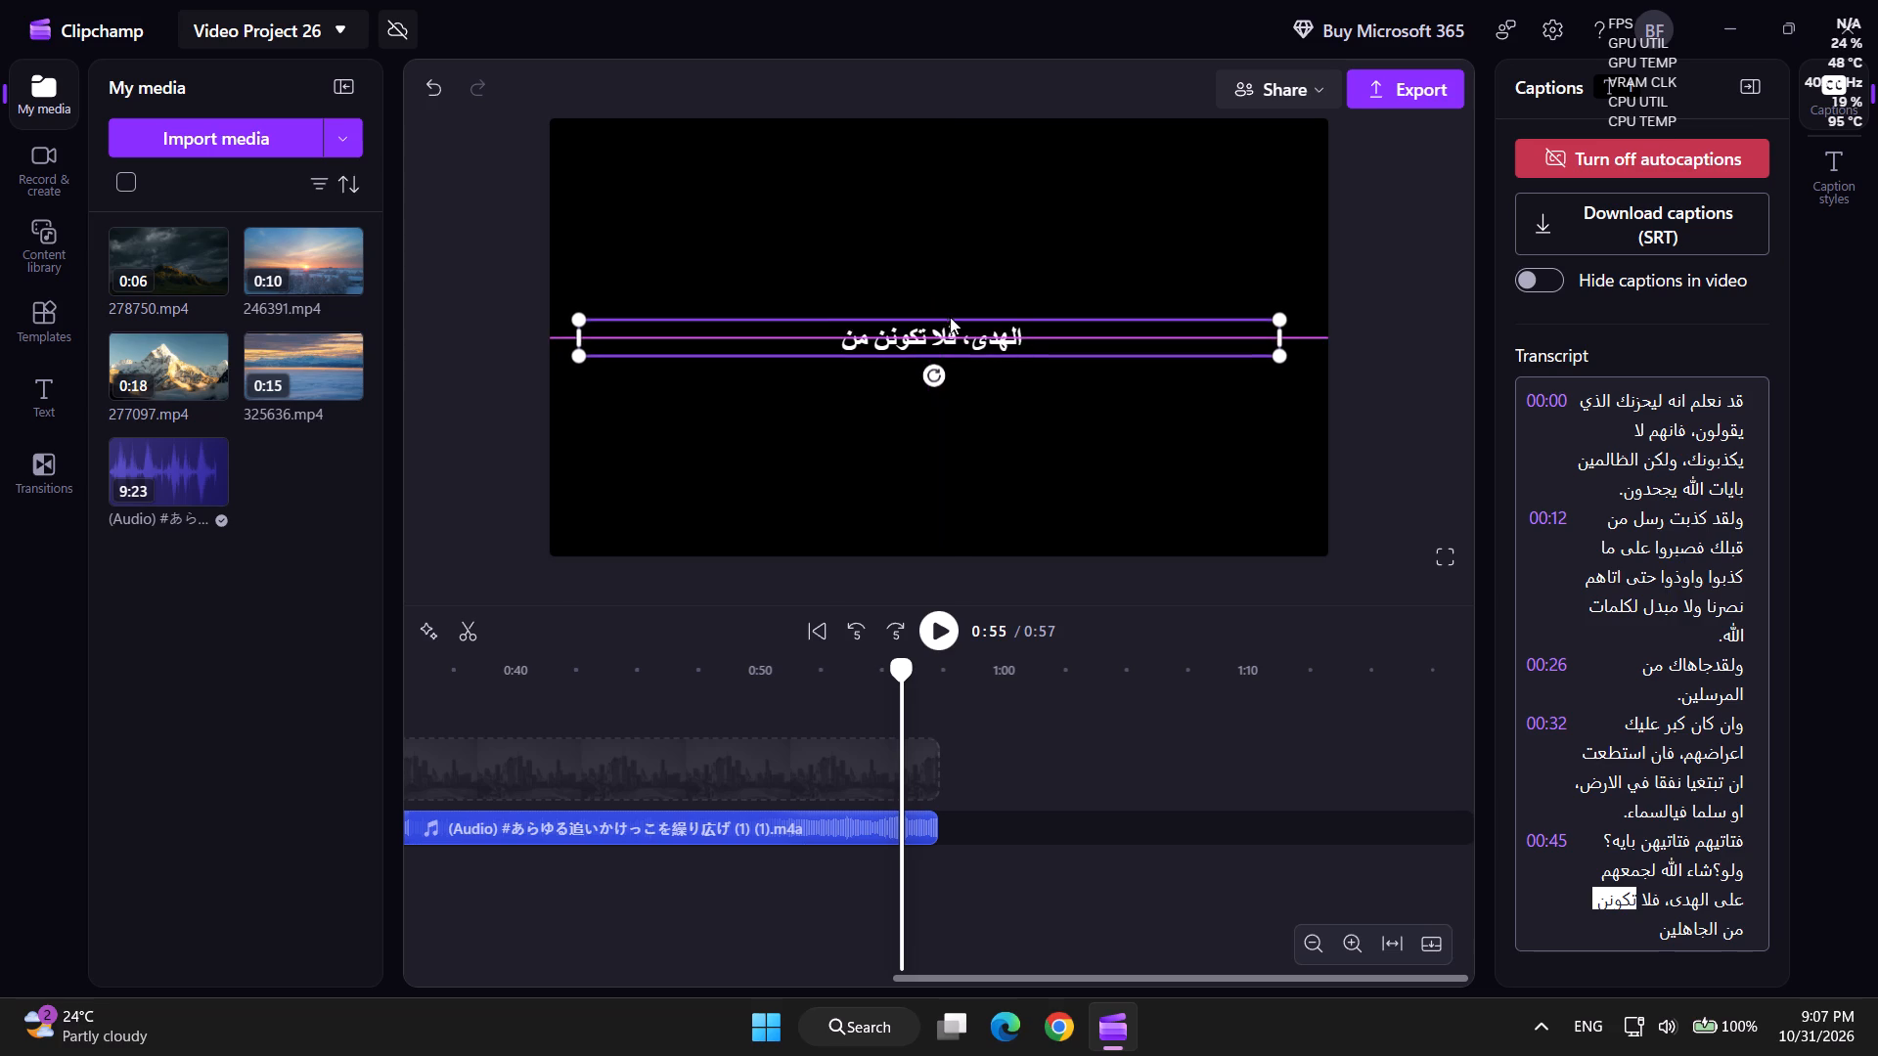
left_click_drag(950, 317, 929, 310)
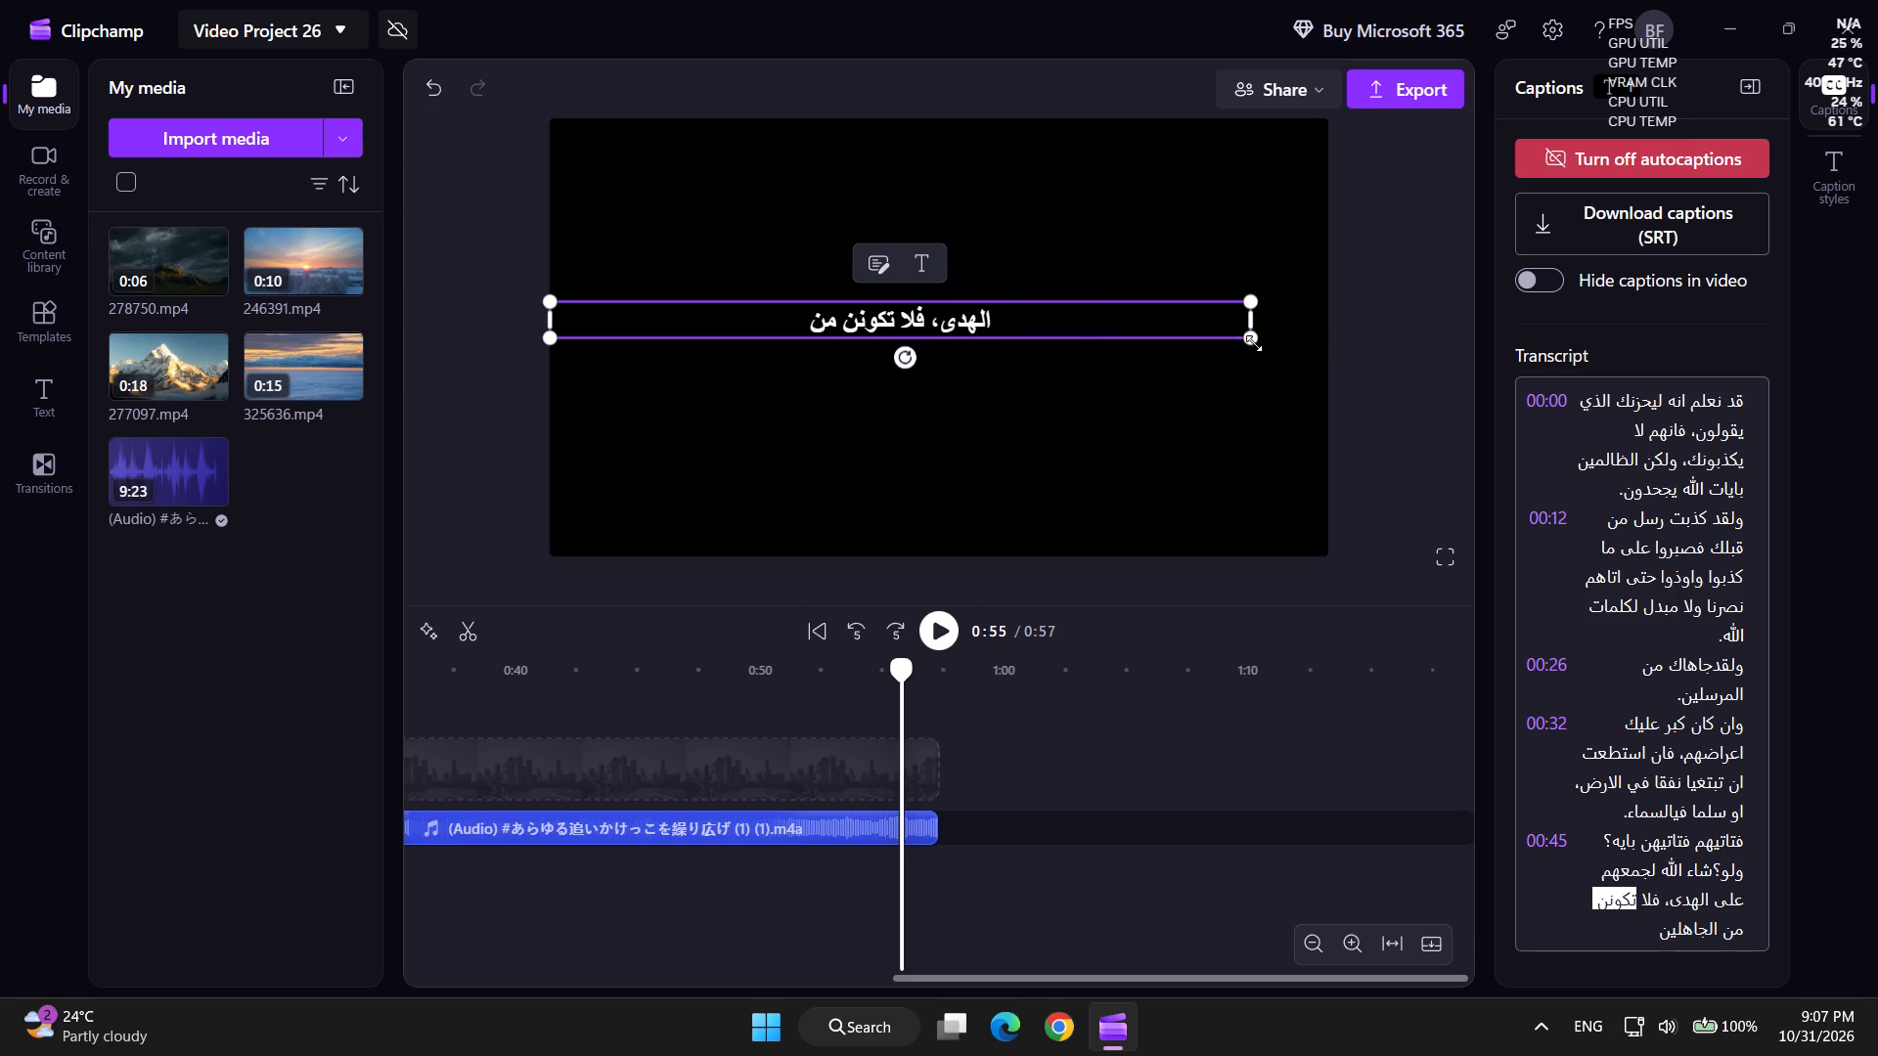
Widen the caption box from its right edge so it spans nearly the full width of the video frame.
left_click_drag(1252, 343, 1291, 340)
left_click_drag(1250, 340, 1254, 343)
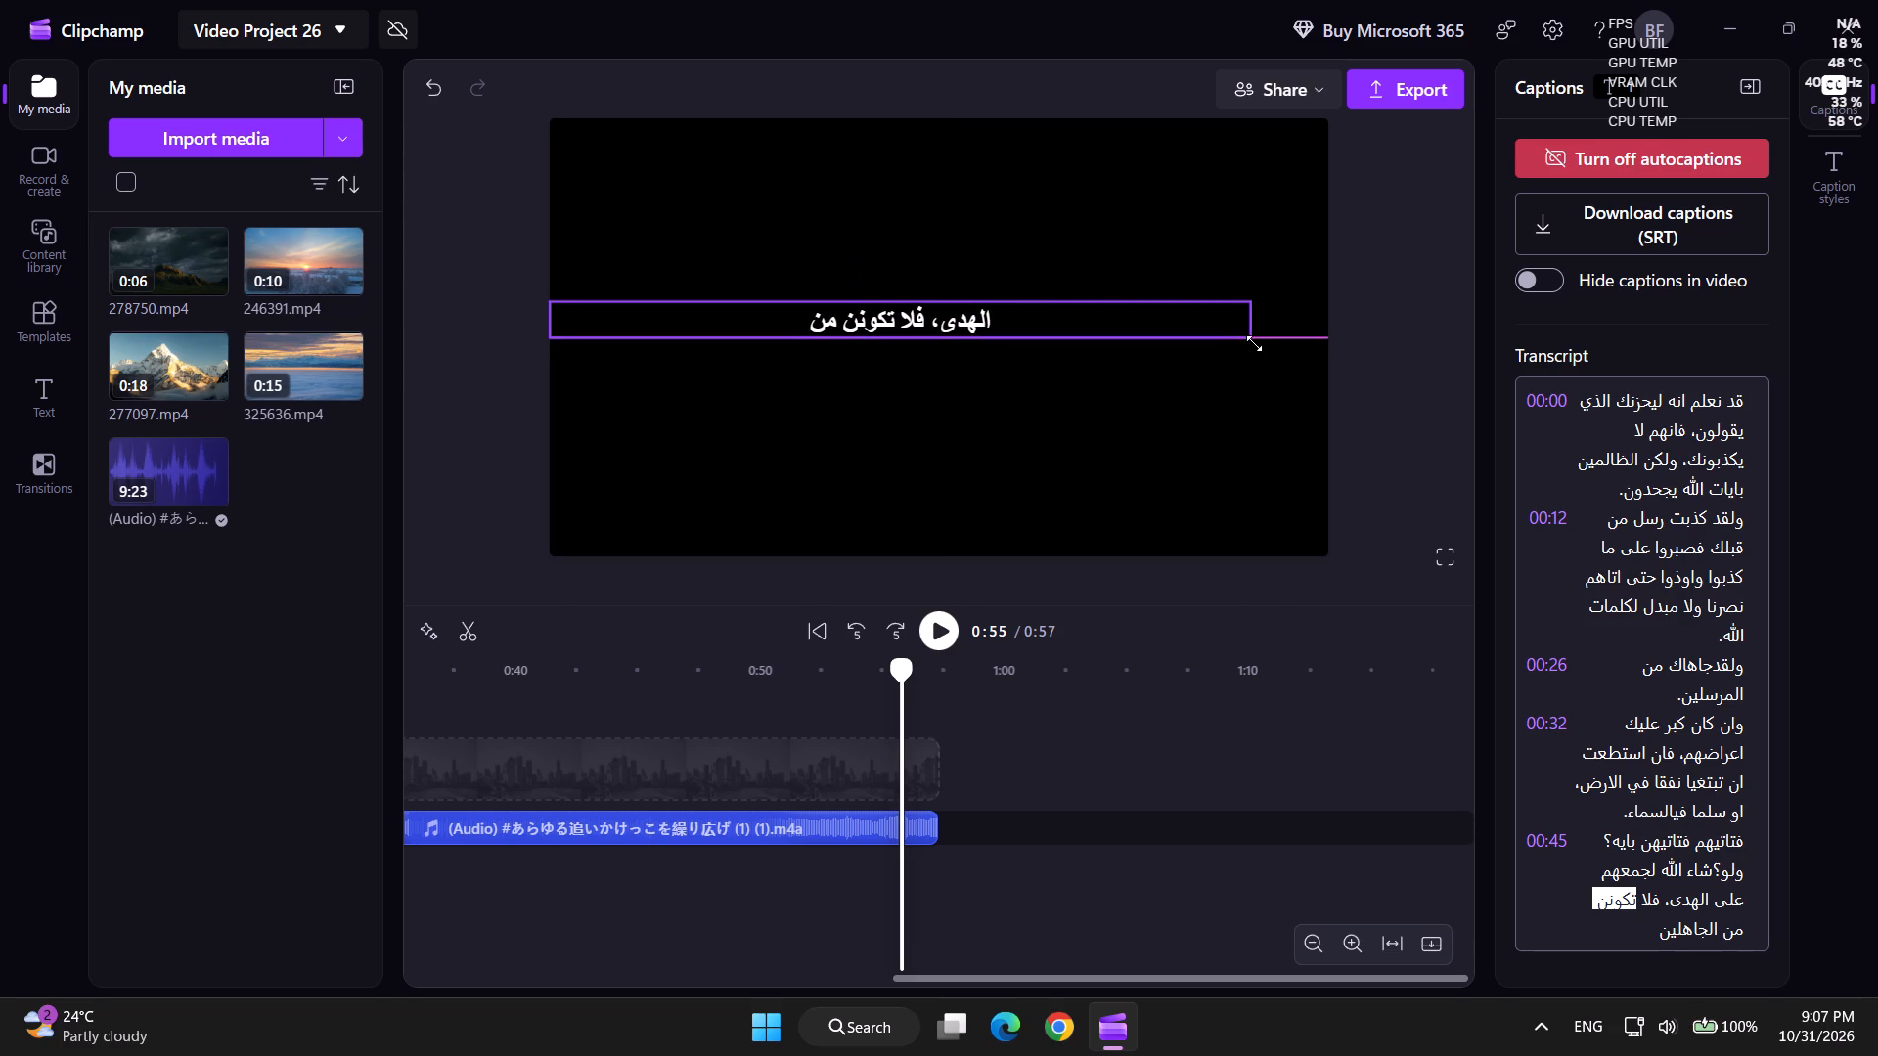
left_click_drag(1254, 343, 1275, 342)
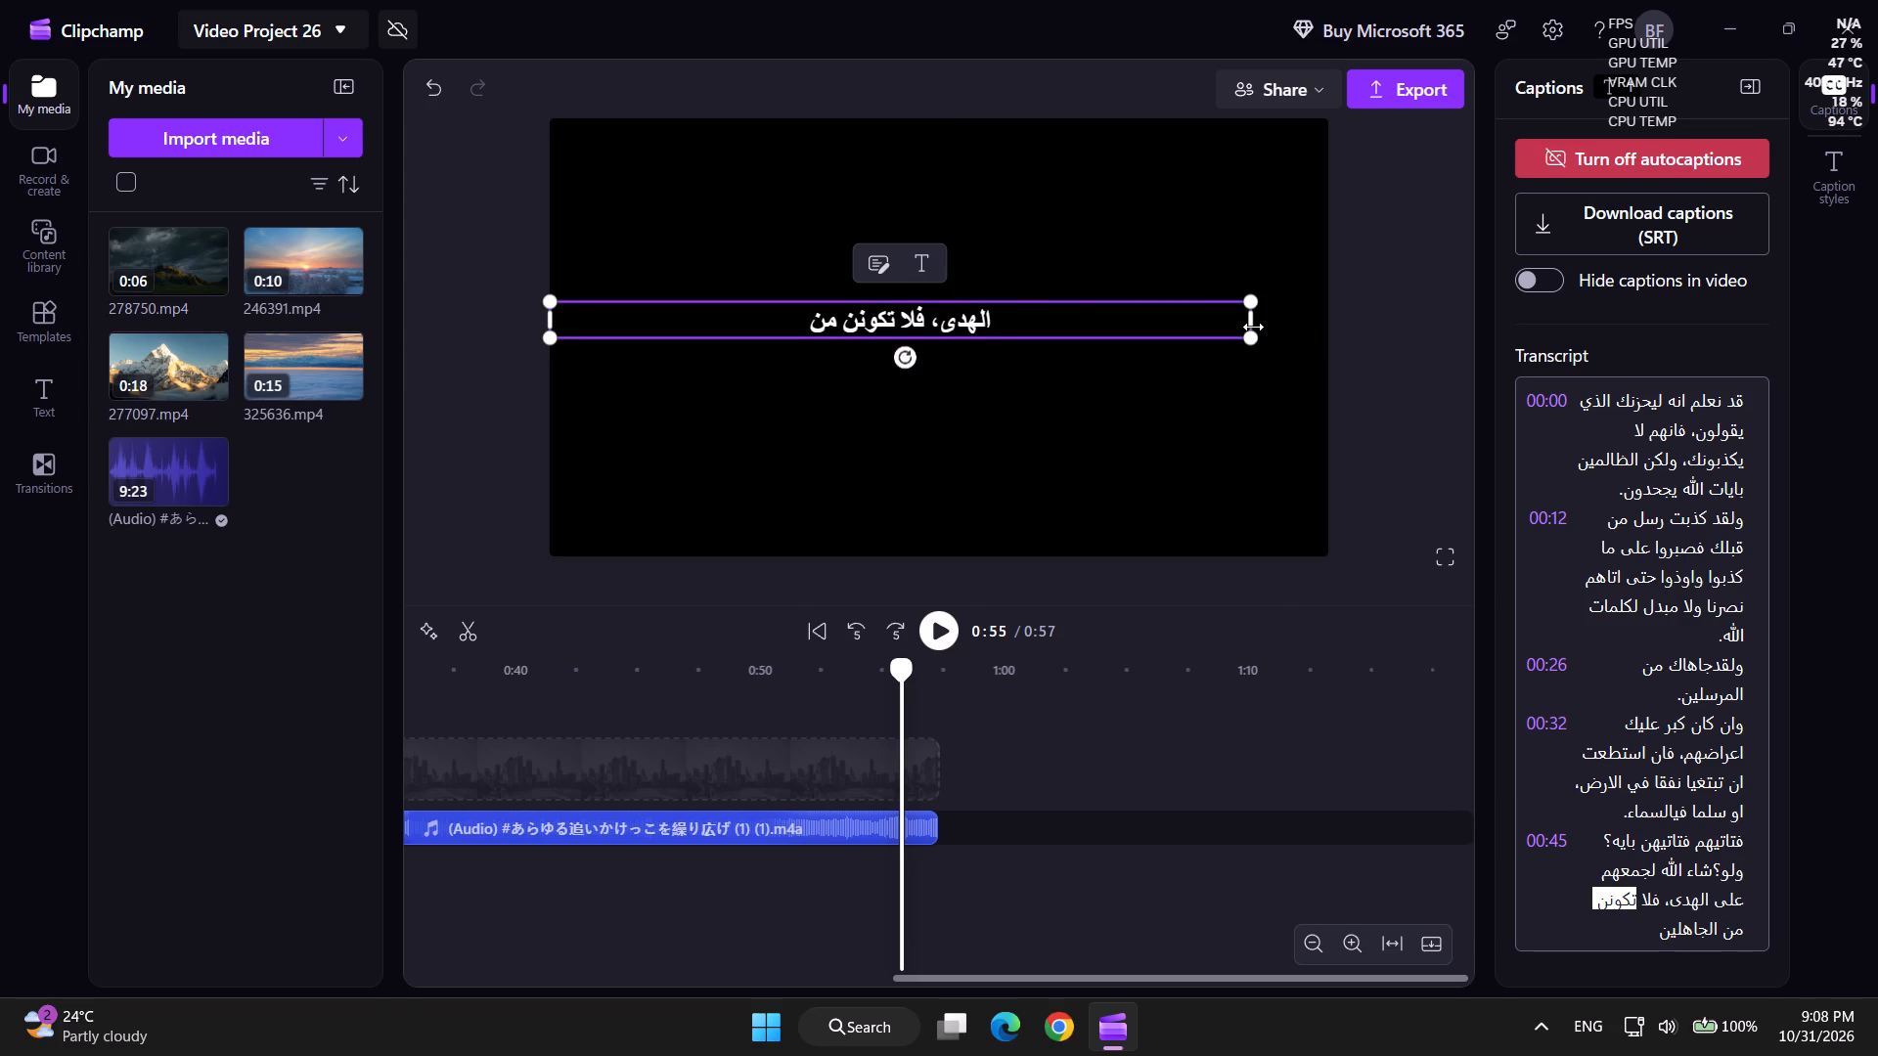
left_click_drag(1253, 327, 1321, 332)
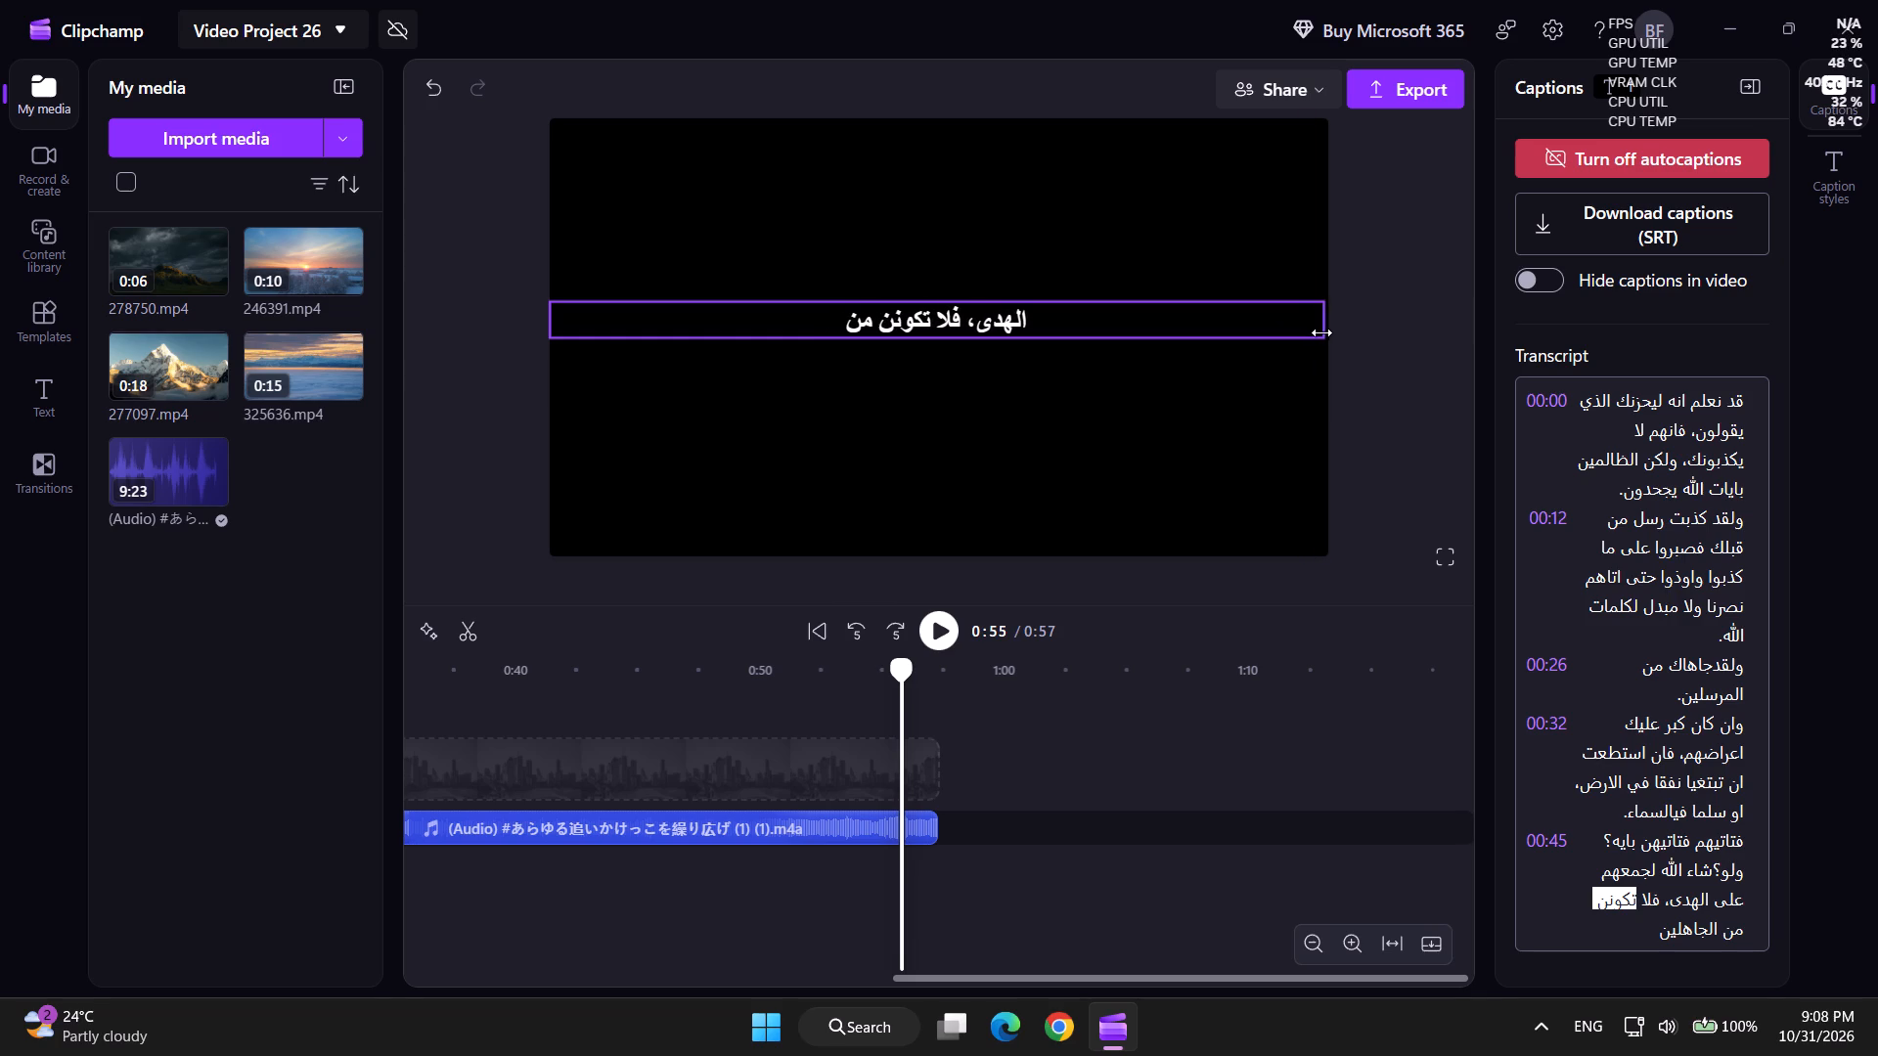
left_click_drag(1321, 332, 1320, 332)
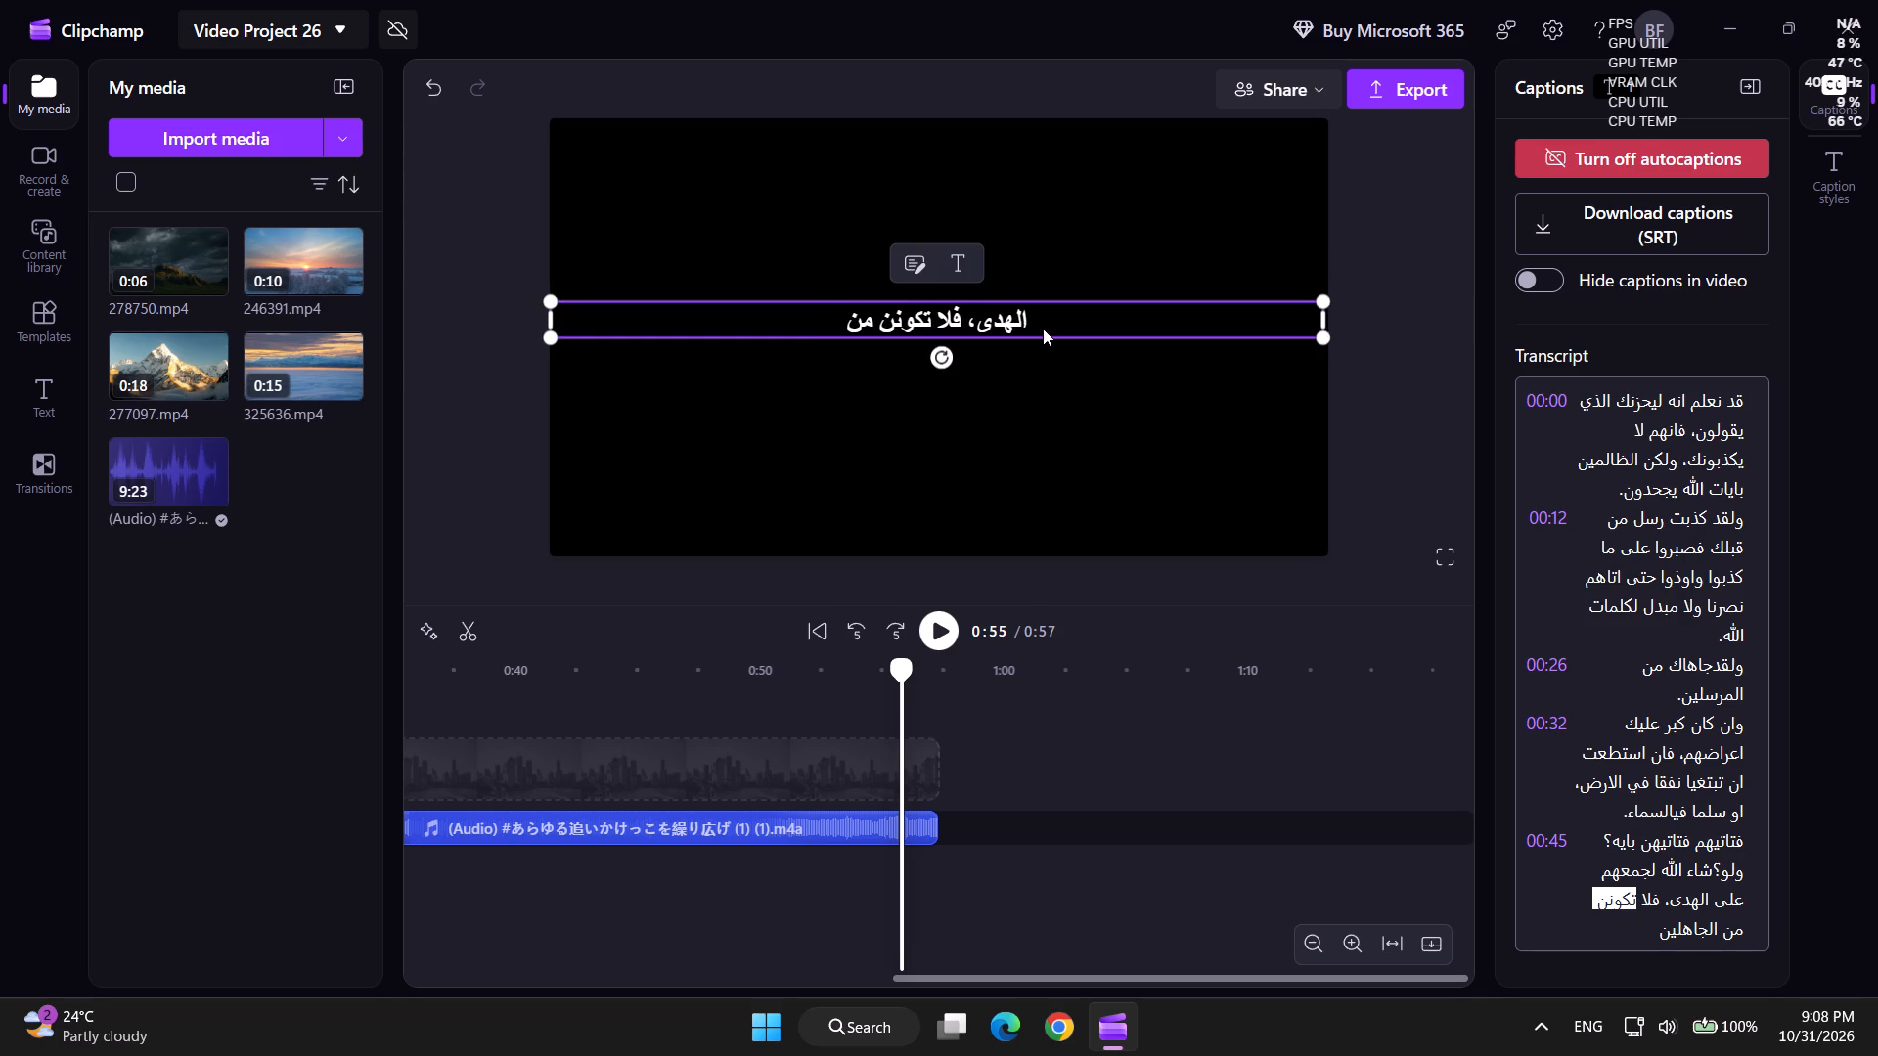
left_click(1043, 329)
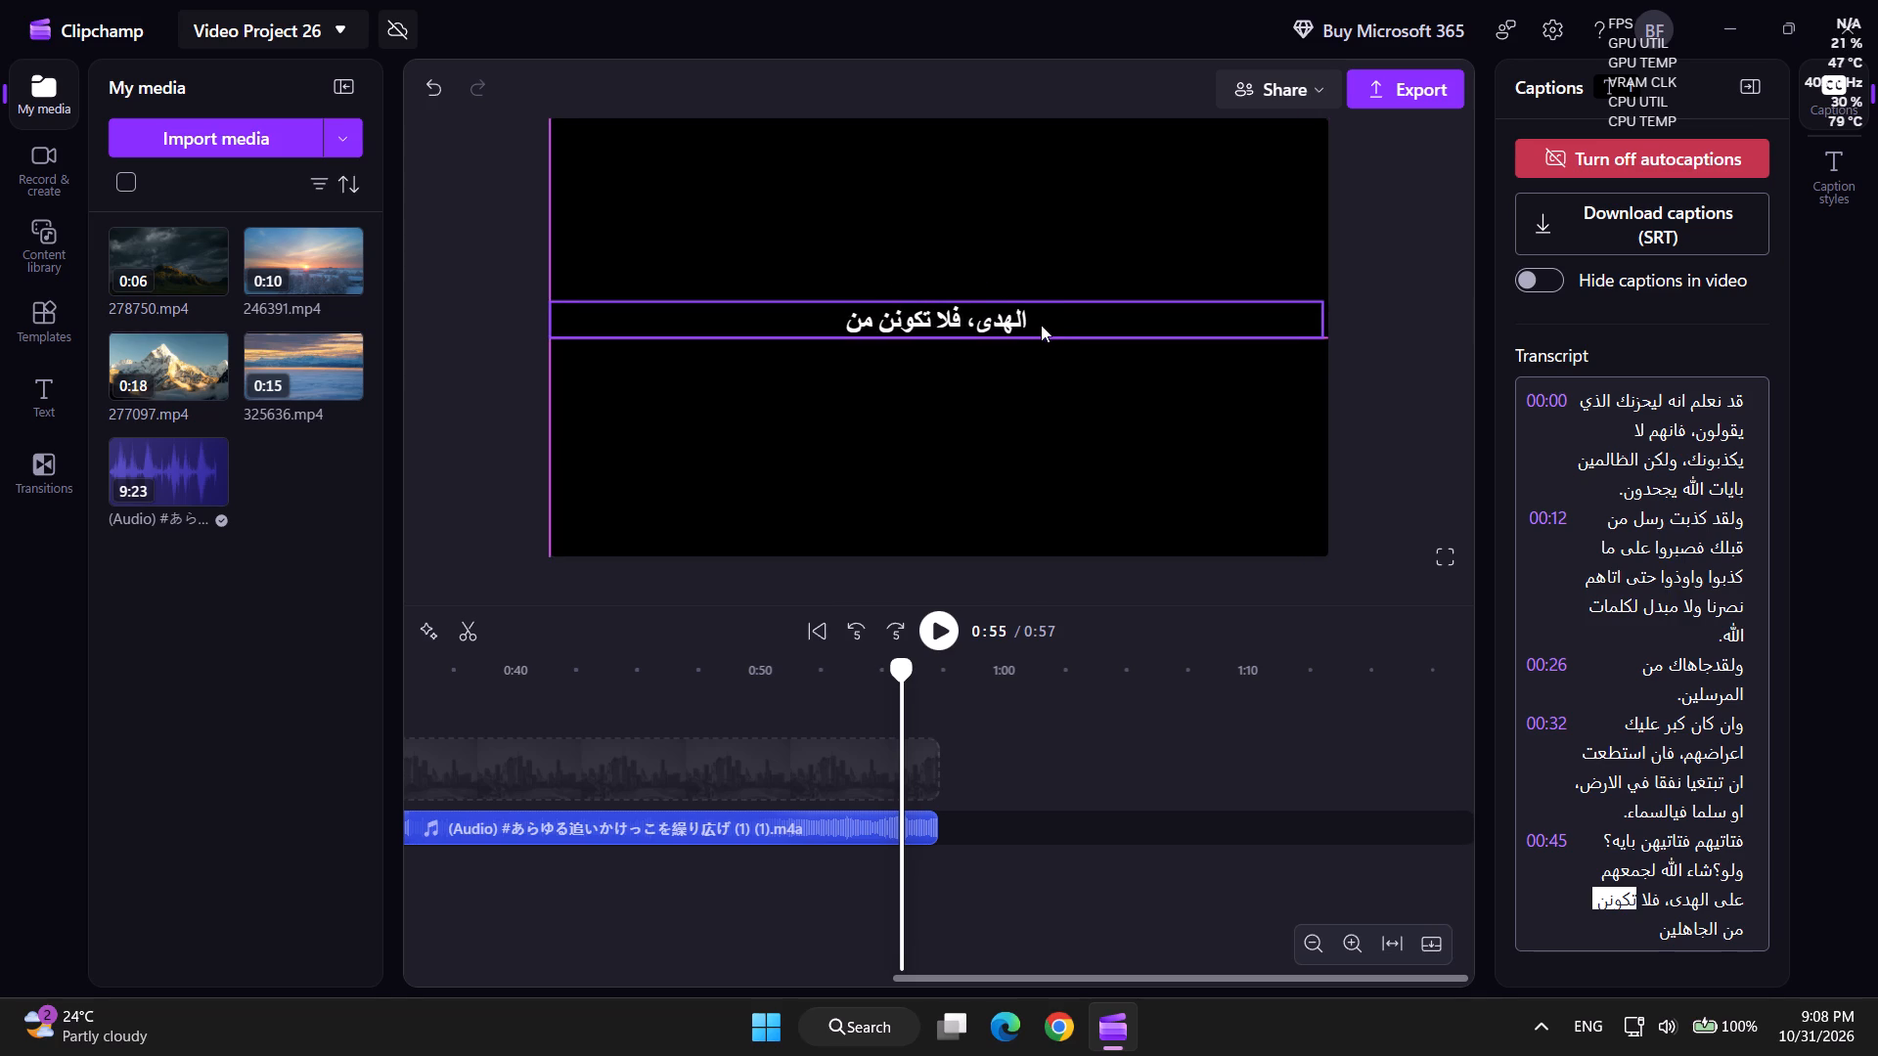
Play the video from the beginning to check the caption position, and pause it at about 0:04.
left_click_drag(904, 670, 272, 715)
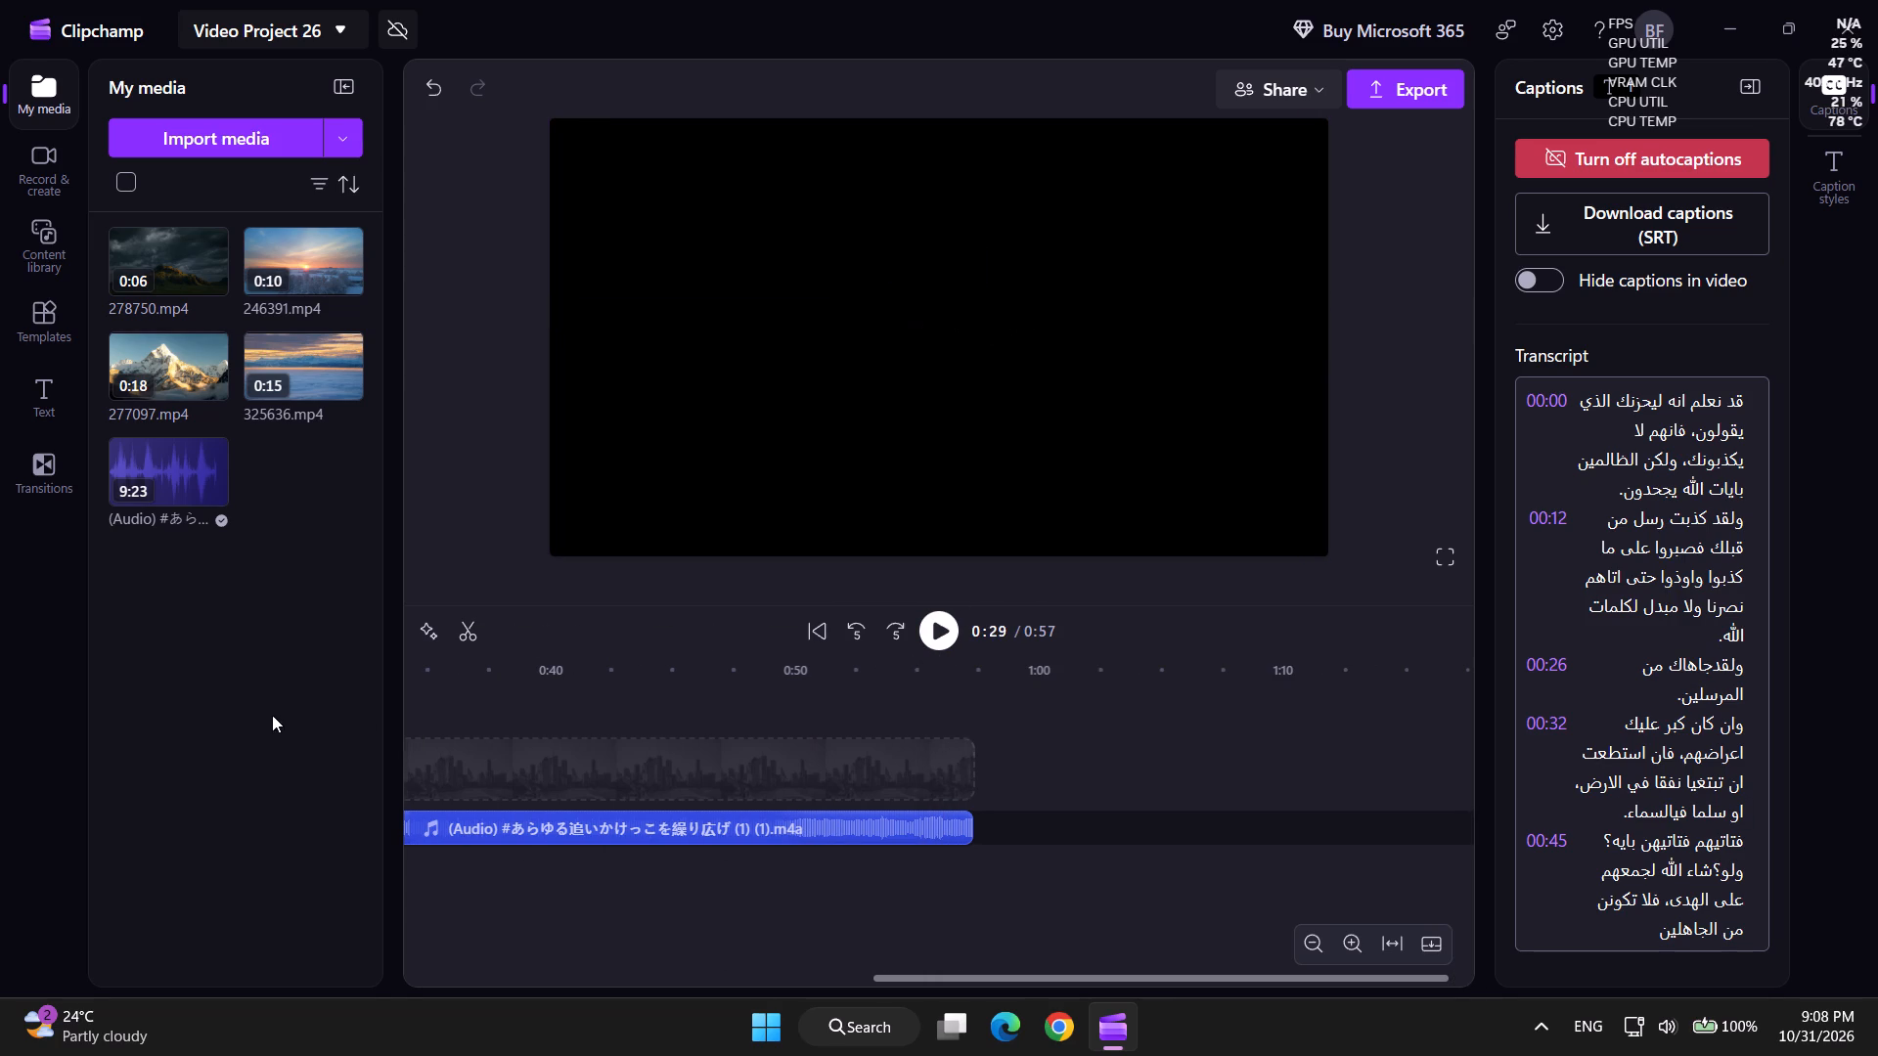
left_click_drag(272, 715, 278, 716)
left_click_drag(1157, 975, 487, 971)
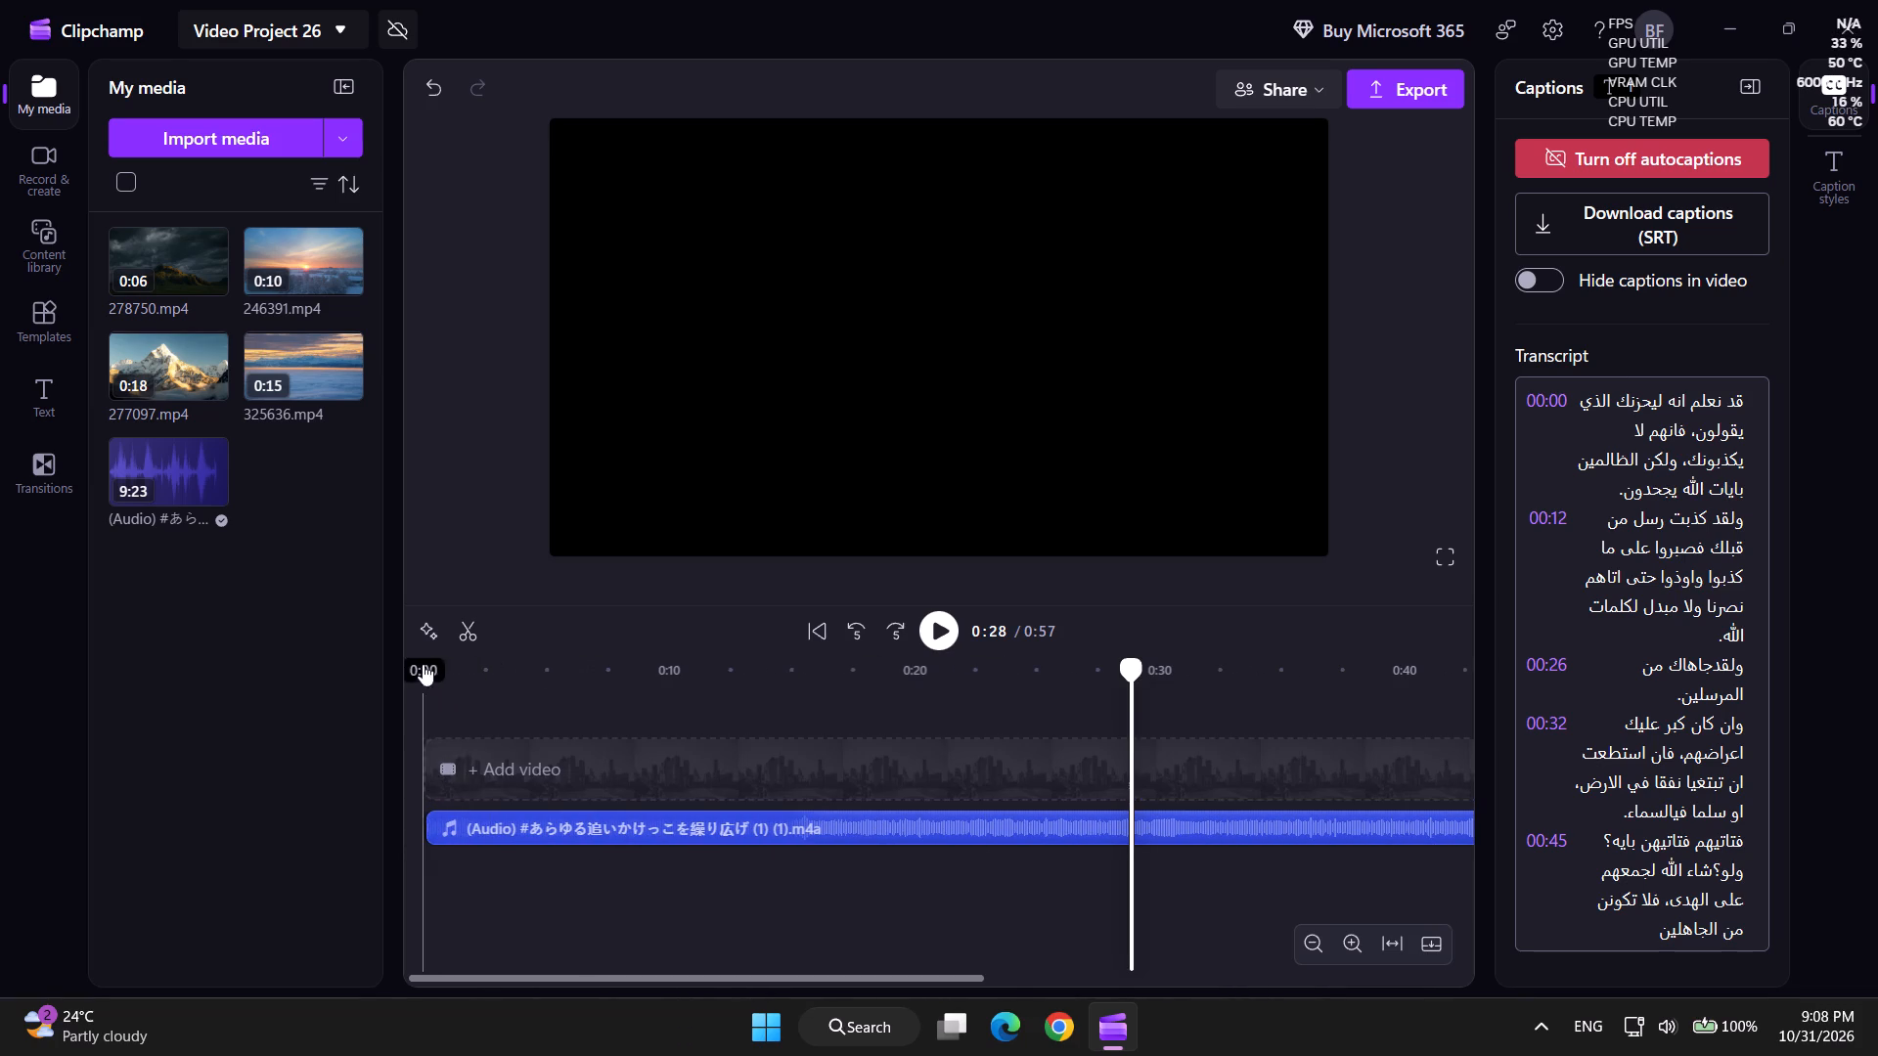
left_click(423, 664)
key("space")
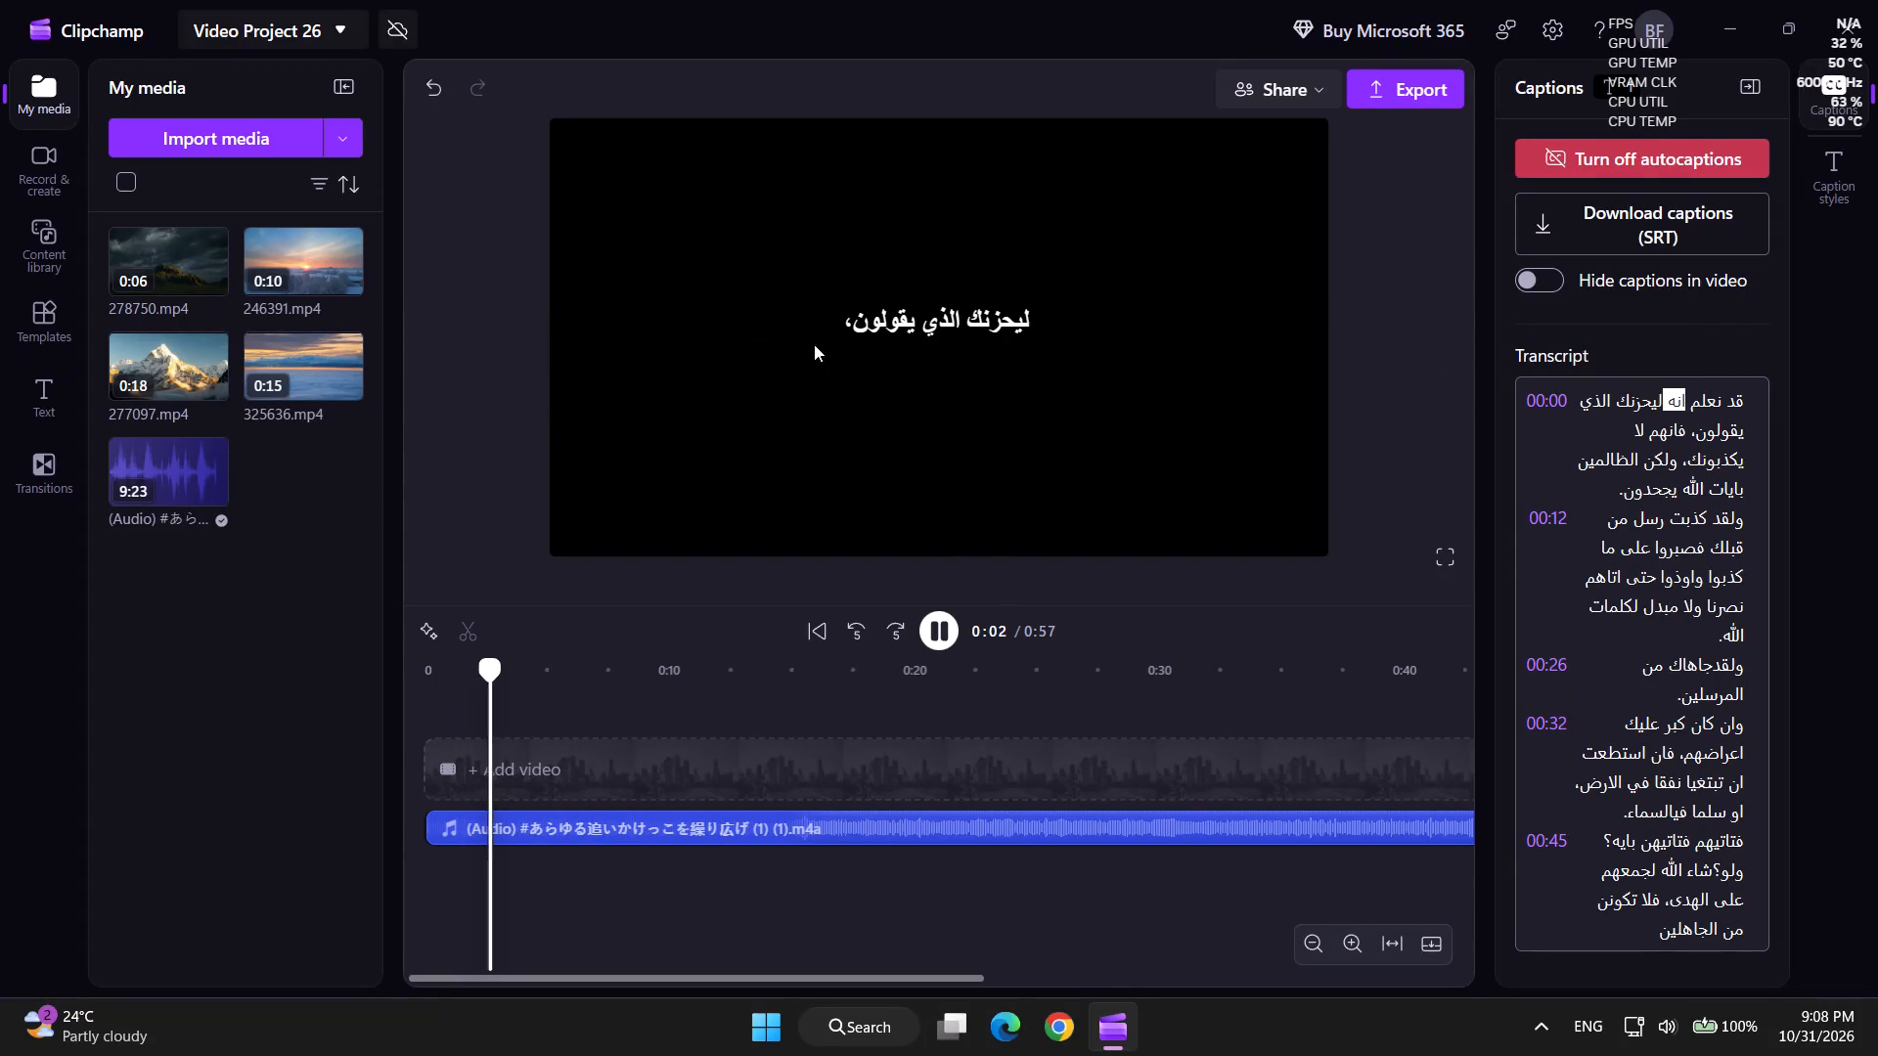
key("space")
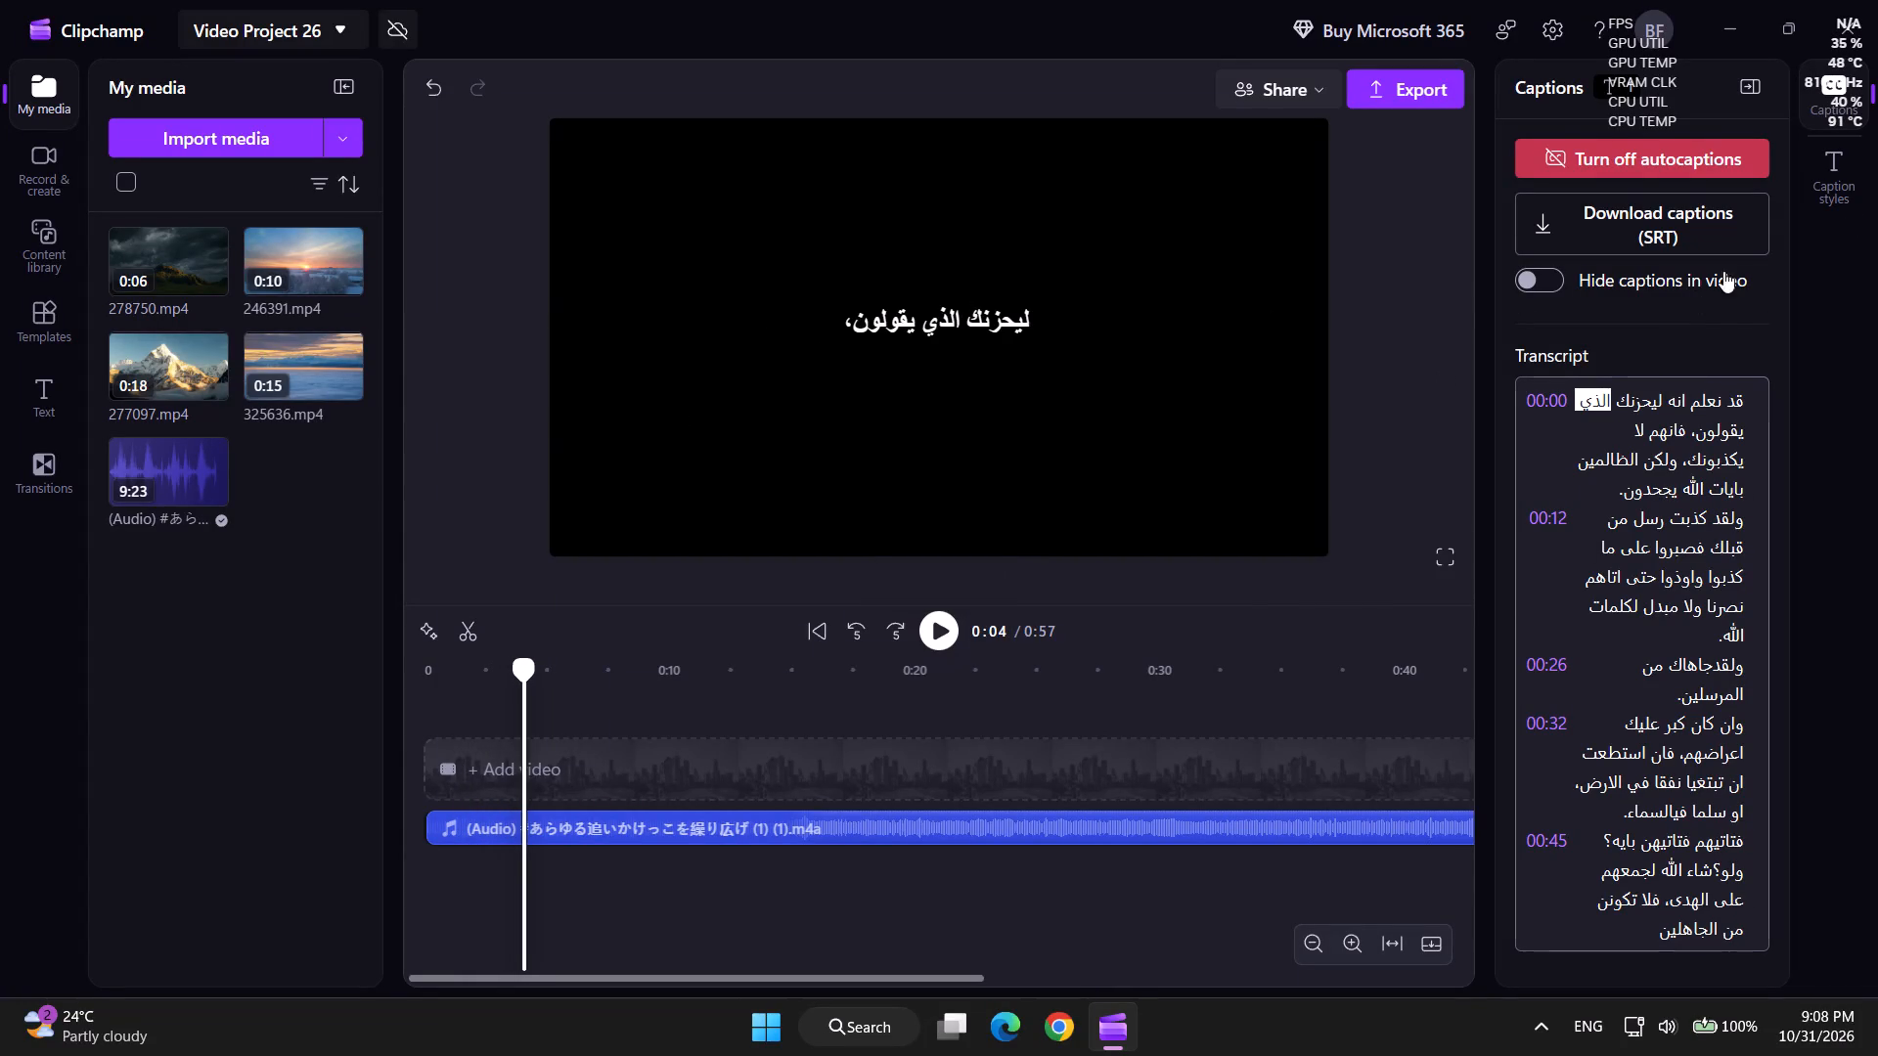
Try the Text box, Basic, Text and Classic caption styles, and apply the Creator style to the captions.
left_click(1842, 186)
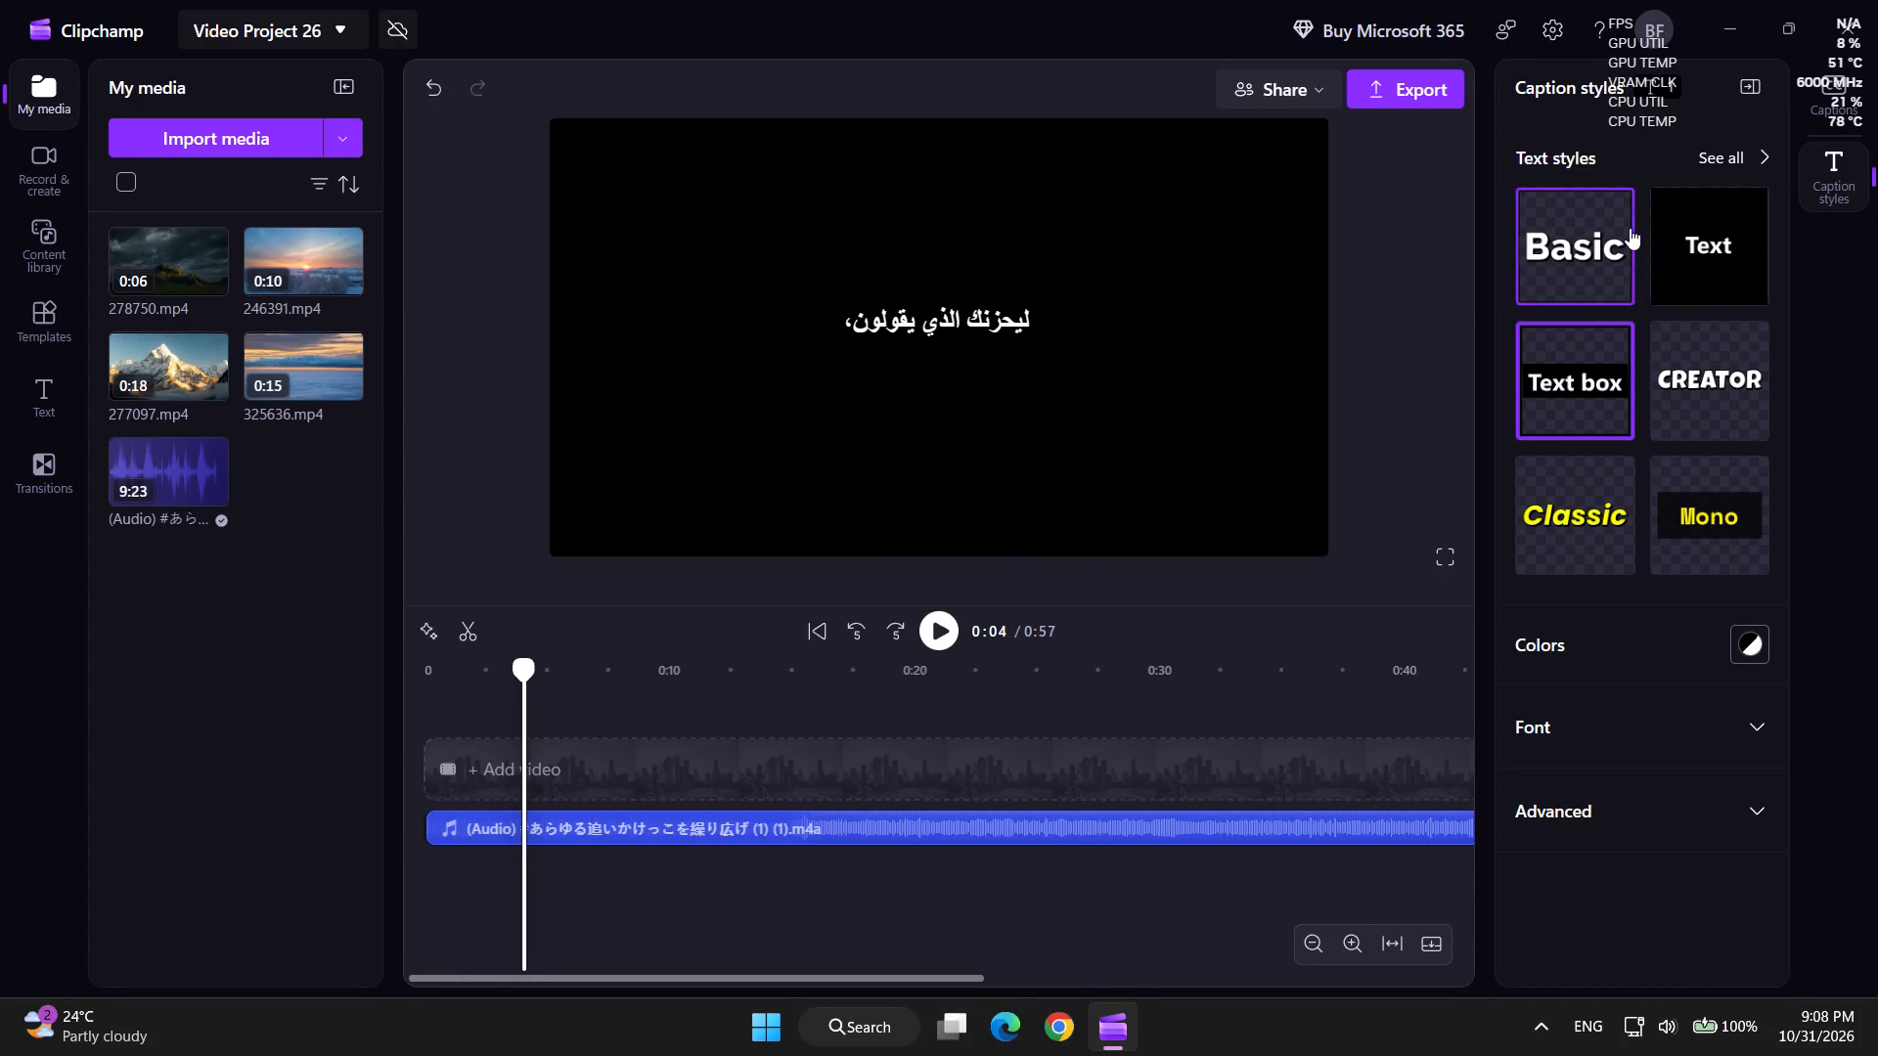
left_click(1702, 396)
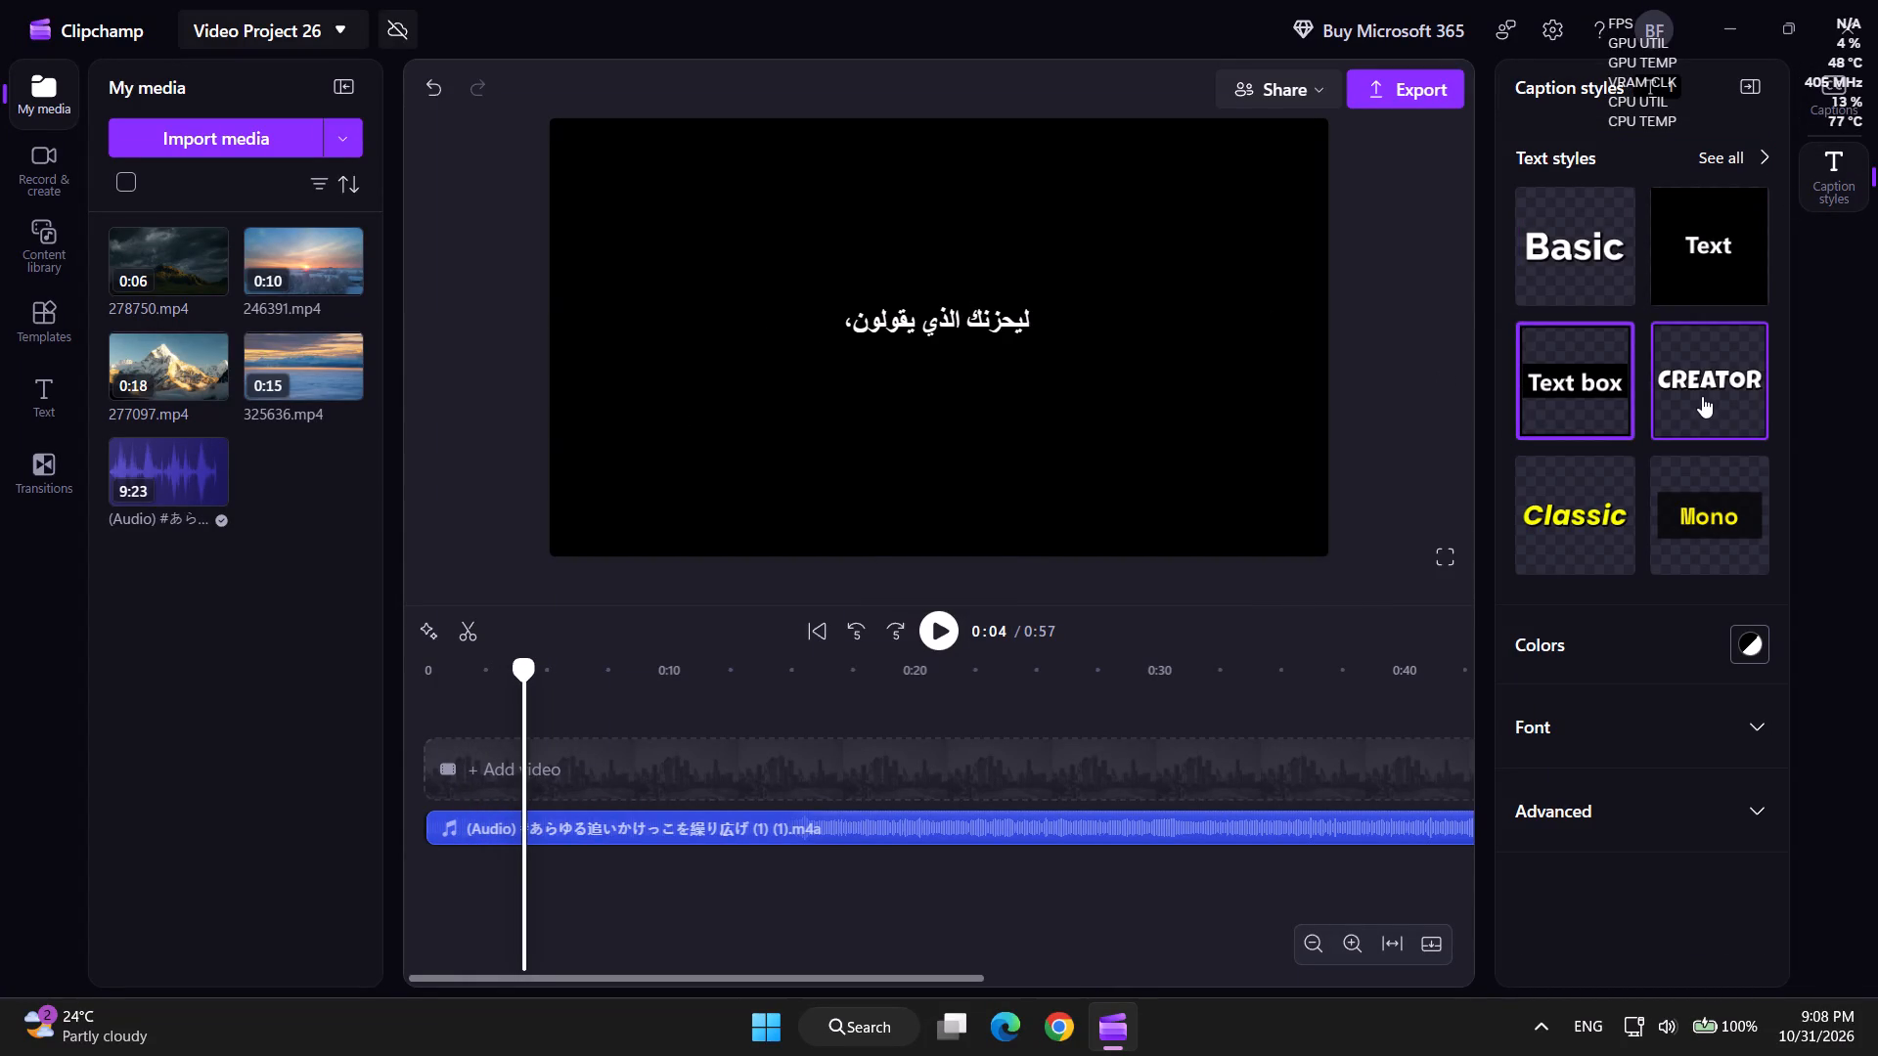
left_click(1537, 381)
left_click(1587, 236)
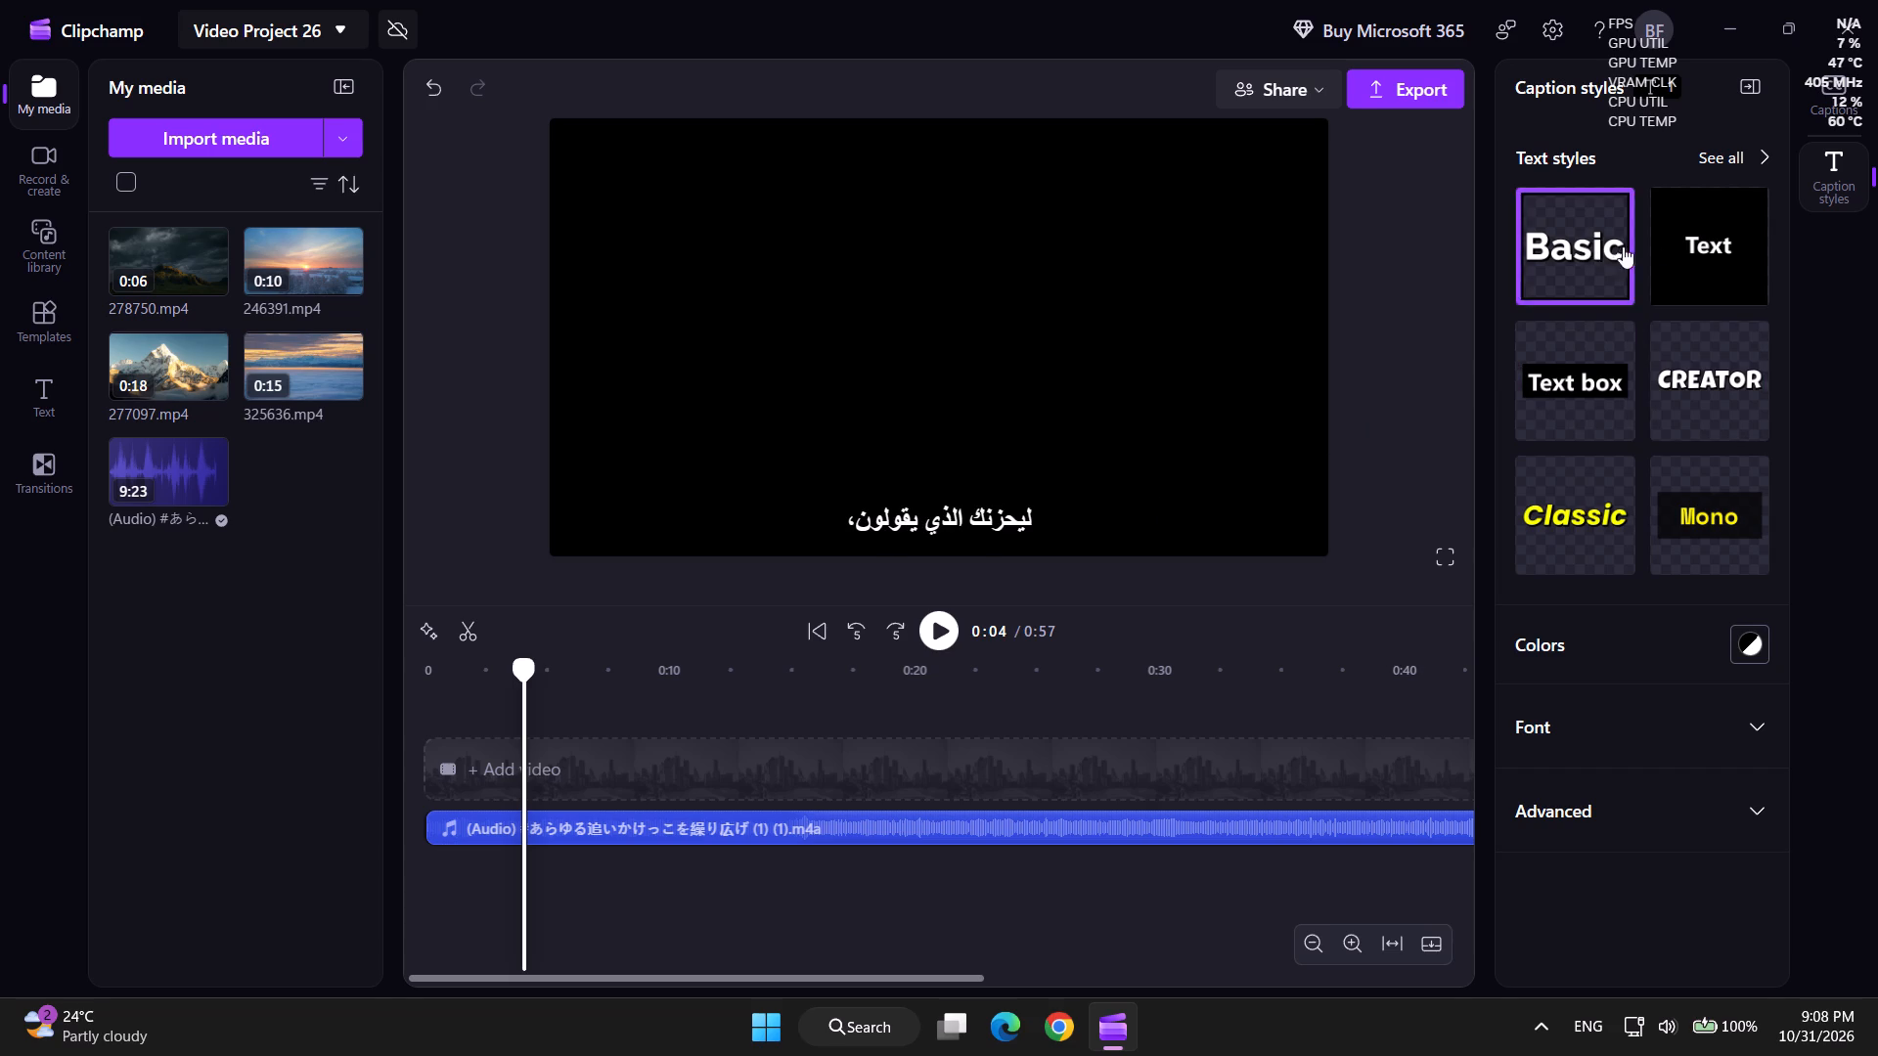
left_click(1673, 246)
left_click(1685, 368)
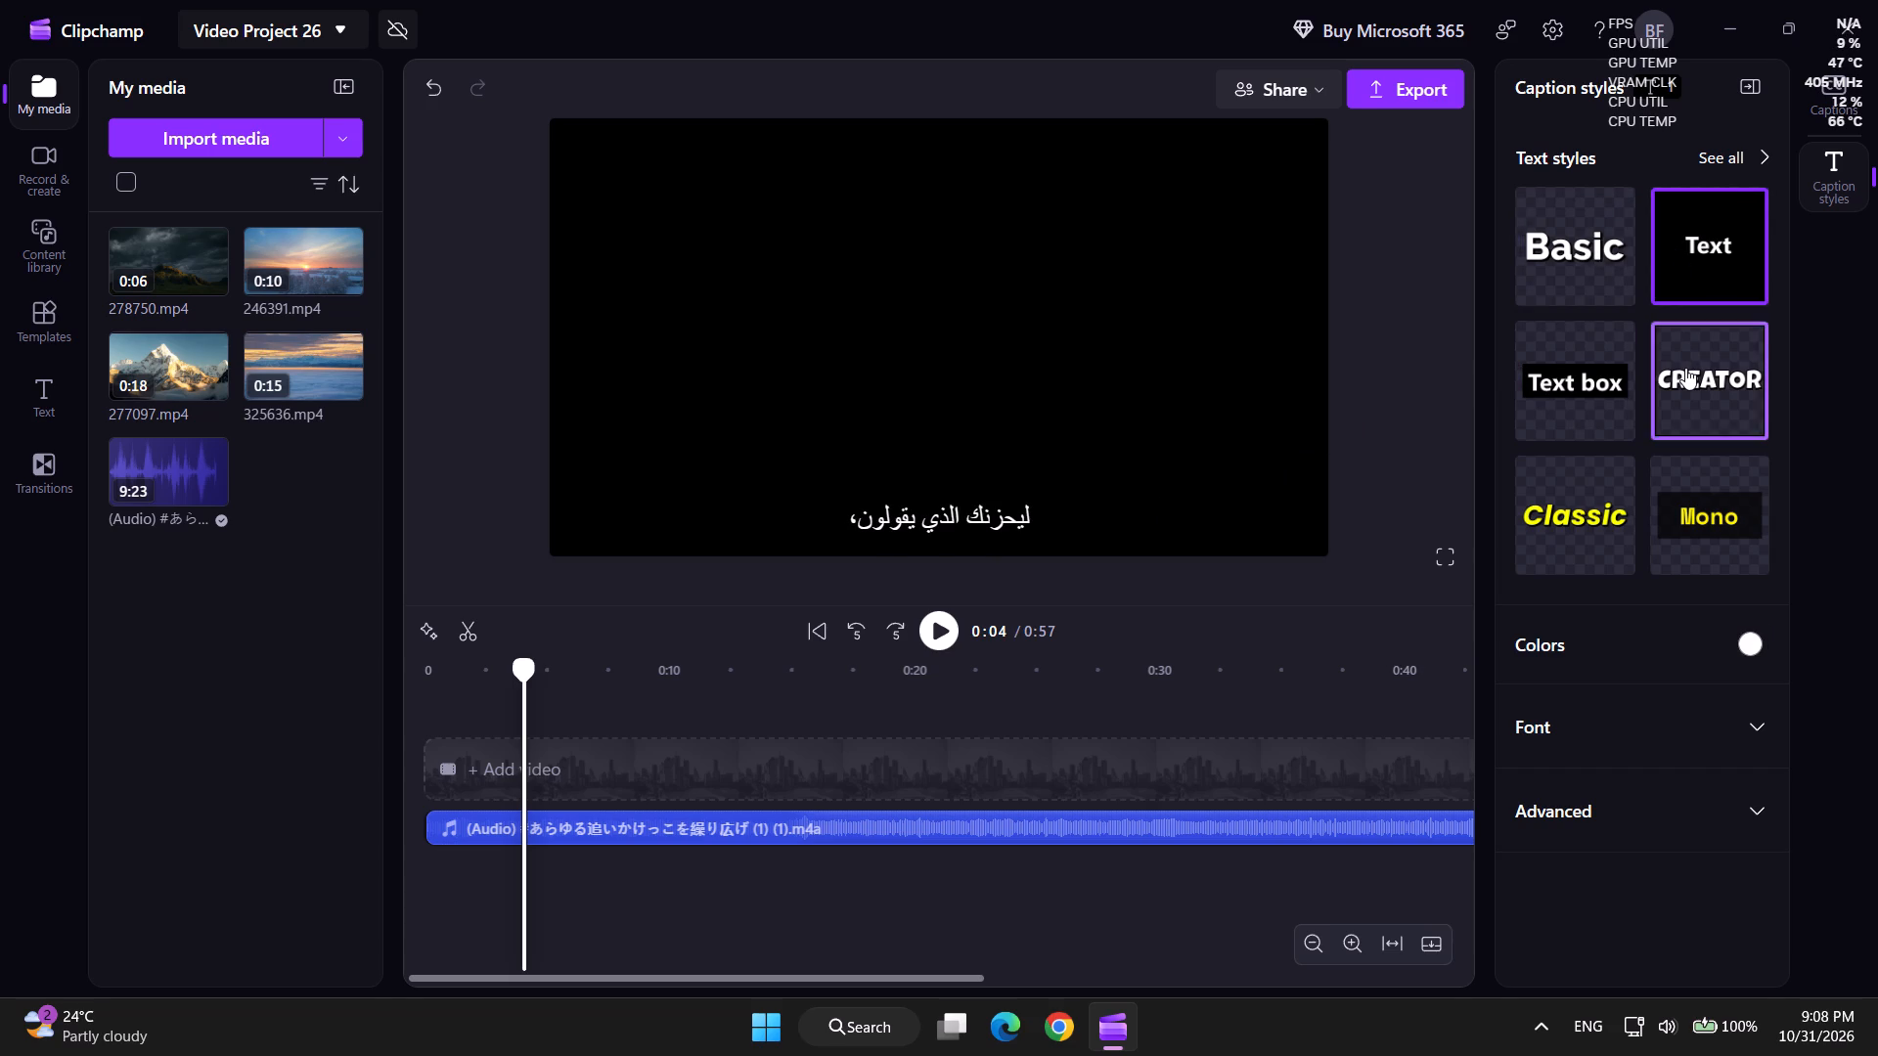
left_click(1549, 508)
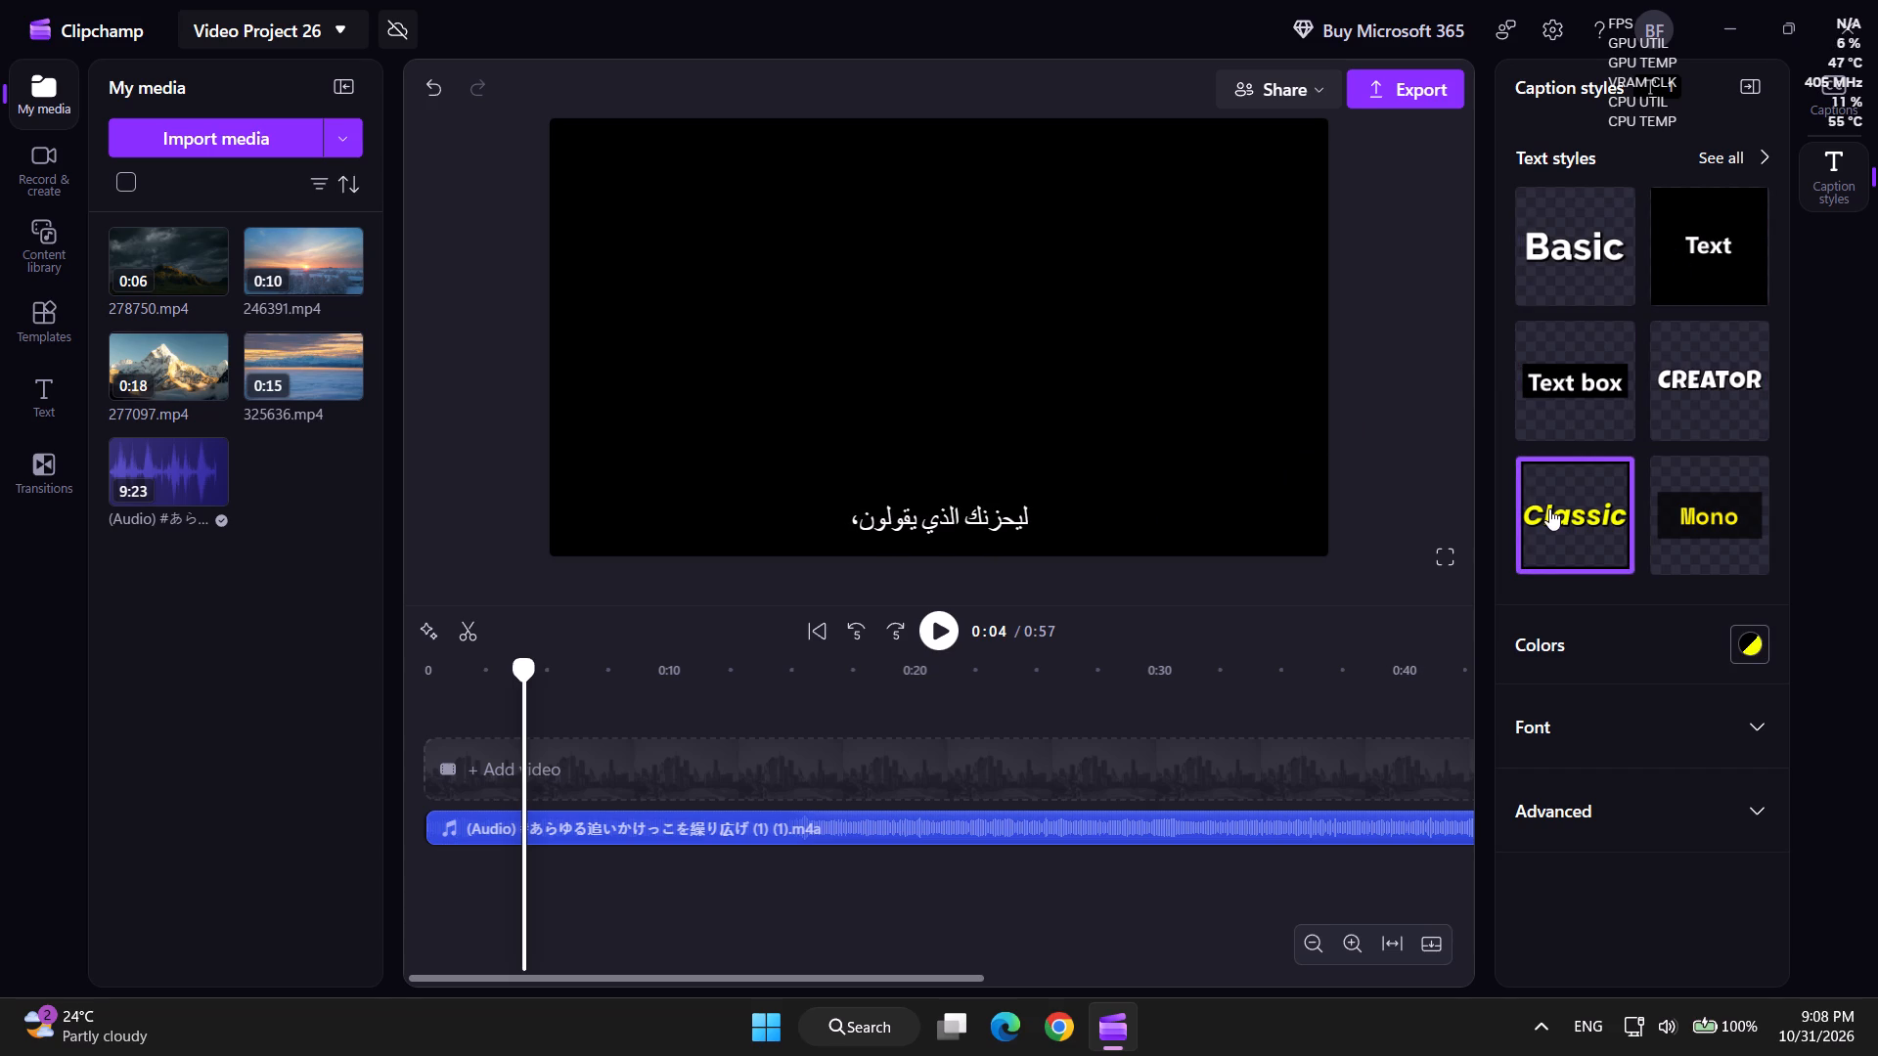
left_click(1726, 362)
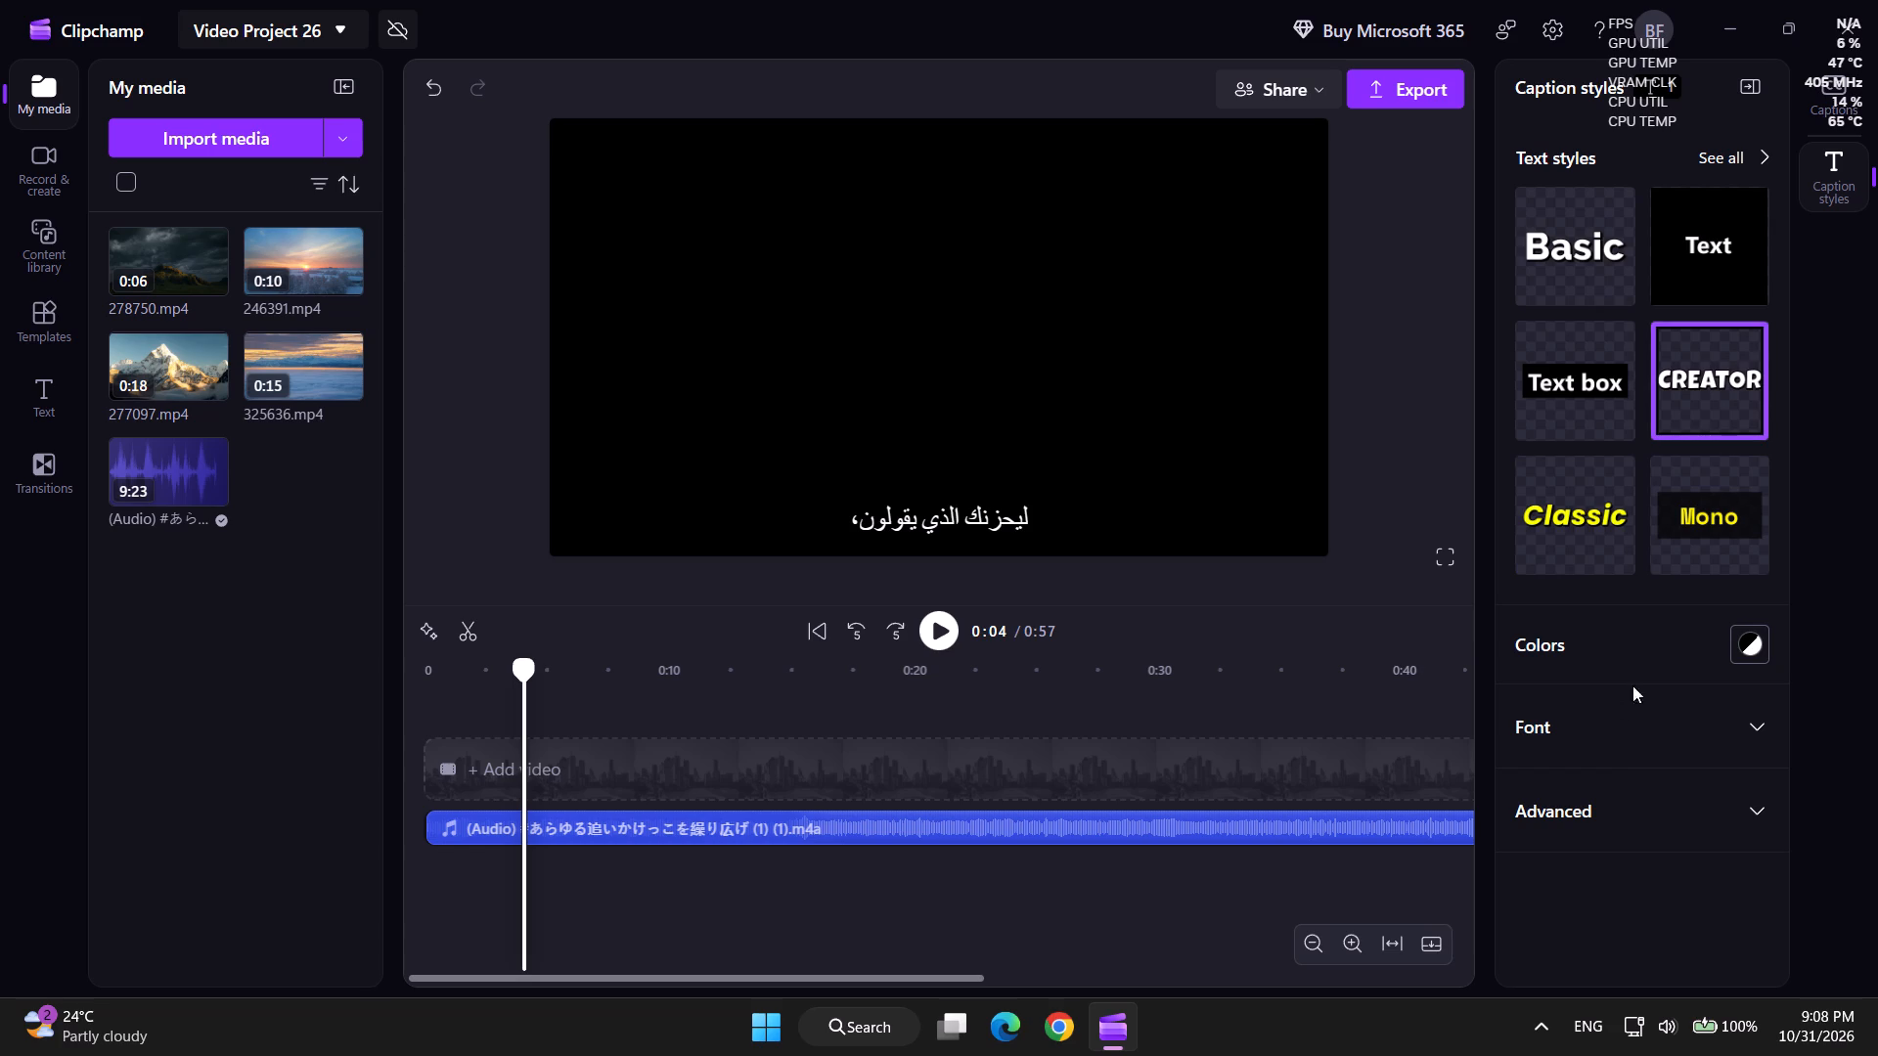
Set the caption font to Krona One.
left_click(1703, 741)
left_click(1640, 757)
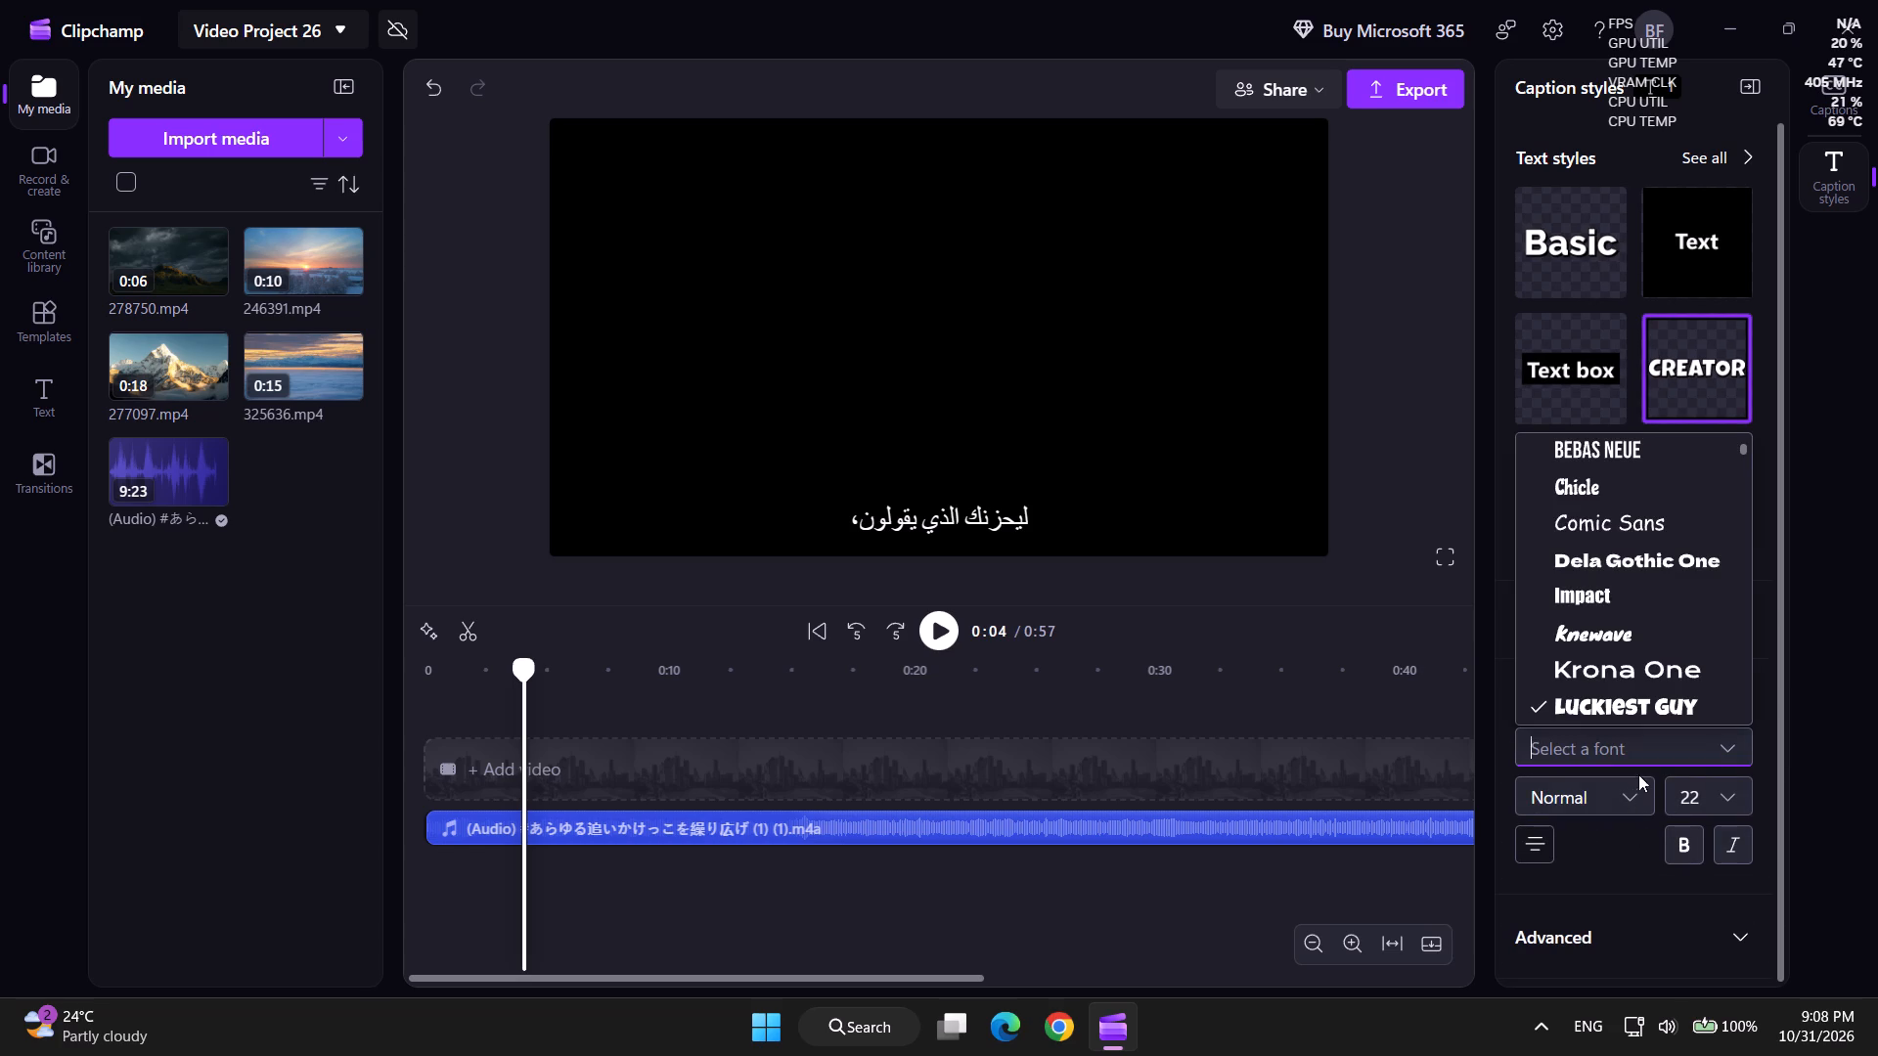
left_click(1599, 669)
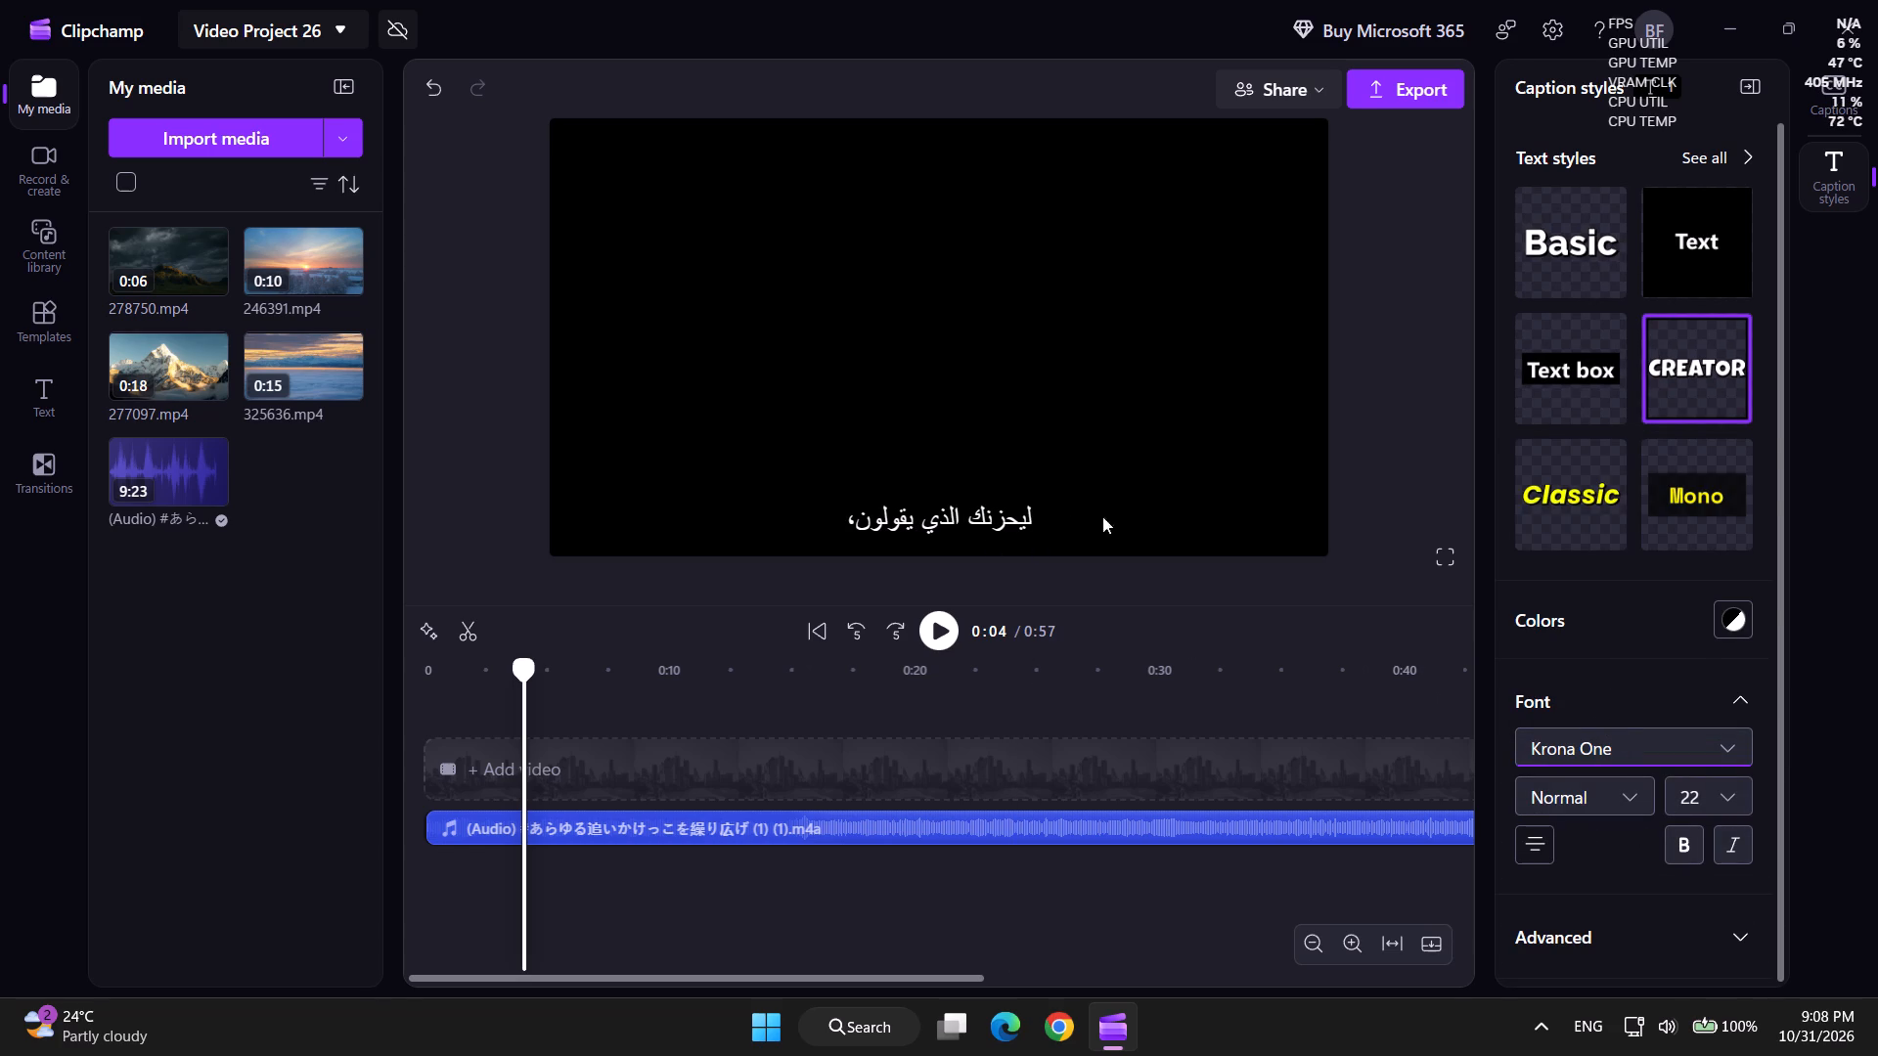
Move the caption box up to just above the frame's middle against the left edge, and widen it to nearly the full frame width.
left_click_drag(961, 520, 961, 340)
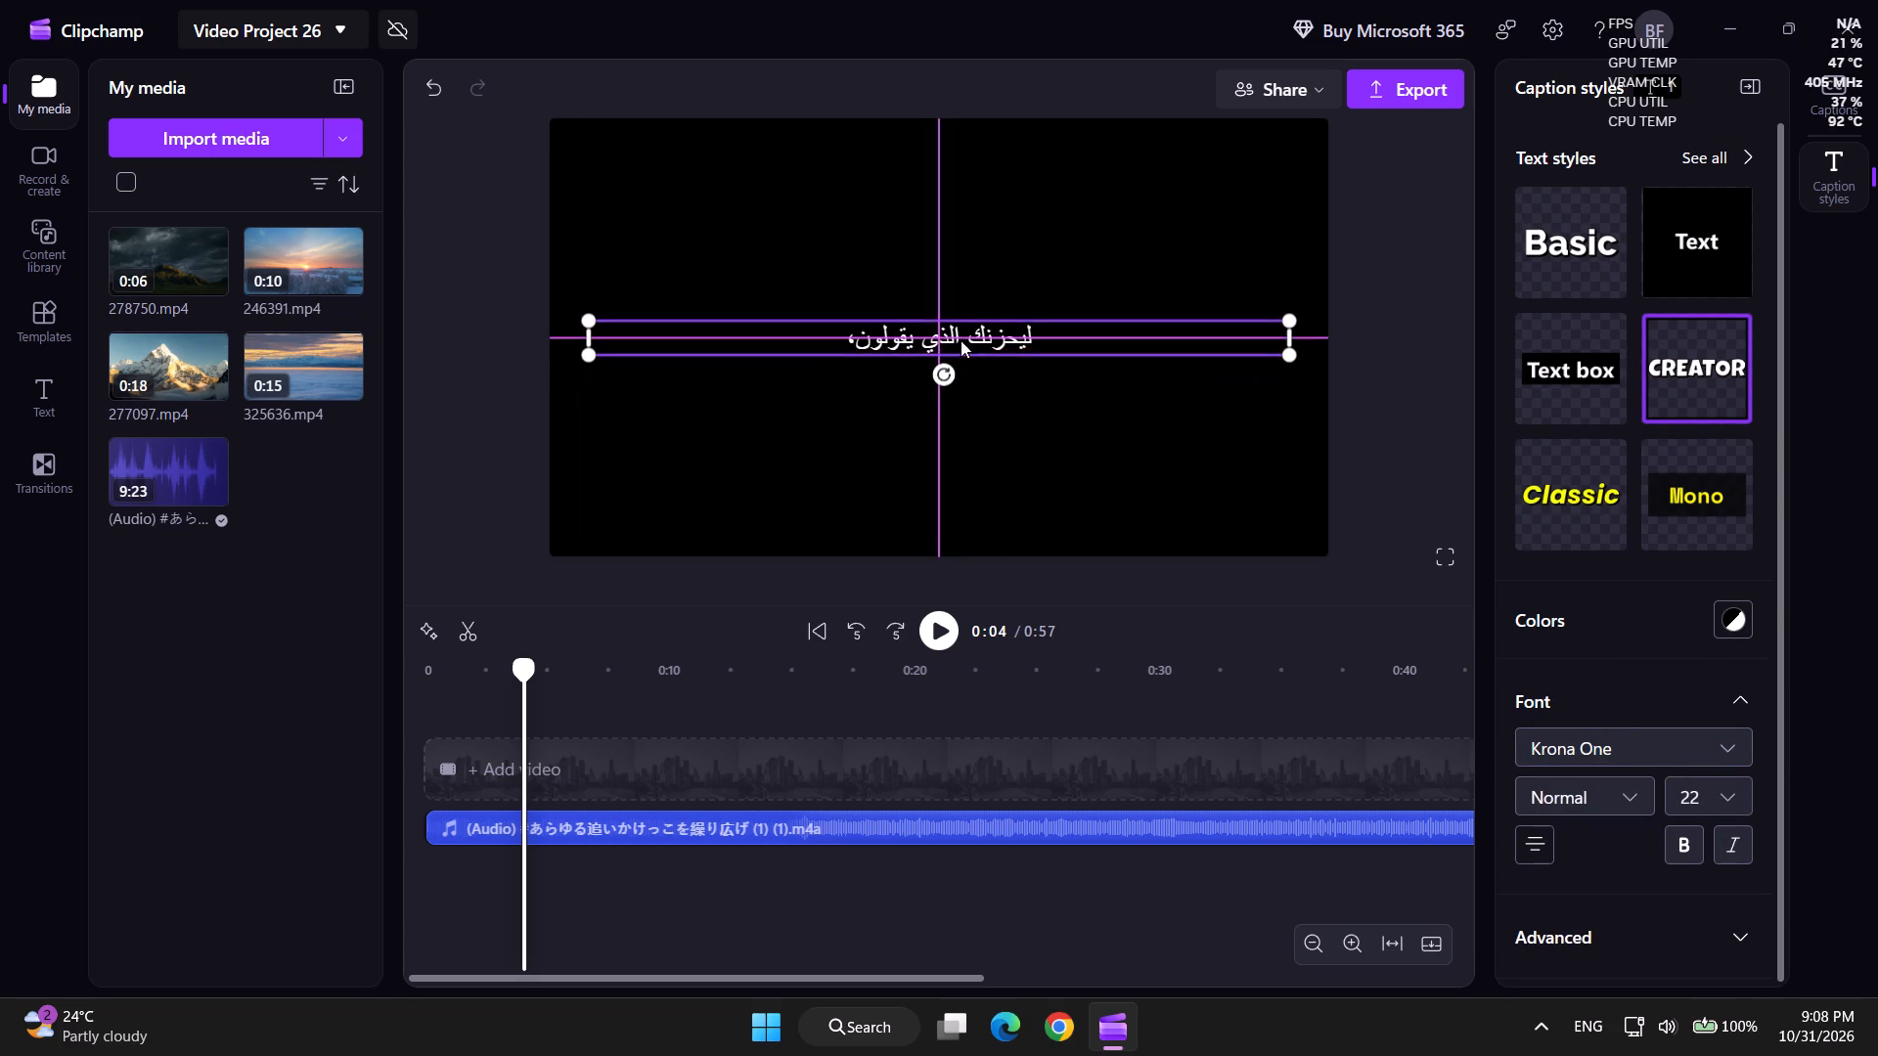
left_click_drag(961, 340, 920, 334)
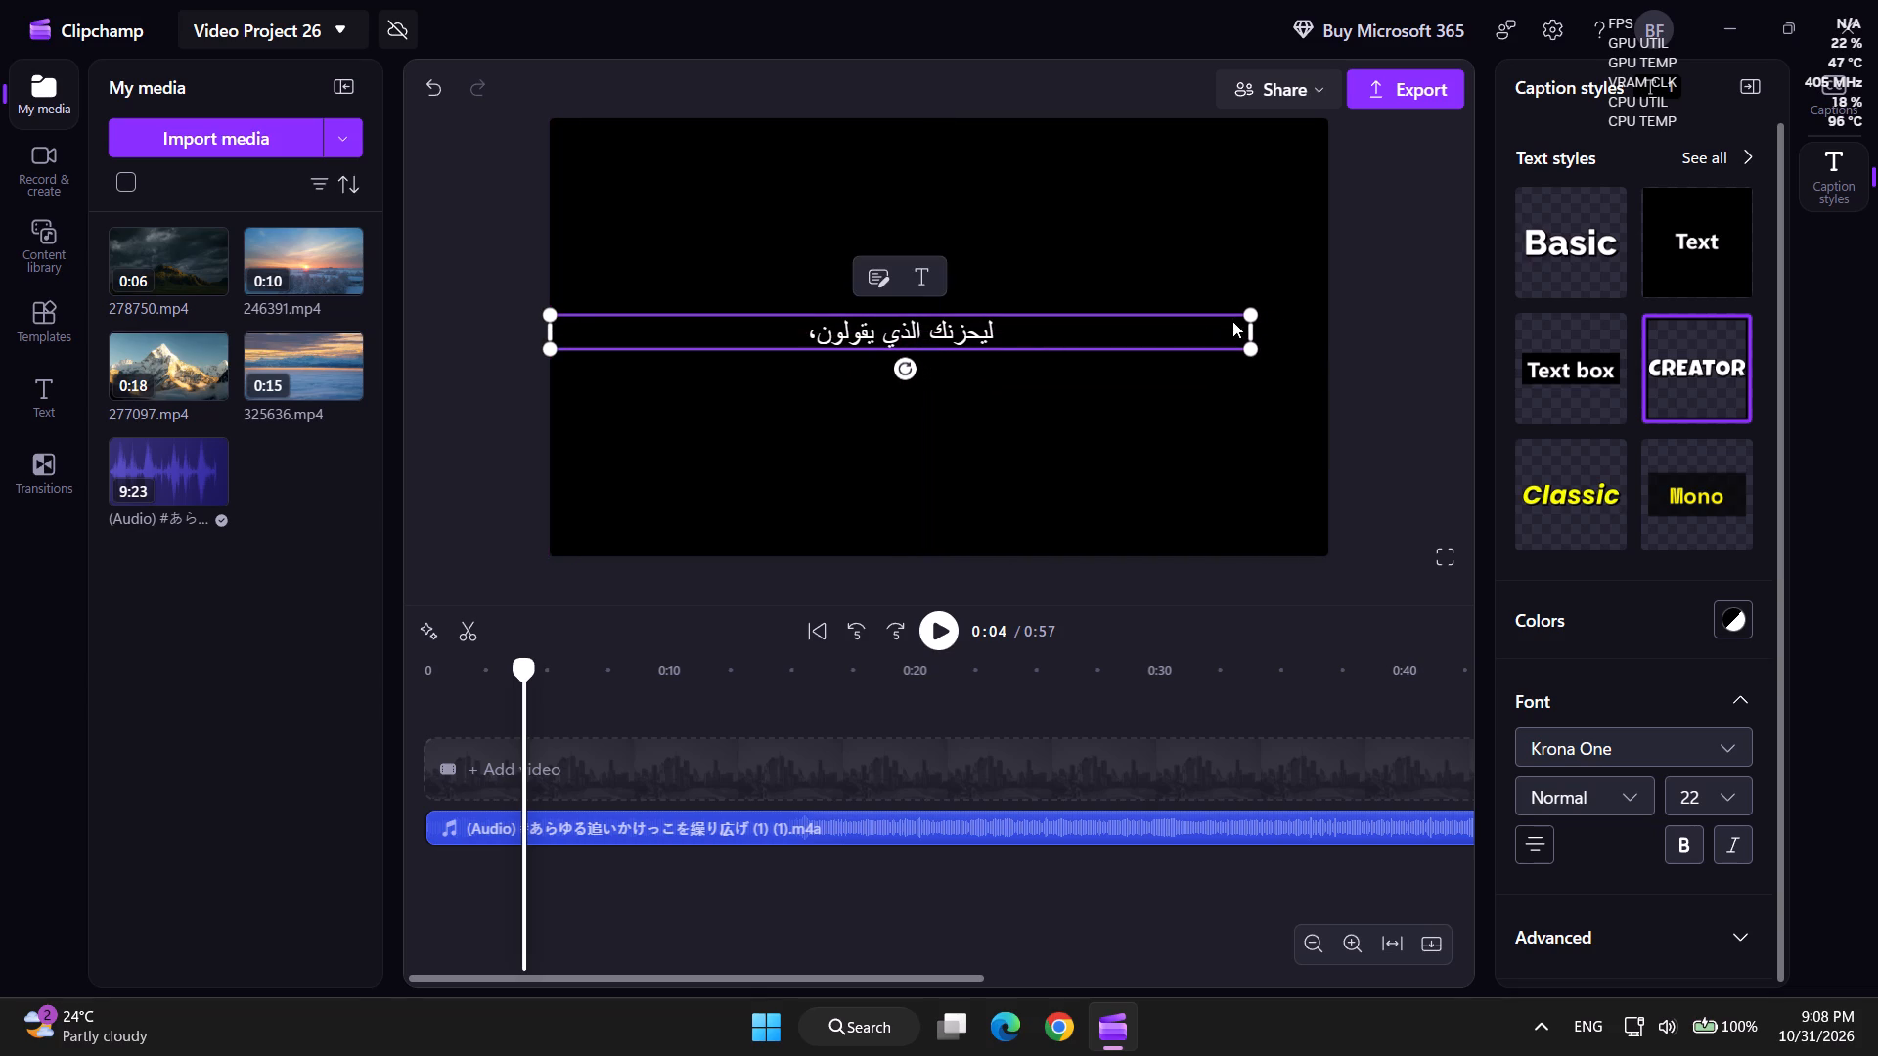
left_click_drag(1248, 330, 1317, 329)
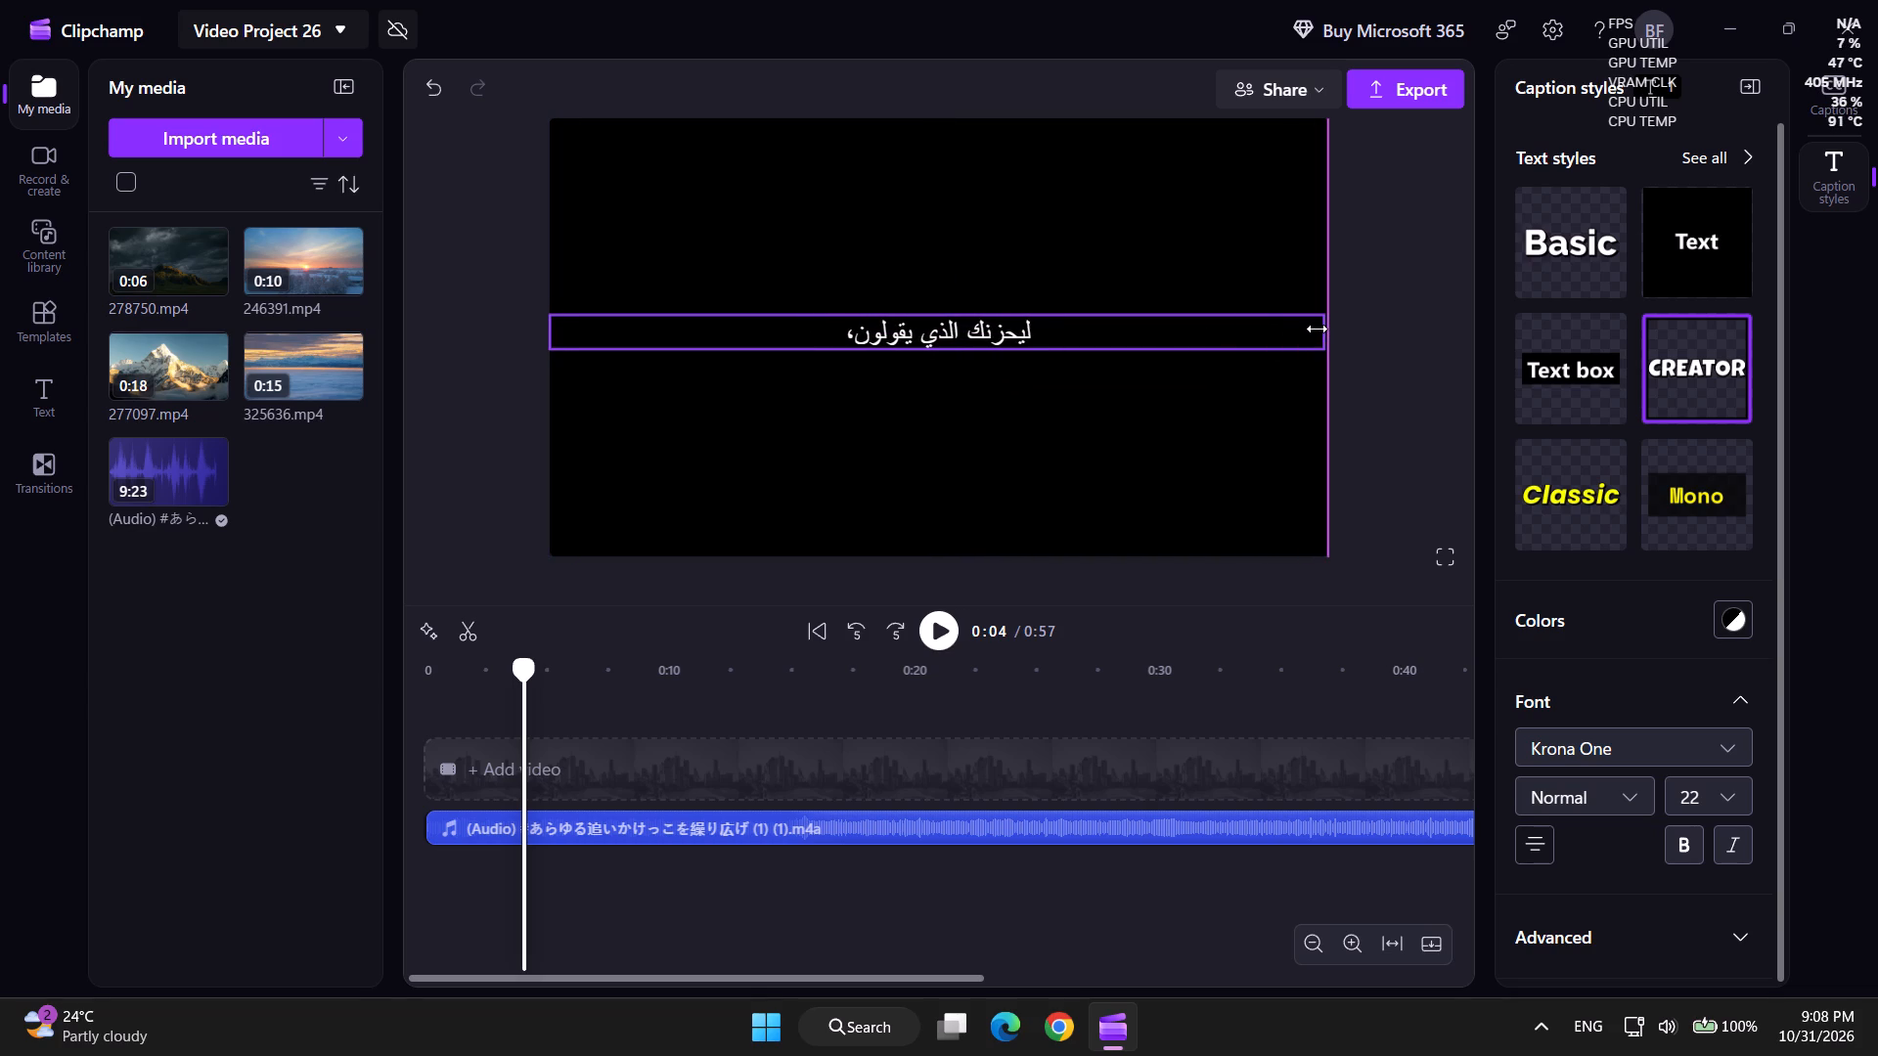
left_click_drag(1317, 329, 1318, 332)
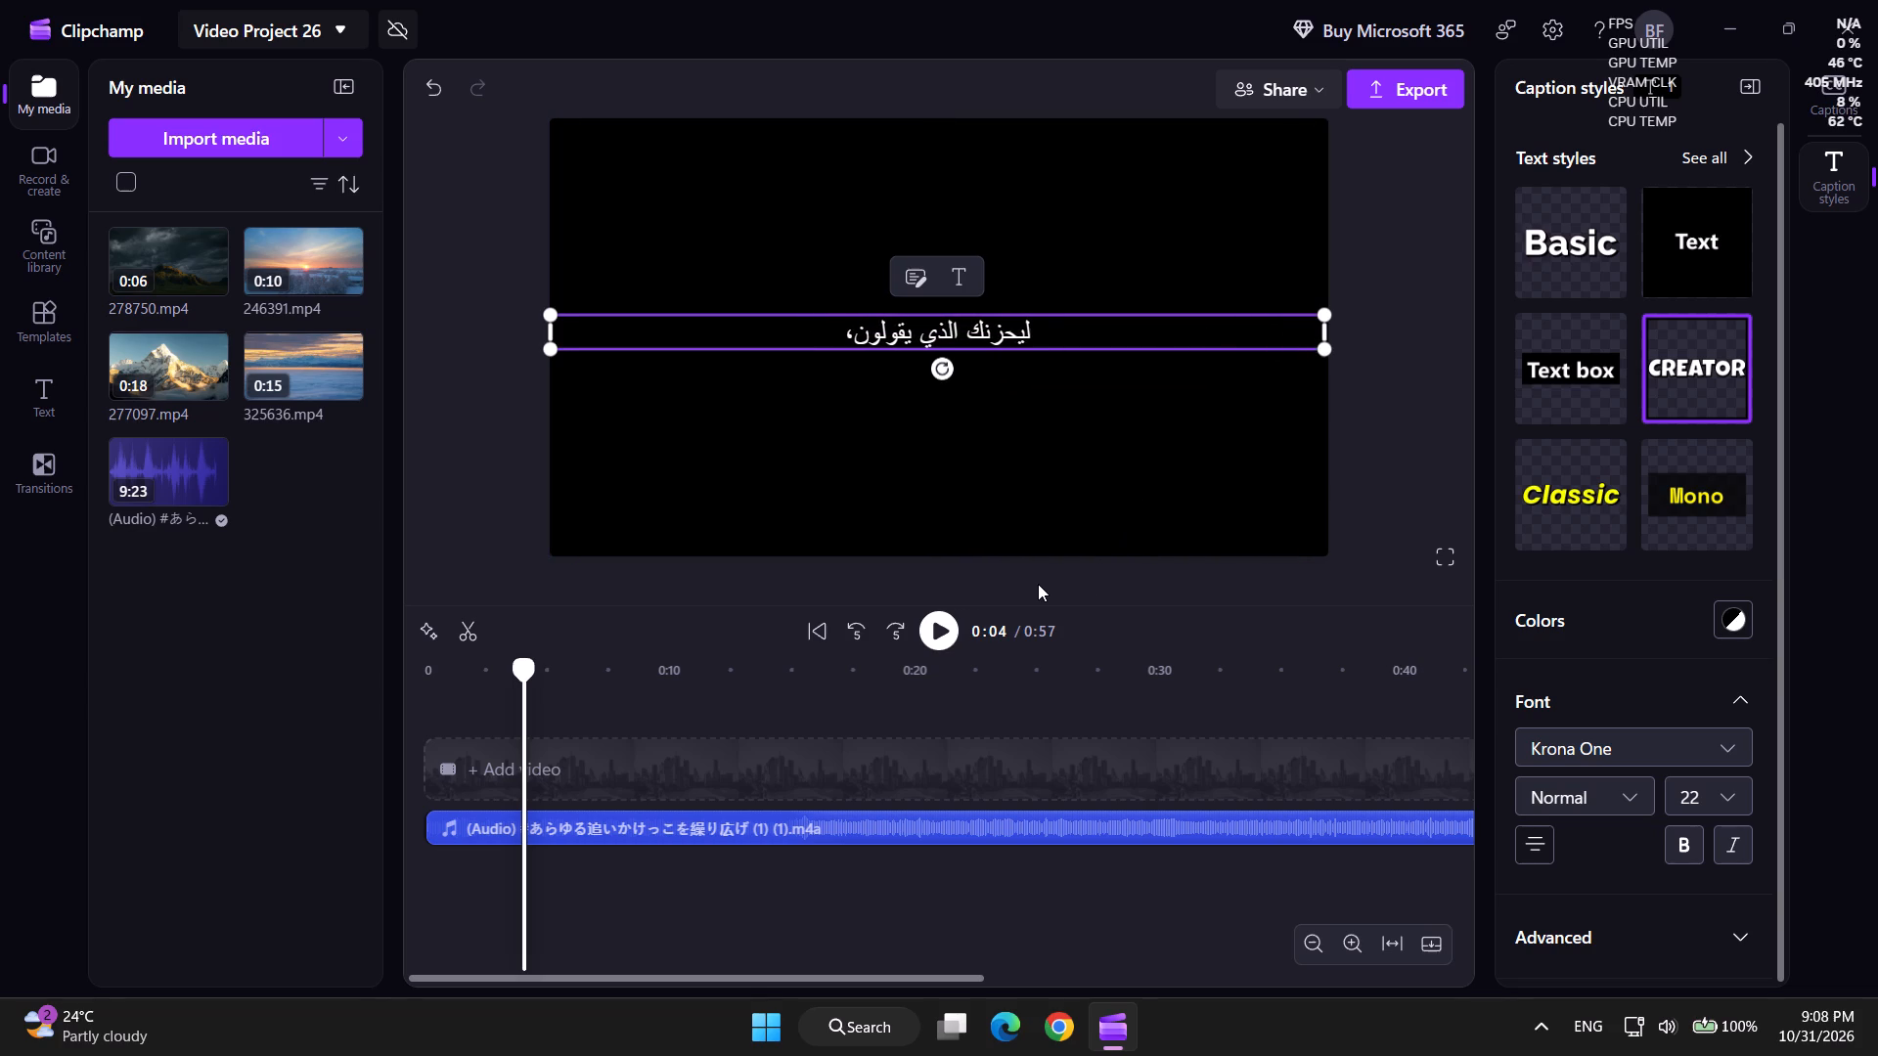
Play the video from 0:04 to review the restyled captions, pausing briefly at about 0:13 before resuming.
key("space")
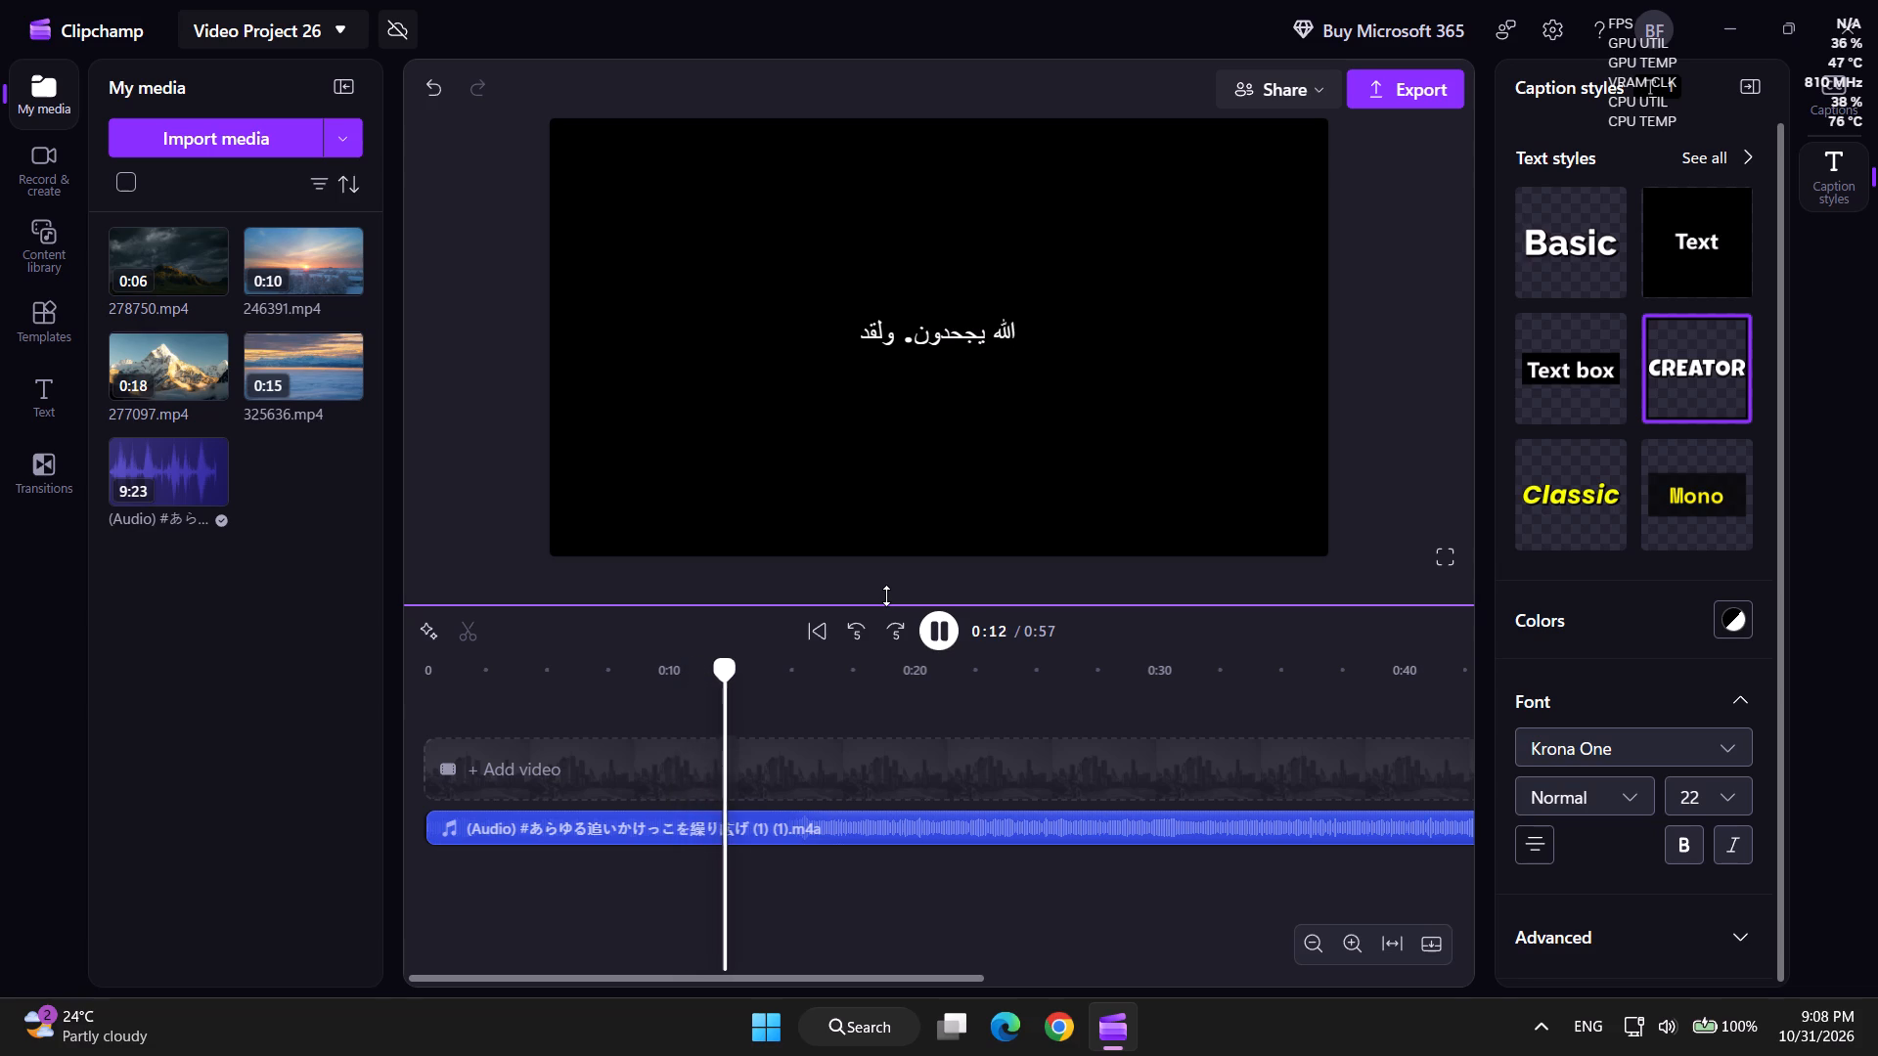
key("space")
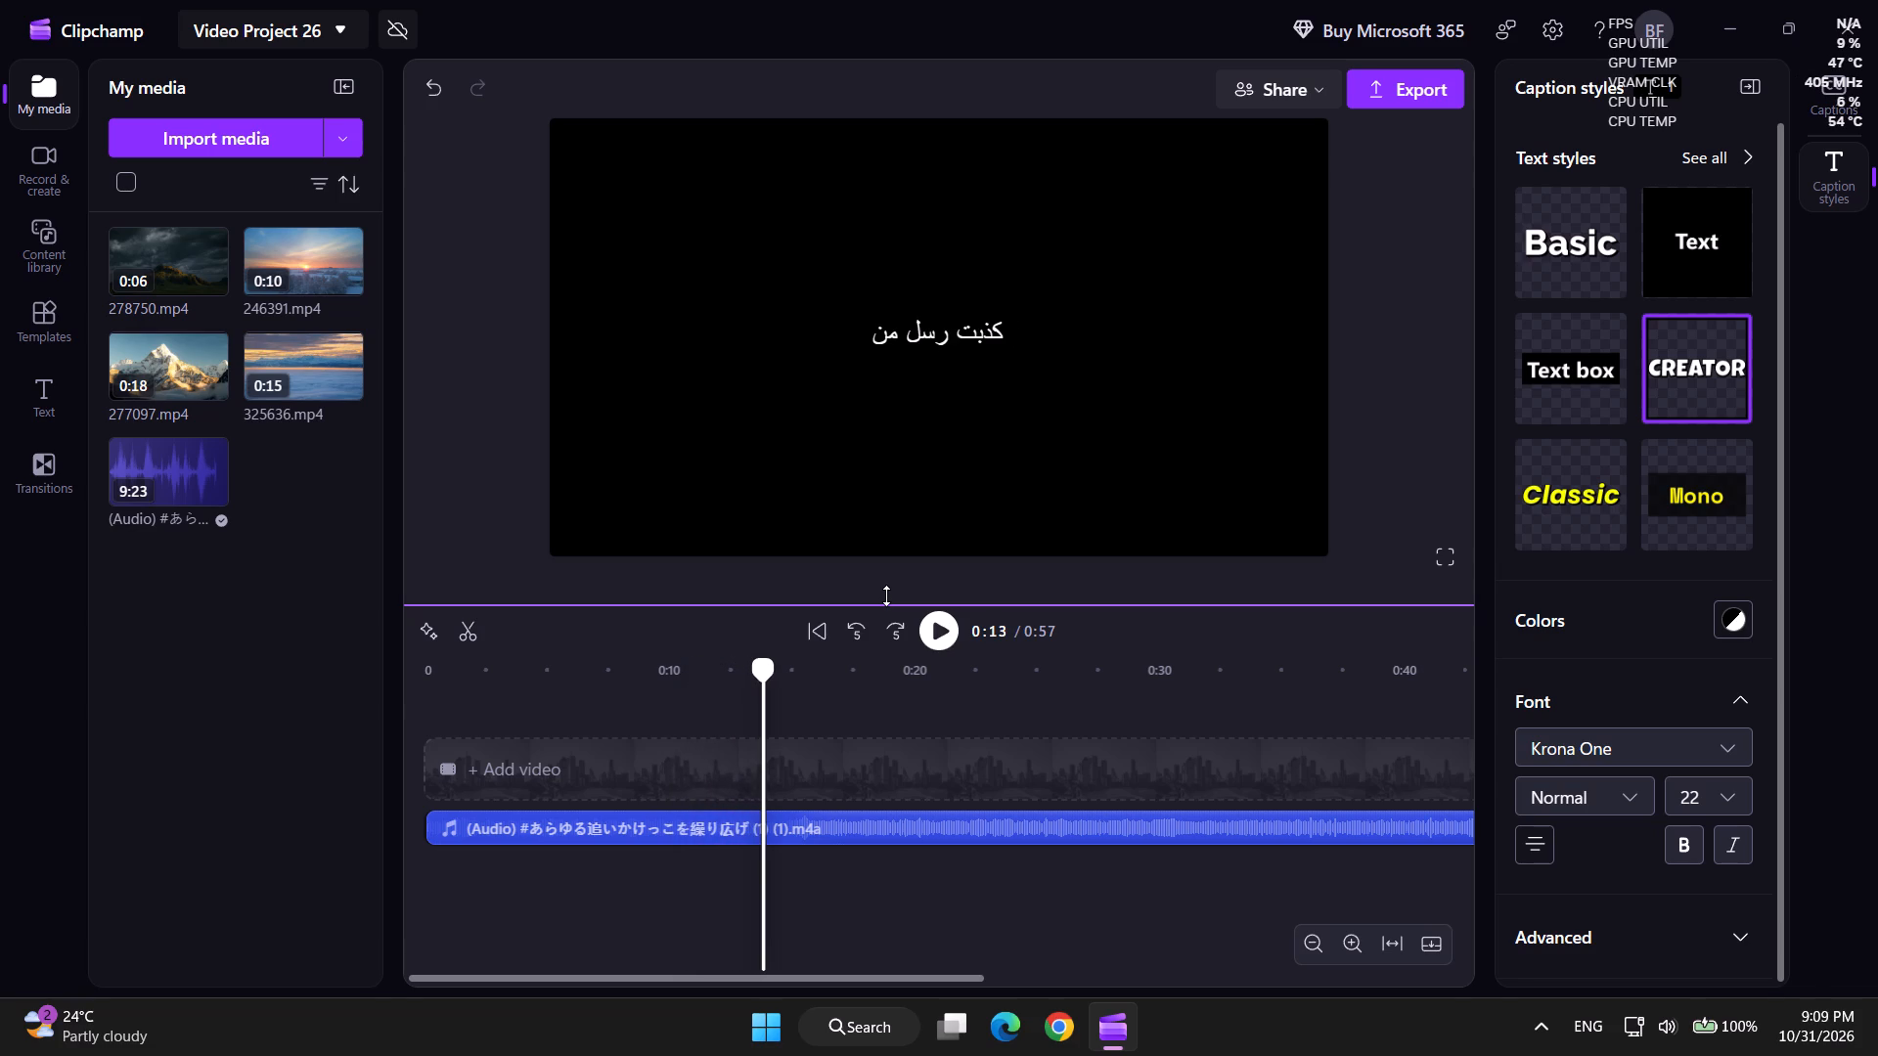
key("space")
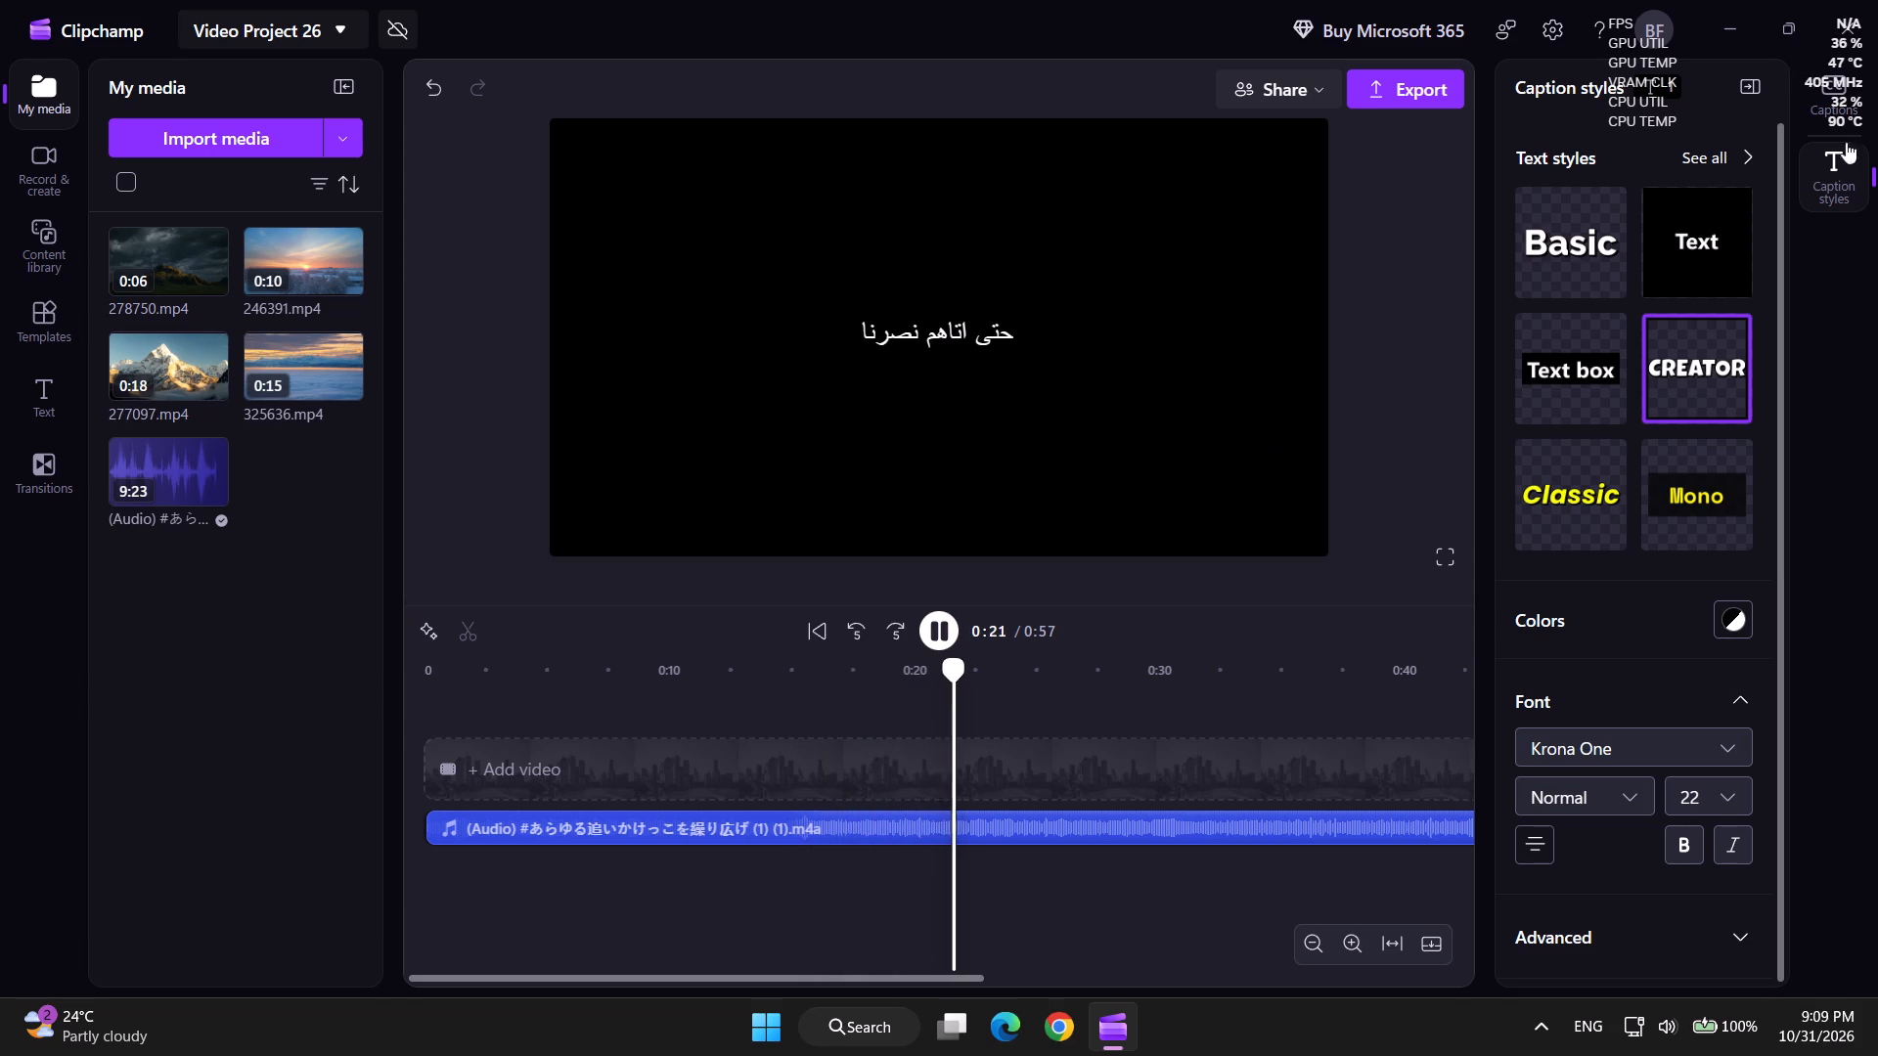
Open the captions transcript and check its wording against the recitation from 0:21 to 0:47, pausing repeatedly from 0:33 onward.
left_click(1855, 89)
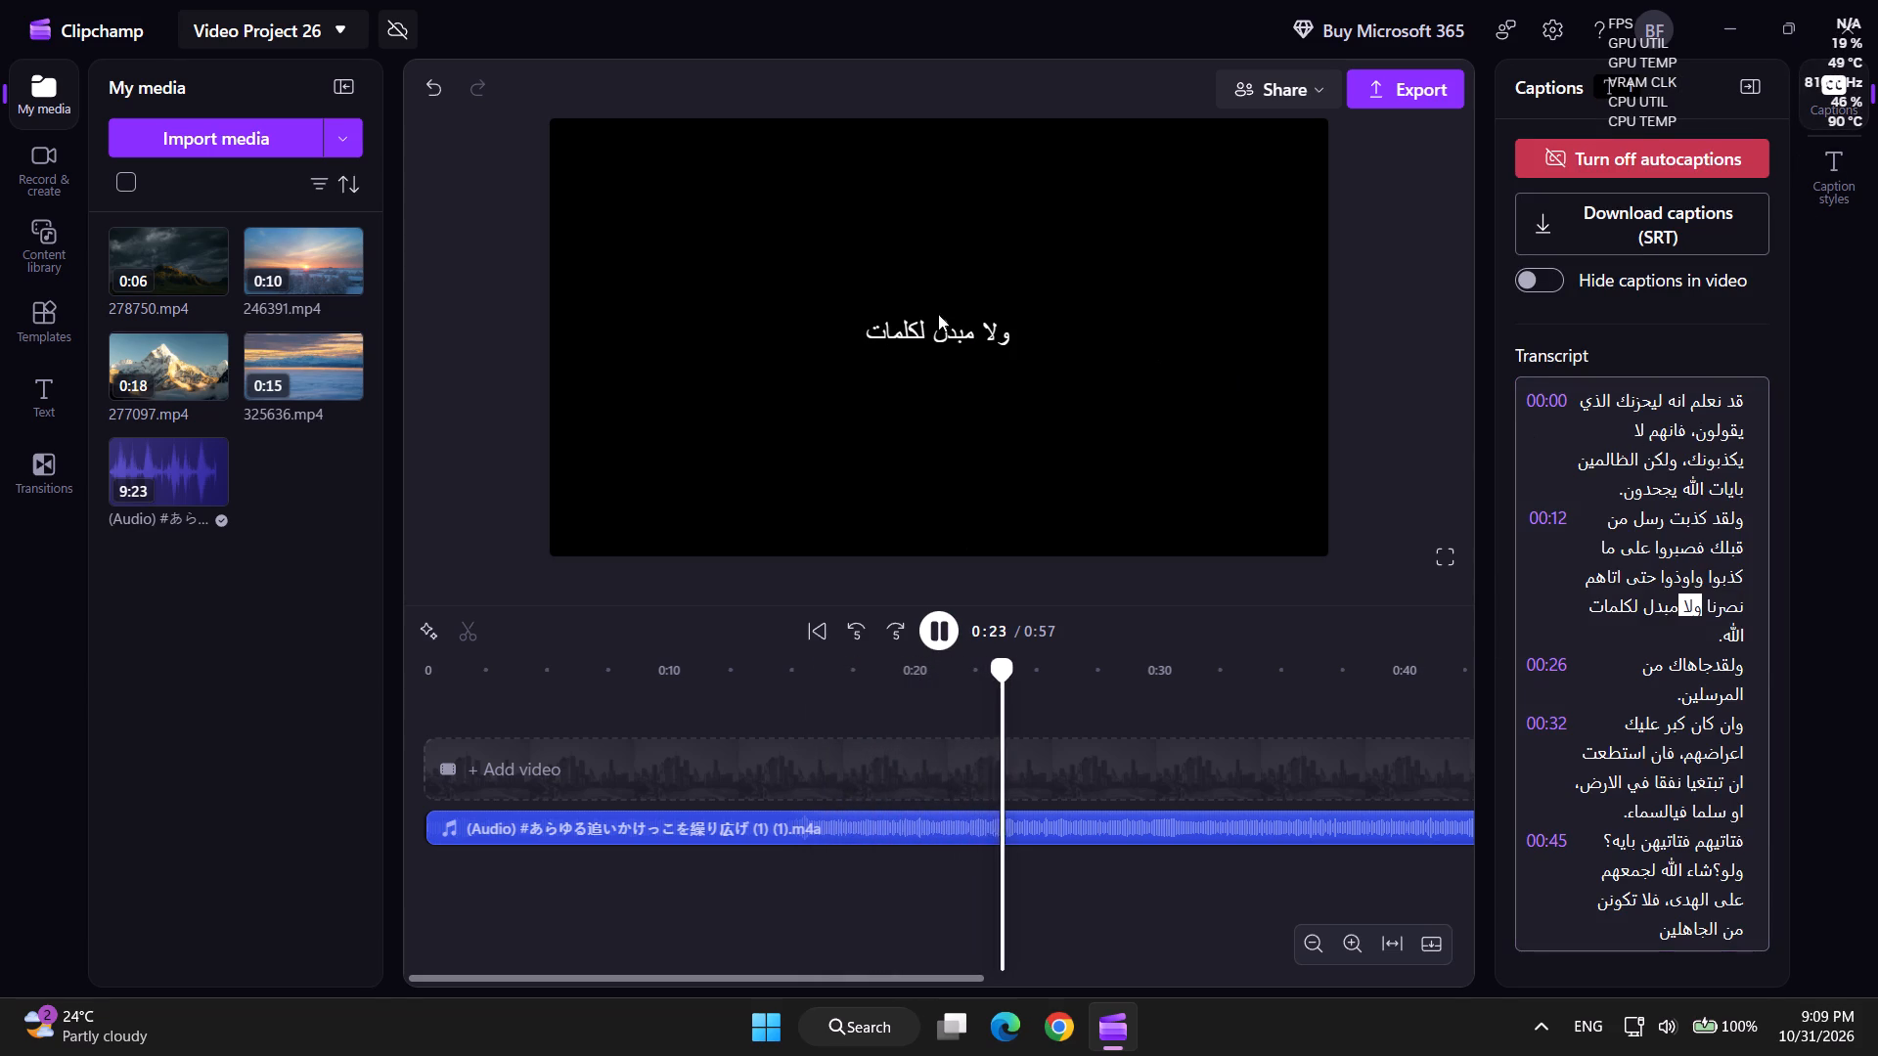
left_click(954, 331)
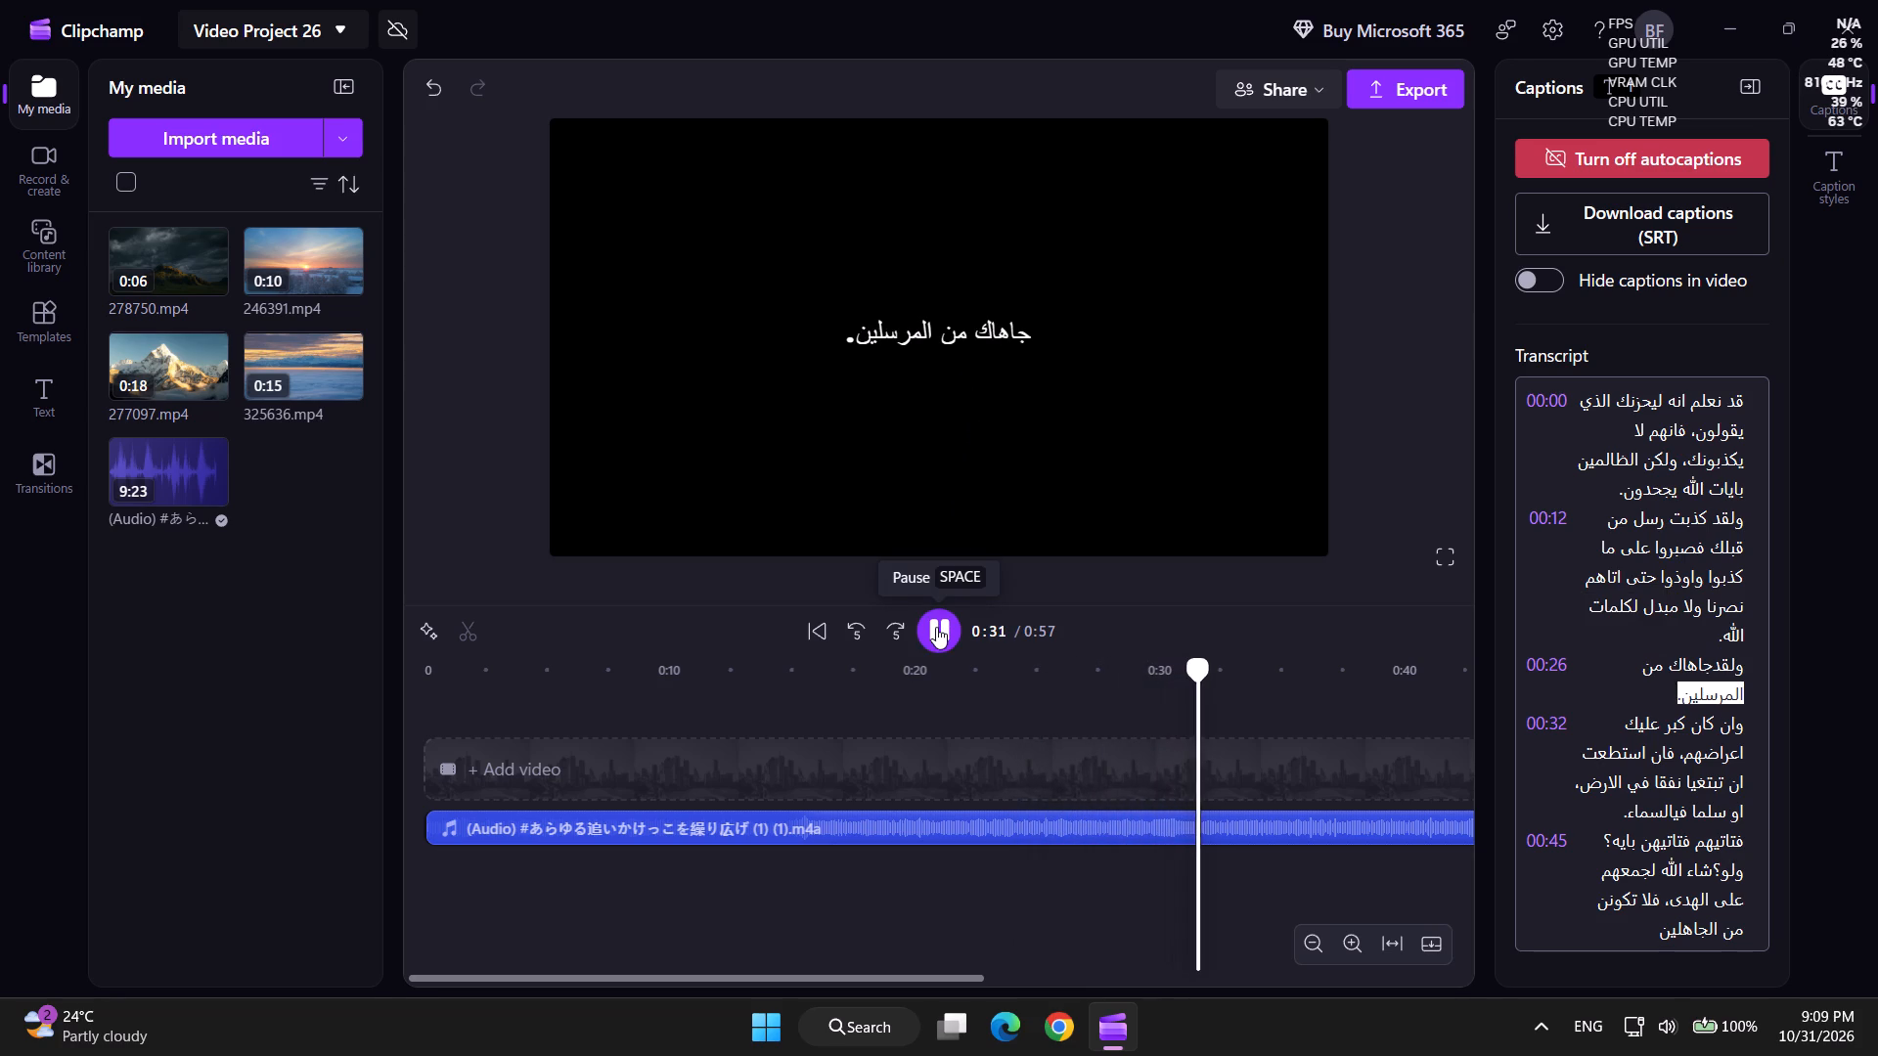
key("space")
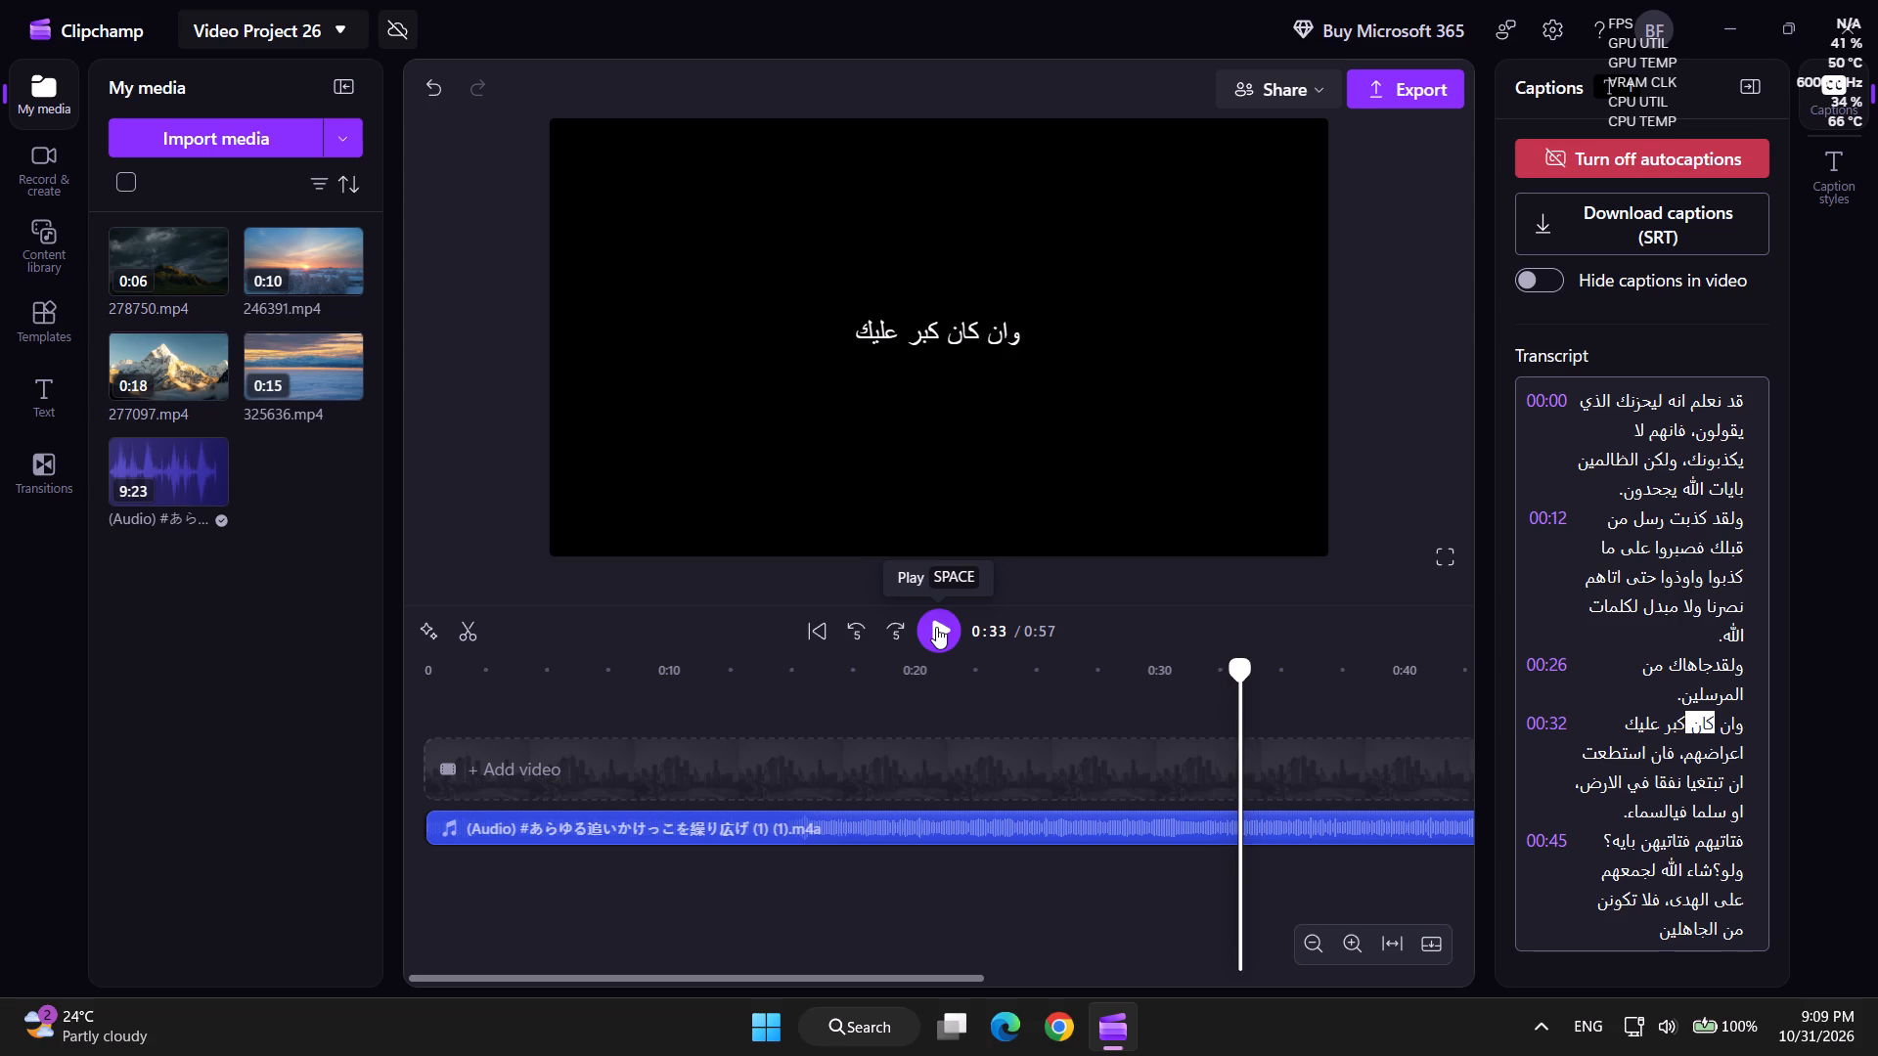
key("space")
key("space")
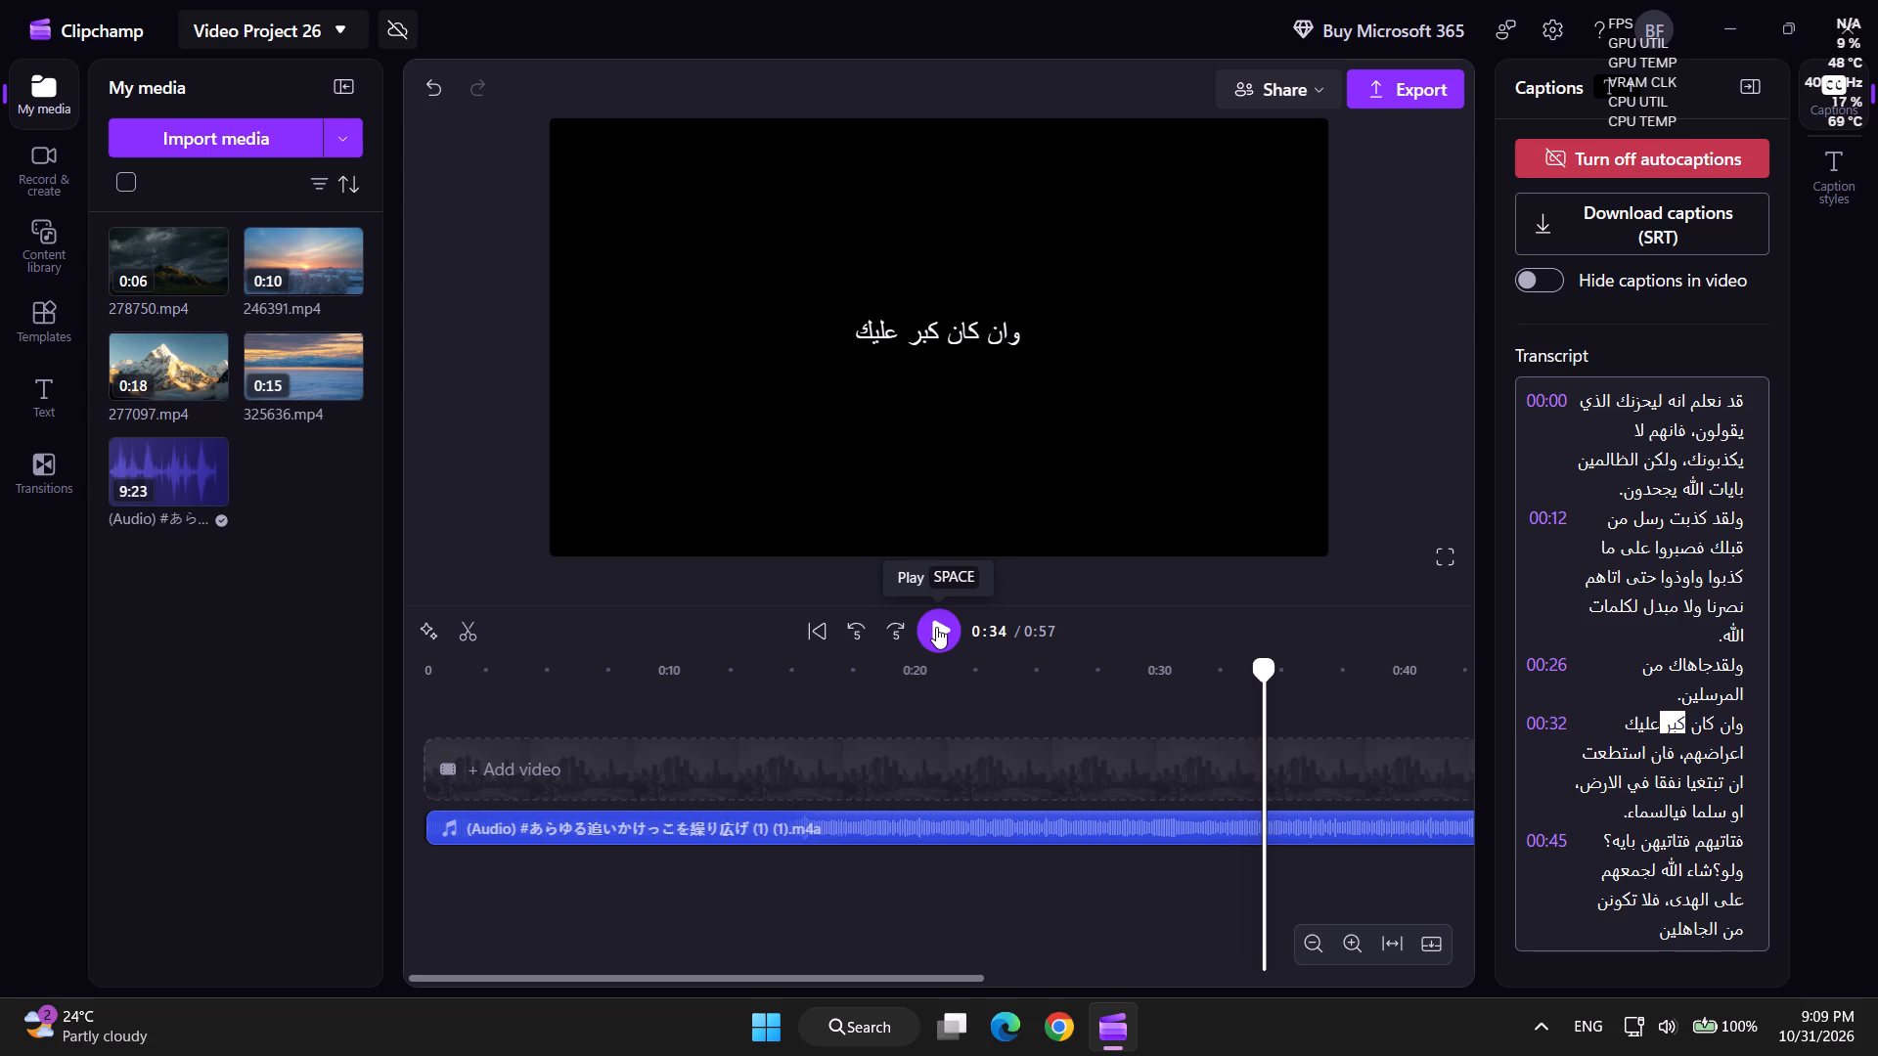
key("space")
key("space")
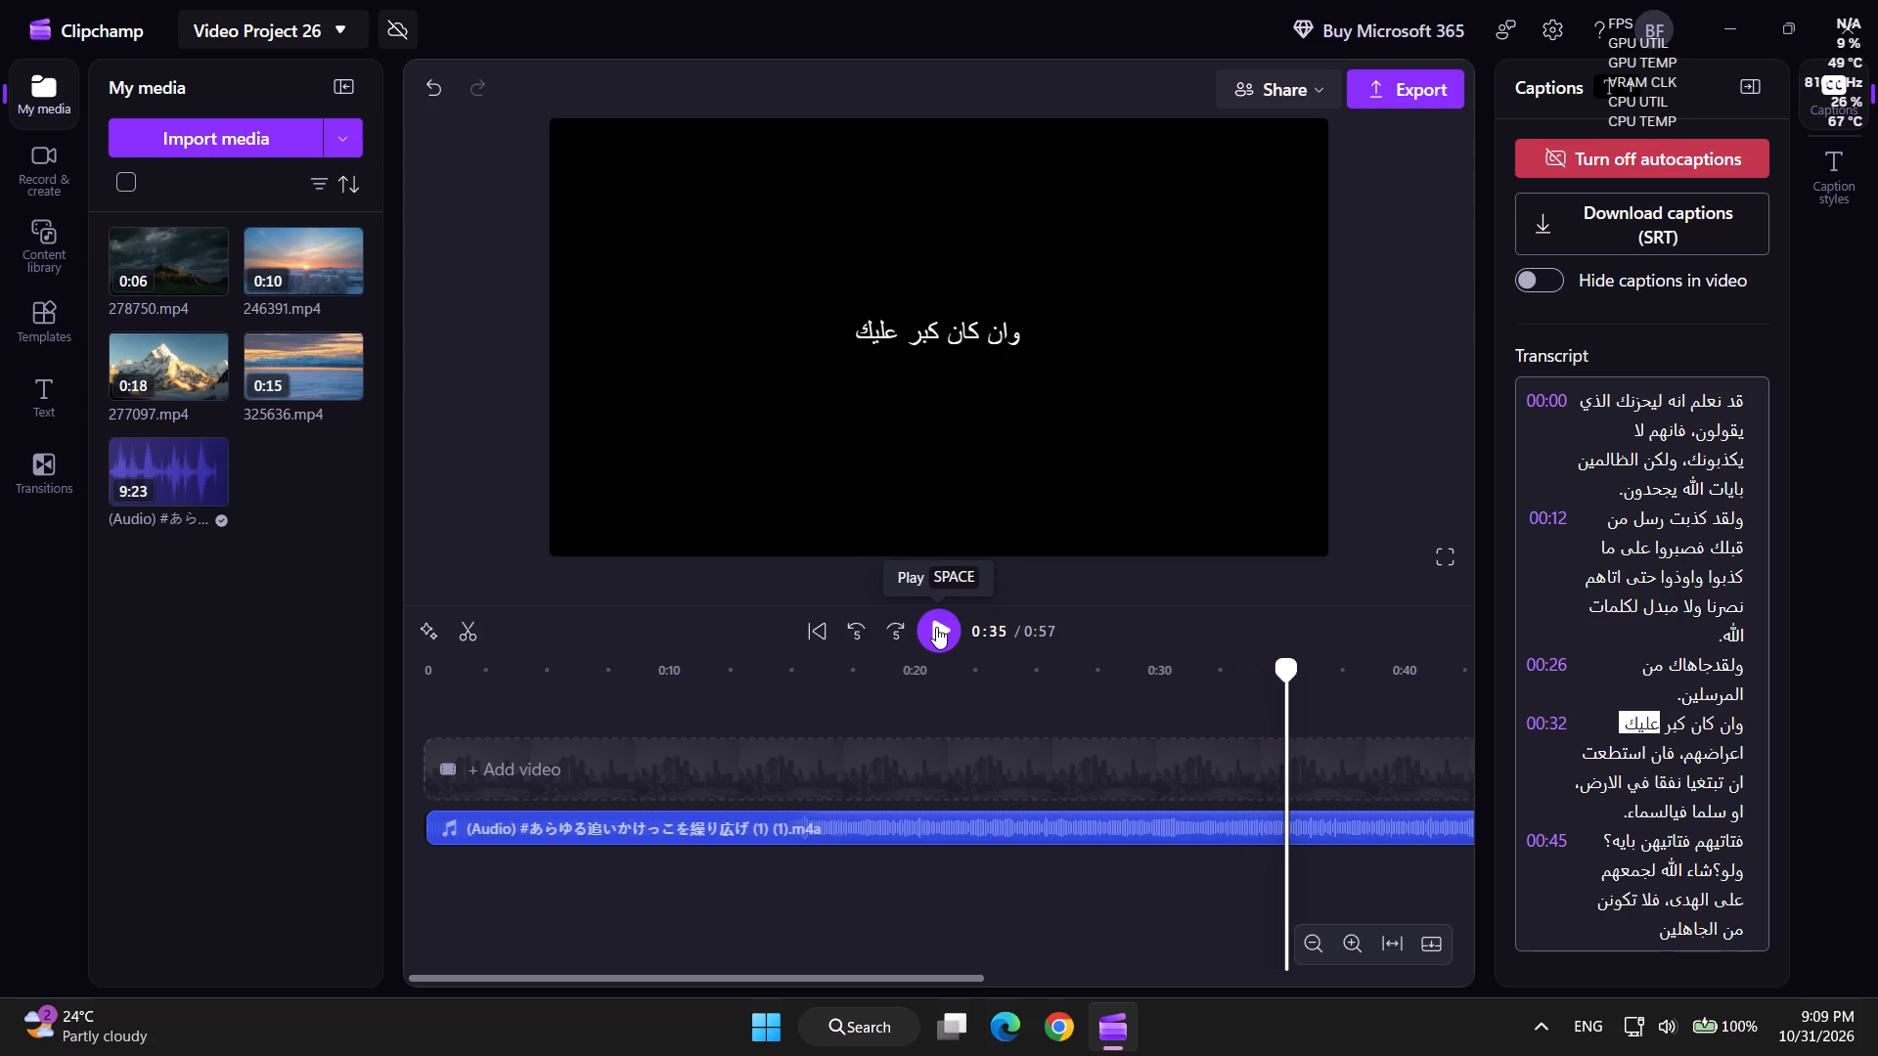
key("space")
key("space")
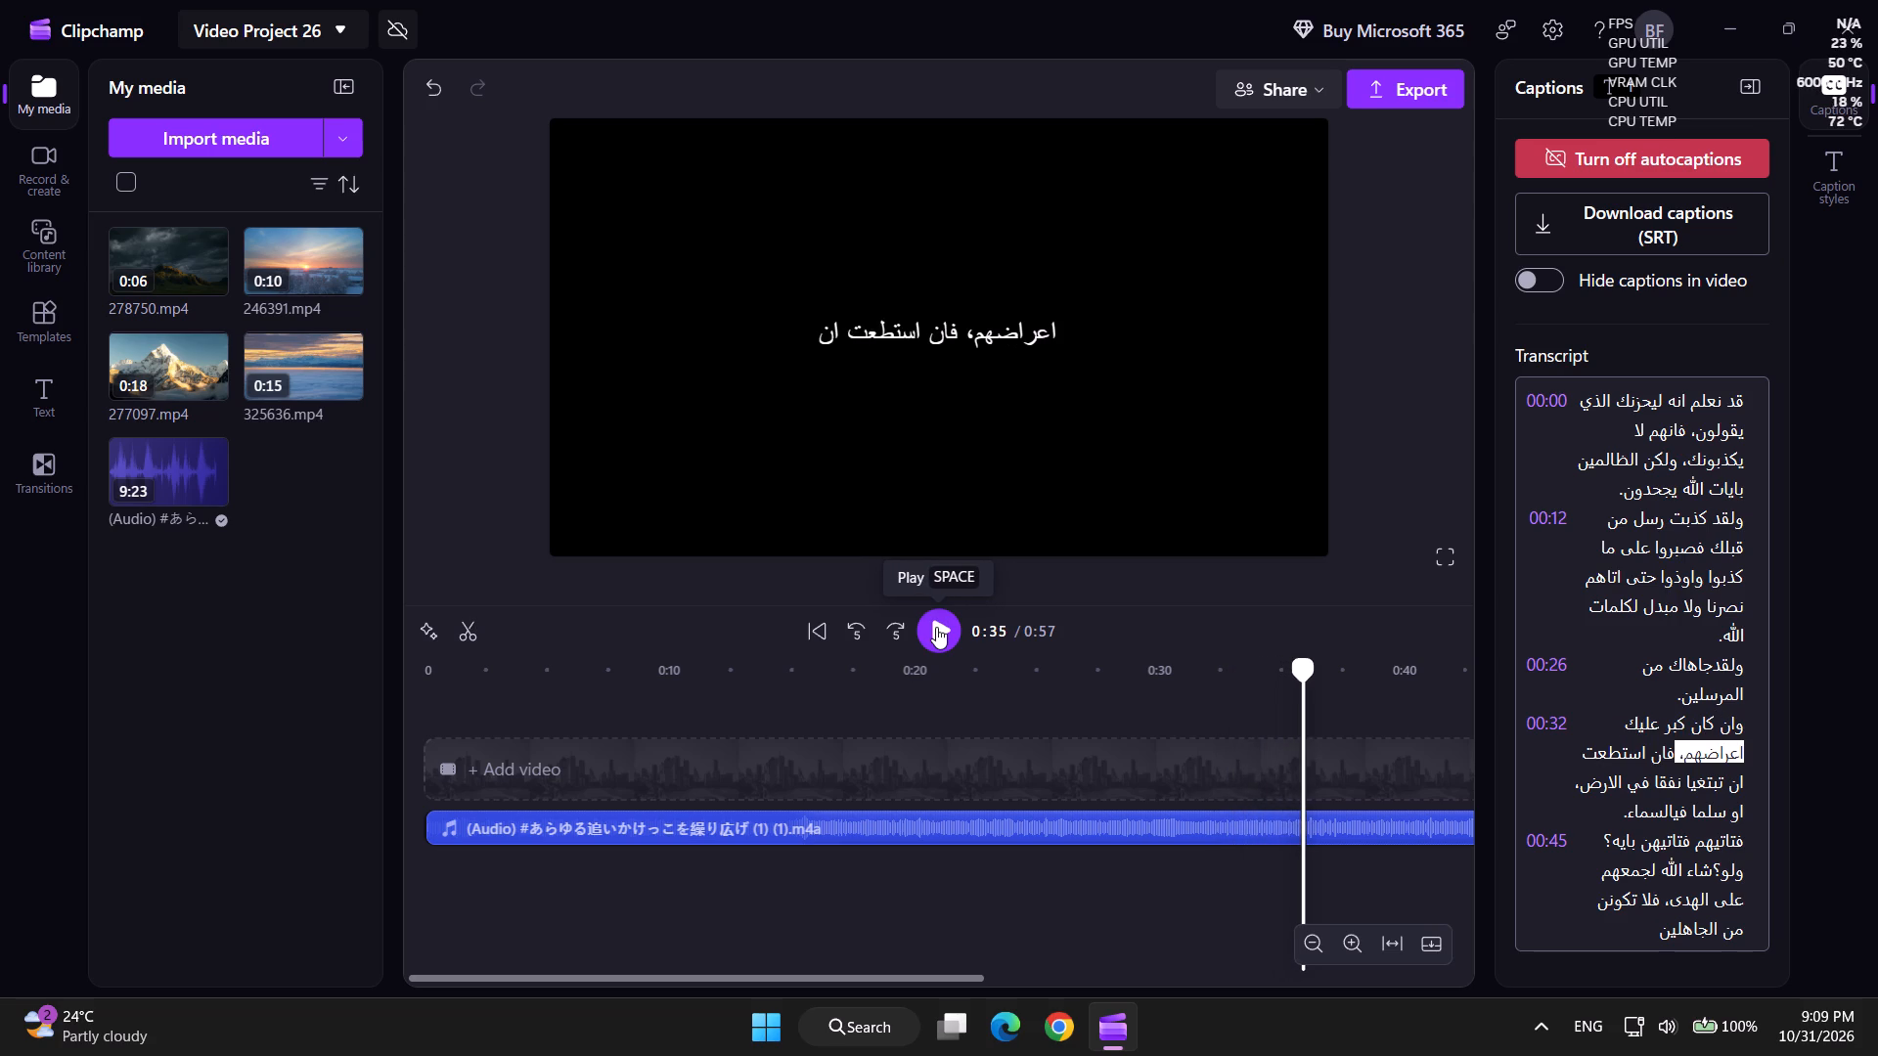
key("space")
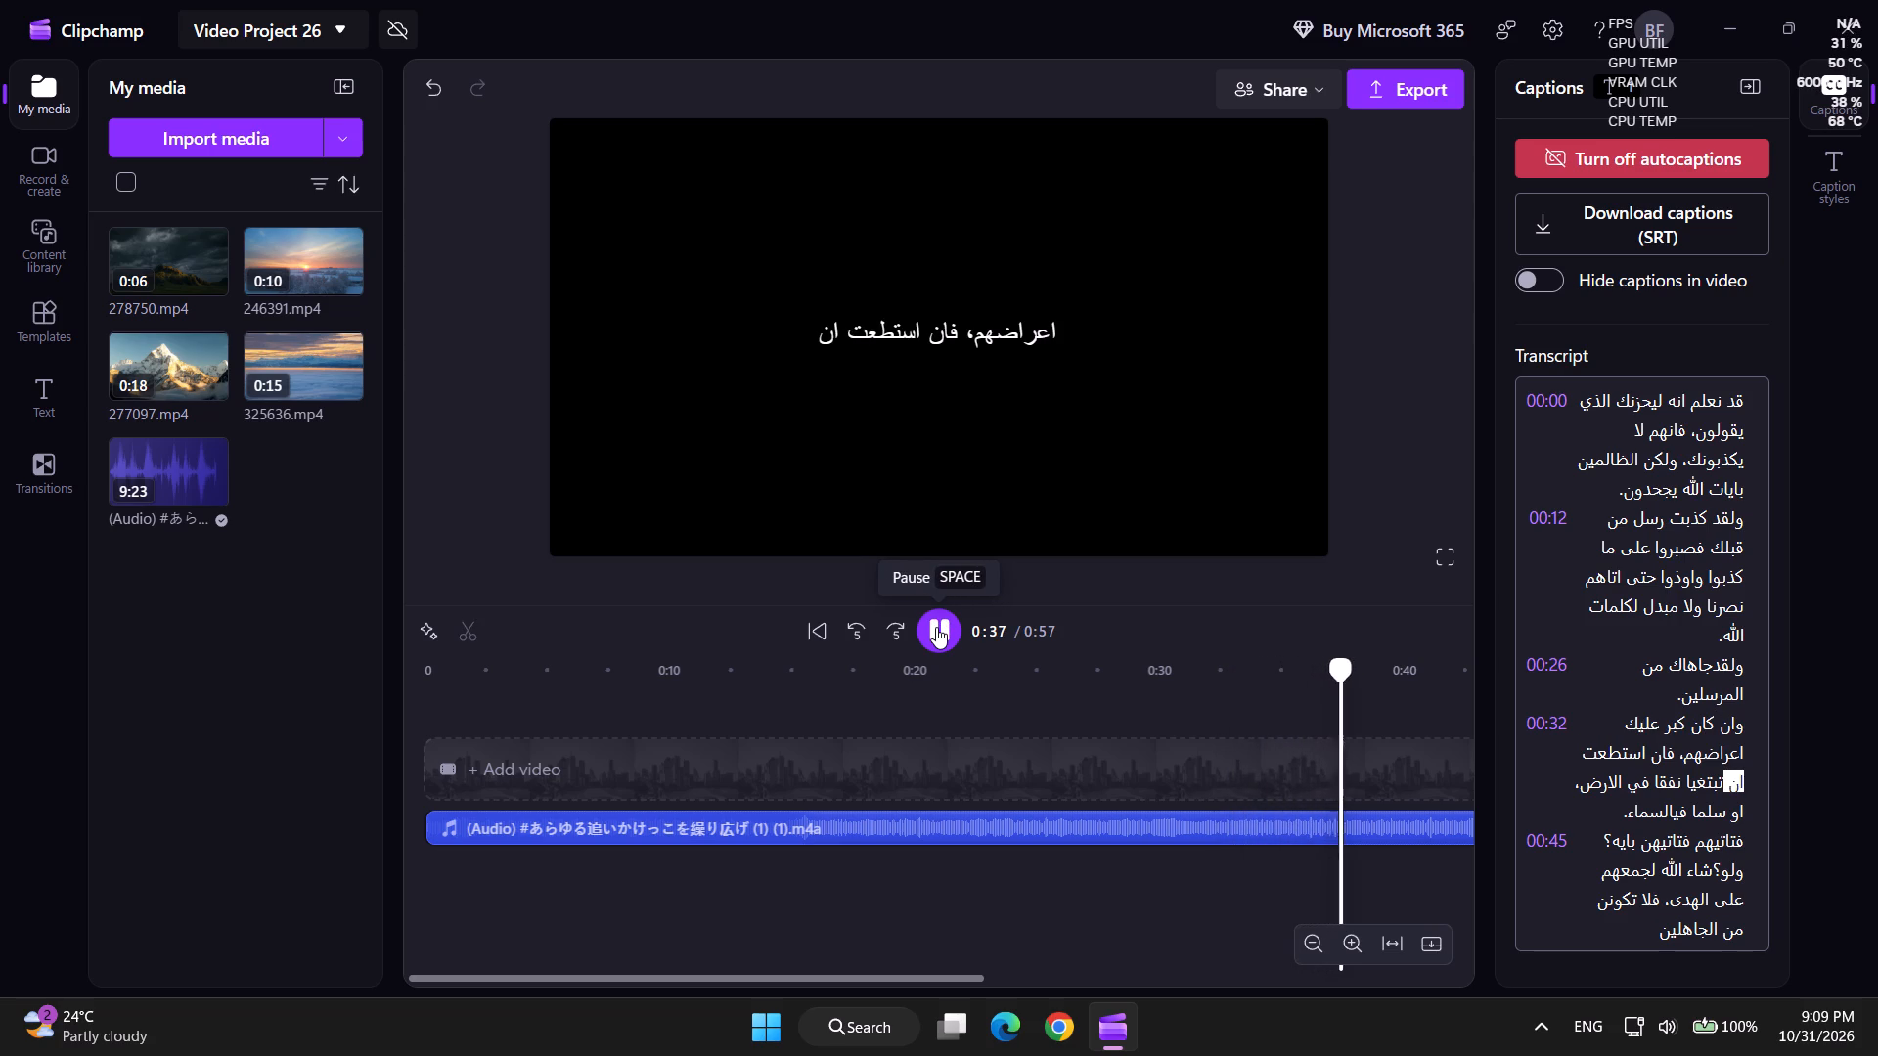
key("space")
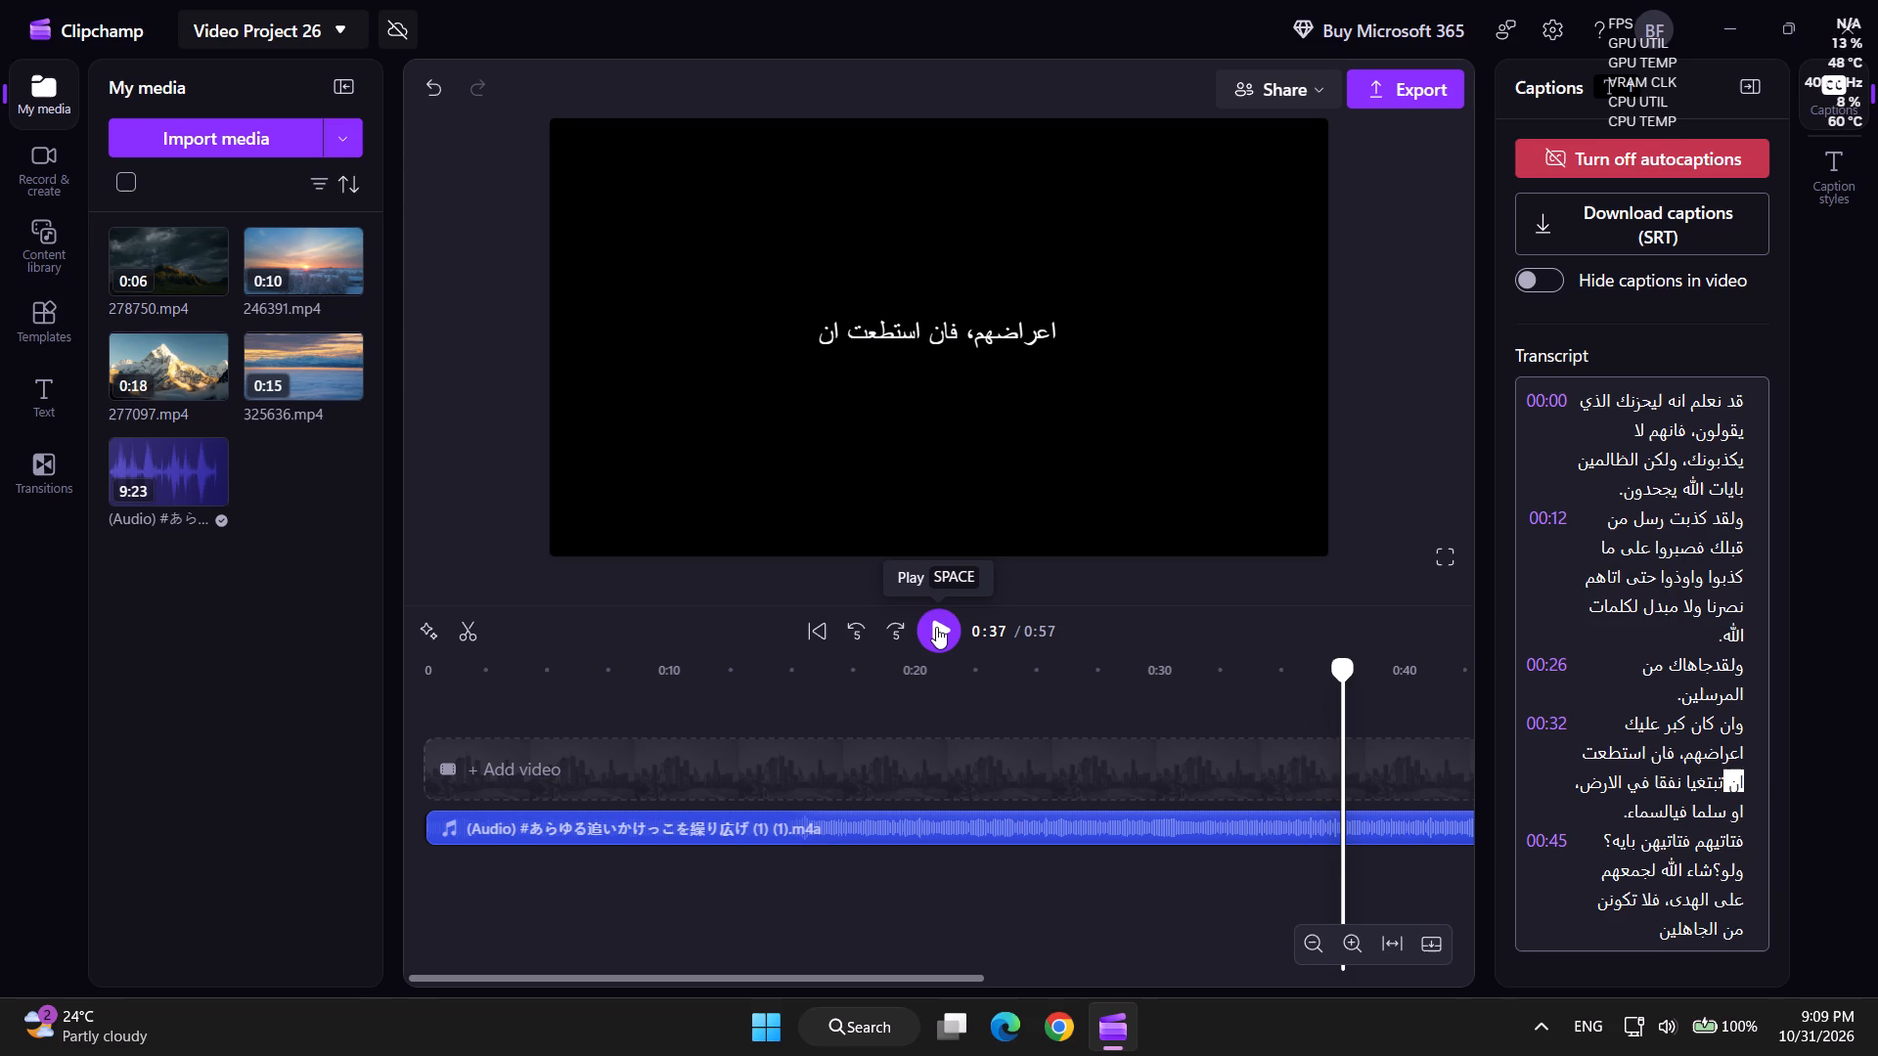
key("space")
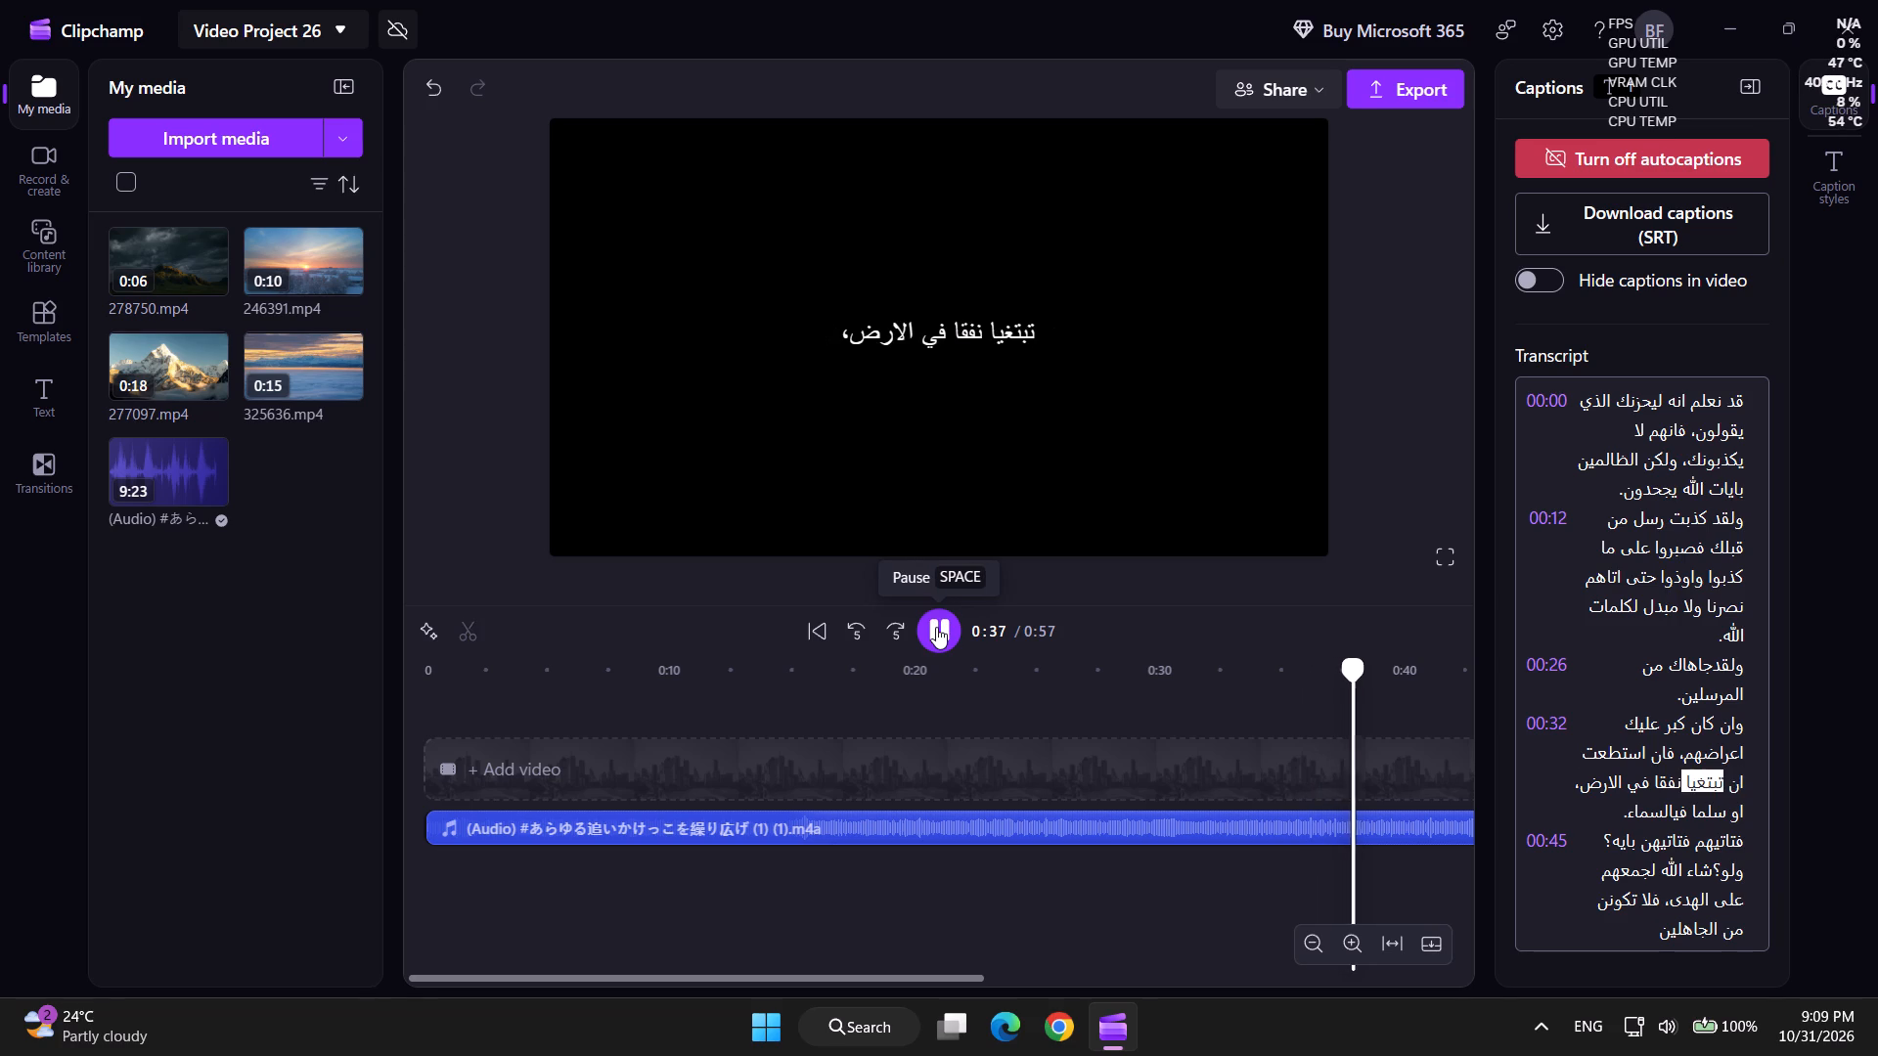
key("space")
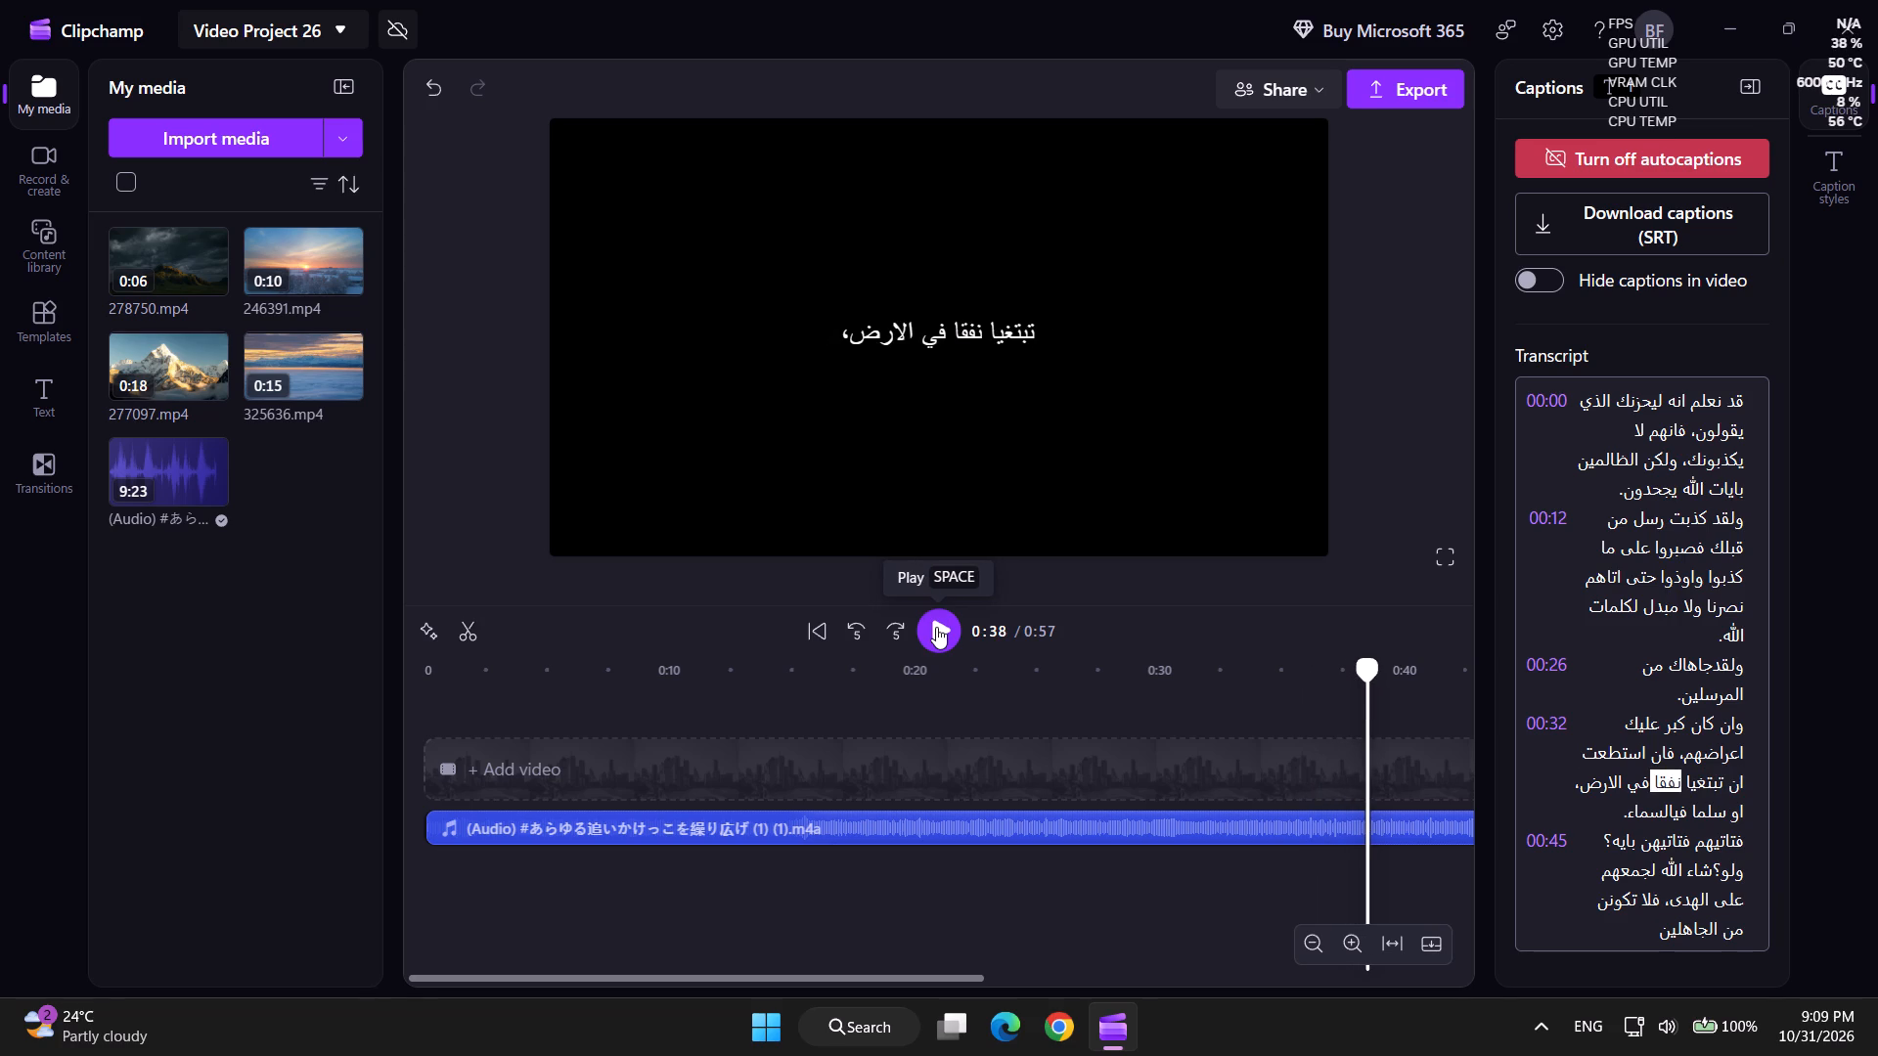
key("space")
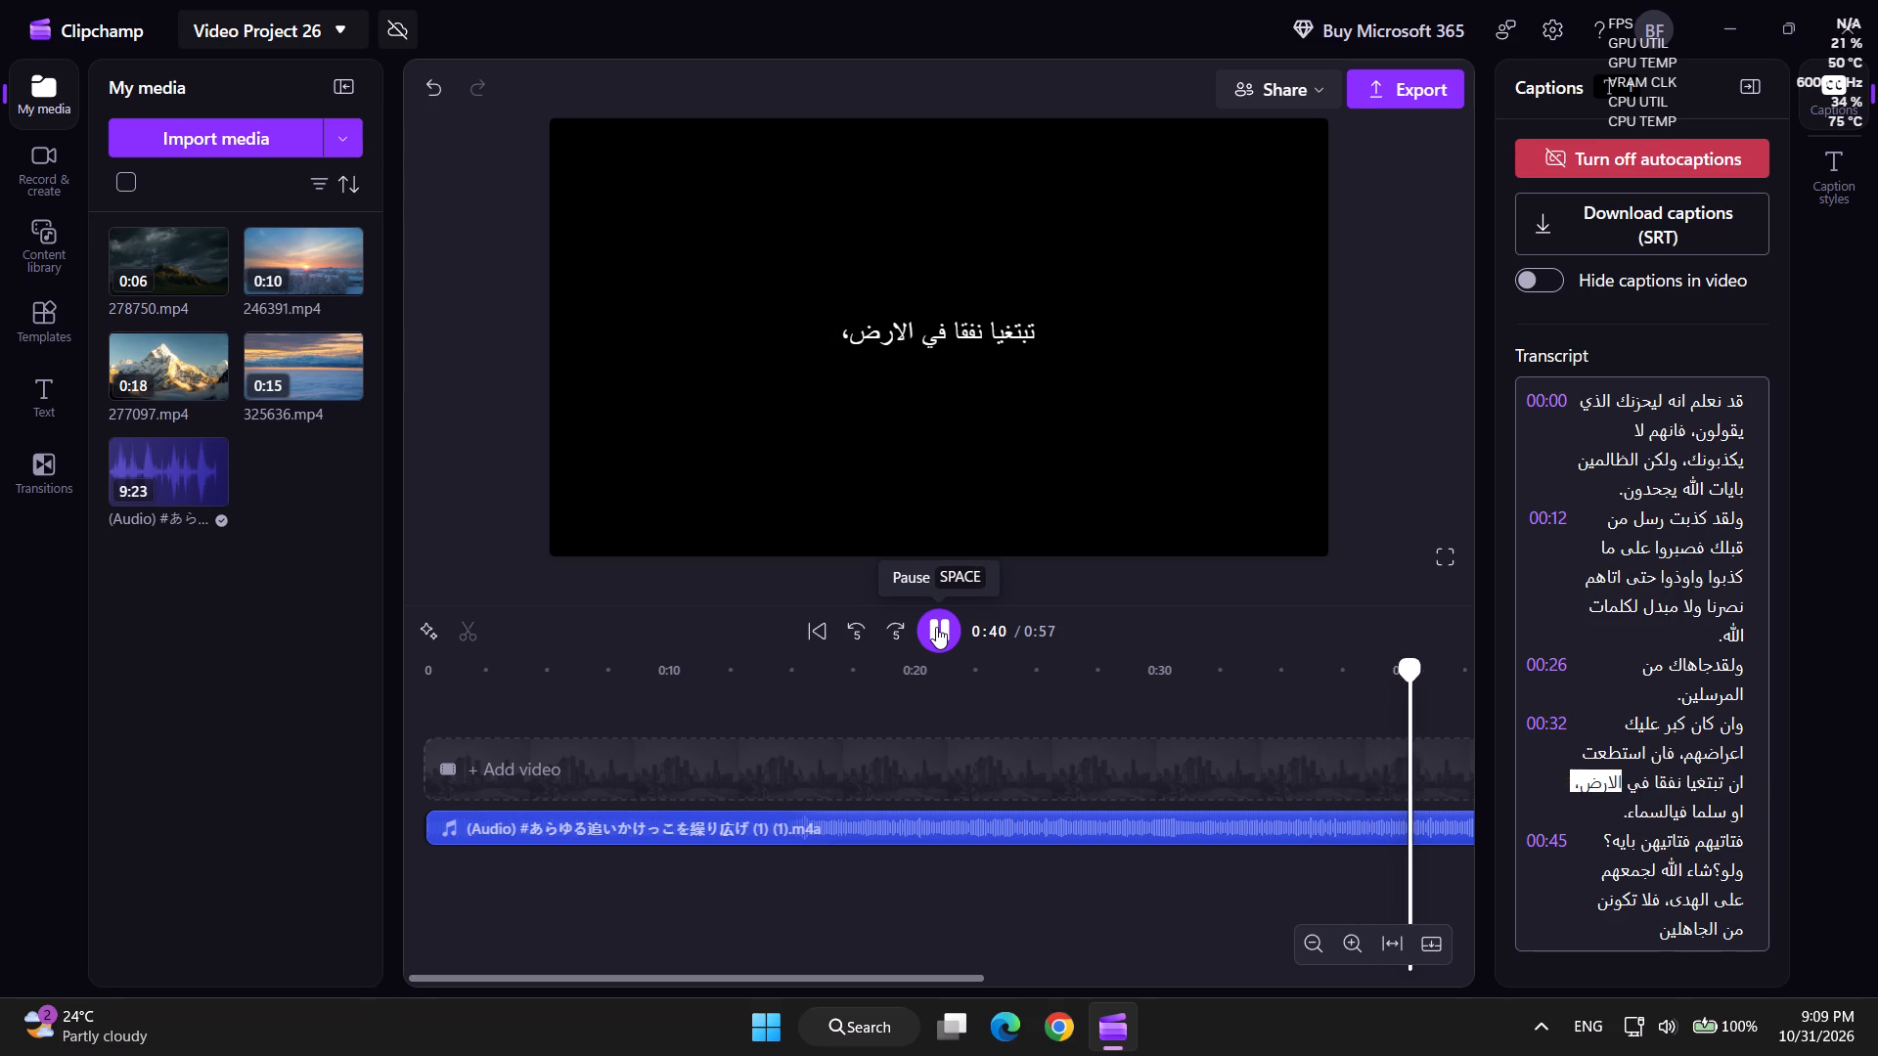
key("space")
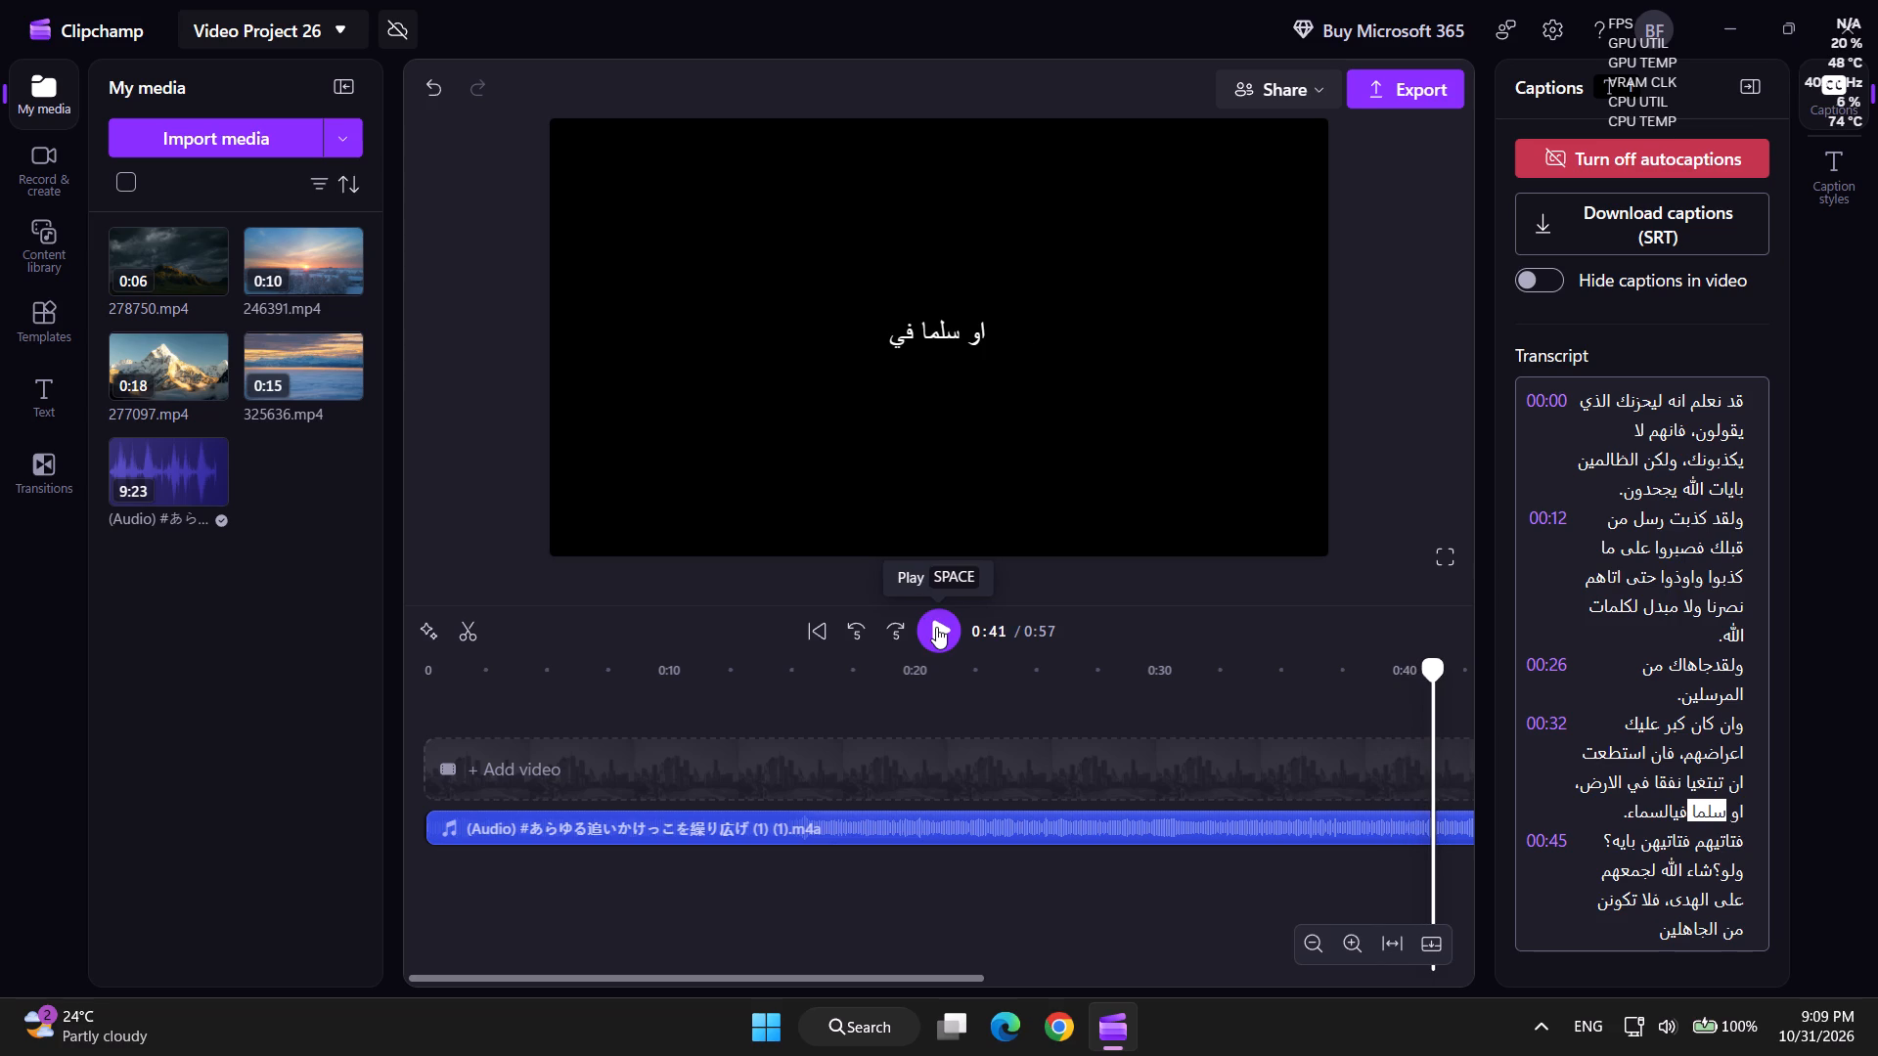
key("space")
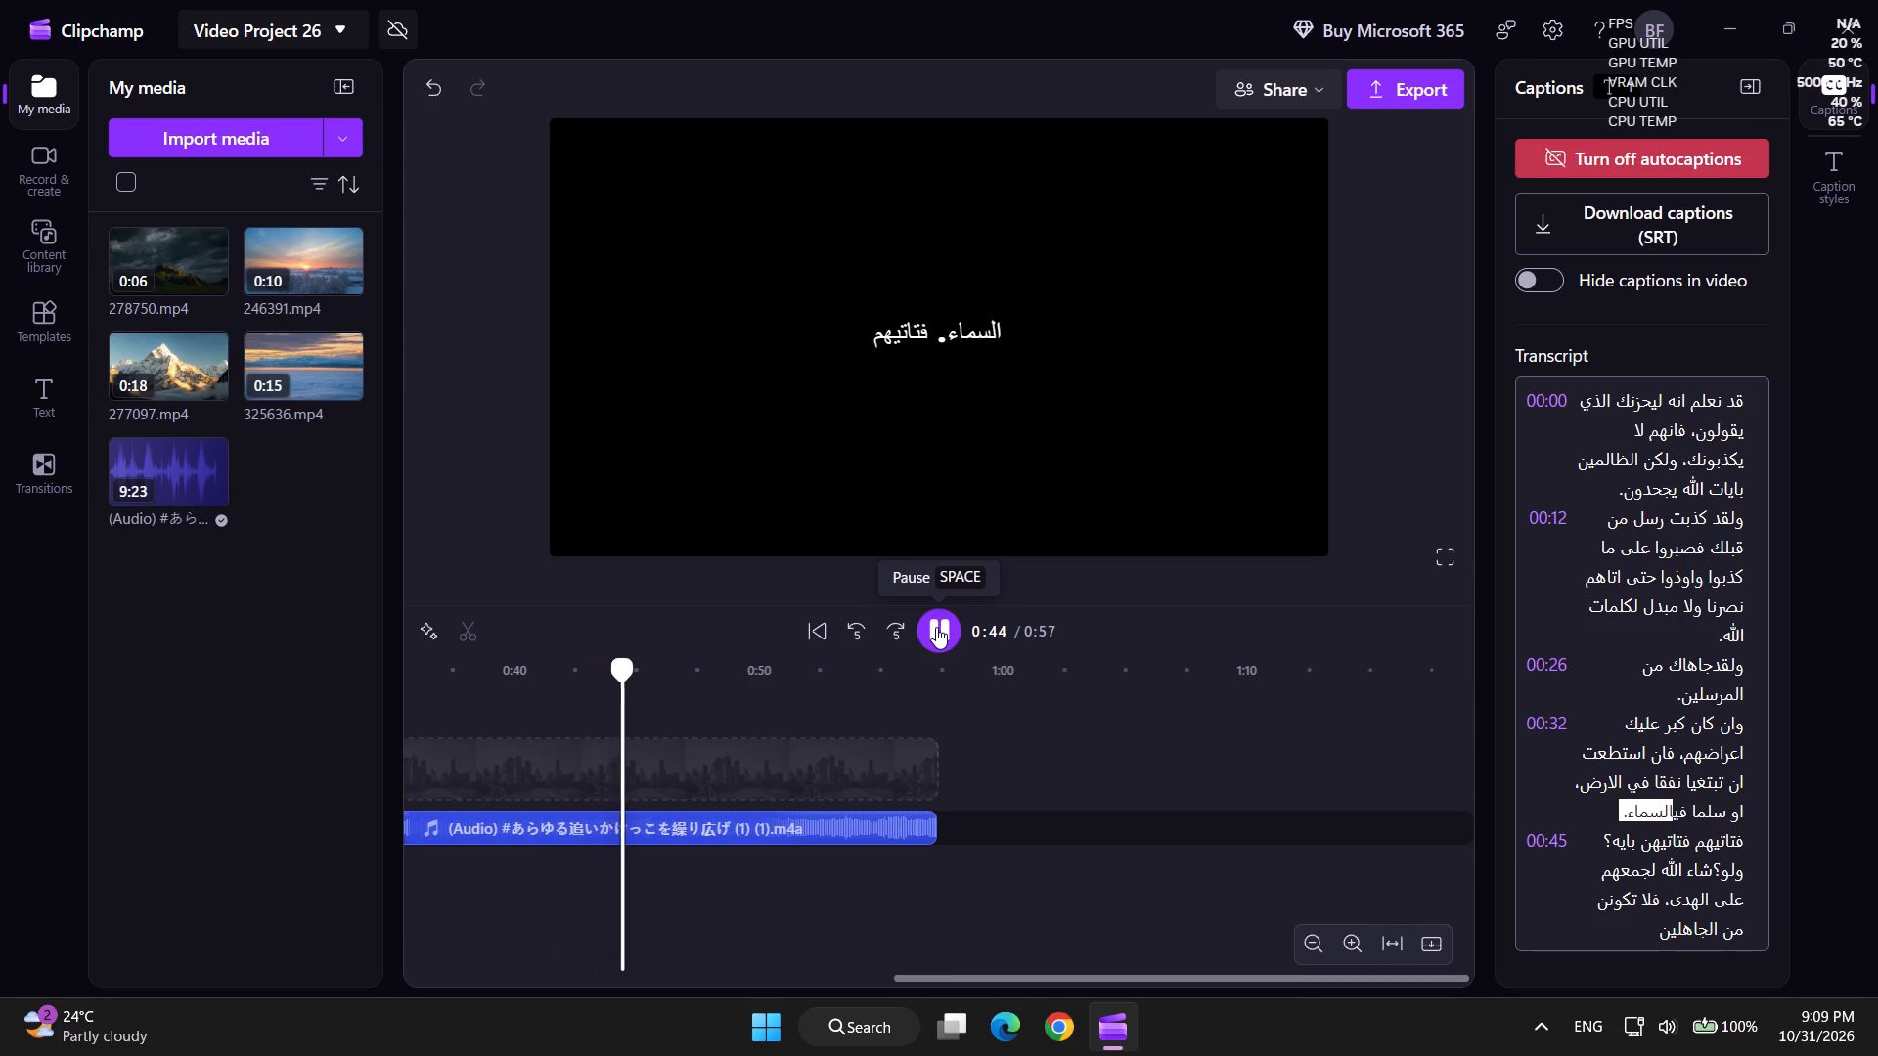
key("space")
key("space")
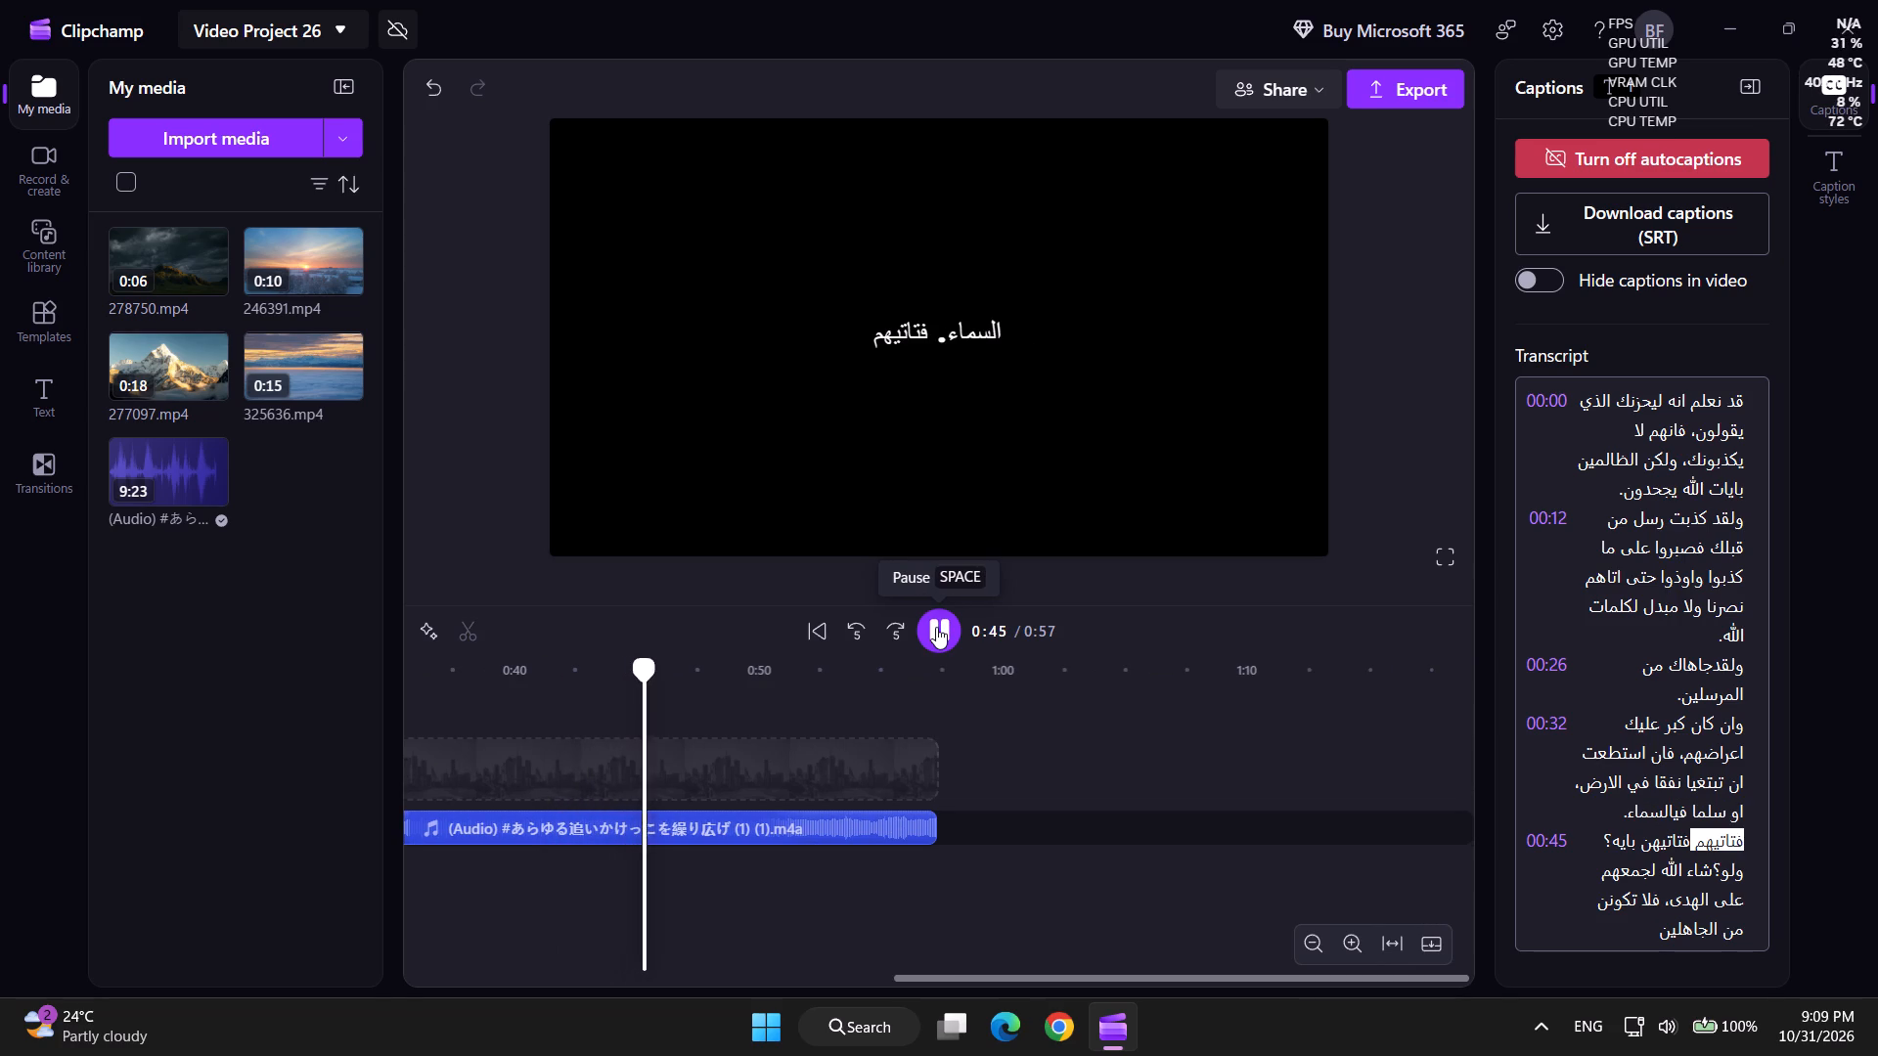
key("space")
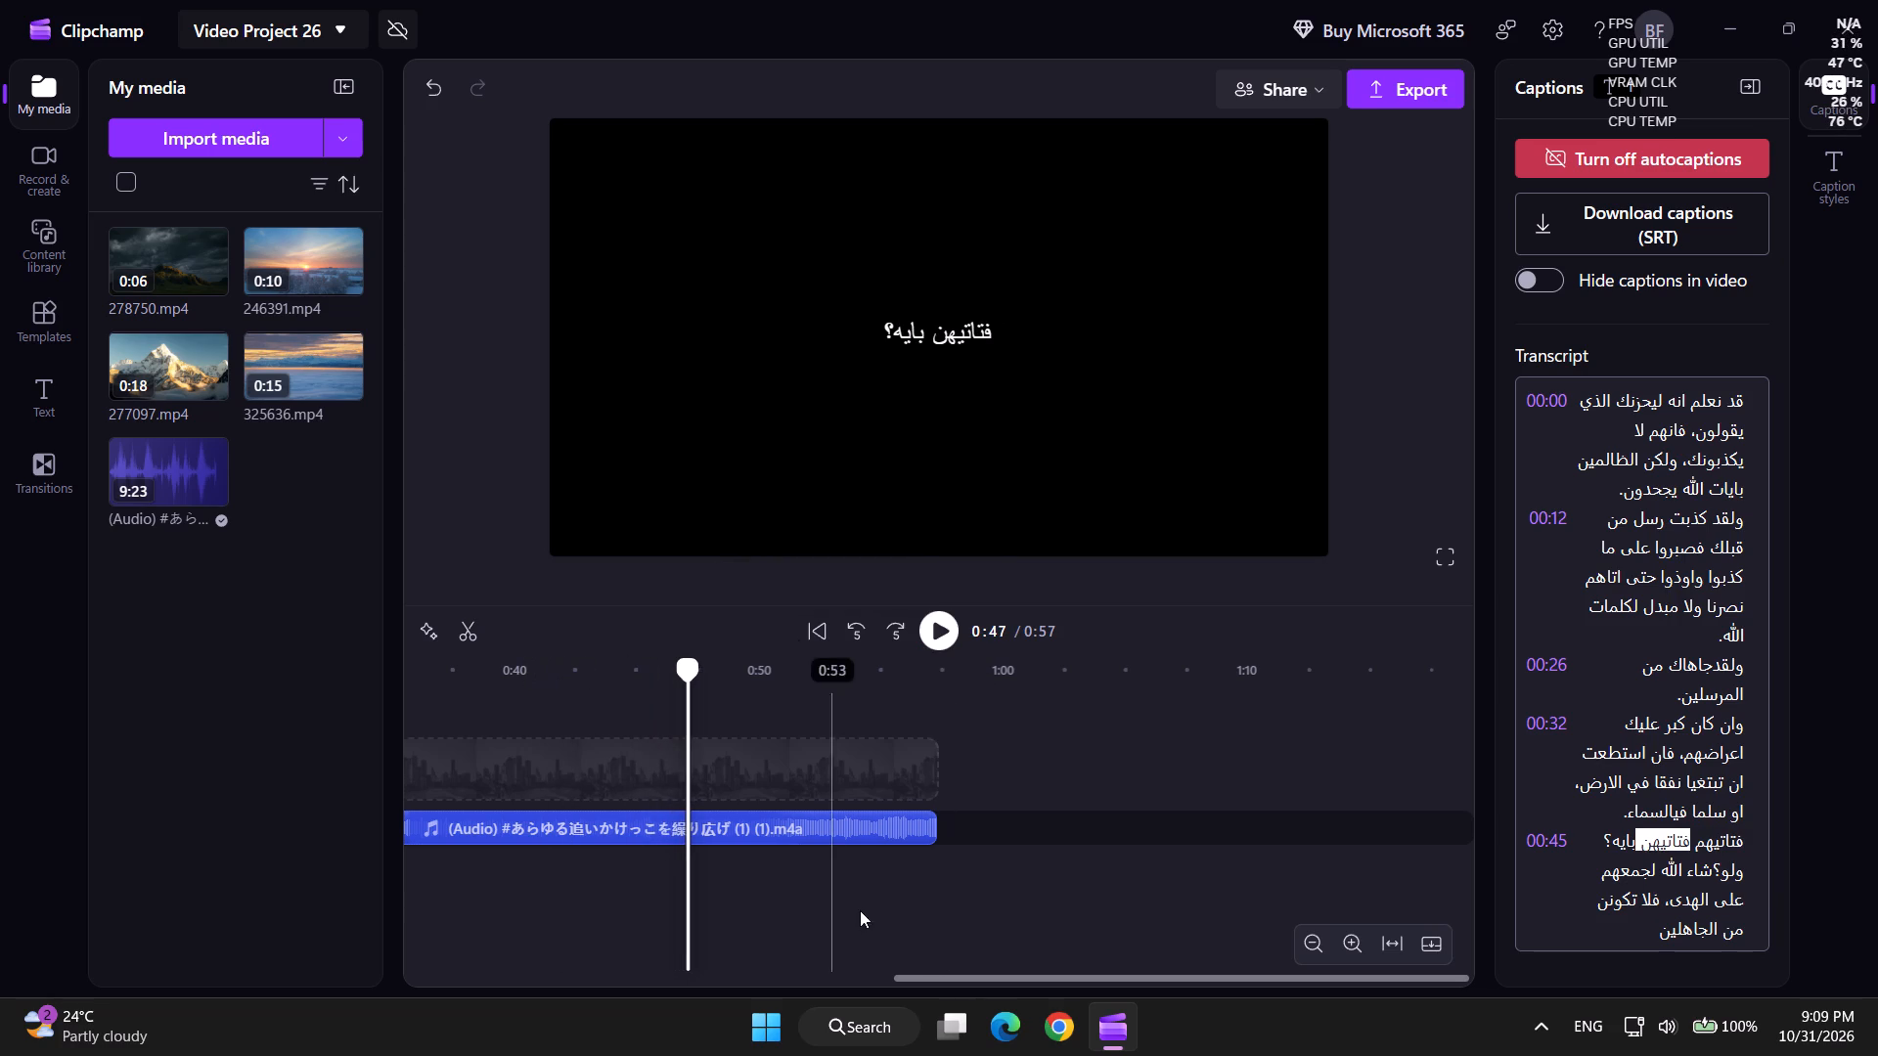
Return to the start of the timeline and check the captions against the recitation up to 0:17, pausing phrase by phrase.
left_click_drag(916, 981, 254, 1012)
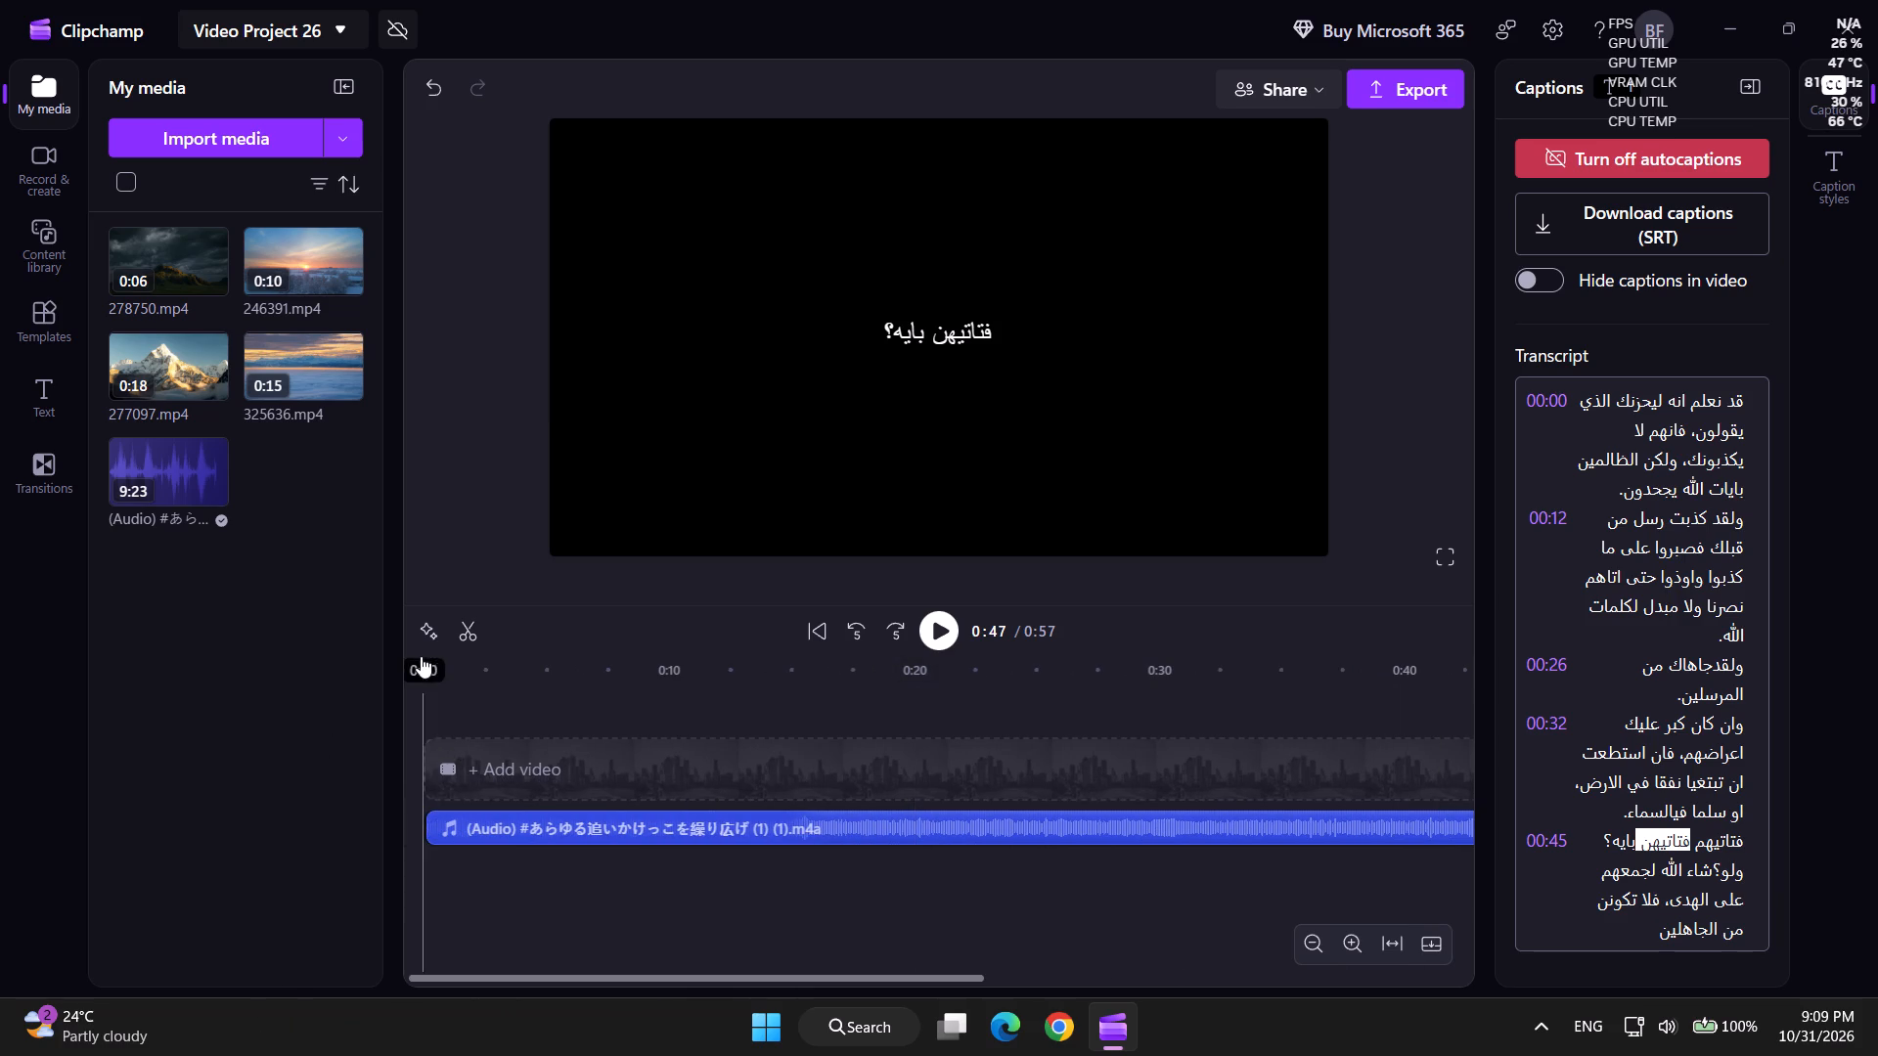
left_click(427, 662)
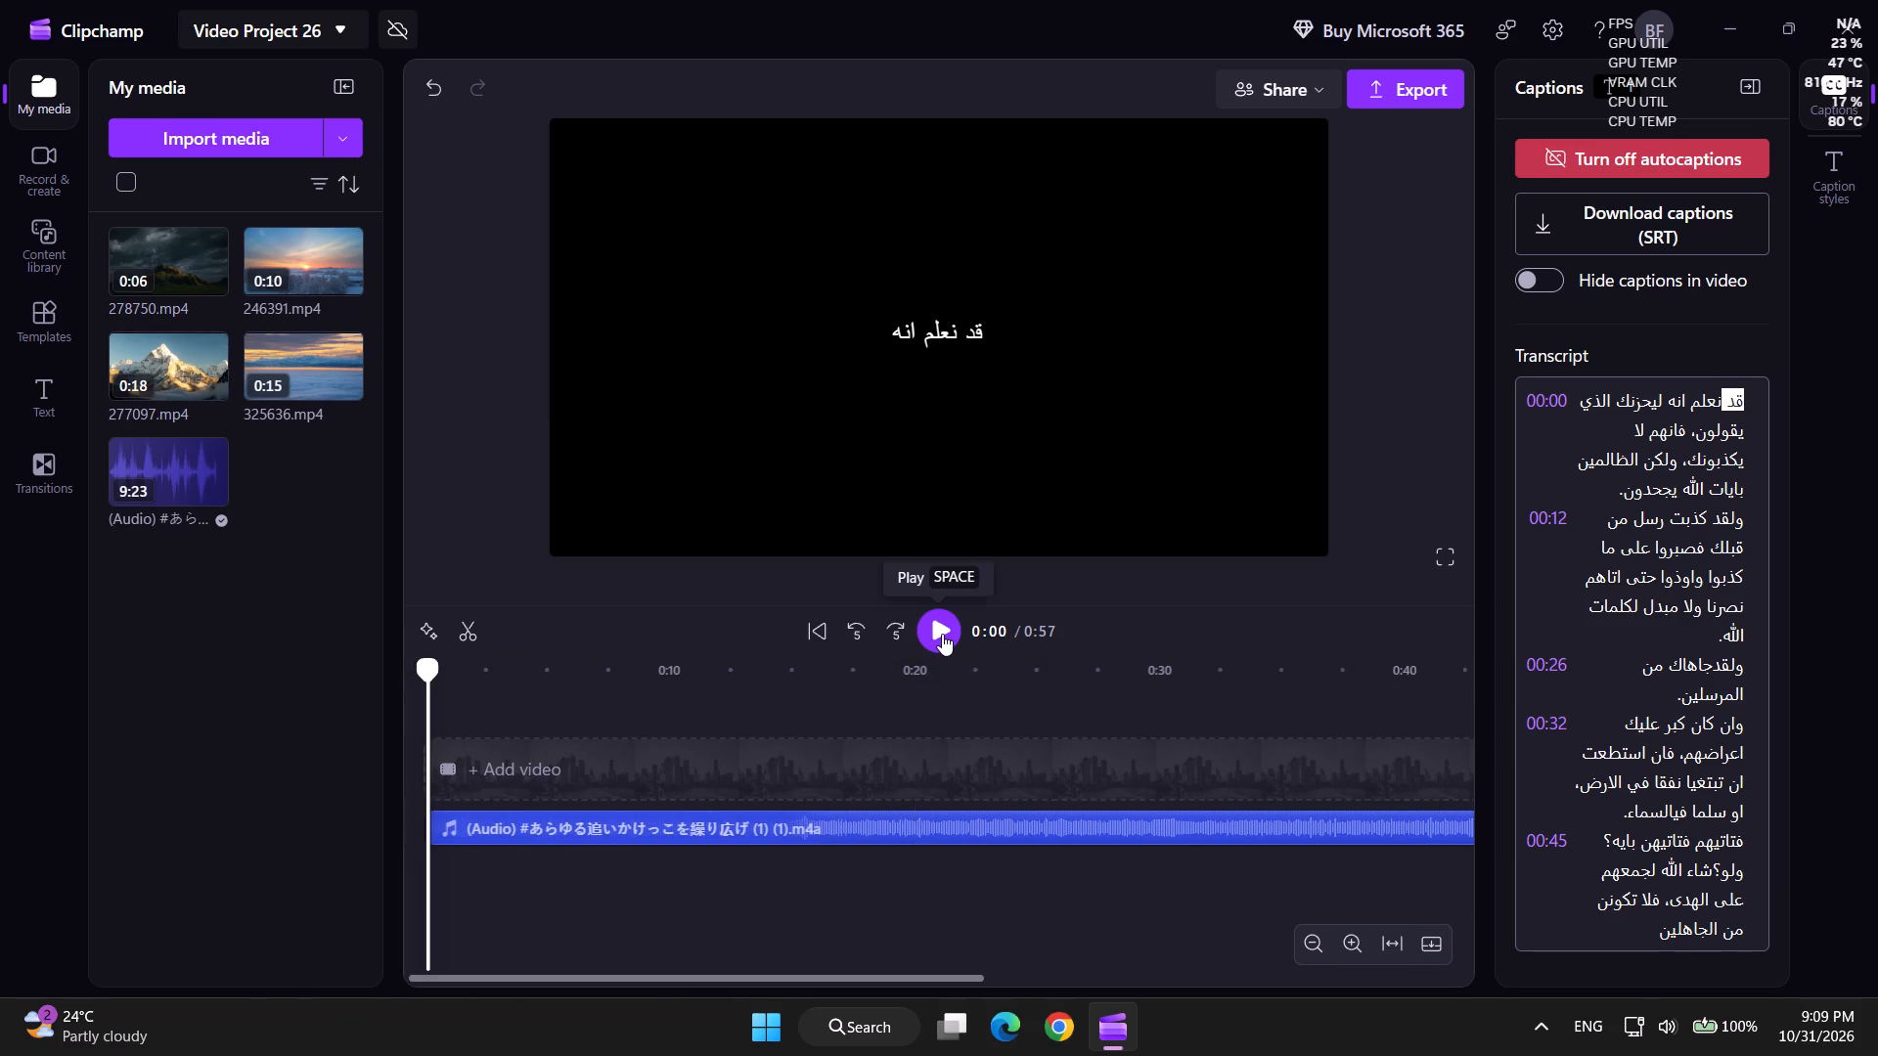
left_click(942, 634)
left_click(942, 634)
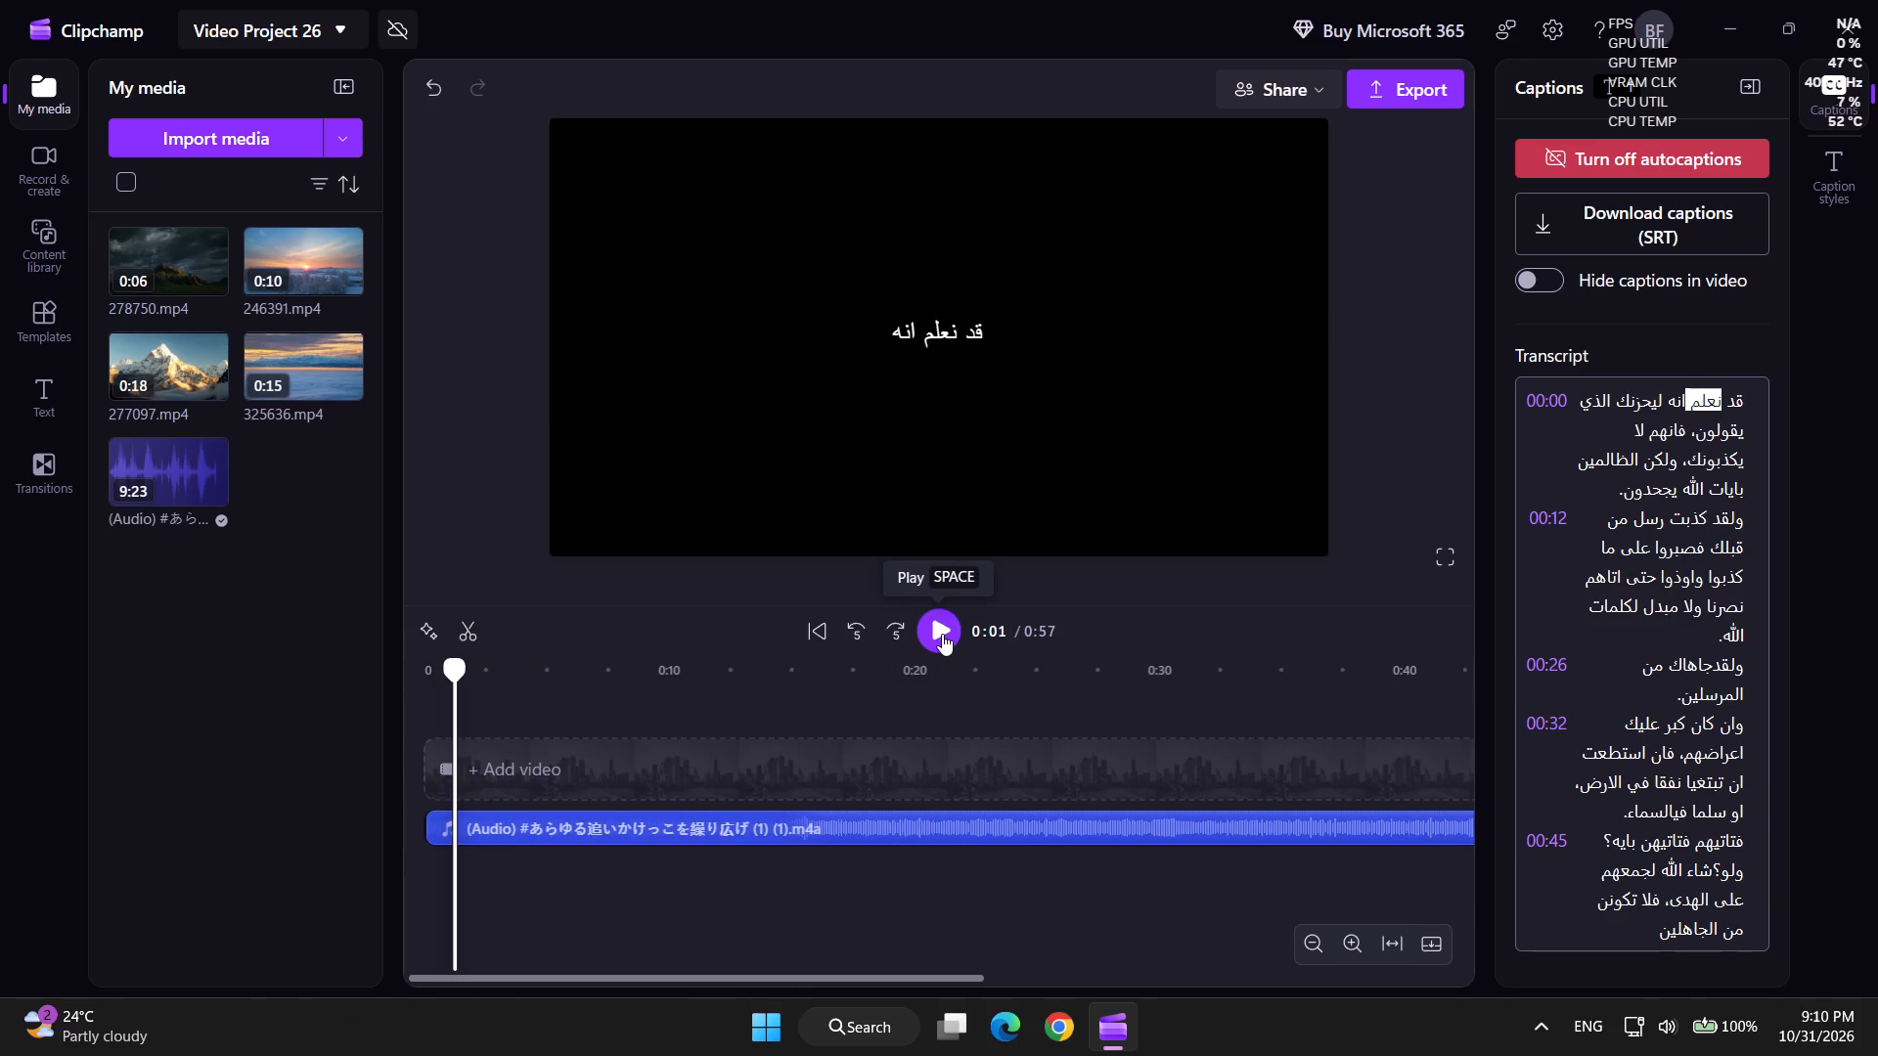
left_click(942, 634)
left_click(942, 634)
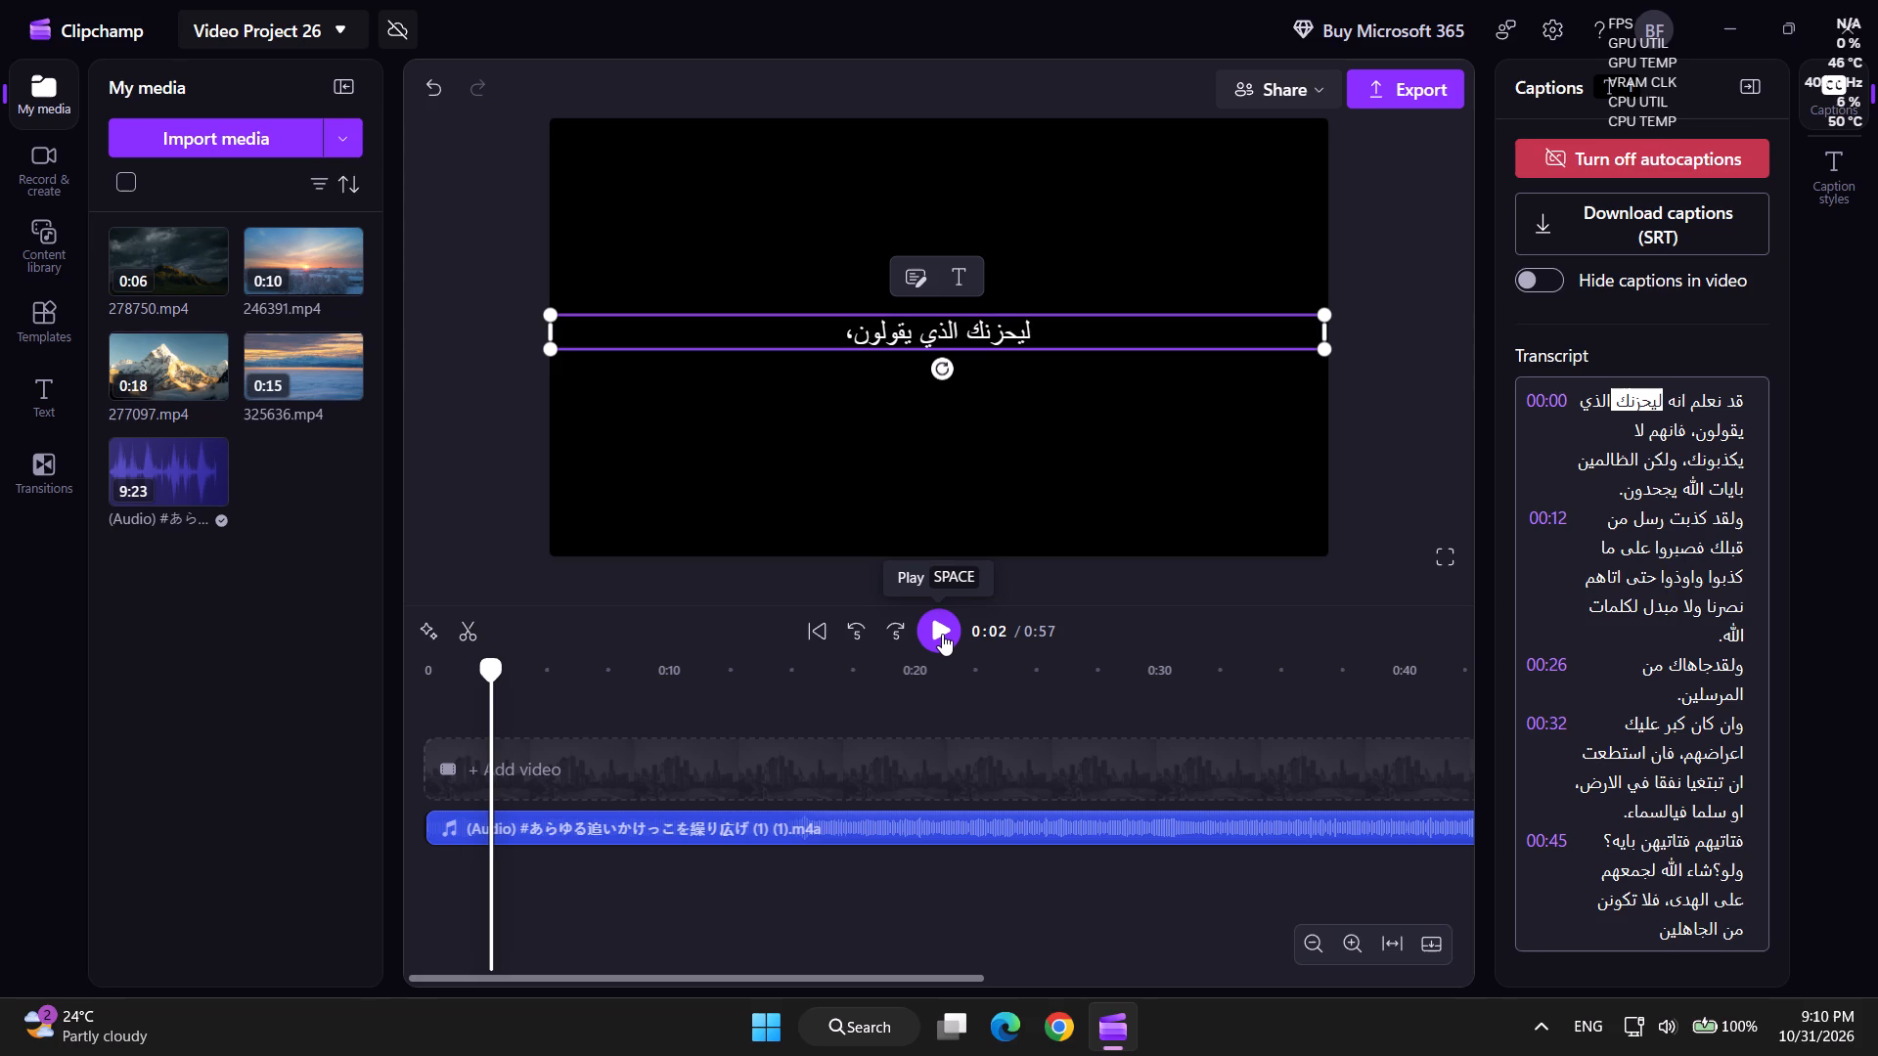
key("space")
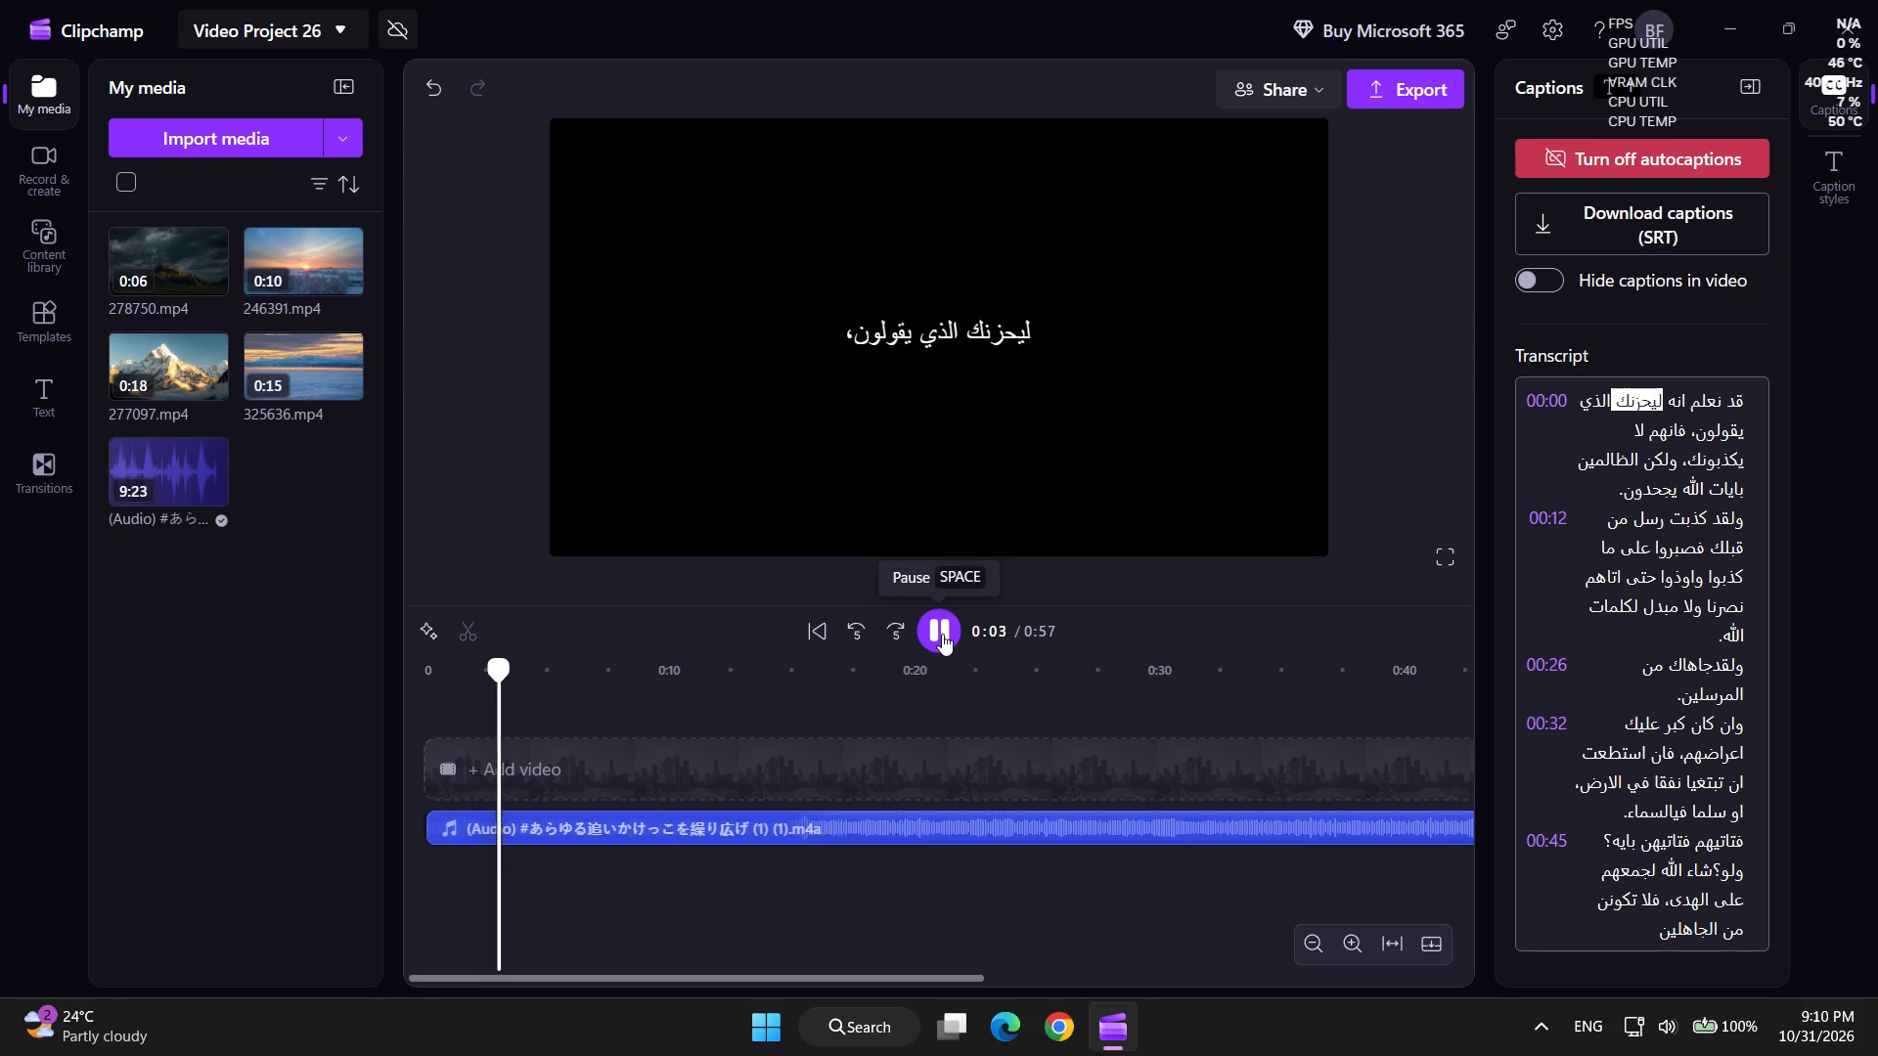
key("space")
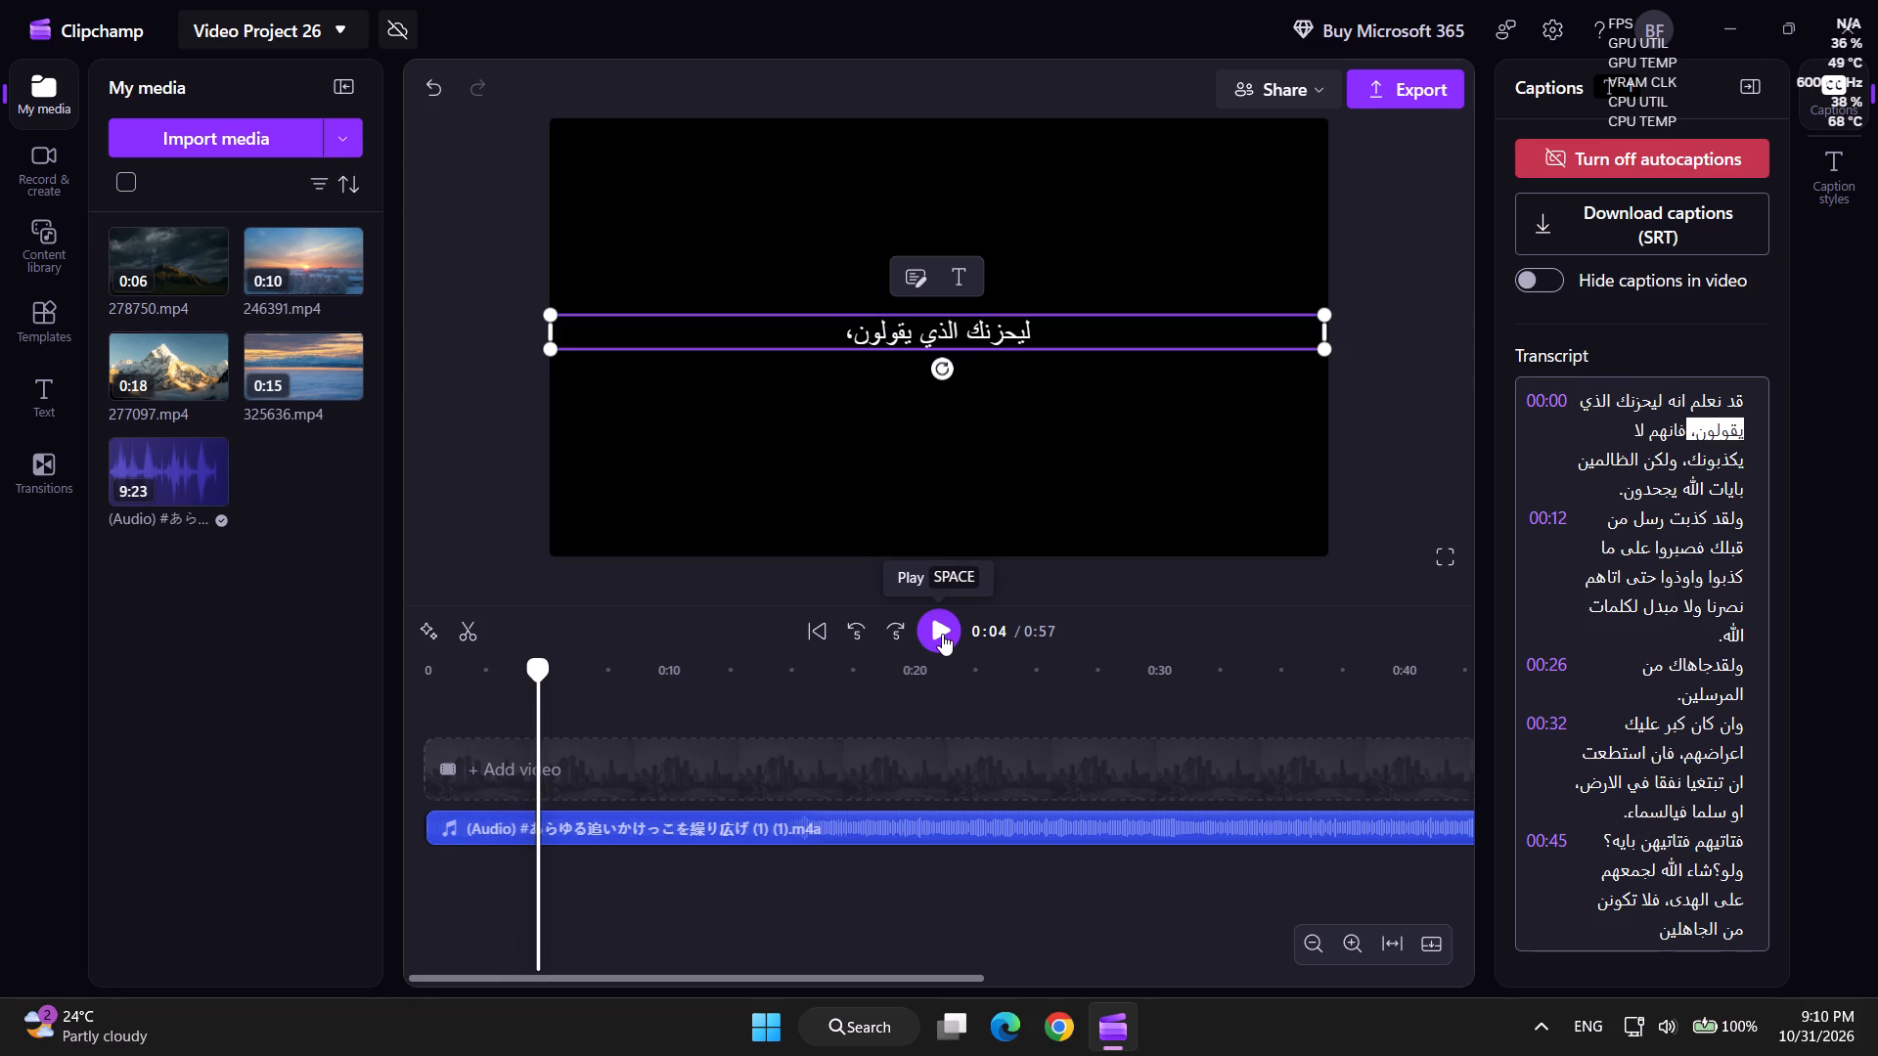
key("space")
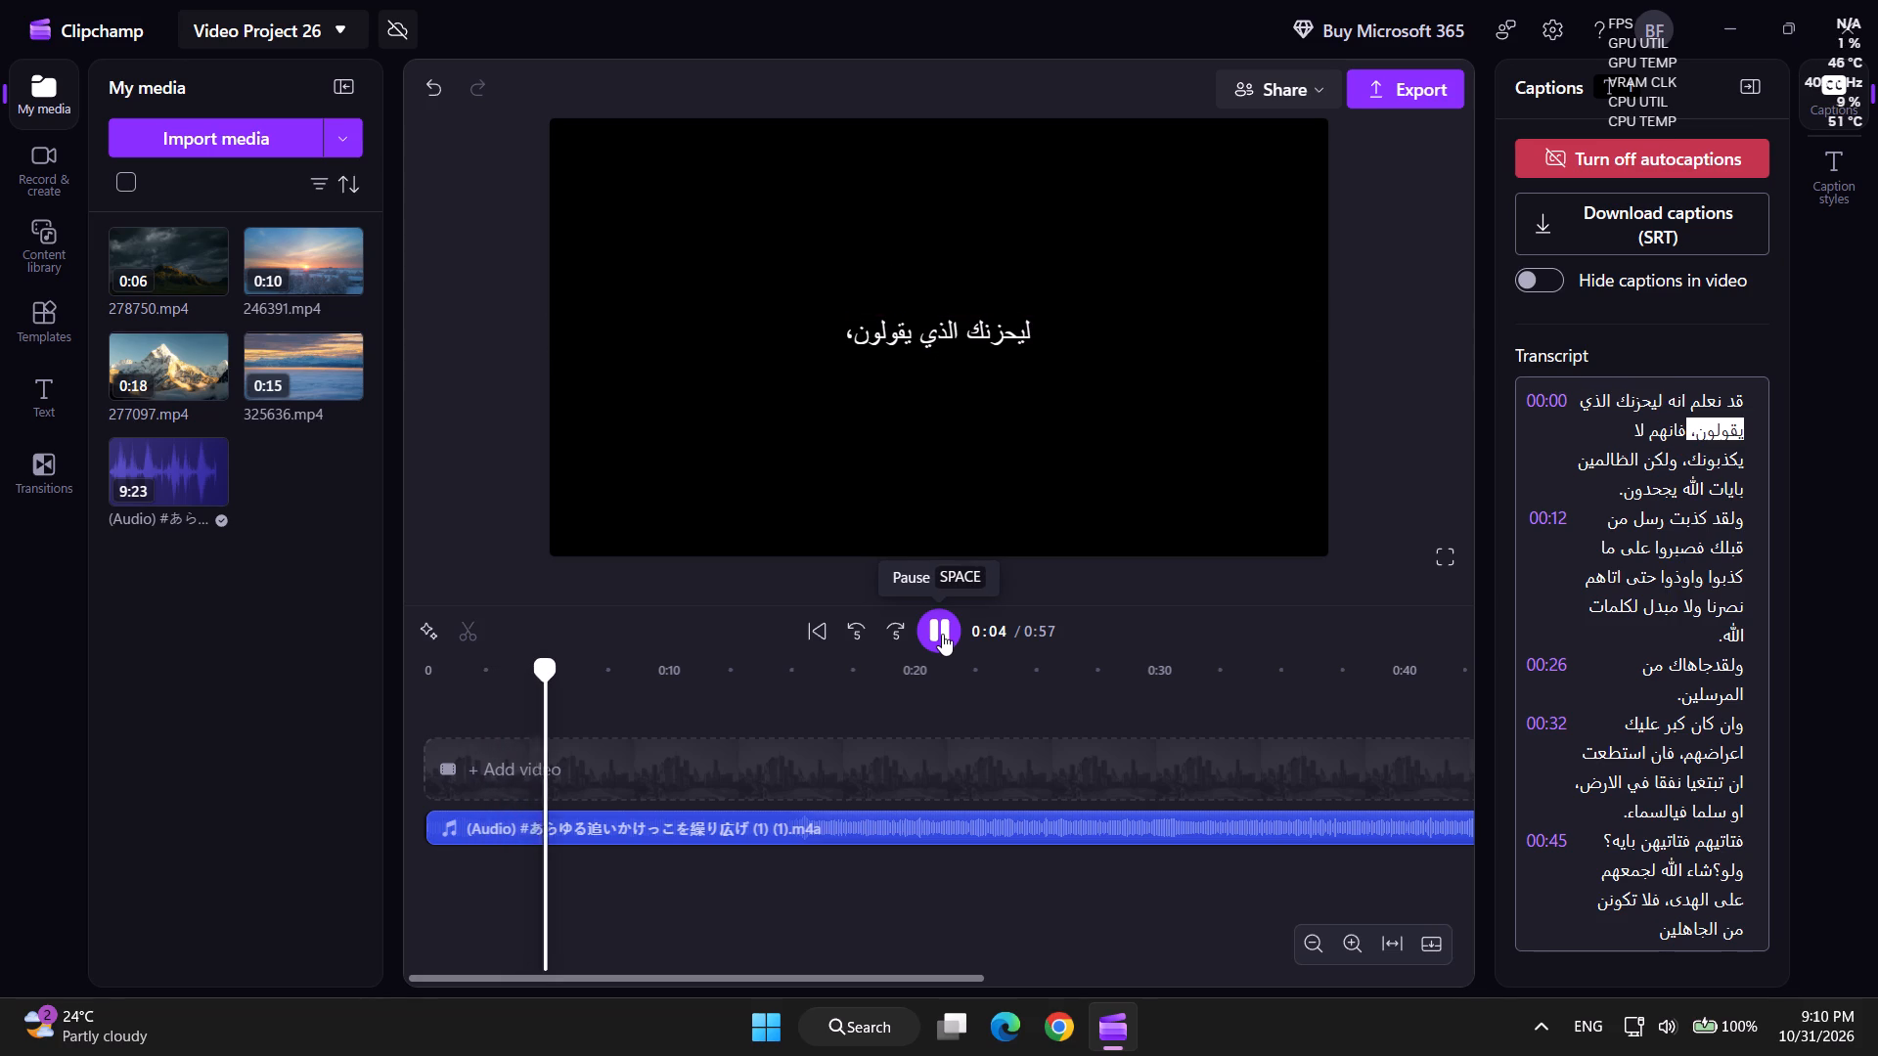
key("space")
key("space")
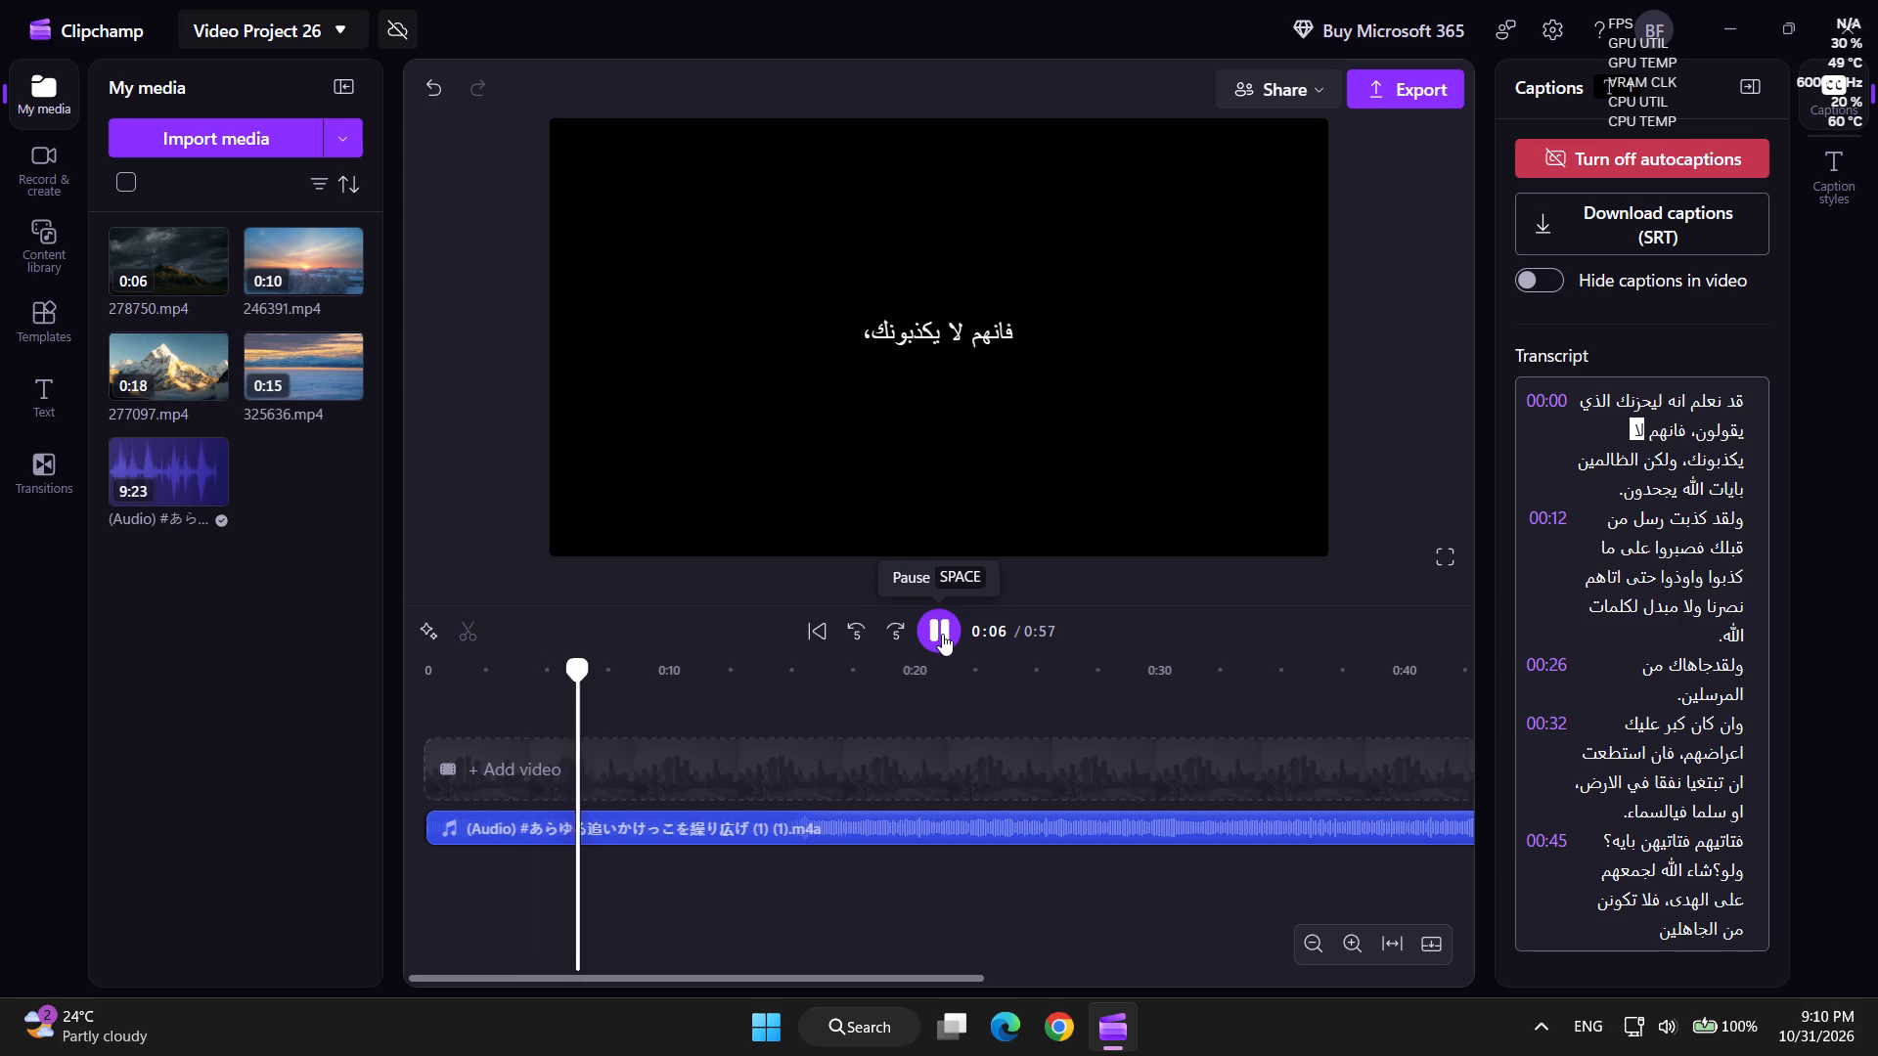
key("space")
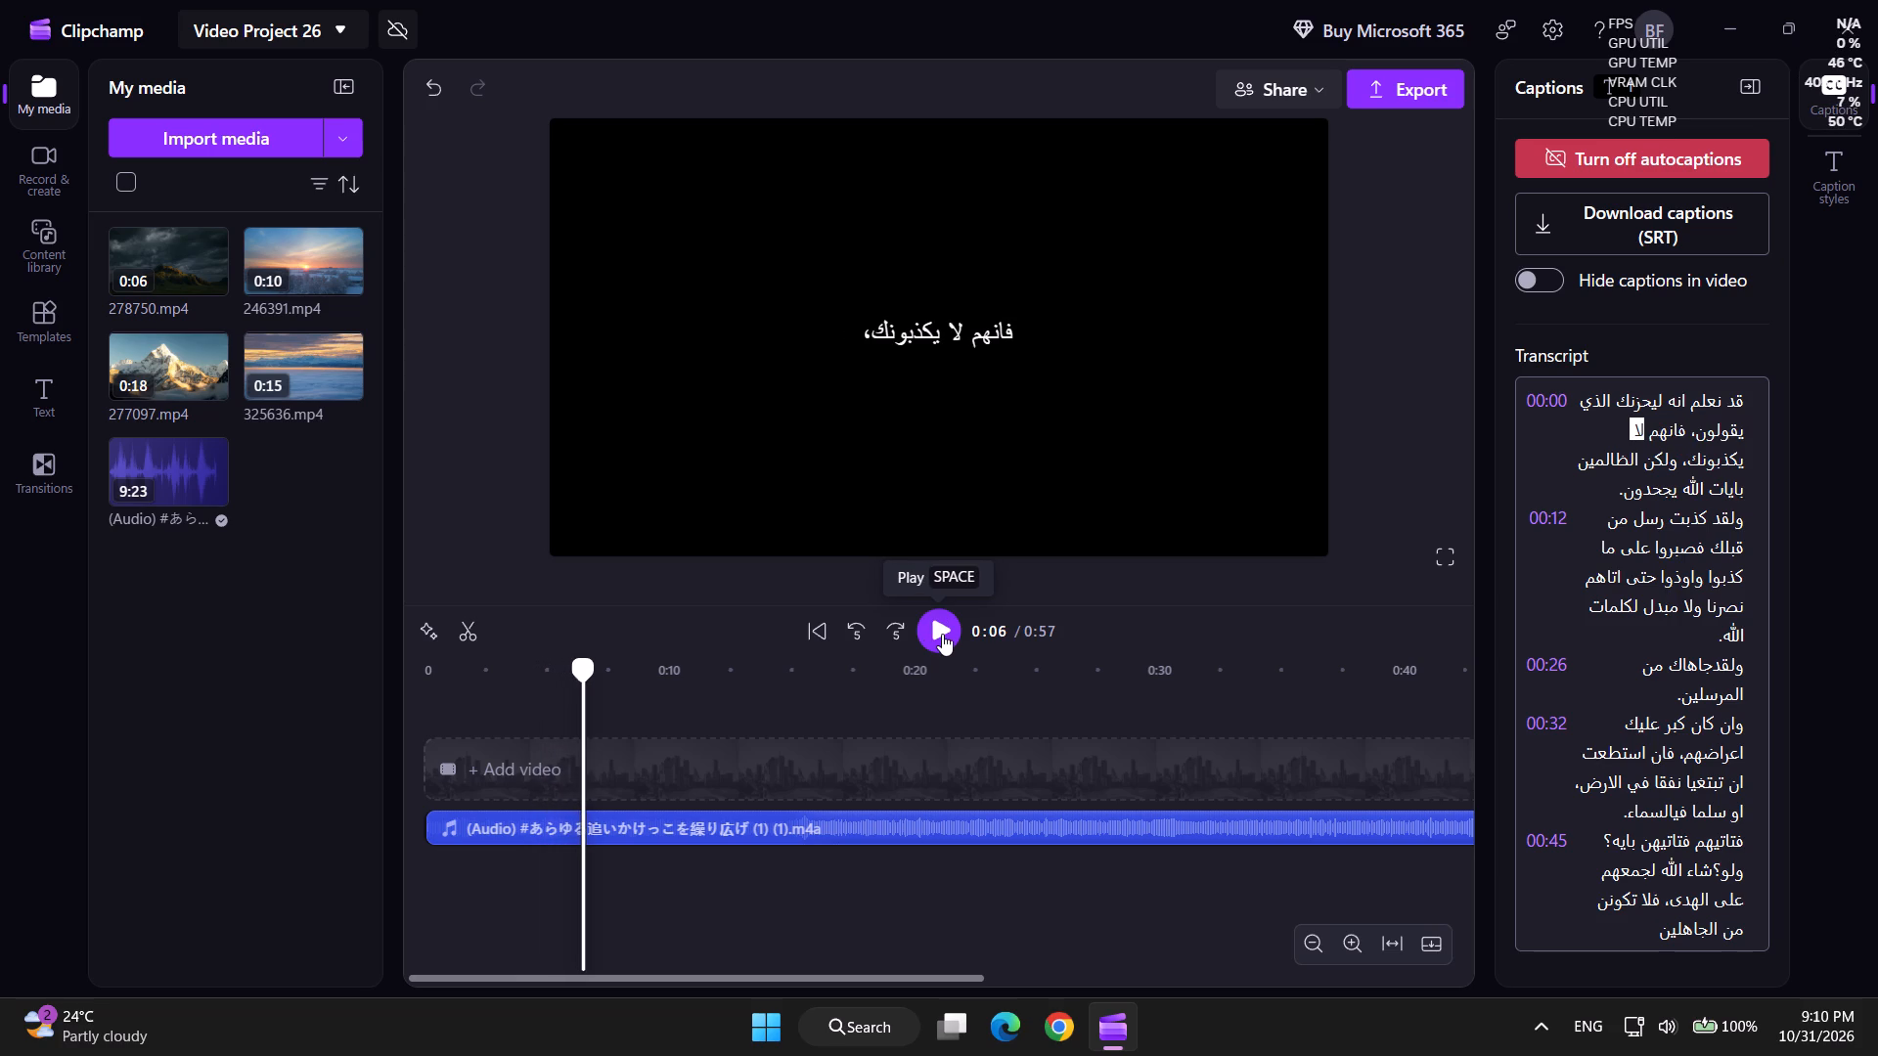
key("space")
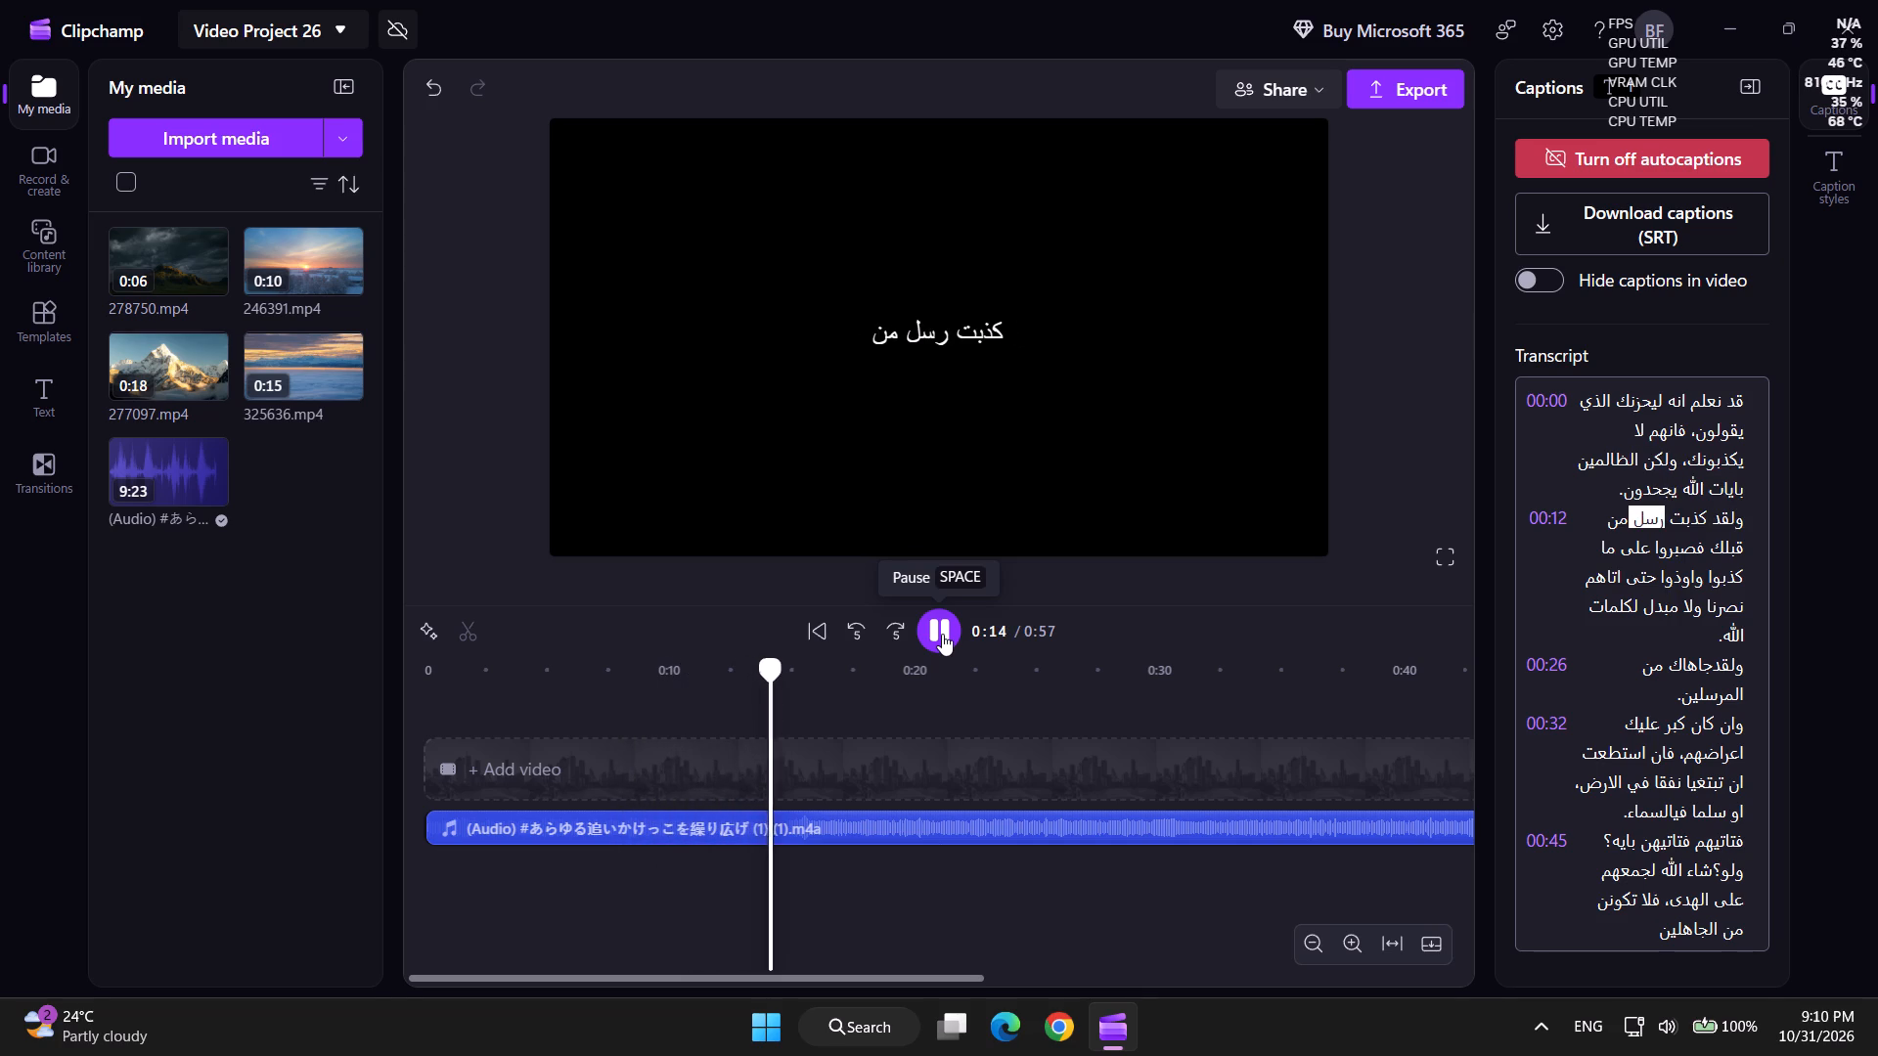
key("space")
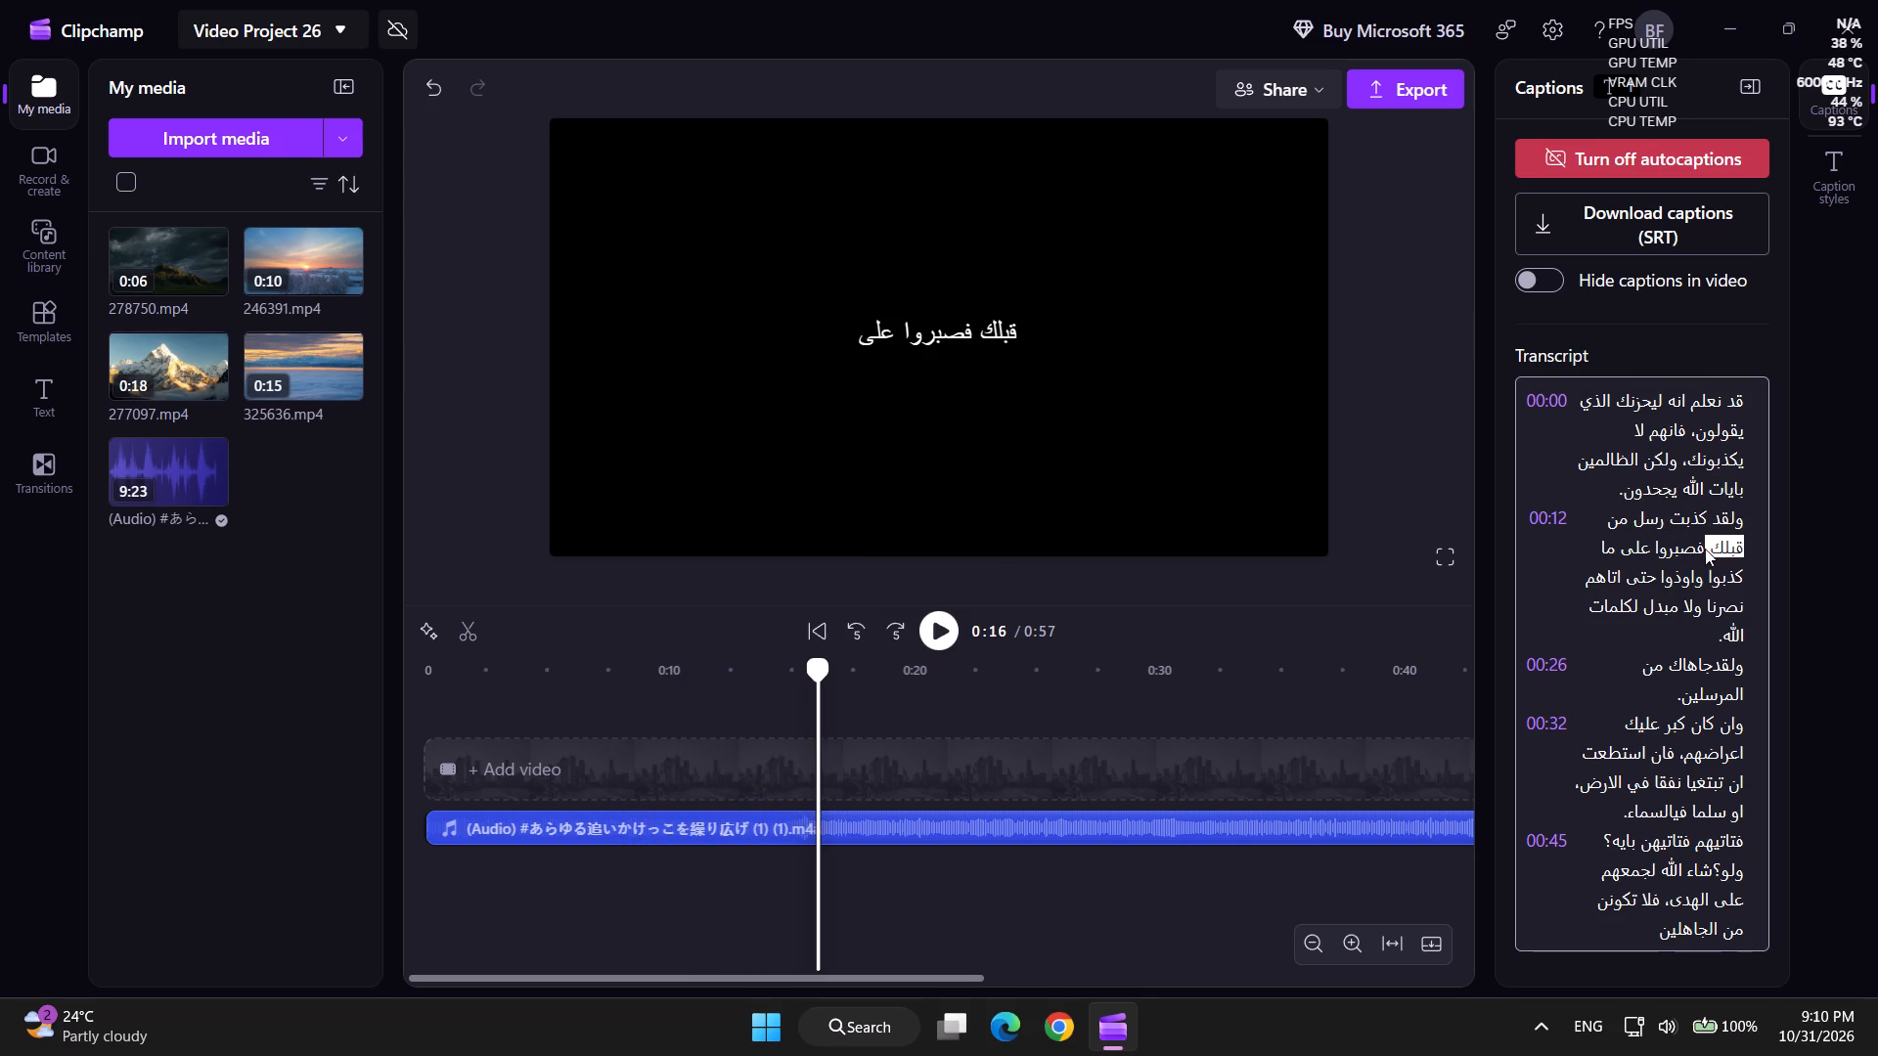
key("space")
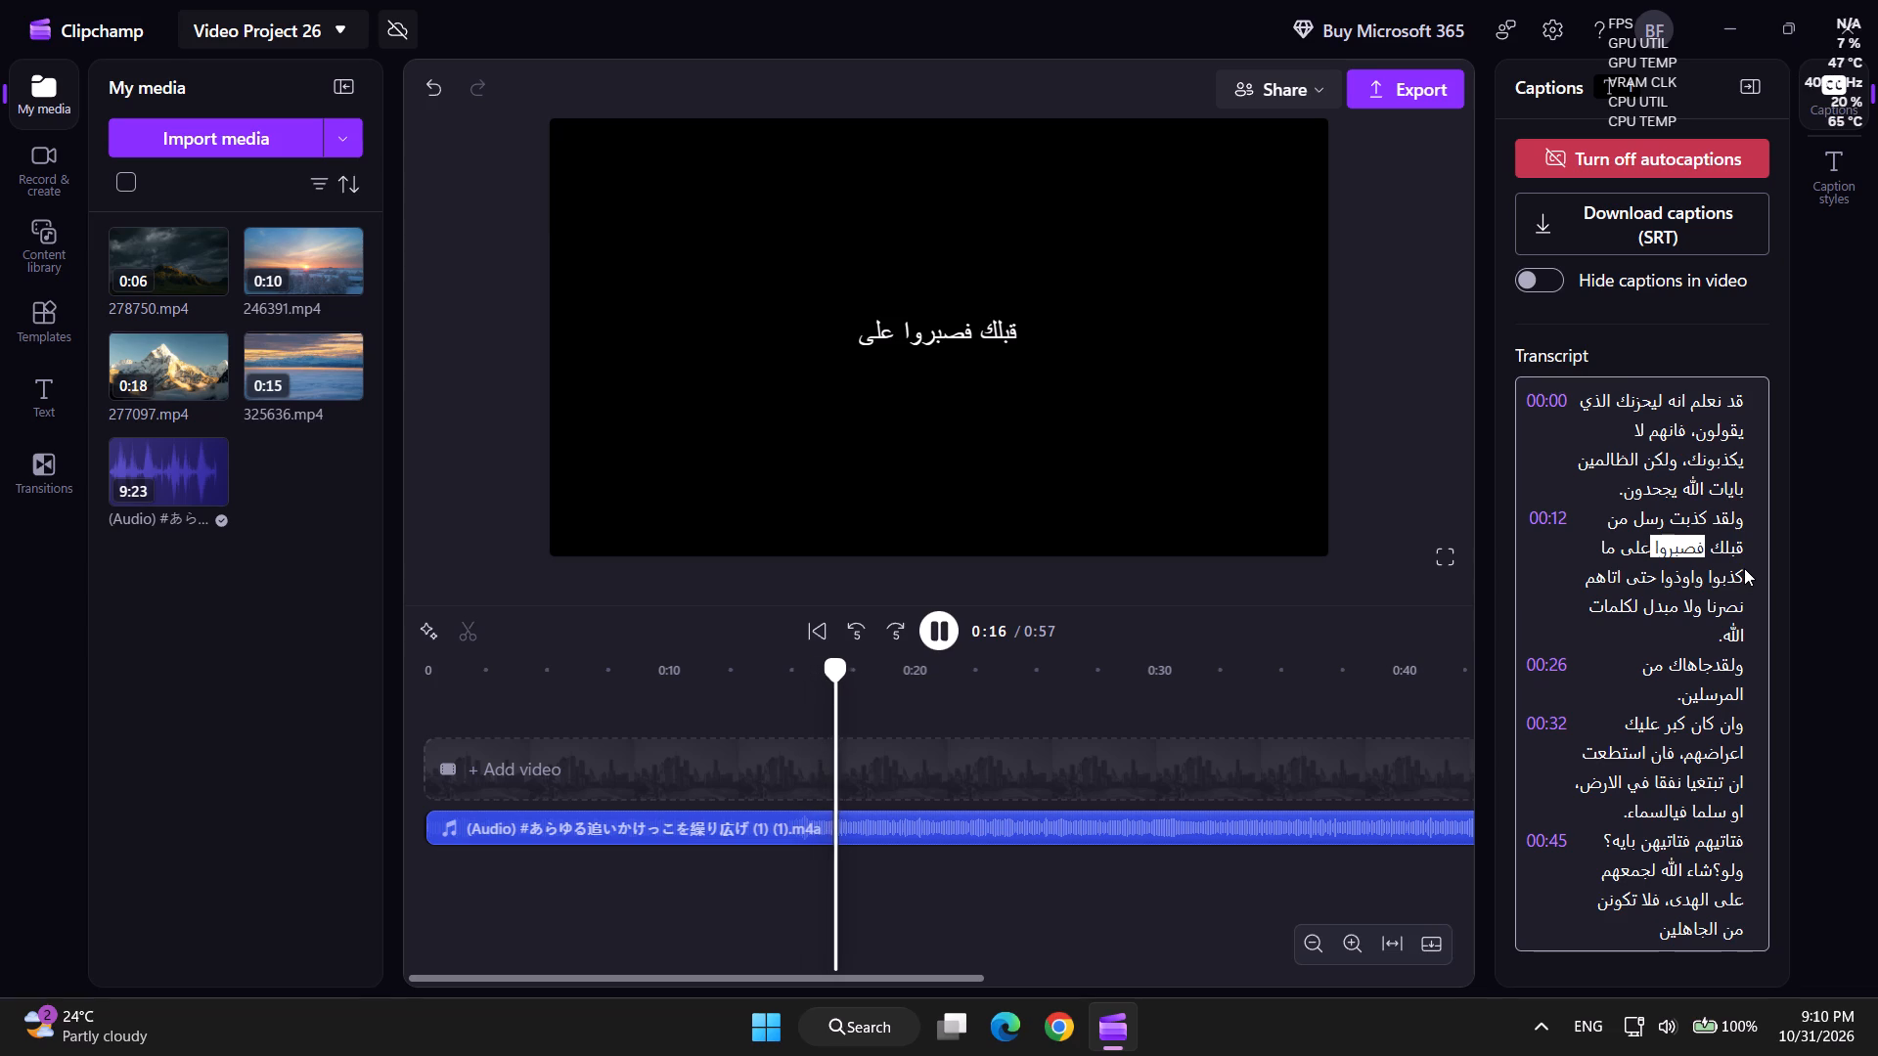
key("space")
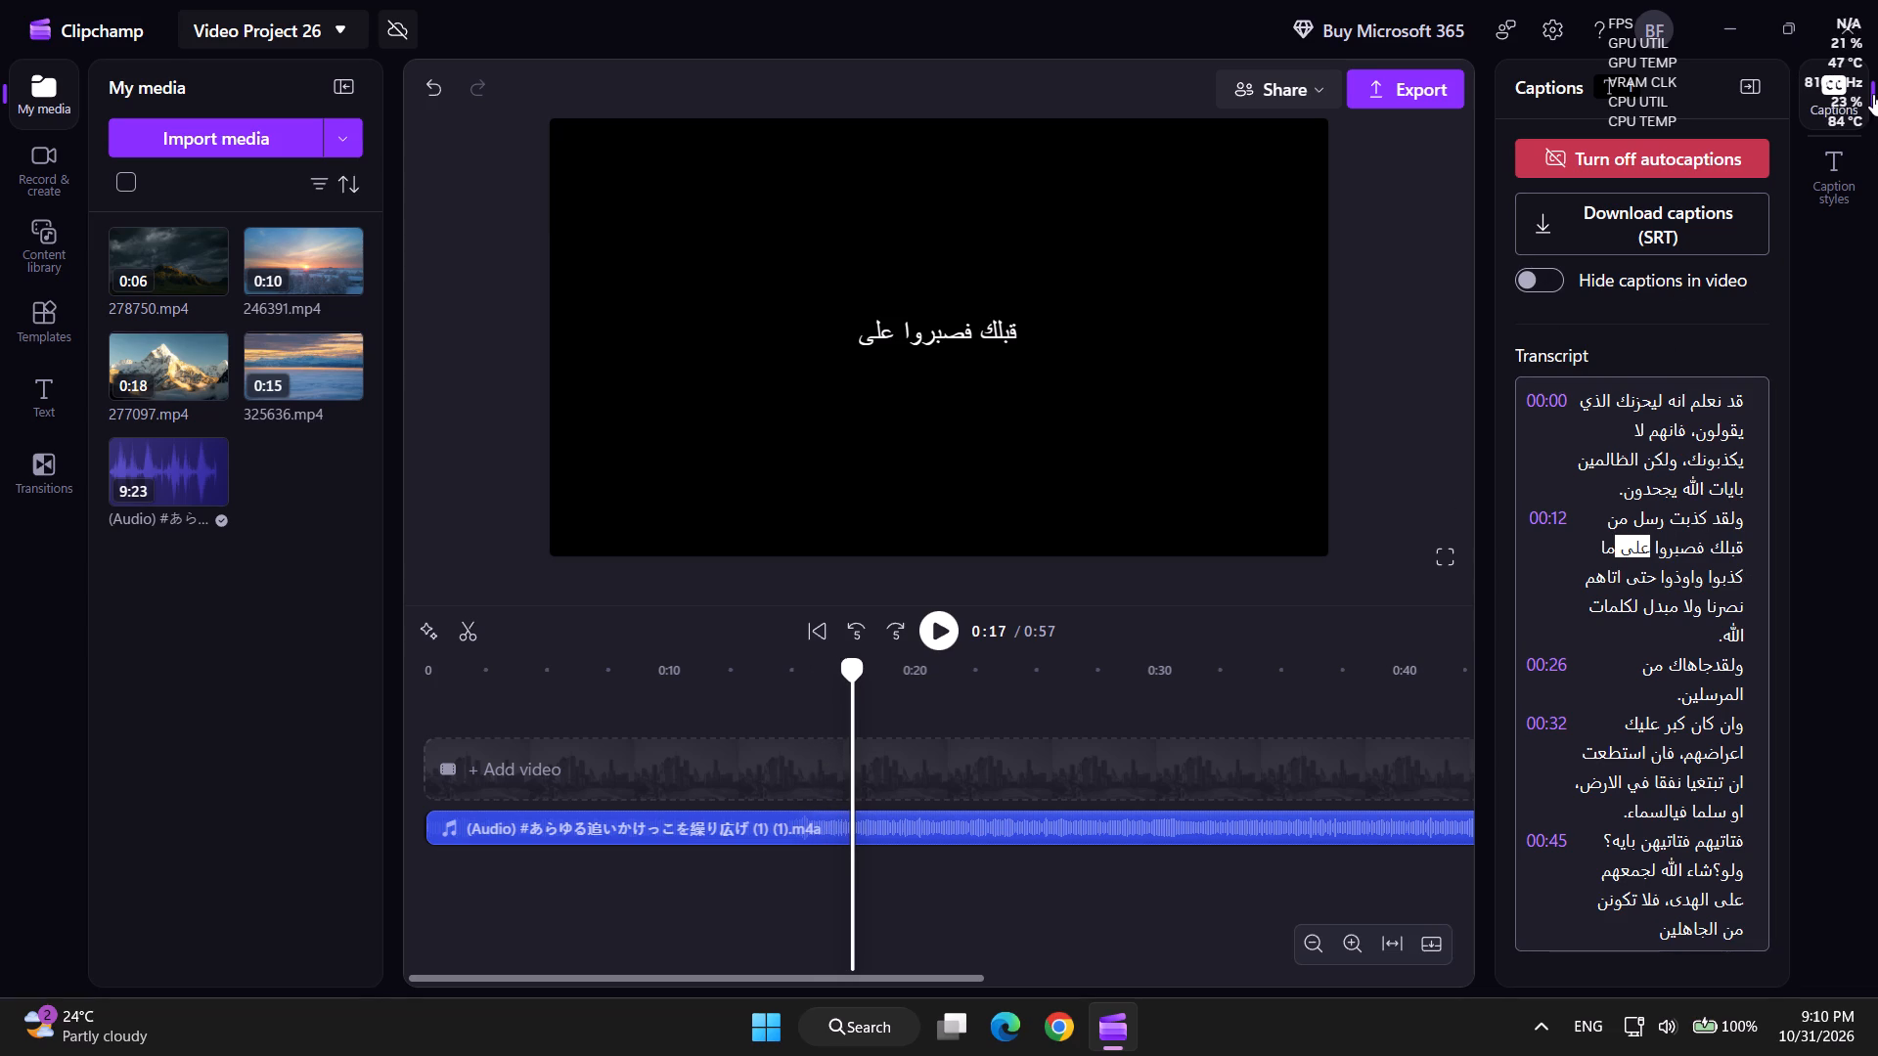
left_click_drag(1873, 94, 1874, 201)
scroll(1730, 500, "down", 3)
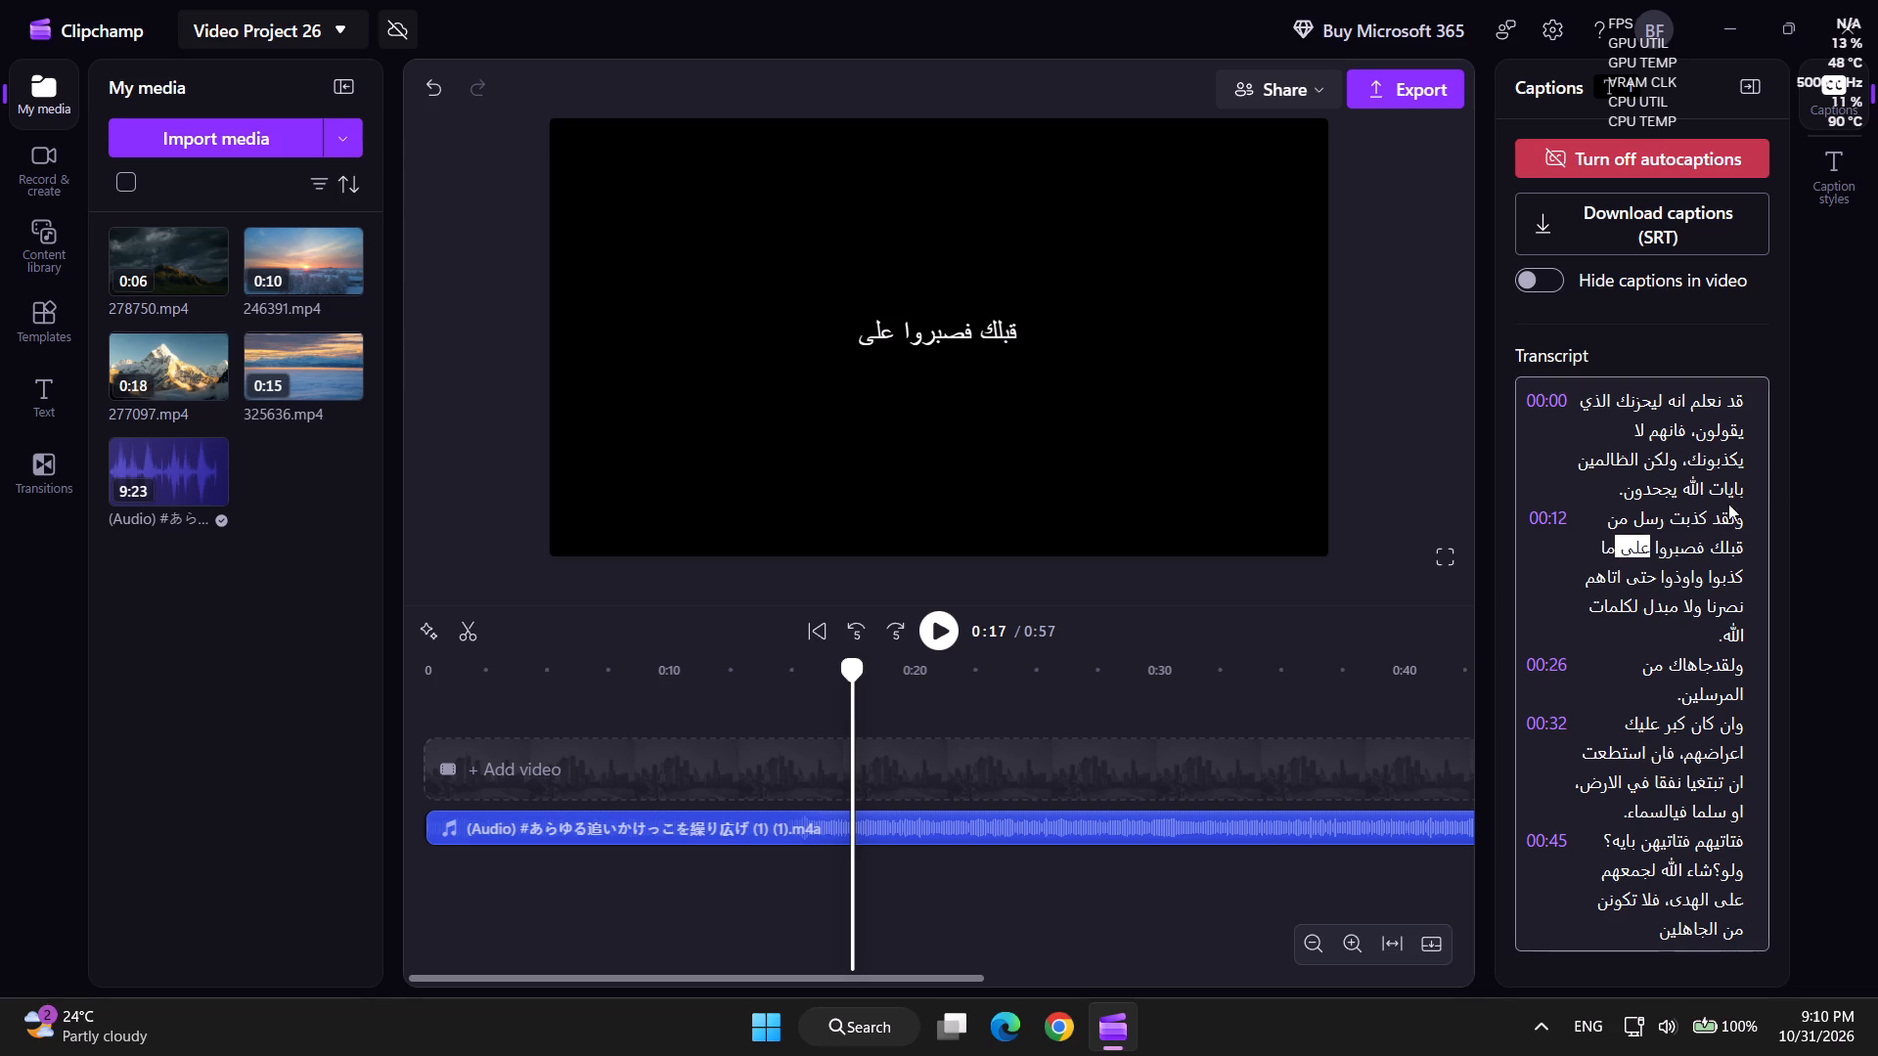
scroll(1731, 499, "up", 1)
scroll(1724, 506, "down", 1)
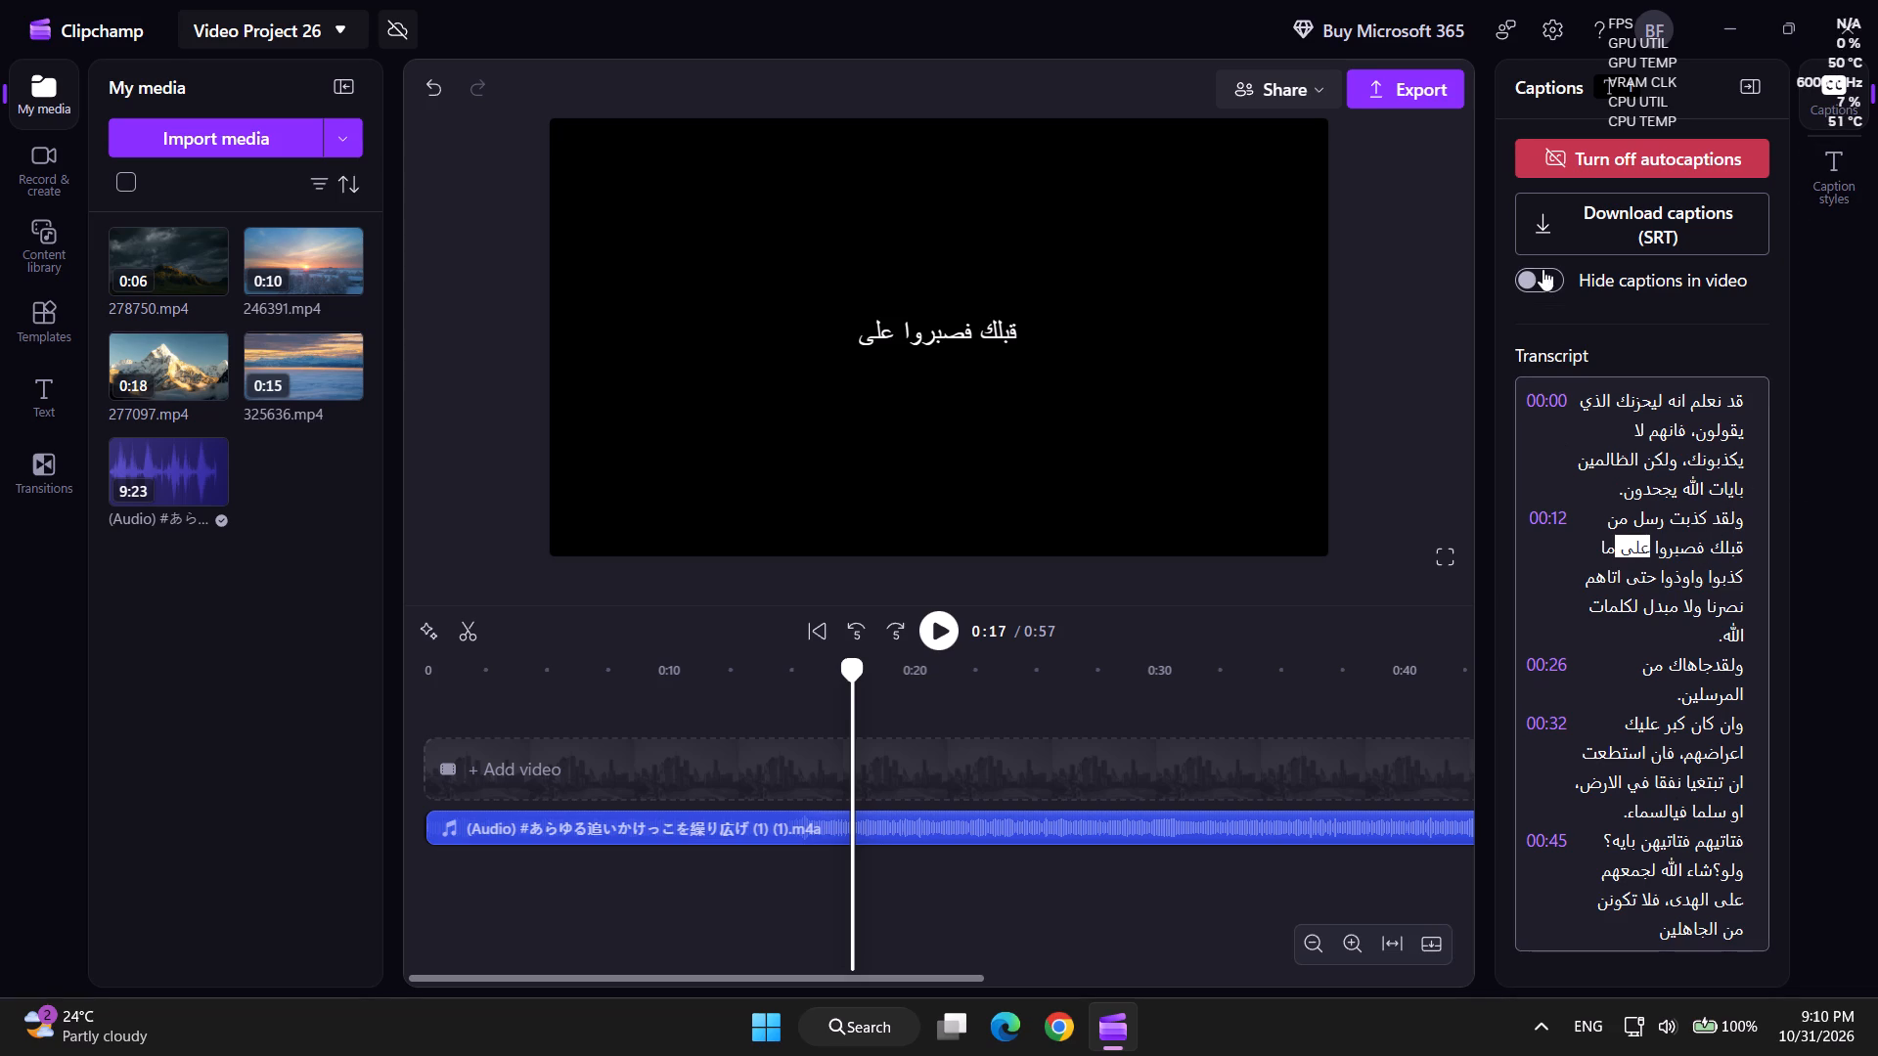
Turn off the autocaptions and generate them again in Arabic (Saudi Arabia), with captions shown in the video and no profanity filter.
left_click(1591, 171)
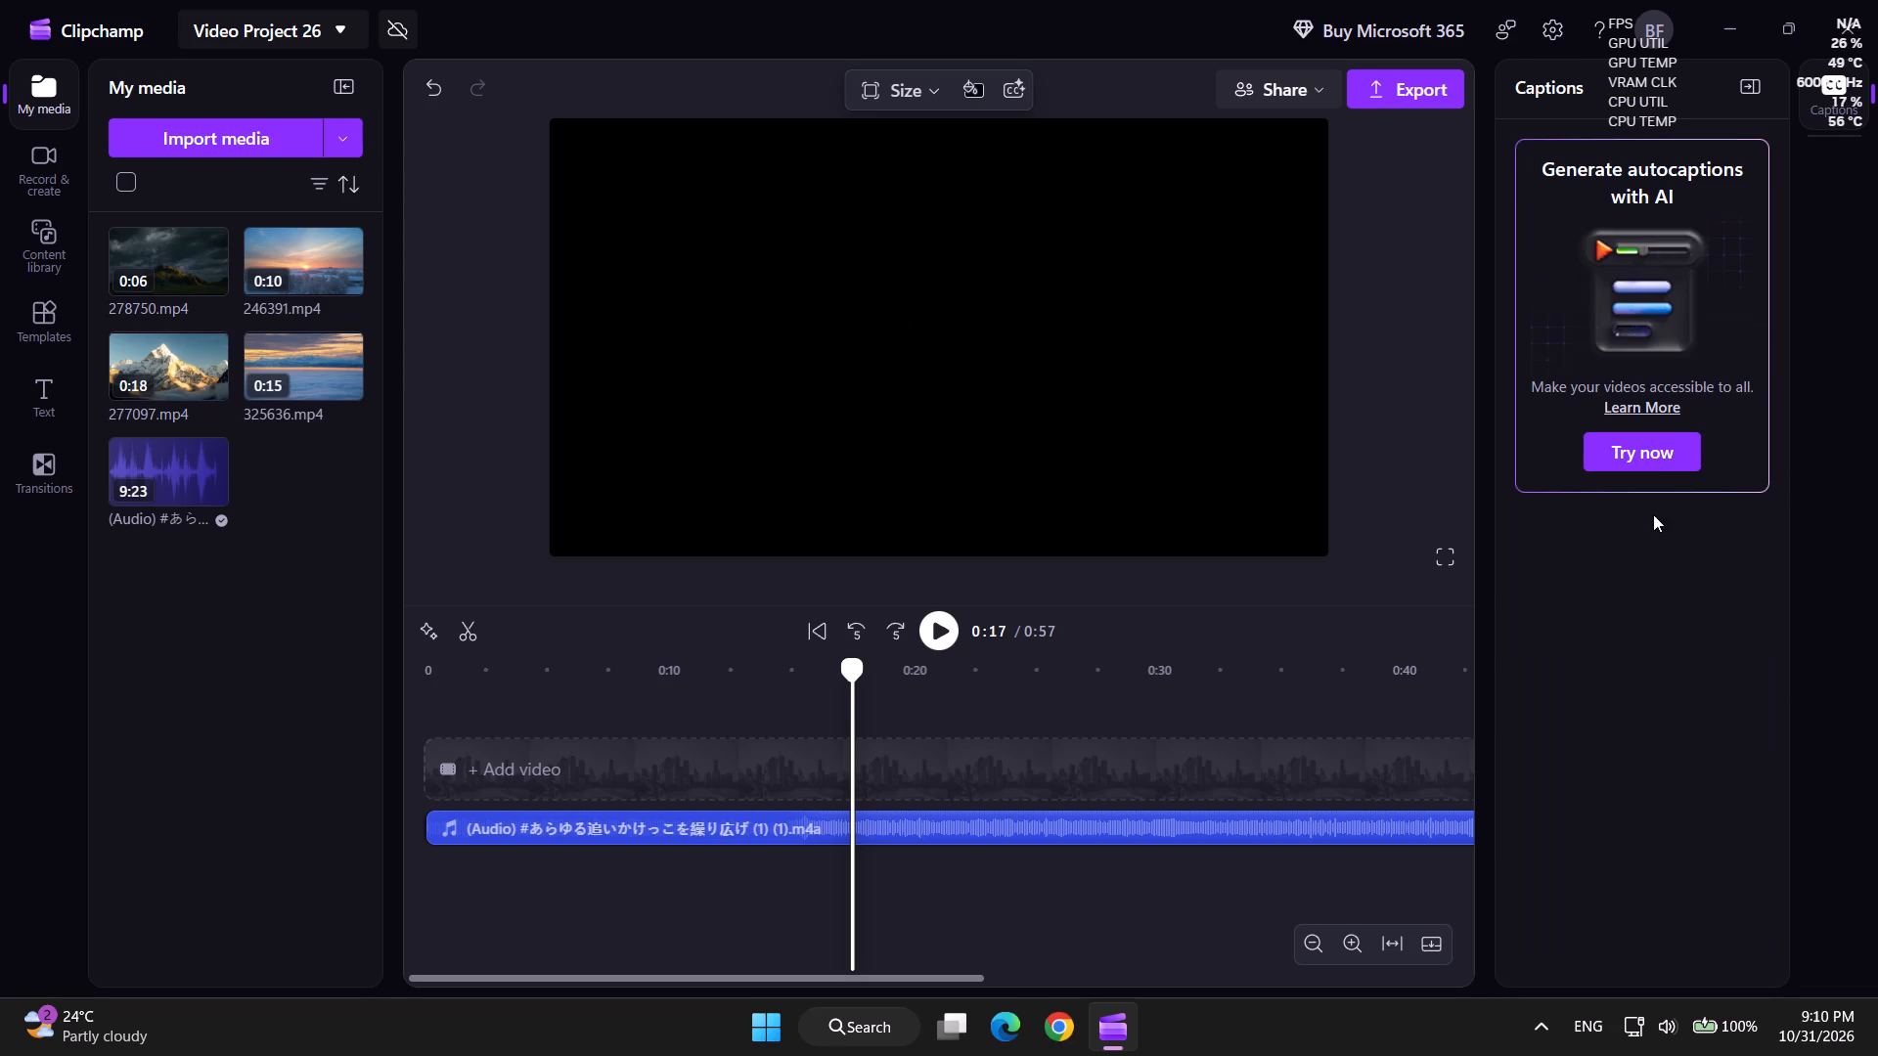
left_click(1651, 457)
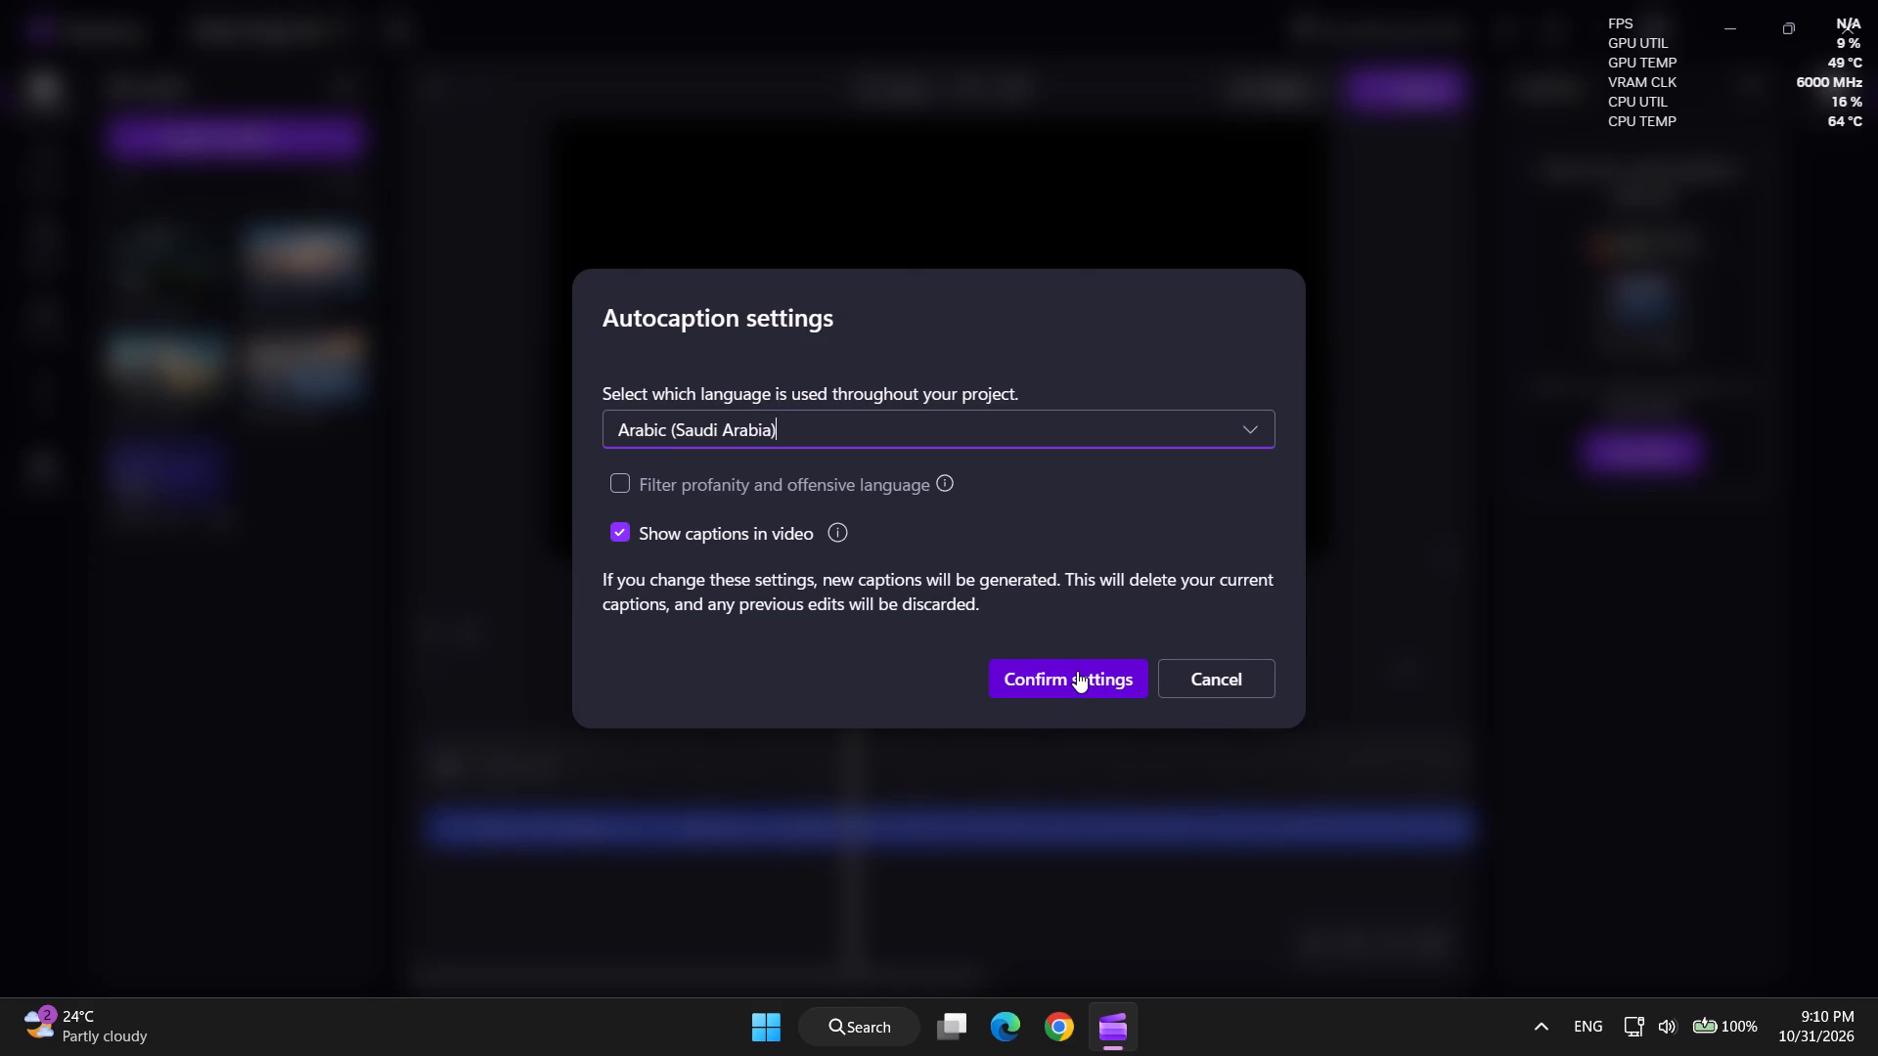
left_click(1077, 671)
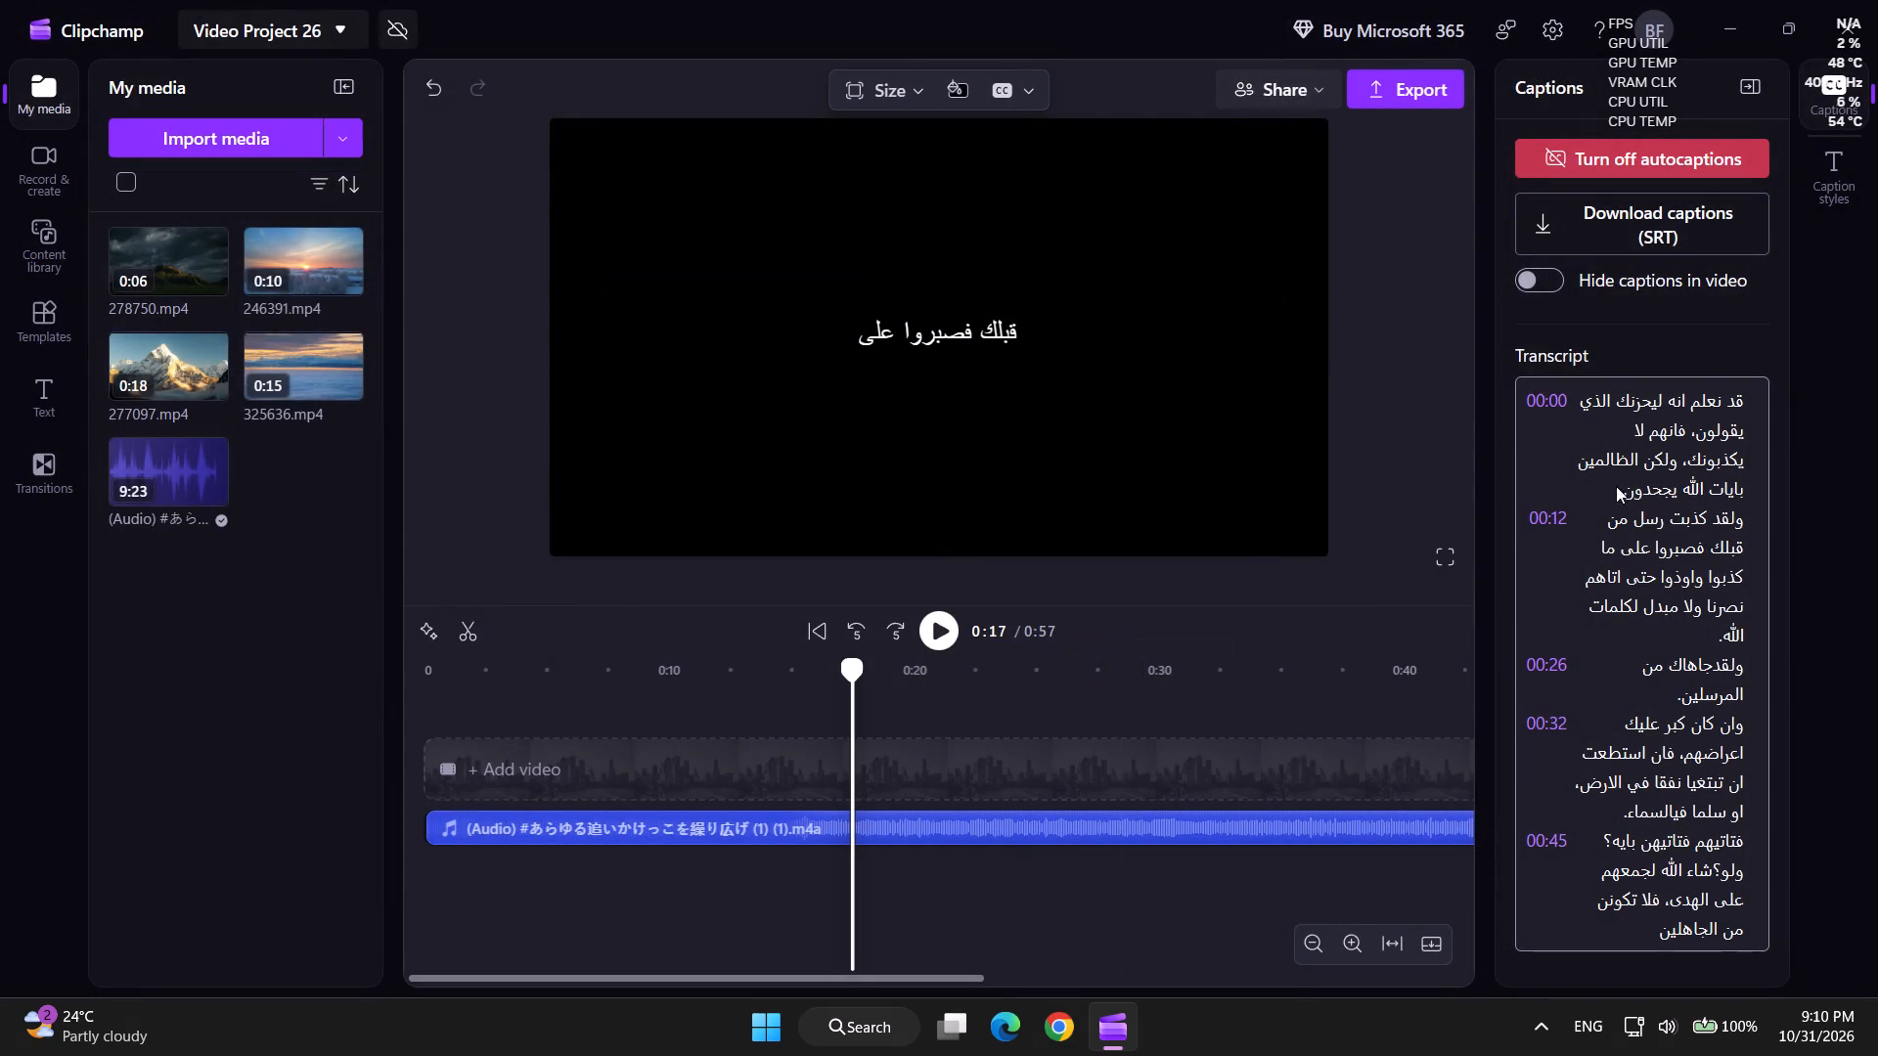
Check the regenerated captions against the recitation from 0:17 to 0:36, pausing phrase by phrase.
key("space")
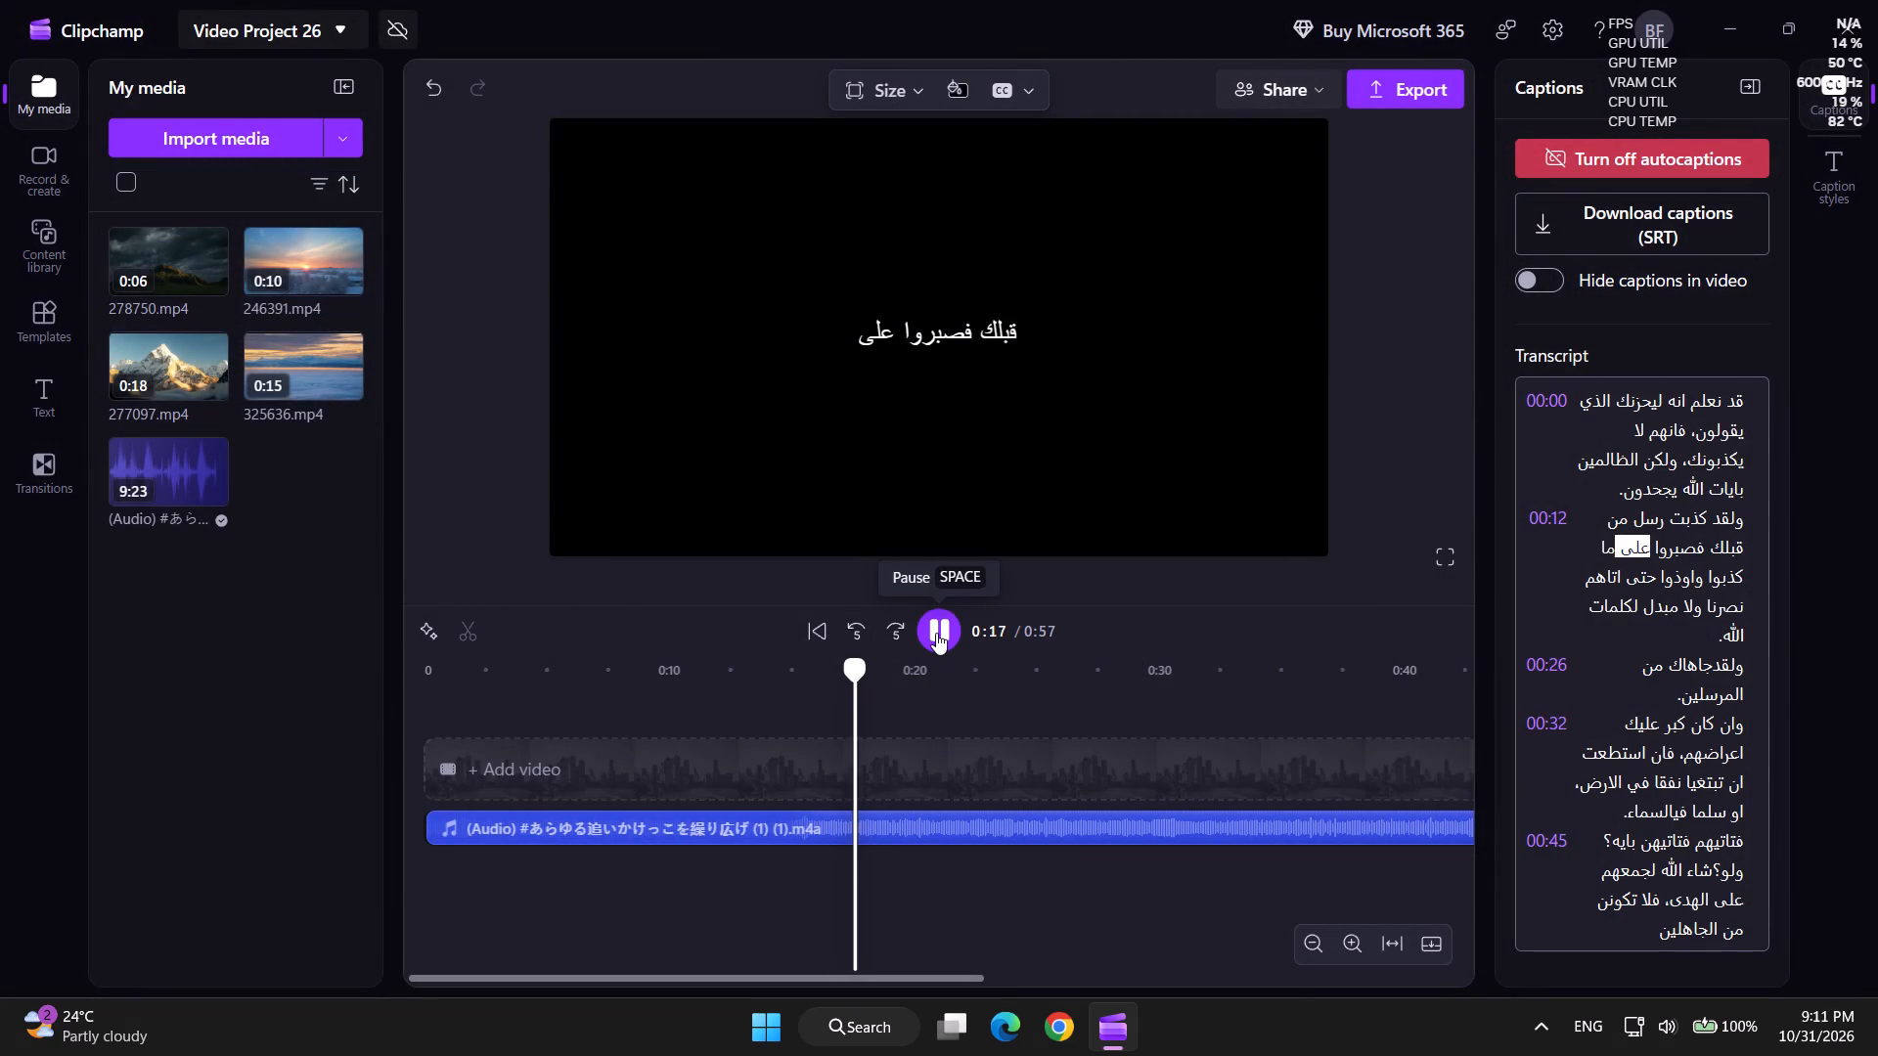
key("space")
key("space")
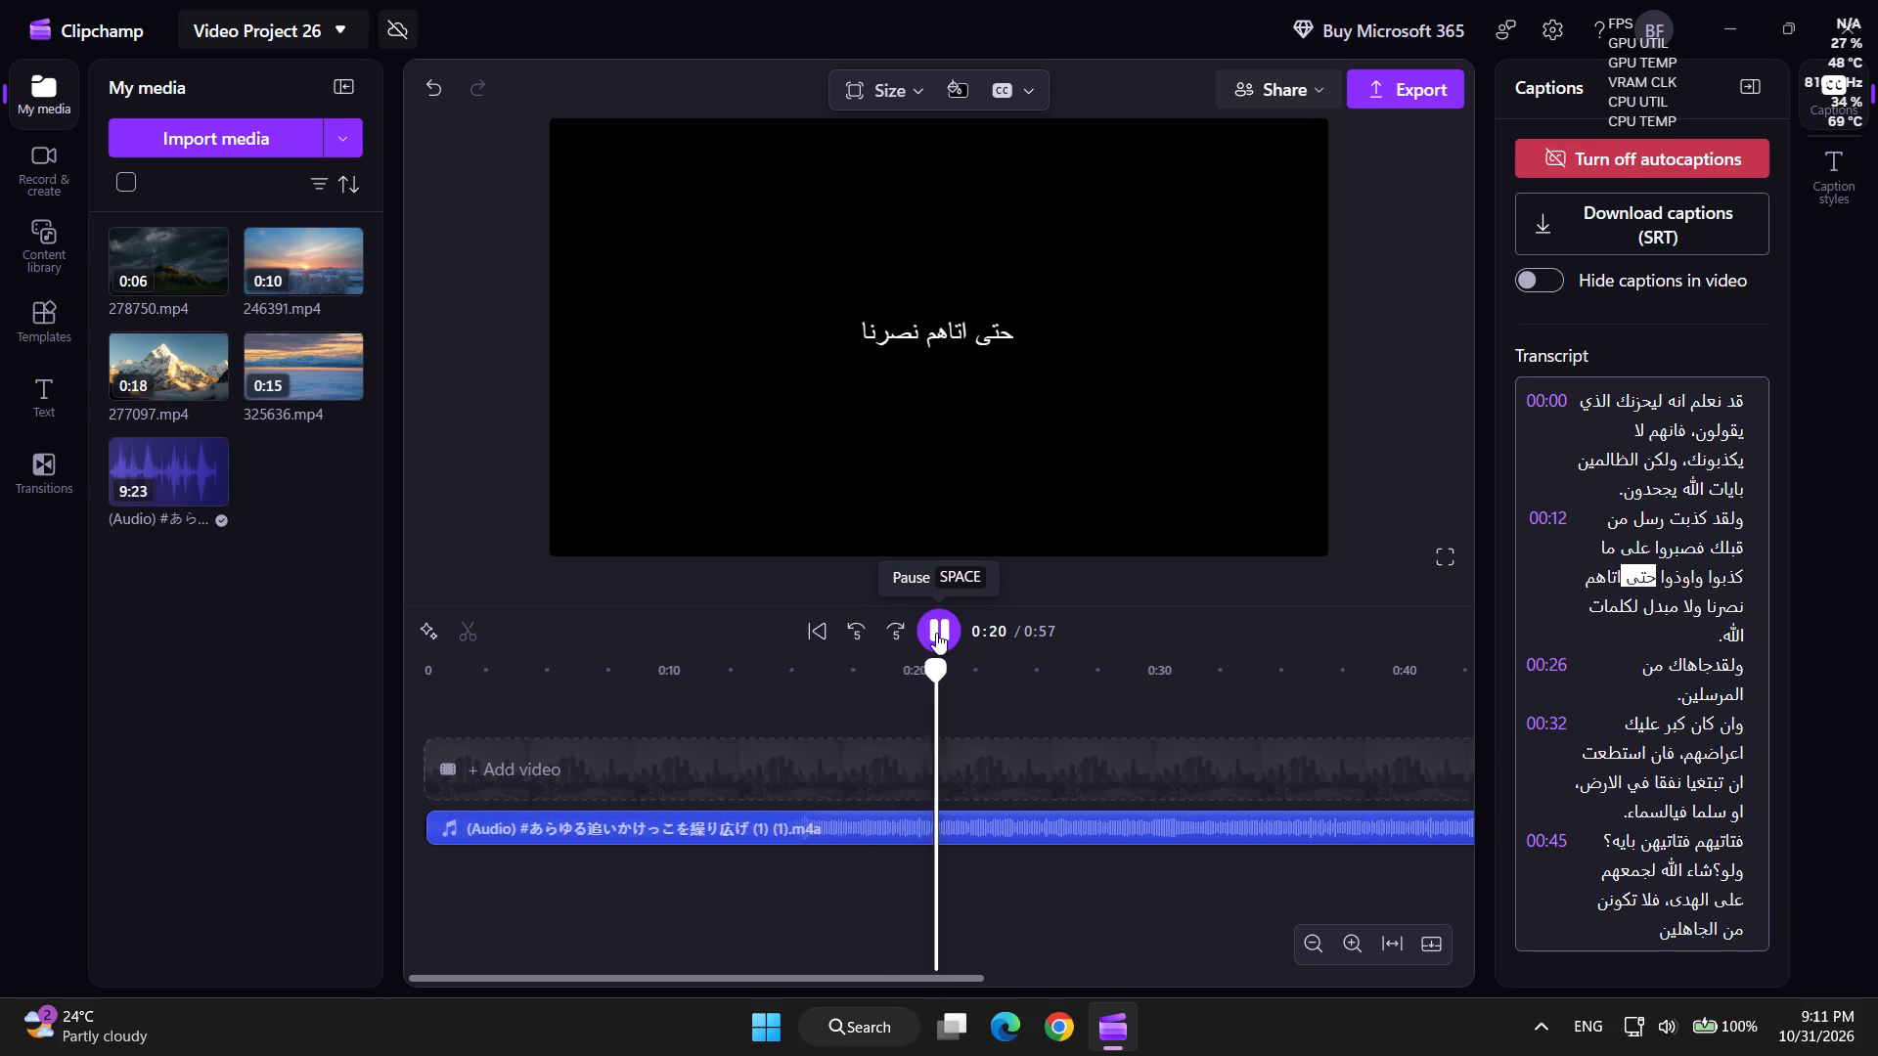
key("space")
key("space")
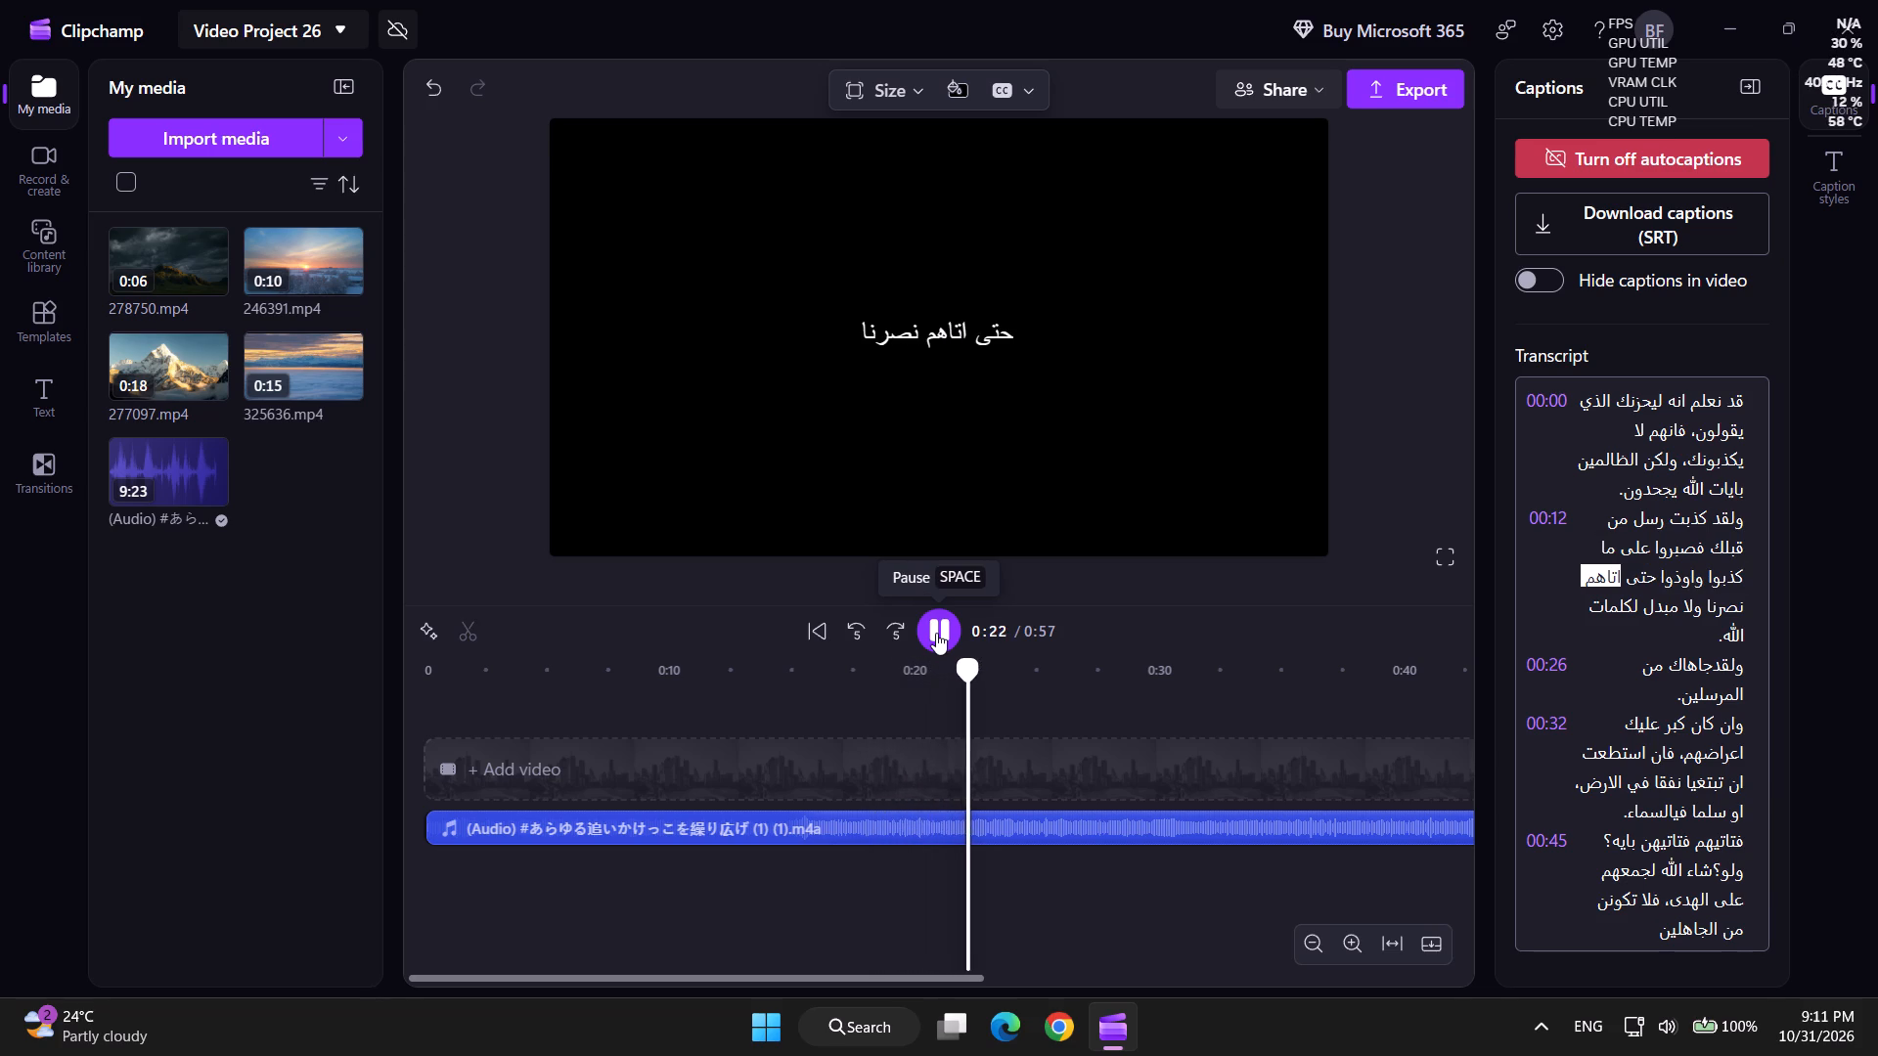
key("space")
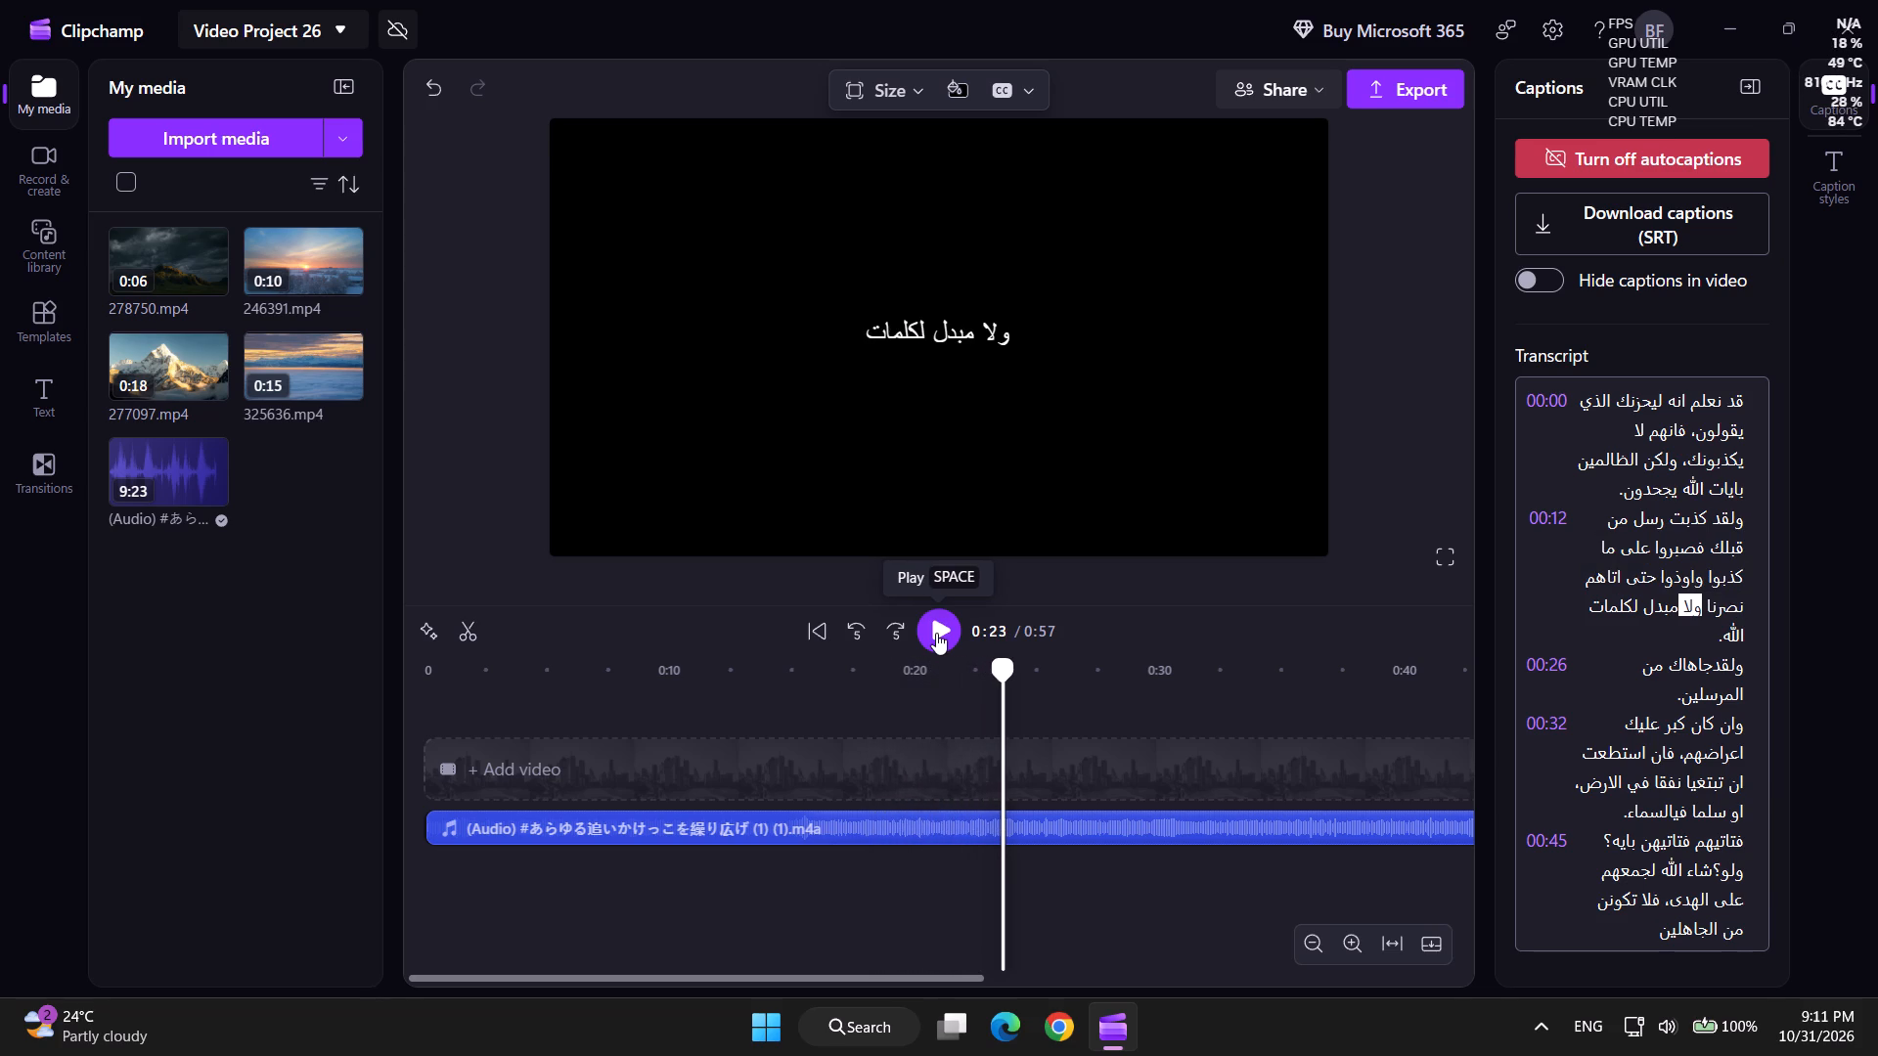
key("space")
key("space")
key("space")
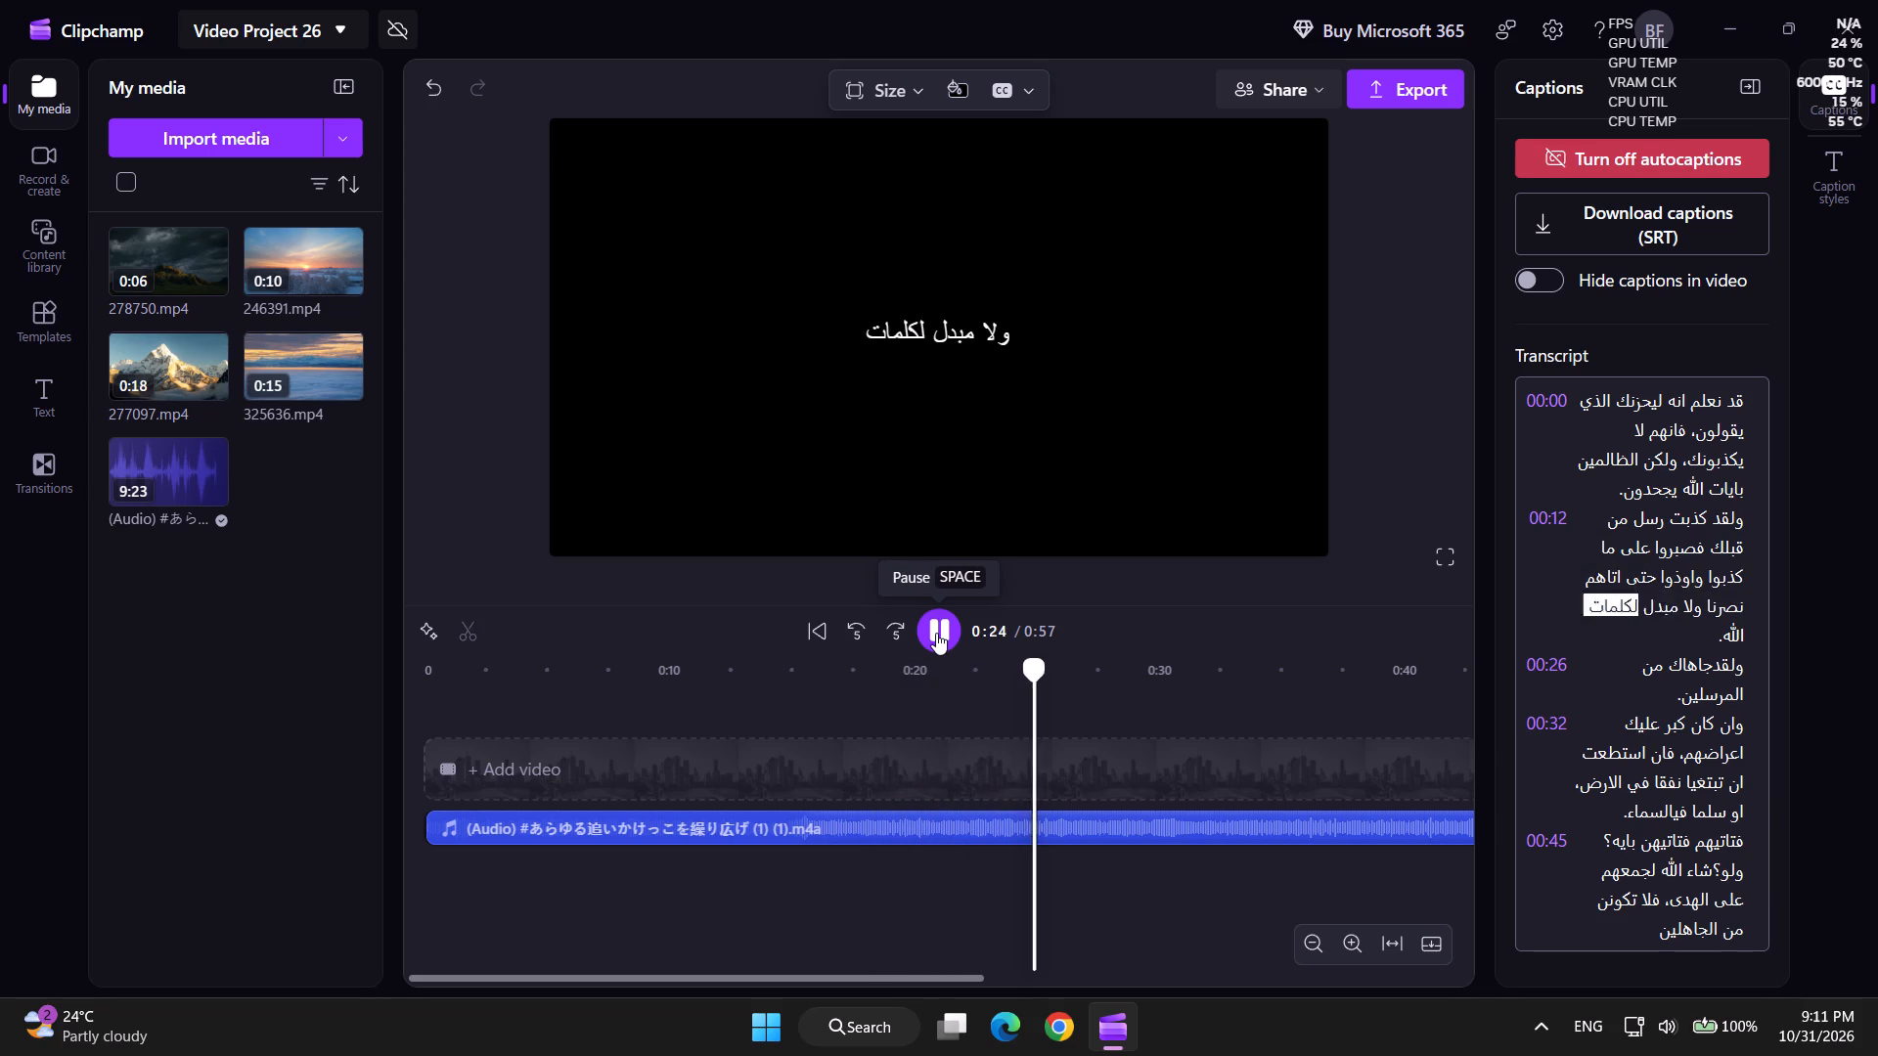
key("space")
key("space")
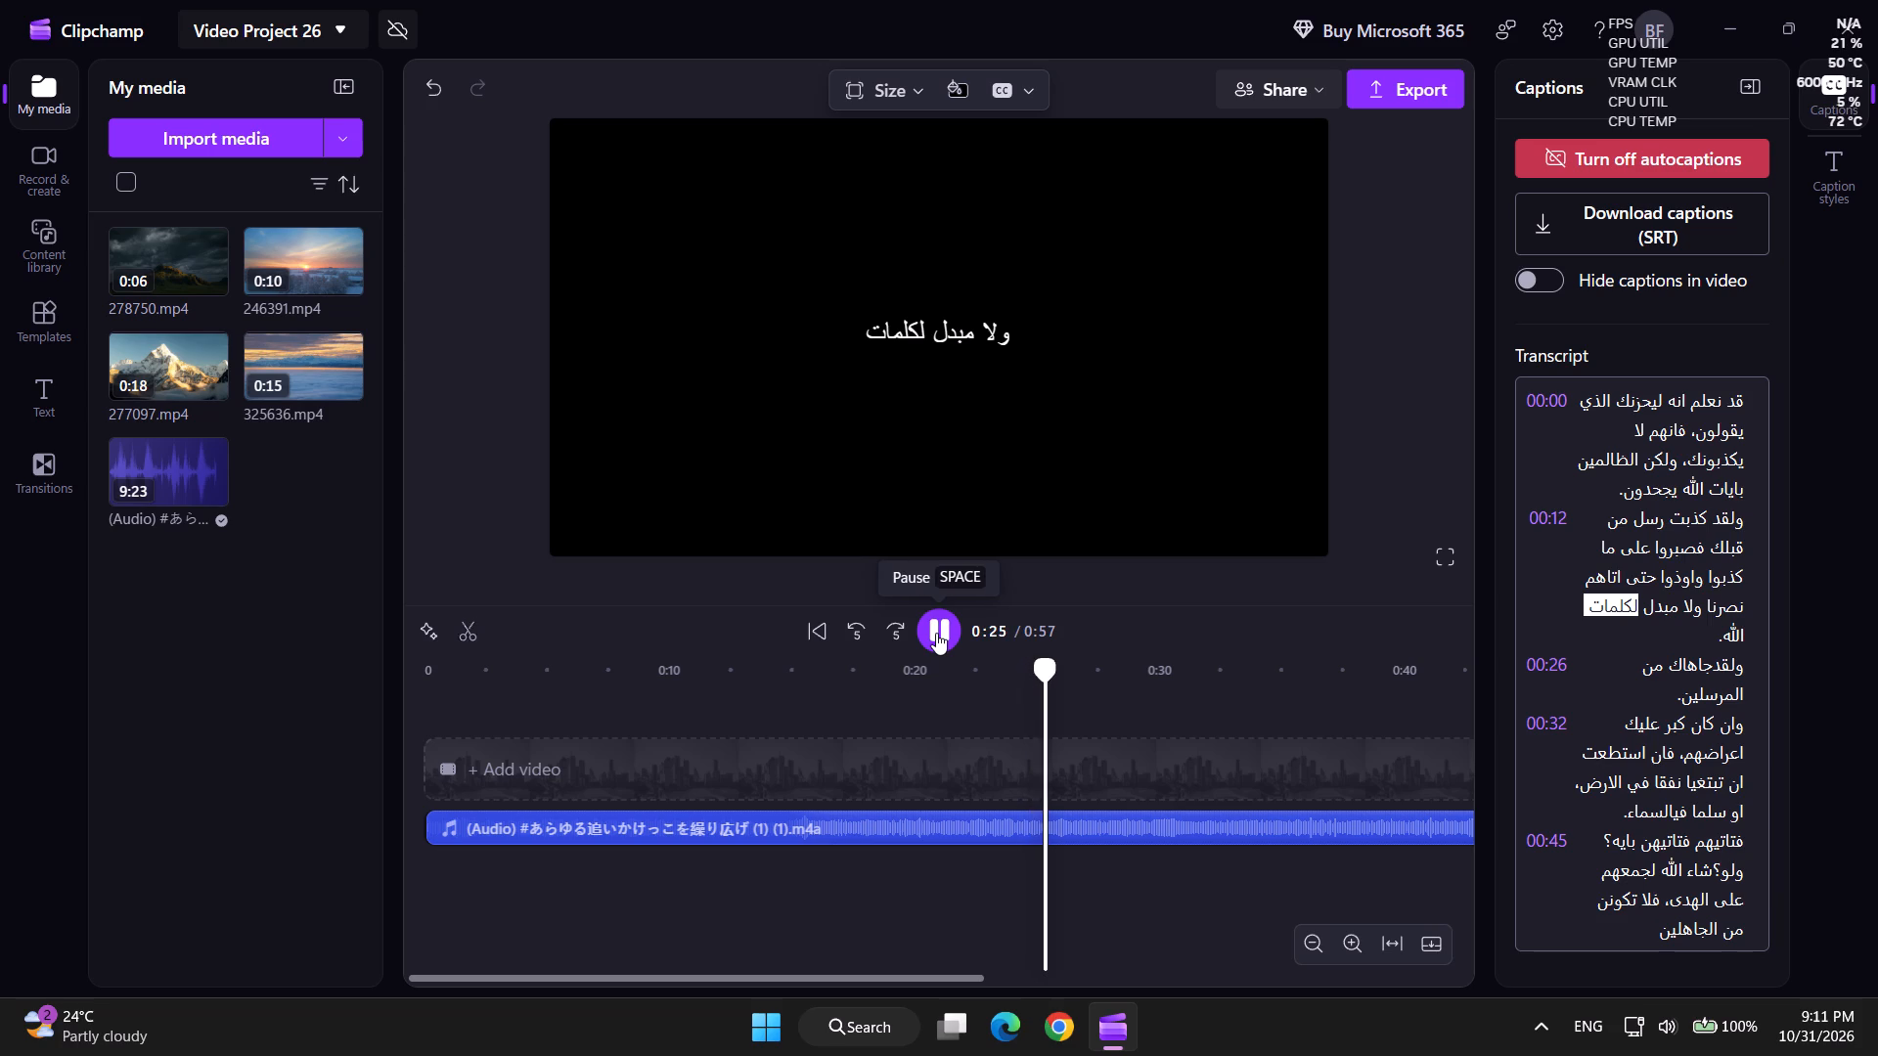
key("space")
key("space")
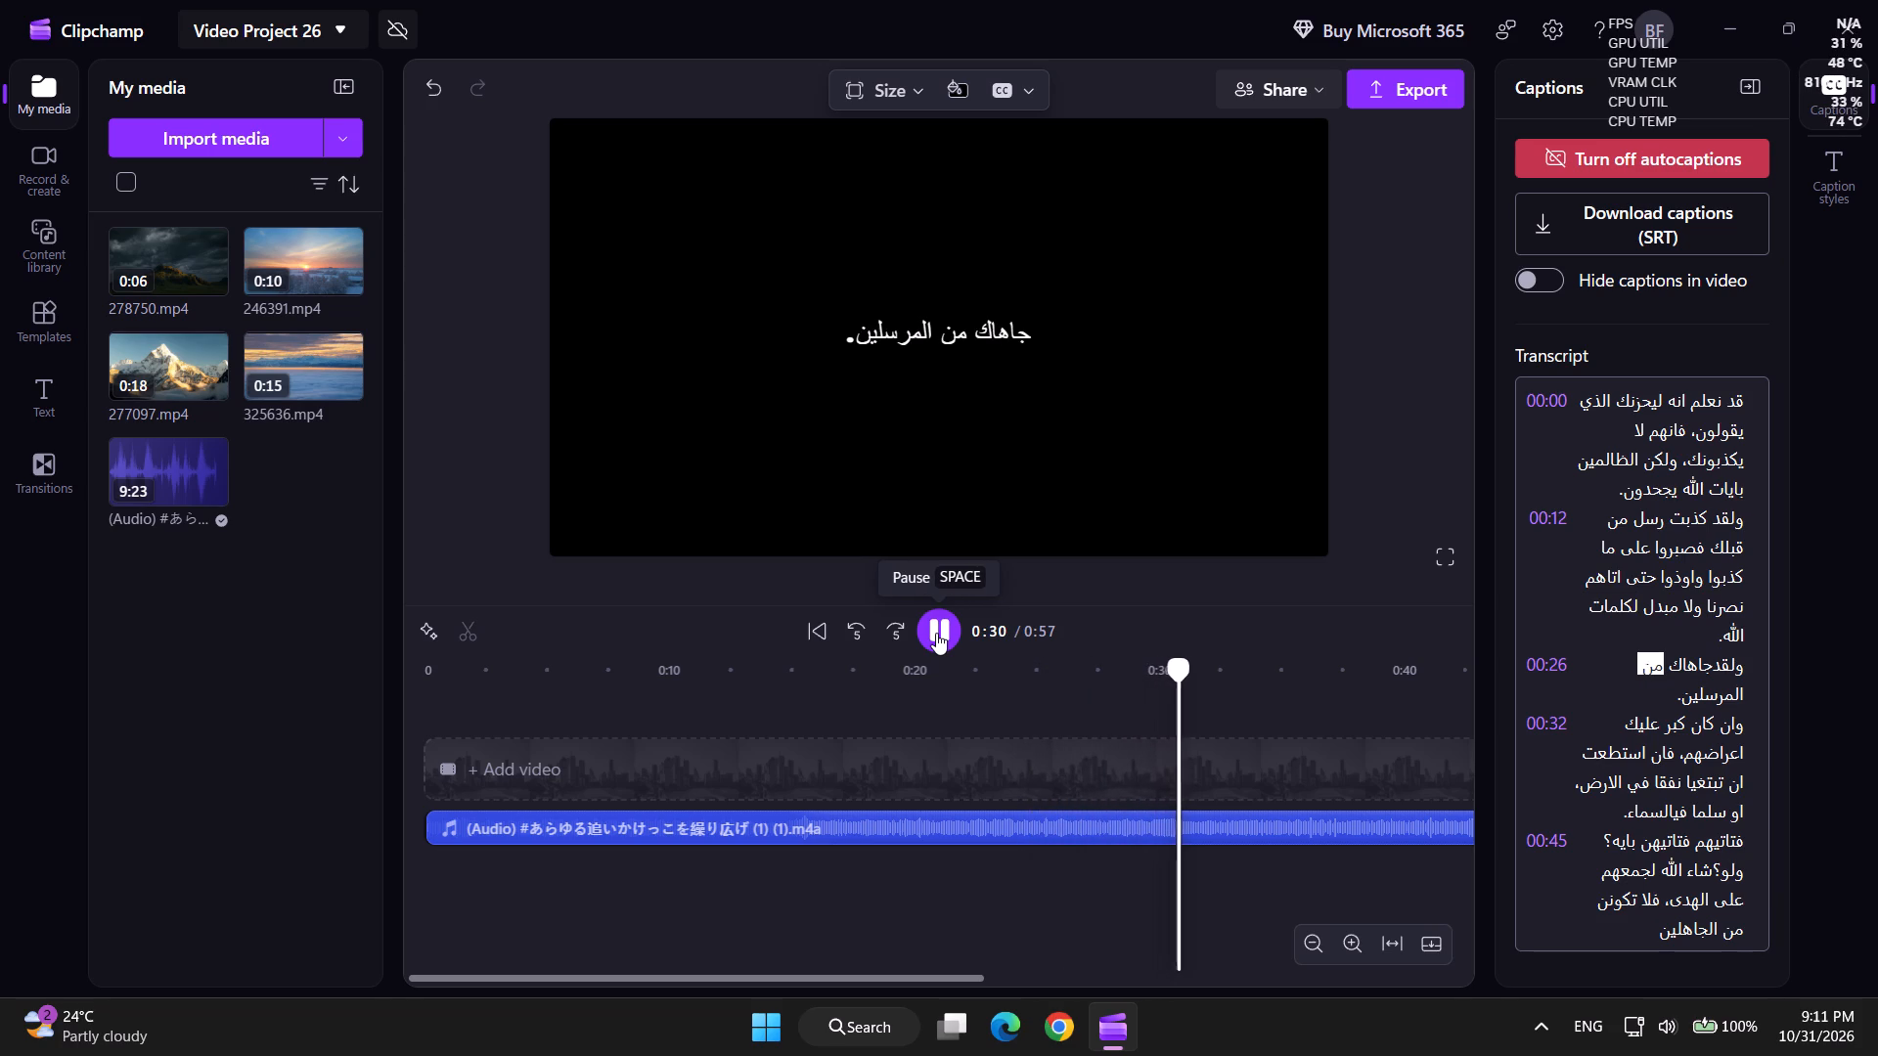
key("space")
key("space")
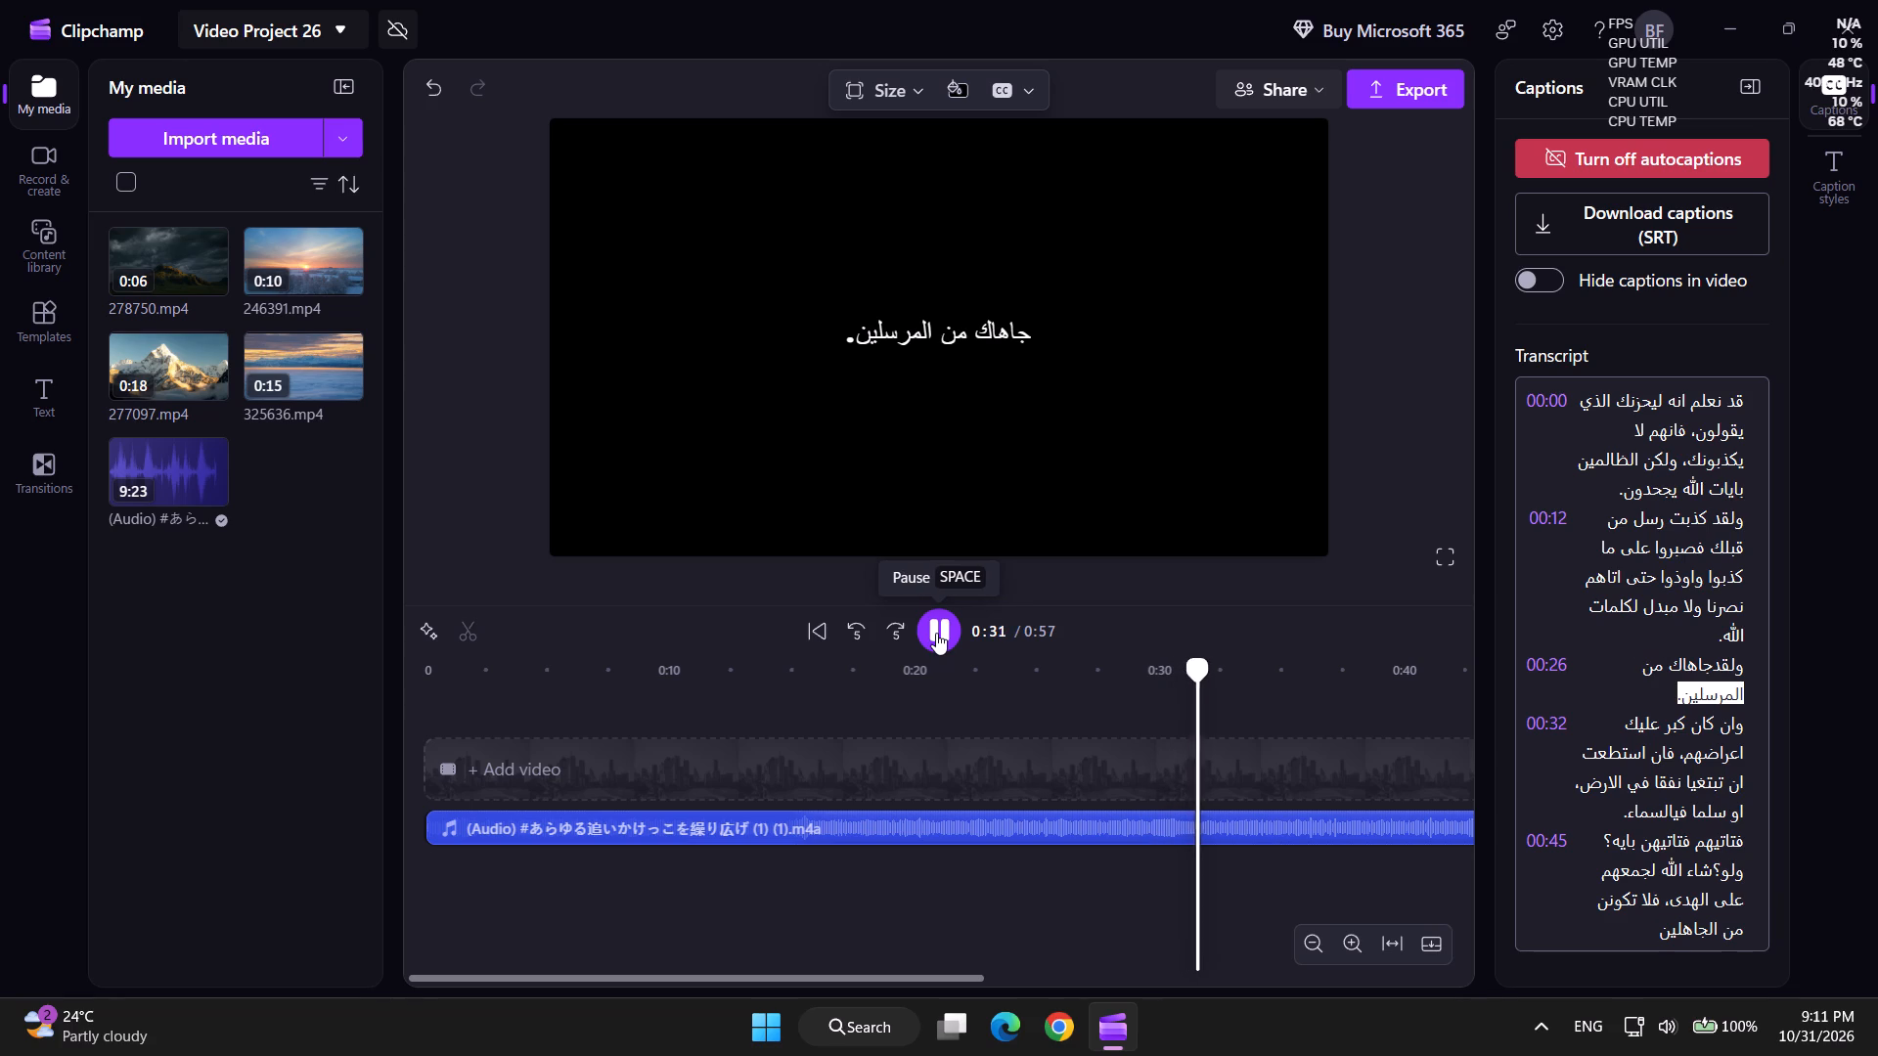
key("space")
key("space")
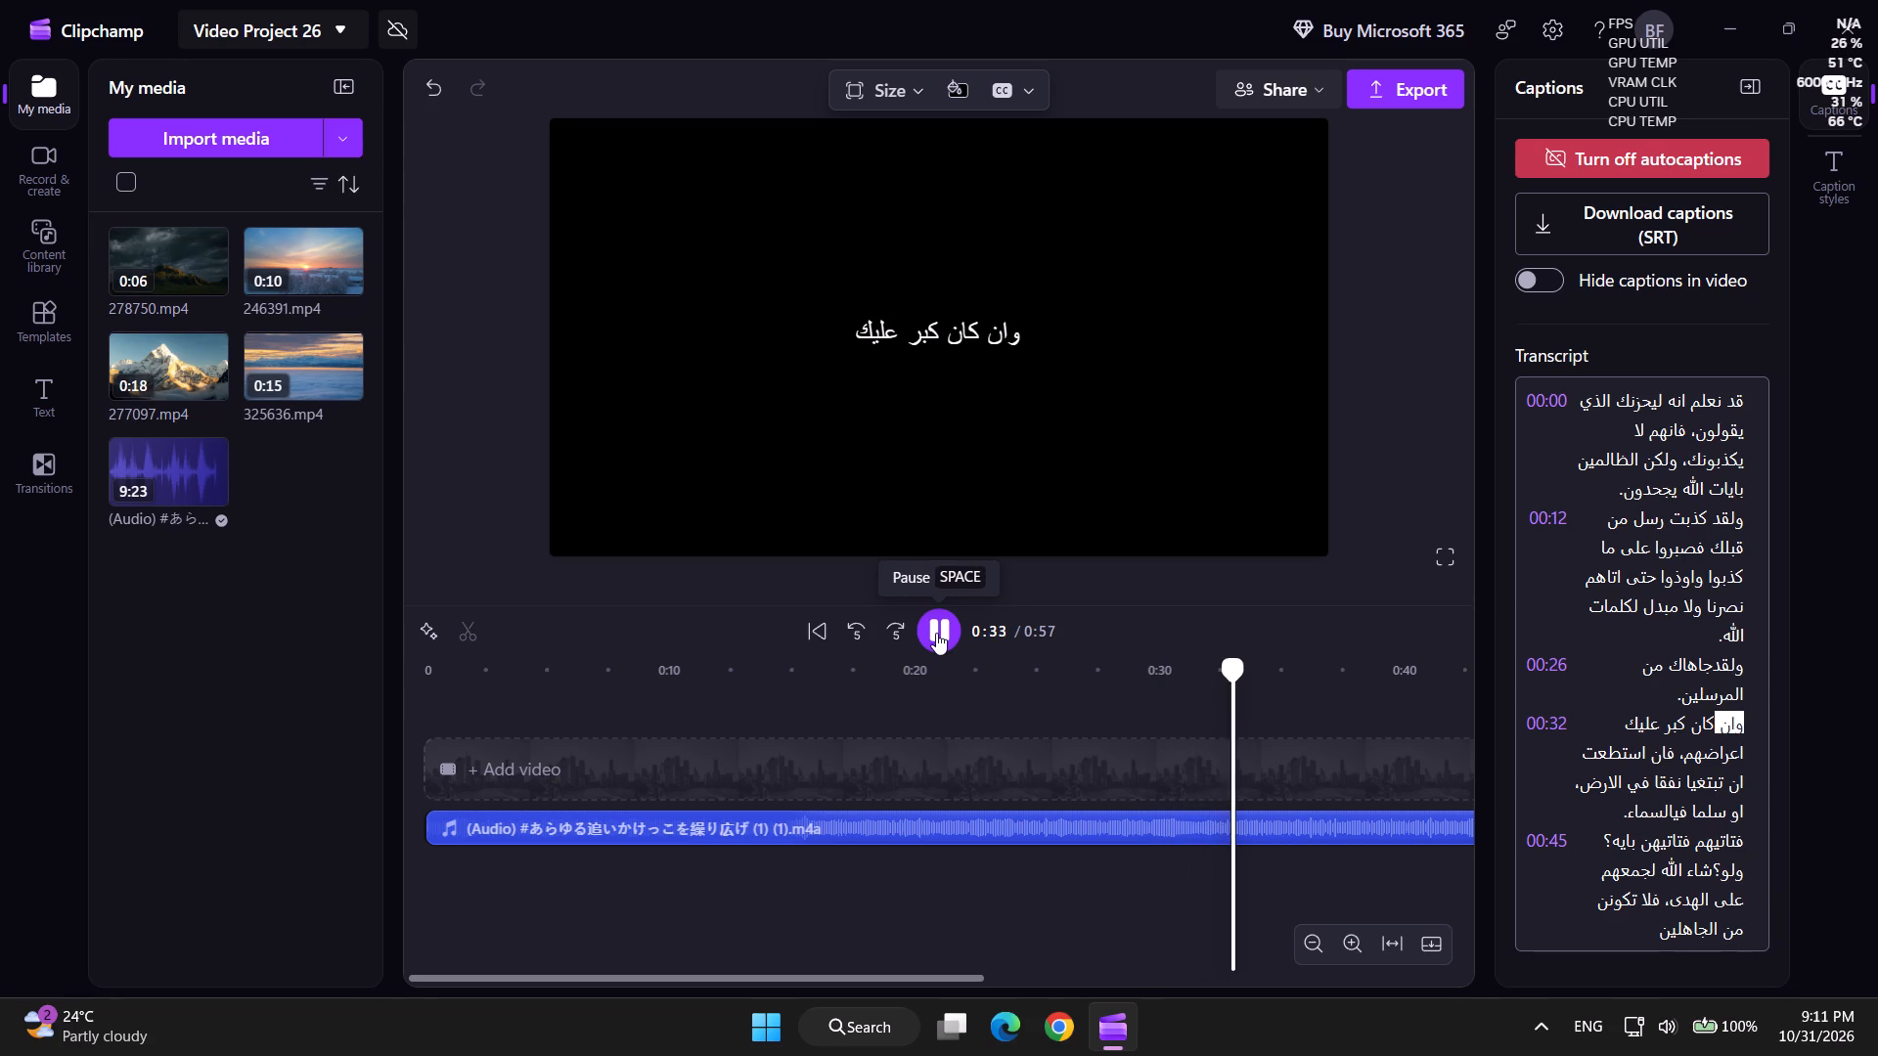
key("space")
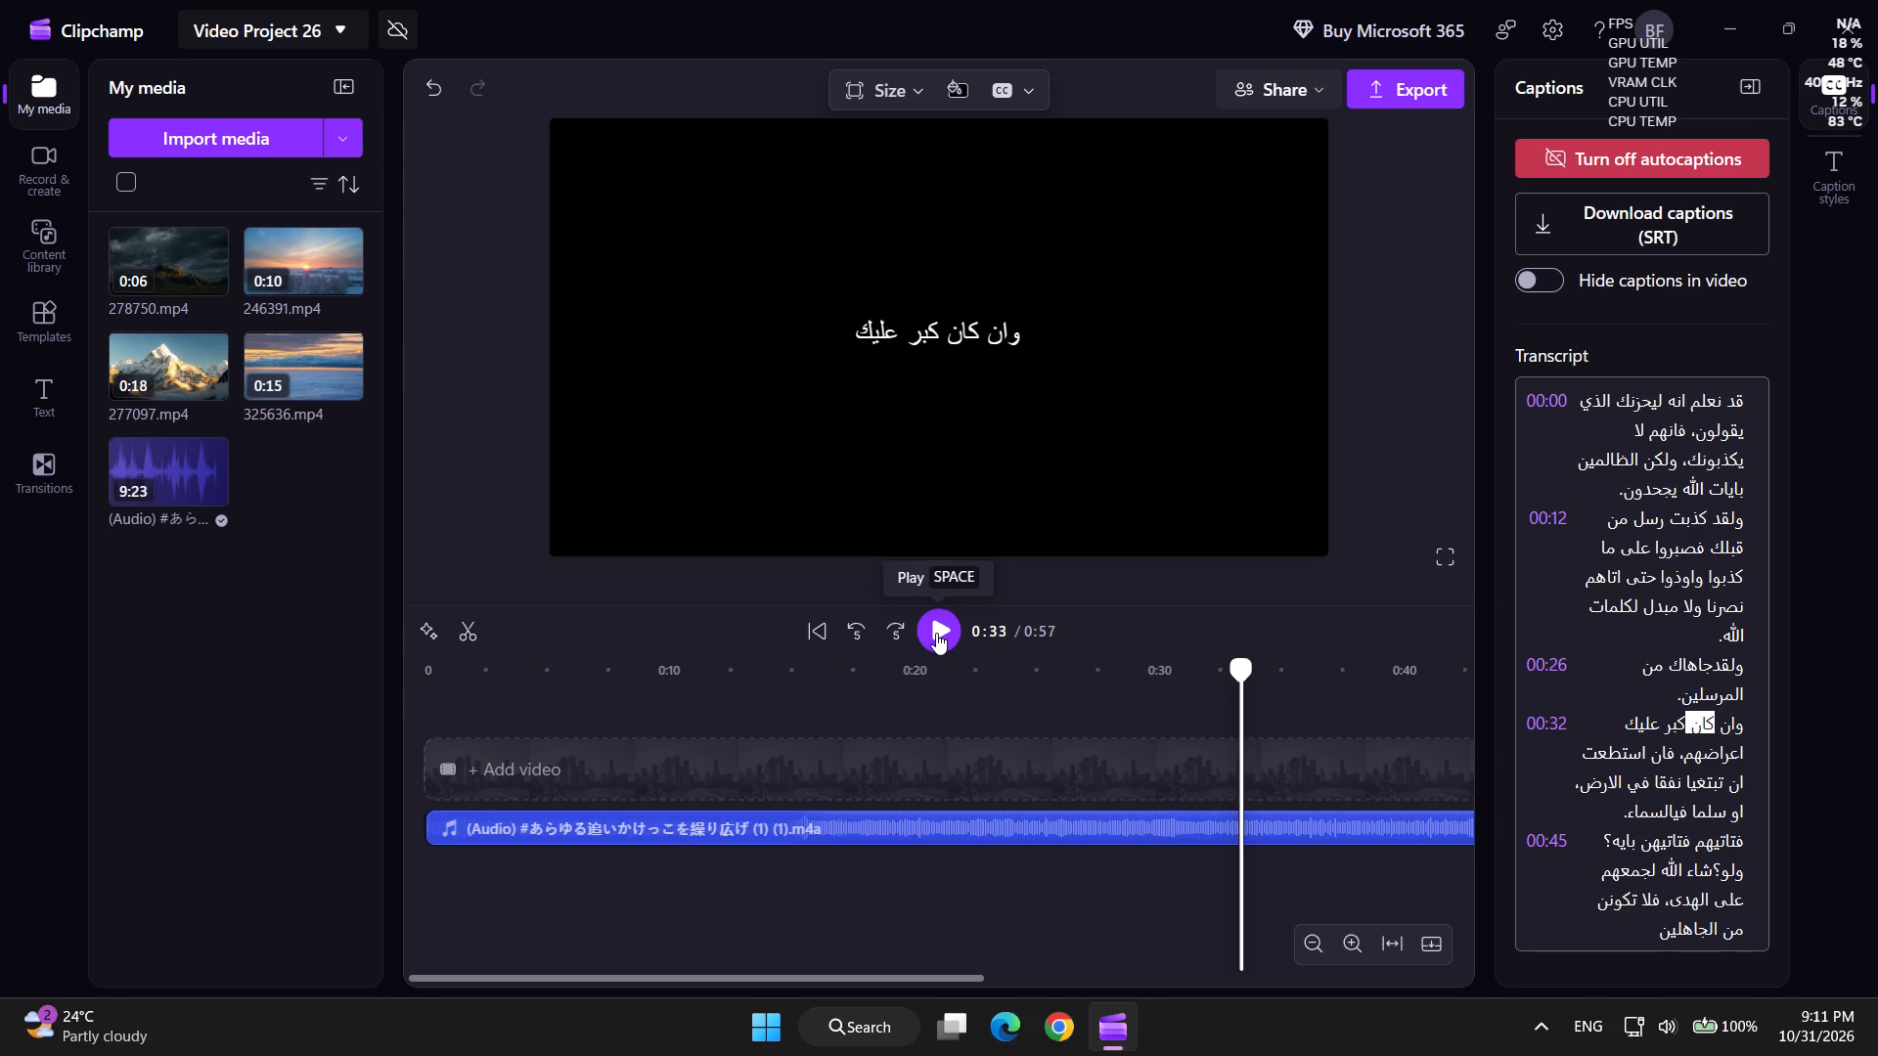
key("space")
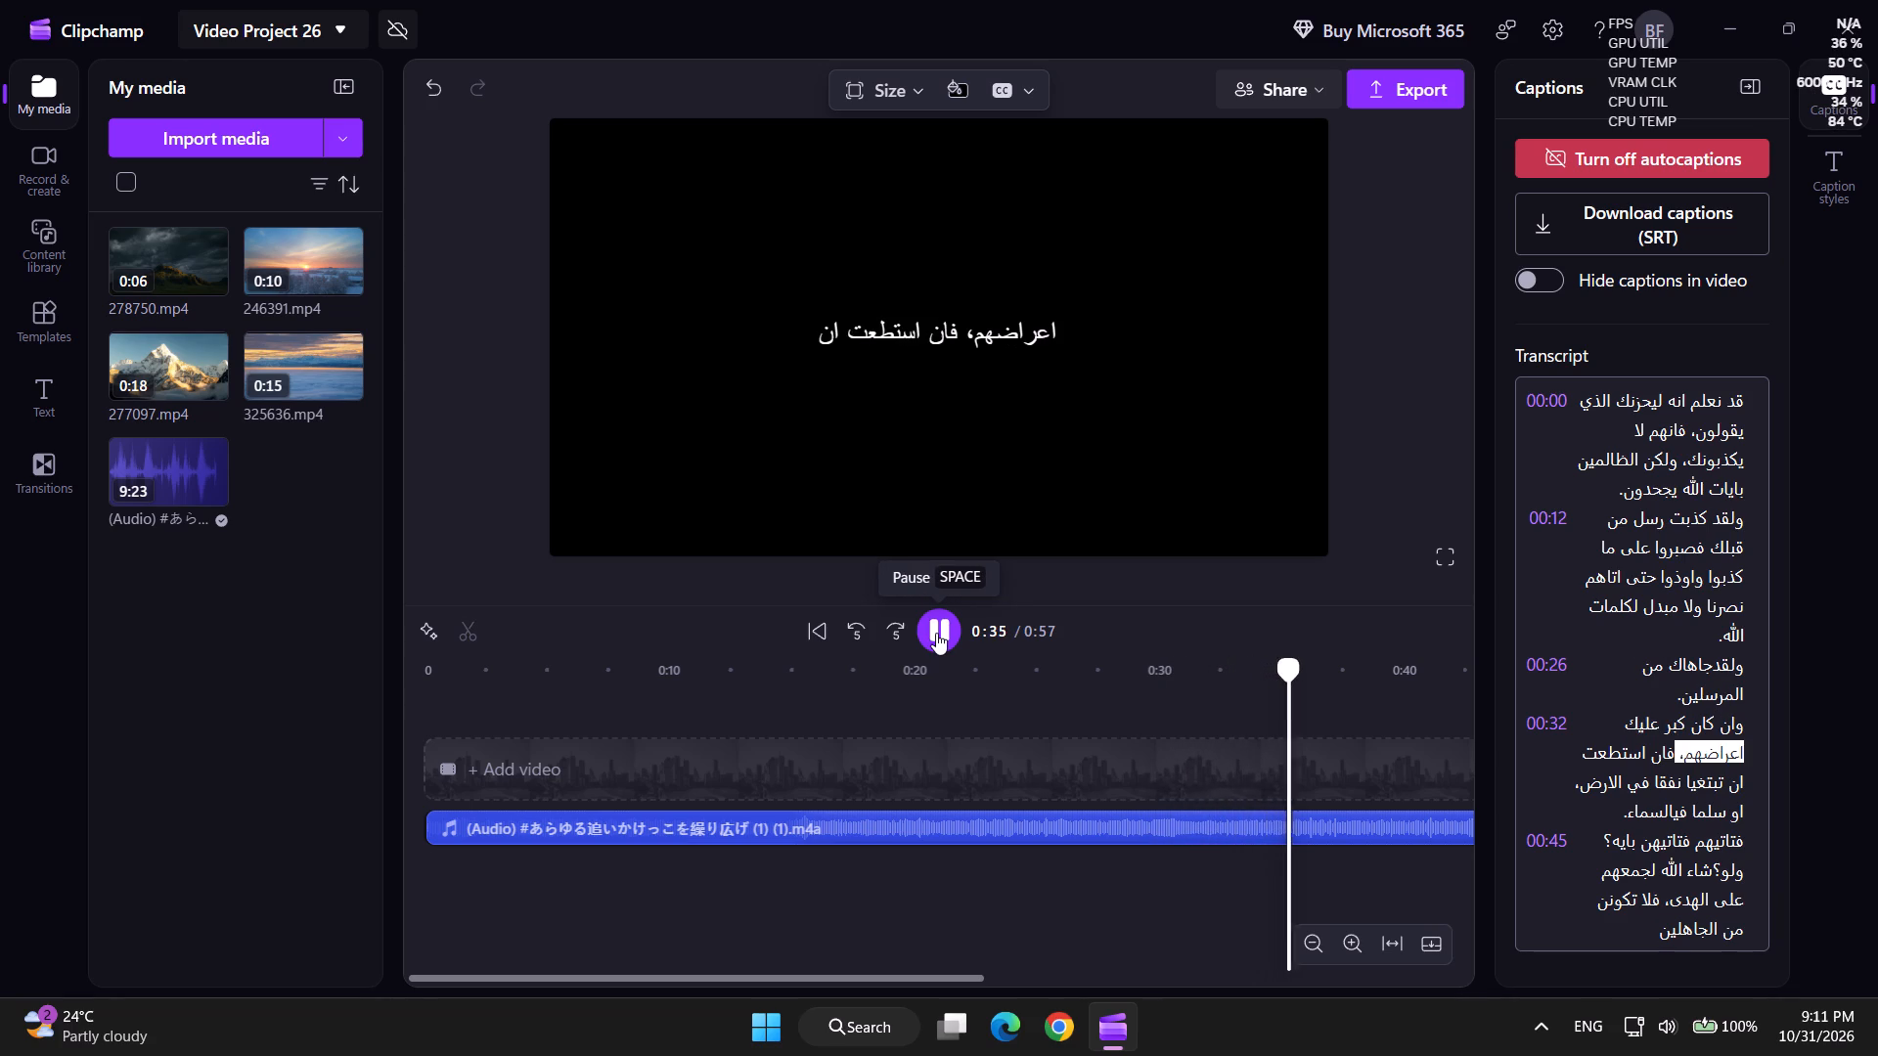
key("space")
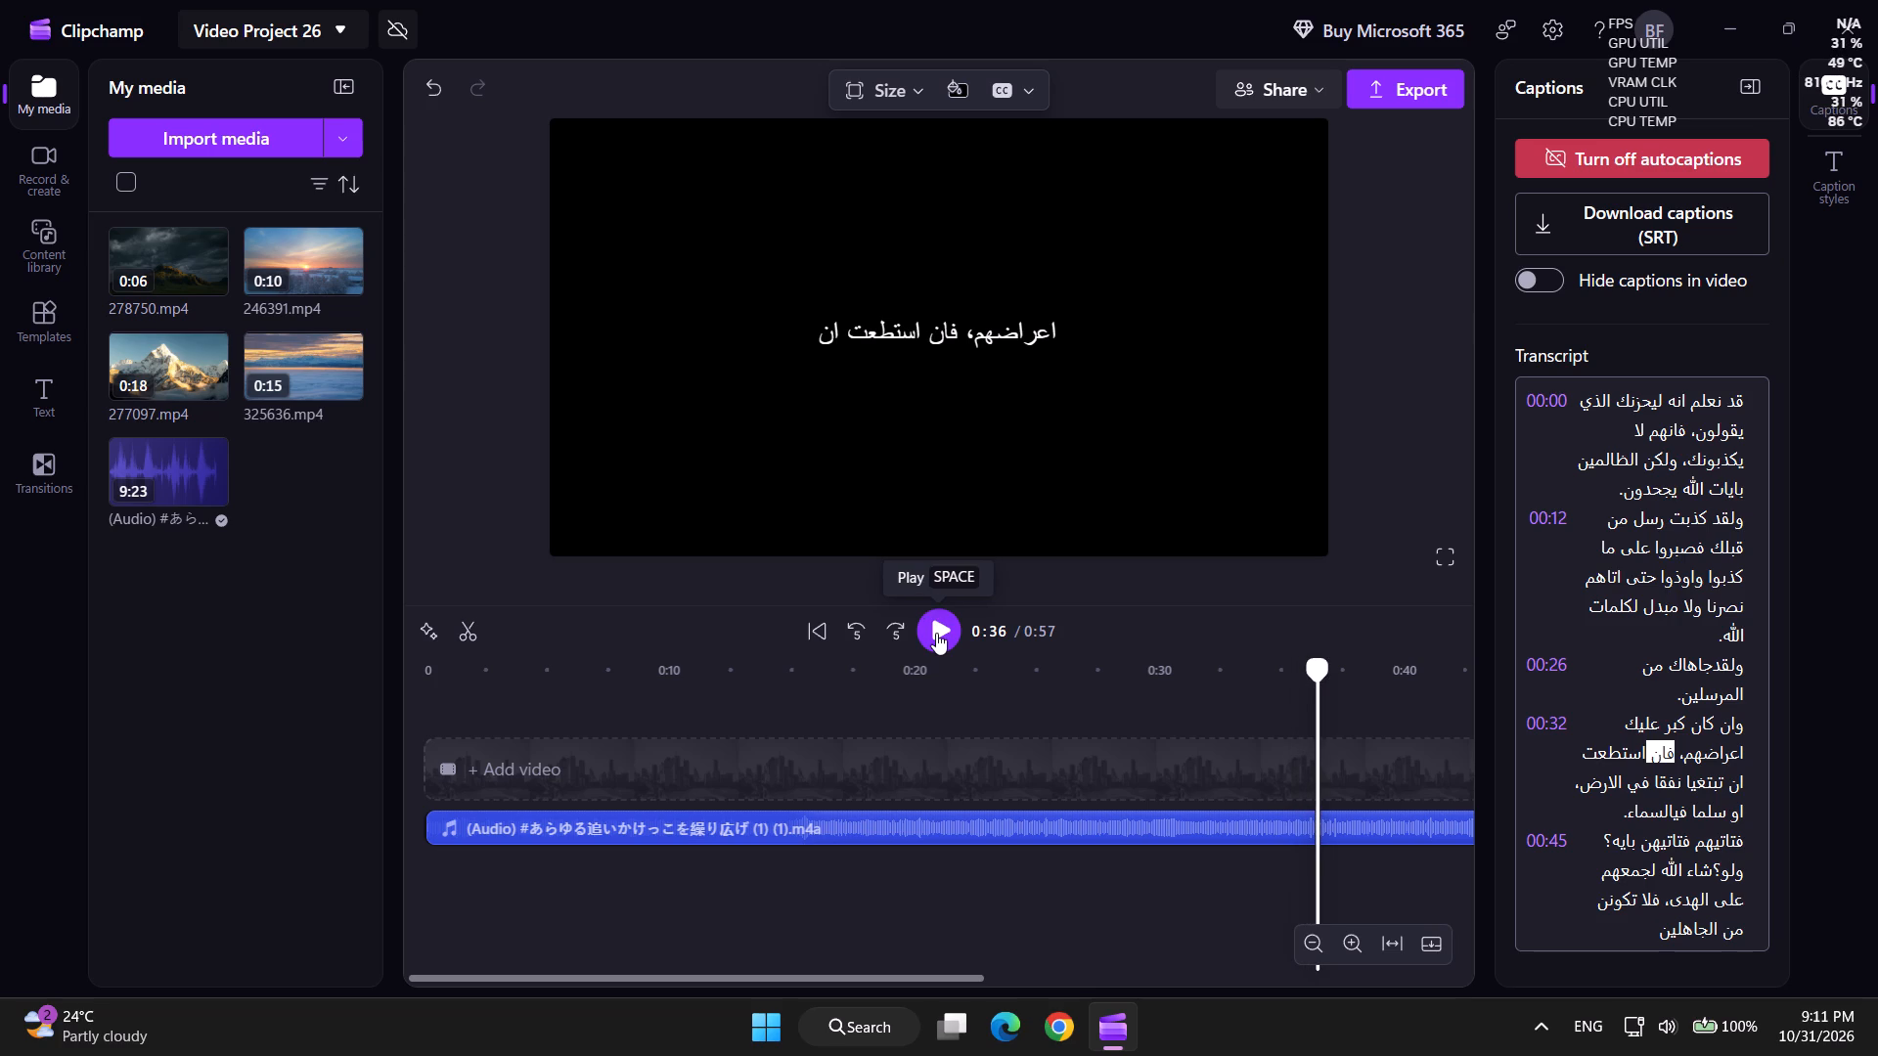
Go back to 0:13 and recheck the captions against the recitation up to 0:20, pausing between phrases.
left_click(745, 655)
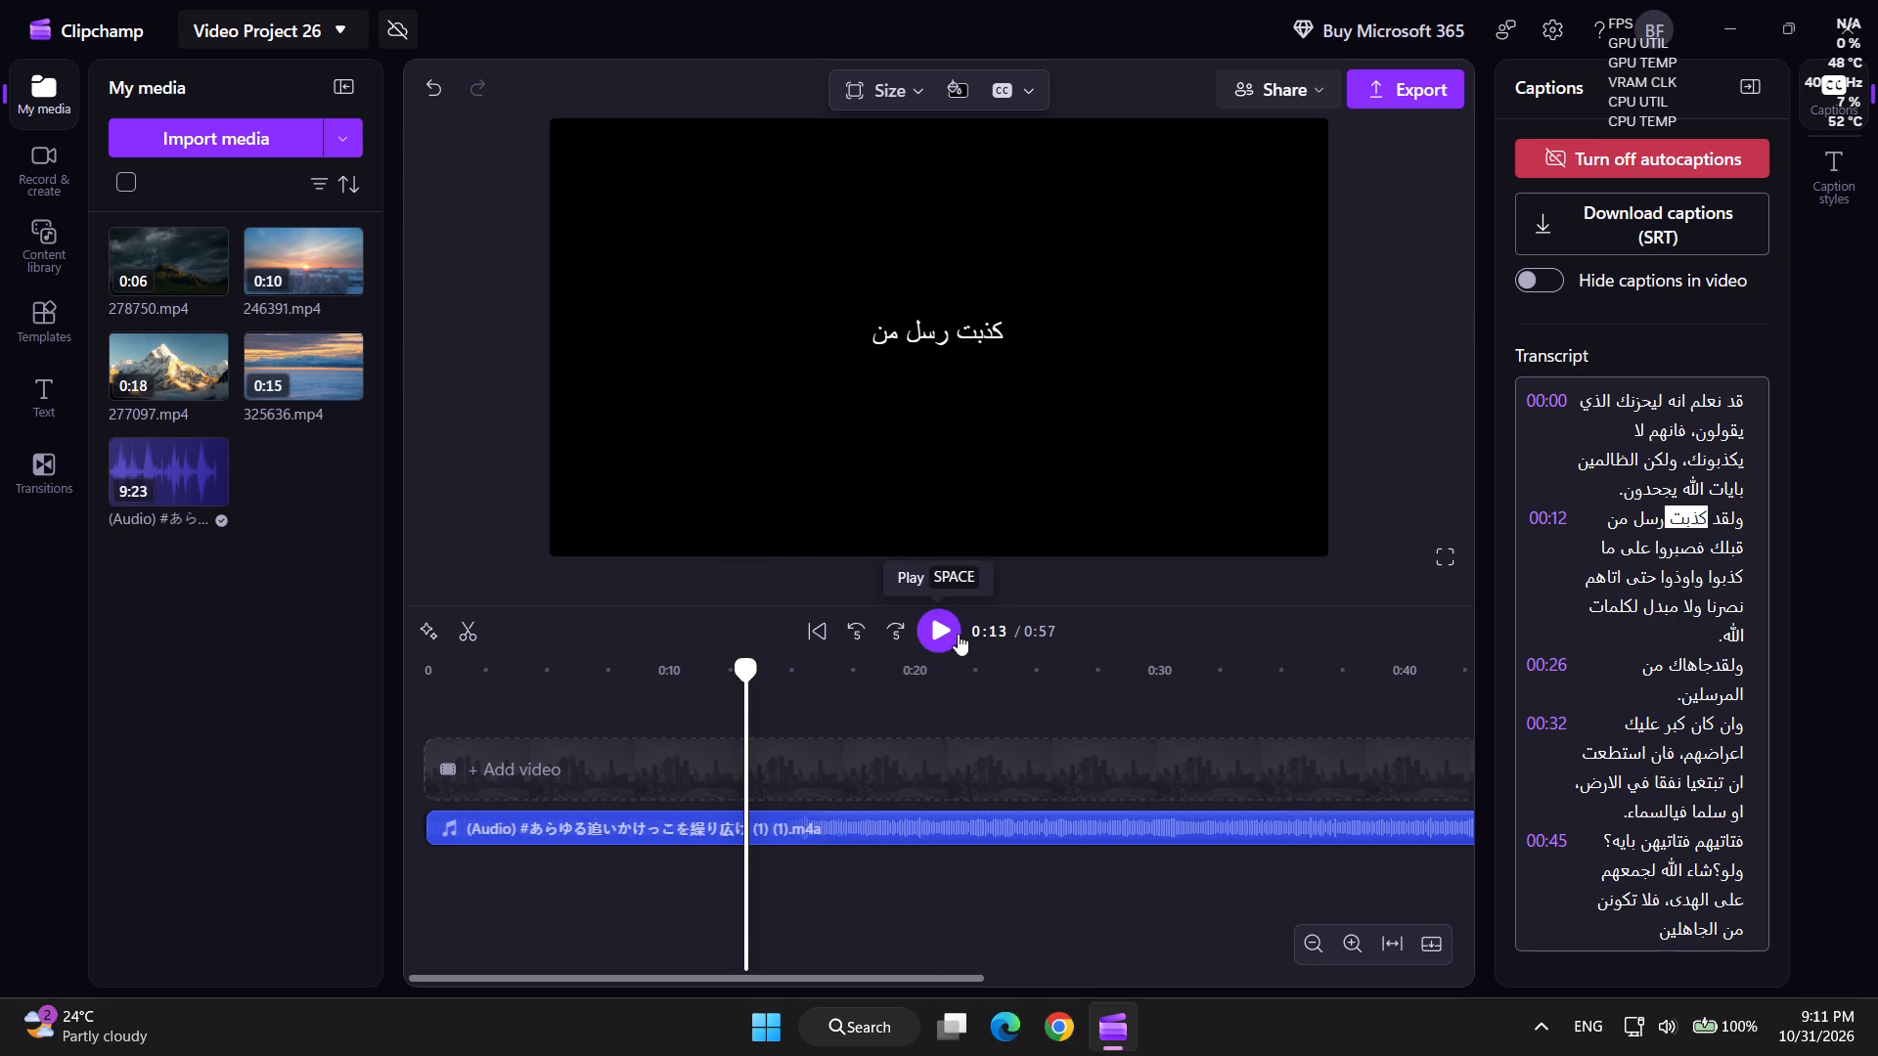
key("space")
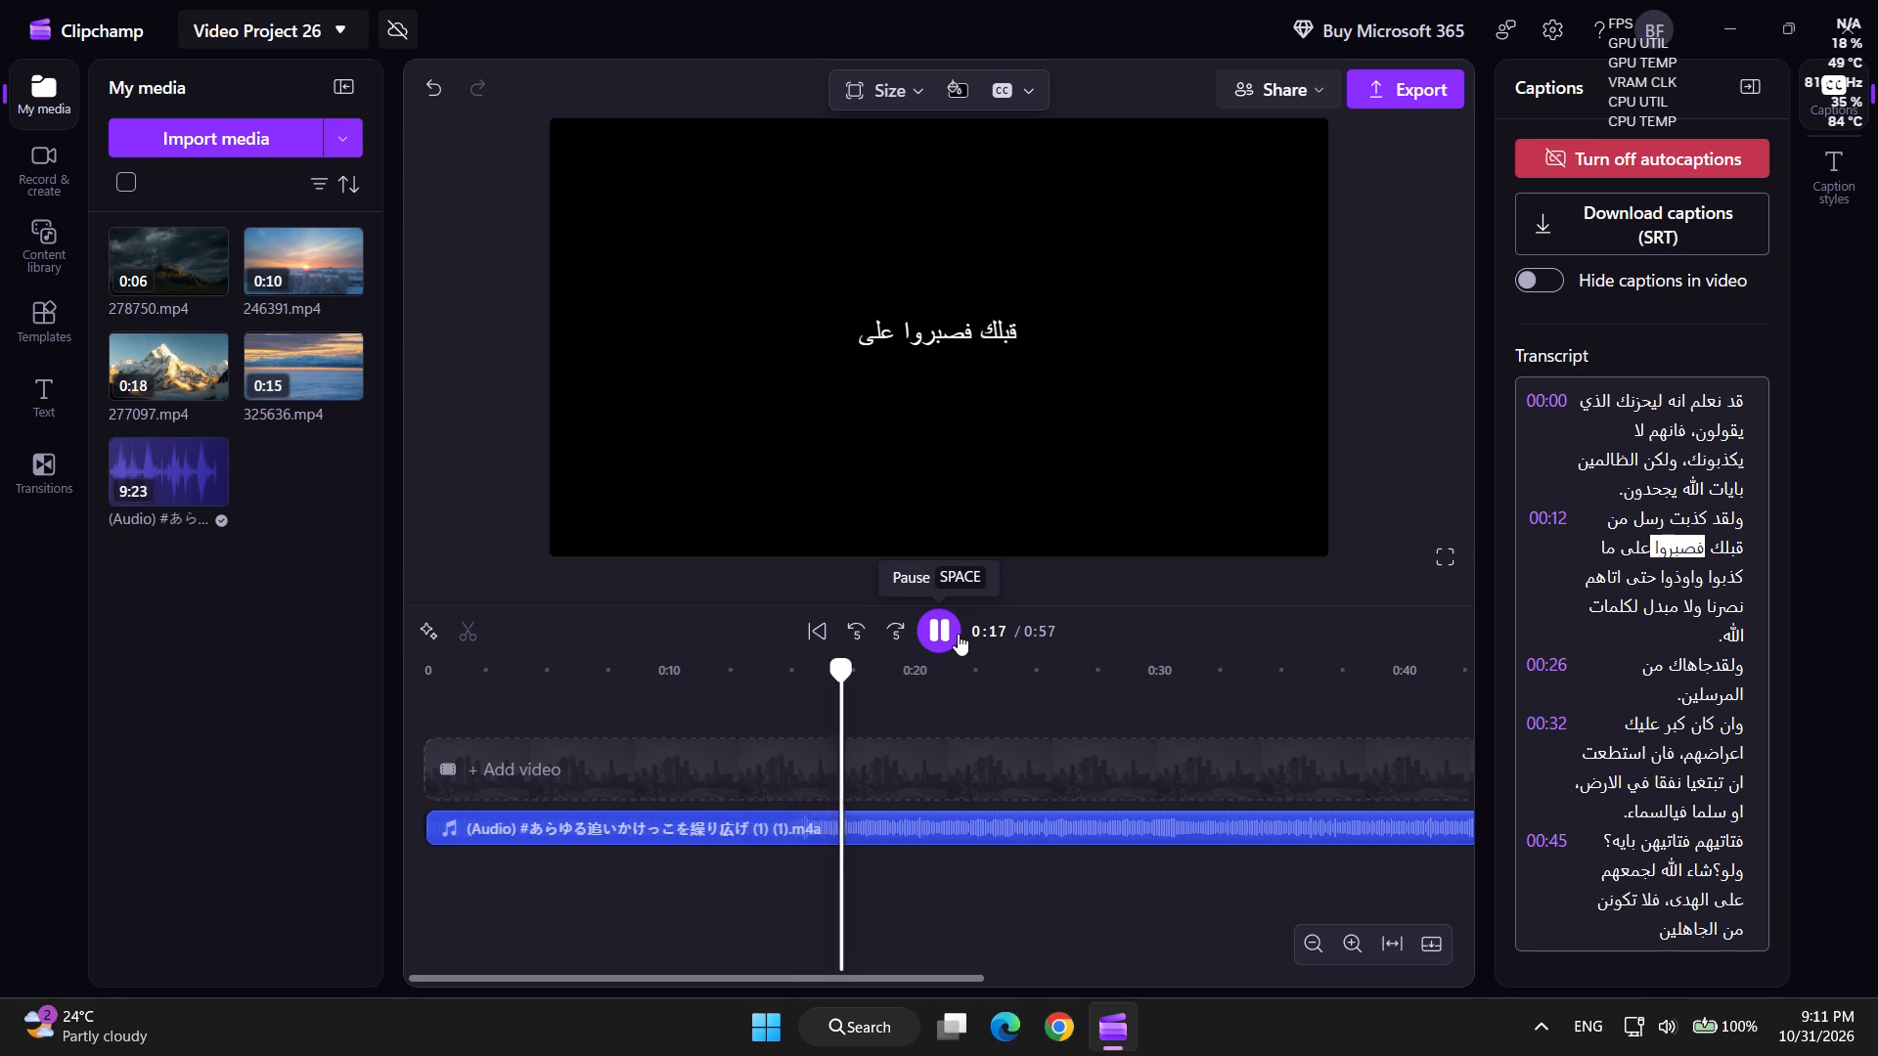
key("space")
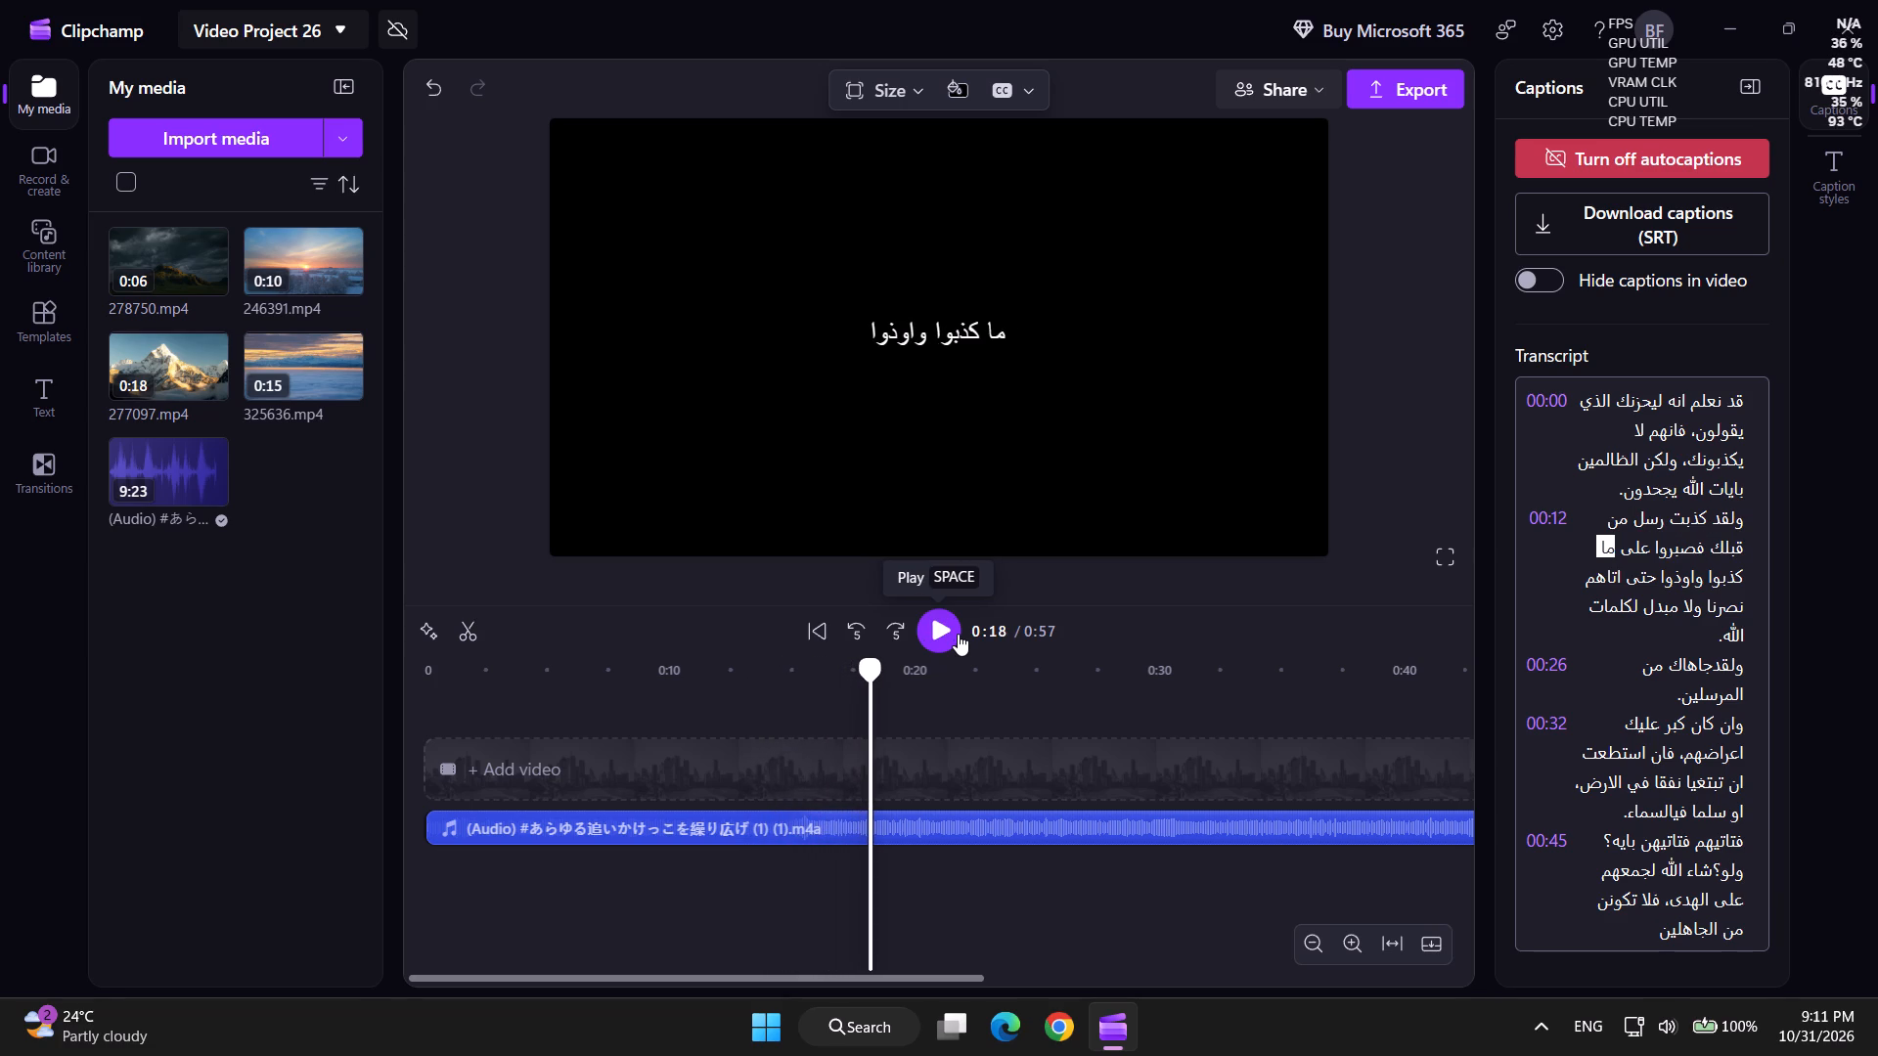
key("space")
key("space")
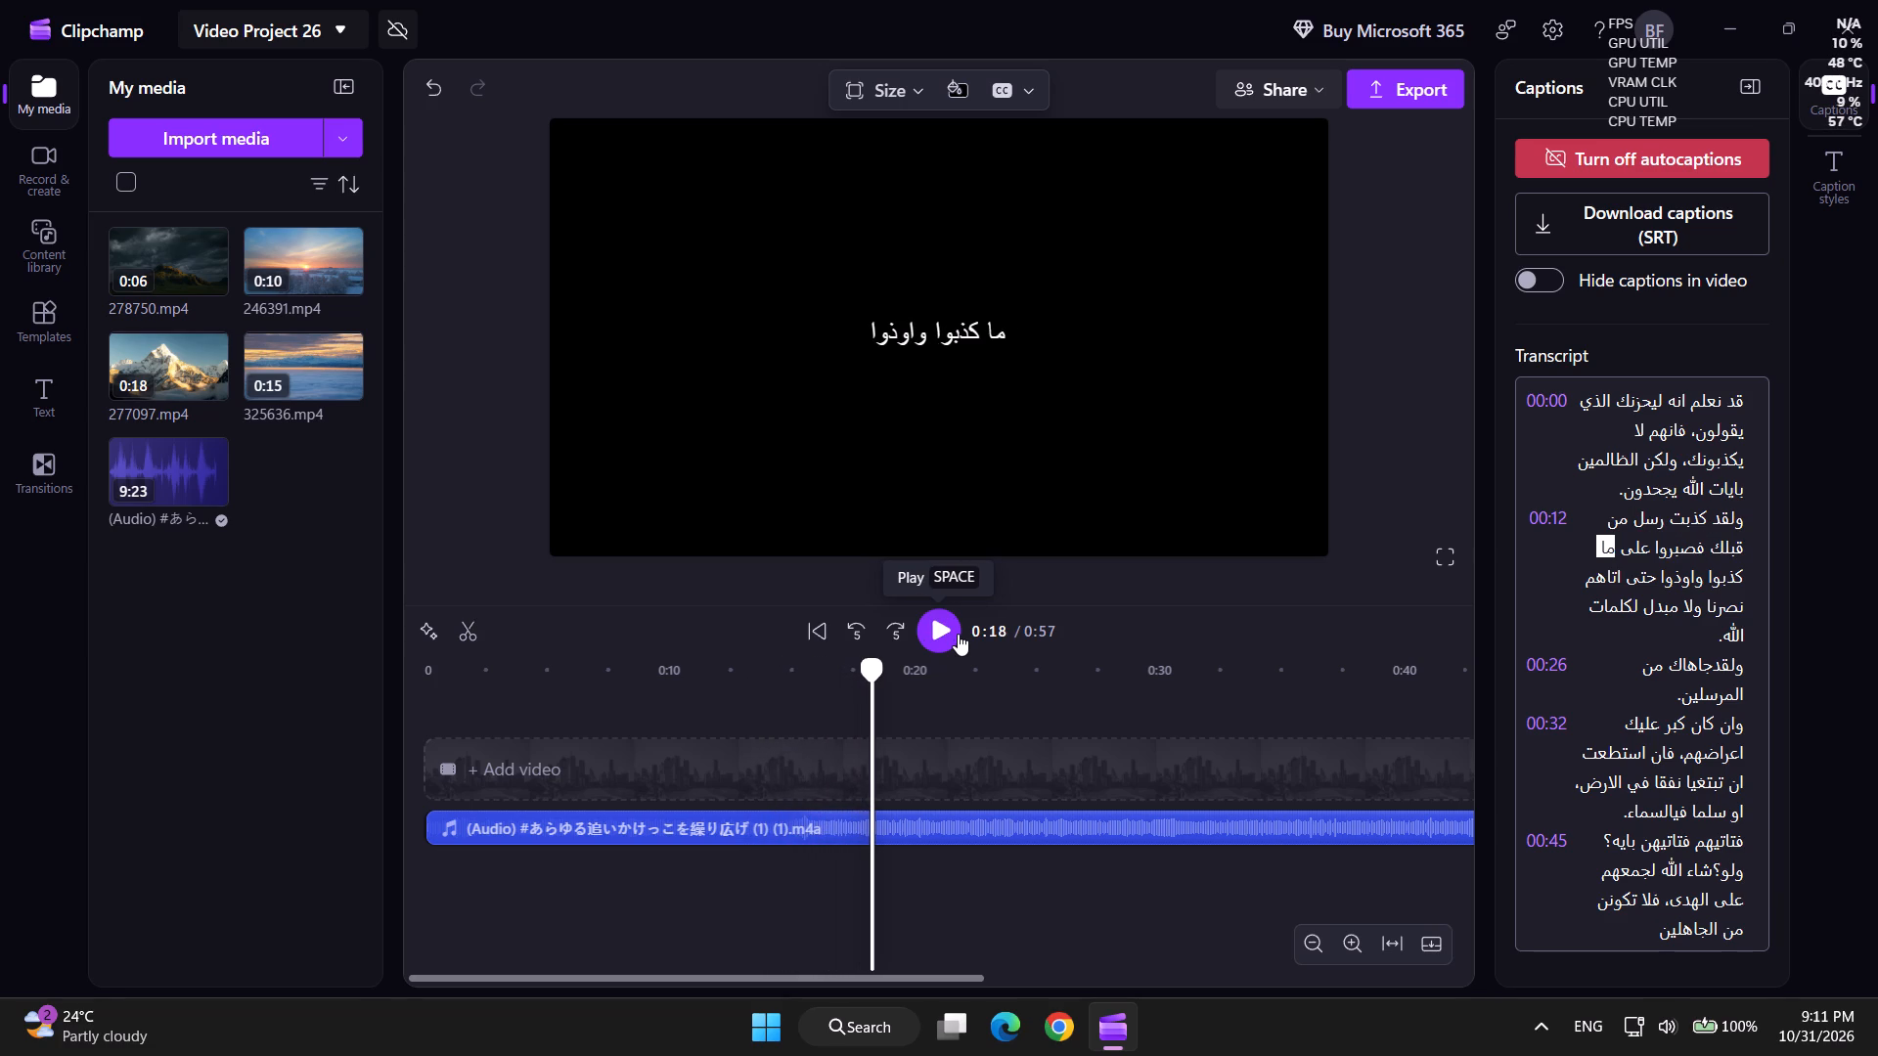
key("space")
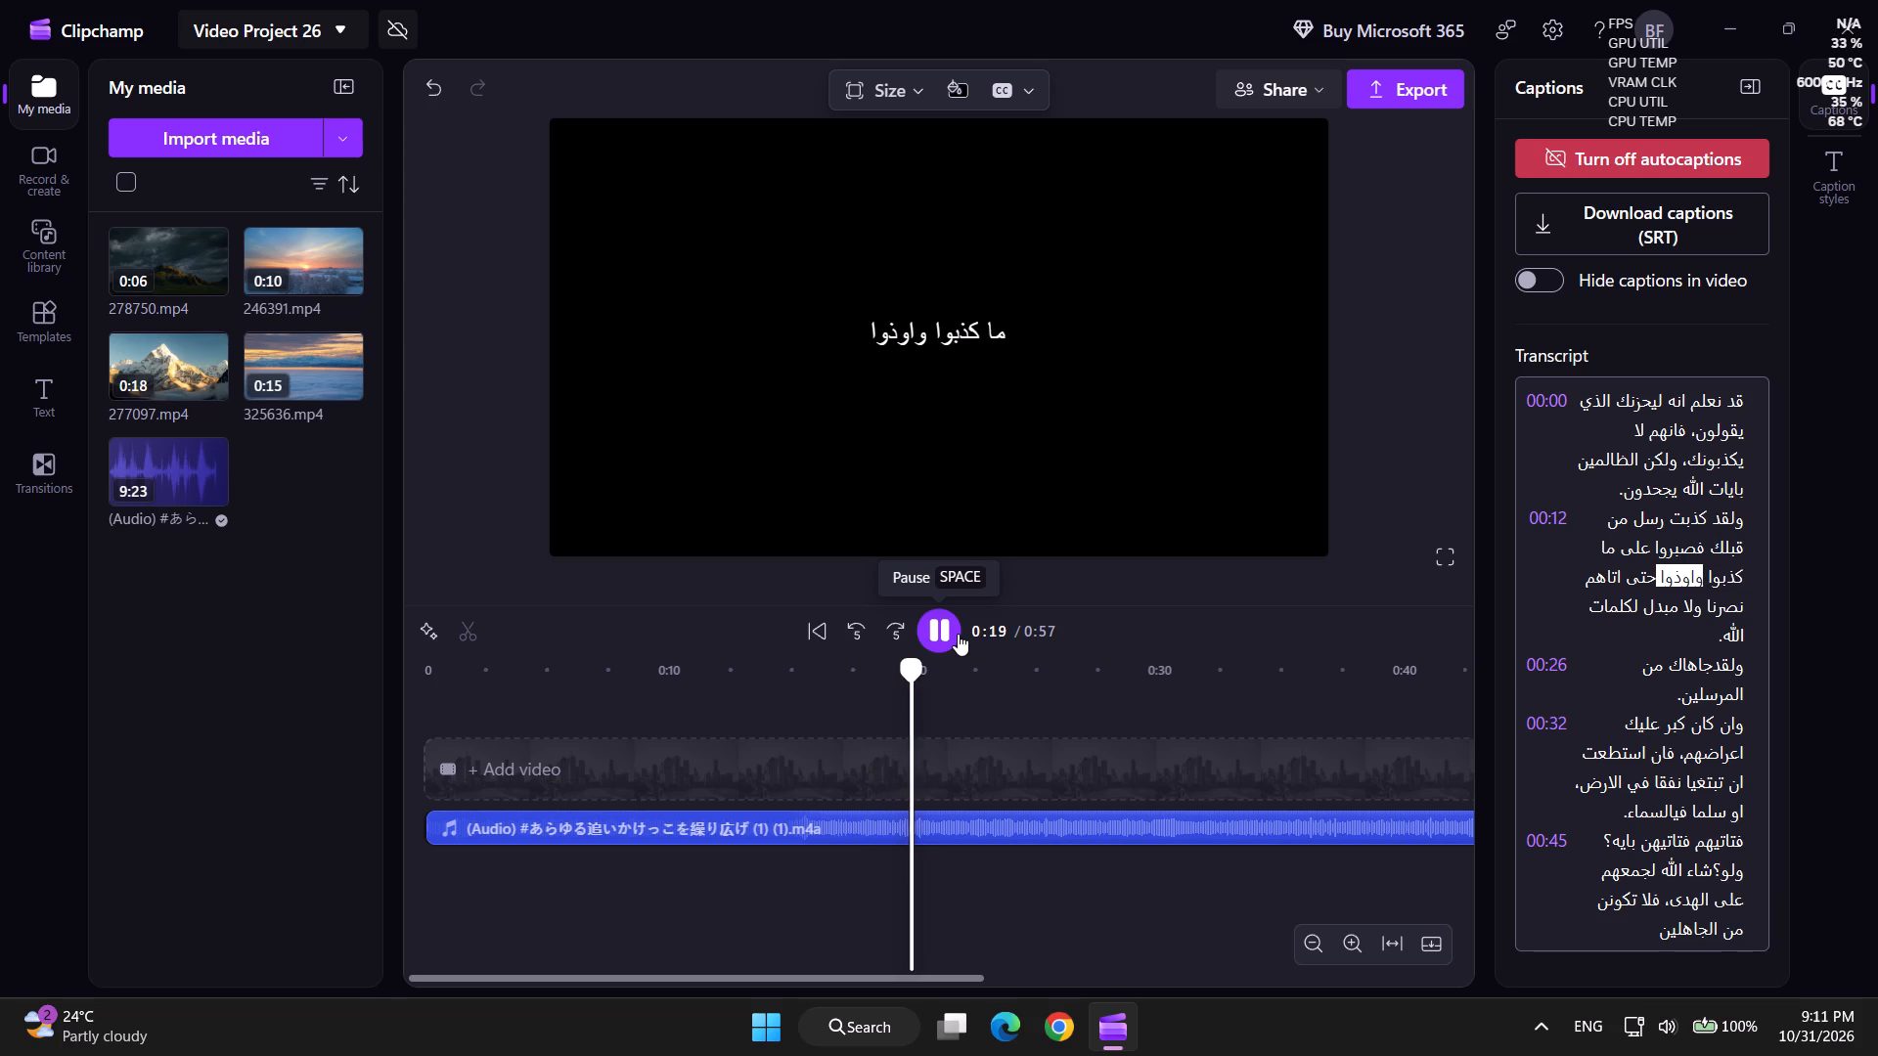
key("space")
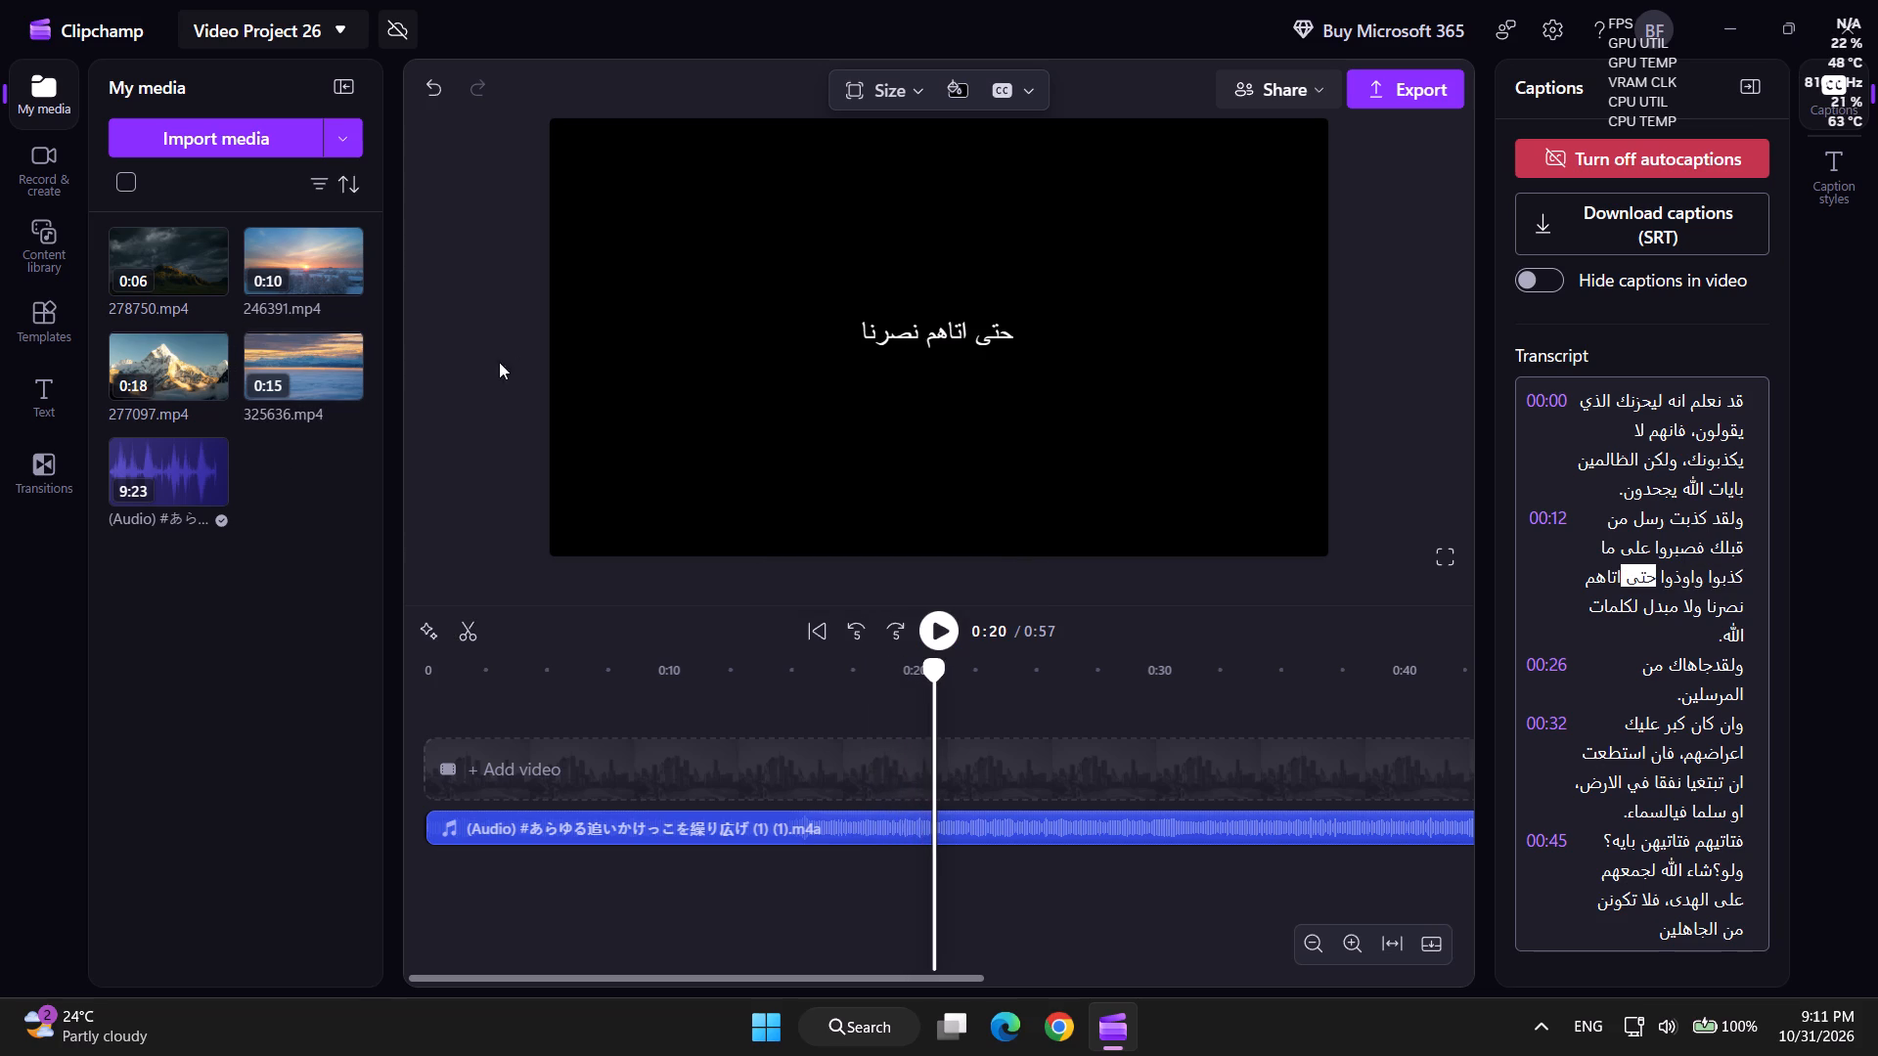
Add 278750.mp4 at the timeline start, then 246391.mp4 from about 0:09, followed directly by 277097.mp4 and 325636.mp4.
left_click_drag(938, 670, 163, 739)
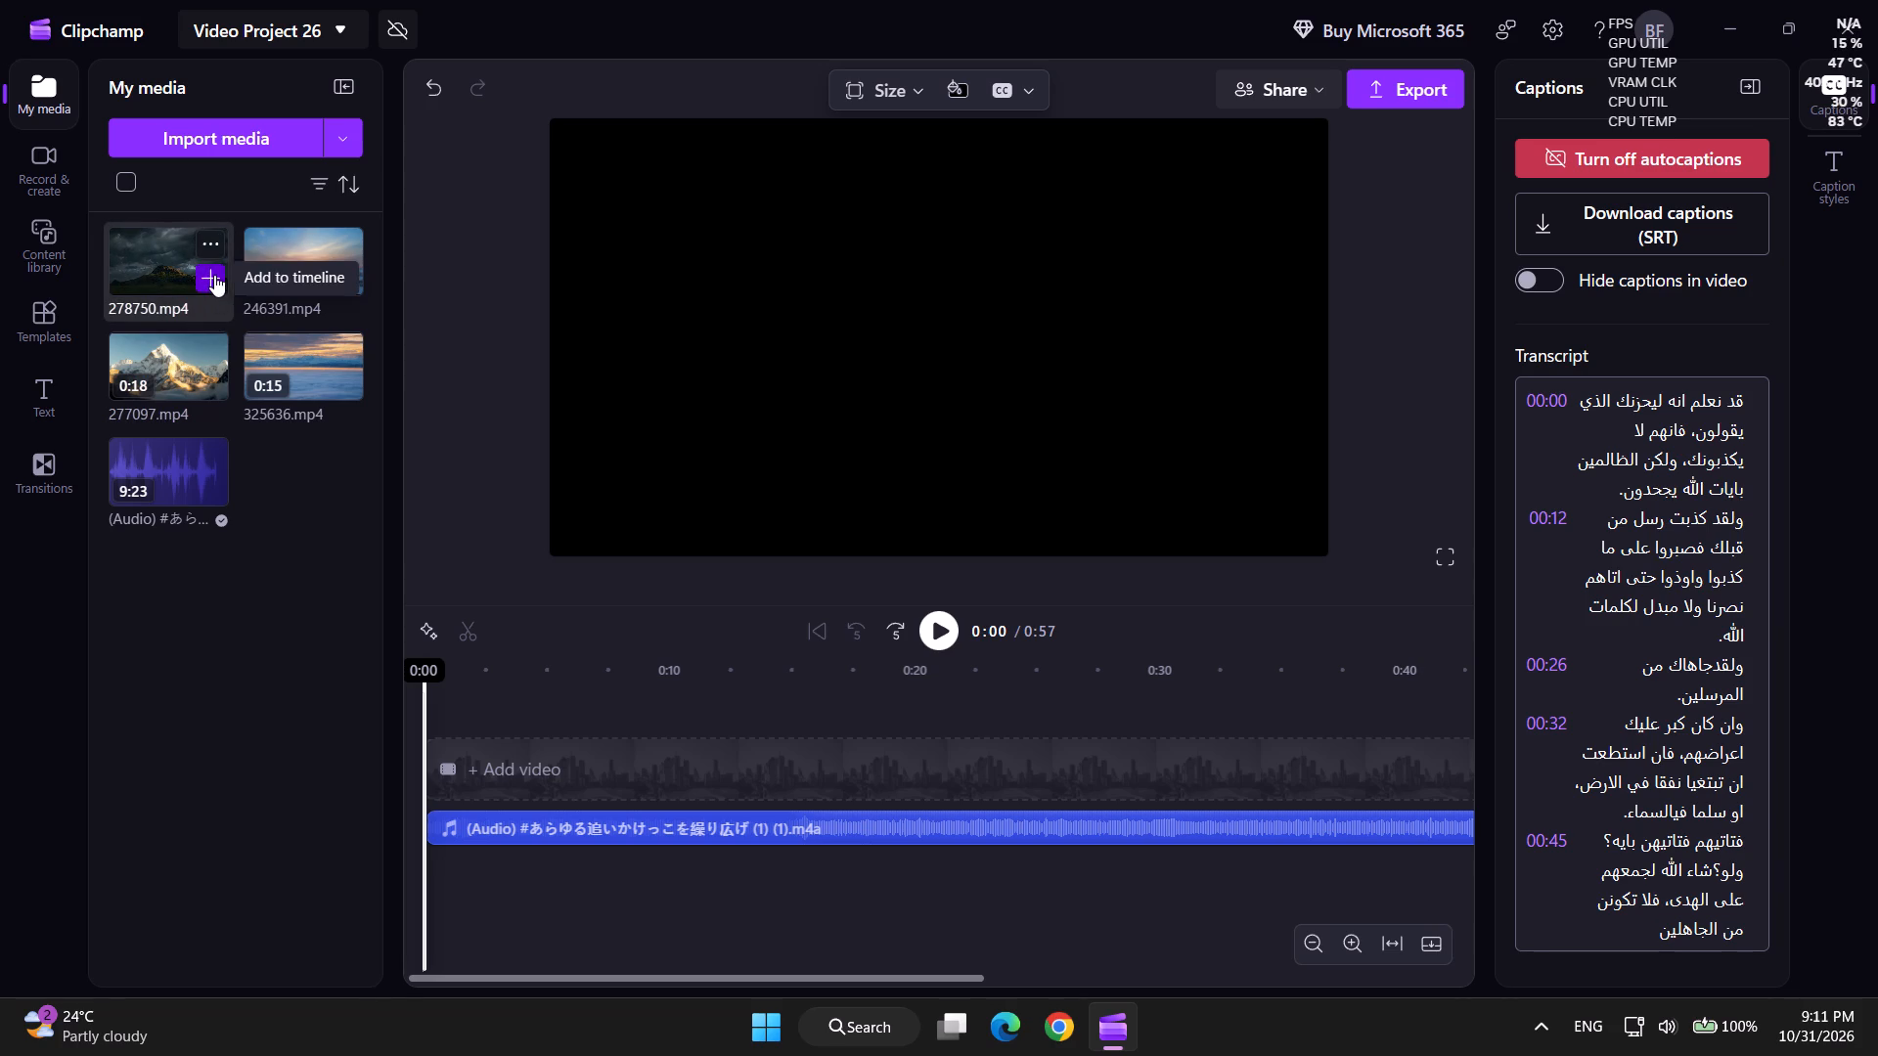
left_click(214, 275)
left_click(653, 804)
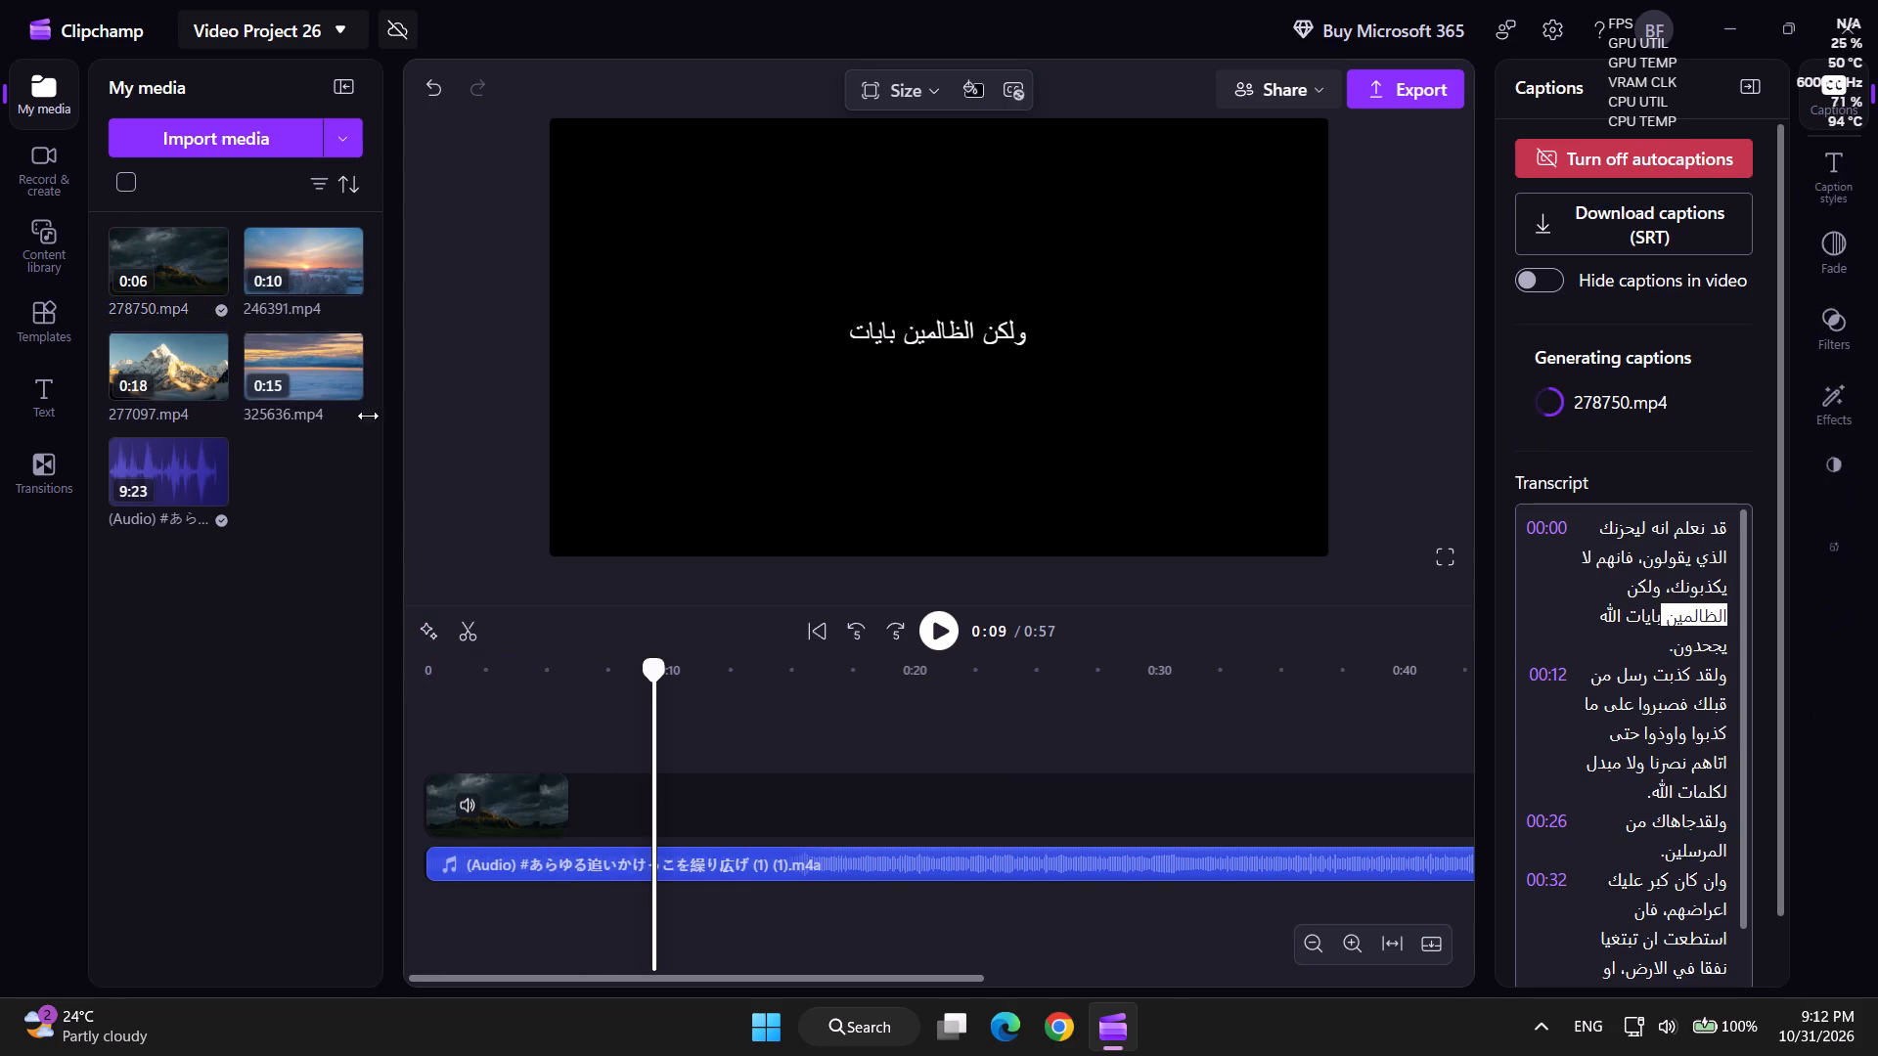
left_click(342, 272)
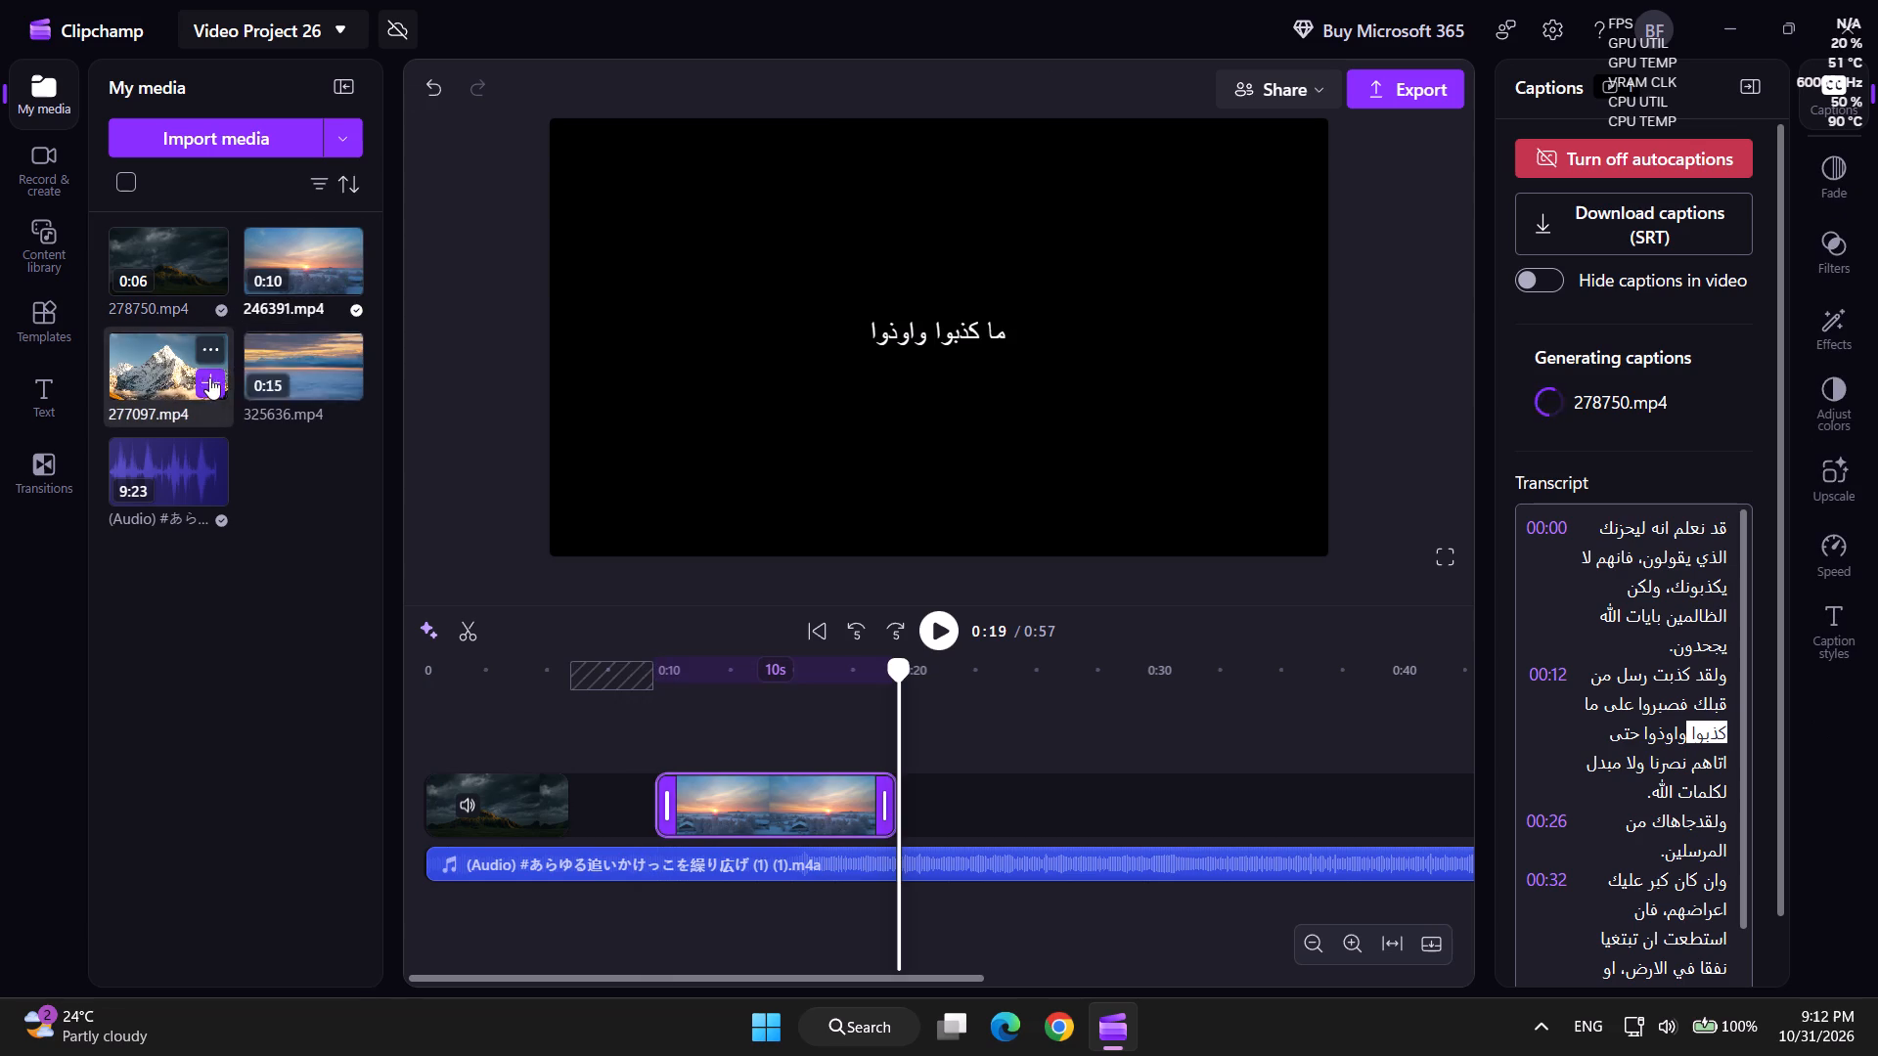
left_click(209, 380)
left_click(340, 380)
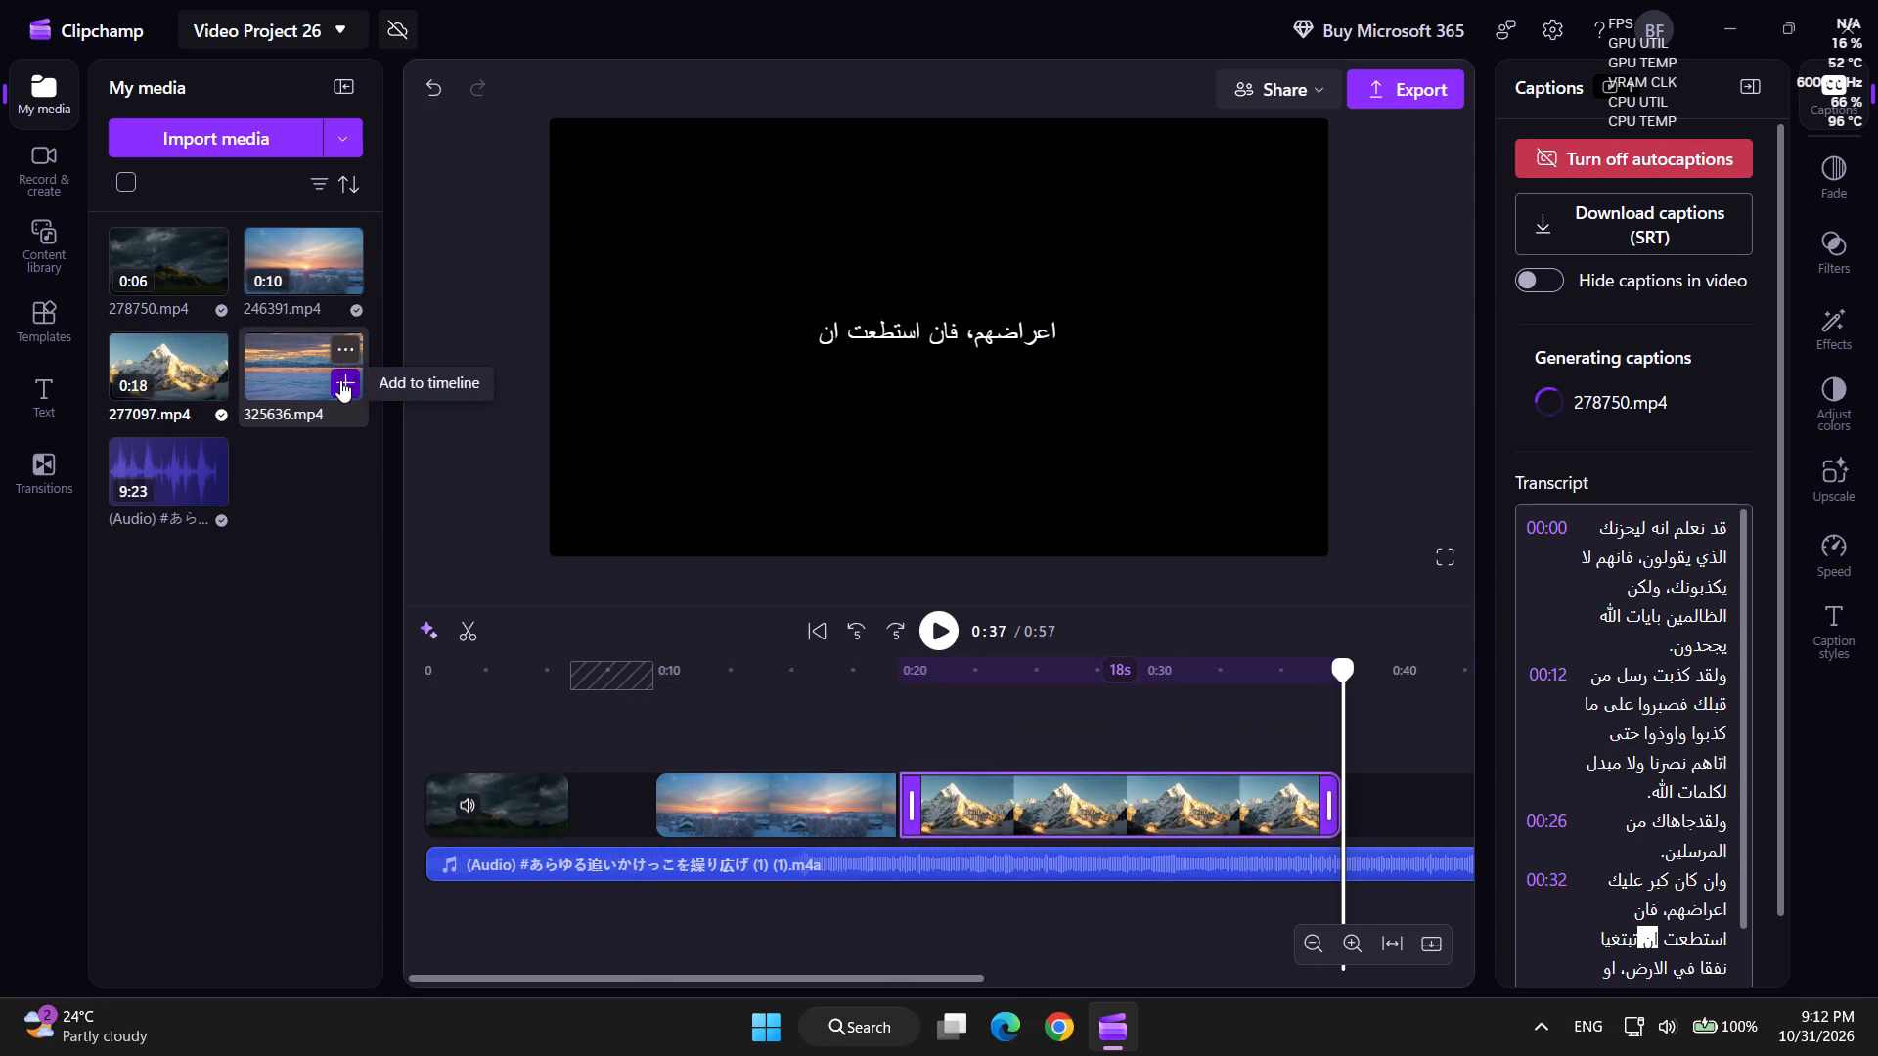
left_click_drag(598, 979, 684, 977)
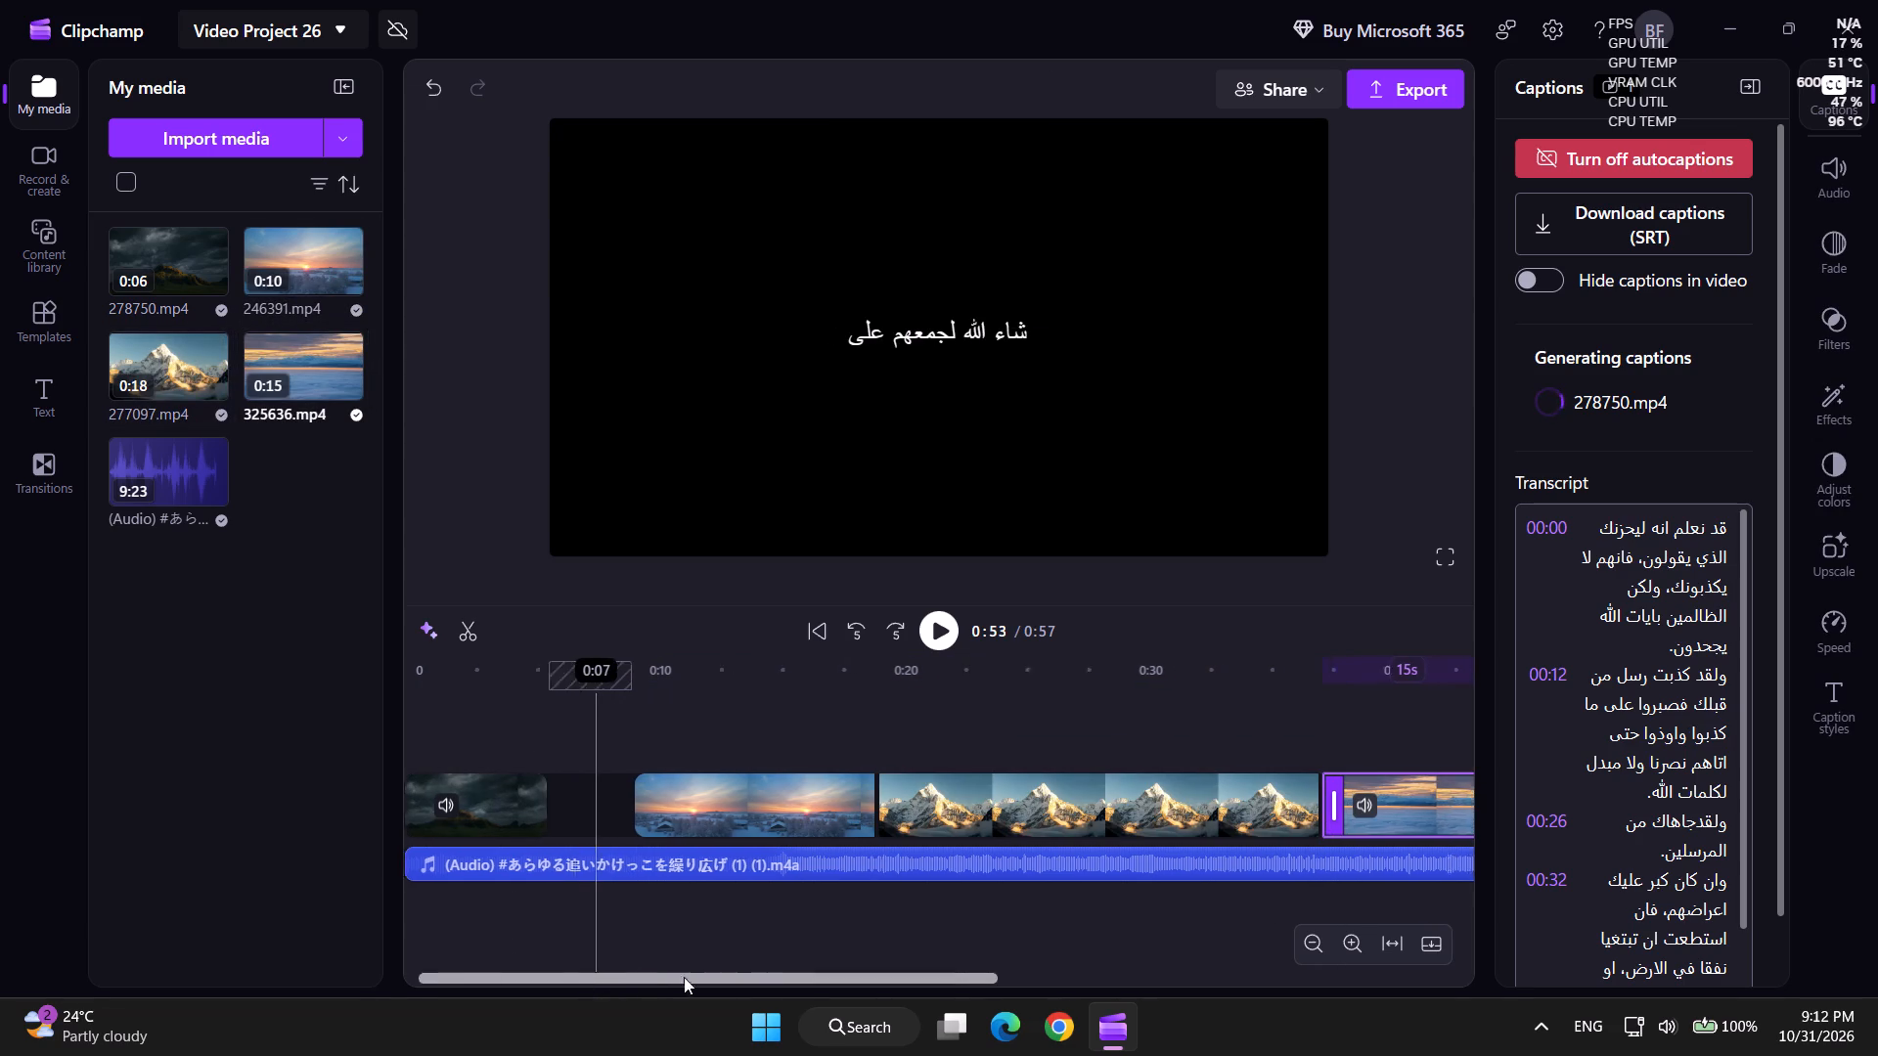
left_click_drag(684, 977, 1040, 977)
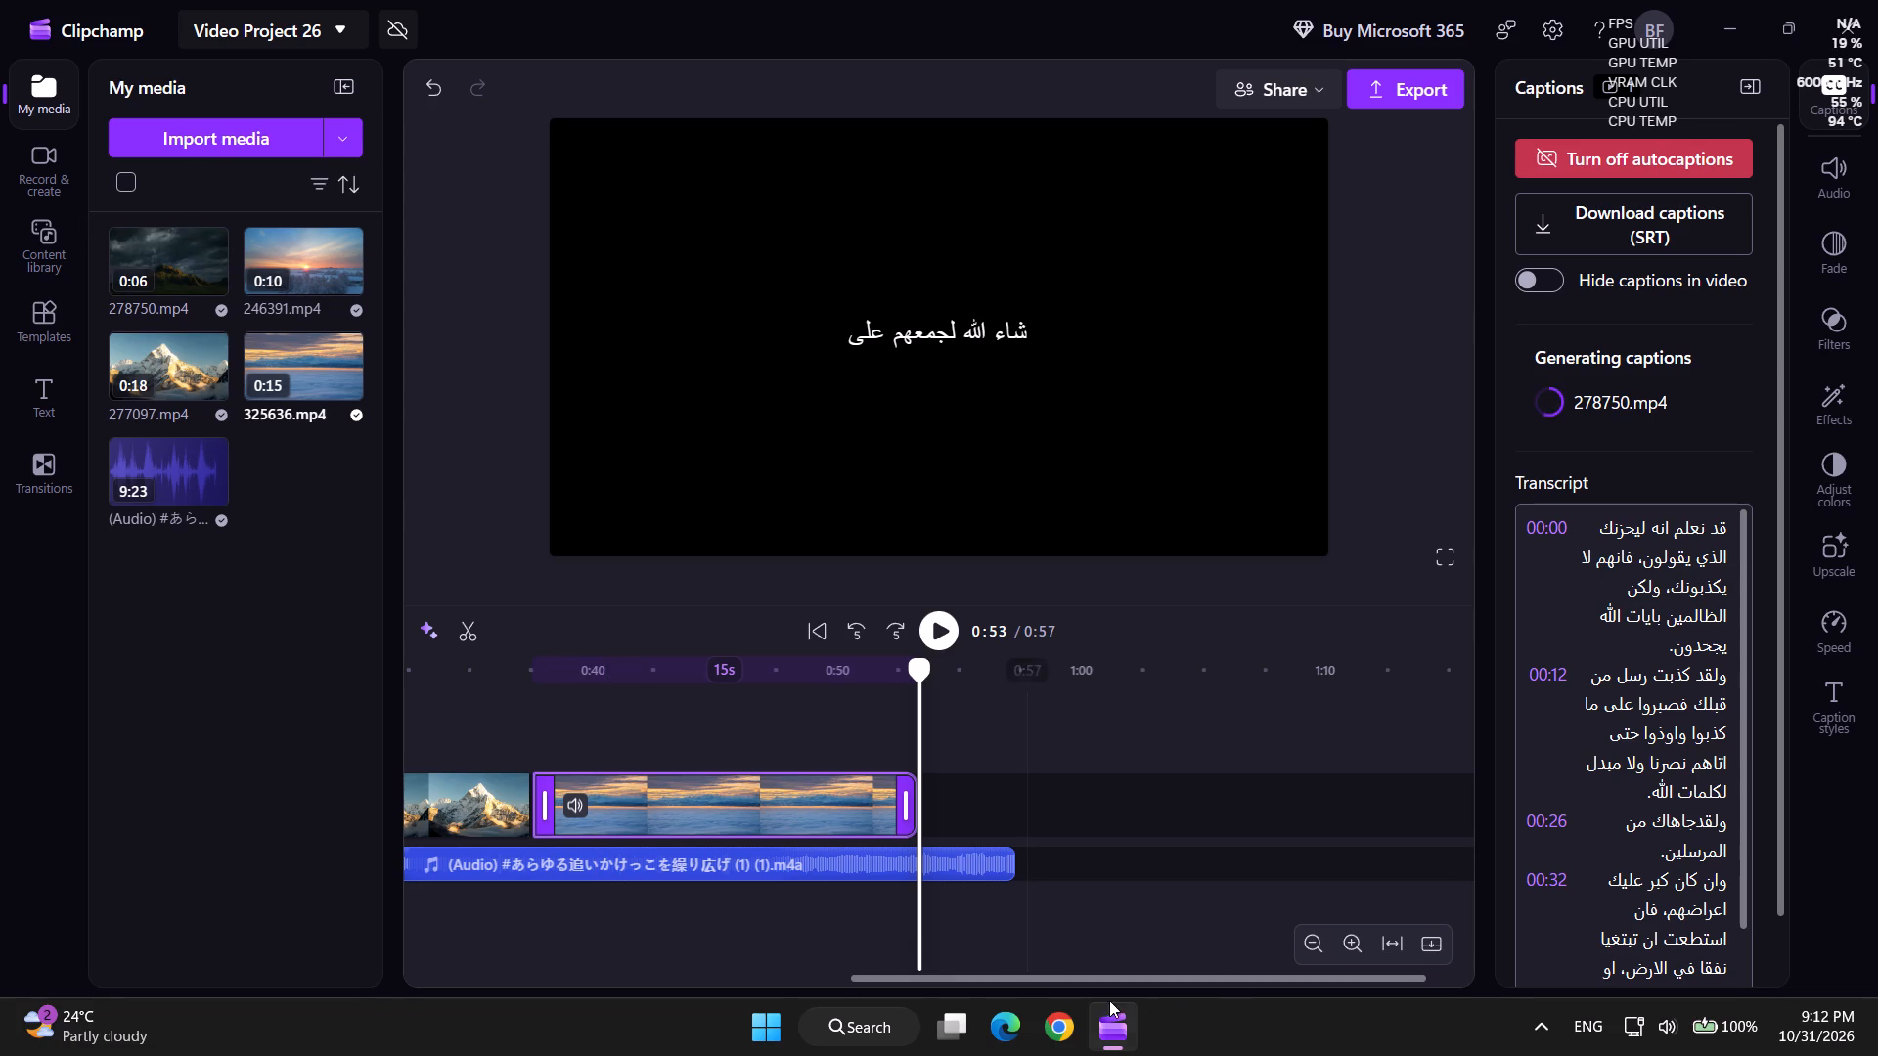
Switch to the Pixabay app, browse its stock videos and open the 0:12 clip of the sun setting over the sea.
left_click(873, 1015)
type("pi")
type("xa")
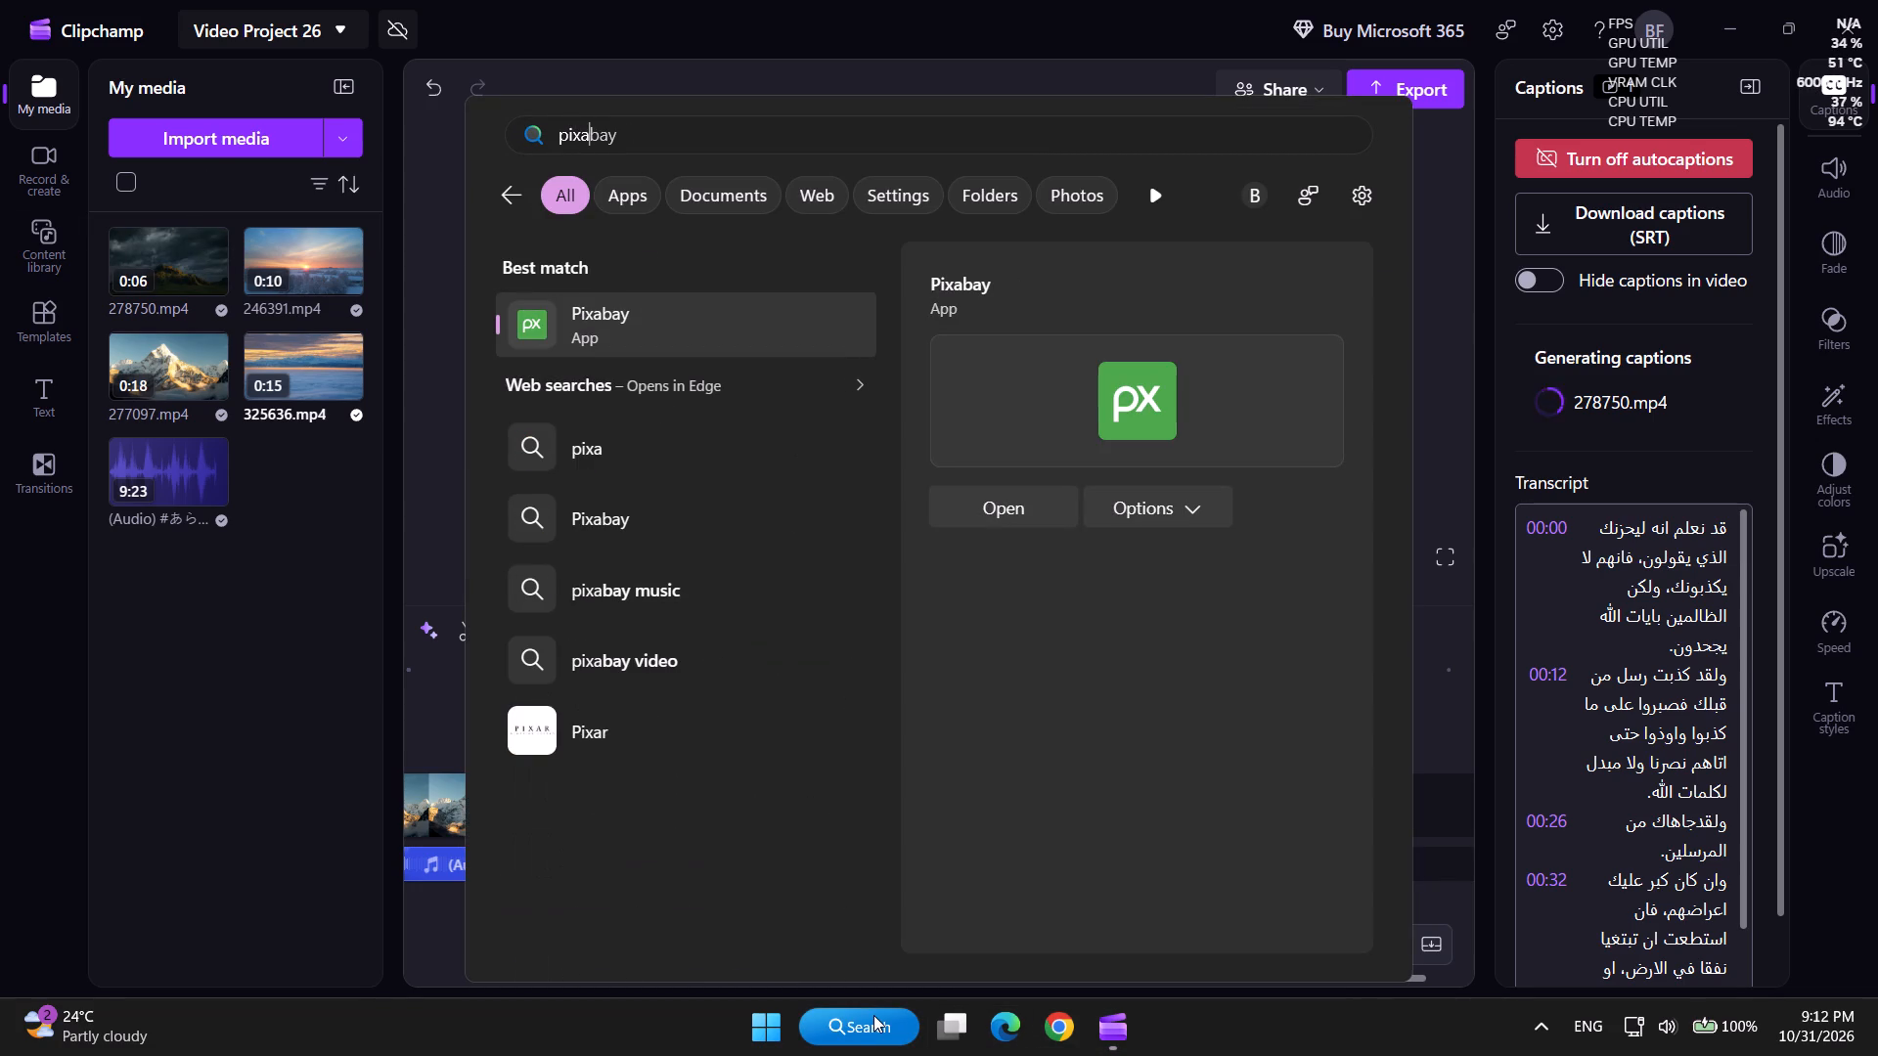
key("Return")
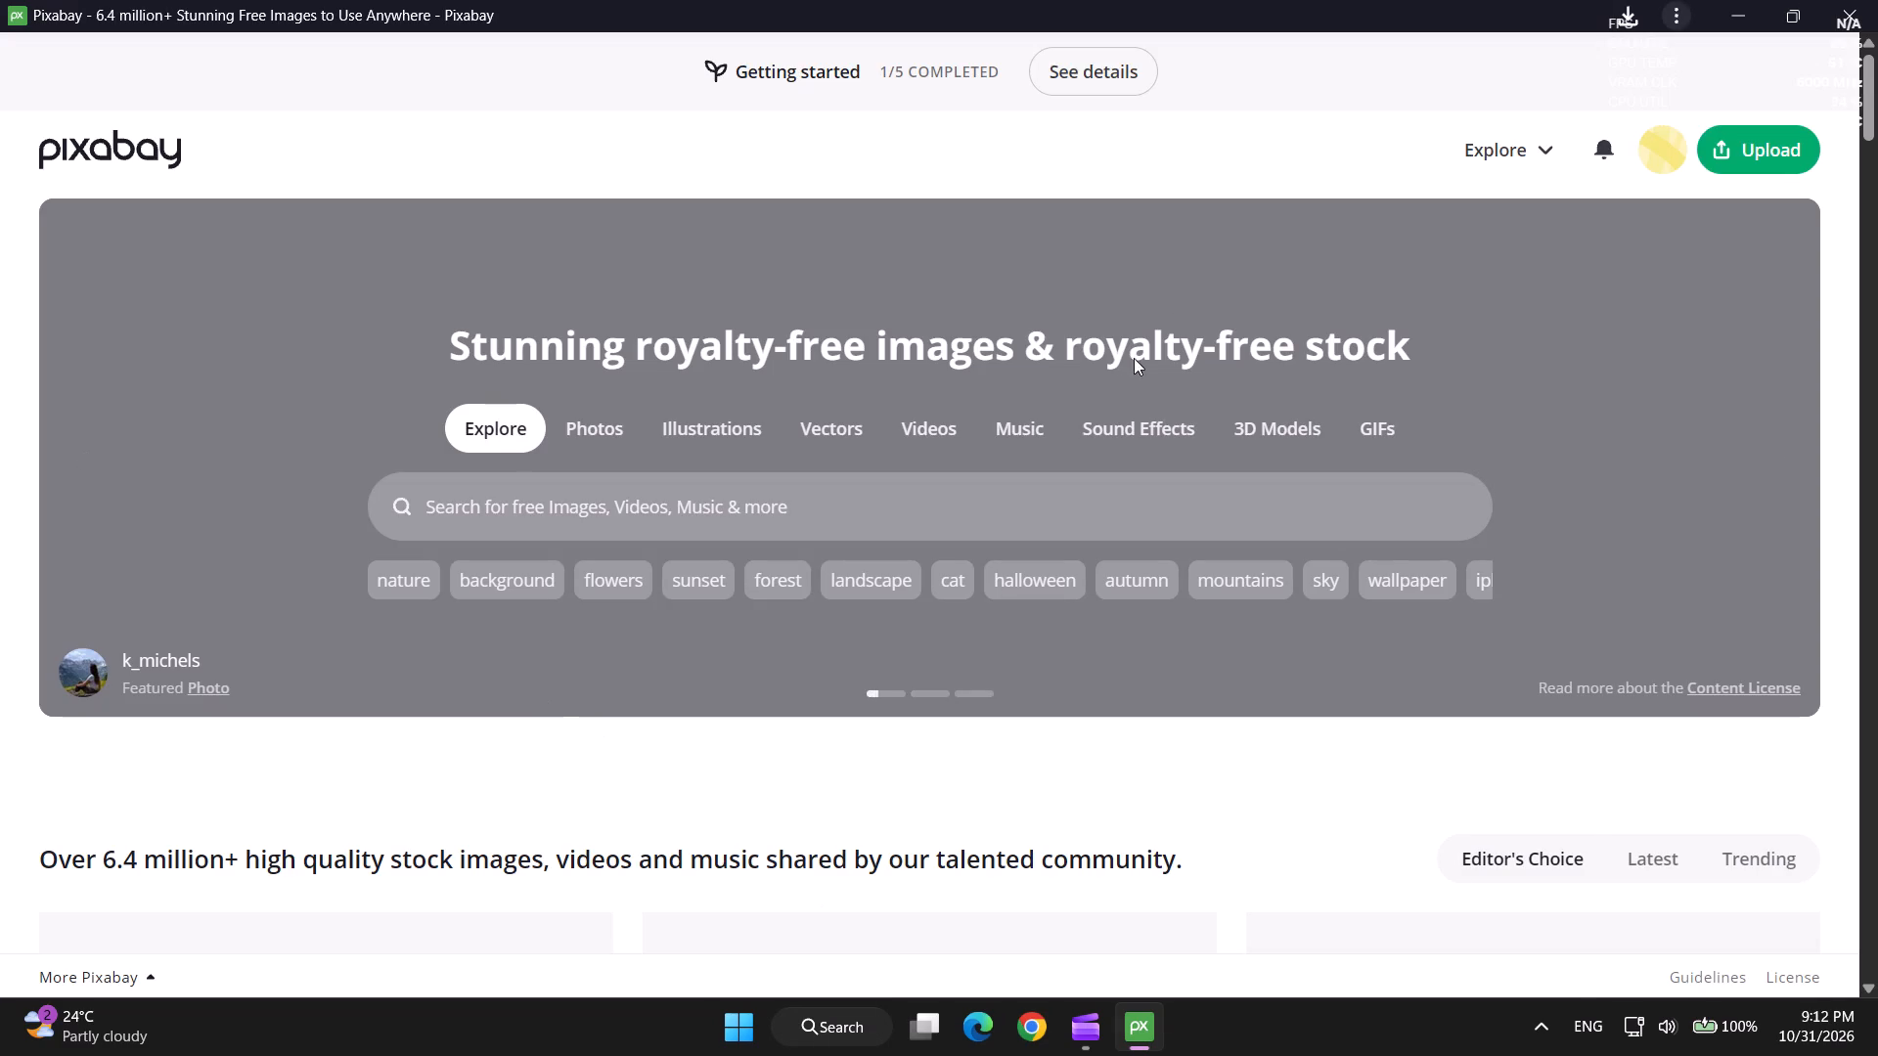
left_click(930, 437)
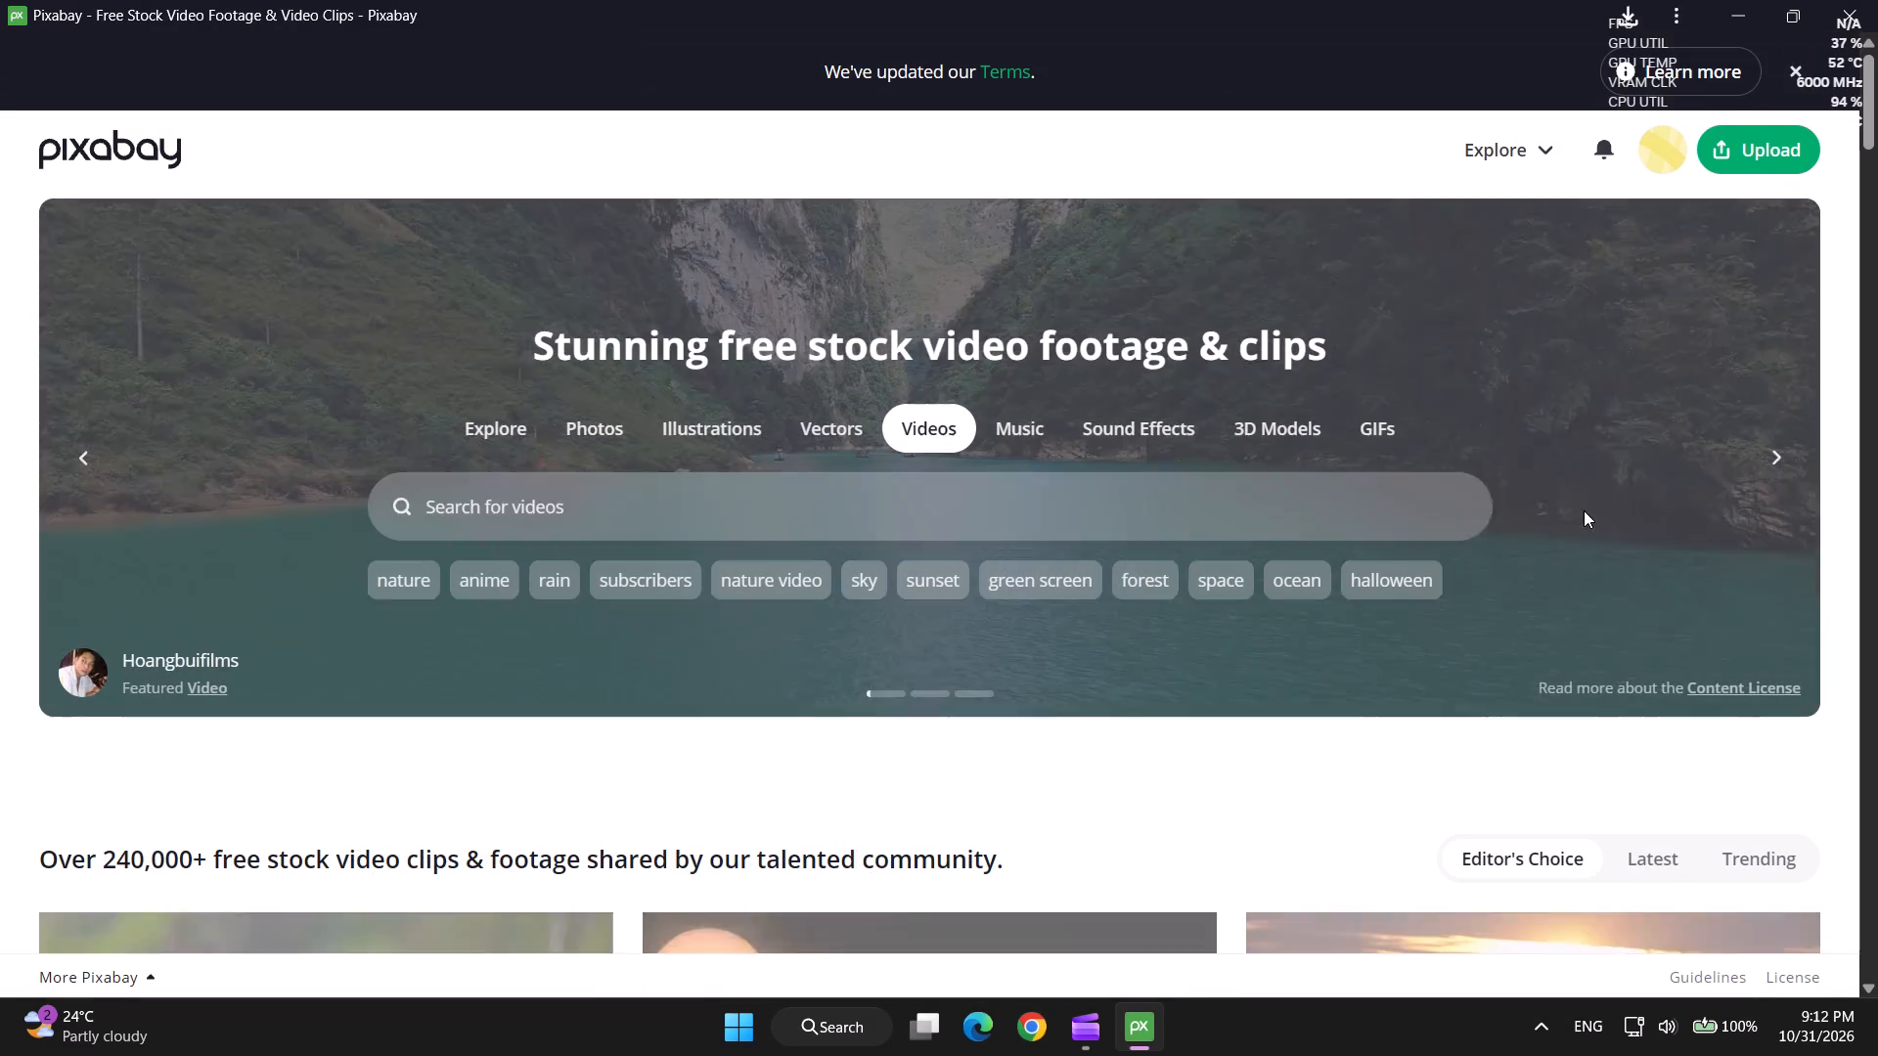
middle_click(1560, 721)
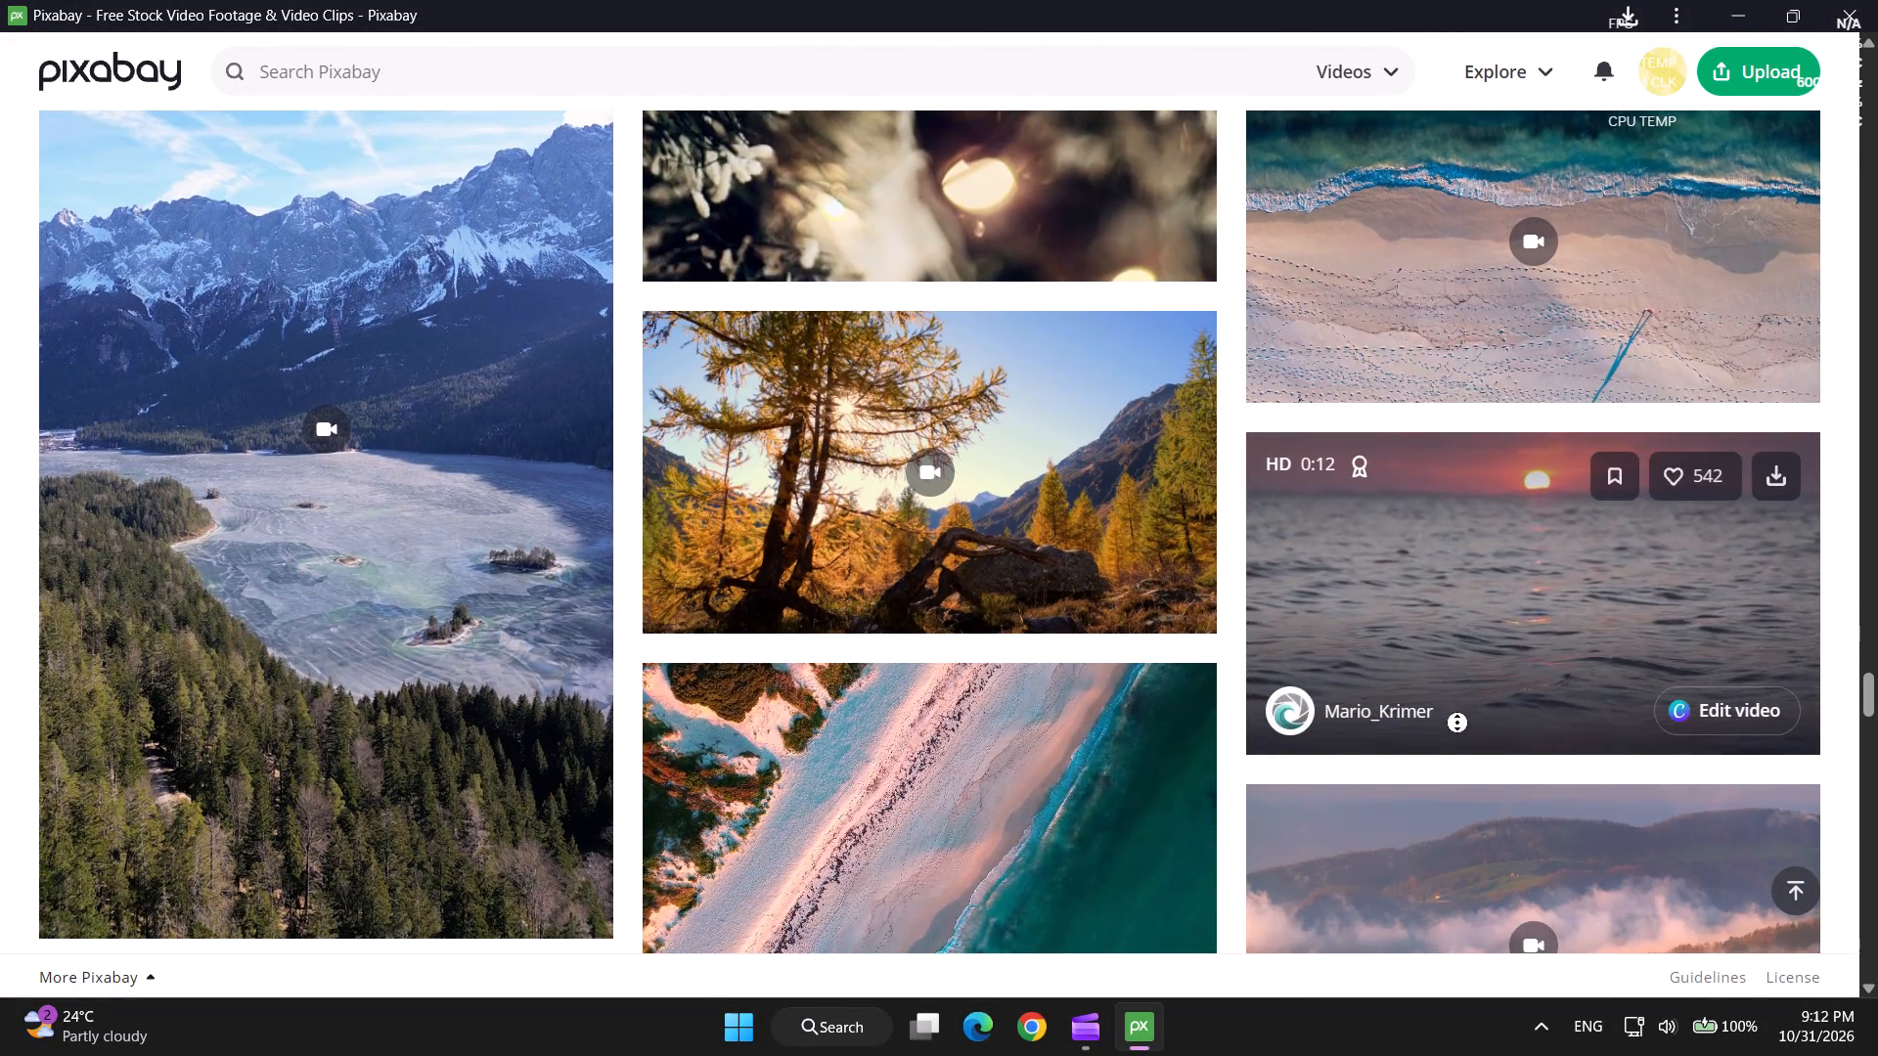
middle_click(1468, 668)
middle_click(1394, 648)
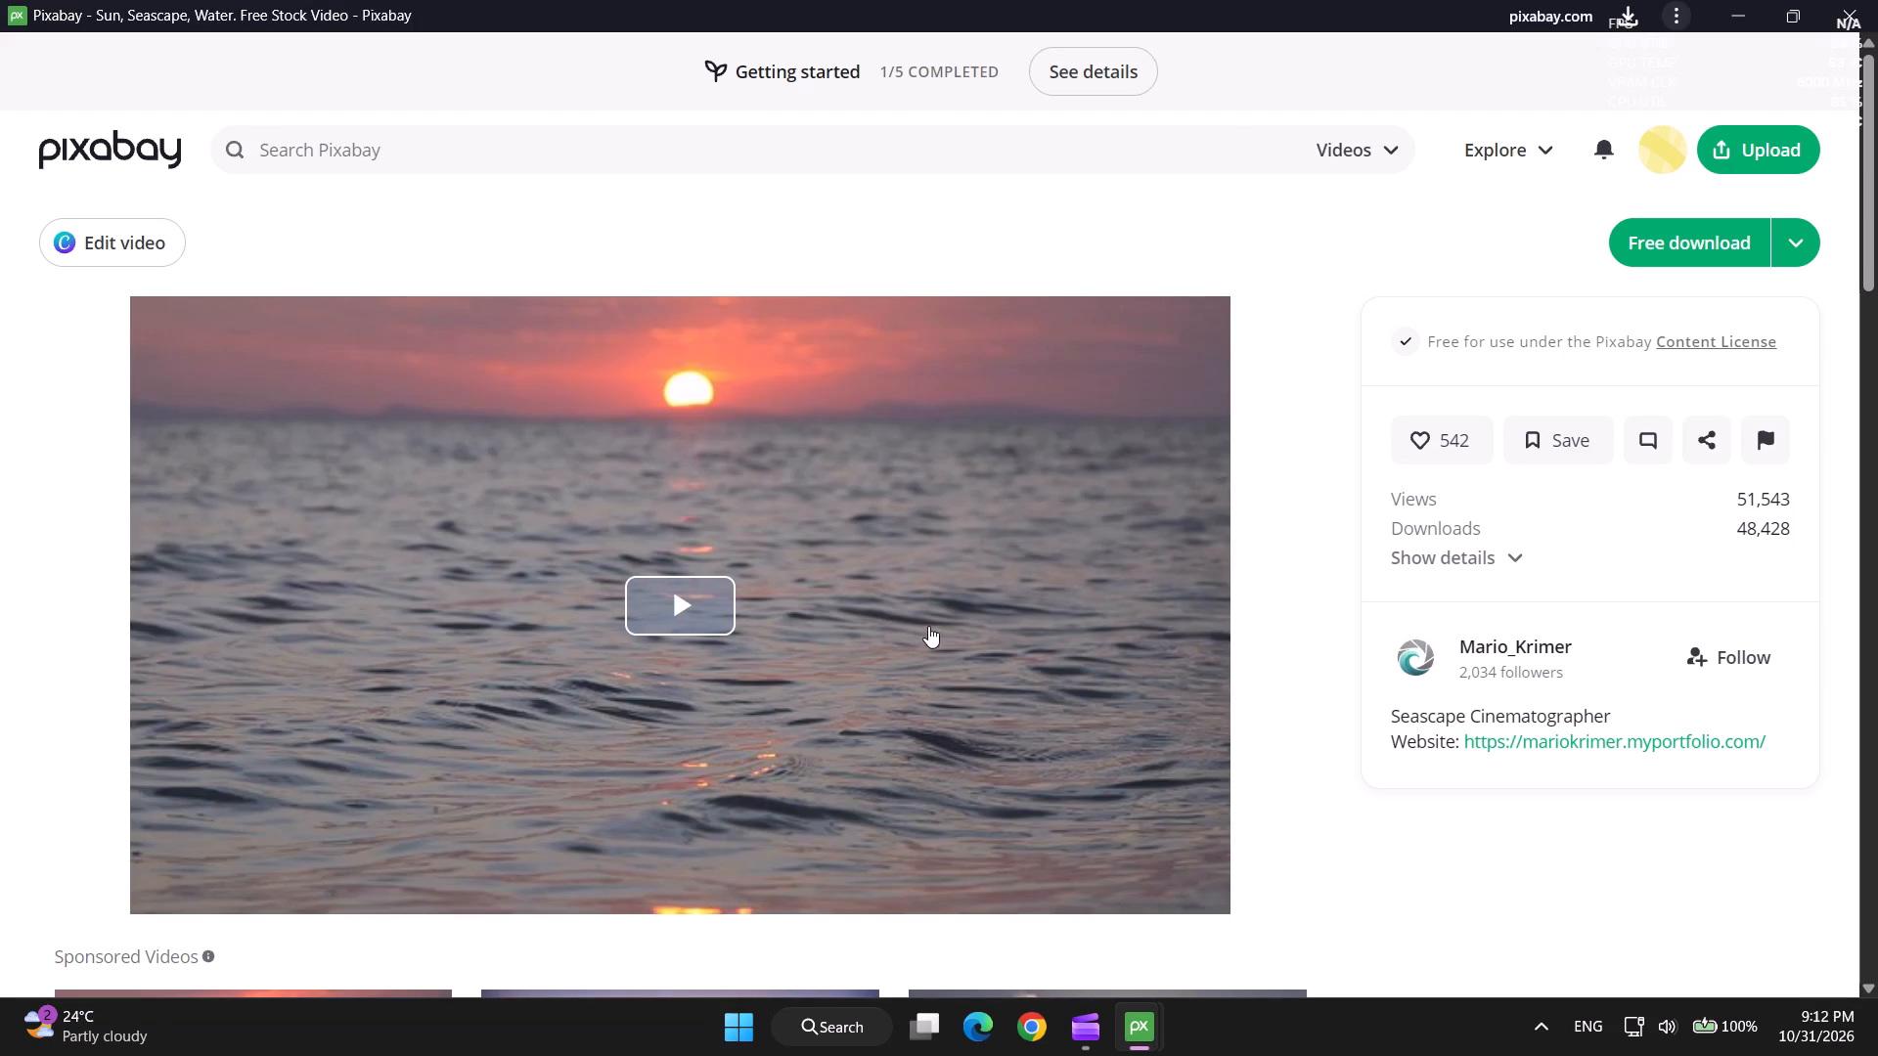
Download the Sun, Seascape, Water video for free and close its separate window.
left_click(1644, 250)
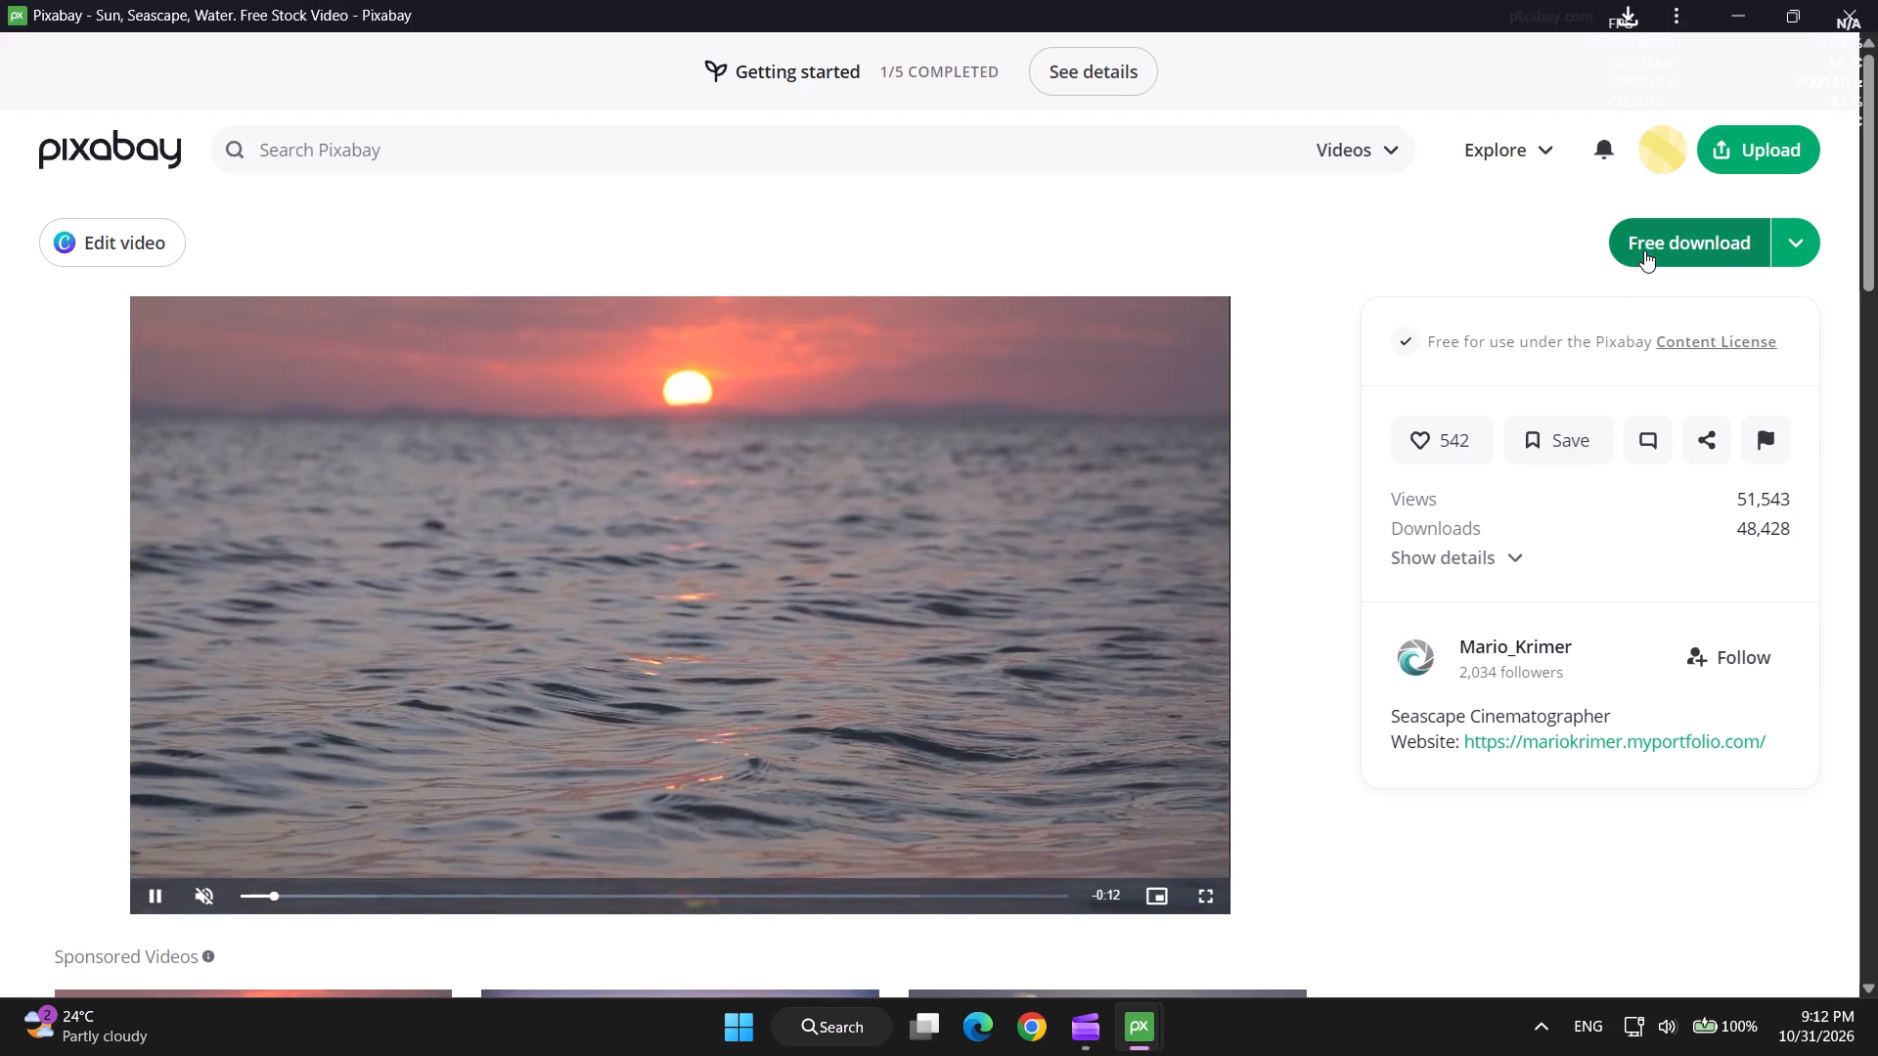
left_click_drag(1370, 0, 1141, 0)
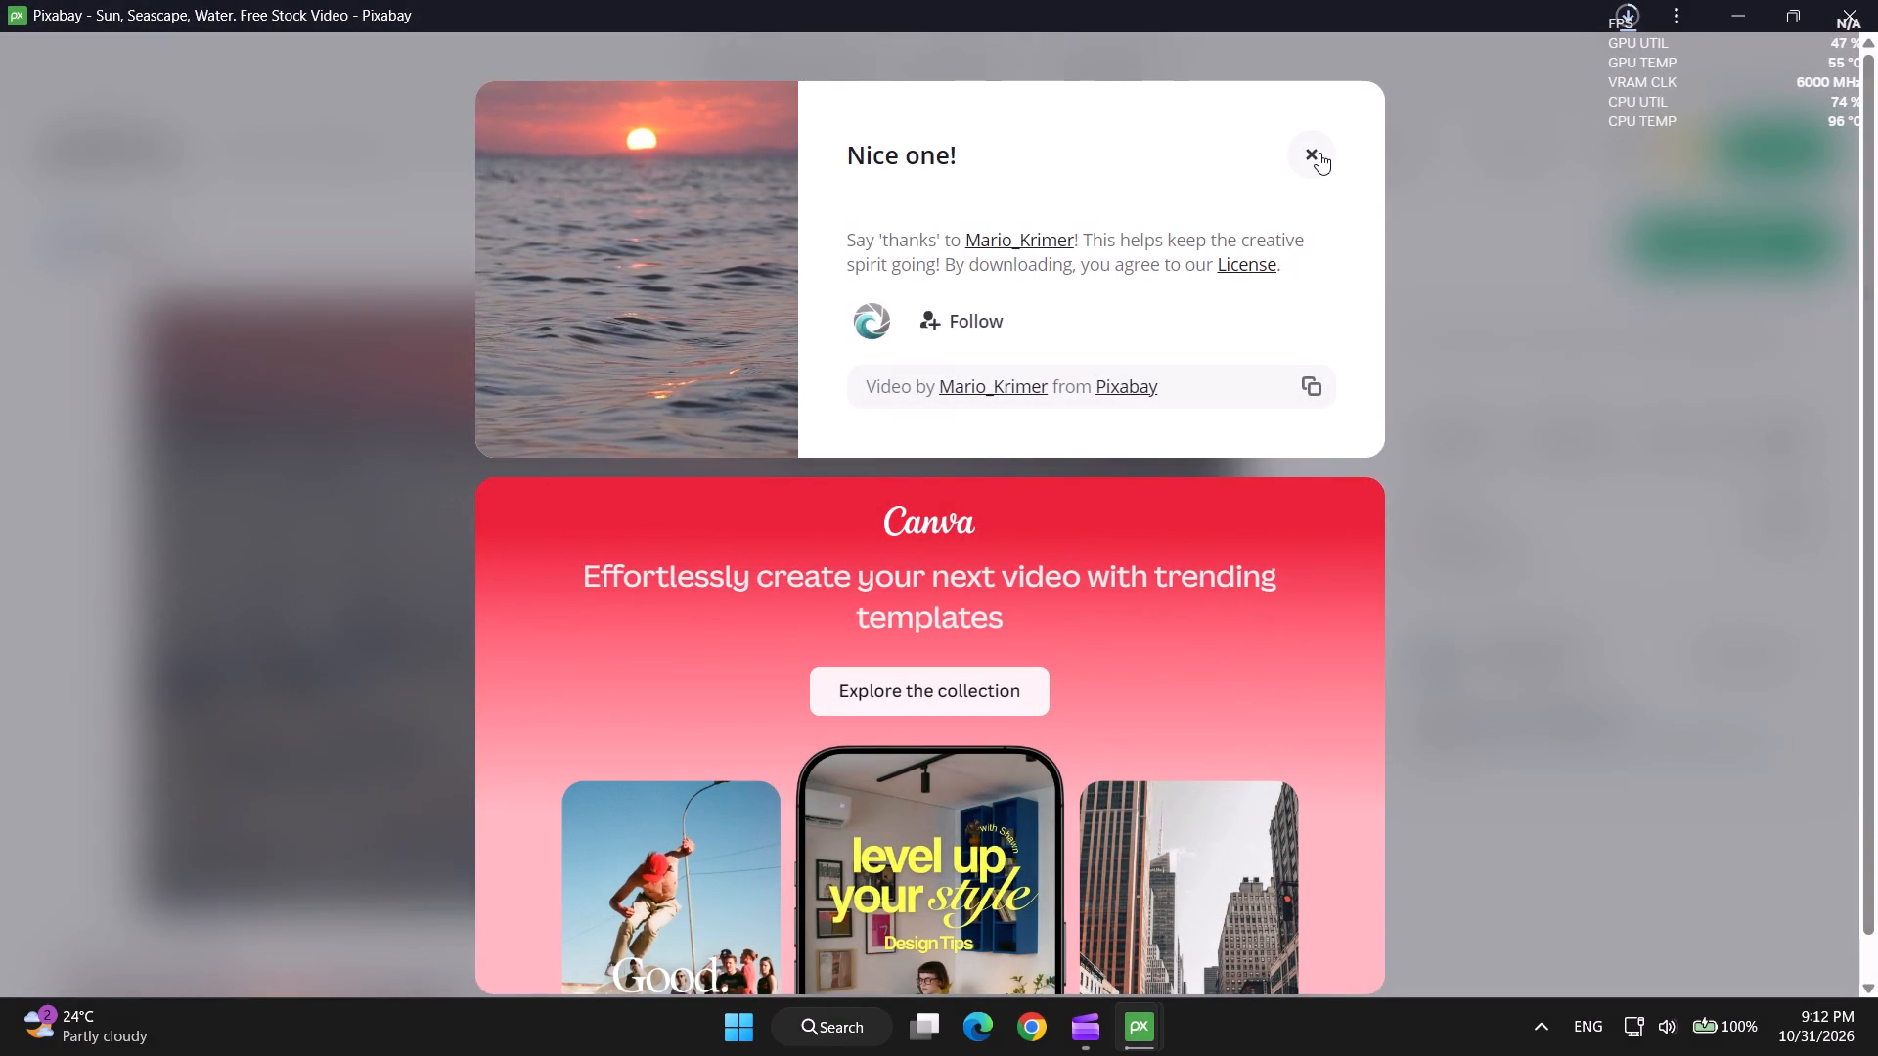
left_click(1319, 153)
left_click_drag(1485, 22, 1398, 331)
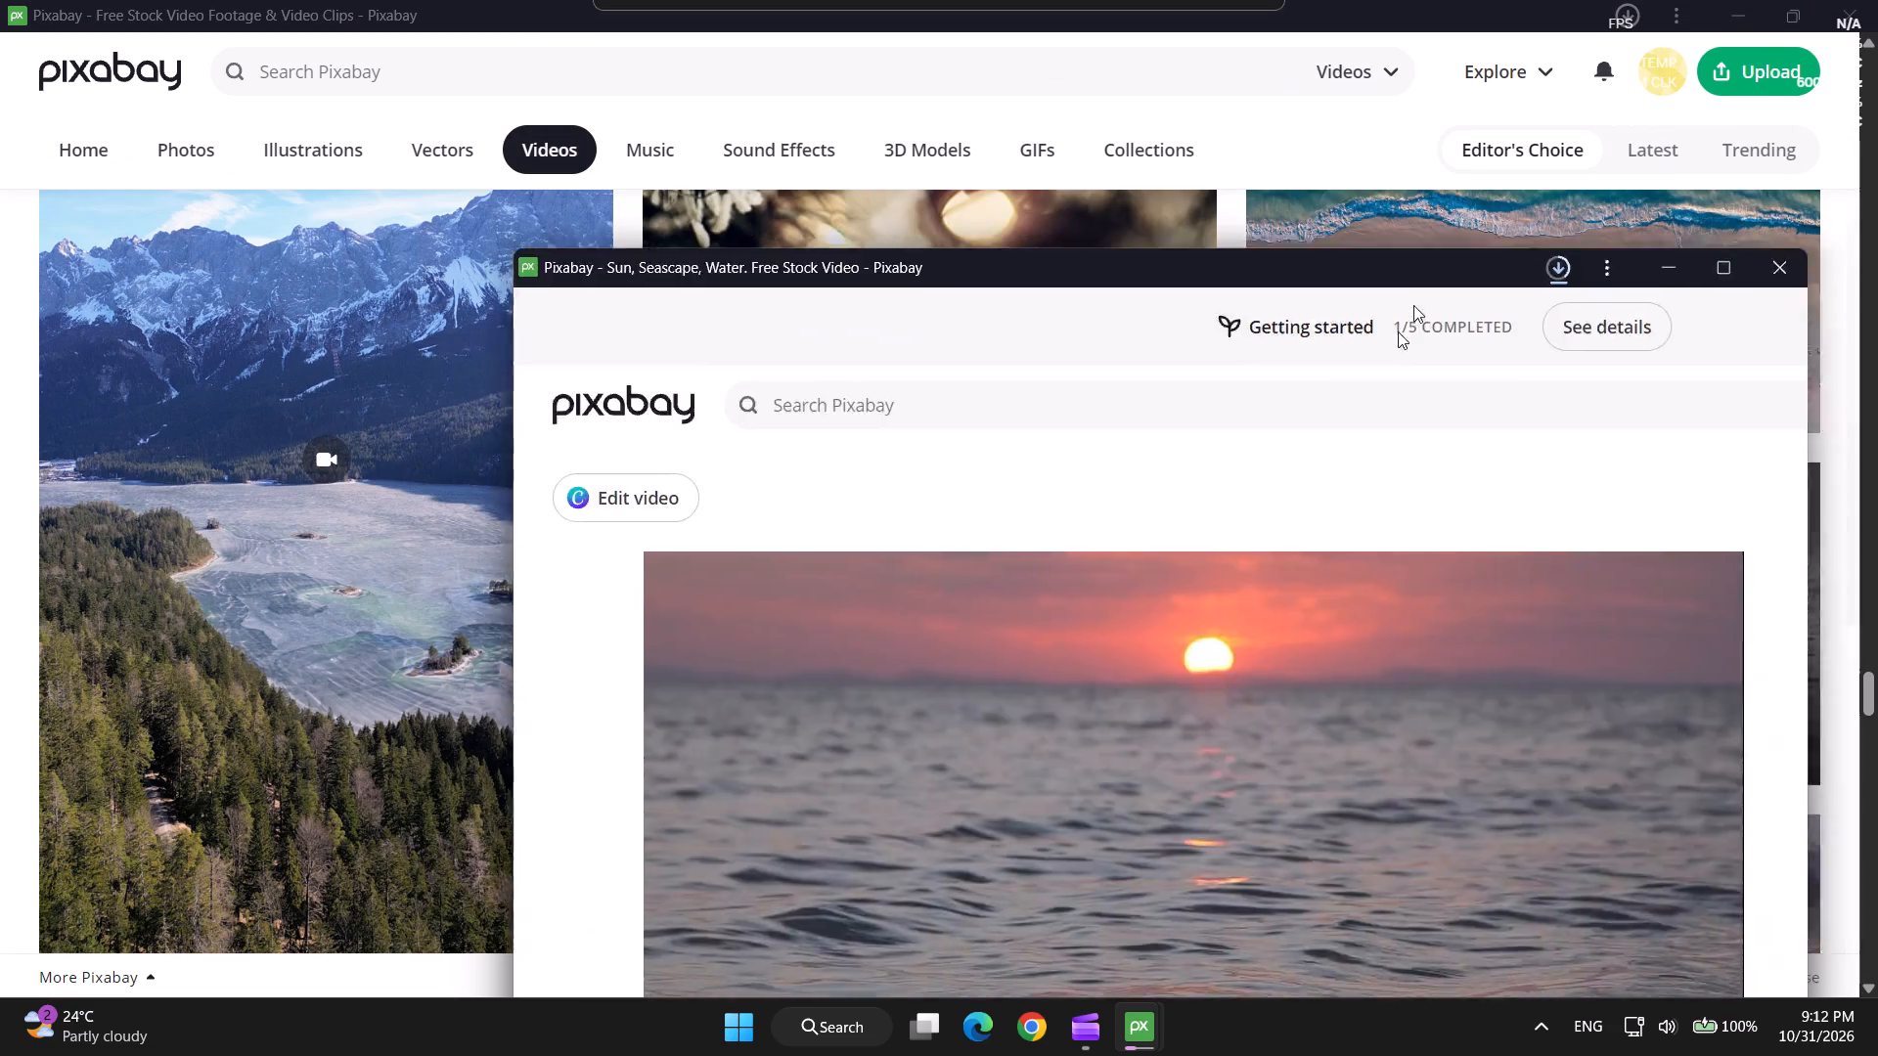
left_click_drag(1398, 331, 1209, 378)
left_click(1555, 343)
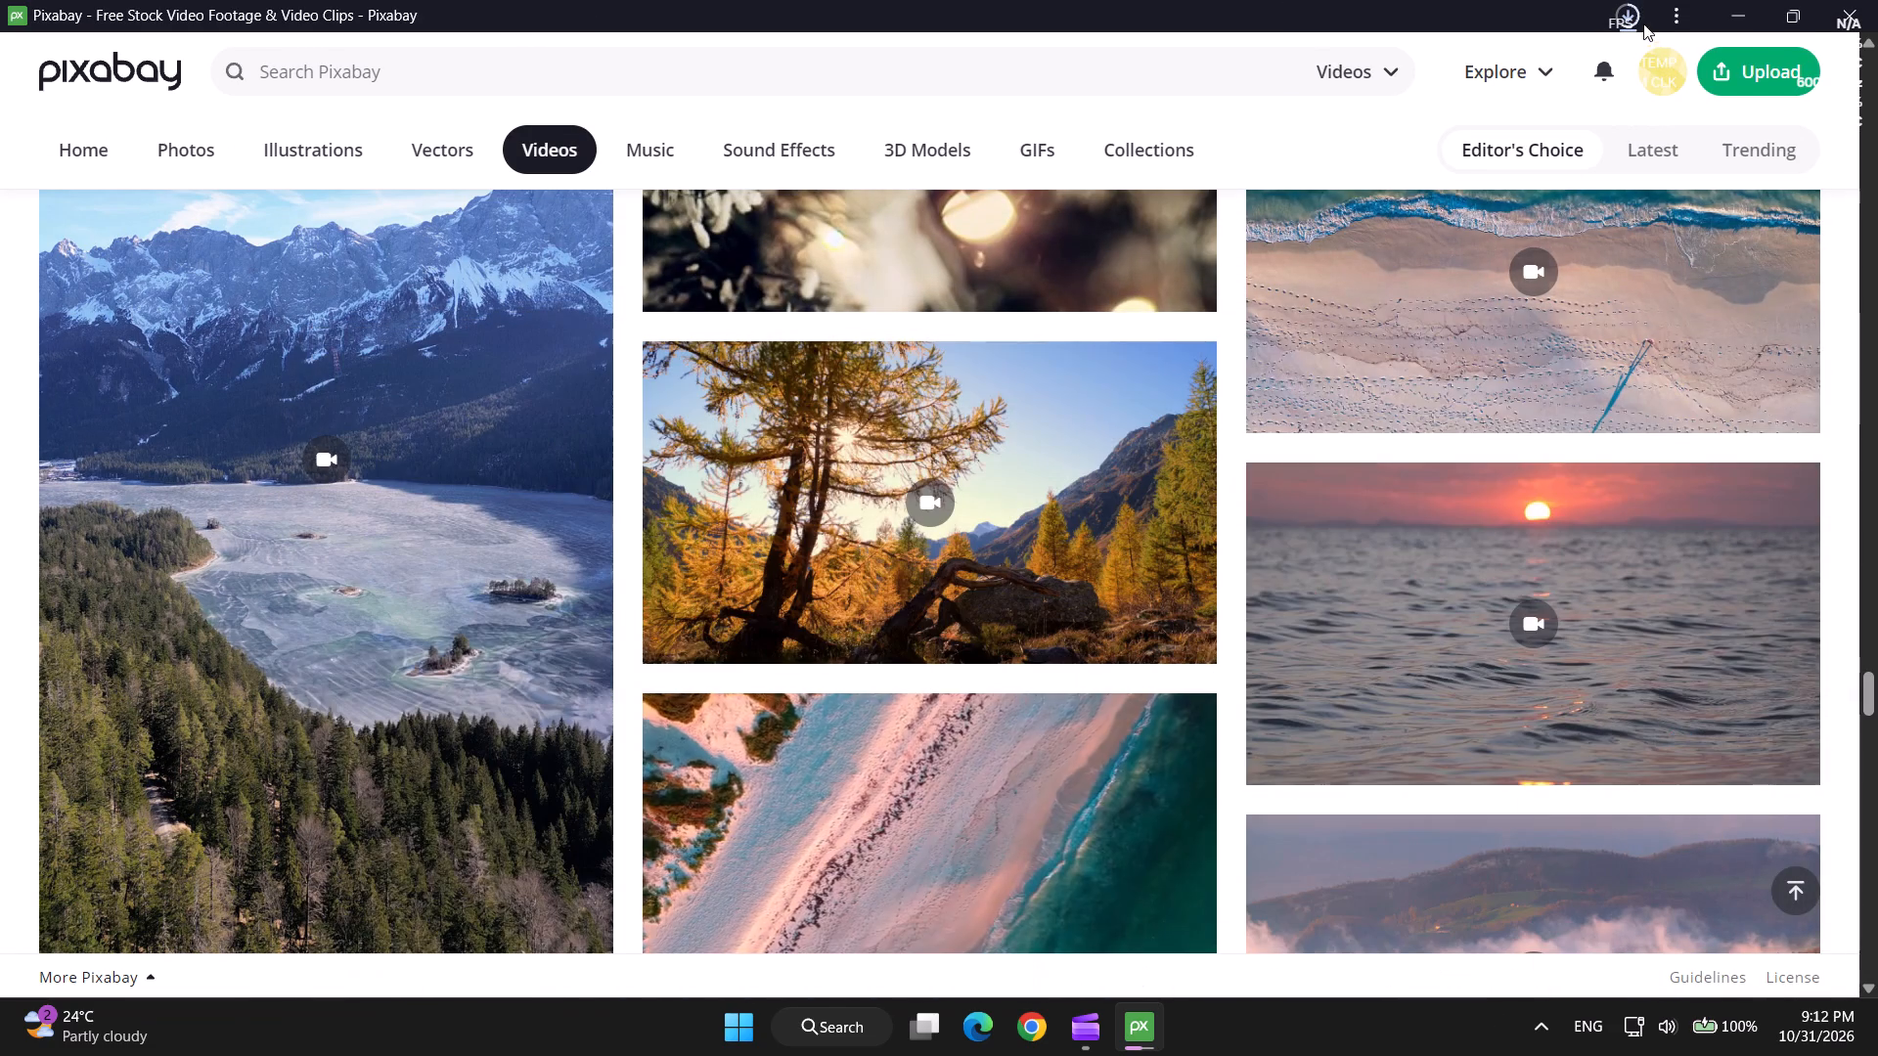
Check the download progress of 306155.mov and close the Pixabay window.
right_click(1634, 27)
left_click(1629, 20)
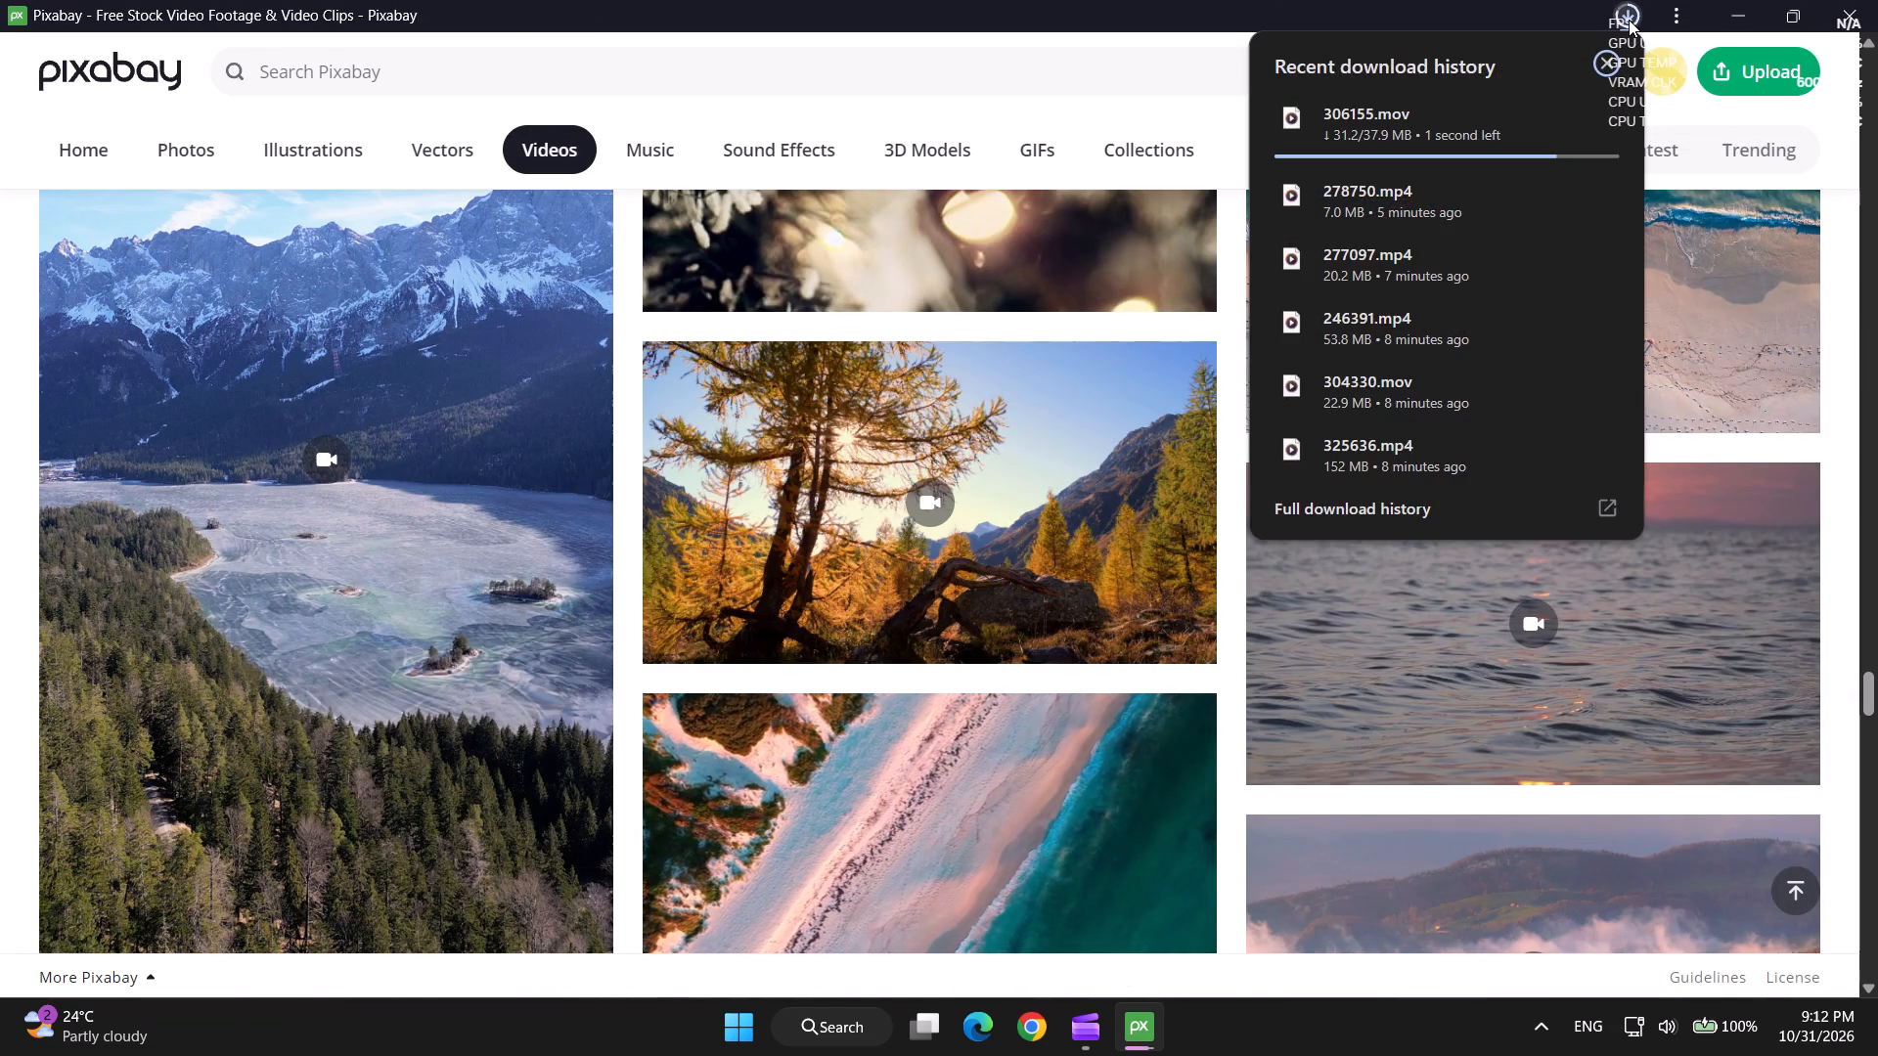
right_click(1629, 20)
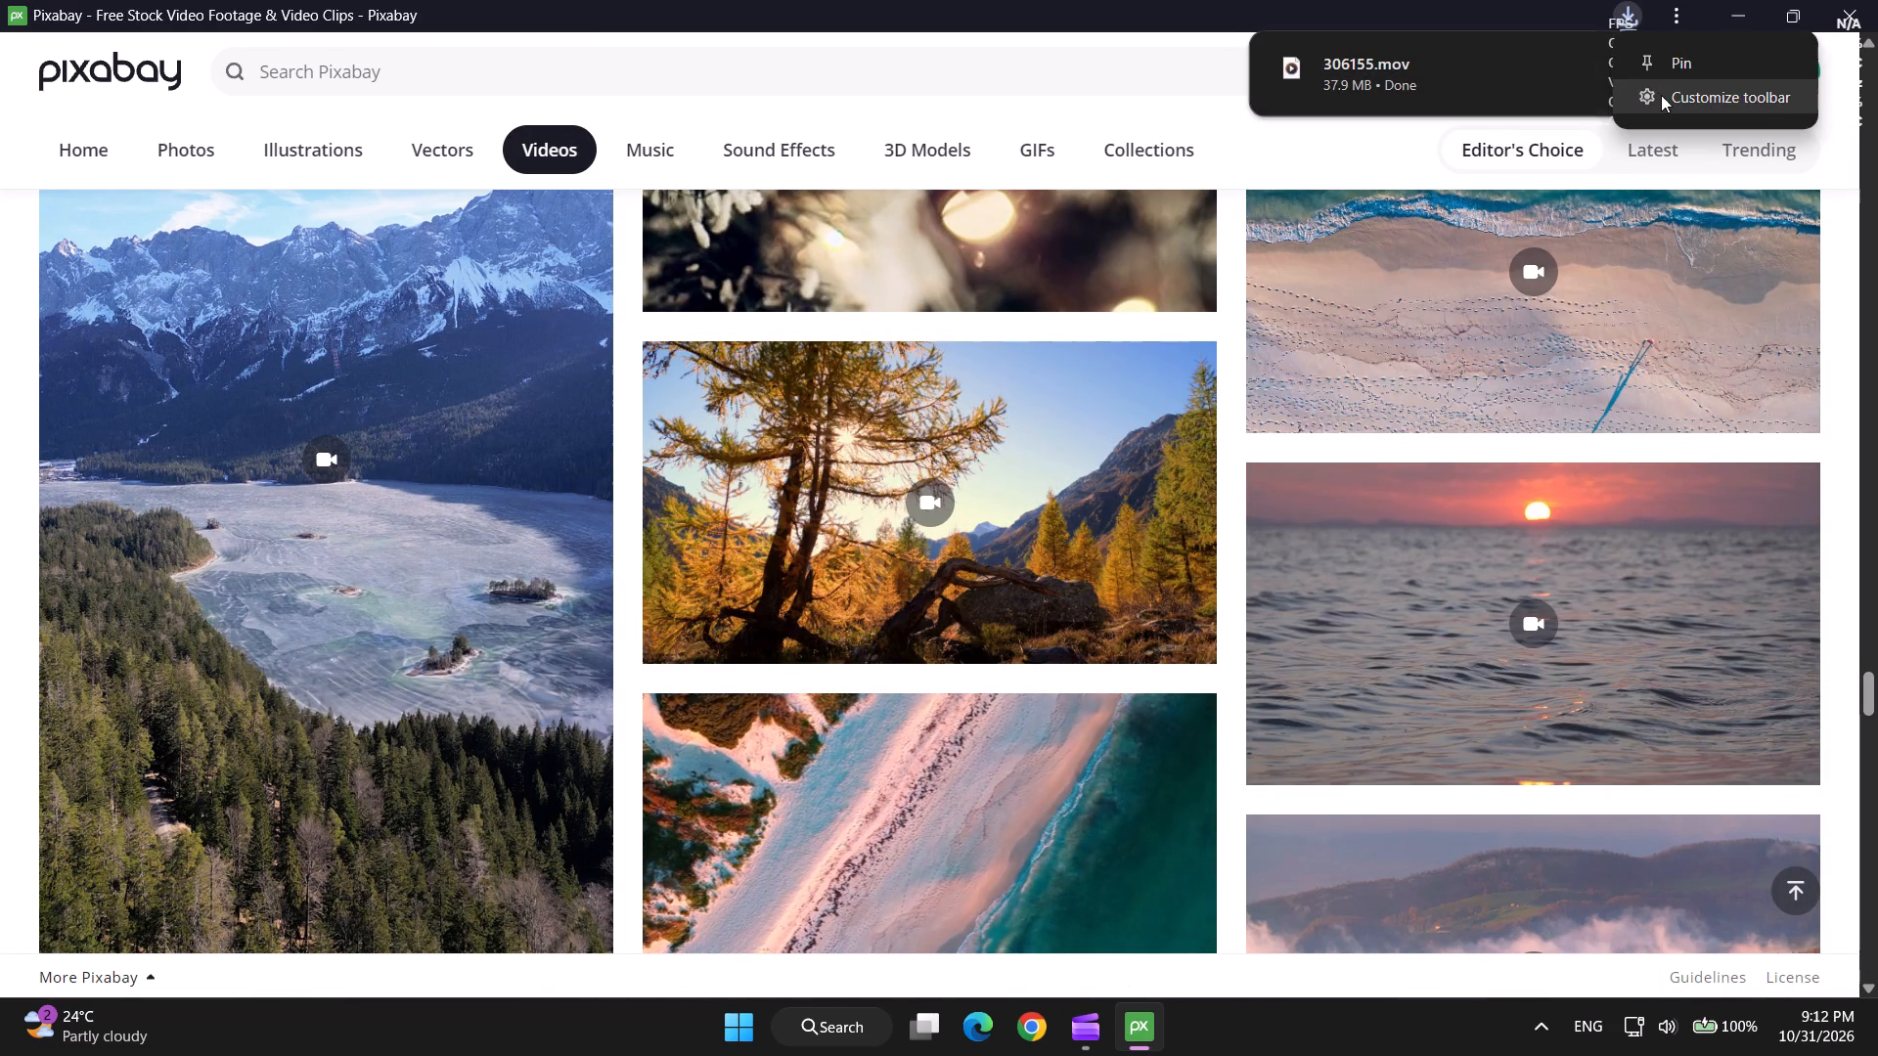
left_click(1661, 95)
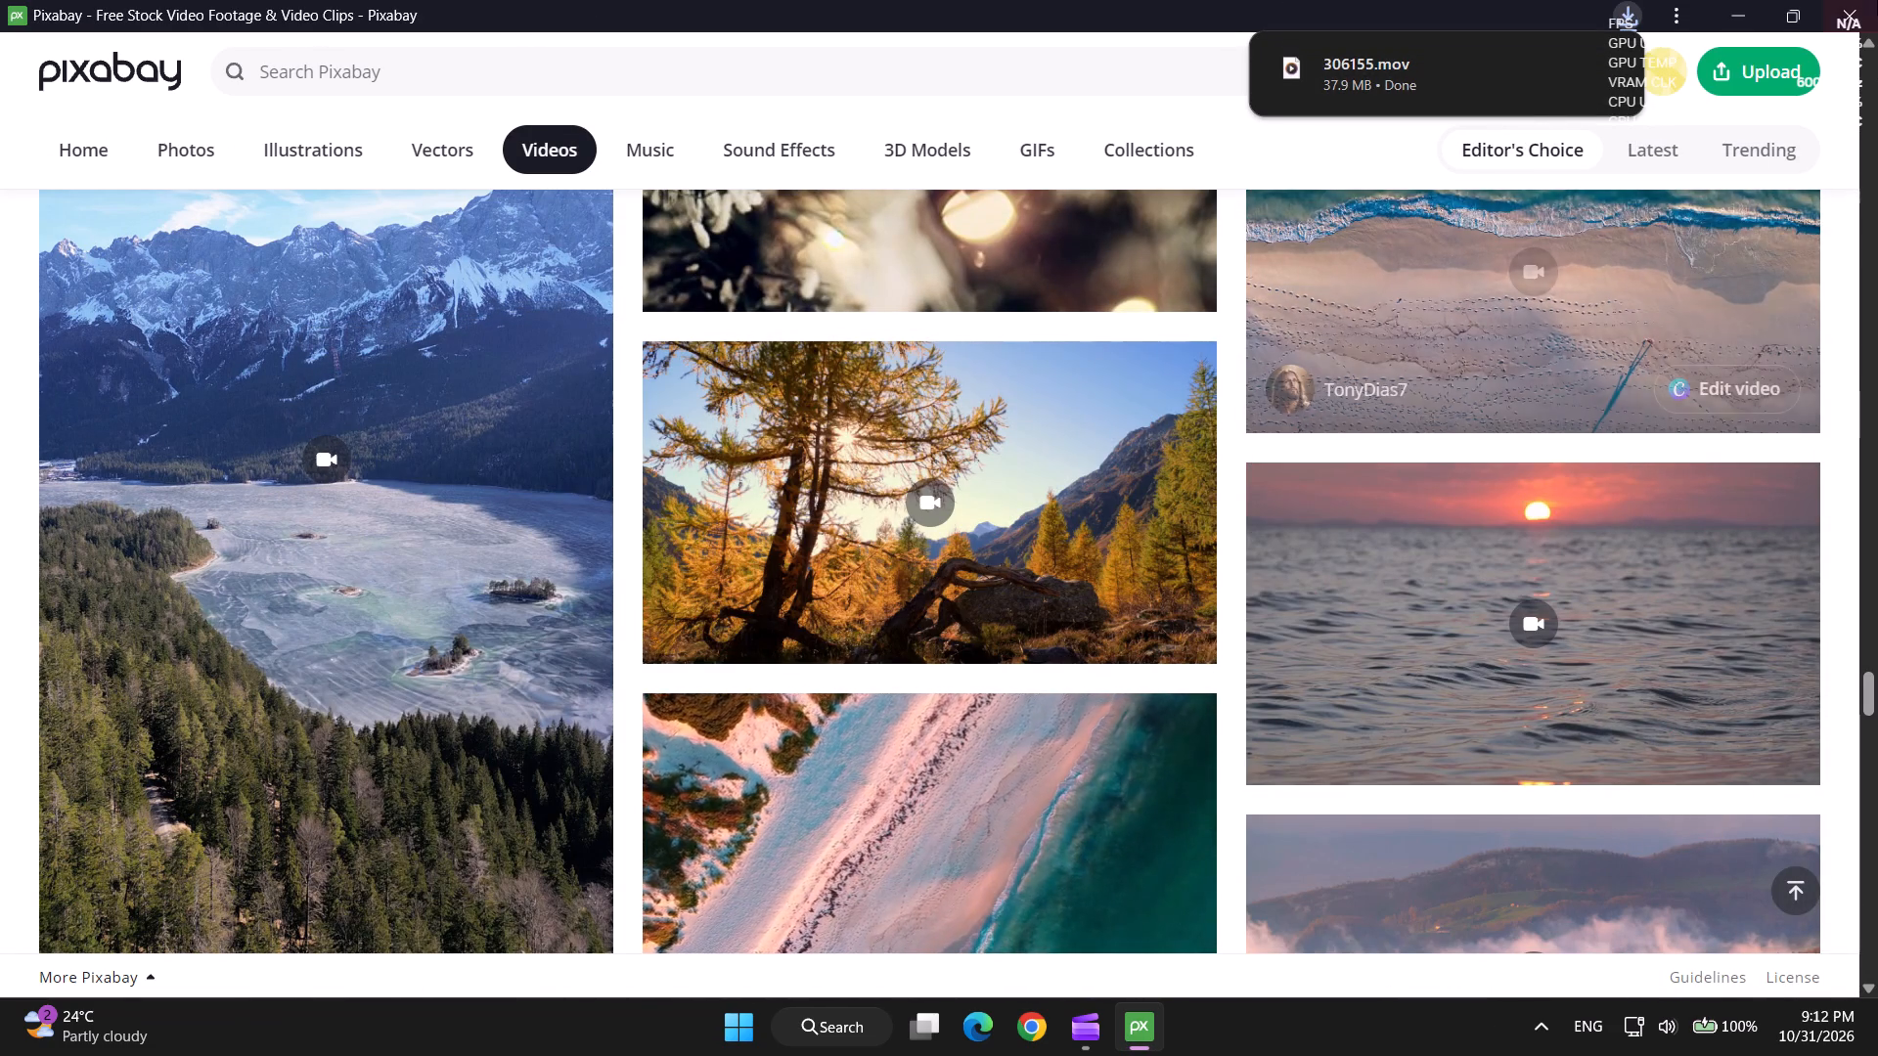
left_click(1877, 0)
Import 306155.mov from the vedio folder and add it to the timeline at 0:53, directly after 325636.mp4.
left_click(270, 150)
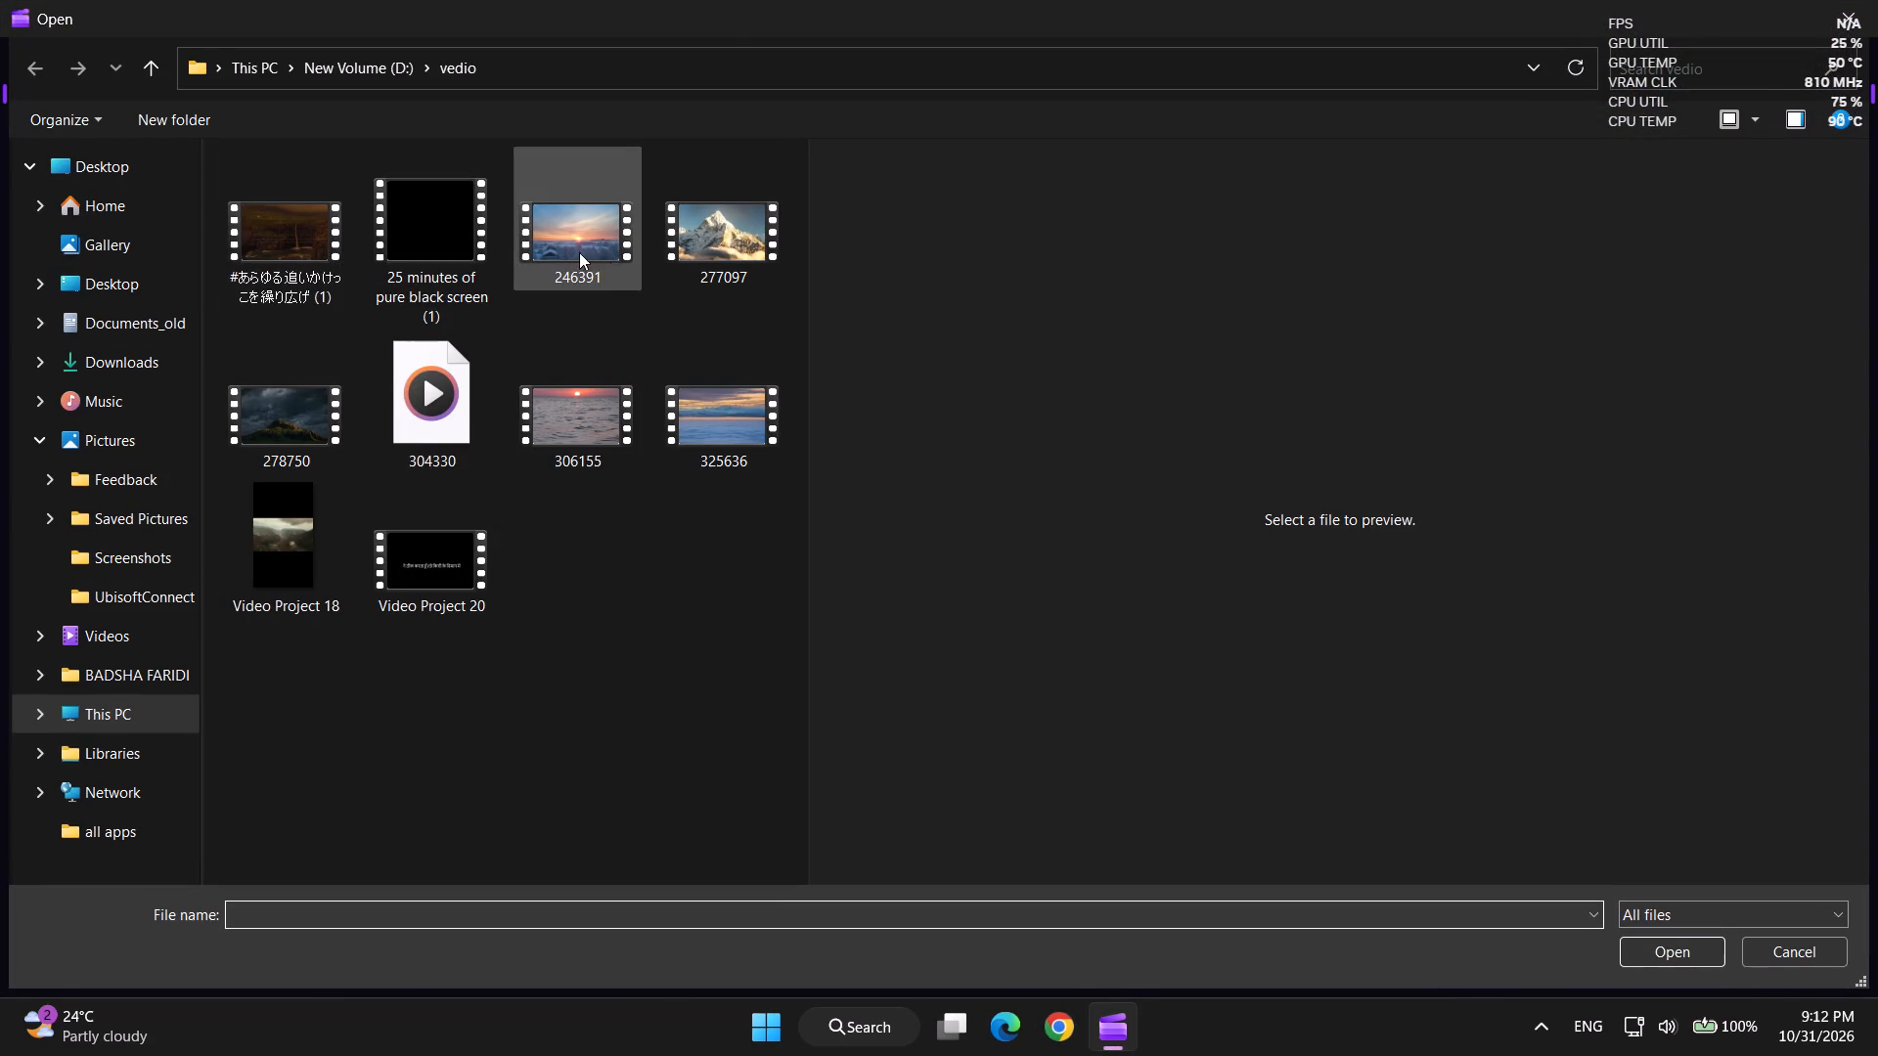
left_click(565, 418)
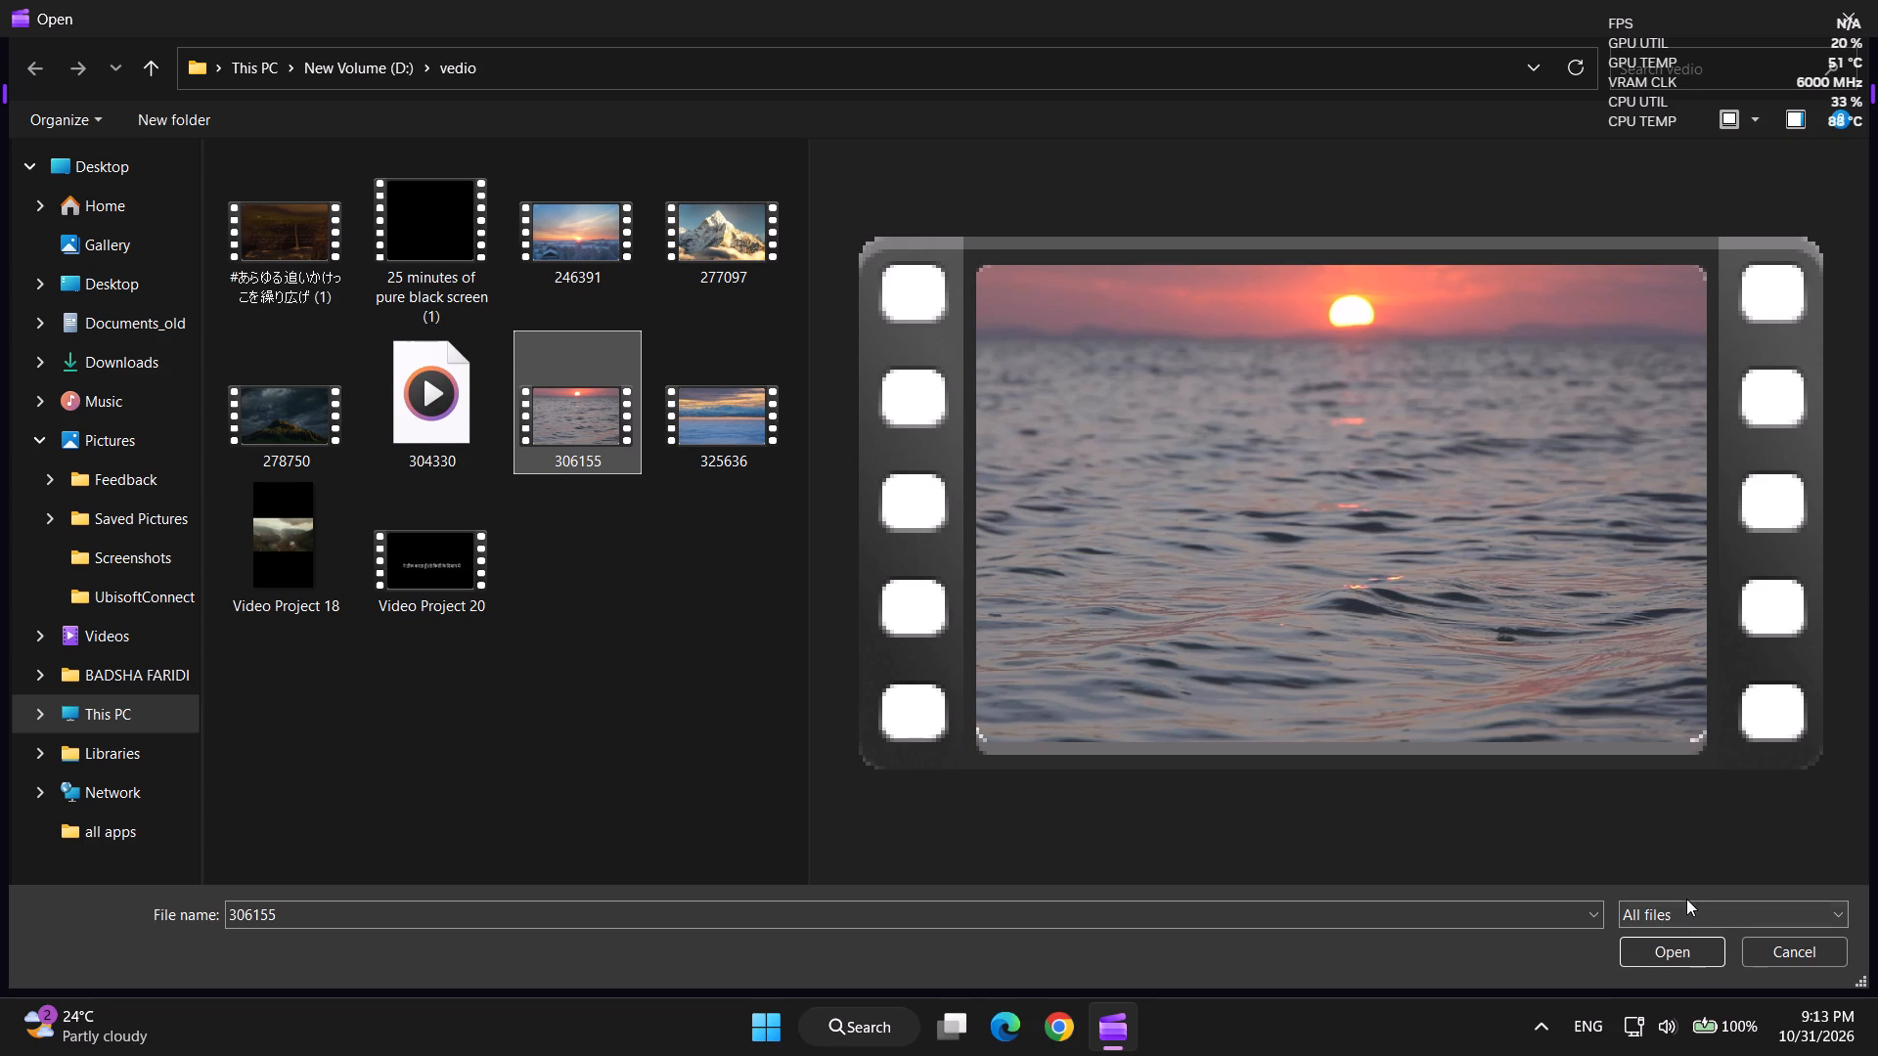
left_click(1701, 954)
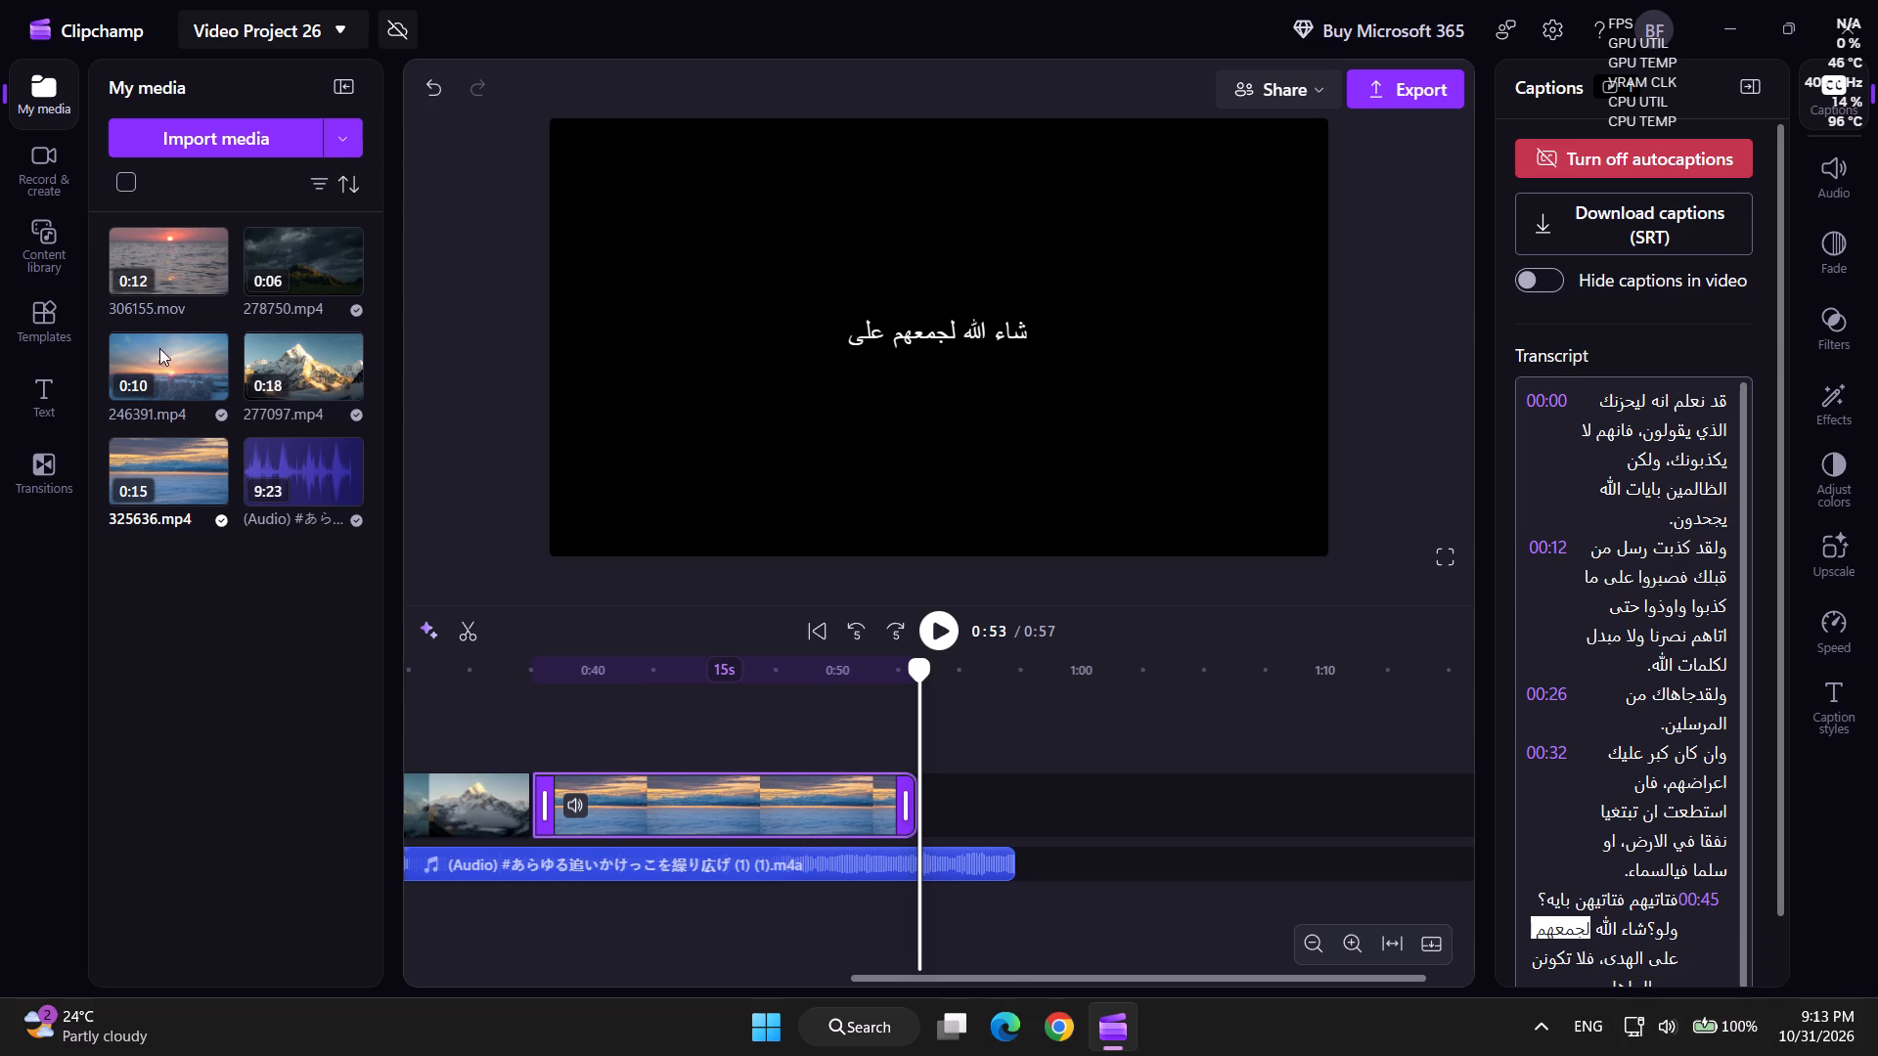
left_click(201, 277)
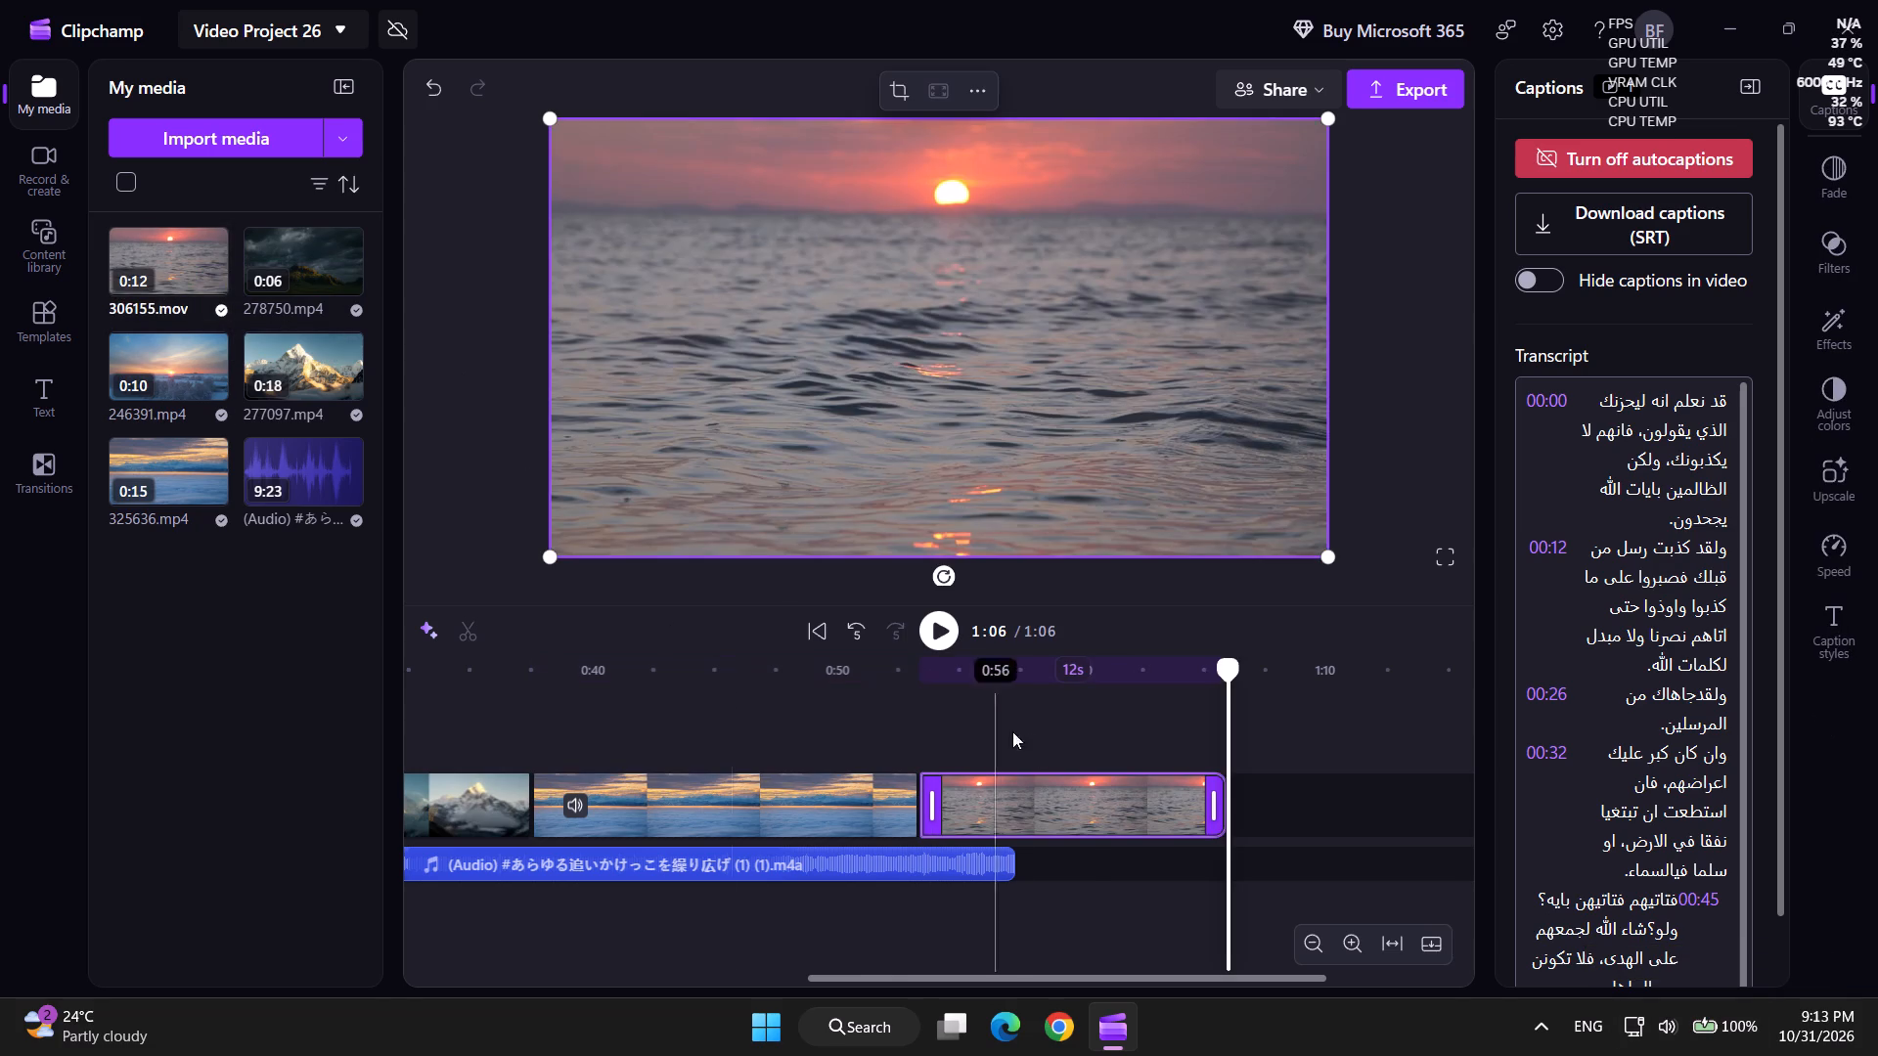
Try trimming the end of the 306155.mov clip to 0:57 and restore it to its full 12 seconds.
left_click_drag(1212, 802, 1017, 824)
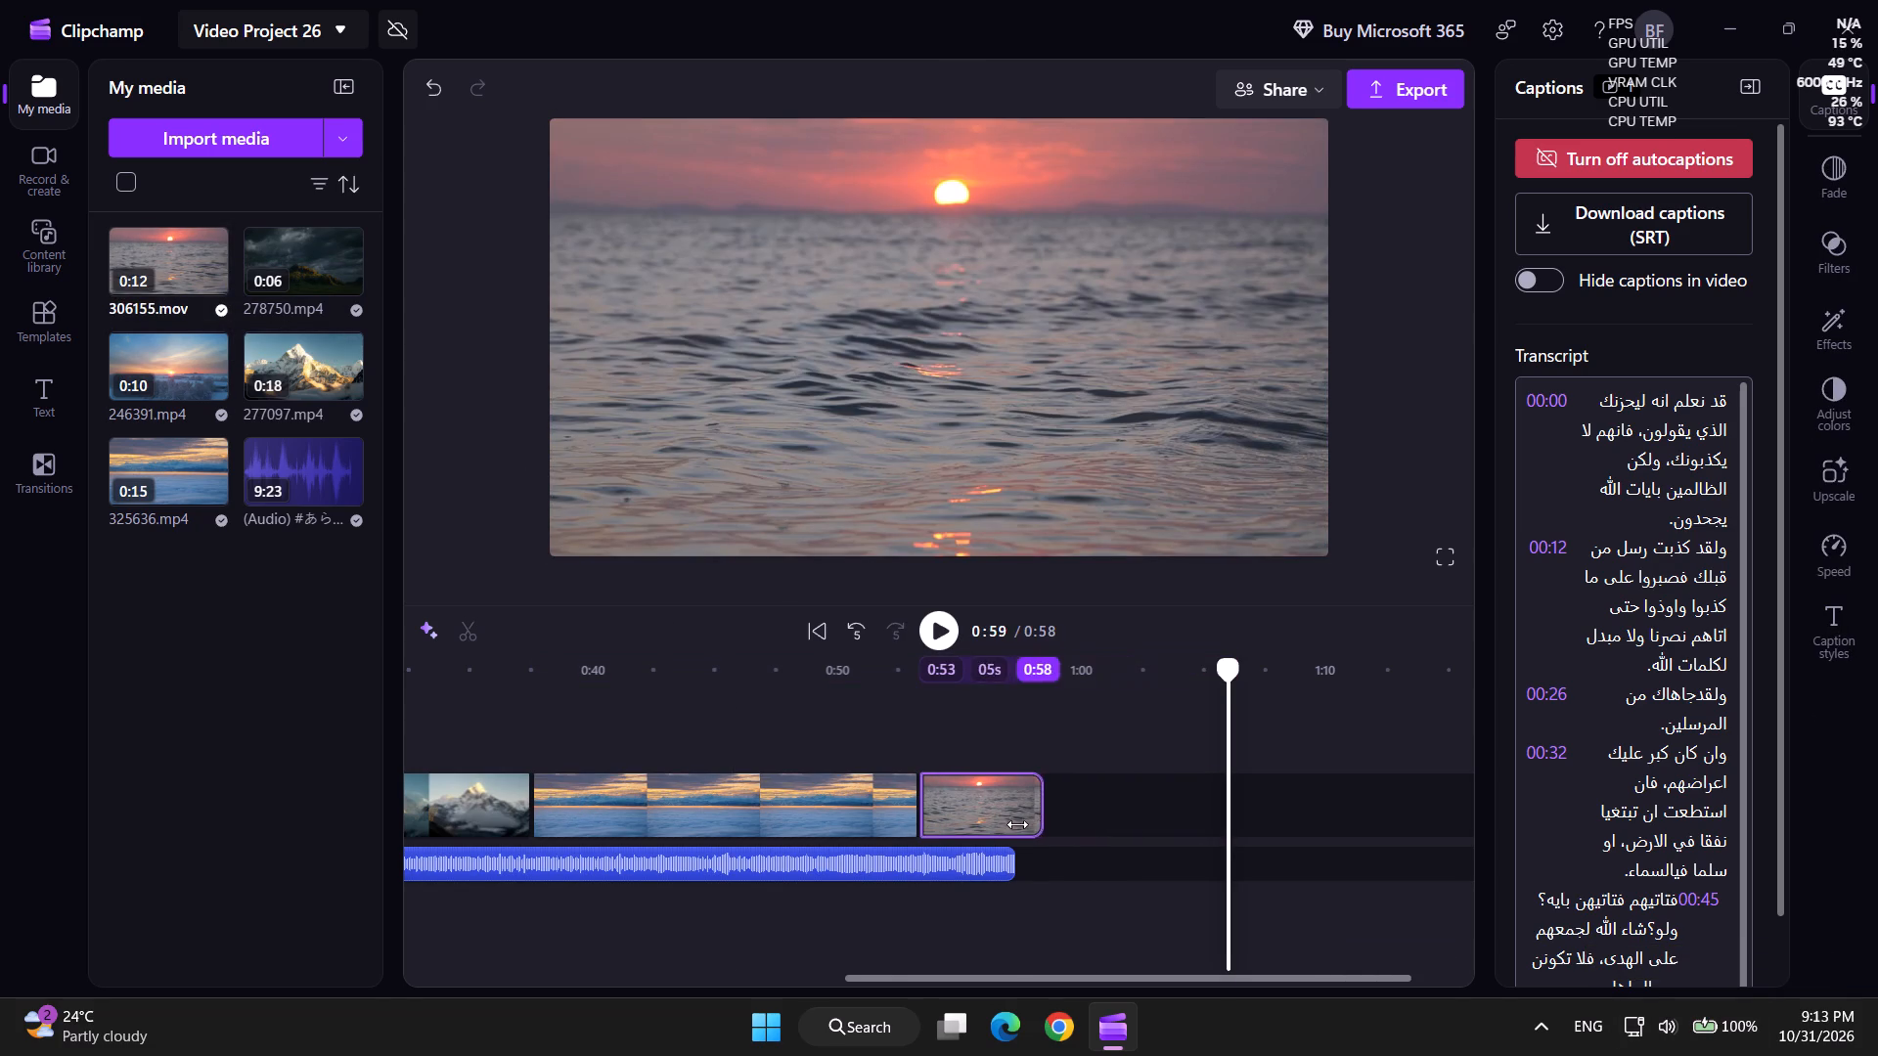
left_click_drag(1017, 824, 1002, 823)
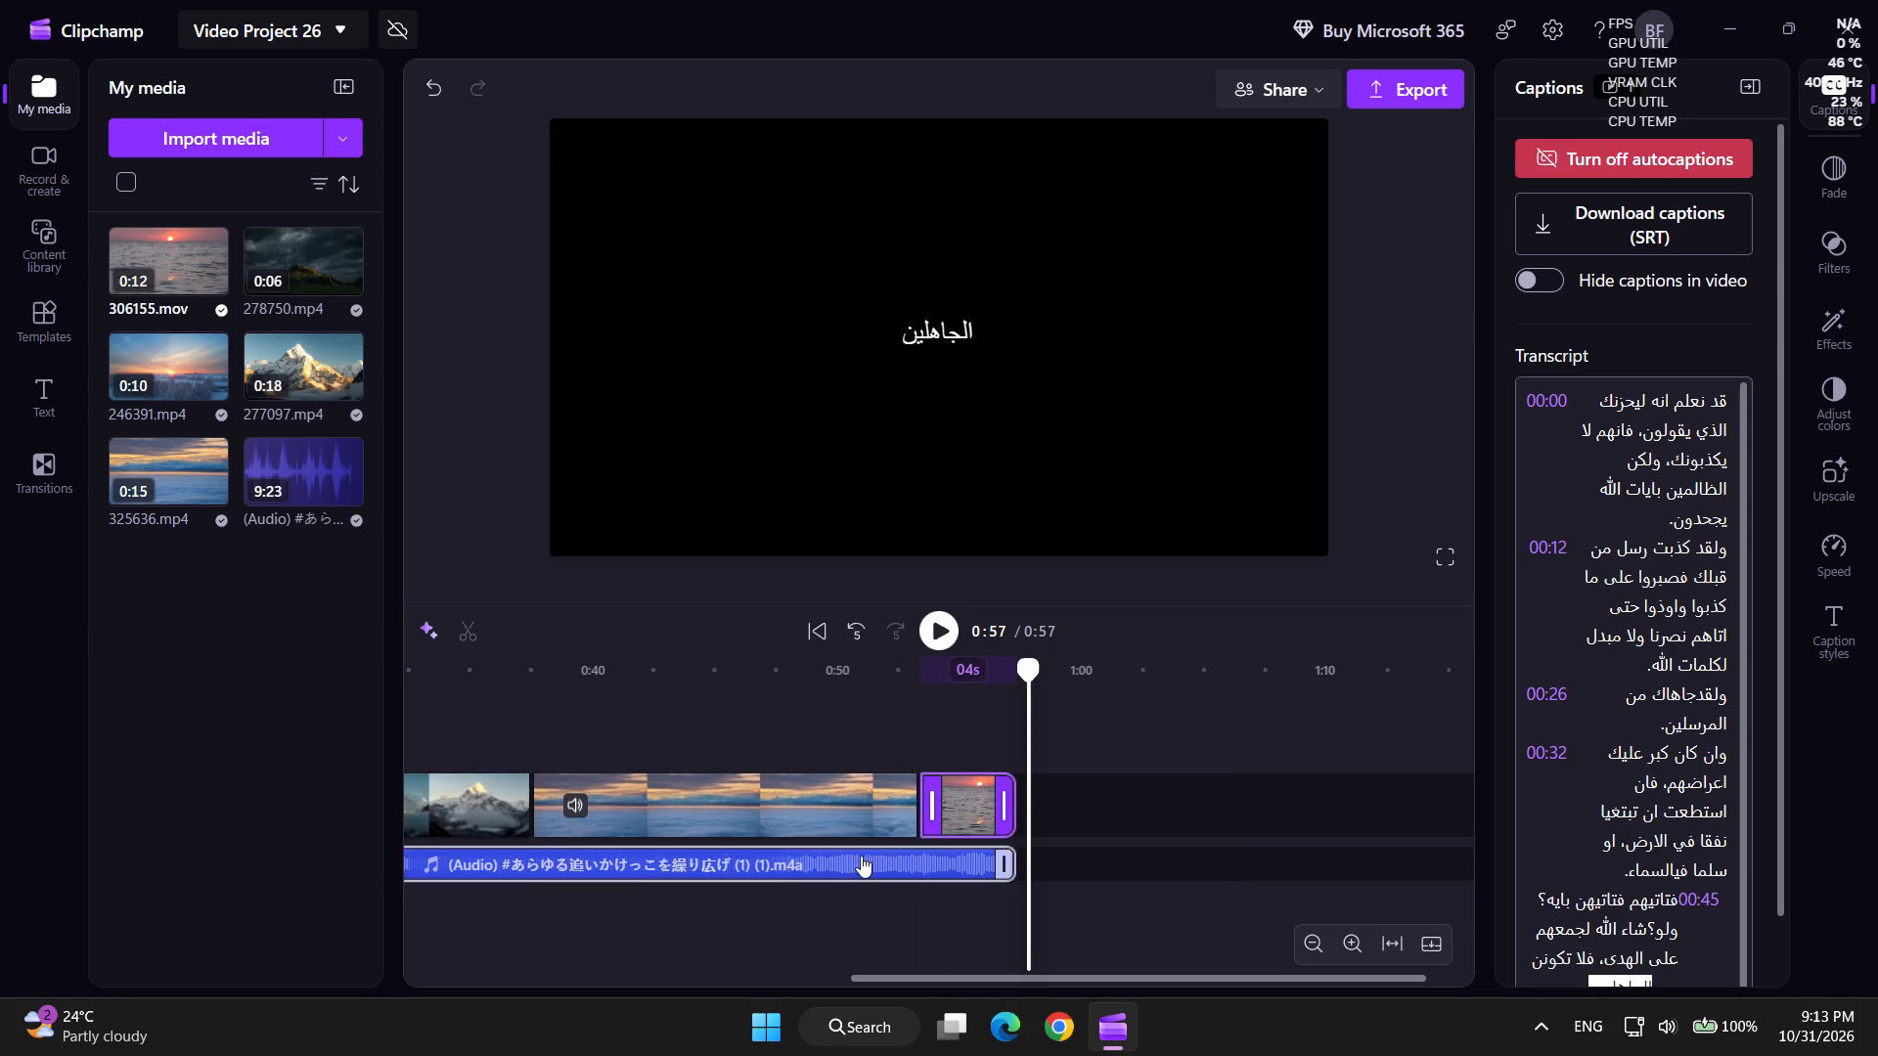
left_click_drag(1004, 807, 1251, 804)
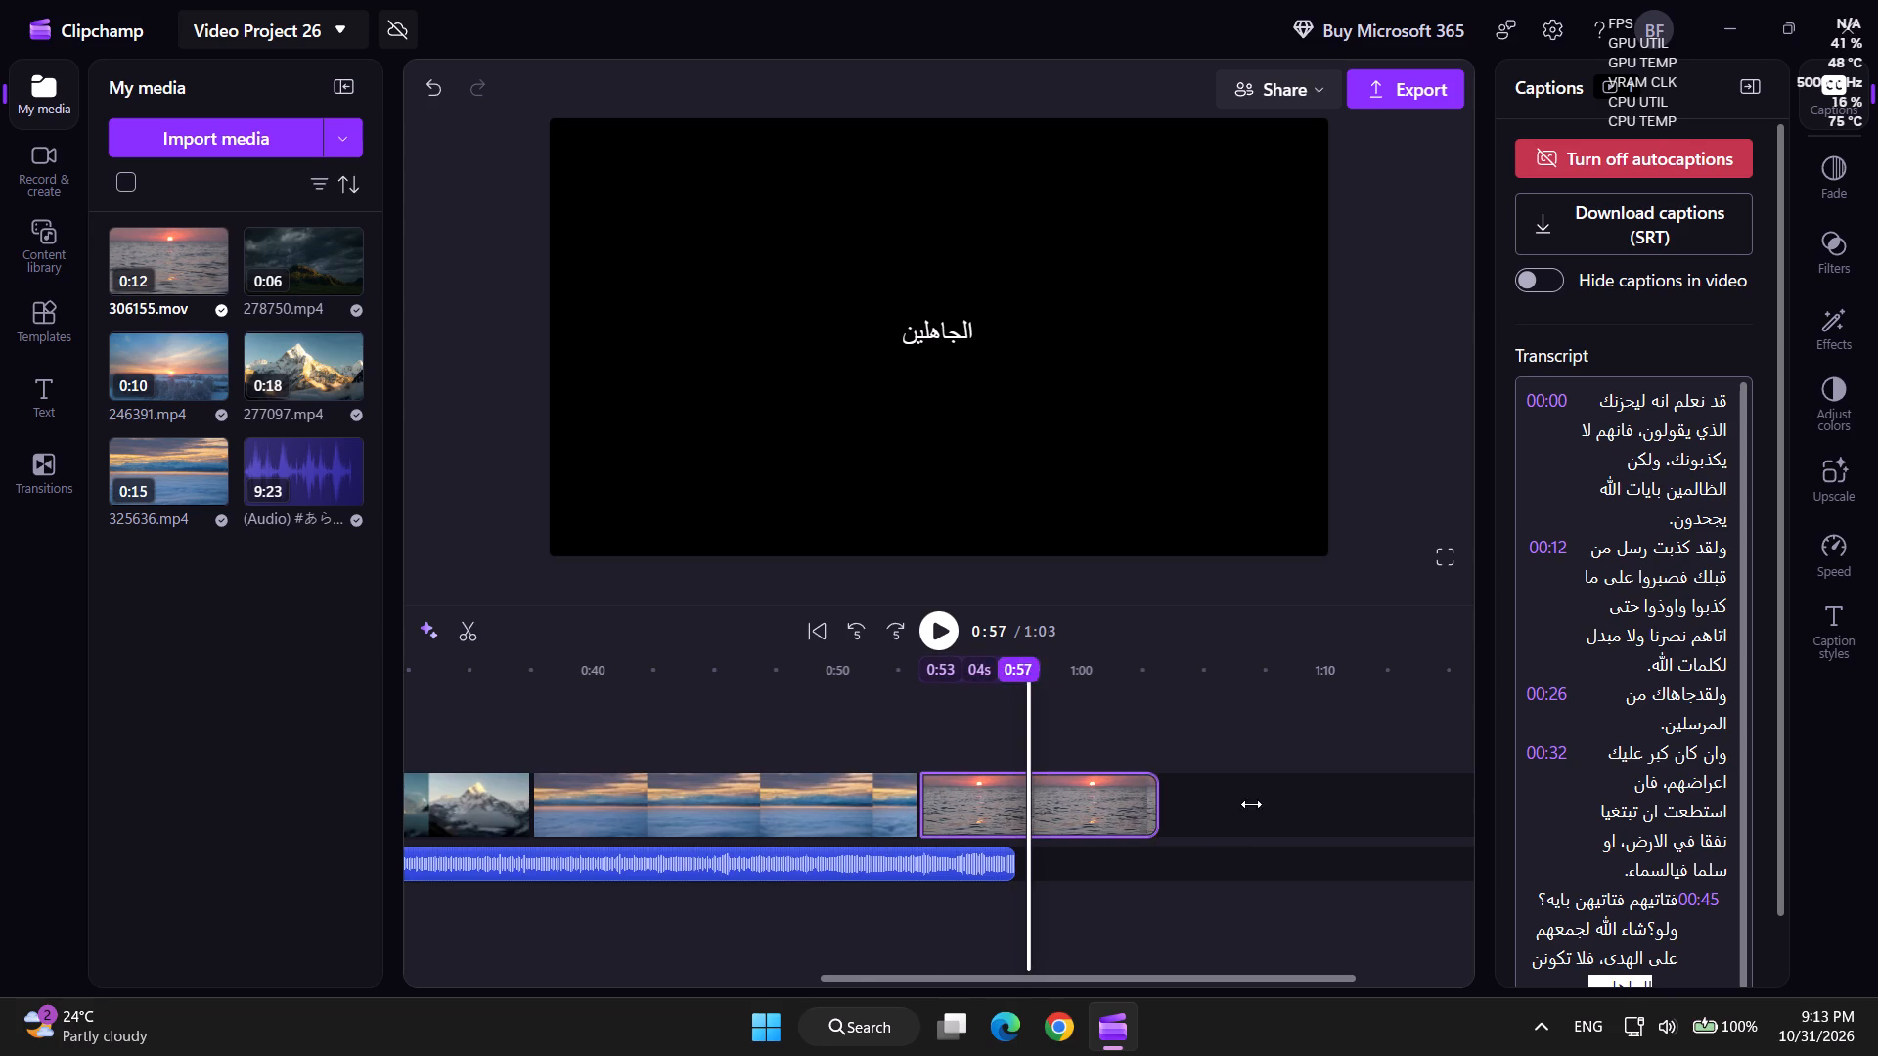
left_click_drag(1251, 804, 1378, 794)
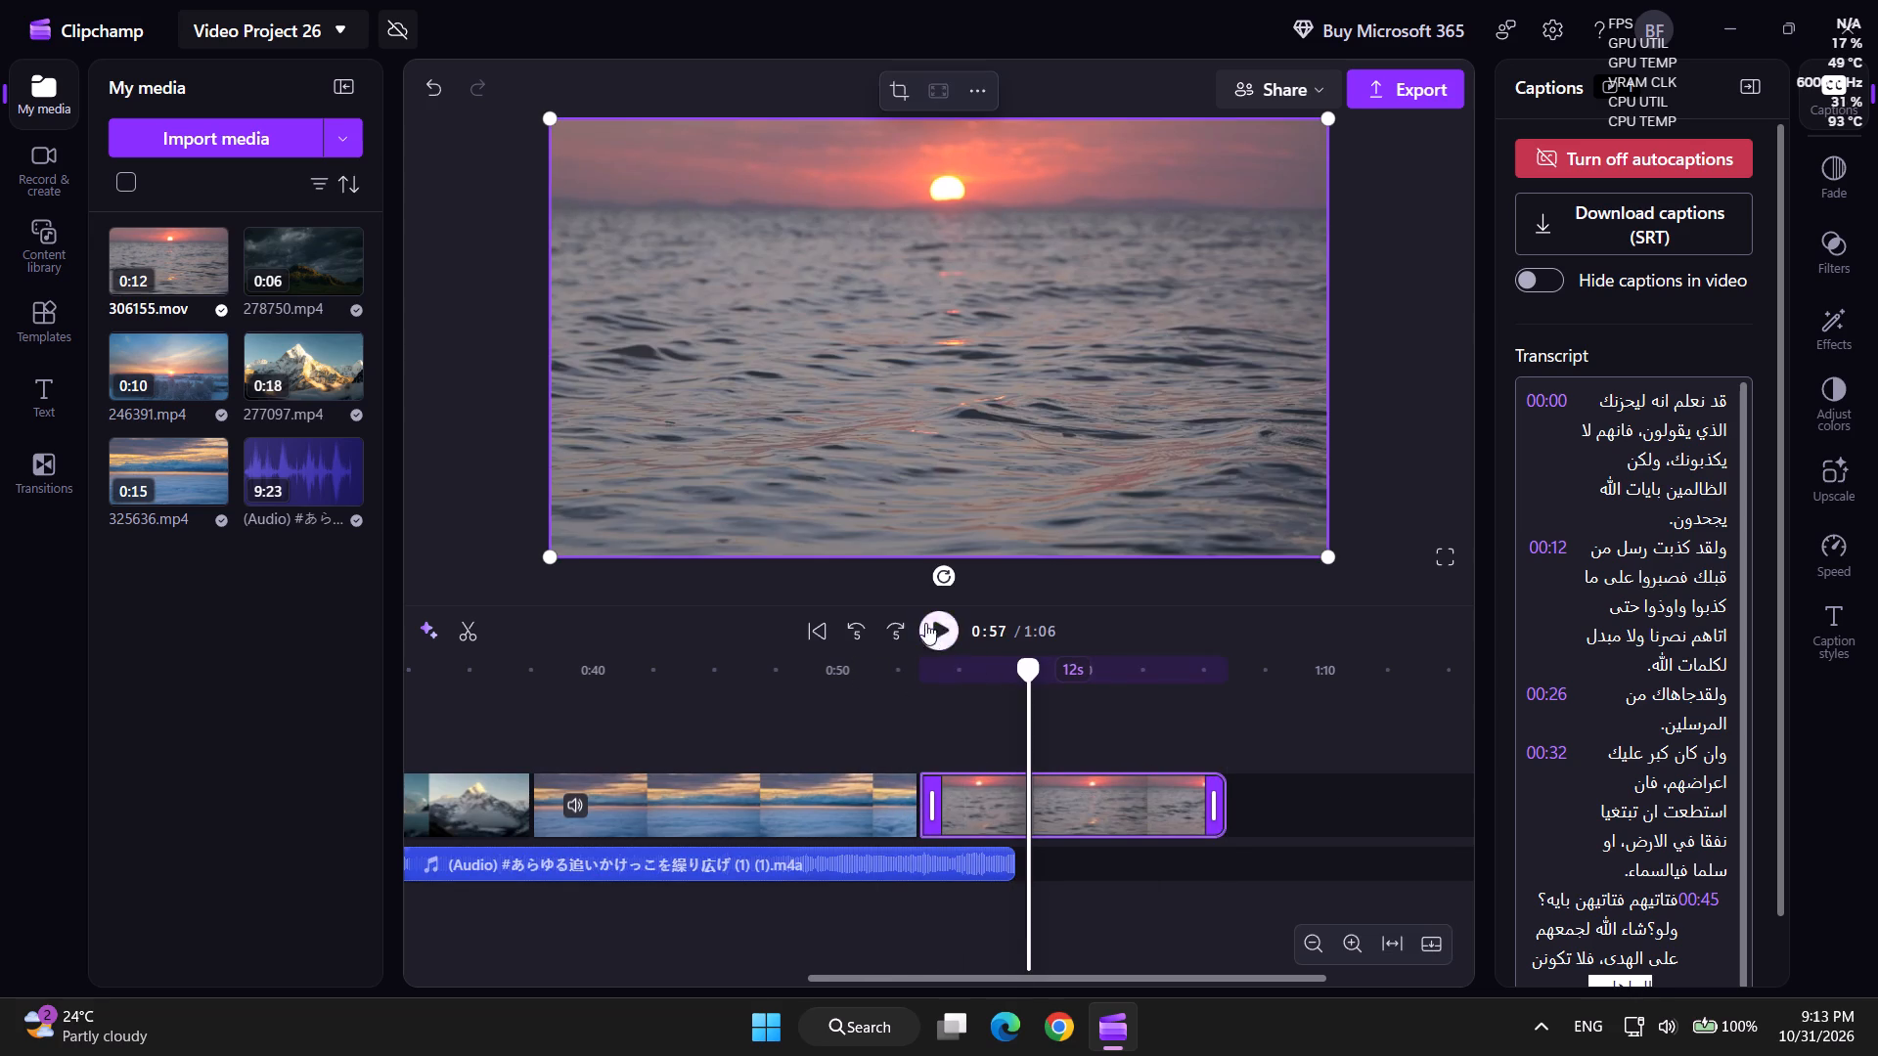
Play the end of the timeline from about 0:57 to 0:59 to check where the recitation stops.
left_click(932, 631)
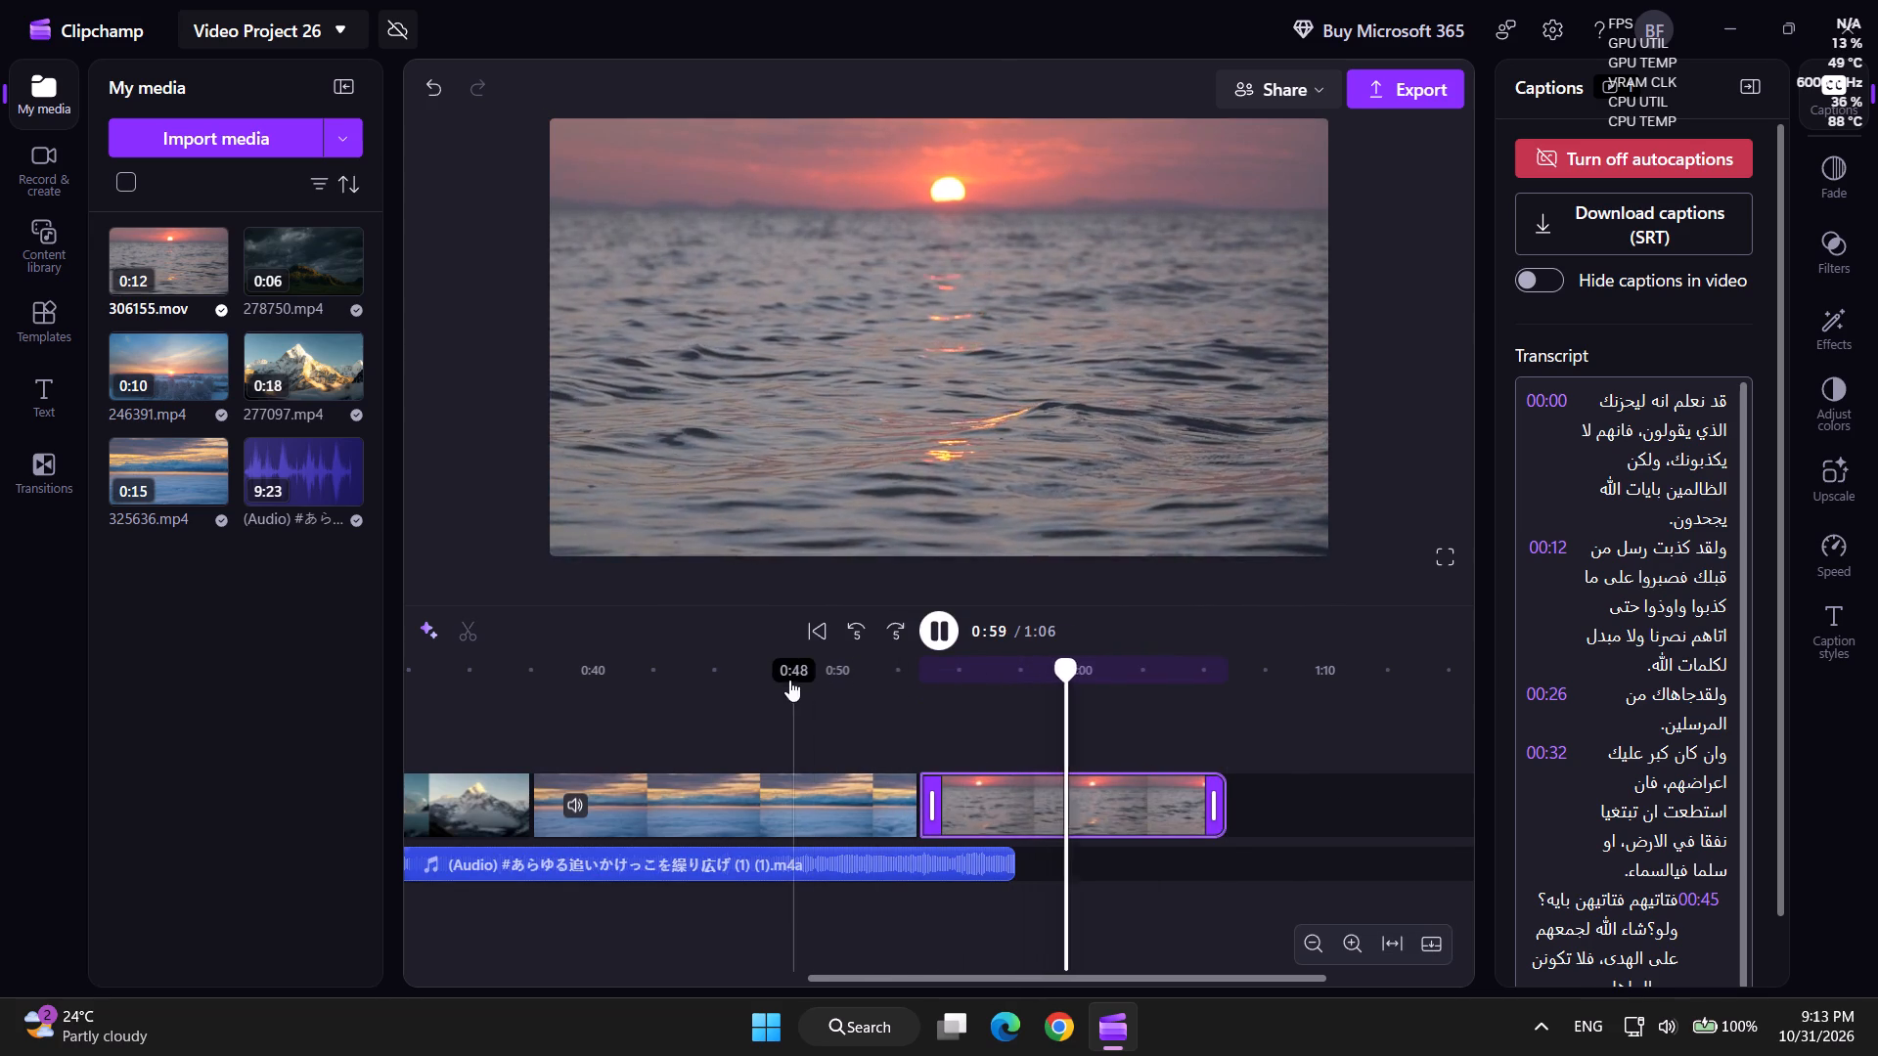
left_click(789, 680)
left_click(1023, 657)
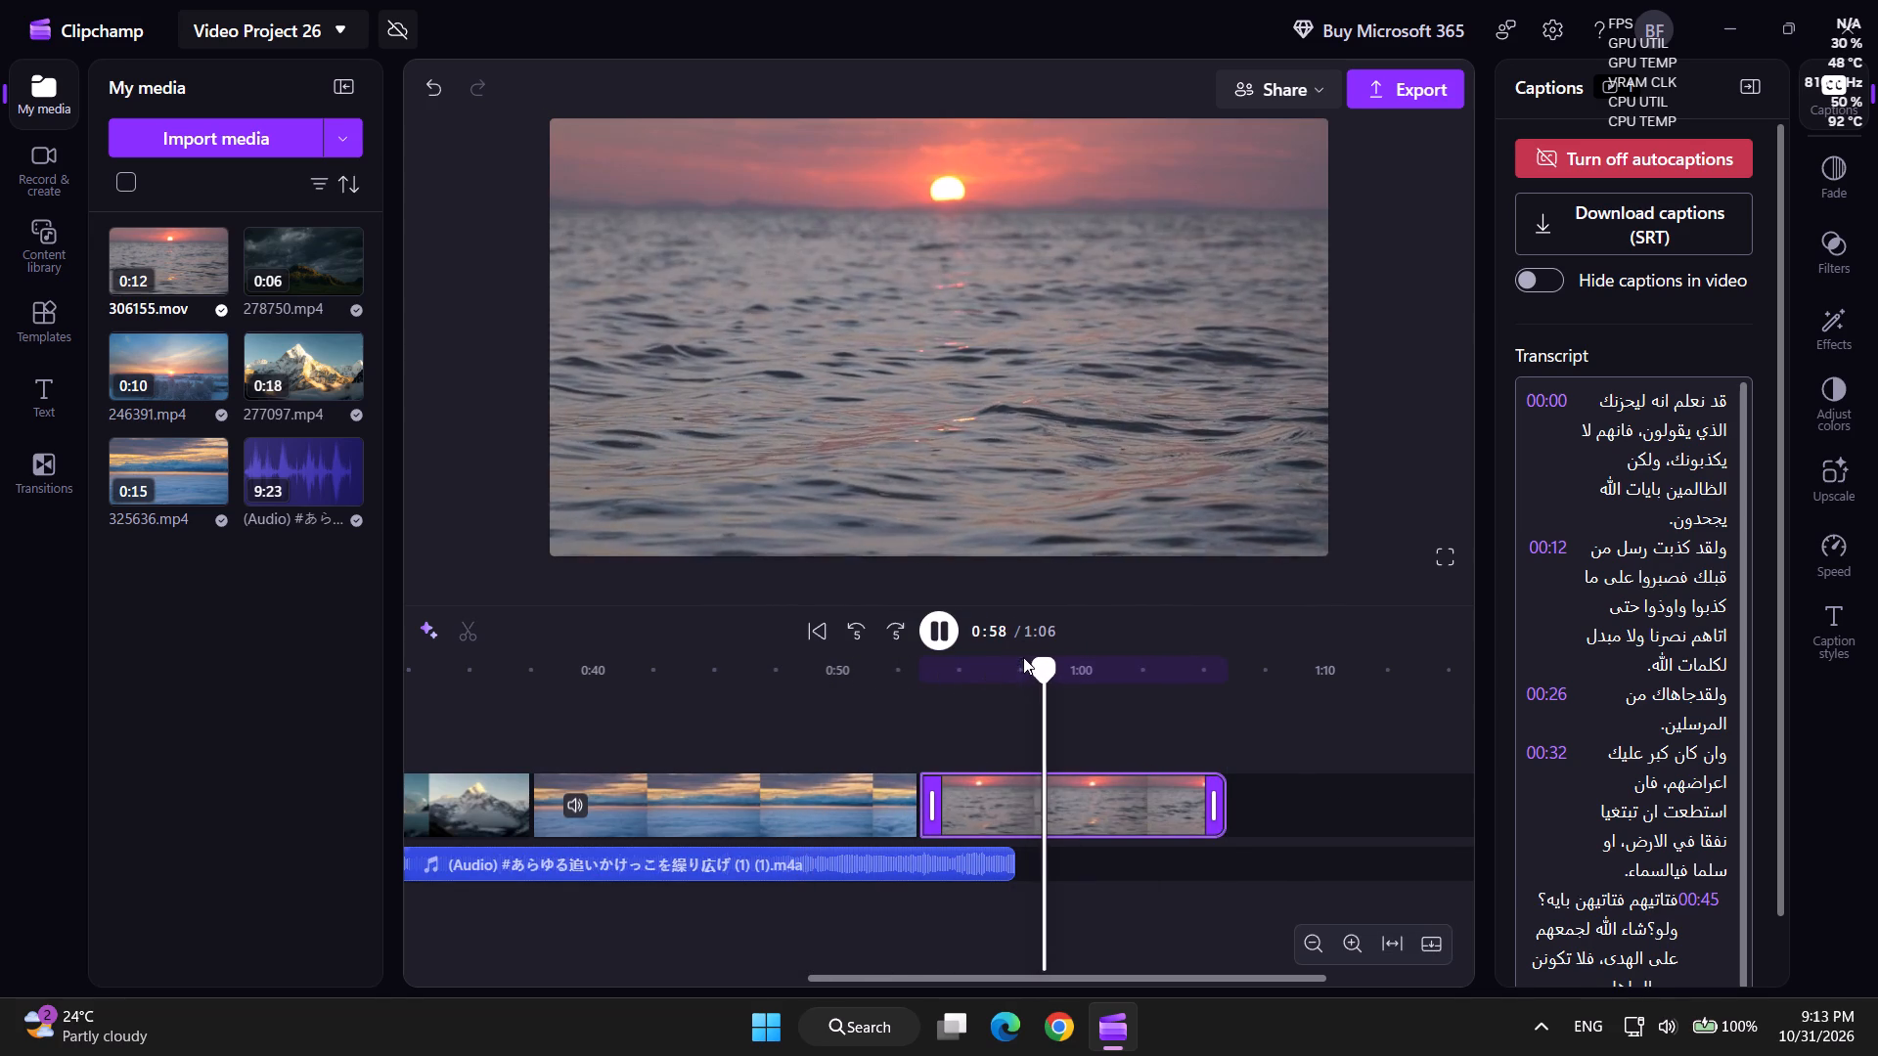
left_click(937, 620)
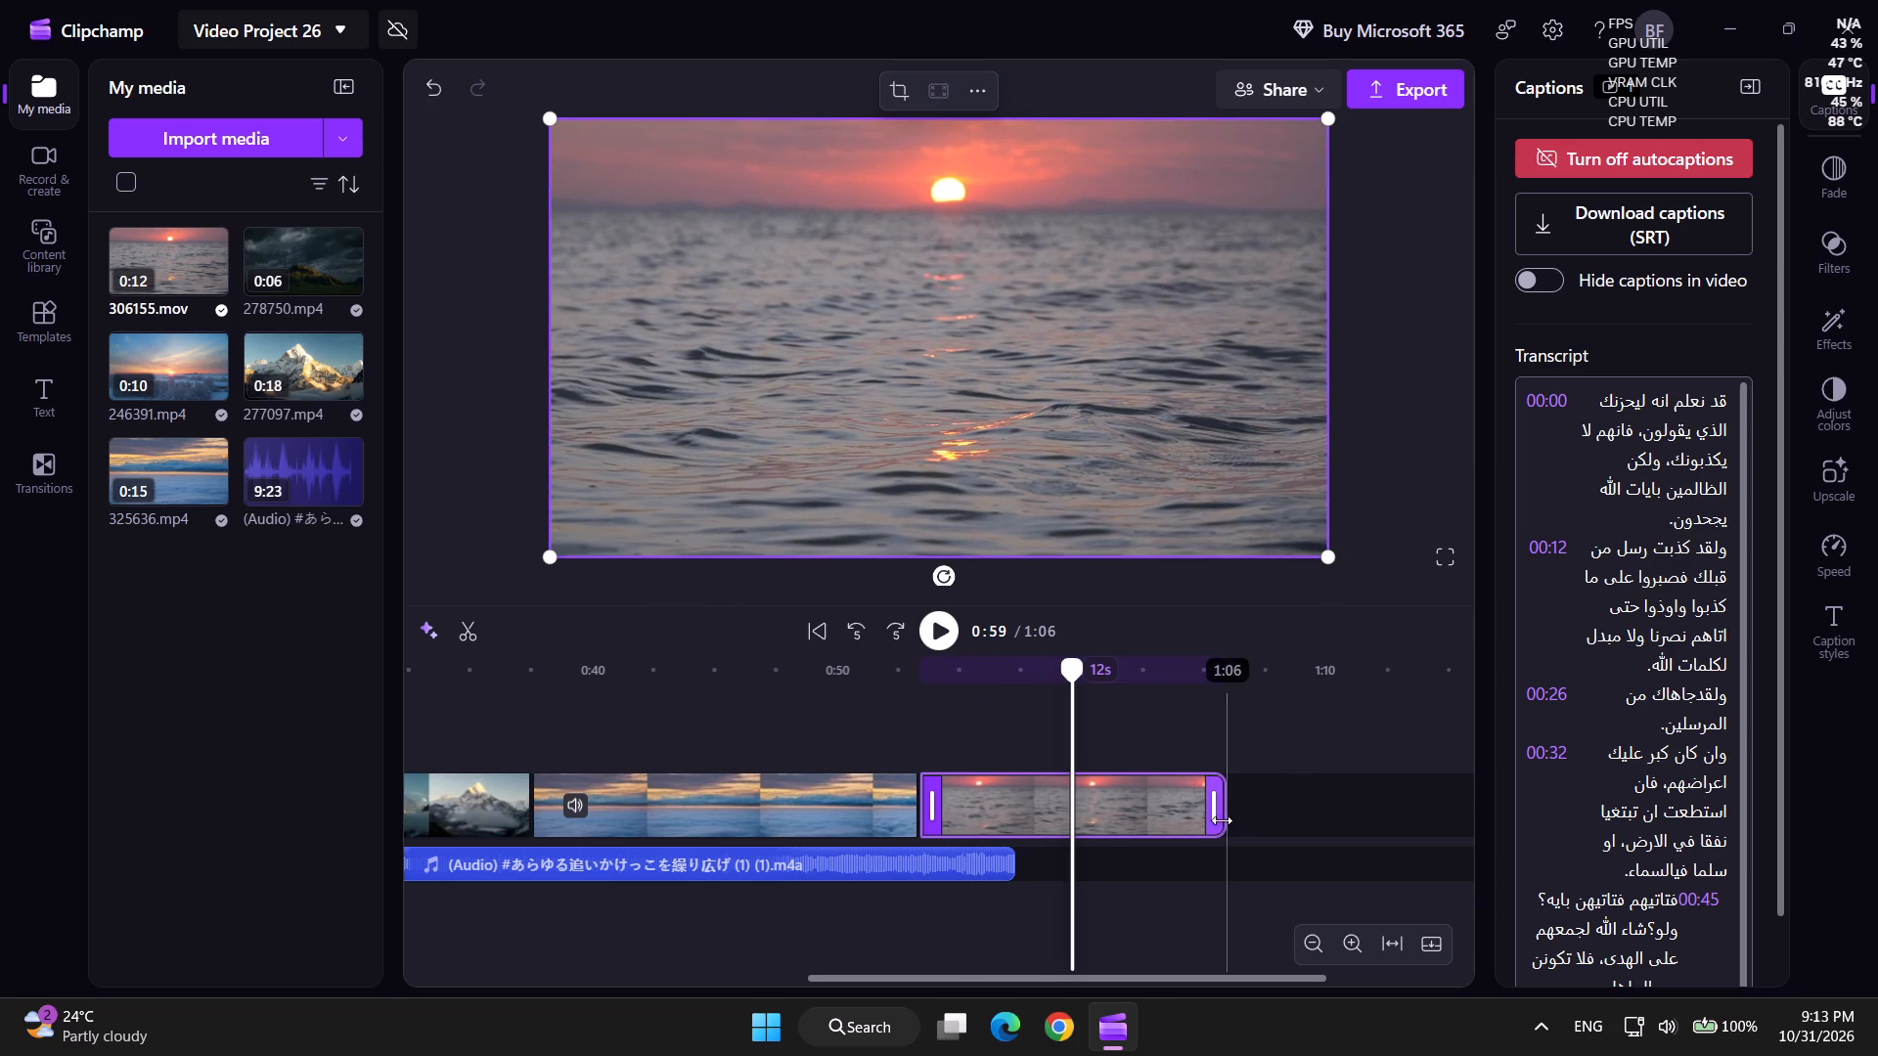
Trim the end of the 306155.mov clip to about 3 seconds, close to the end of the audio.
left_click_drag(1217, 814, 999, 825)
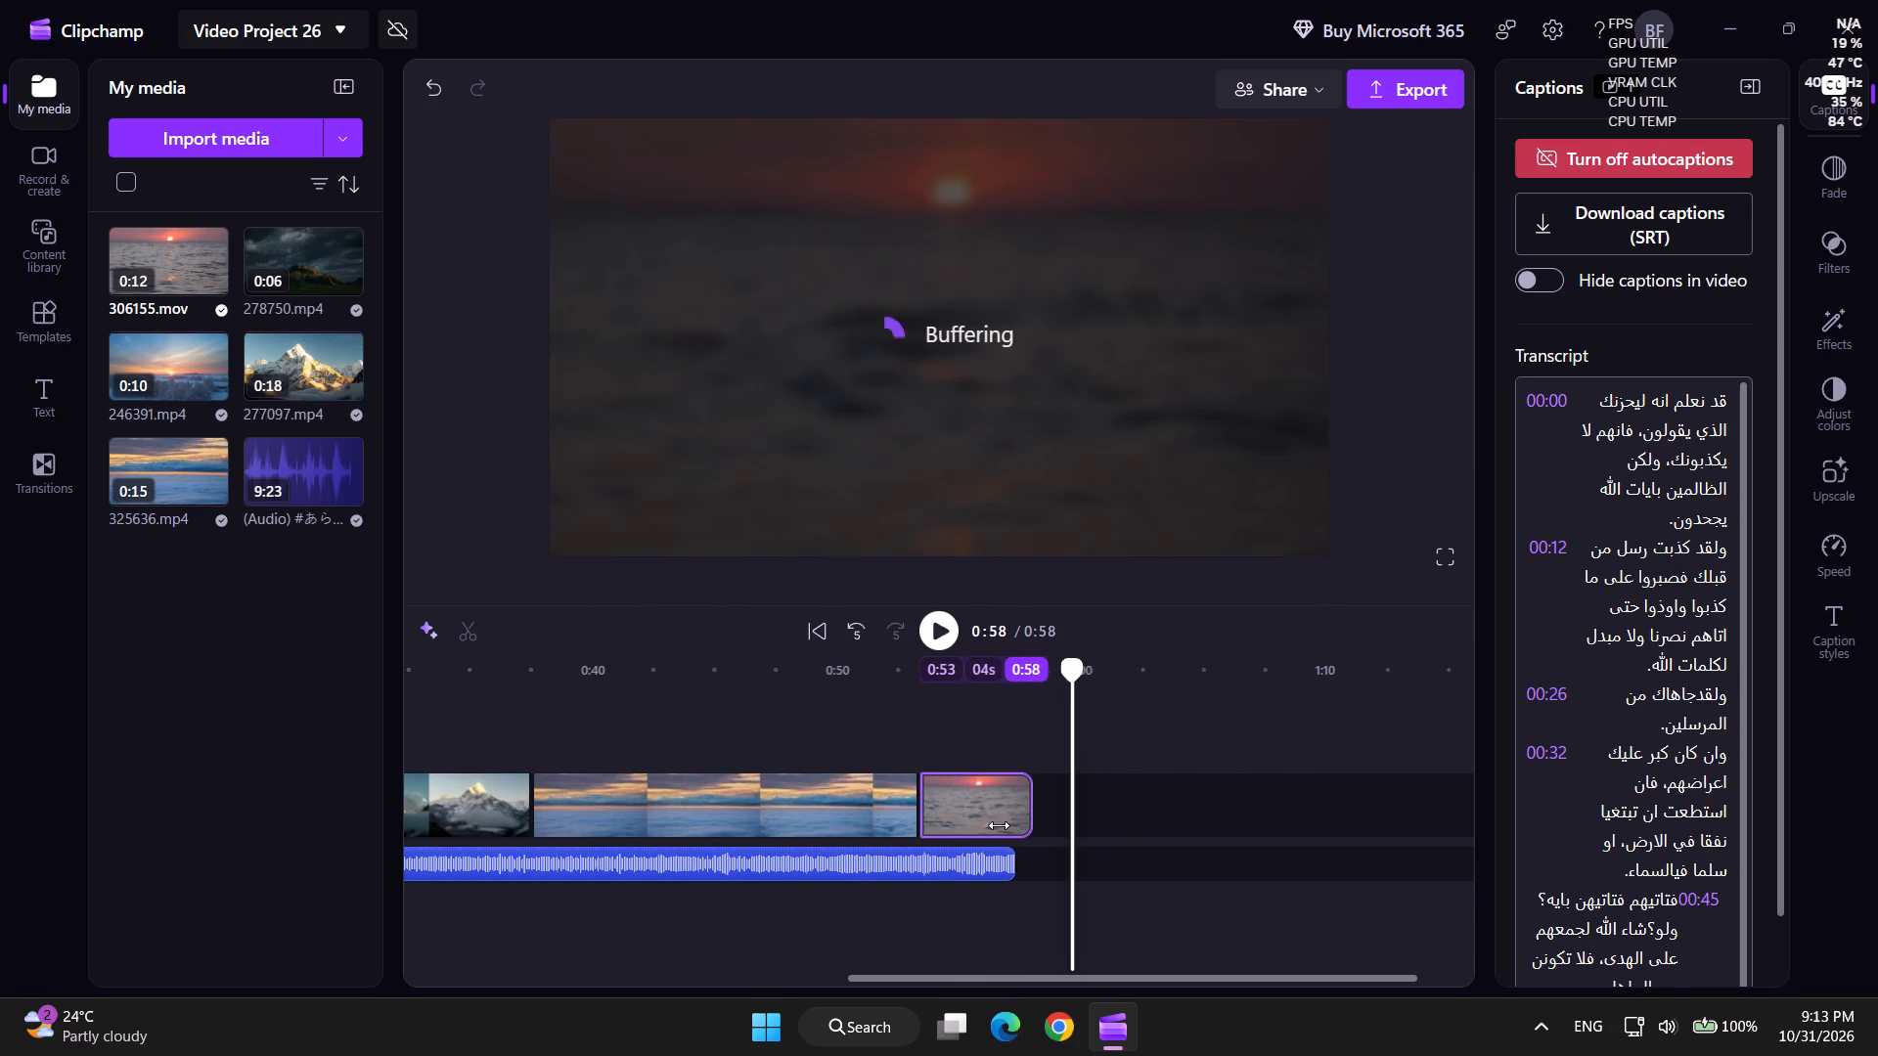
left_click_drag(999, 825, 1002, 830)
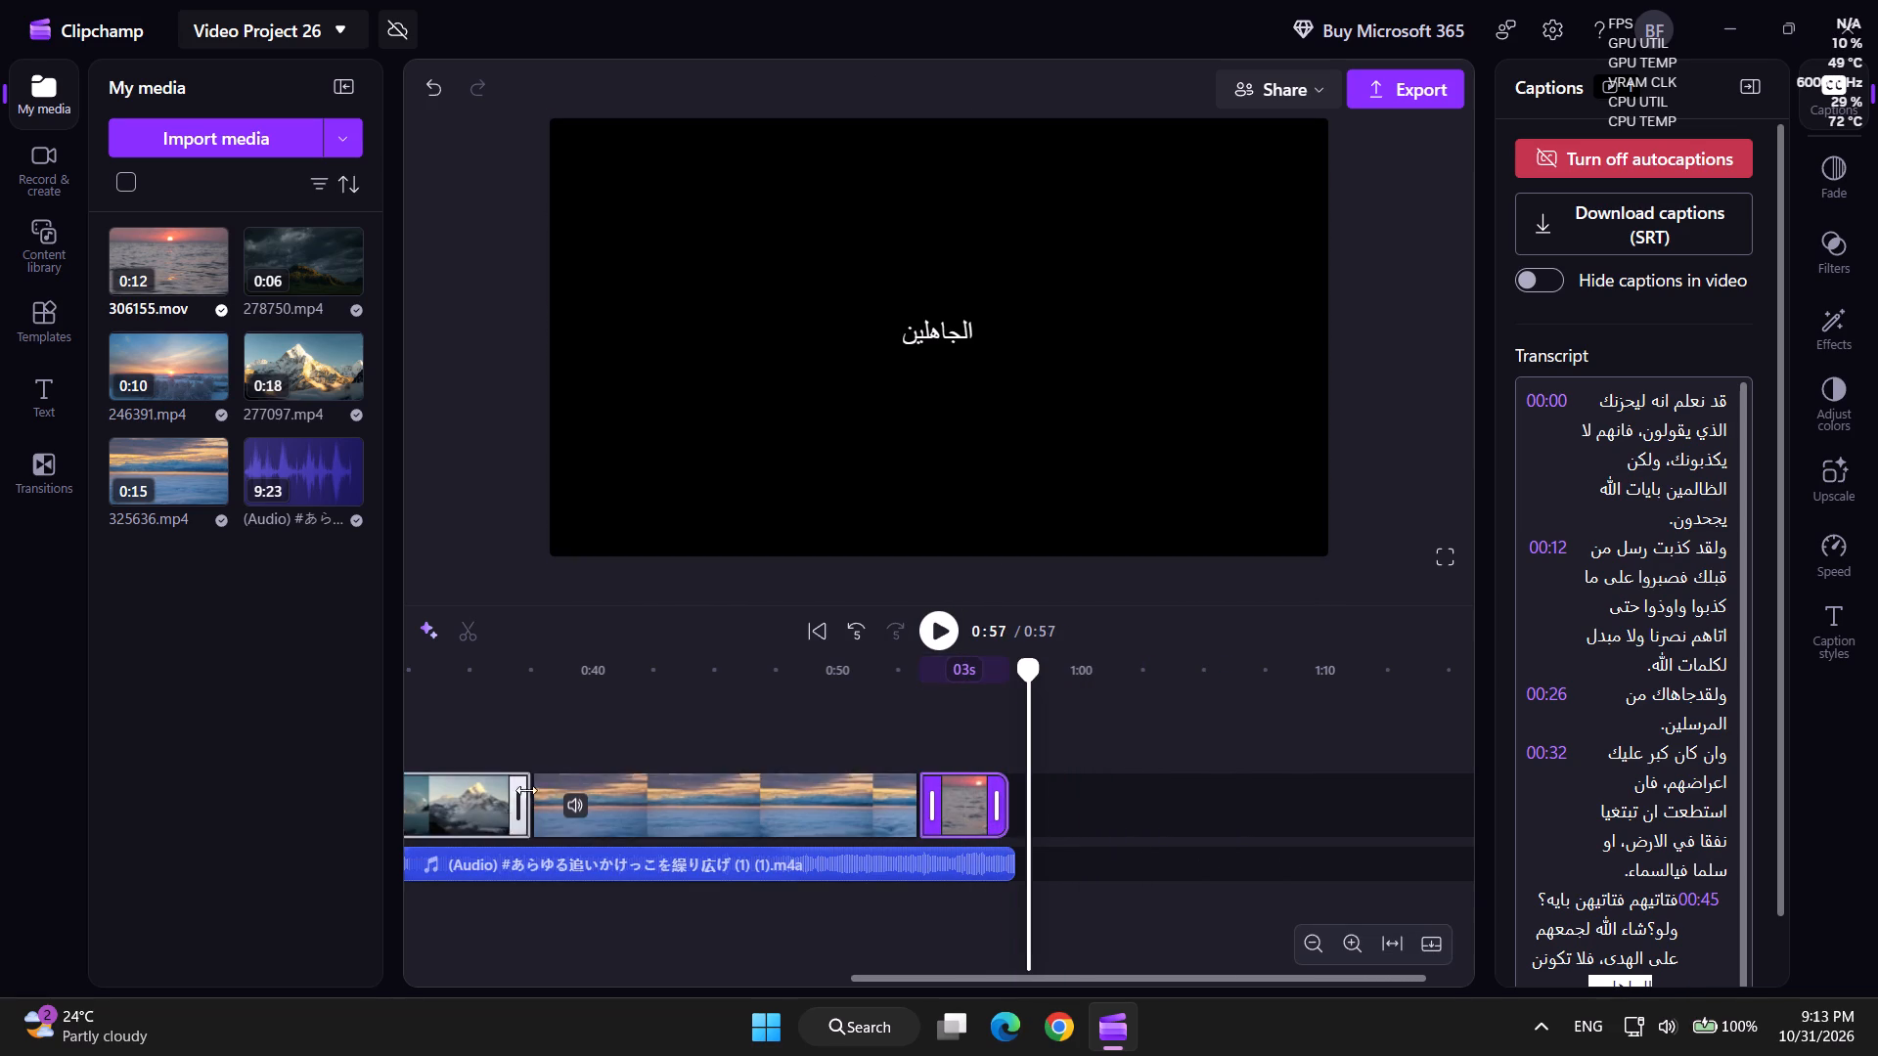
Mute the 325636.mp4 clip on the timeline.
left_click(579, 801)
Move 246391.mp4, 277097.mp4 and 325636.mp4 earlier so they follow 278750.mp4 one after another without gaps.
left_click_drag(964, 976, 967, 977)
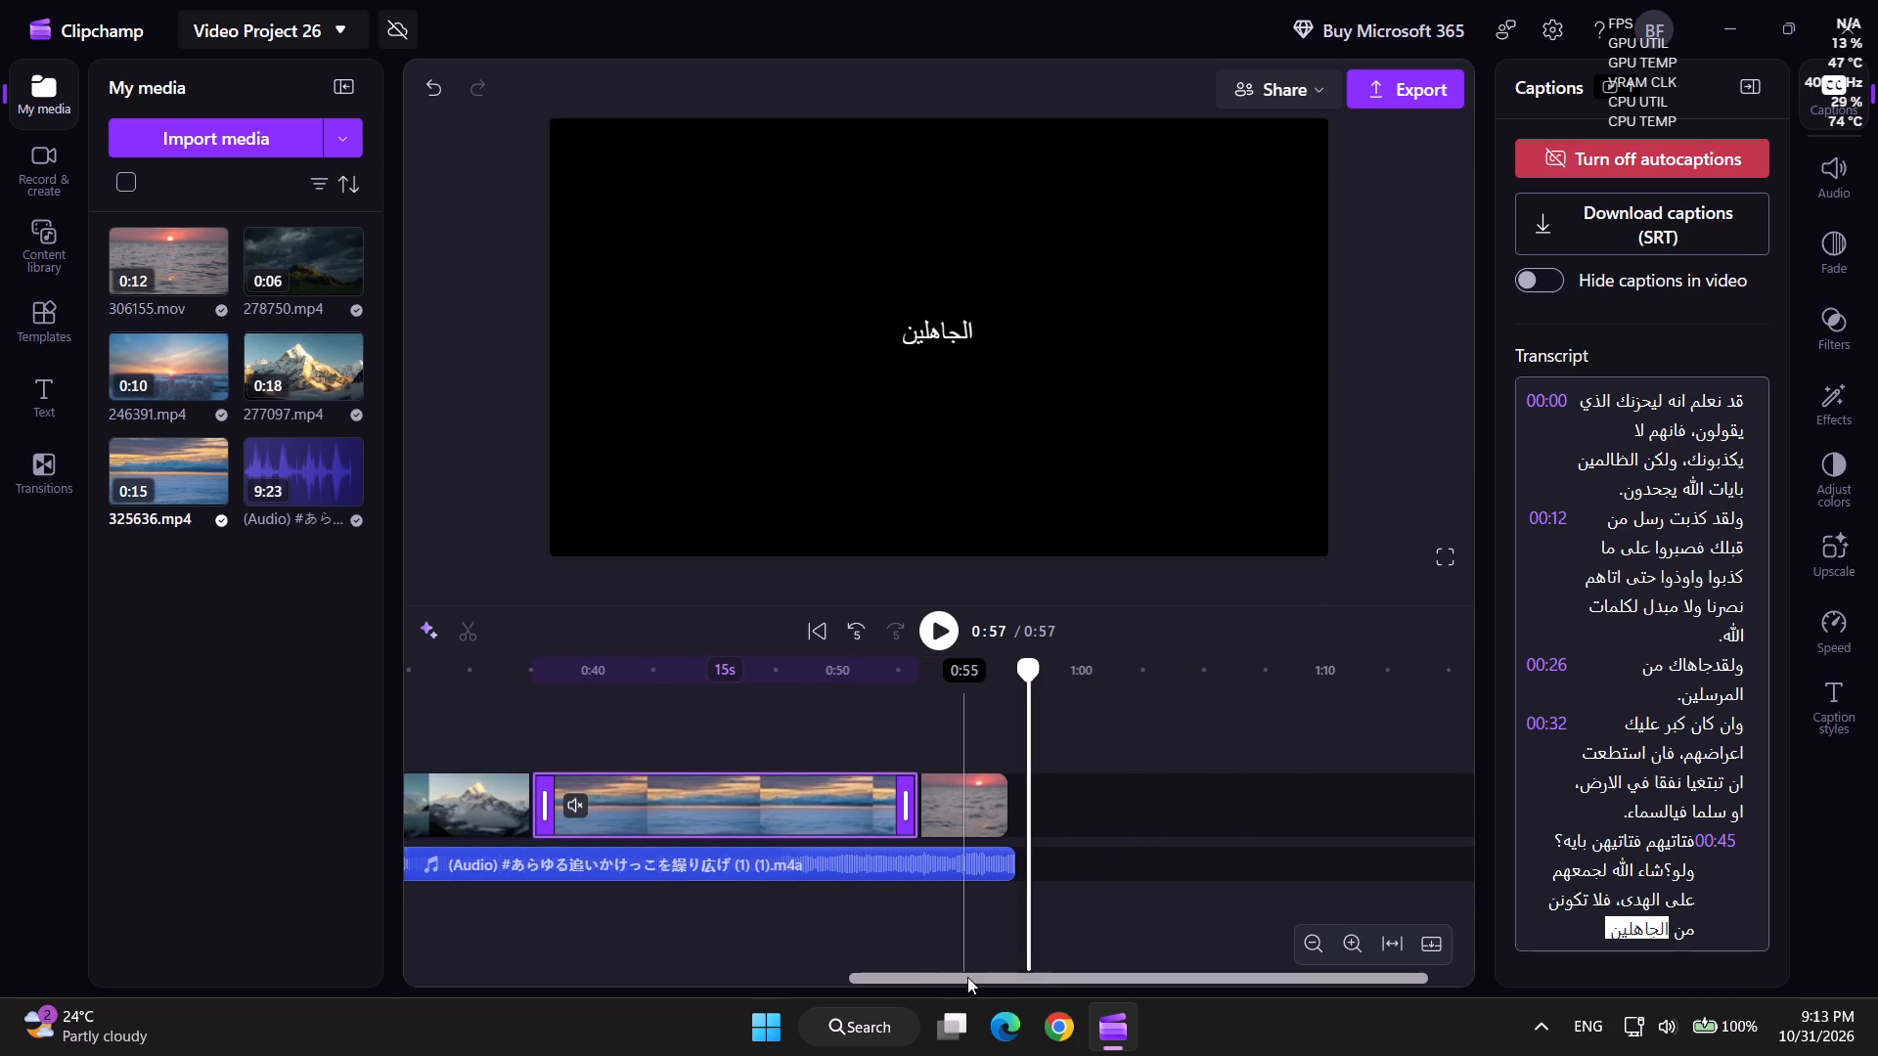
left_click_drag(967, 977, 606, 1005)
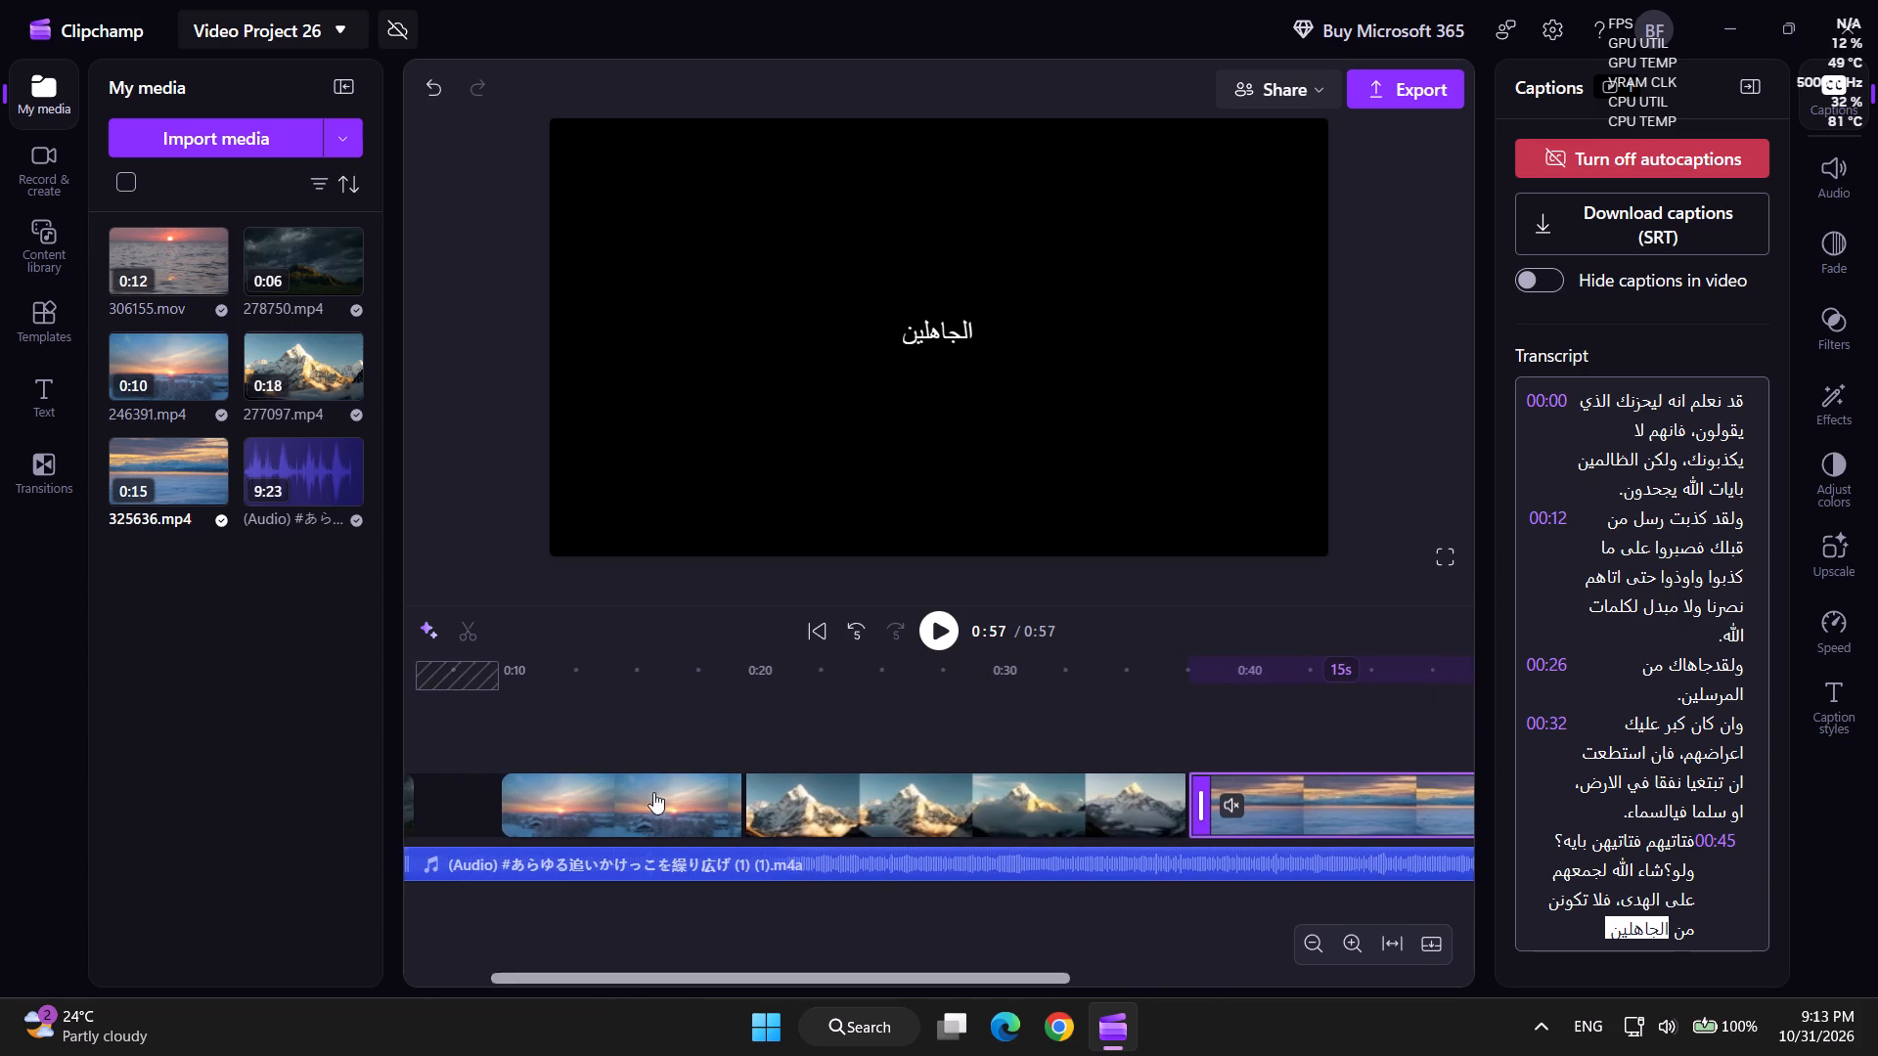
left_click(805, 794)
left_click_drag(769, 978, 730, 981)
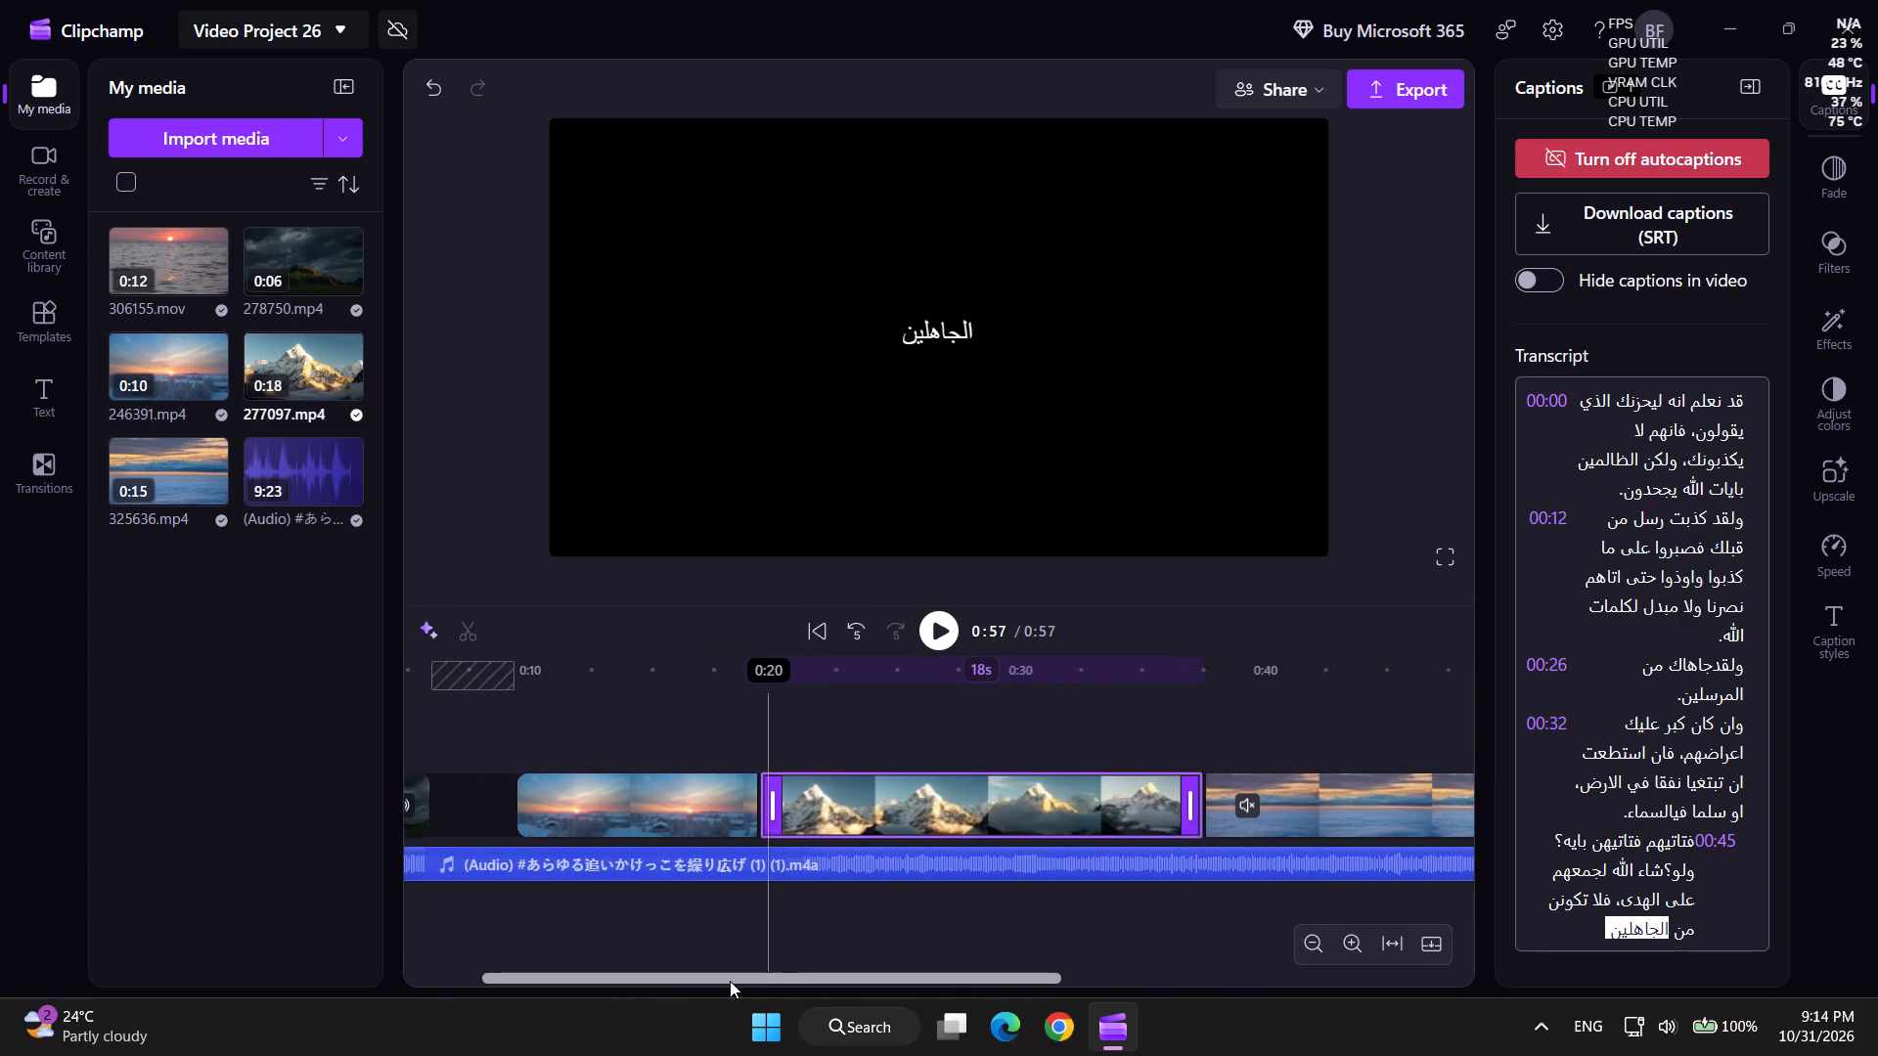
left_click_drag(730, 981, 618, 986)
left_click(620, 780)
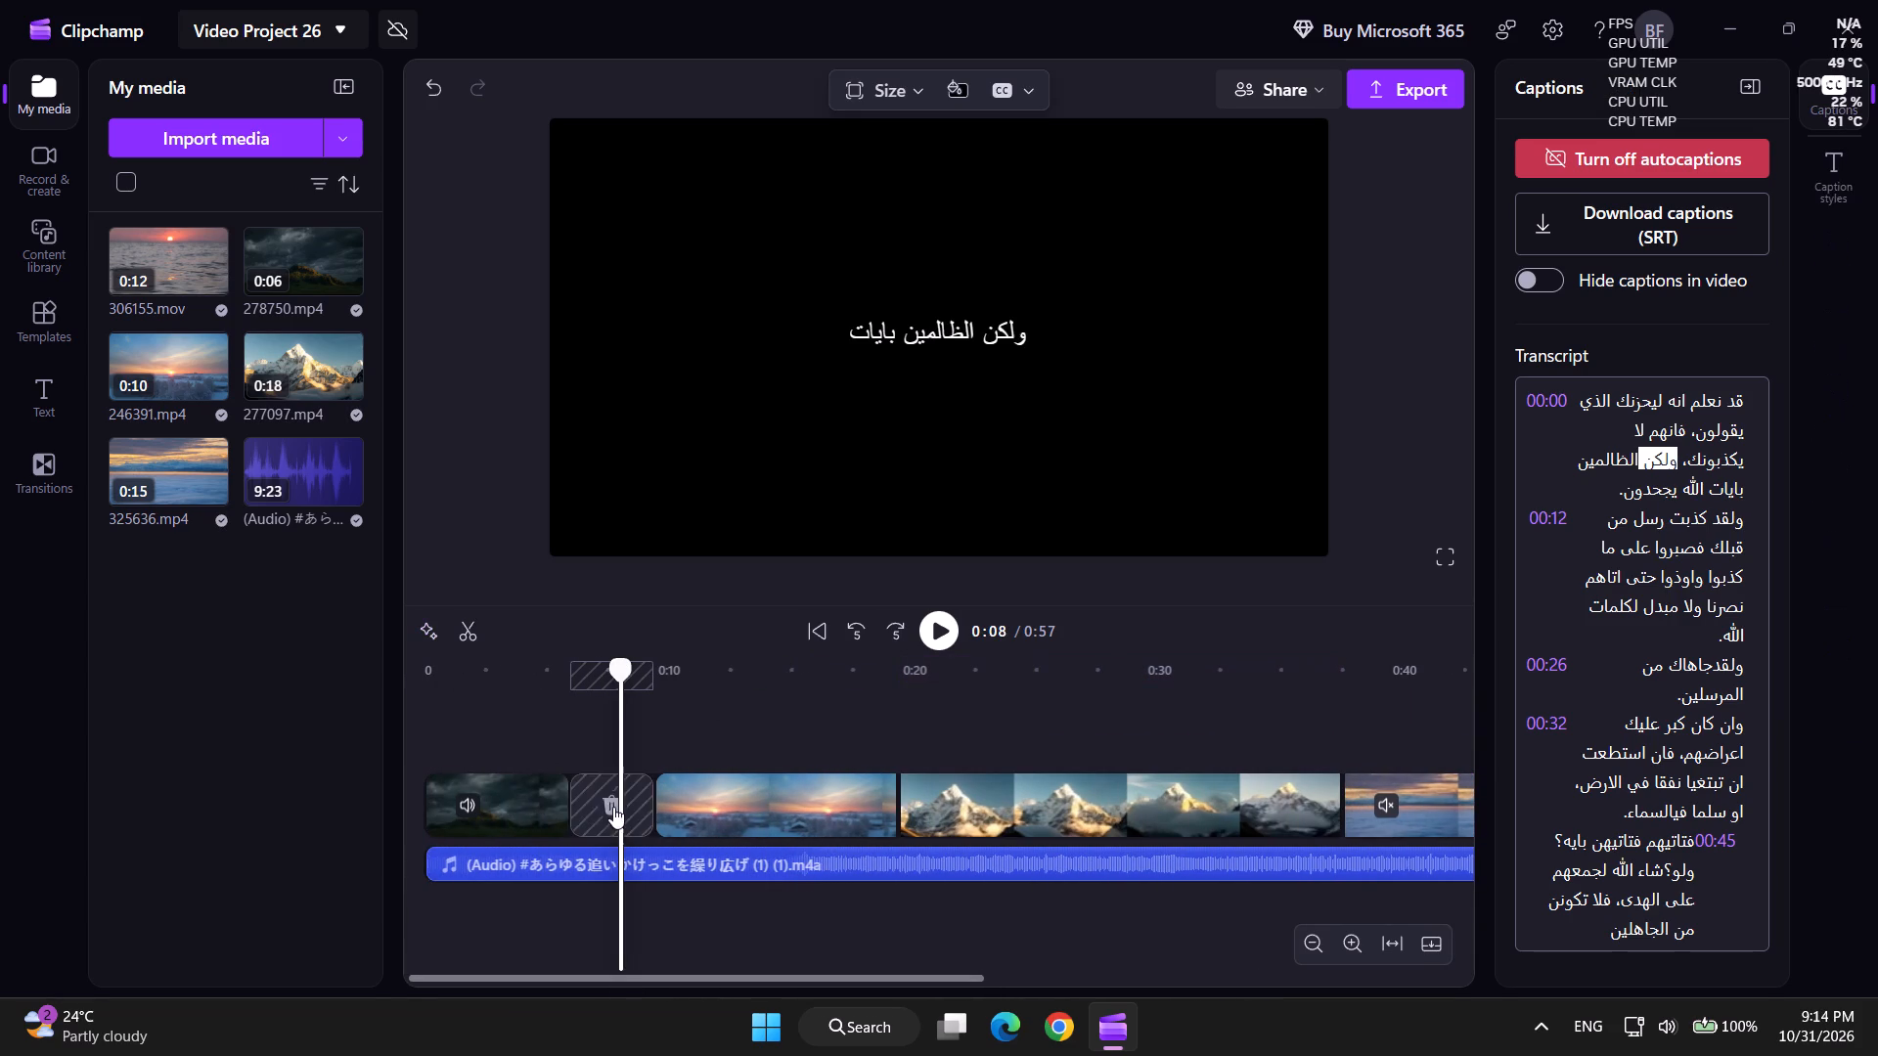
left_click_drag(730, 820, 641, 819)
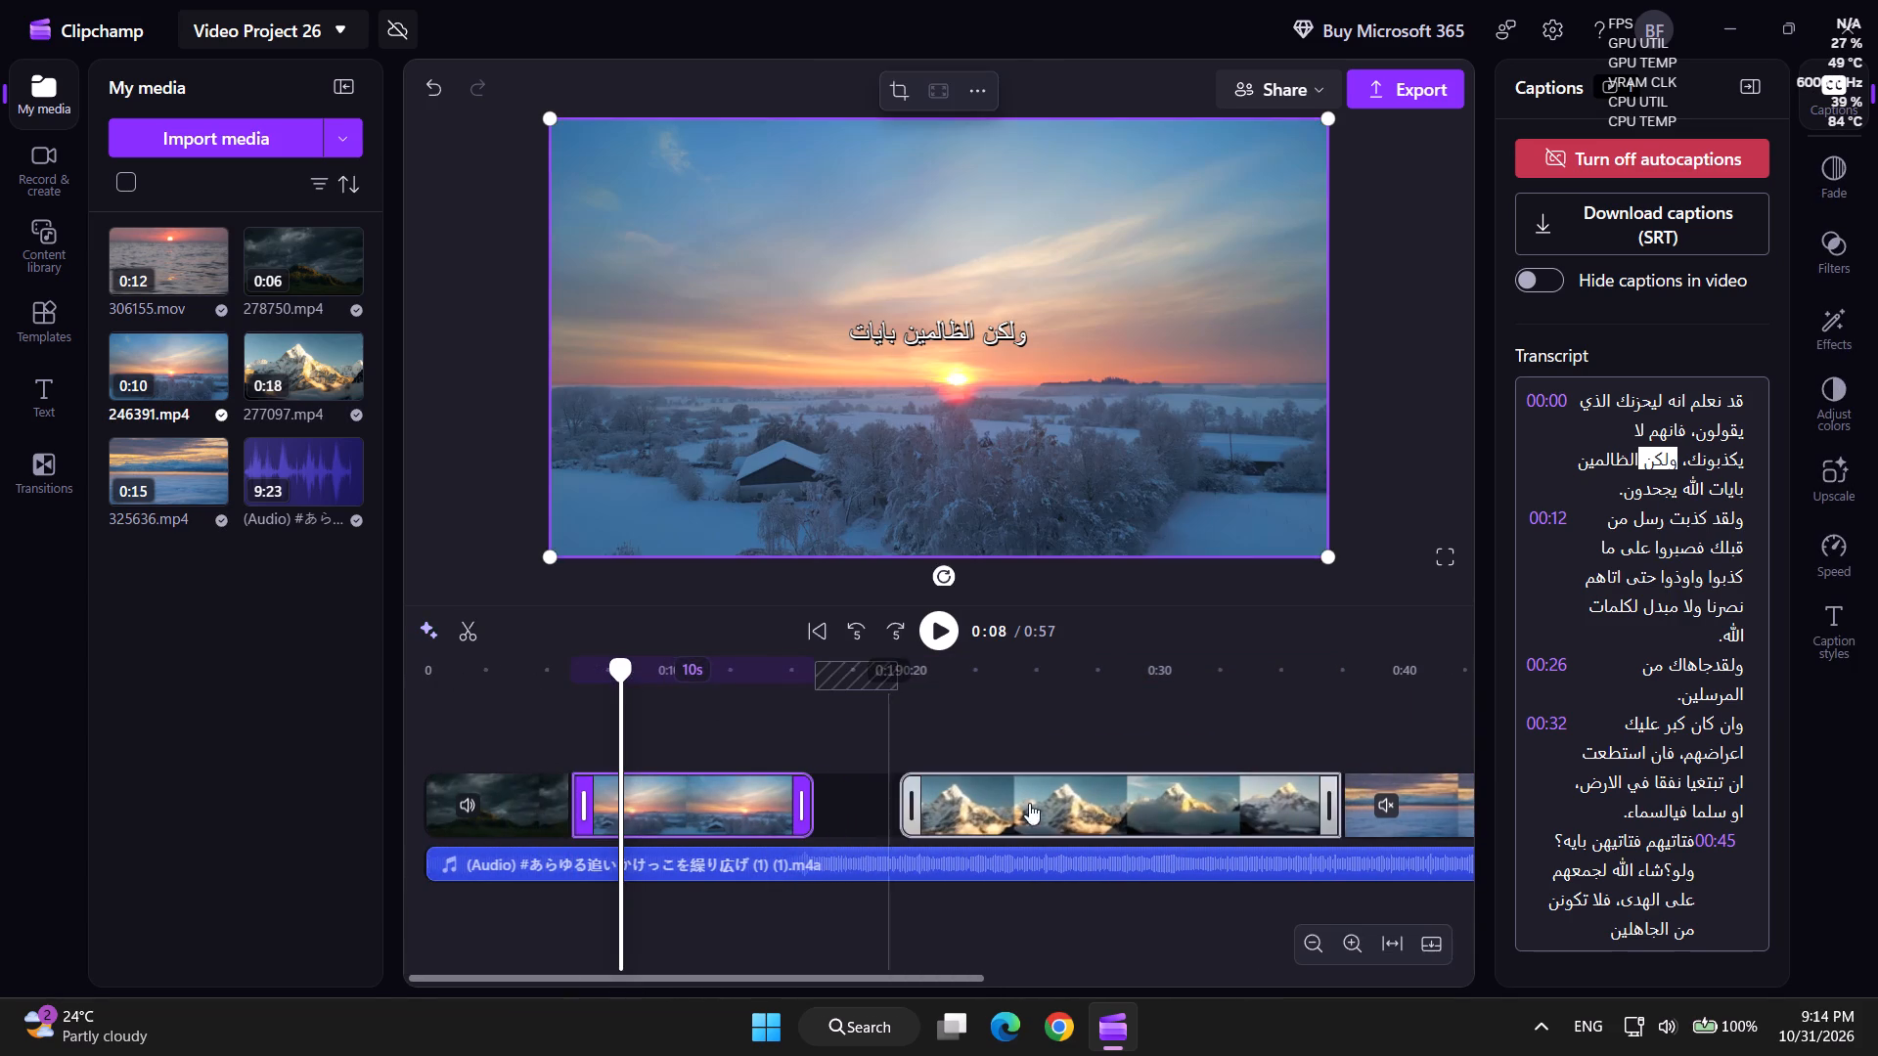
left_click_drag(1104, 814, 992, 815)
left_click_drag(835, 981, 1136, 952)
left_click_drag(1055, 813, 936, 826)
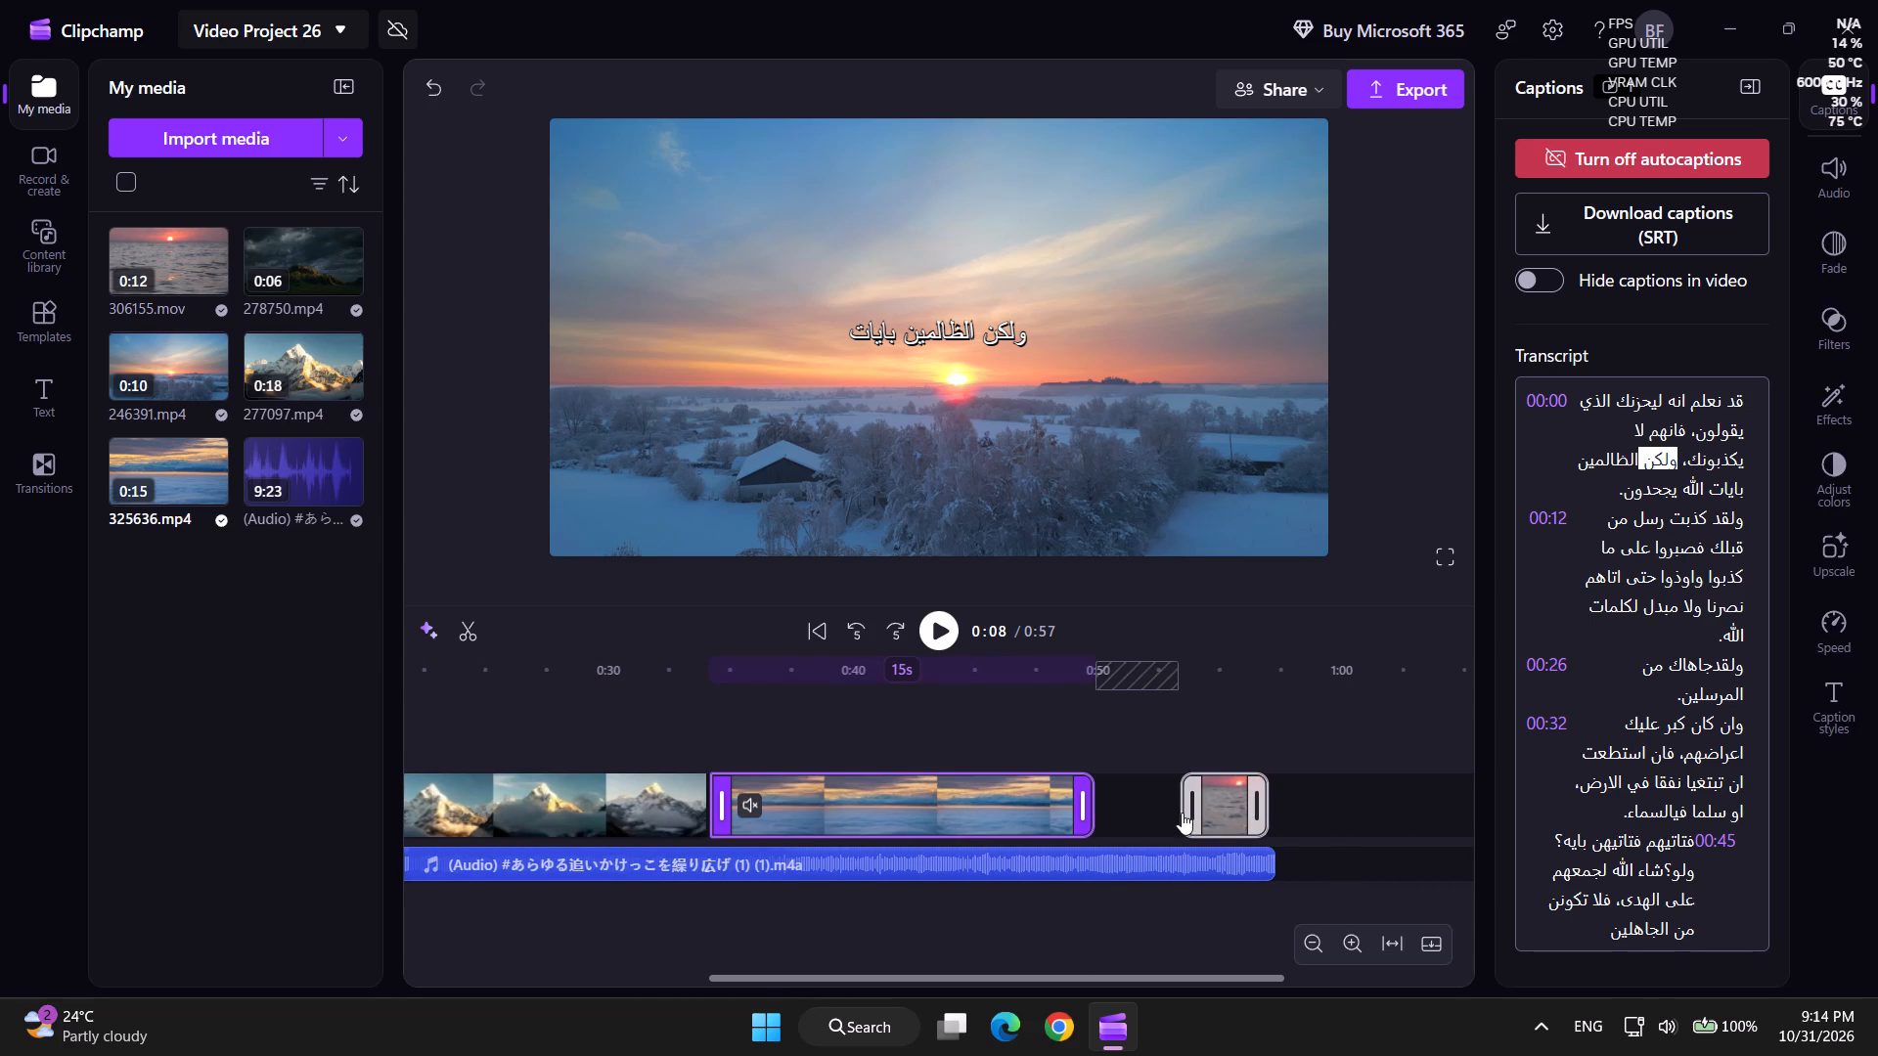
Close the gap between 325636.mp4 and 306155.mov so the sunset clip starts at about 0:50.
left_click(1182, 813)
left_click_drag(1187, 816, 1101, 825)
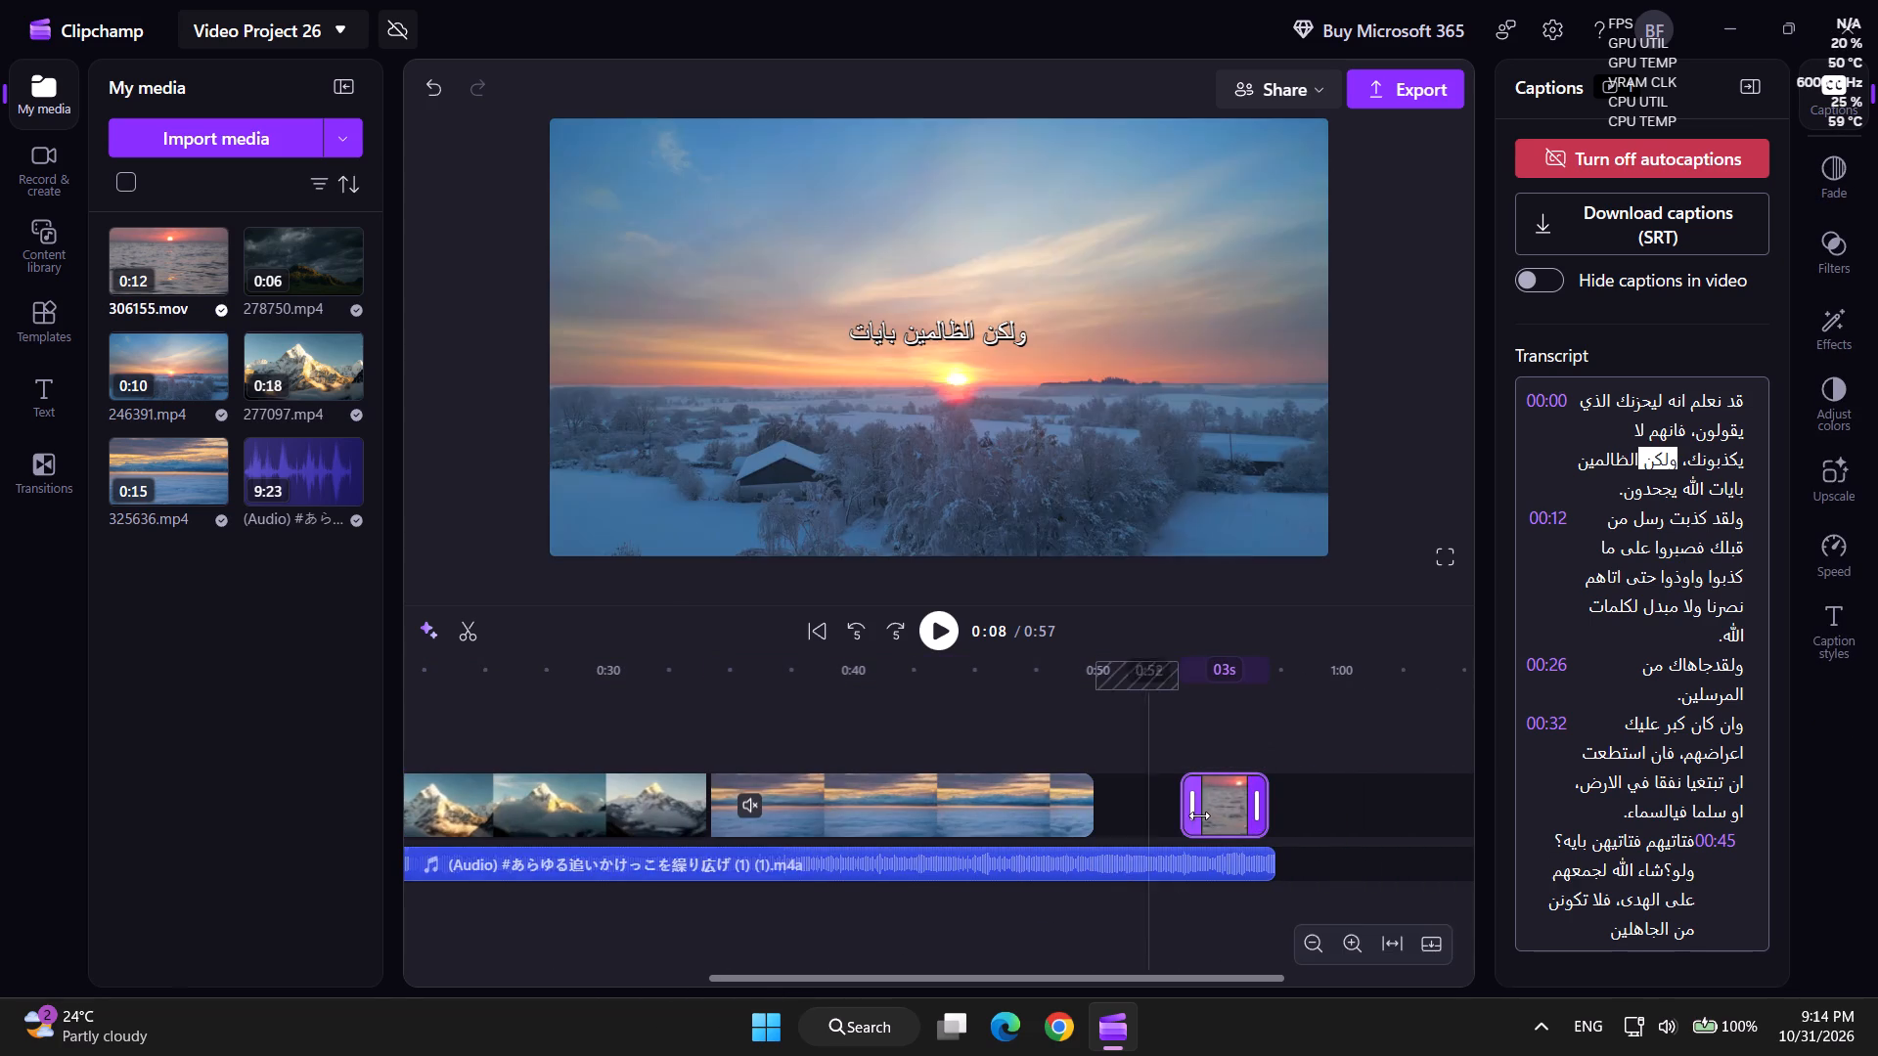
left_click_drag(1200, 814, 1128, 814)
left_click(1140, 809)
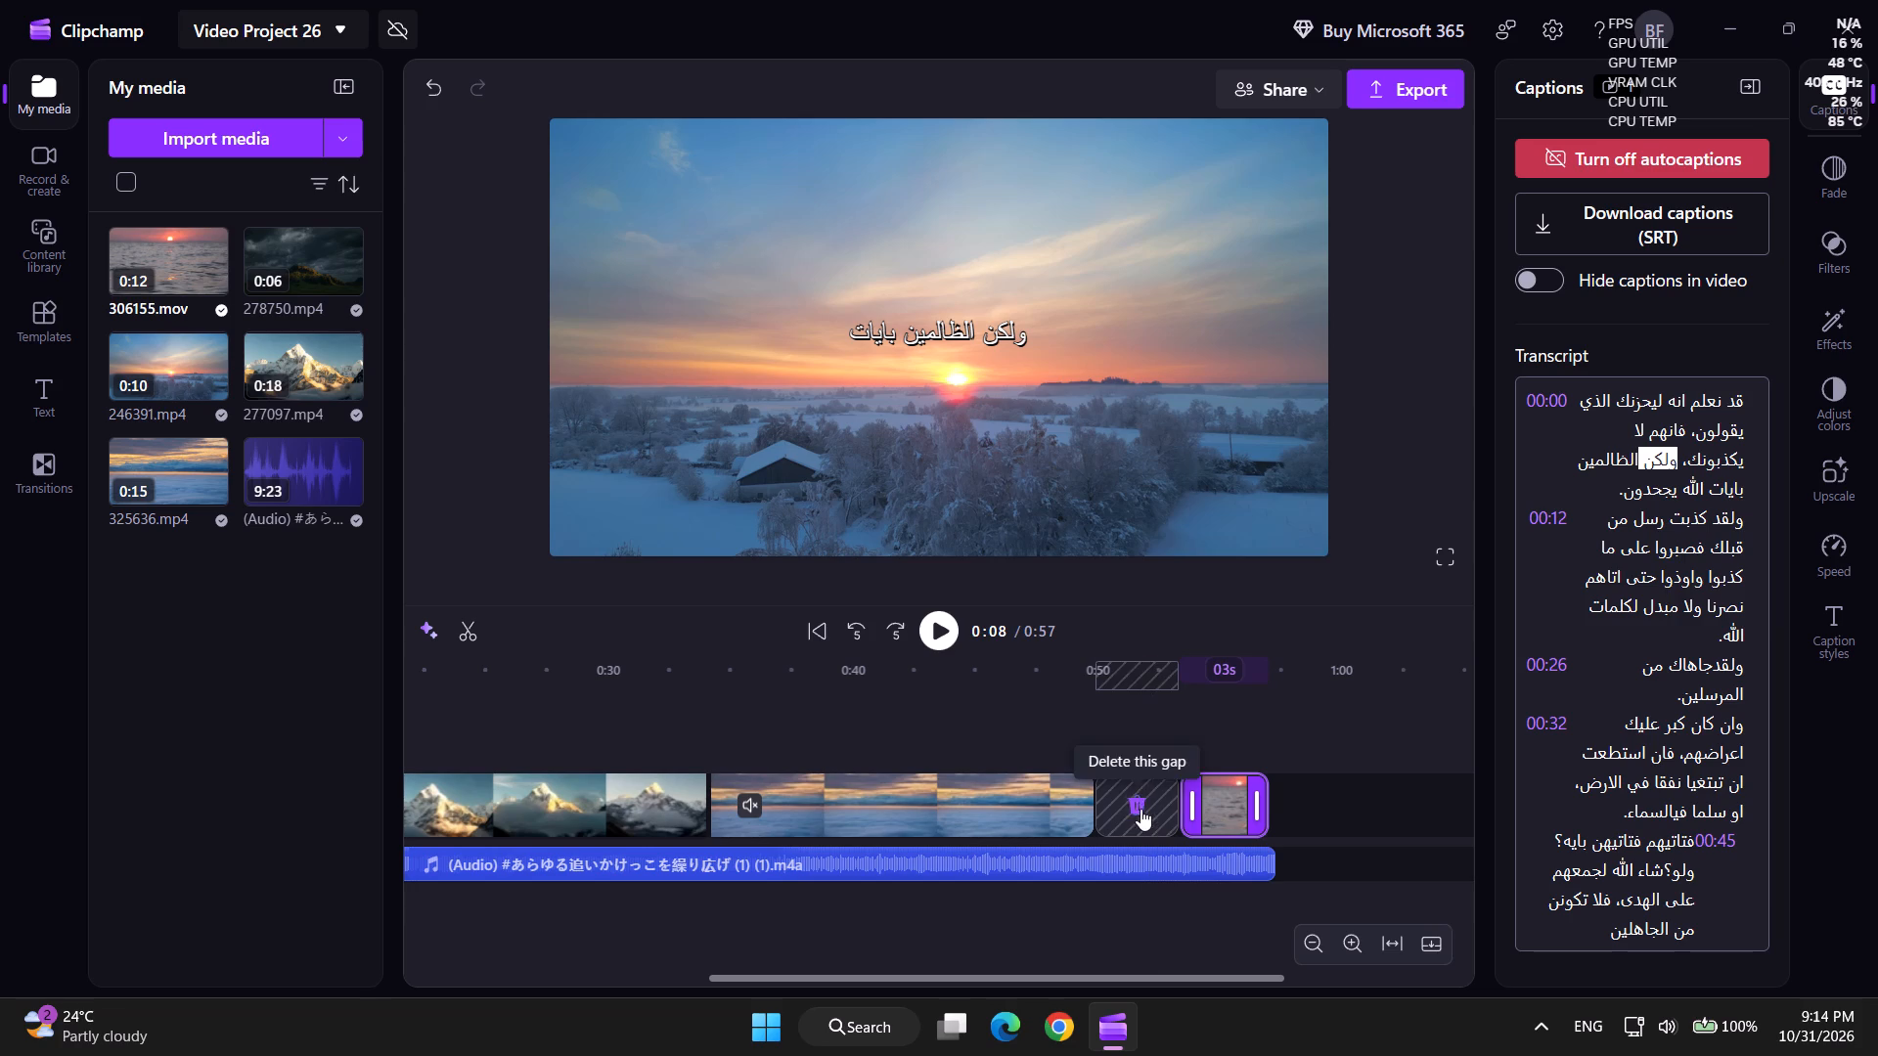
Extend the end of the 306155.mov clip to about 7 seconds so it finishes with the audio at 0:57.
left_click_drag(1178, 808, 1275, 805)
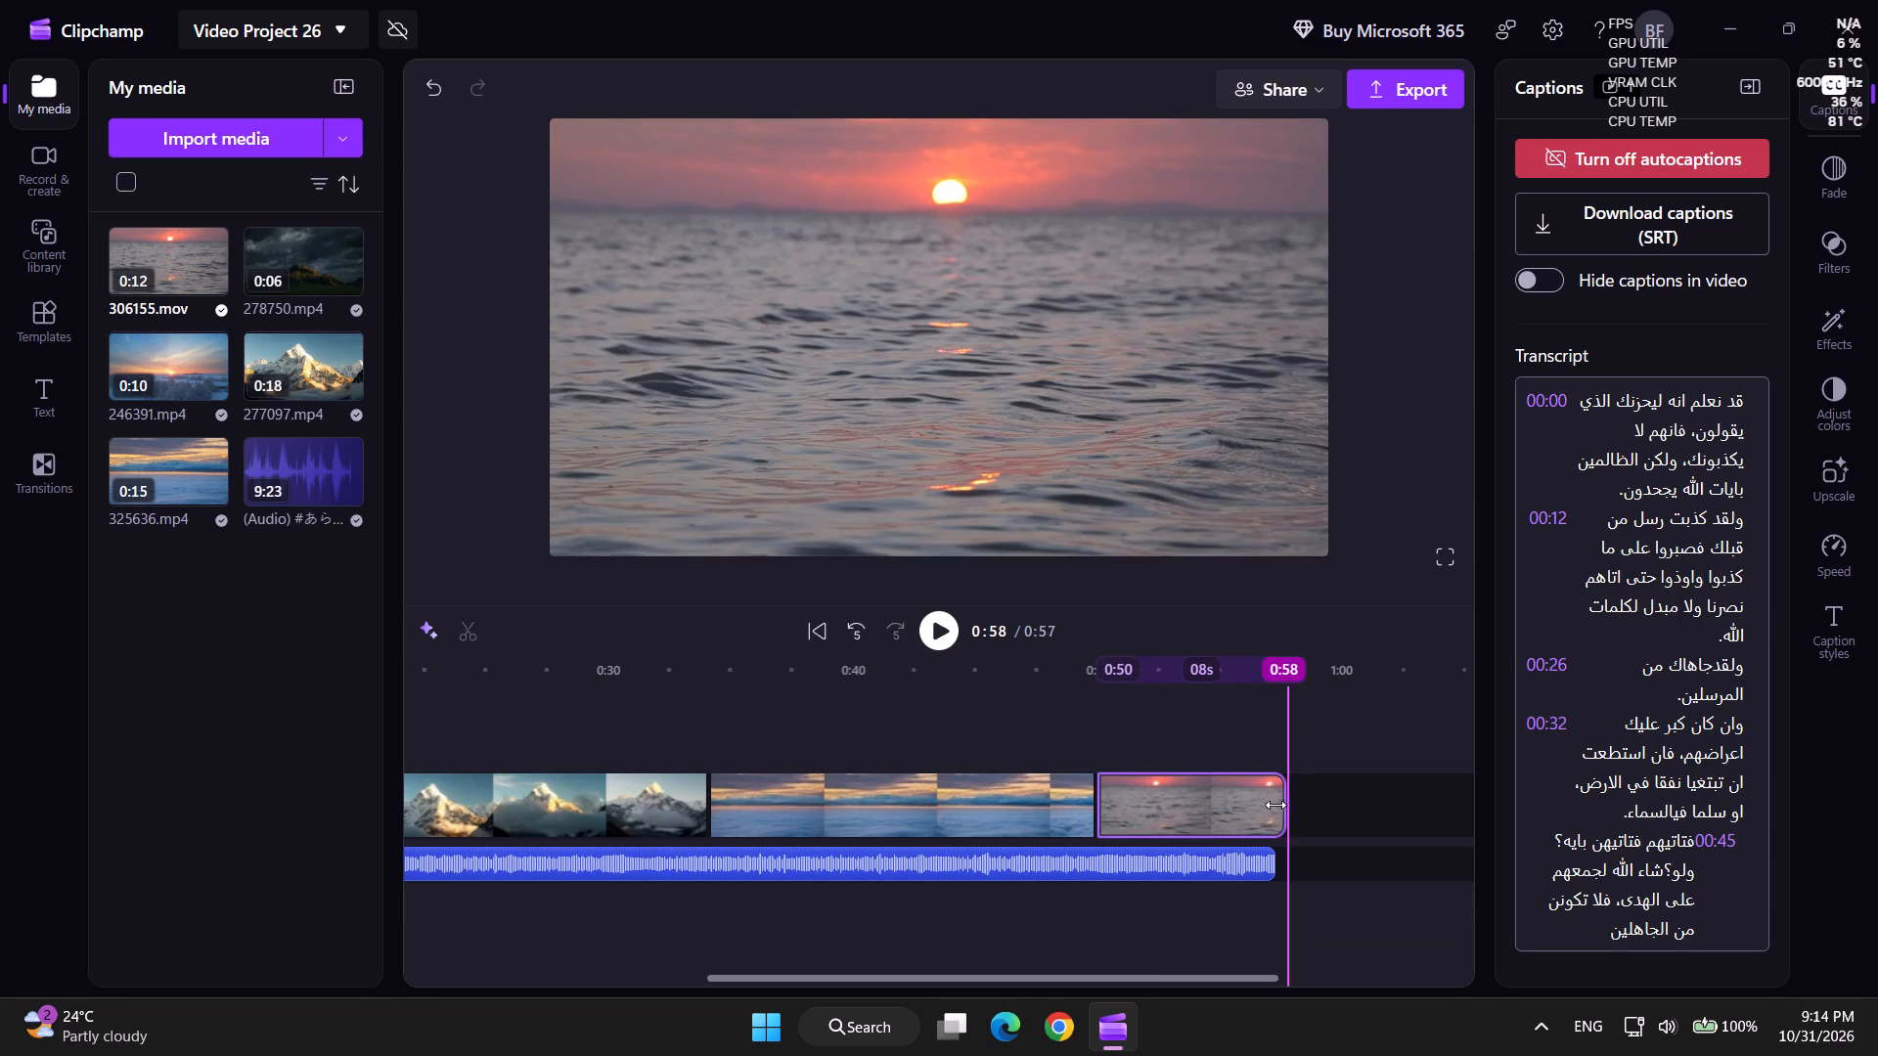
left_click_drag(1275, 805, 1266, 810)
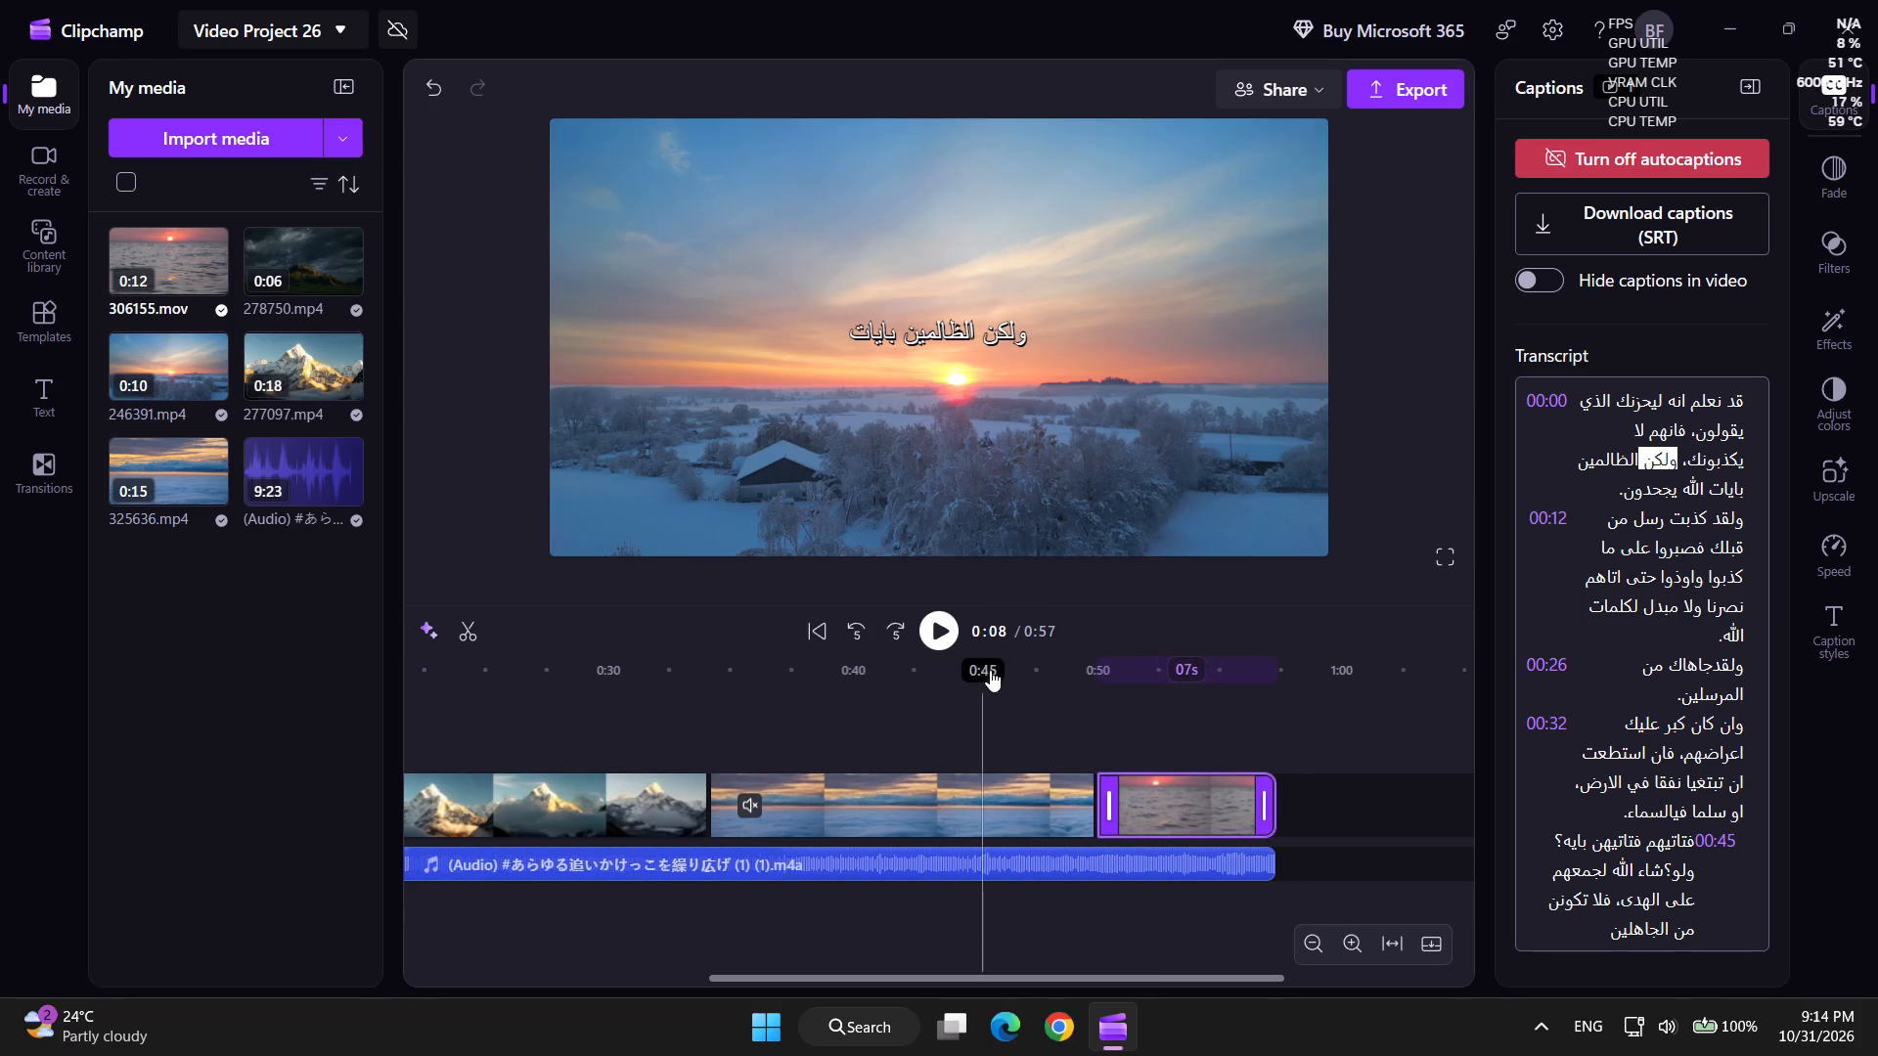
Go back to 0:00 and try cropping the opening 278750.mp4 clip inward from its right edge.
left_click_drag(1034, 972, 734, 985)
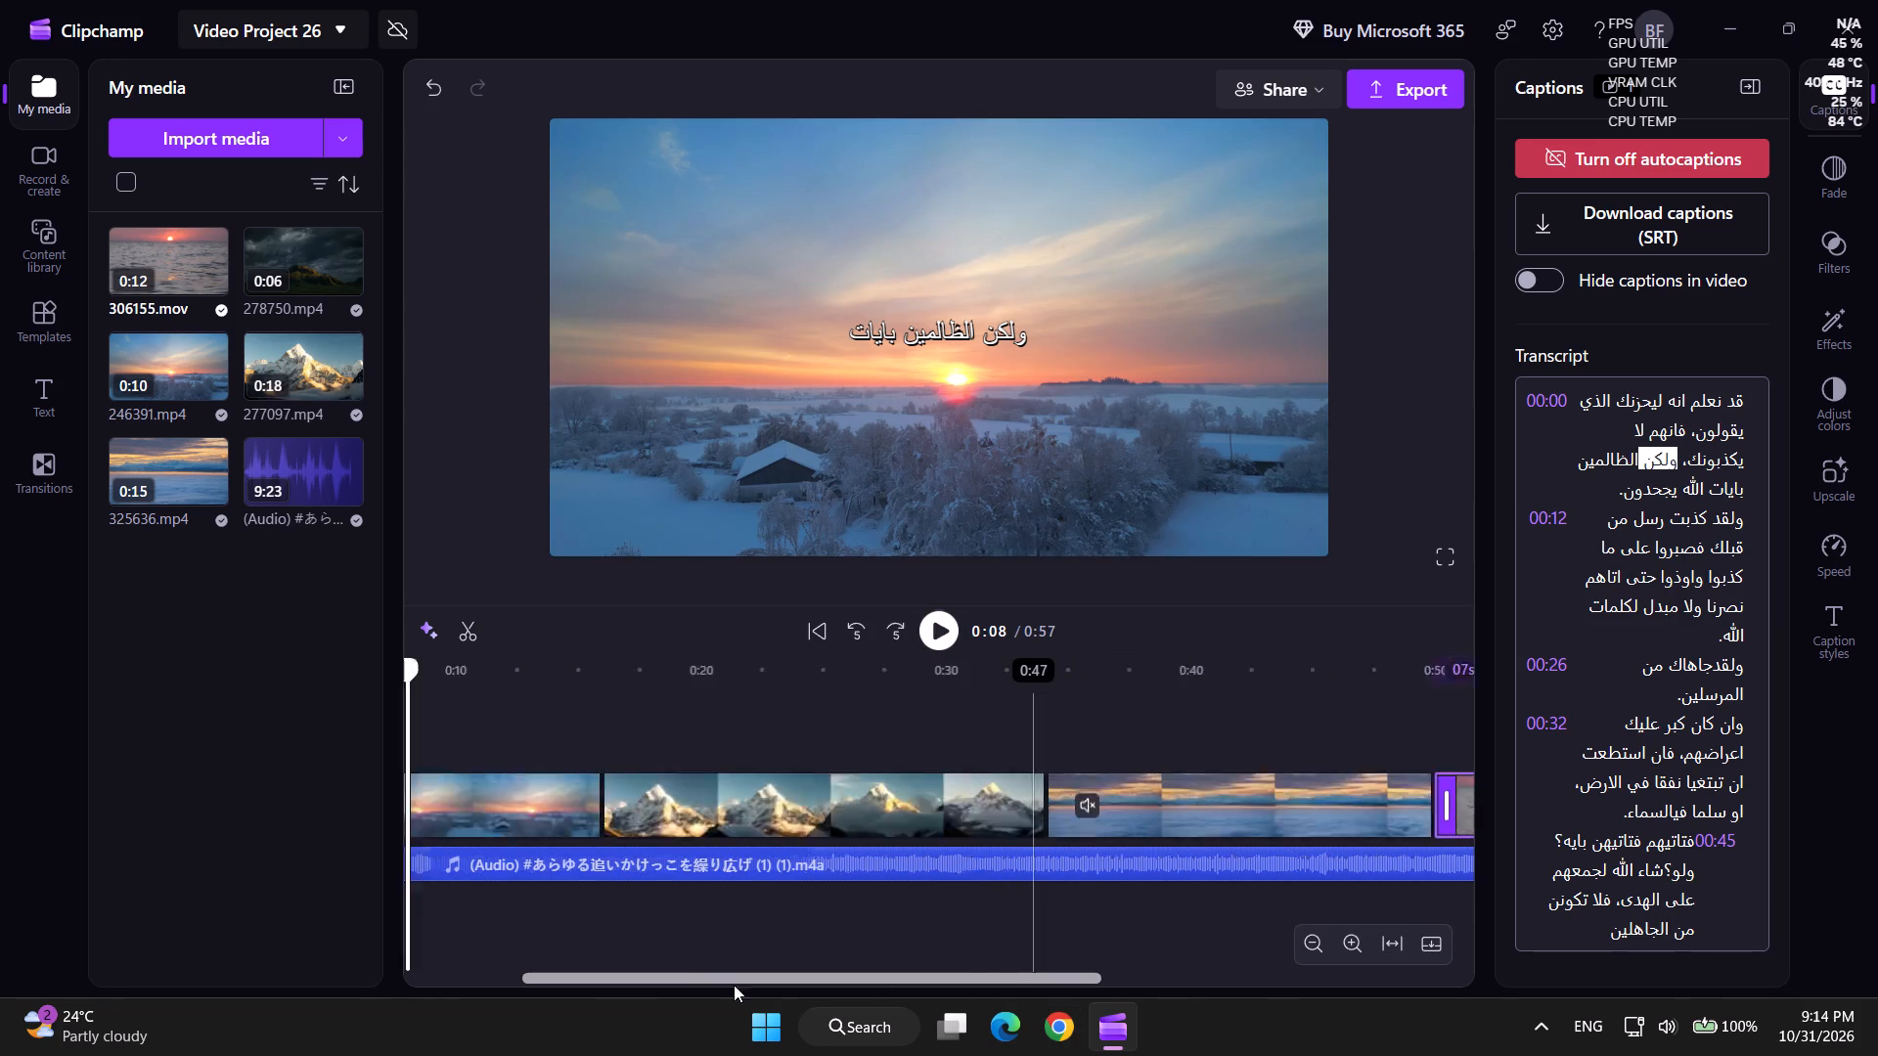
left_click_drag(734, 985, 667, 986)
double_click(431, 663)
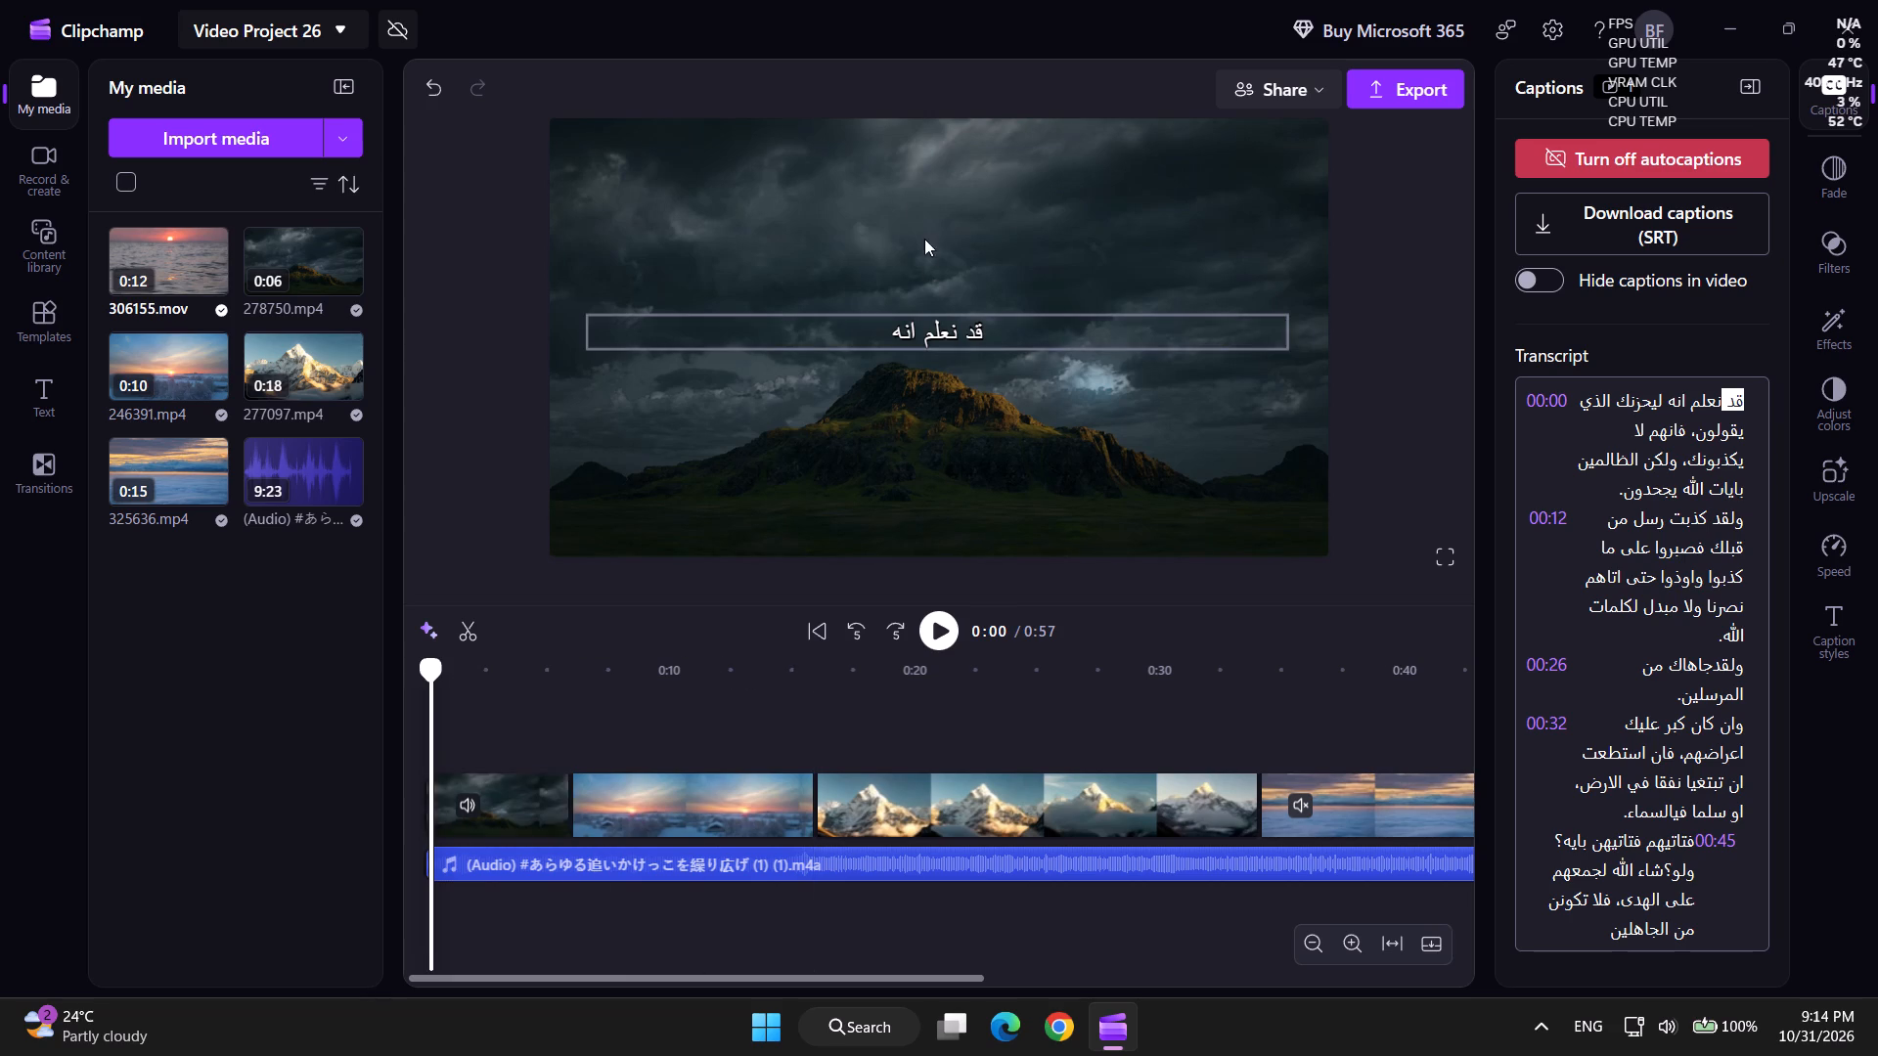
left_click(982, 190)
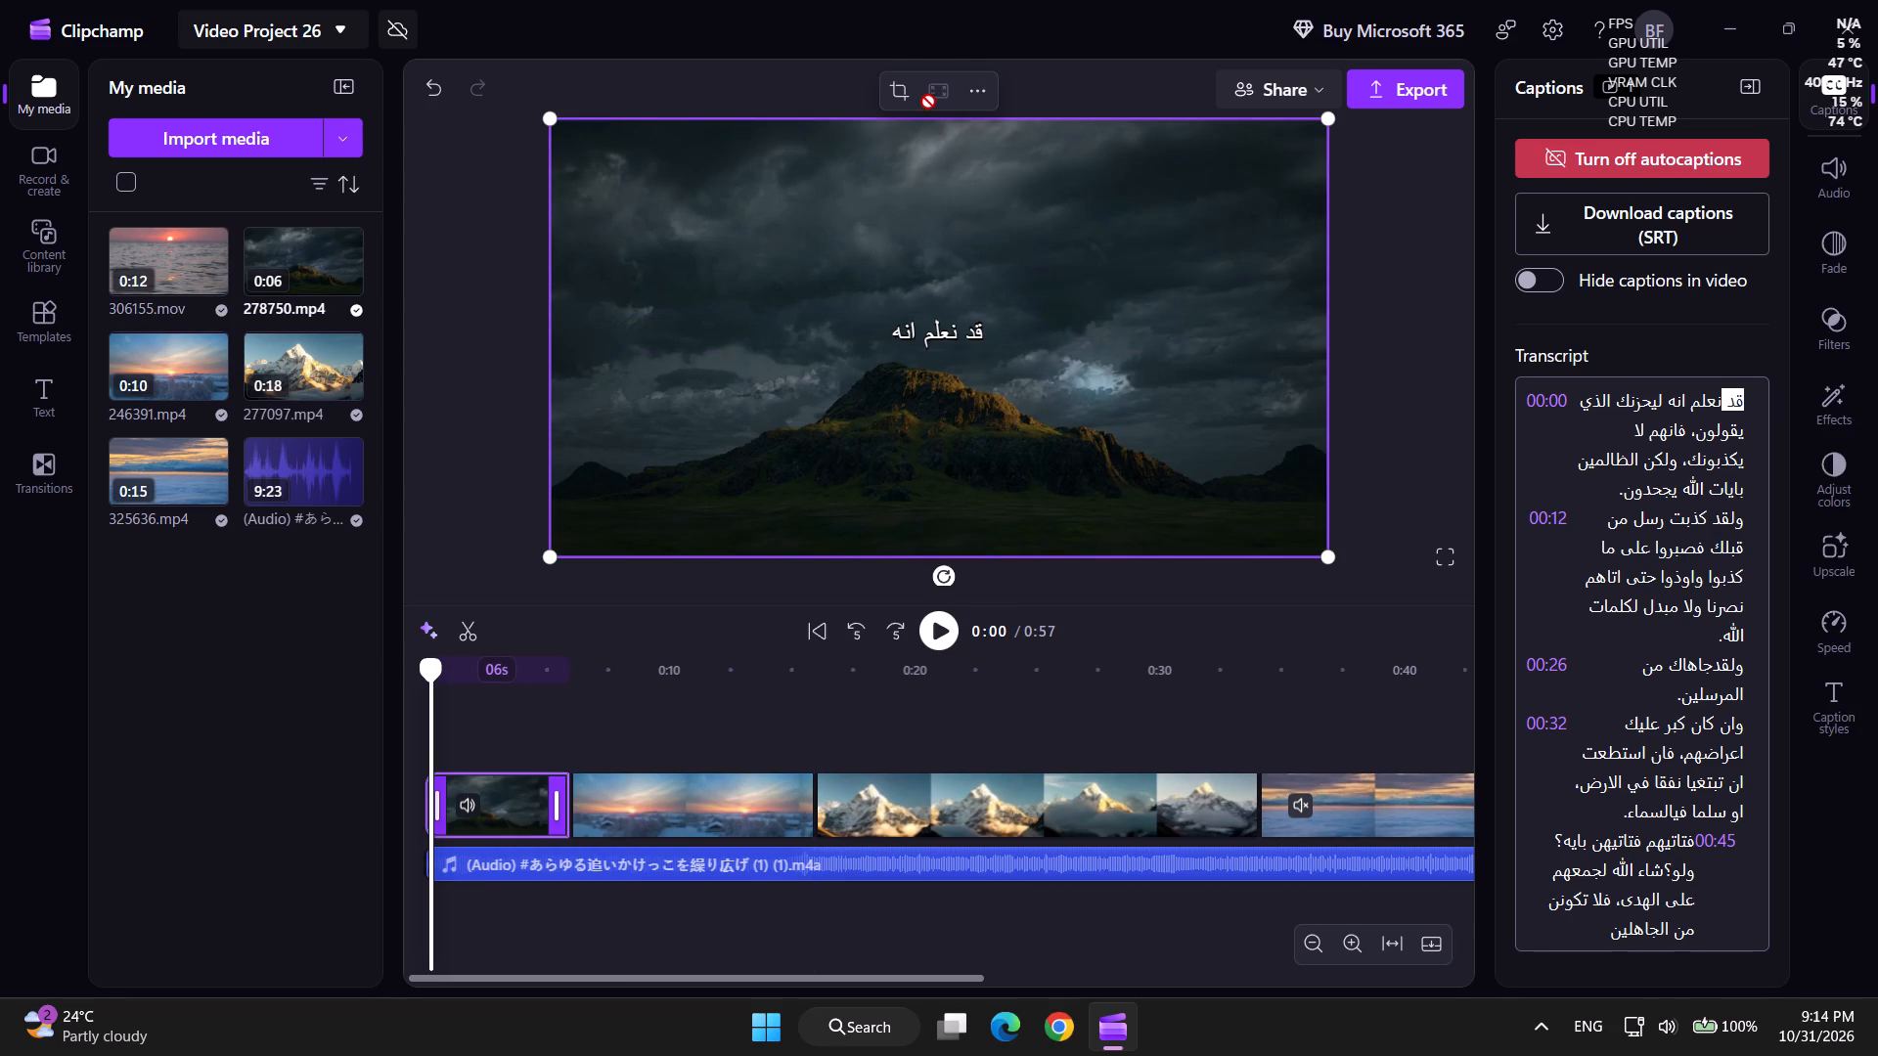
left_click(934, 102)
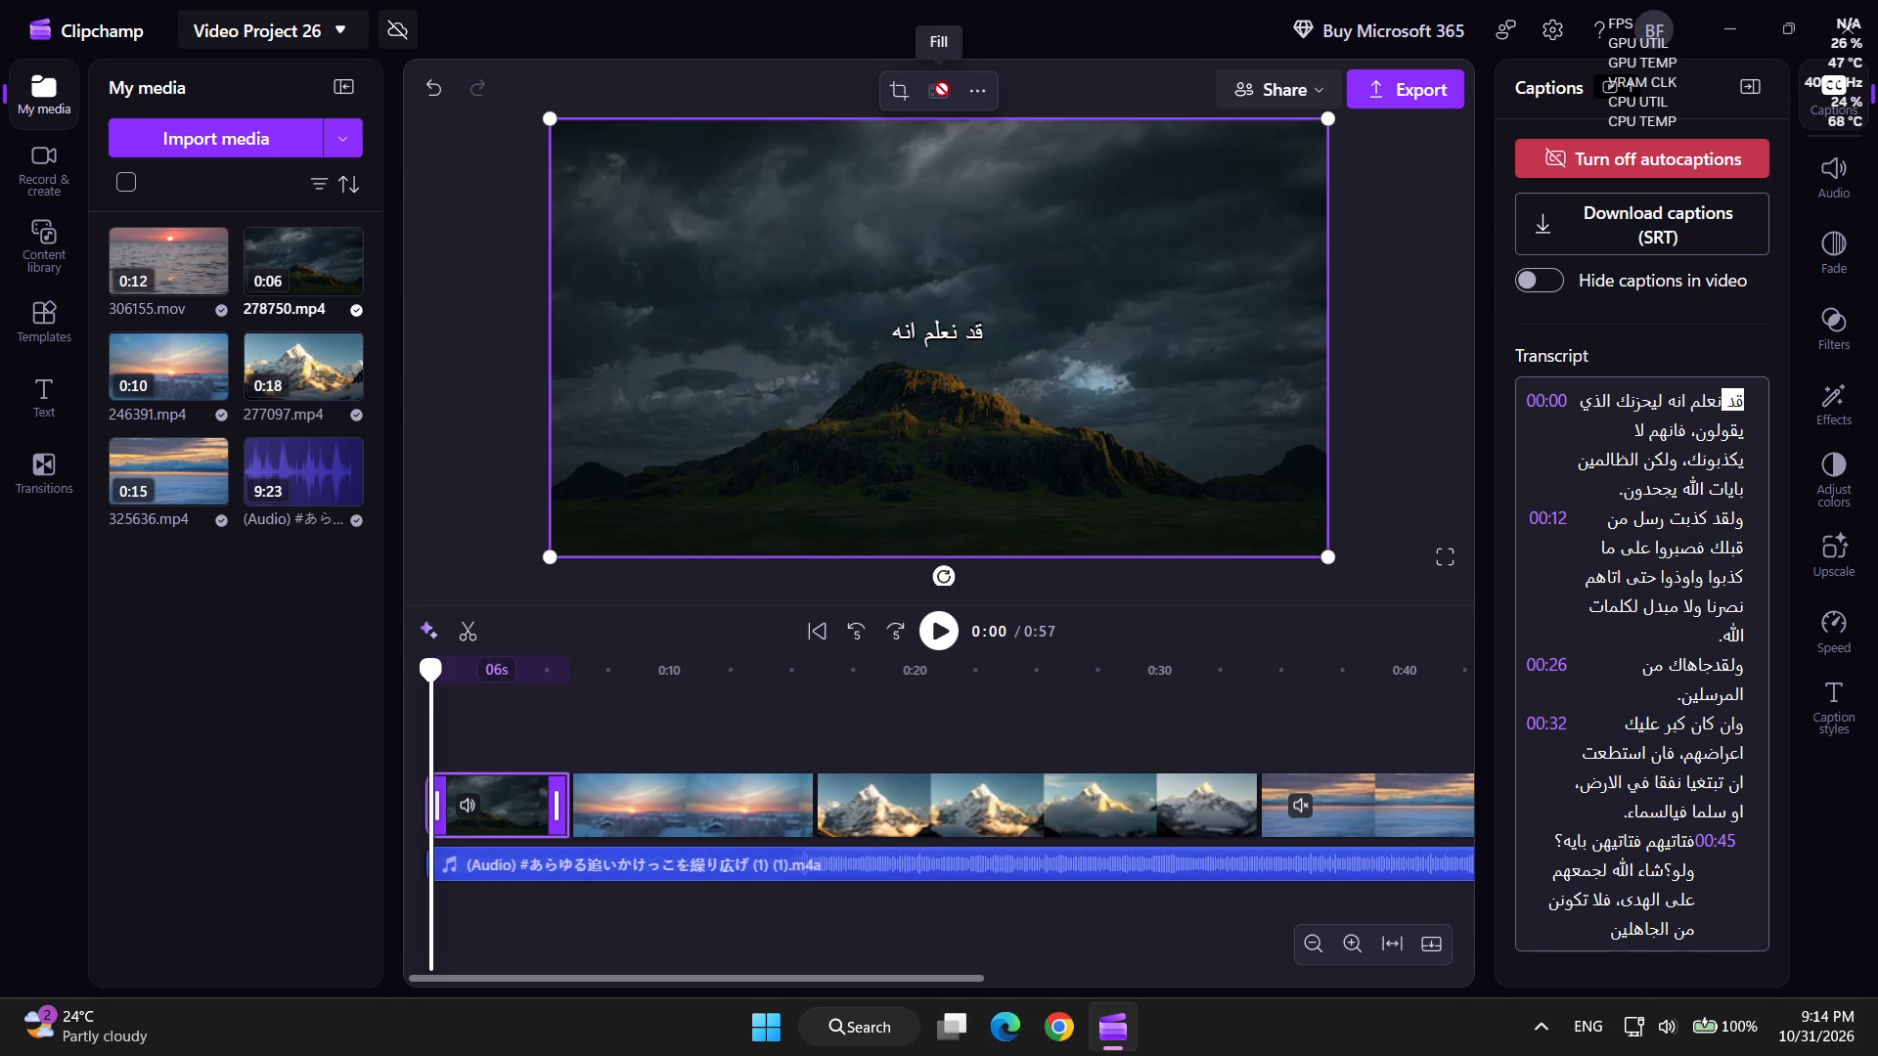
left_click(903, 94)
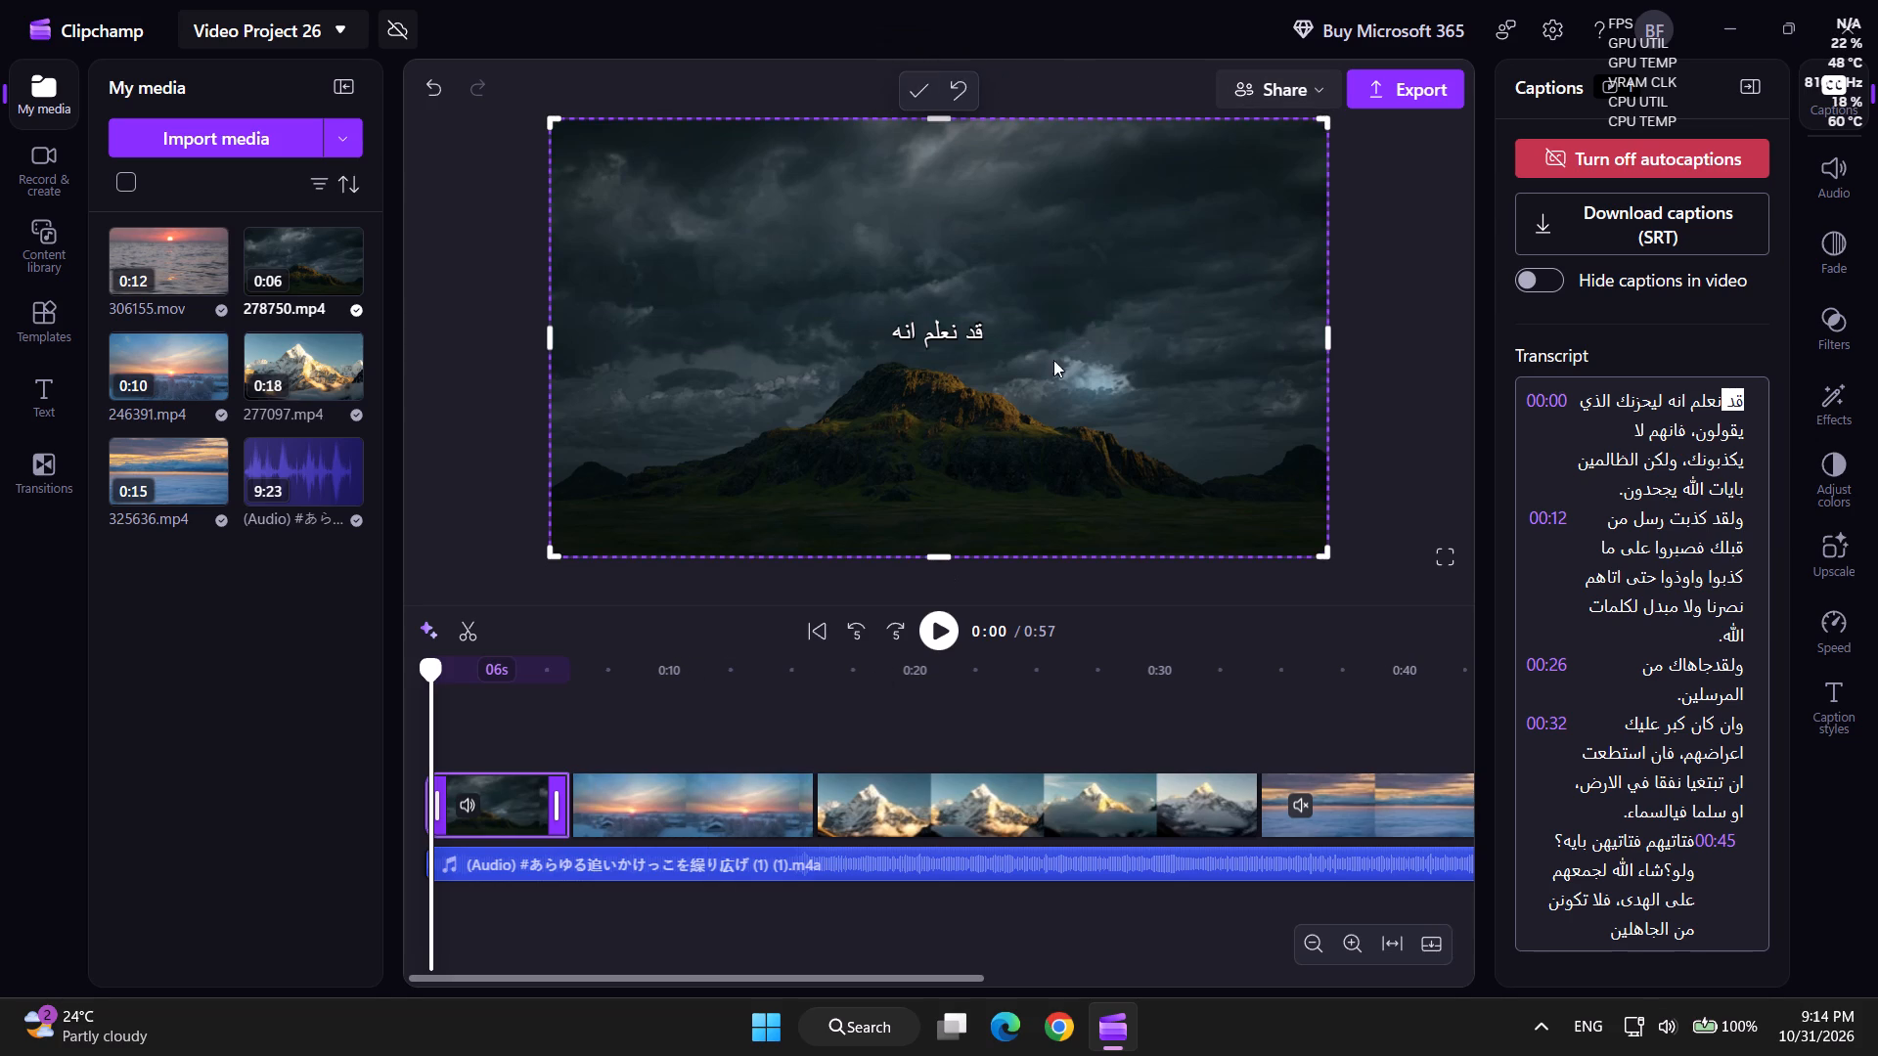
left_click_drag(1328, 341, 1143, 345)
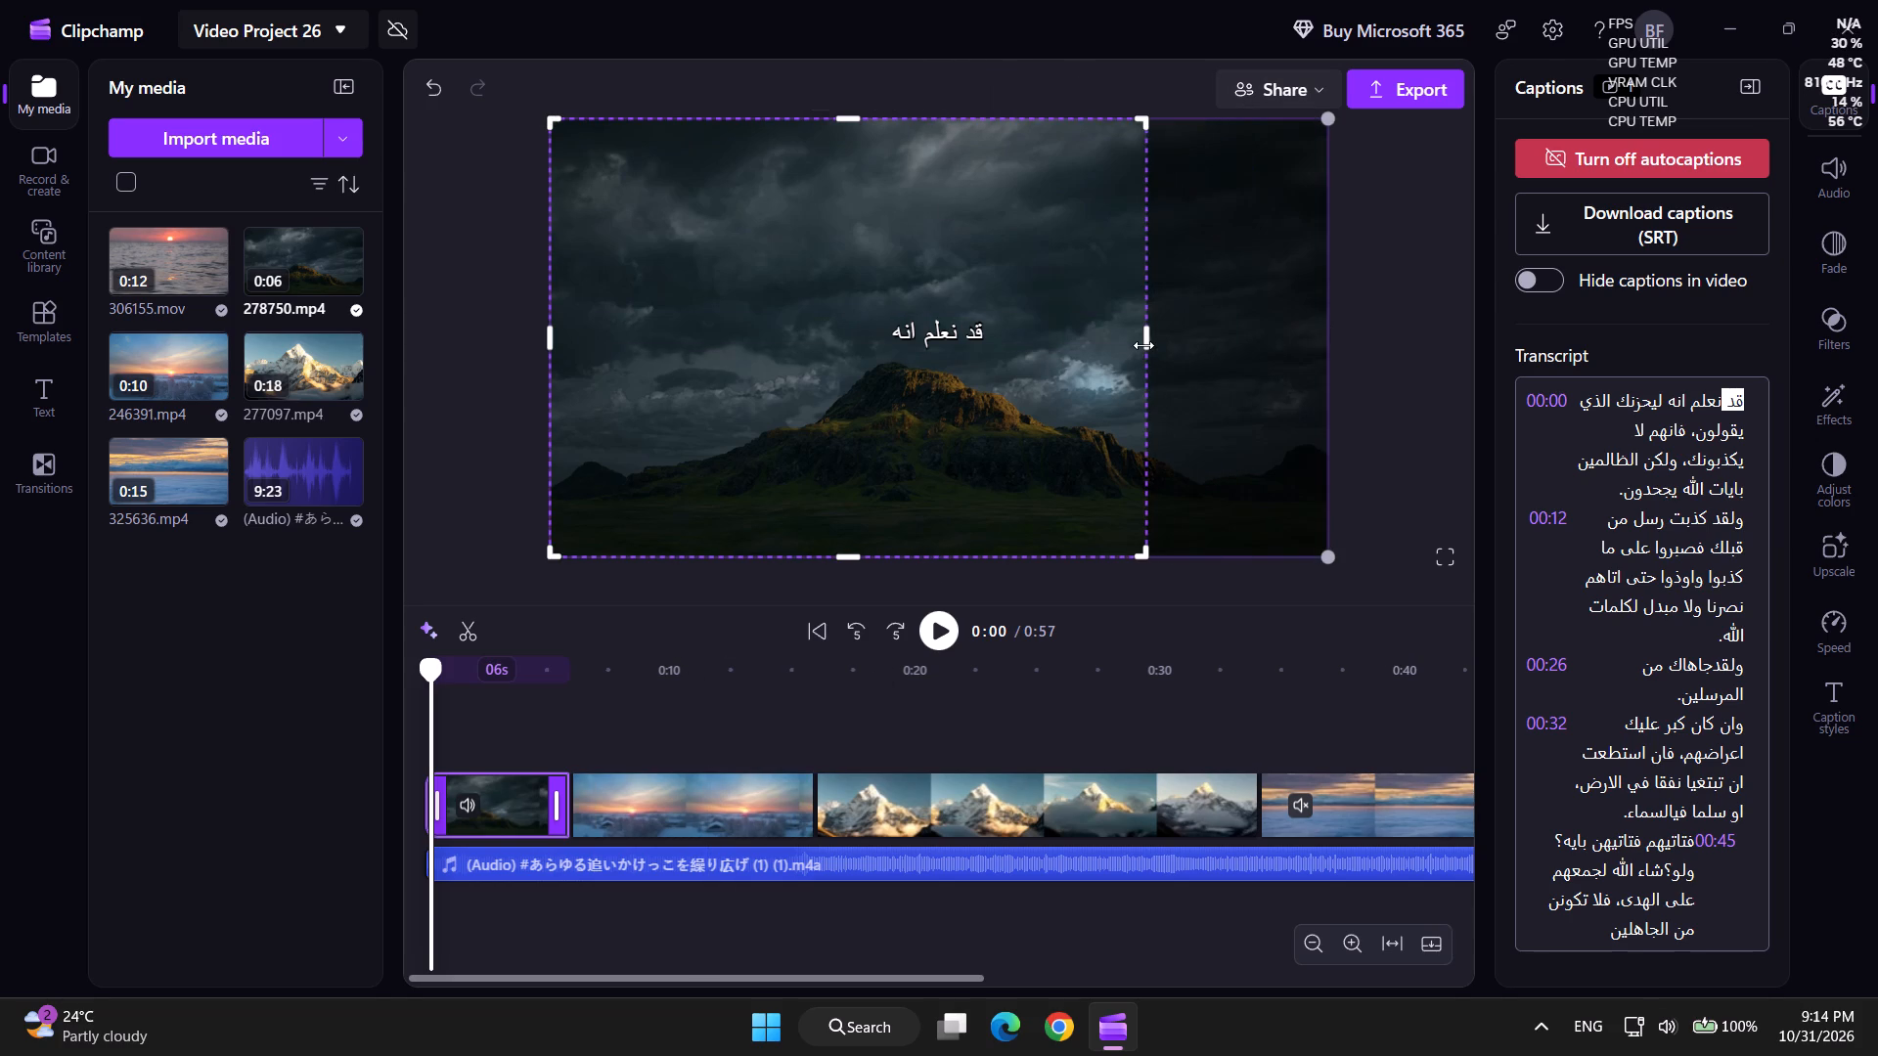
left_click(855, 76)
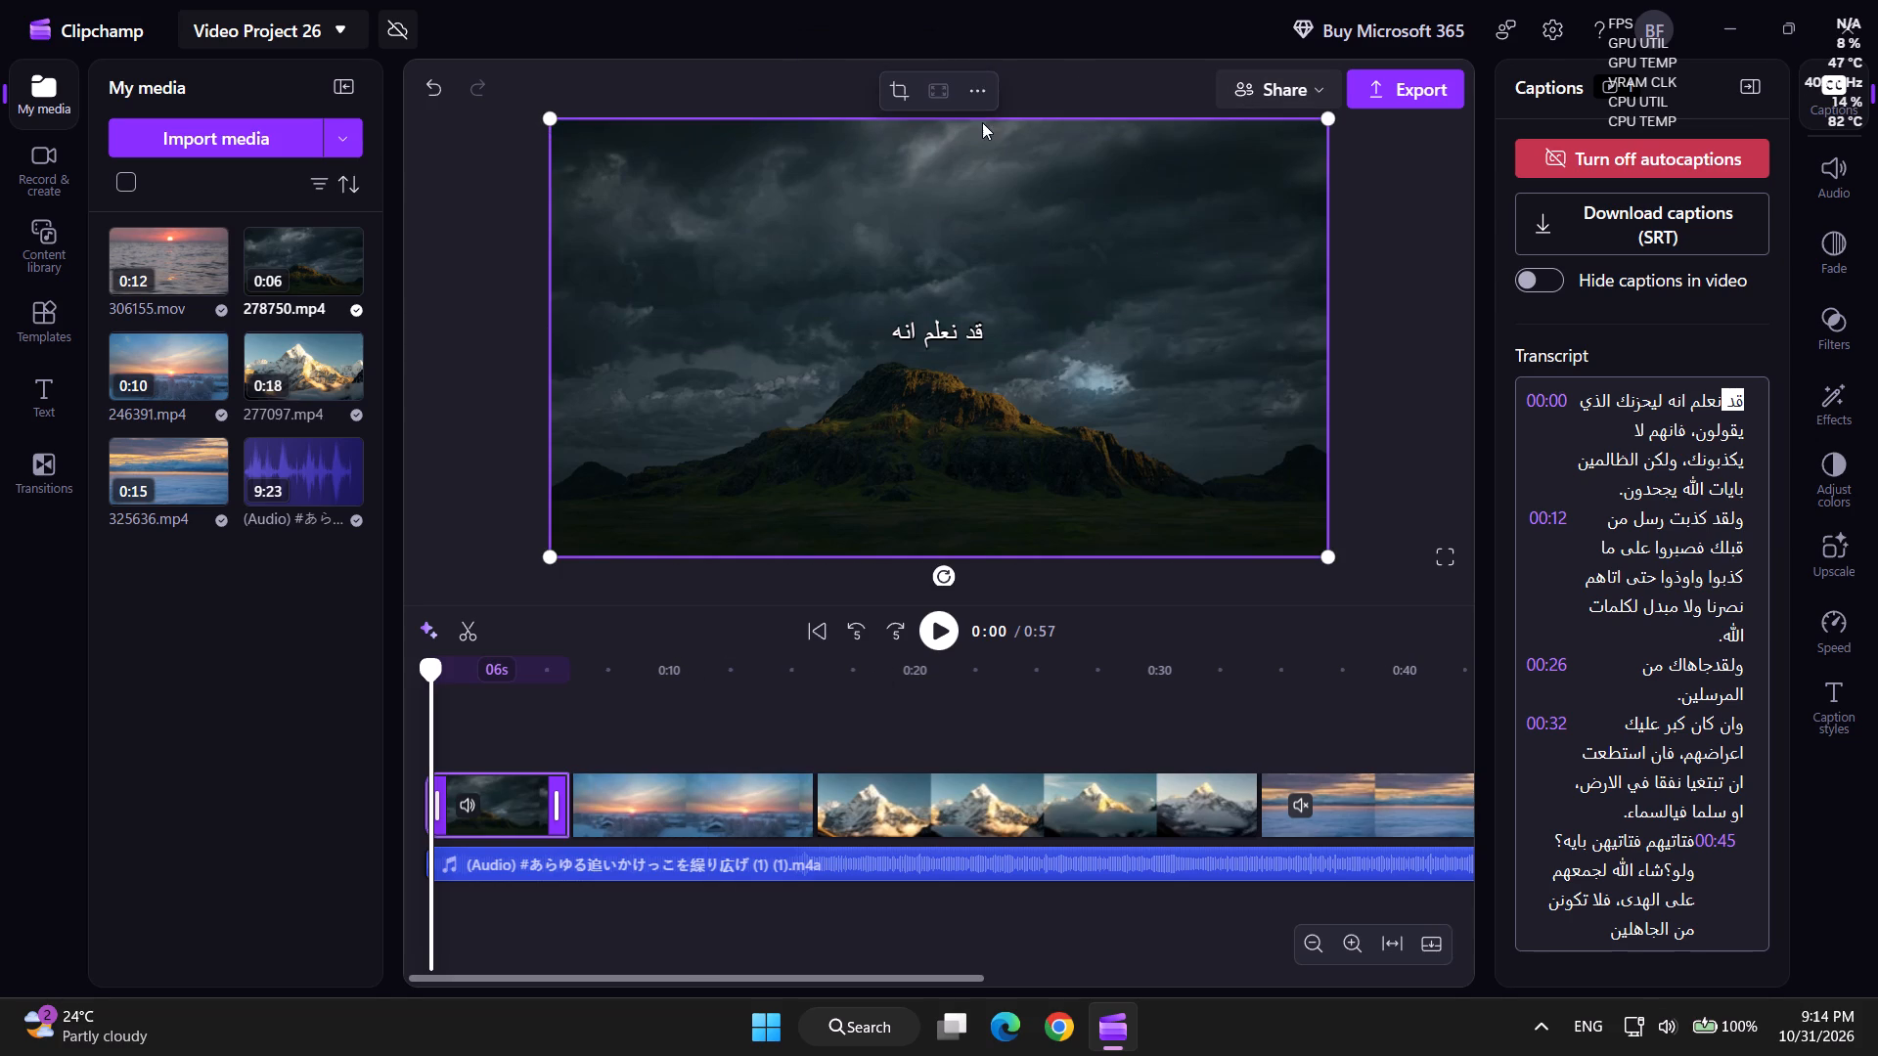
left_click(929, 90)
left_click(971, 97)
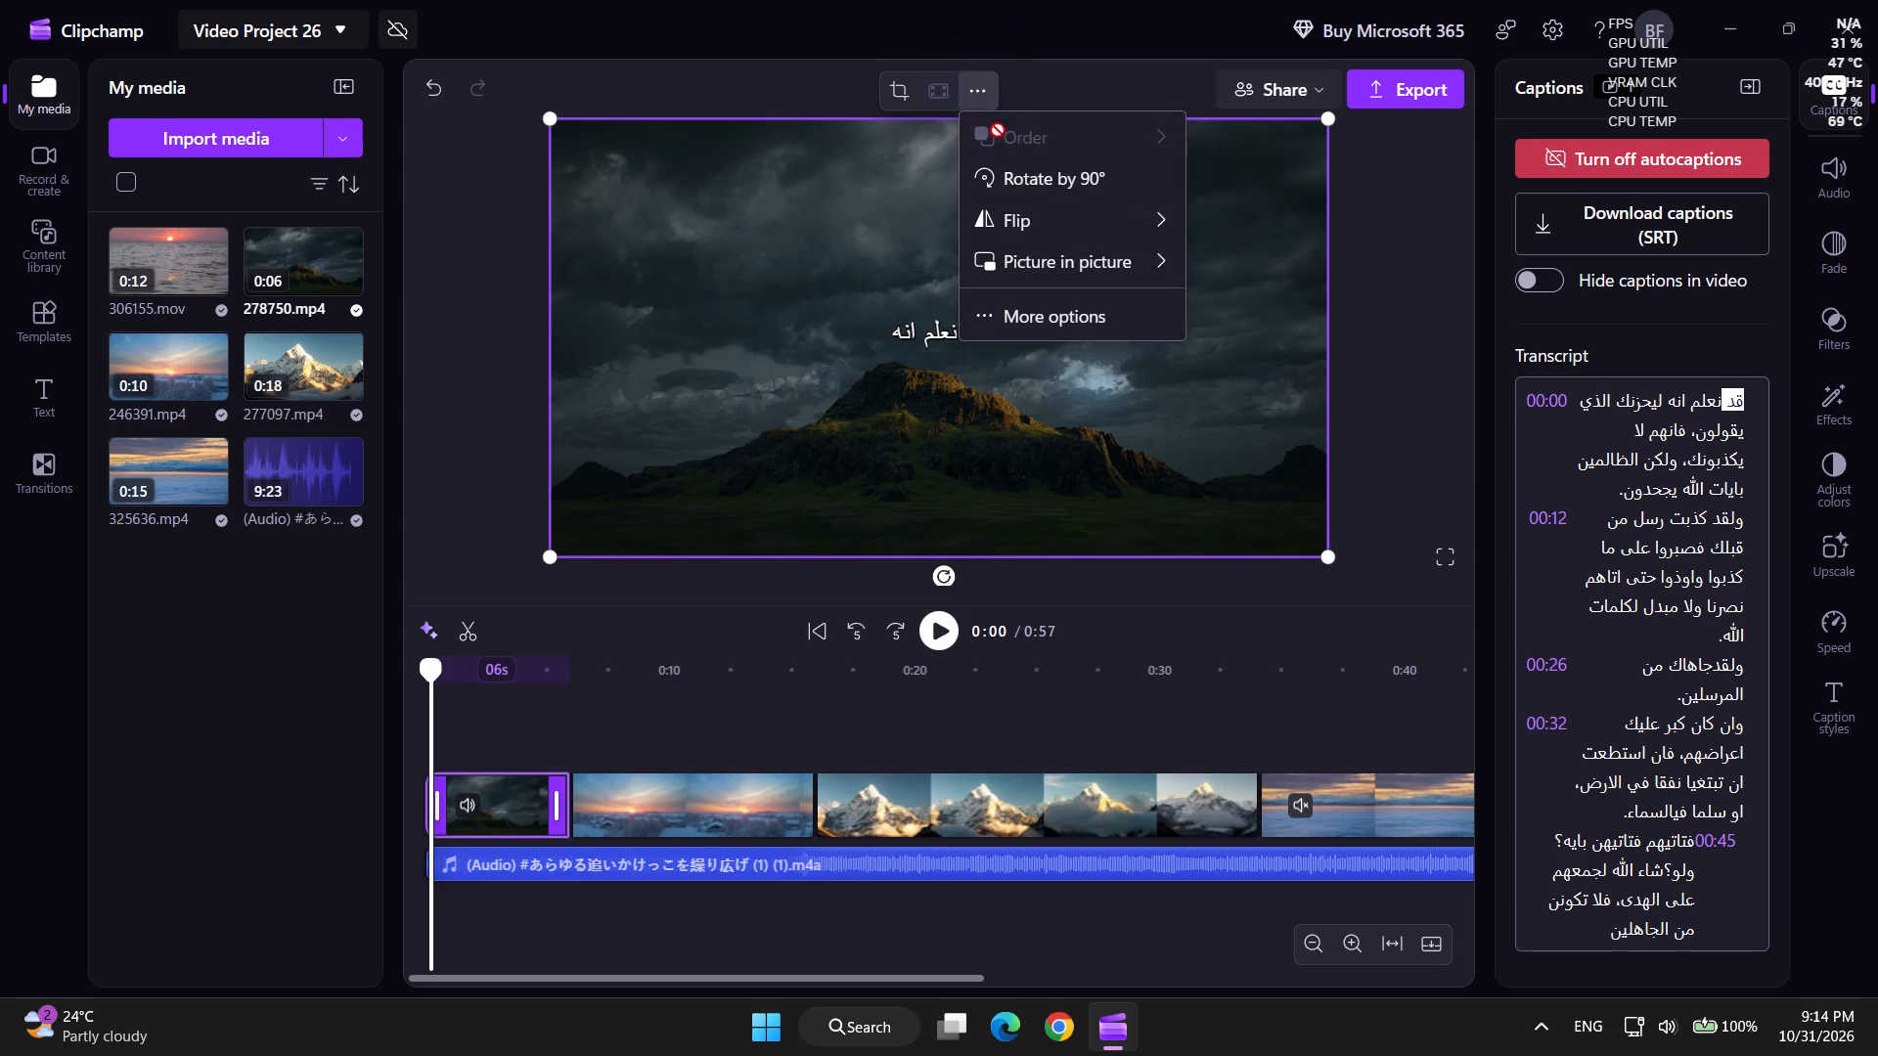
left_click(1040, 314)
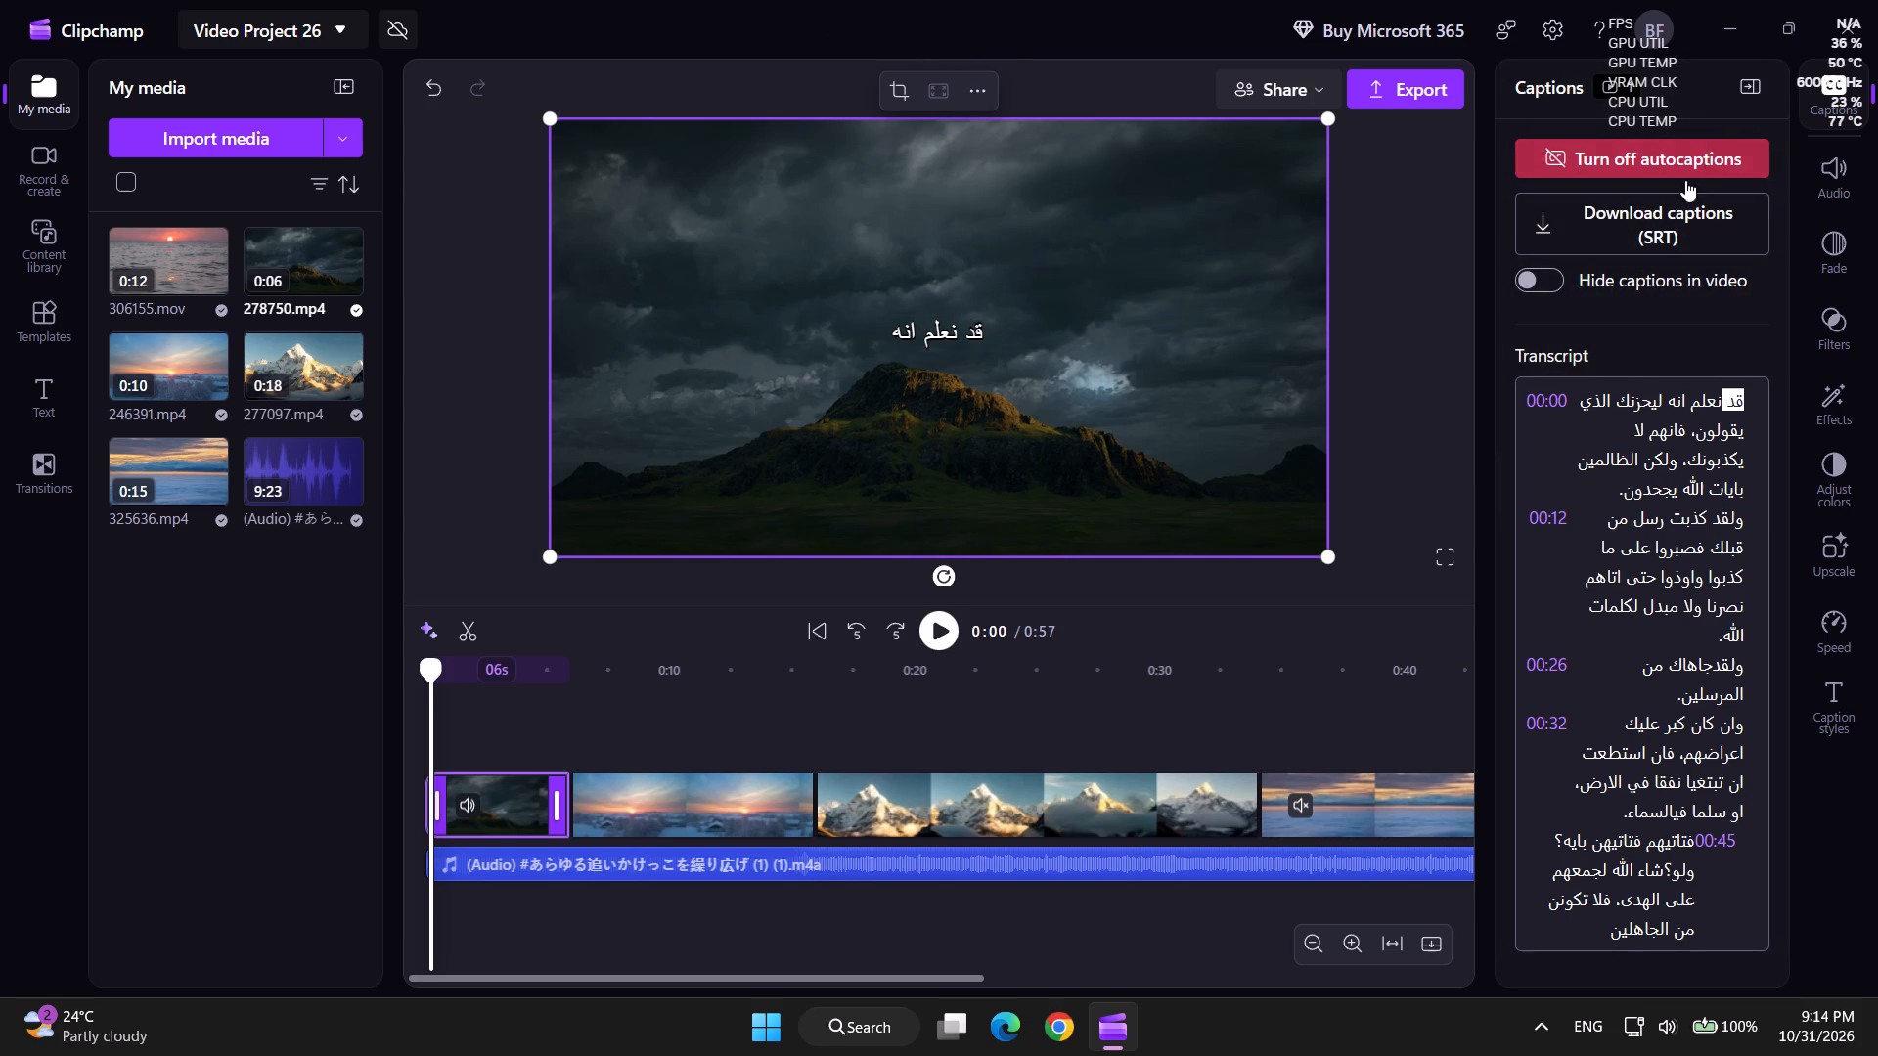
Look through the filter, color adjustment and upscale quality options for the opening 278750.mp4 clip.
left_click(1833, 332)
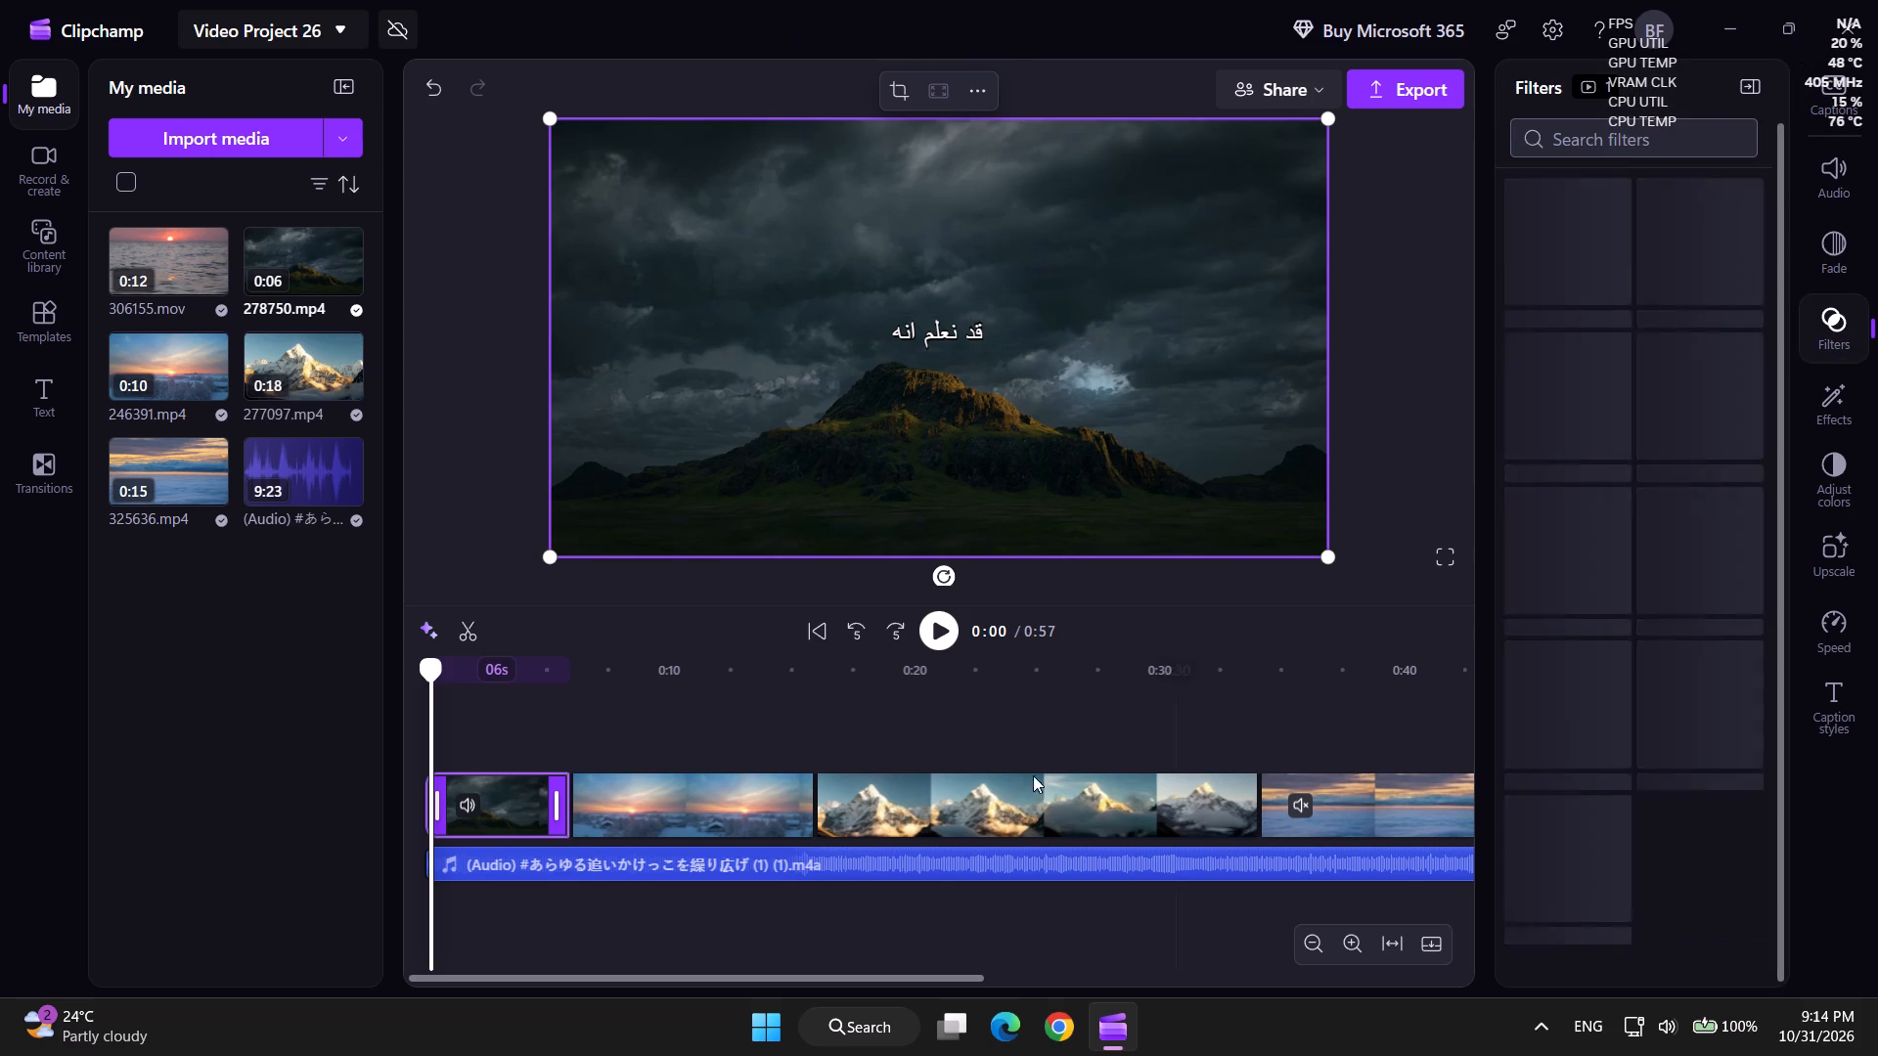
left_click(944, 812)
left_click(512, 809)
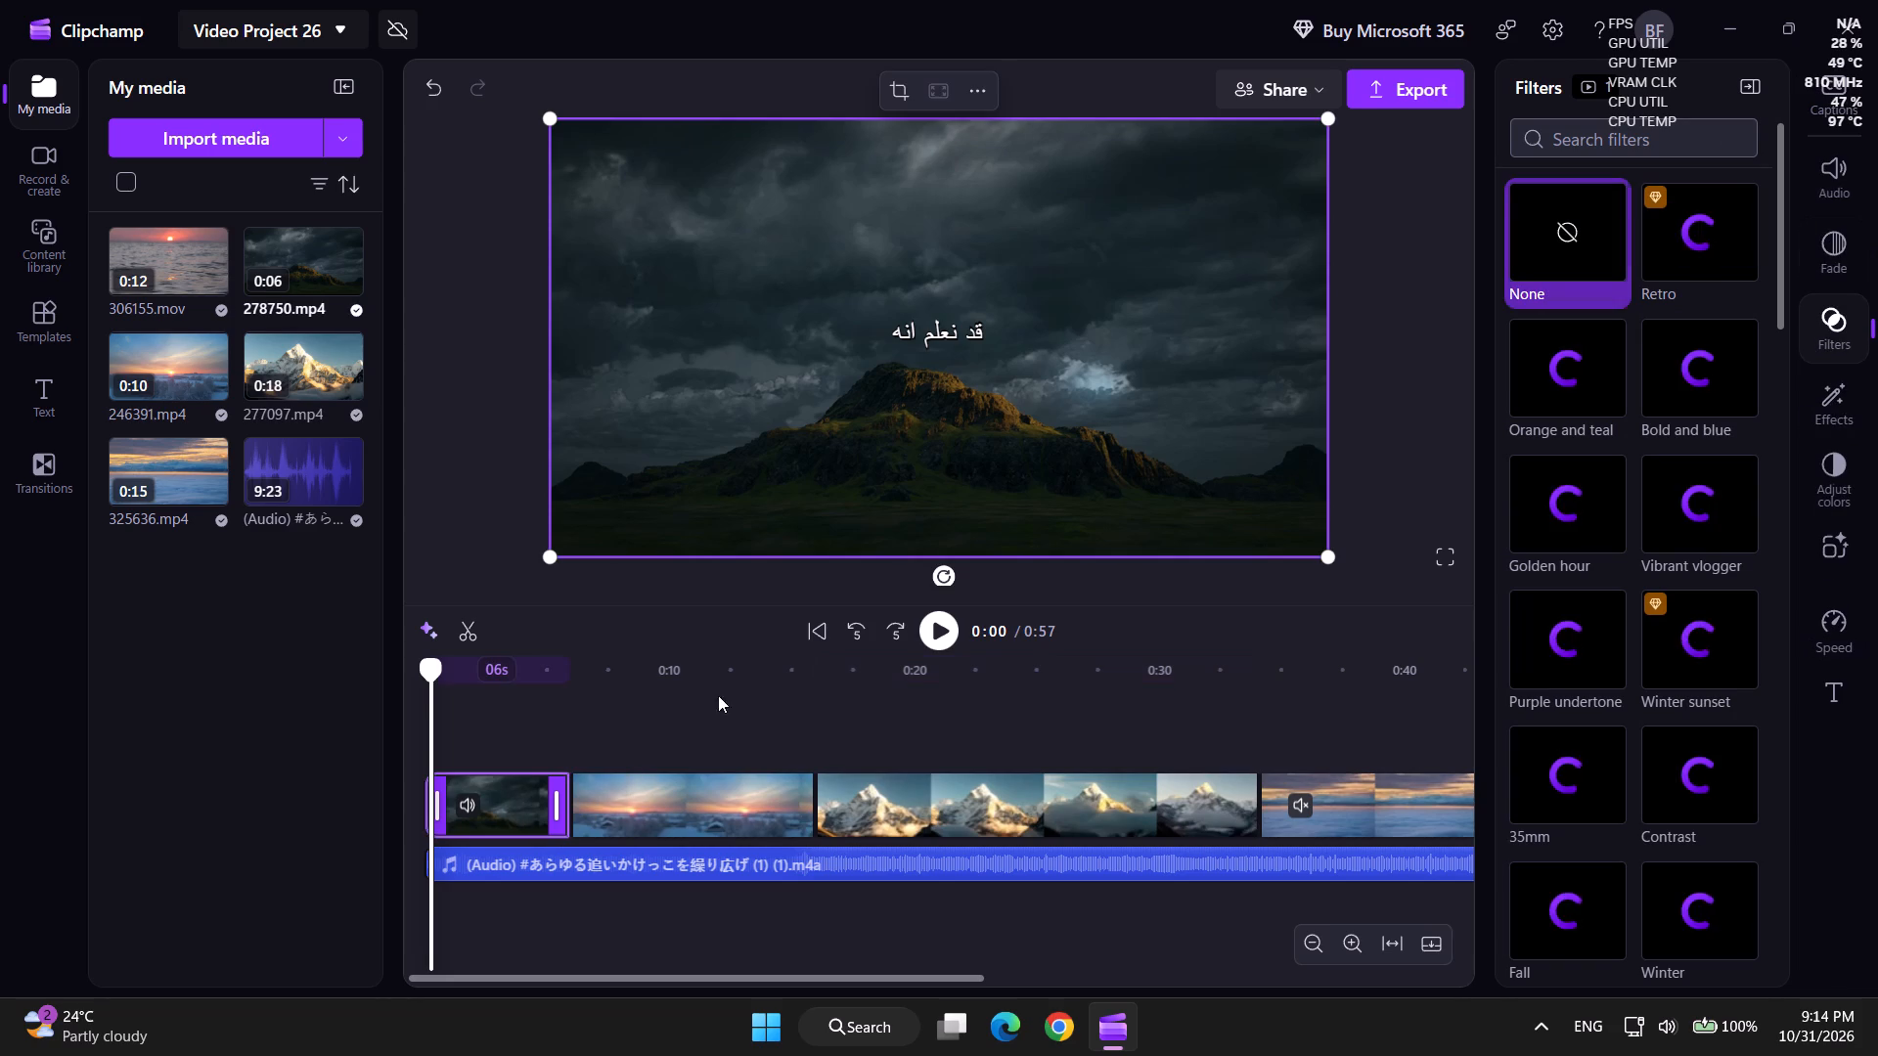
left_click(936, 104)
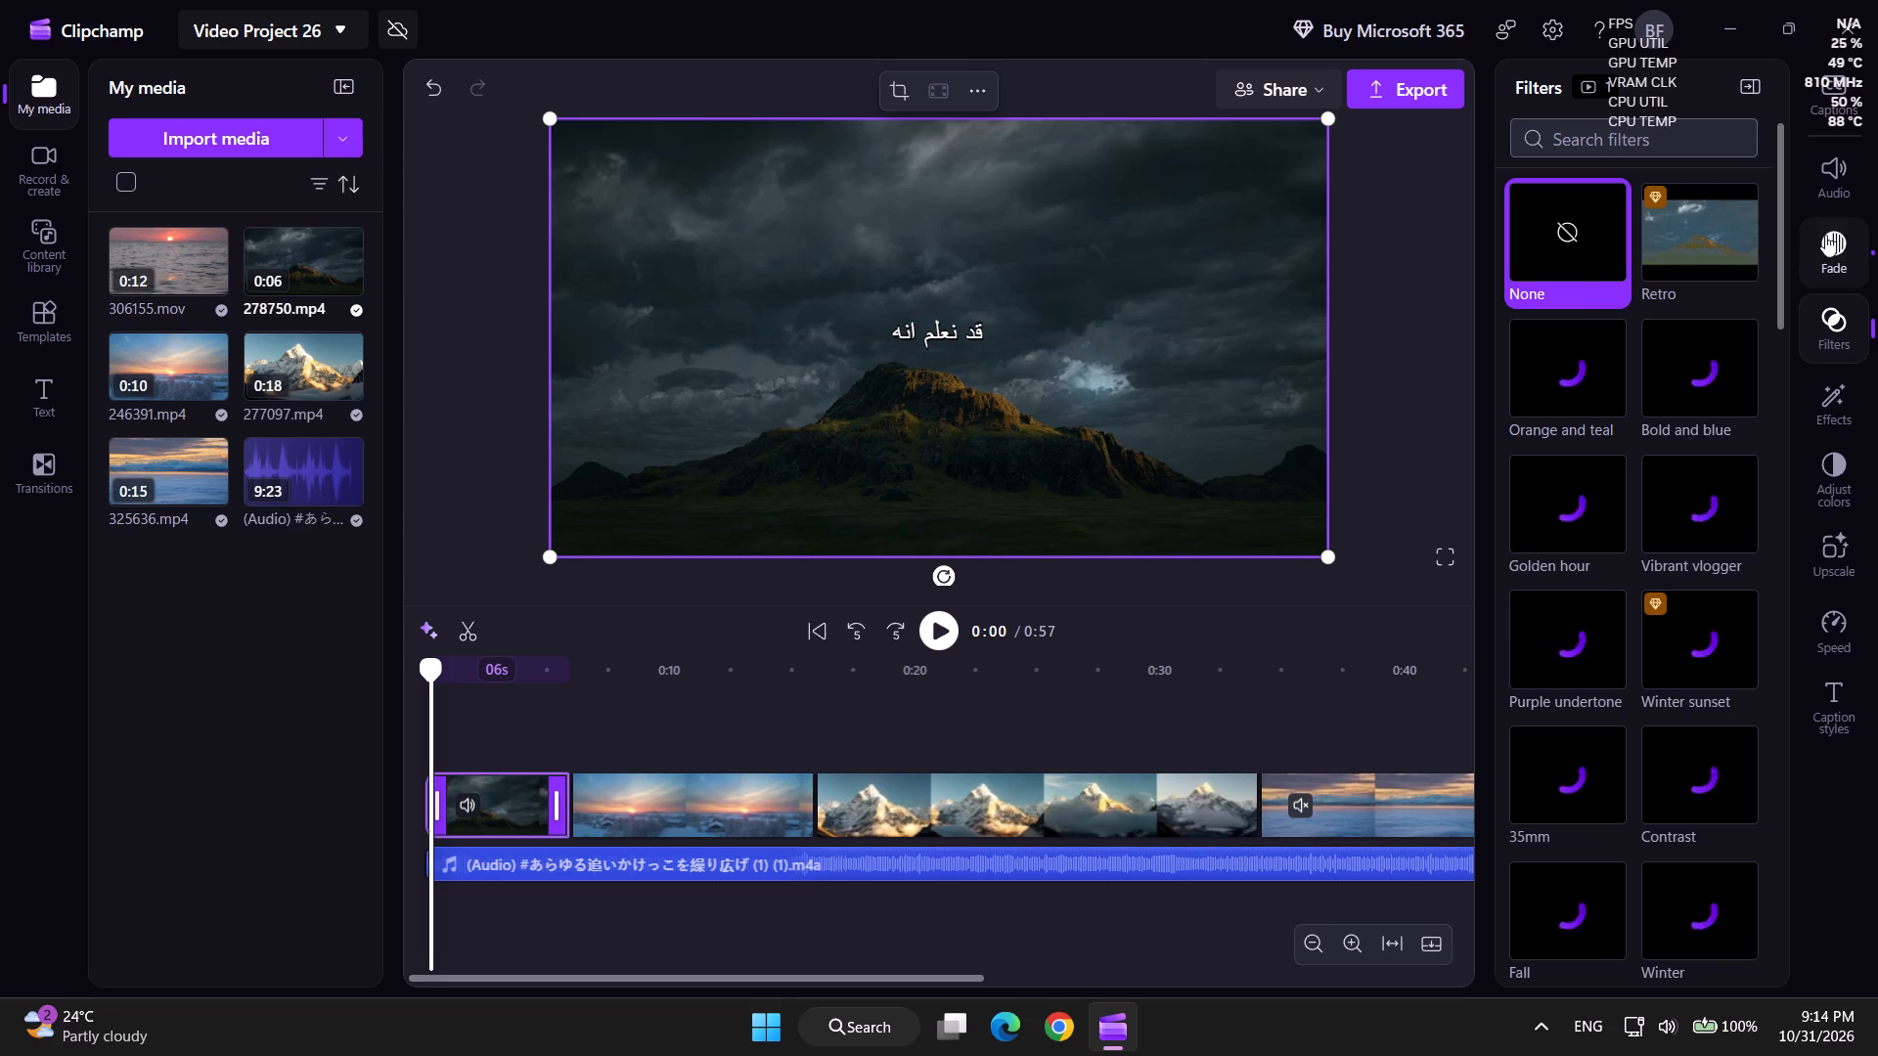
left_click(1832, 484)
left_click(1836, 573)
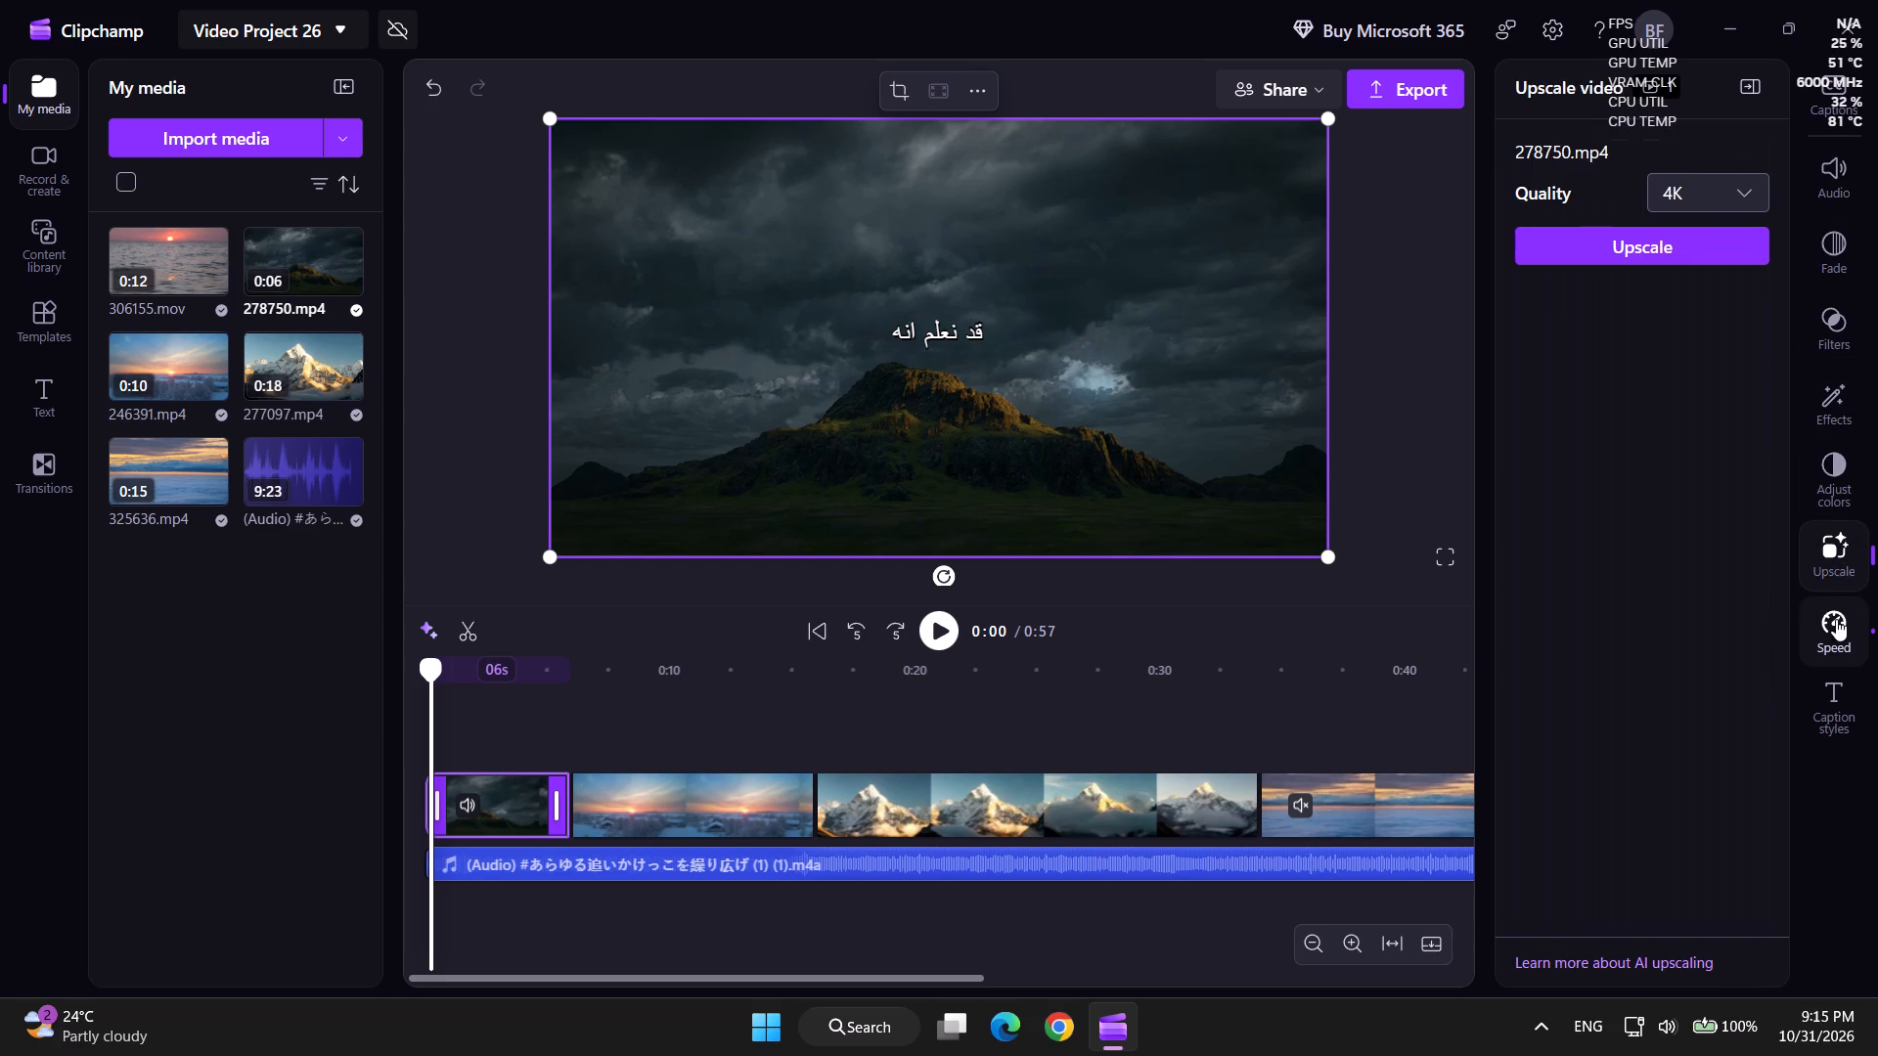
left_click(1741, 190)
left_click(1666, 364)
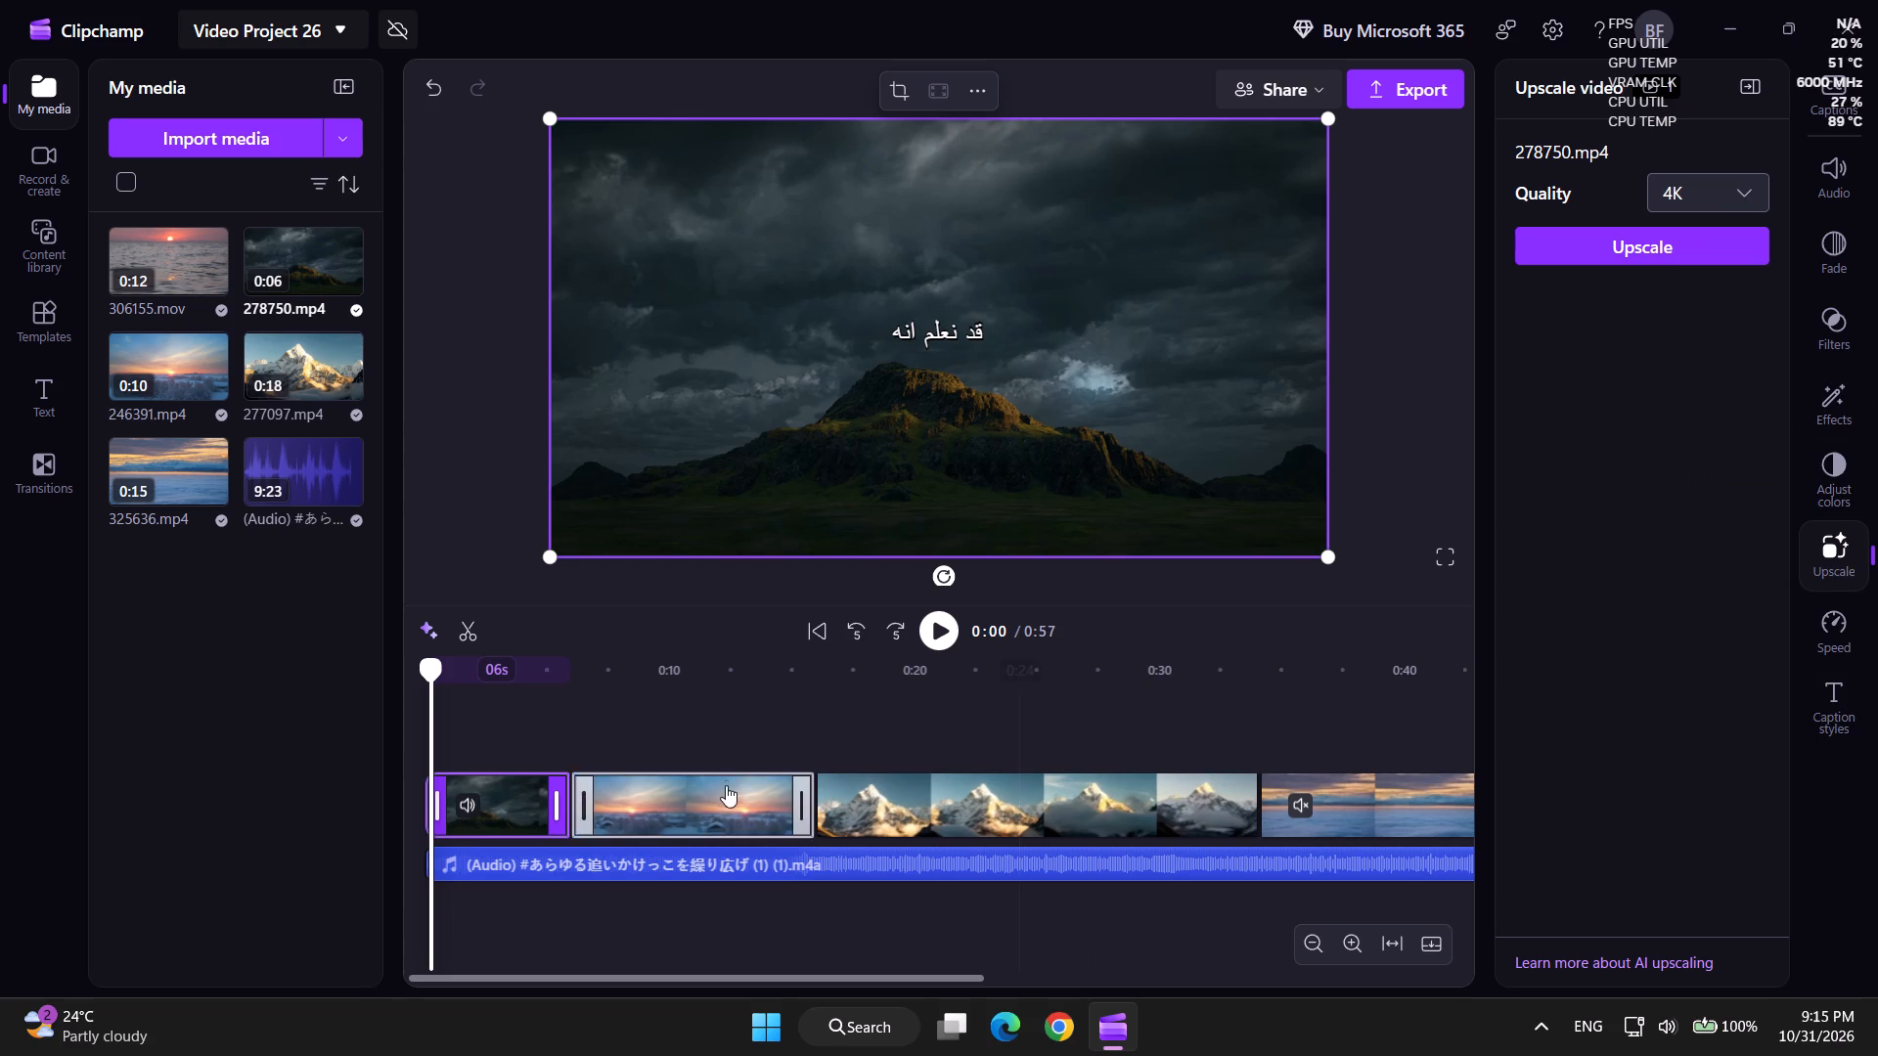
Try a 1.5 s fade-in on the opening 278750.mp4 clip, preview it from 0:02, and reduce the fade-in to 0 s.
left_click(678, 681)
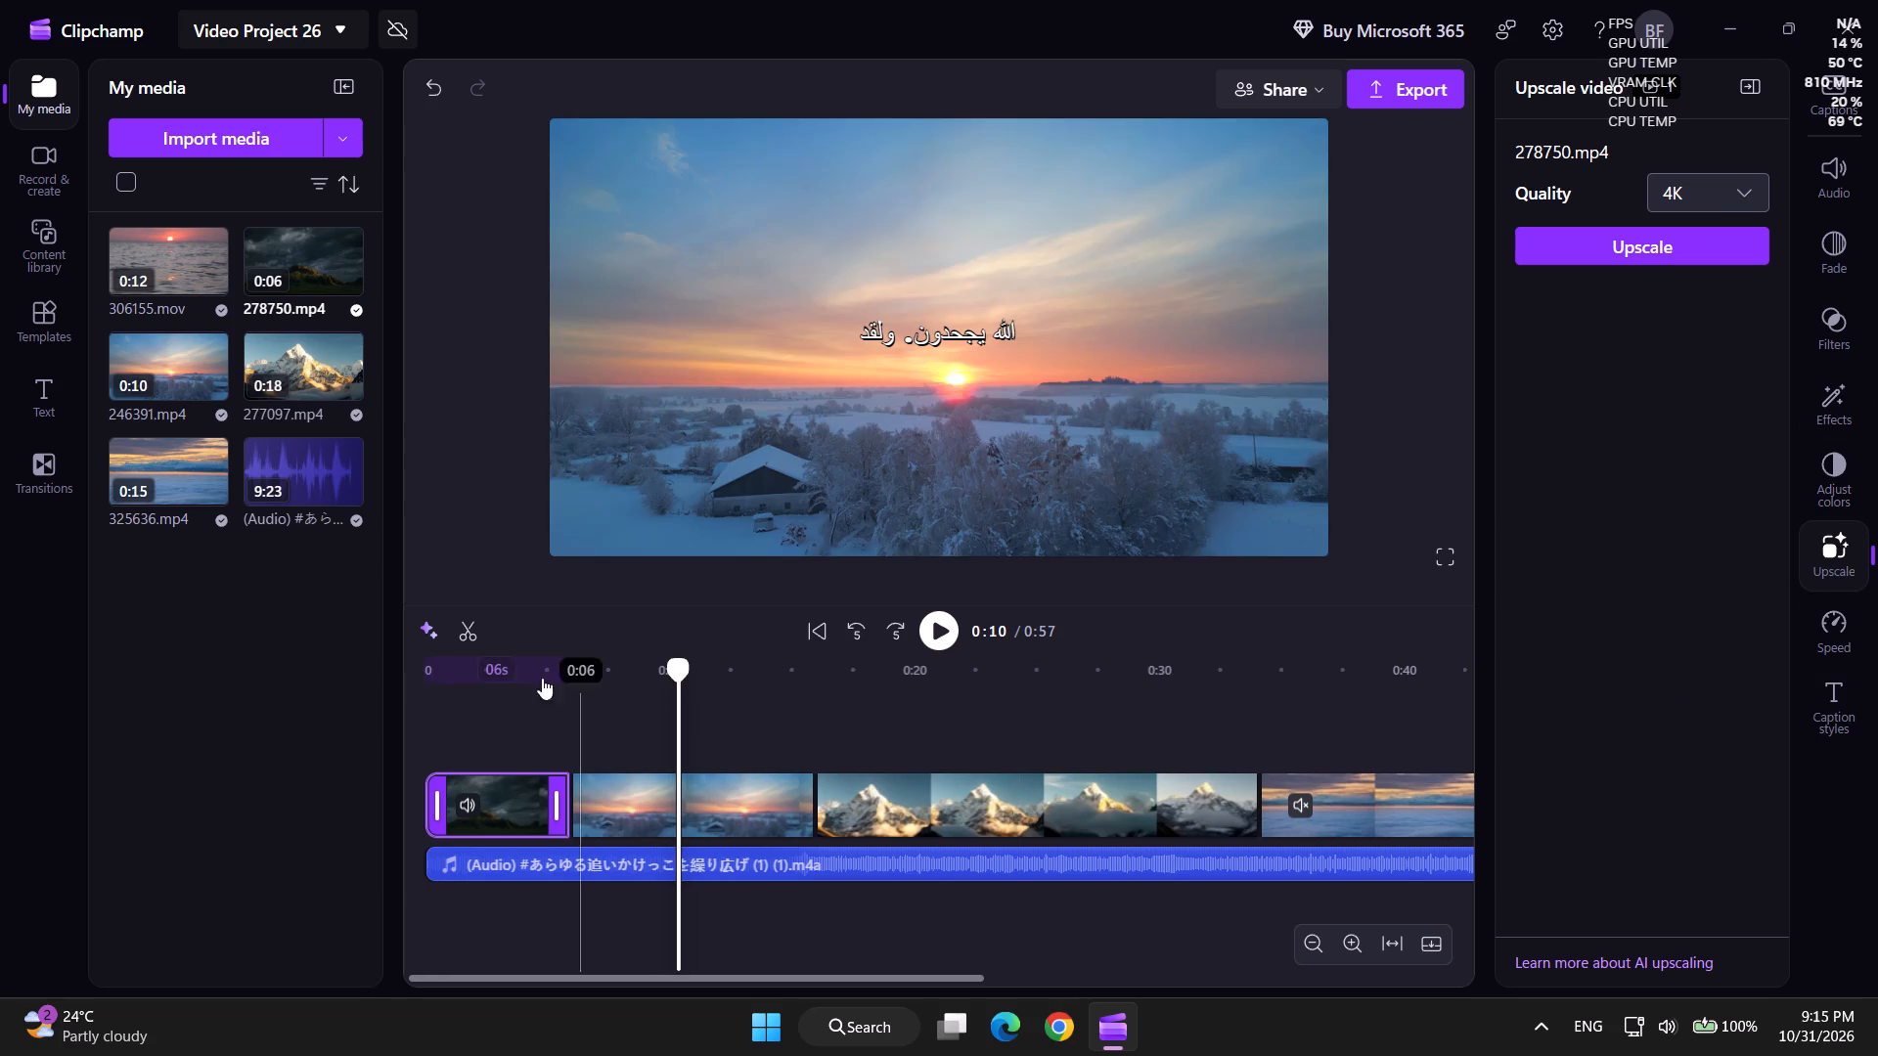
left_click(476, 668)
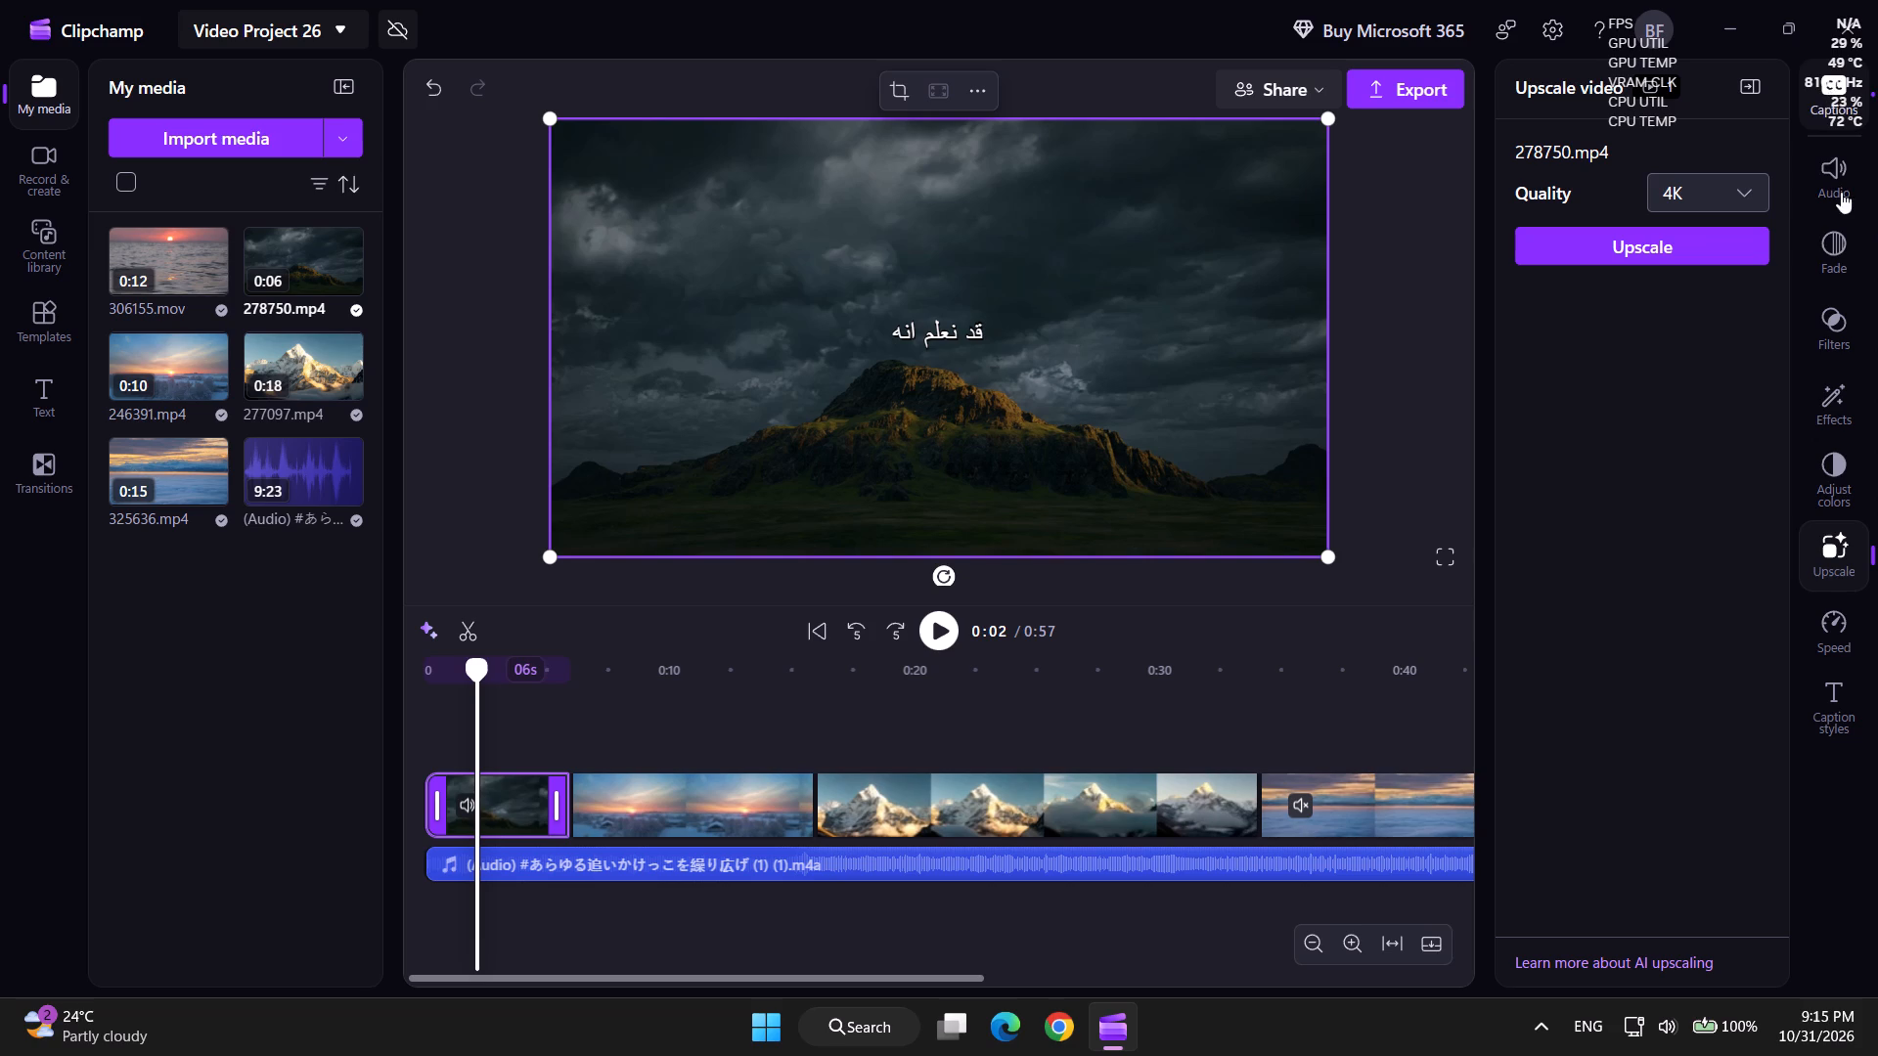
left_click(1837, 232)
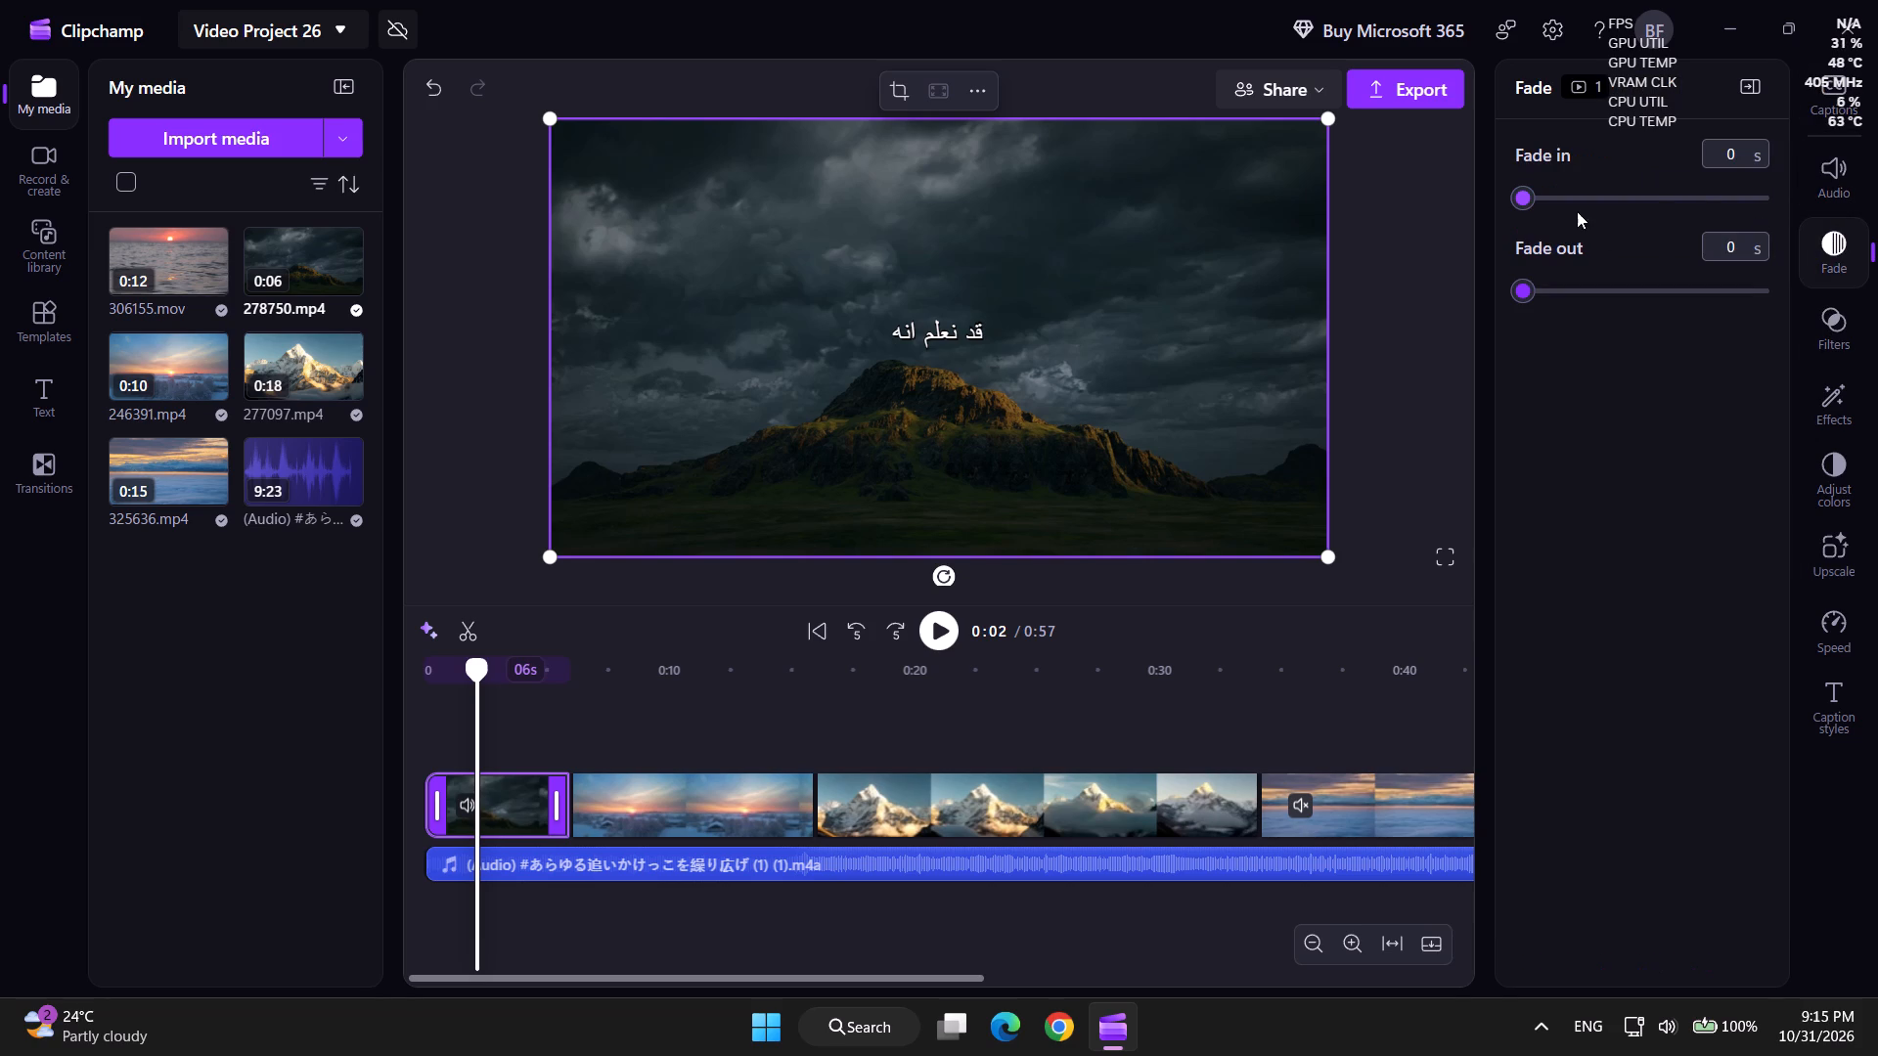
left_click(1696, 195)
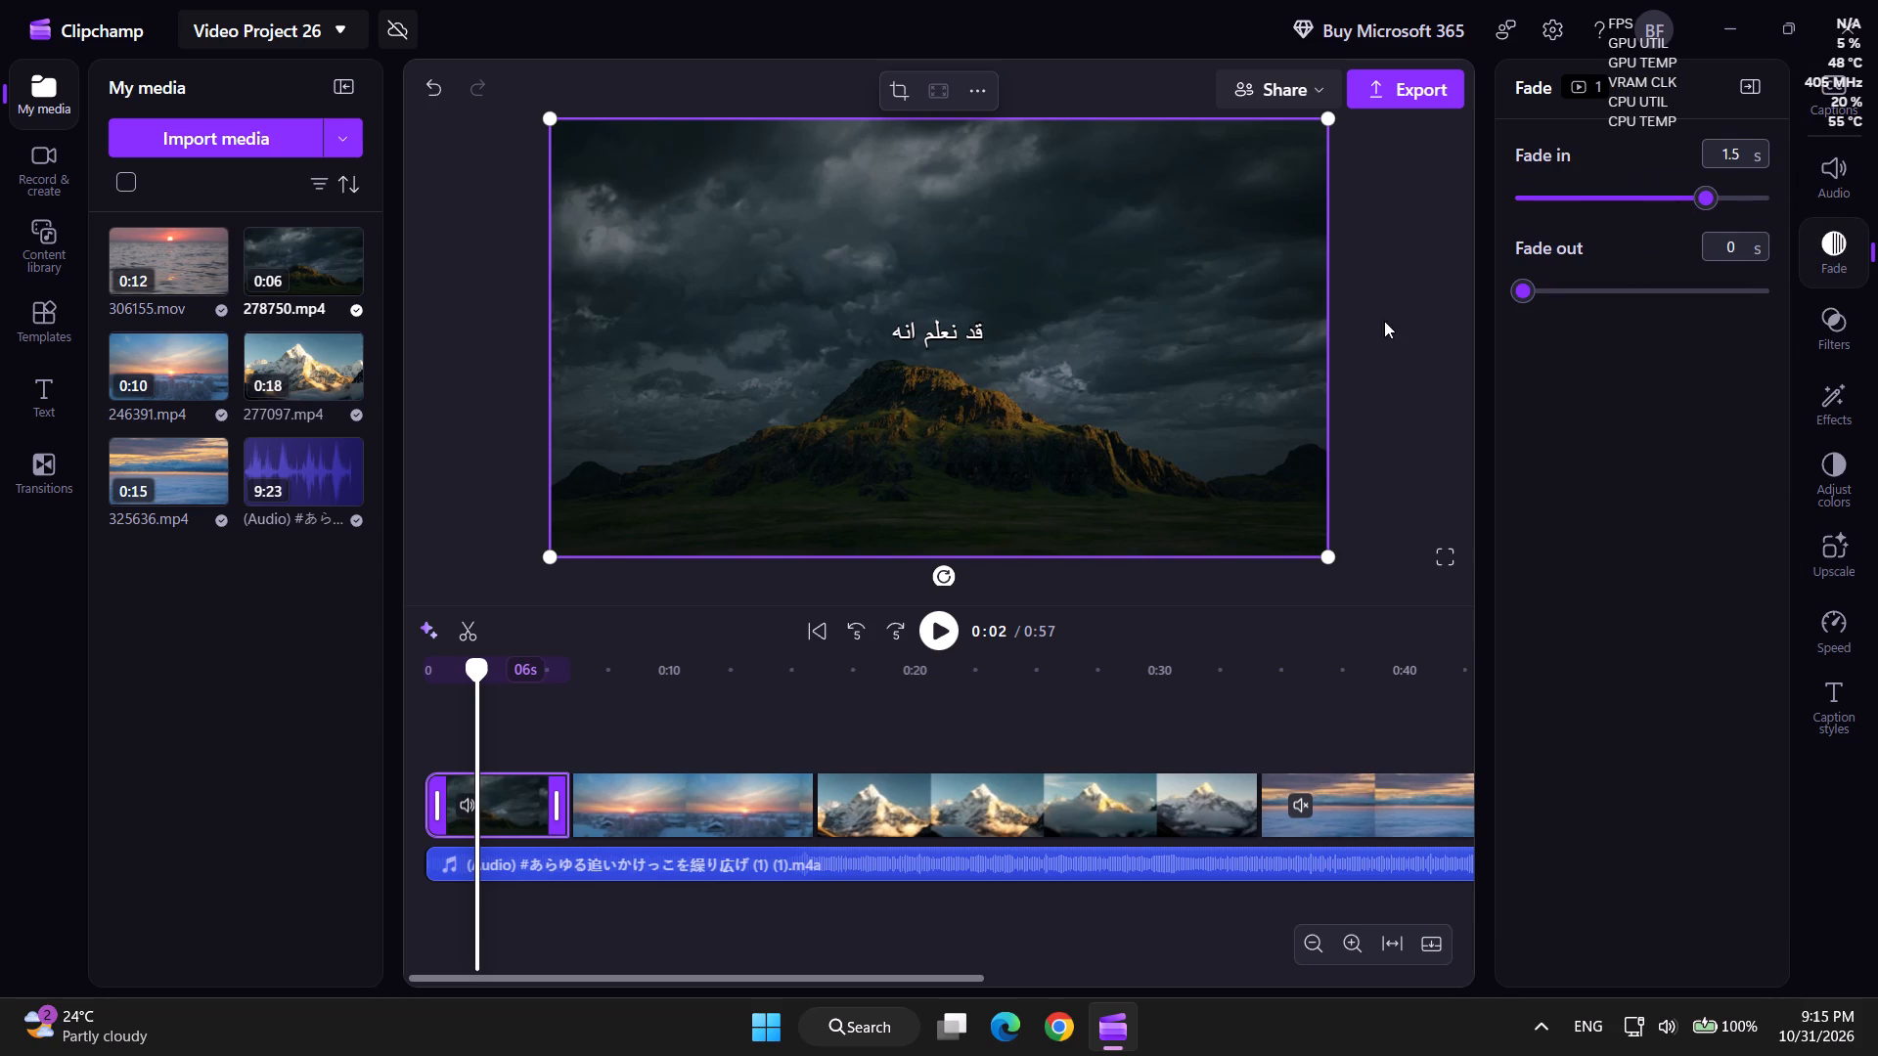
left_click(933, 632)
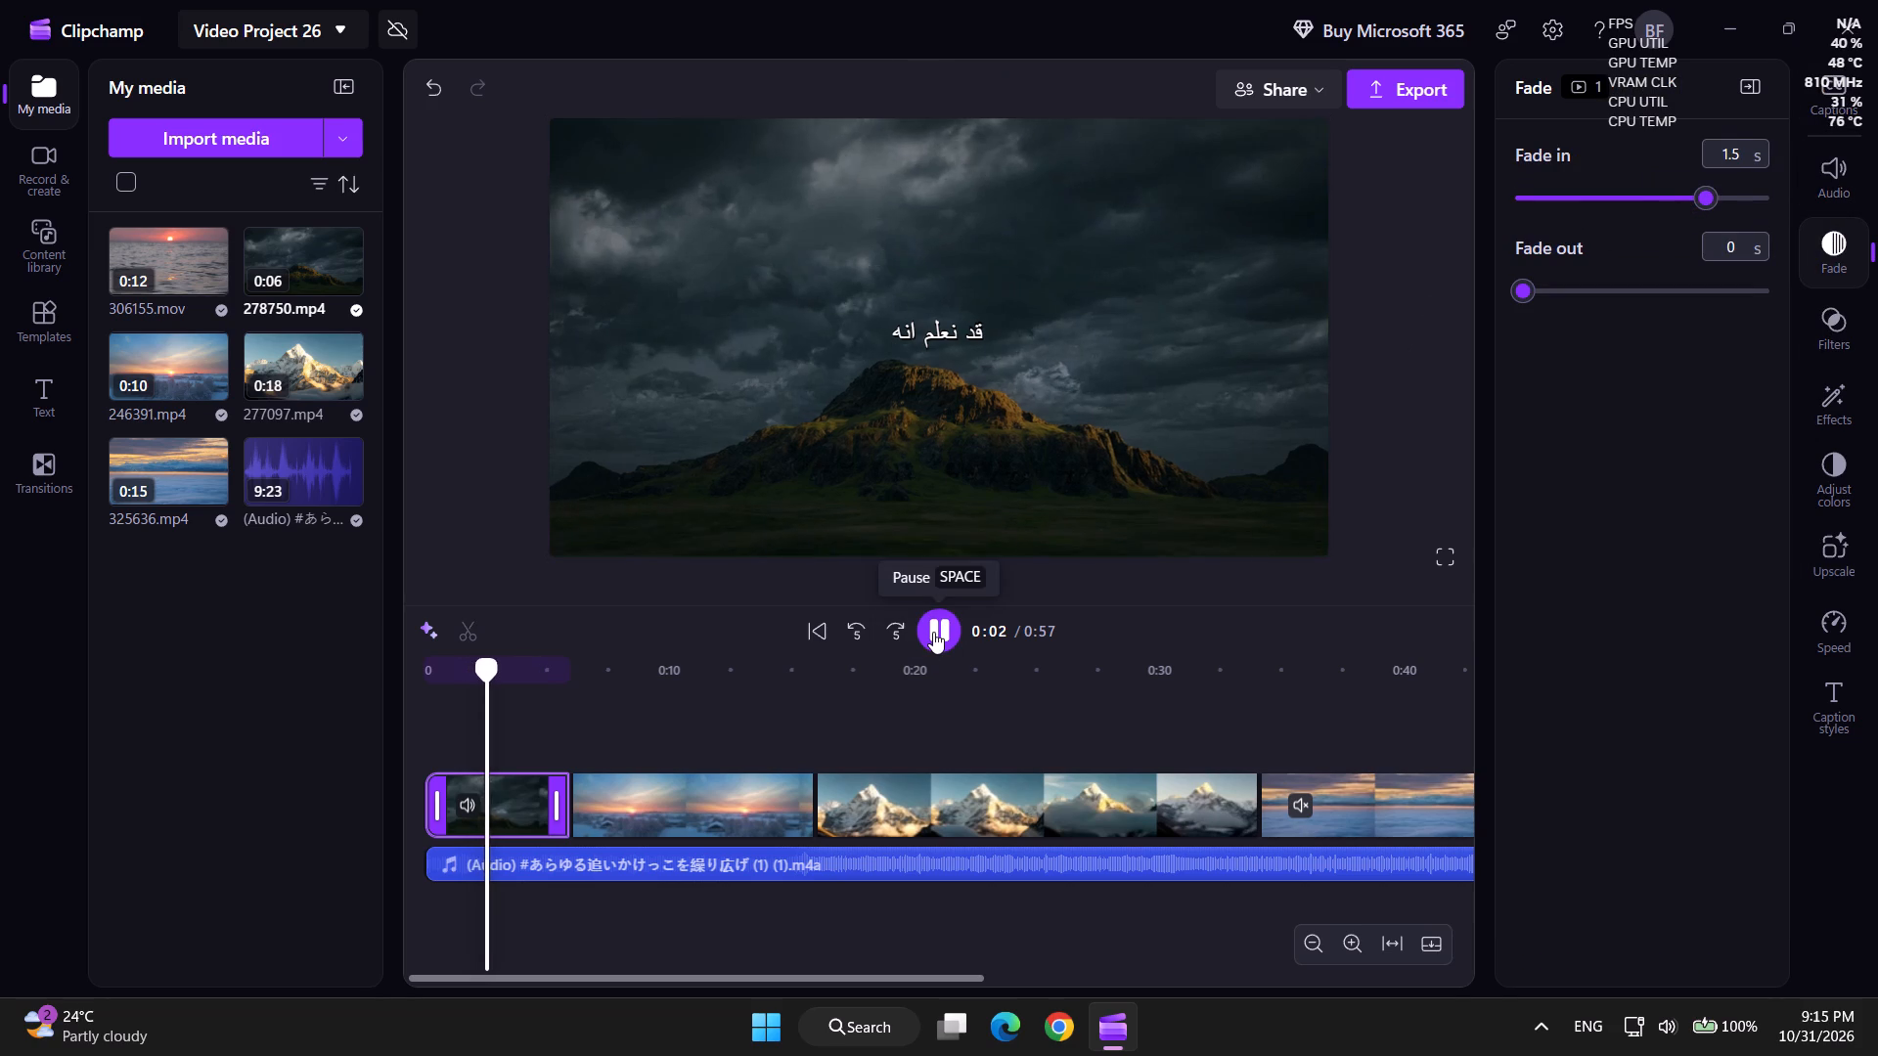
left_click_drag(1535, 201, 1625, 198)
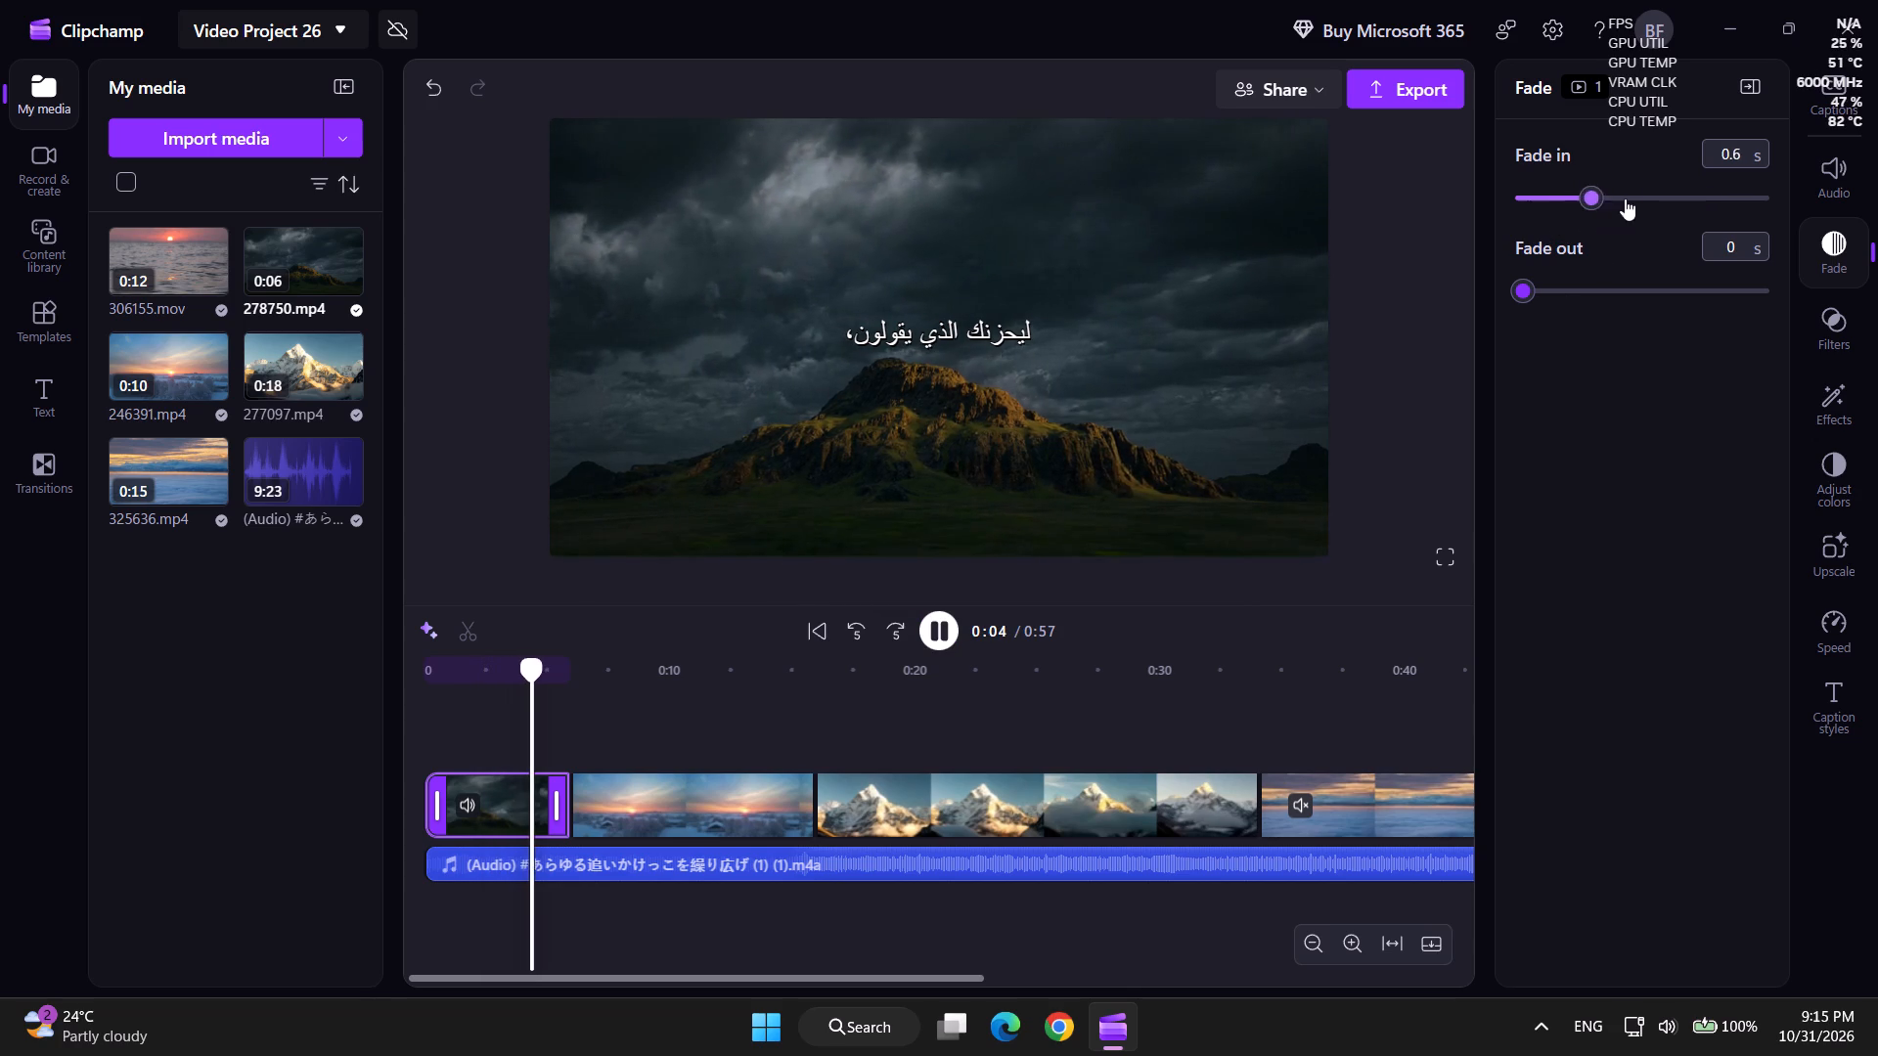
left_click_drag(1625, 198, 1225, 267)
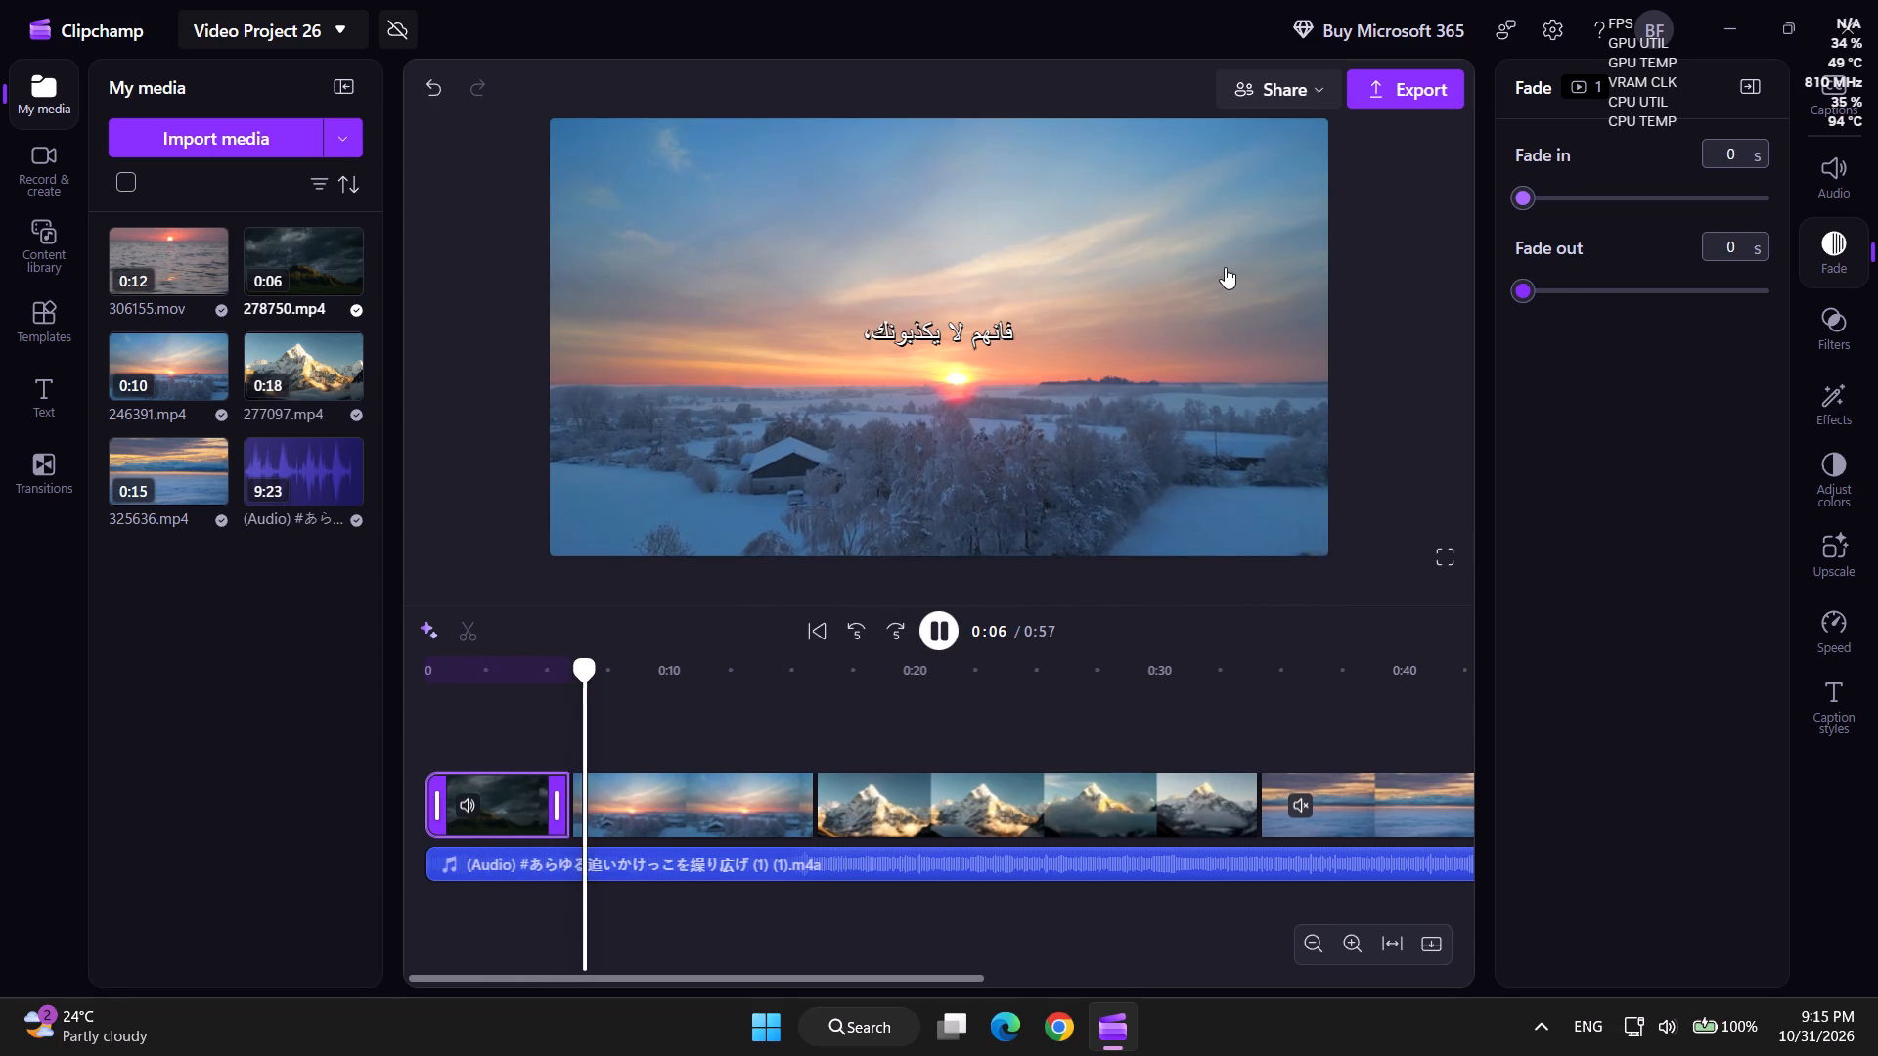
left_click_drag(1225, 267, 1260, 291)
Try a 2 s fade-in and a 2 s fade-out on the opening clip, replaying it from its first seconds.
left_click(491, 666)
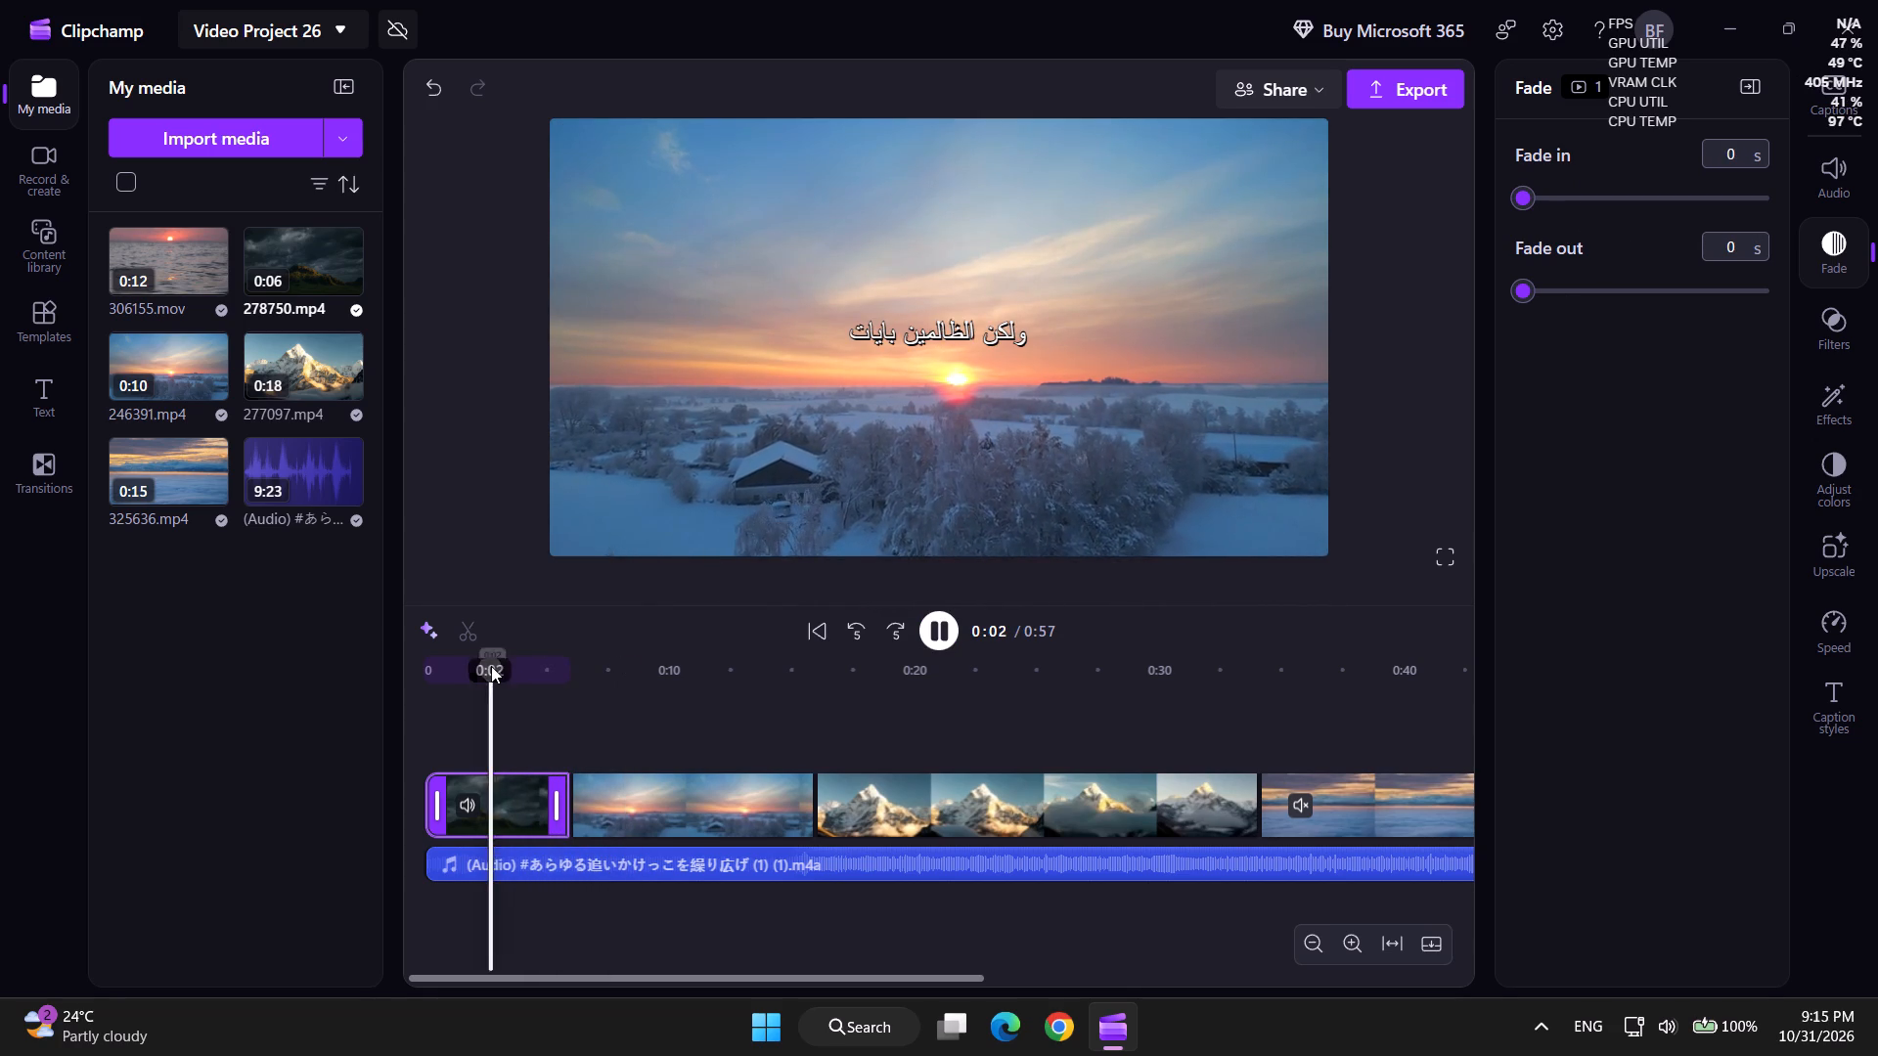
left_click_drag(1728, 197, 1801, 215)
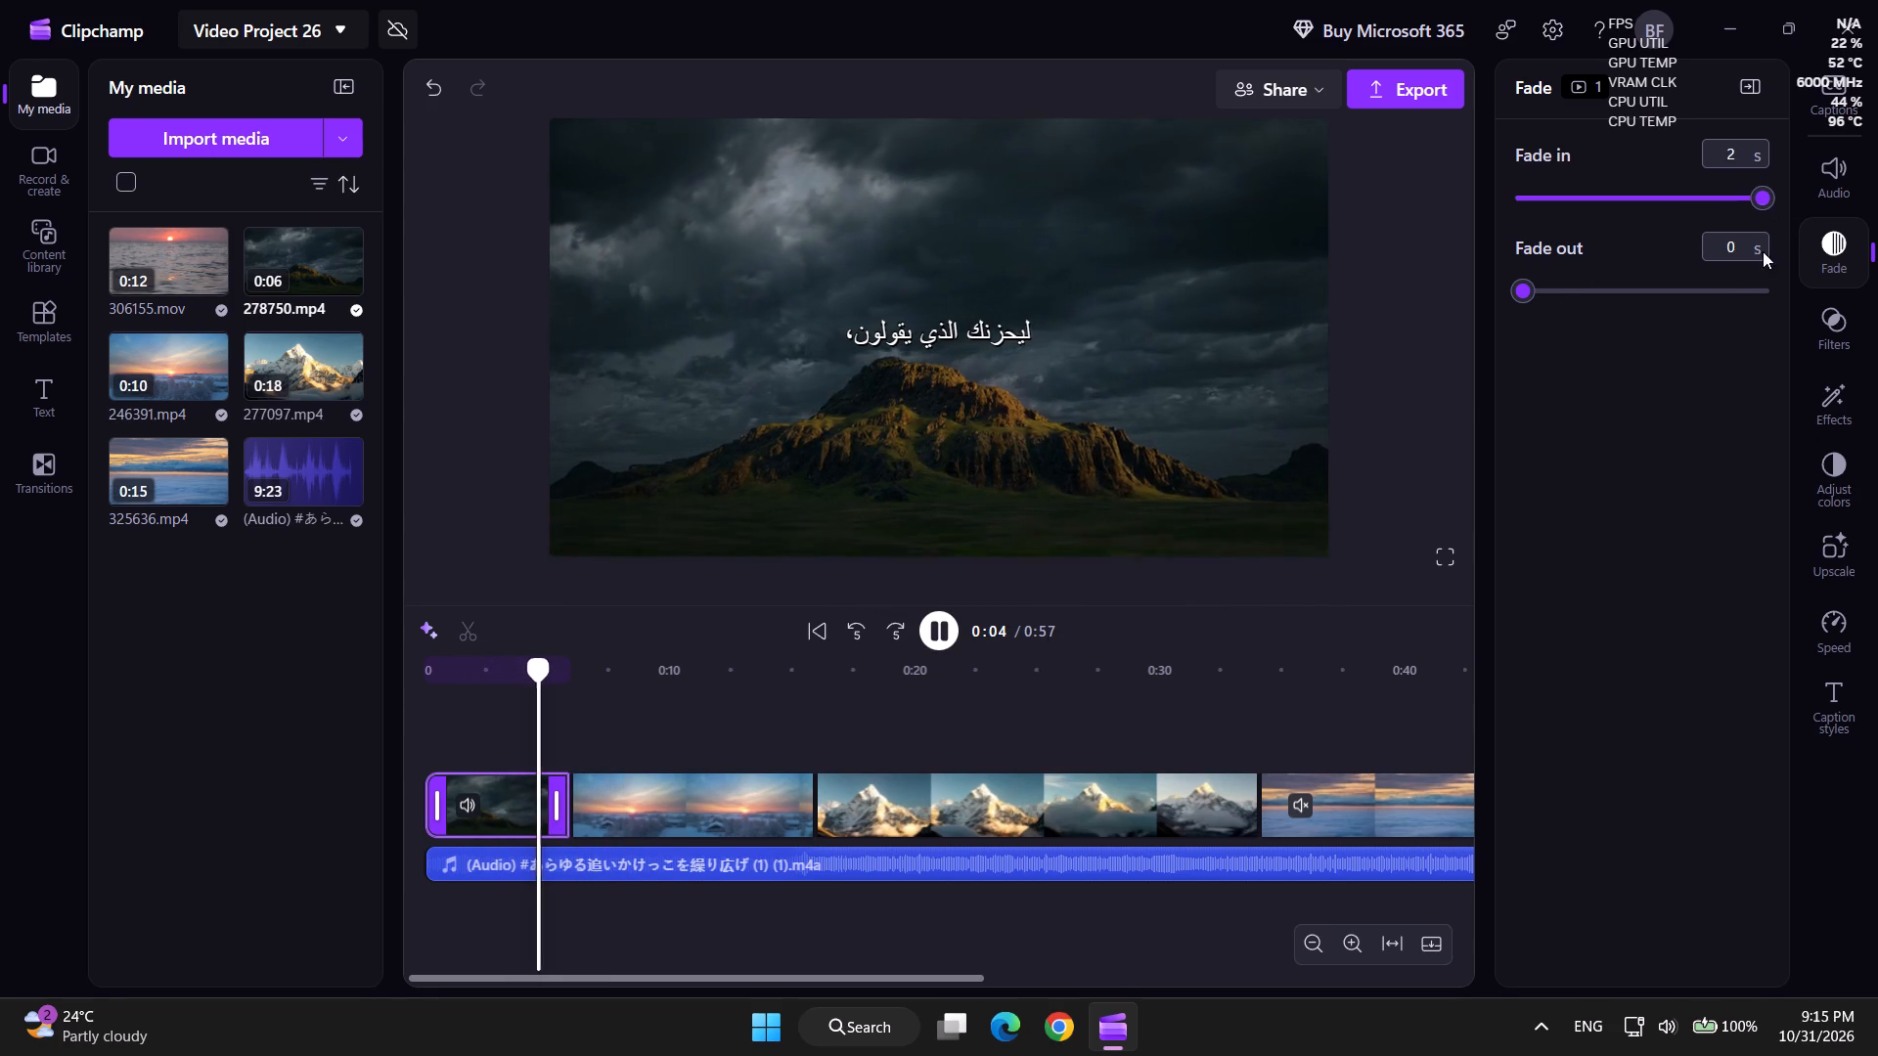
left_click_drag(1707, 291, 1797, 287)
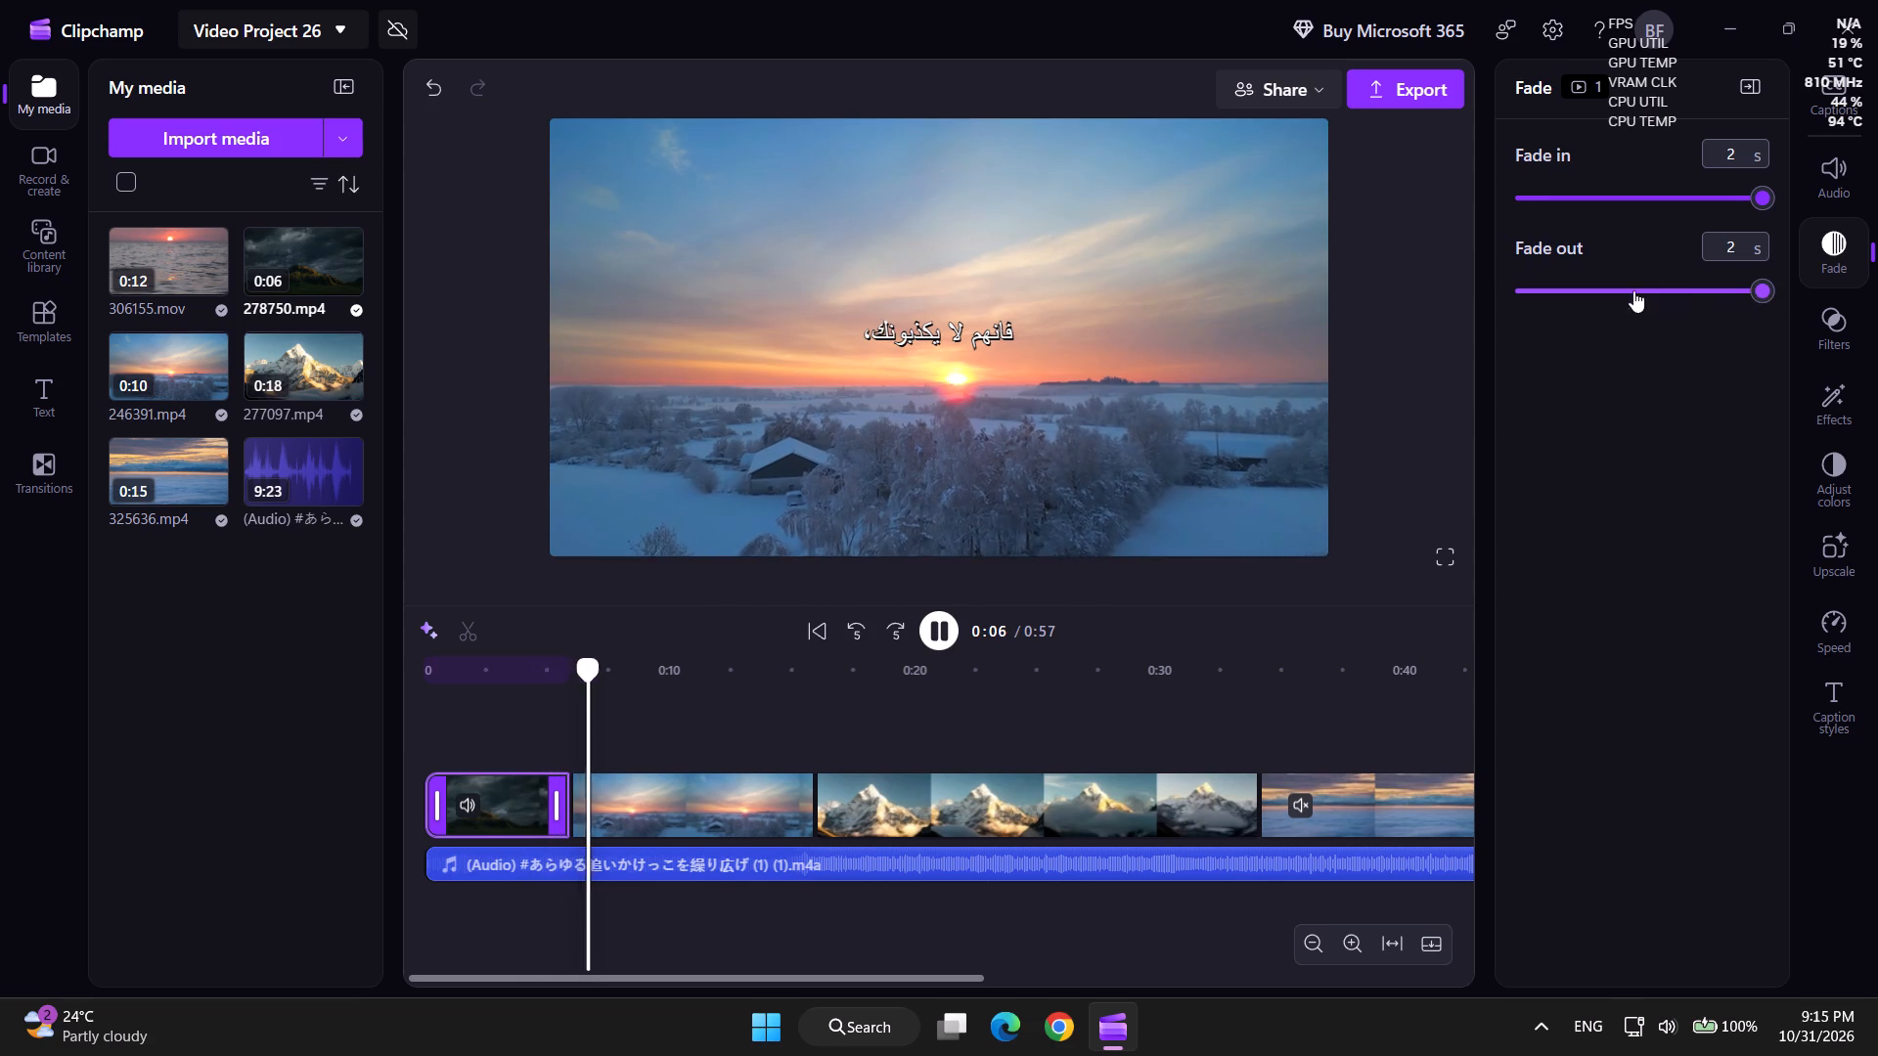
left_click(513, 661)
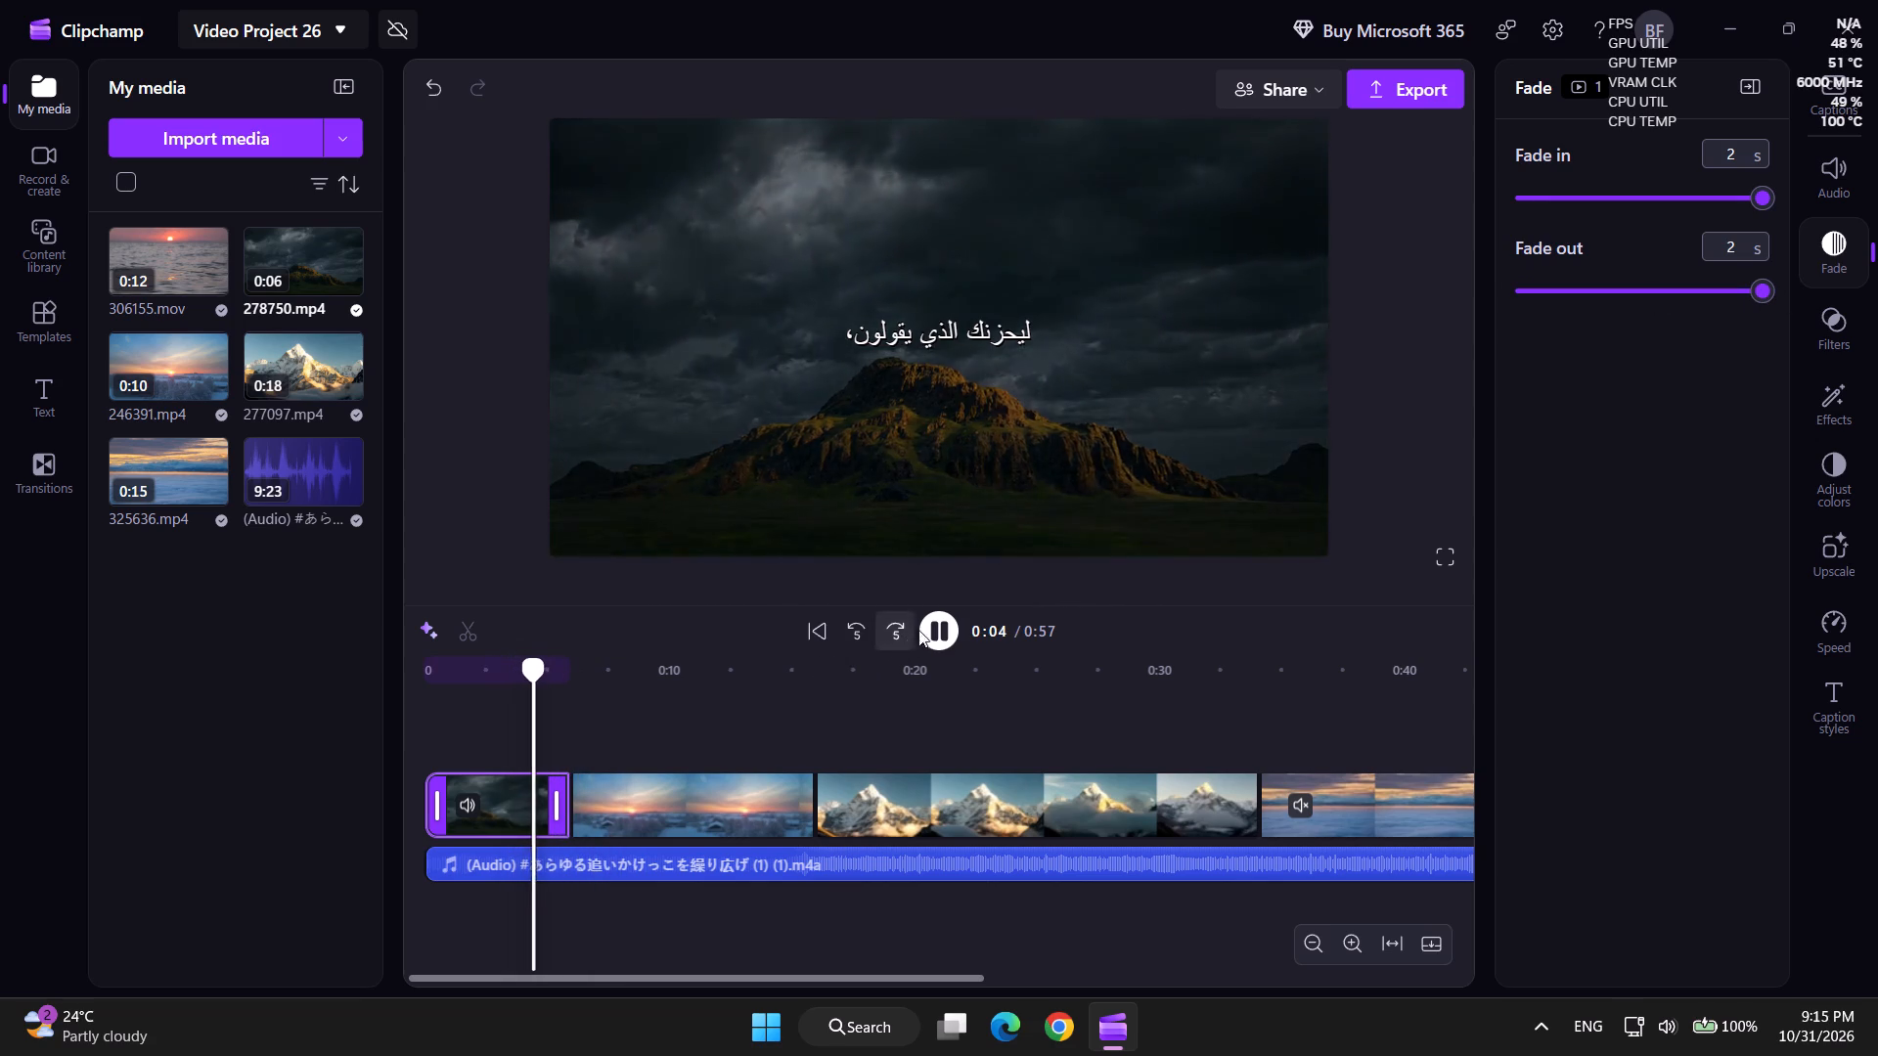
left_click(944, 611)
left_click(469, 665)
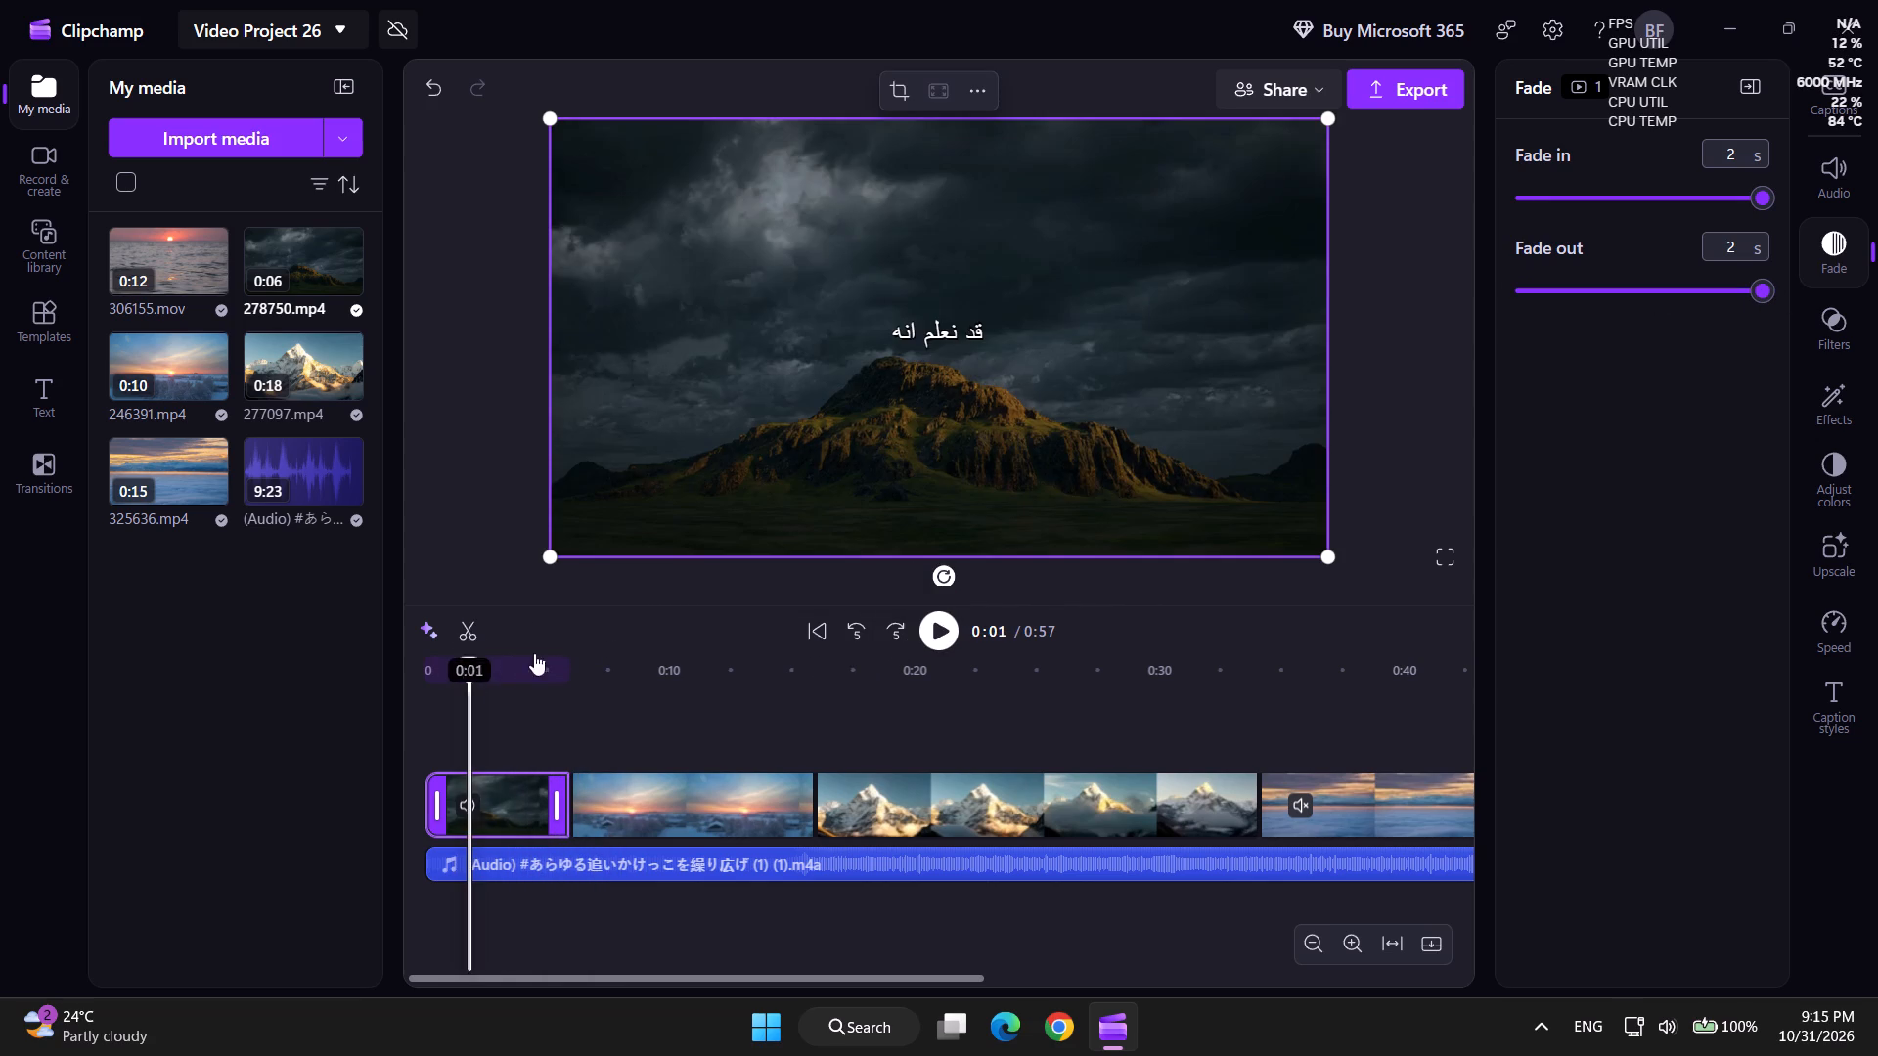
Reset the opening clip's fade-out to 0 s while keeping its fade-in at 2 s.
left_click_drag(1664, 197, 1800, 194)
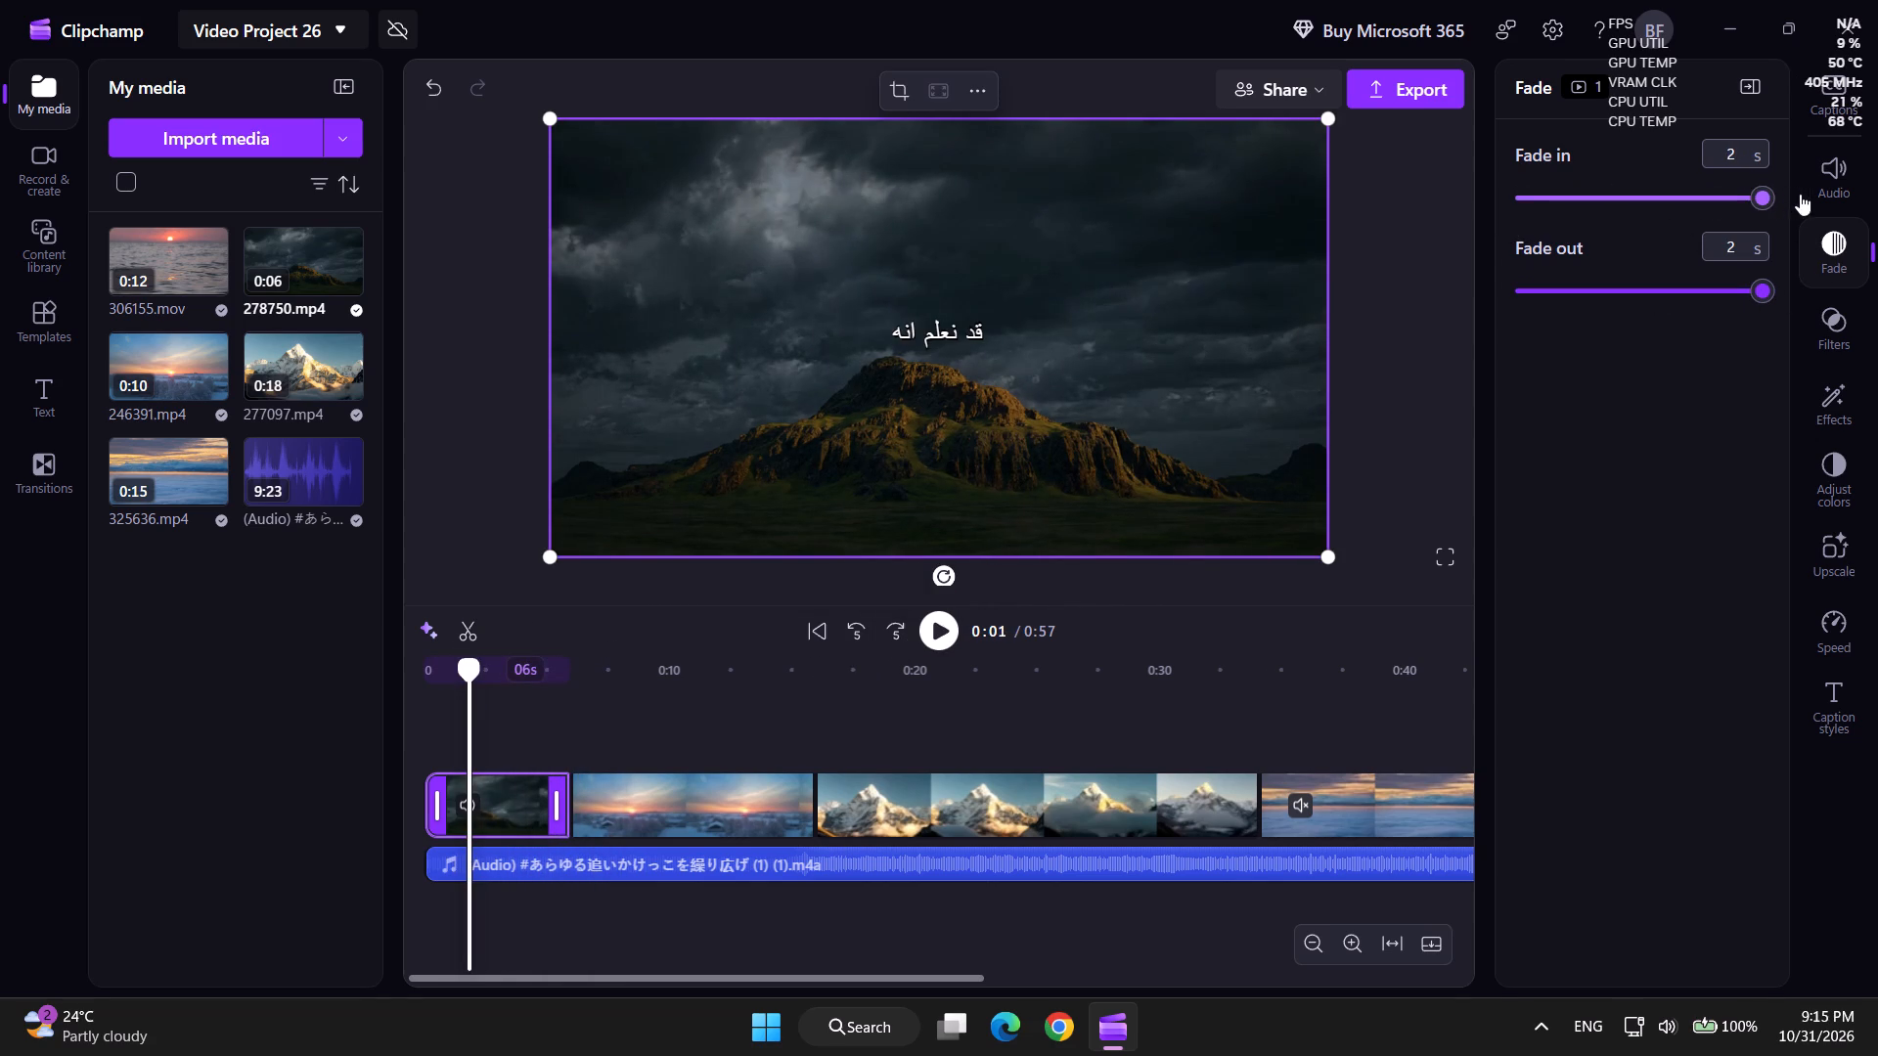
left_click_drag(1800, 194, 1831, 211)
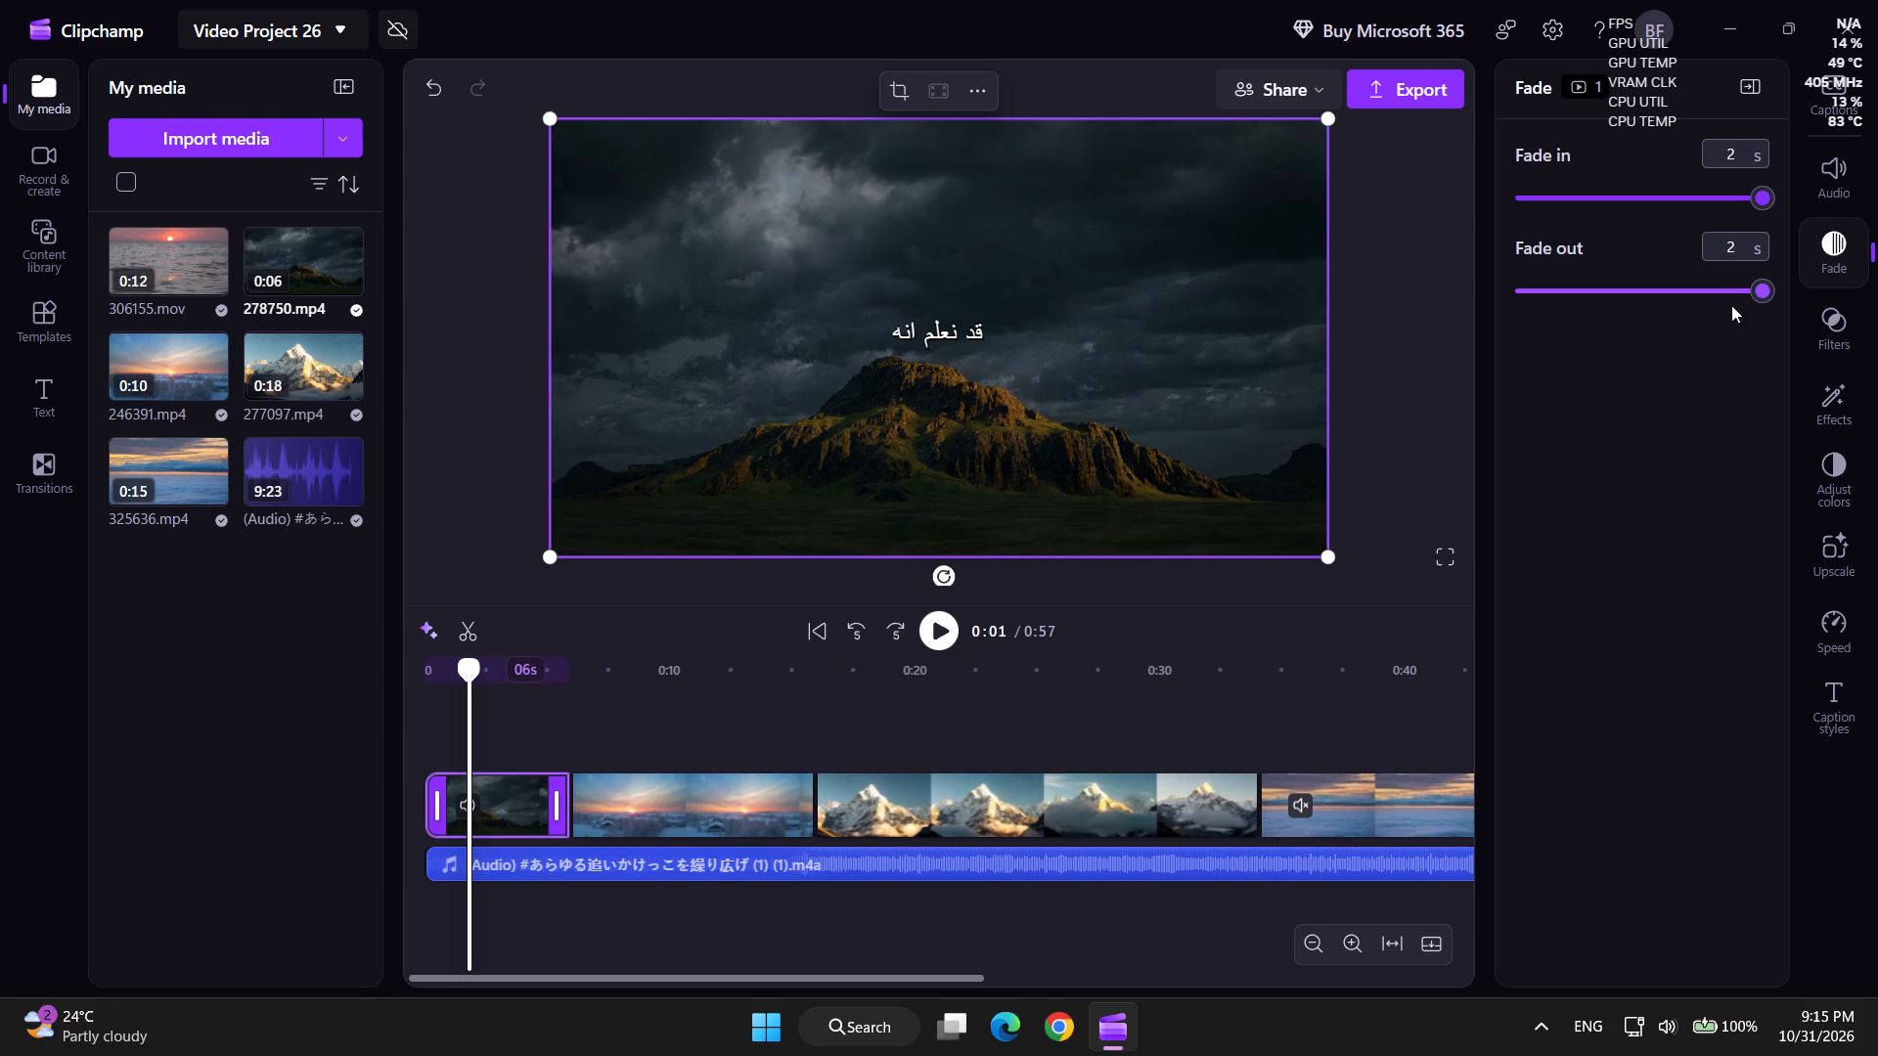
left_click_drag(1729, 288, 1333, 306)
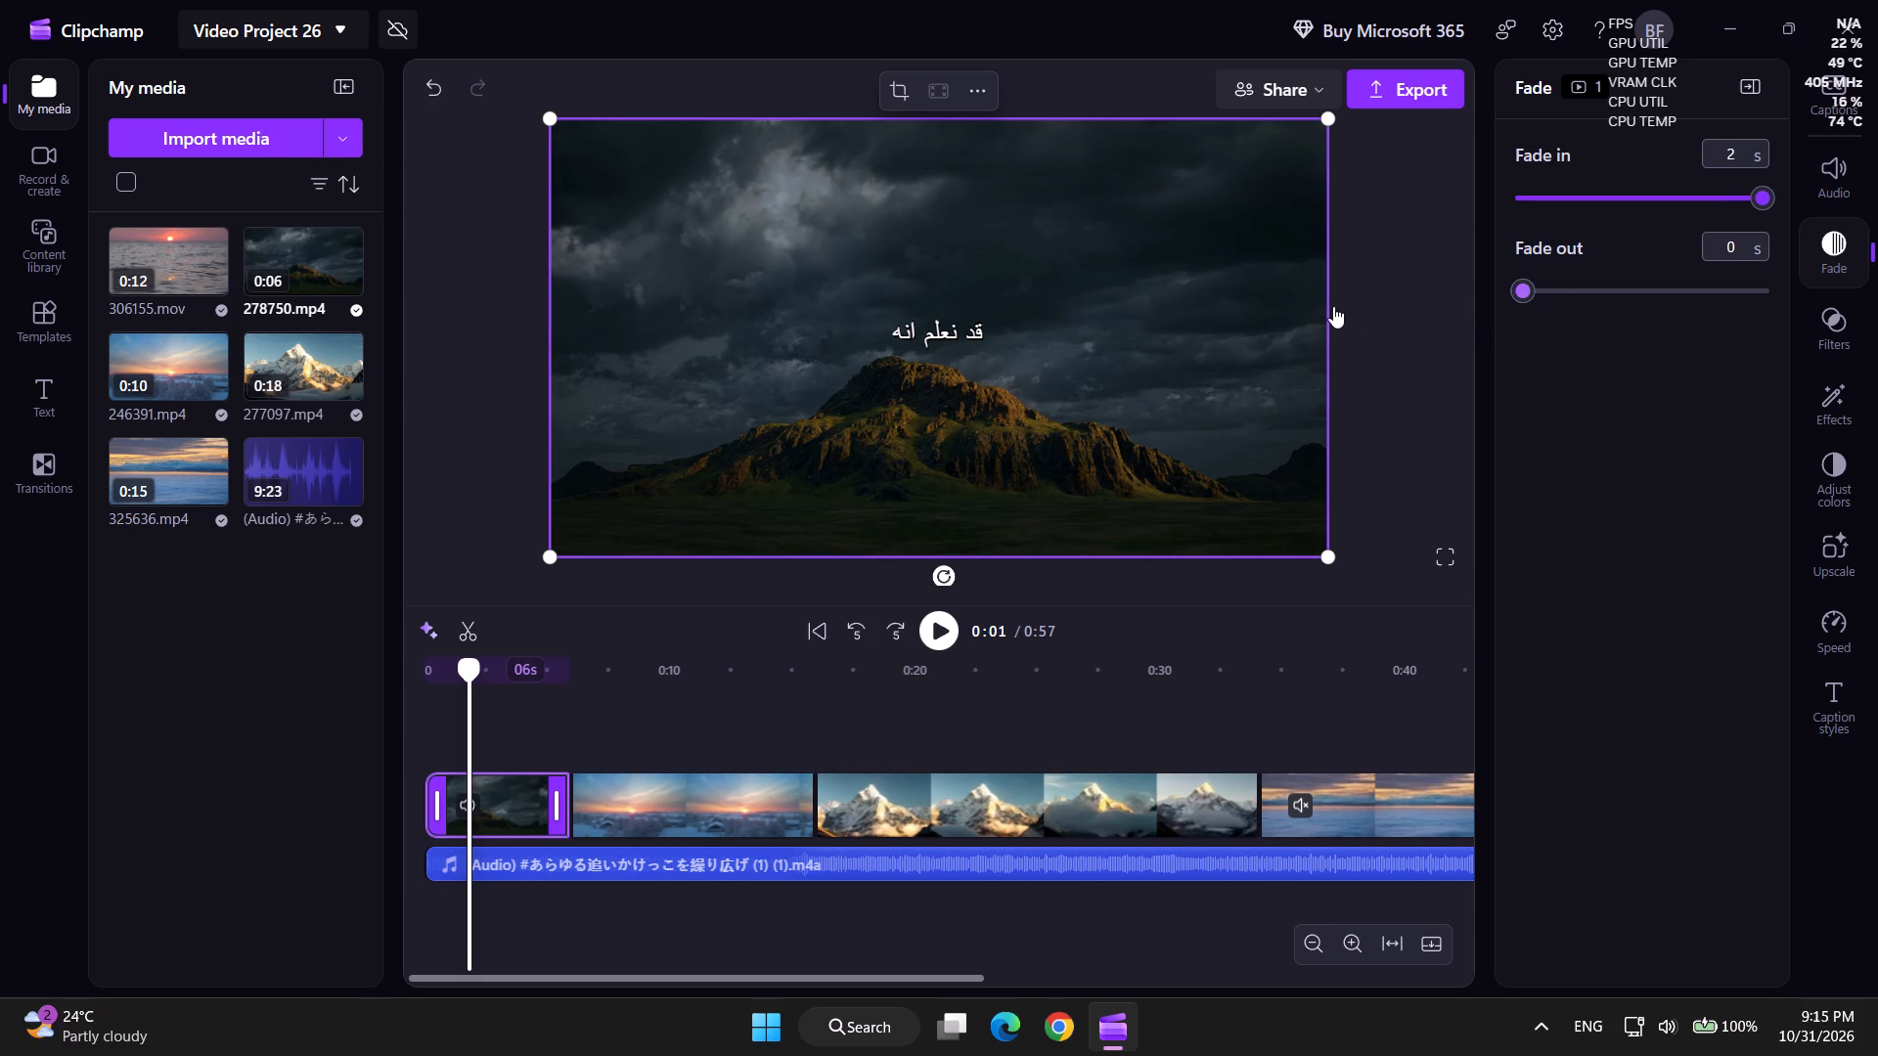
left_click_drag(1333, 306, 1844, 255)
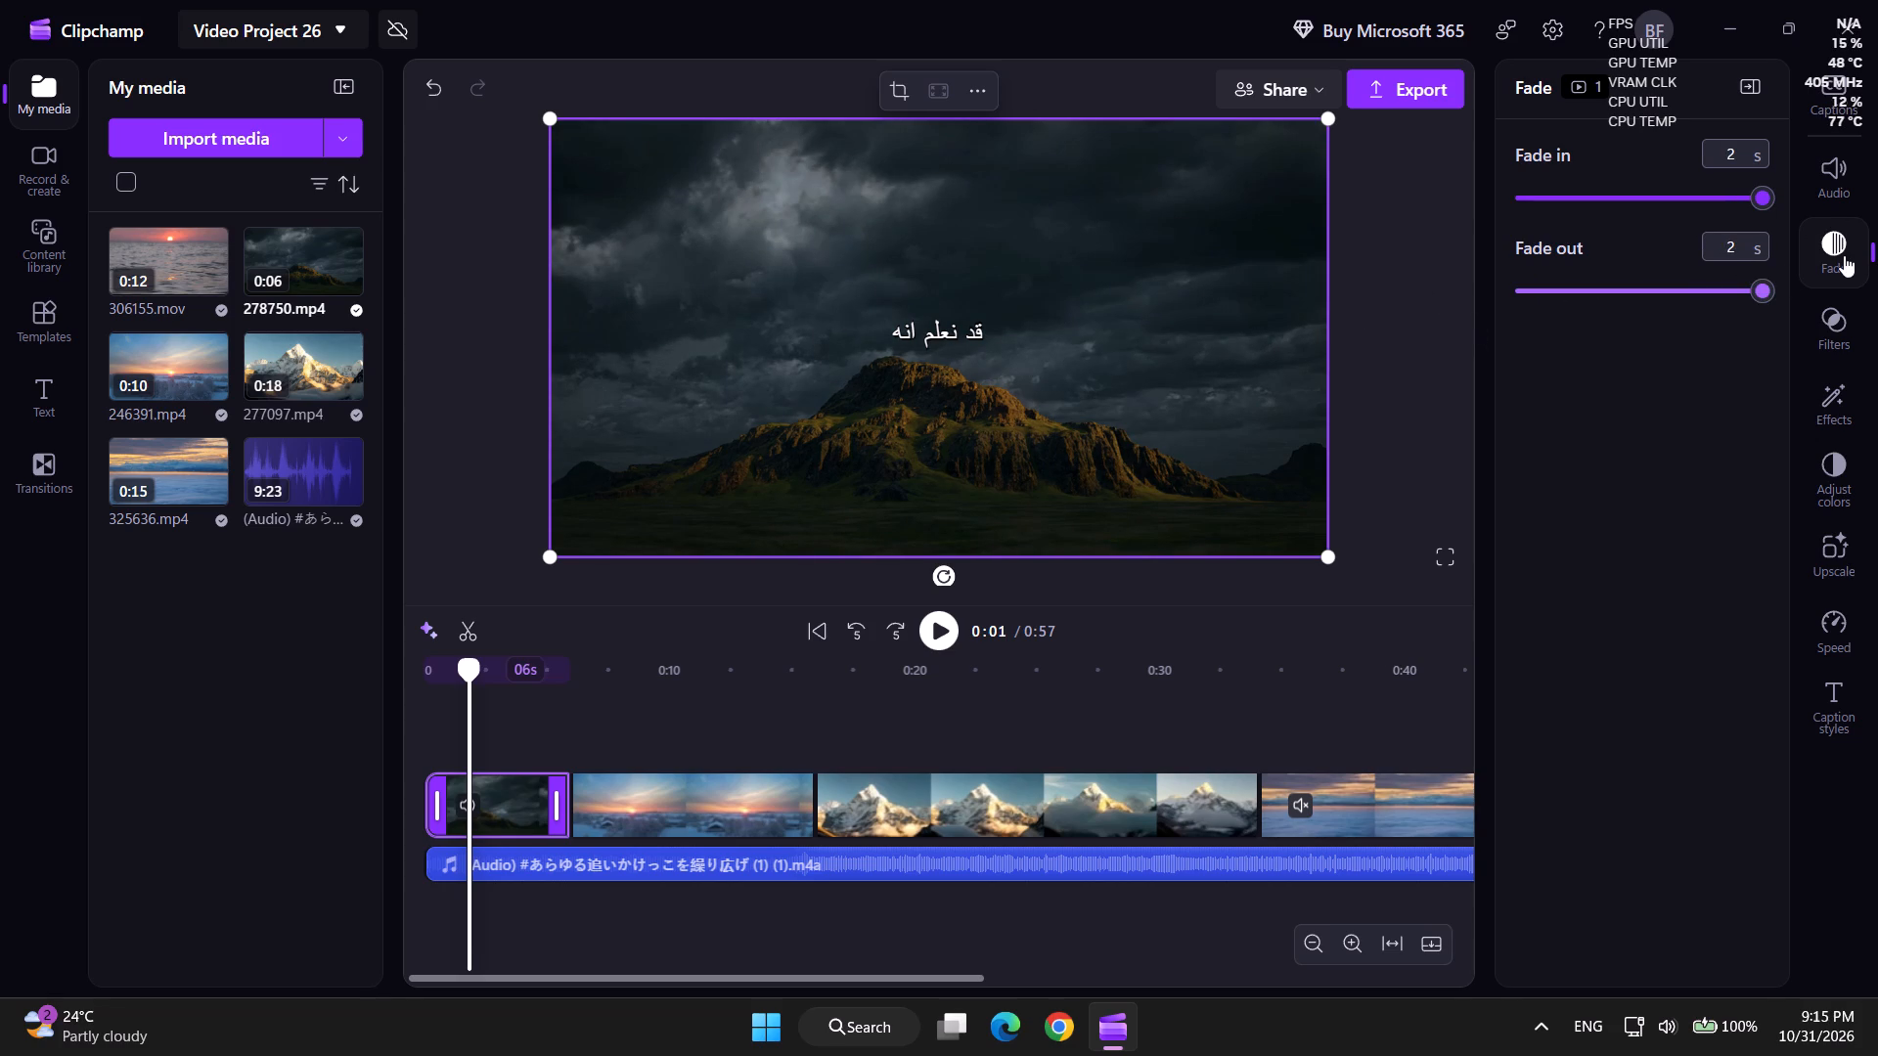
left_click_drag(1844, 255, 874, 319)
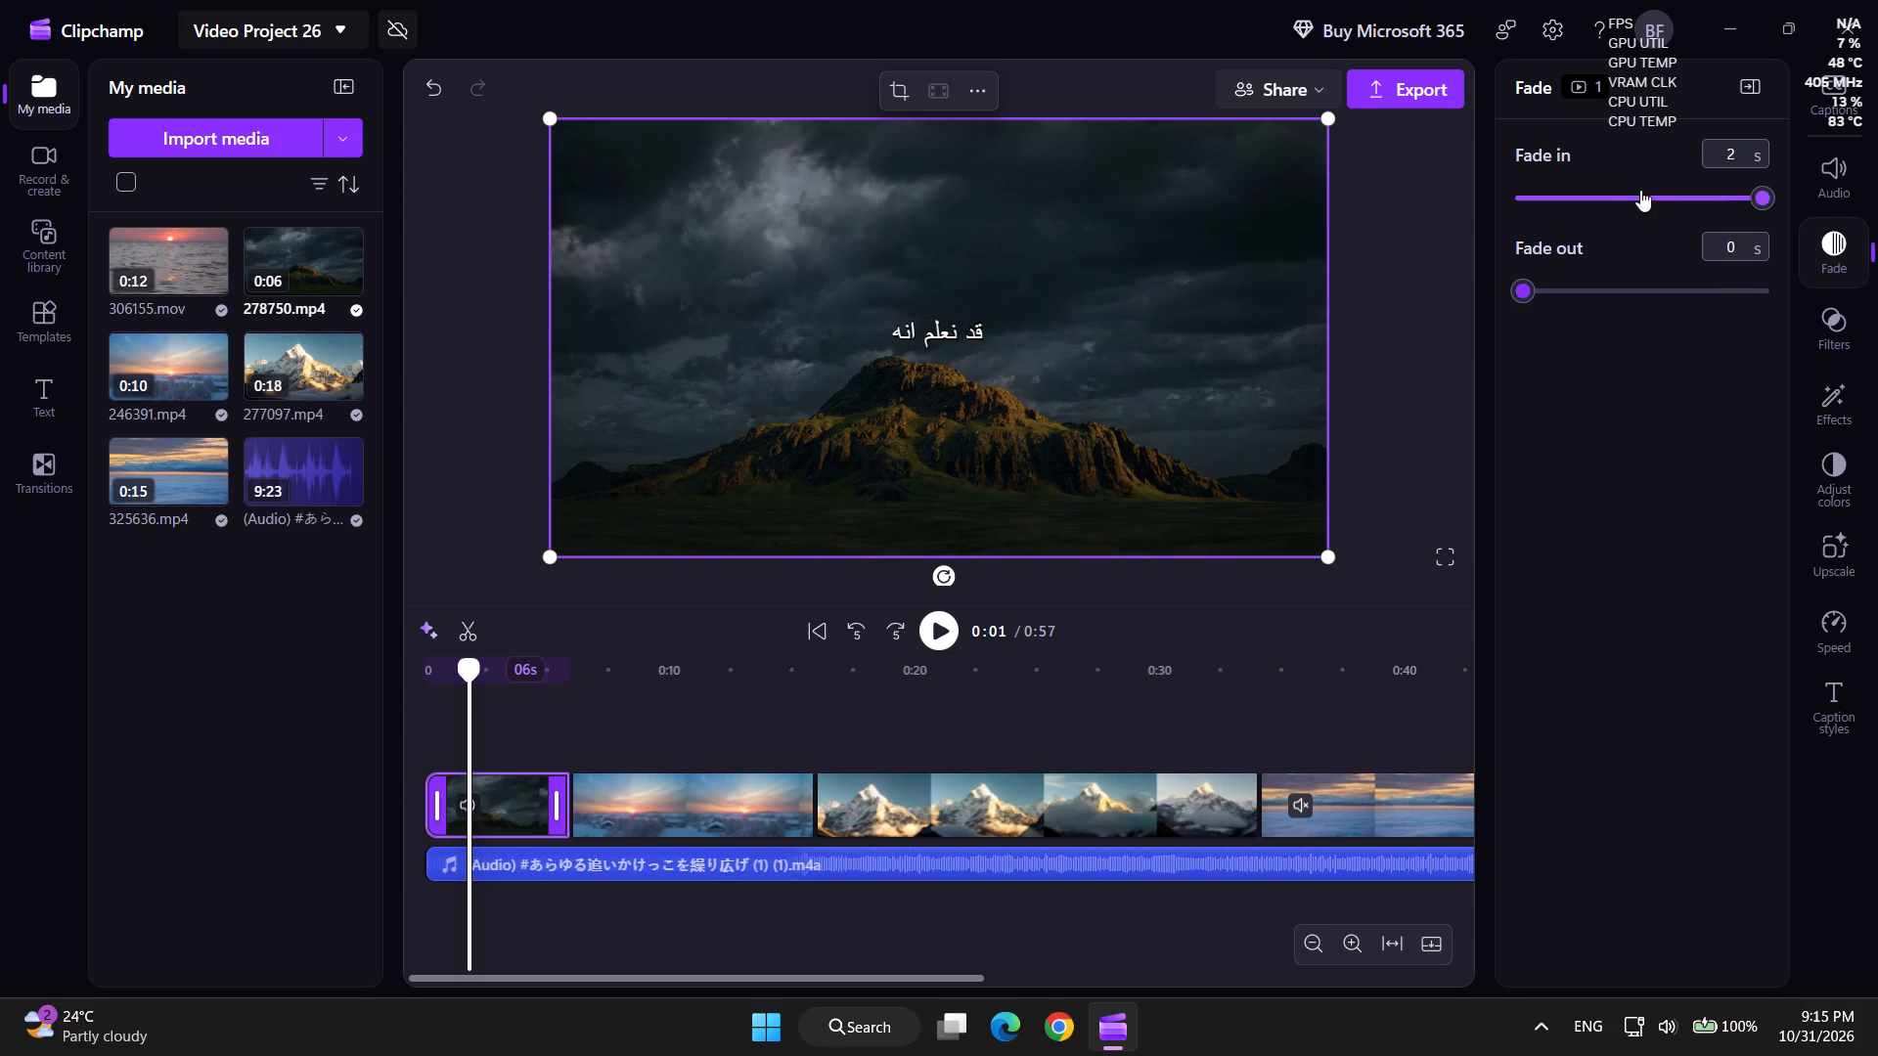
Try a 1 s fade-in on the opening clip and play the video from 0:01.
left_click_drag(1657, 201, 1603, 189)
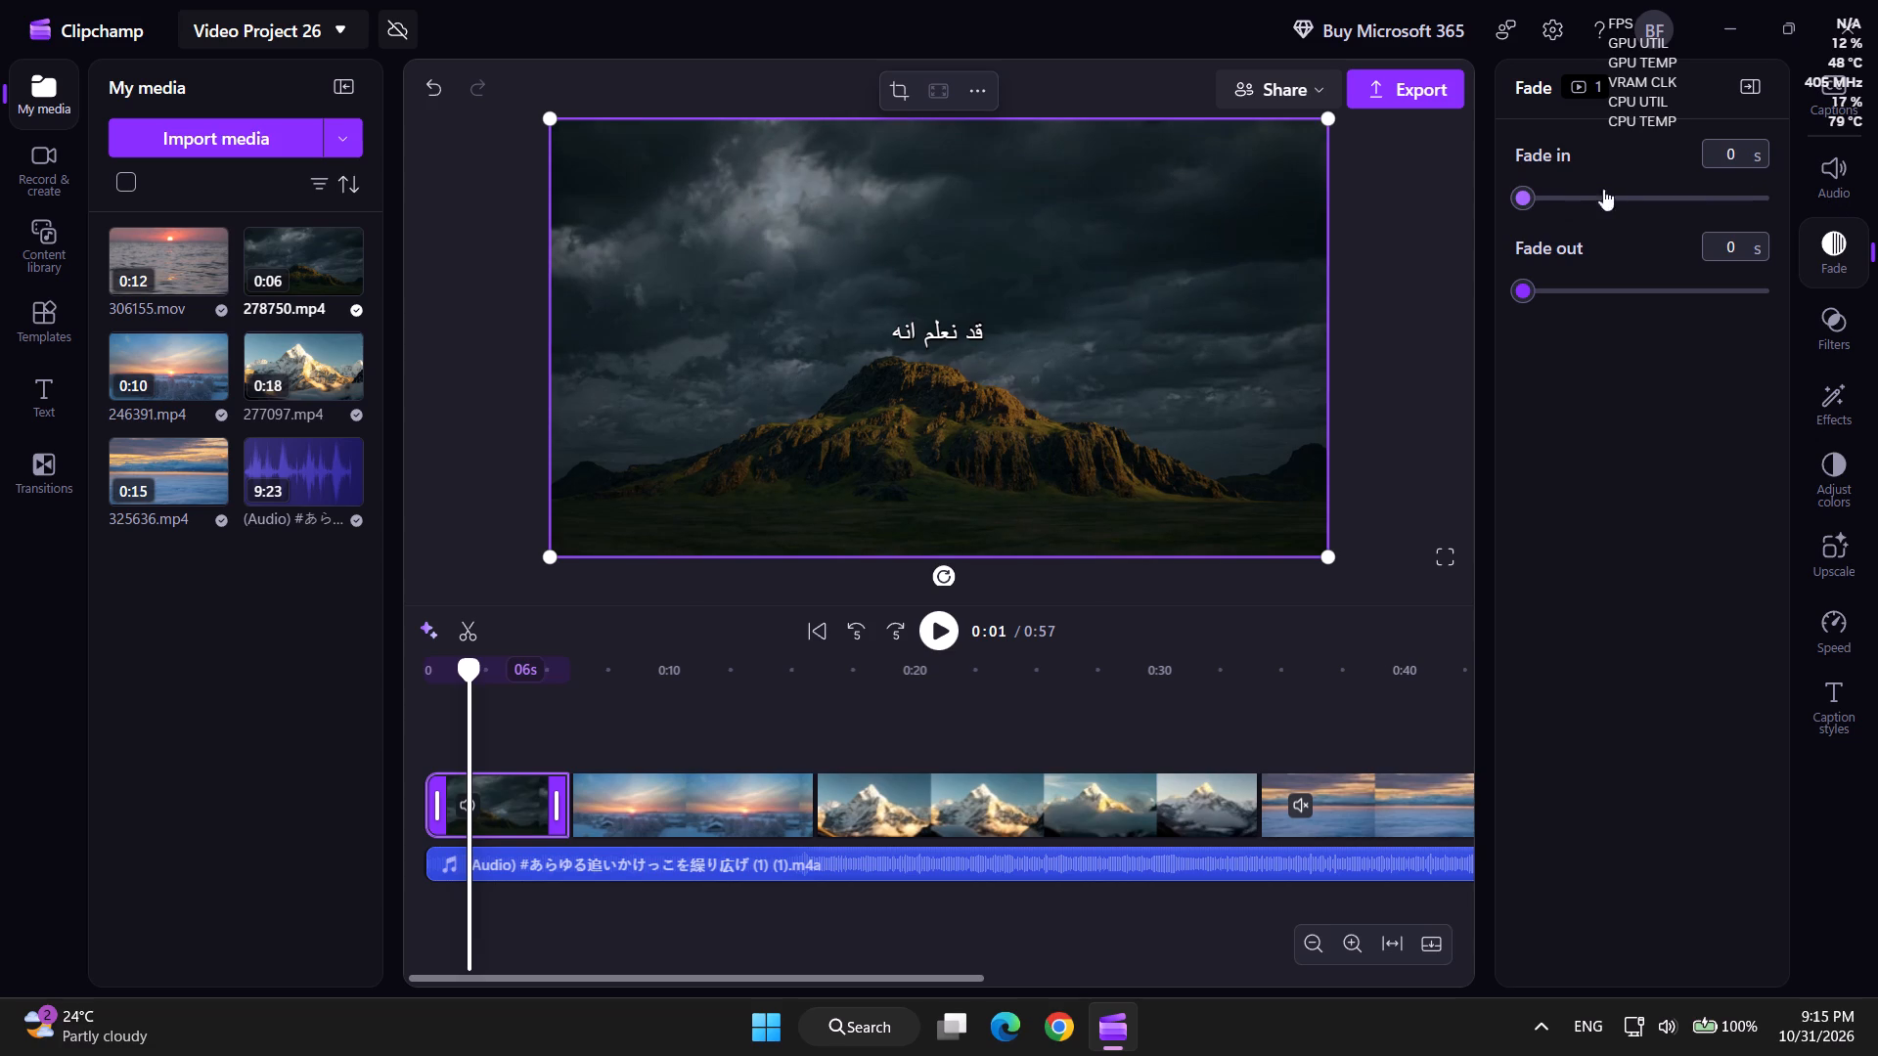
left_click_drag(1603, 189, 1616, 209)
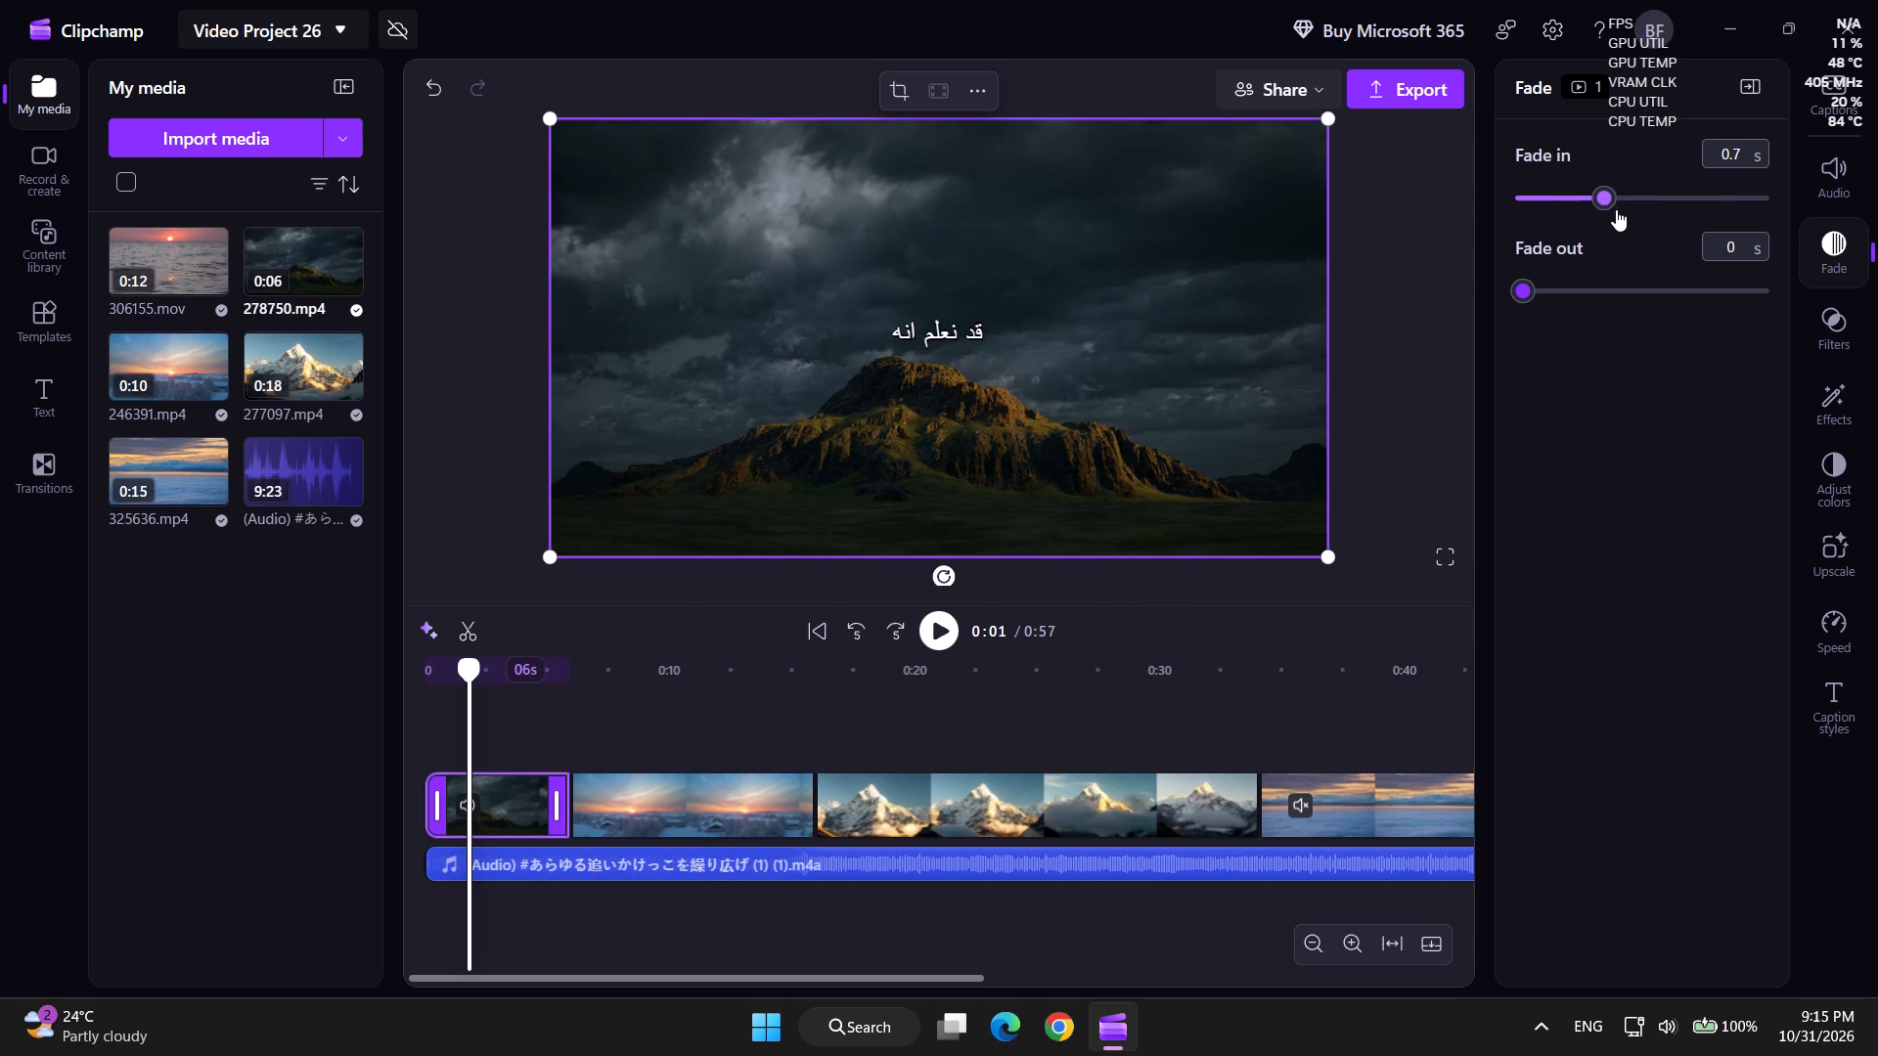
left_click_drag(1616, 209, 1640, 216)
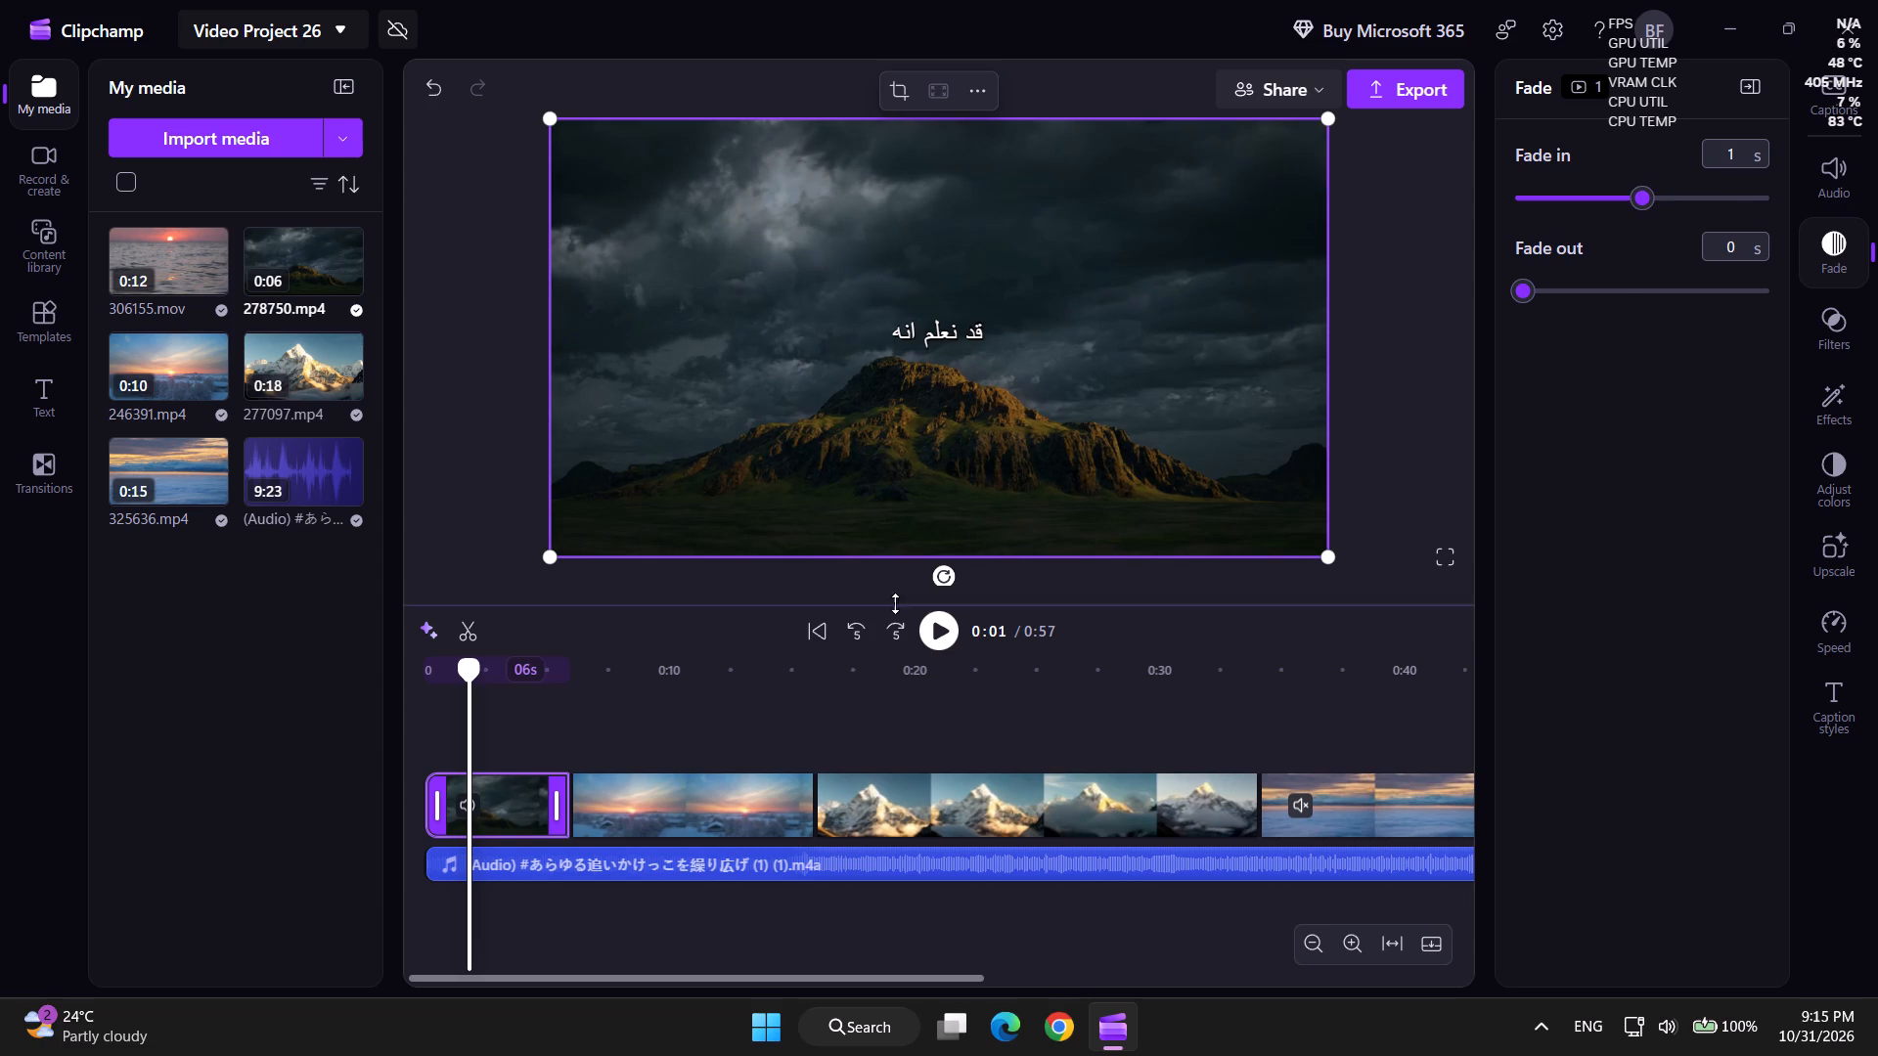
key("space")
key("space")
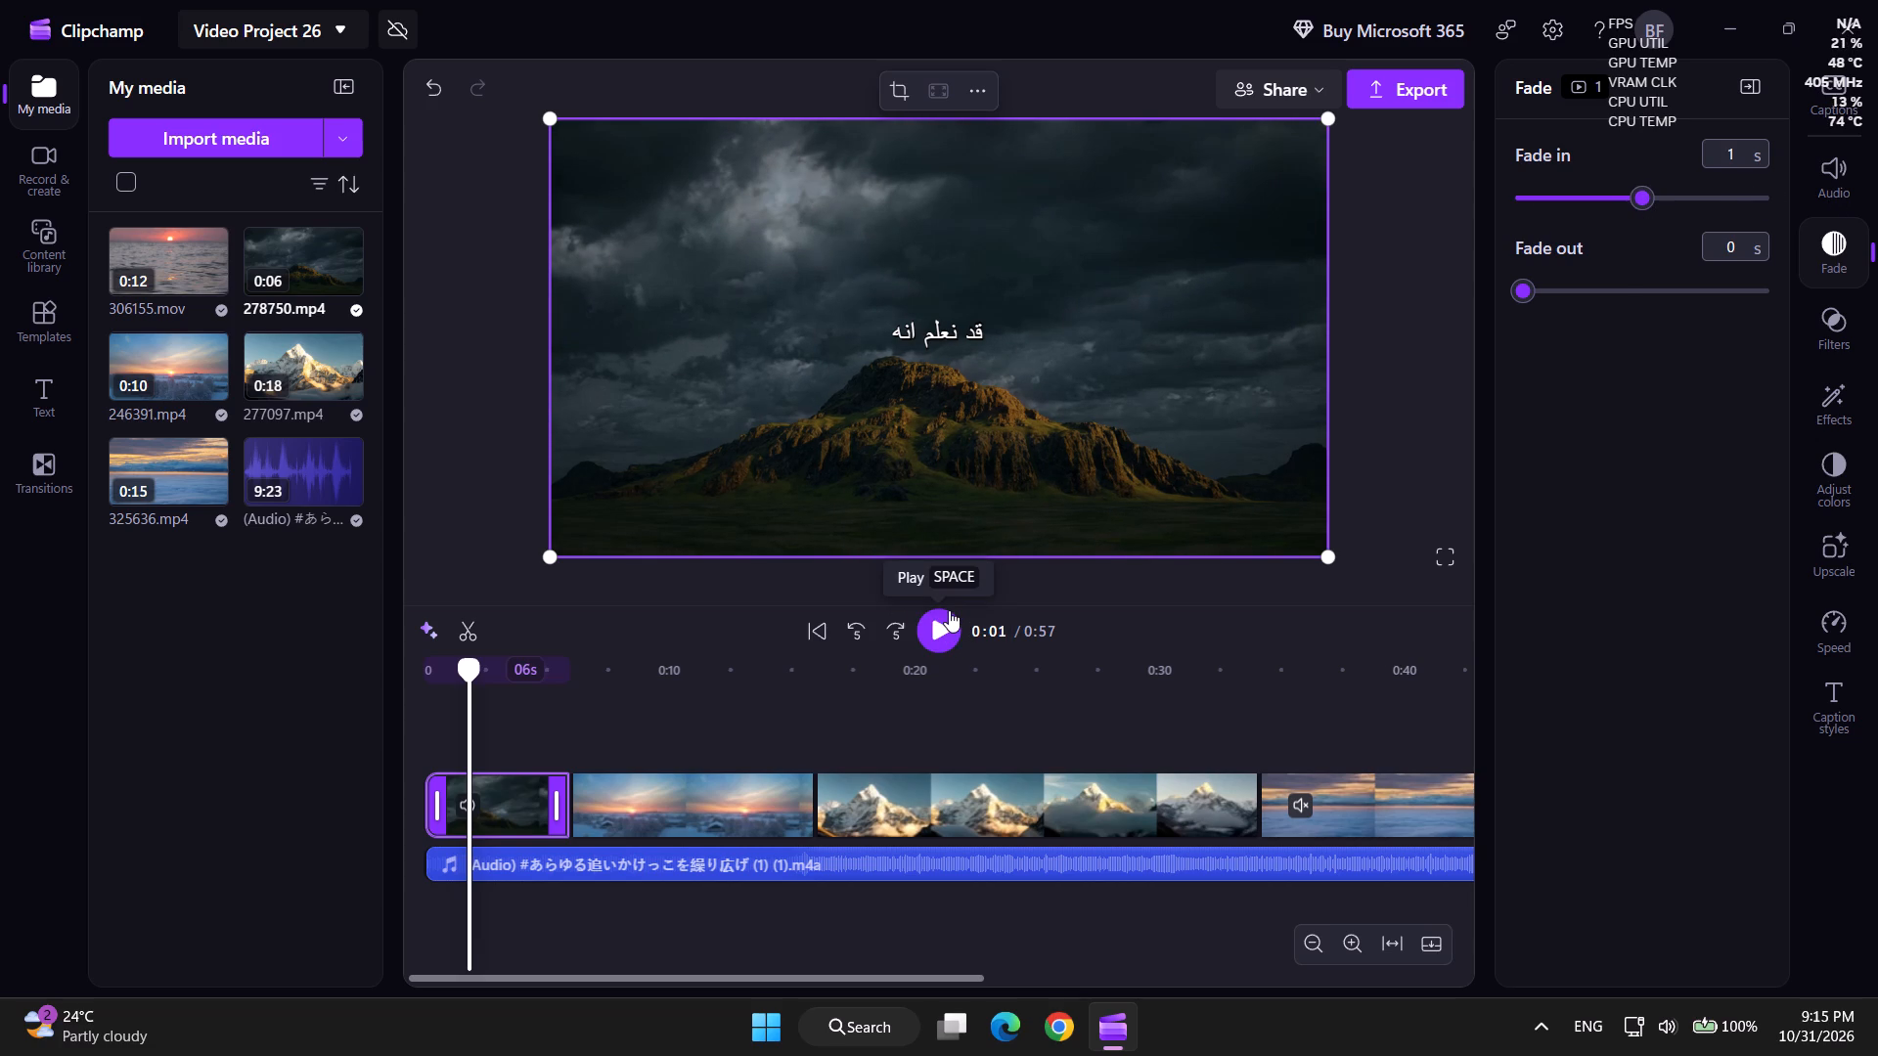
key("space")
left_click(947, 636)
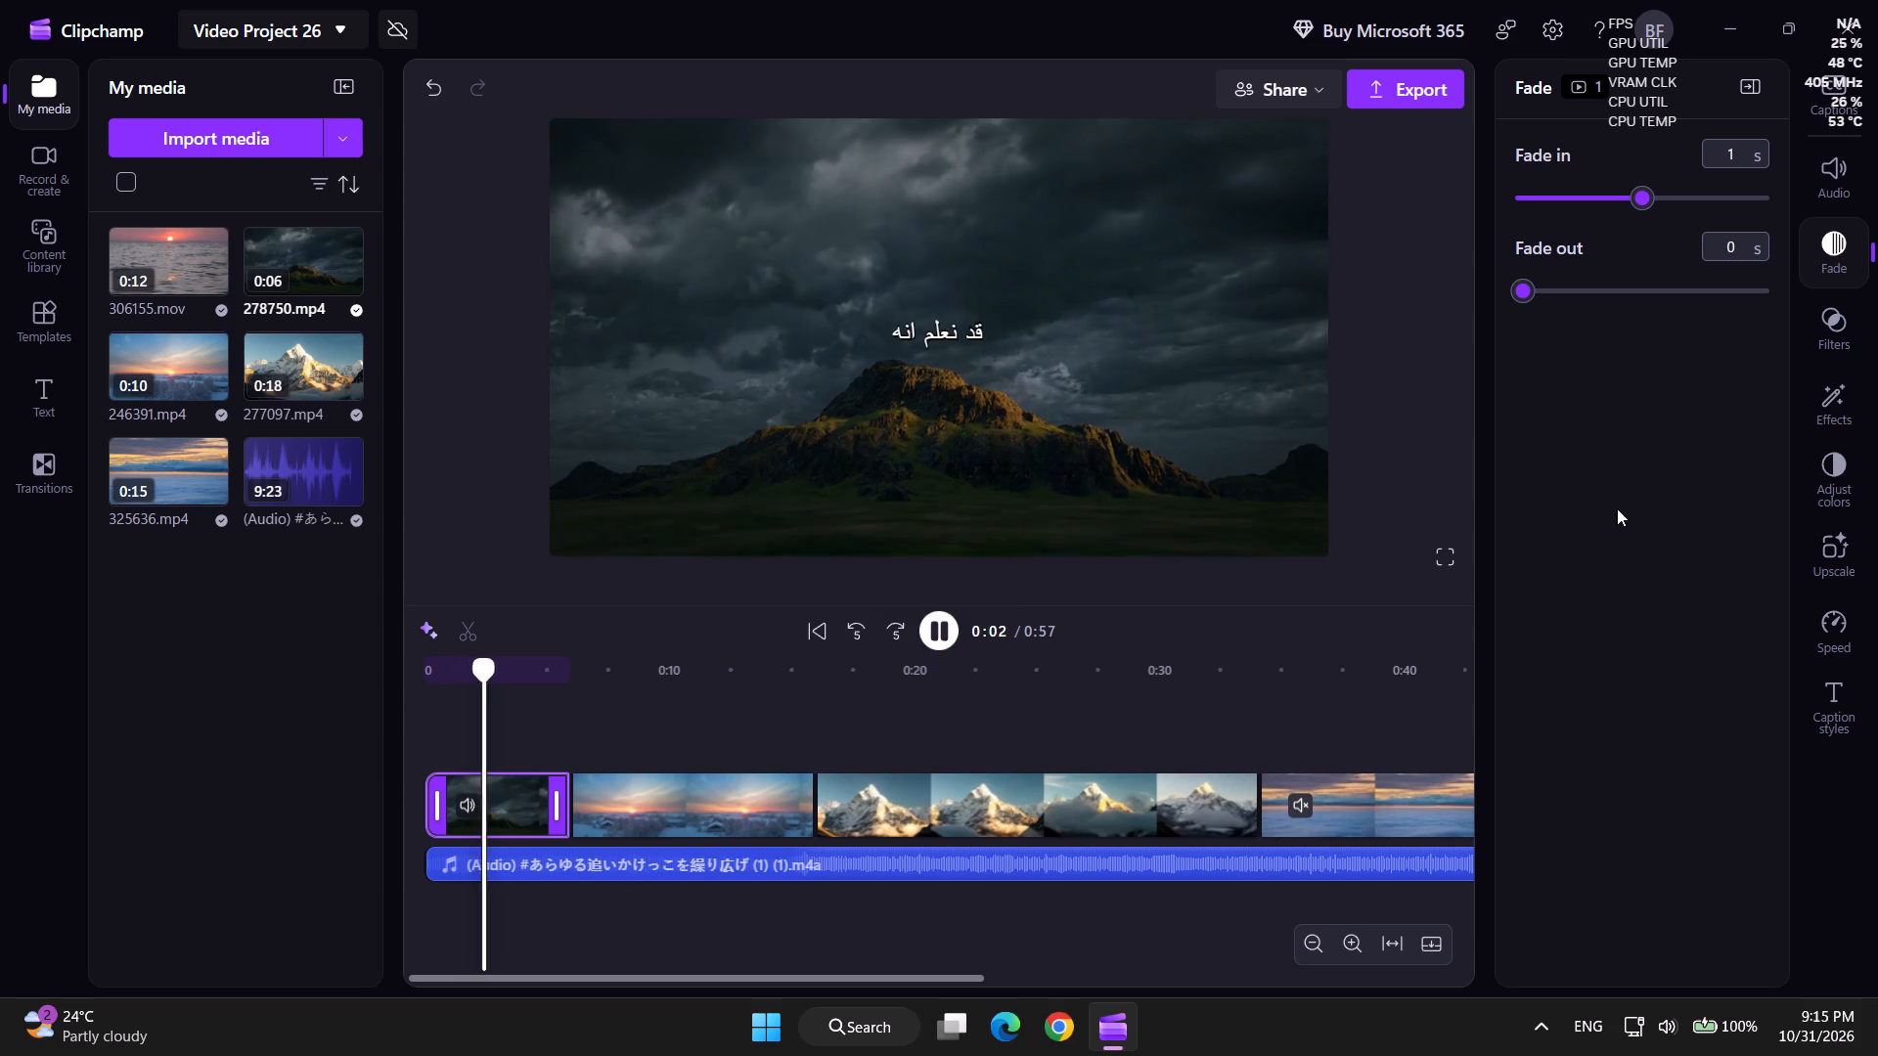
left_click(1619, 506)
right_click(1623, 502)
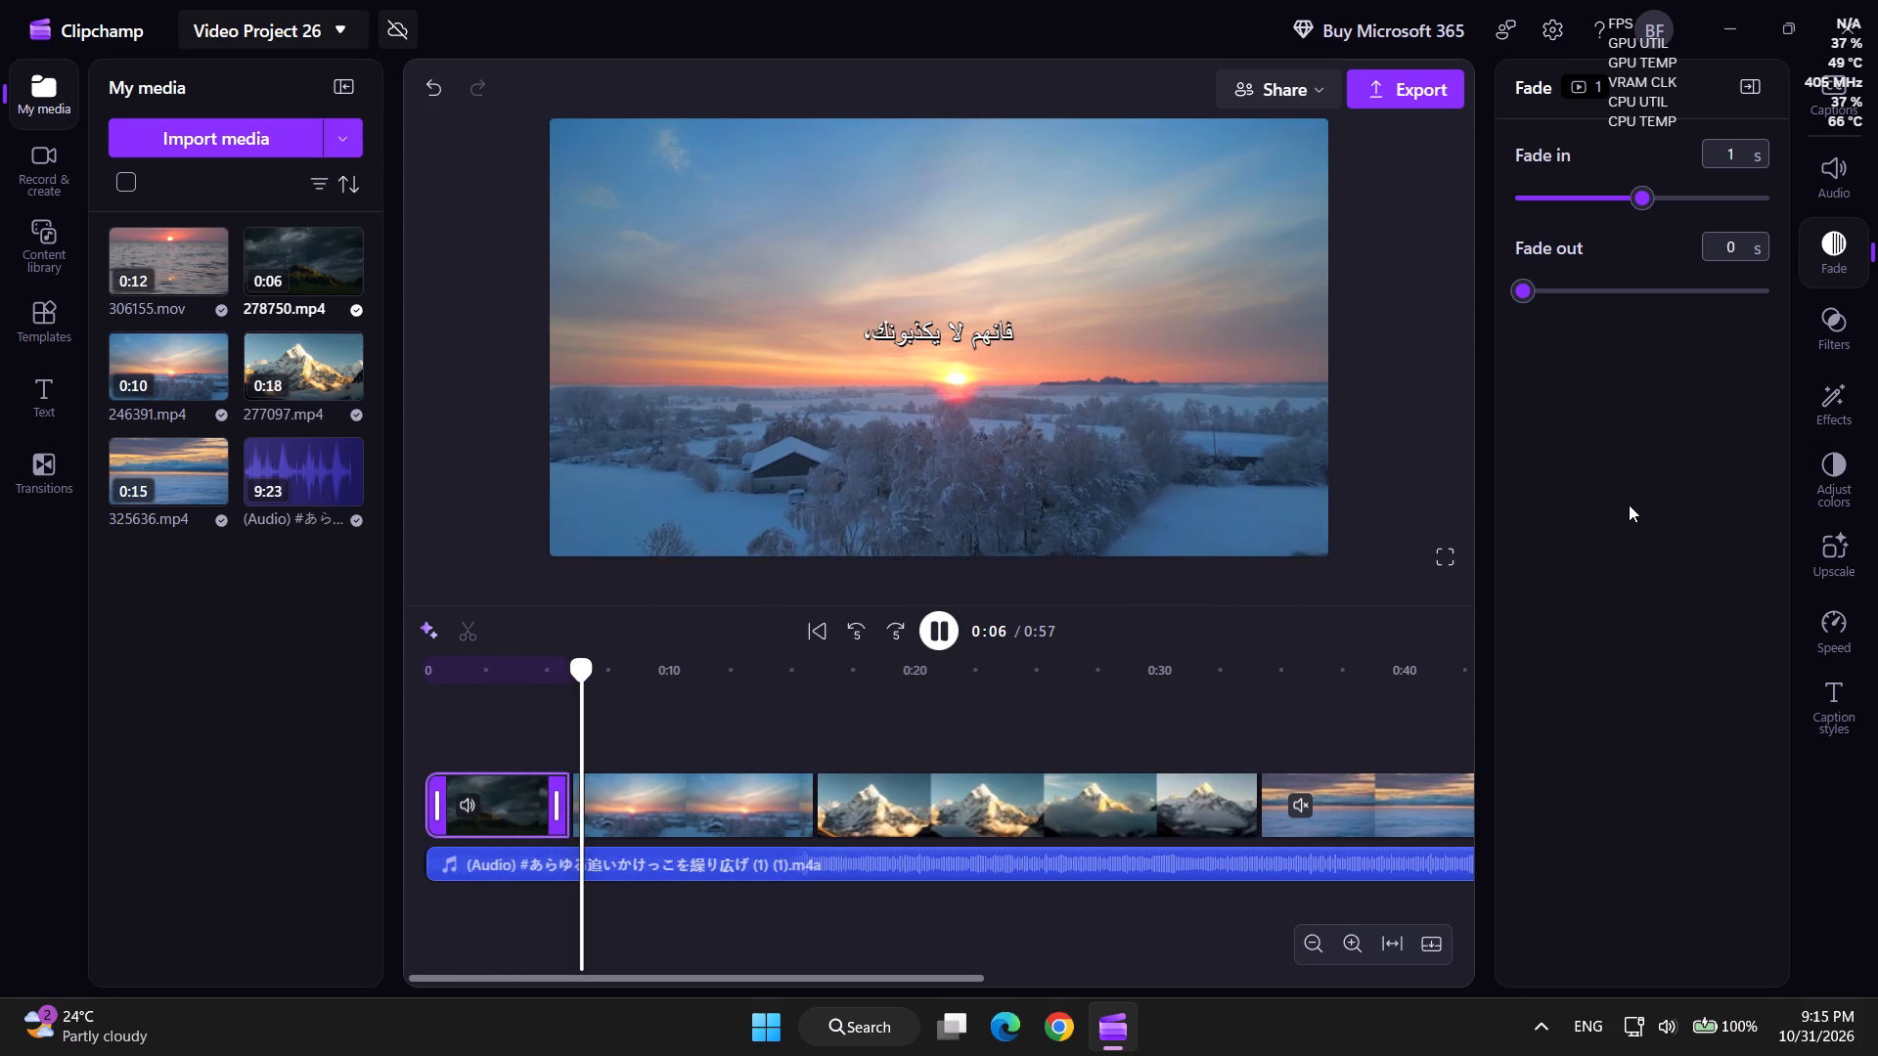
Set the opening 278750.mp4 clip's fade-in to 1.1 s.
left_click_drag(1642, 198, 1520, 213)
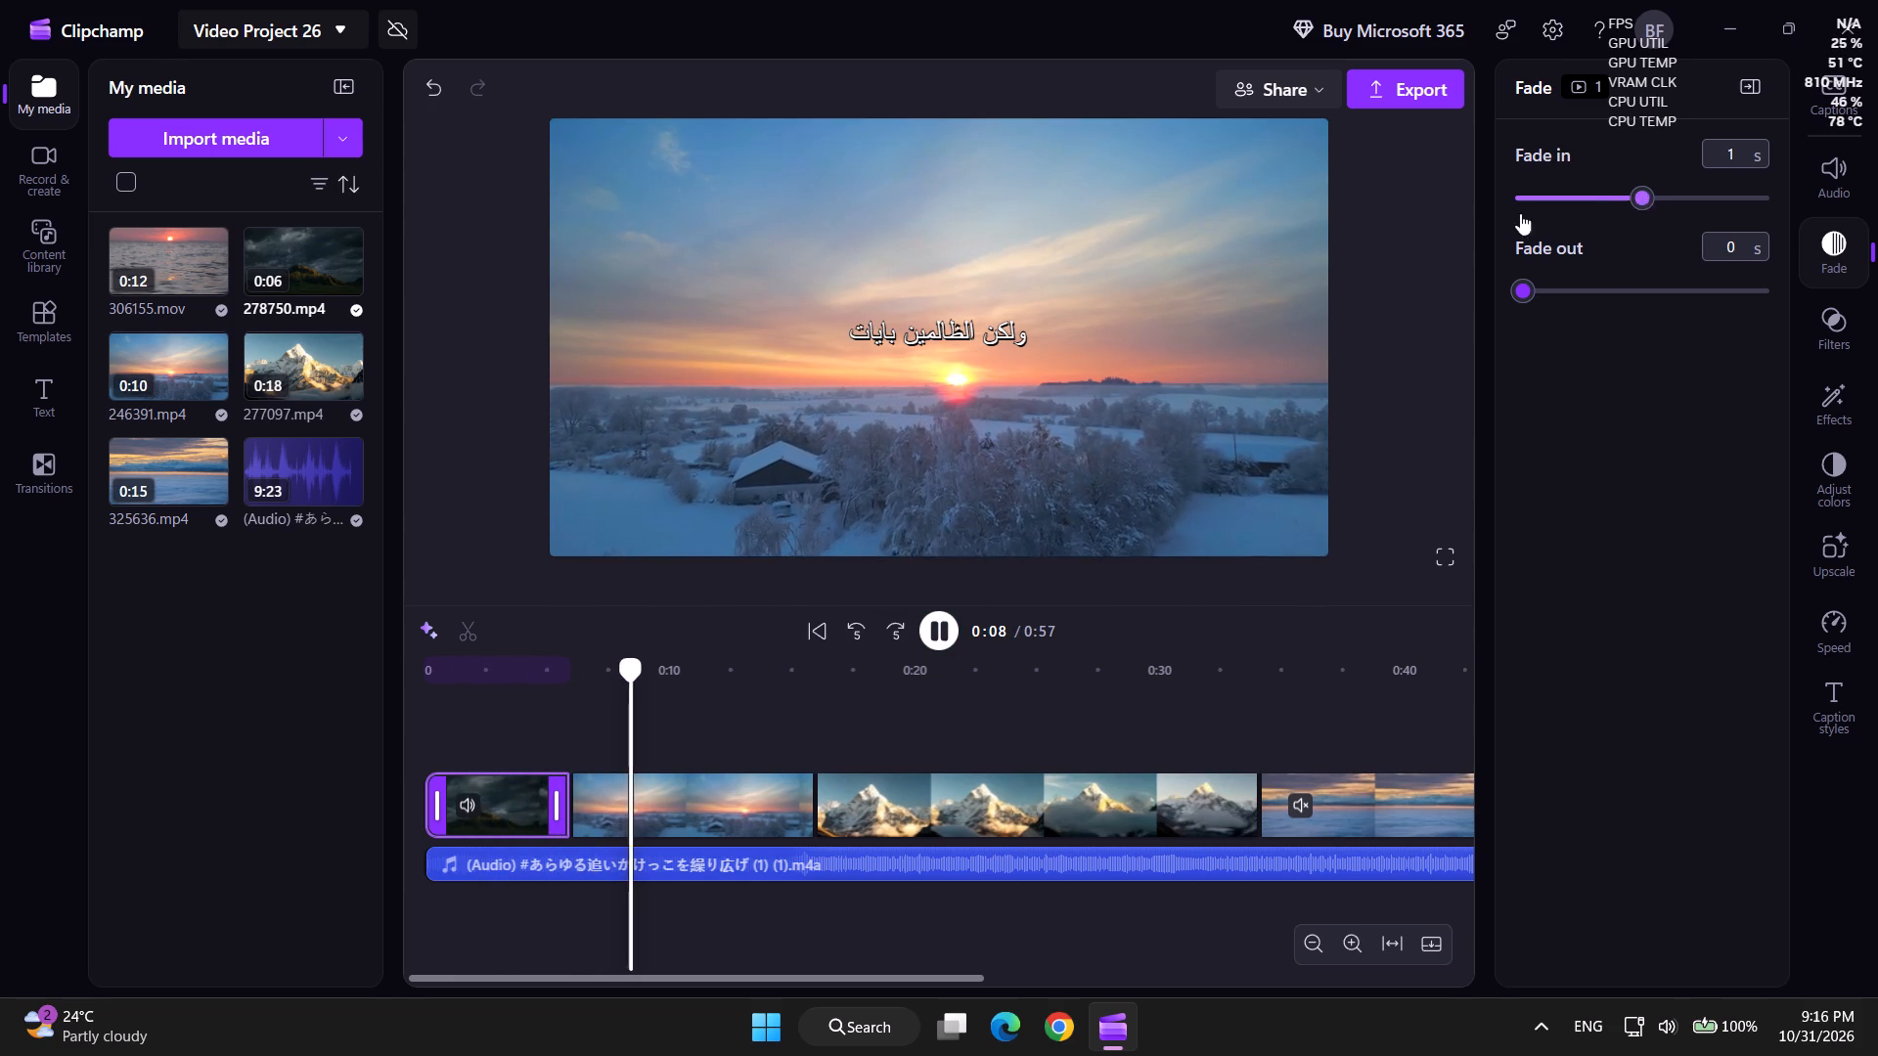
left_click_drag(1520, 213, 1554, 223)
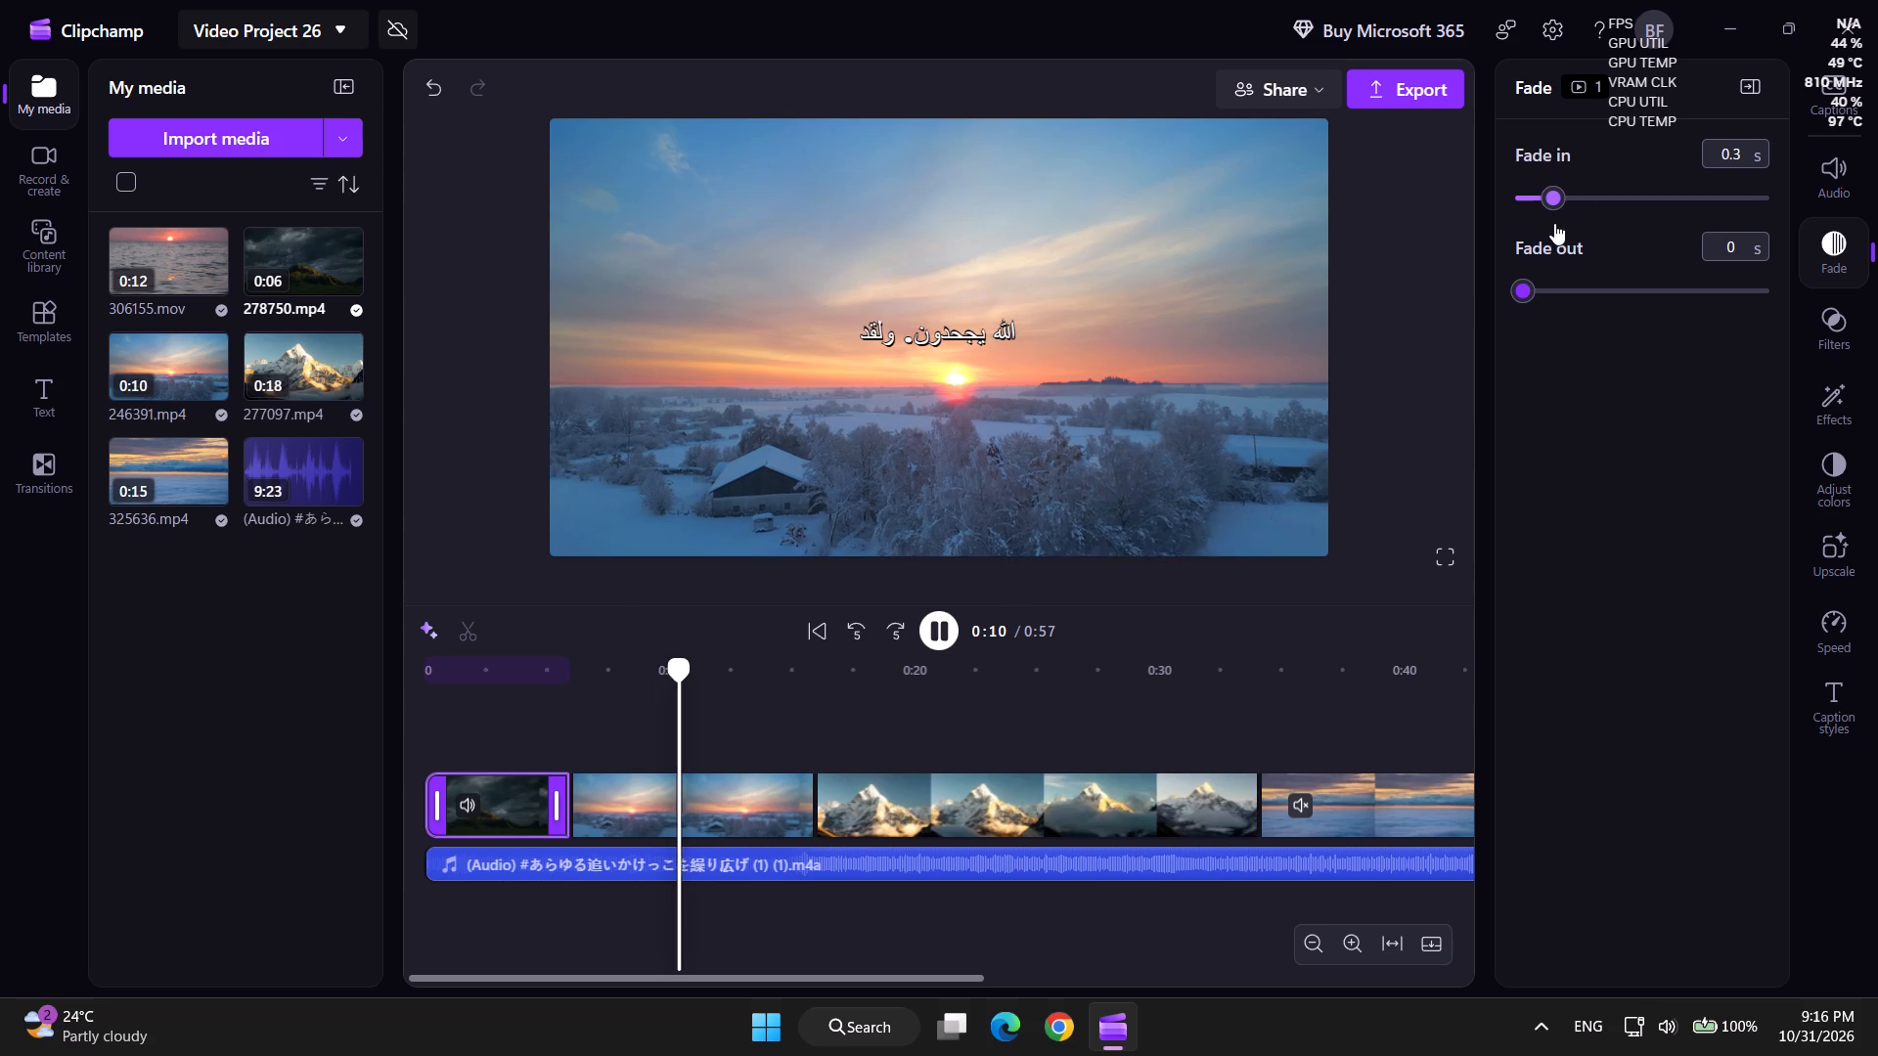
left_click_drag(1554, 223, 1663, 216)
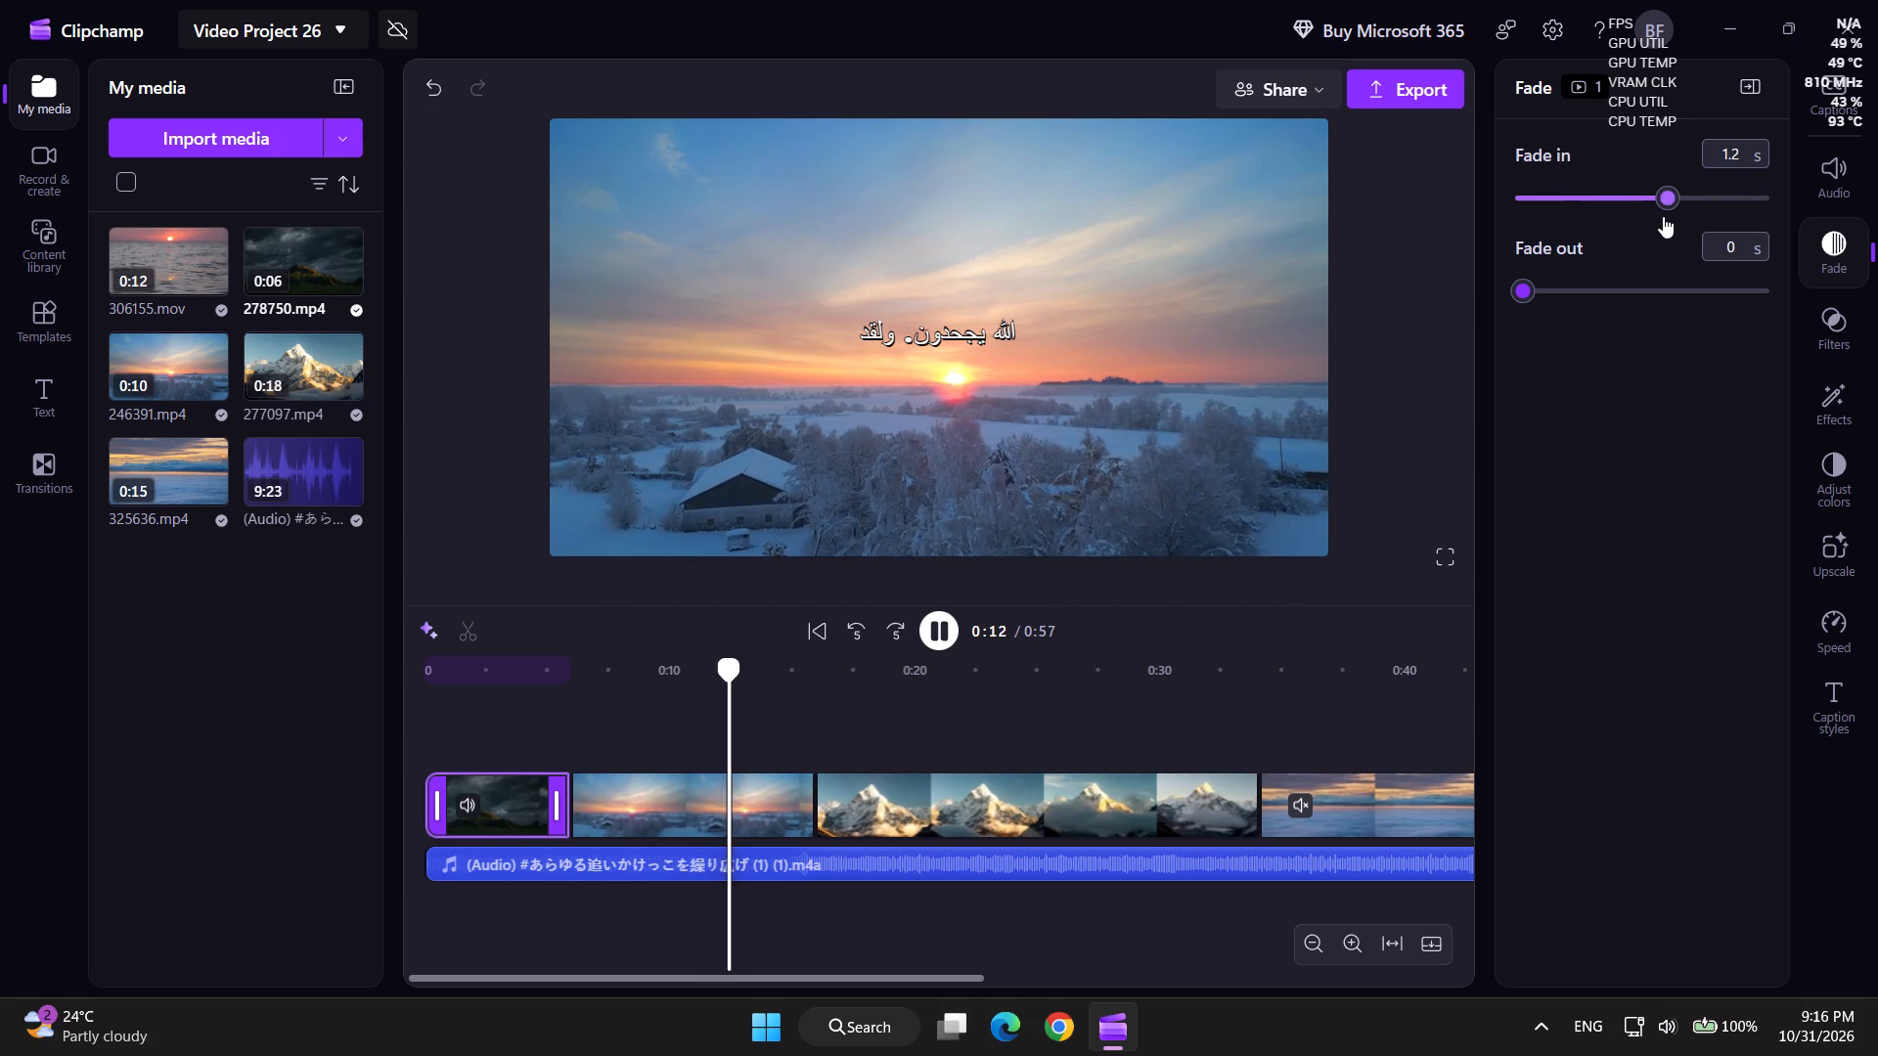
left_click_drag(1663, 216, 1648, 219)
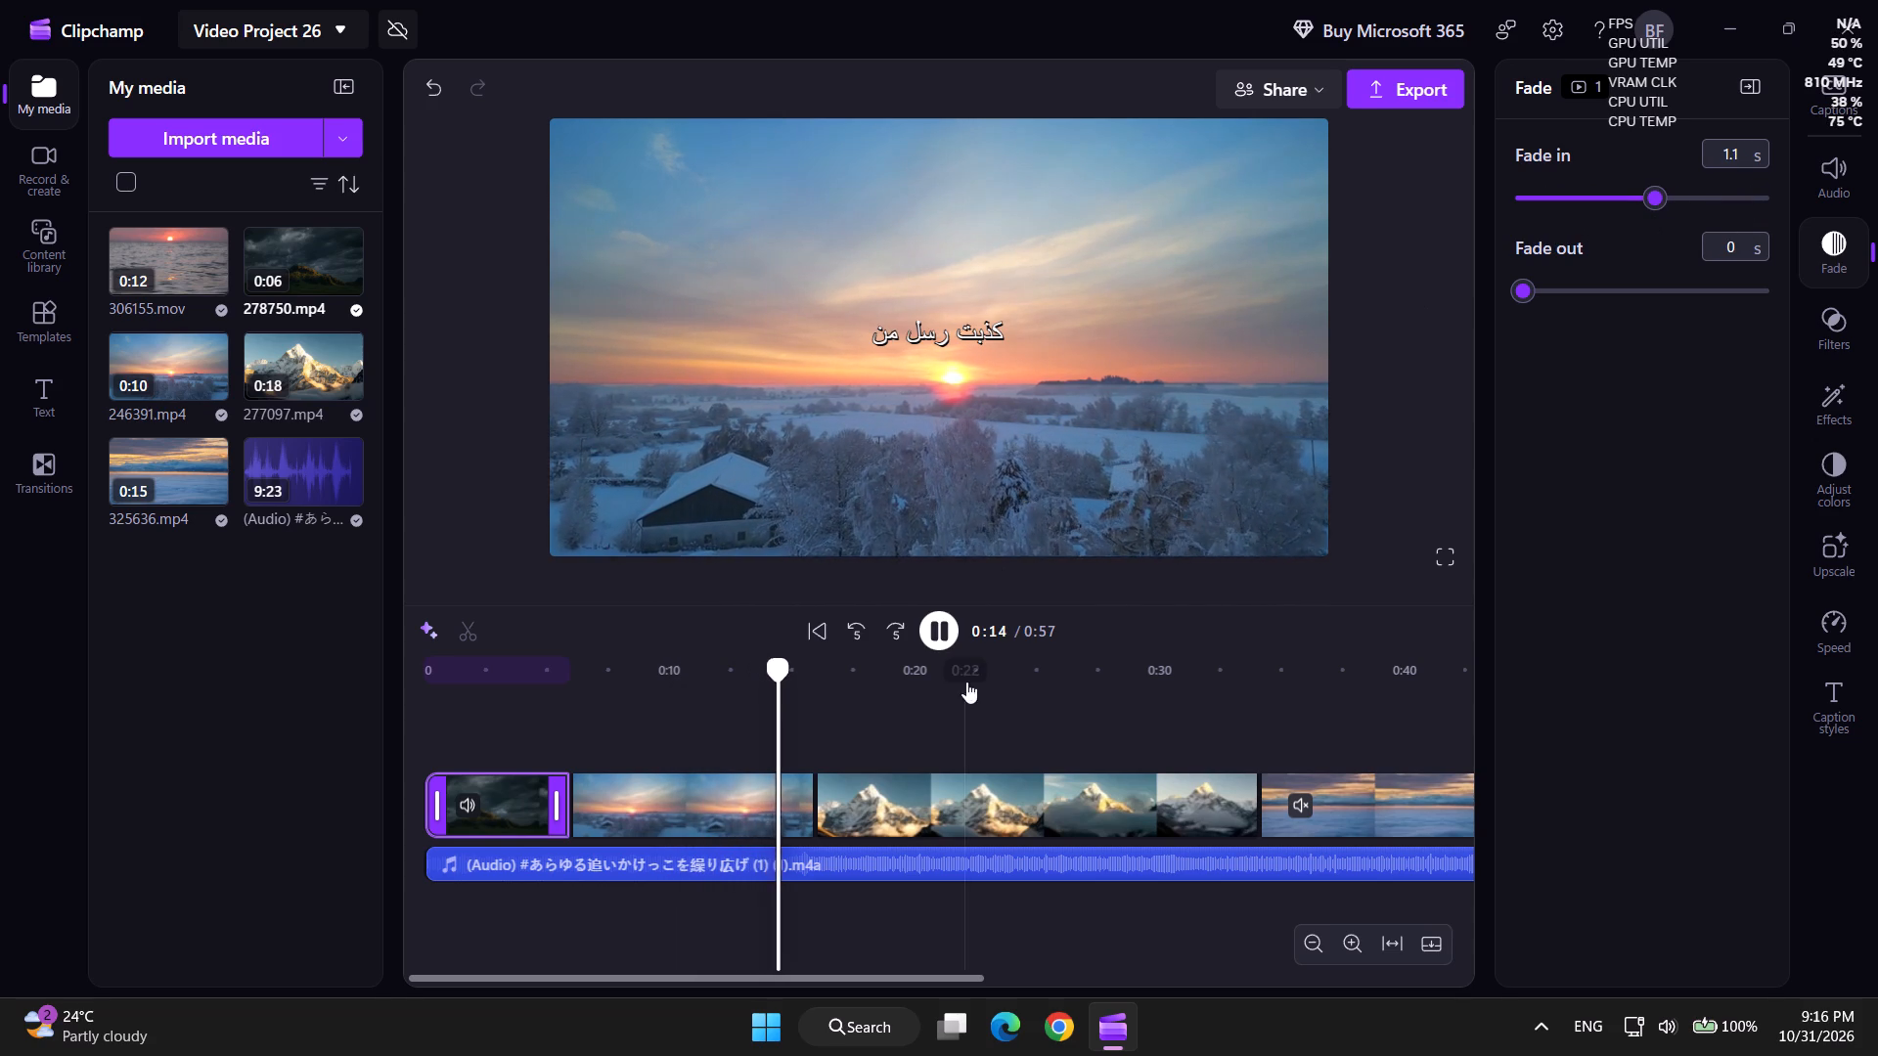
Watch the playback up to 0:18 and look through the fill, effects and colour adjustment options for the mountain clip 277097.mp4.
left_click(1661, 502)
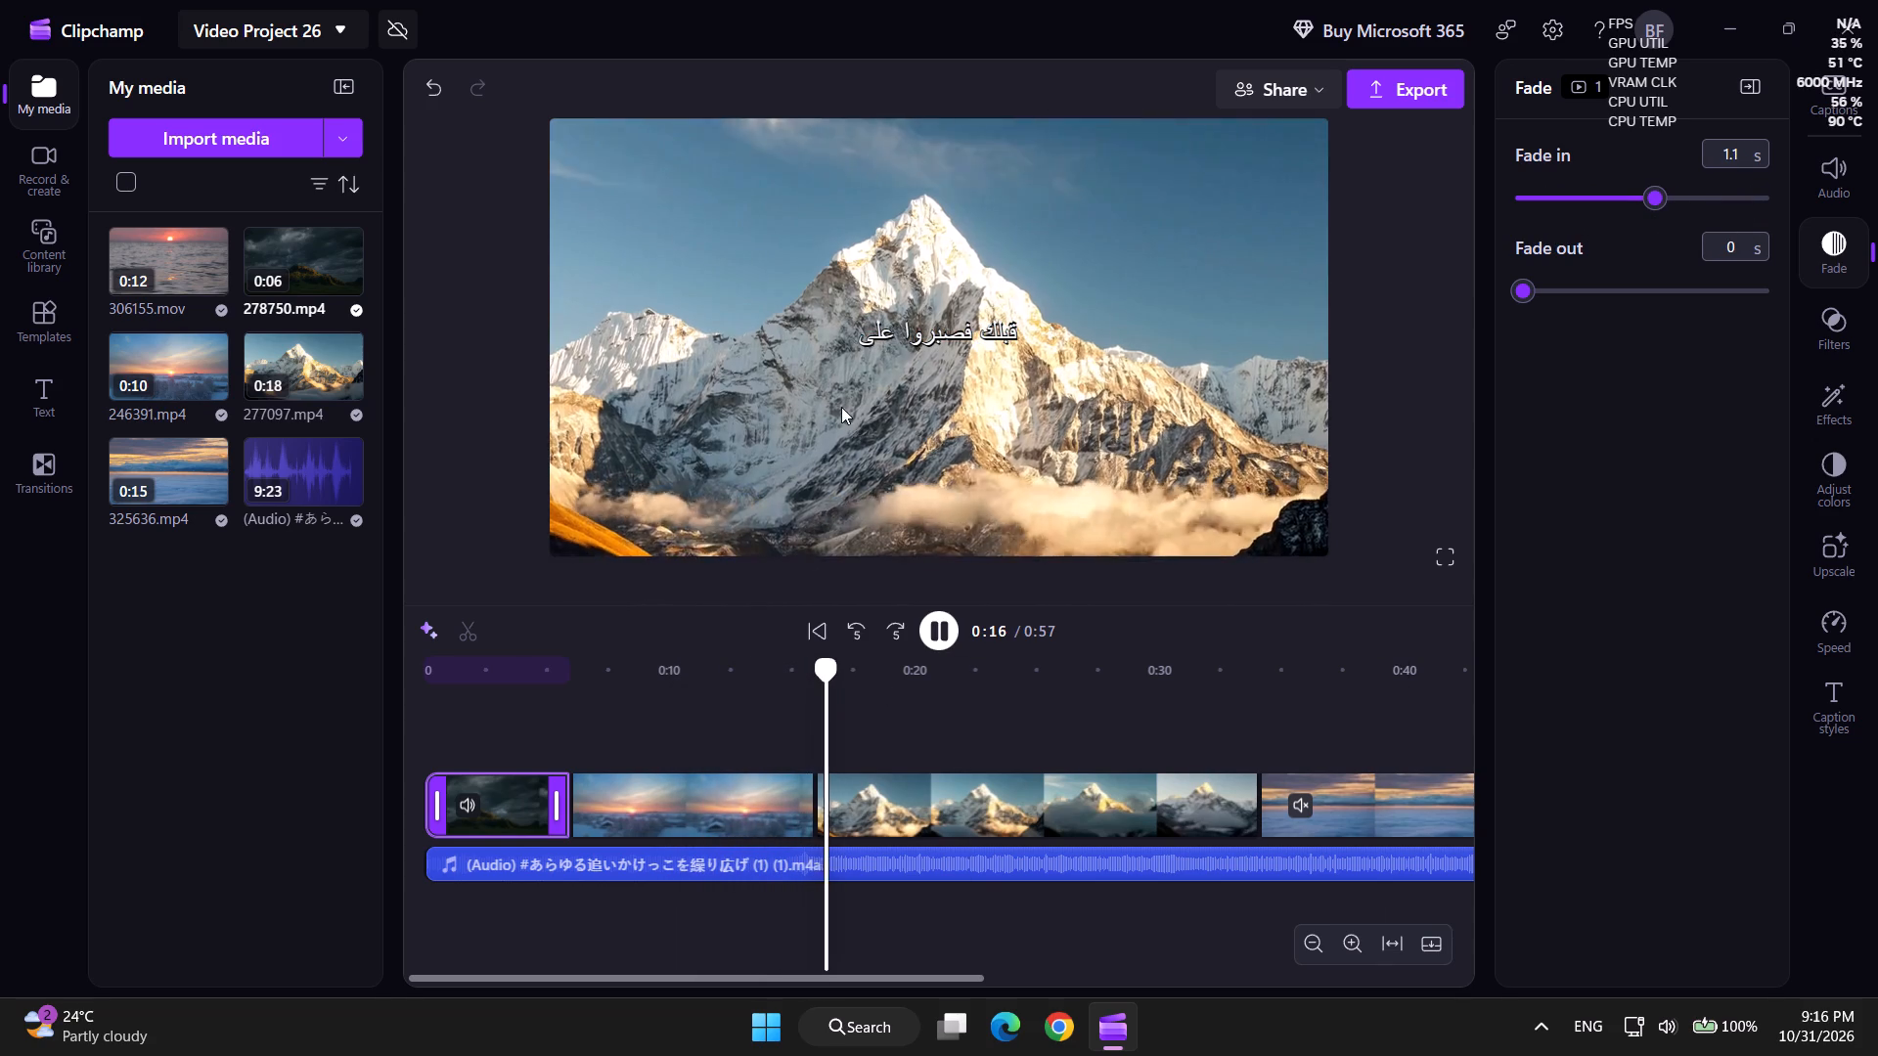
left_click(841, 407)
left_click(933, 631)
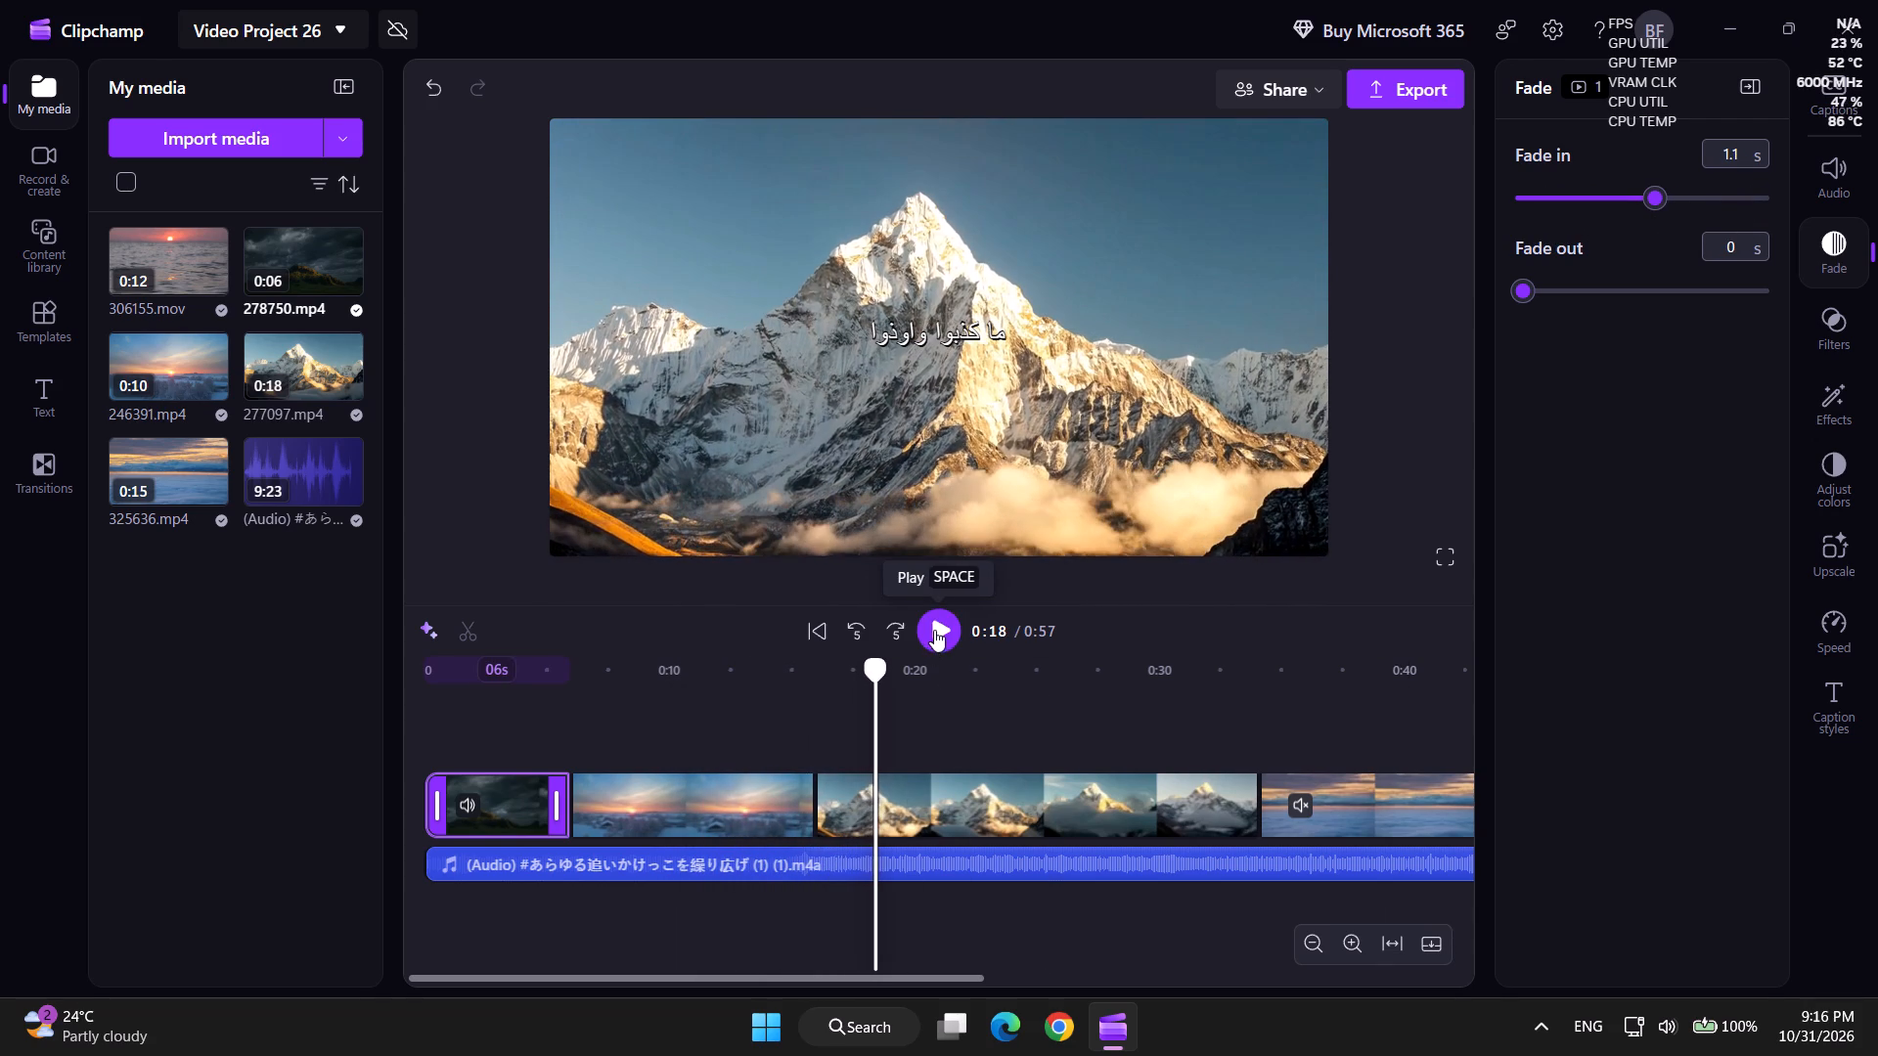
left_click(952, 392)
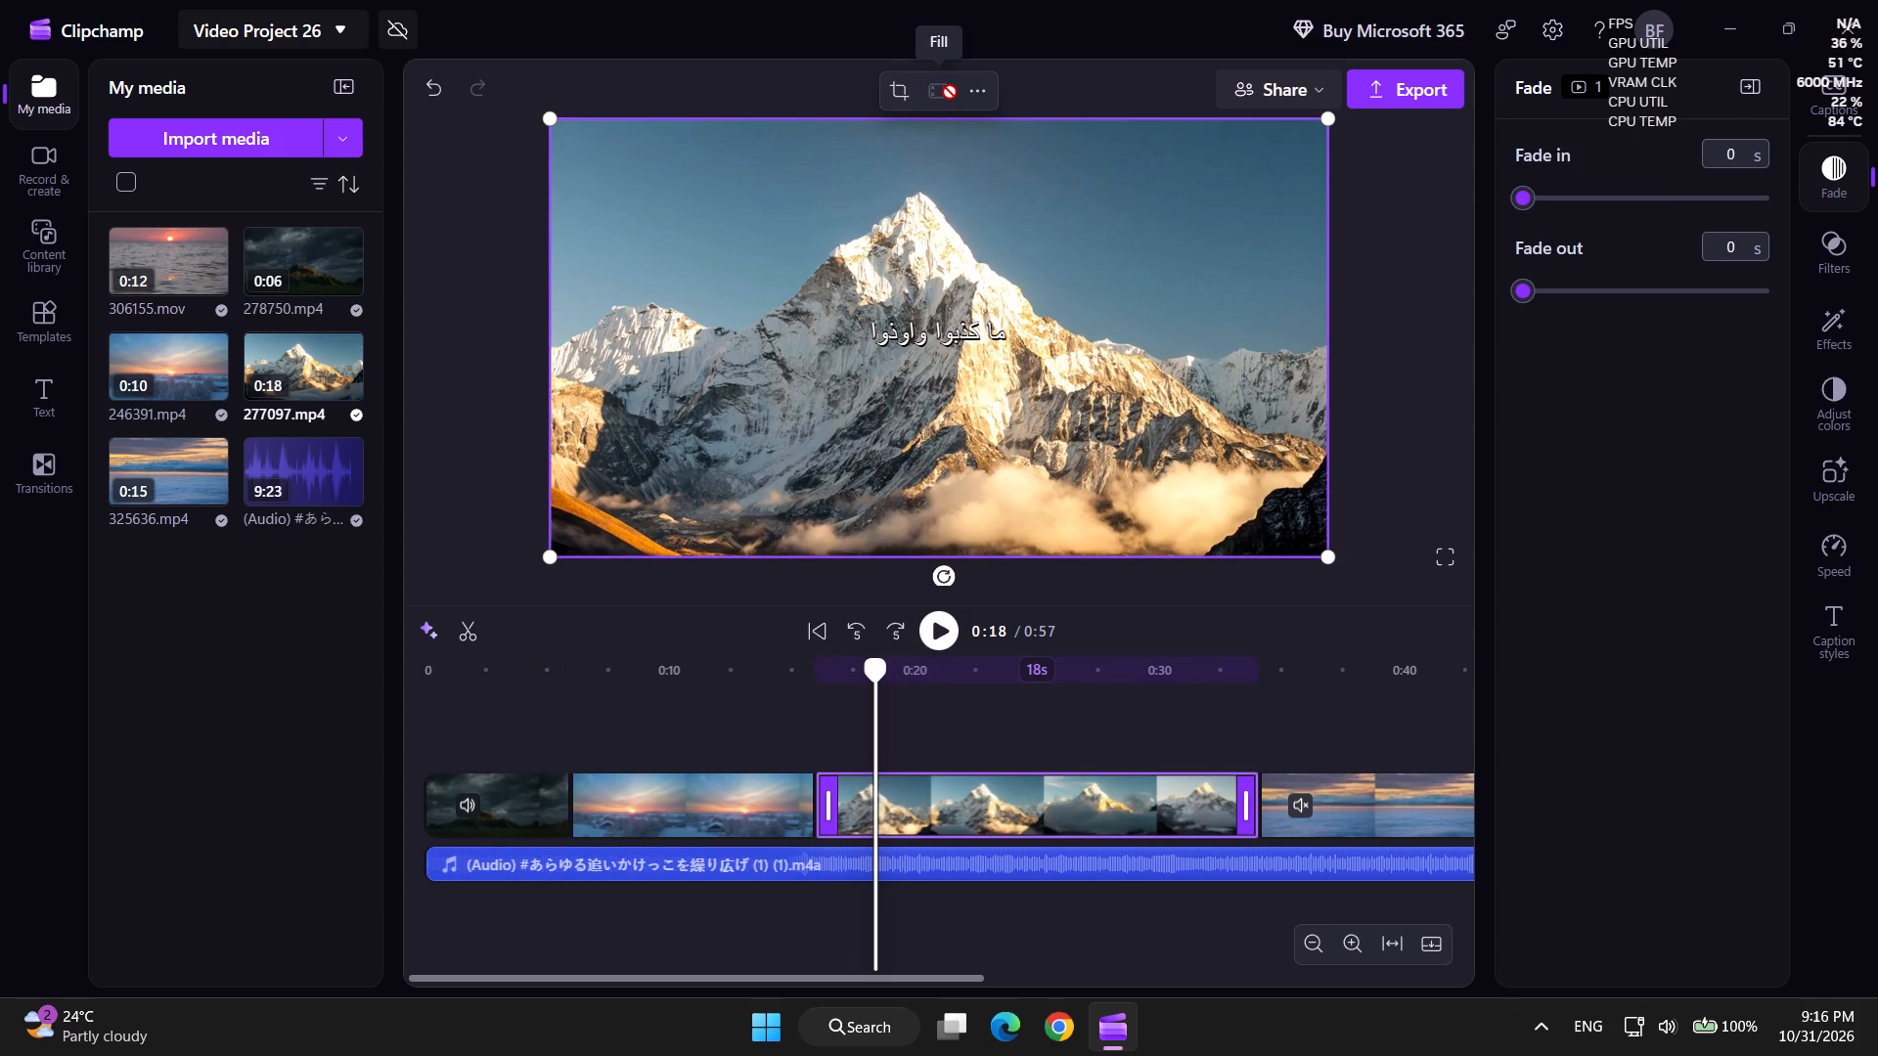
double_click(947, 96)
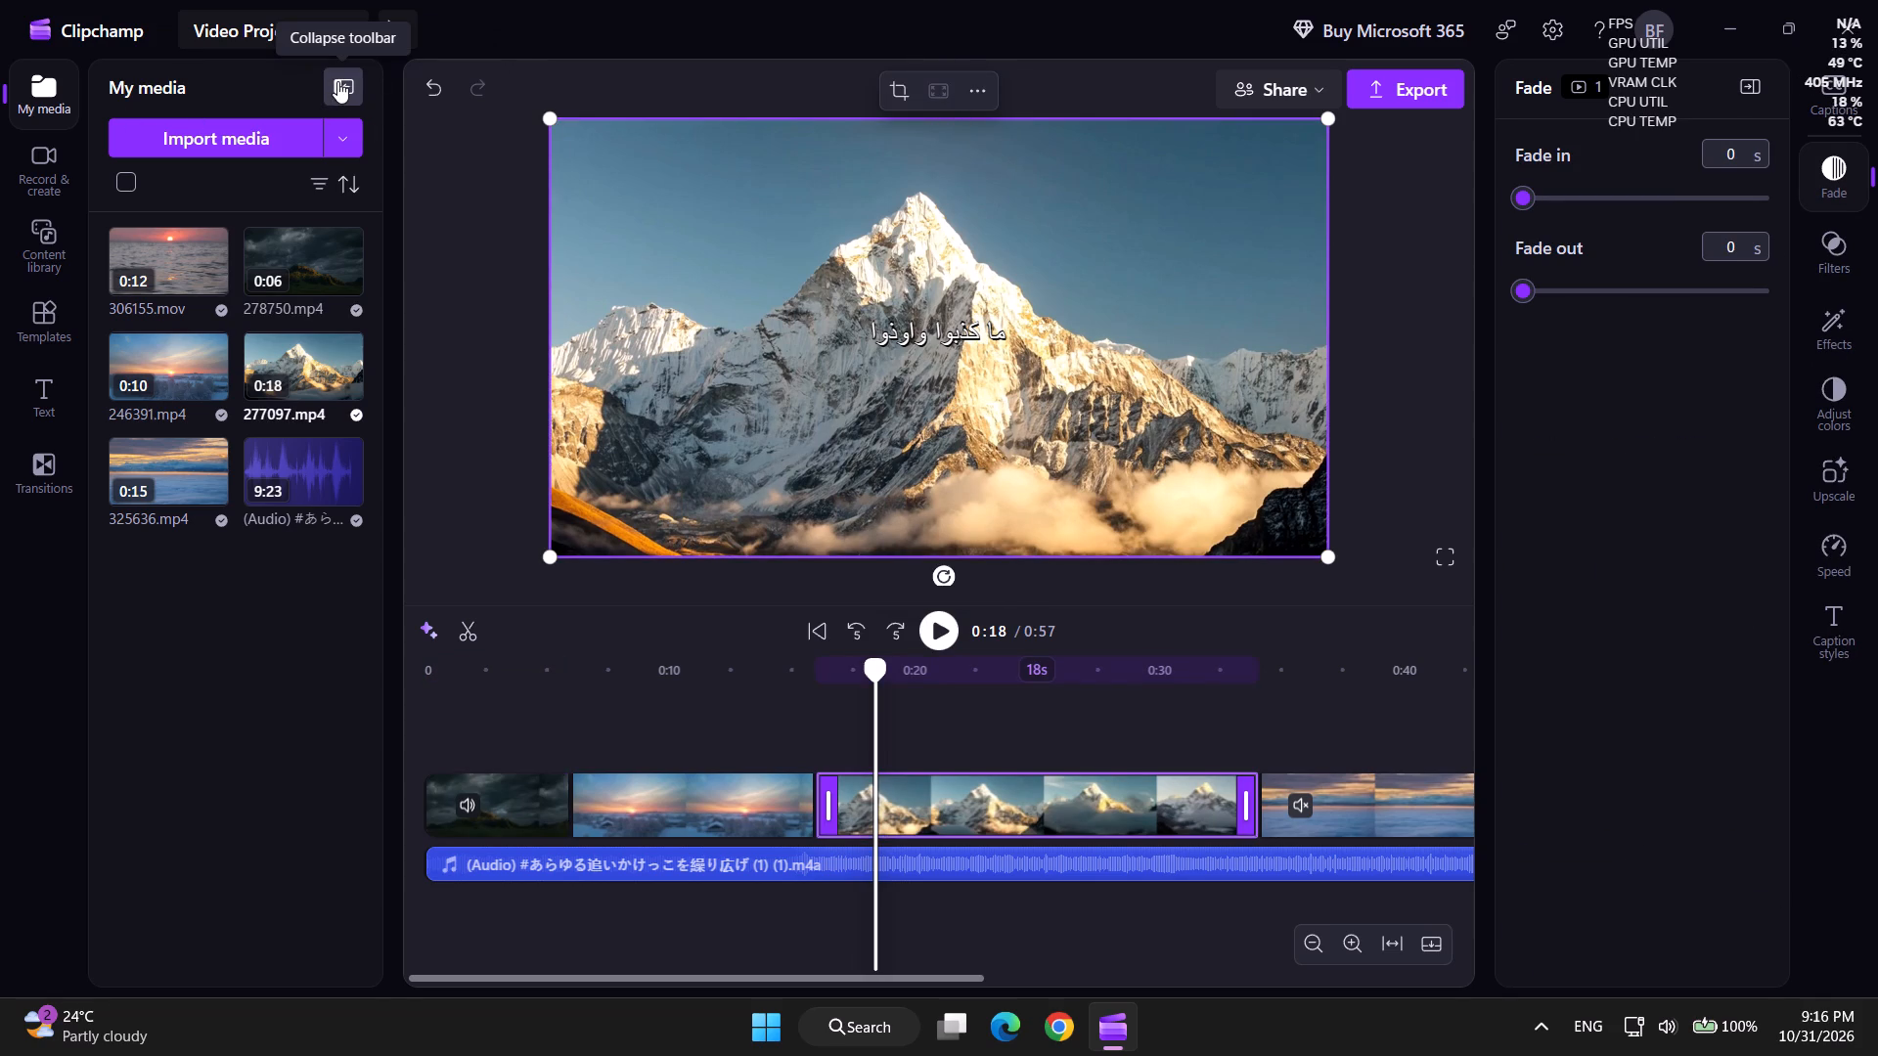
left_click(1844, 338)
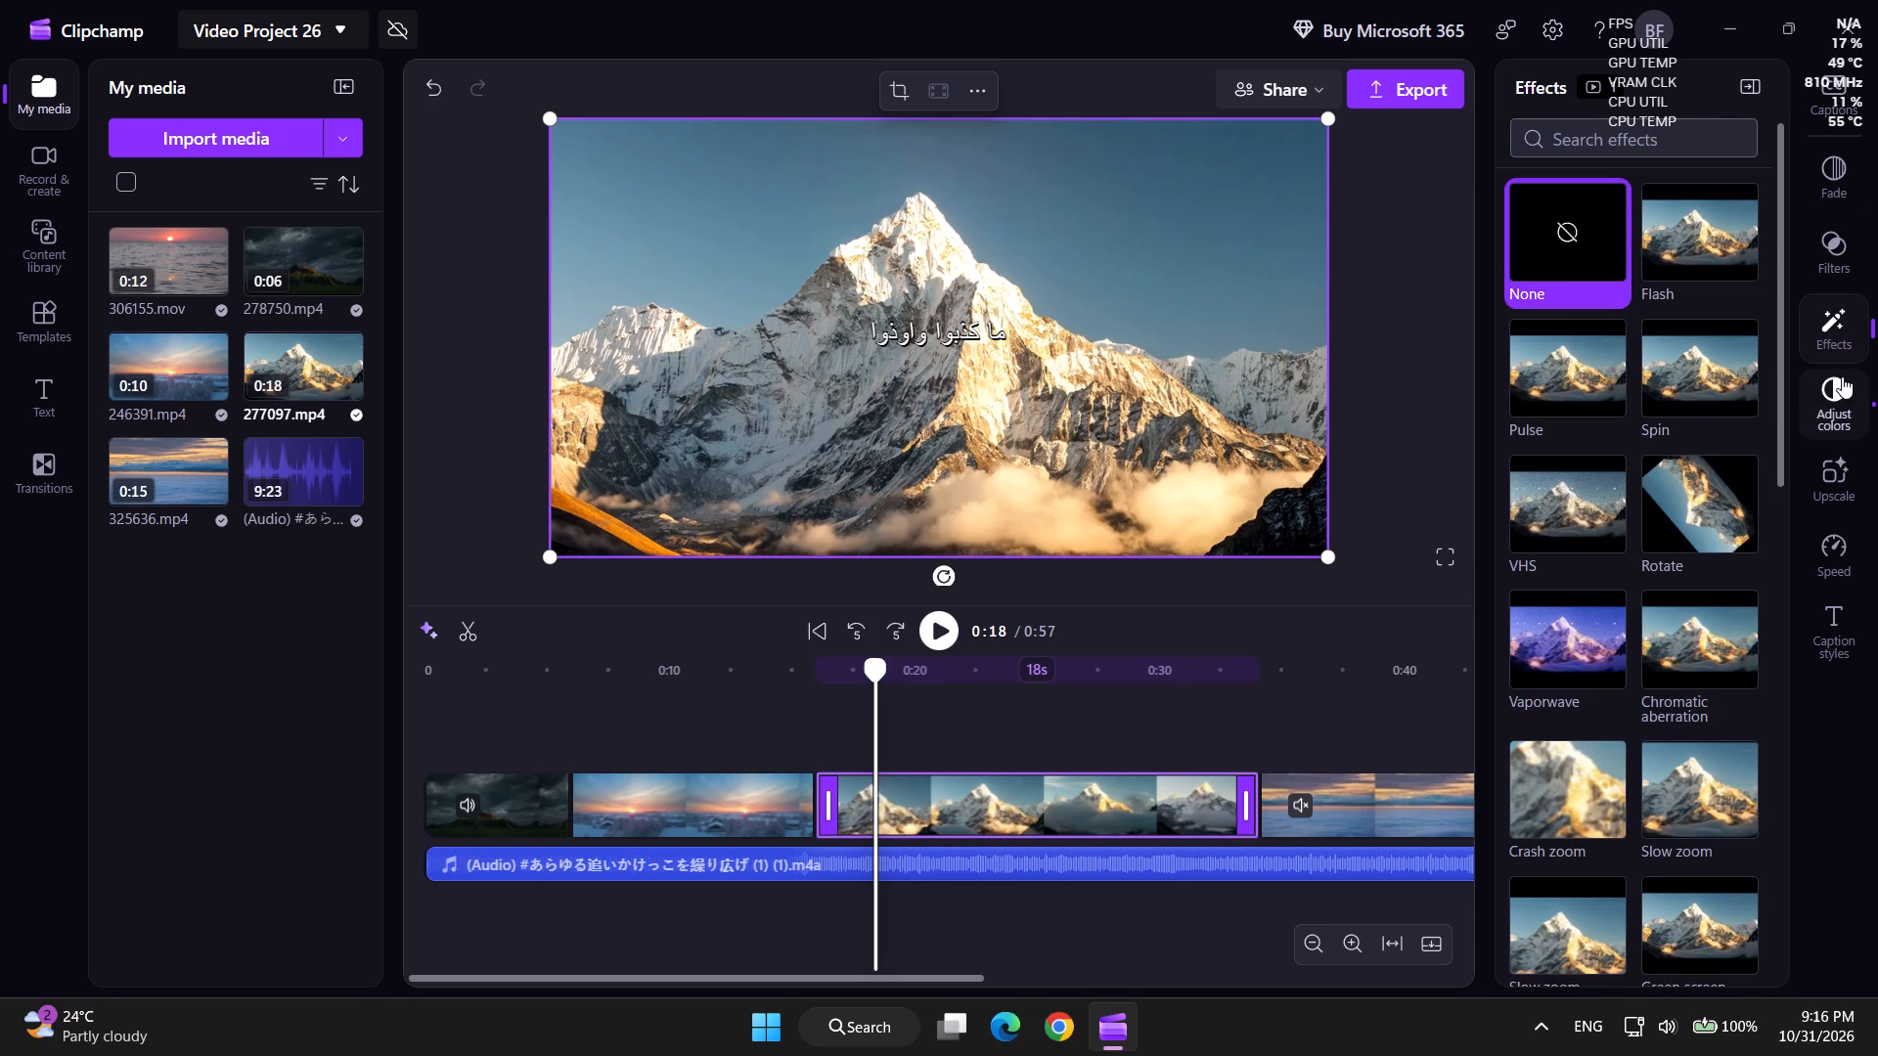
left_click(1842, 376)
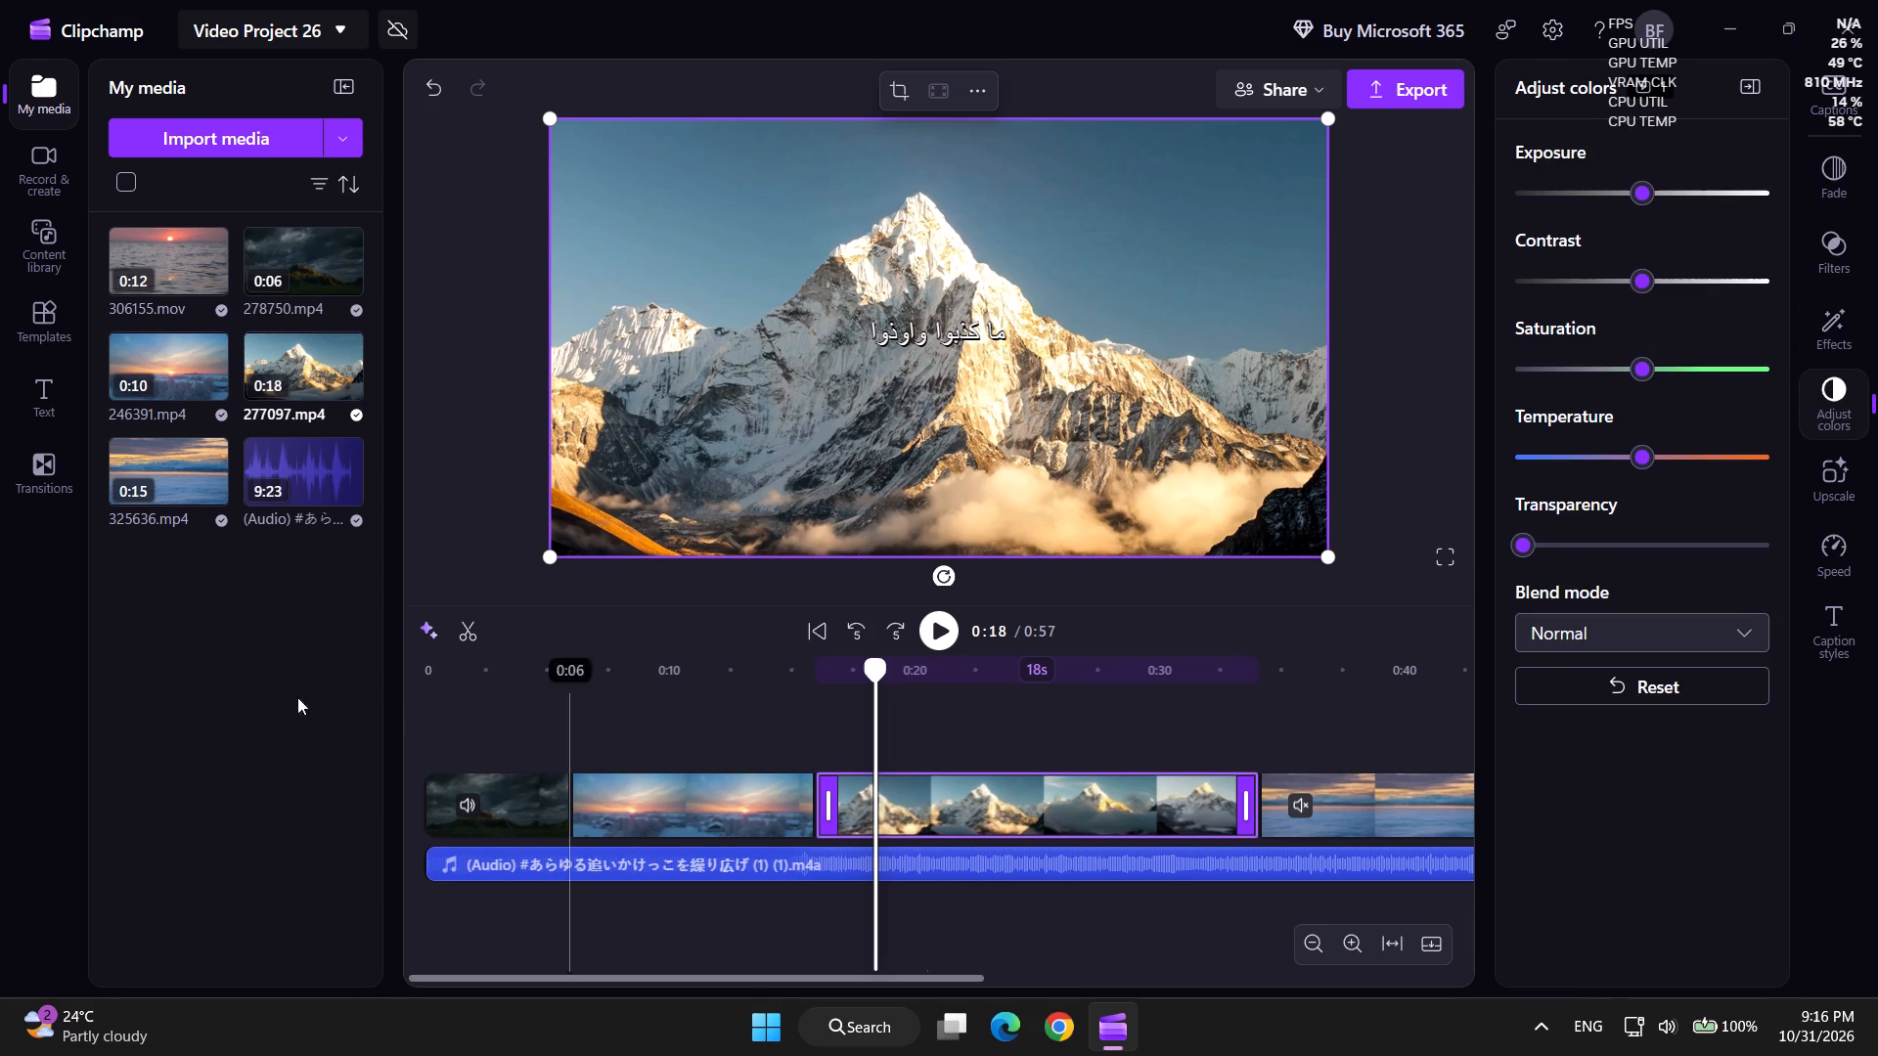
Add a Fade through white transition between the opening clip 278750.mp4 and the snowy sunrise clip 246391.mp4.
left_click(24, 485)
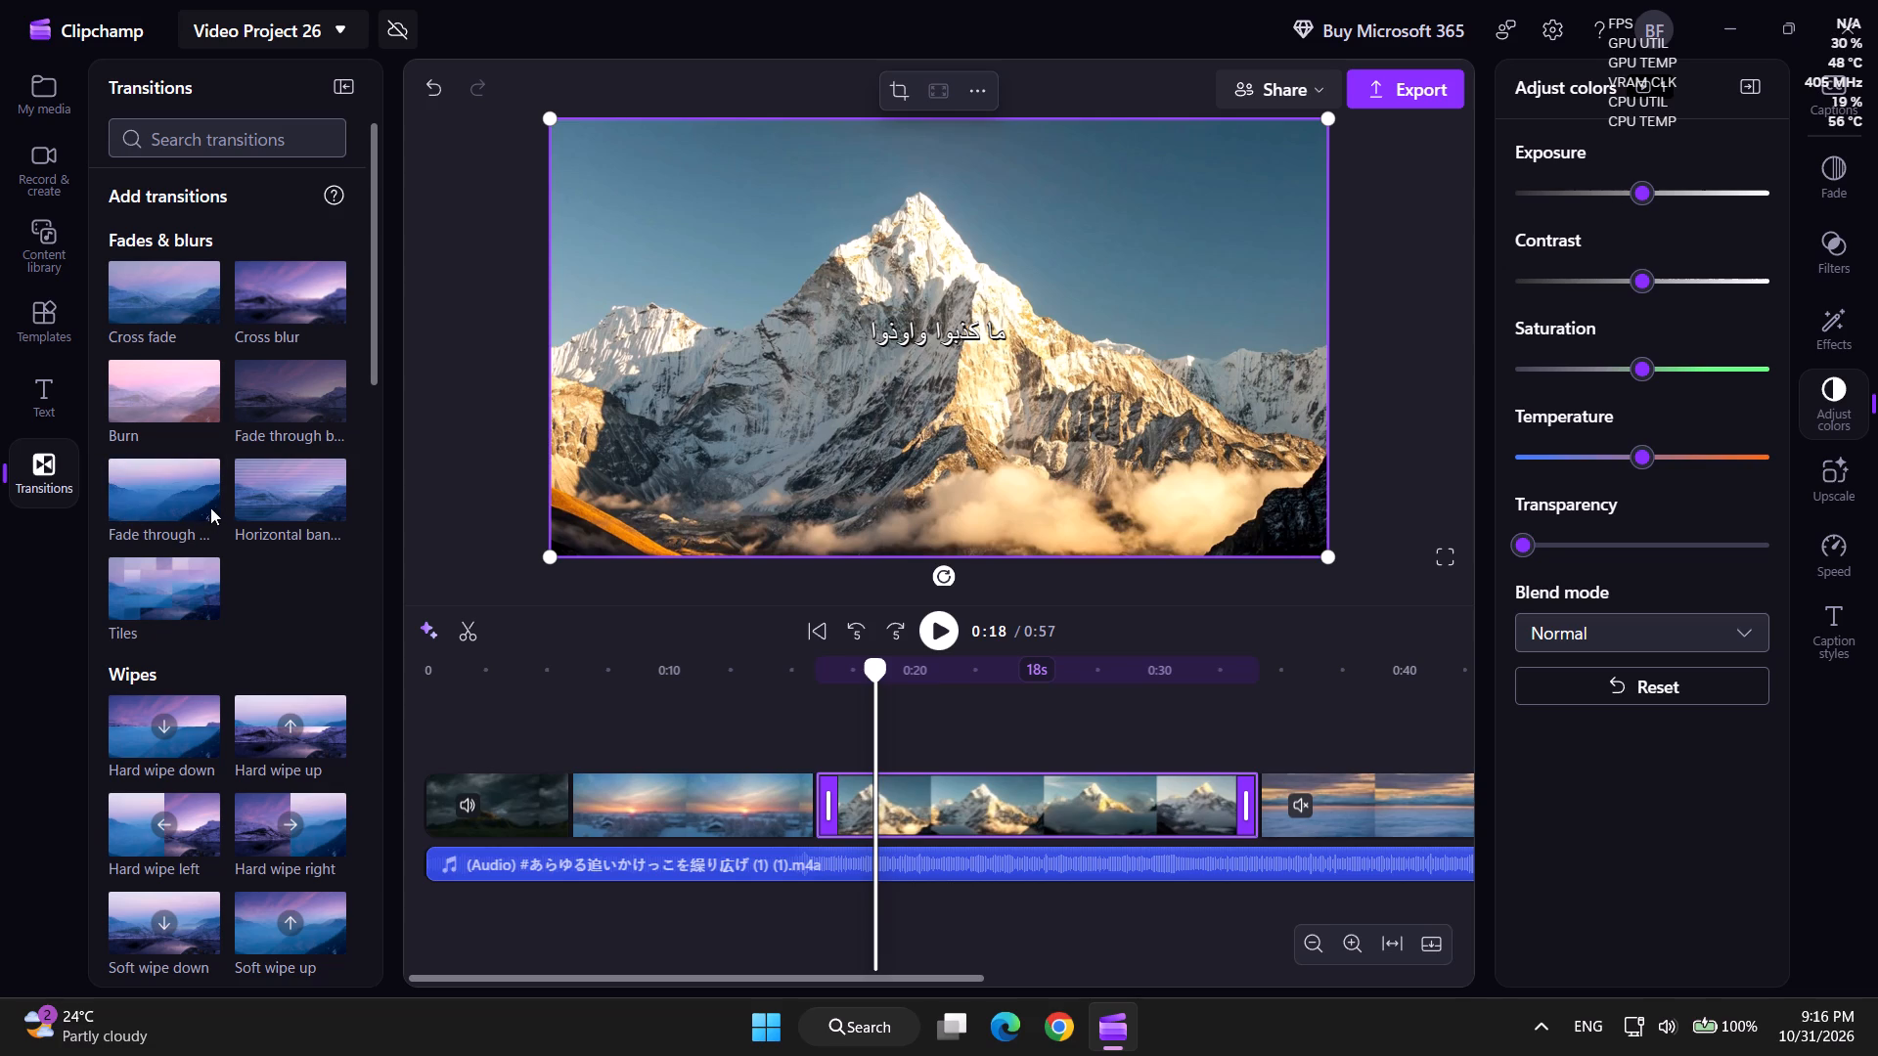
left_click_drag(192, 510, 557, 799)
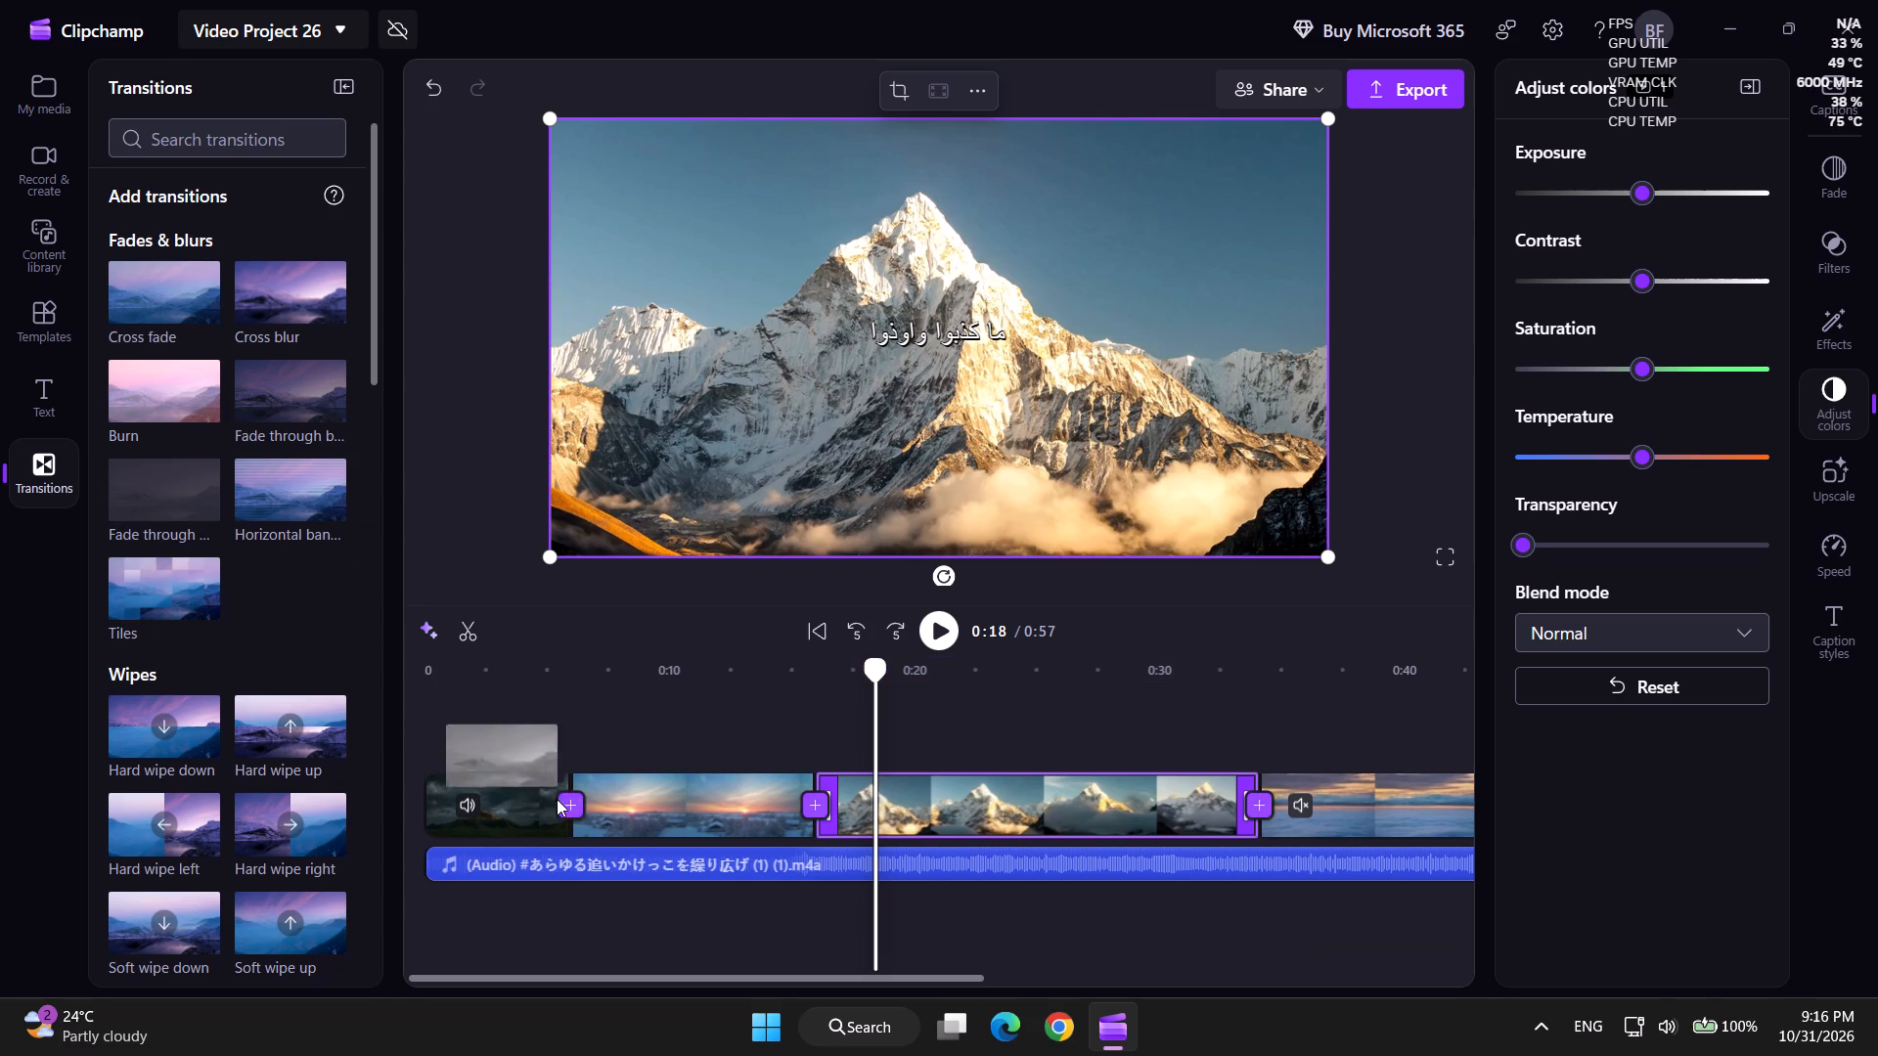
left_click_drag(557, 799, 576, 812)
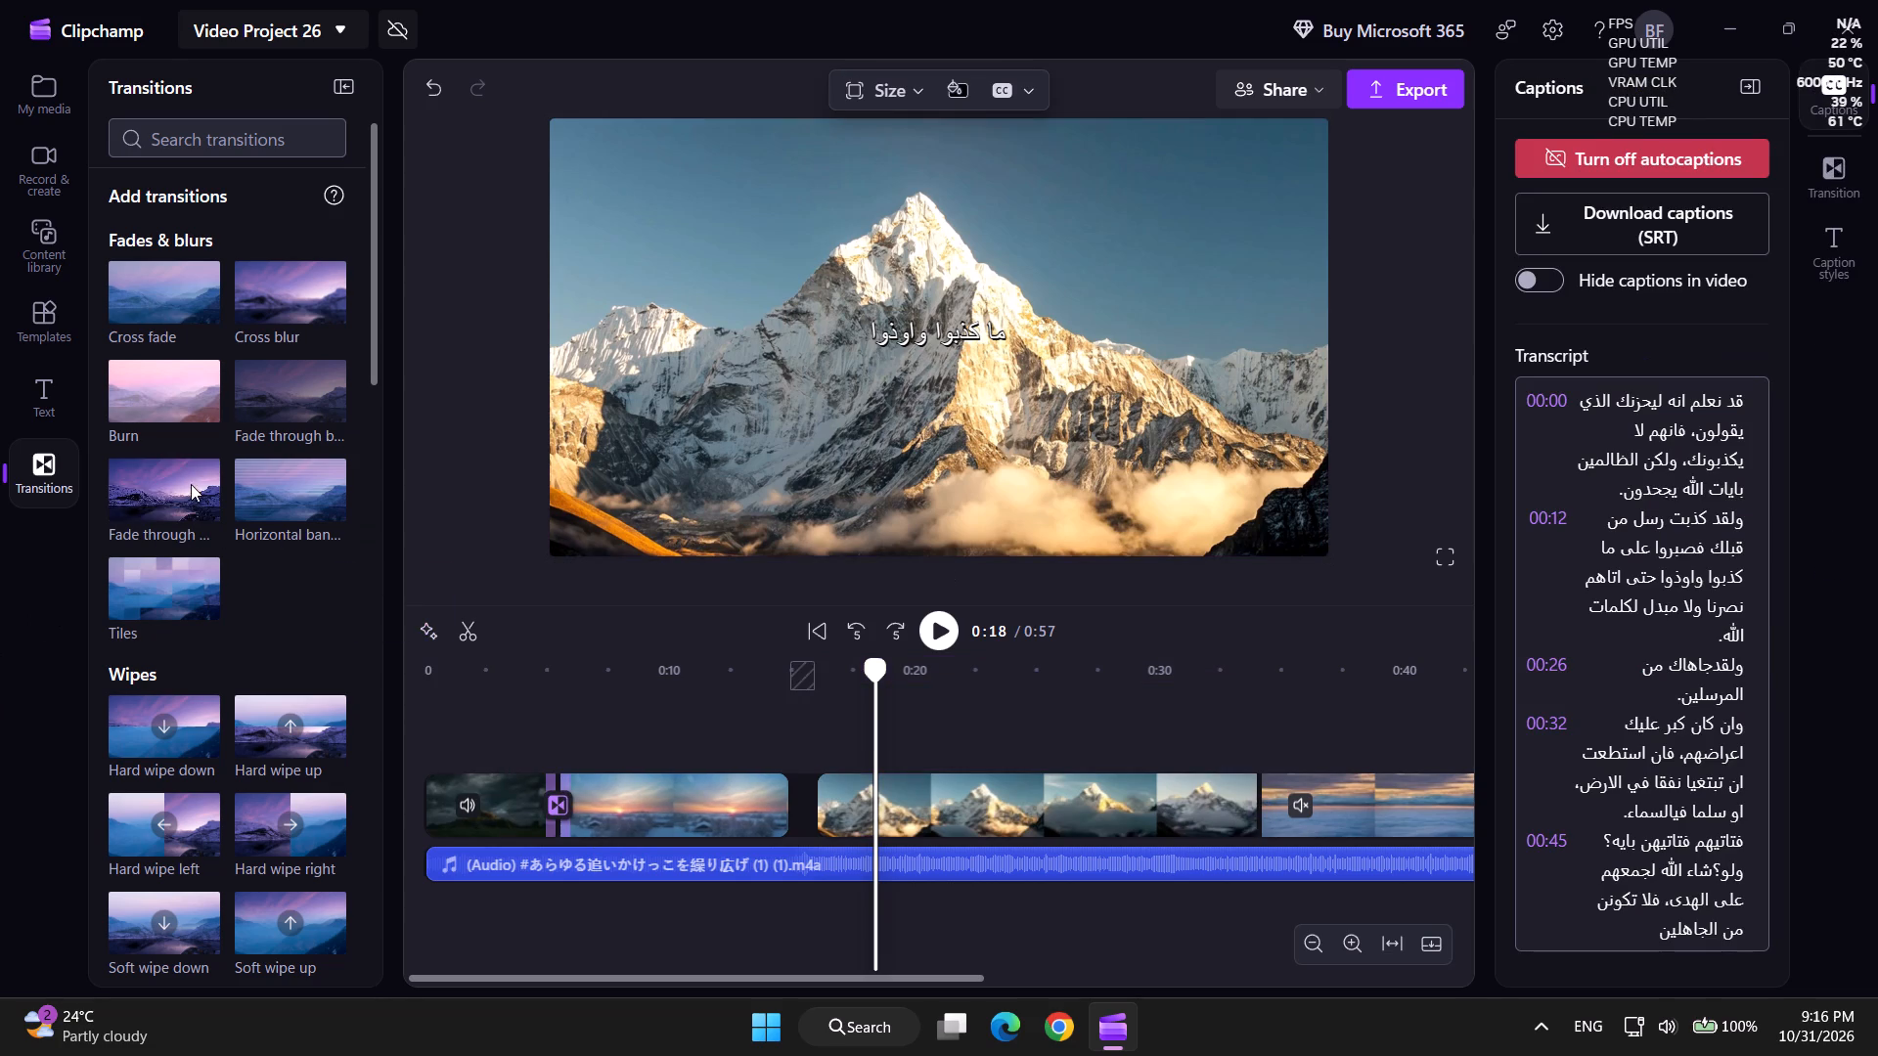
Shift the mountain, cloudy beach and red-sunset sea clips earlier so the video track has no gap after 246391.mp4.
left_click_drag(147, 500, 829, 795)
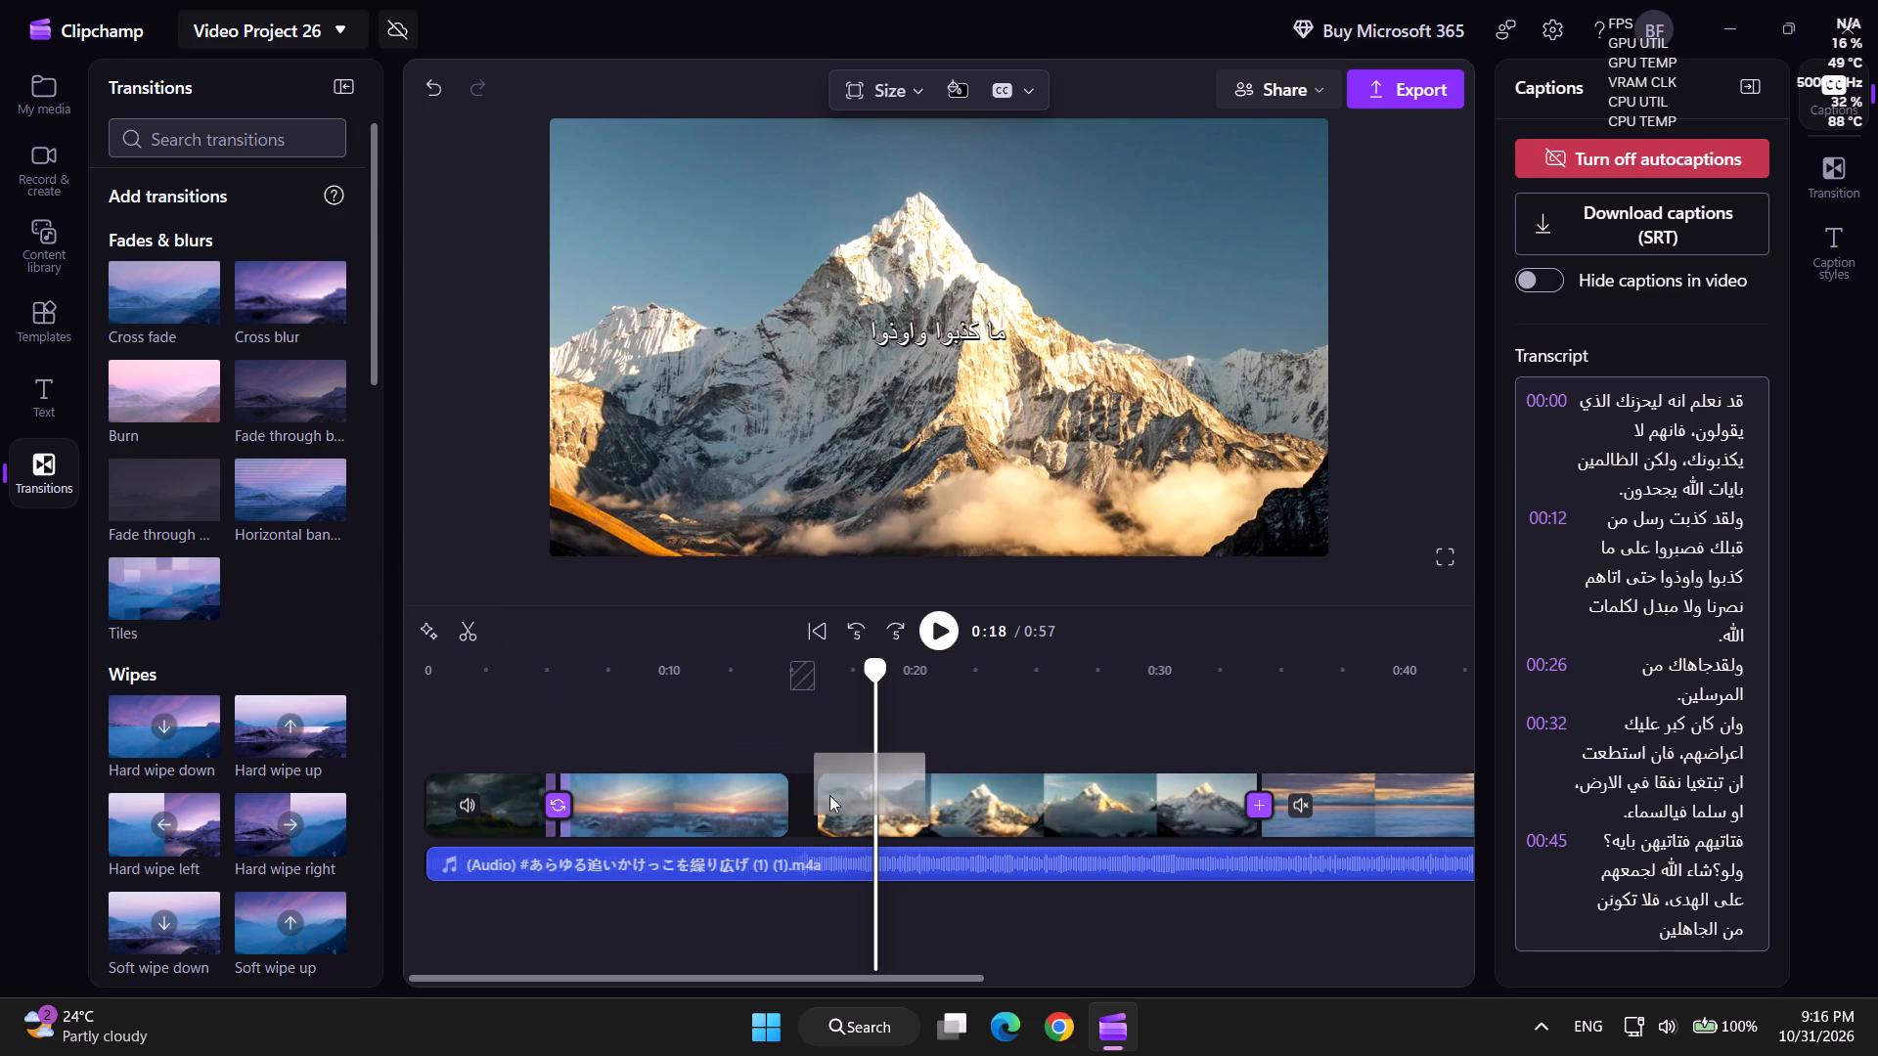
left_click_drag(829, 795, 105, 533)
left_click_drag(1032, 804, 939, 825)
left_click_drag(1334, 800, 1301, 799)
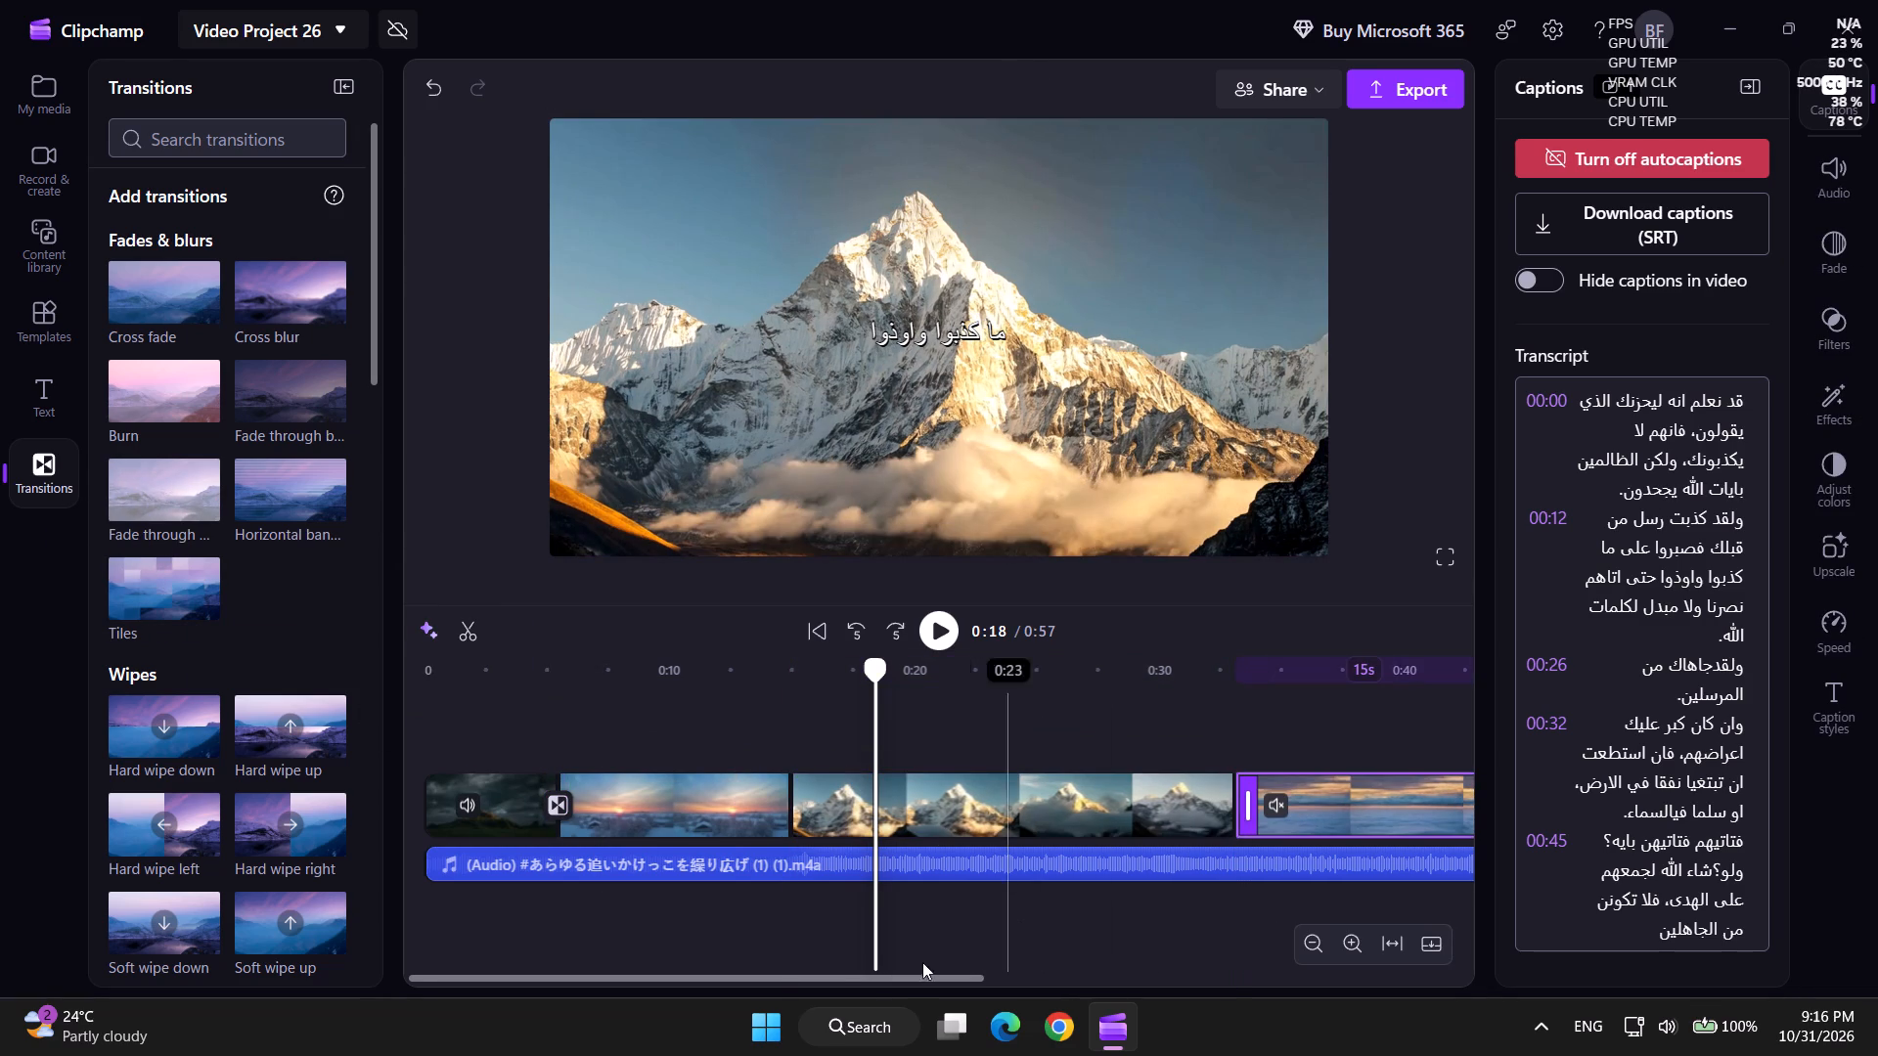
left_click_drag(898, 974, 1196, 968)
left_click_drag(1199, 815, 1171, 815)
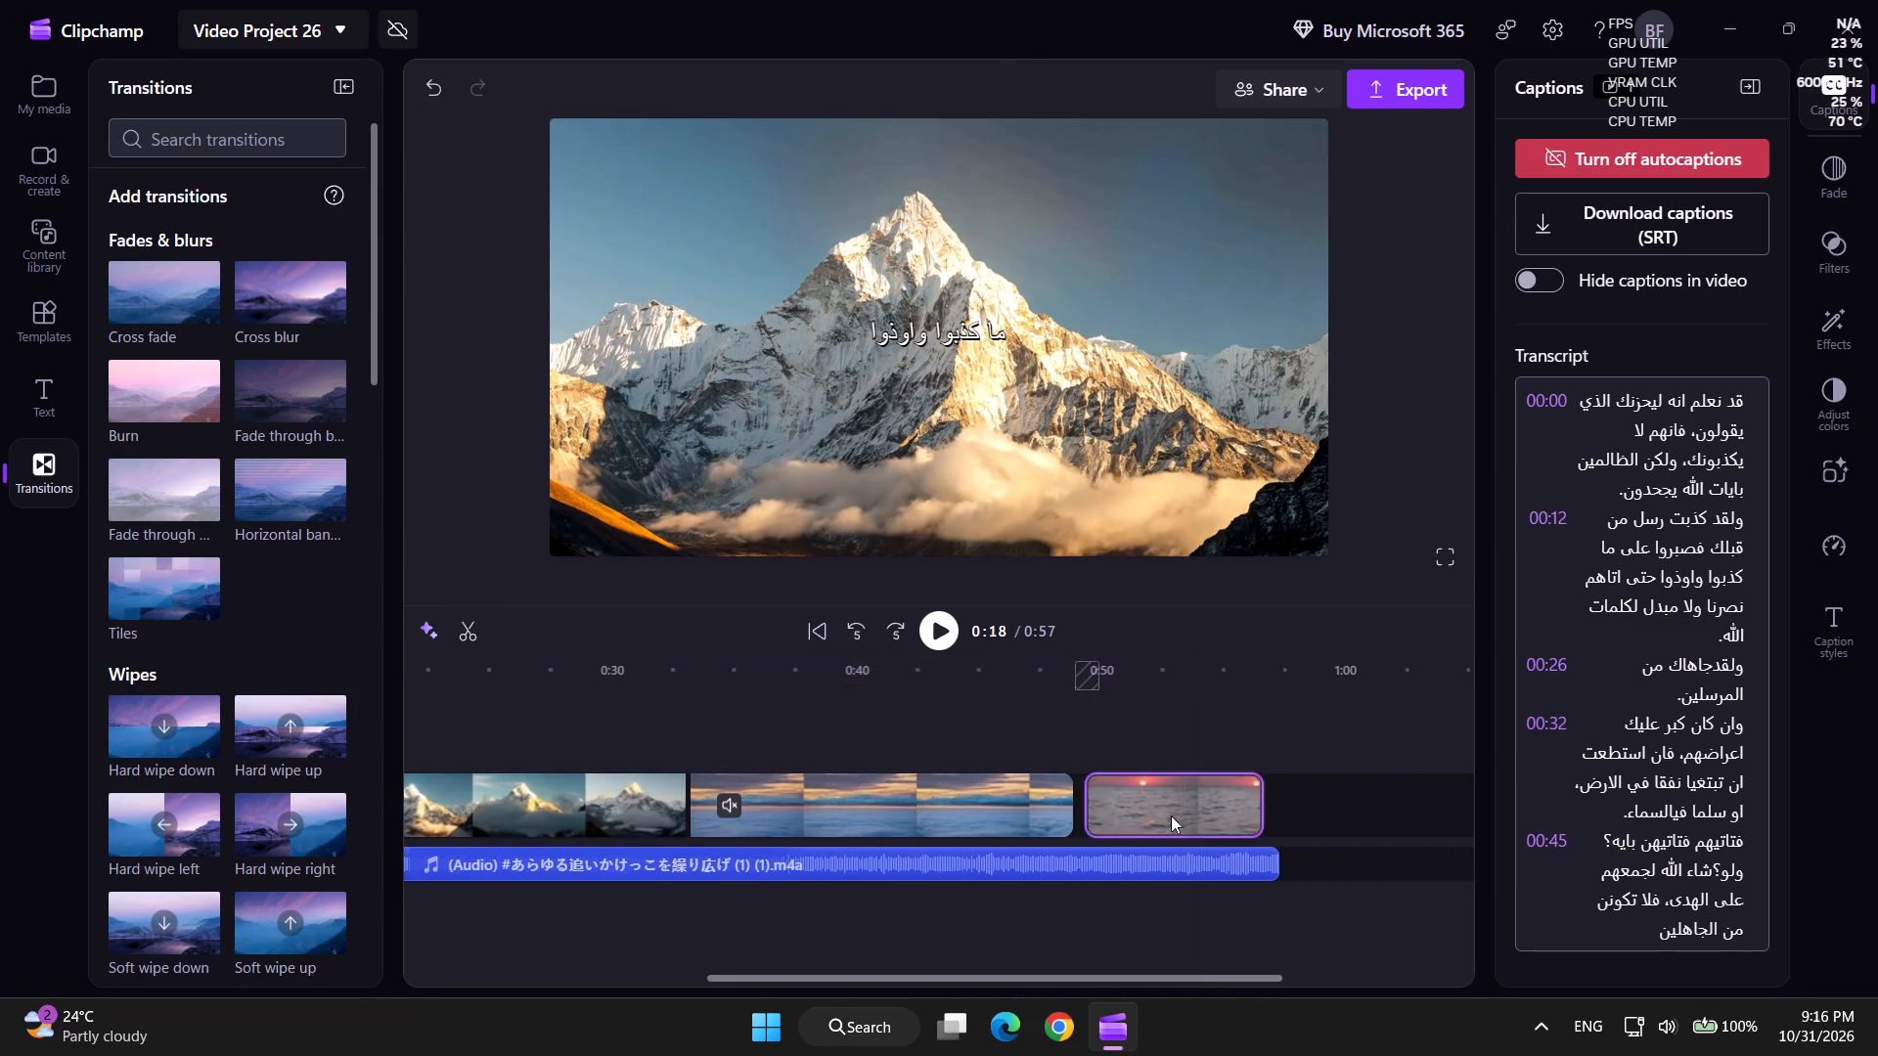
left_click_drag(1171, 815, 1145, 816)
Add a Fade through white transition between the snowy sunrise clip 246391.mp4 and the mountain clip 277097.mp4.
left_click_drag(930, 973, 648, 988)
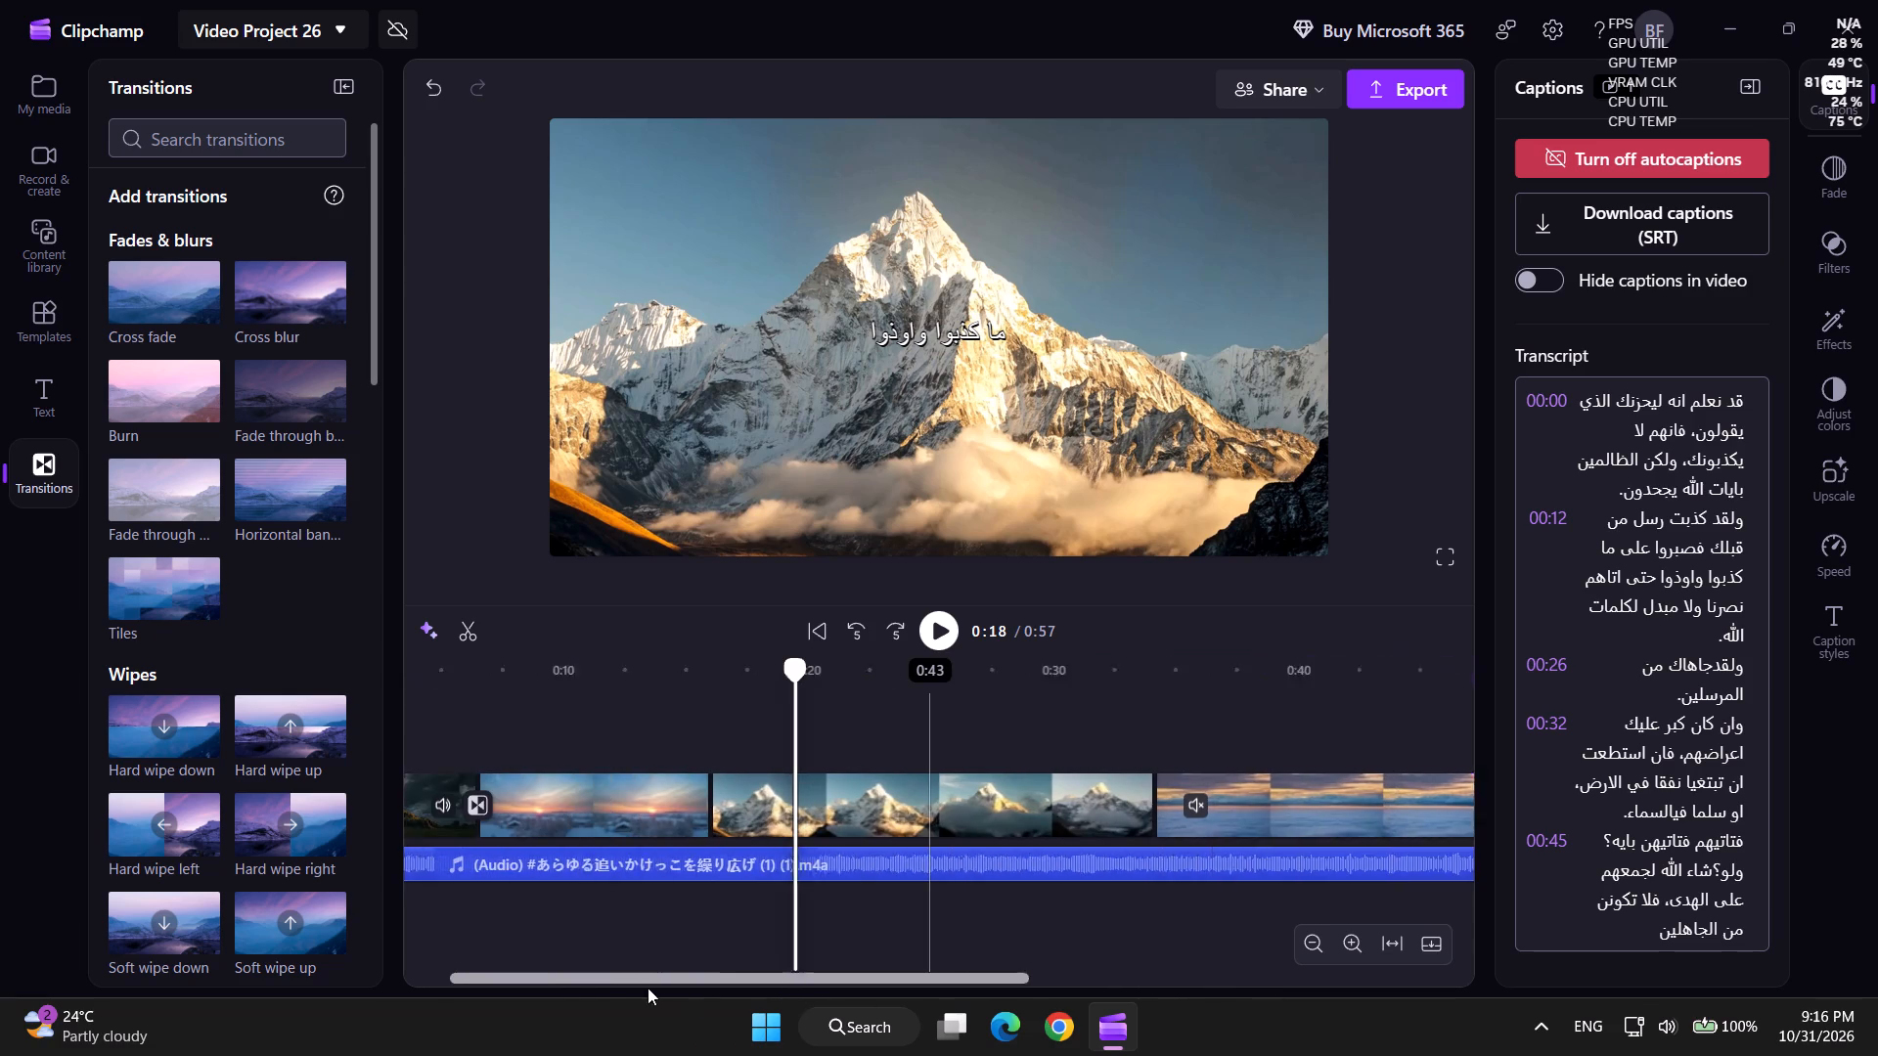
left_click_drag(648, 988, 598, 988)
left_click_drag(150, 498, 712, 705)
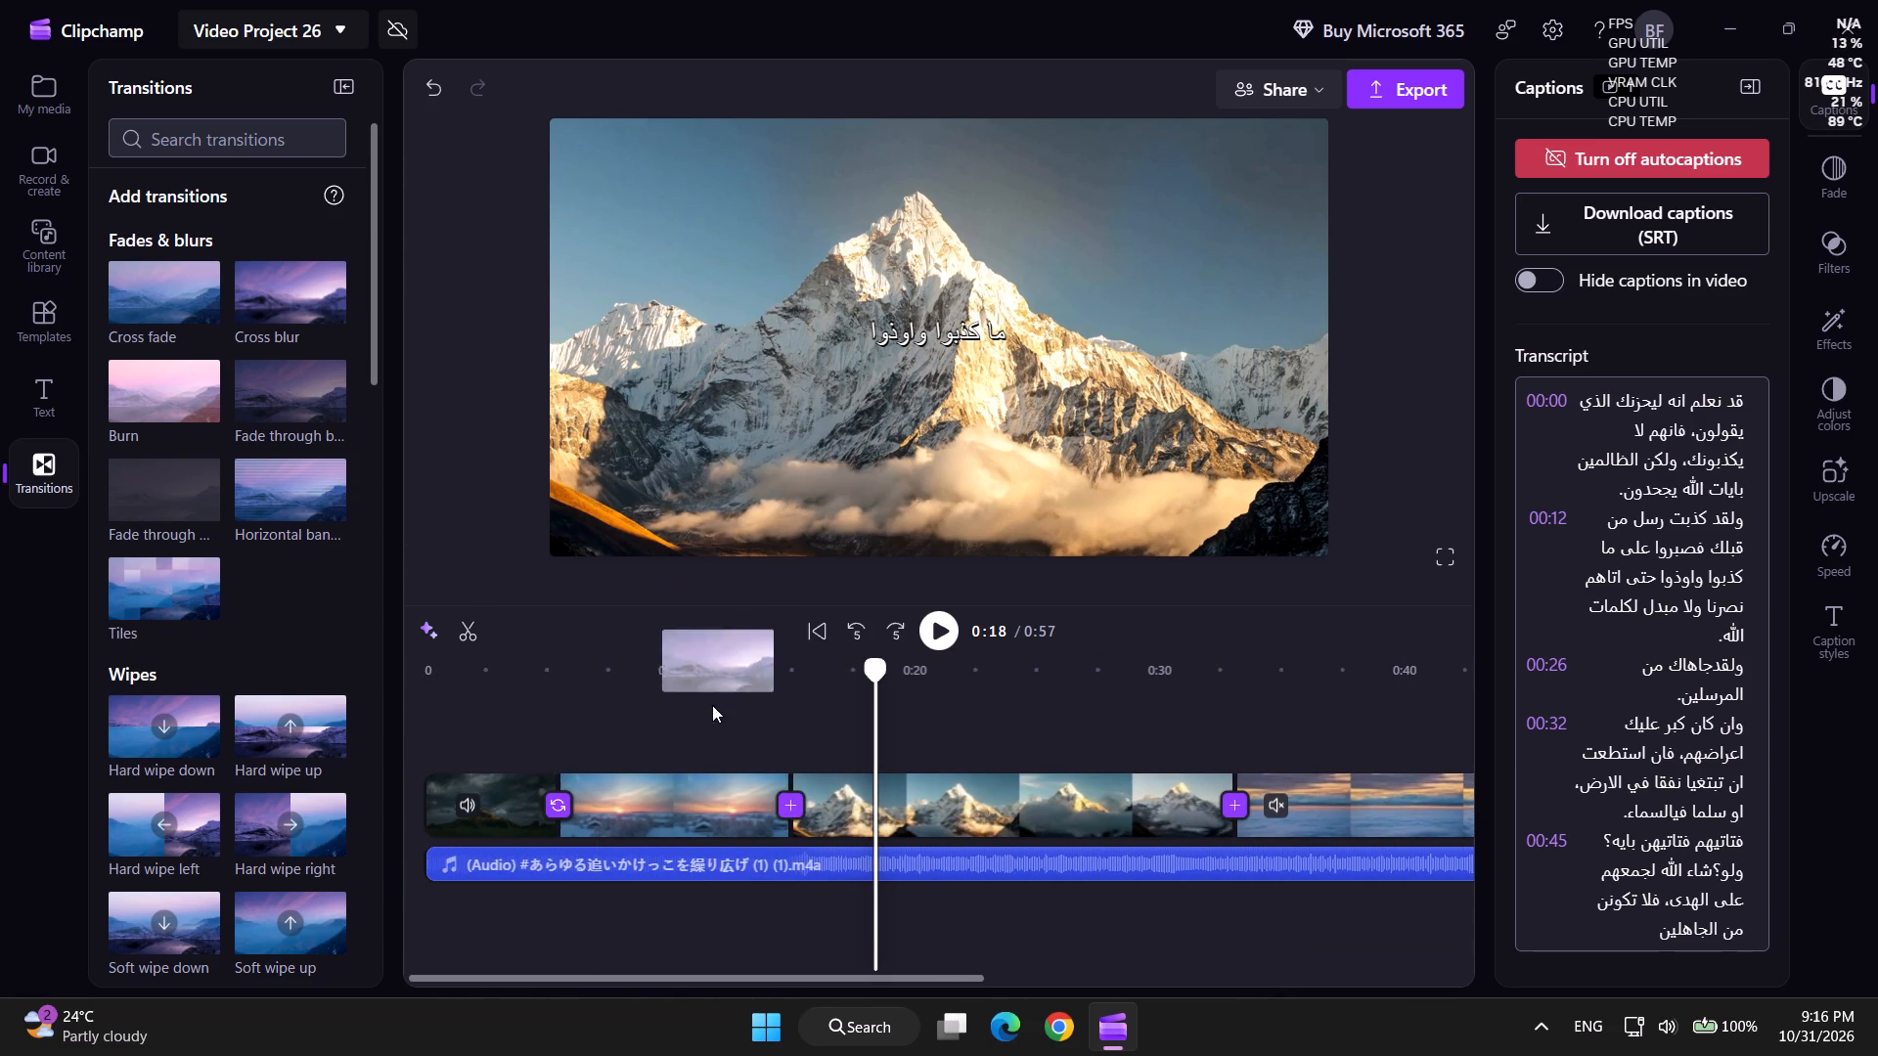
left_click_drag(712, 705, 788, 818)
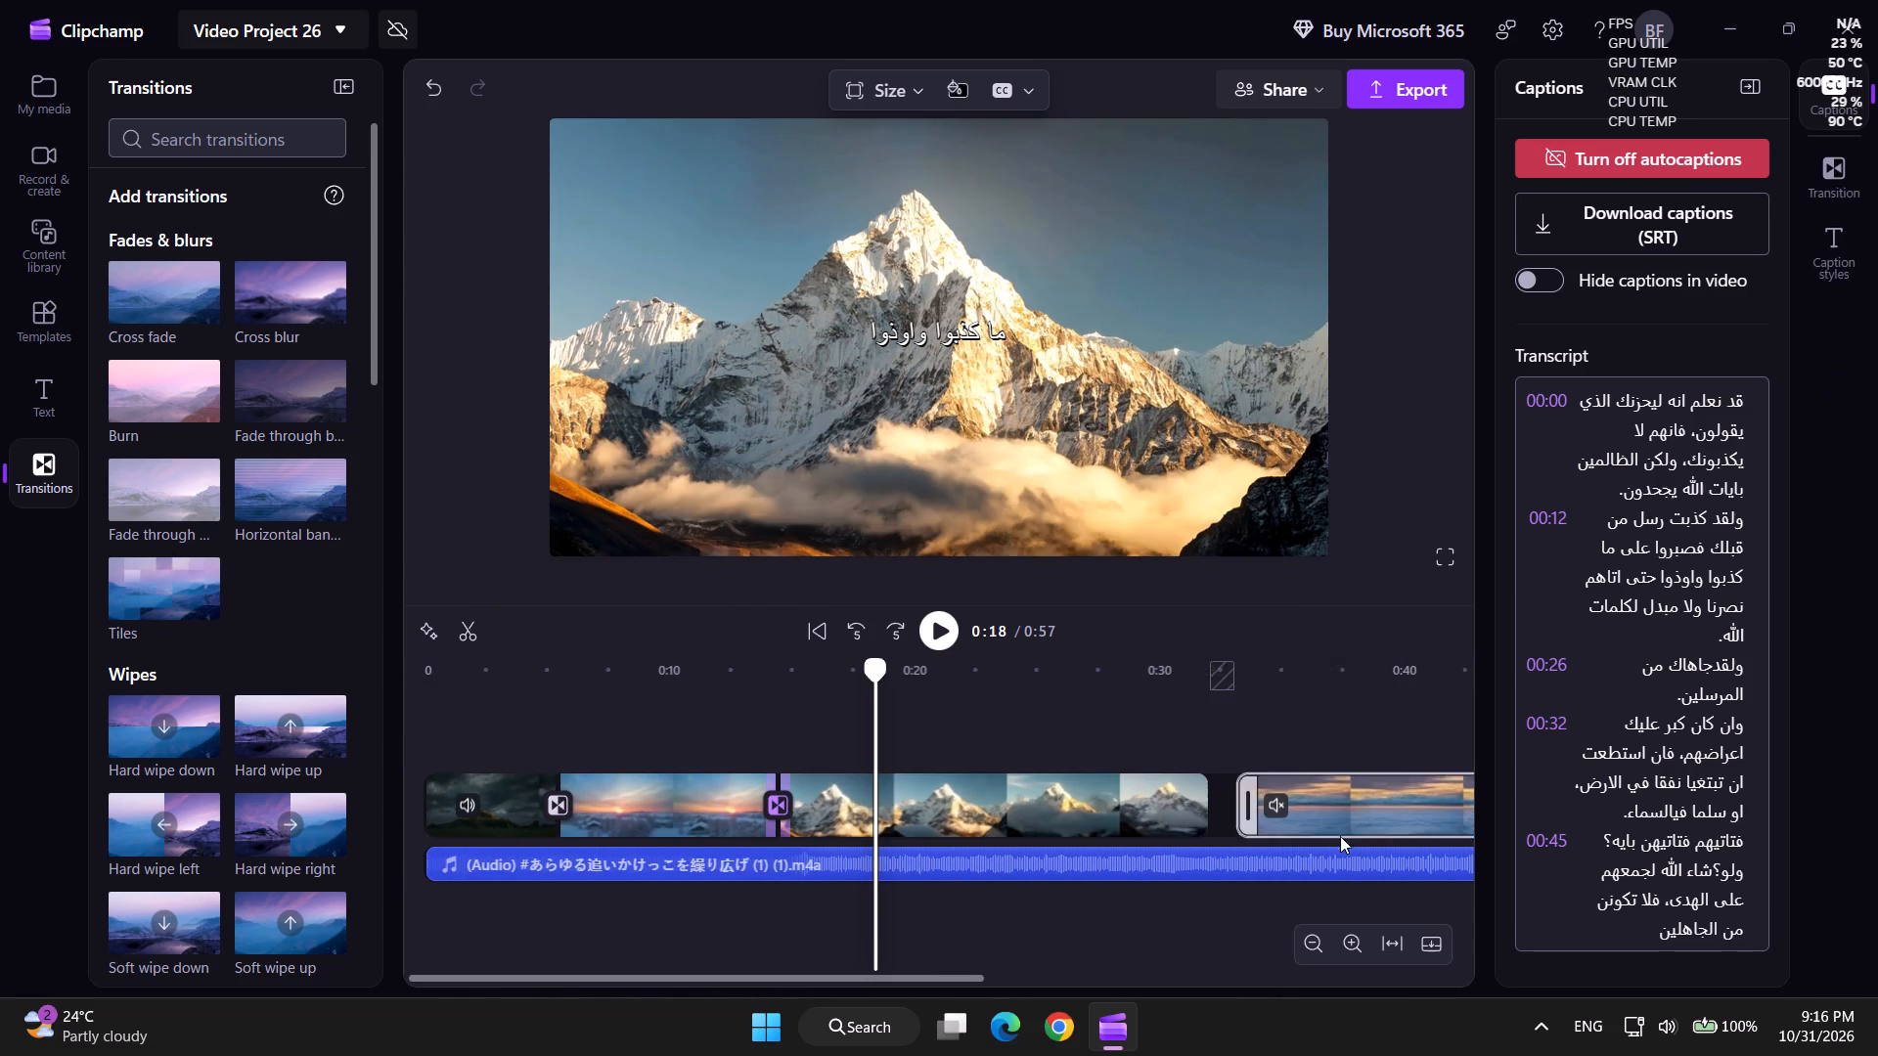
Close the gap before 325636.mp4 and join it to the mountain clip 277097.mp4 with a Fade through white transition.
left_click_drag(1358, 782, 1295, 793)
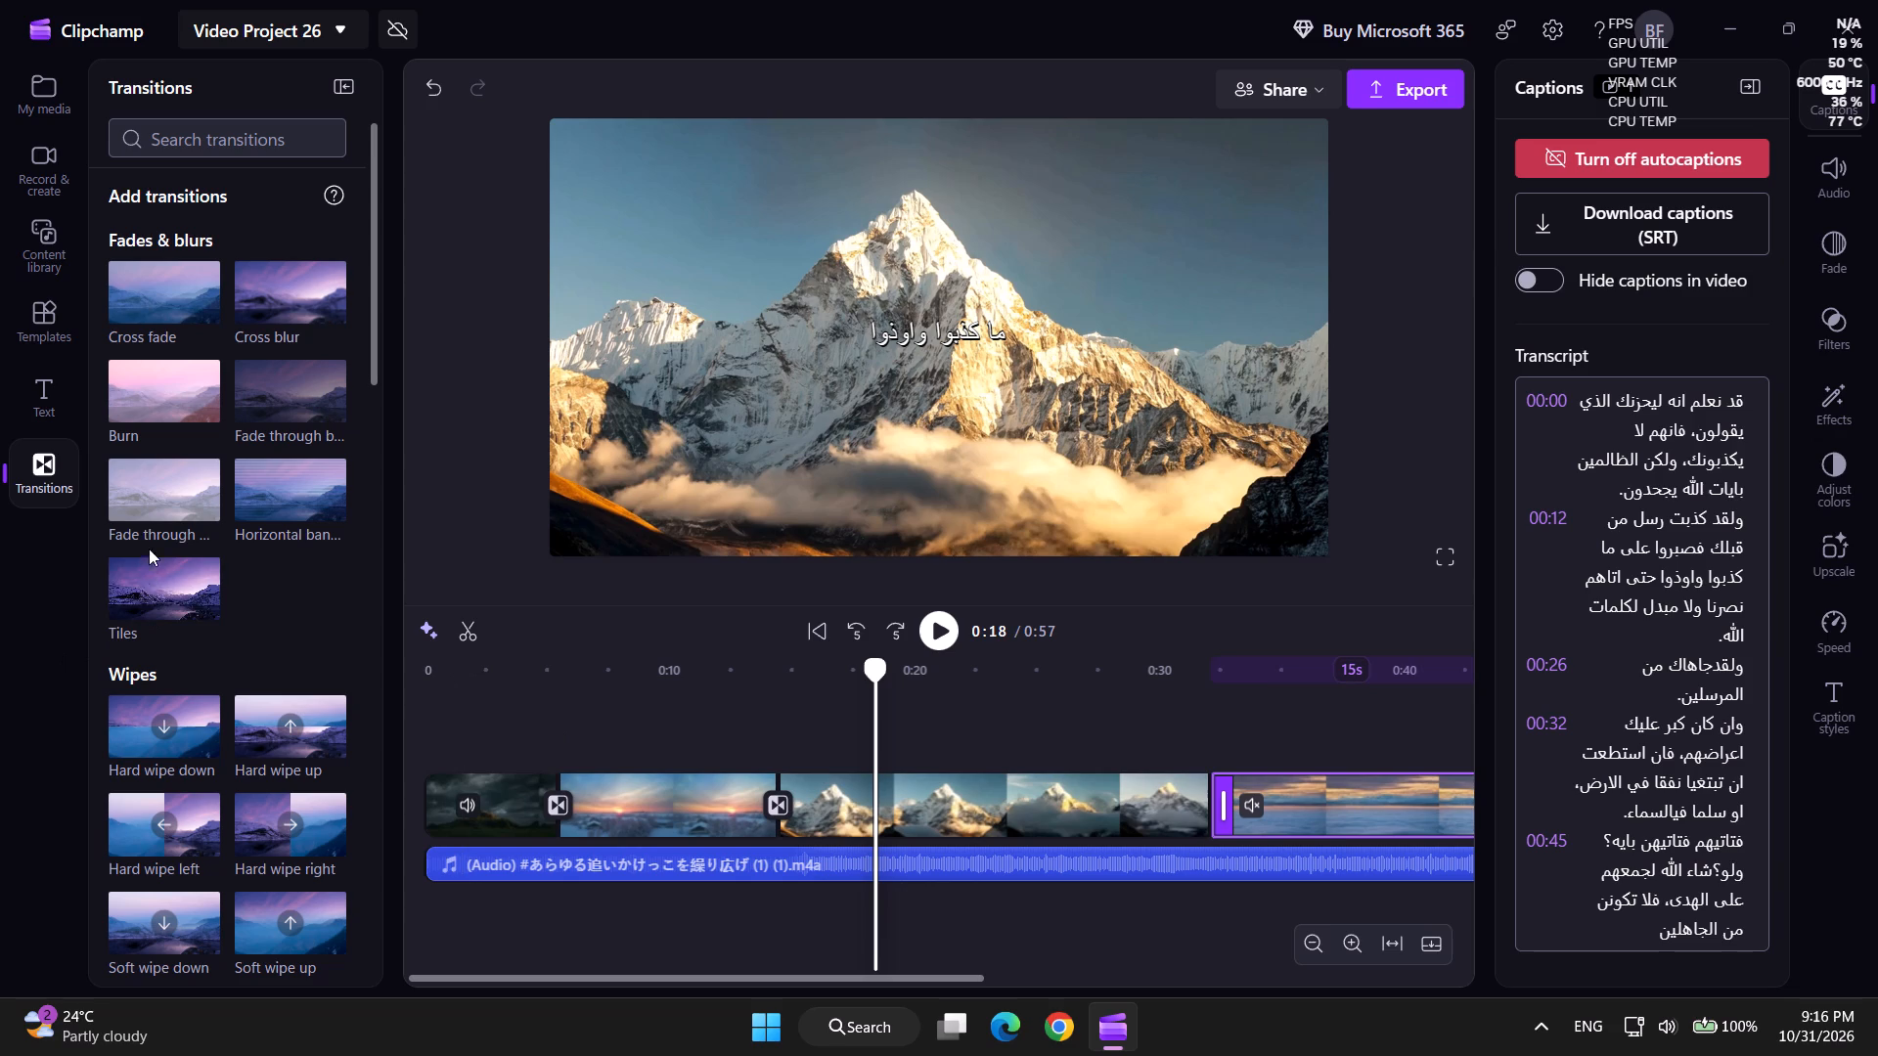
left_click_drag(148, 523, 986, 666)
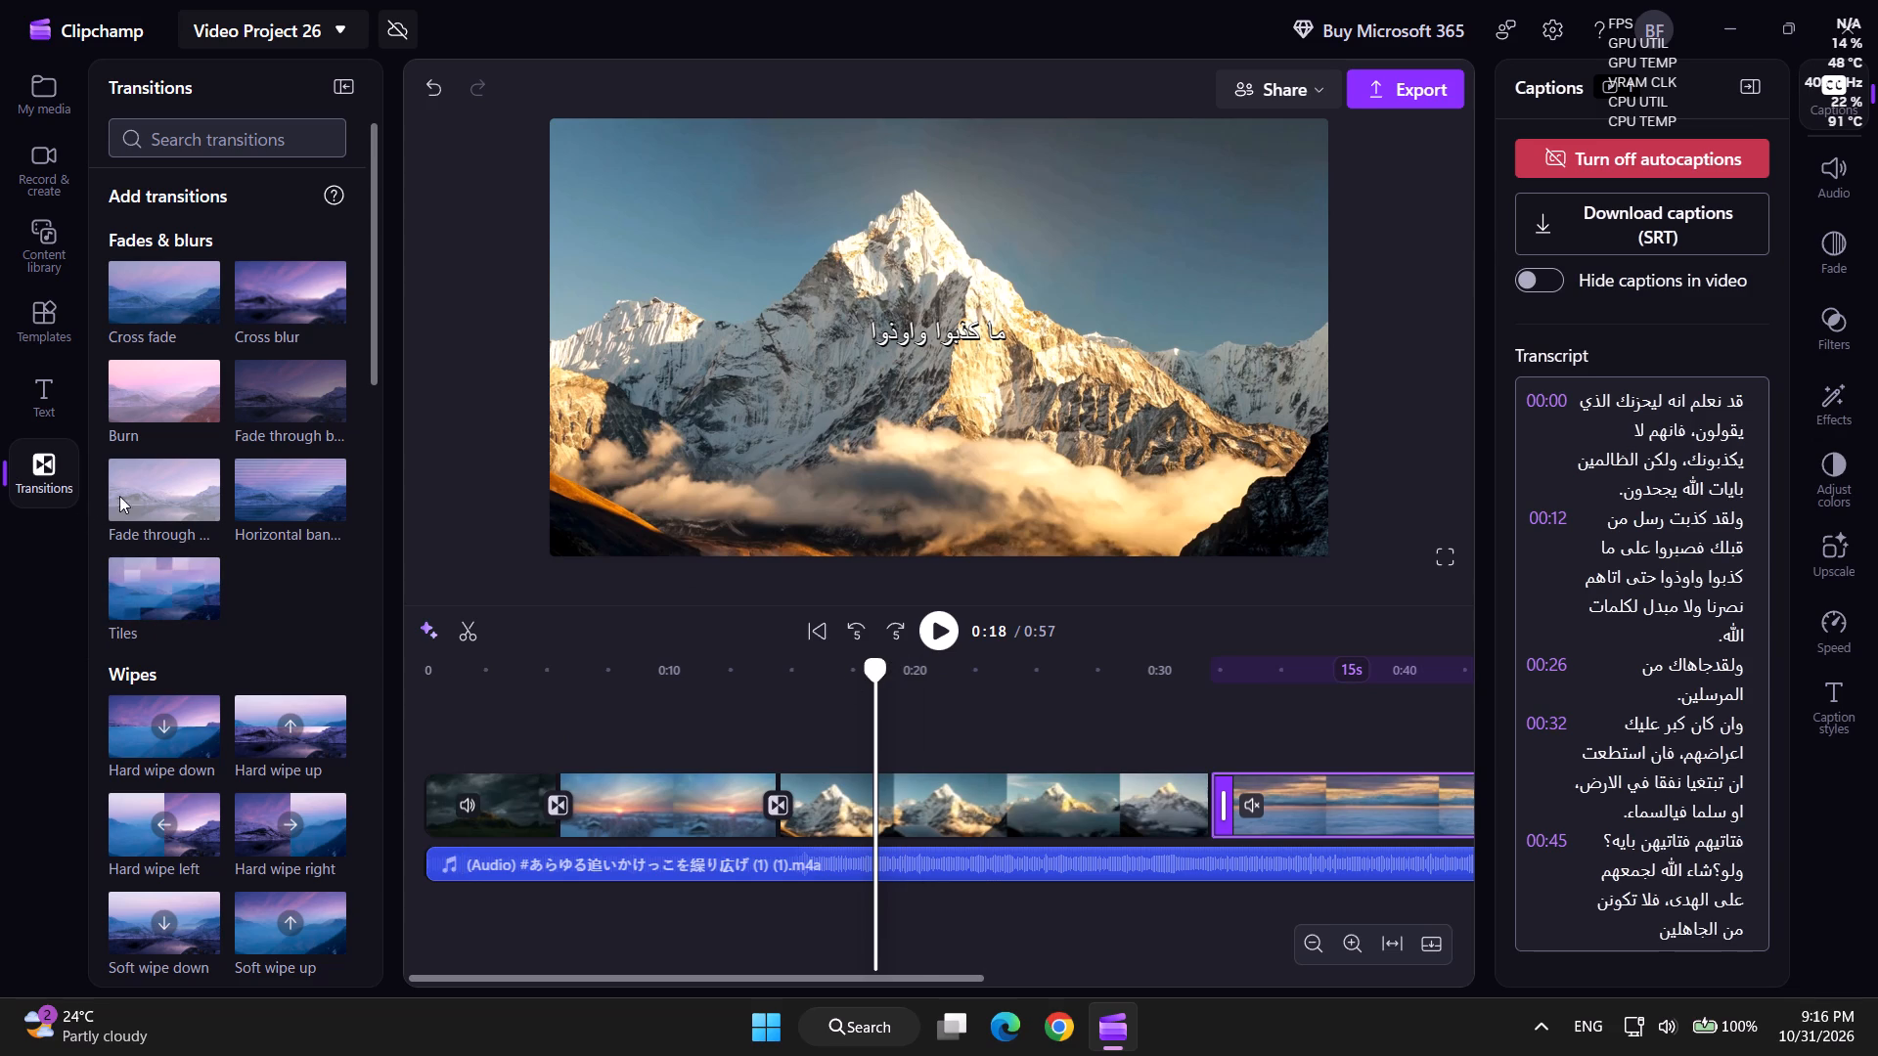
left_click_drag(122, 496, 1214, 812)
Move the closing sea clip 306155.mov against 325636.mp4 and join them with a Fade through white transition.
left_click_drag(939, 969, 1115, 966)
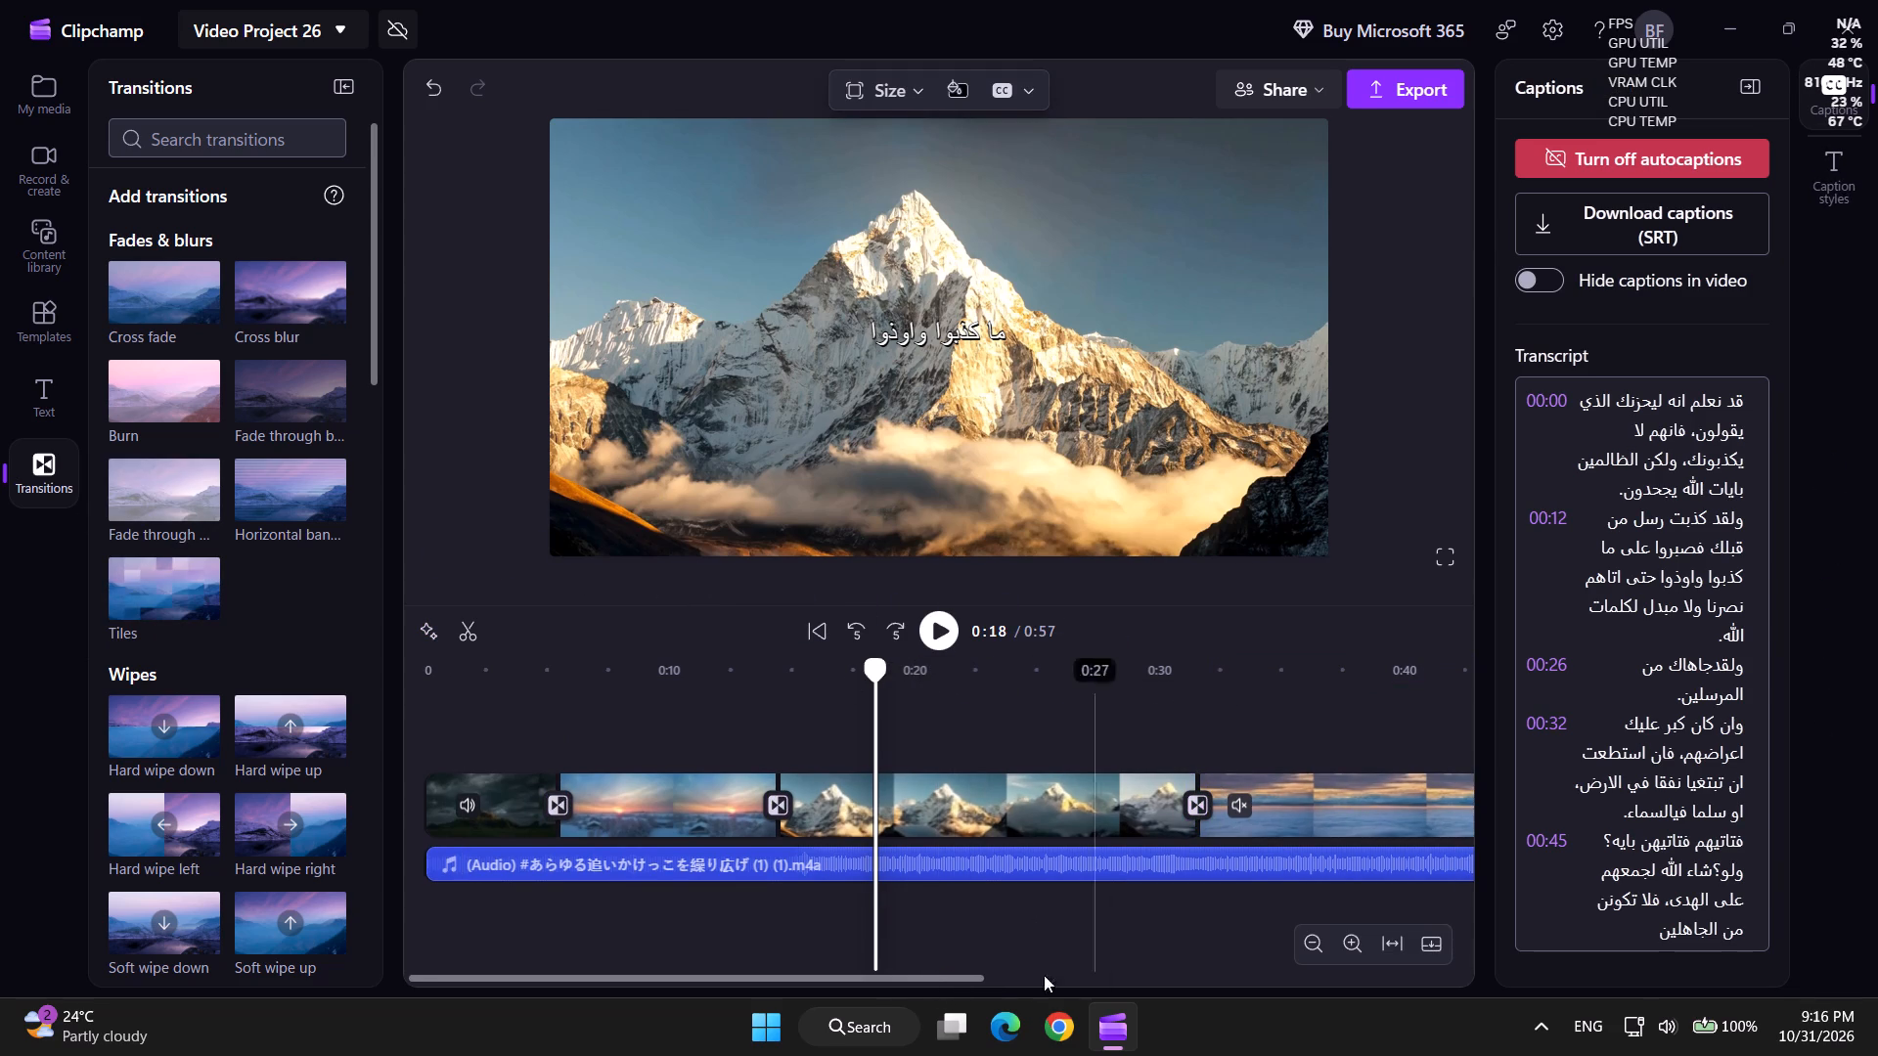
left_click_drag(961, 981, 1253, 981)
left_click_drag(1205, 808, 1139, 807)
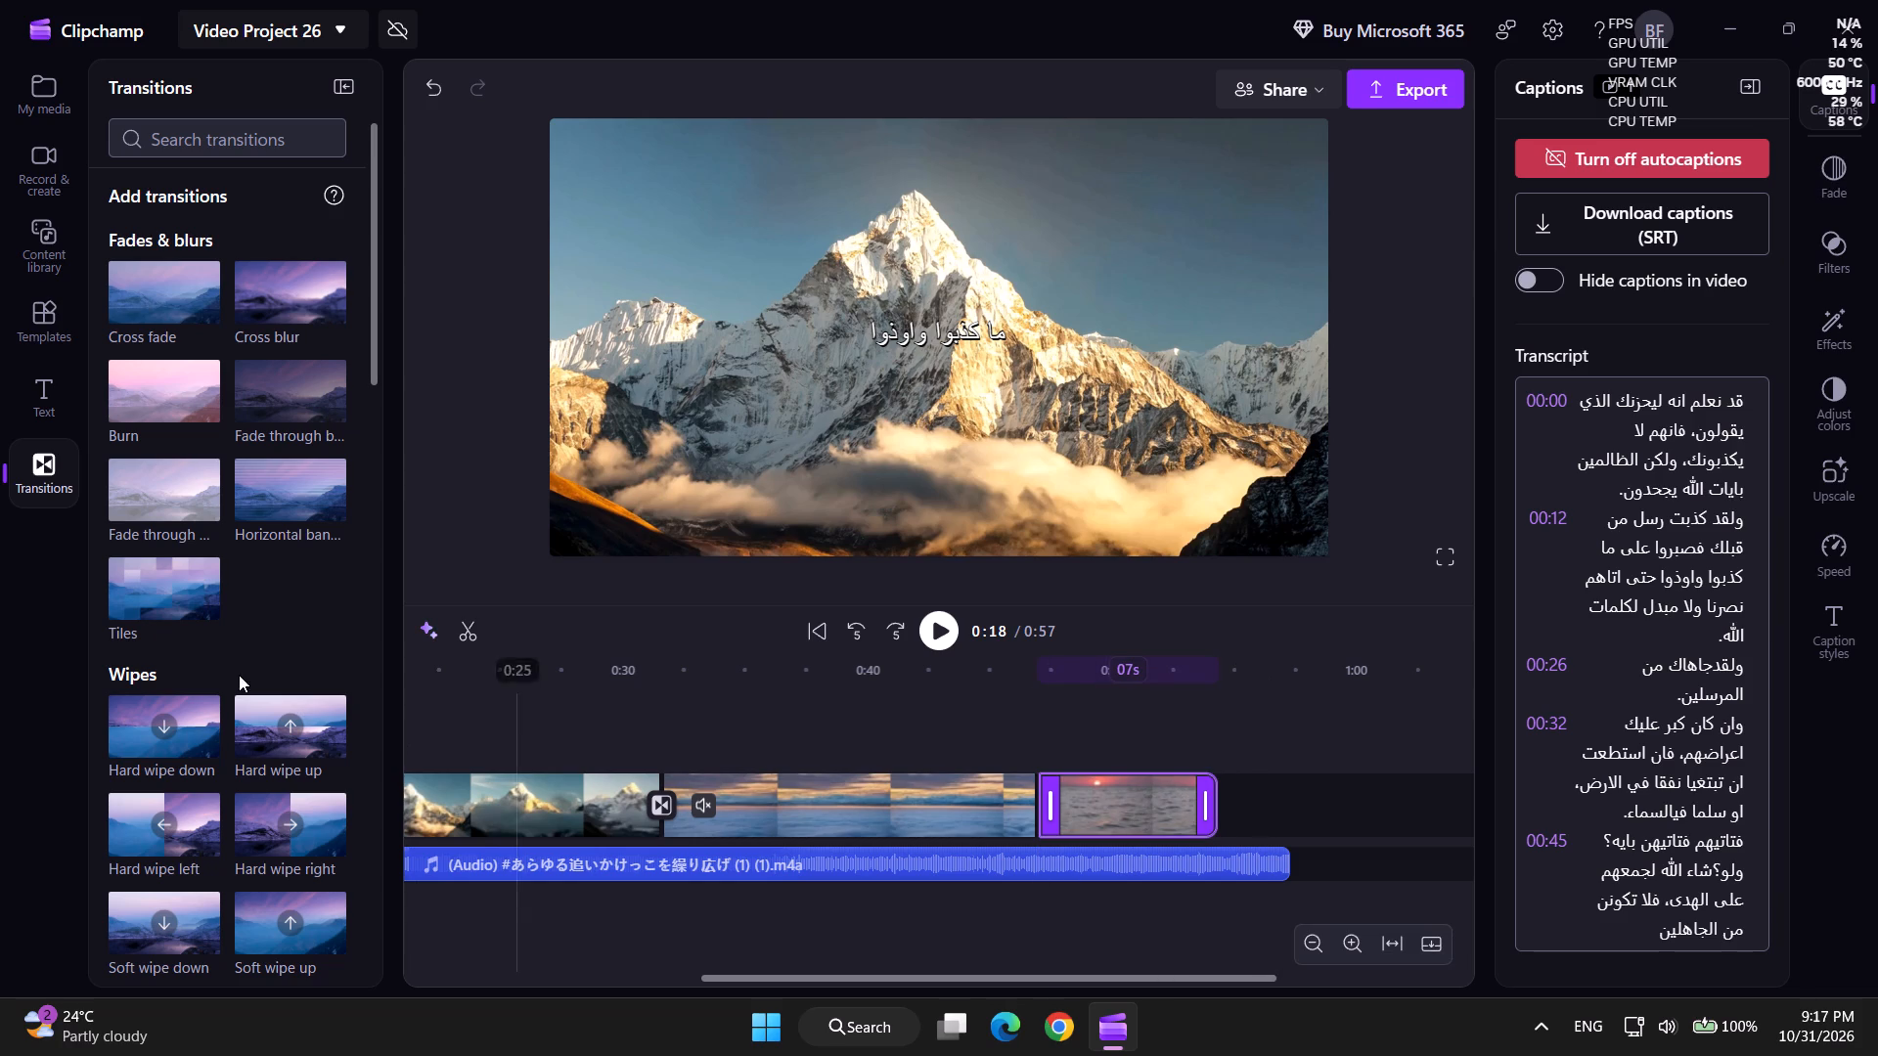
left_click_drag(187, 507, 1042, 815)
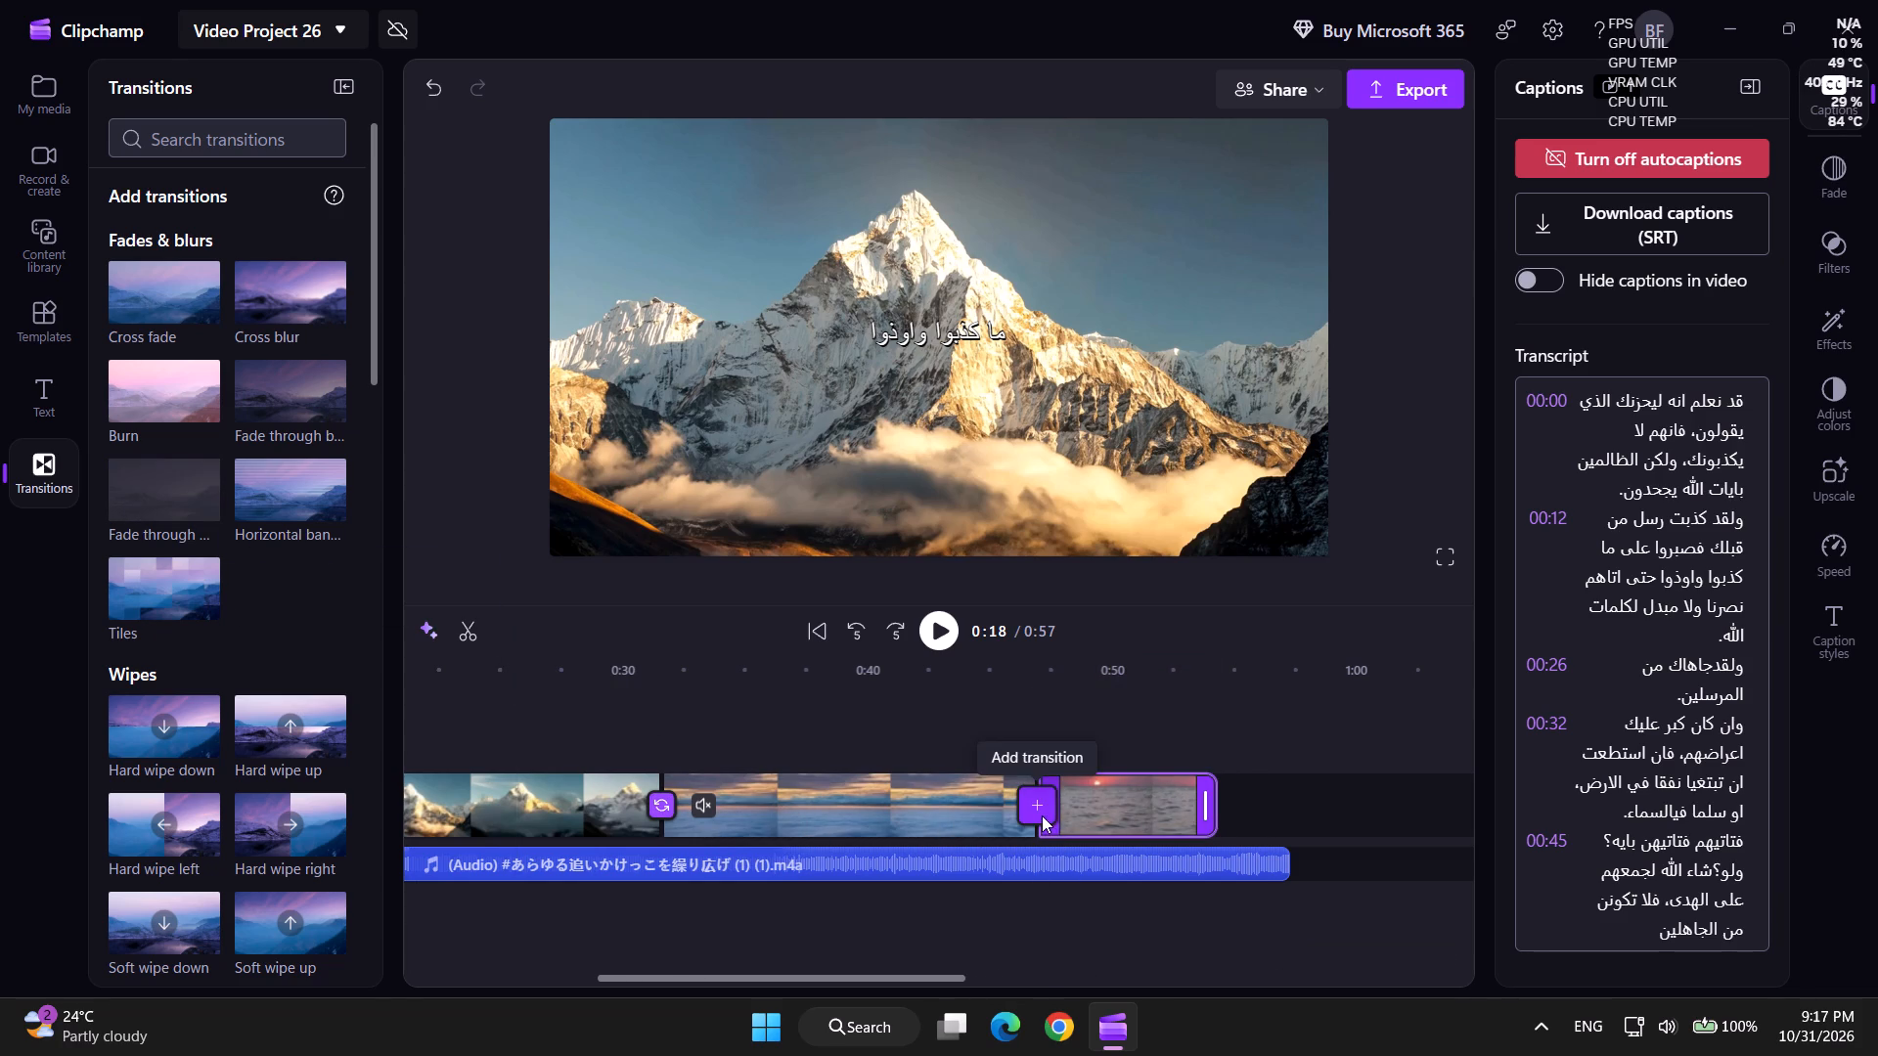
Extend the end of the closing sea clip 306155.mov to about 11 s so it nearly reaches the audio's end.
left_click_drag(1212, 810, 1274, 808)
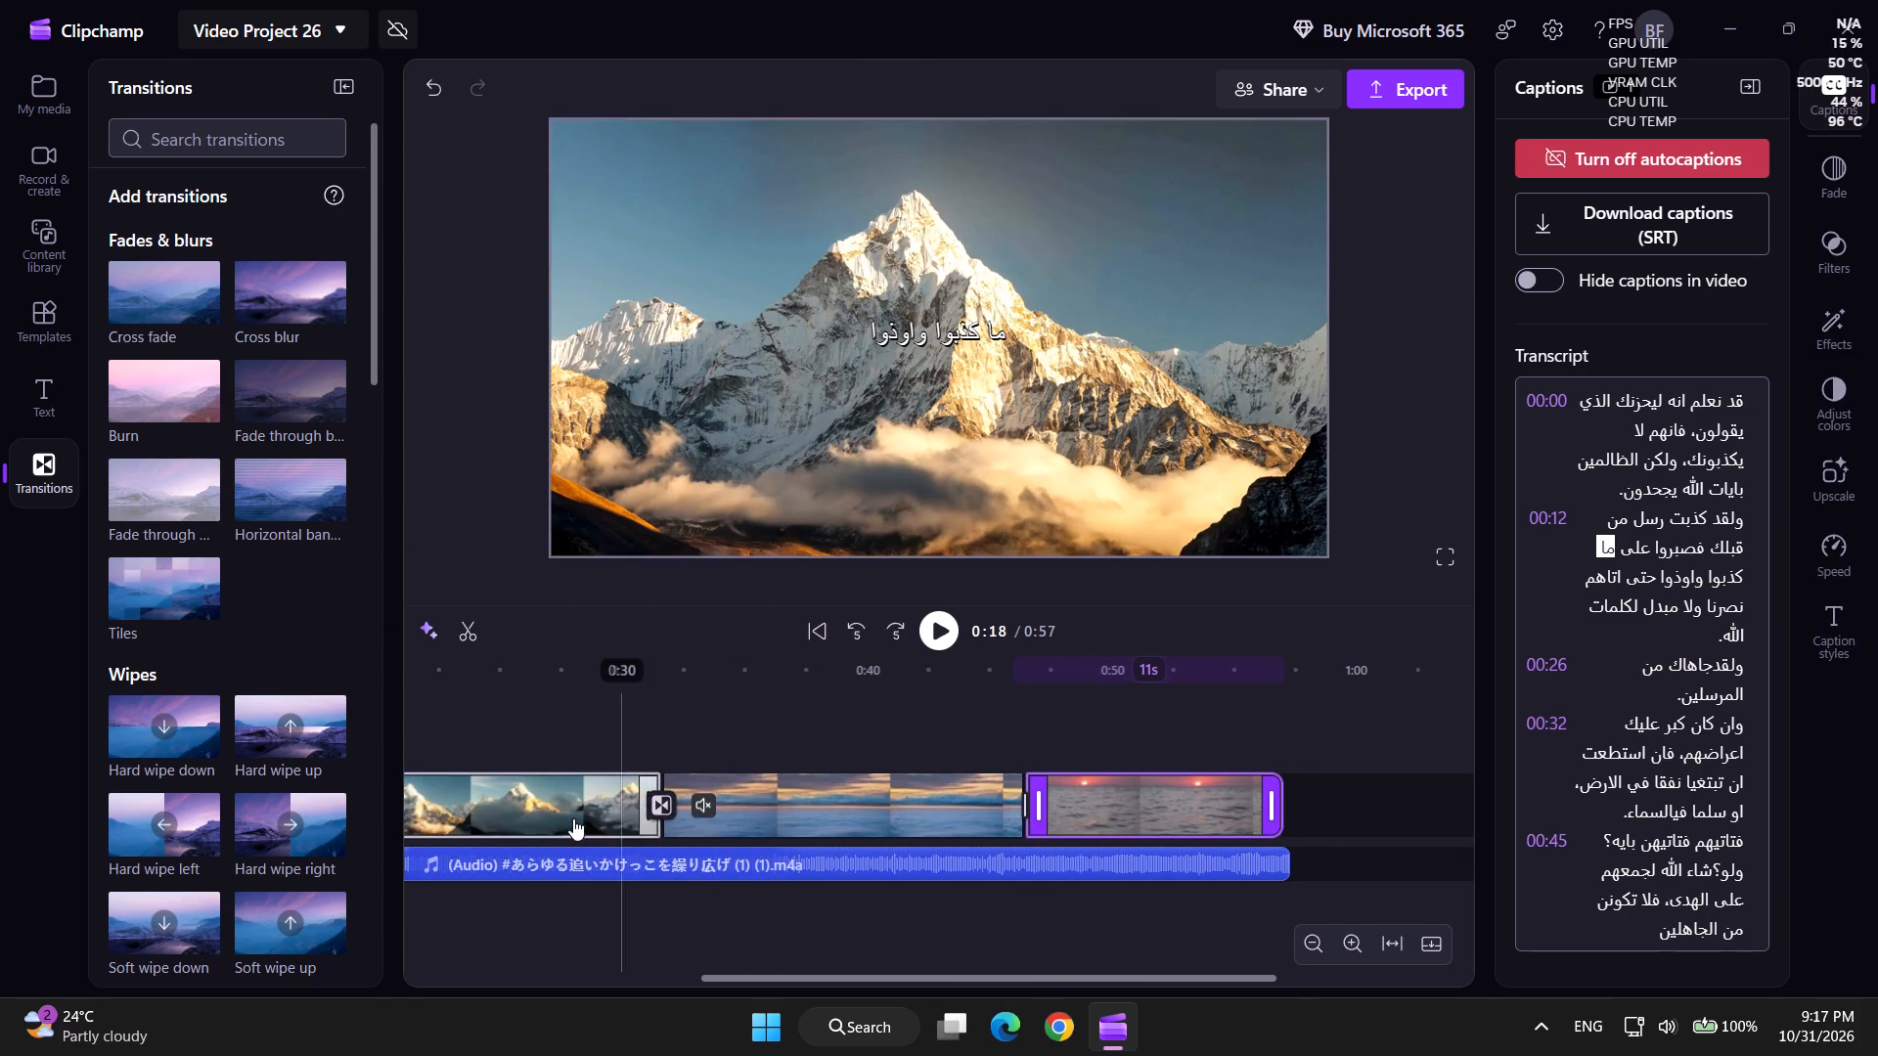
Change the video's aspect ratio to Vertical 9:16.
left_click(570, 820)
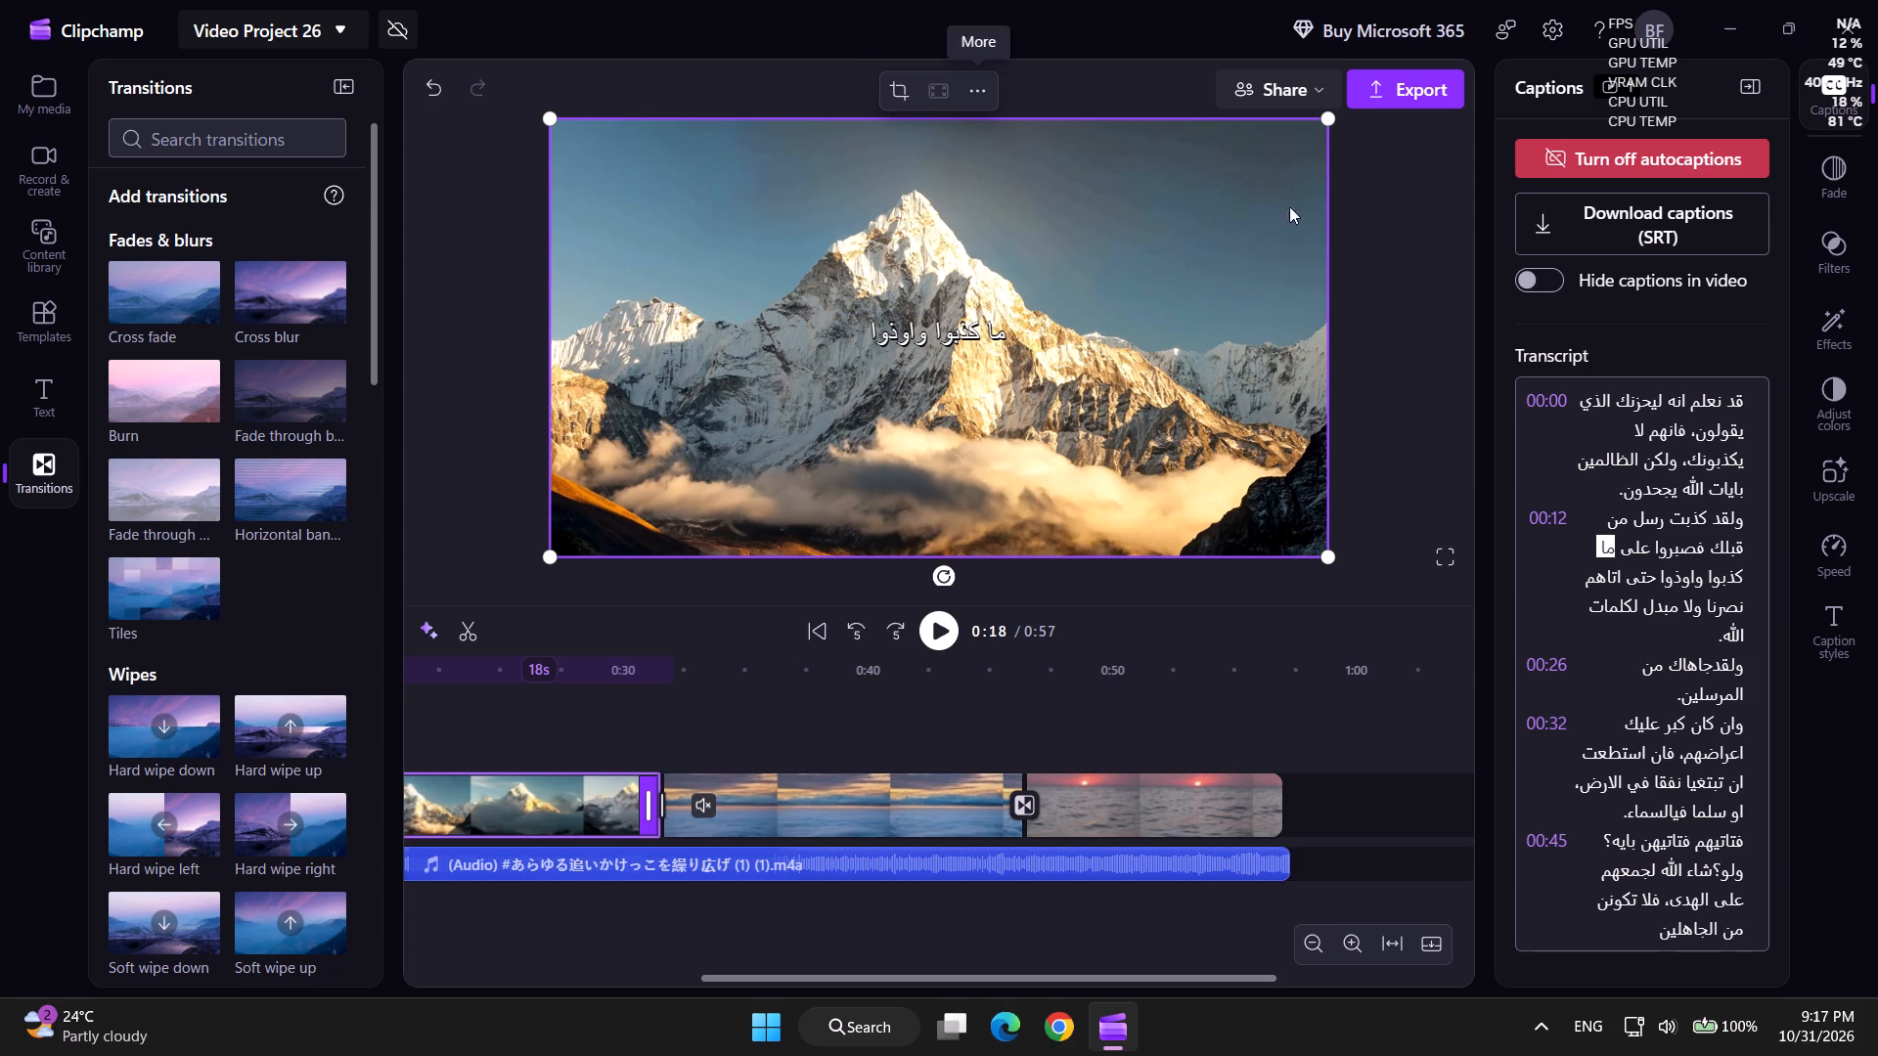
left_click_drag(917, 978, 451, 1020)
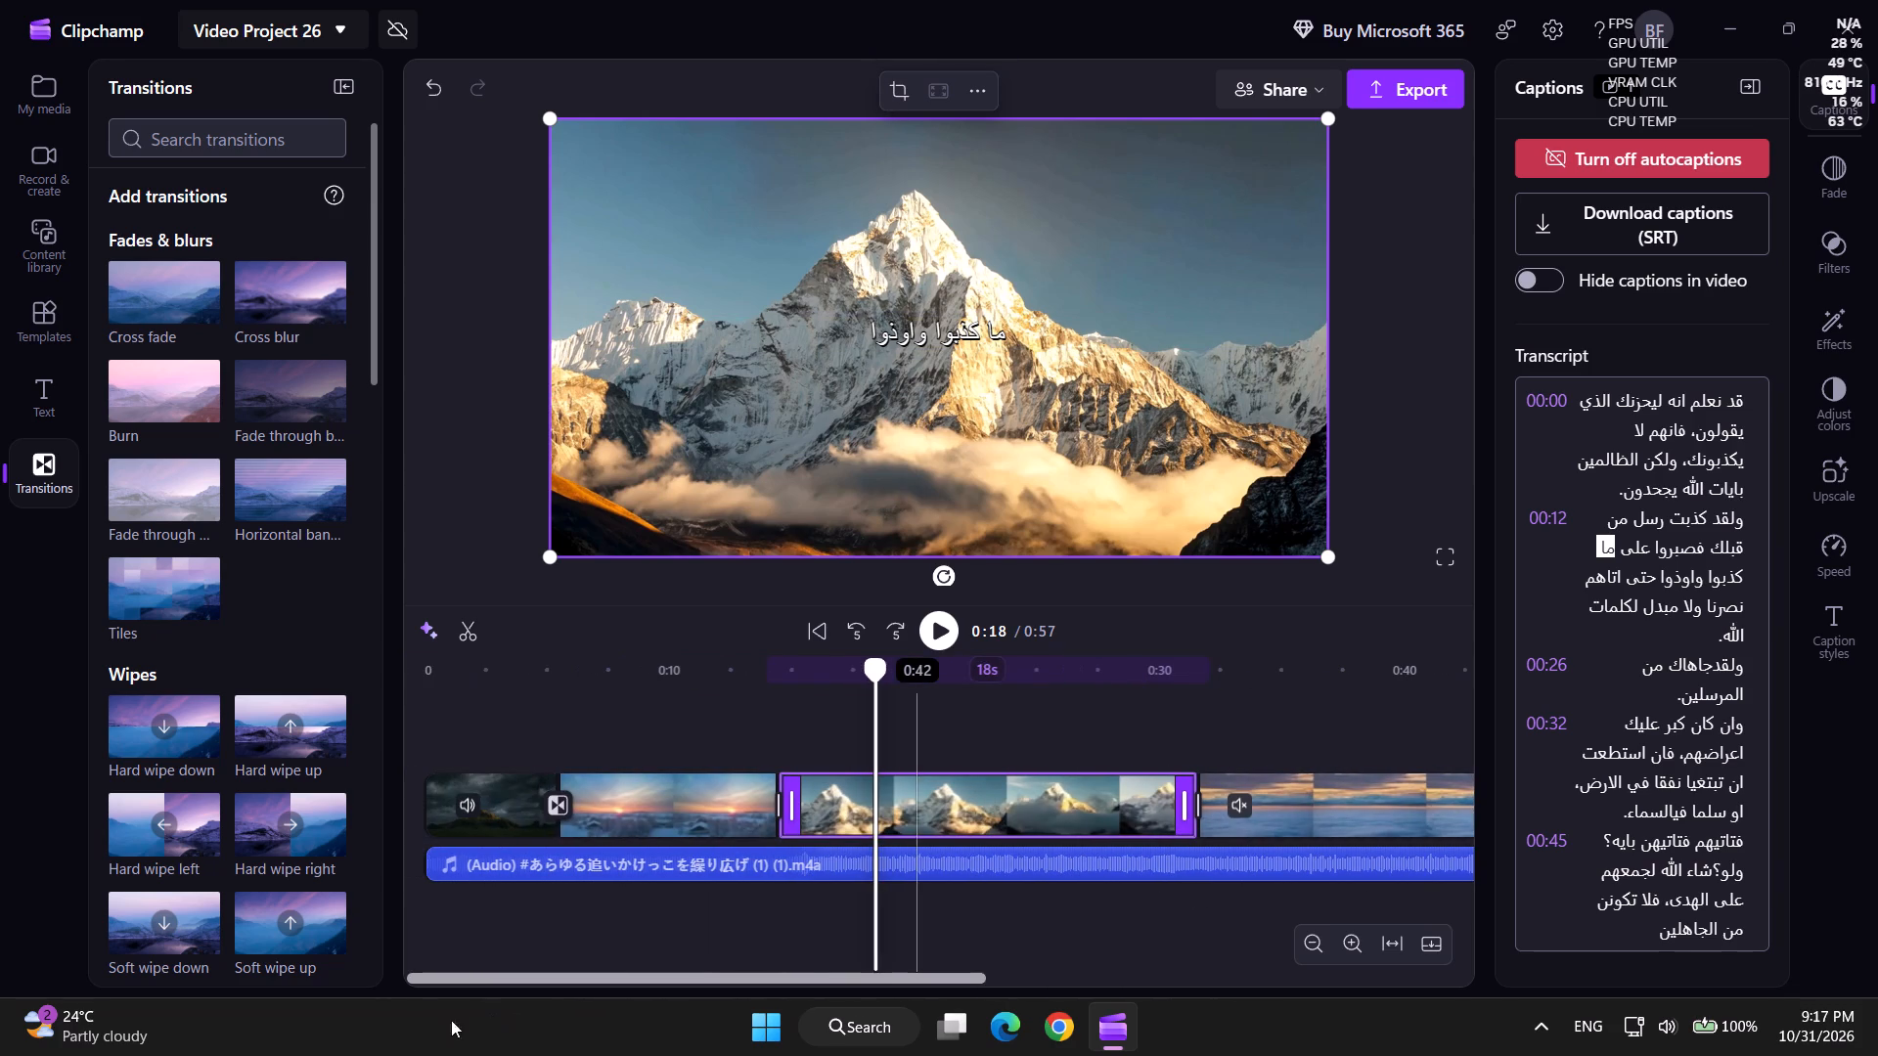
left_click_drag(451, 1020, 397, 1031)
left_click(526, 880)
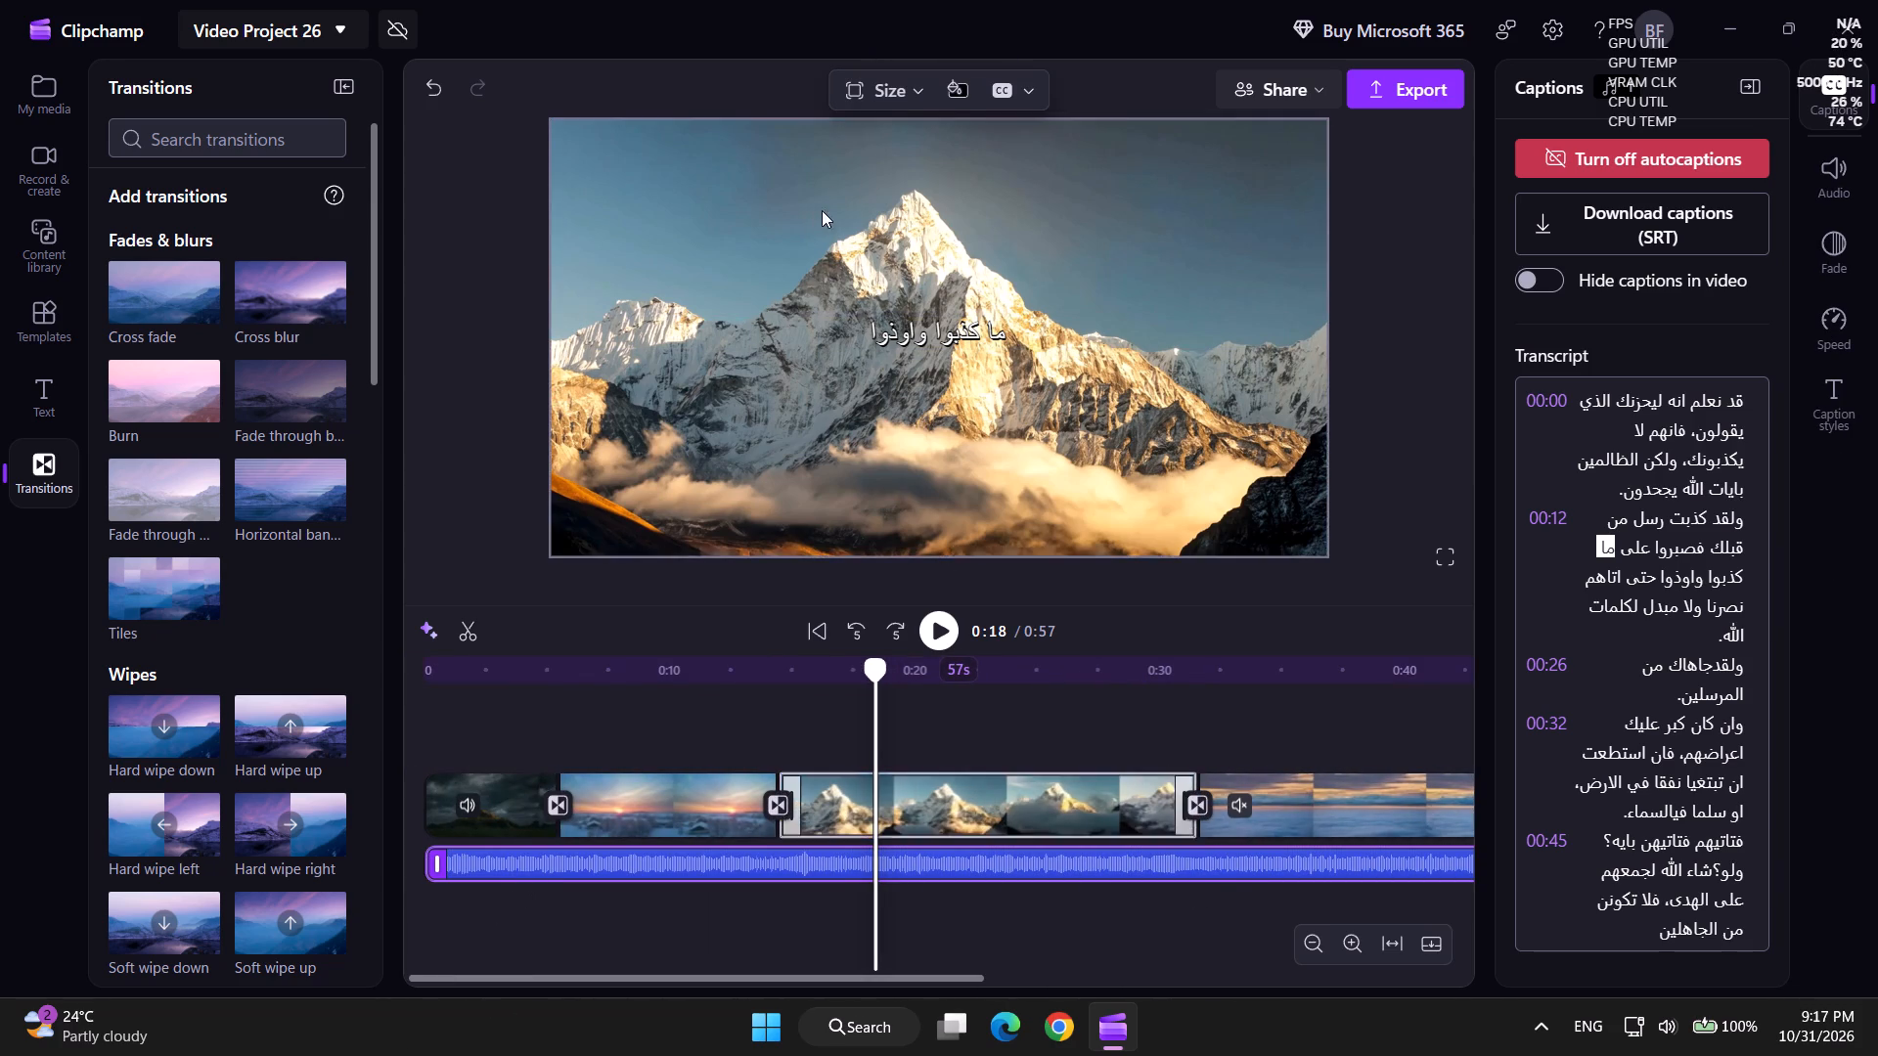
left_click(904, 92)
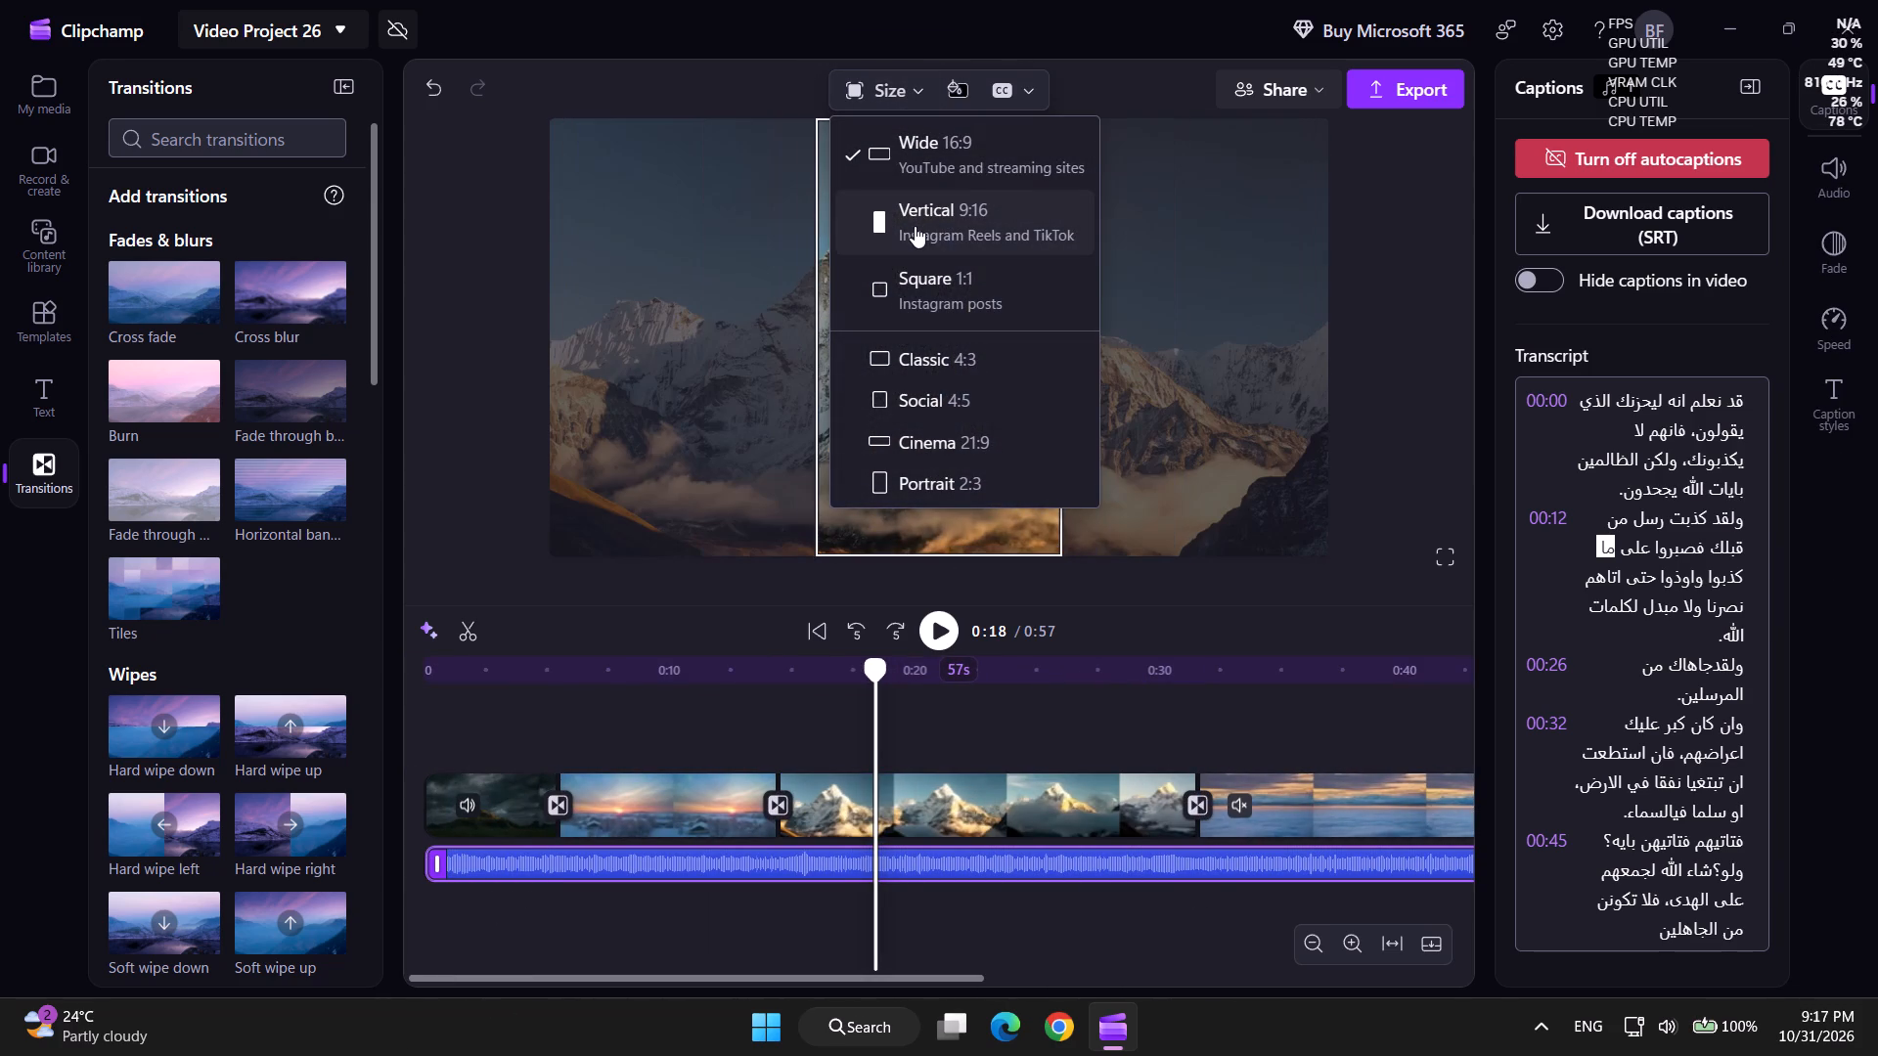
left_click(915, 226)
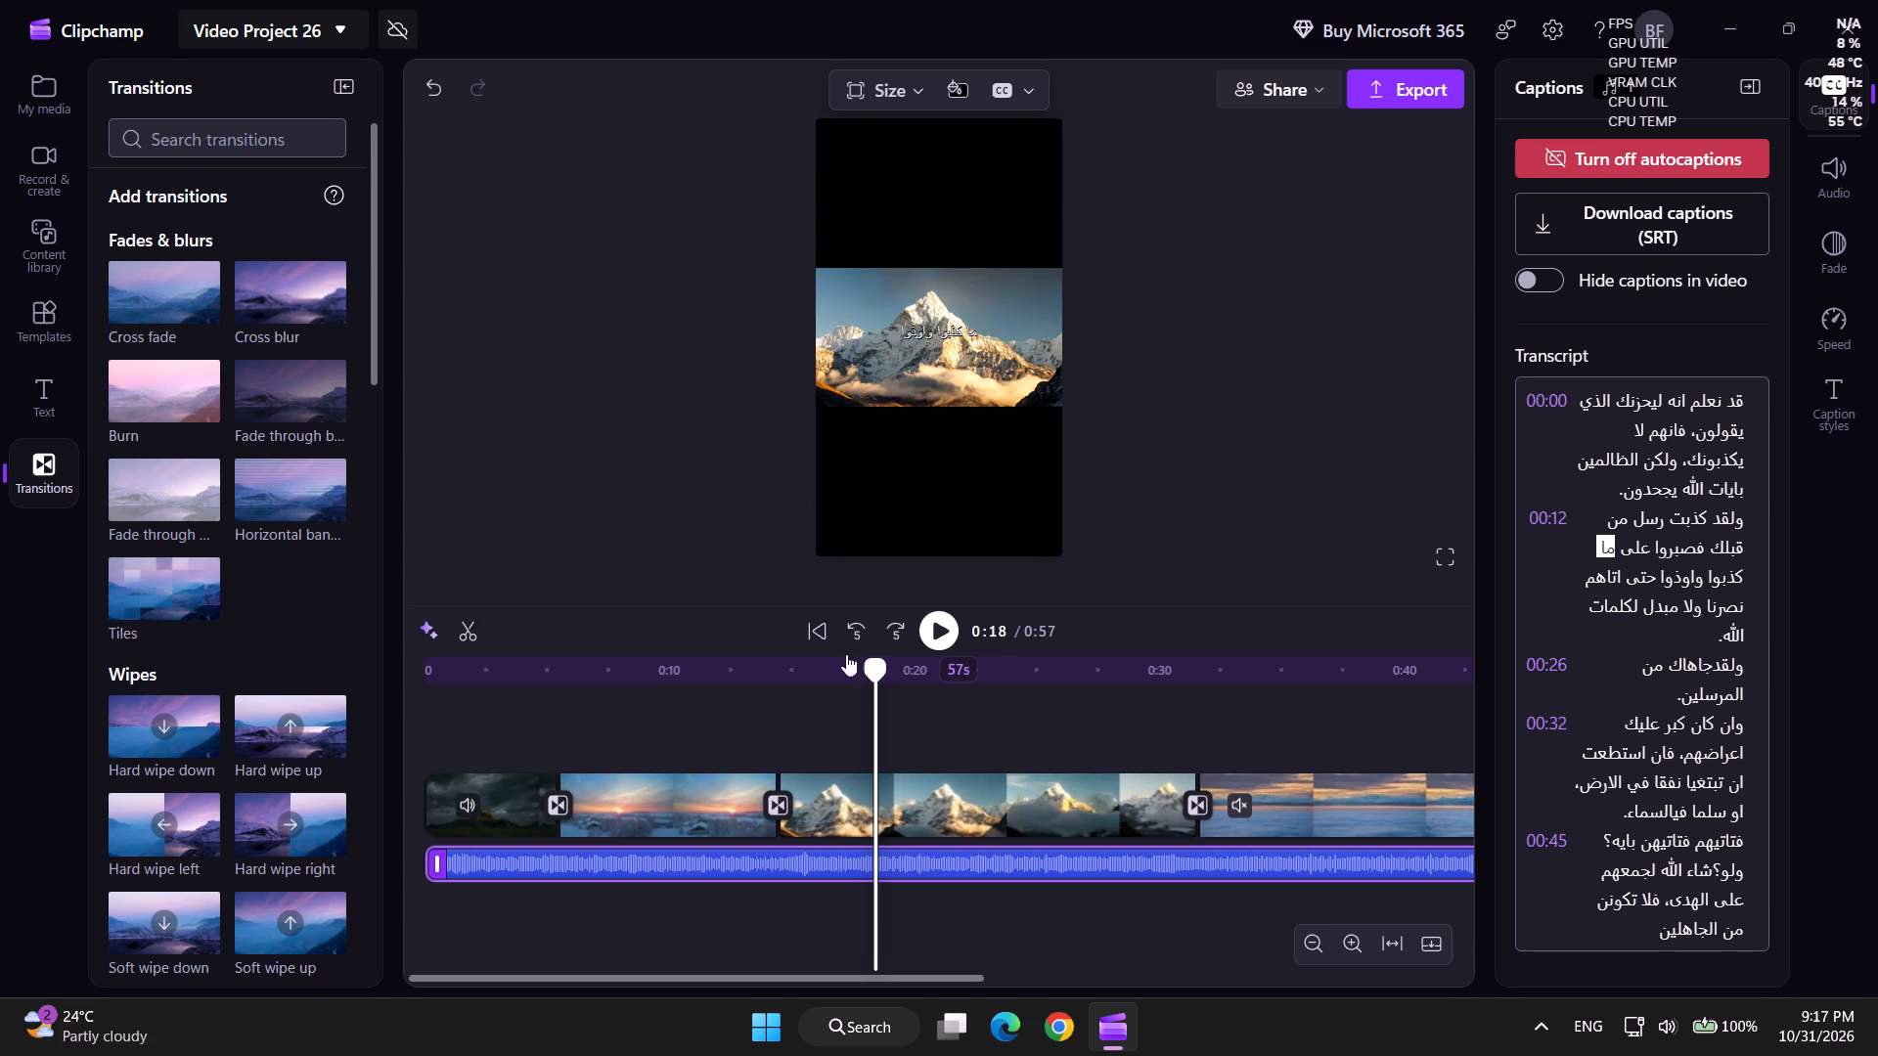
Play the opening of the vertical video from 0:00 for about a second.
left_click_drag(887, 662, 341, 748)
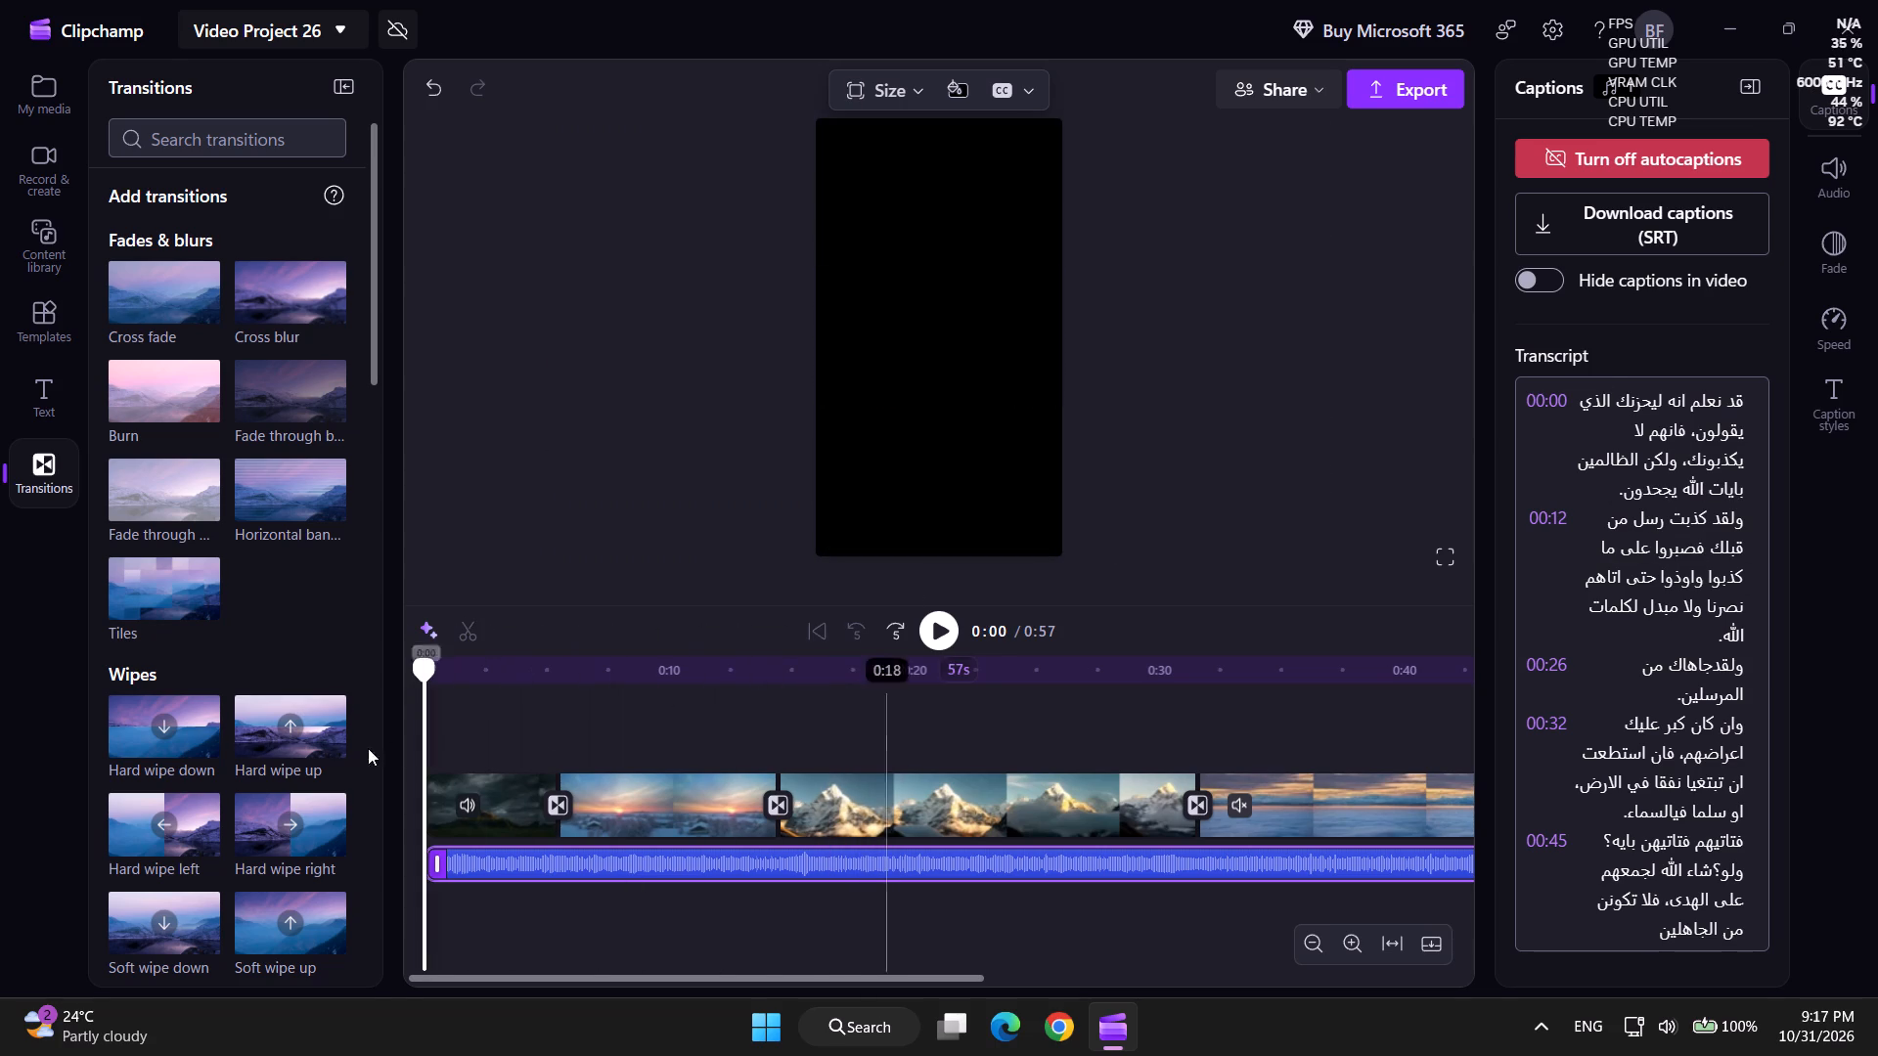
left_click(928, 632)
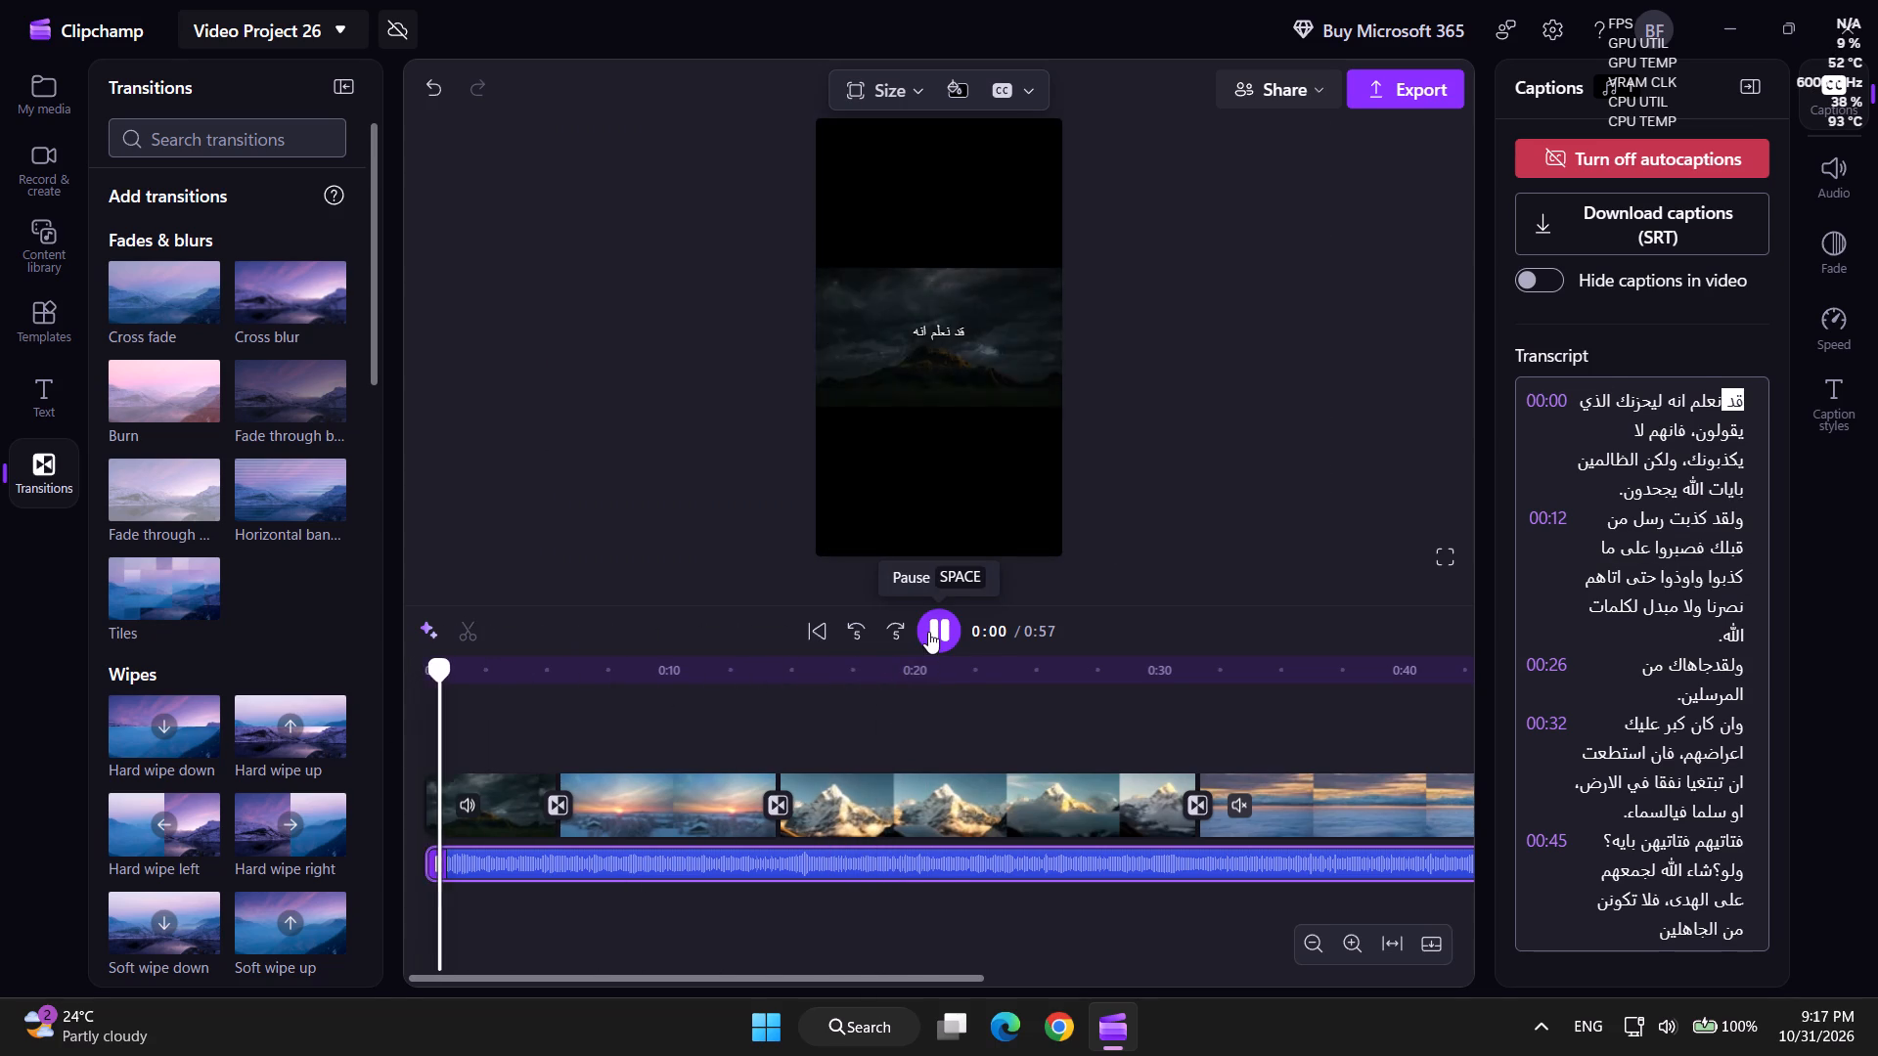
left_click(928, 632)
right_click(1258, 370)
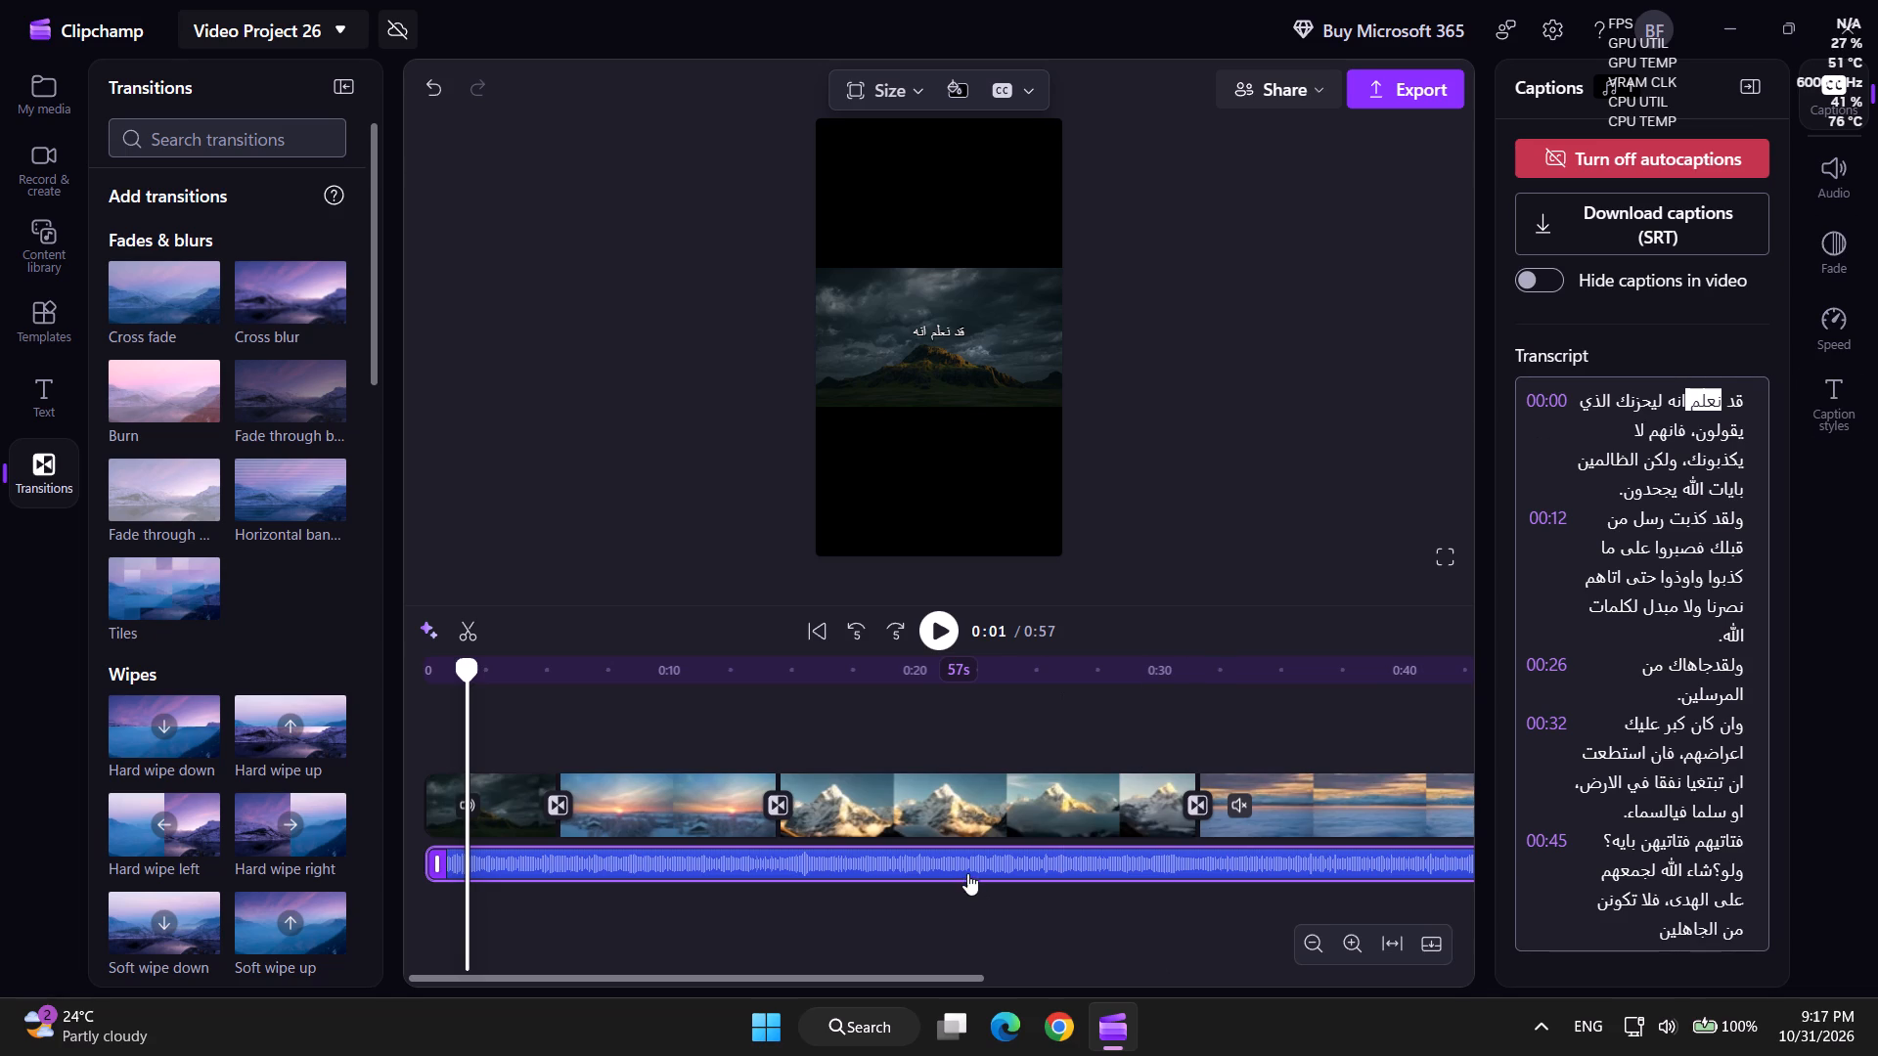
Look at the colour adjustment and upscale options for the opening clip 278750.mp4.
left_click(948, 828)
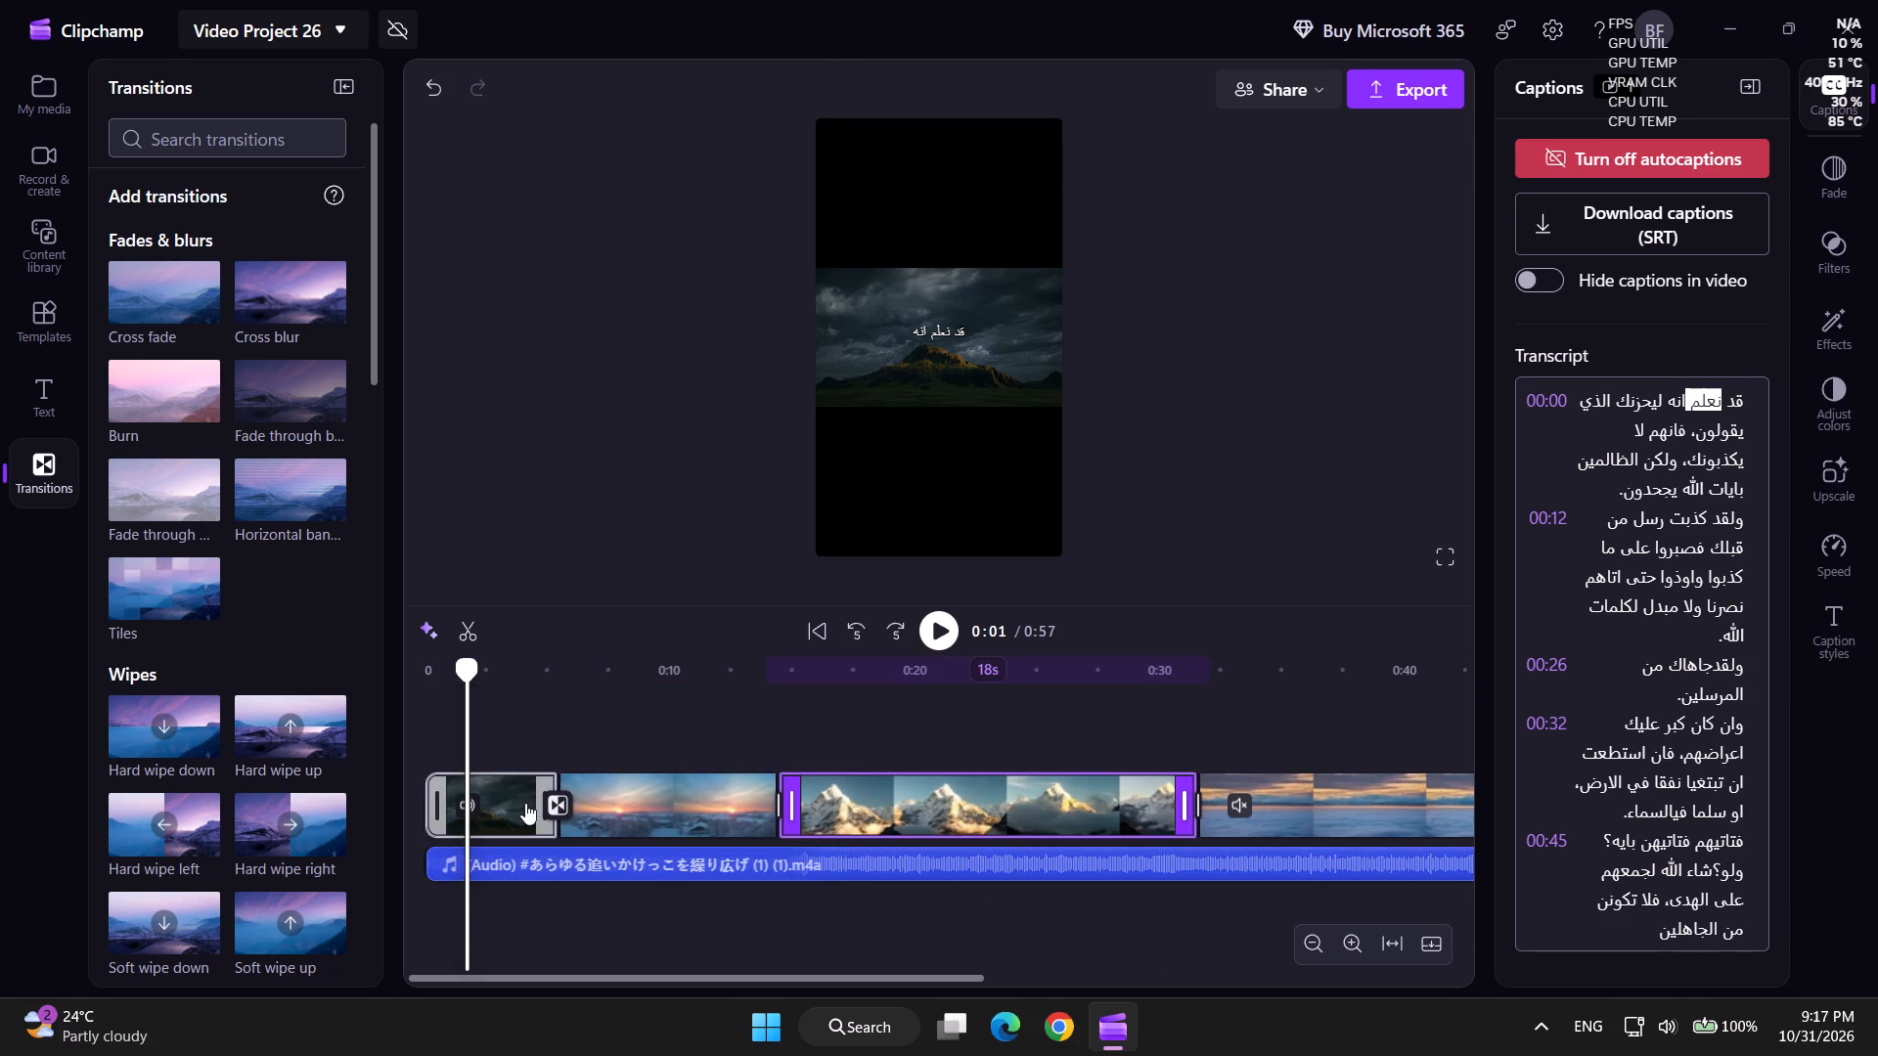
left_click(510, 803)
left_click(1825, 488)
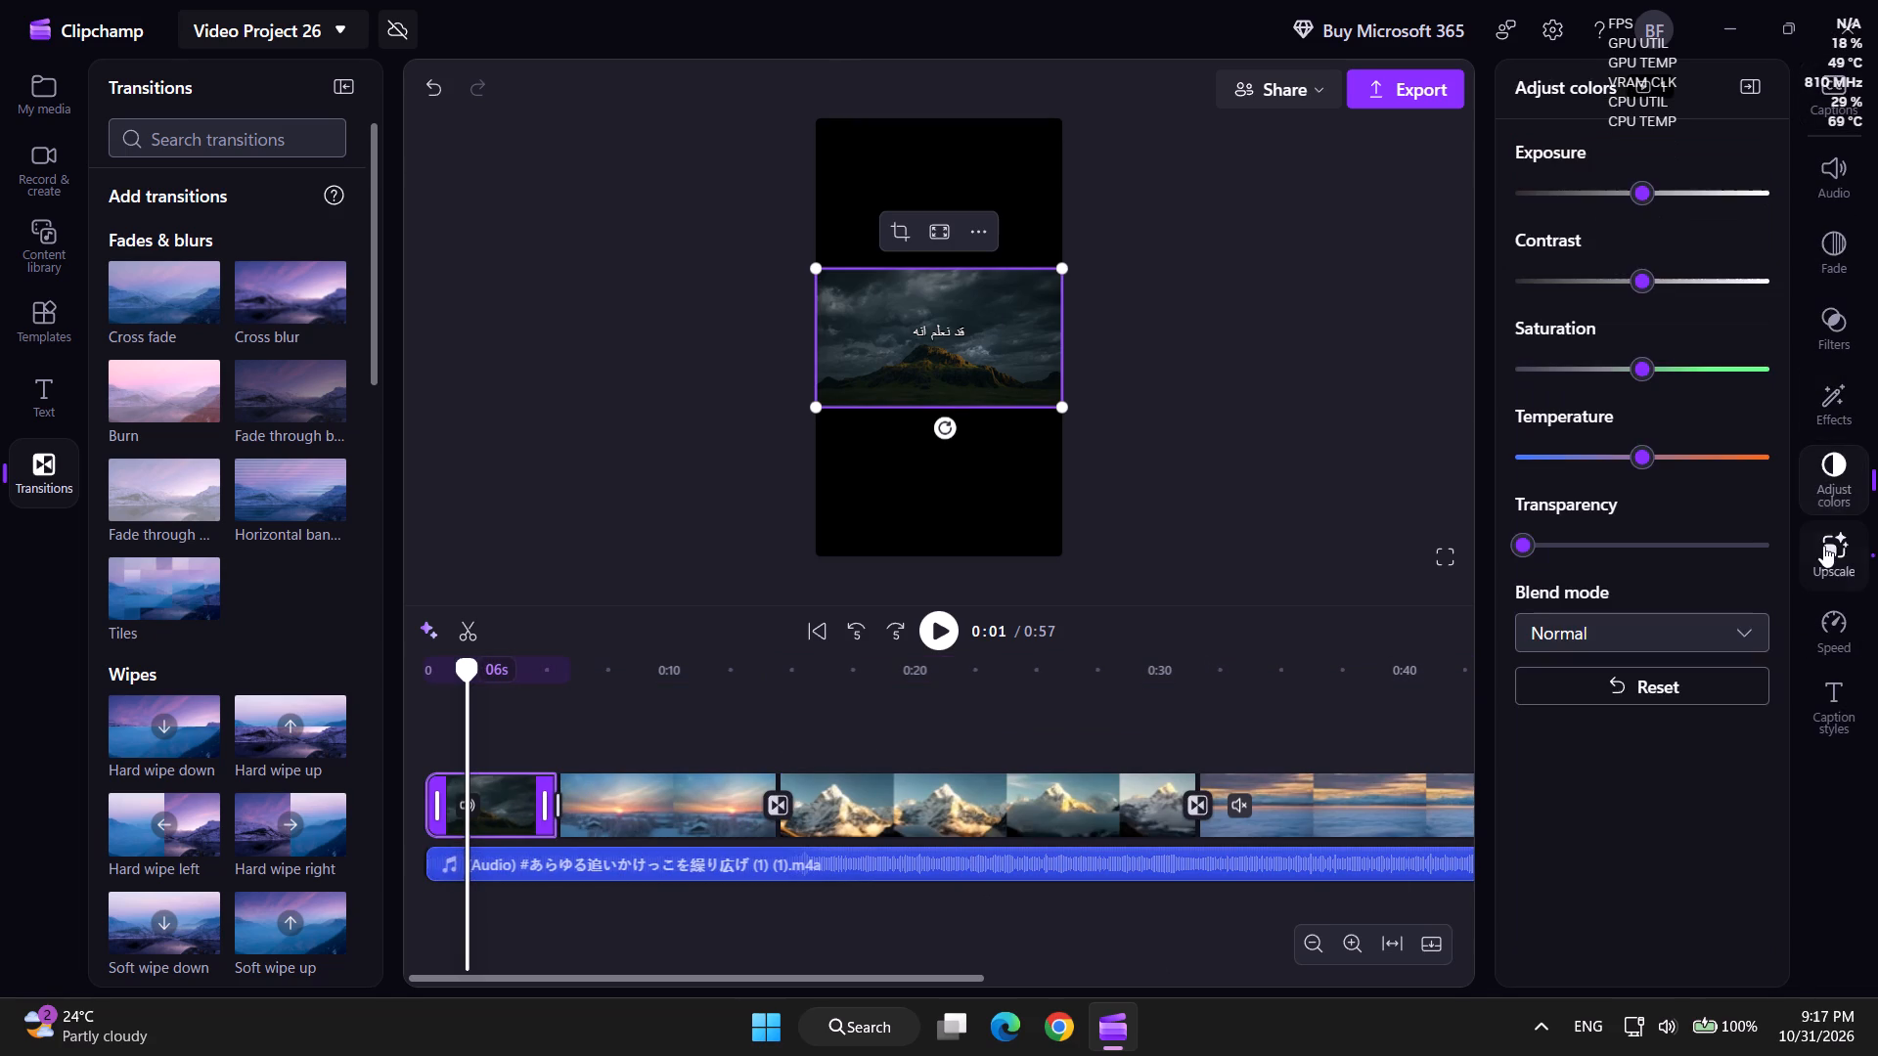
left_click(1823, 548)
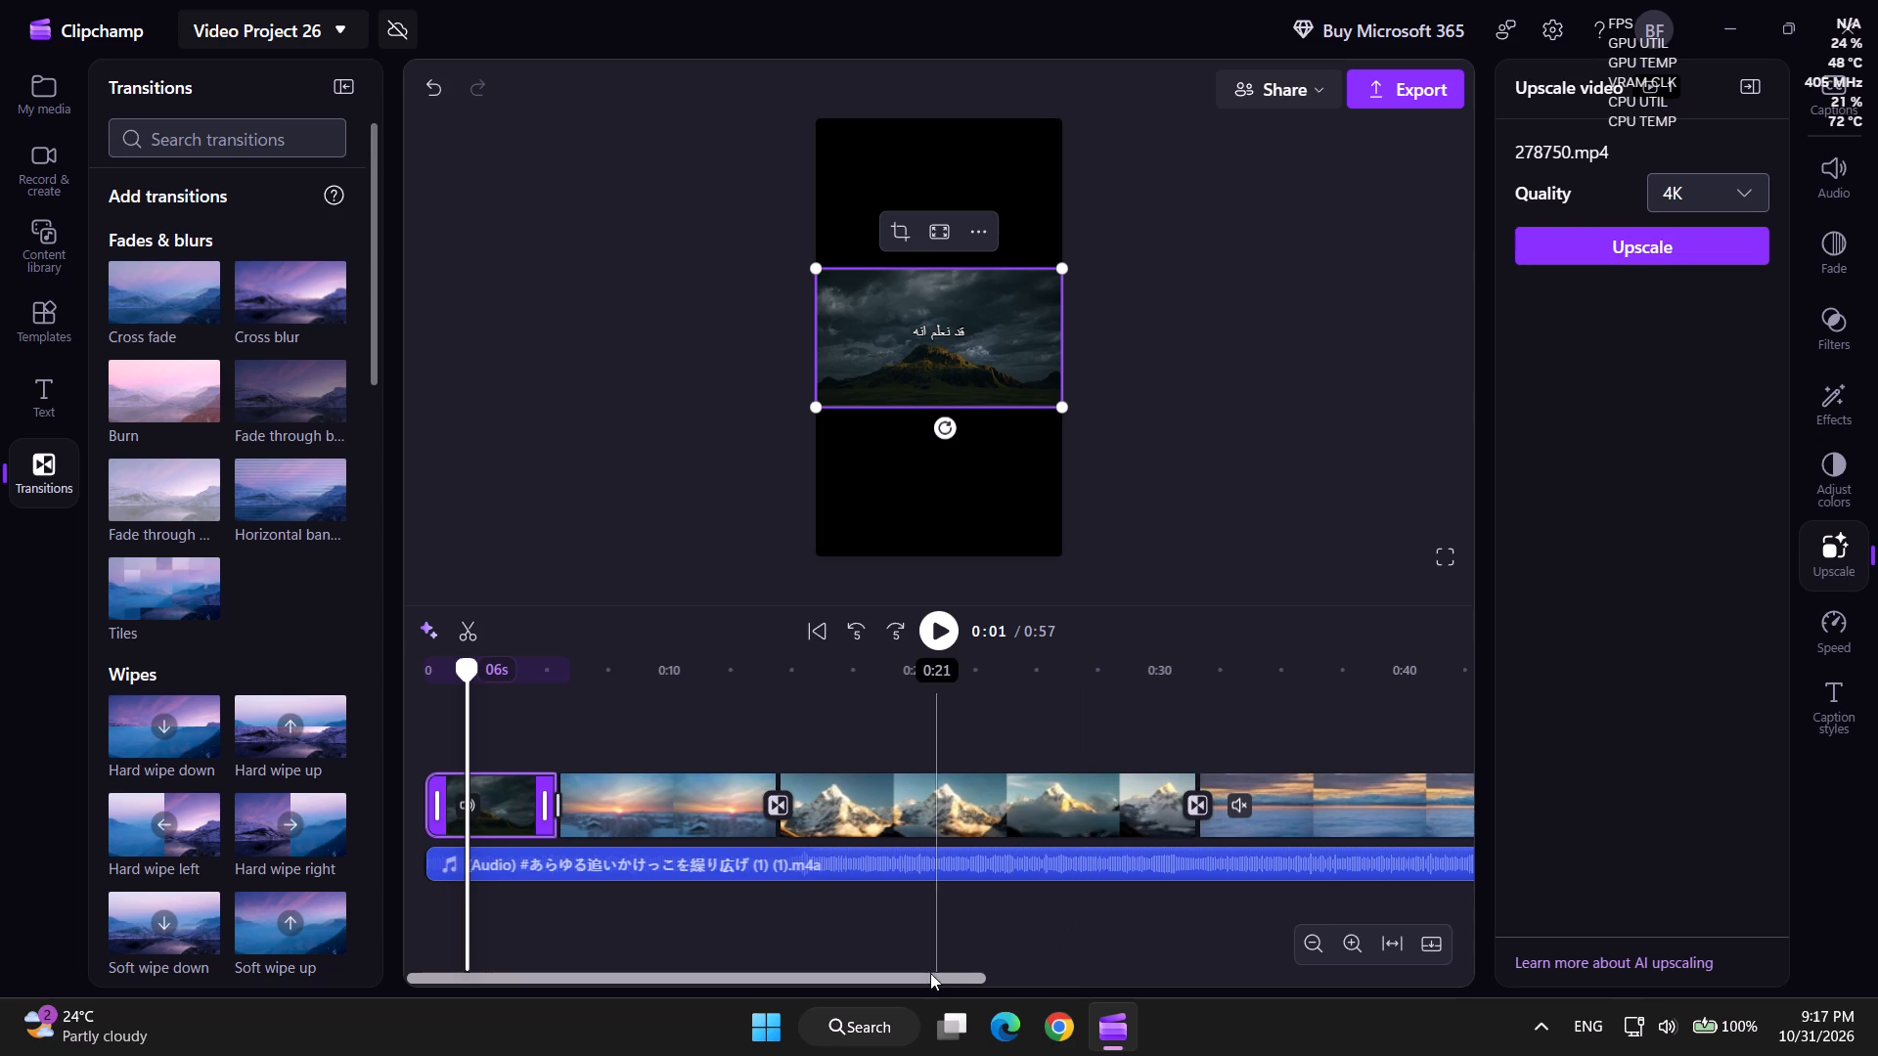
Copy the opening clip 278750.mp4, paste it after the end of the video, and move the copy to start at about 1:10.
right_click(474, 786)
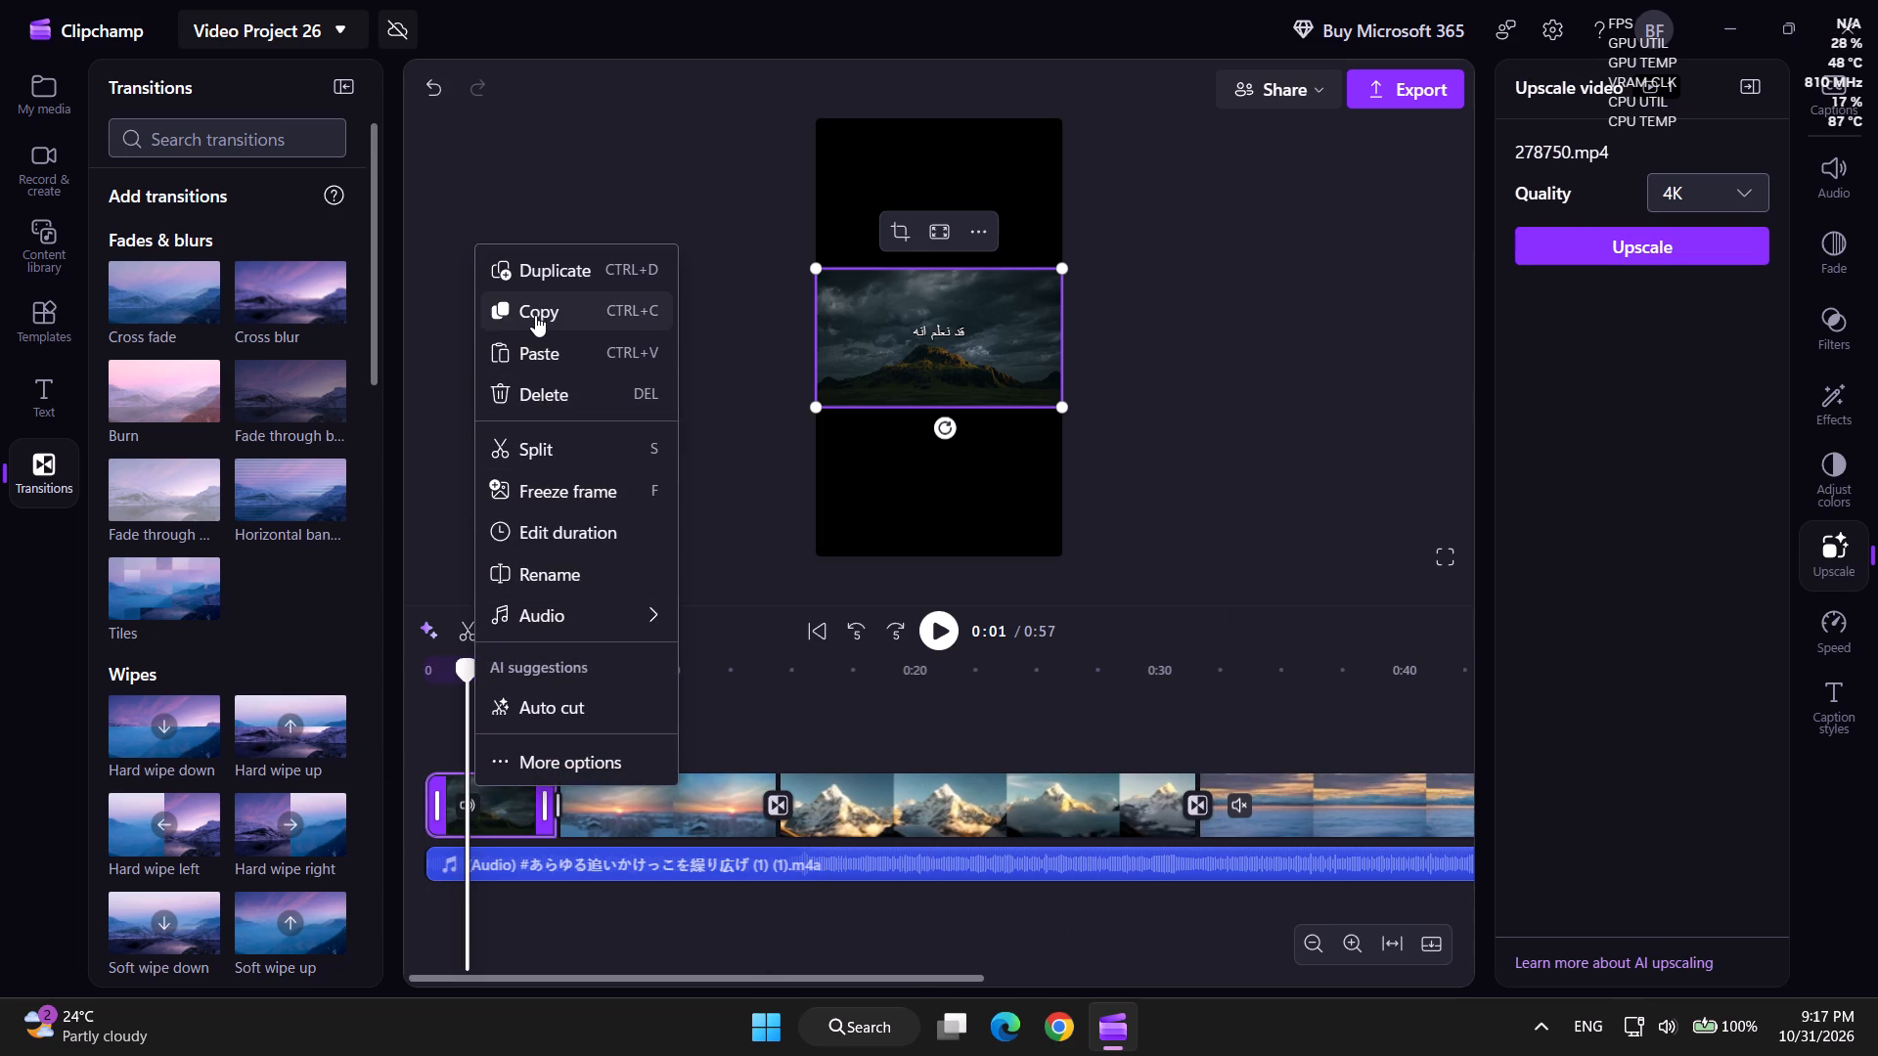
left_click(535, 315)
left_click_drag(712, 978, 822, 975)
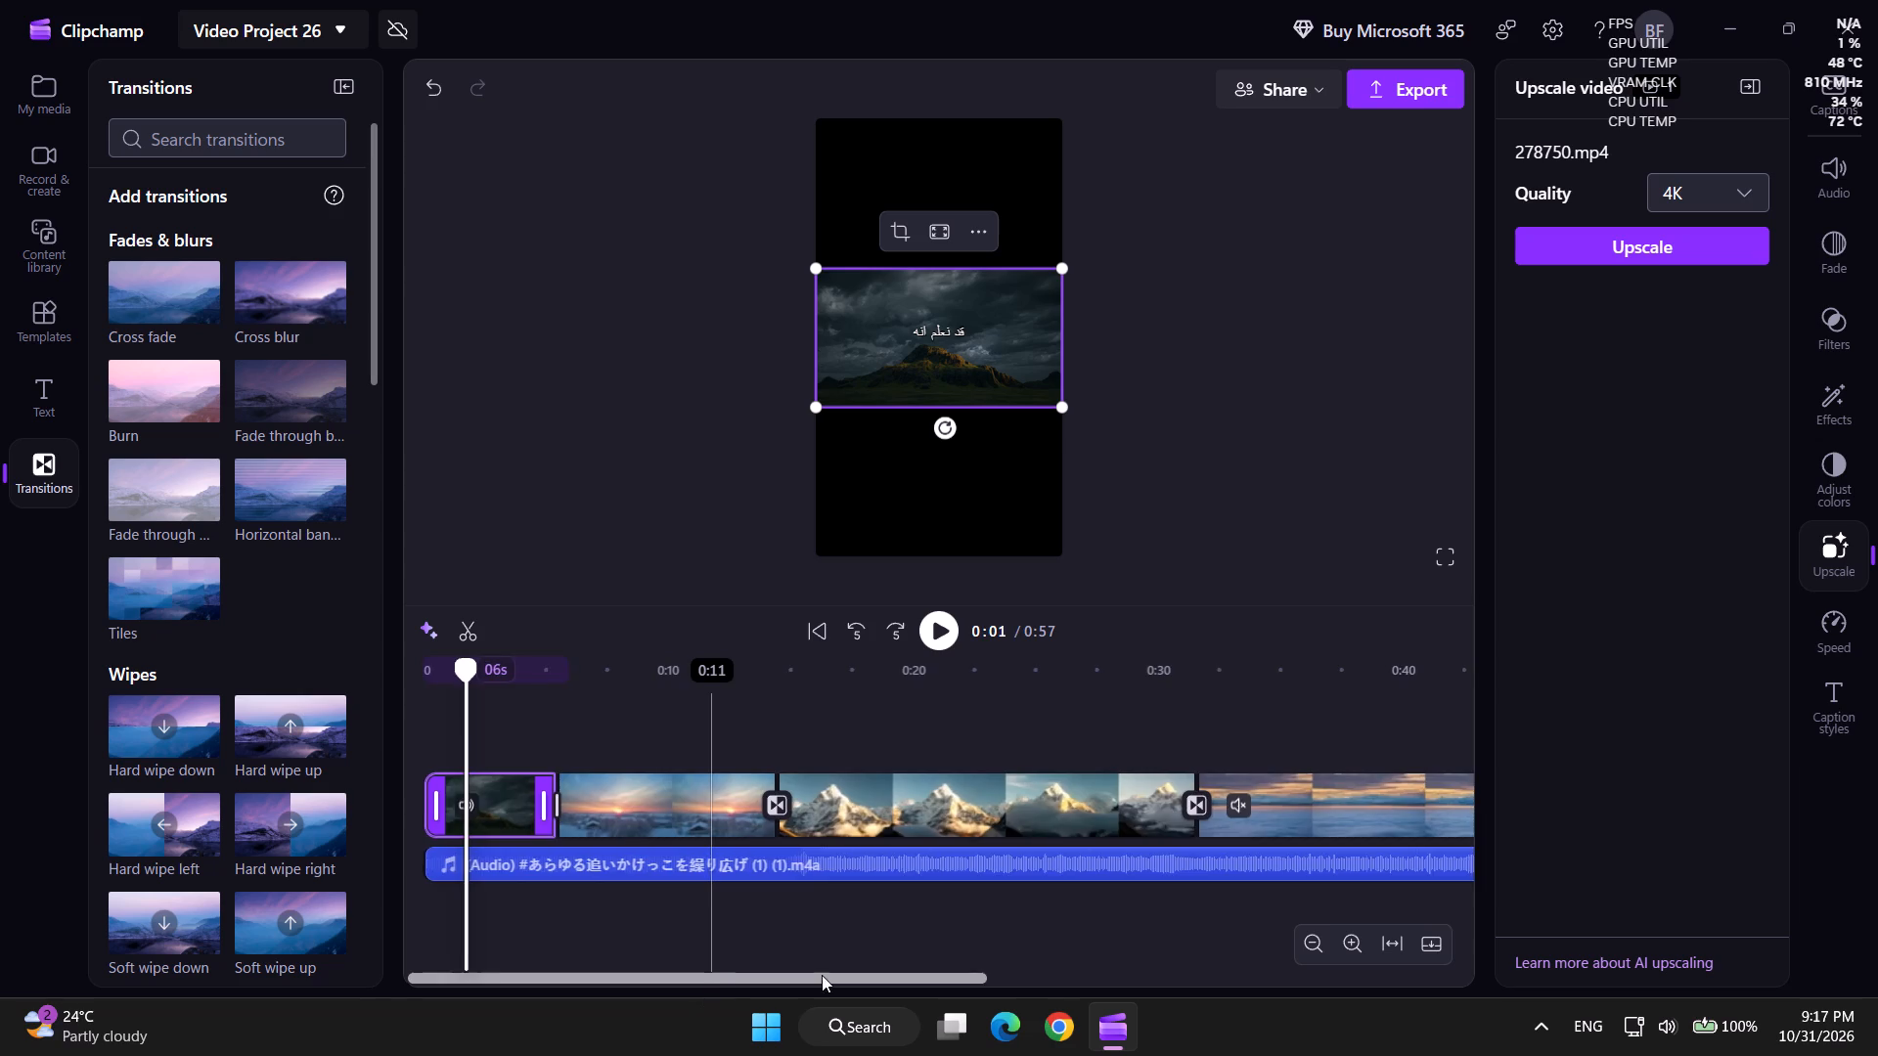
left_click_drag(822, 975, 1433, 963)
double_click(1298, 796)
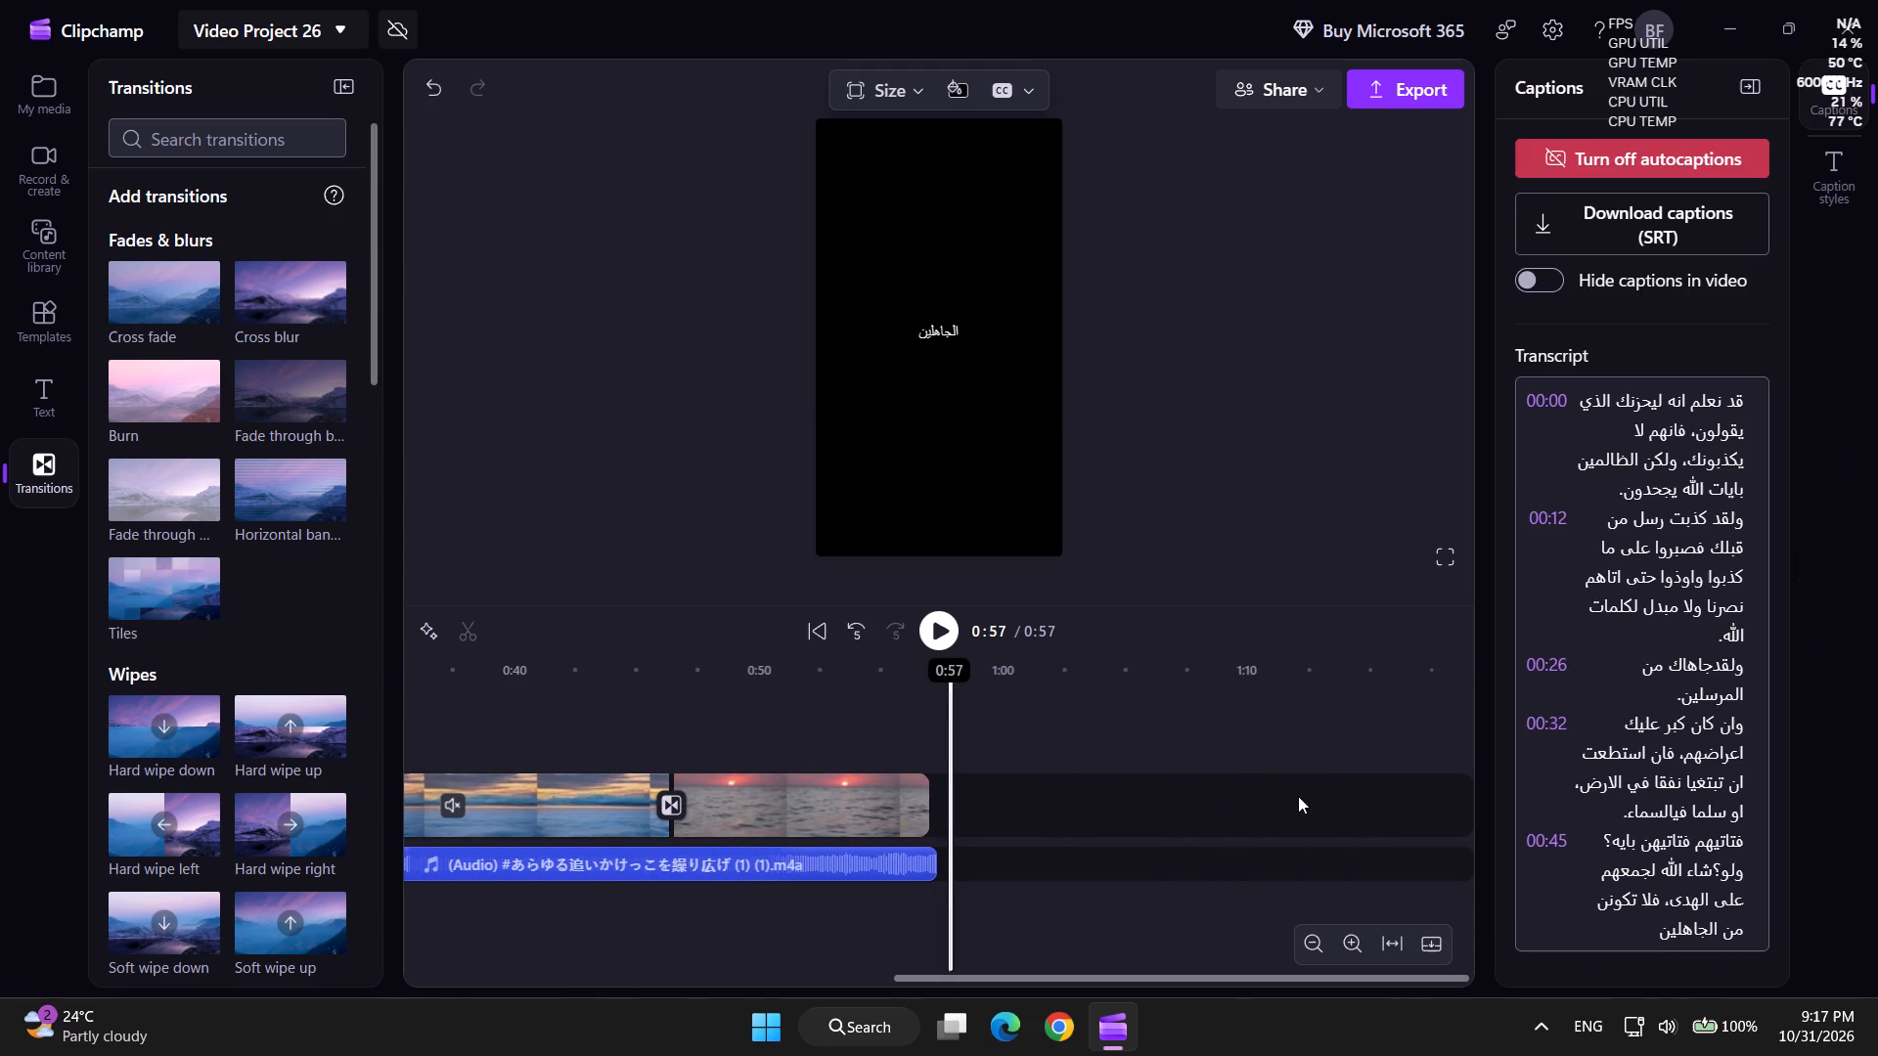
key("ctrl+v")
left_click_drag(1011, 824, 1310, 828)
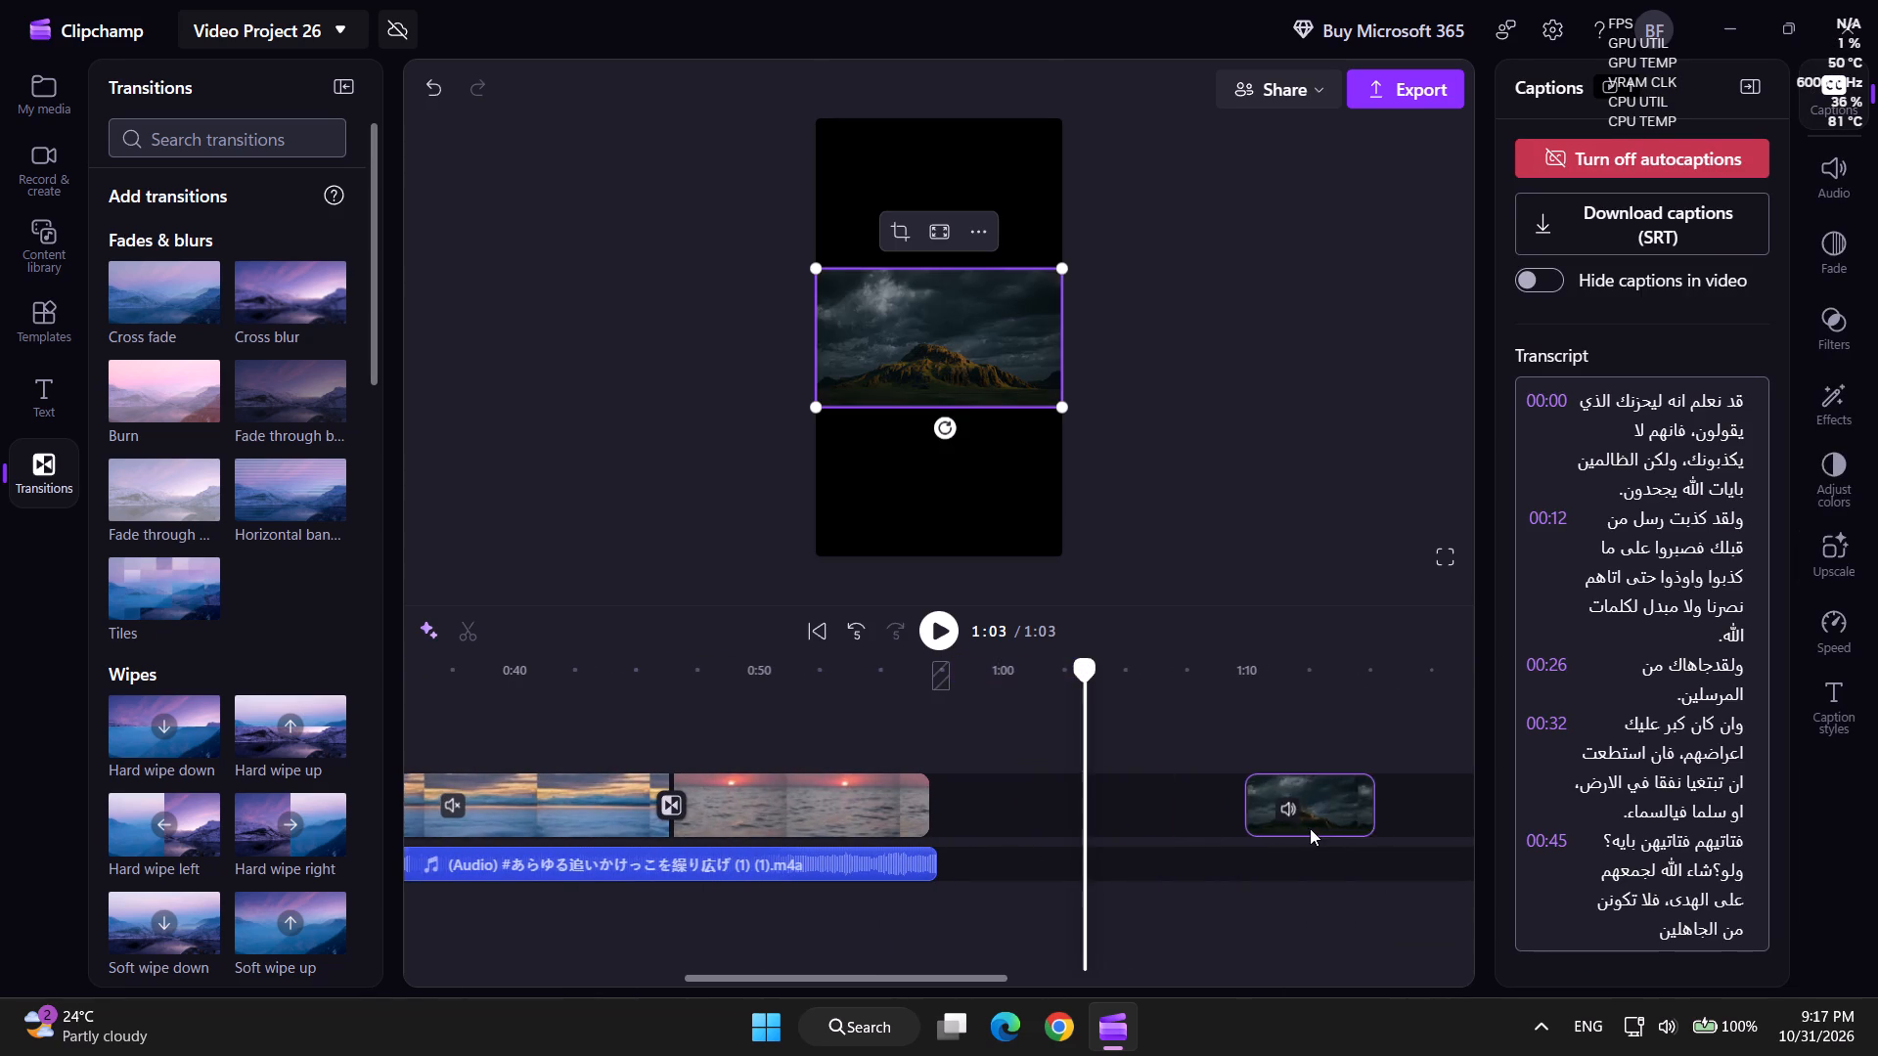
left_click_drag(1310, 828, 1314, 828)
Start a 4K upscale of the separate 278750.mp4 copy placed beyond the closing sea clip.
left_click_drag(1017, 984, 1203, 971)
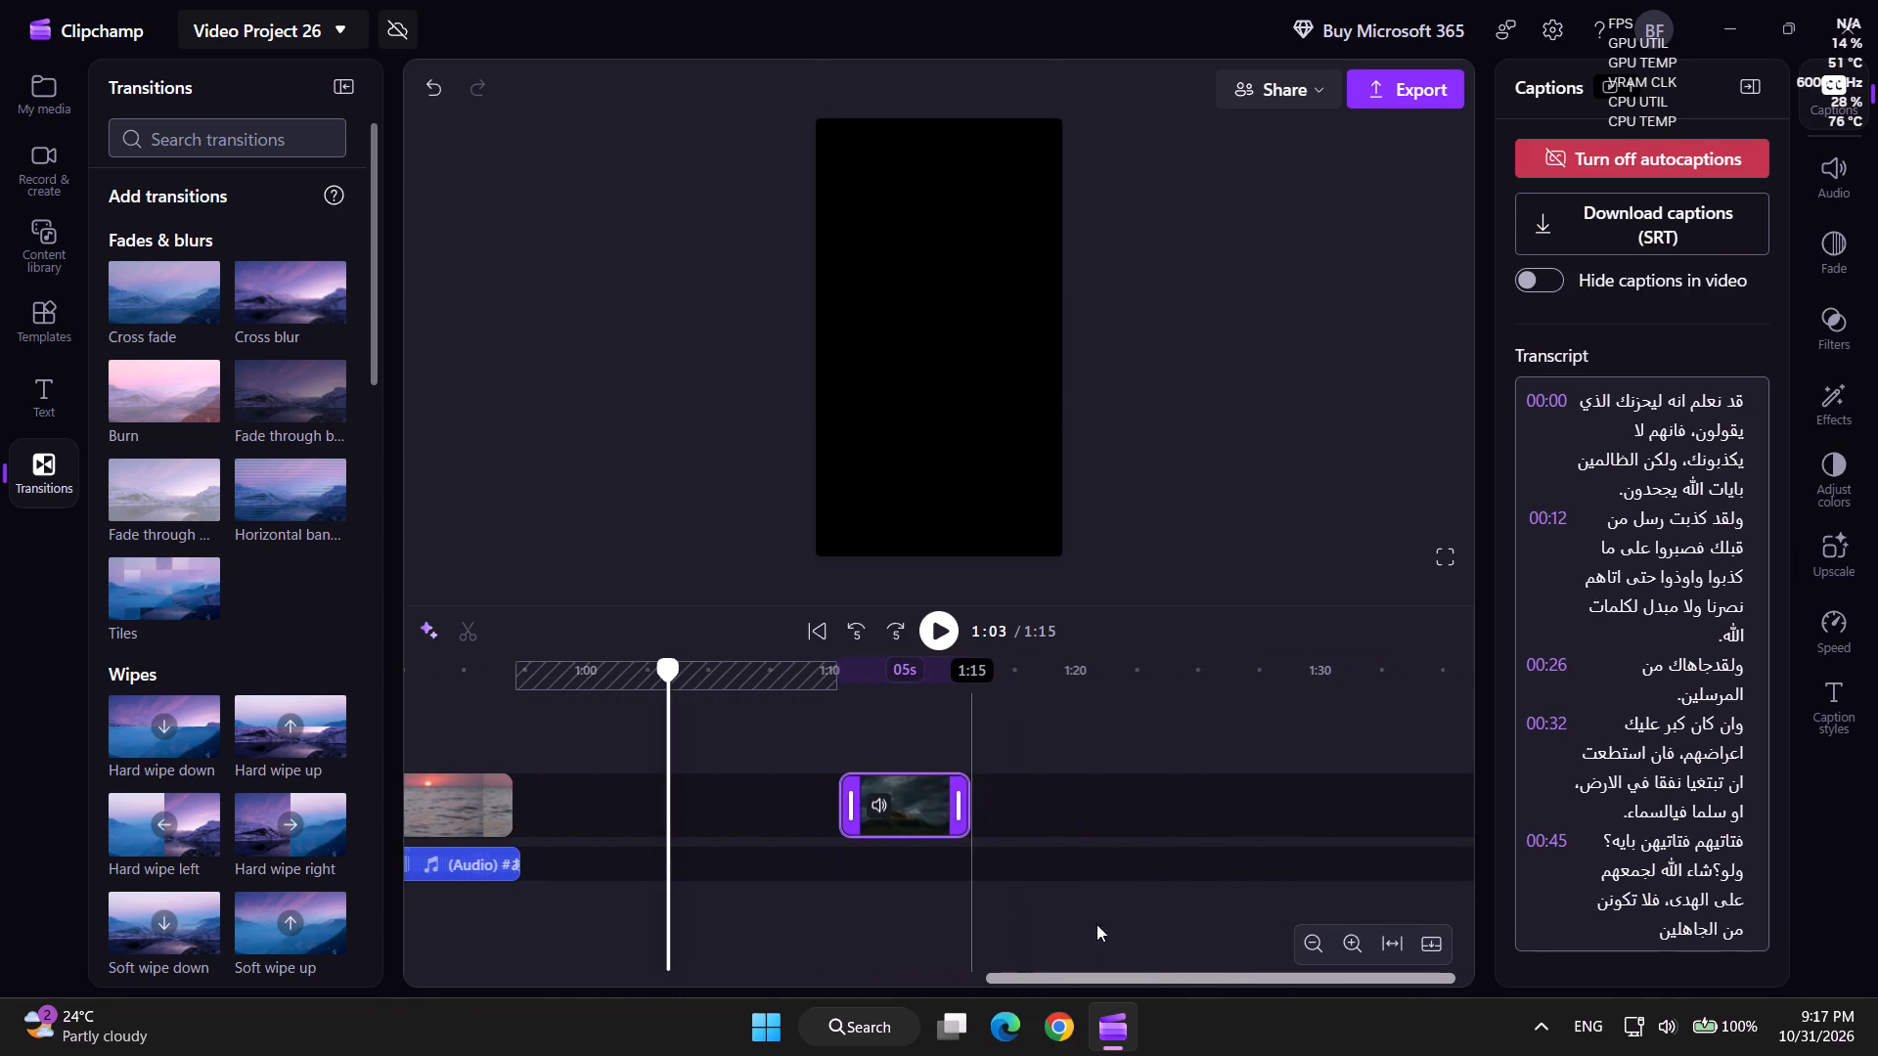
left_click(903, 813)
left_click_drag(666, 667, 493, 716)
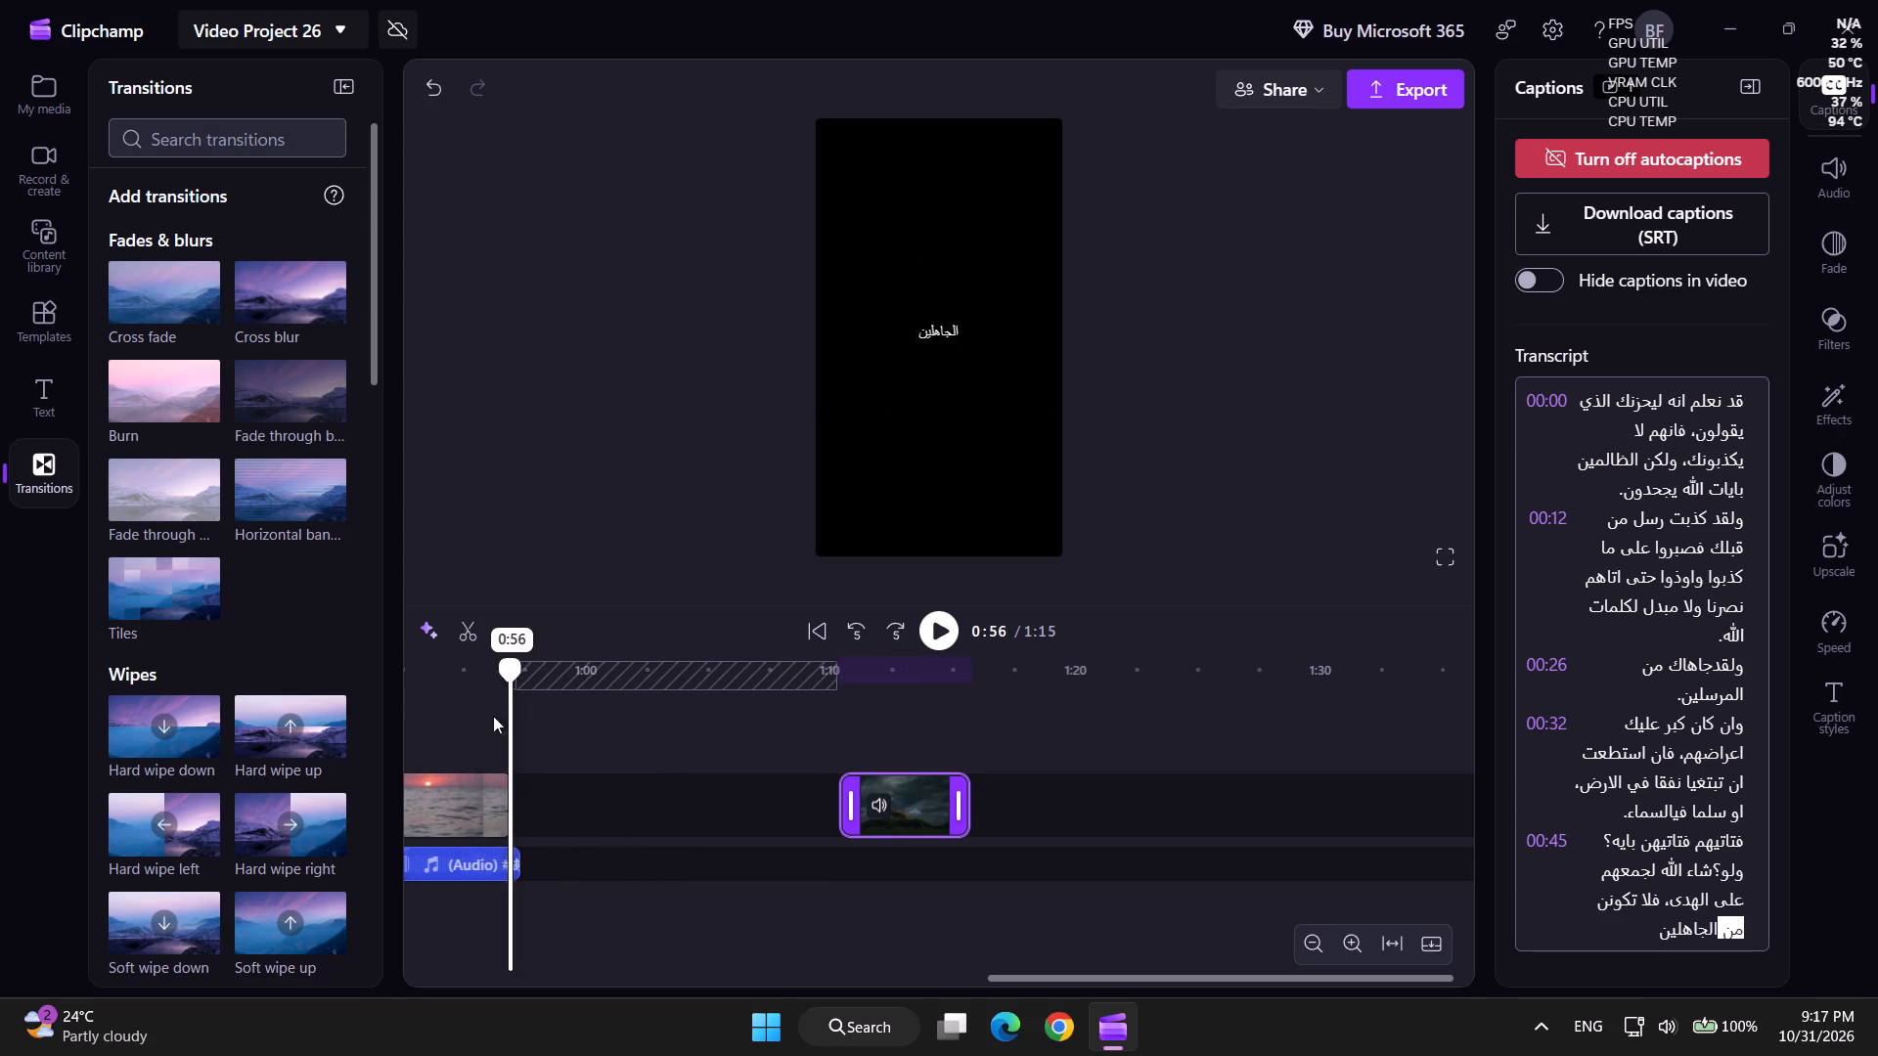
left_click_drag(493, 716, 508, 721)
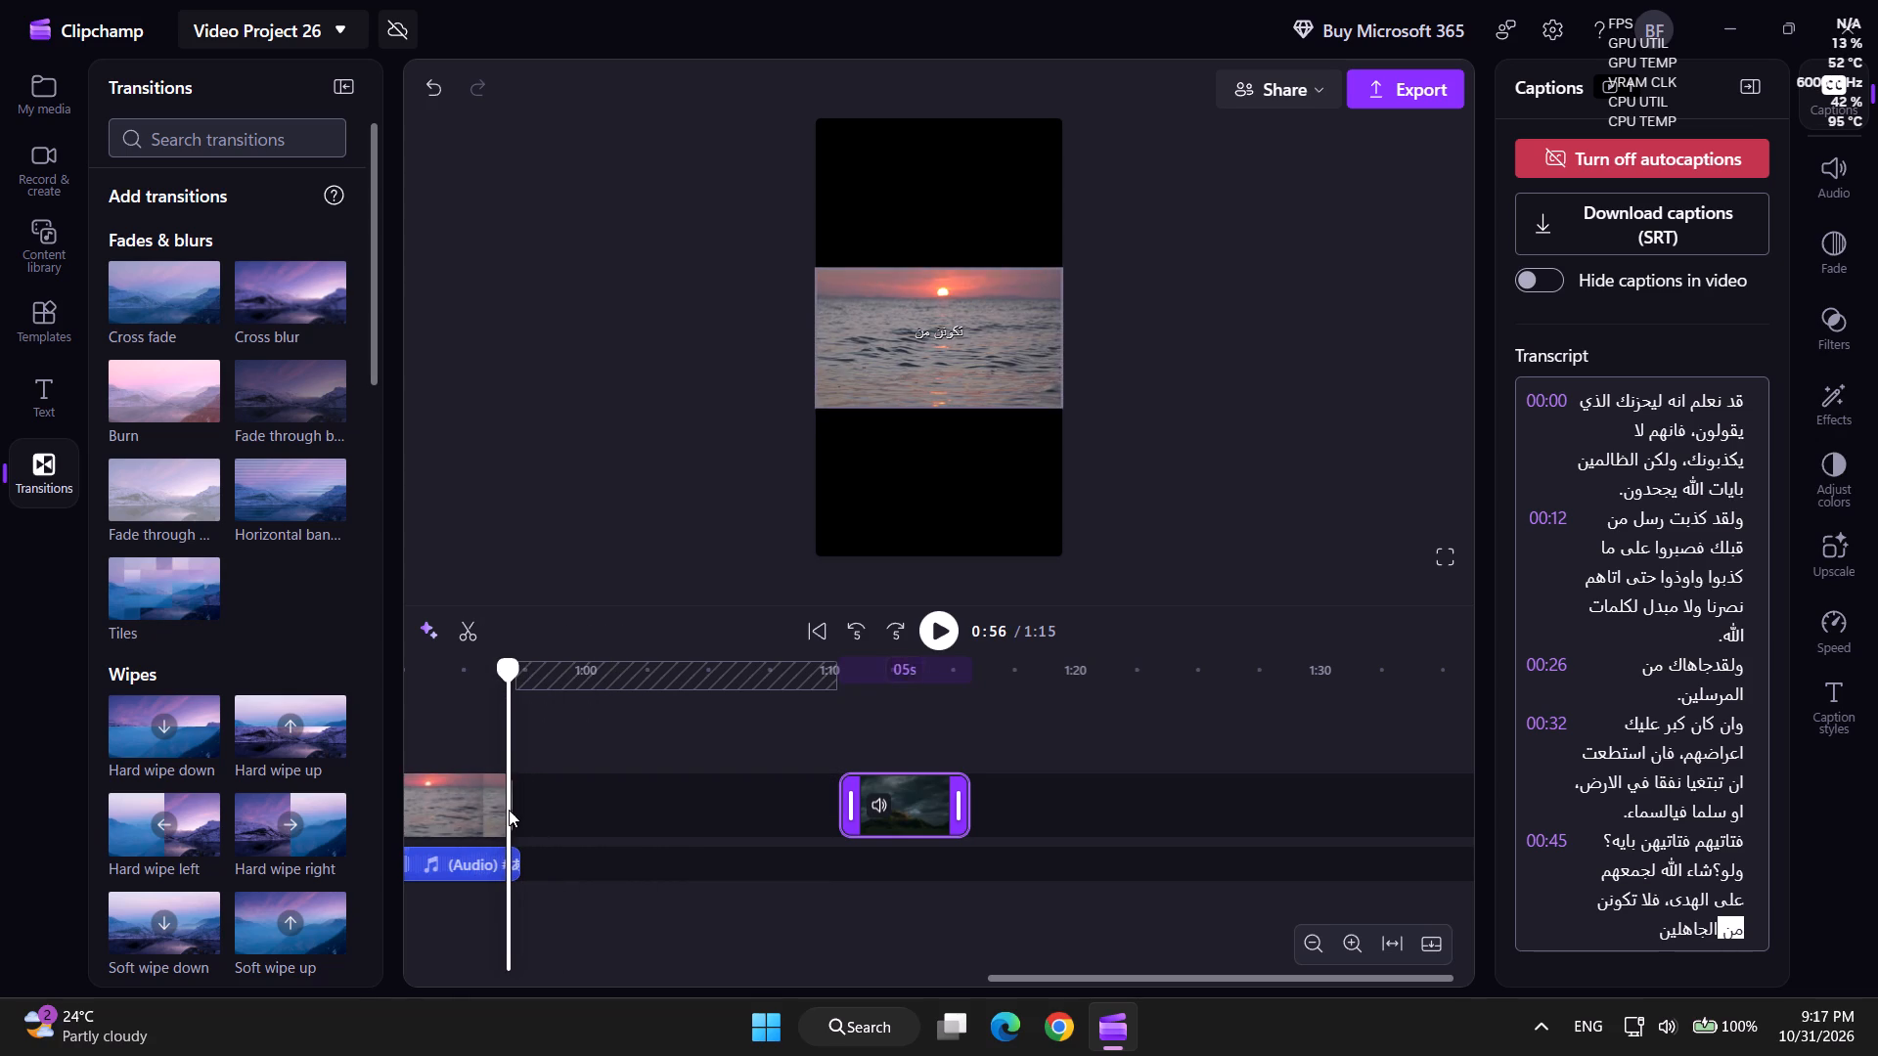
left_click(830, 678)
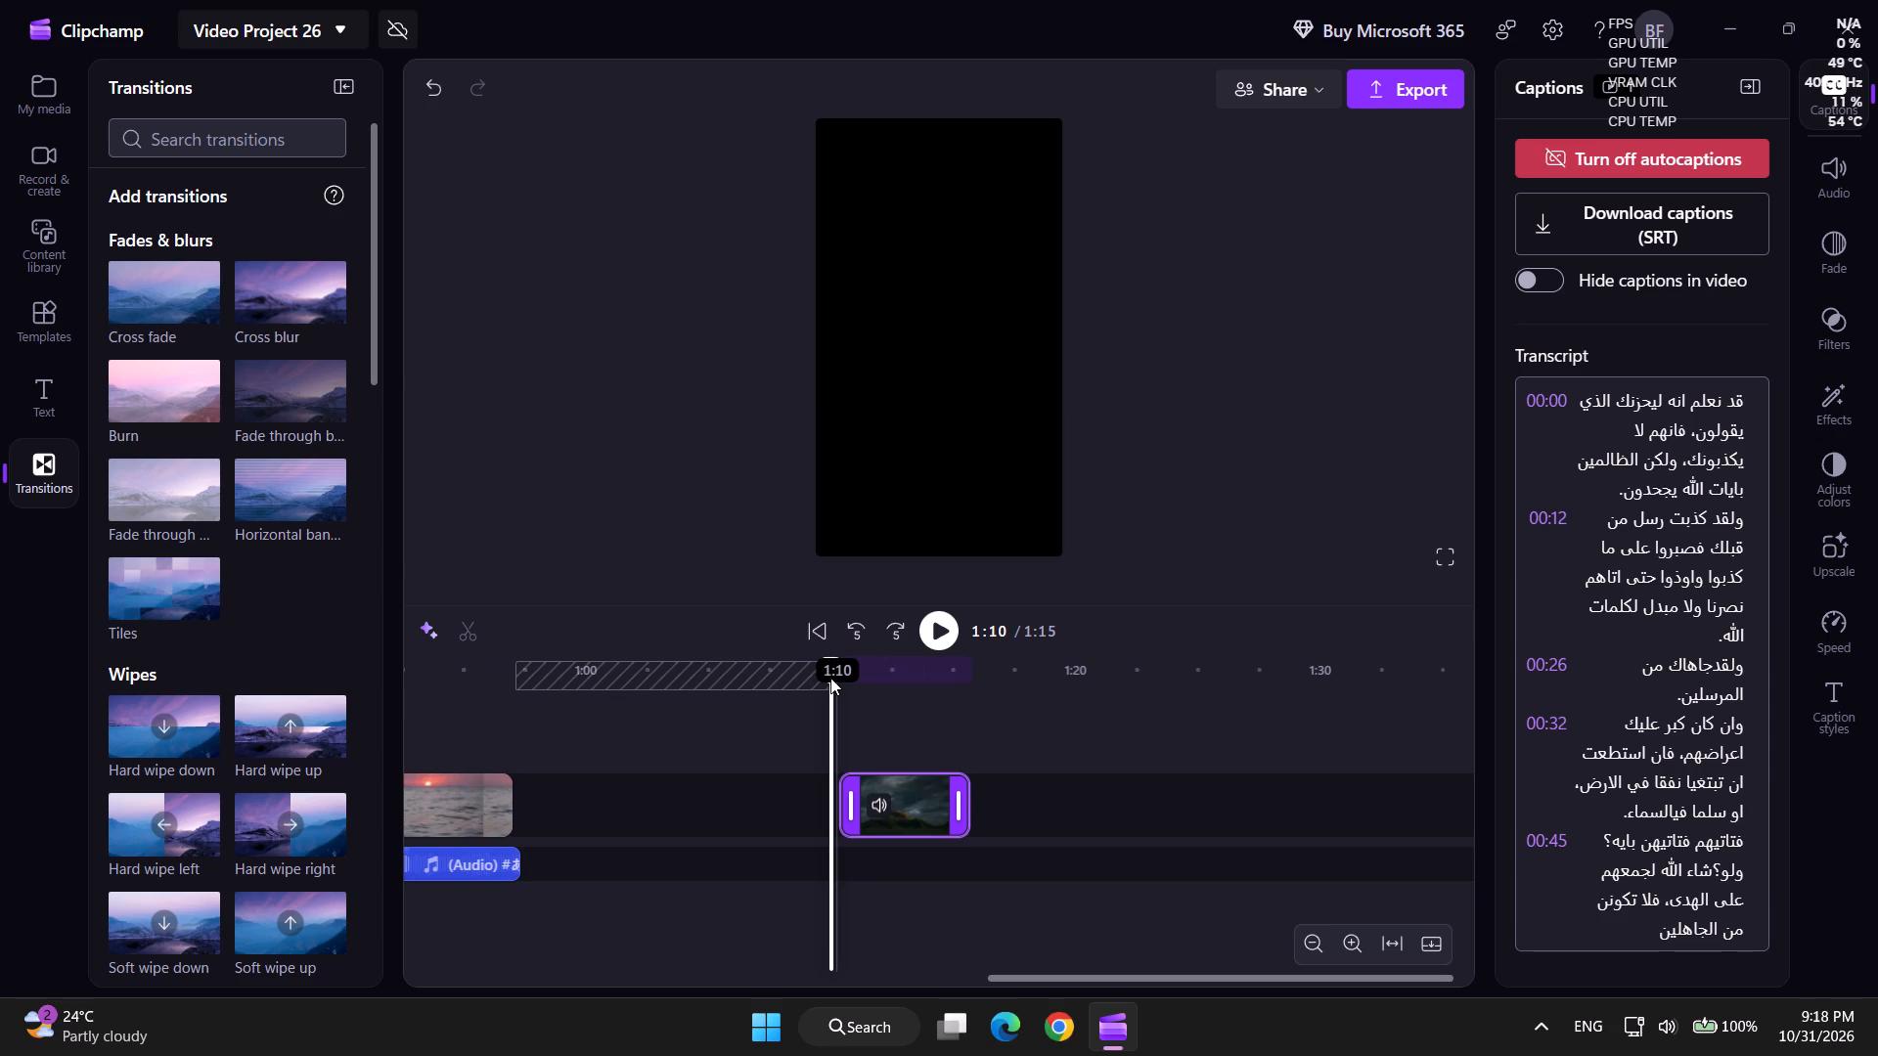
left_click(906, 801)
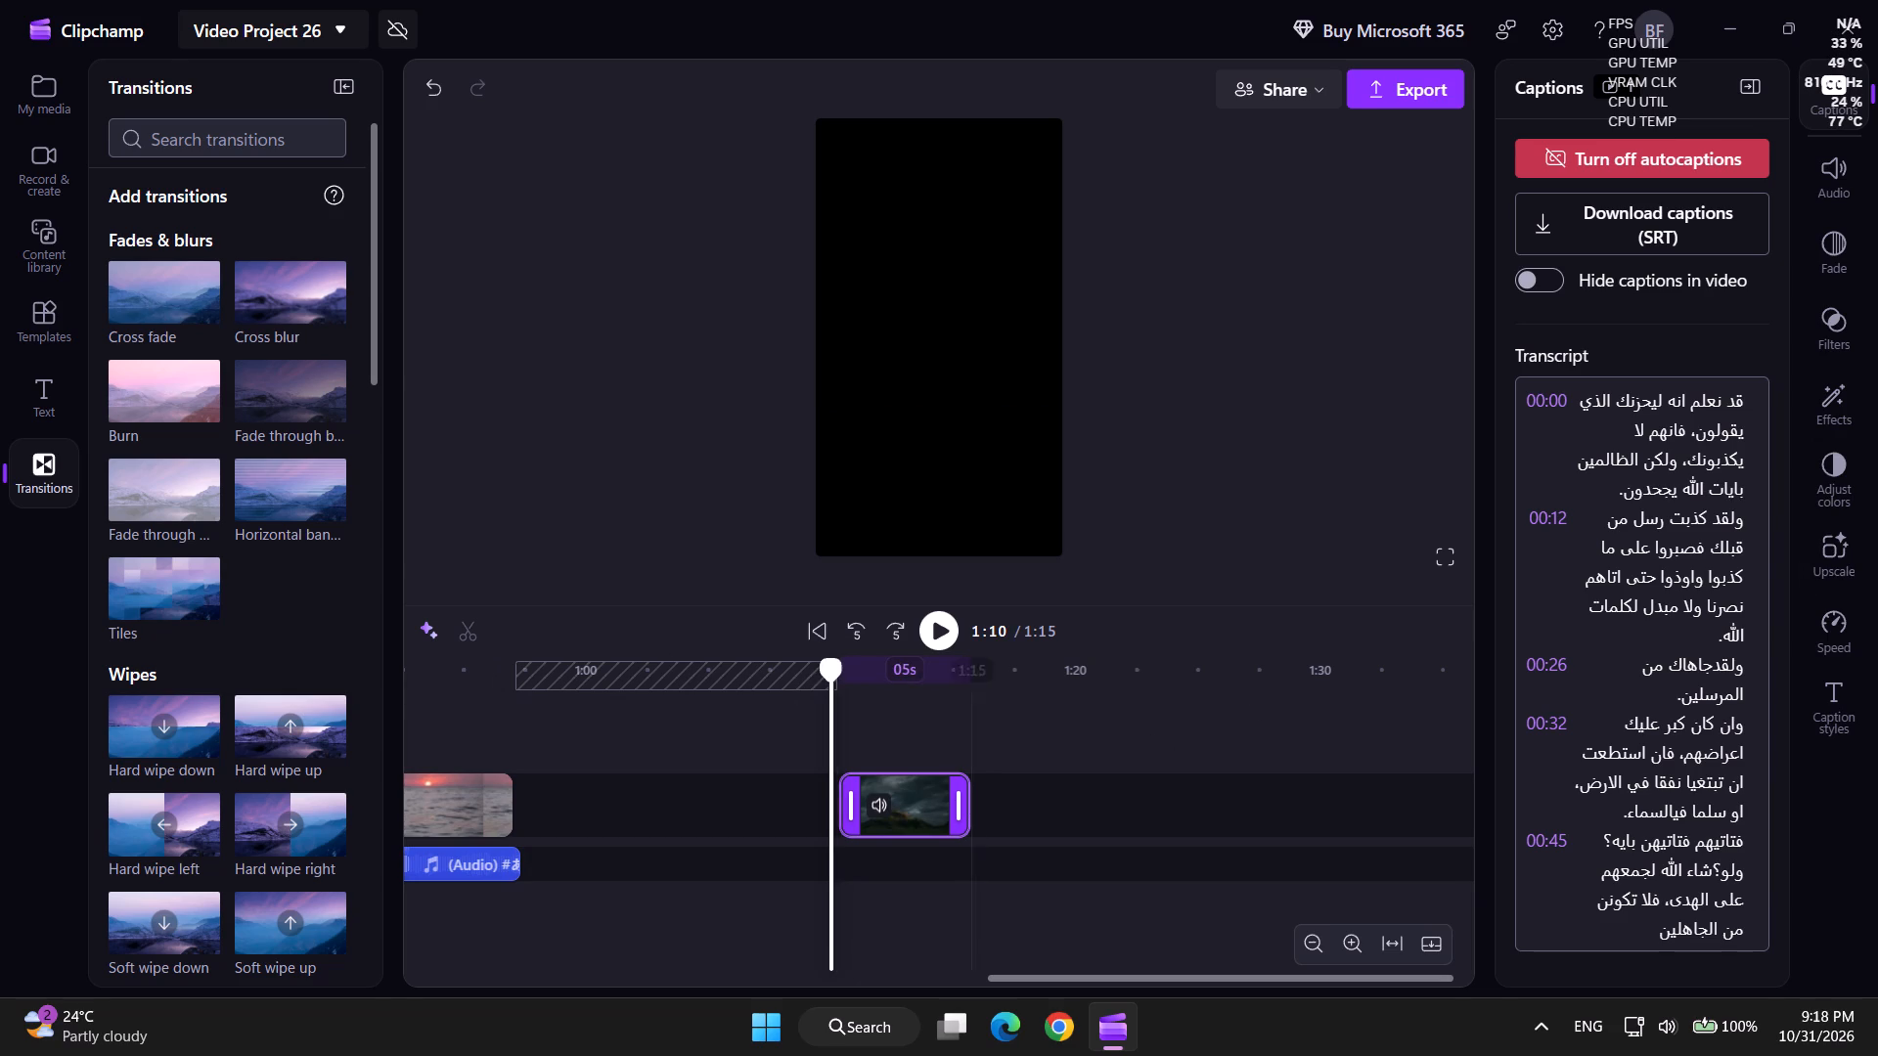
left_click(1826, 559)
left_click(1644, 252)
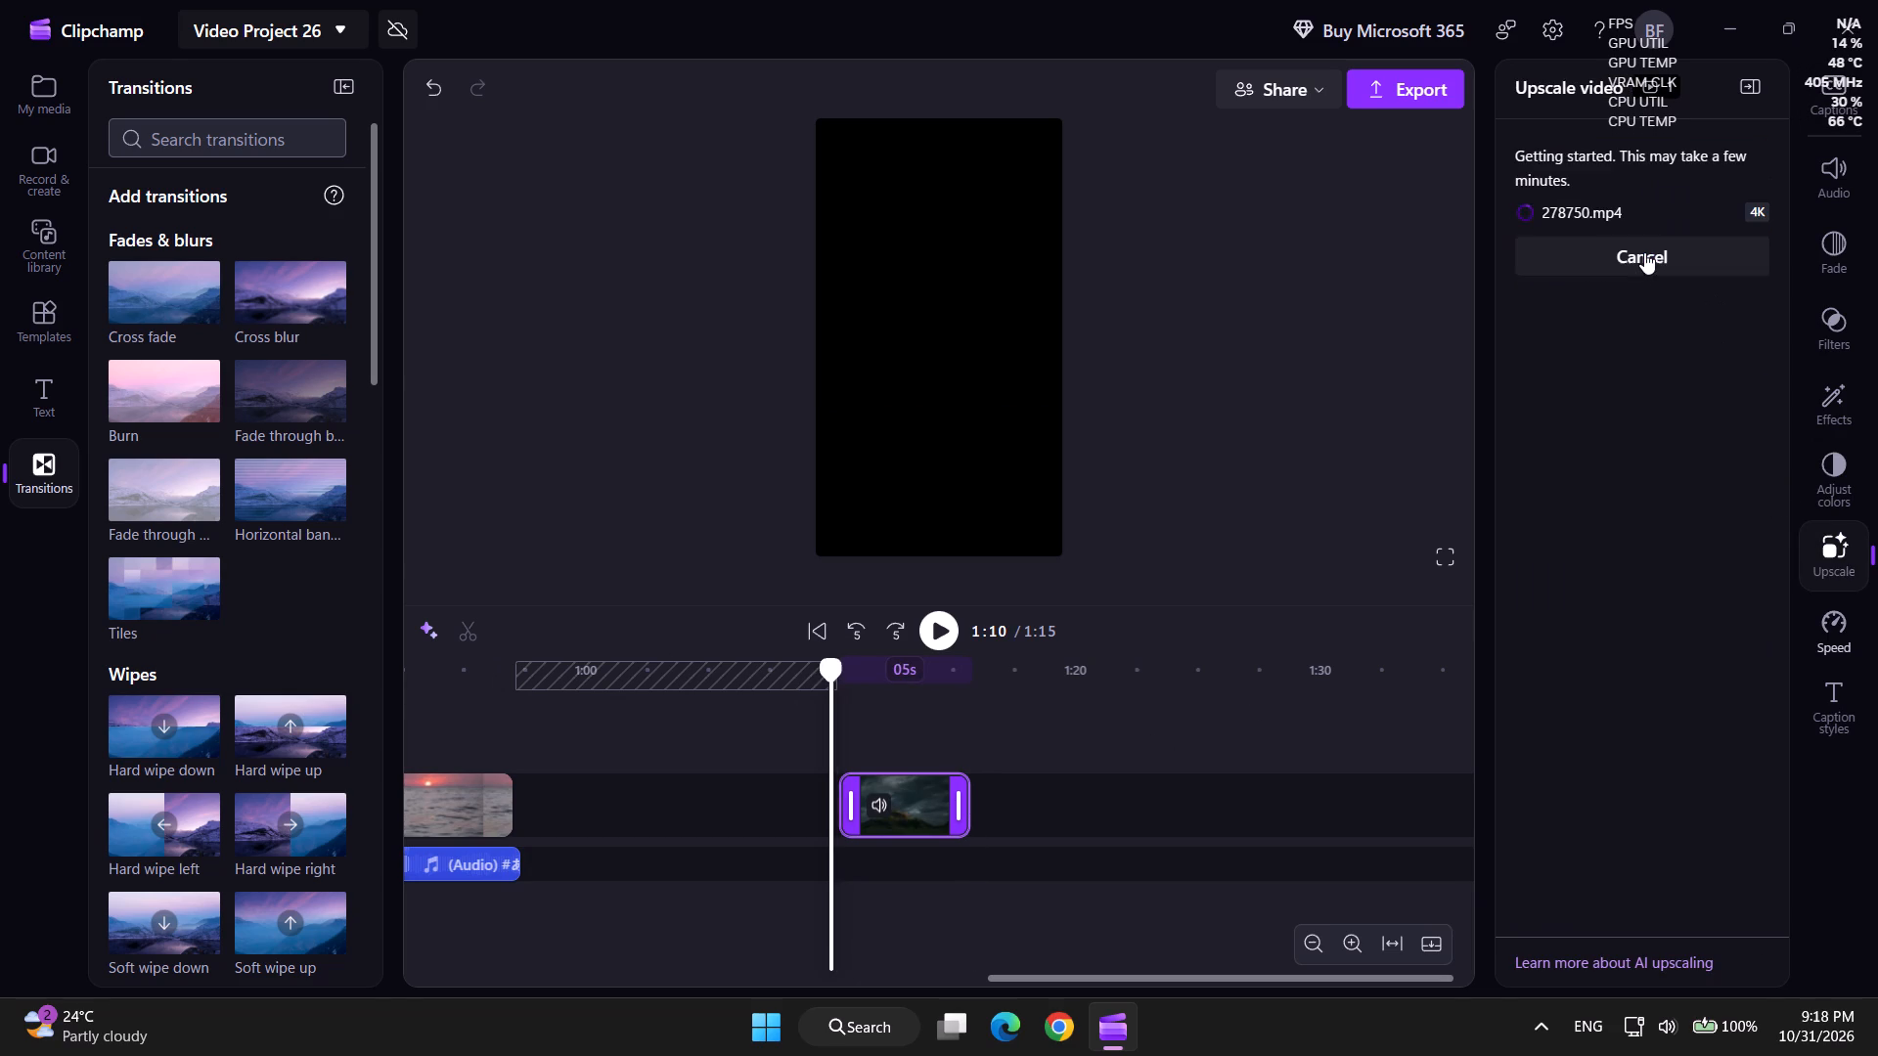
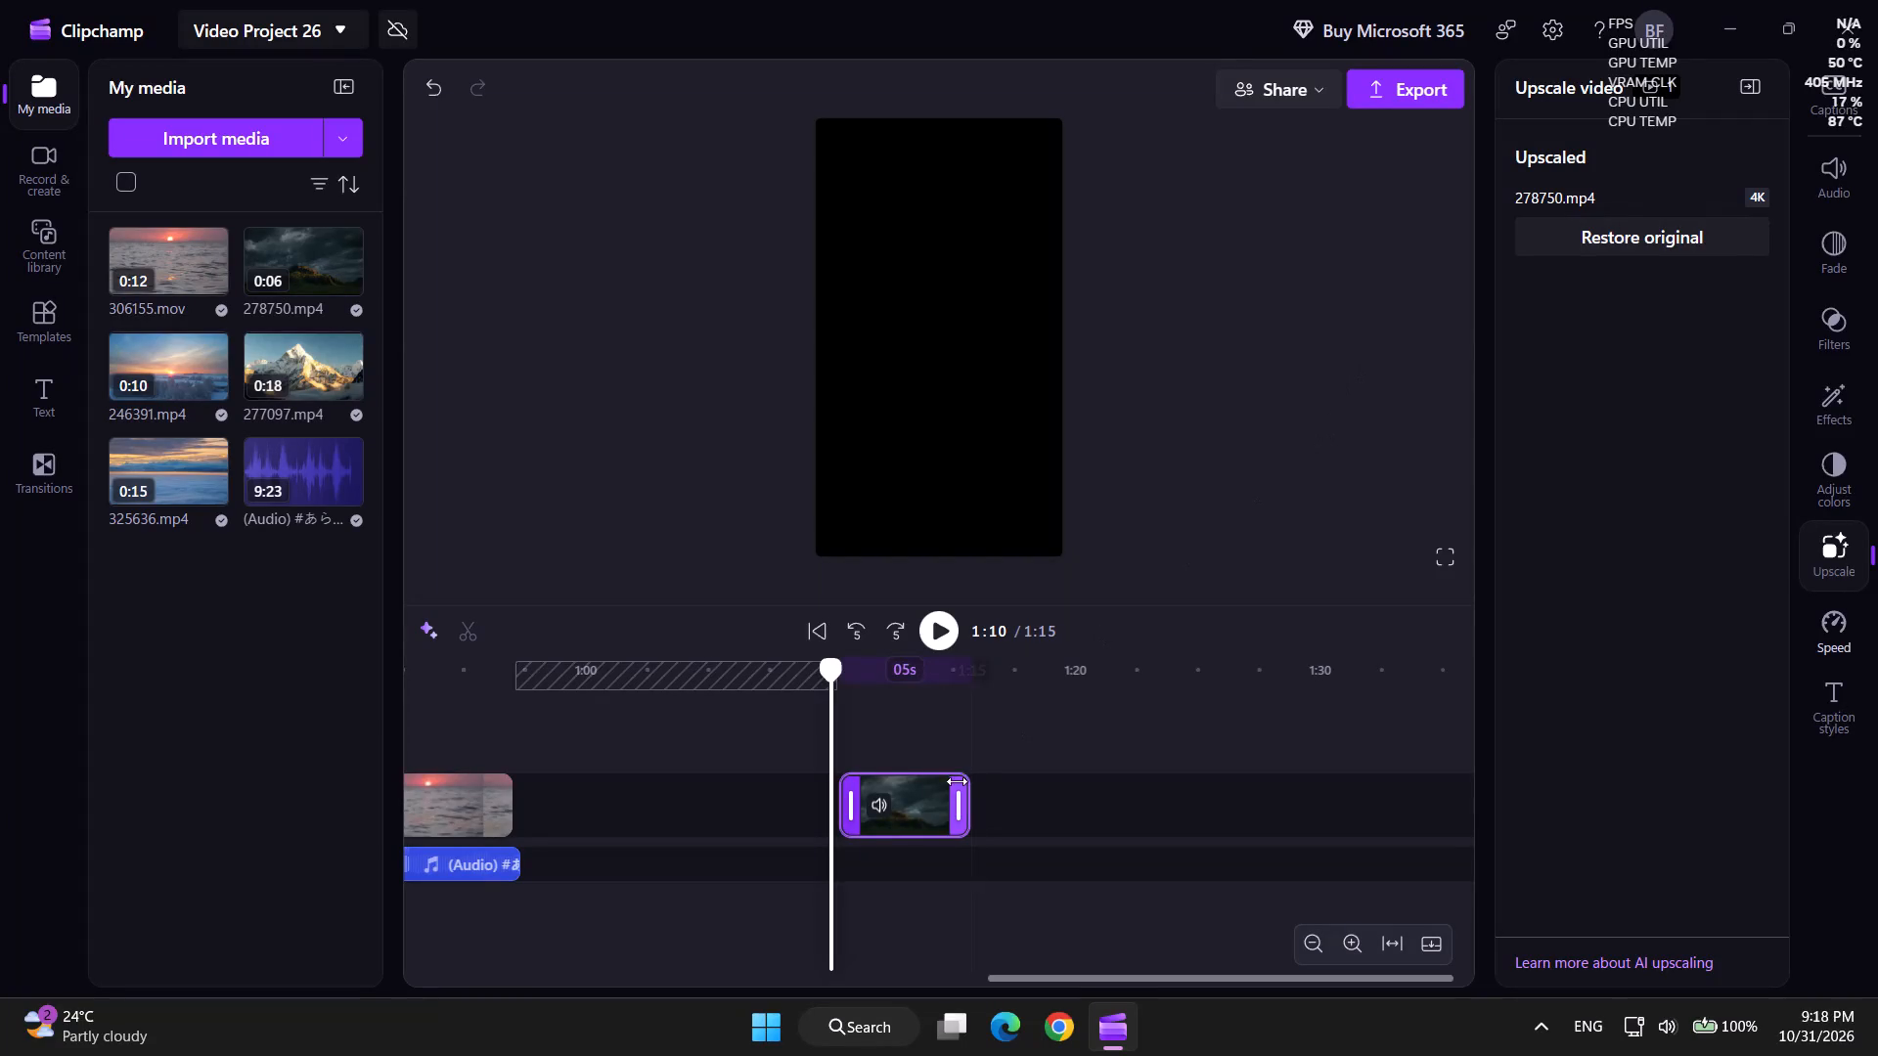
Play the 4K-upscaled 278750.mp4 copy from about 1:10 in full screen and inspect its picture quality.
left_click(938, 636)
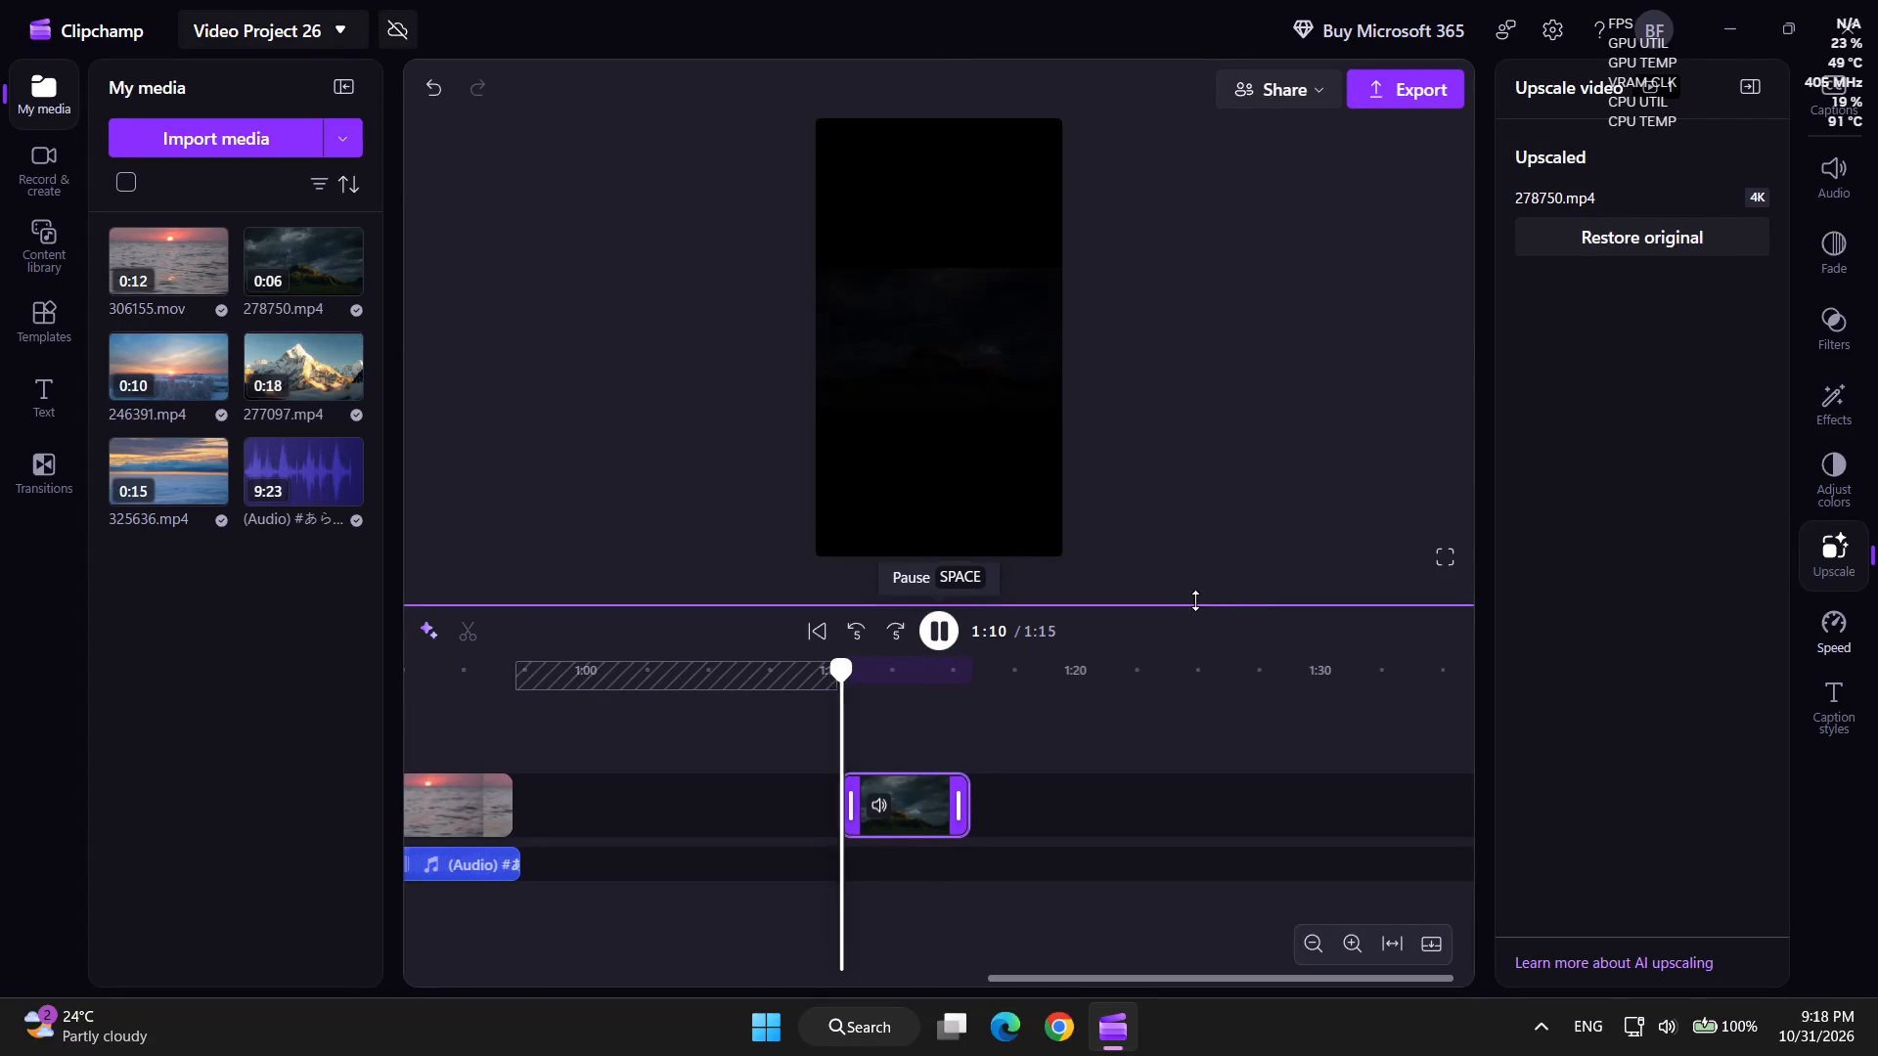
left_click(1435, 555)
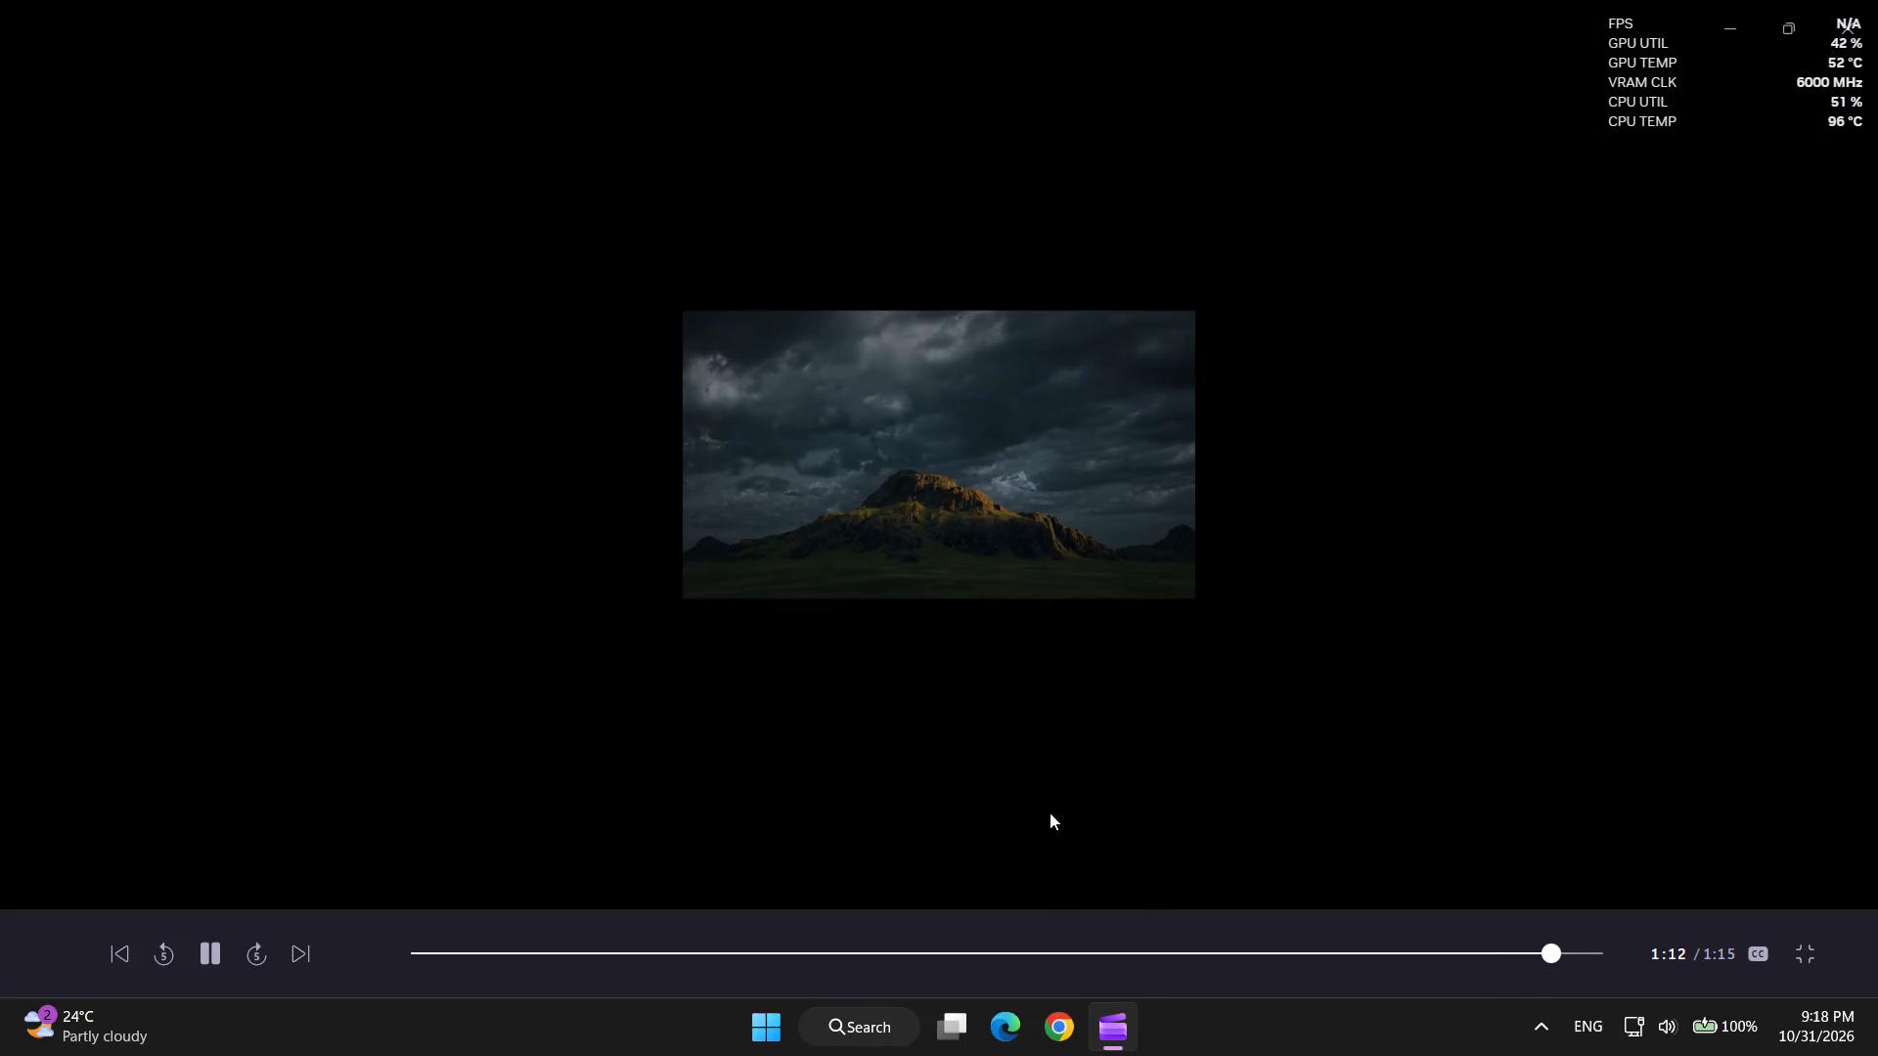
left_click(201, 946)
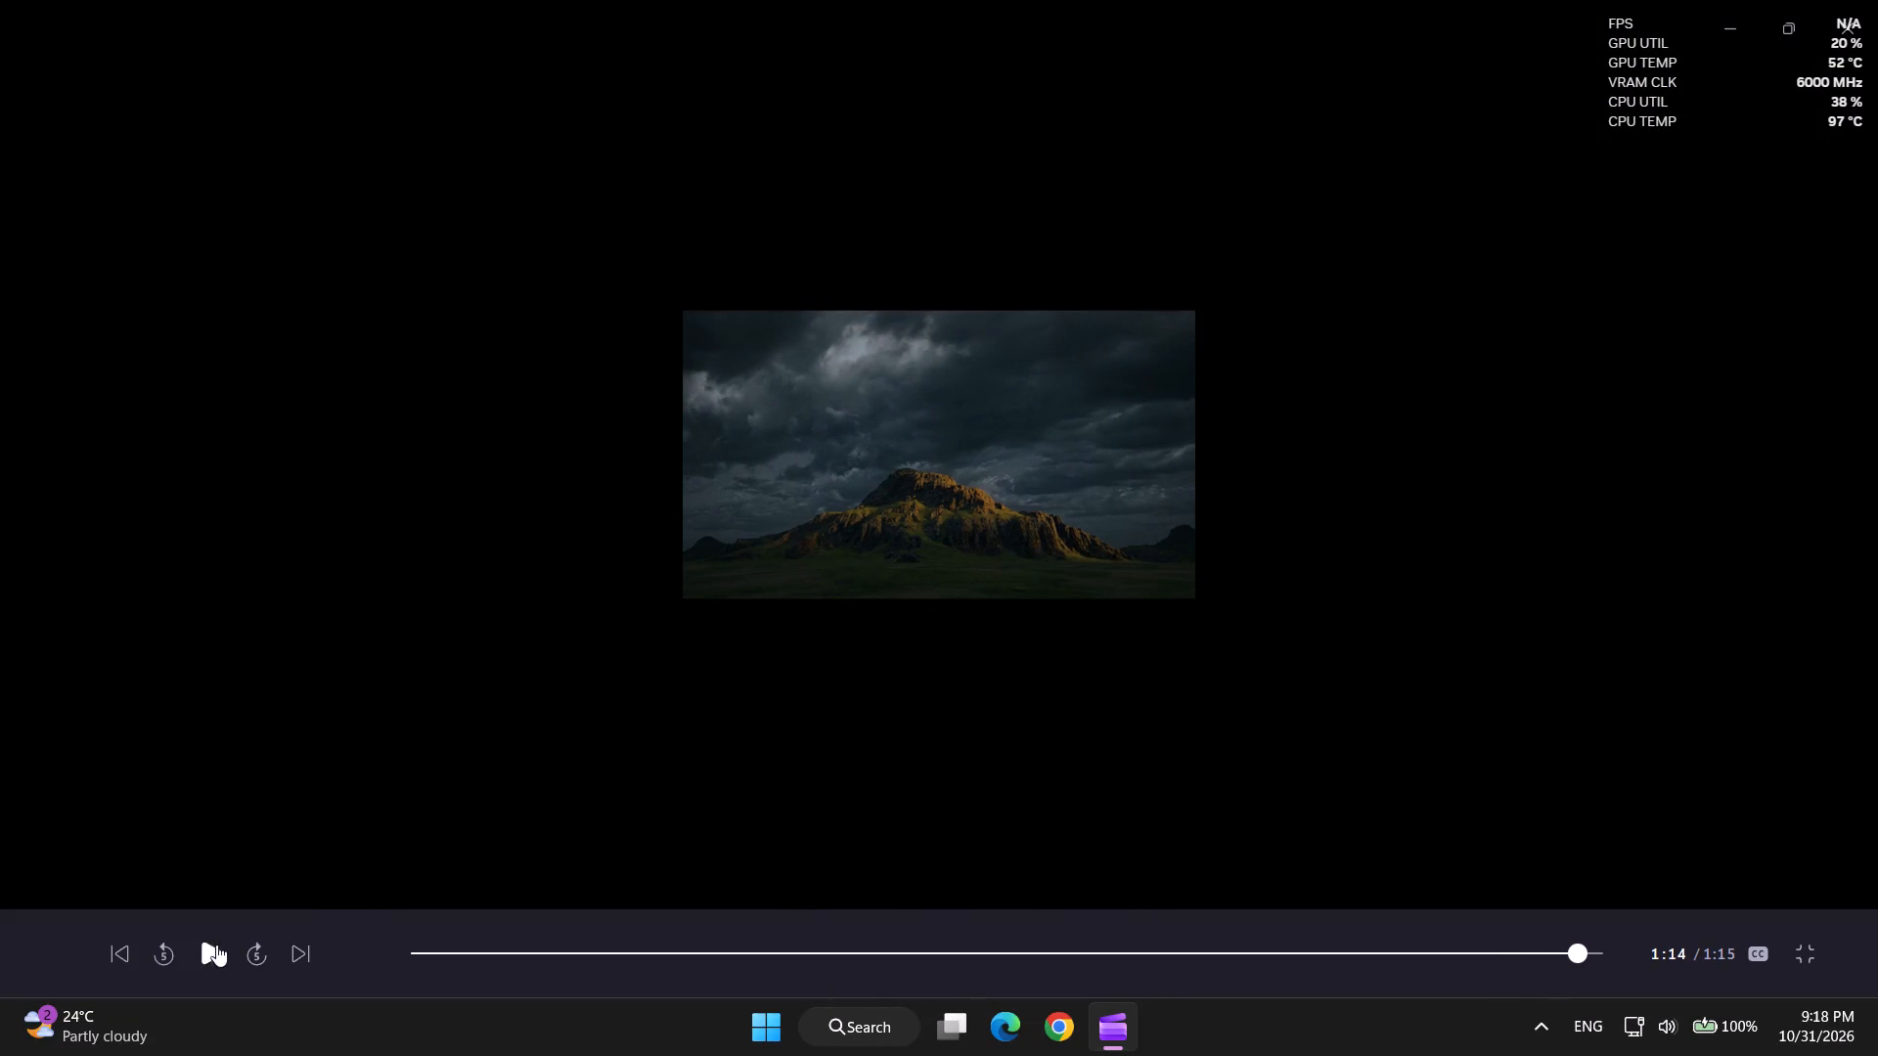
scroll(991, 525, "up", 2)
scroll(1862, 896, "up", 6)
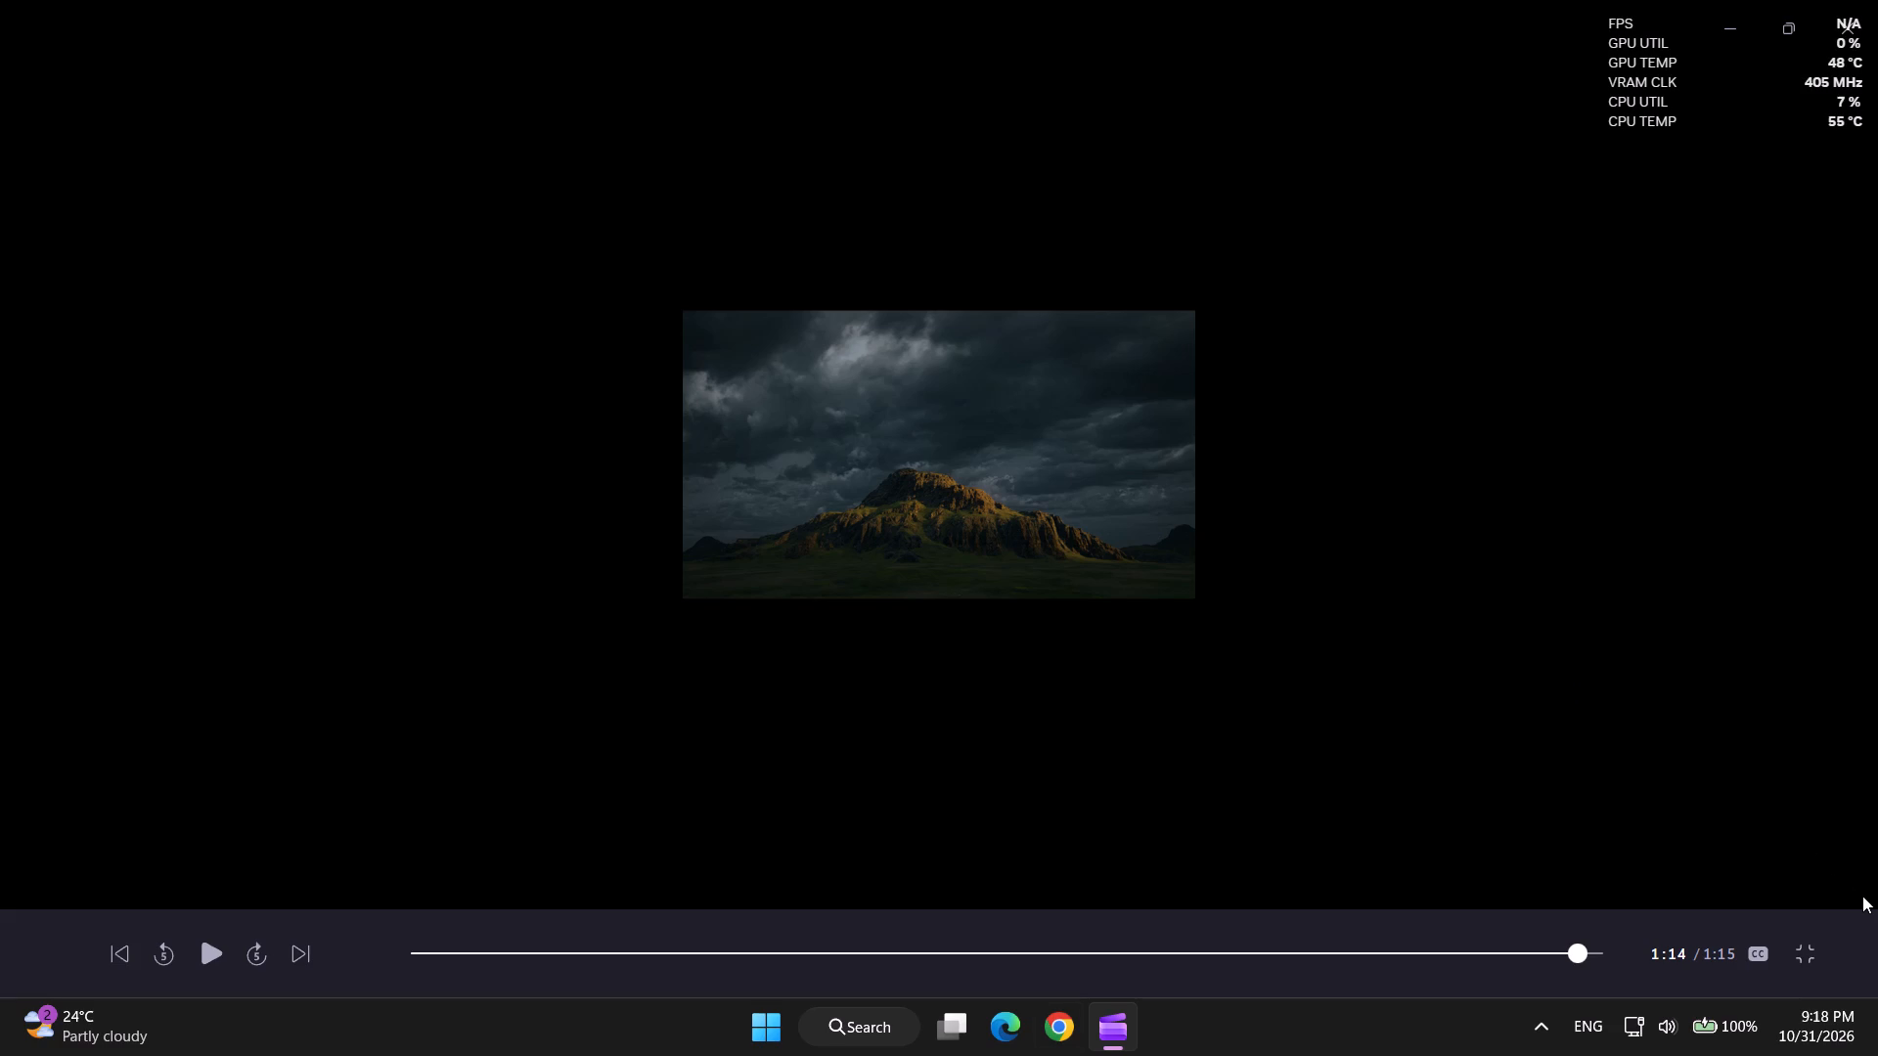
left_click(1099, 719)
left_click_drag(1099, 719, 1076, 562)
left_click_drag(1076, 562, 1039, 475)
right_click(1039, 475)
right_click(1039, 475)
left_click(1810, 952)
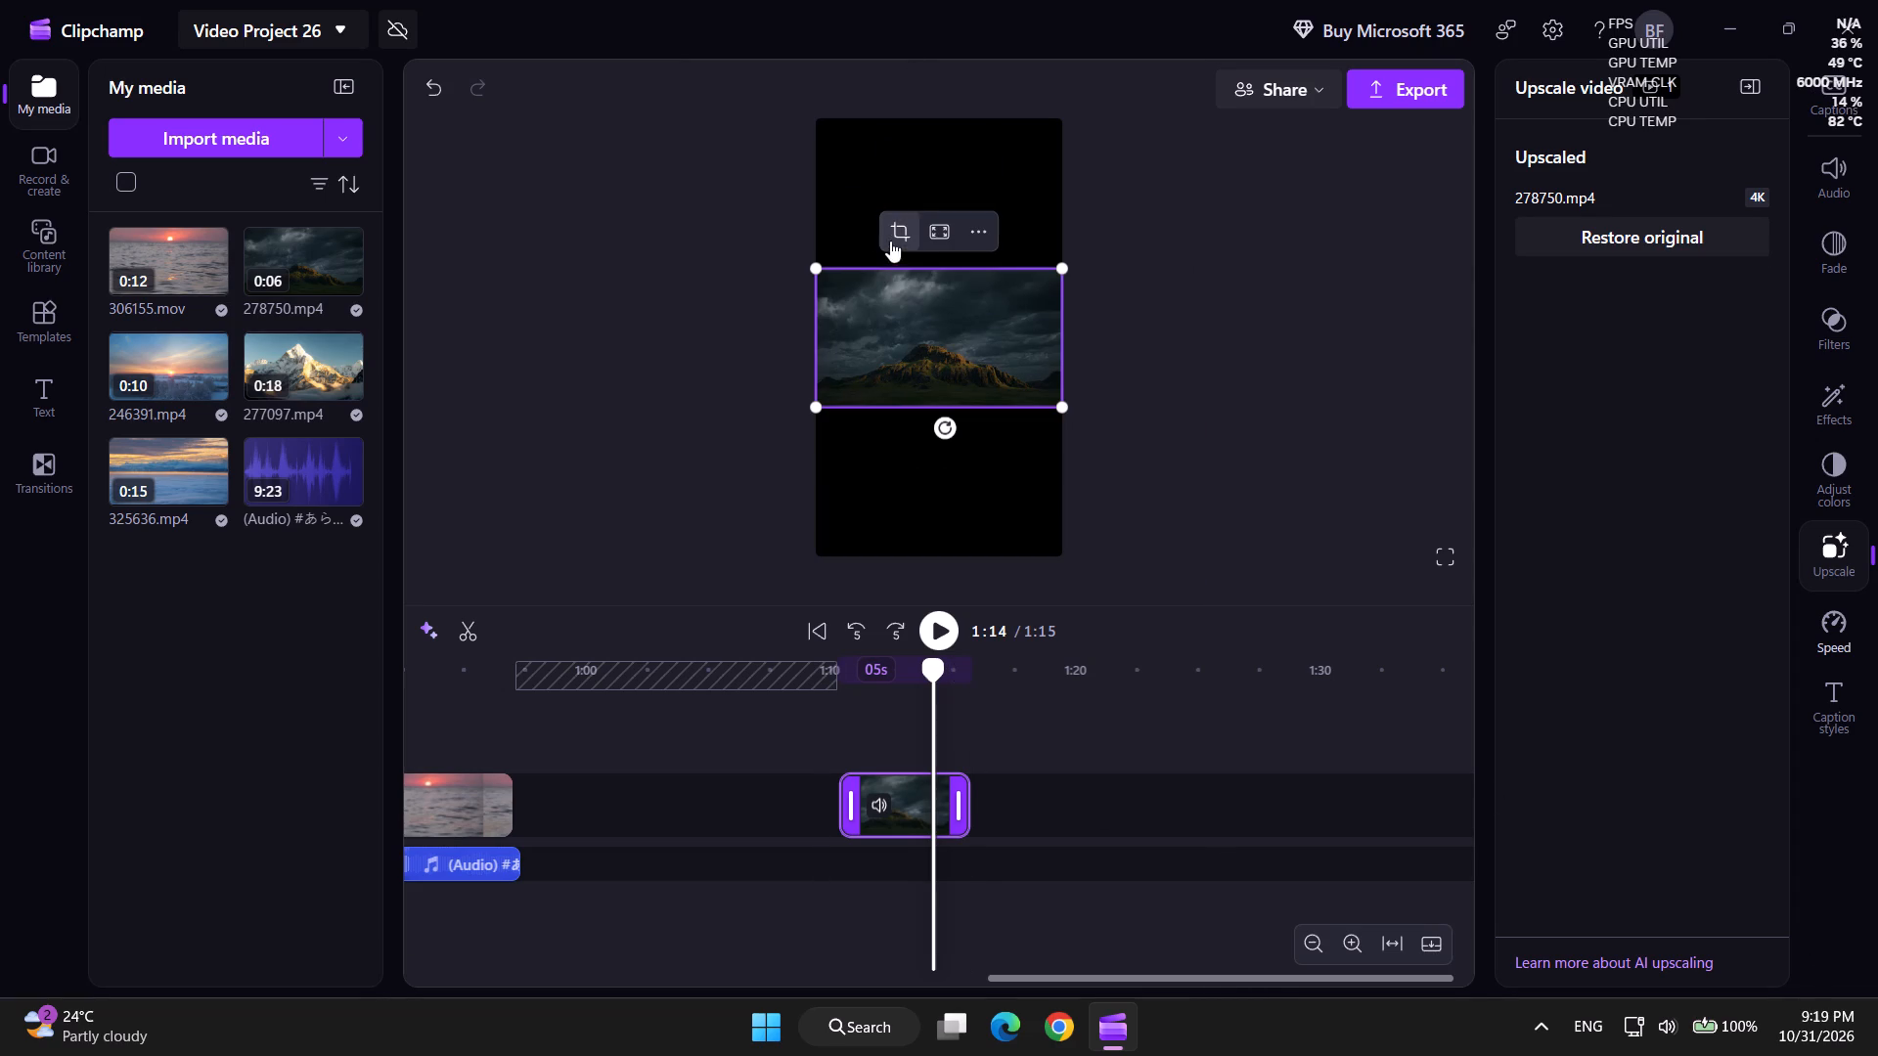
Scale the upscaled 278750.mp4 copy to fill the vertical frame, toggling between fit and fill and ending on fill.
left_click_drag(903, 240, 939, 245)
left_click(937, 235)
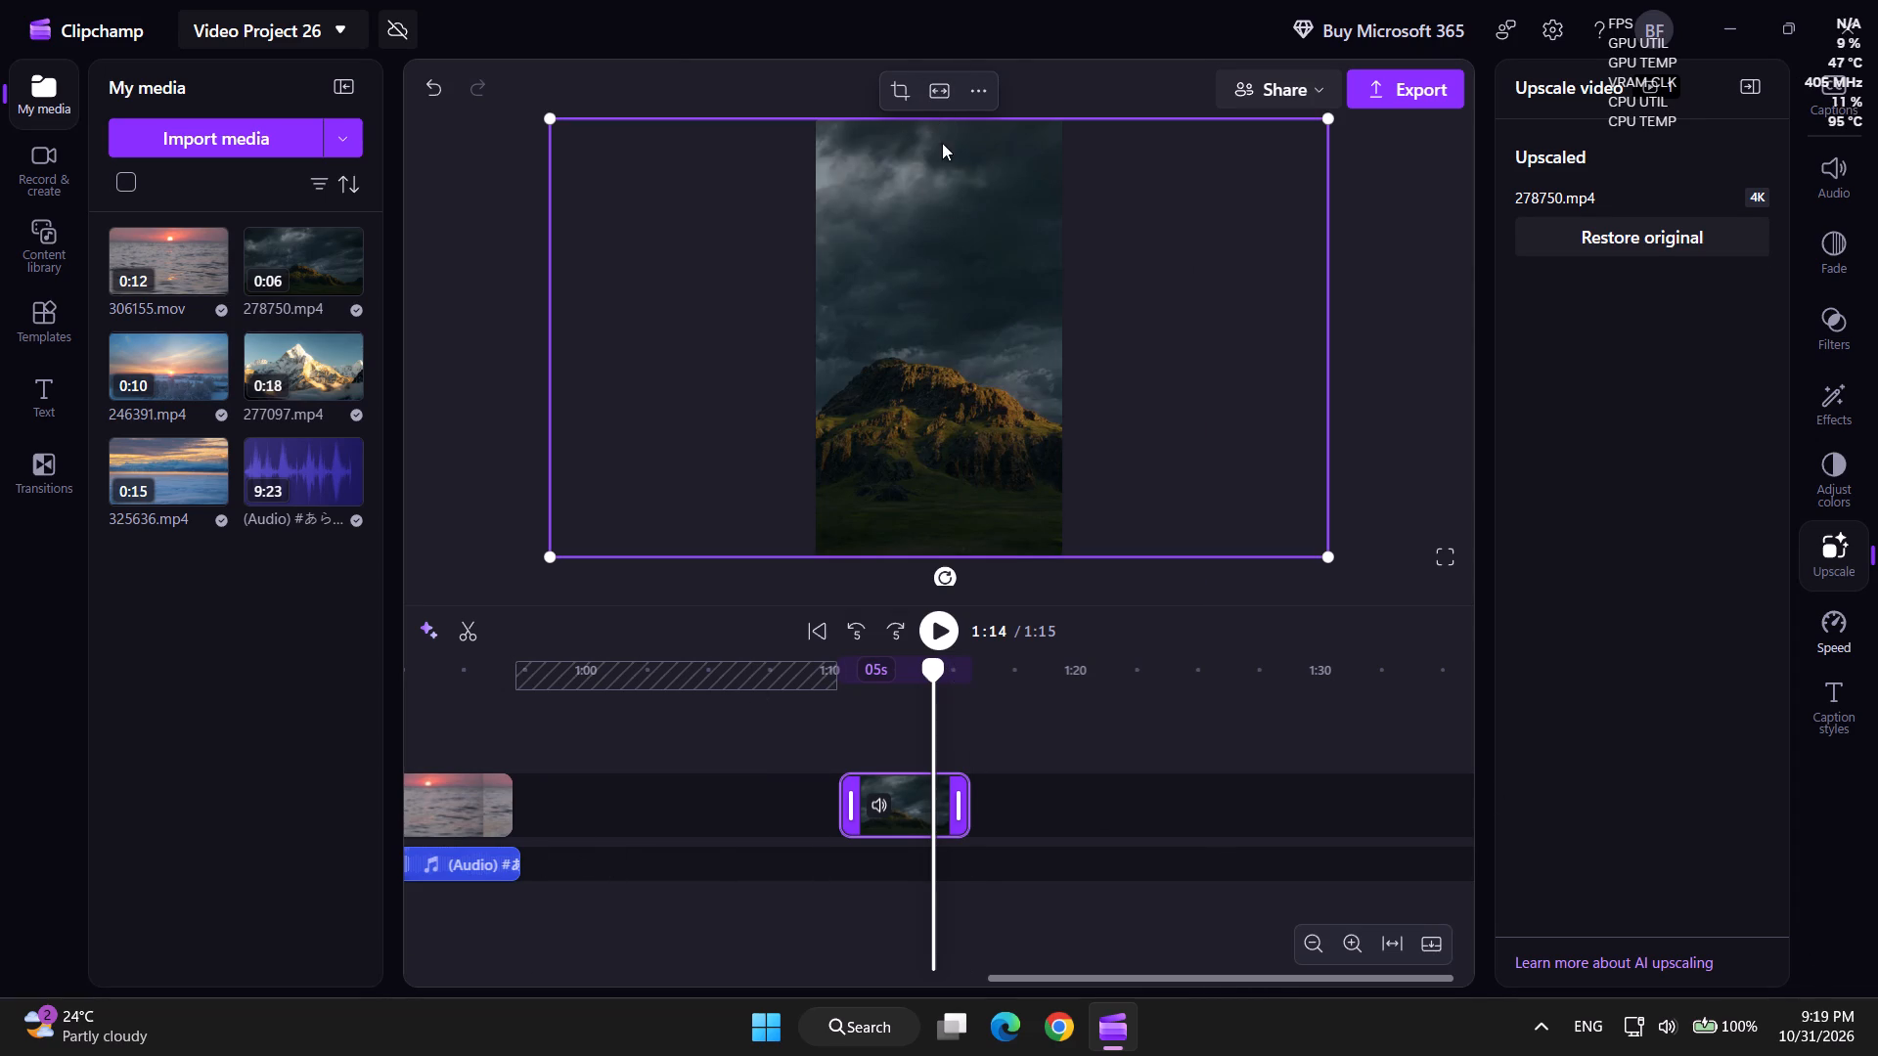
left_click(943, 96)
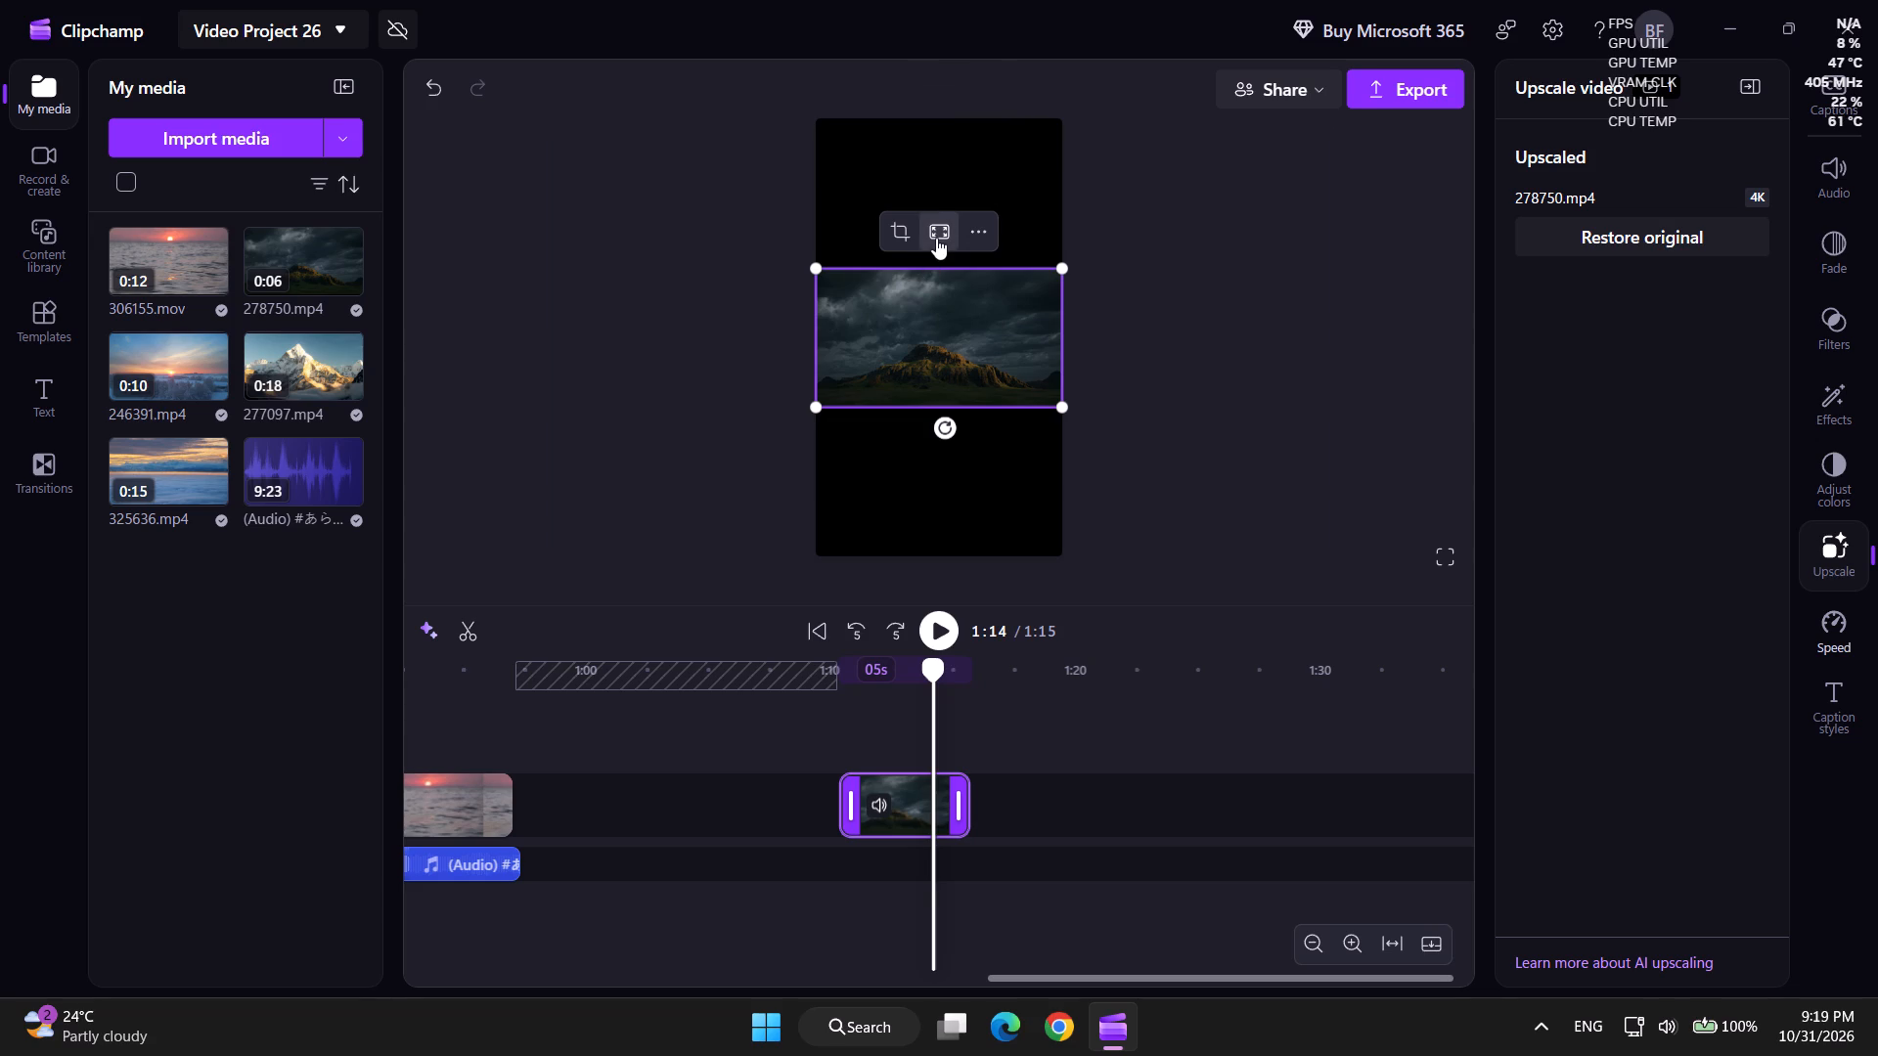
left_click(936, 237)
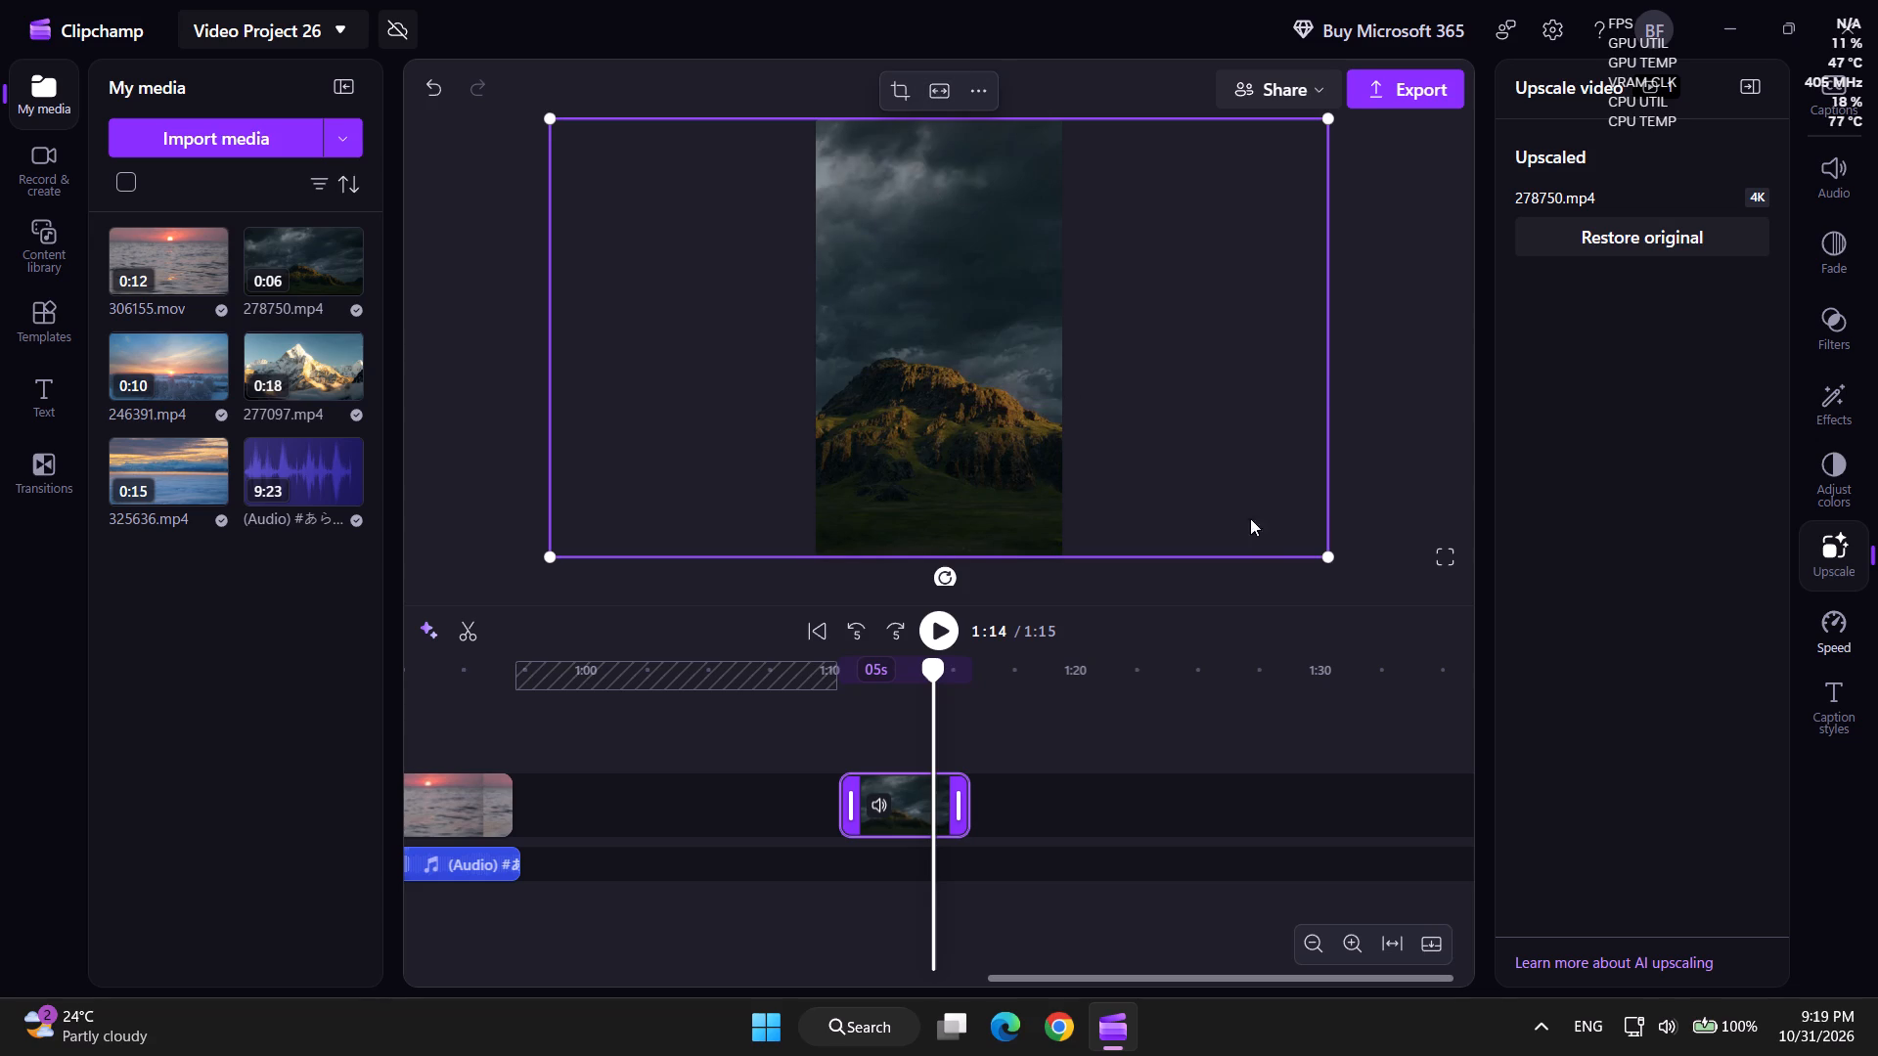
Play the frame-filling upscaled copy in full screen, replaying it and checking the video around 0:43 and 1:00.
left_click(1442, 556)
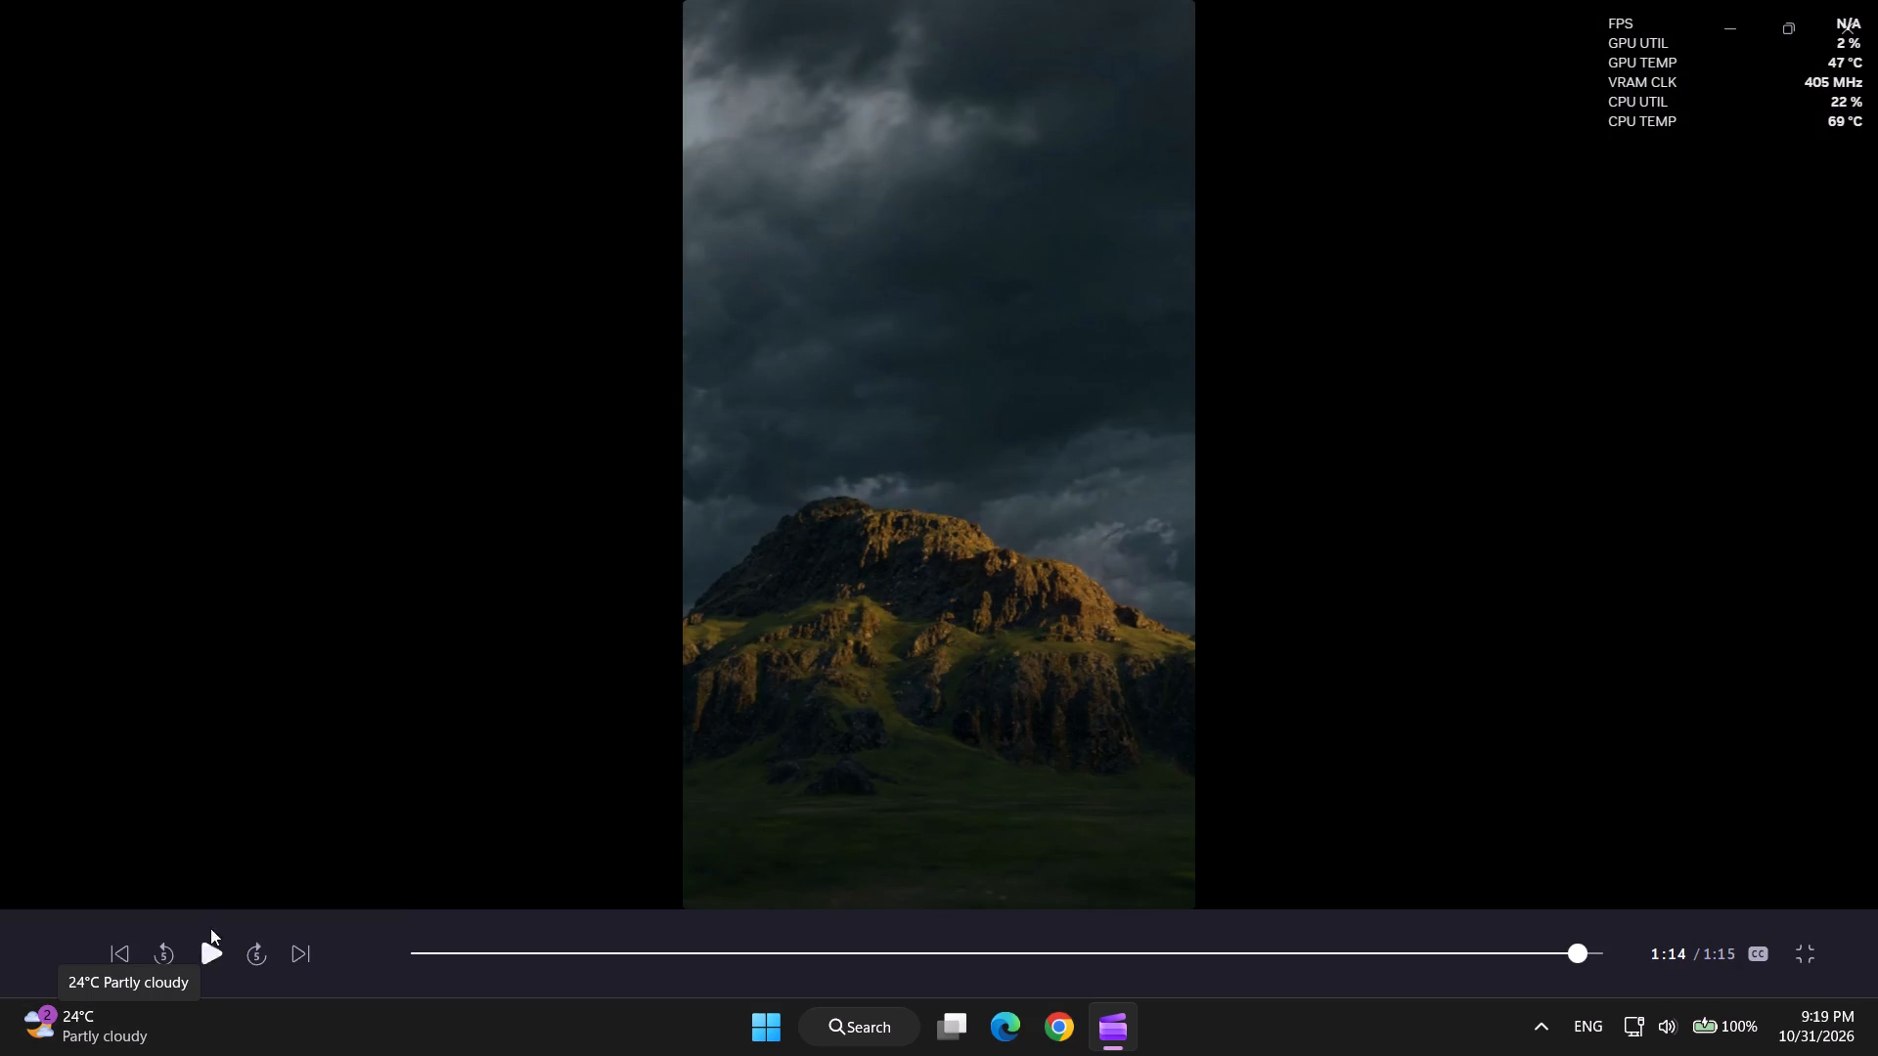
left_click(210, 942)
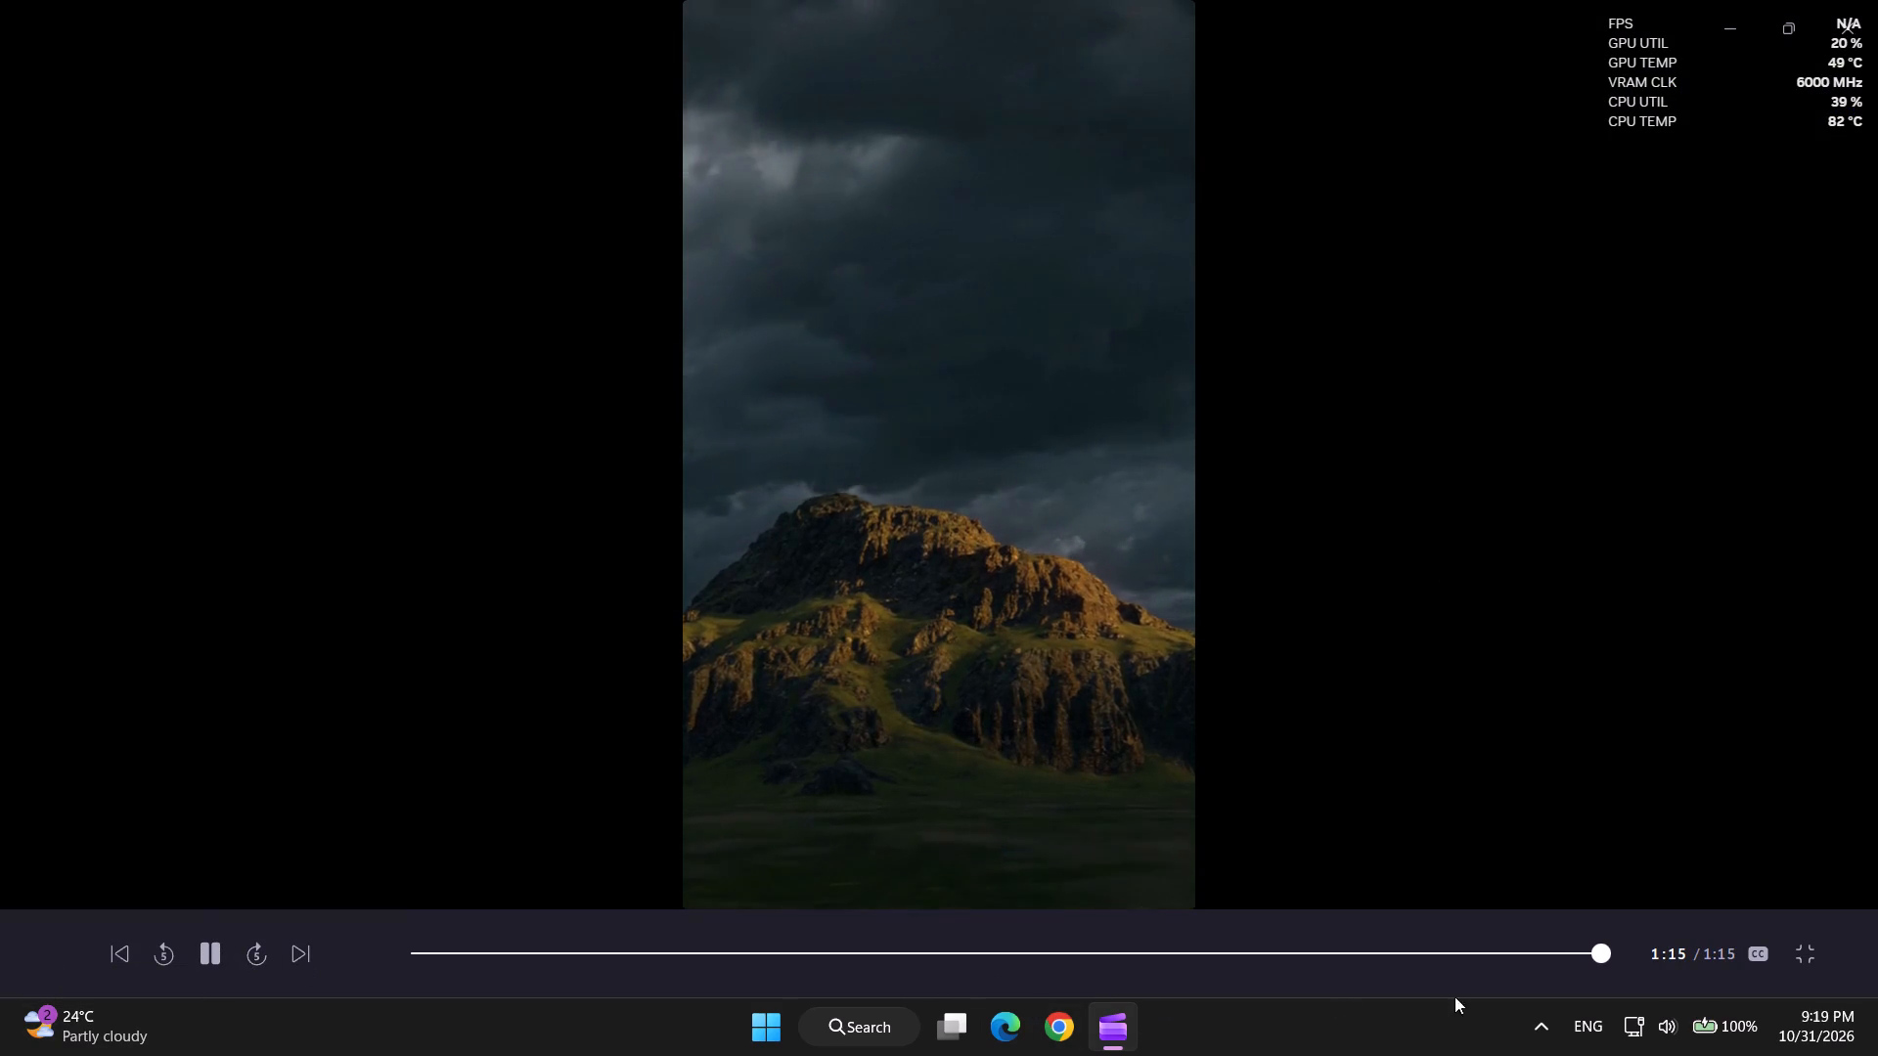
left_click(1578, 941)
left_click(1561, 949)
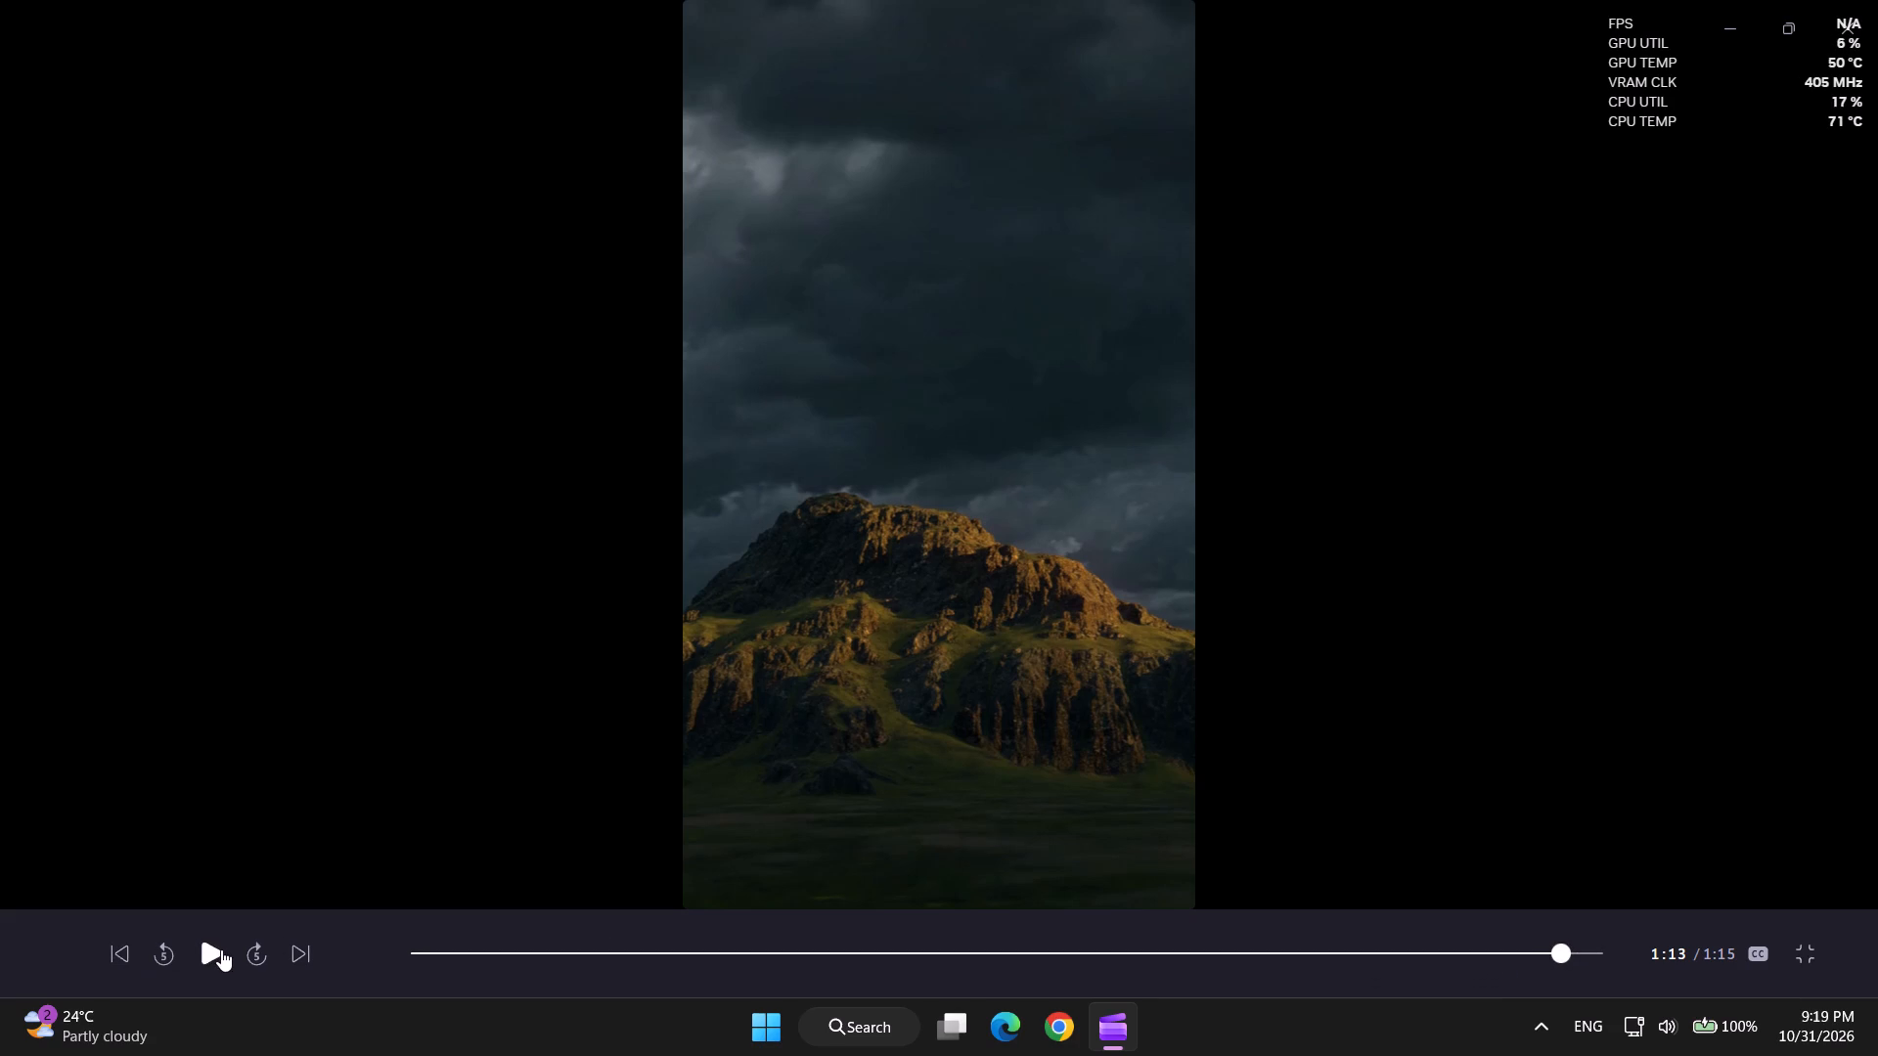
key("space")
left_click(1095, 949)
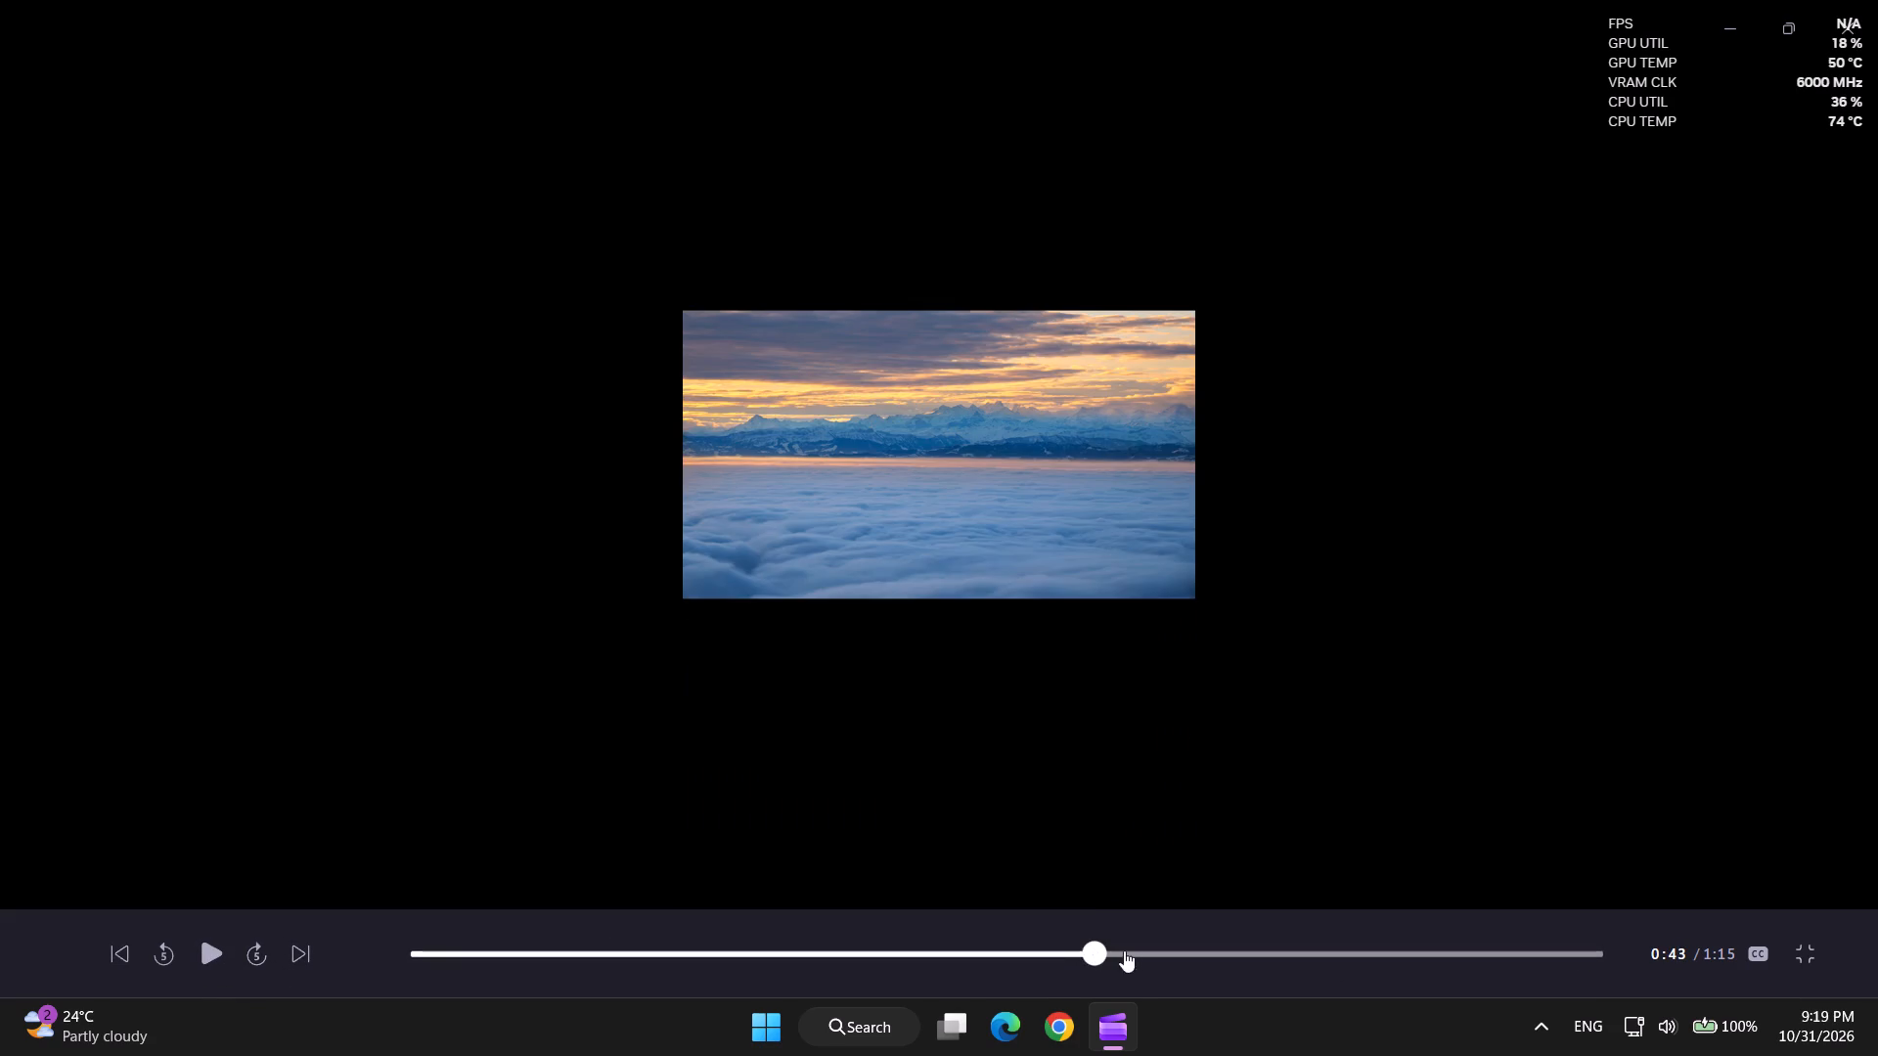
key("space")
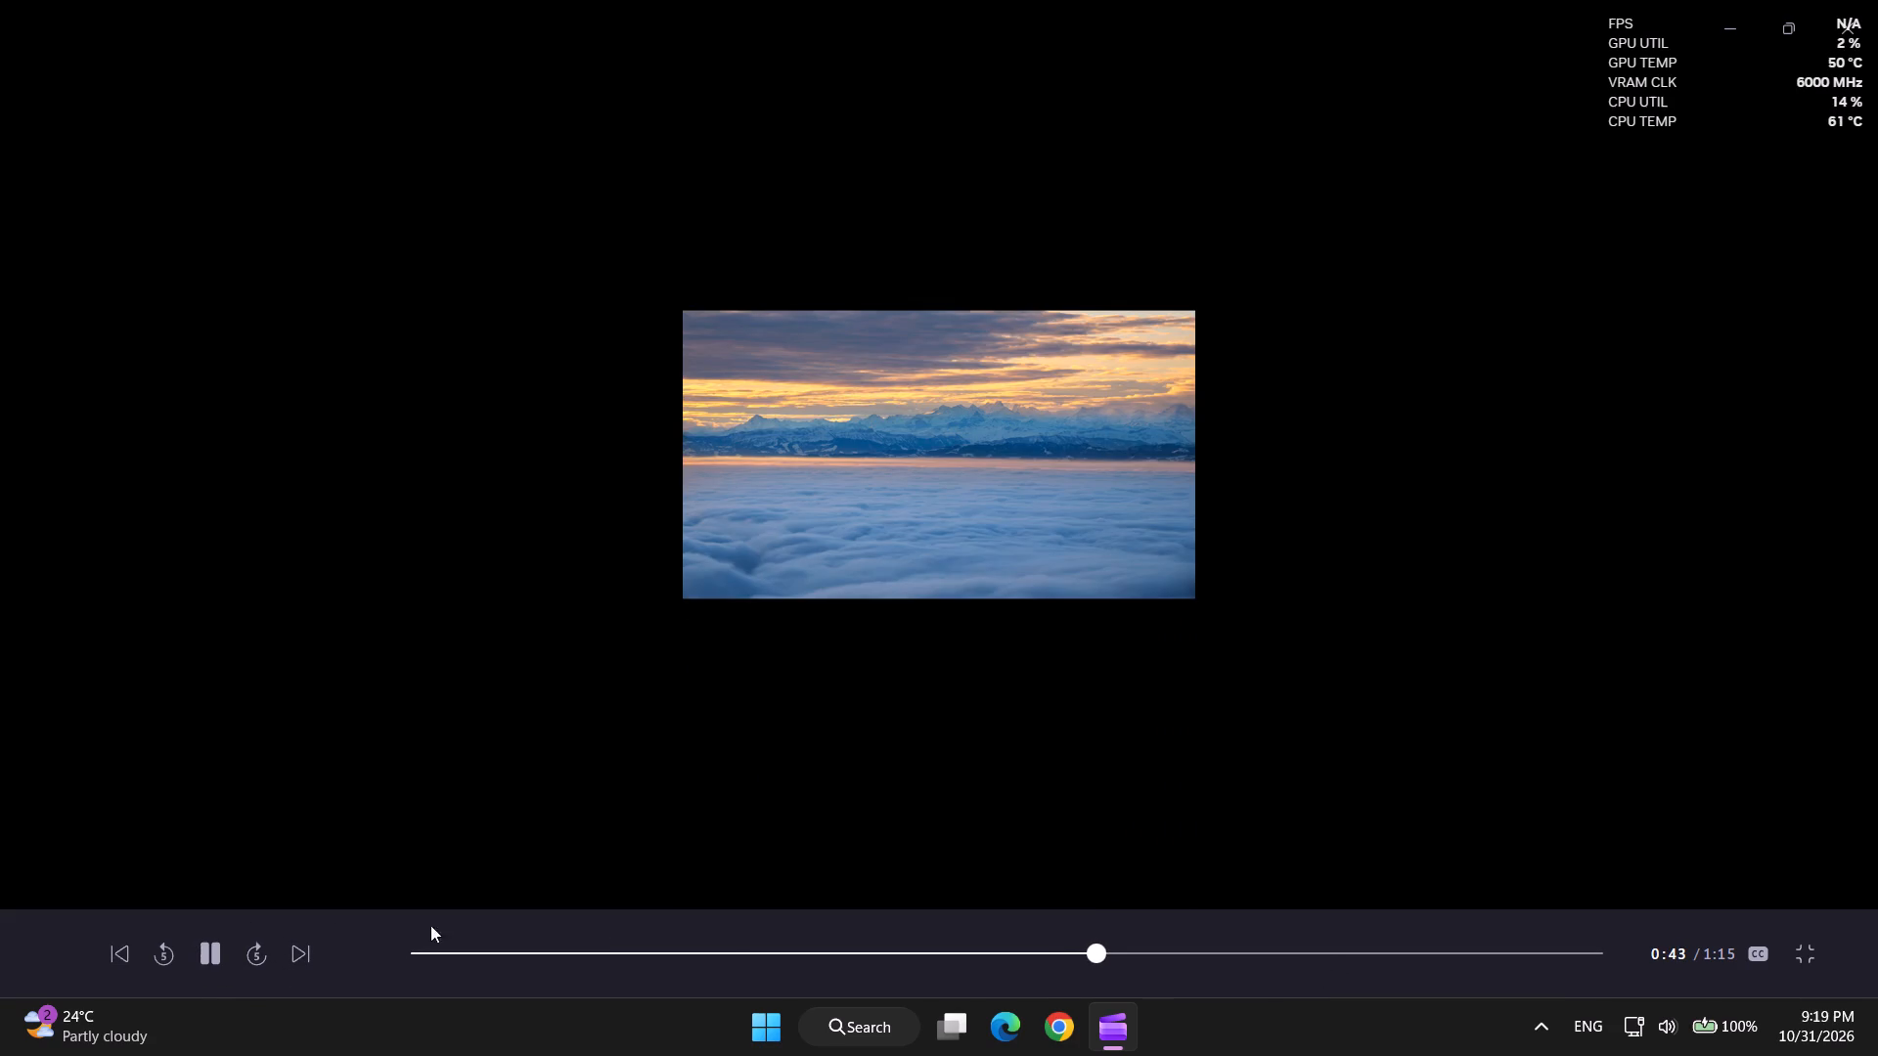
left_click(1357, 962)
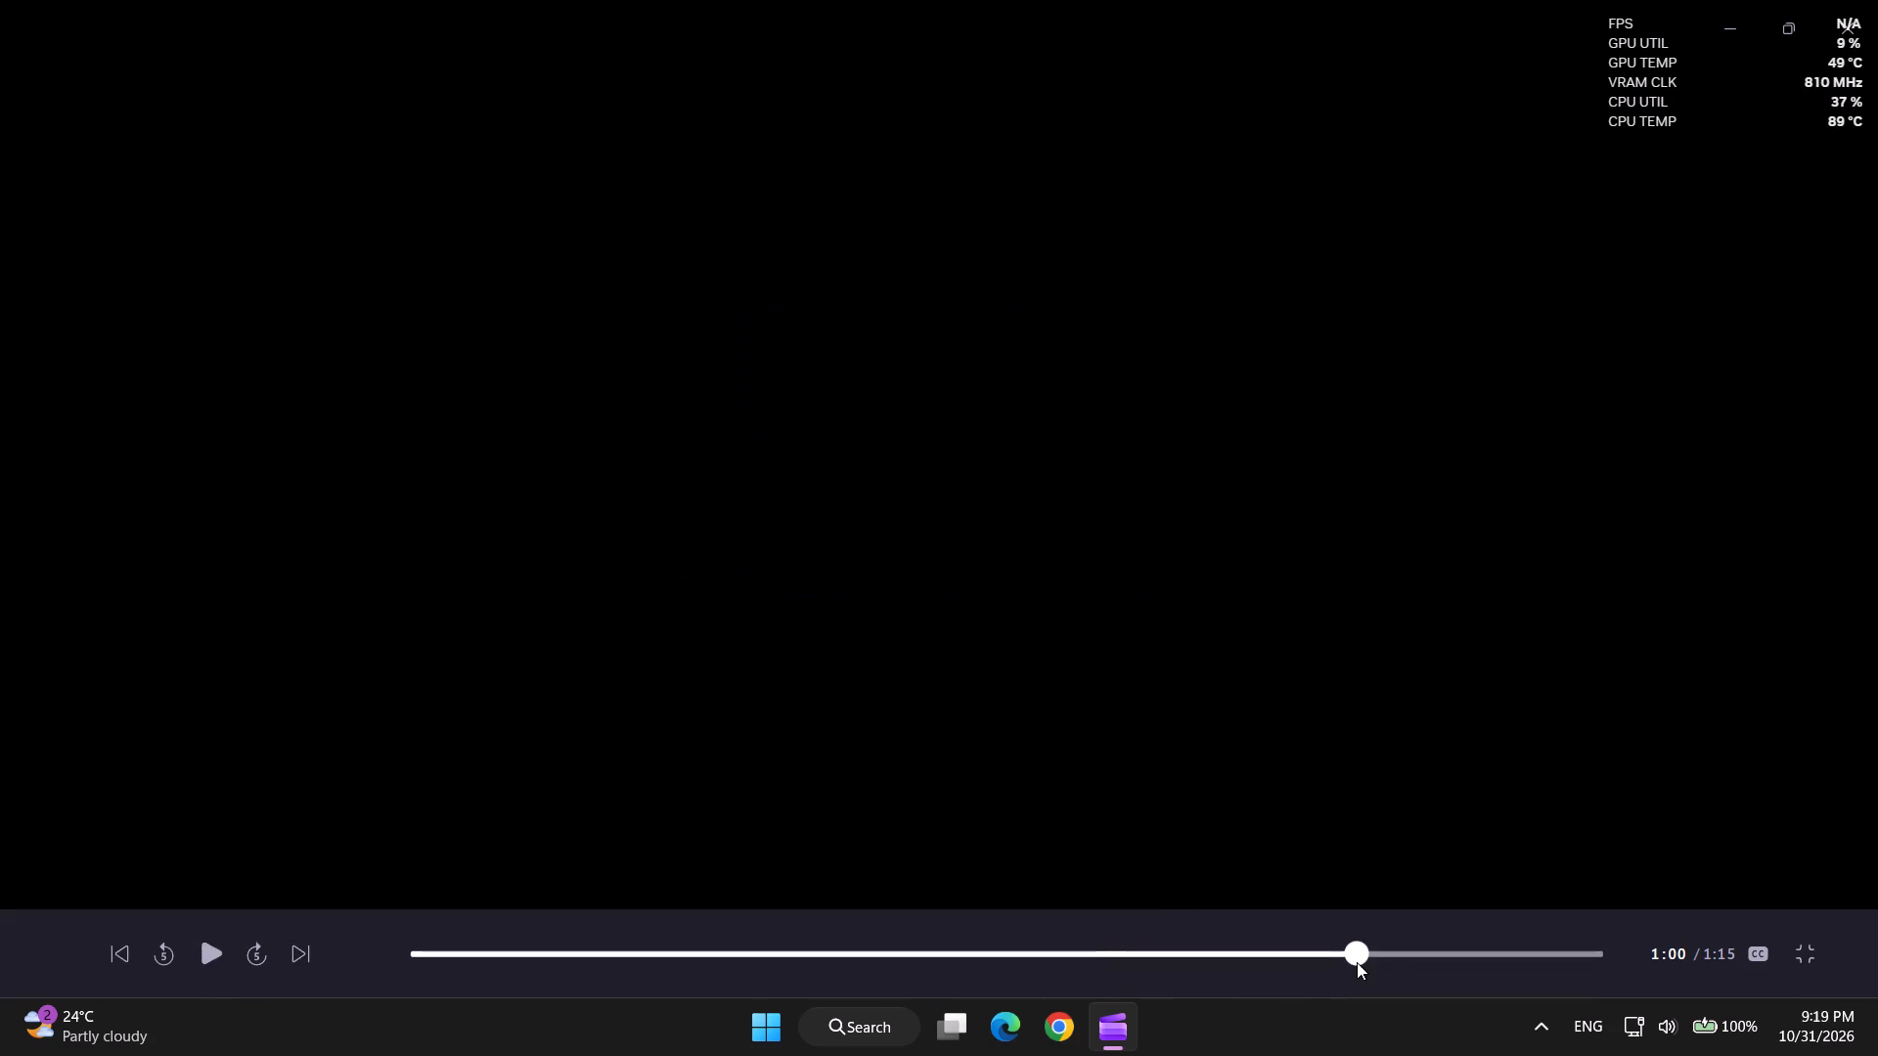
key("space")
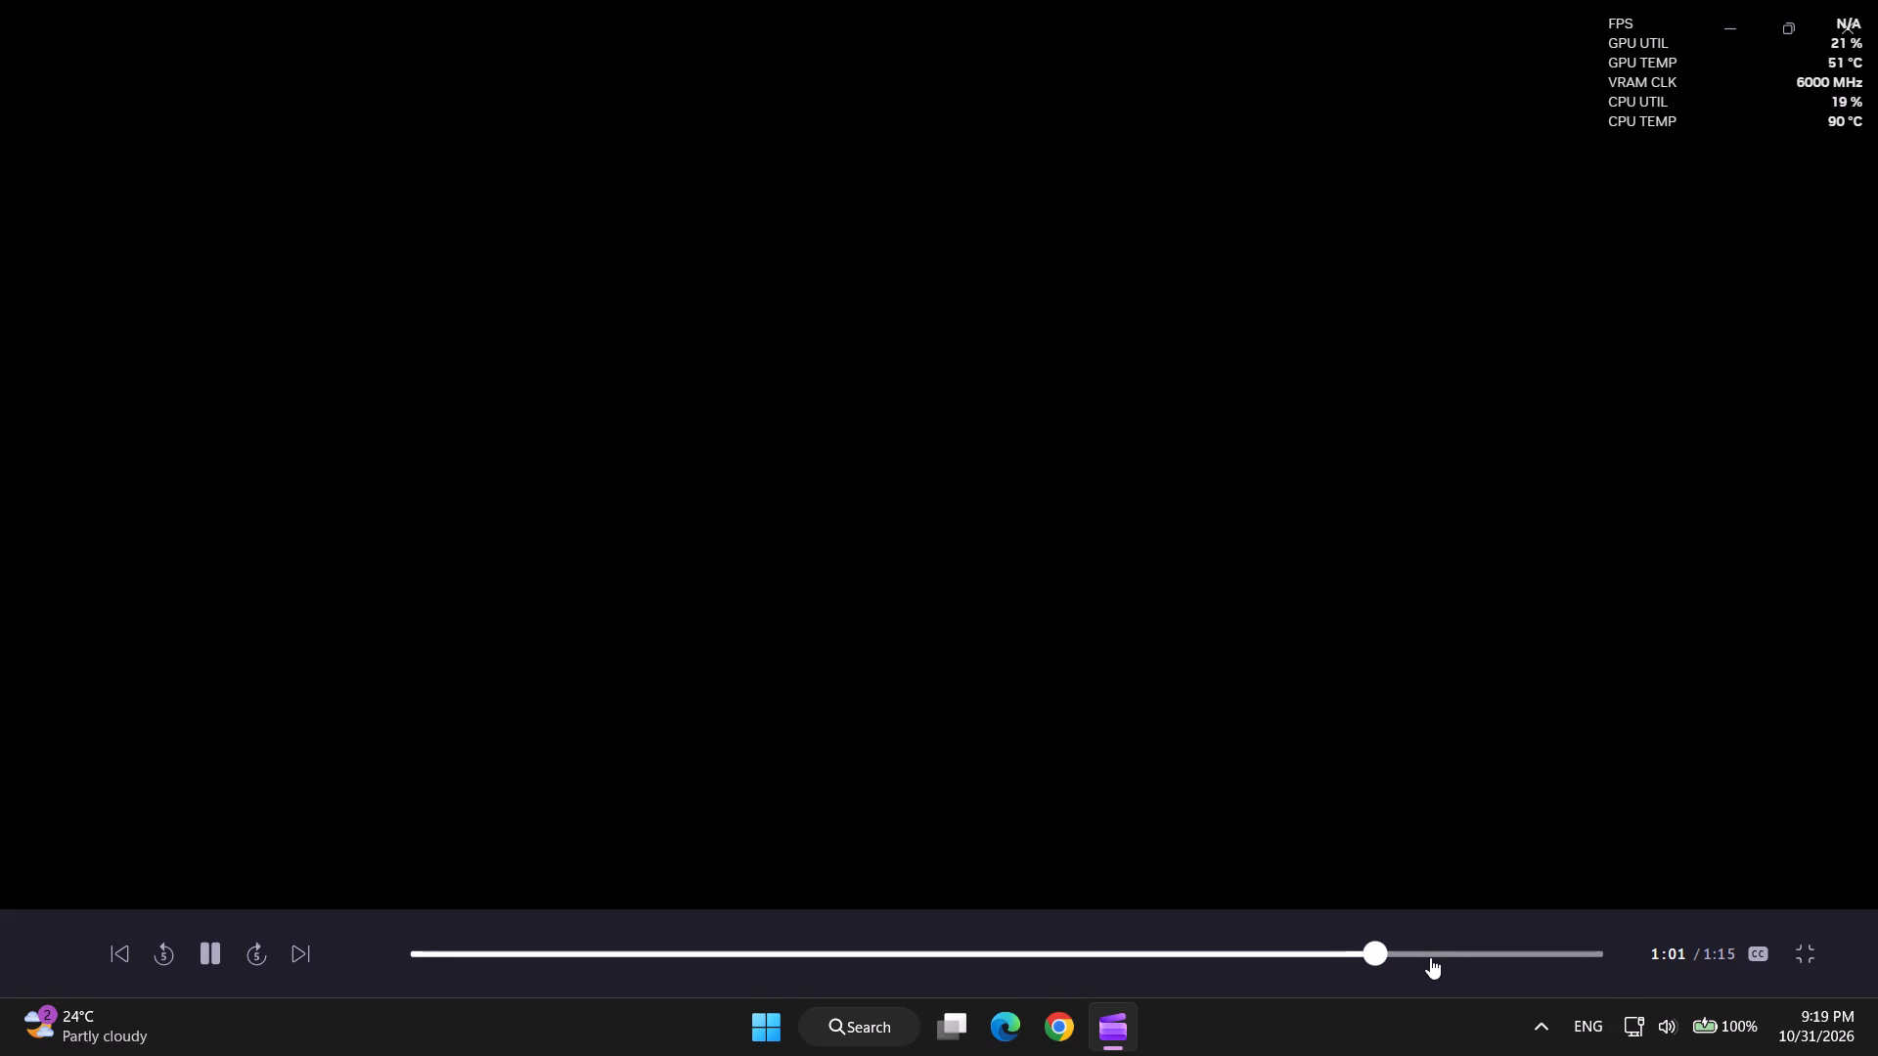
left_click_drag(1432, 957, 1494, 951)
key("space")
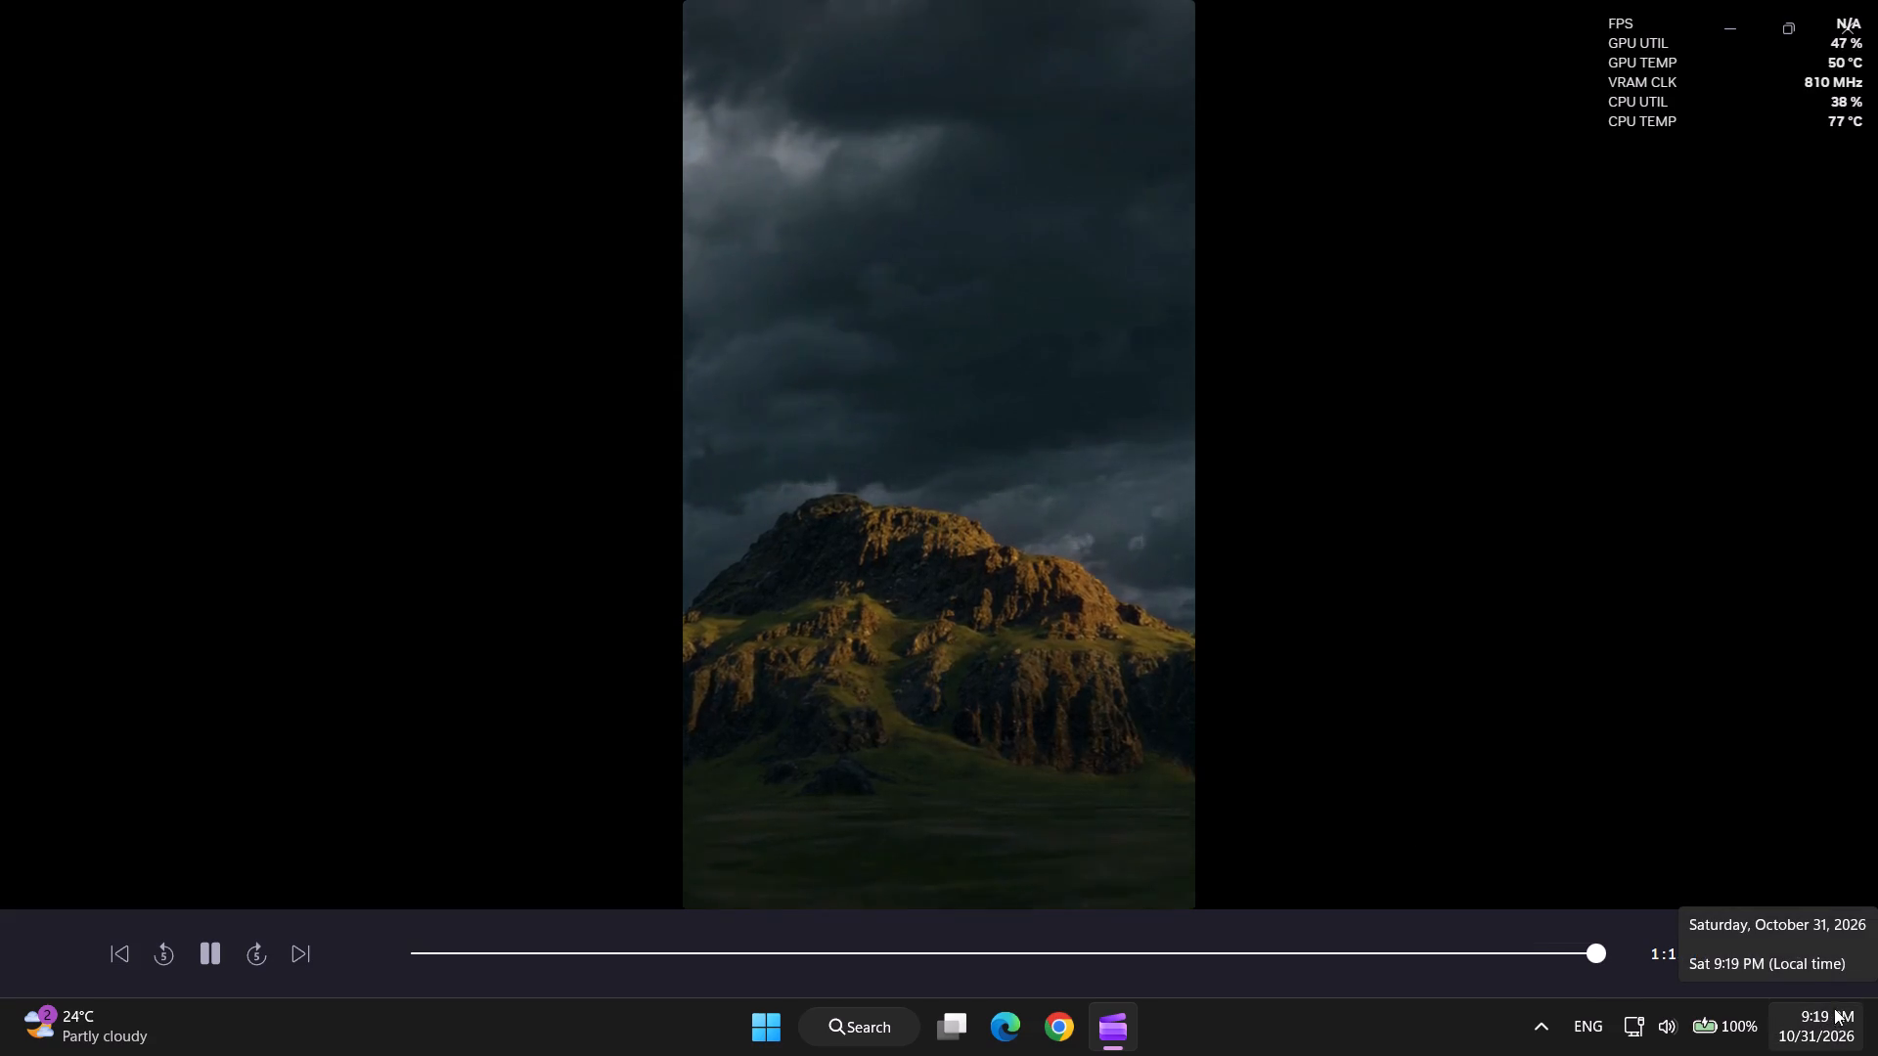
left_click(1809, 948)
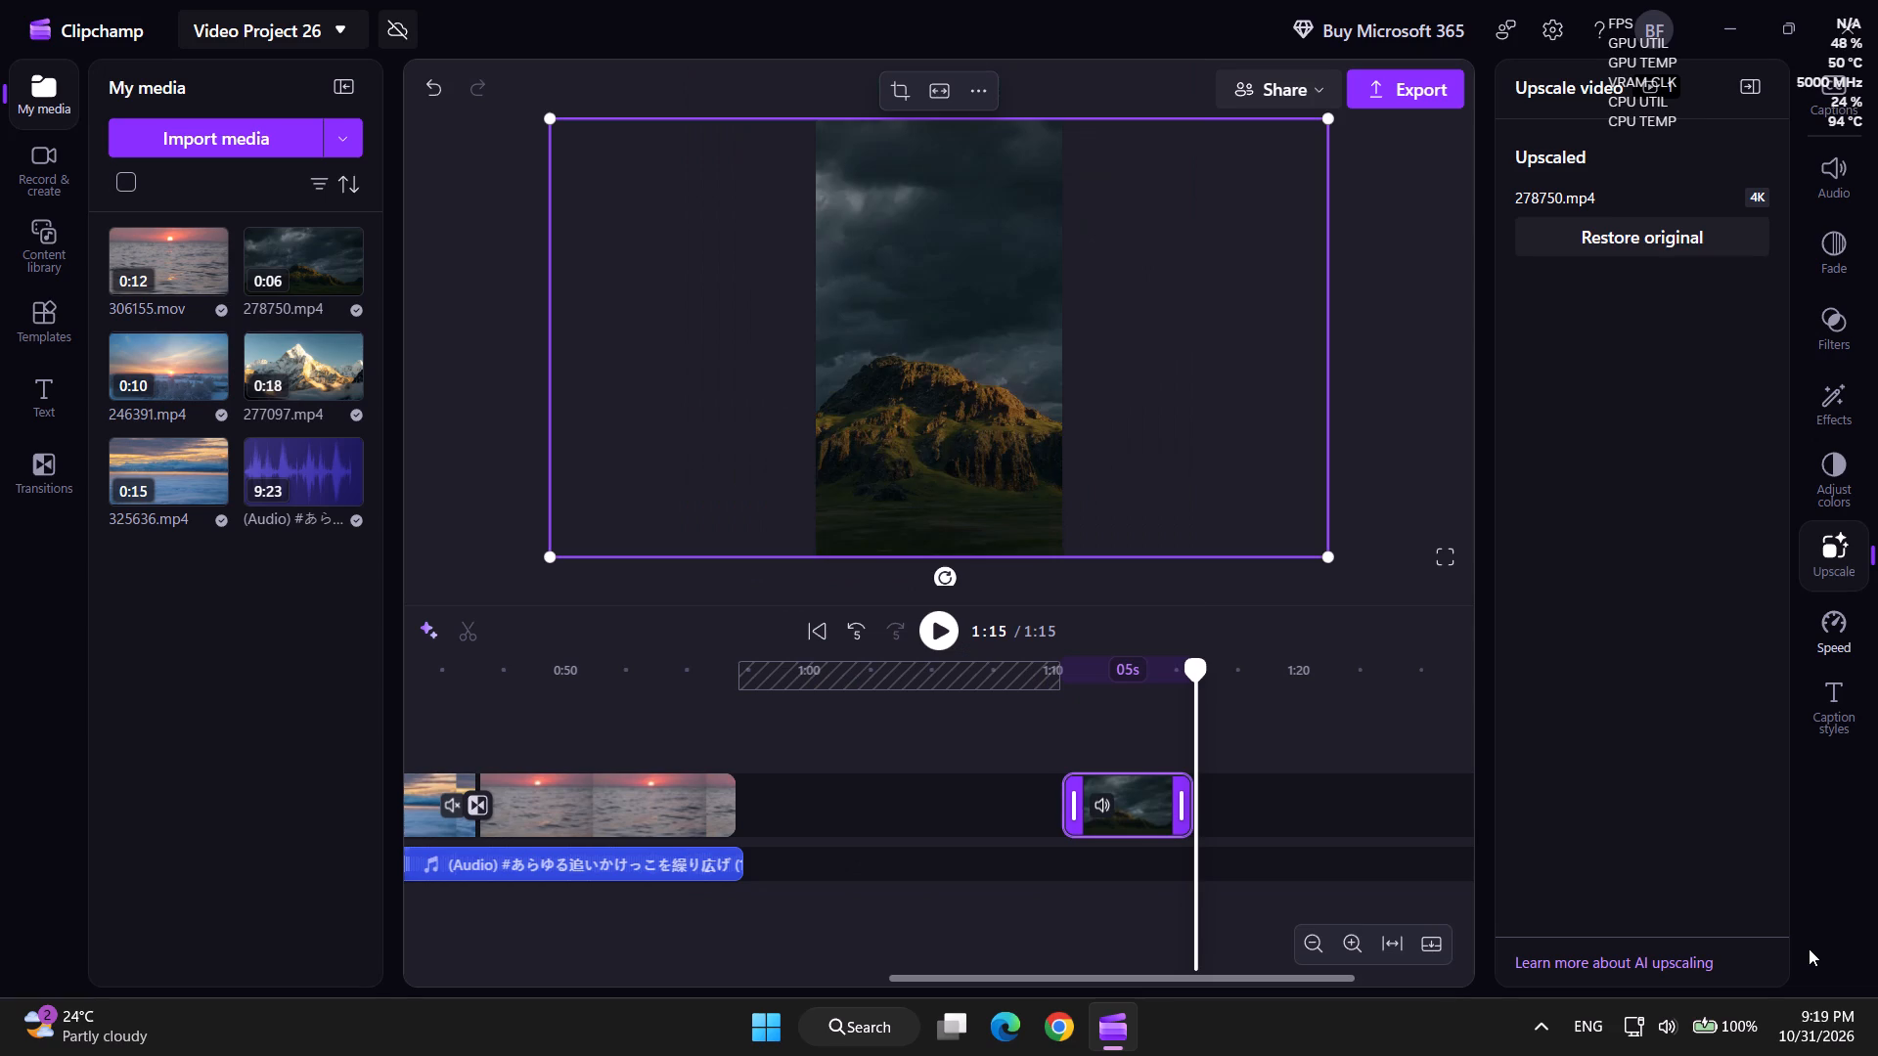
Play the original opening clip in full screen from 0:01 for about a second to compare it with the upscaled copy.
left_click_drag(1240, 974, 1187, 994)
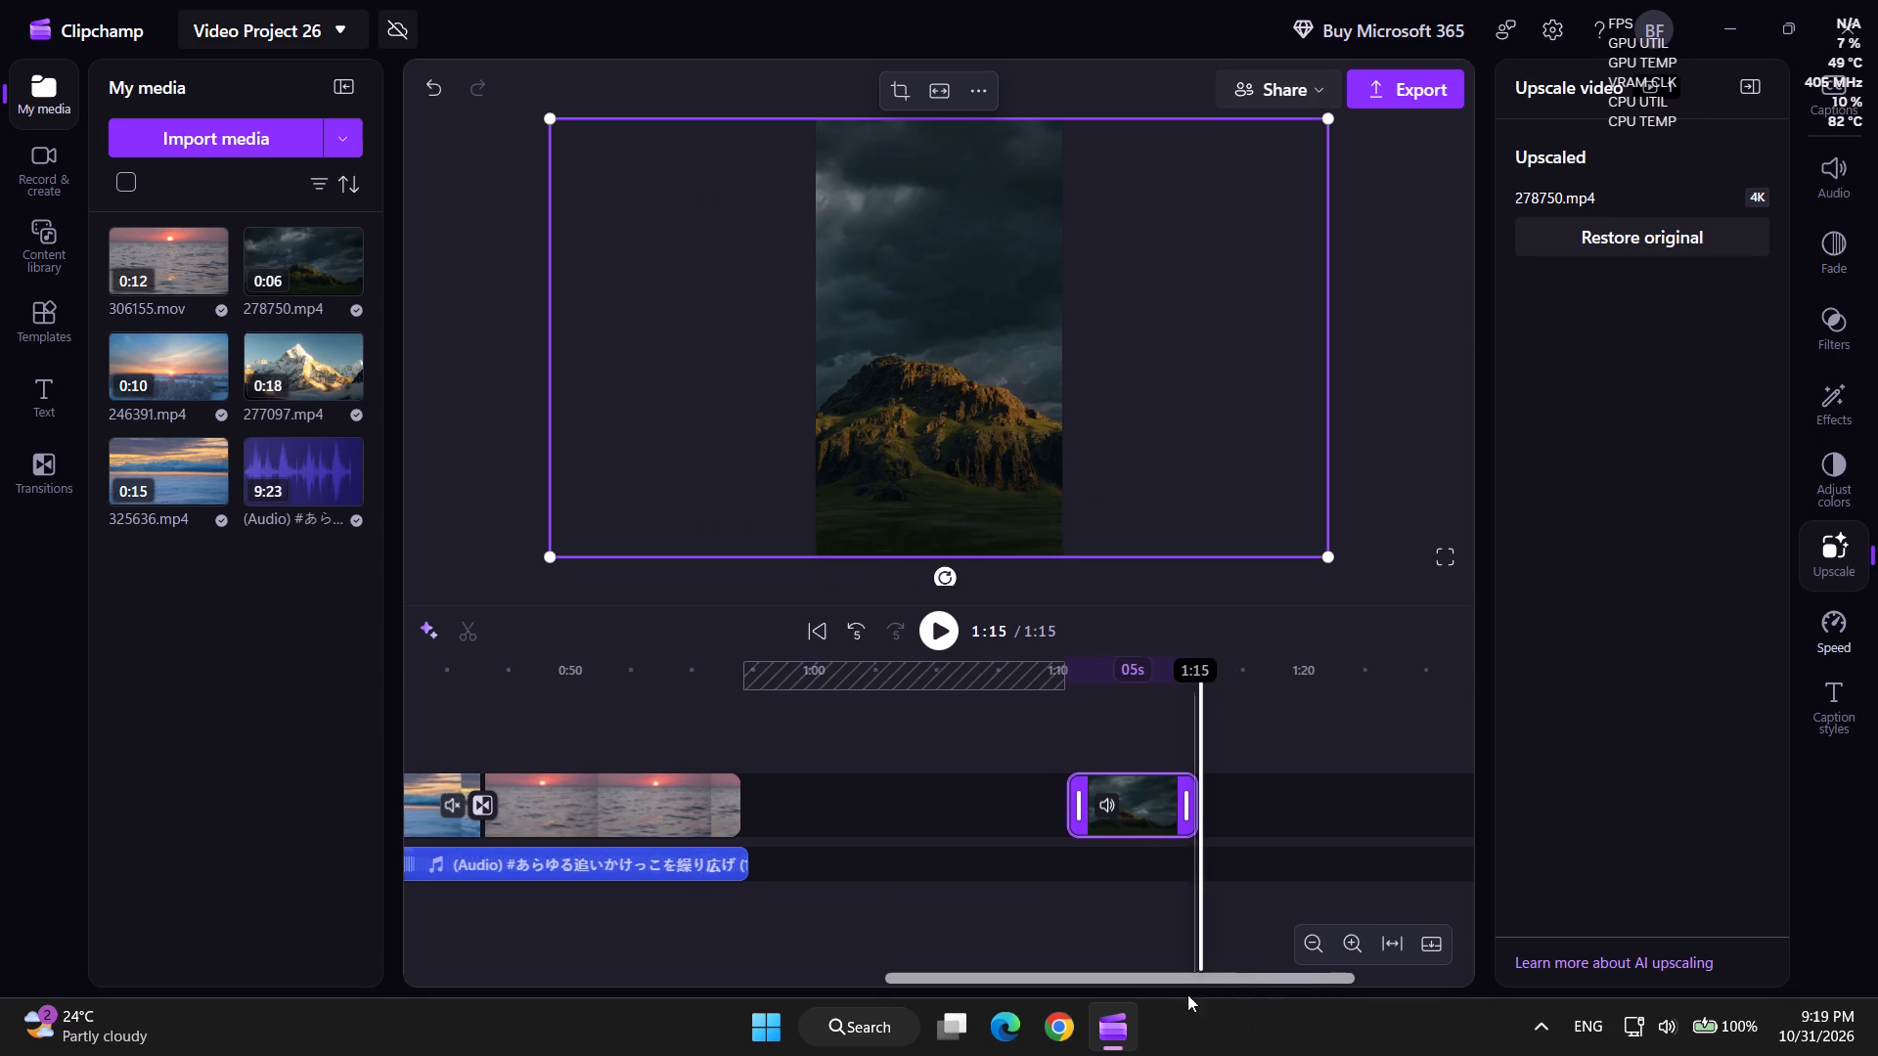
left_click_drag(1187, 994, 0, 1017)
left_click(505, 663)
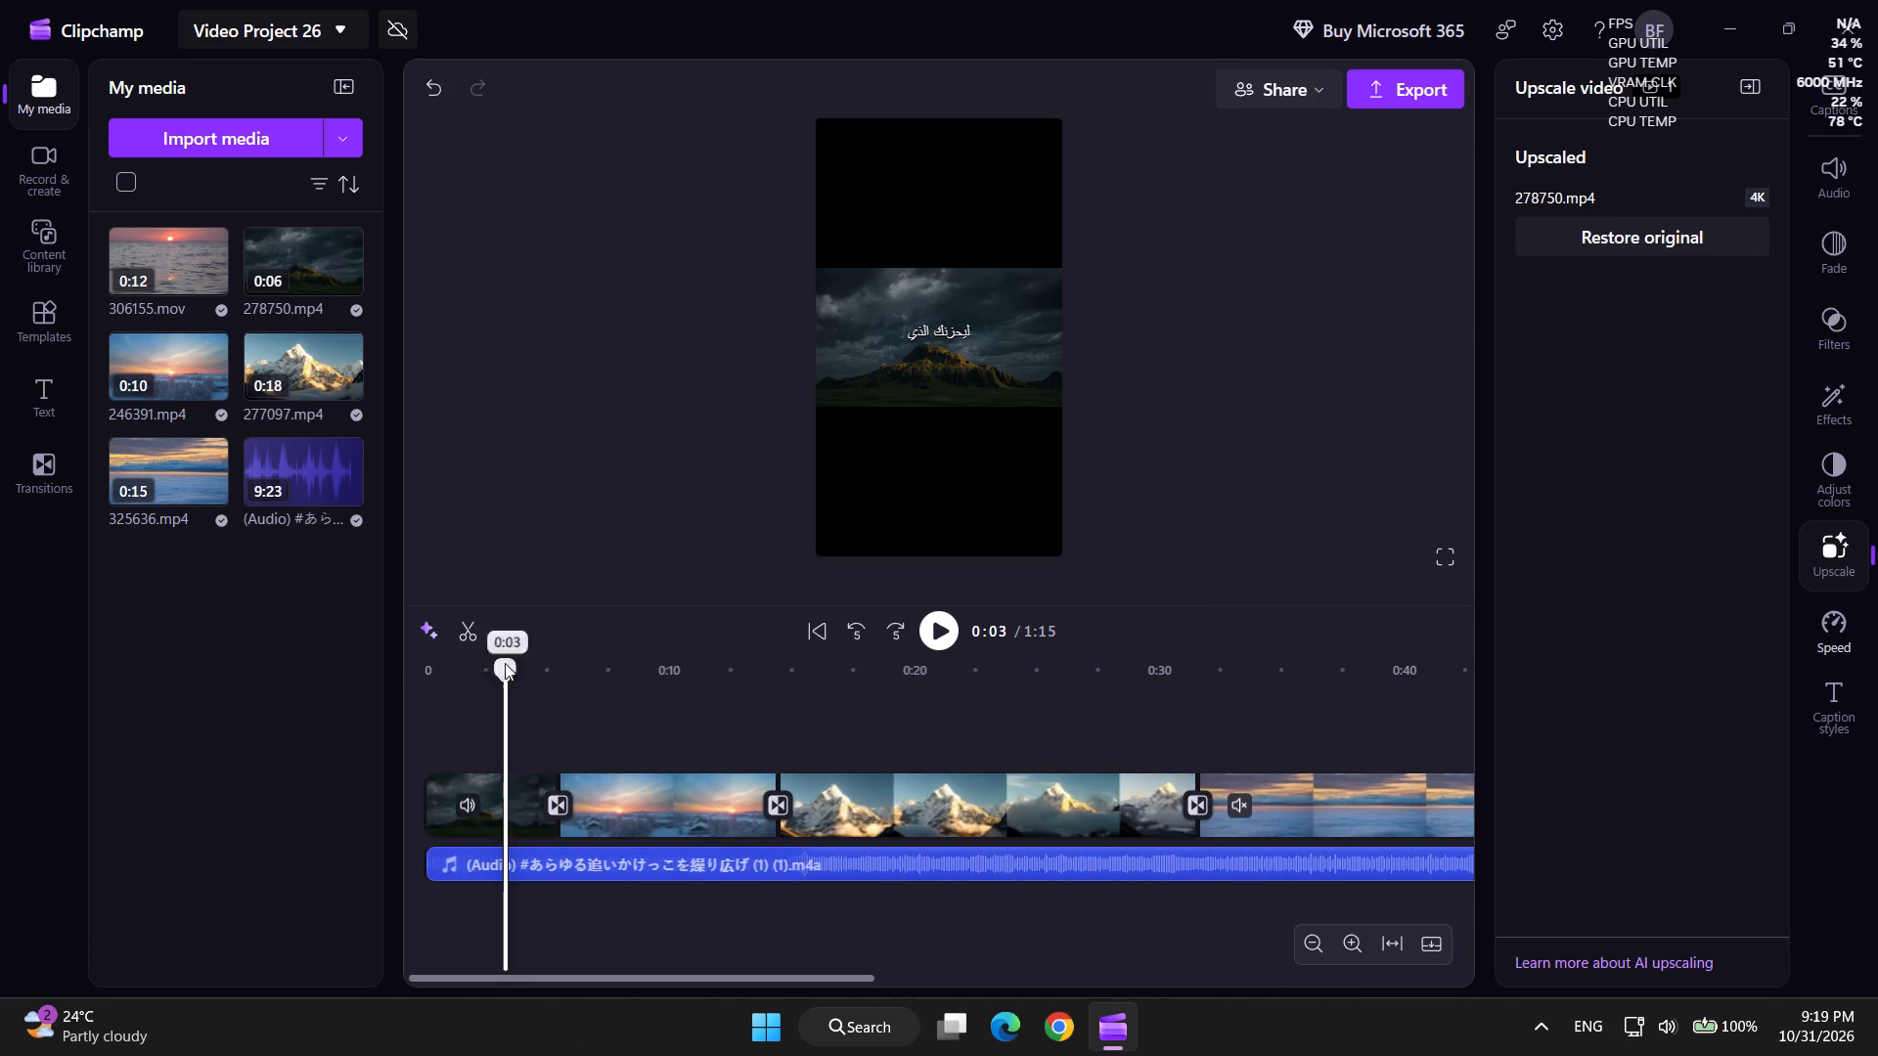
left_click(452, 662)
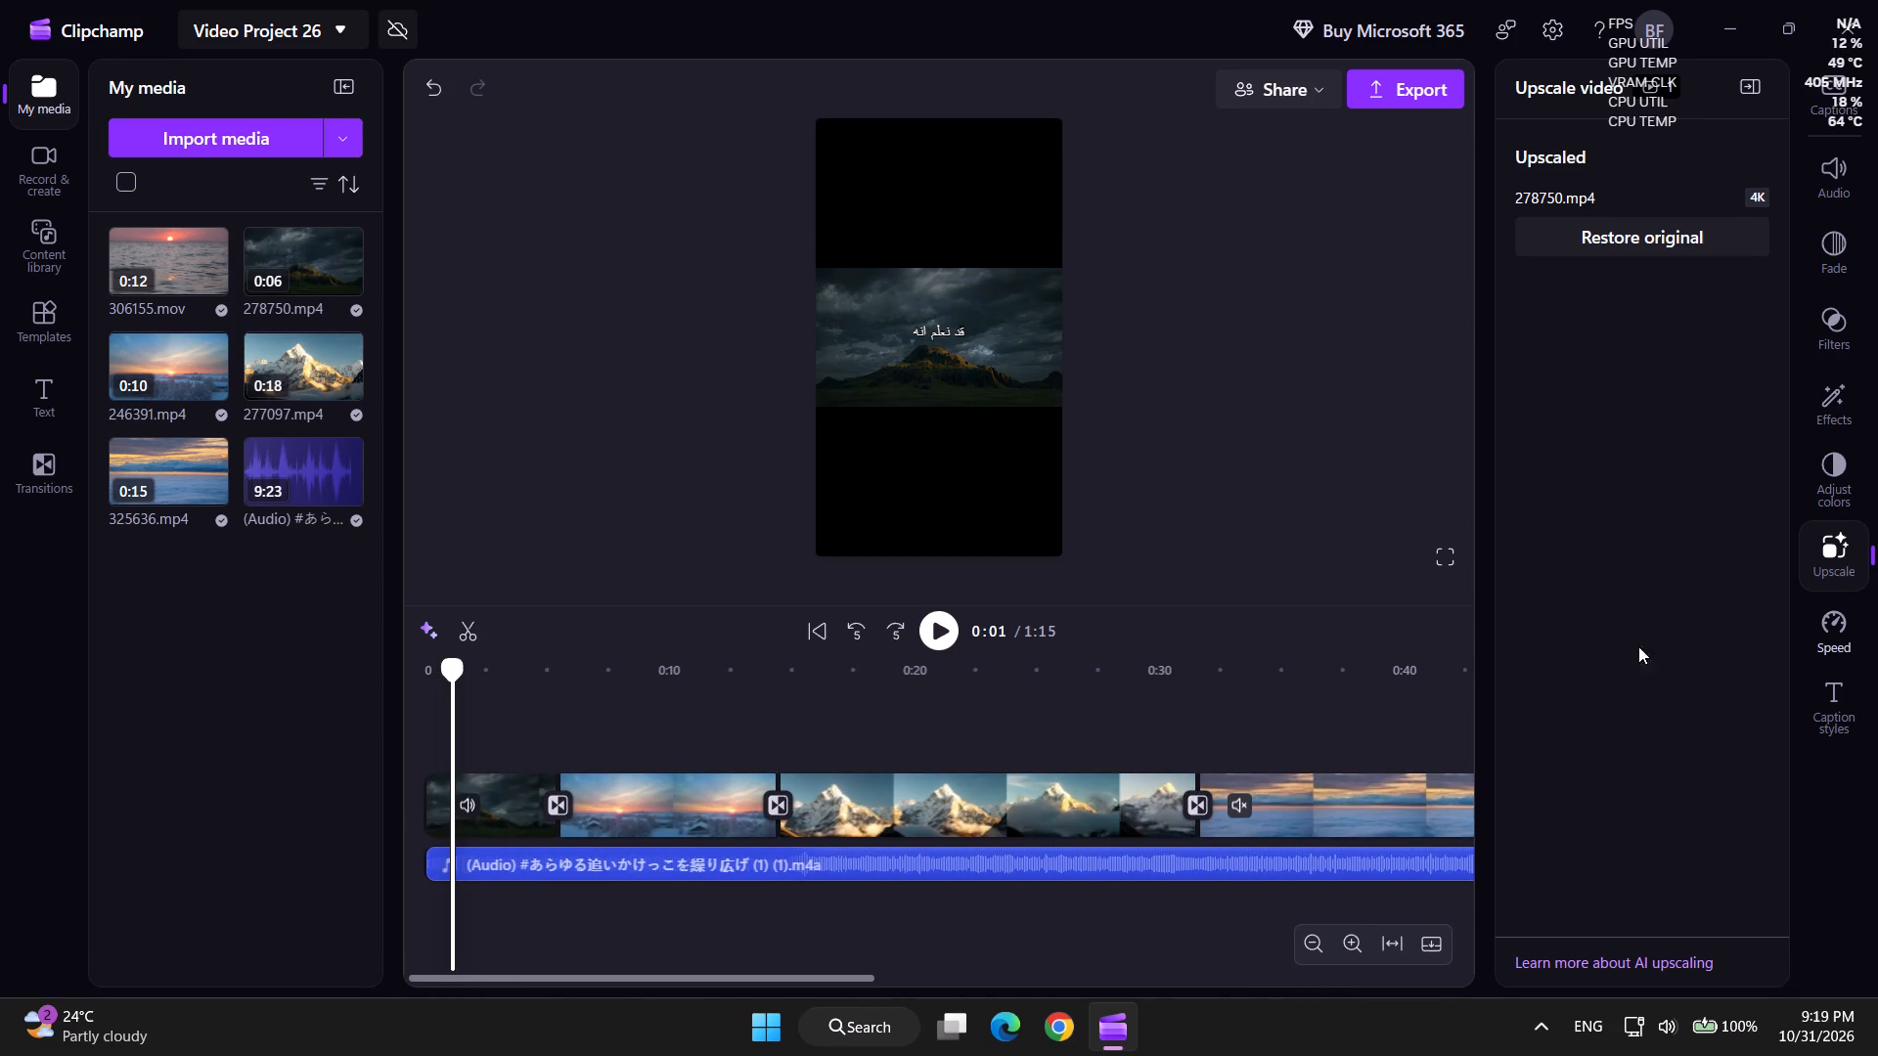
left_click(1447, 558)
key("space")
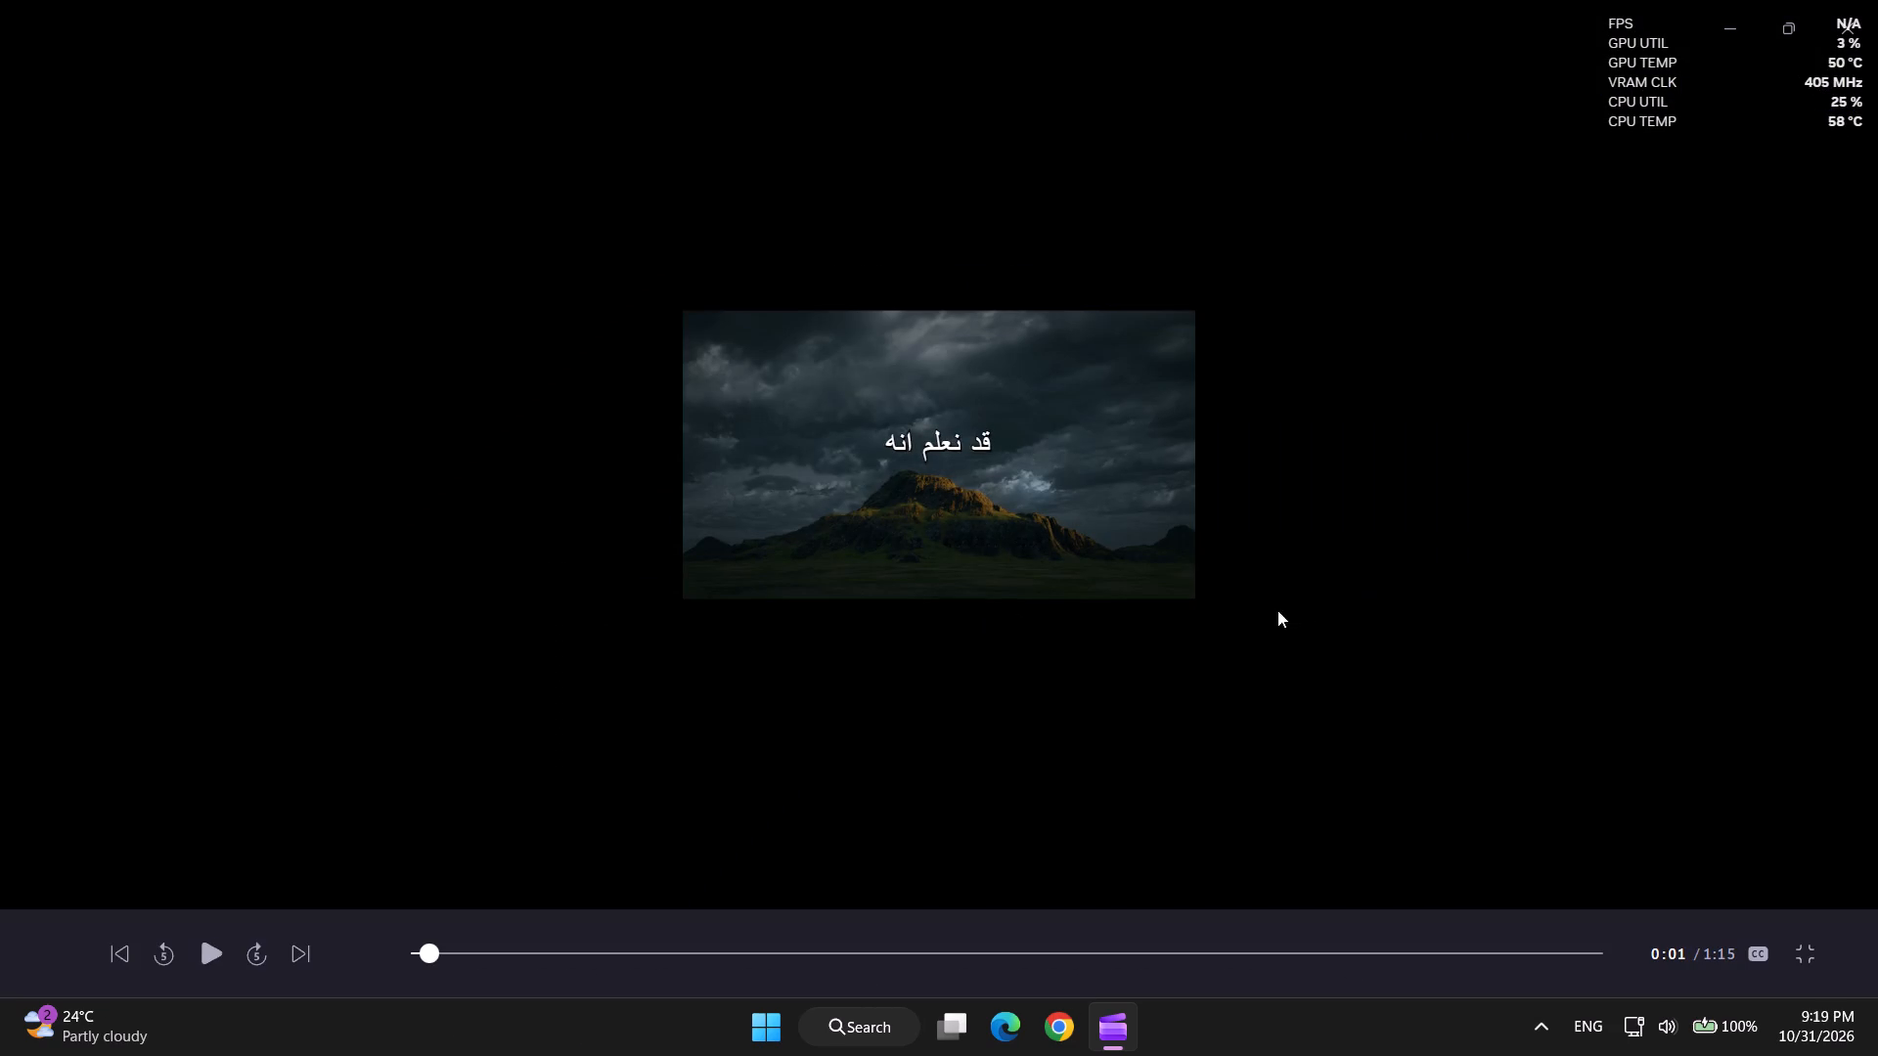
key("space")
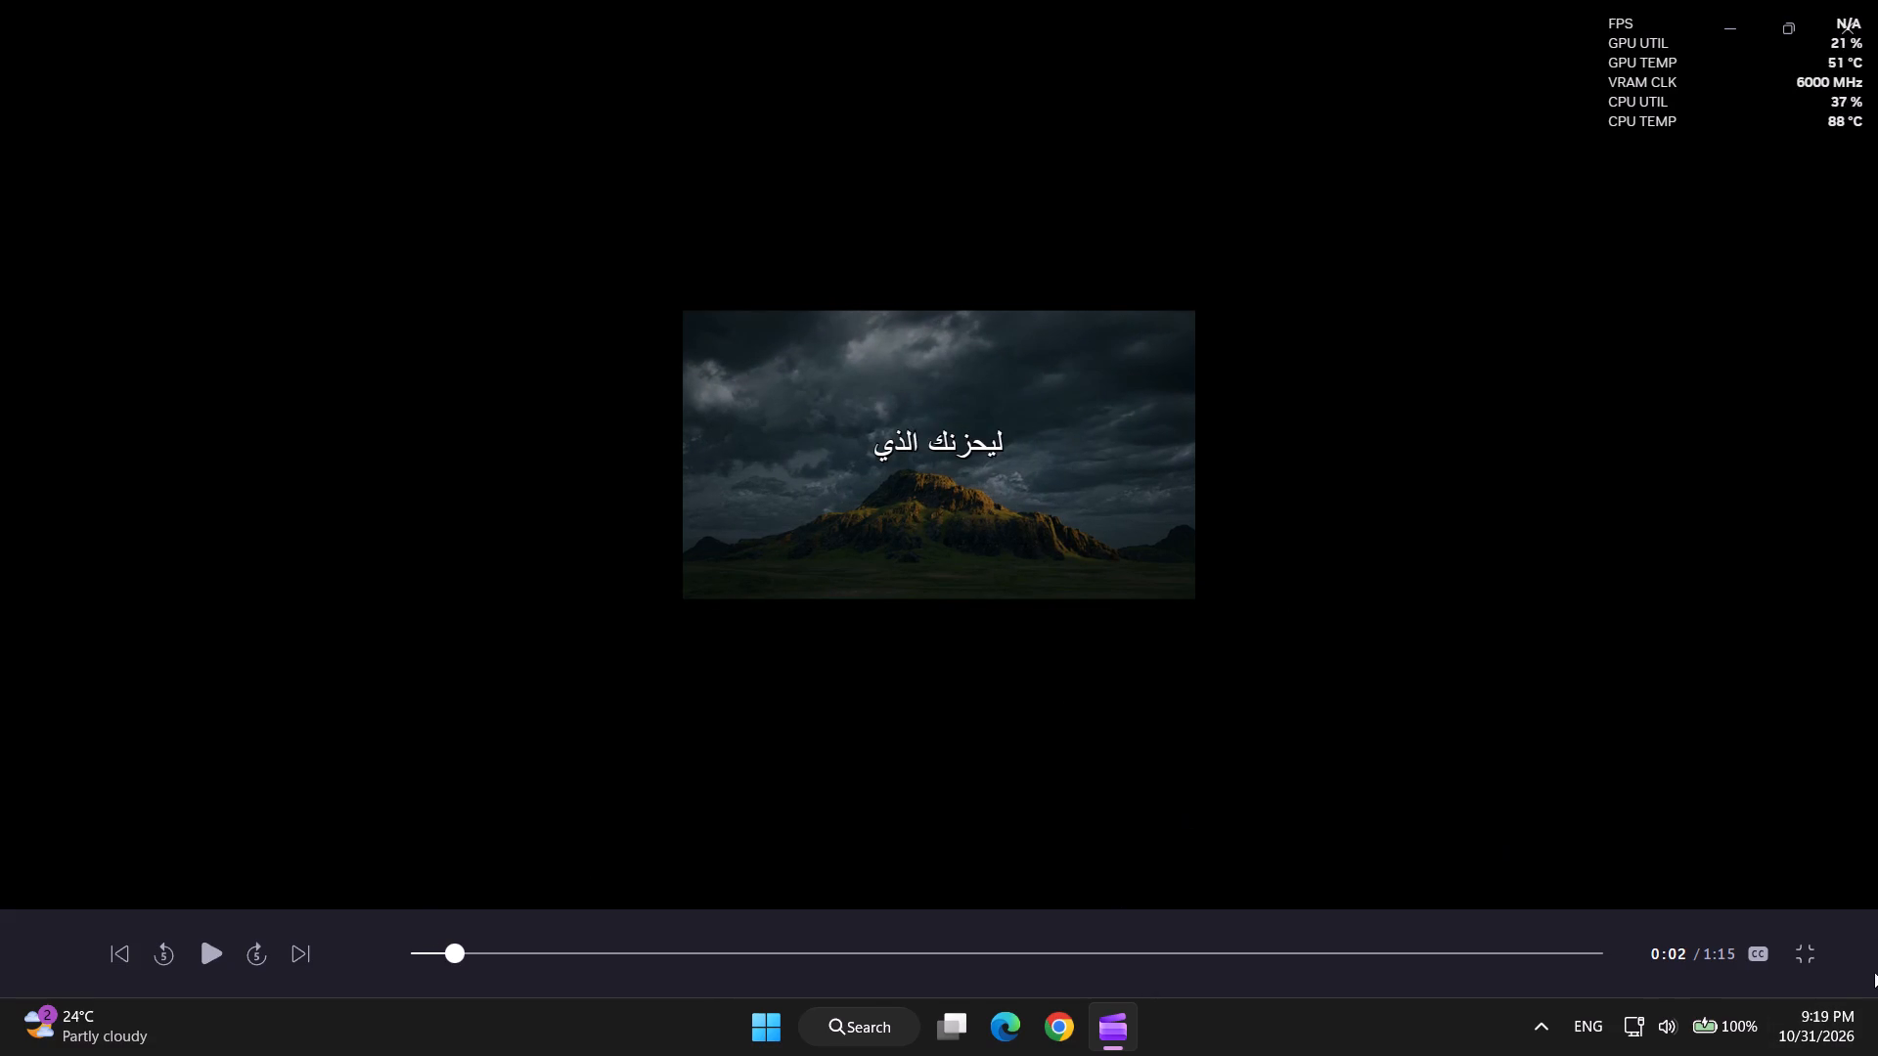
left_click(1799, 947)
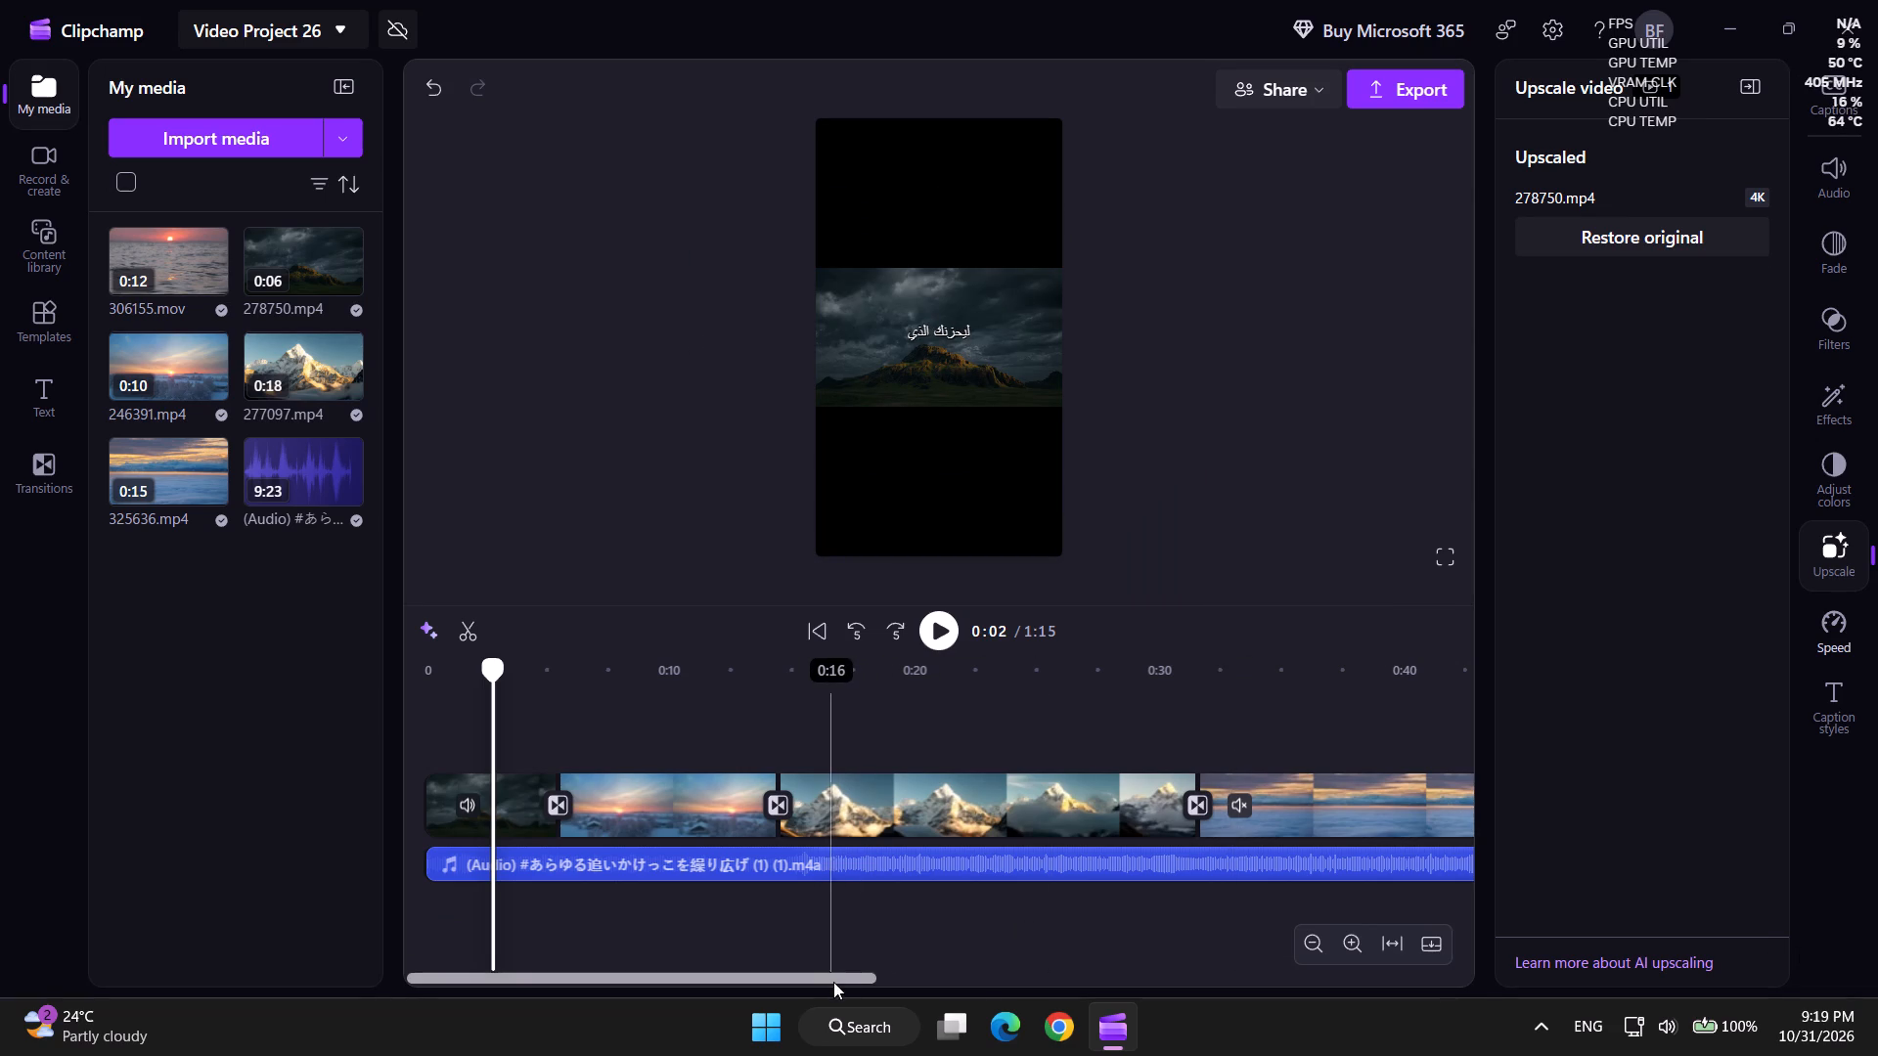
Delete the upscaled 278750.mp4 copy placed beyond the closing sea clip.
left_click_drag(833, 982, 1372, 967)
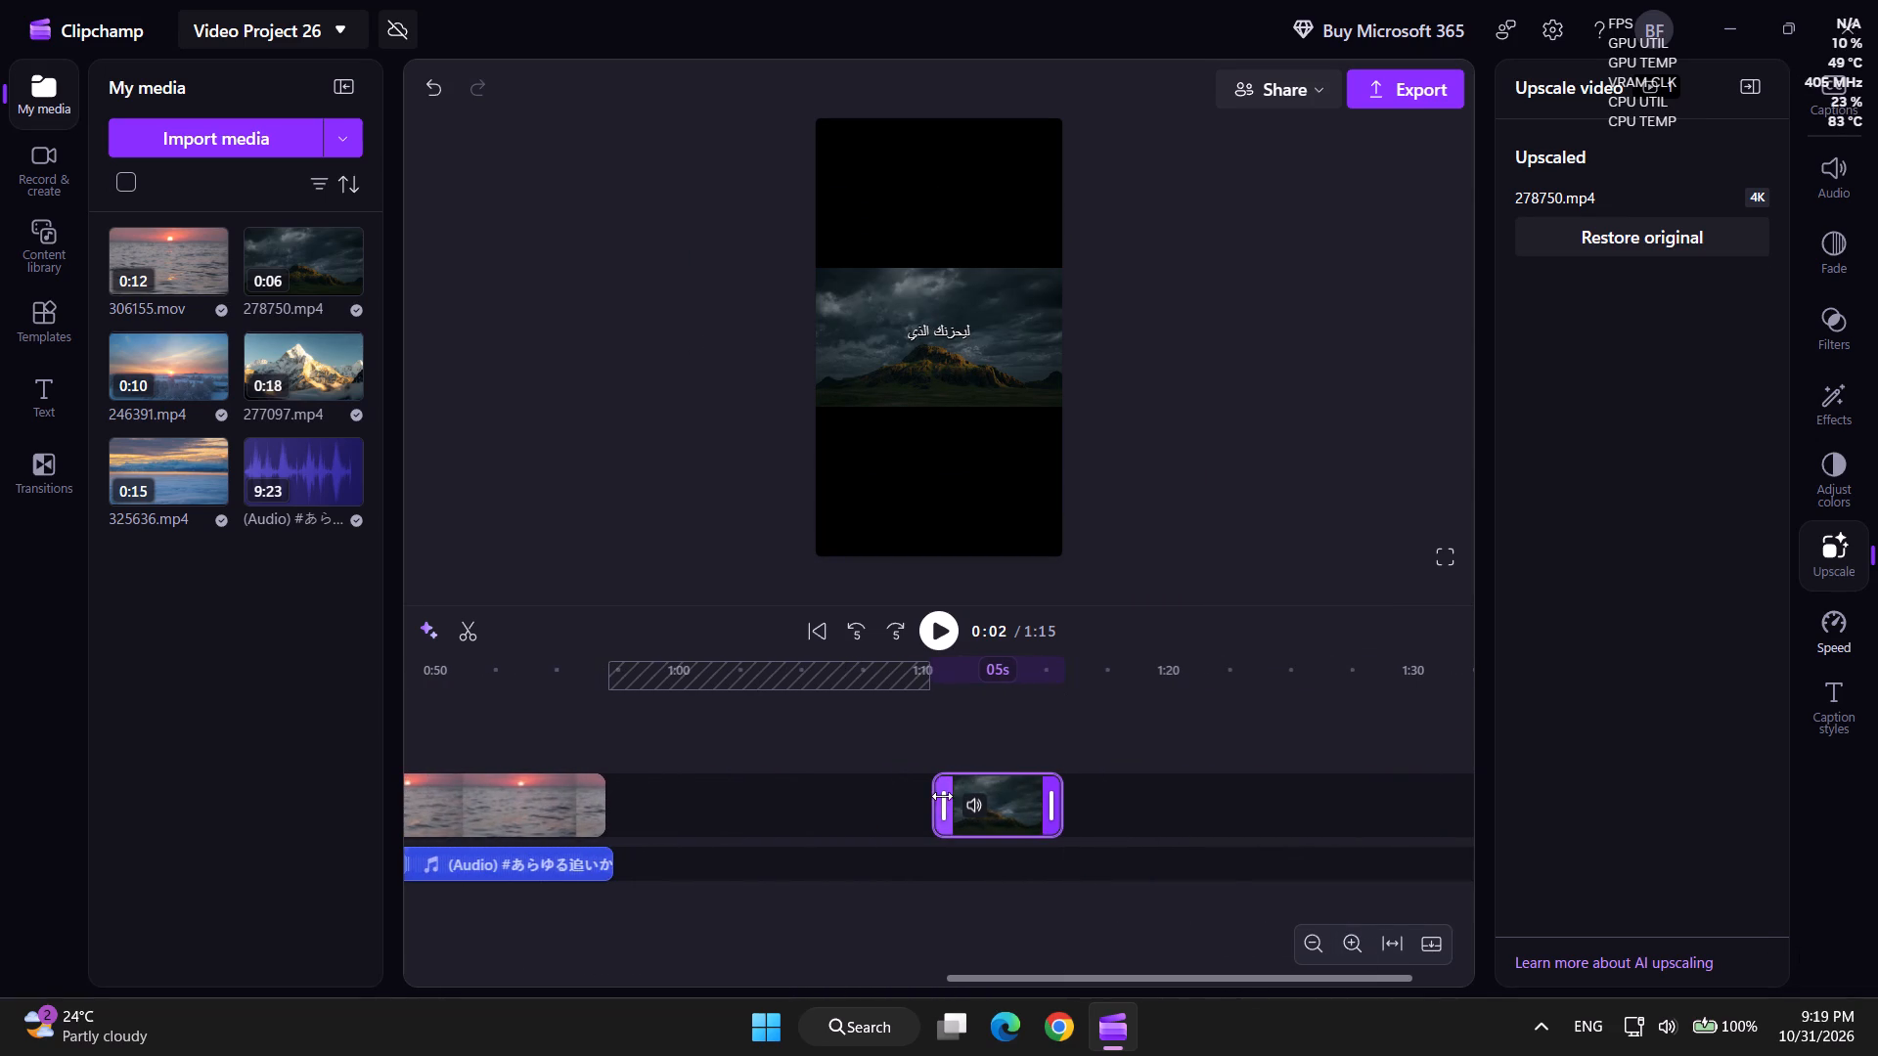
left_click(1029, 805)
key("Delete")
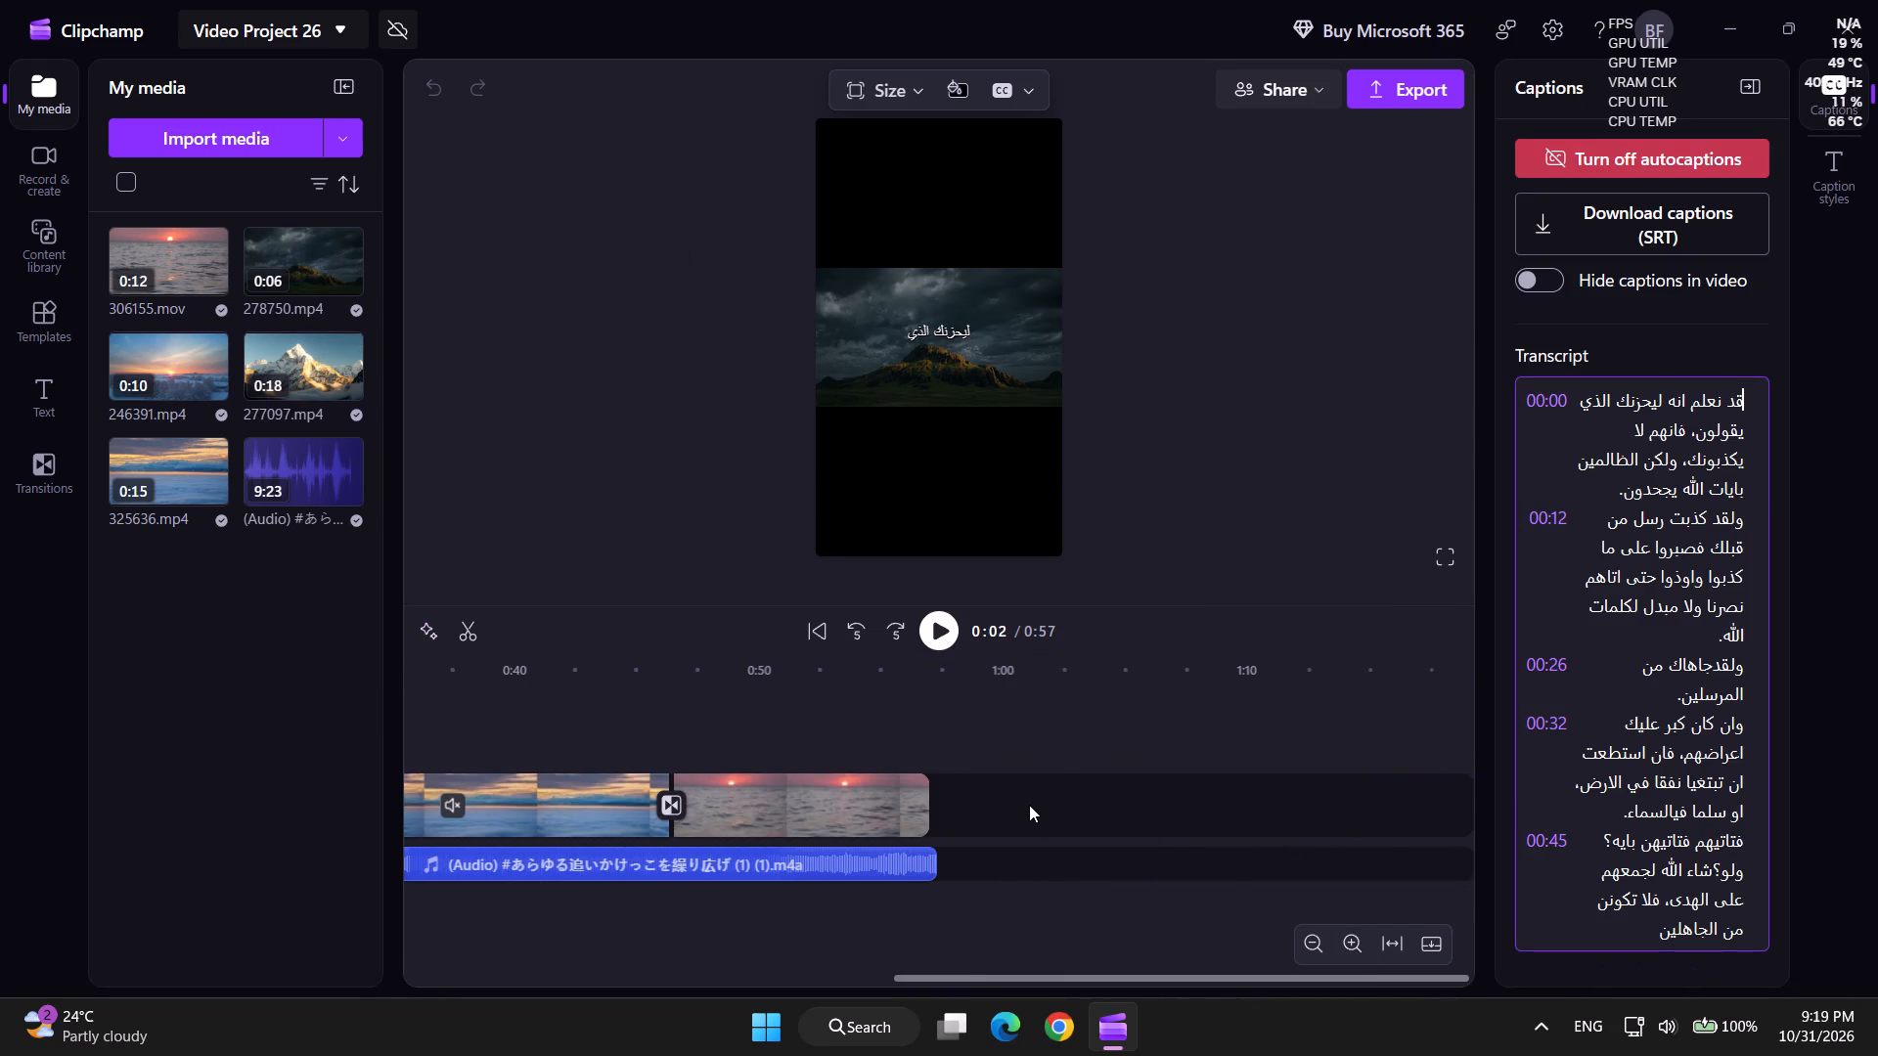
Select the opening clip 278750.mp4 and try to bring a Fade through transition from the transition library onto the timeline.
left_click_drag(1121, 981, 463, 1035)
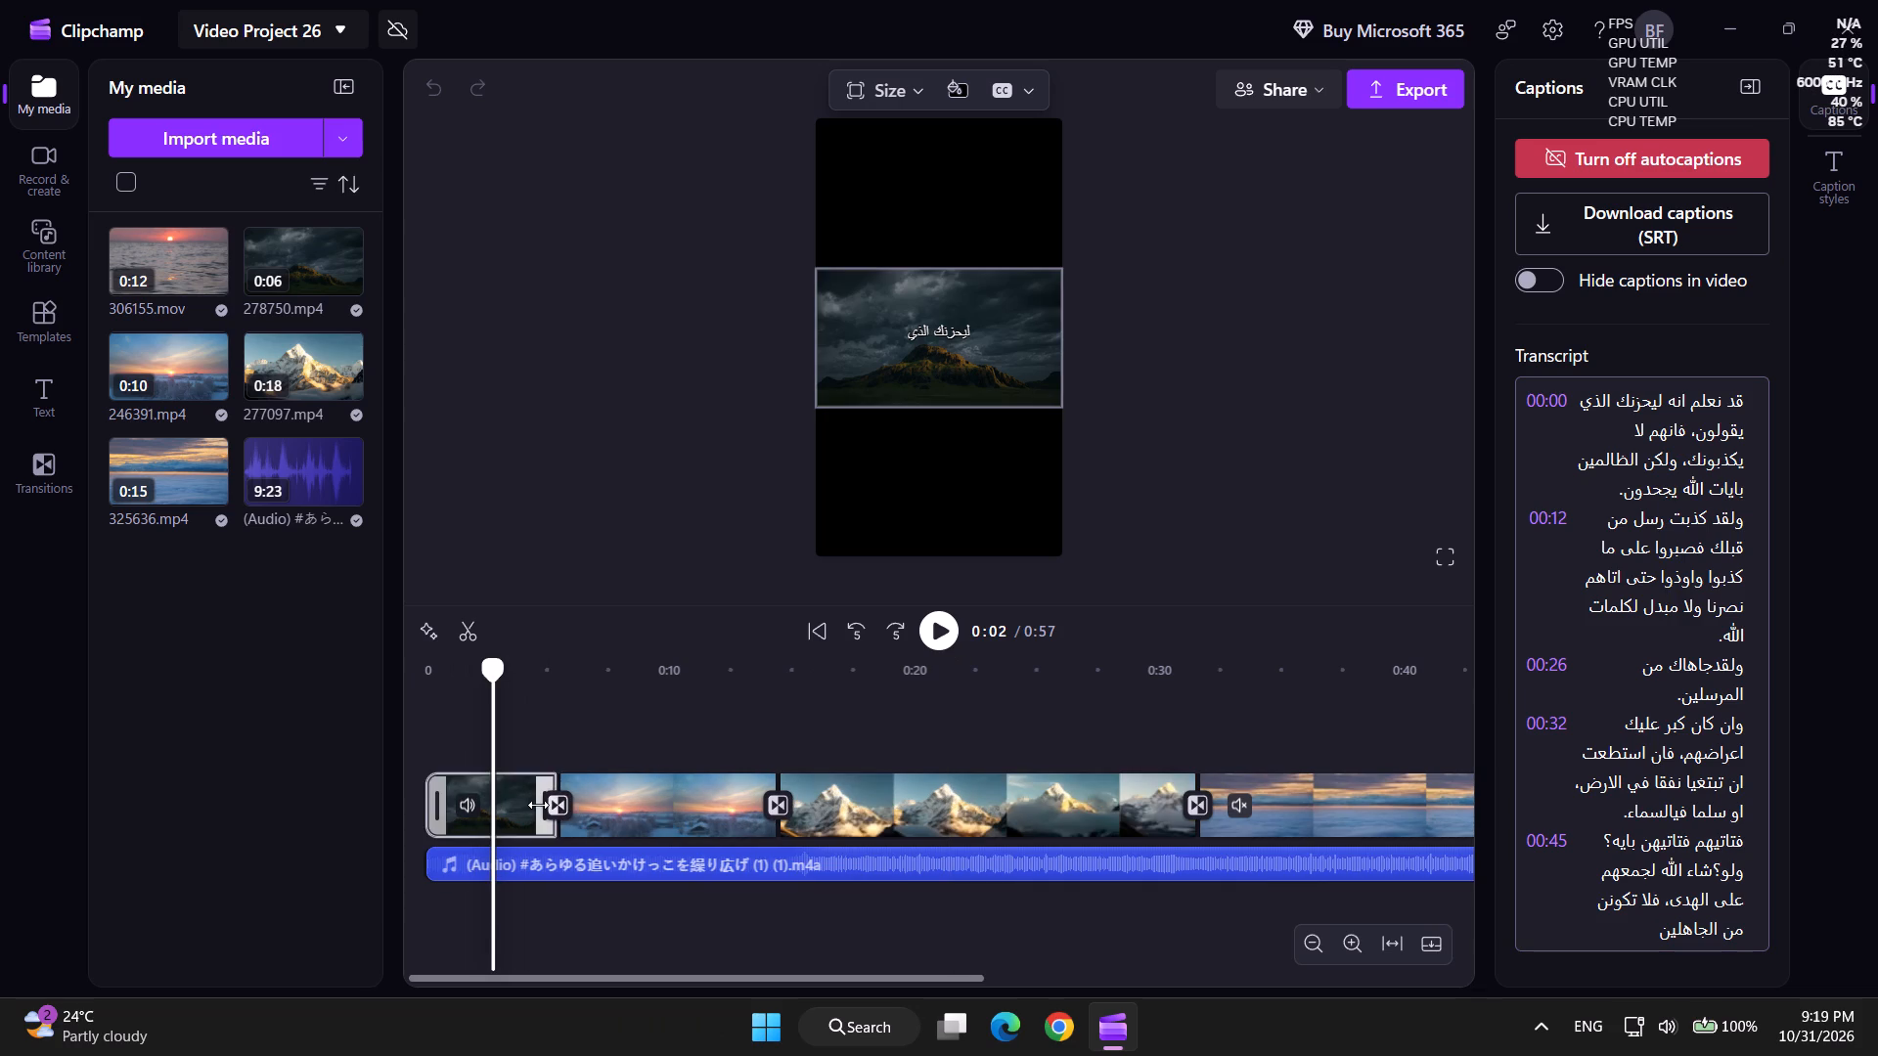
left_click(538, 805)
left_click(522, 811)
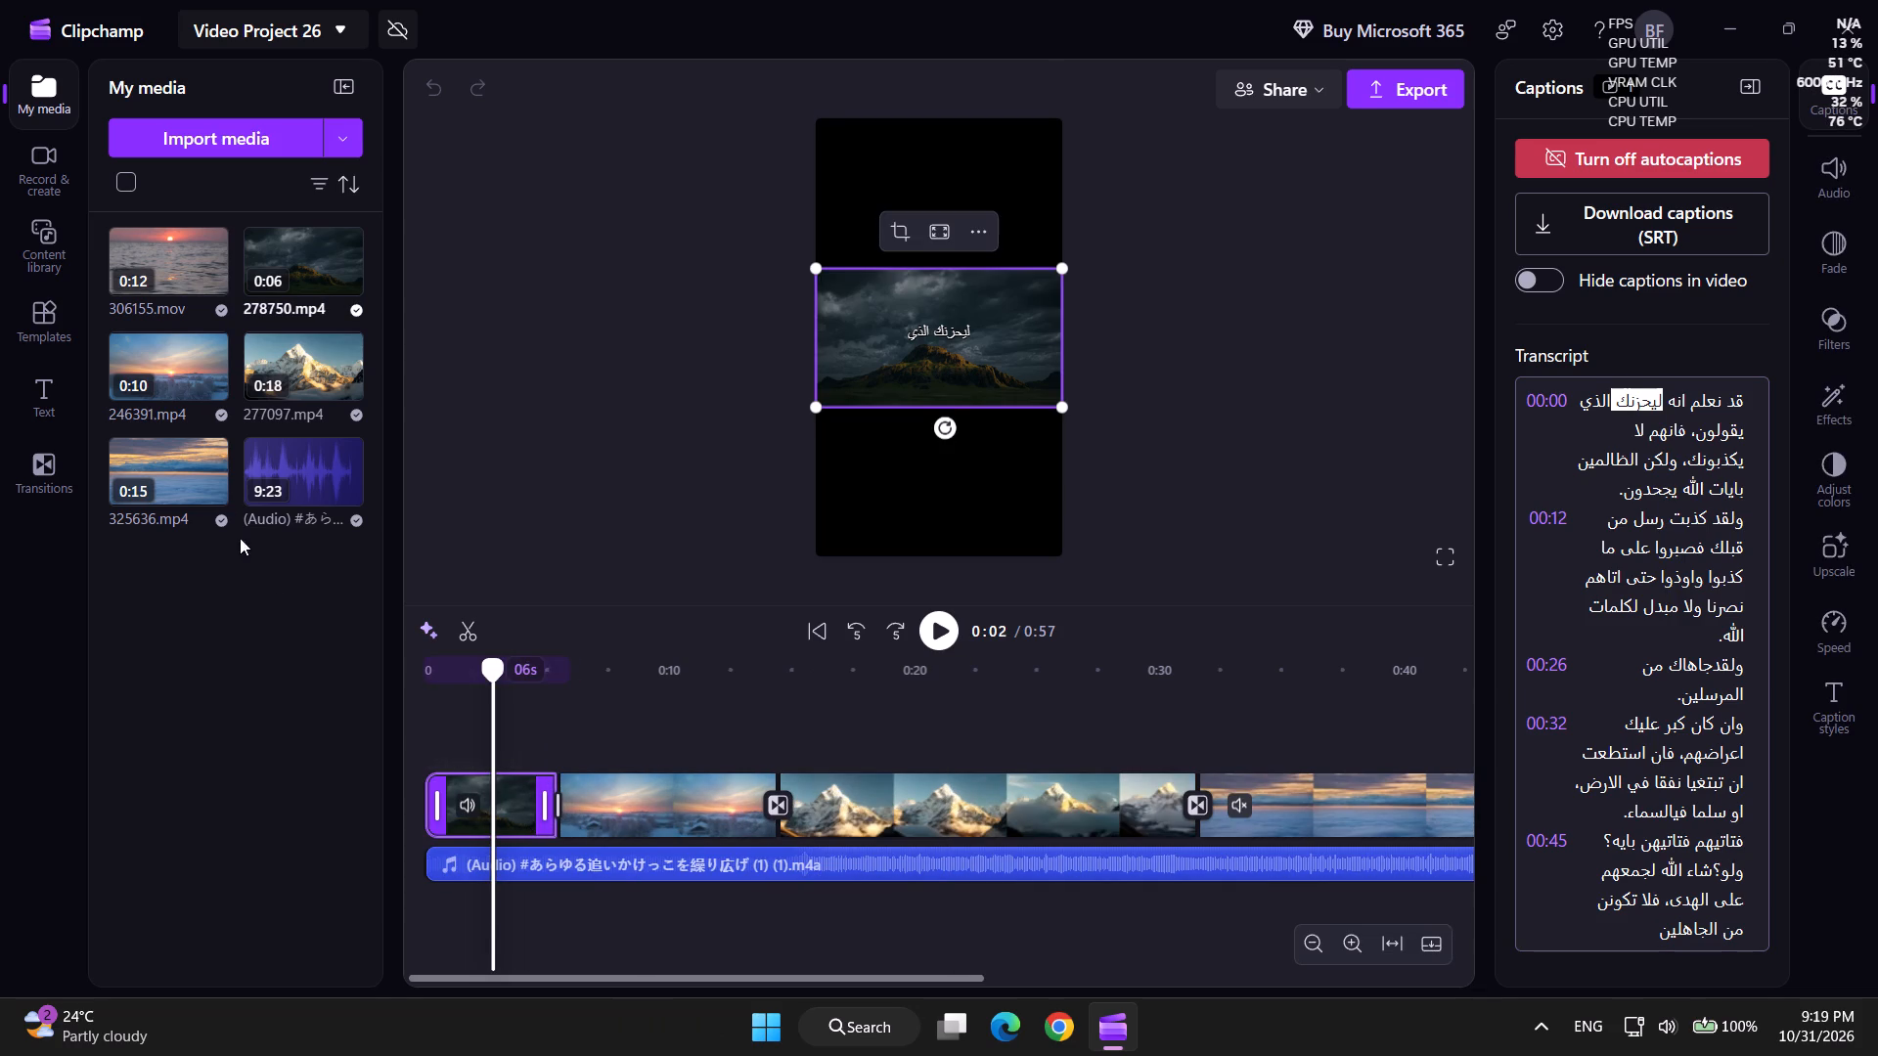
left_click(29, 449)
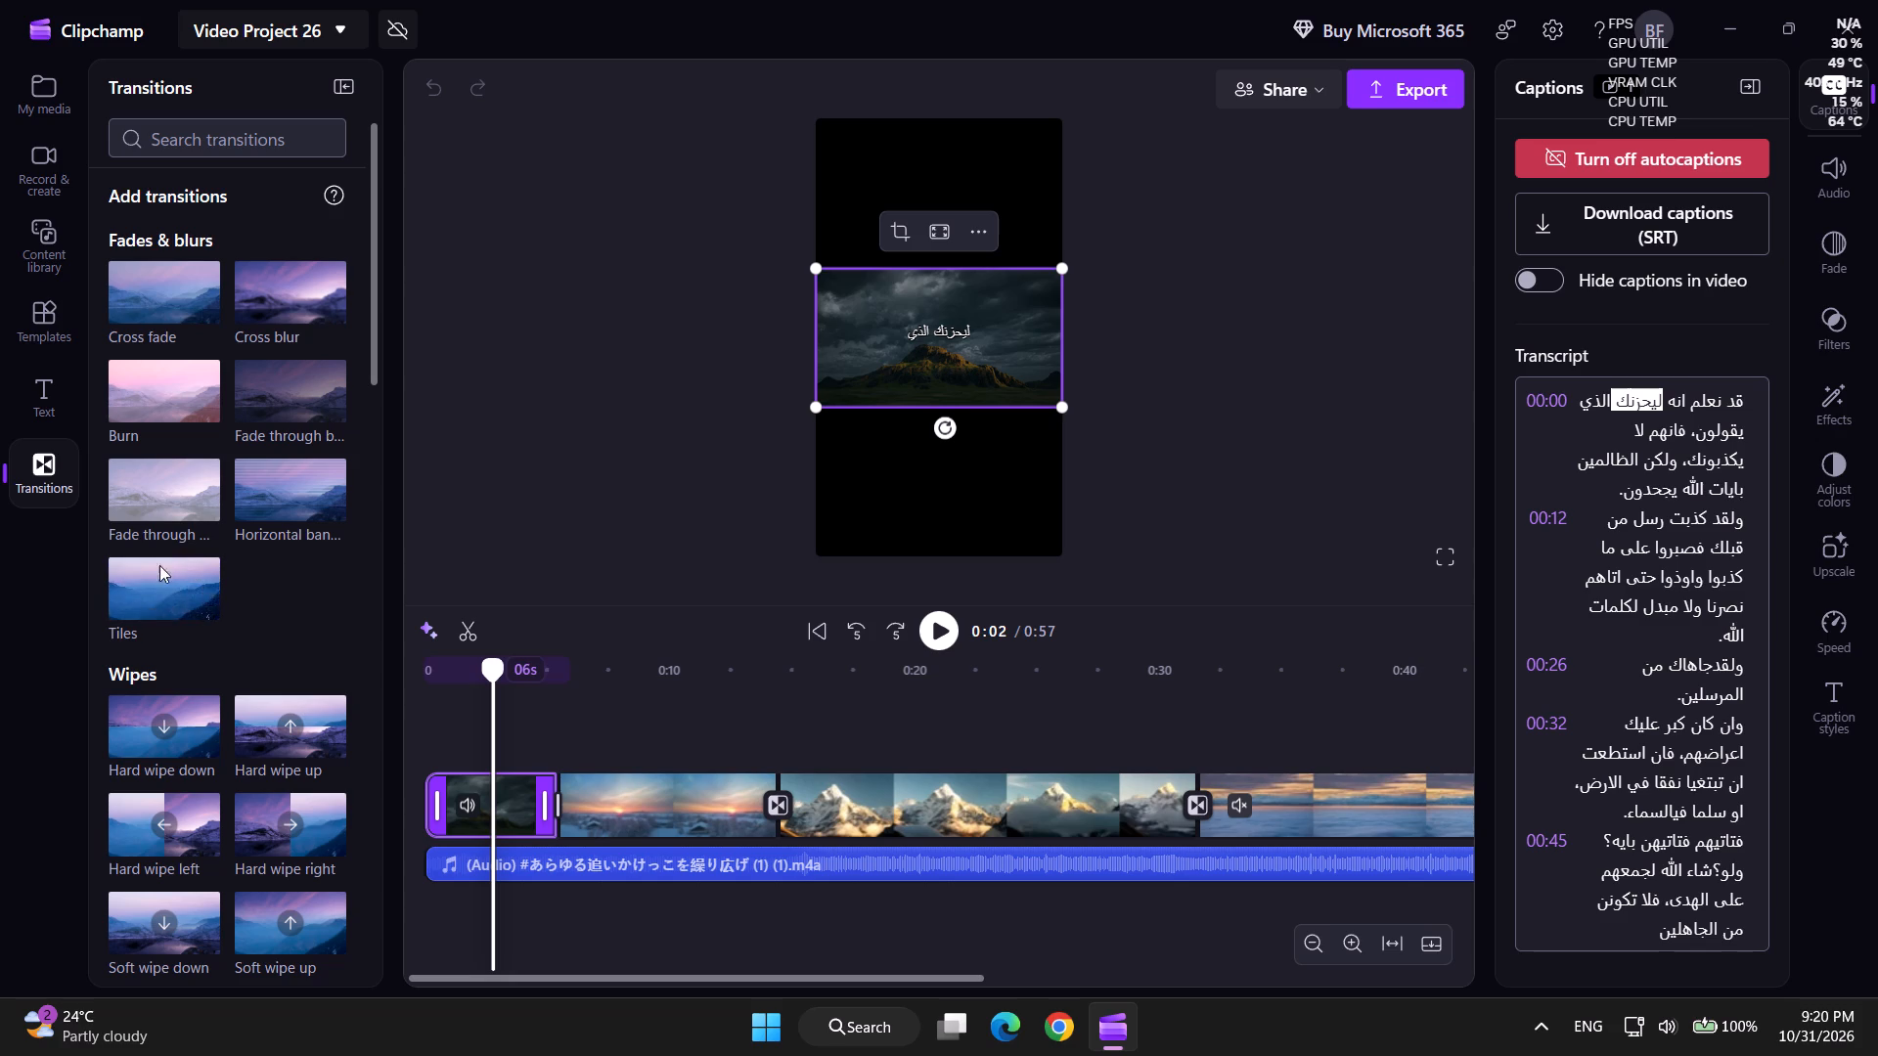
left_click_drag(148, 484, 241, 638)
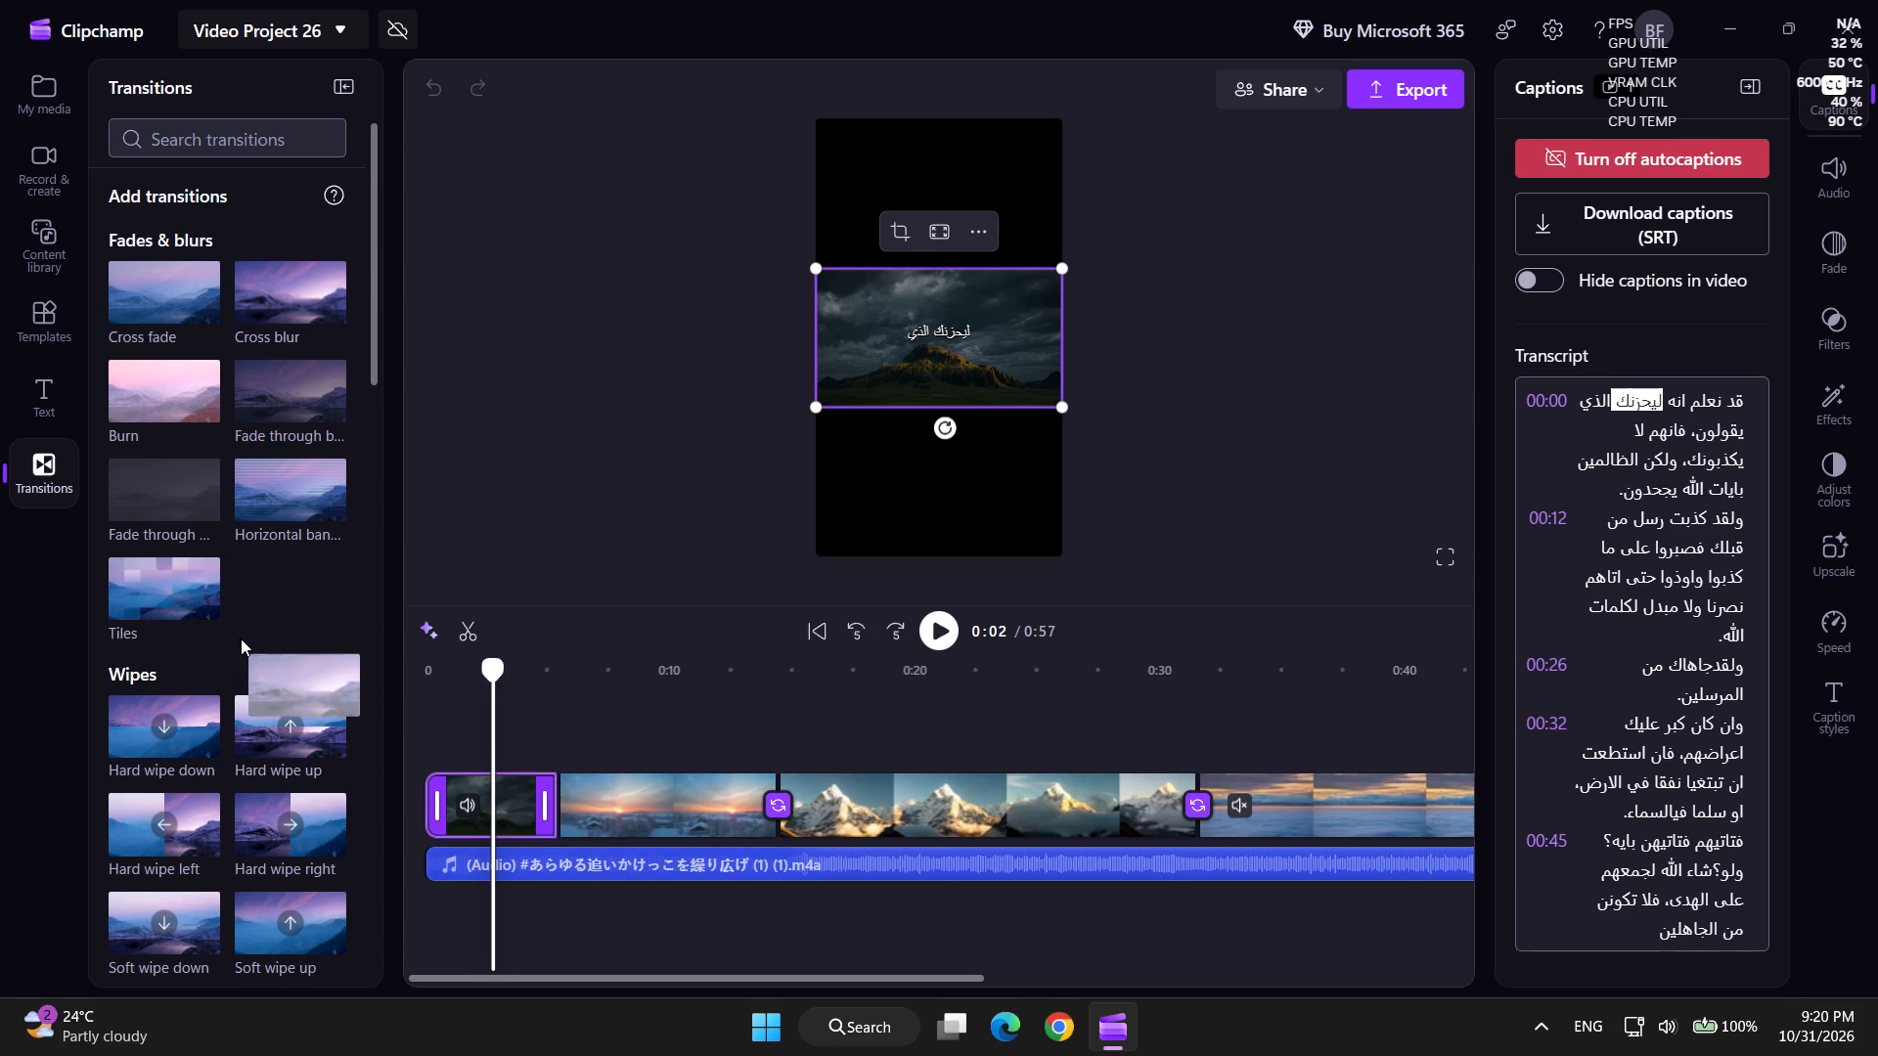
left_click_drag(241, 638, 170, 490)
Shift the sunset clip 246391.mp4 and the mountain clip 277097.mp4 earlier, each tight against the end of the preceding clip.
left_click_drag(617, 797, 598, 803)
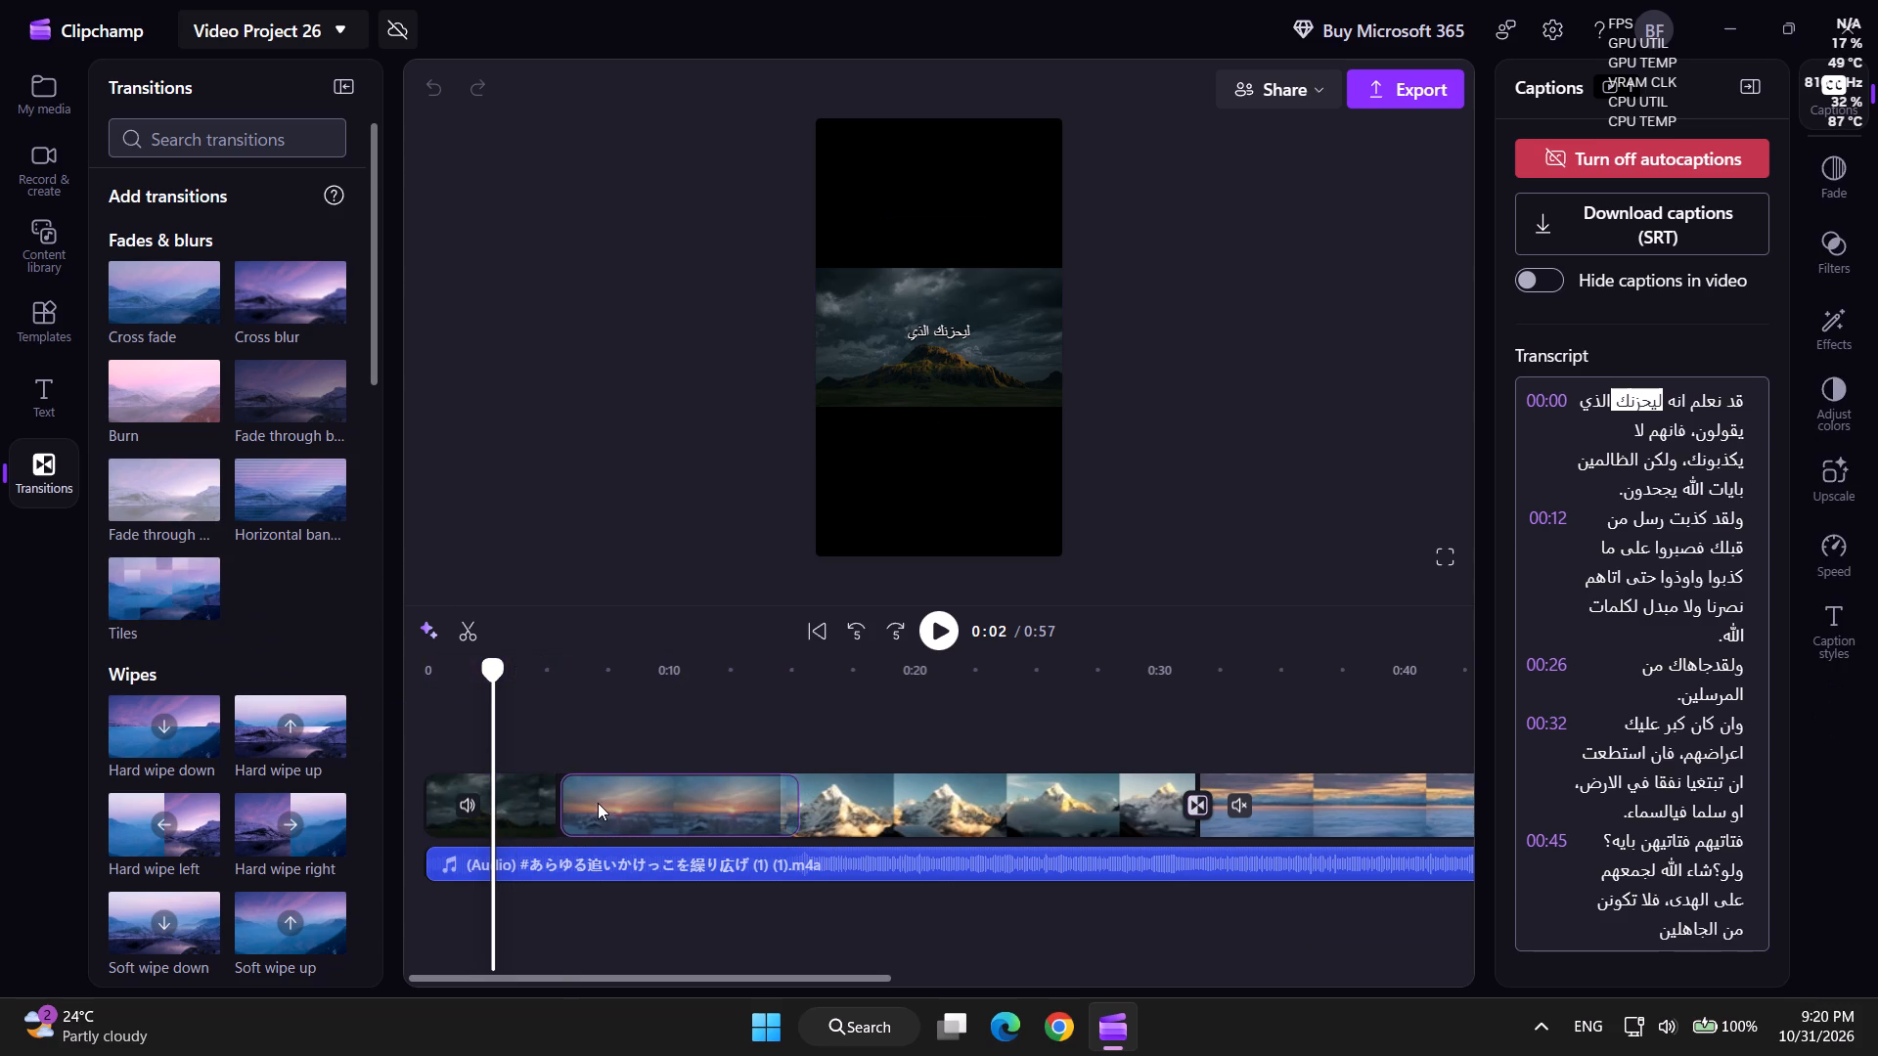
left_click_drag(598, 803, 564, 796)
left_click_drag(632, 810, 596, 800)
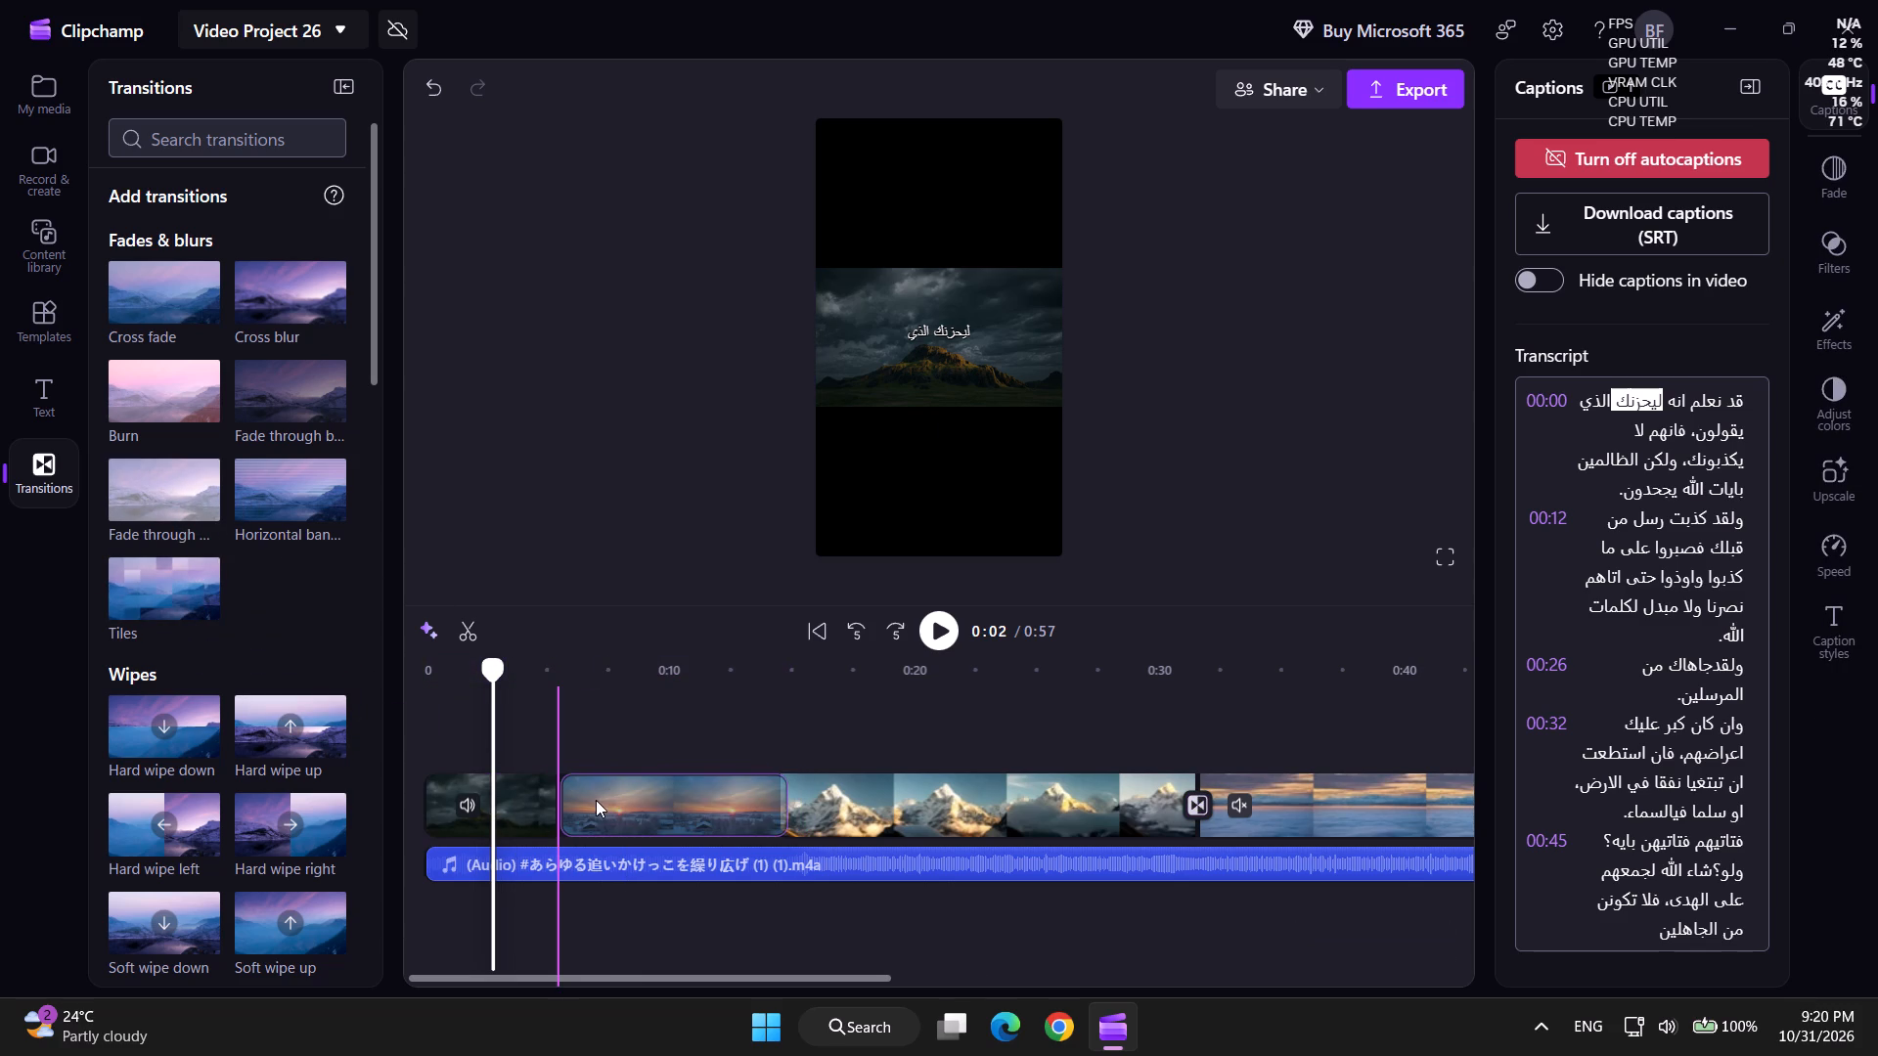
left_click_drag(596, 800, 586, 800)
left_click_drag(833, 809, 757, 803)
left_click_drag(887, 814, 829, 812)
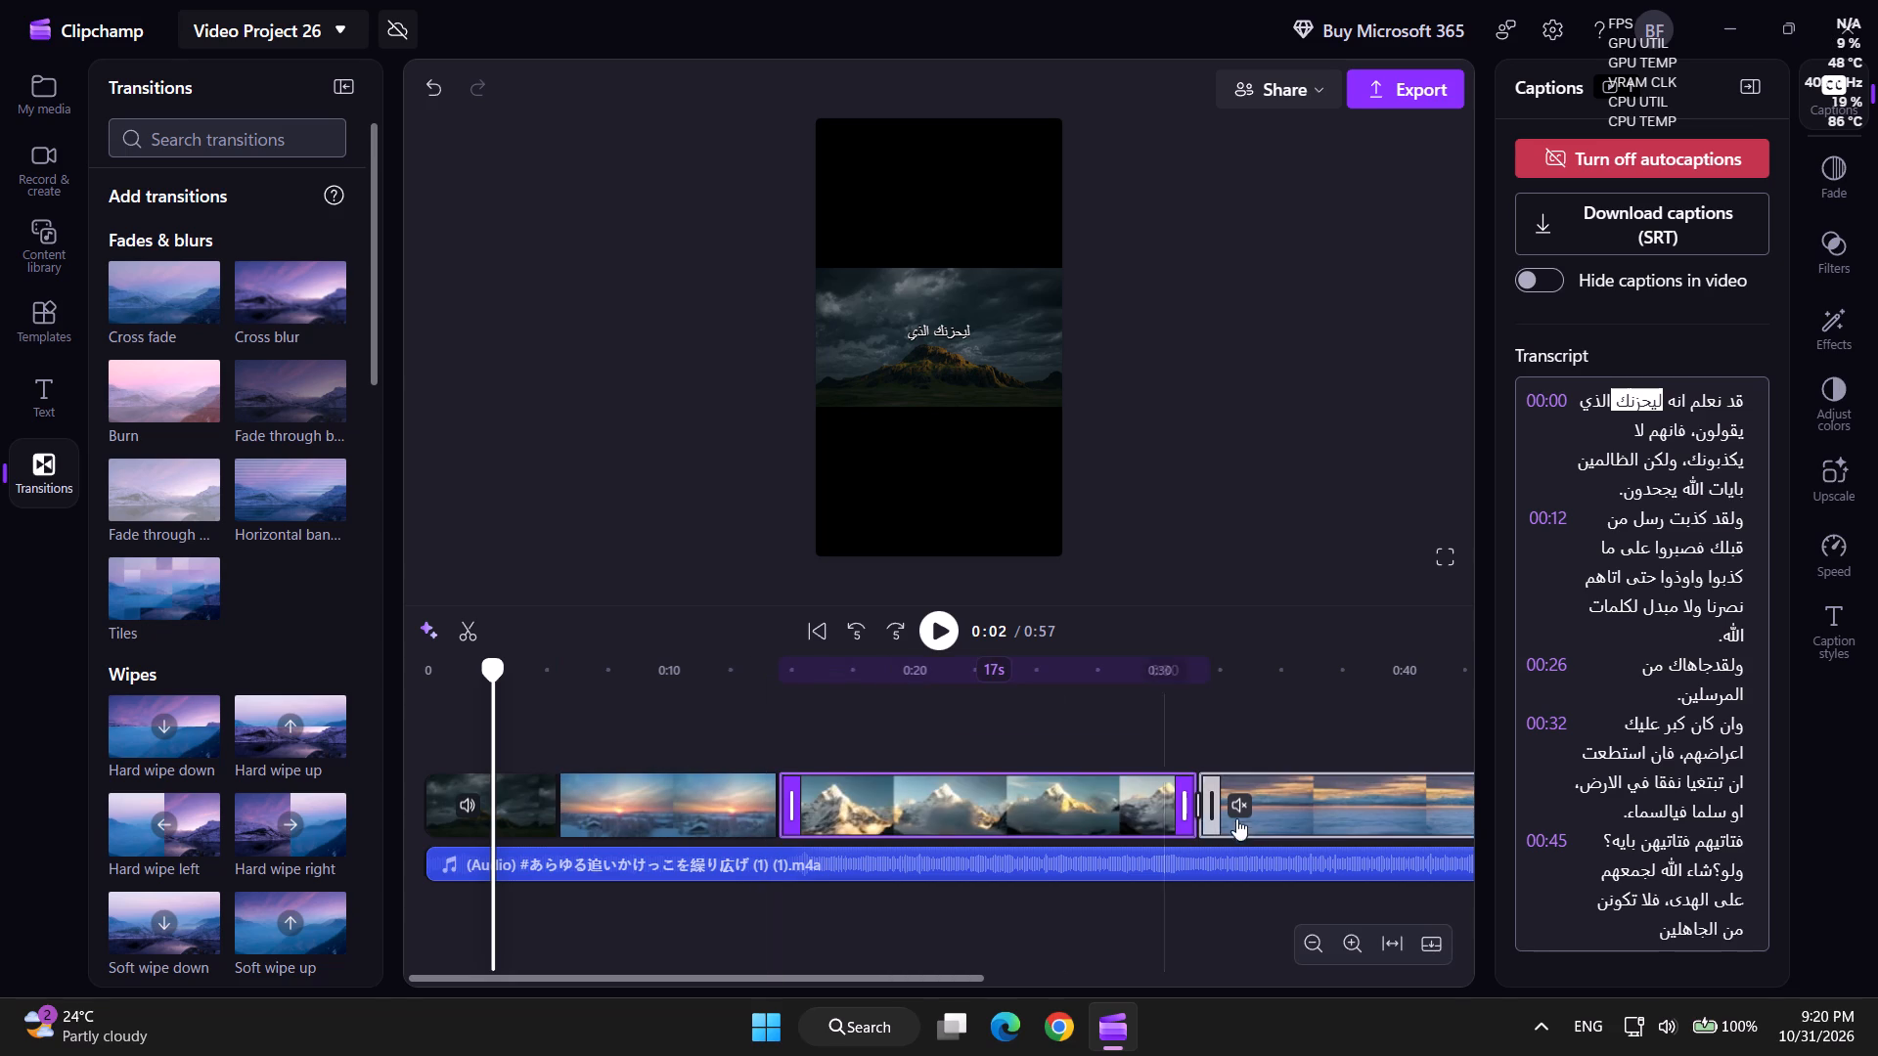
Add the light Fade through transition at the join between the opening clip 278750.mp4 and the sunset clip 246391.mp4.
left_click_drag(201, 498, 455, 795)
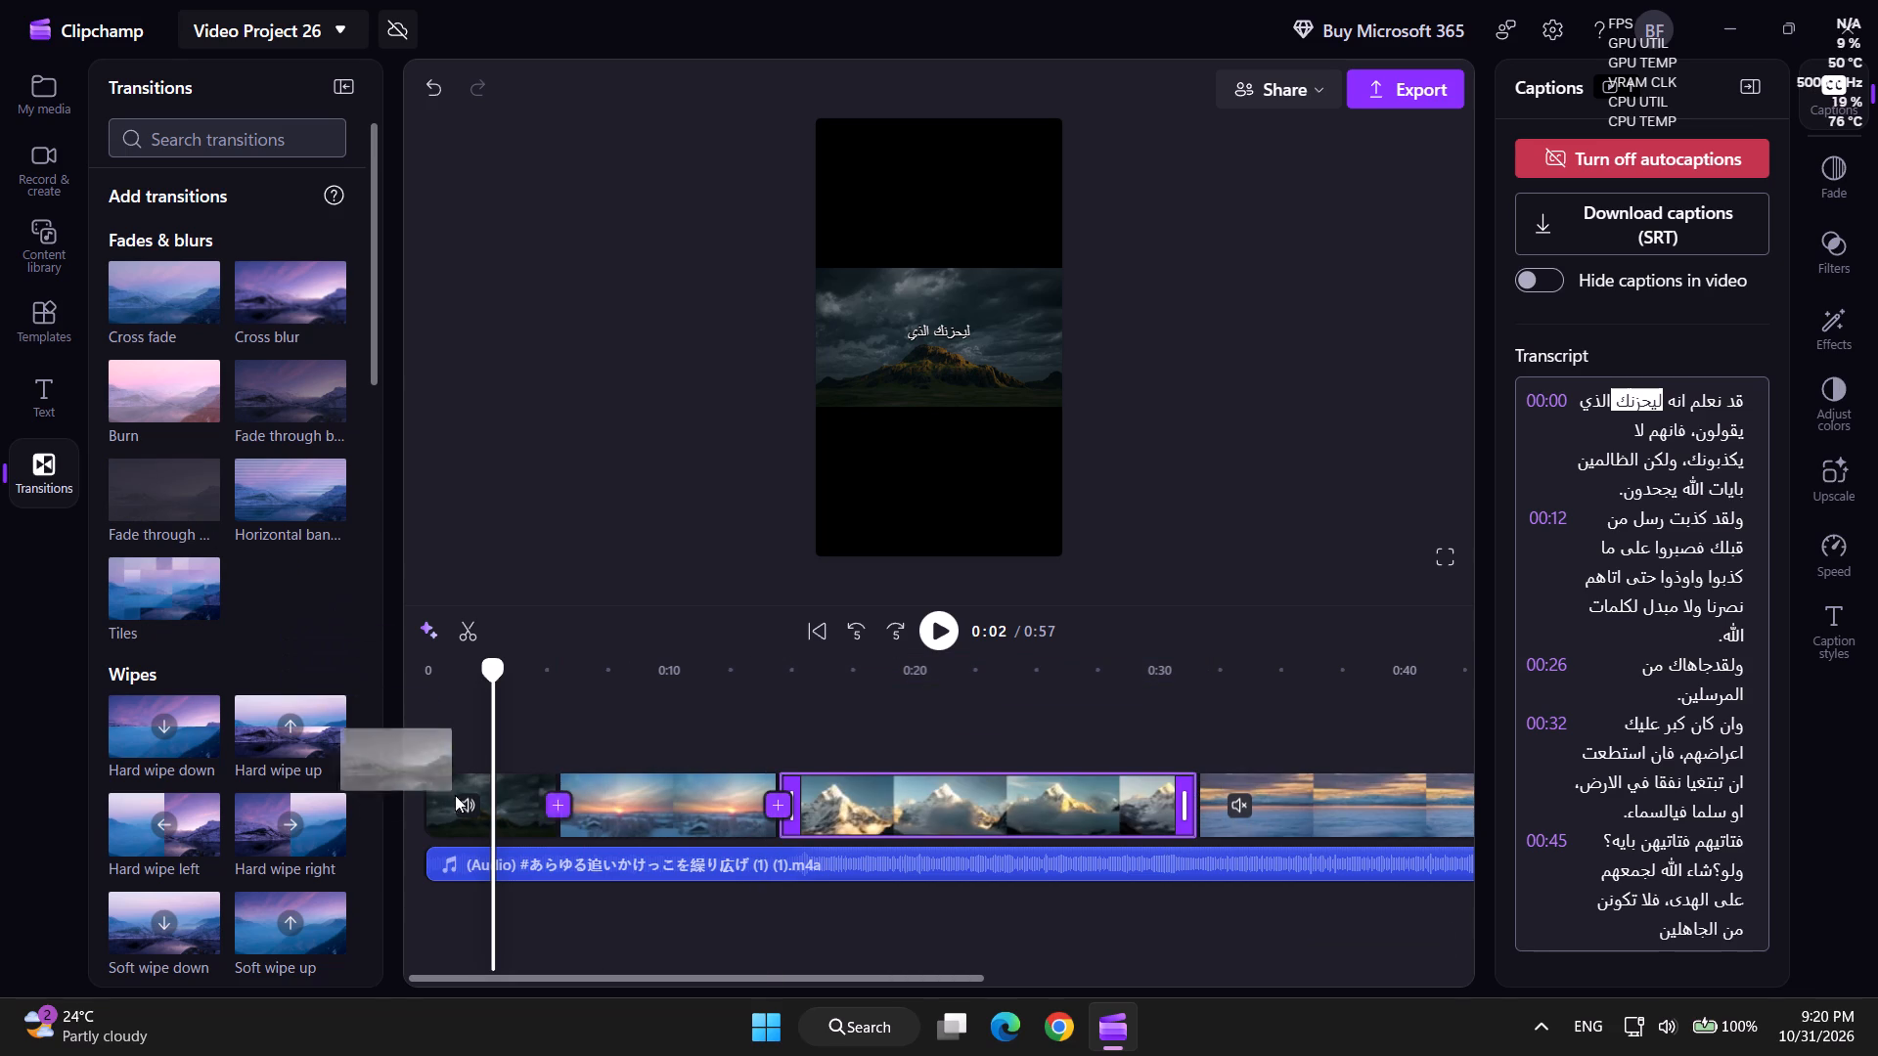
left_click_drag(455, 795, 557, 810)
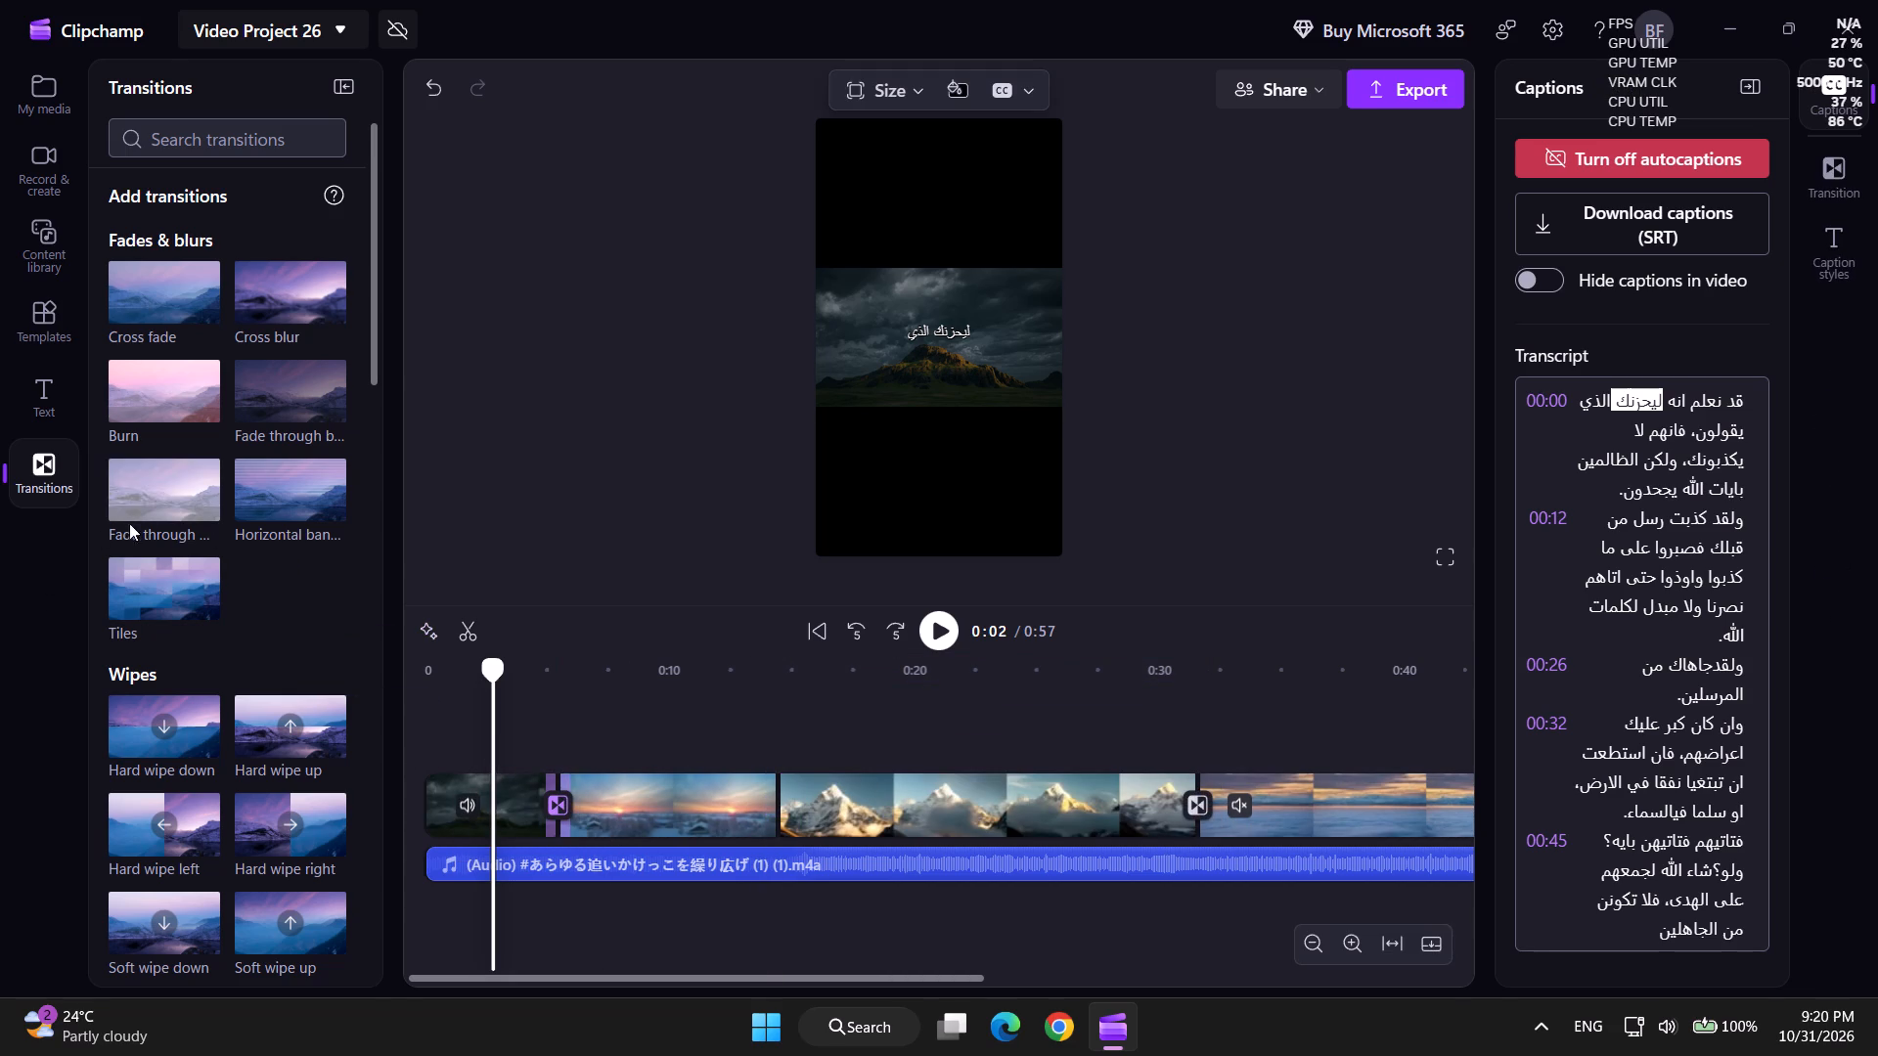
Add the same light Fade through transition at the join between the sunset clip and the mountain clip 277097.mp4.
left_click_drag(148, 503, 810, 833)
left_click(810, 833)
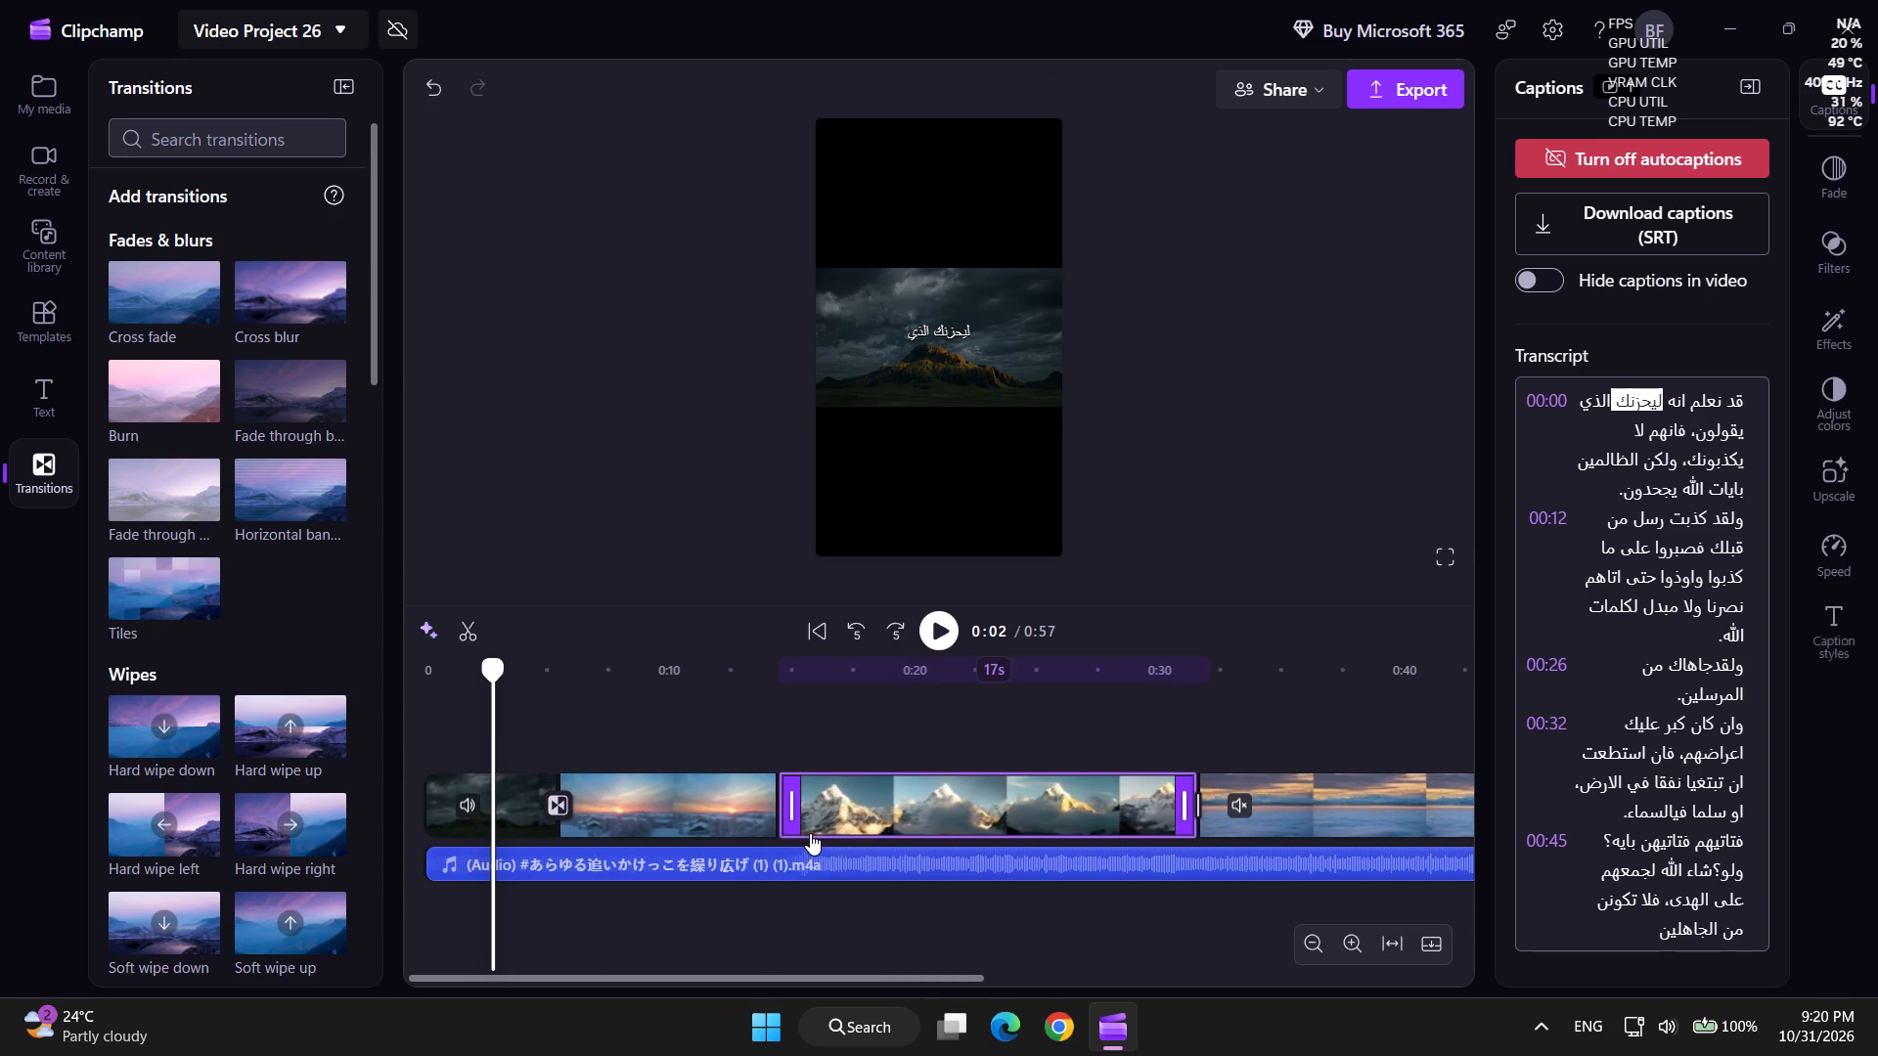
left_click_drag(200, 509, 784, 815)
left_click_drag(165, 498, 441, 598)
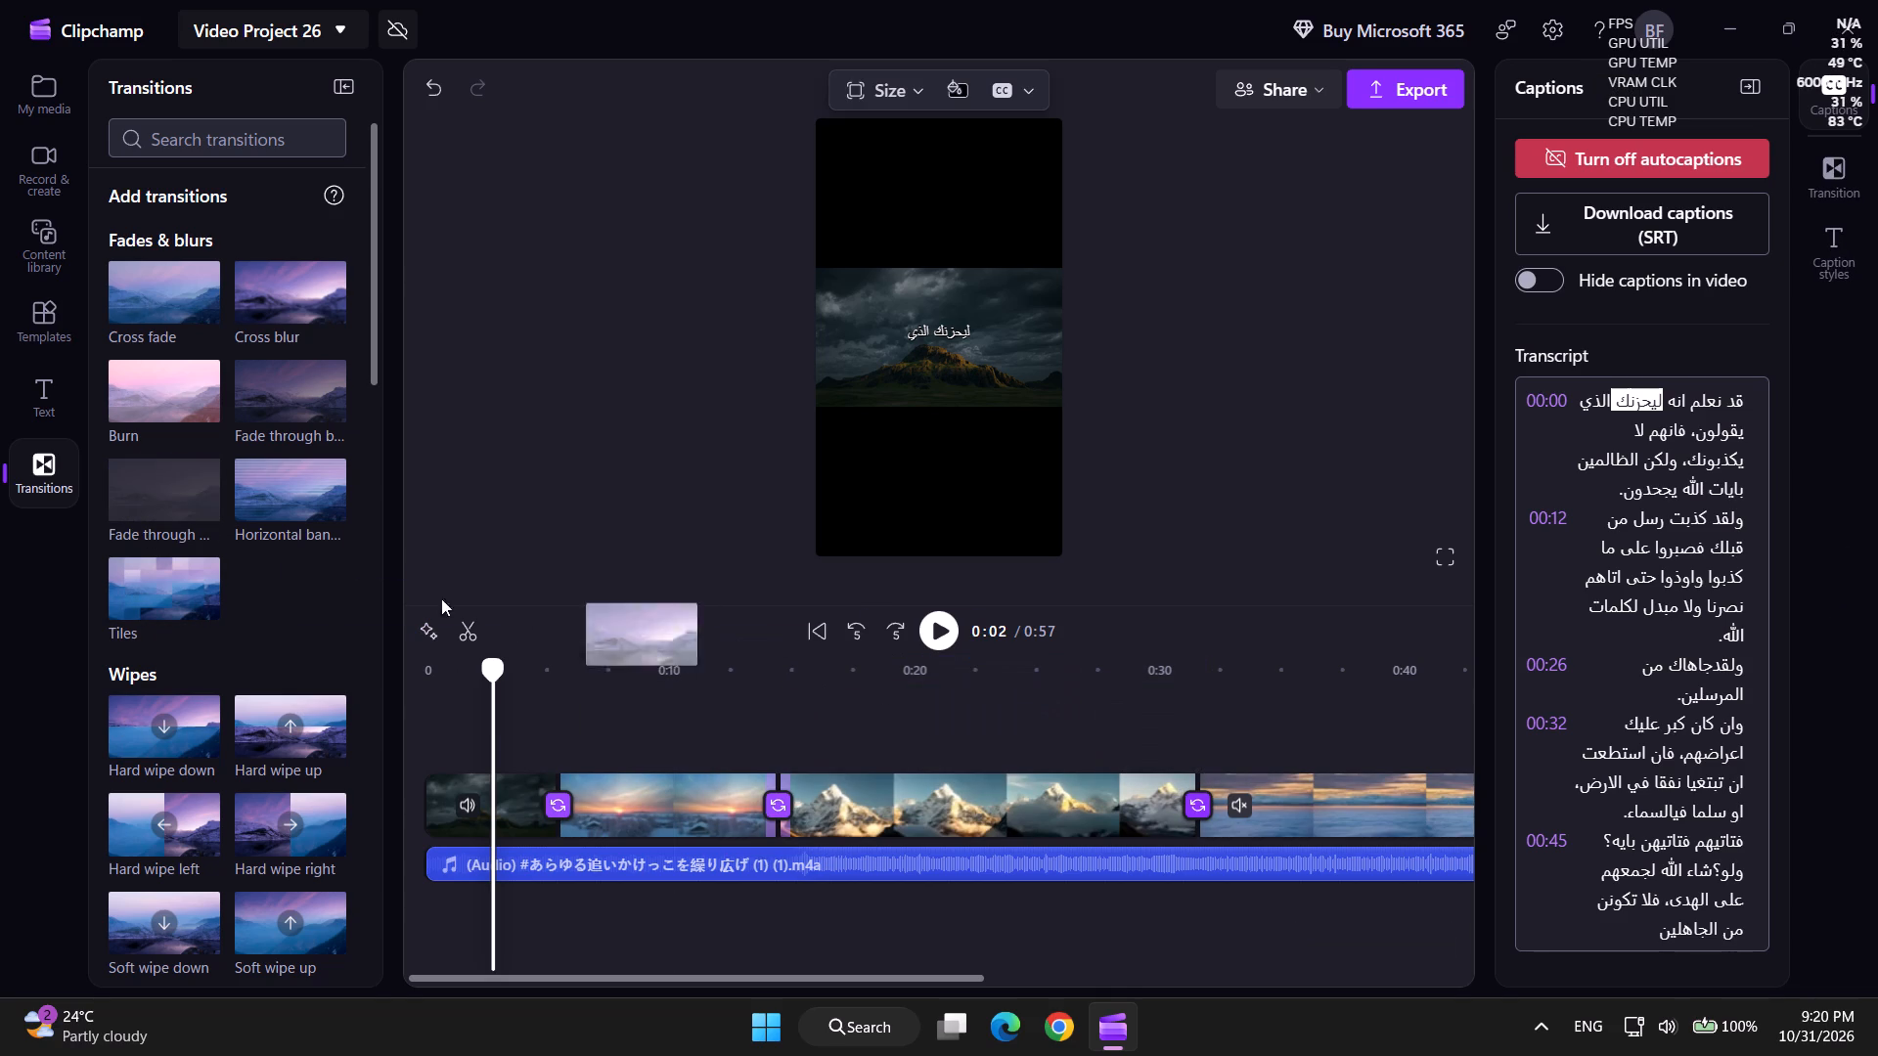
left_click_drag(441, 598, 196, 489)
Extend the end of the closing sea clip to 0:57 so it lines up with the end of the audio track.
left_click_drag(704, 977, 1023, 997)
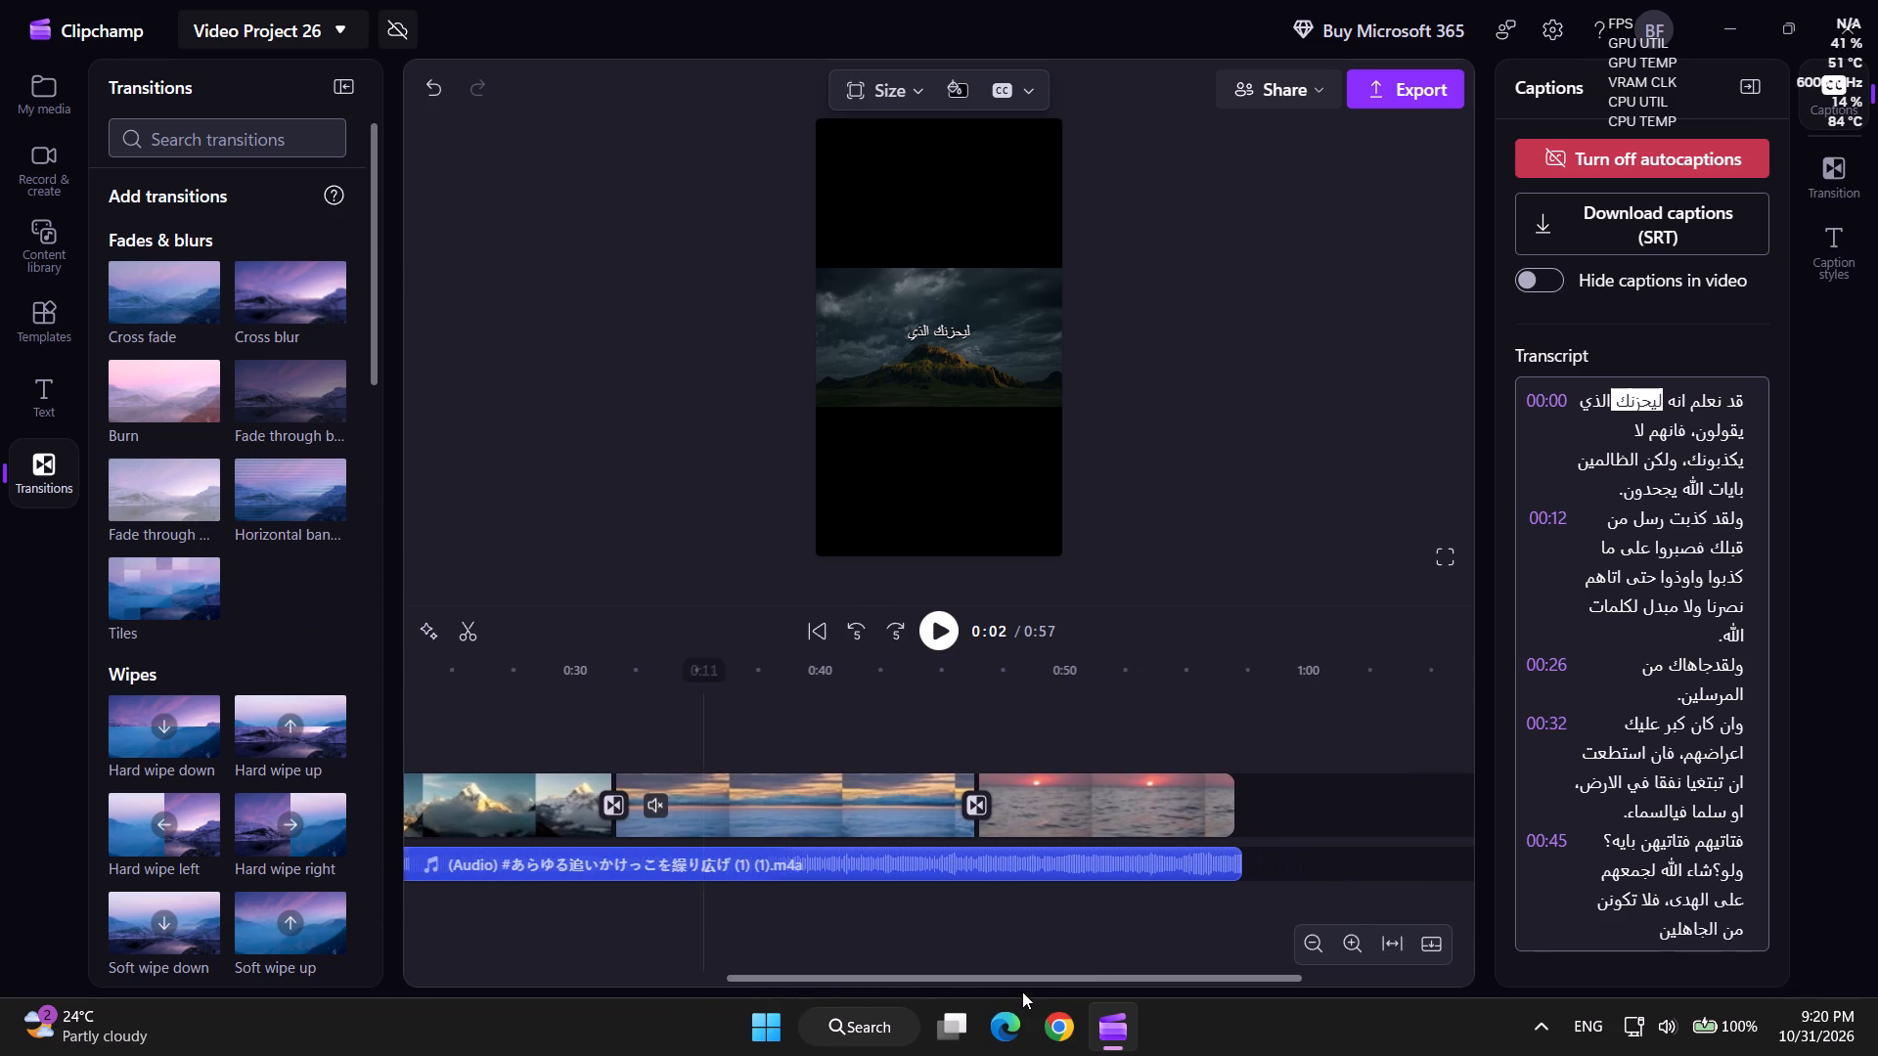
left_click(1193, 801)
left_click(1226, 814)
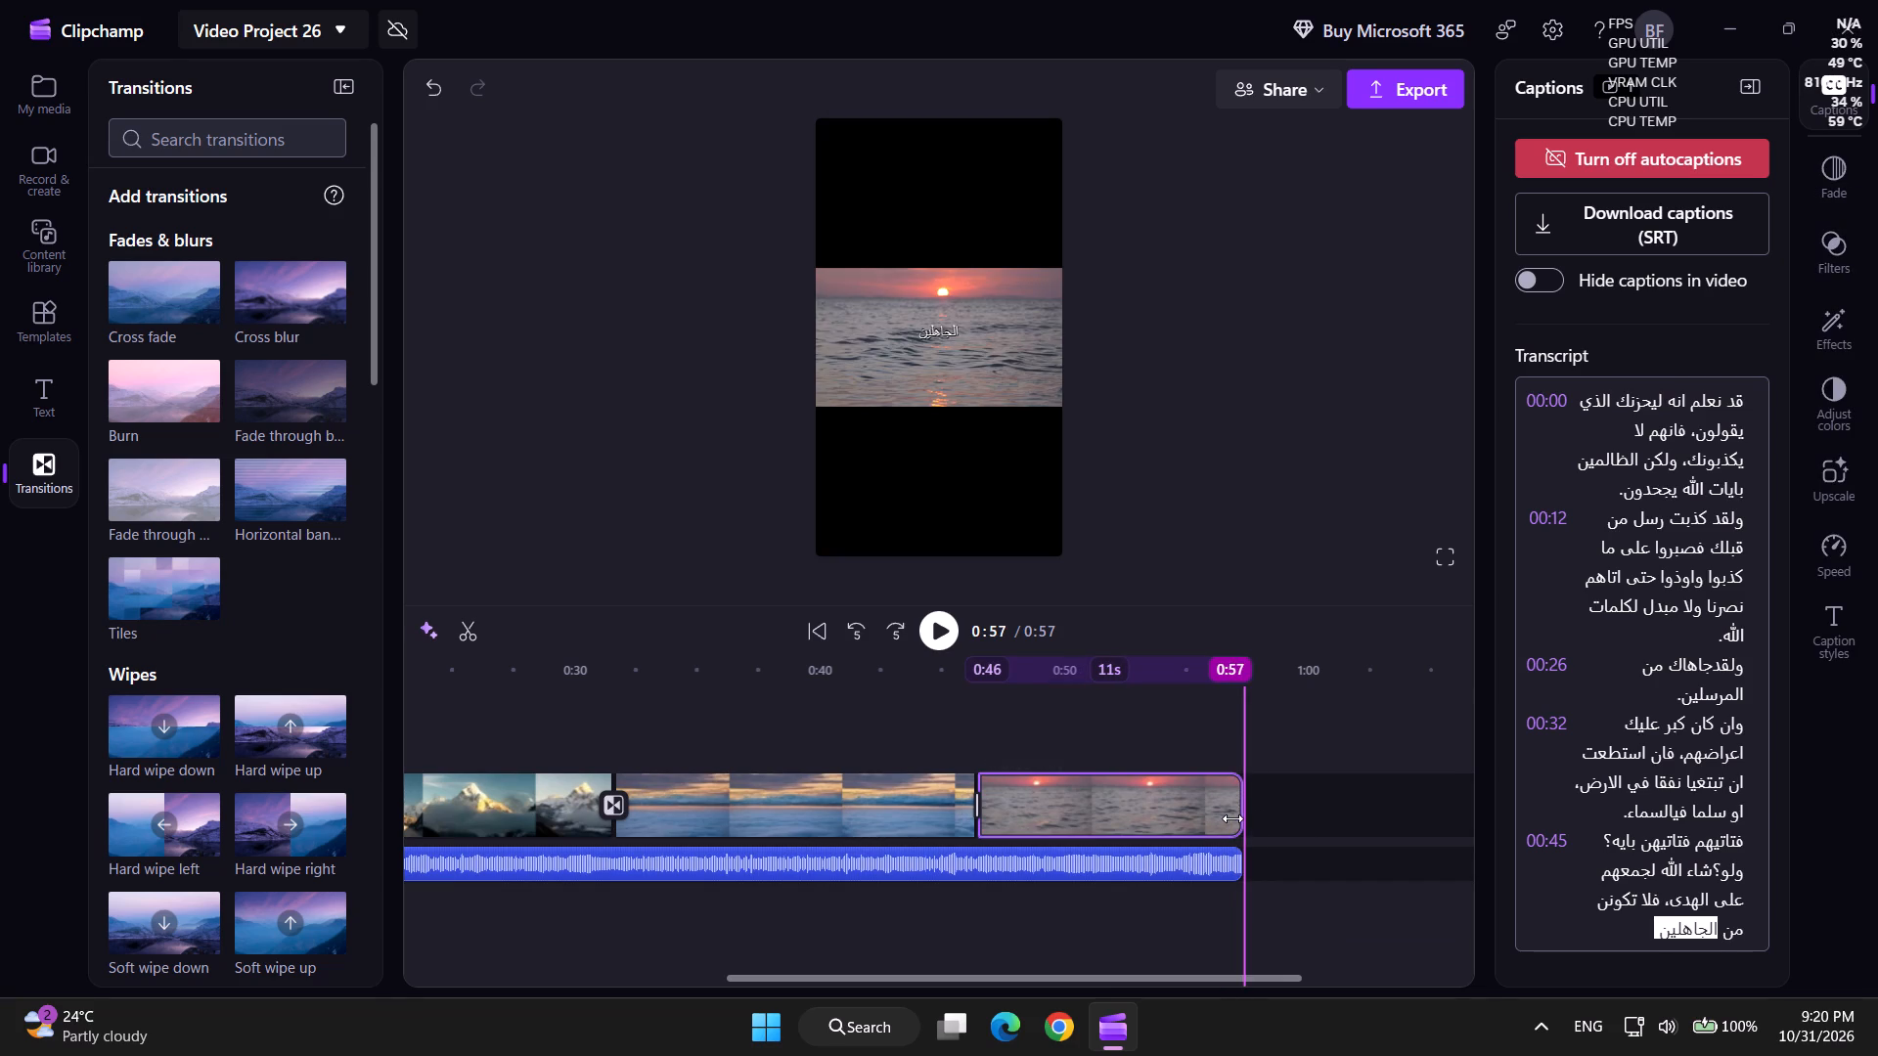
Upscale the opening clip 278750.mp4 to 4K and move the playhead back to 0:00.
left_click_drag(923, 972, 816, 960)
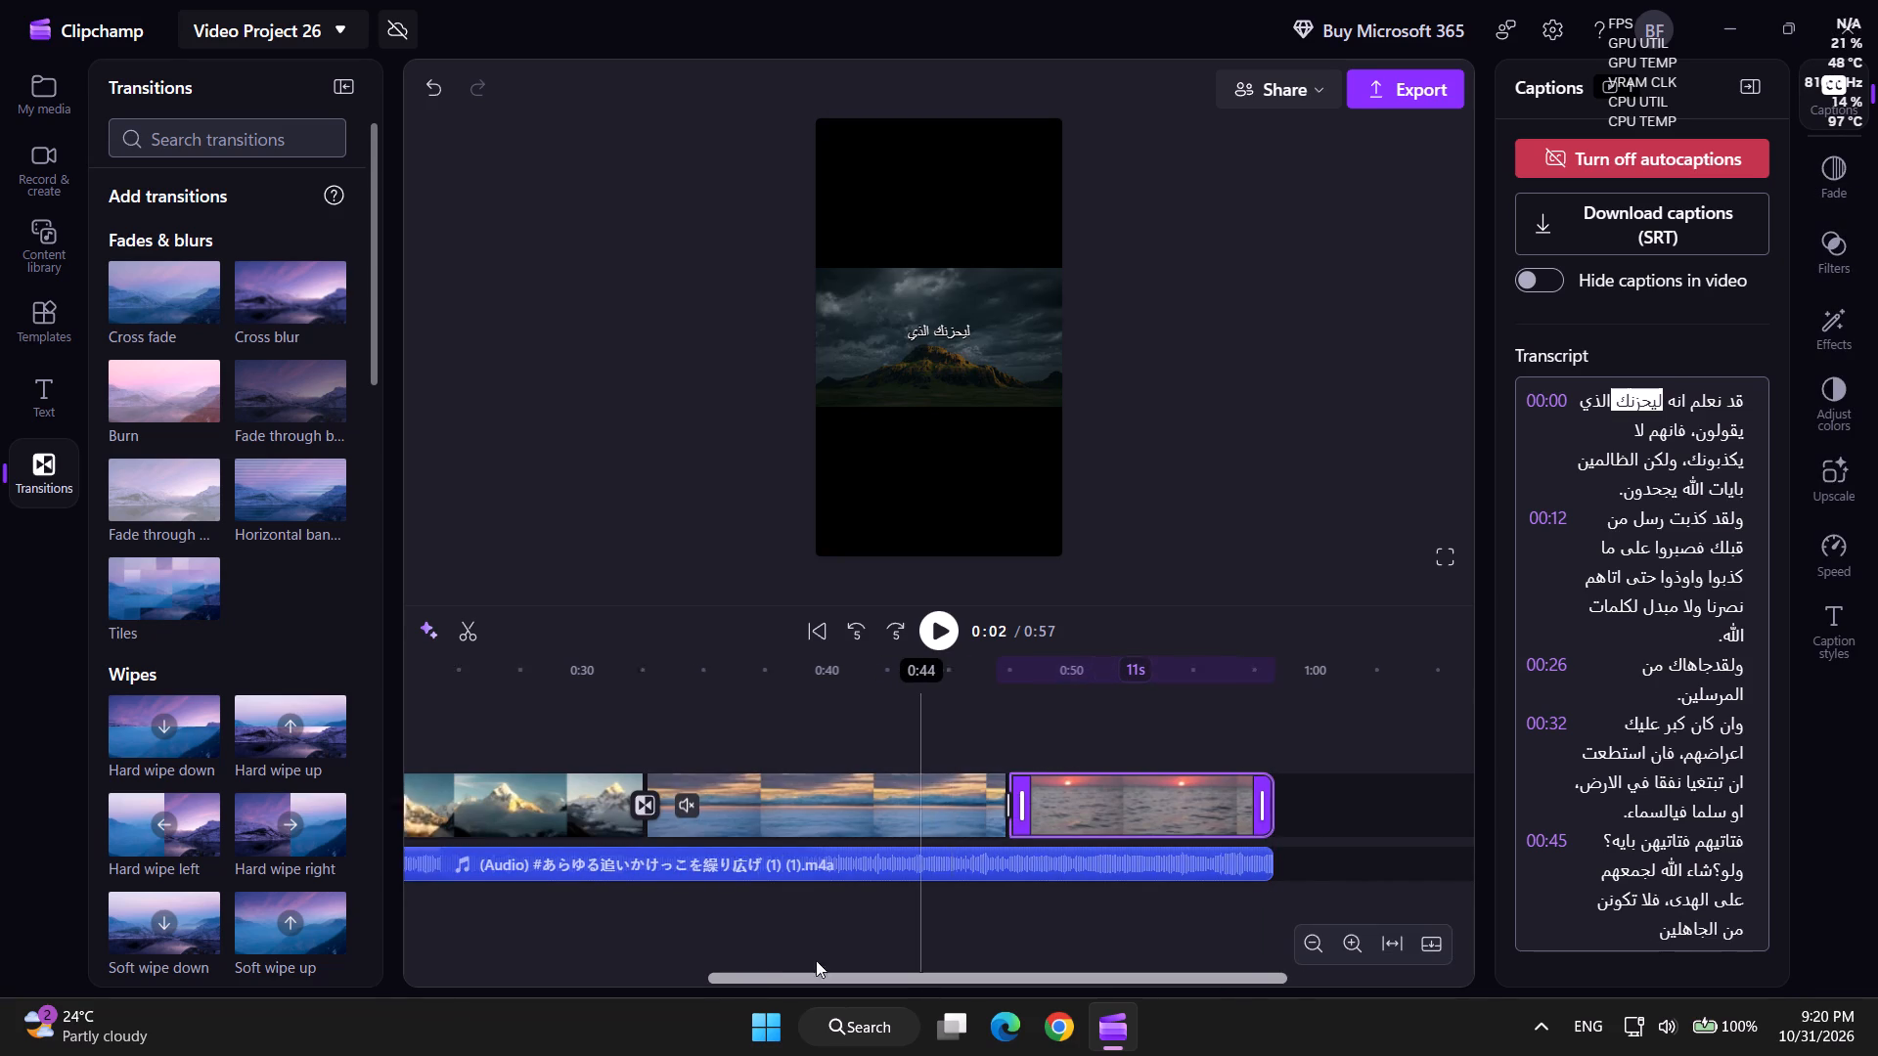
left_click_drag(816, 960, 420, 989)
left_click(524, 801)
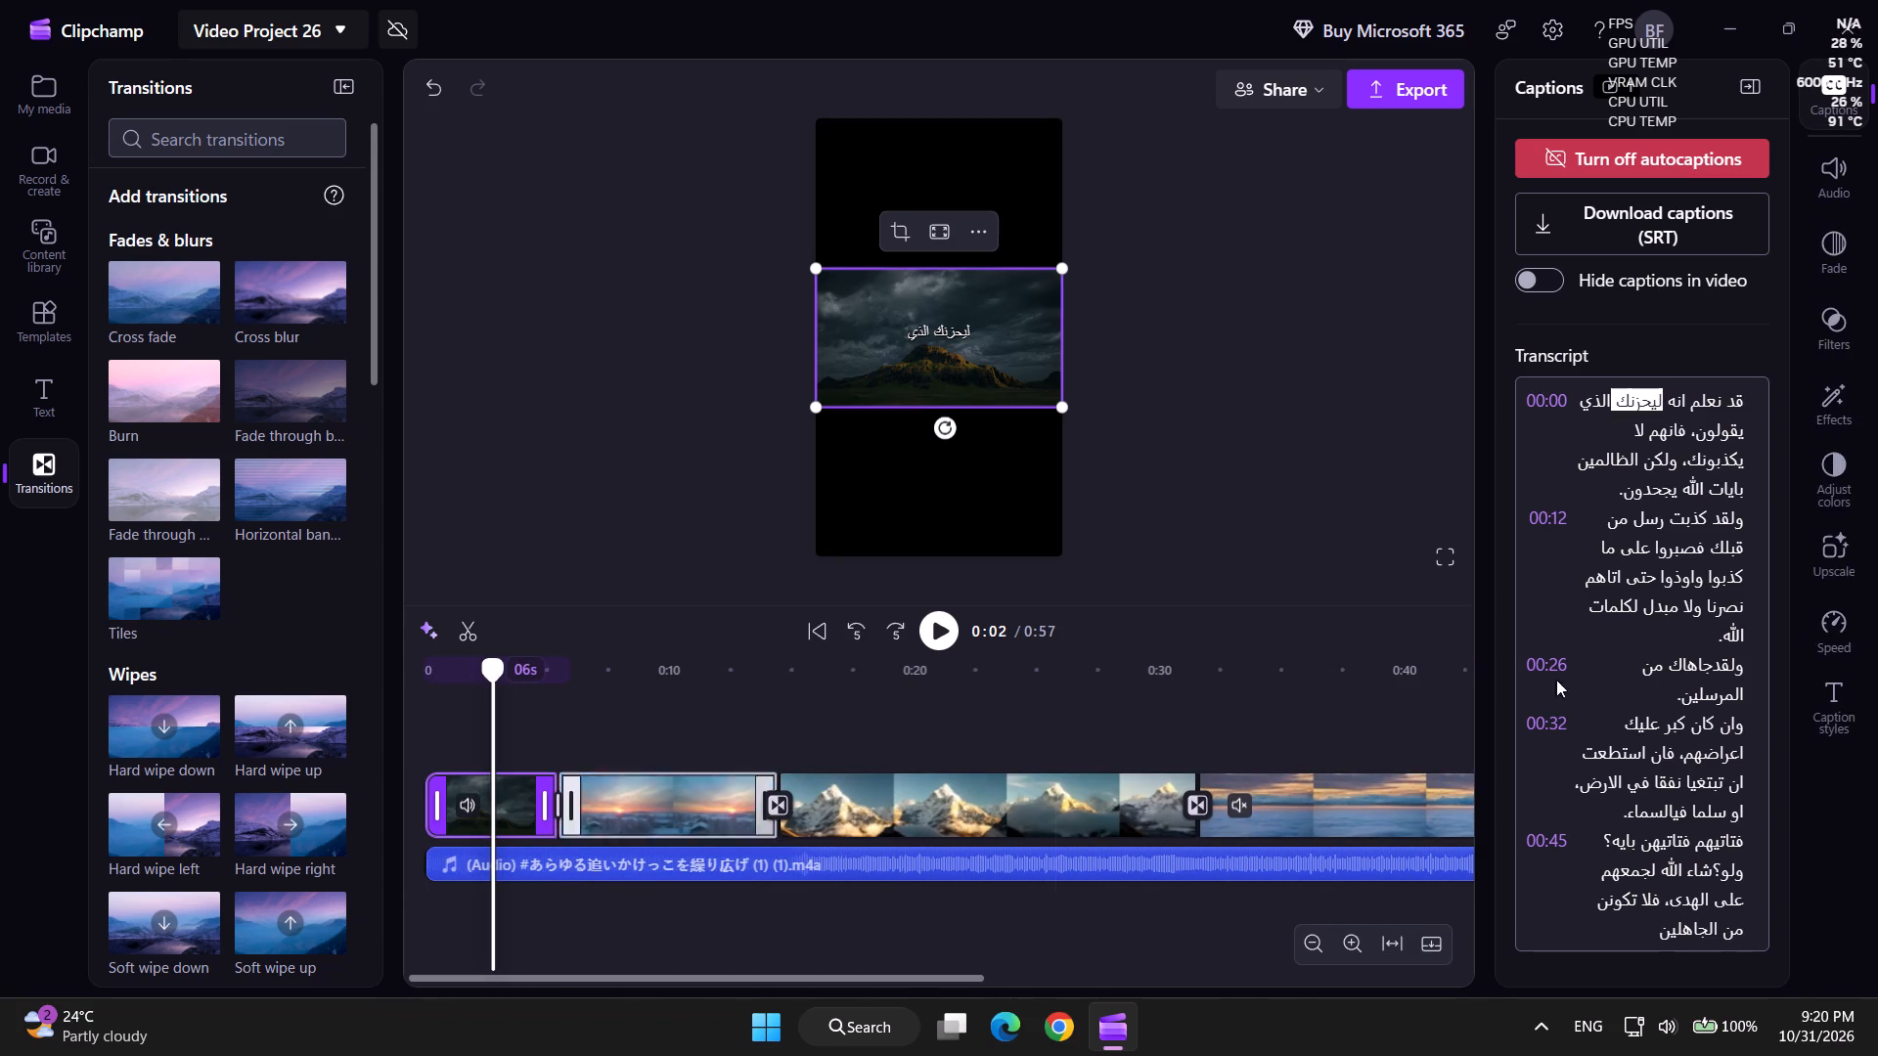
left_click(1851, 563)
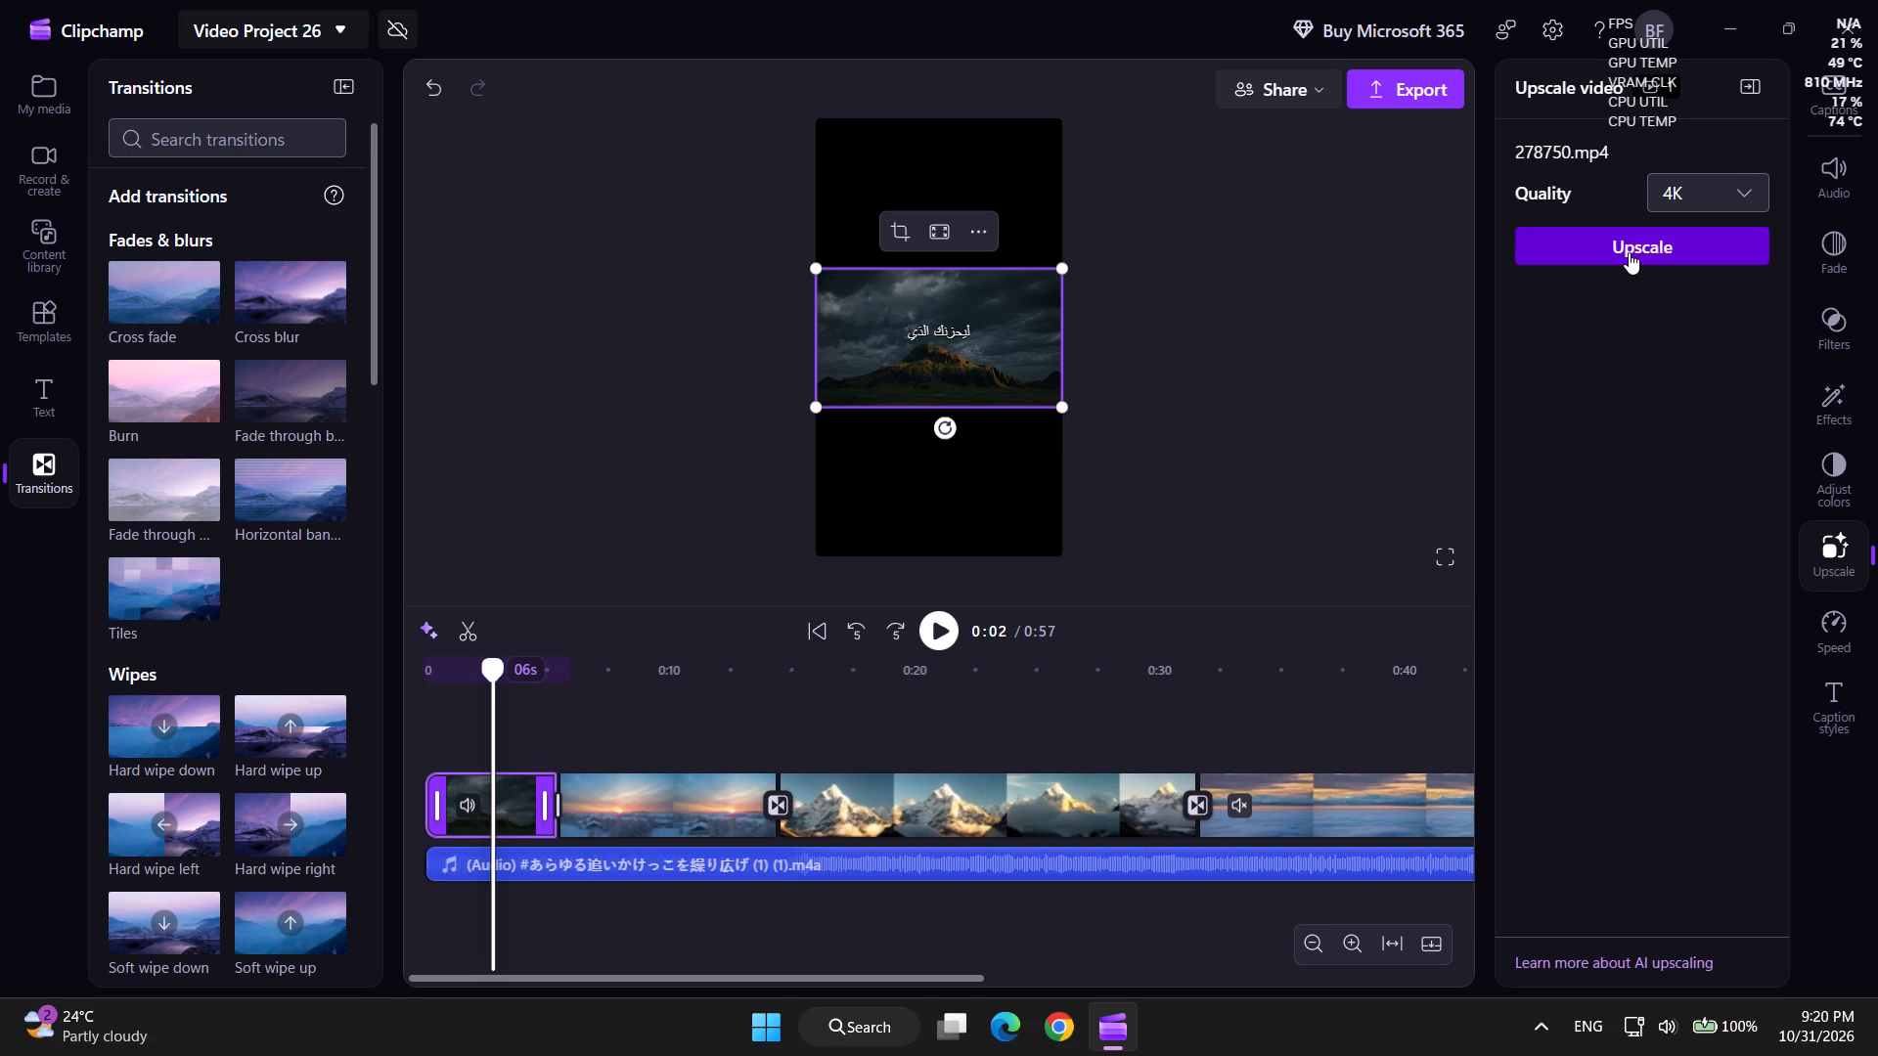
left_click(1629, 252)
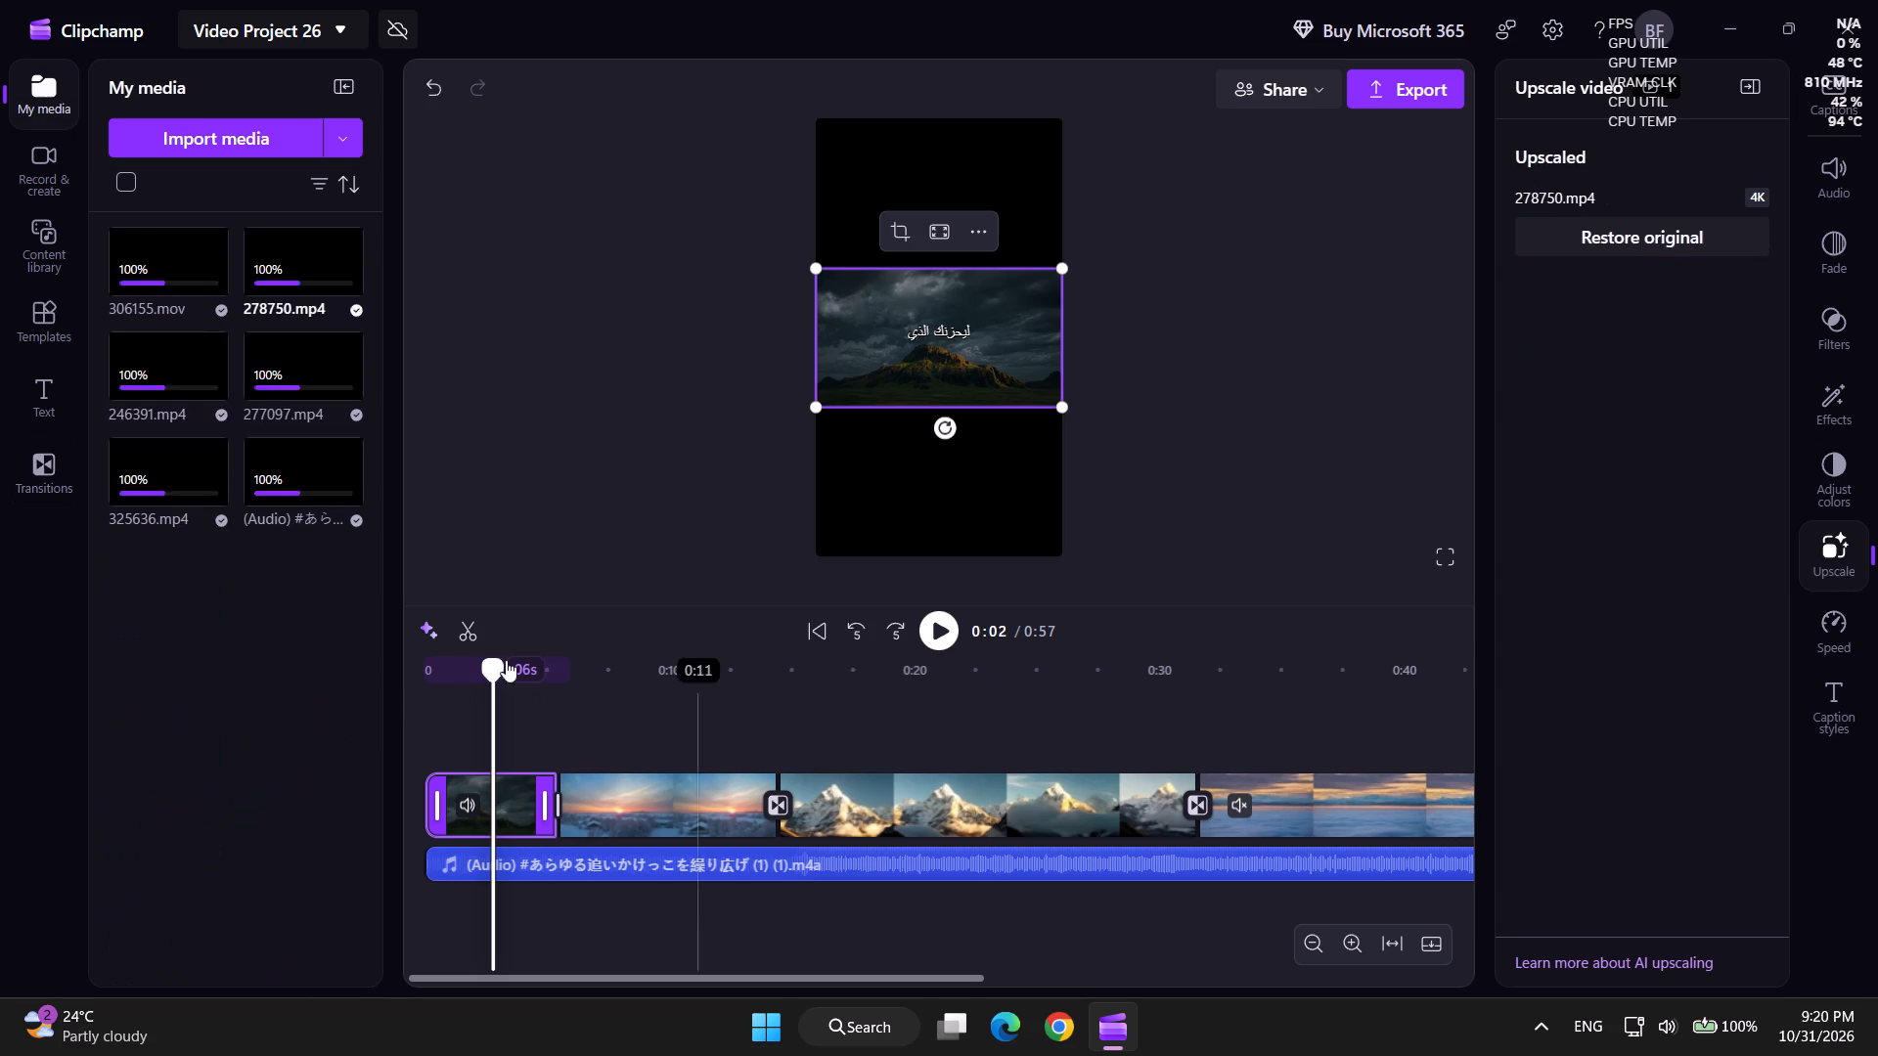
left_click_drag(497, 664, 413, 687)
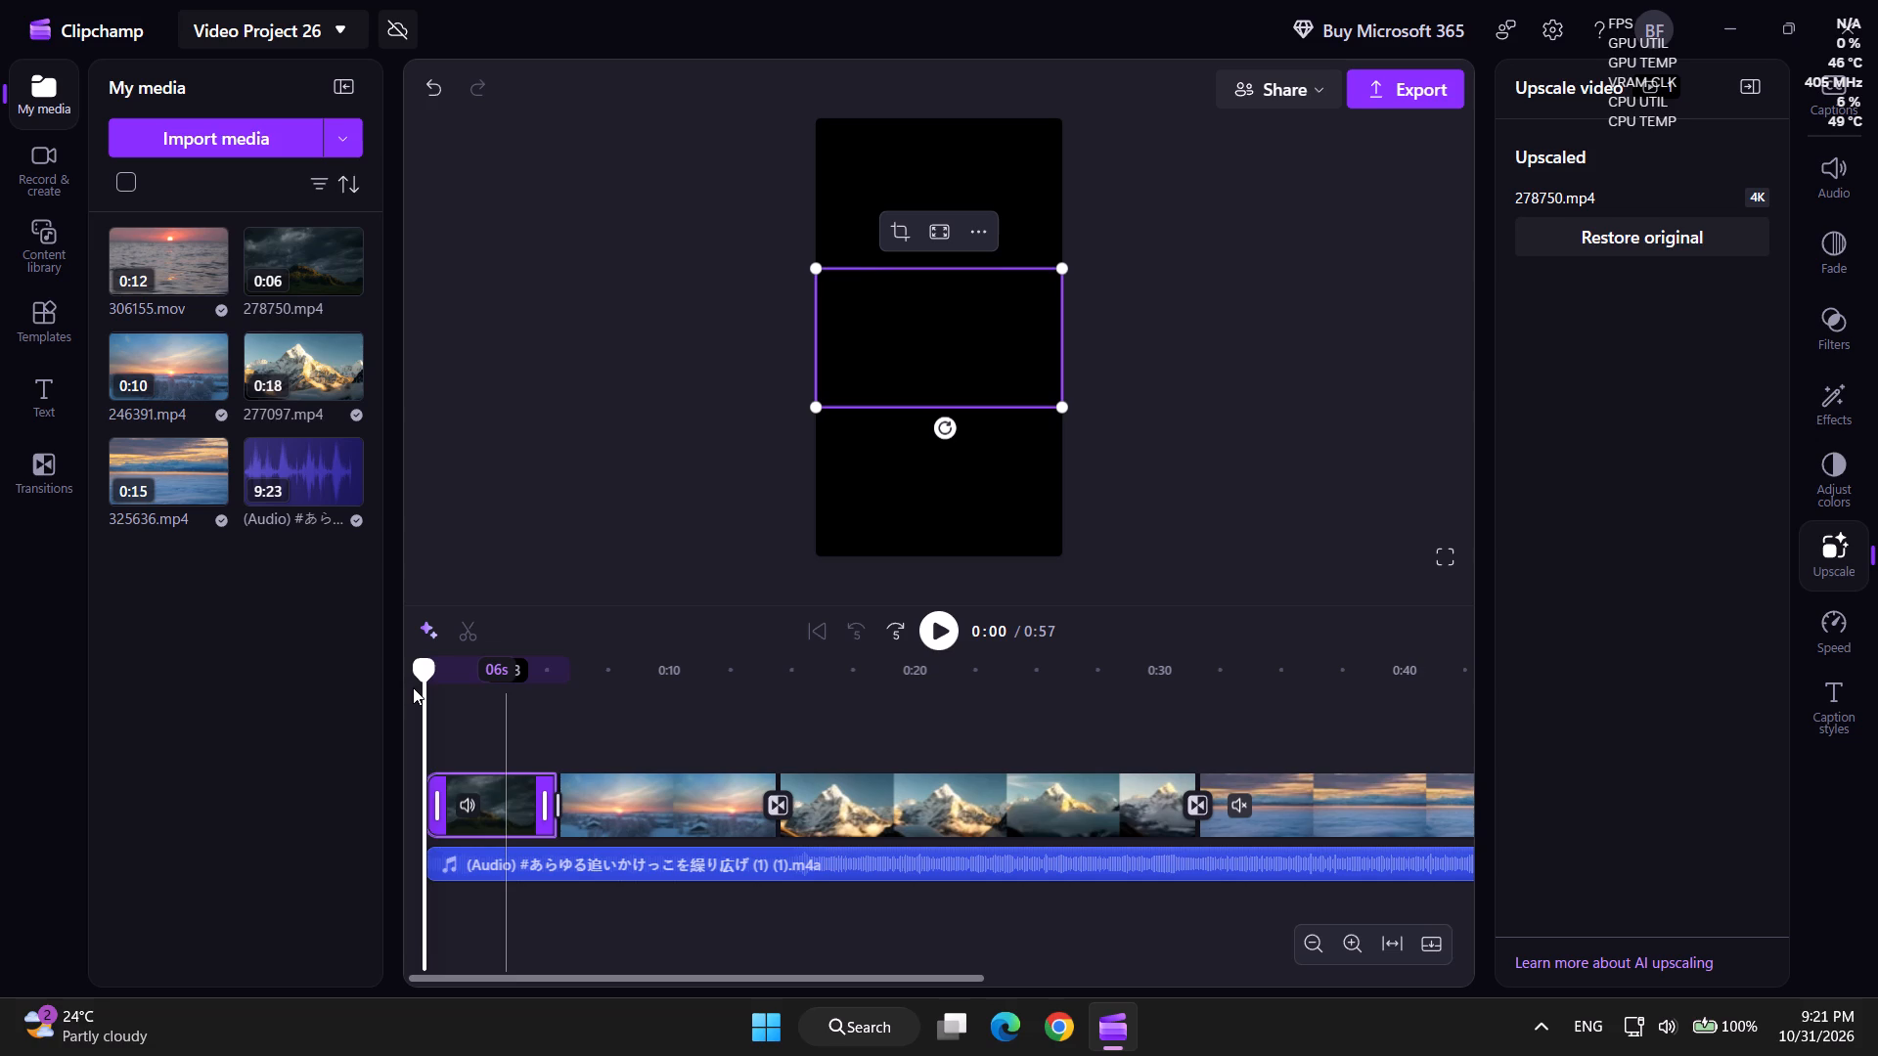
Check the upscaling option for the sunset clip 246391.mp4, and start upscaling the mountain clip 277097.mp4 to 4K.
left_click(616, 814)
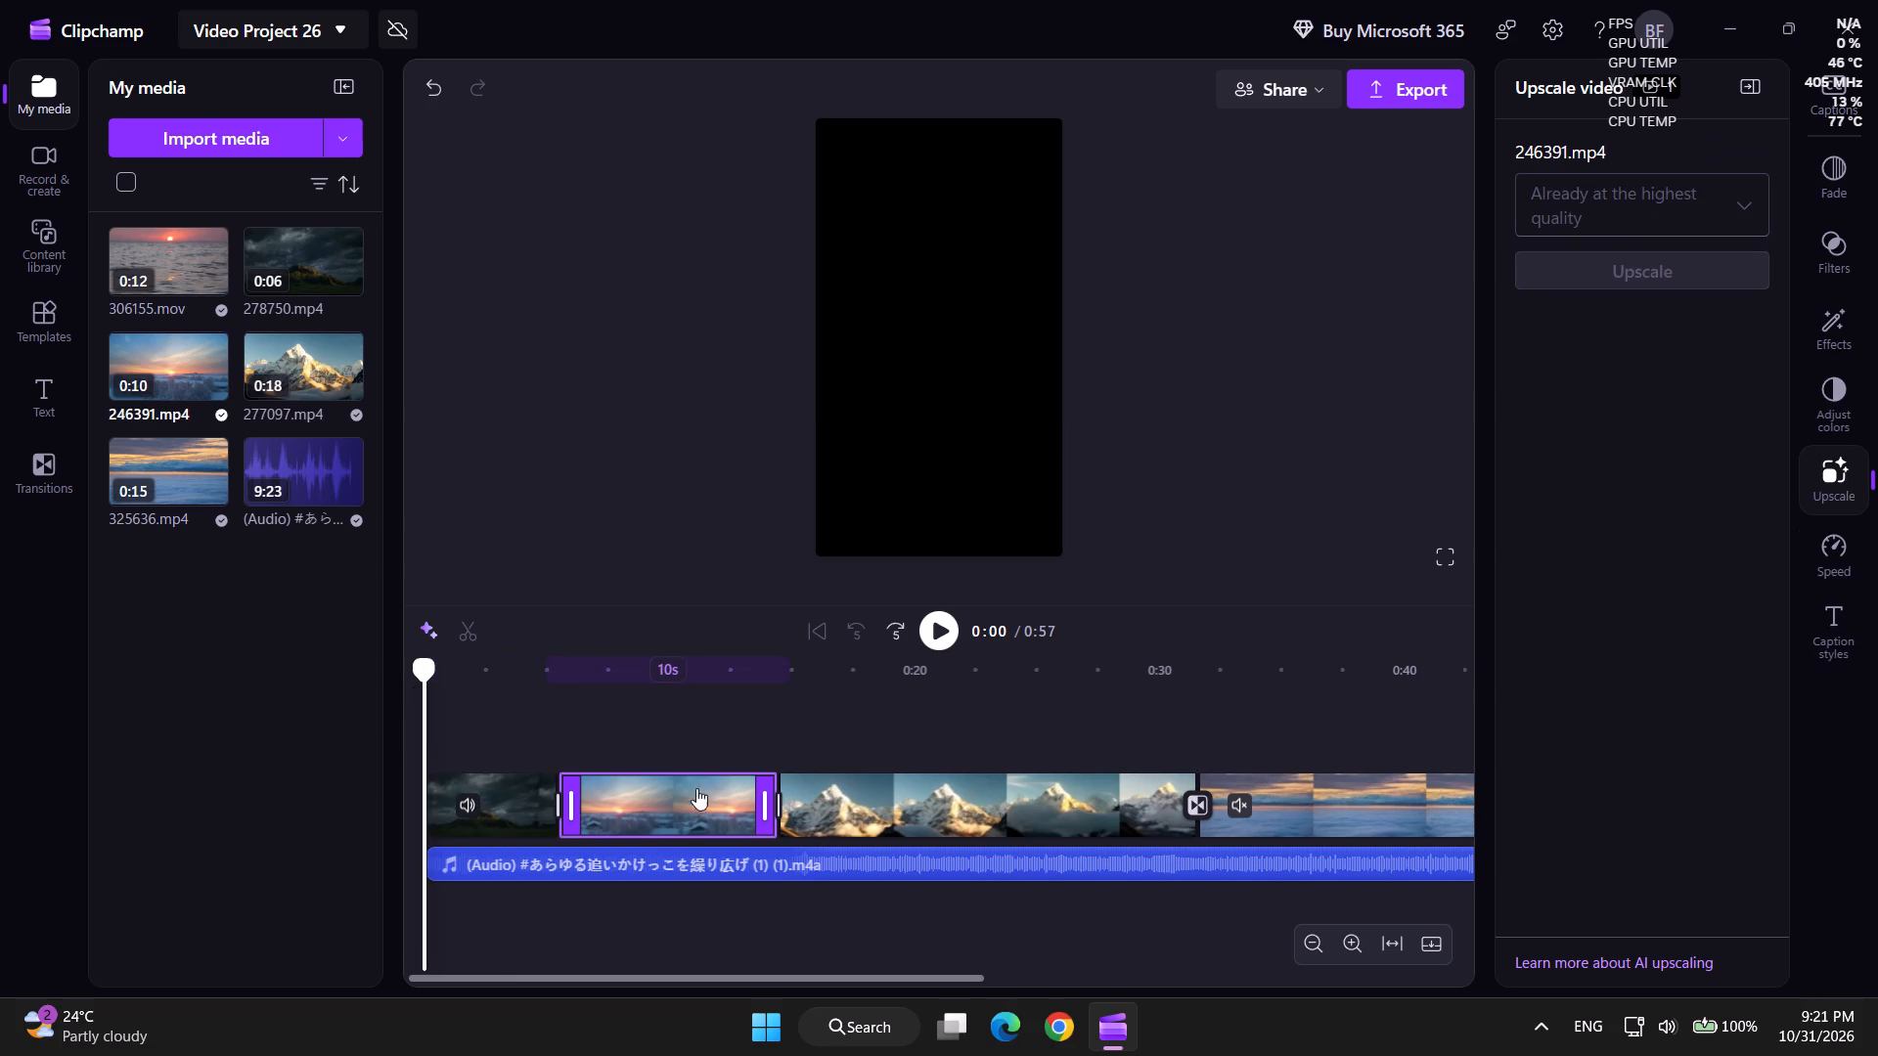
left_click(897, 815)
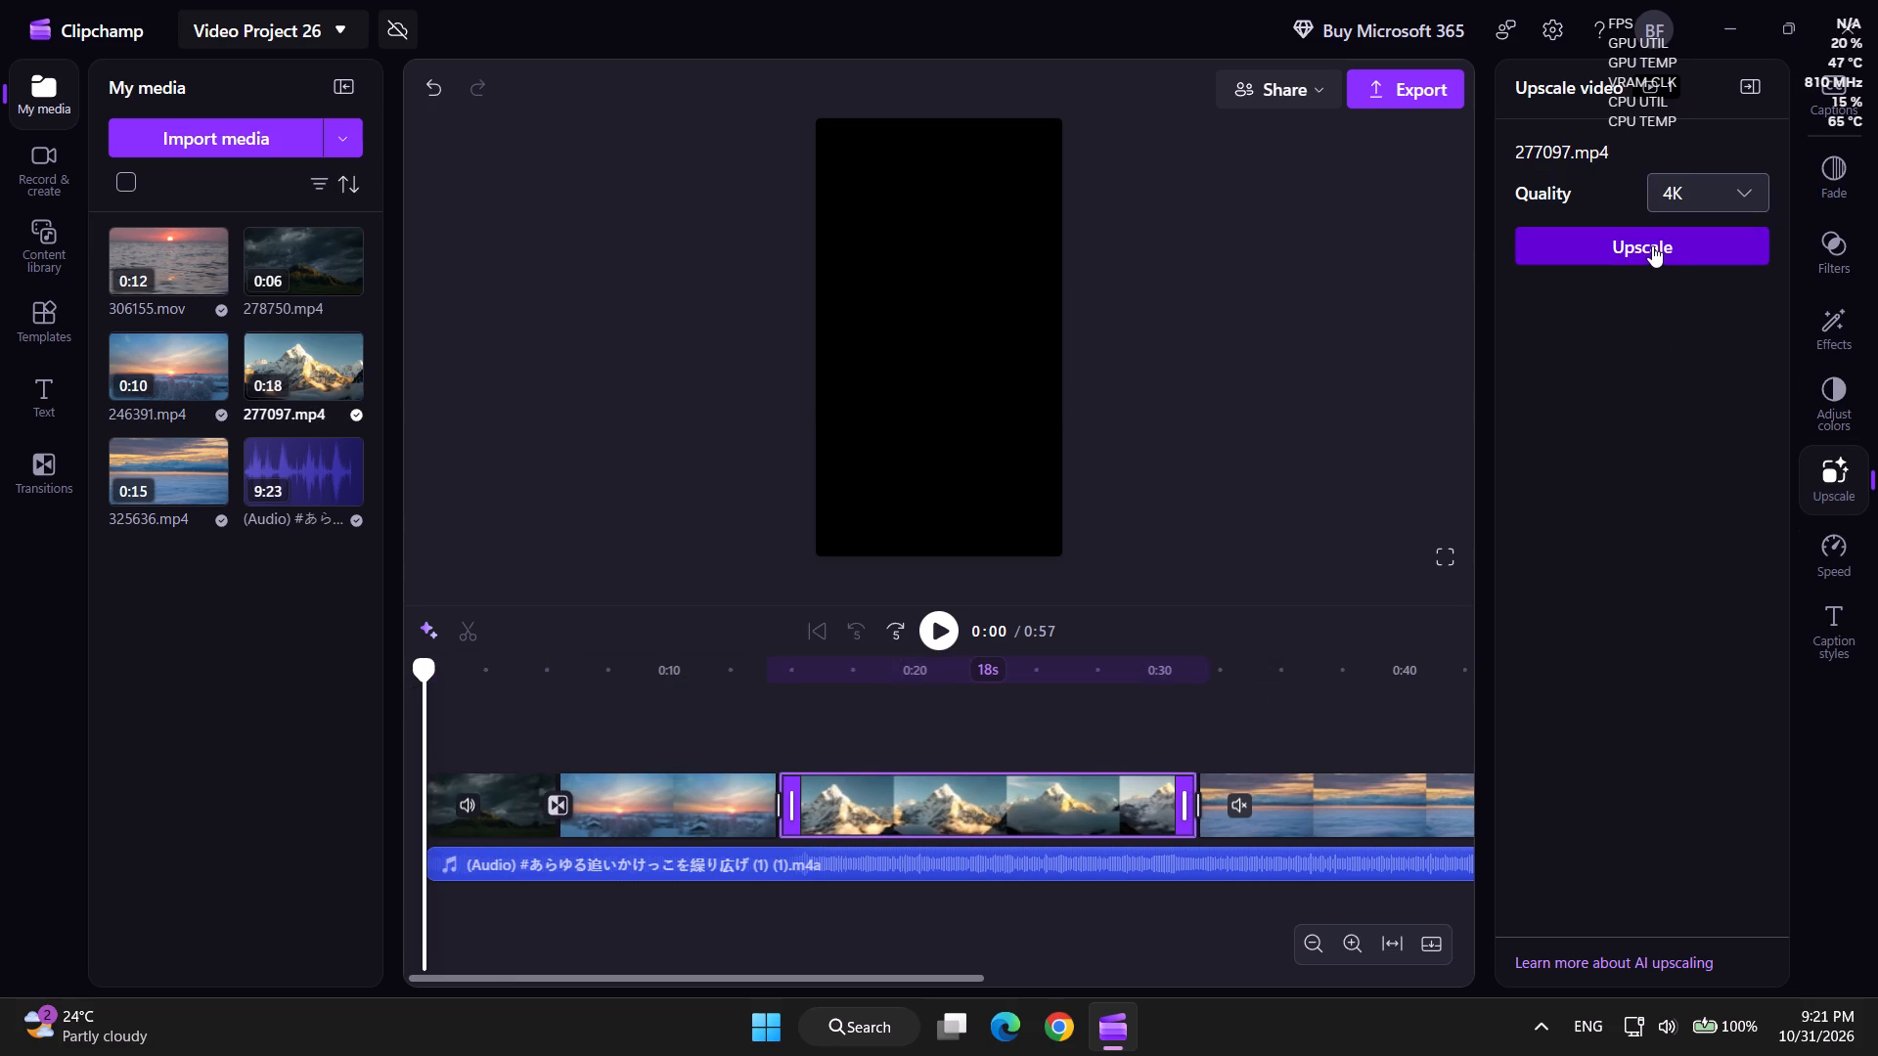
left_click(1708, 183)
left_click(1708, 192)
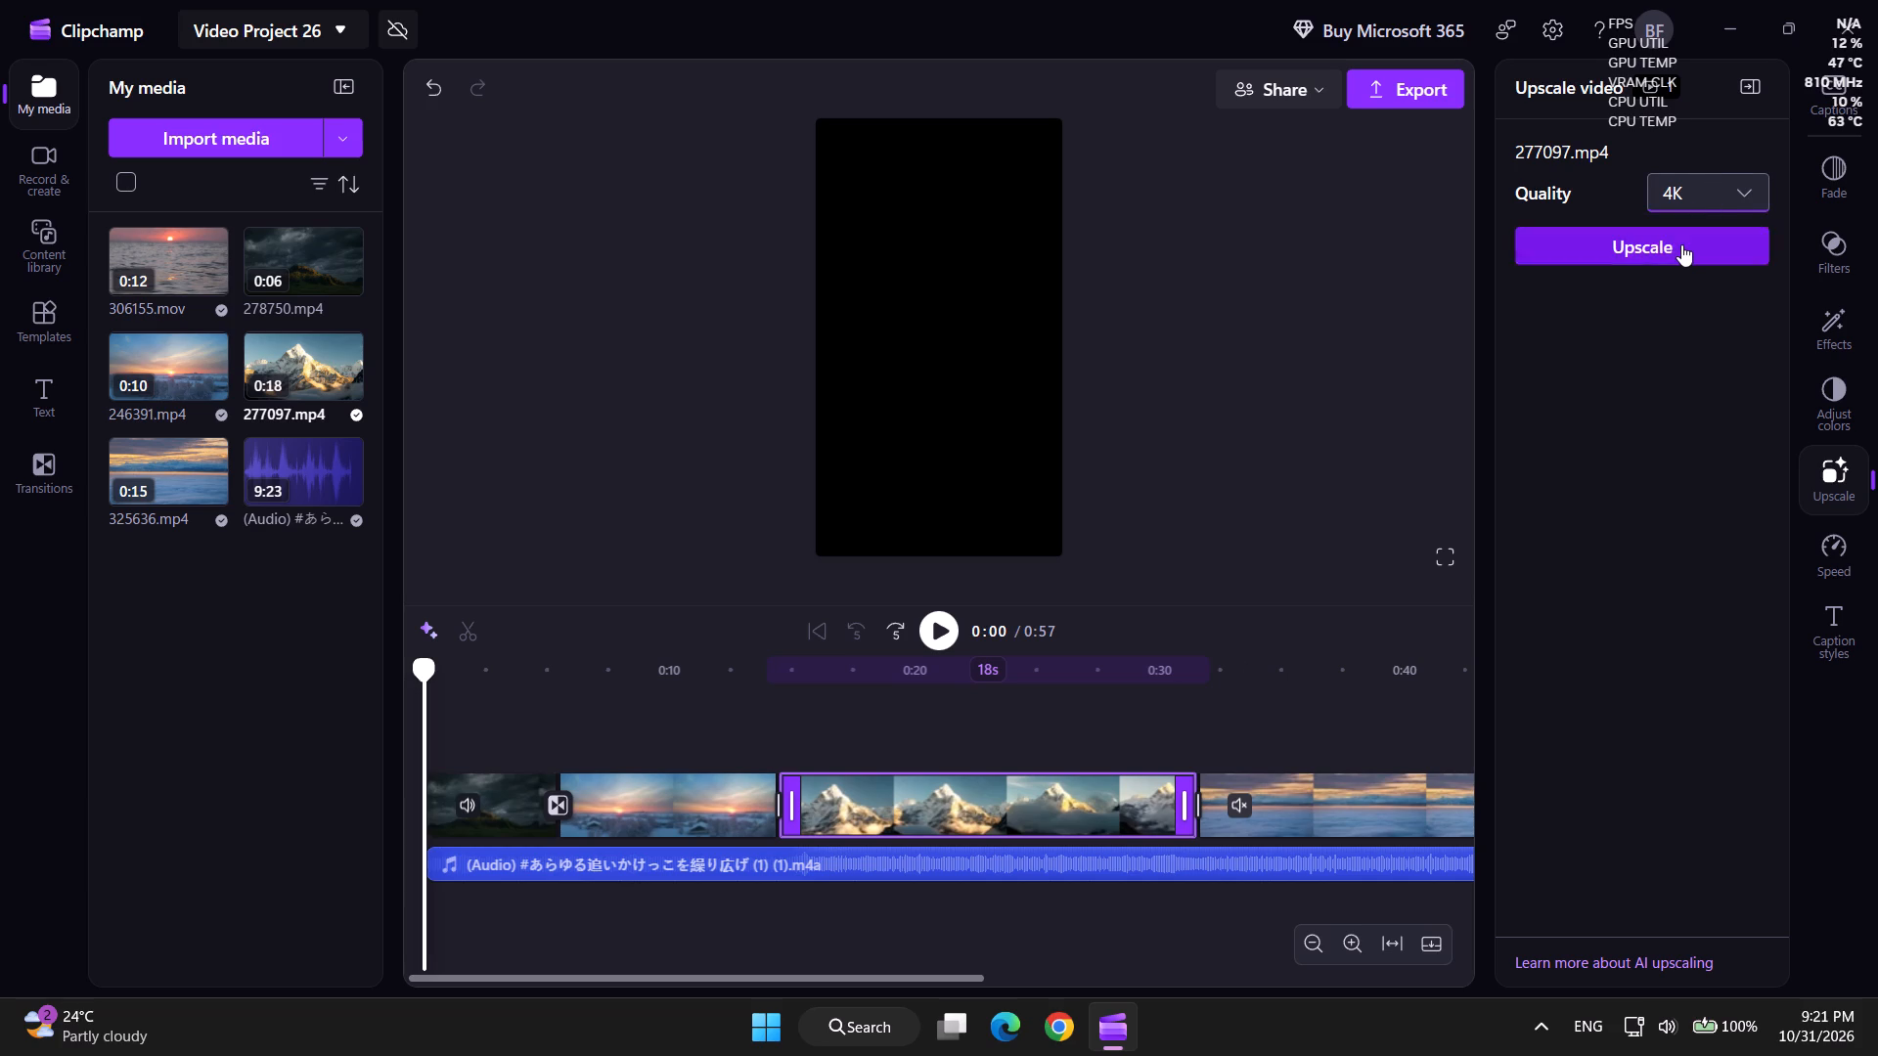
left_click(1681, 244)
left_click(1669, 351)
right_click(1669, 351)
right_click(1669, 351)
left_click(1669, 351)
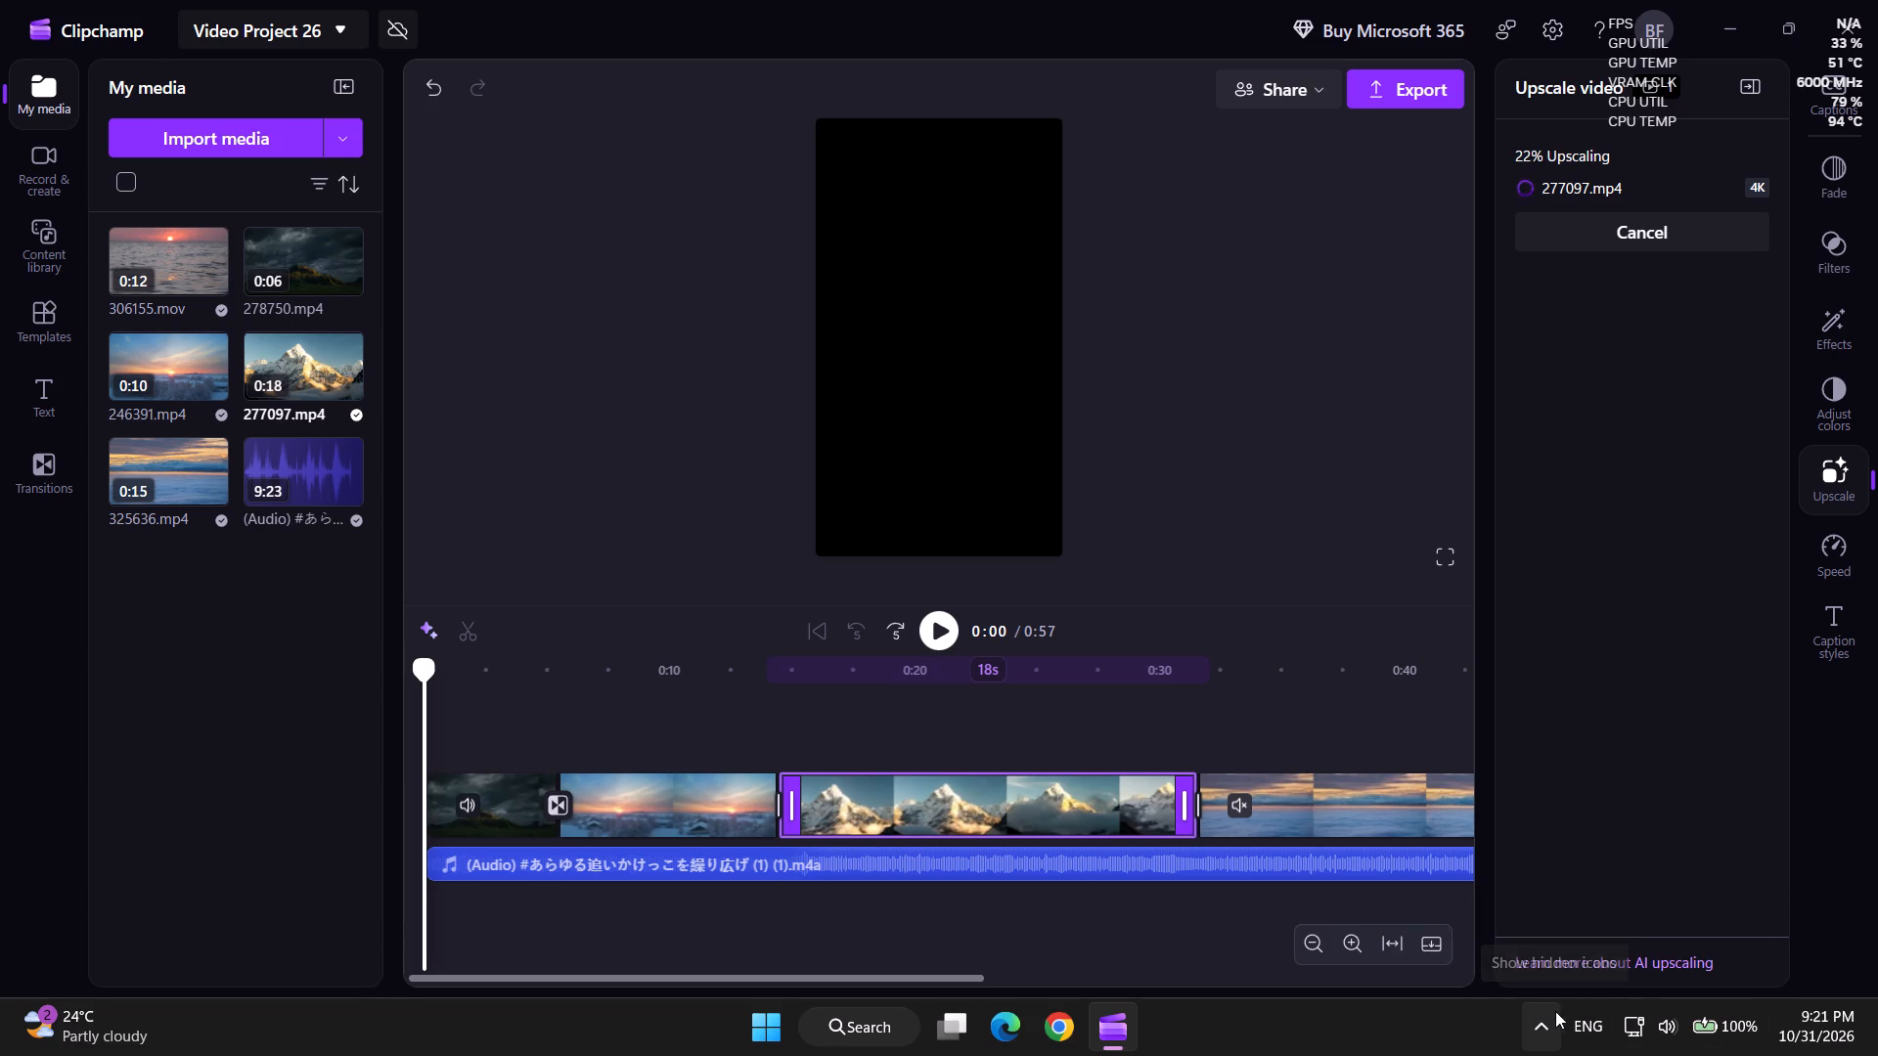
Show the hidden system tray icons while the mountain clip is upscaling.
left_click(1540, 1033)
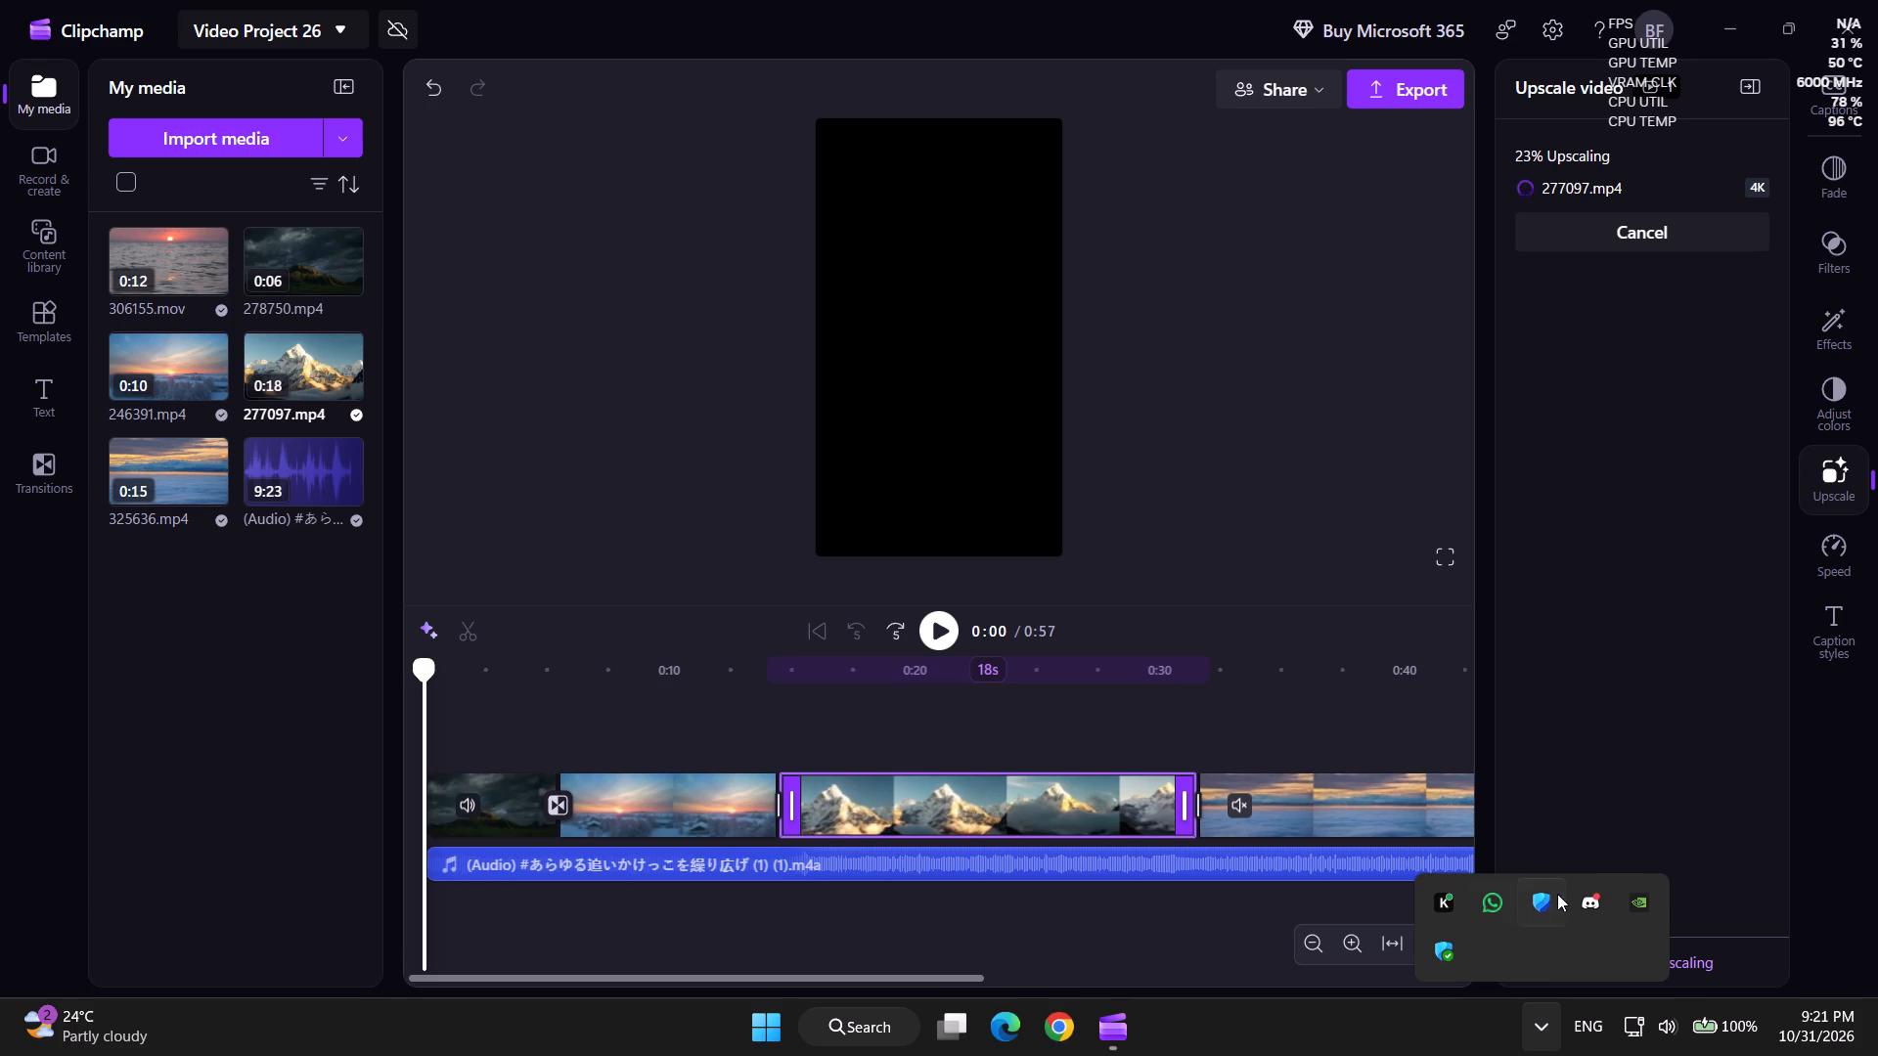
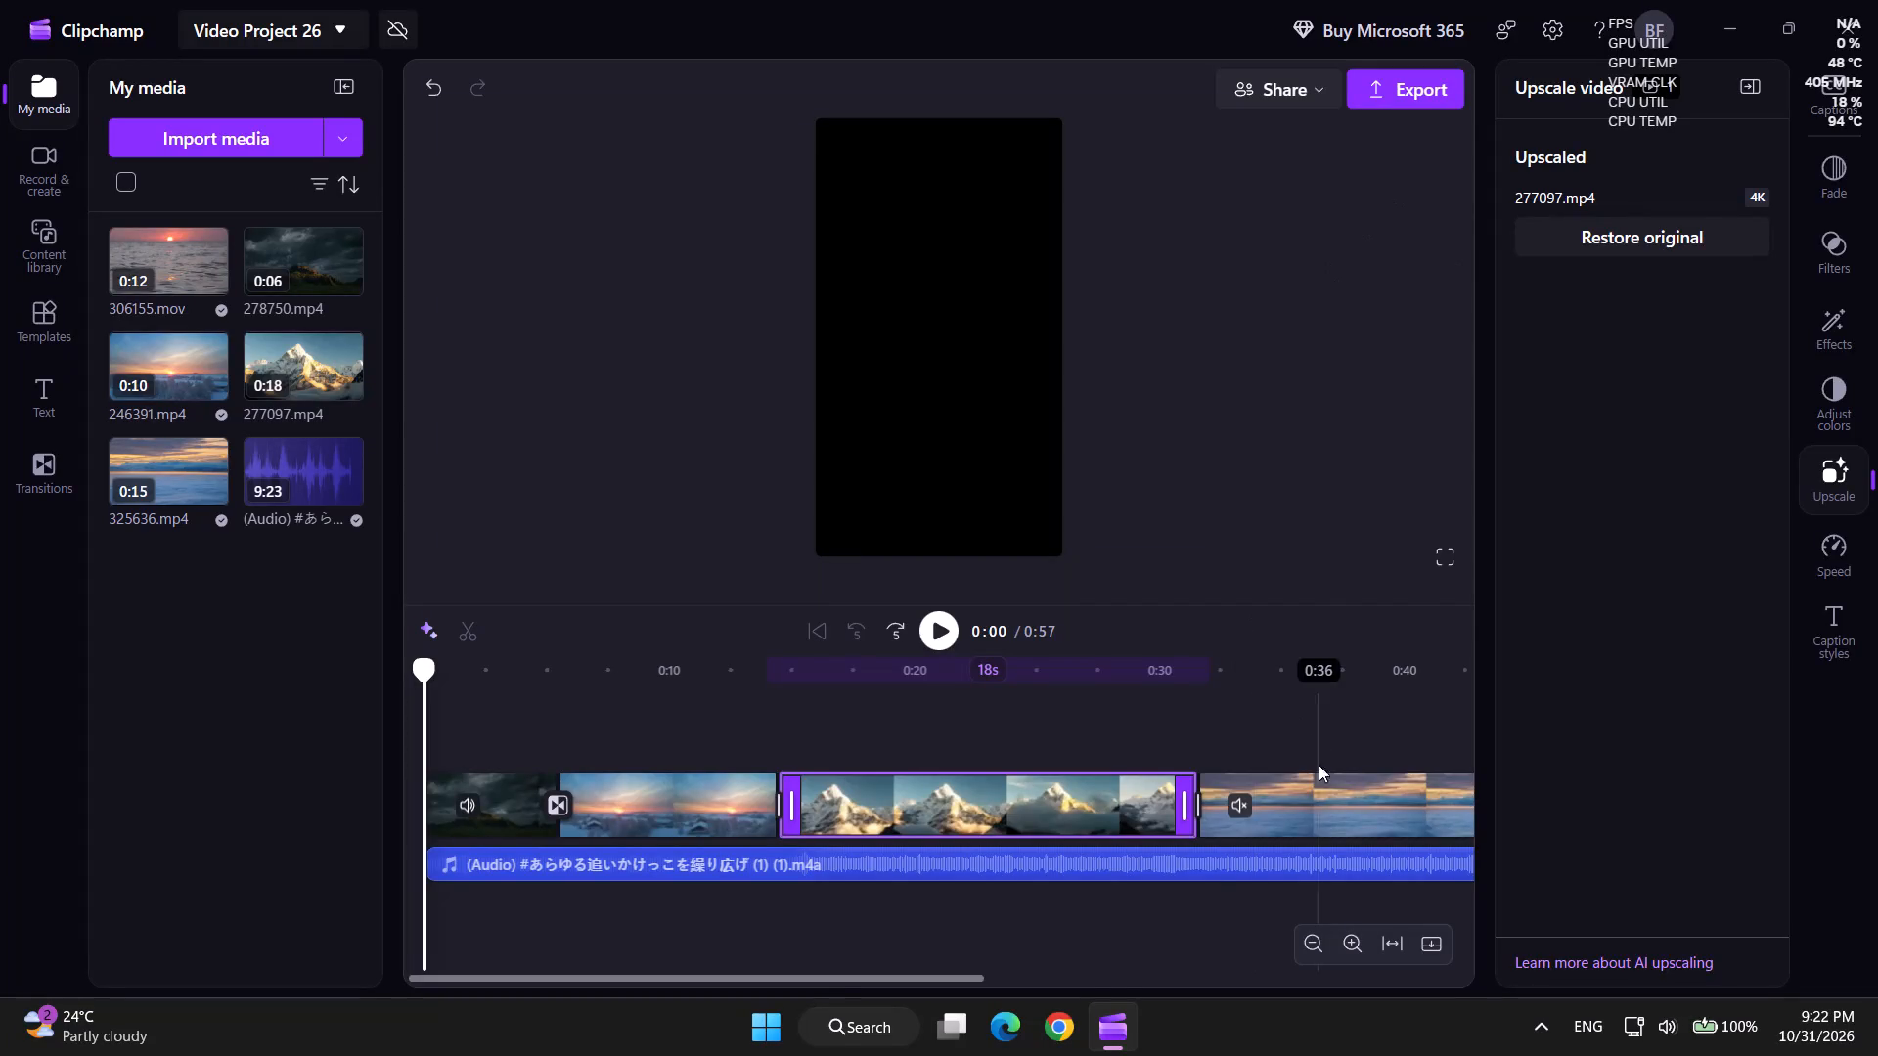
Check the upscaling option for the cloudy sea clip 325636.mp4 on the timeline.
left_click(1330, 791)
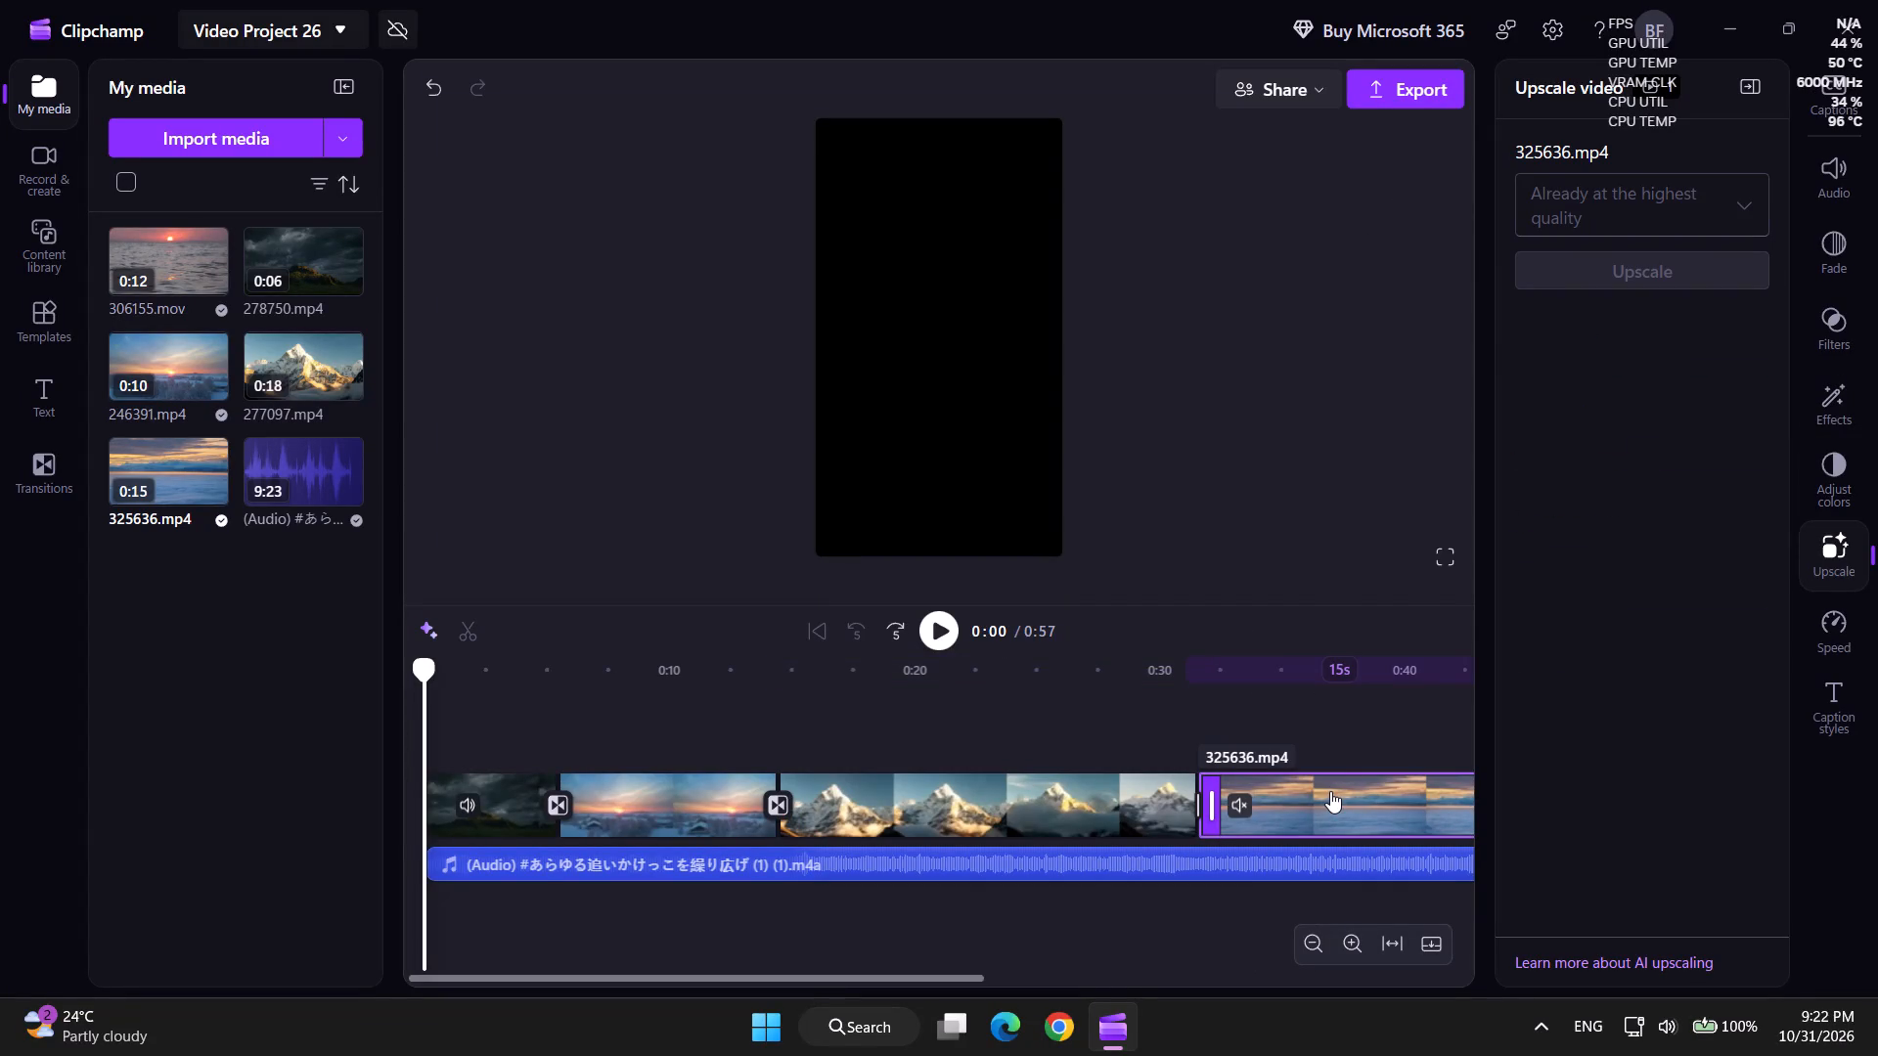
left_click(1330, 791)
Start upscaling the closing sea clip 306155.mov to 4K.
left_click_drag(936, 980, 1236, 976)
left_click(1156, 822)
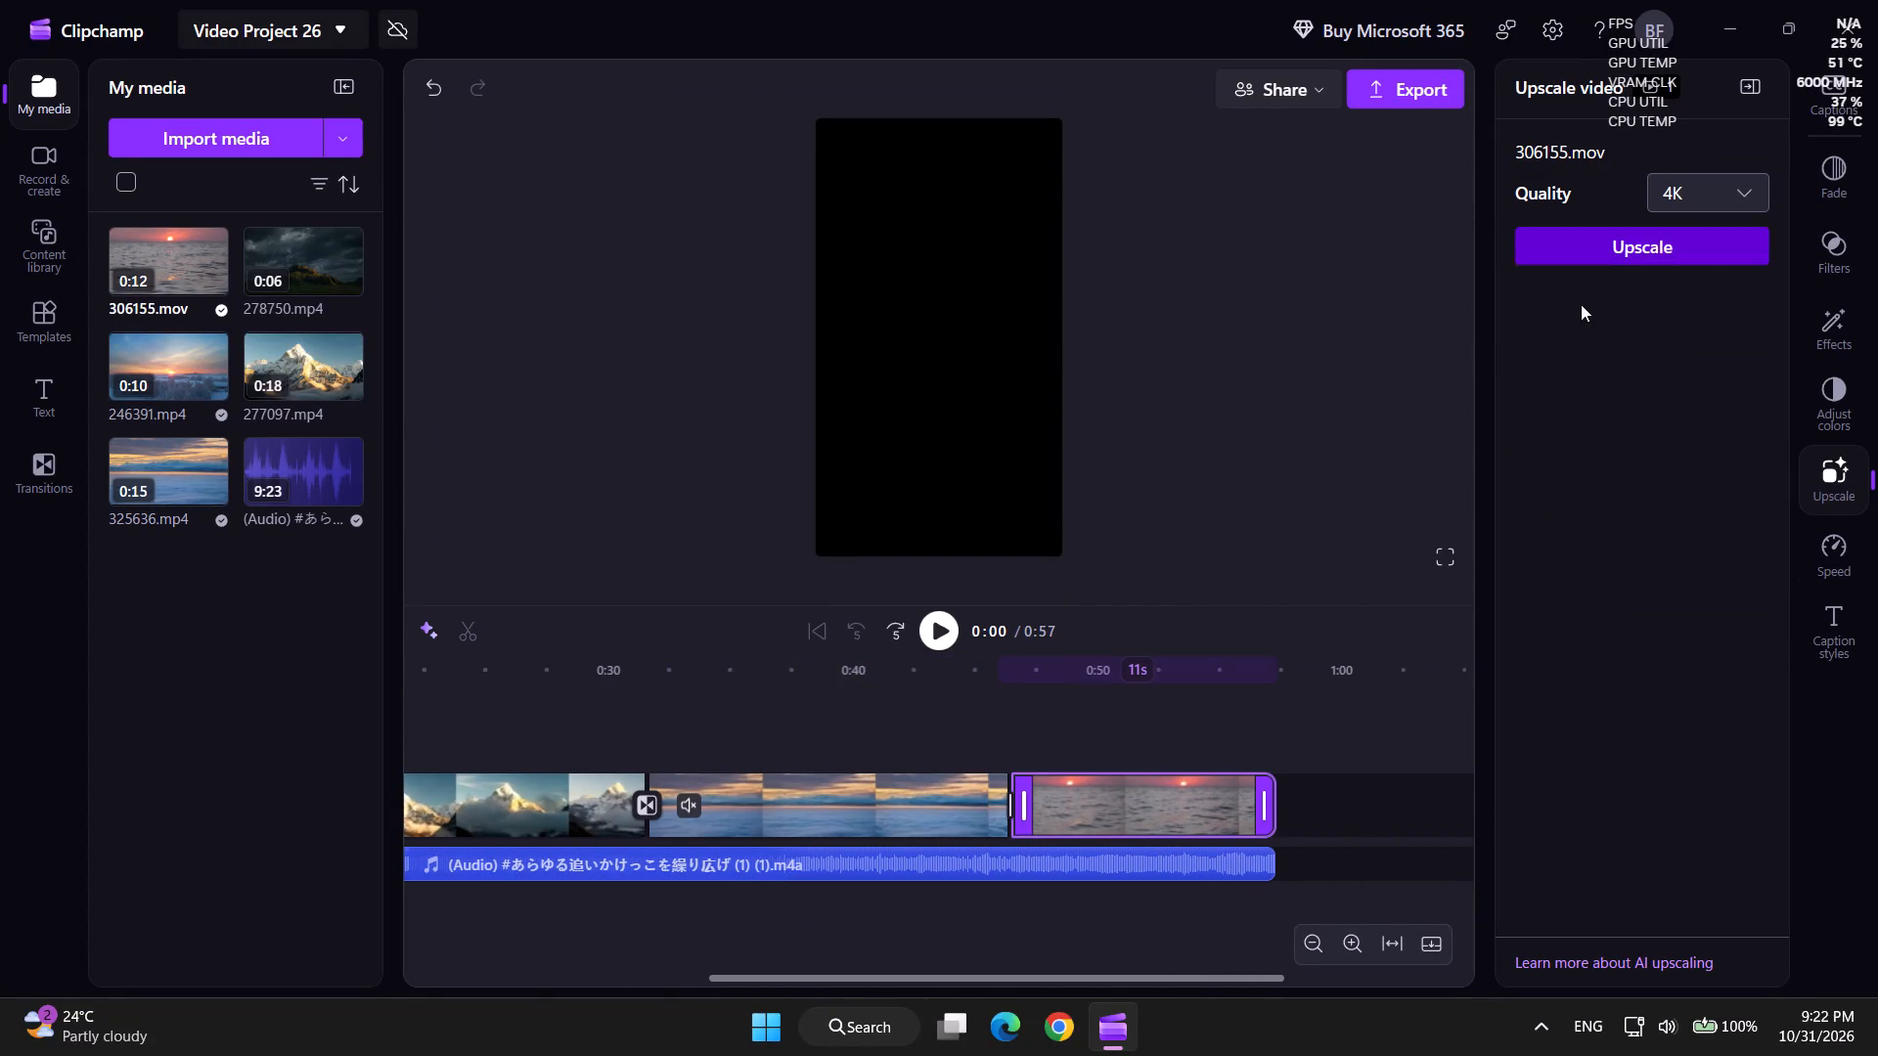
left_click(1599, 260)
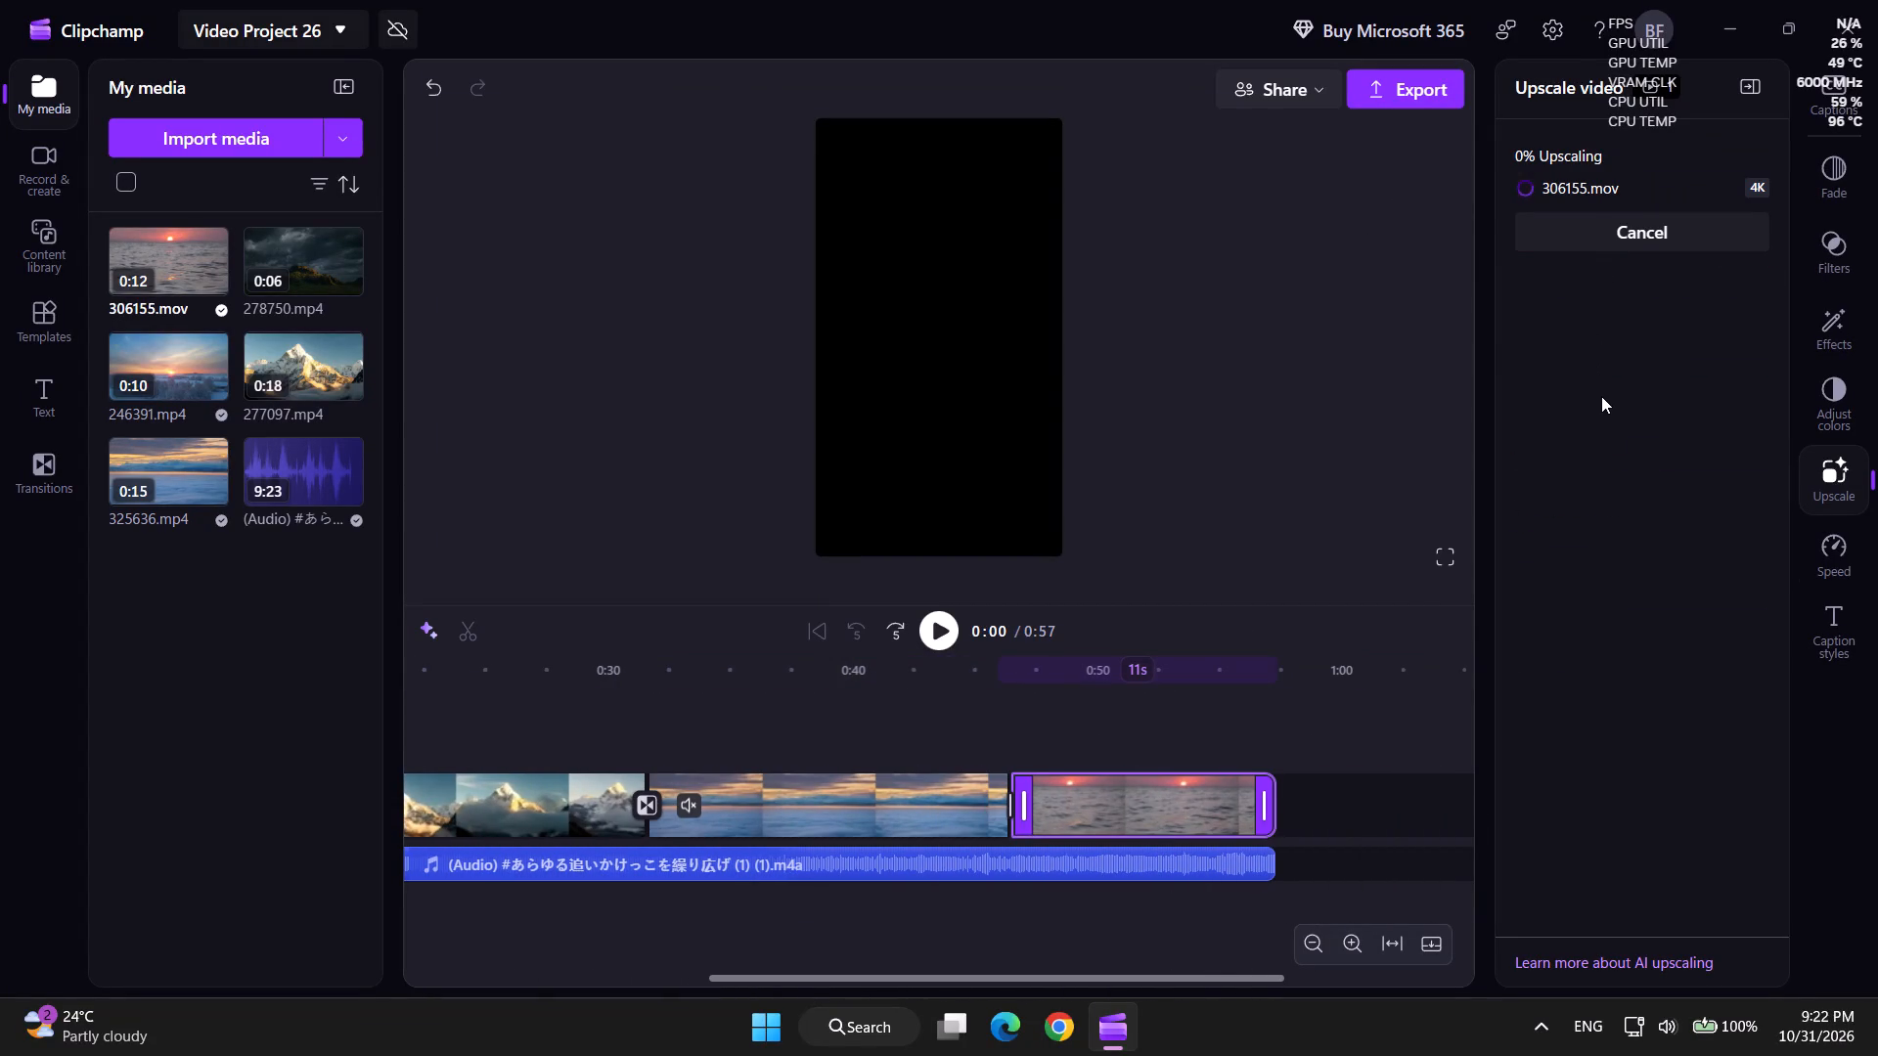
left_click(1601, 396)
right_click(1601, 396)
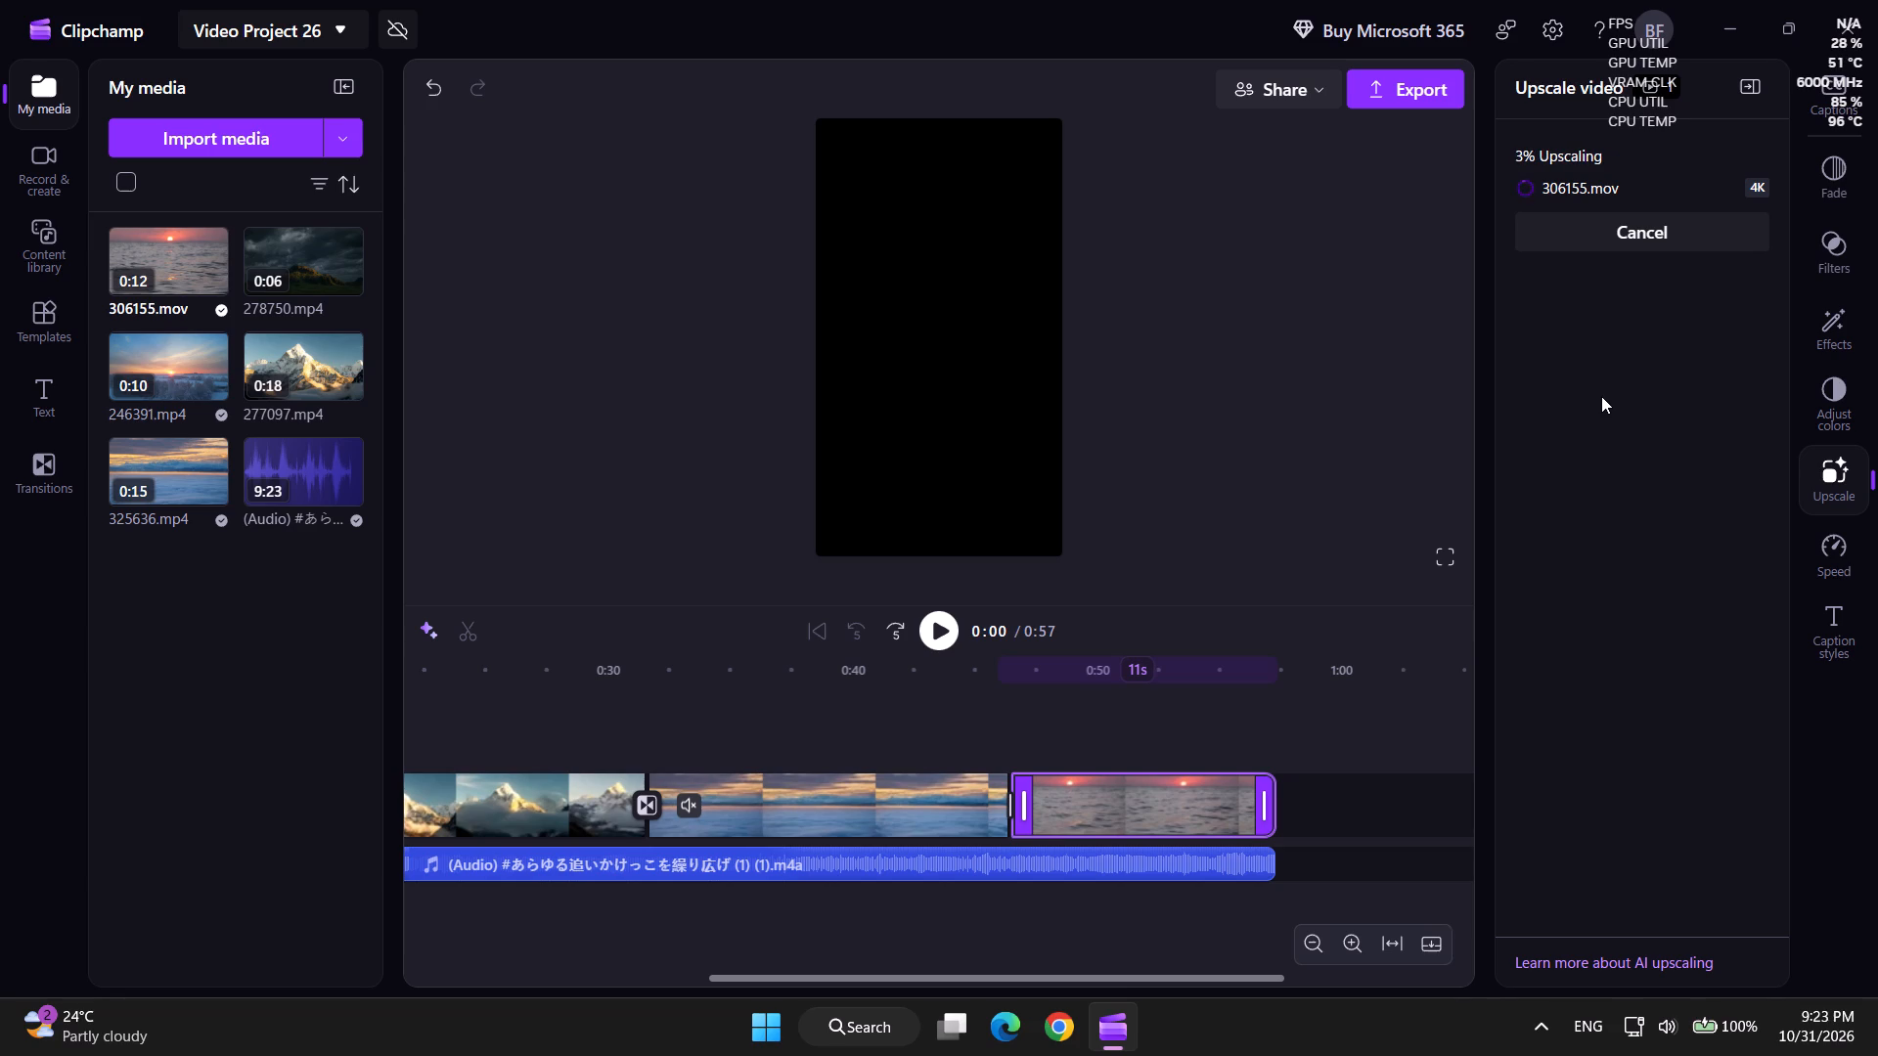
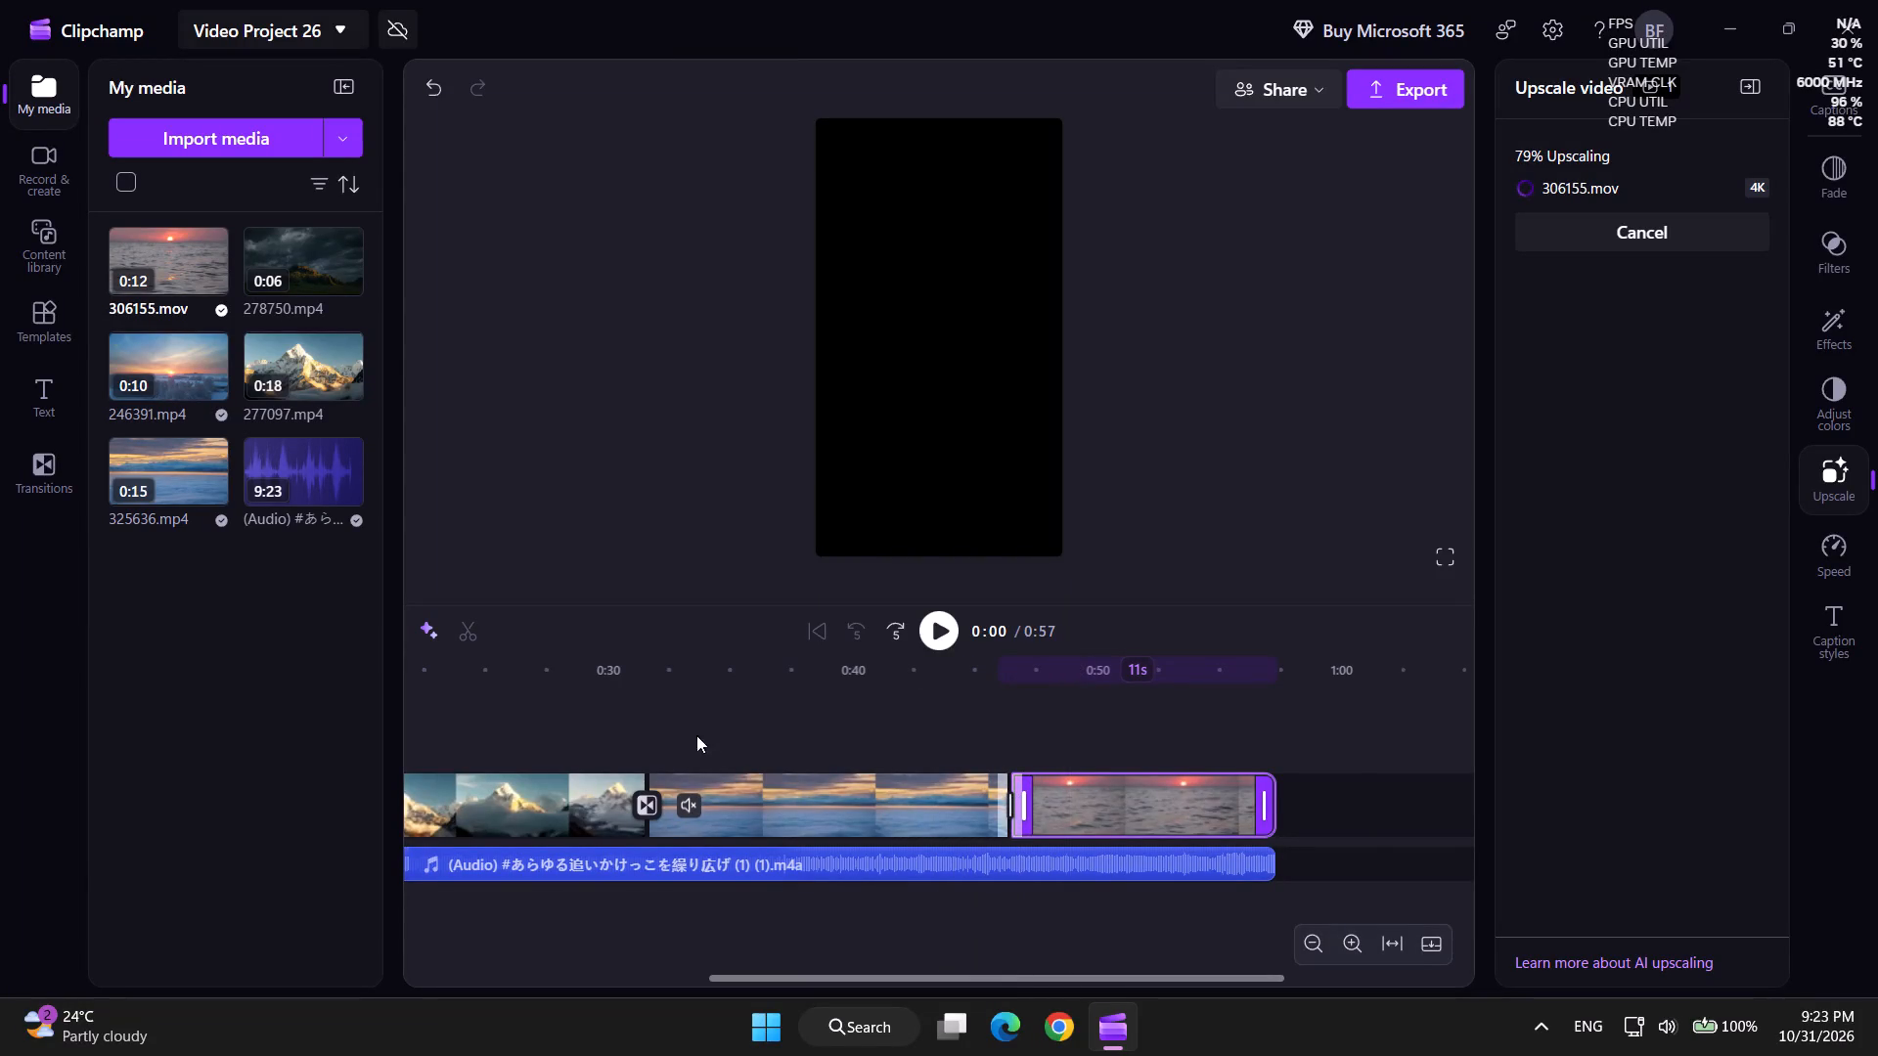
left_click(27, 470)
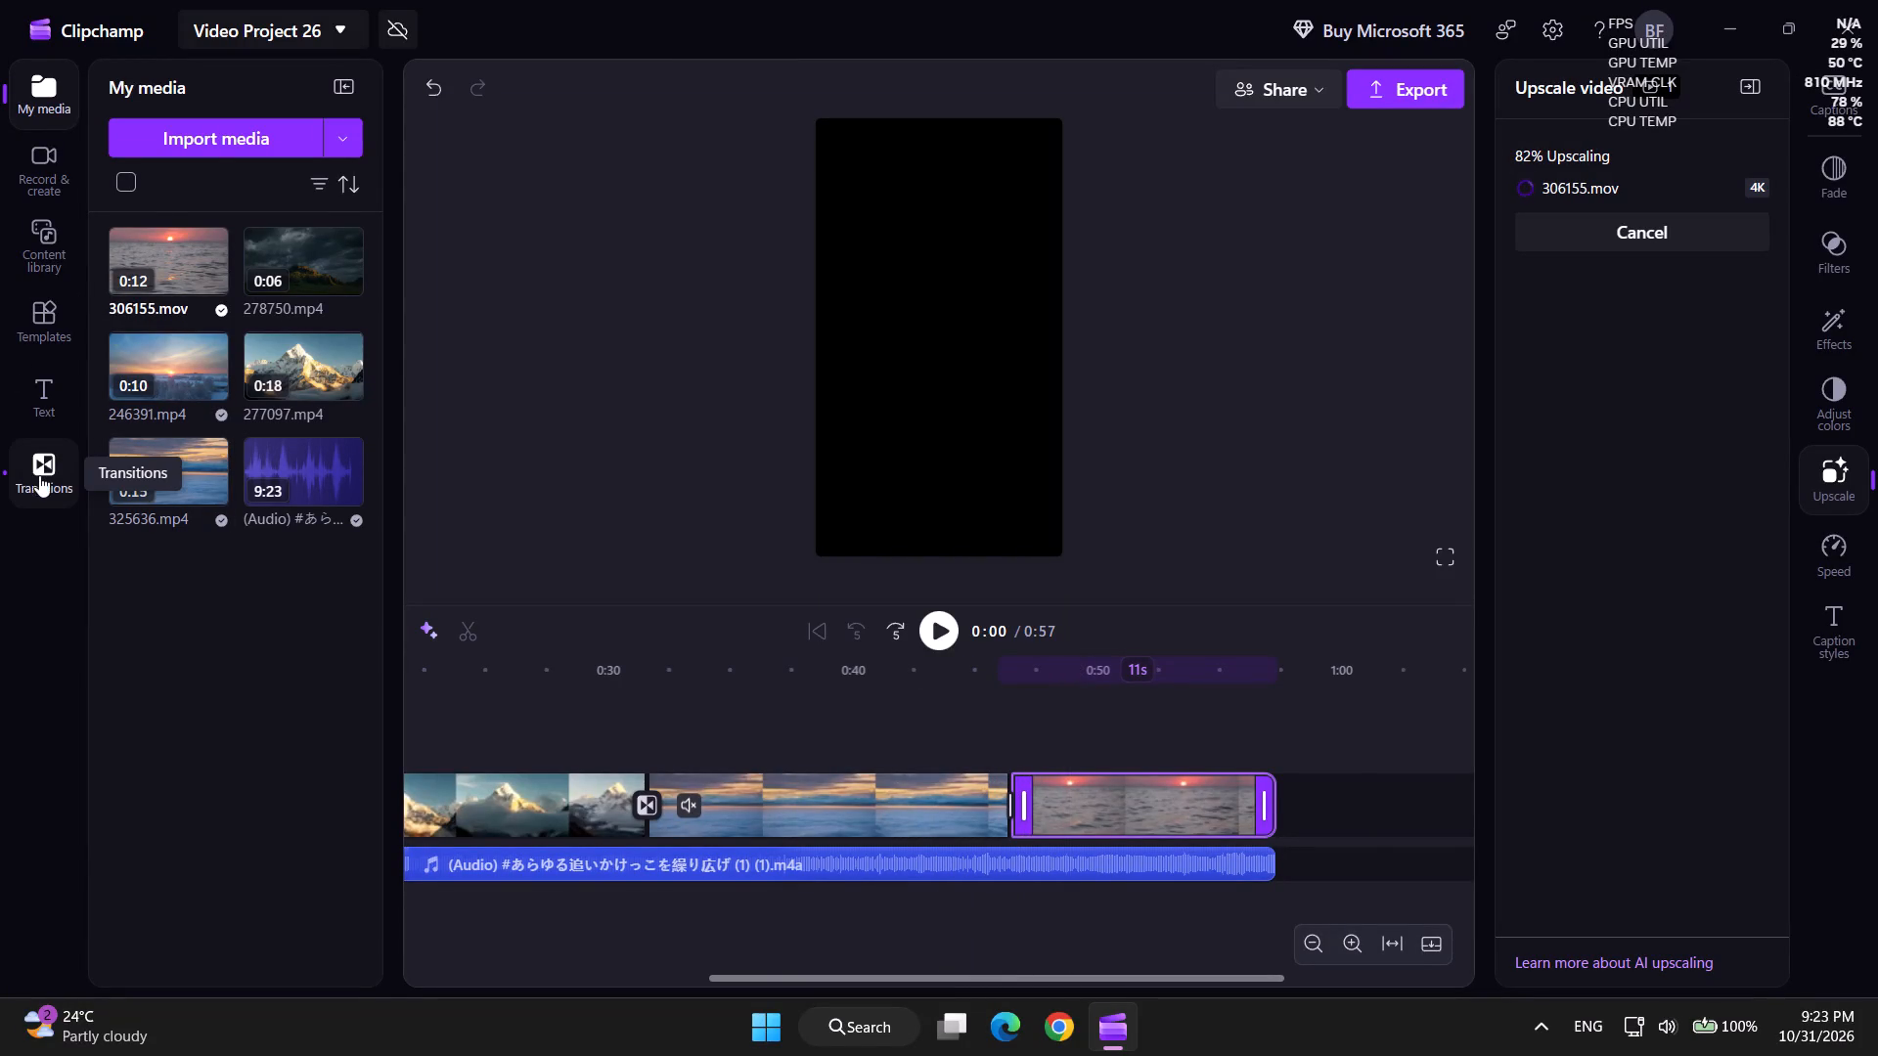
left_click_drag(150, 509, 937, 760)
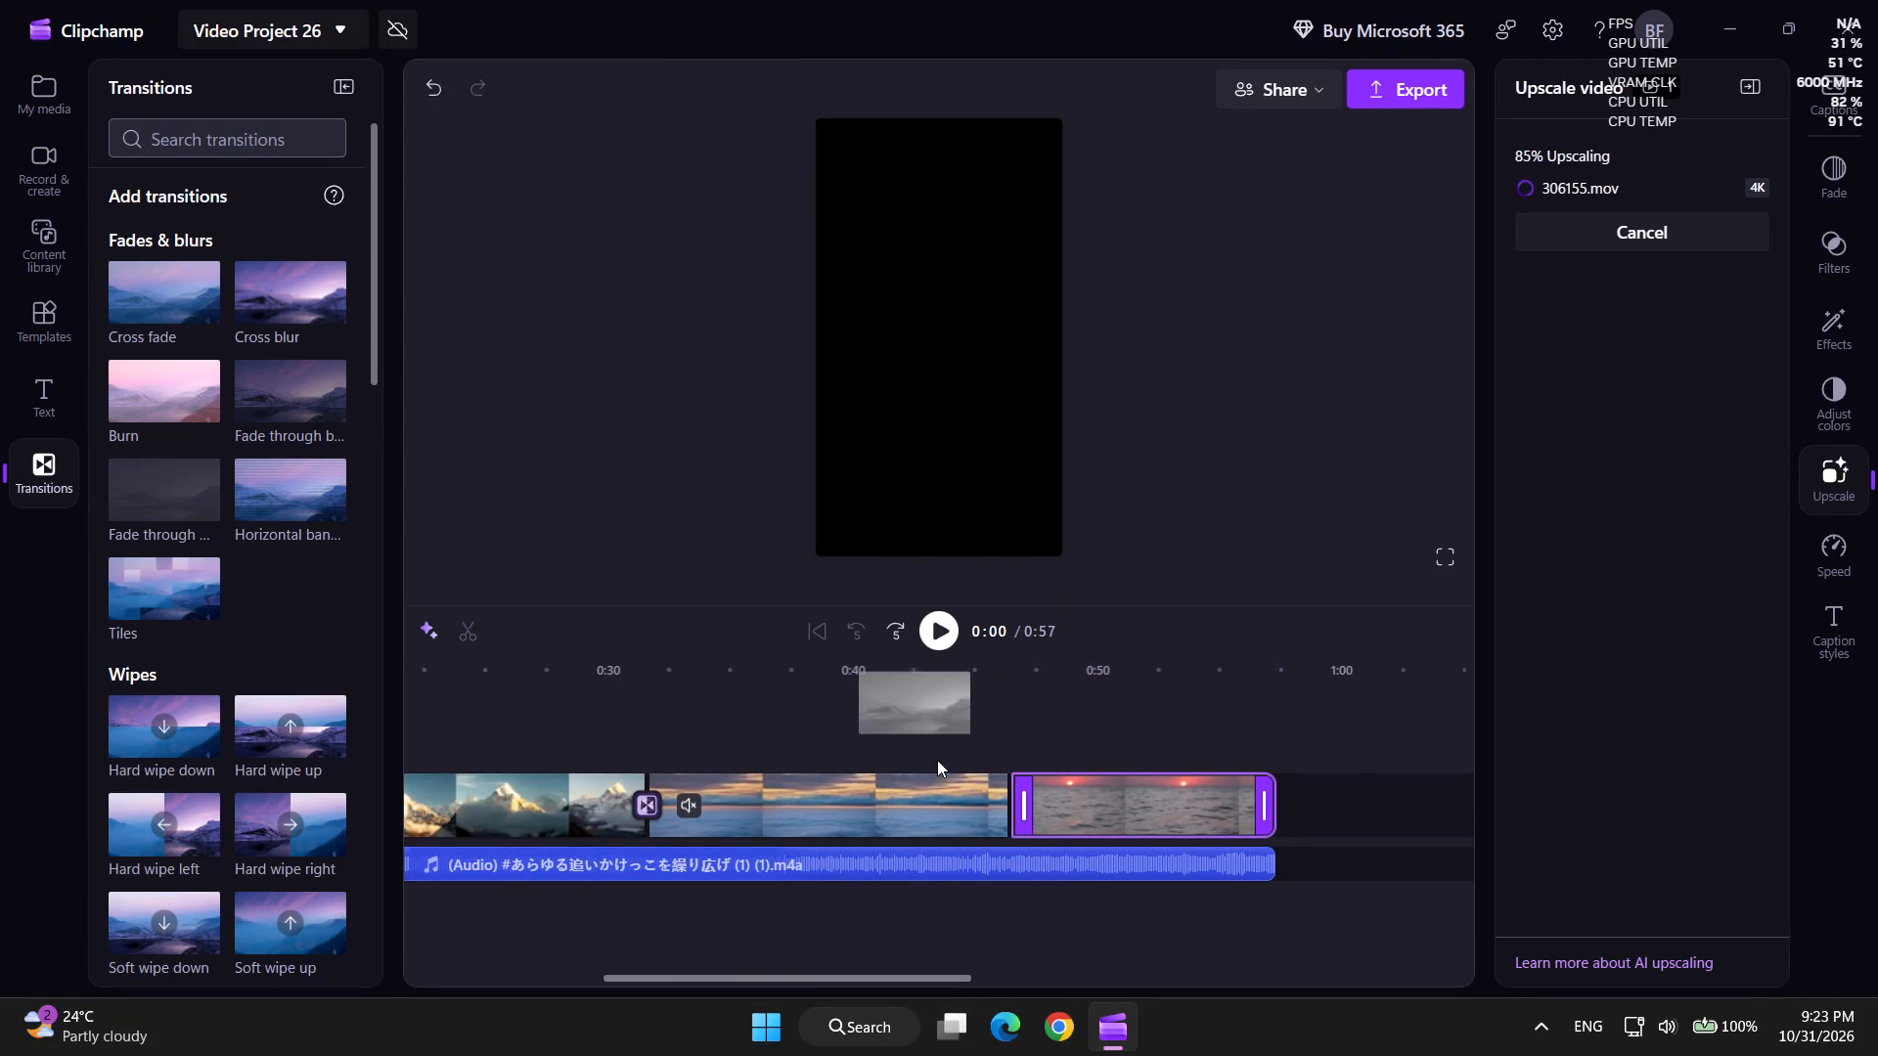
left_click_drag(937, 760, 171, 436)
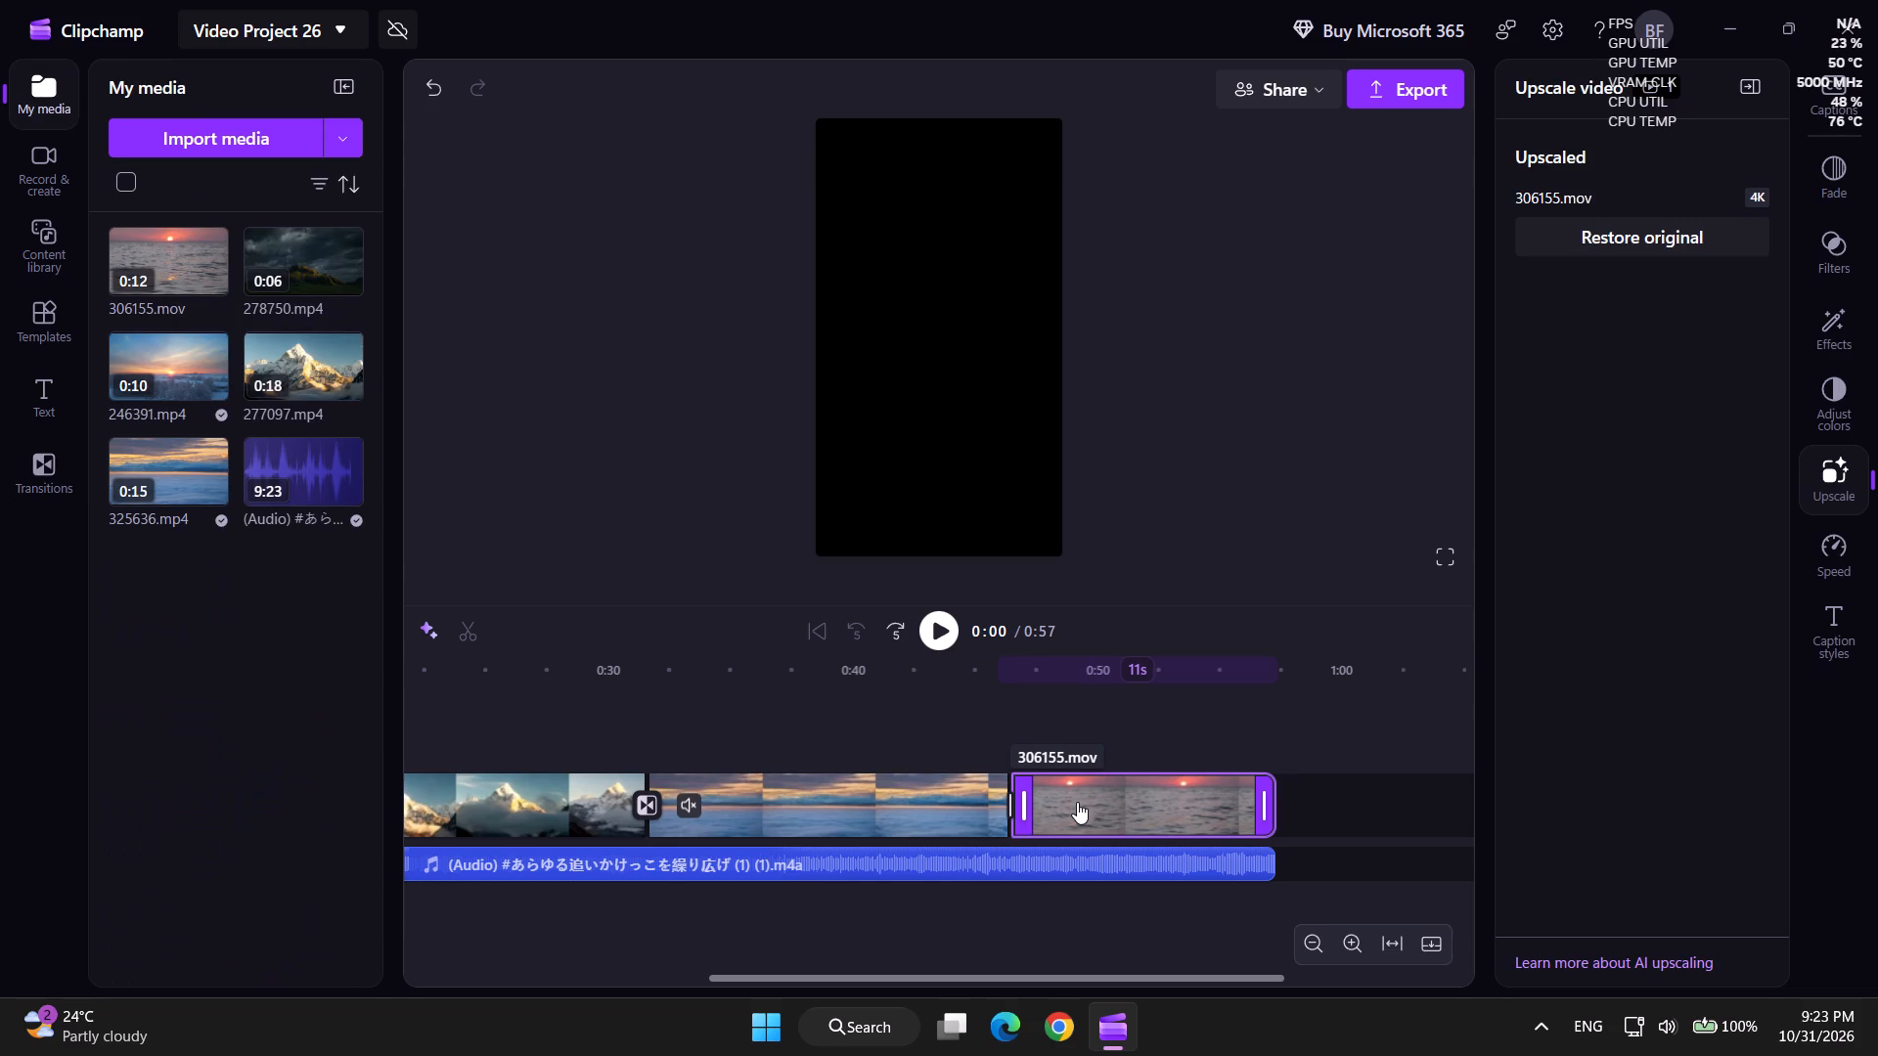
Preview the opening of the captioned video in full screen from the start, and return to the editor.
left_click(1454, 530)
left_click(1450, 550)
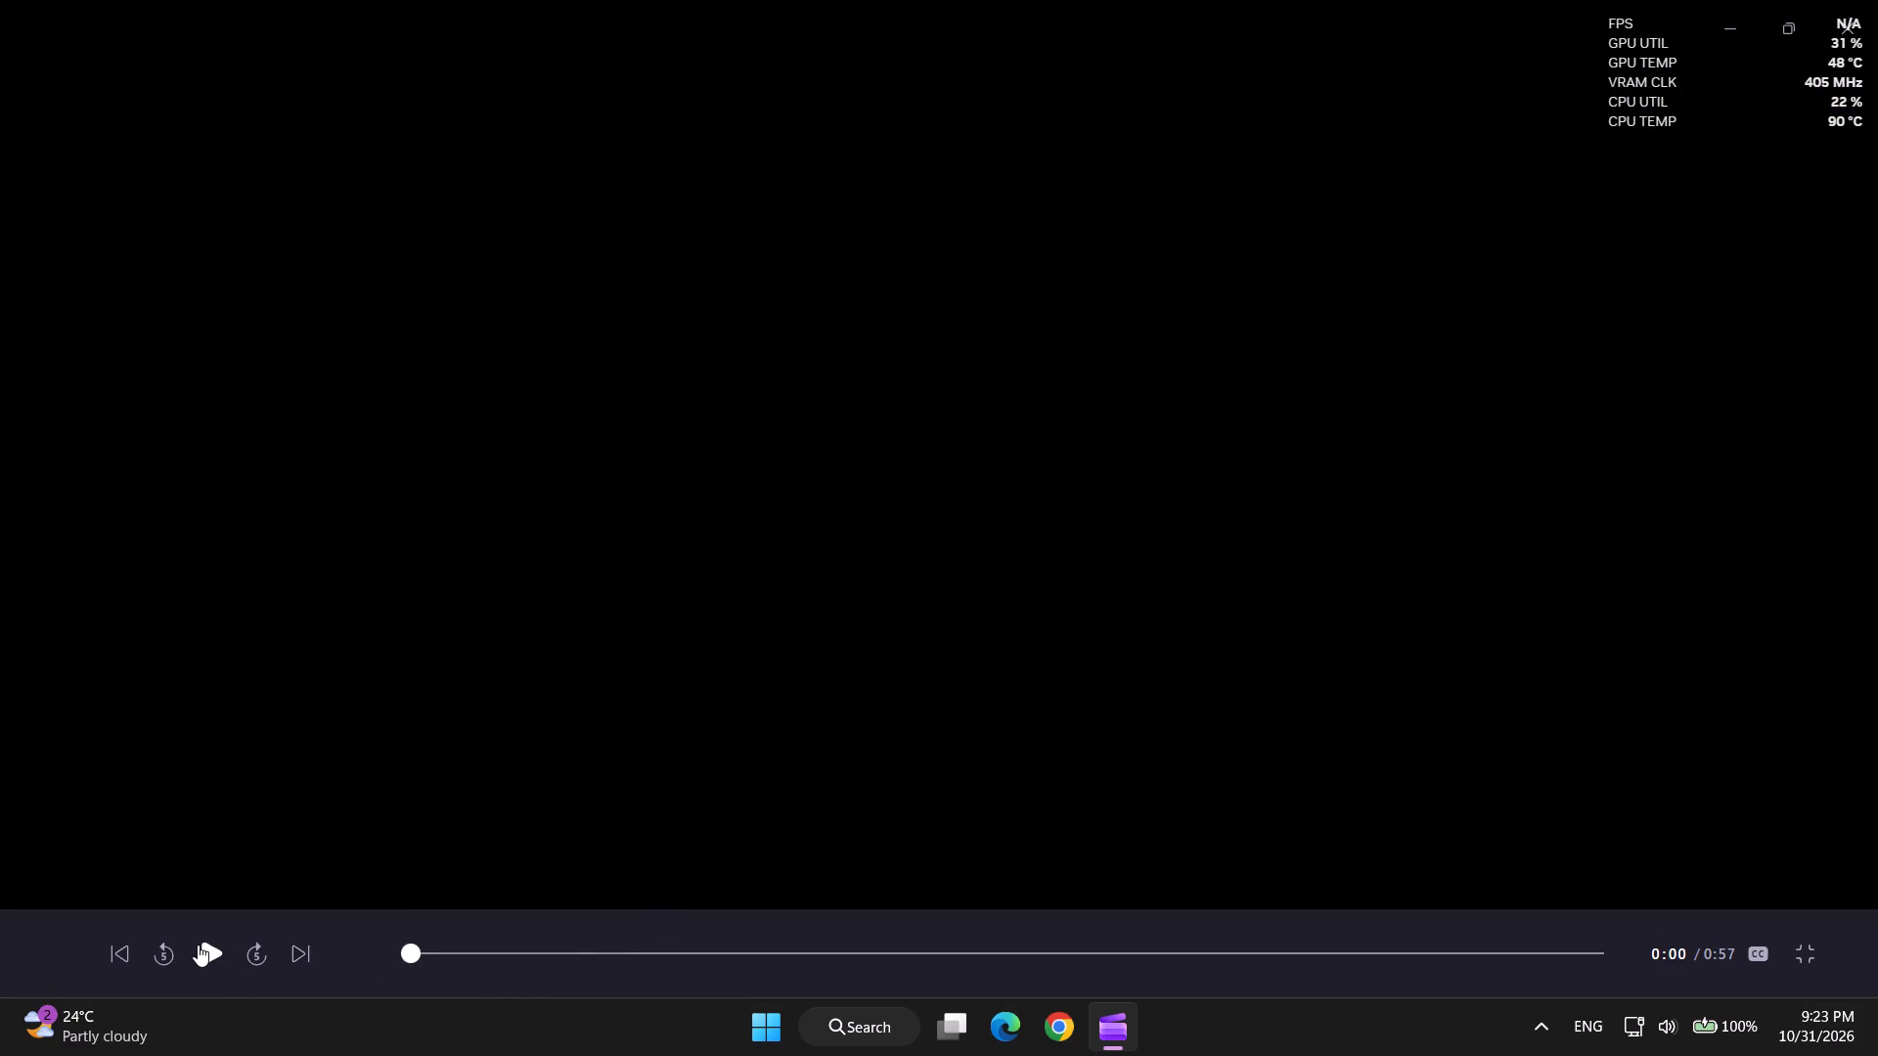
left_click(198, 945)
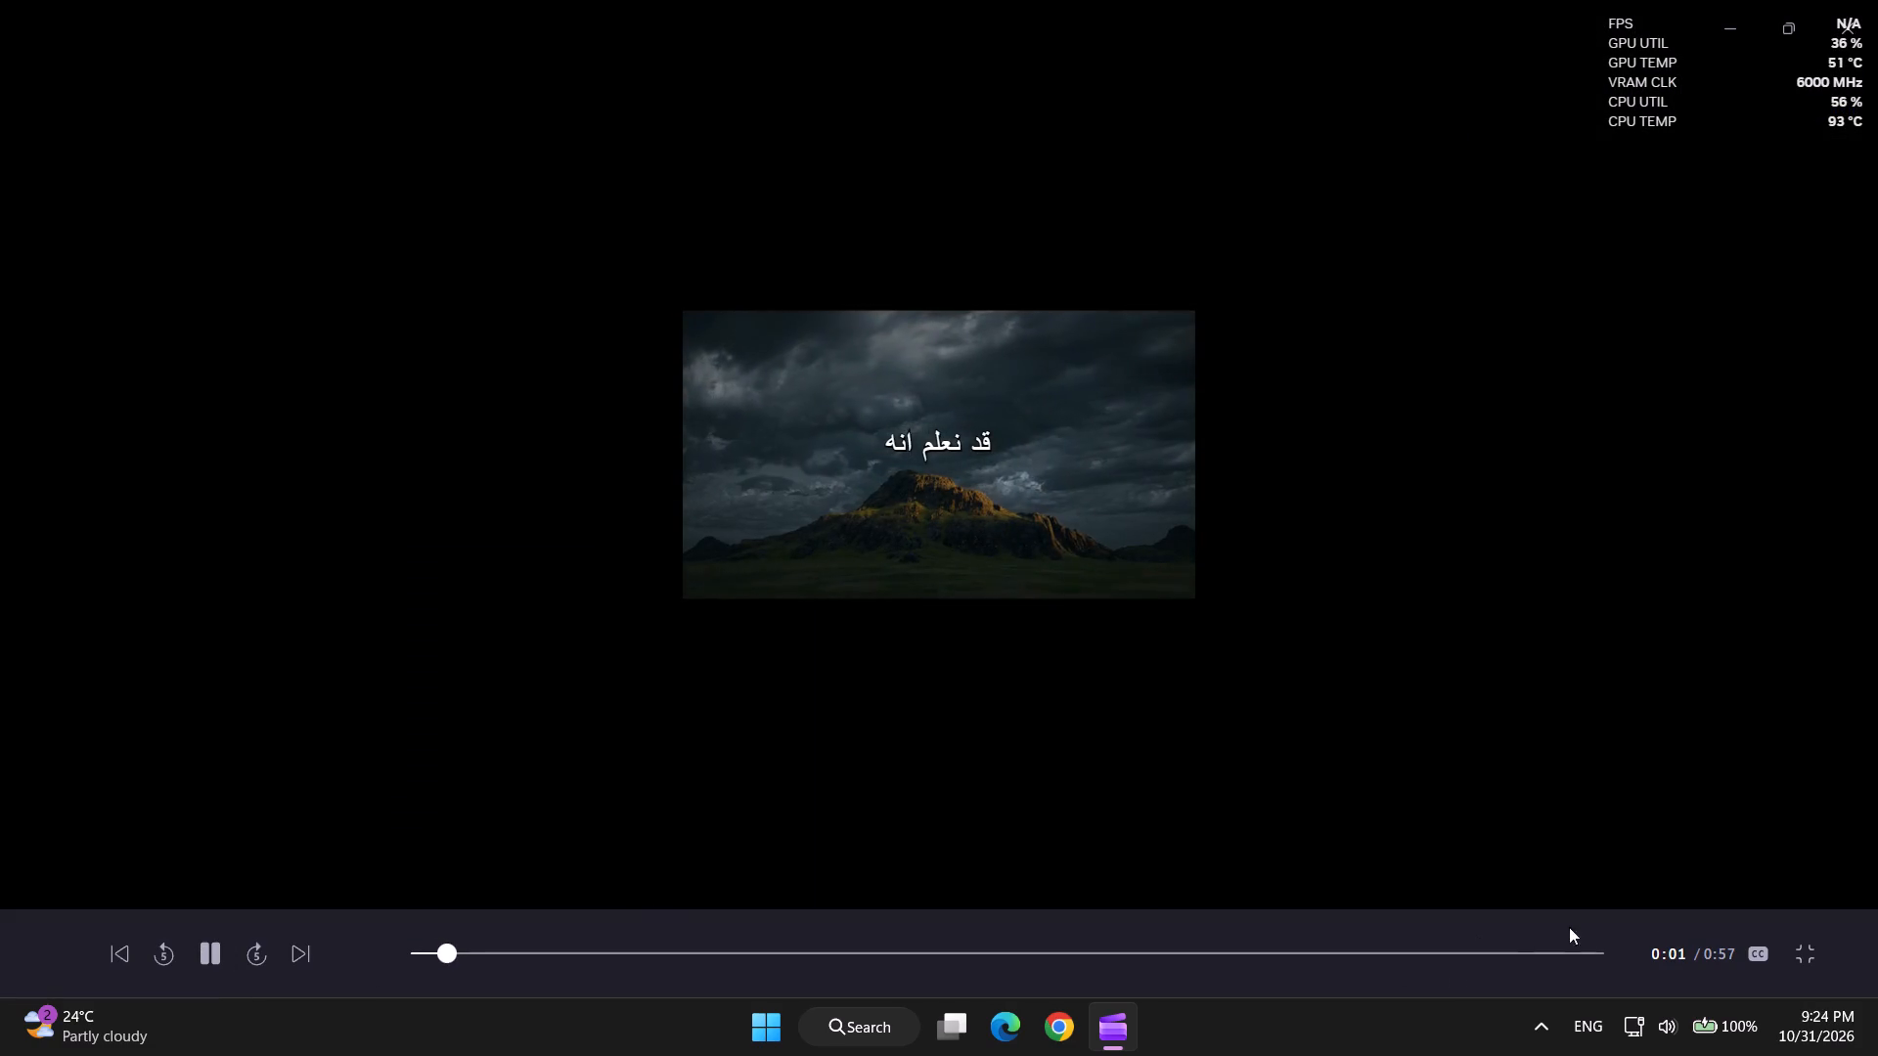
left_click(1804, 943)
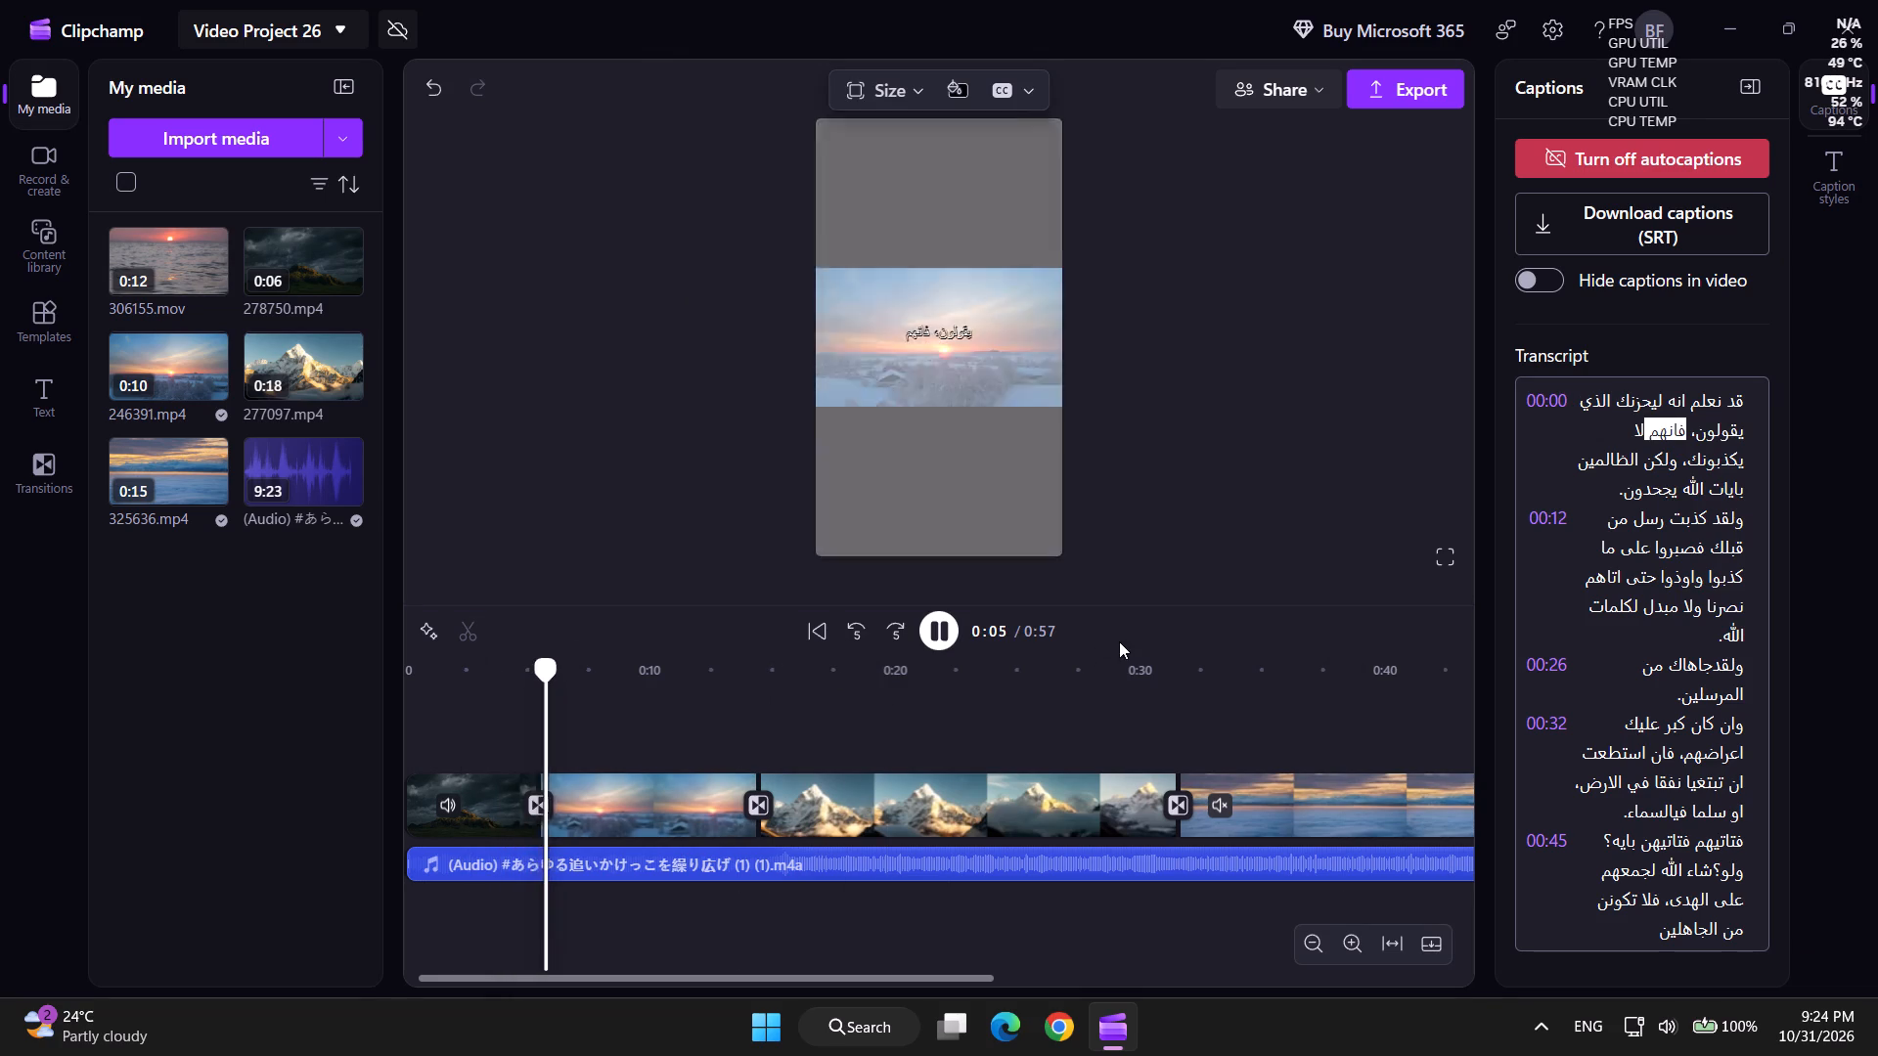
Set the system sound volume to slightly below the halfway mark.
left_click(1684, 1048)
left_click(1676, 1002)
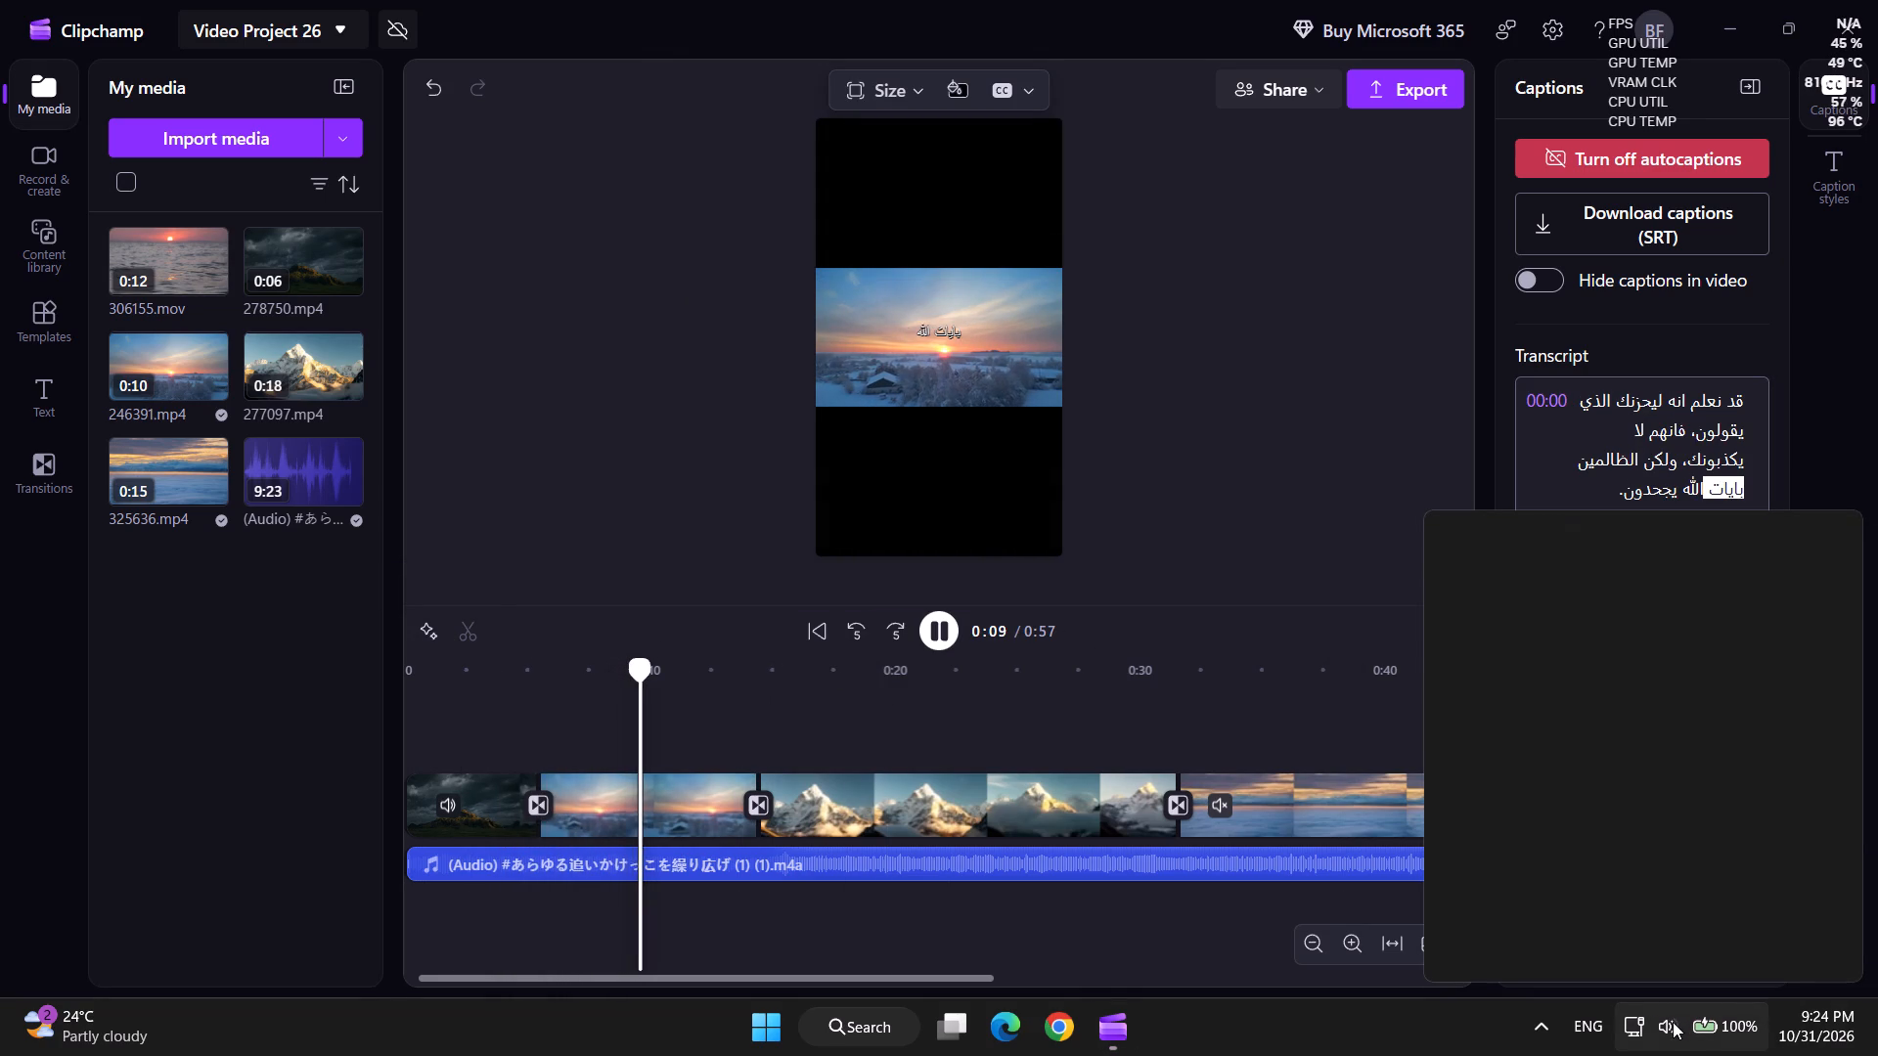
left_click(1659, 881)
left_click(1615, 880)
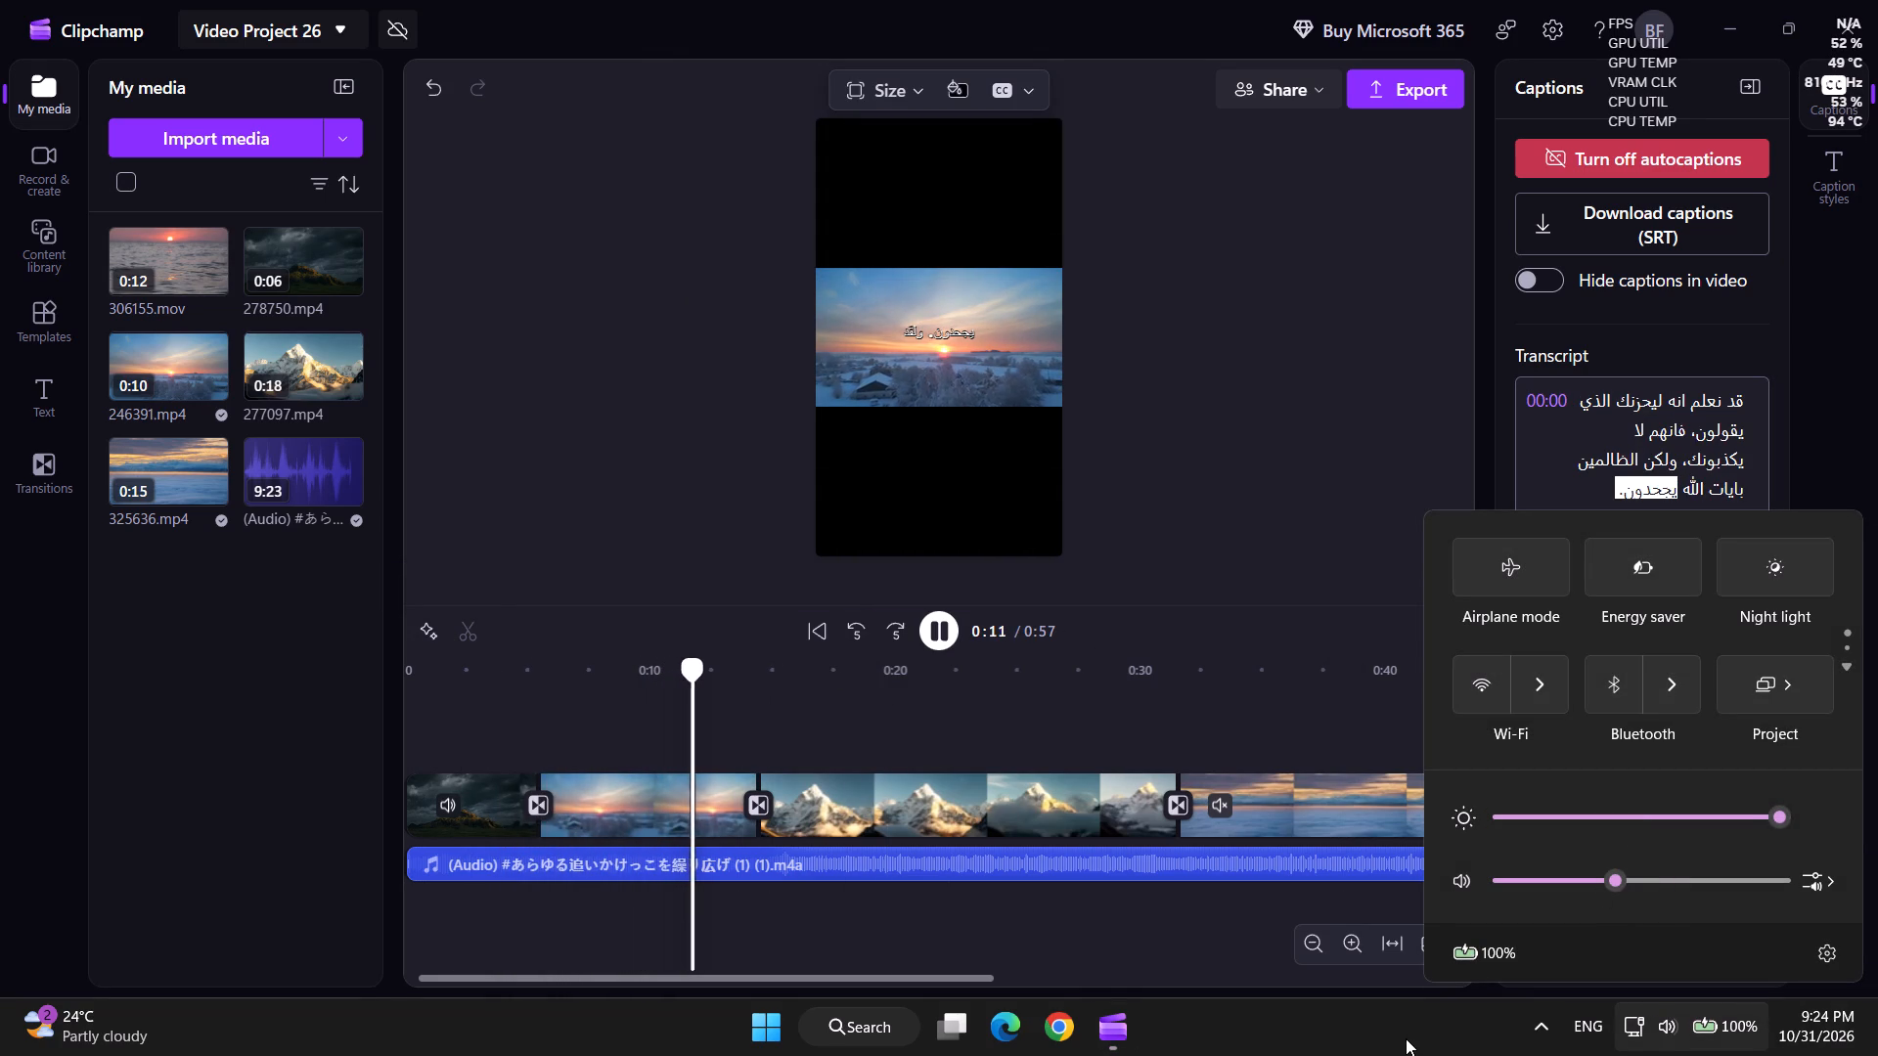
left_click(1381, 1037)
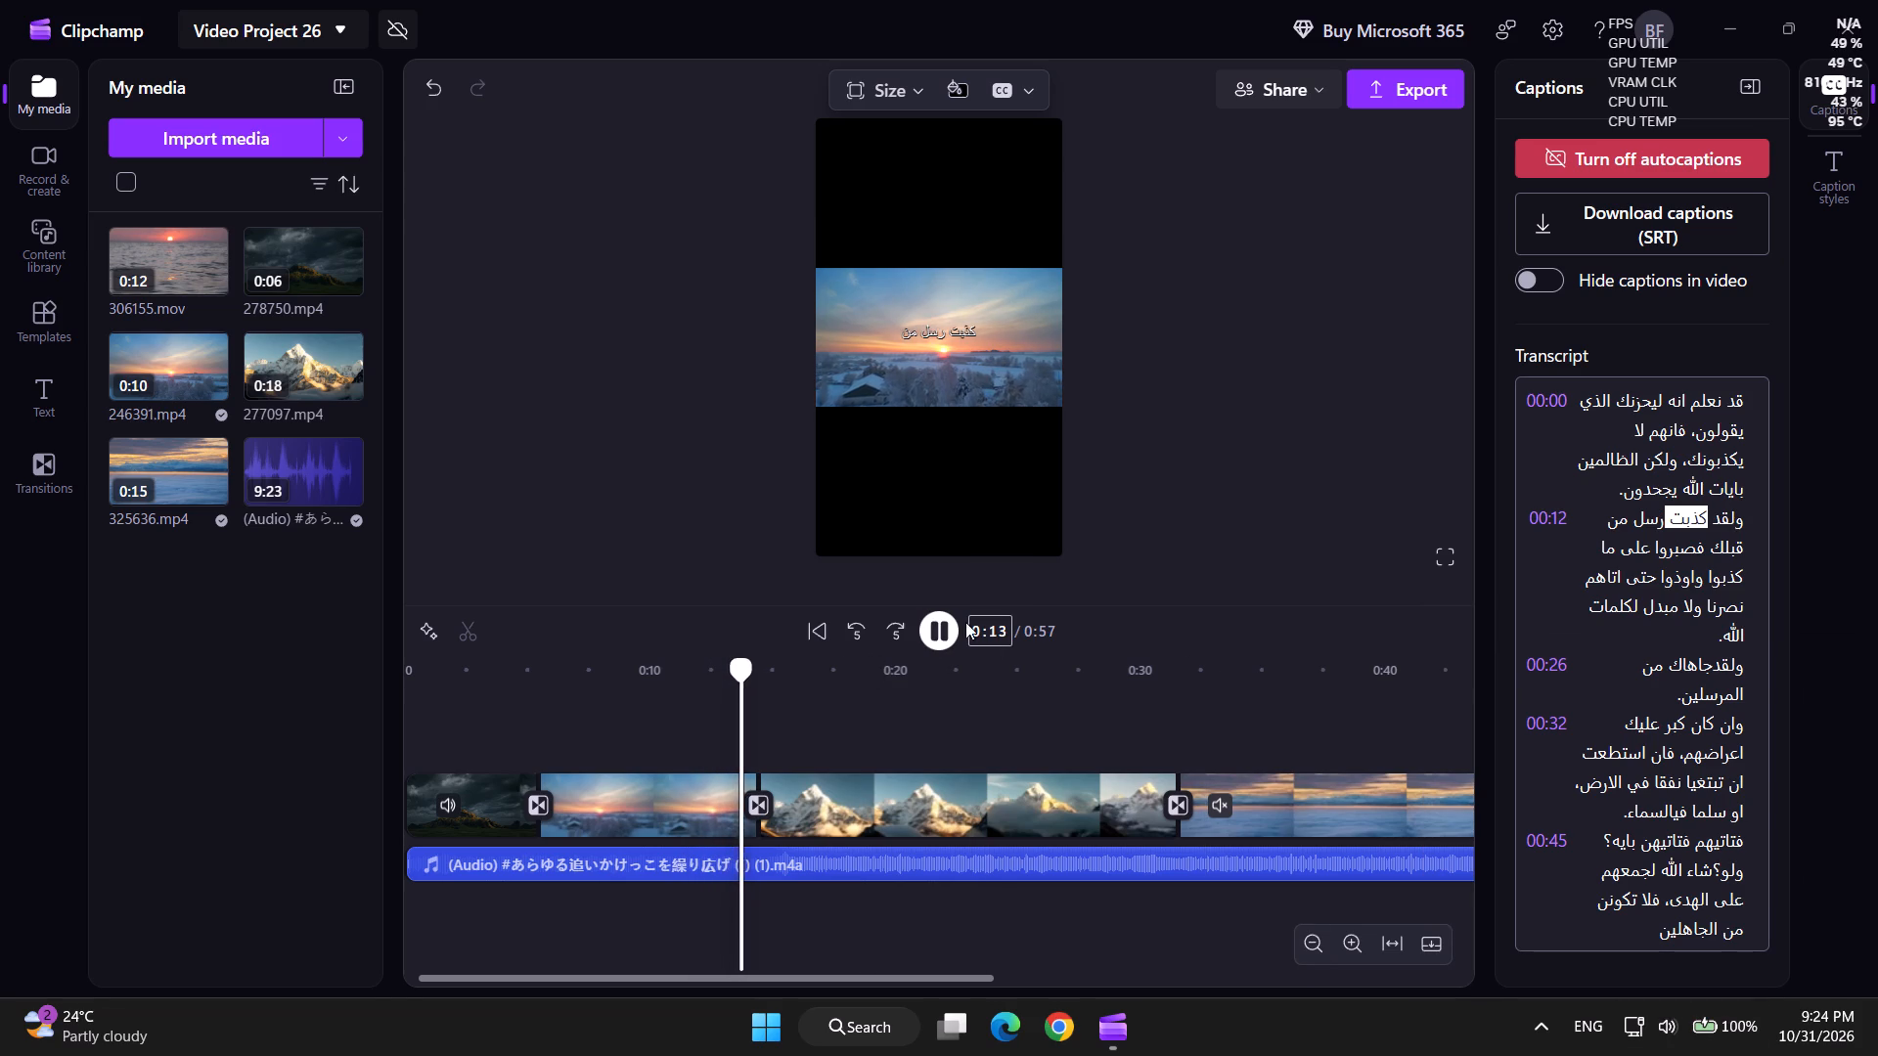
Pause playback at the transition into the mountain clip, preview from there in full screen, and return to the editor.
left_click(936, 628)
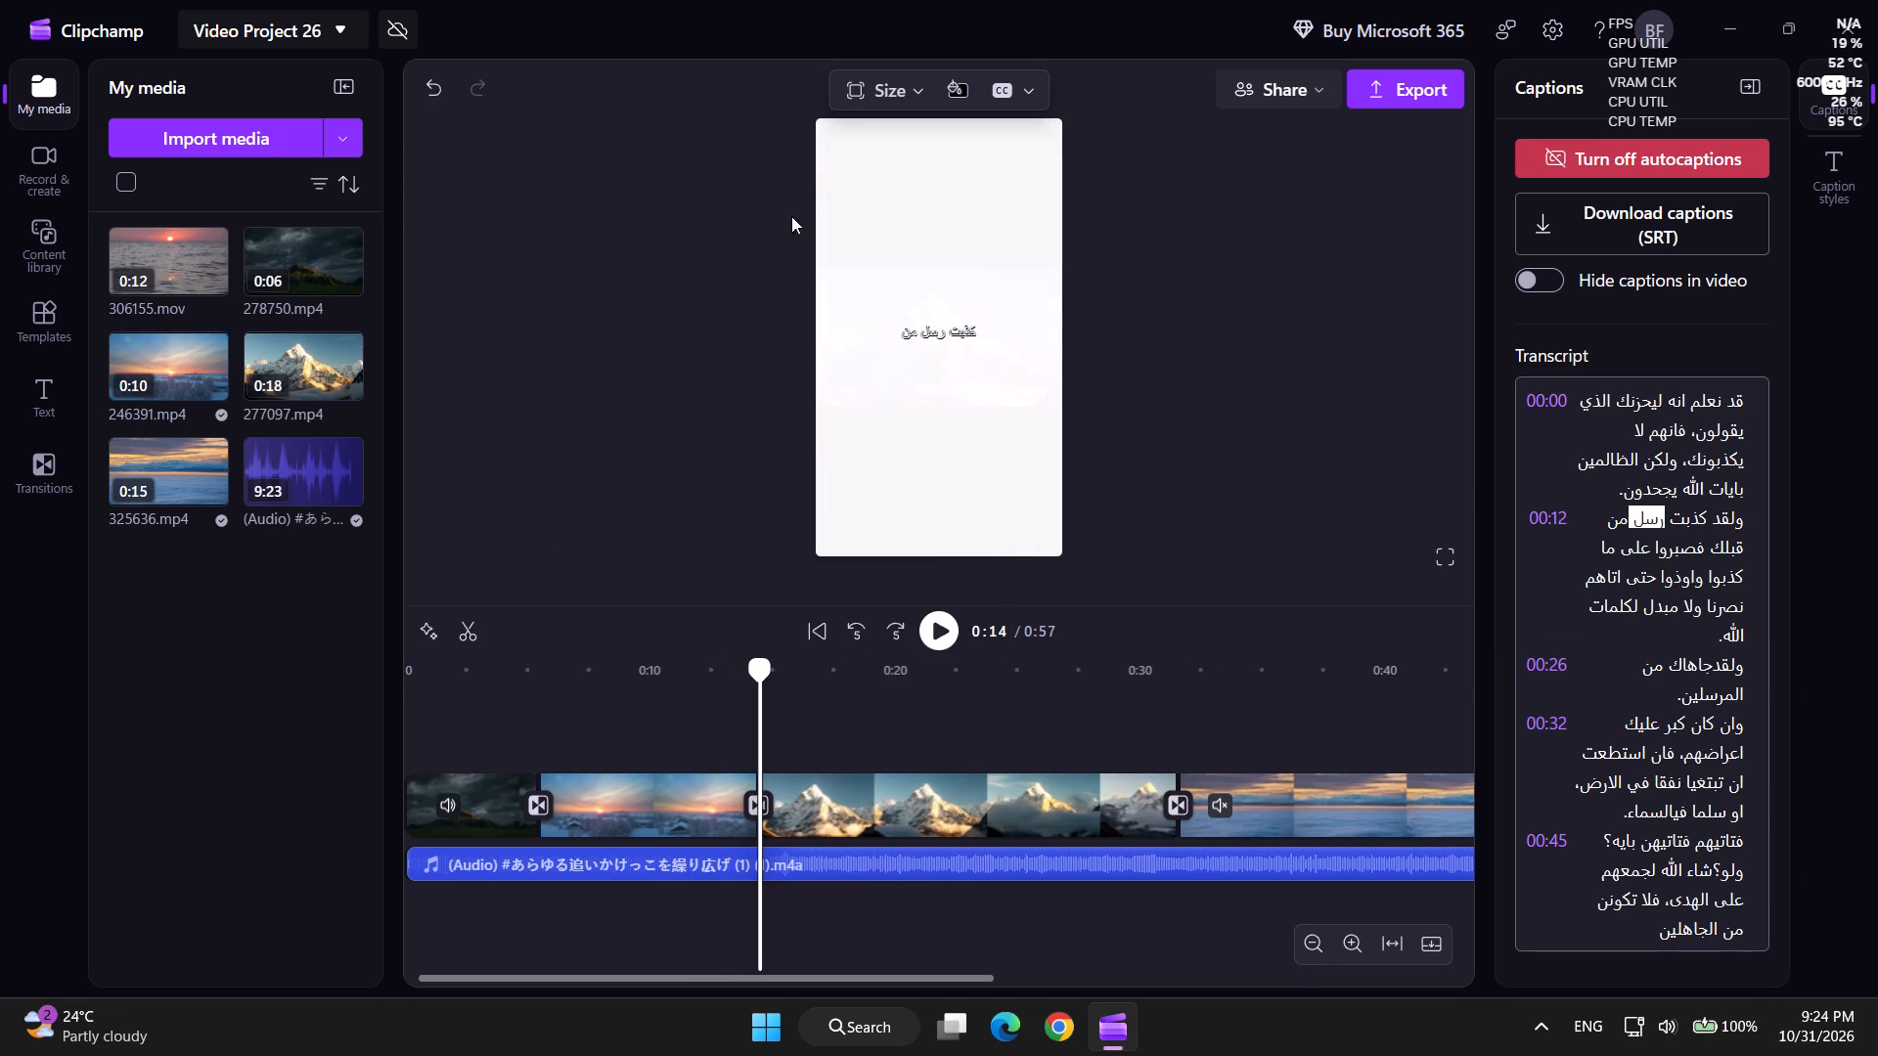
left_click(1446, 555)
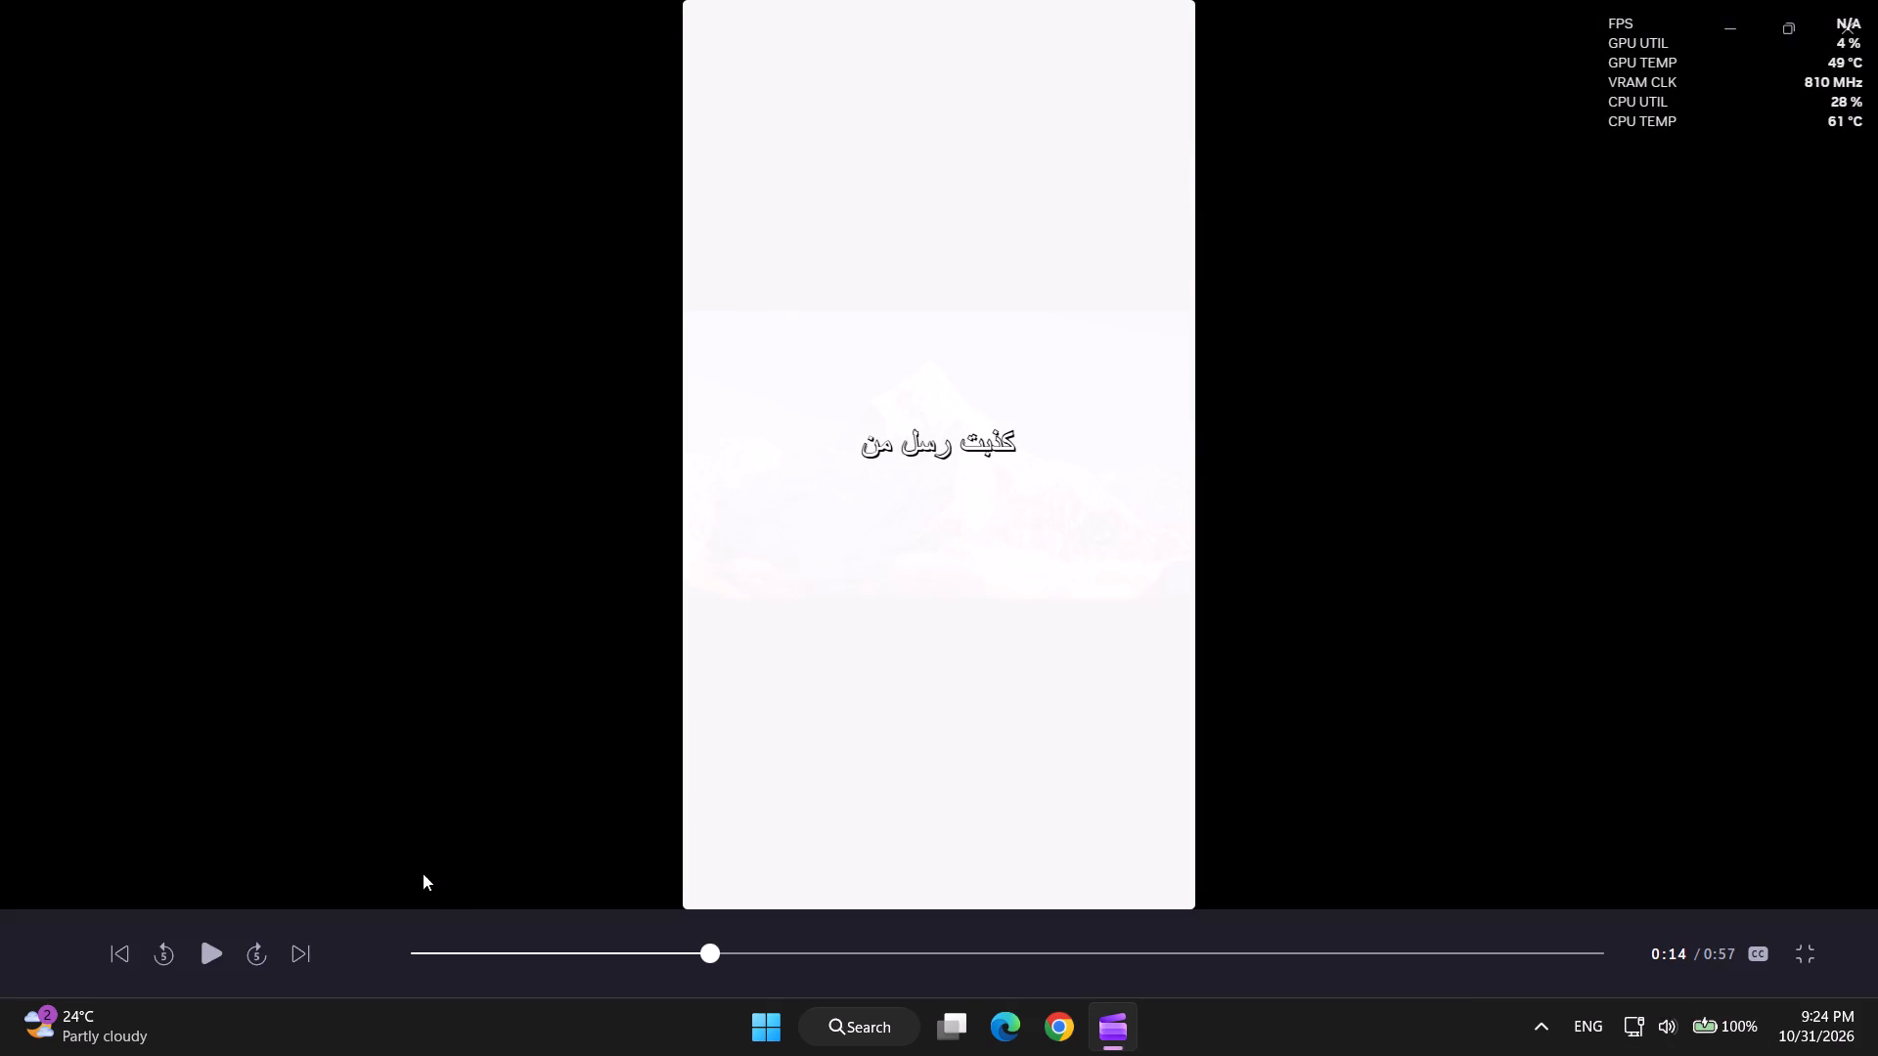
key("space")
left_click(630, 942)
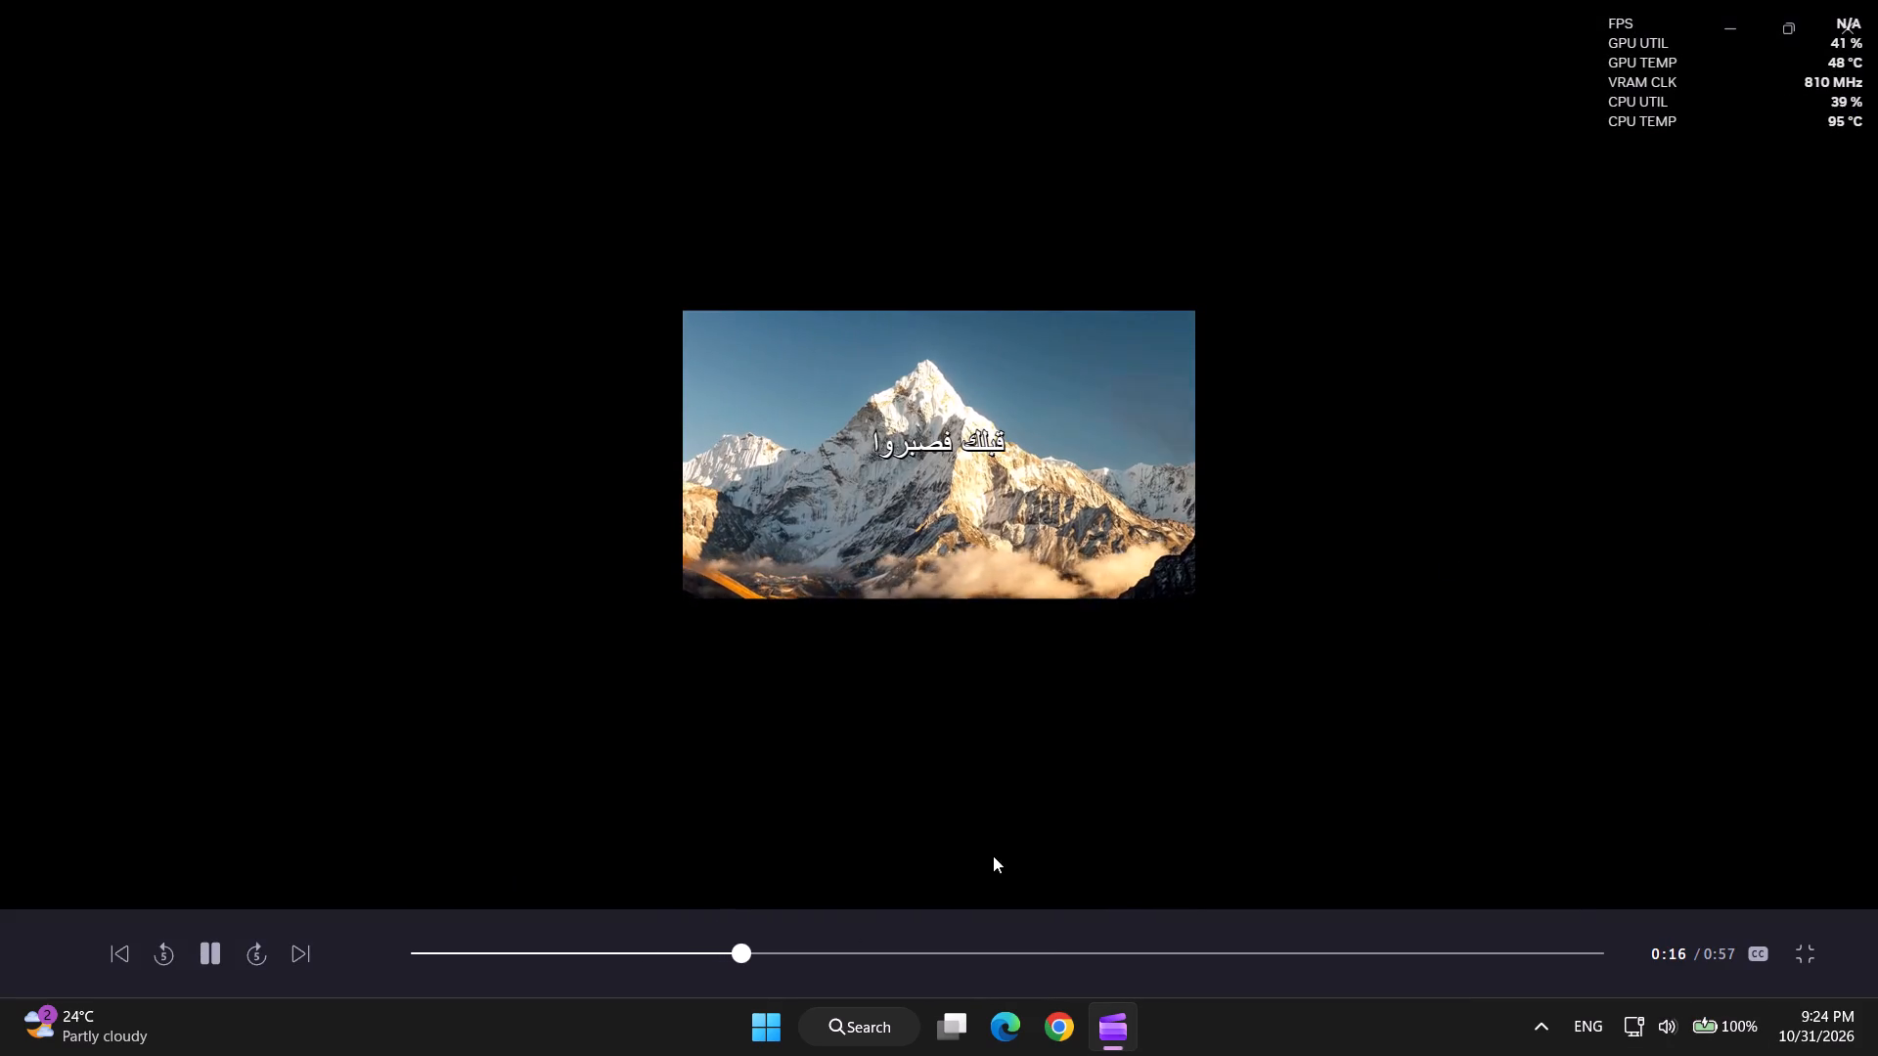
left_click(1811, 957)
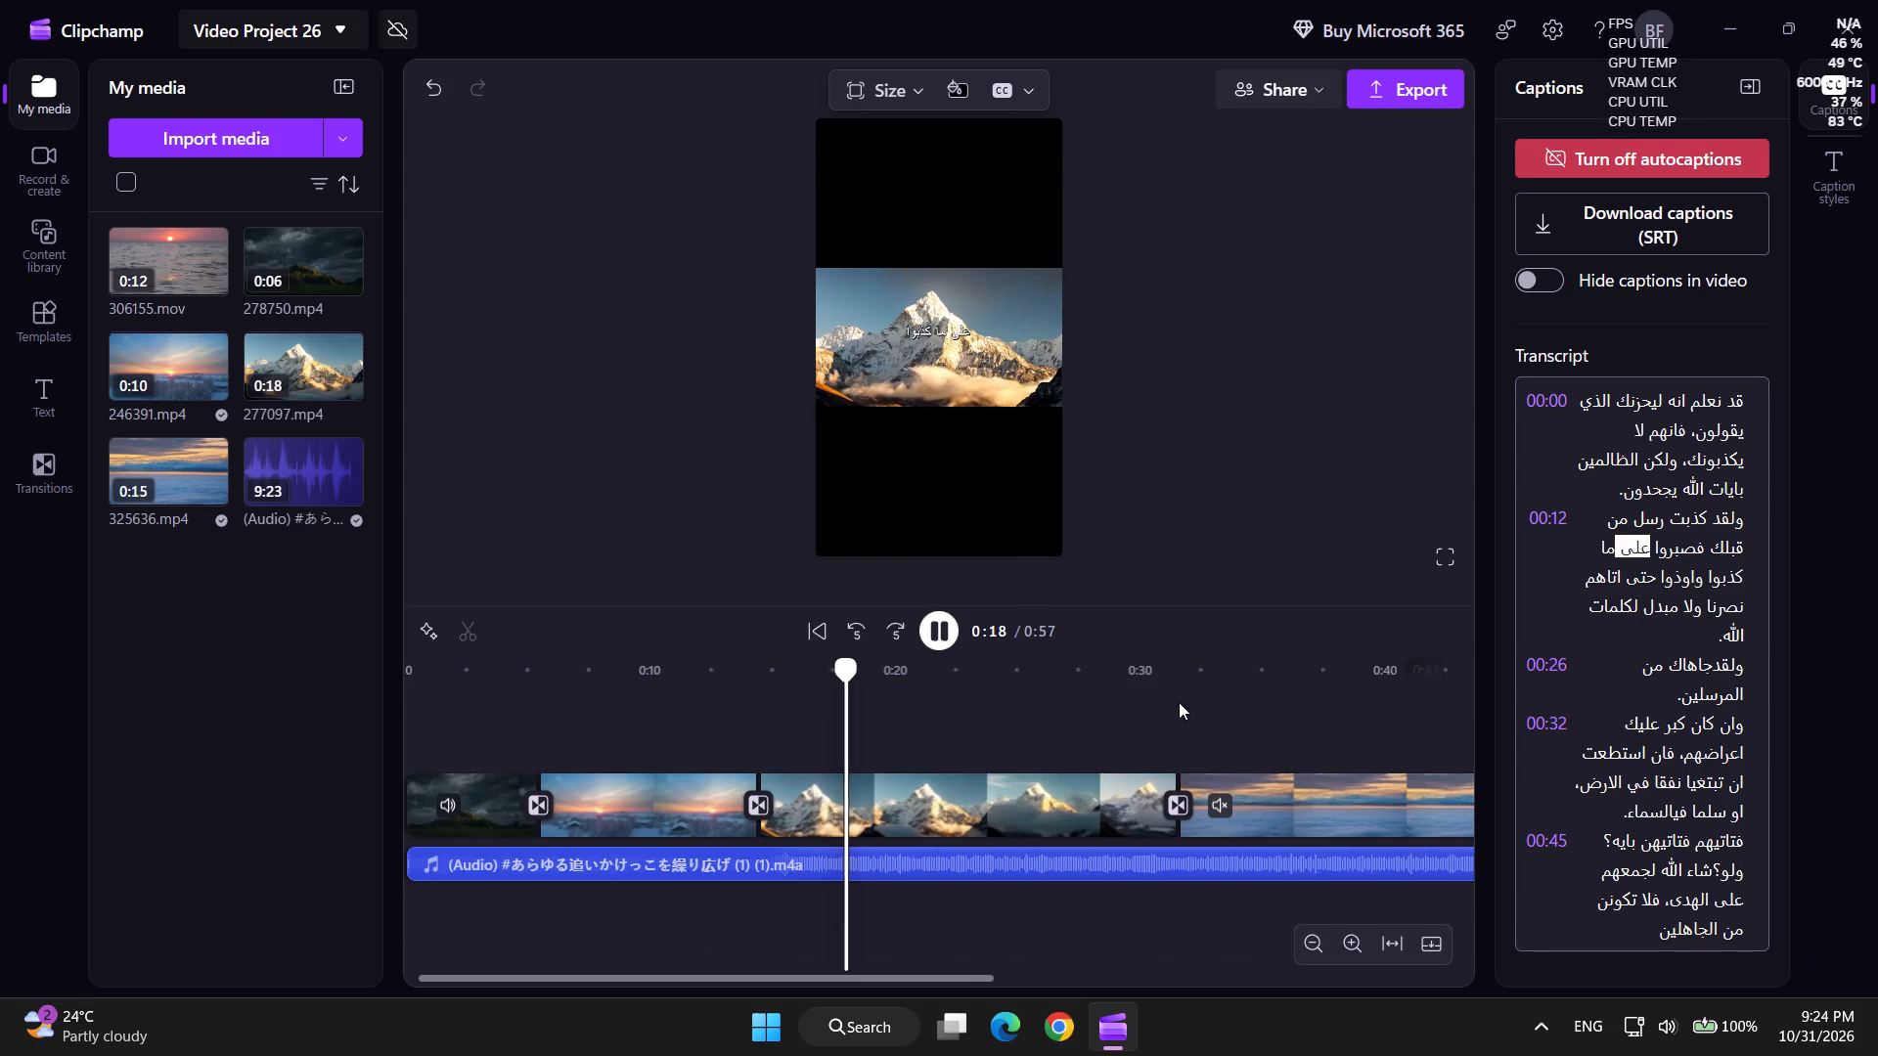
Select the recitation audio on the timeline and replay the video from the beginning.
left_click(806, 874)
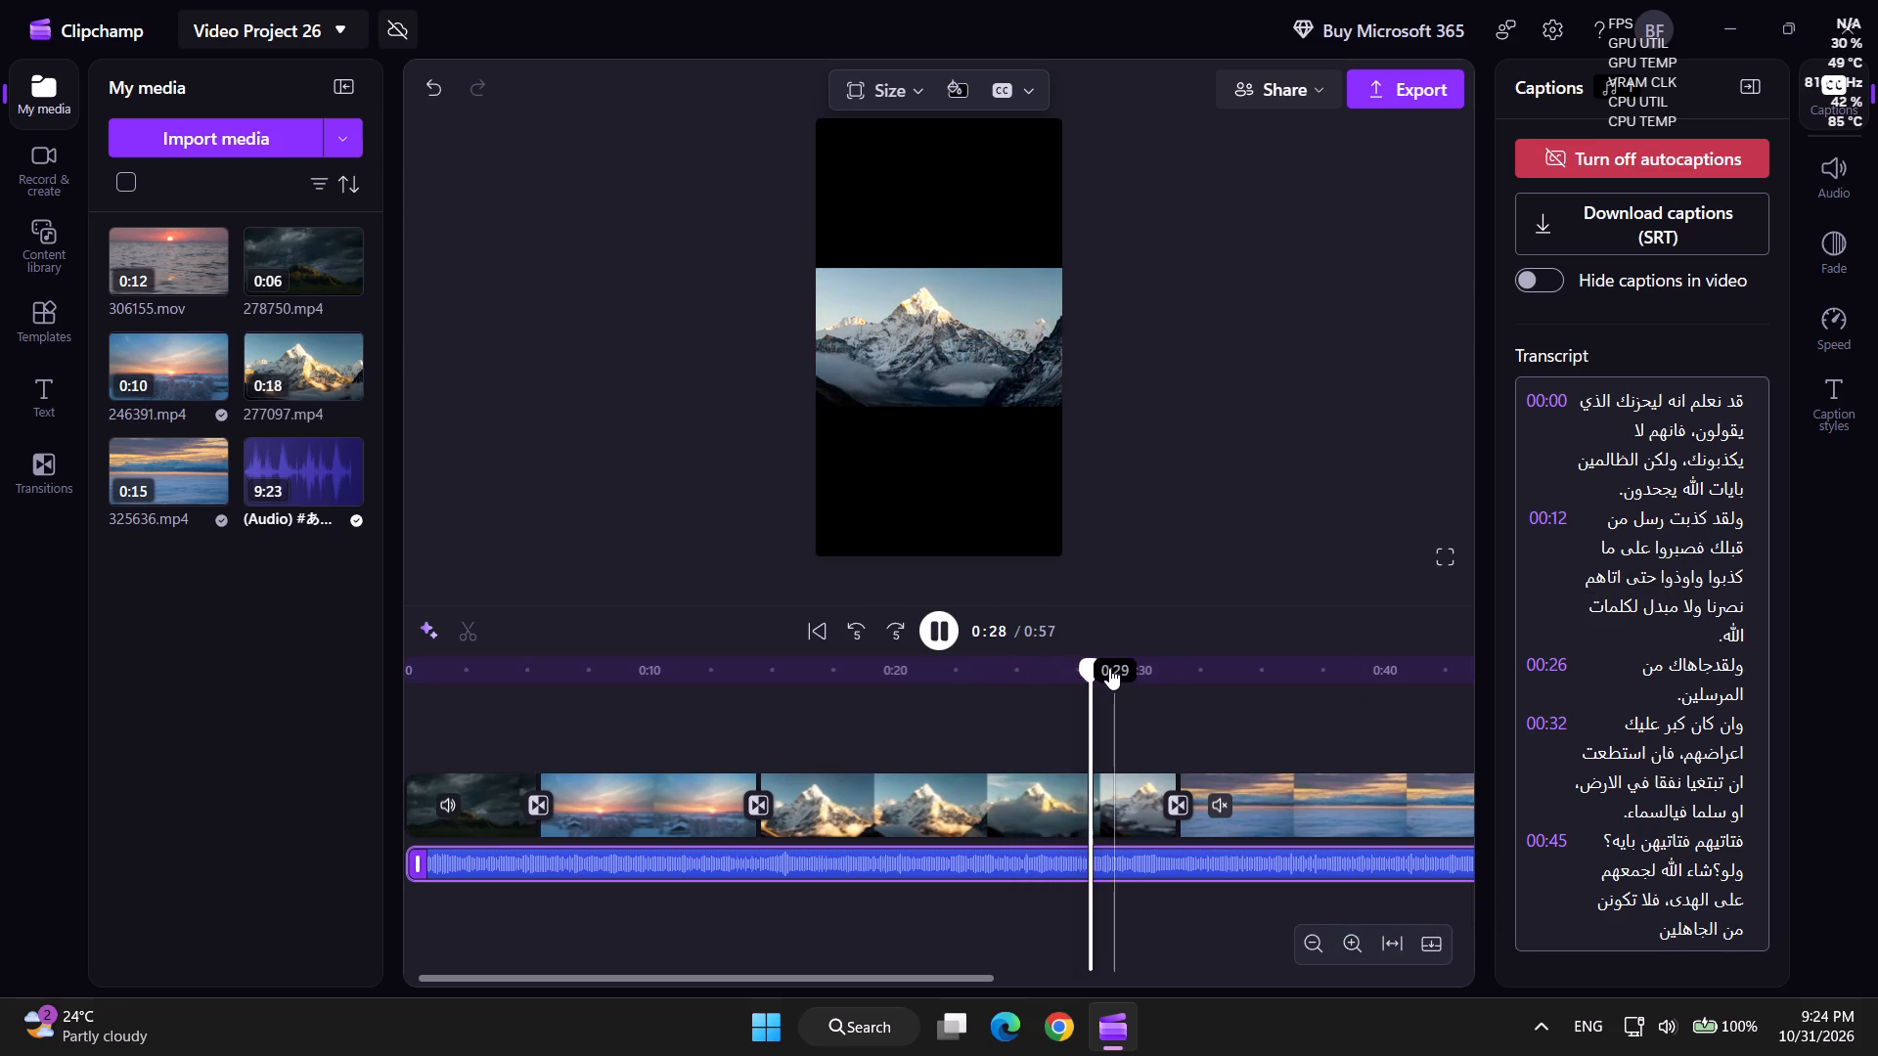
left_click_drag(1109, 668, 394, 743)
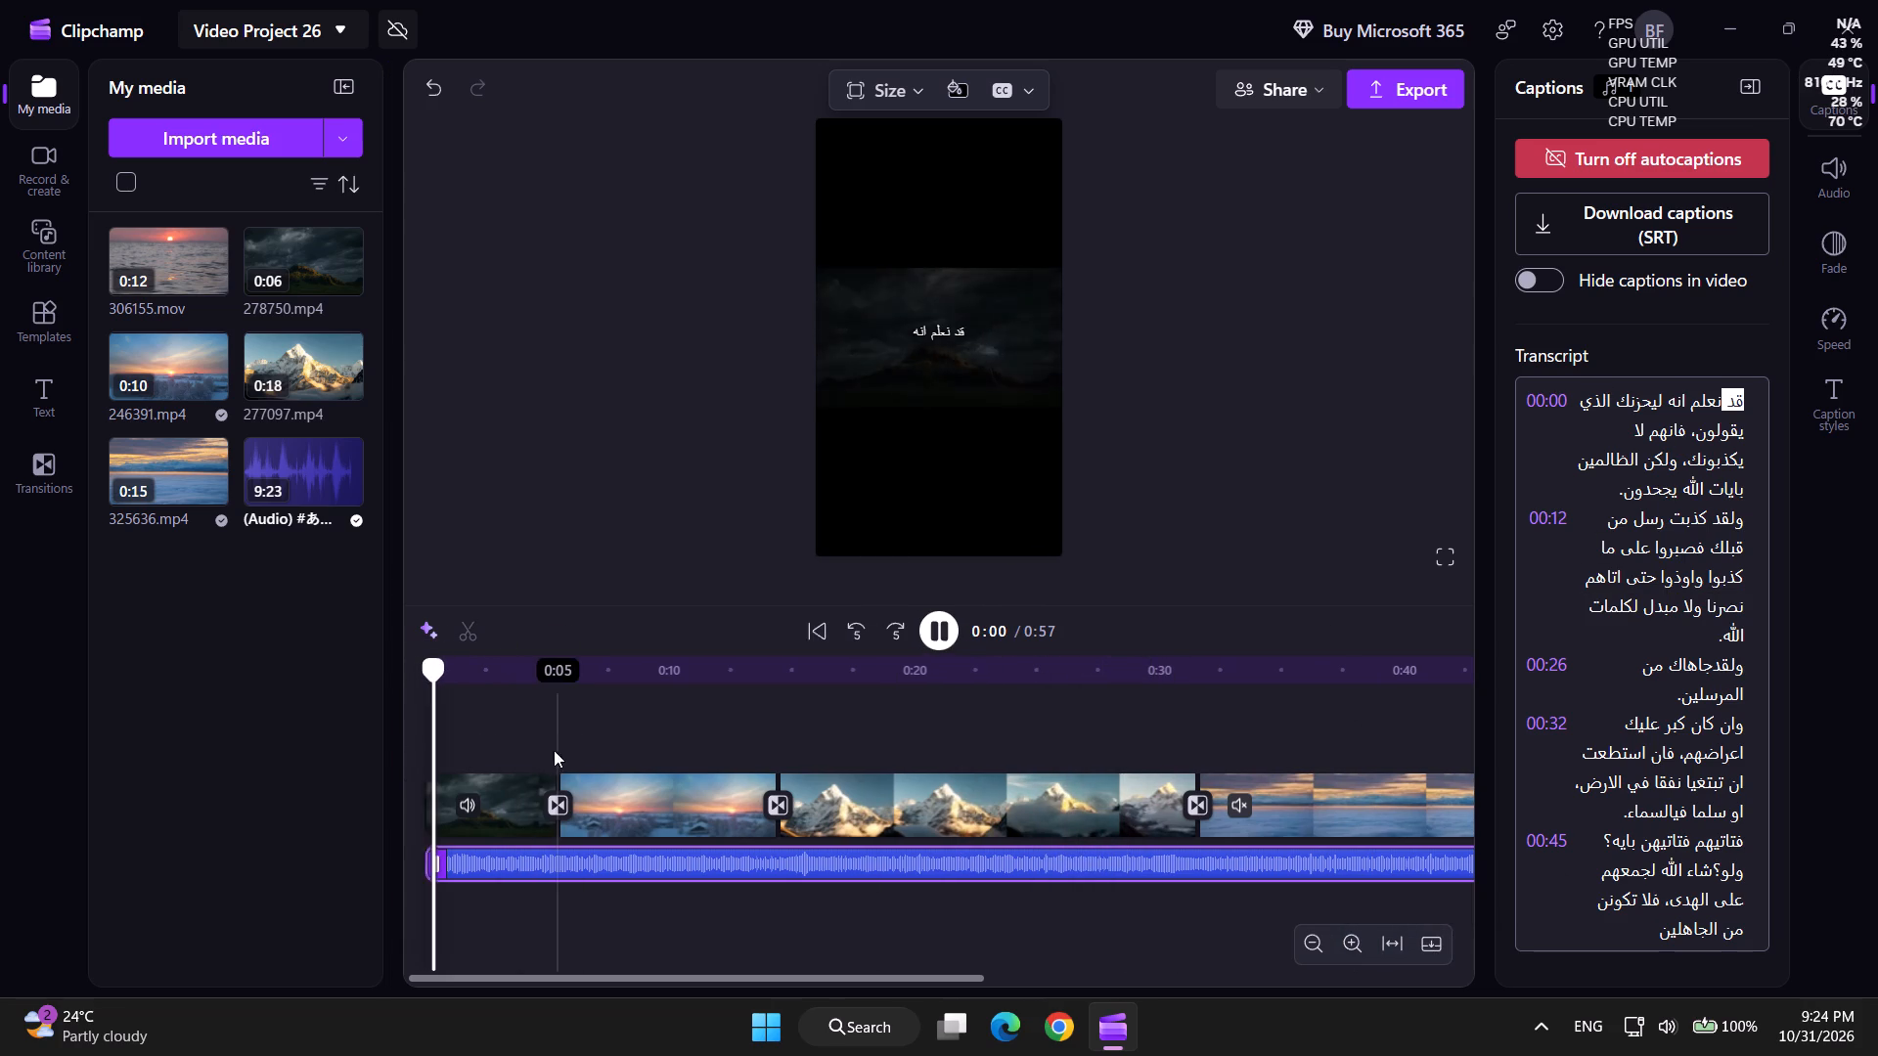
Mute the audio of the opening dark mountain clip 278750.mp4 and pause playback.
left_click(471, 805)
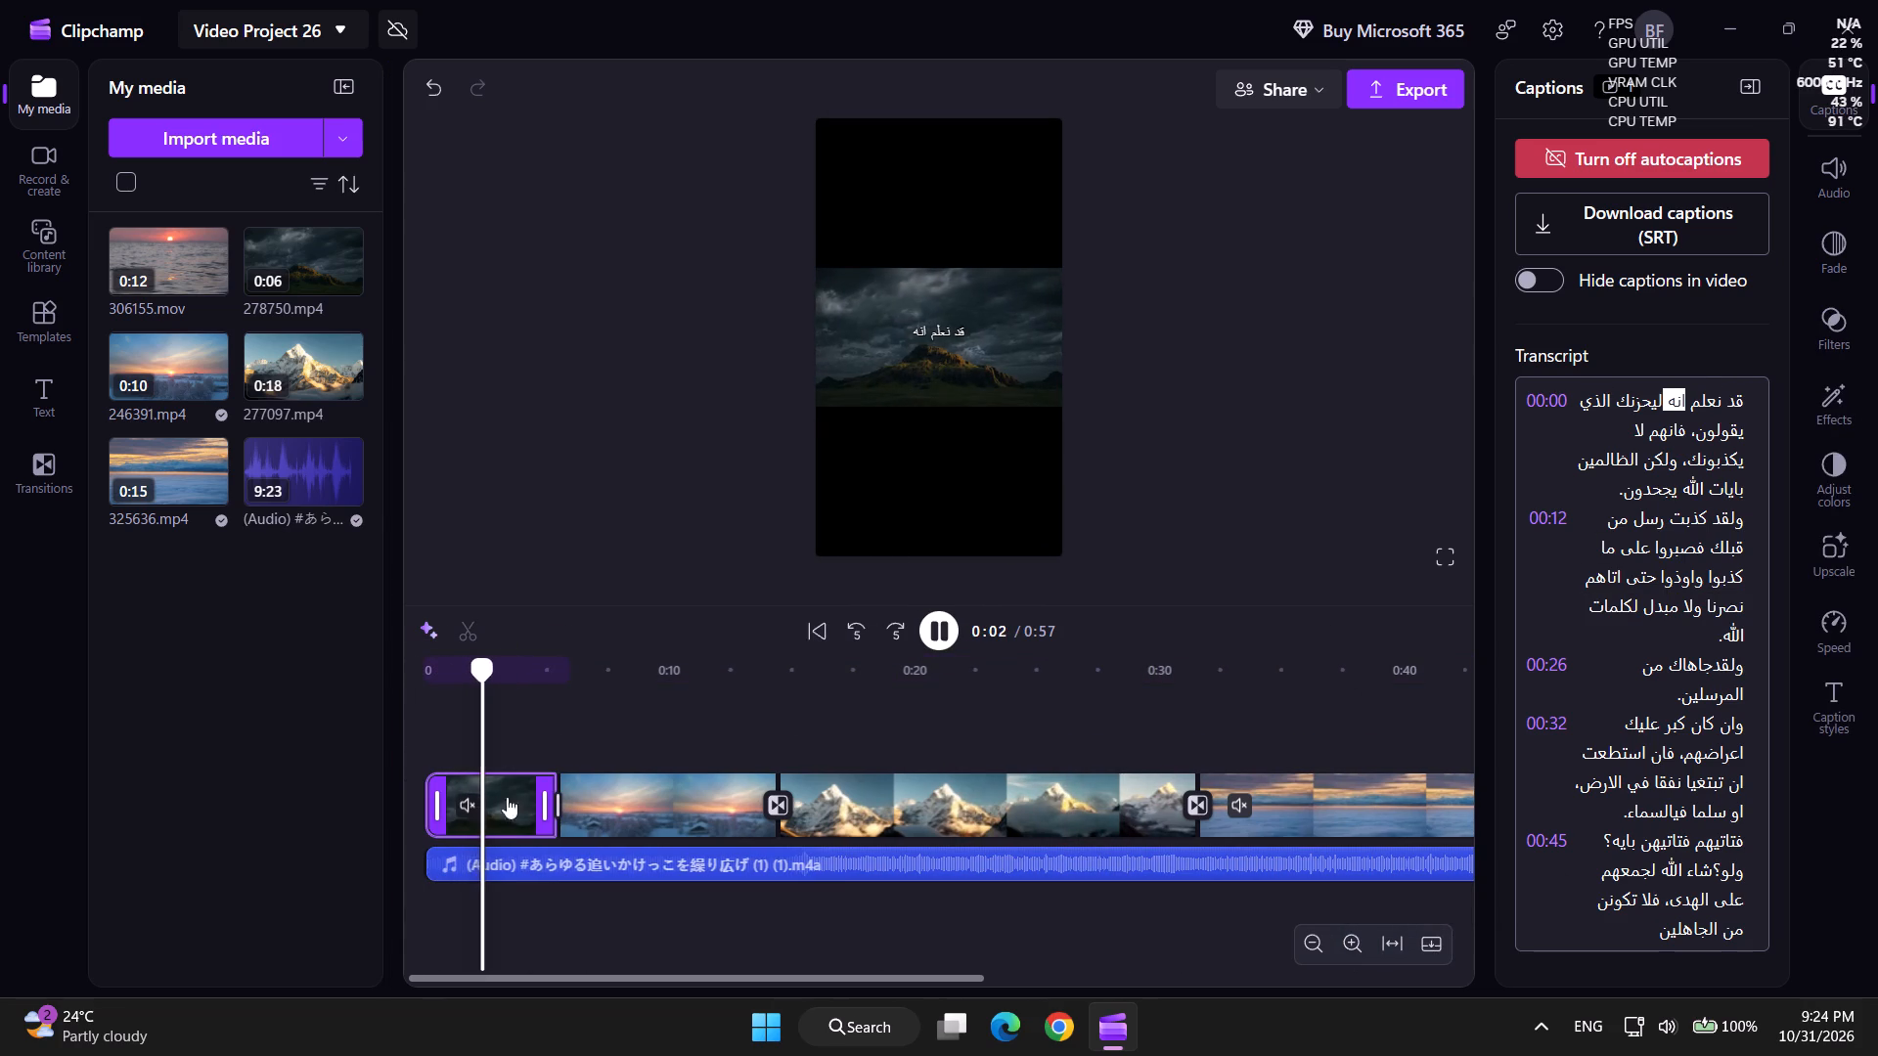
left_click(940, 627)
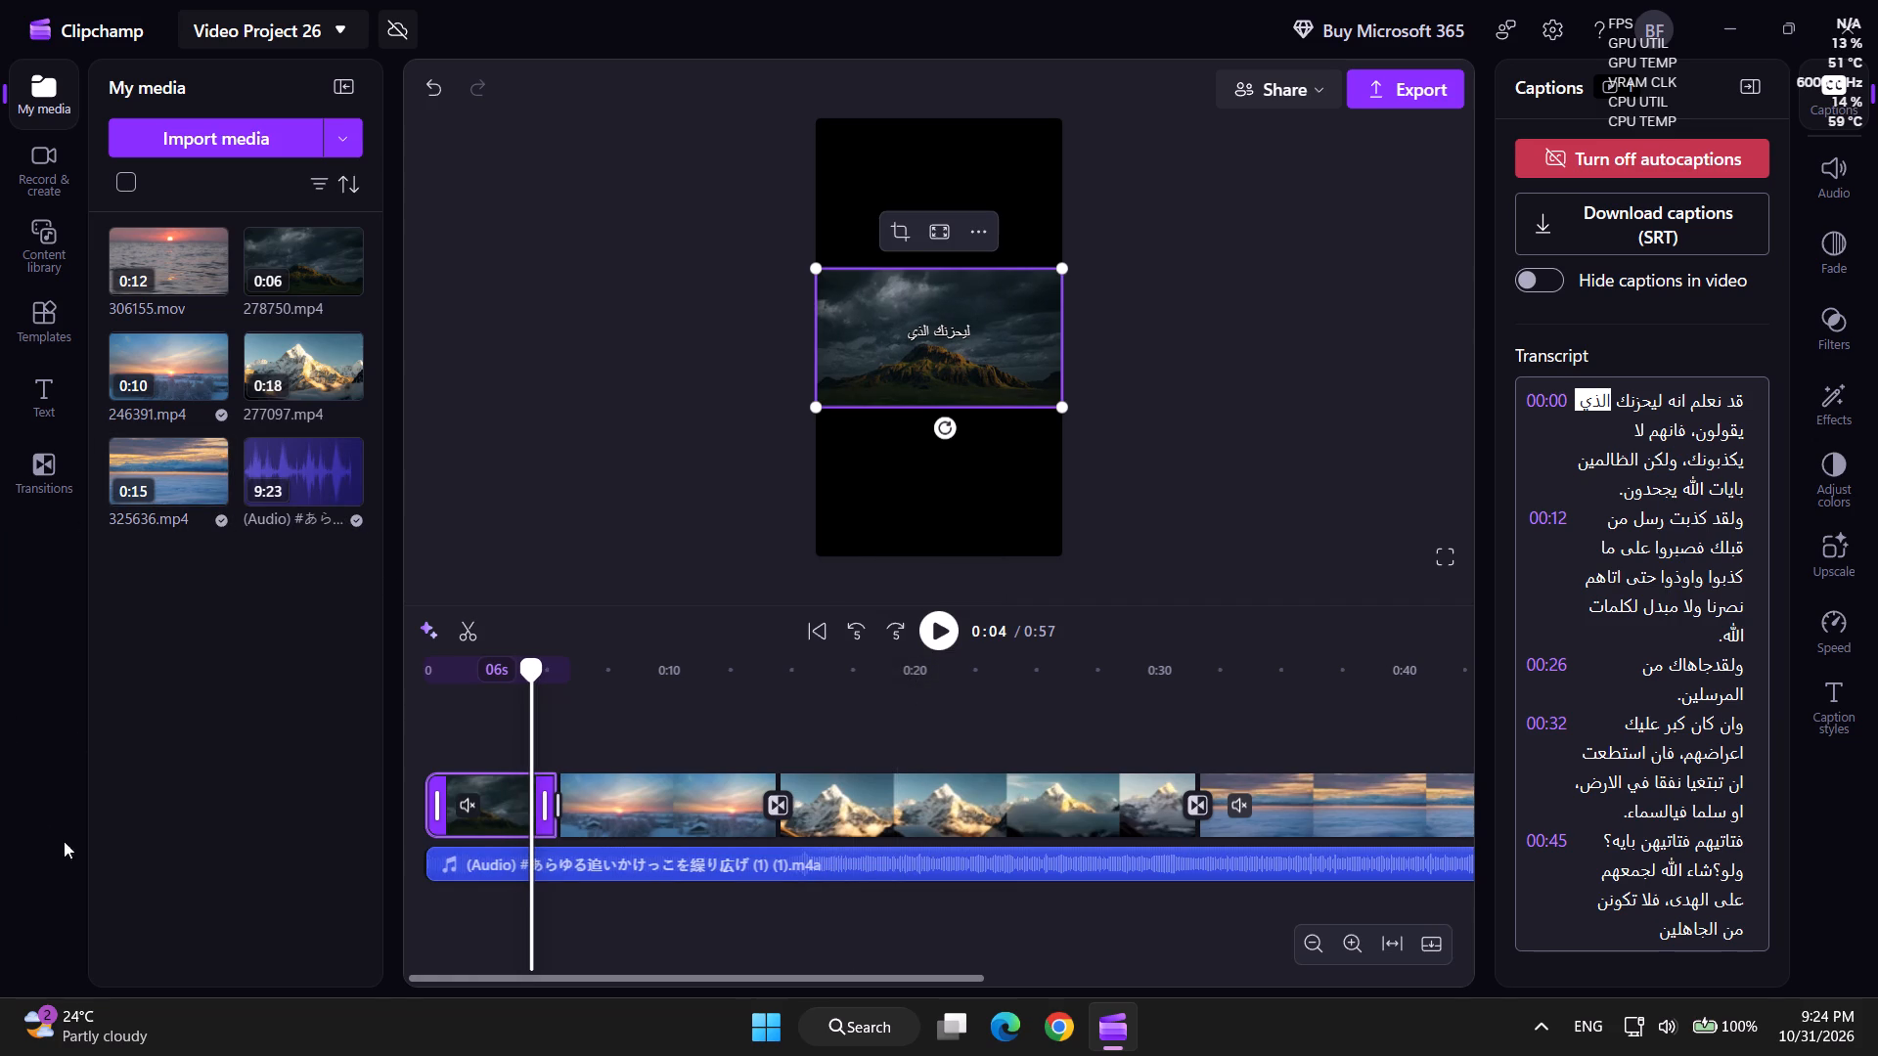
Play the video from about 0:04 into the transition after the opening clip, and pause there.
right_click(766, 858)
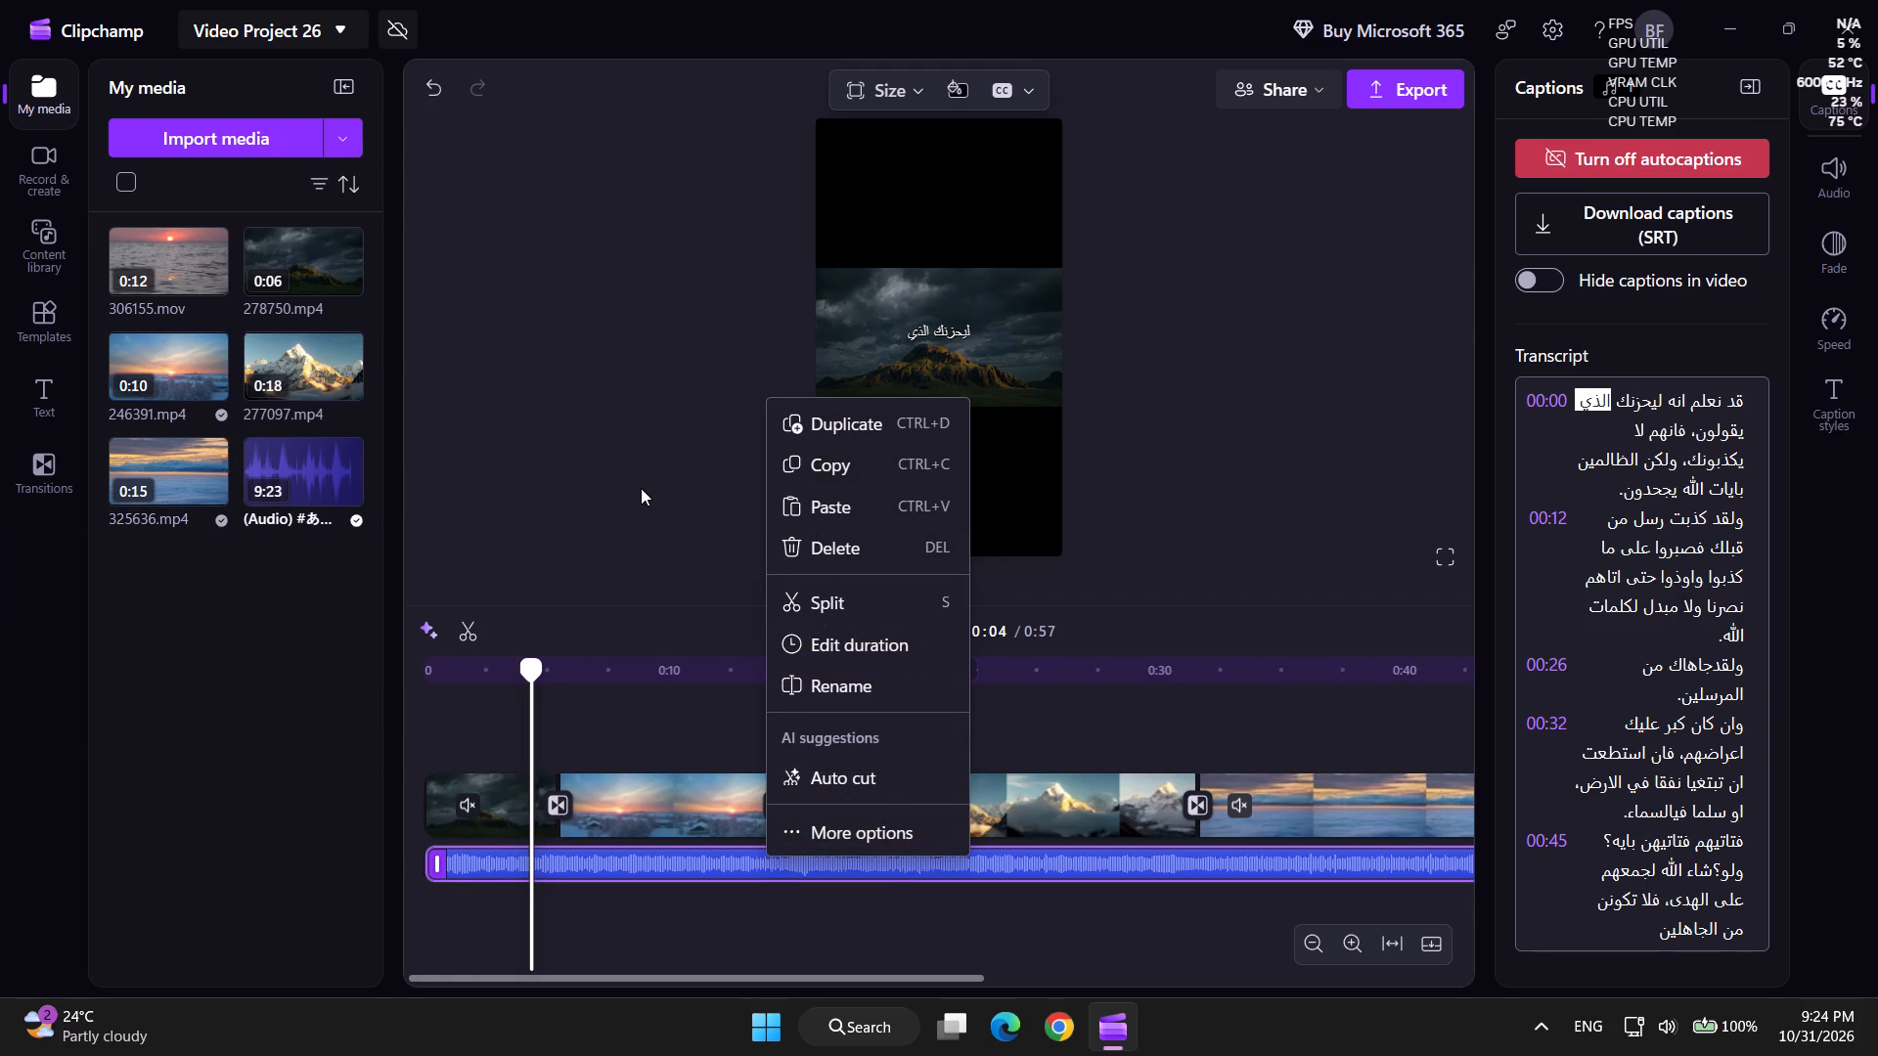
left_click(636, 583)
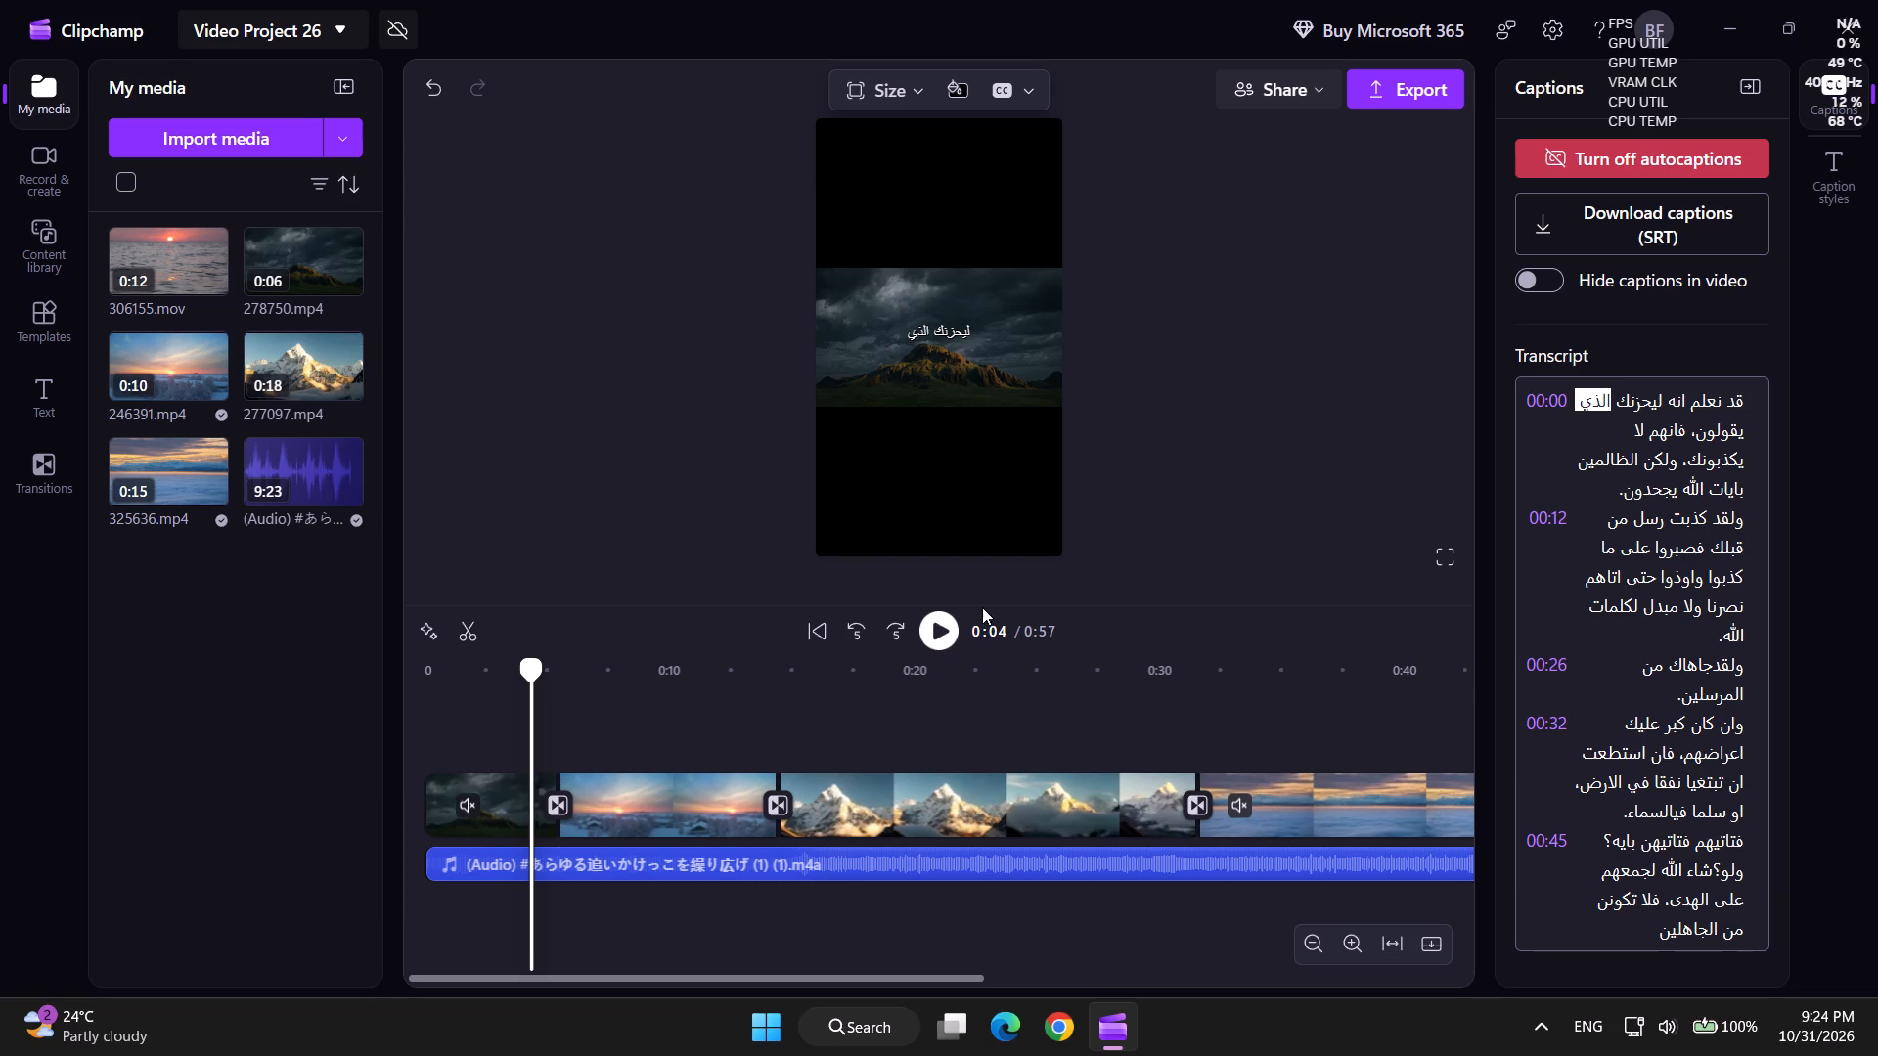
left_click(936, 635)
left_click(936, 635)
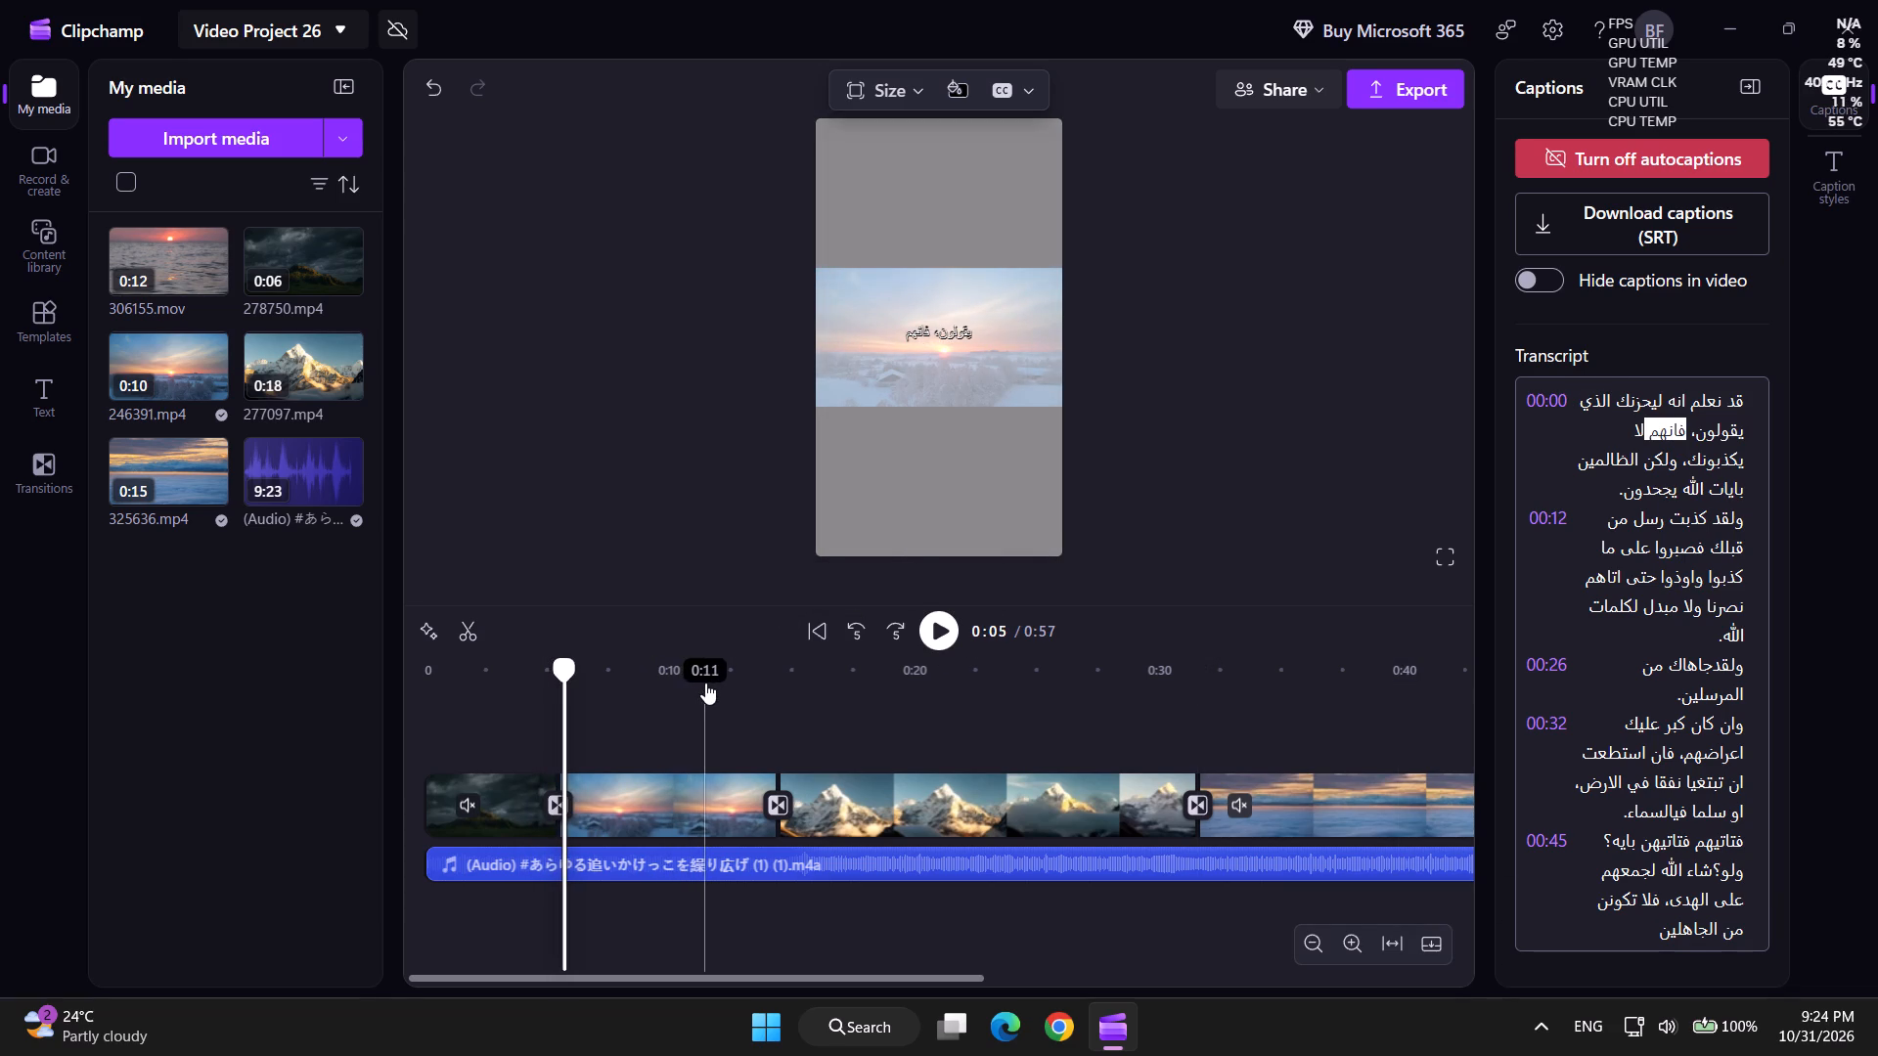
Hide the hardware performance statistics overlay.
key("alt+r")
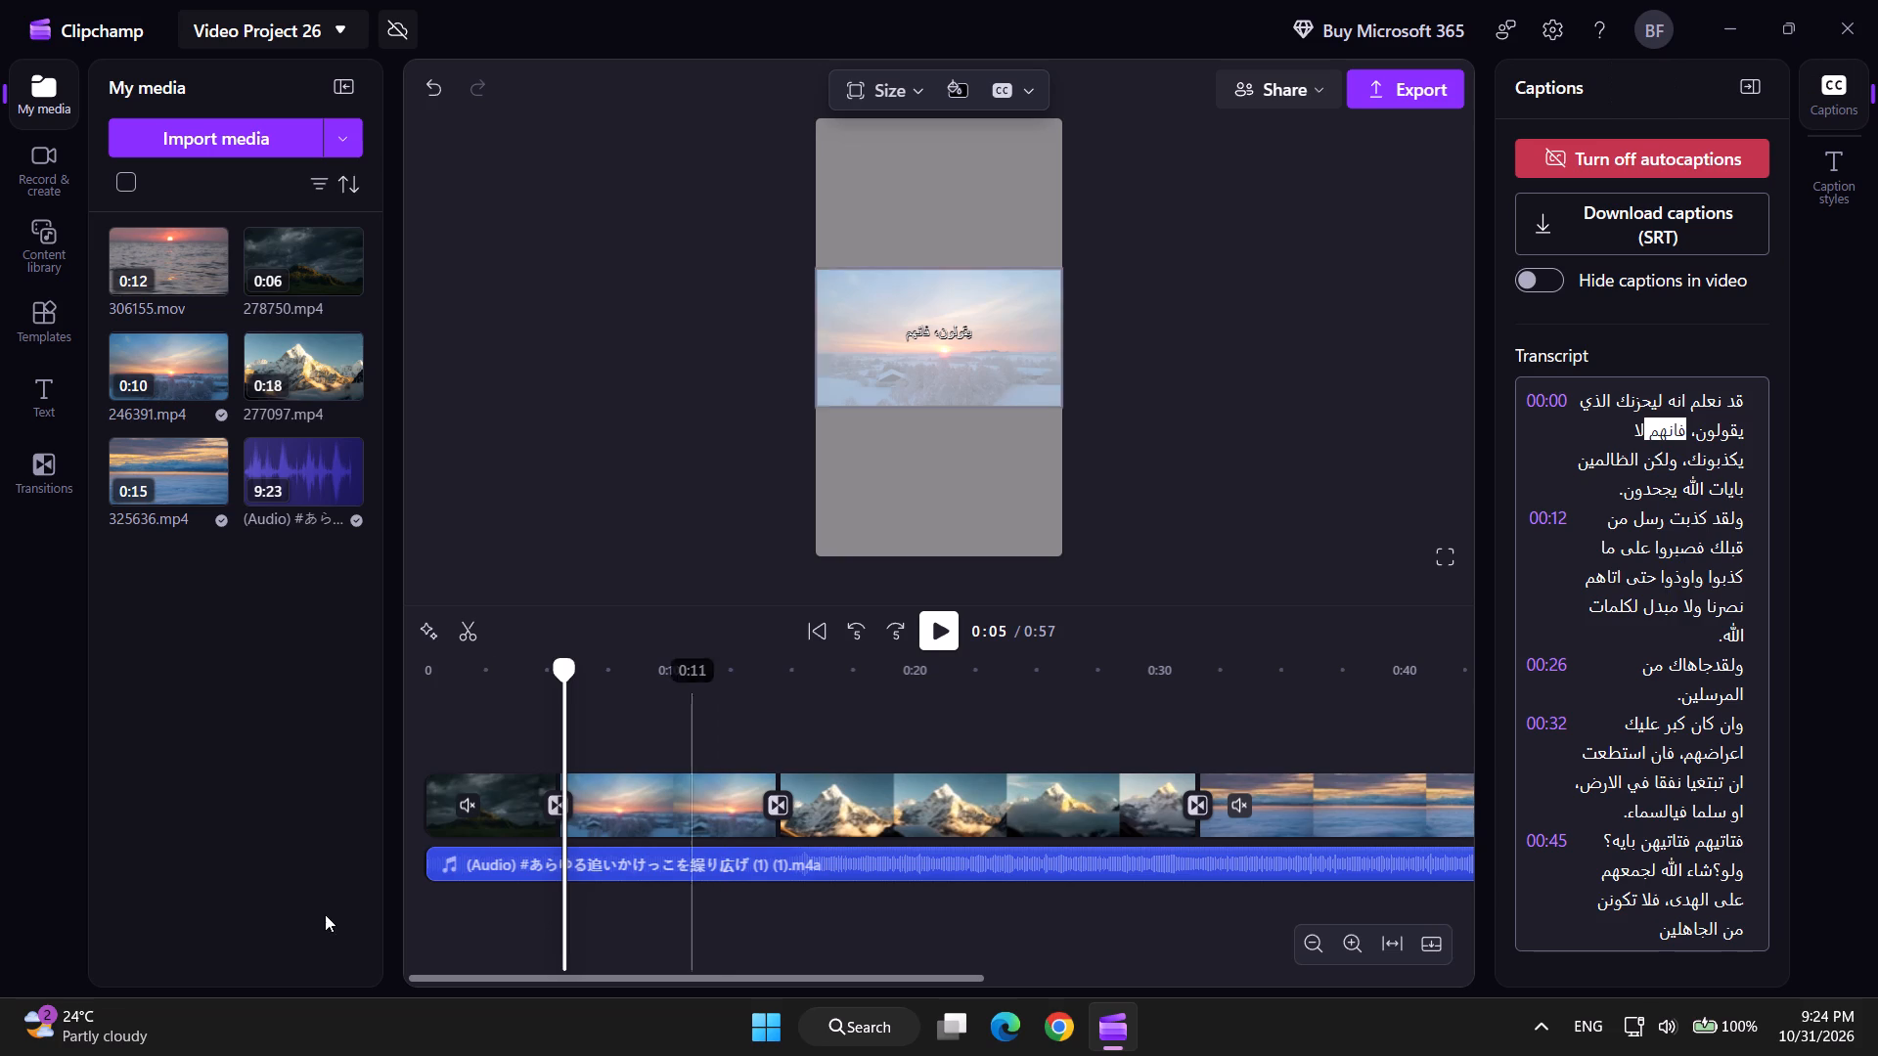
Replay the transition from the dark mountain clip into the snowy sunrise clip 246391.mp4, starting from about 0:03.
left_click(949, 413)
left_click(943, 399)
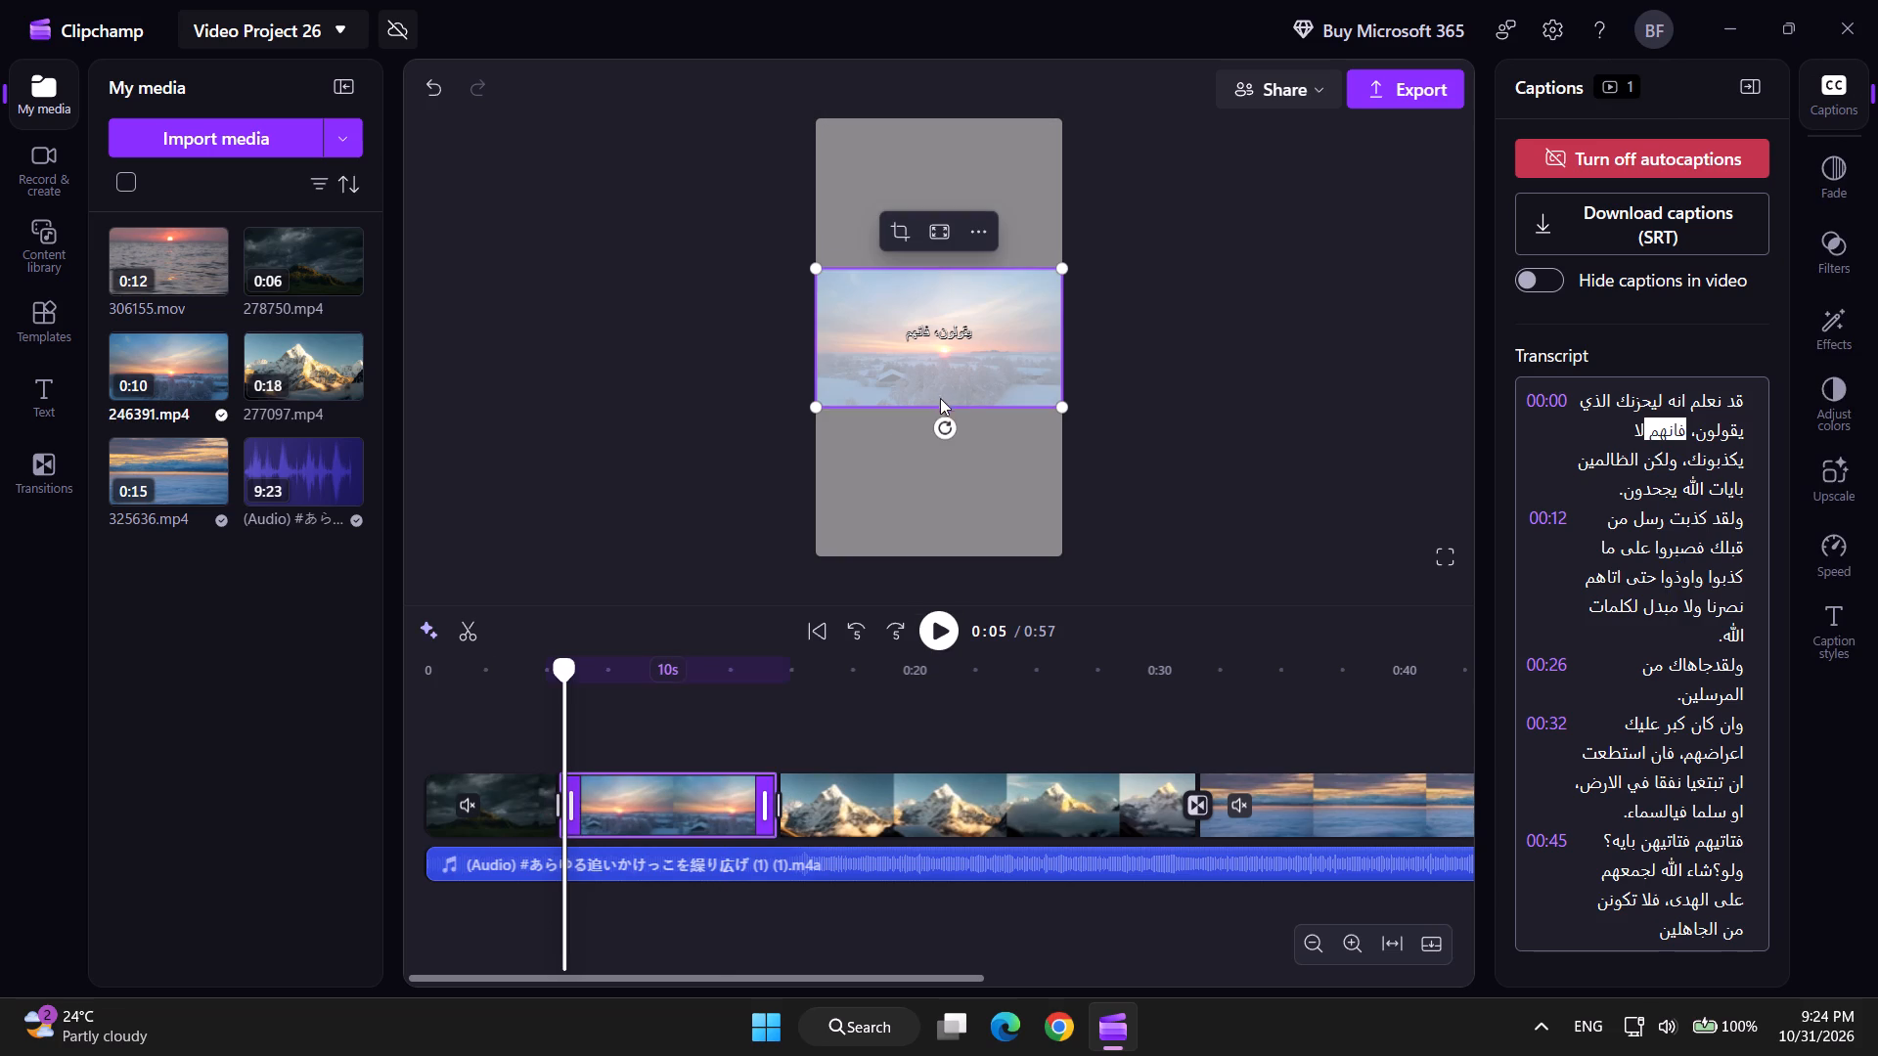
left_click(955, 466)
left_click(961, 482)
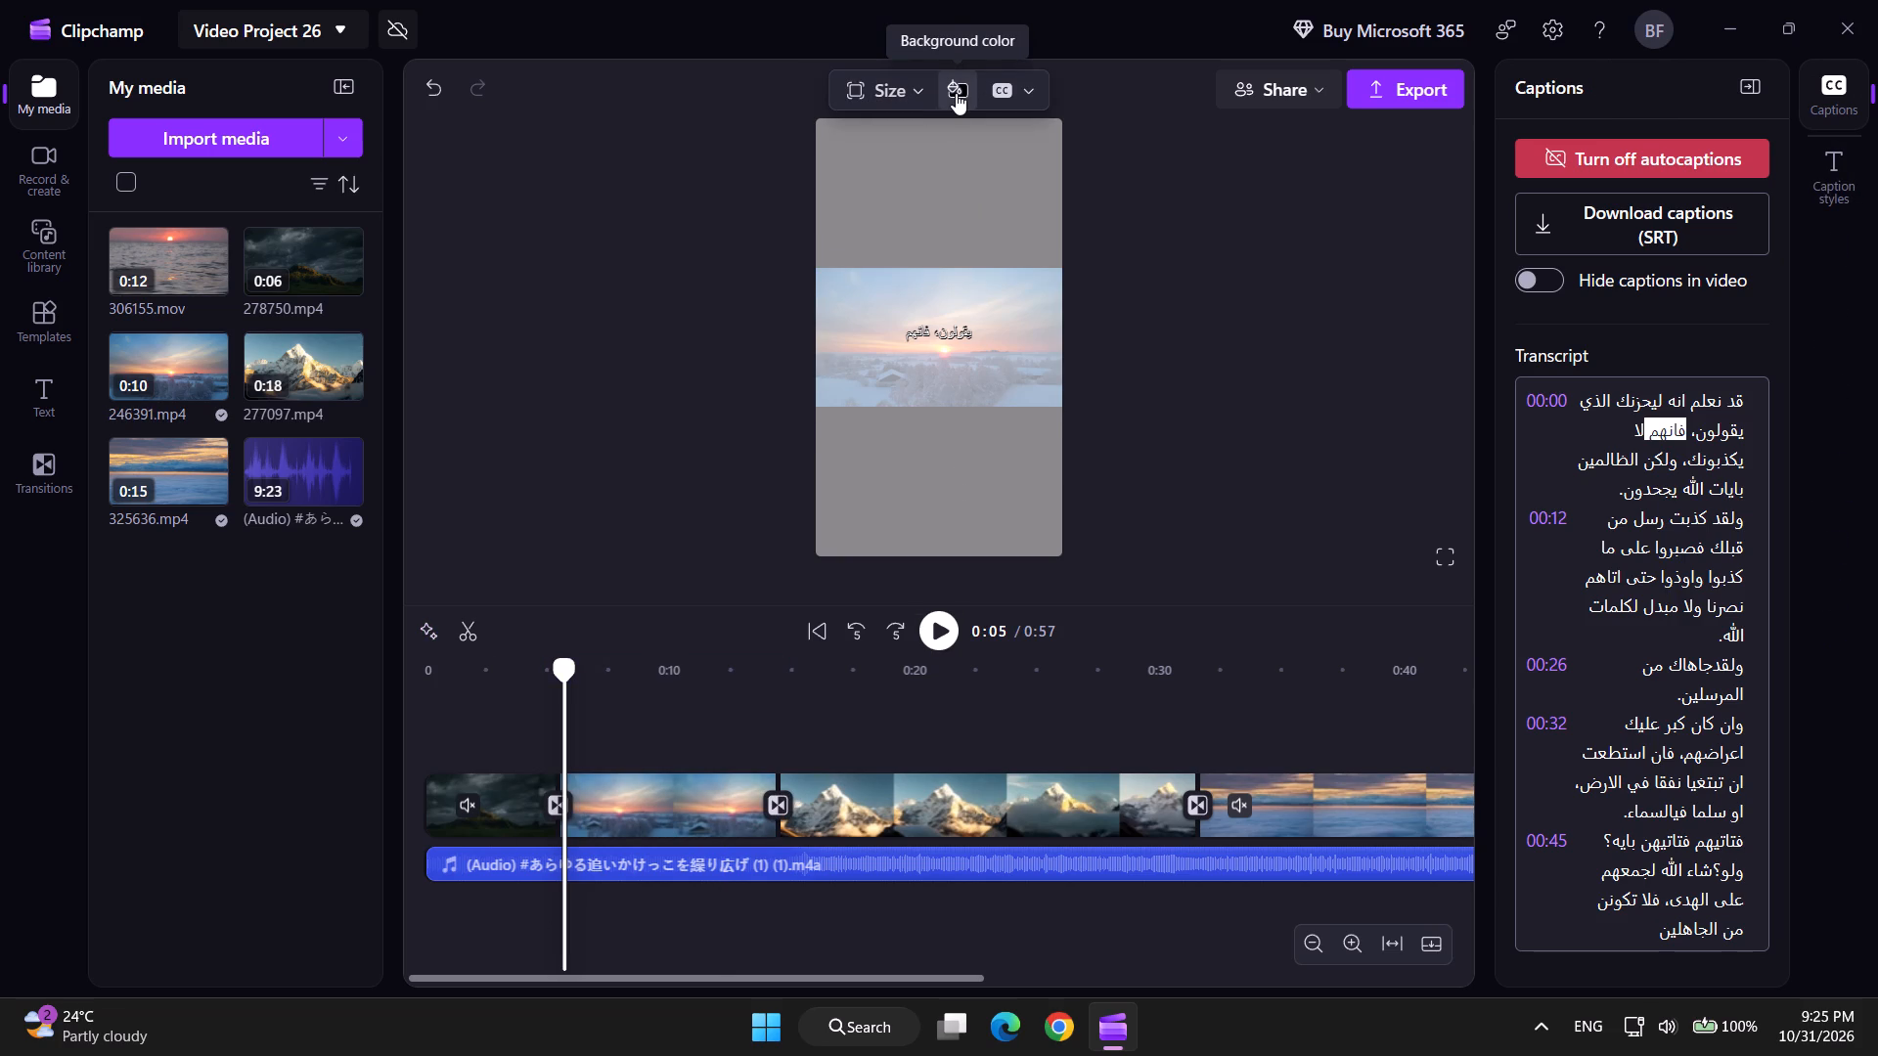
left_click(948, 628)
left_click(520, 680)
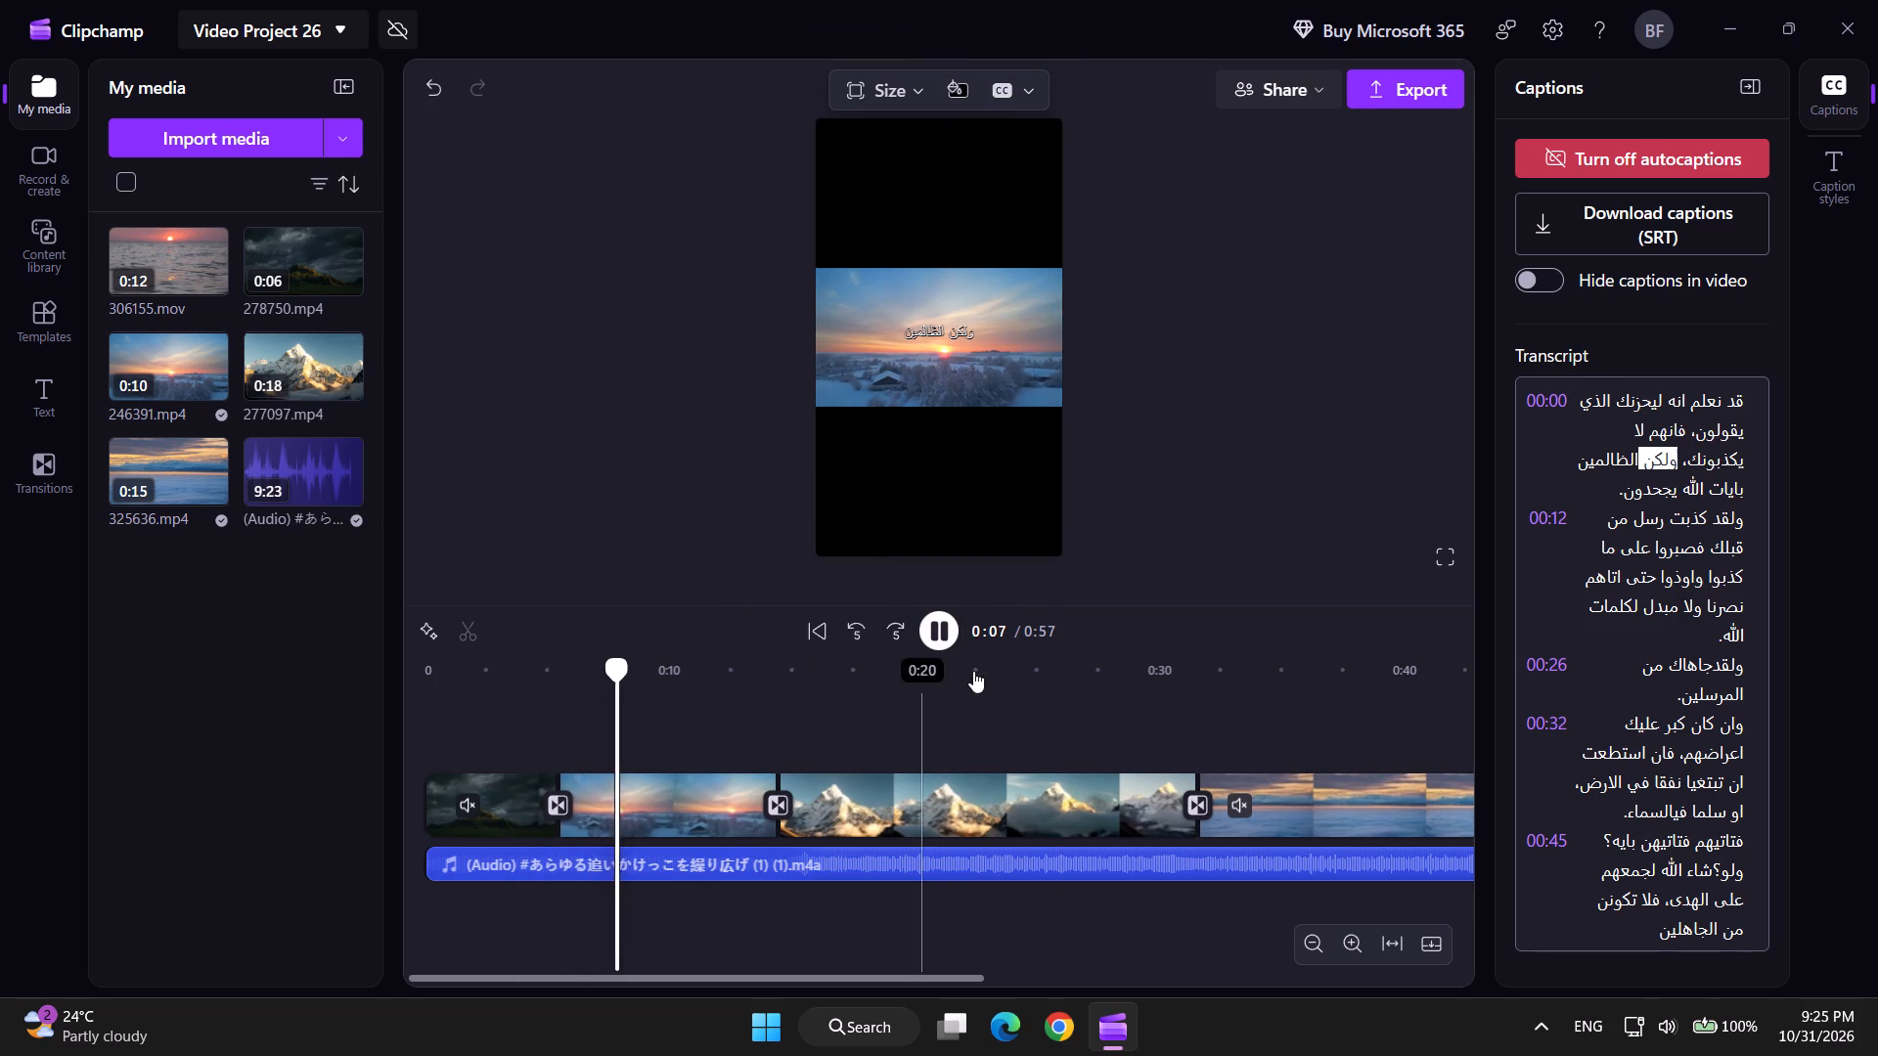
left_click(500, 668)
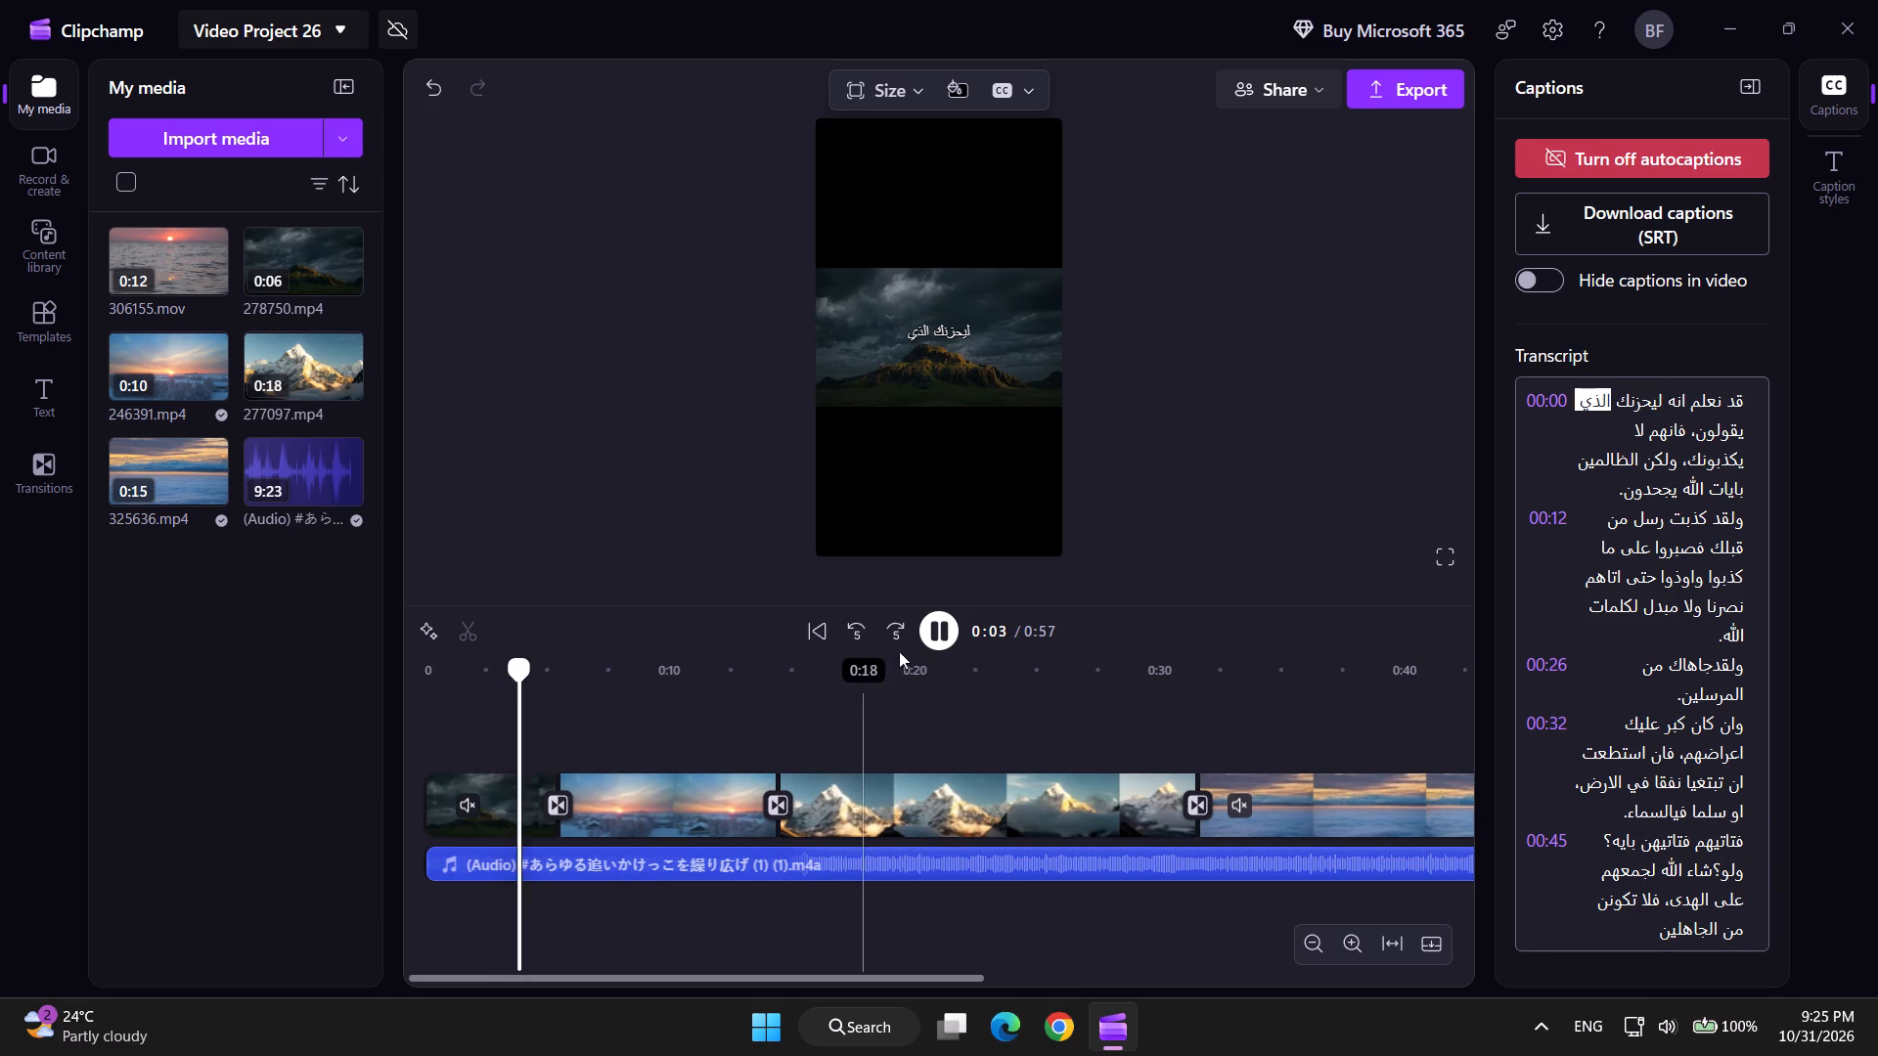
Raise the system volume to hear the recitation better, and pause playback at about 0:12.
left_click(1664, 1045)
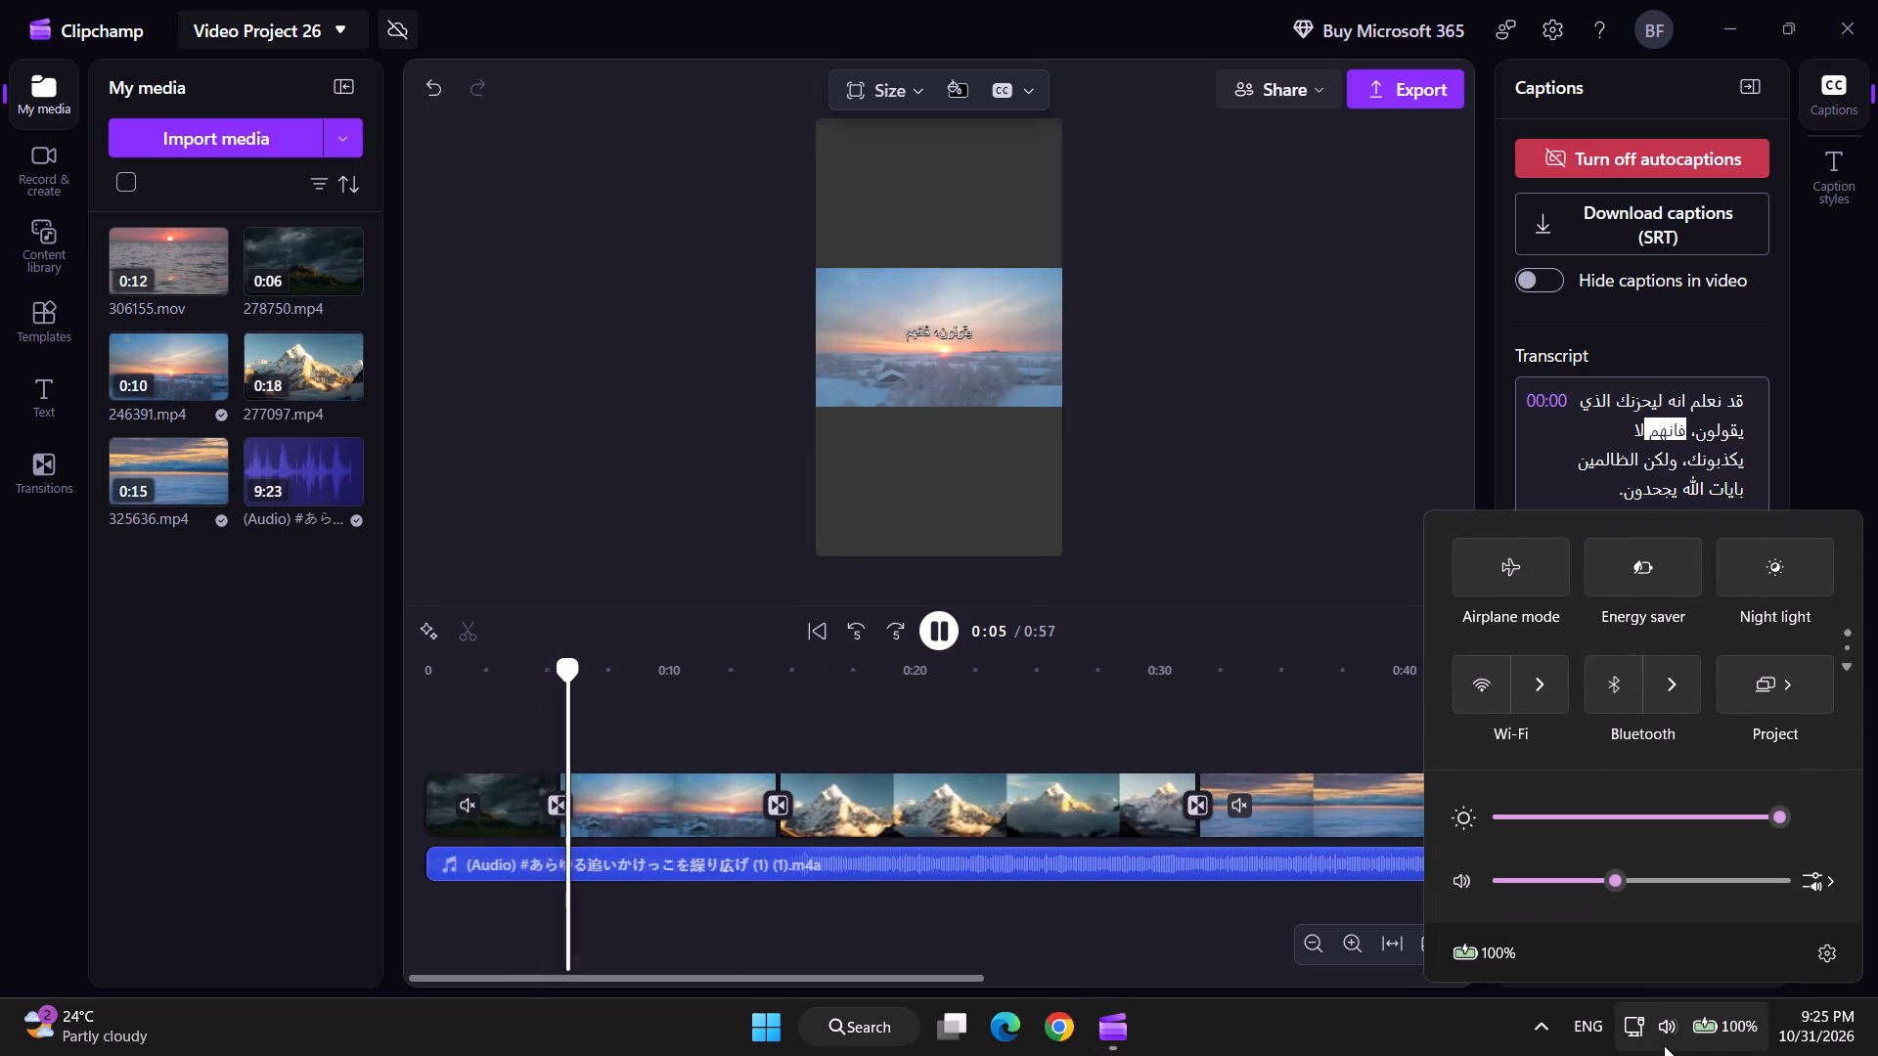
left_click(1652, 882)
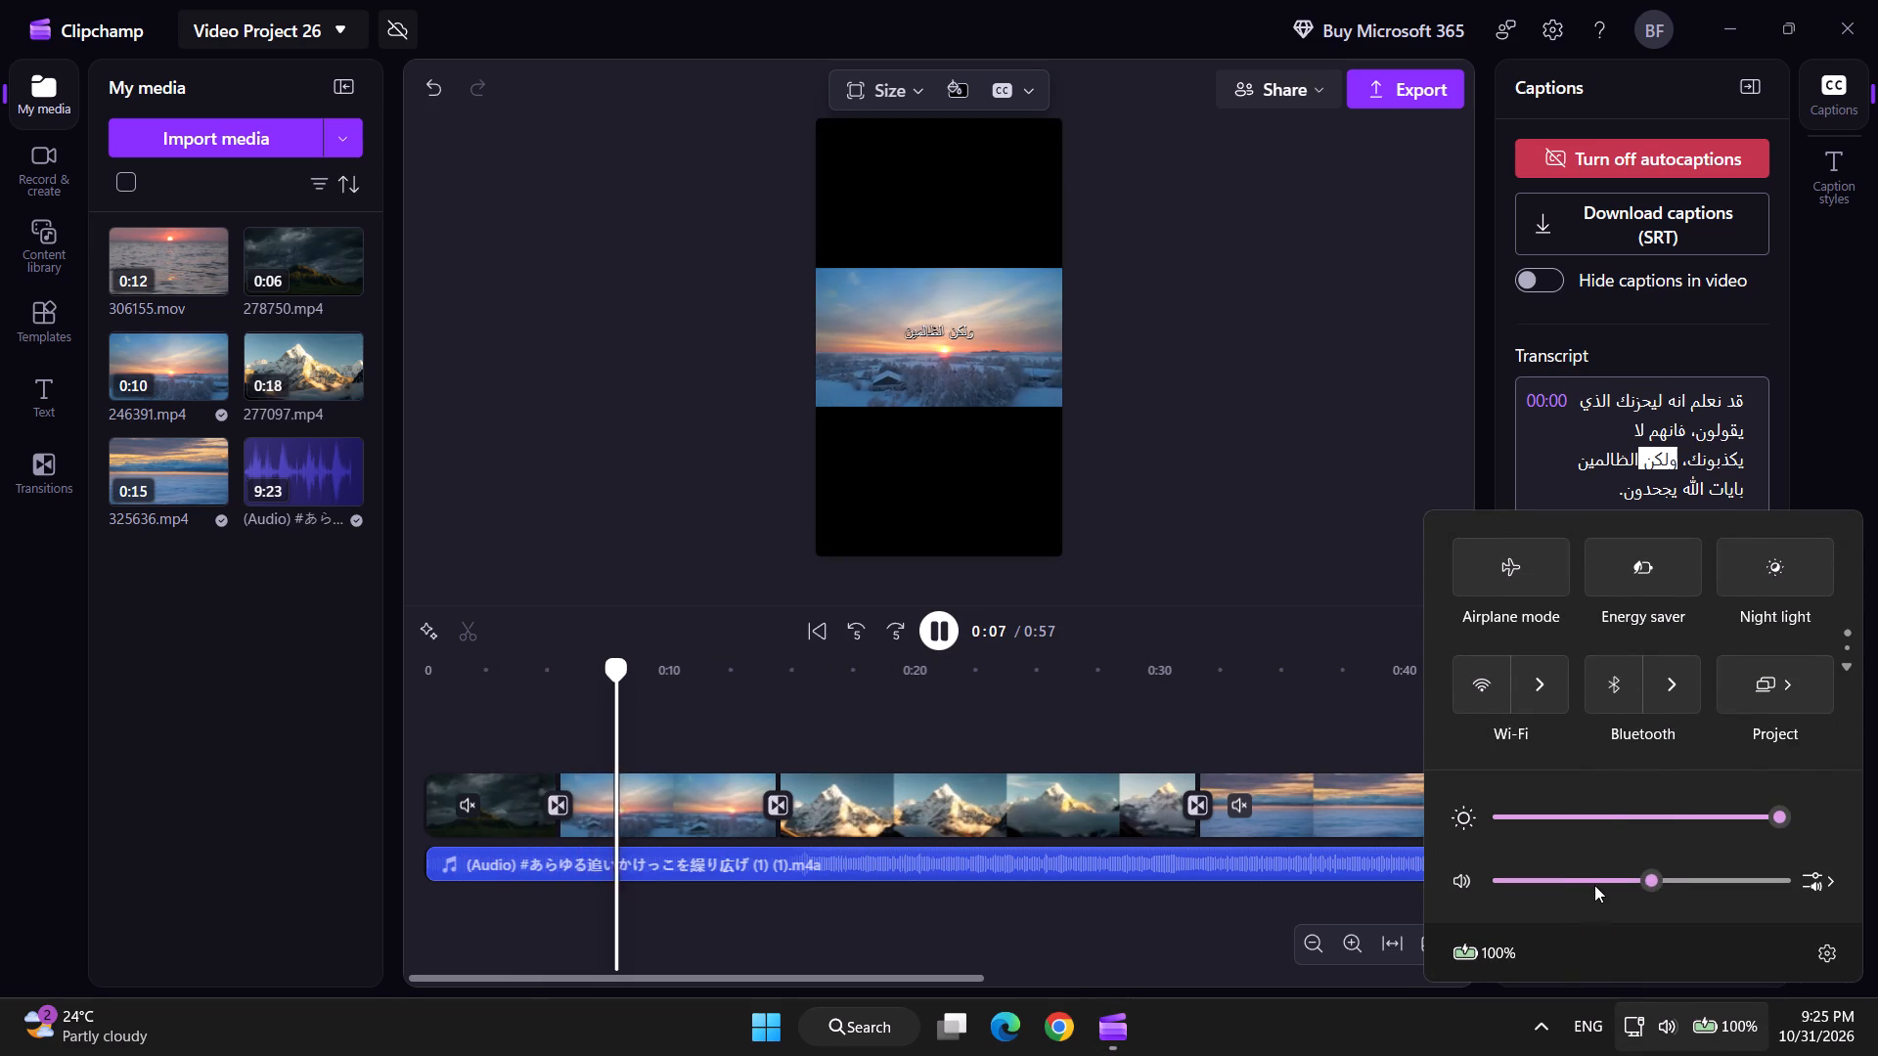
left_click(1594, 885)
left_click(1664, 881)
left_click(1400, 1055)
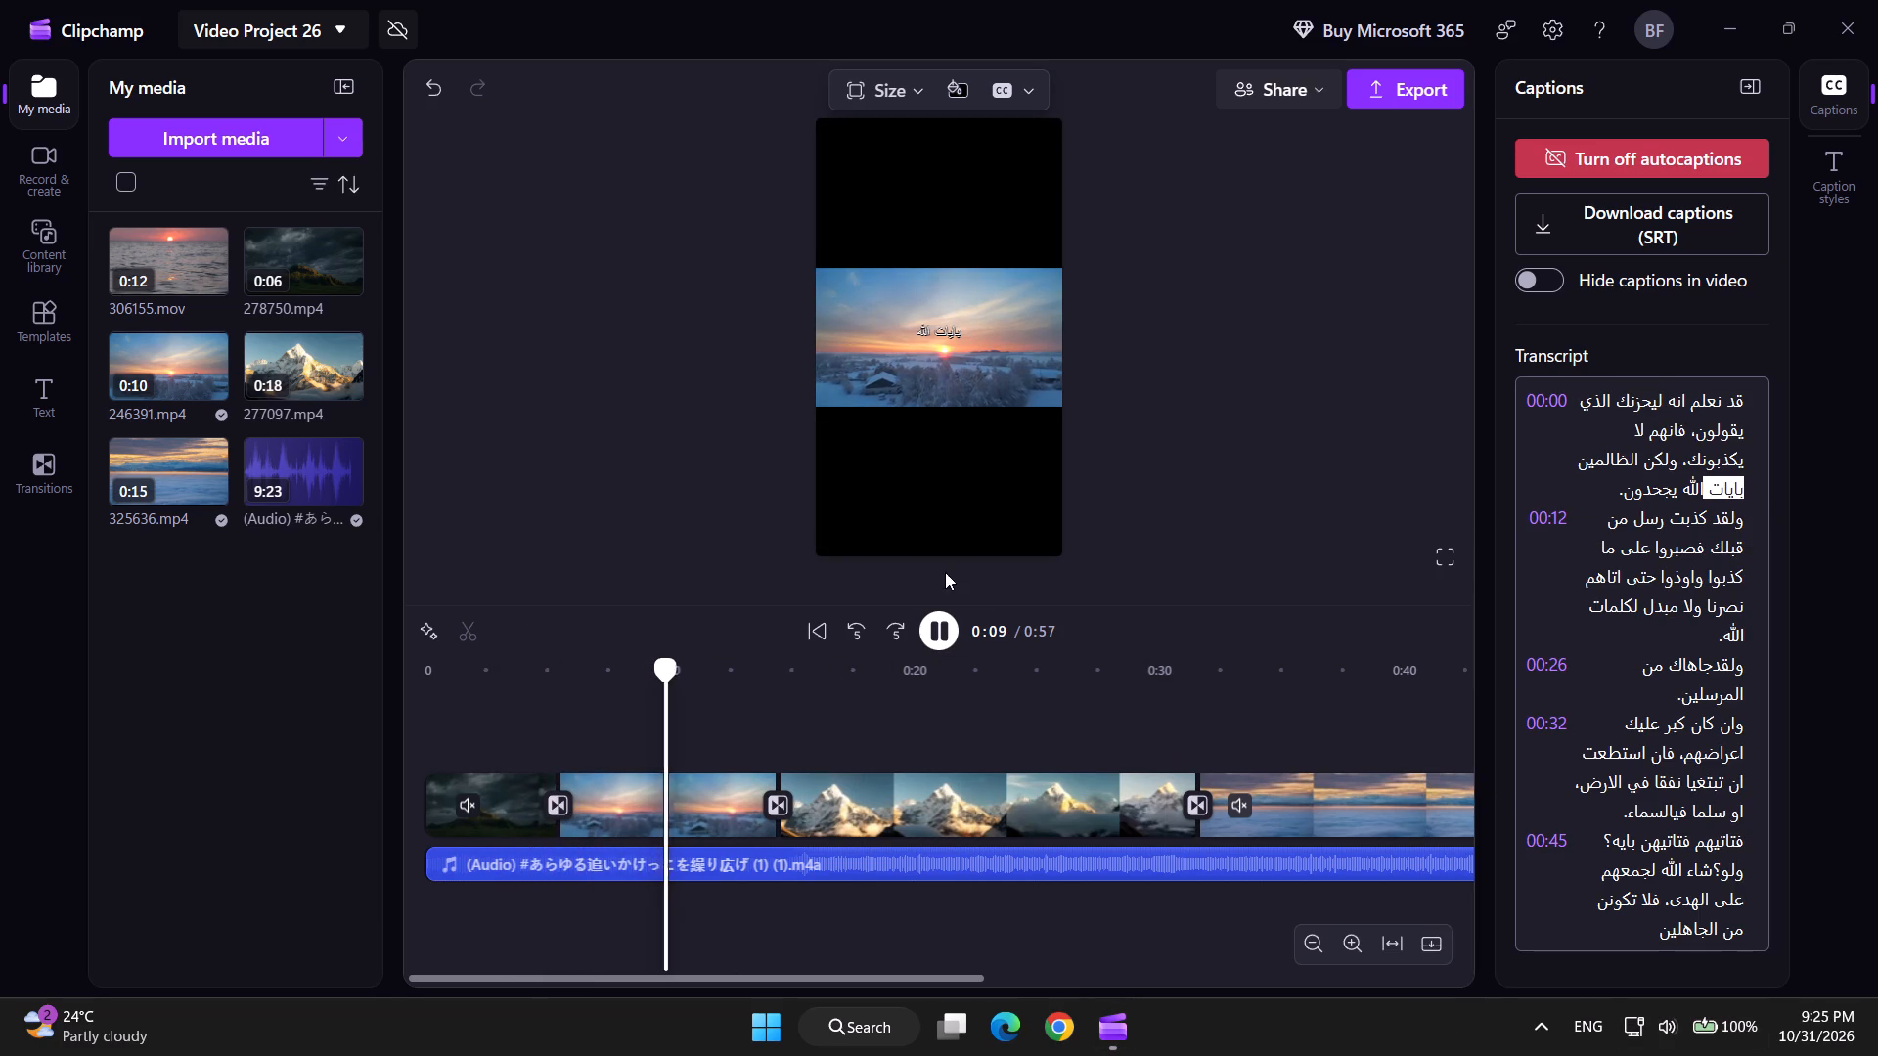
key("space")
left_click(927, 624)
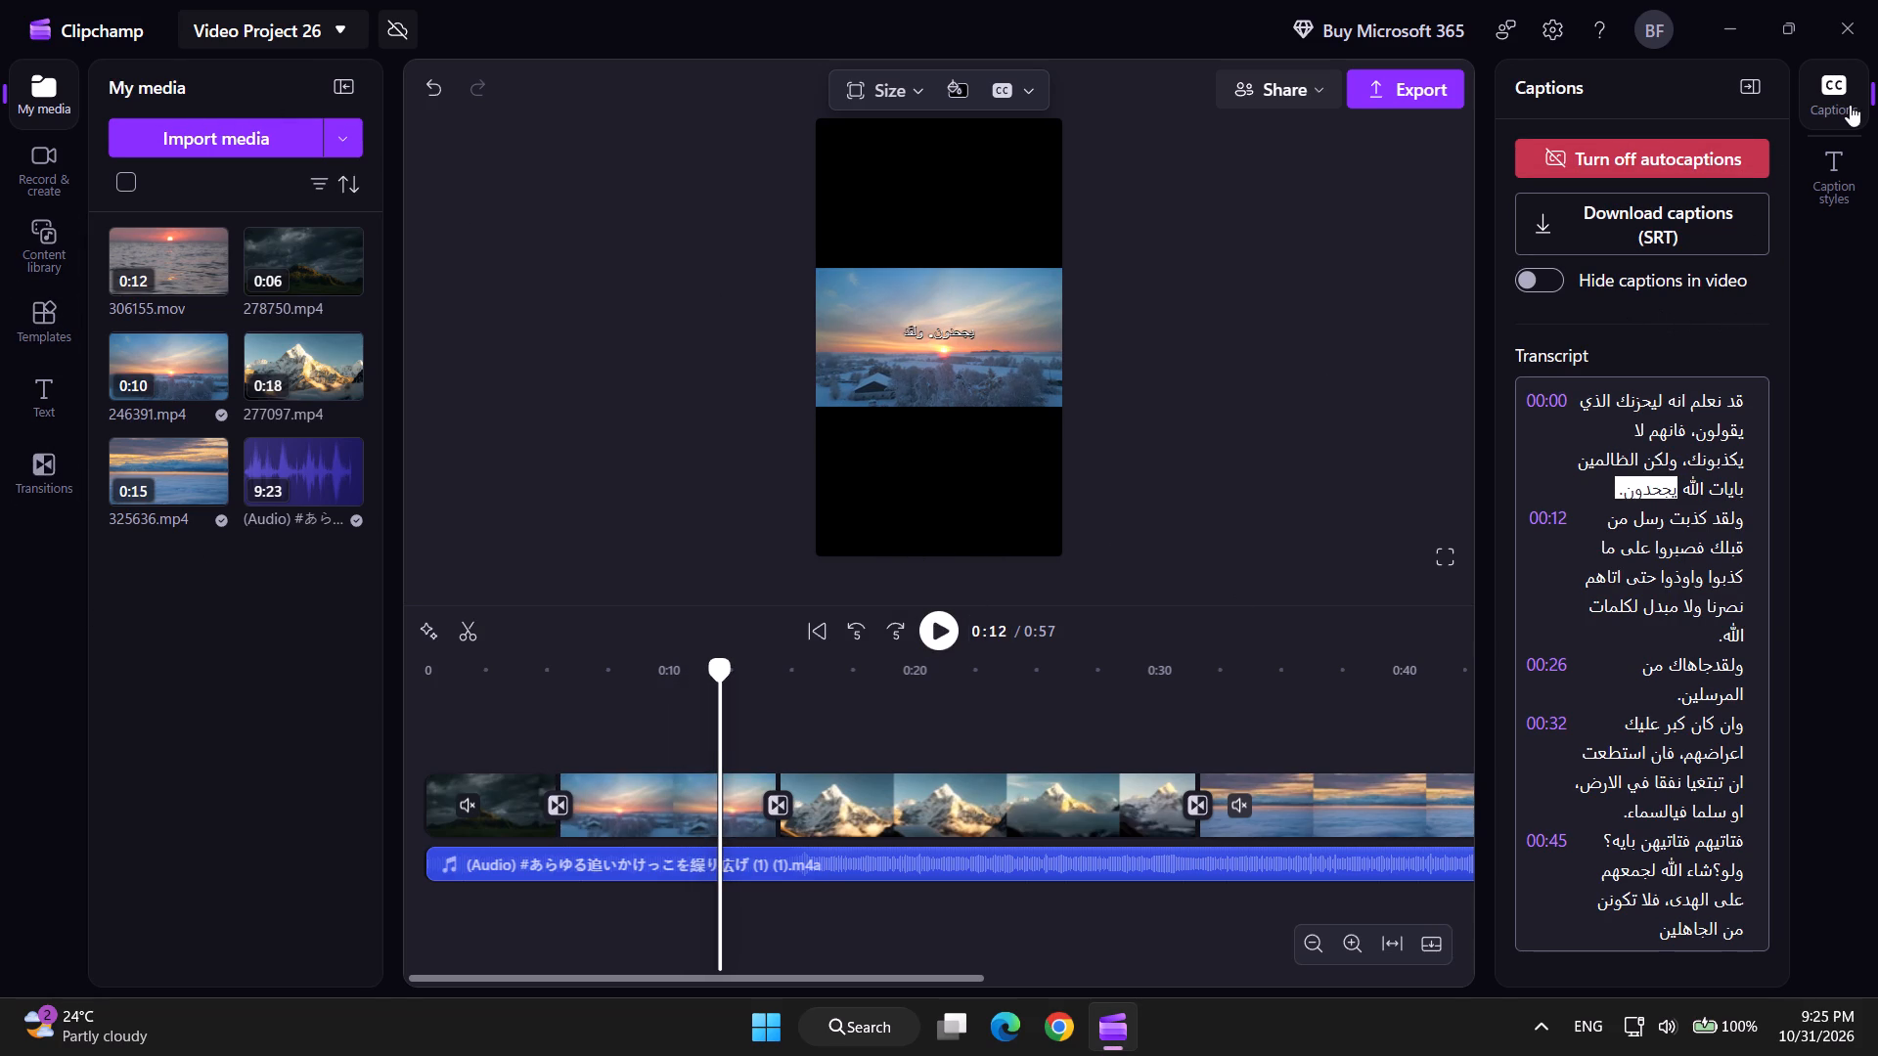
Examine the caption text style options for the recitation audio.
left_click(1851, 178)
left_click(1830, 80)
left_click(1022, 786)
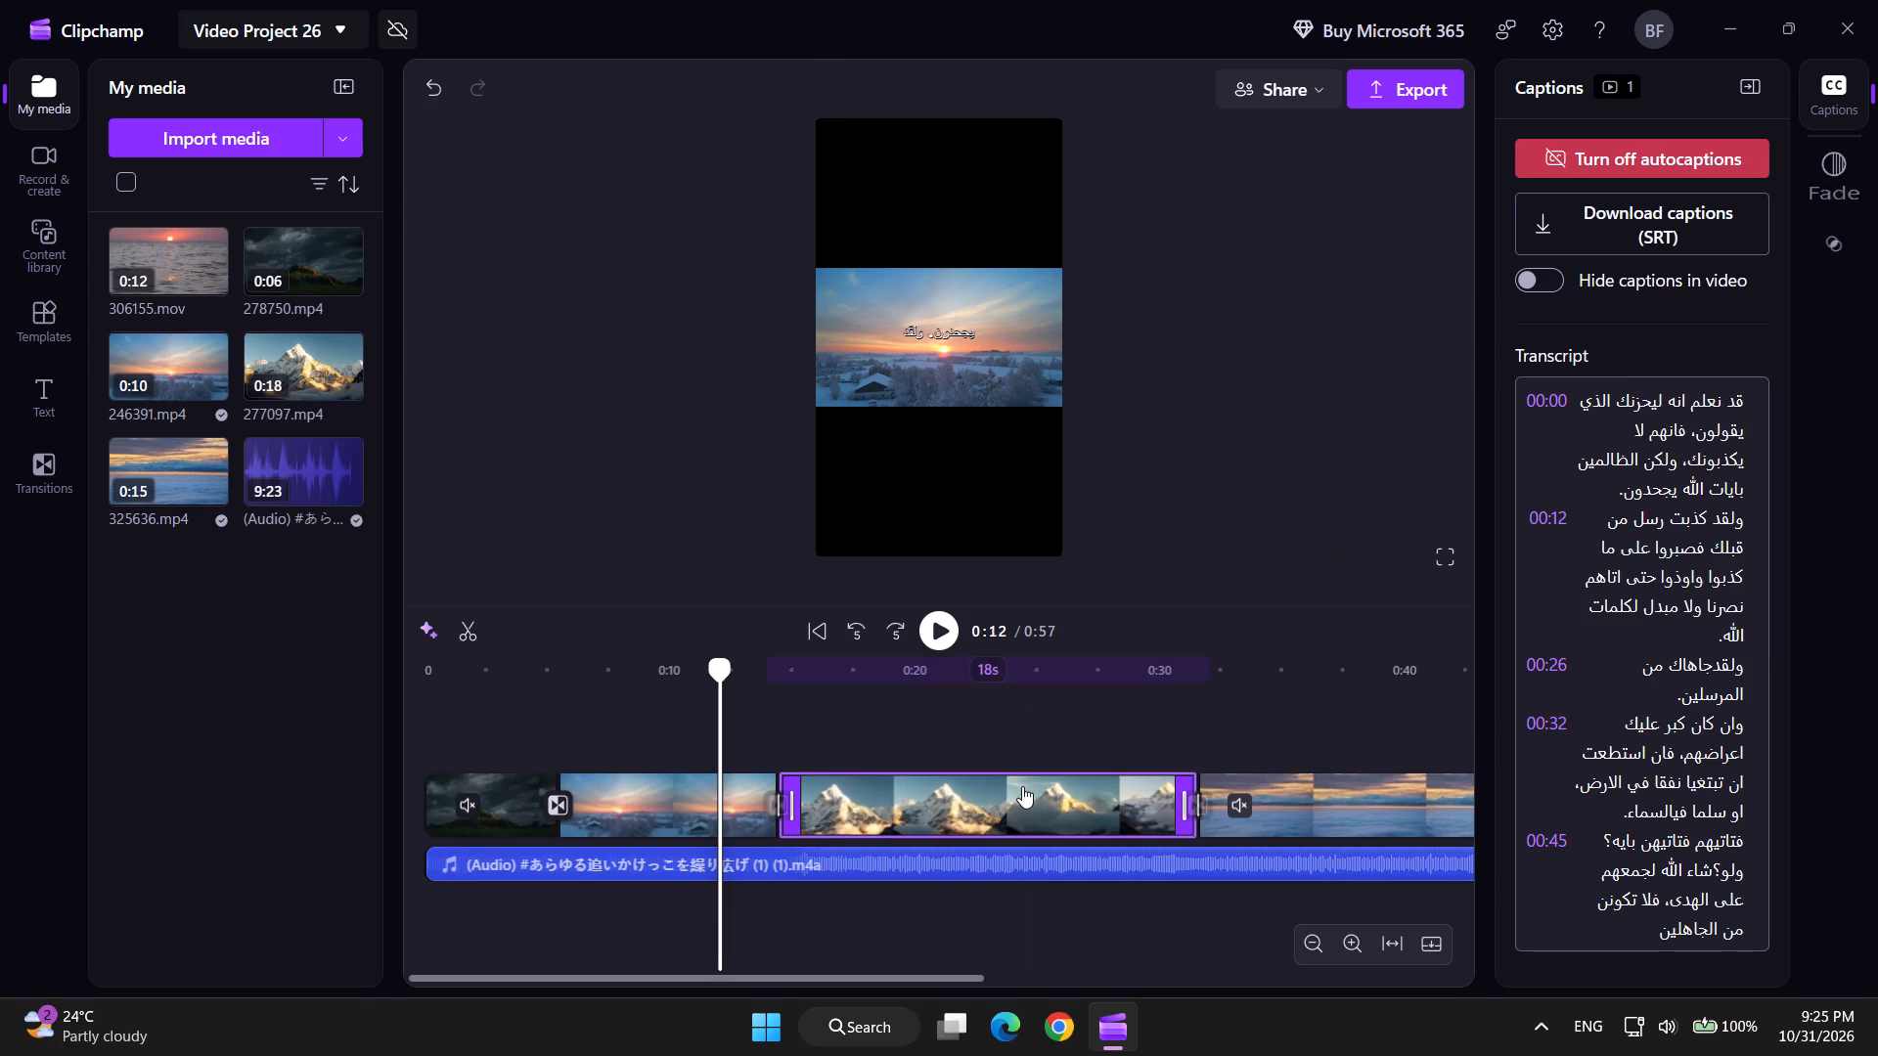
left_click(902, 472)
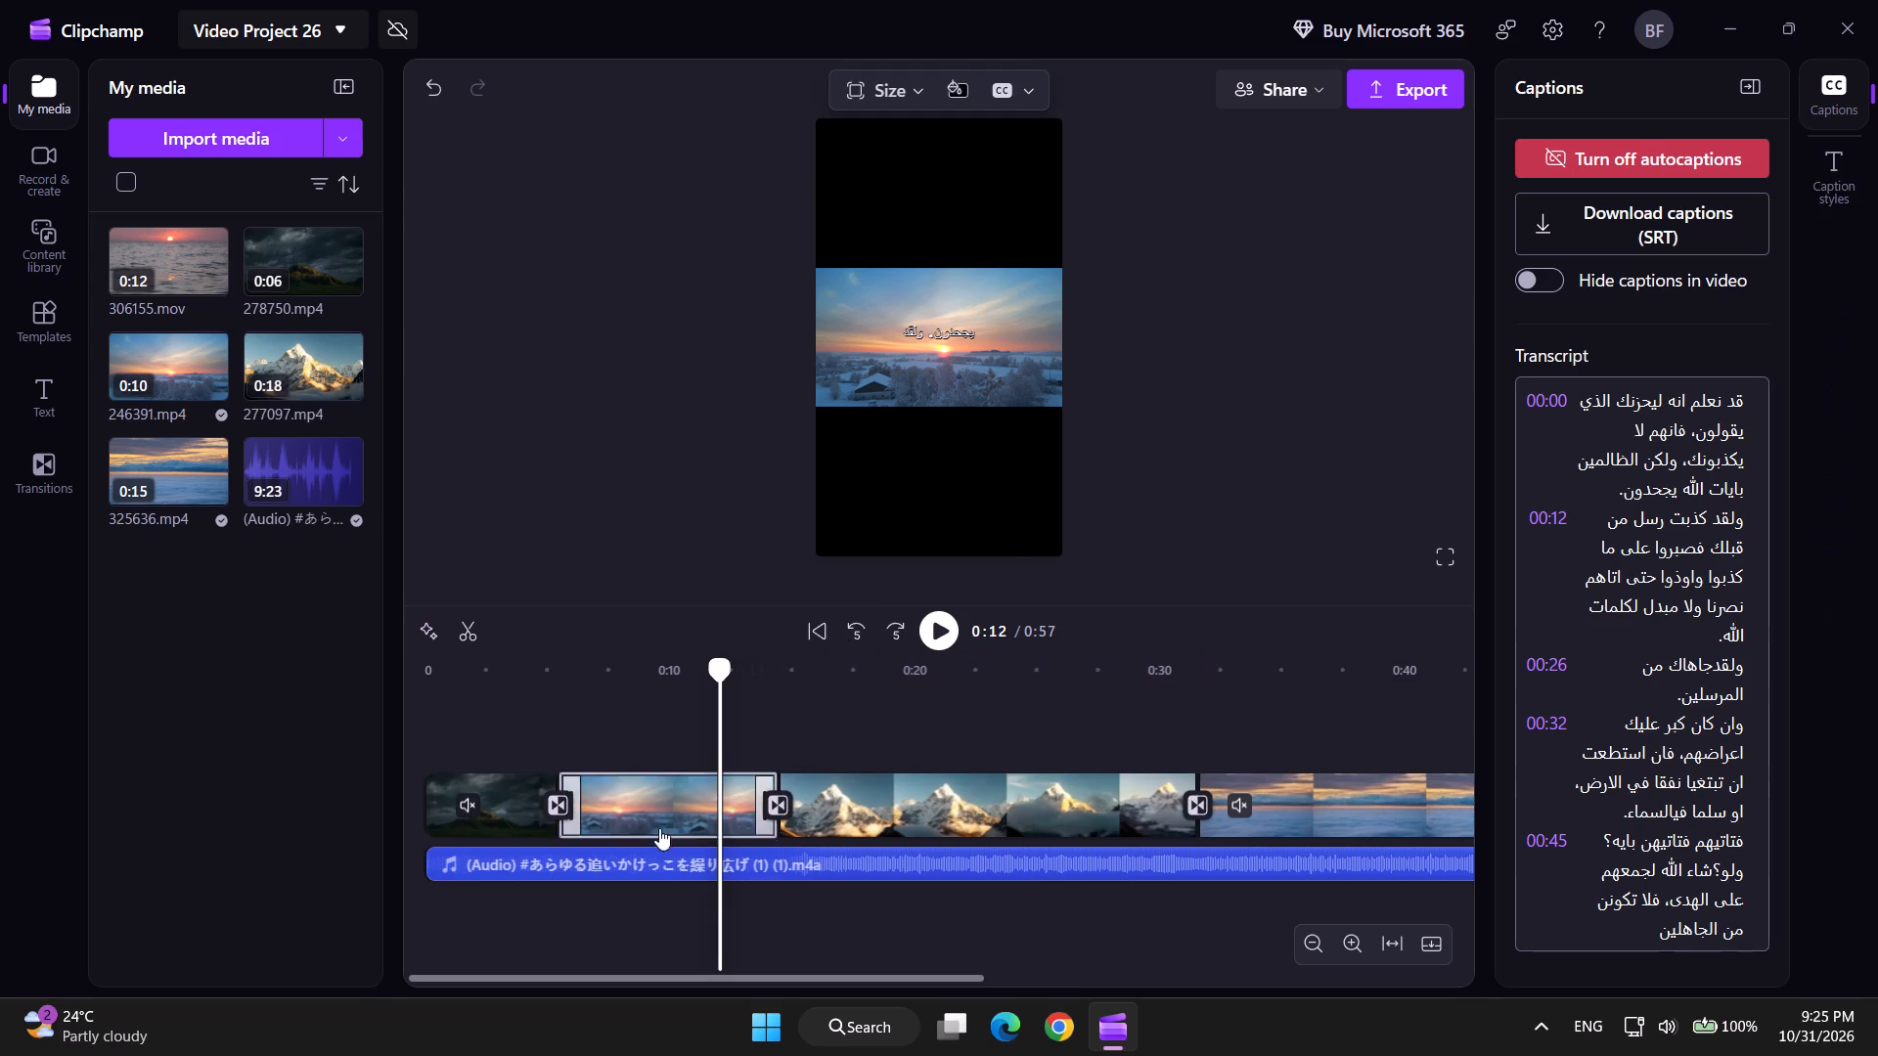
left_click(957, 857)
left_click(1851, 400)
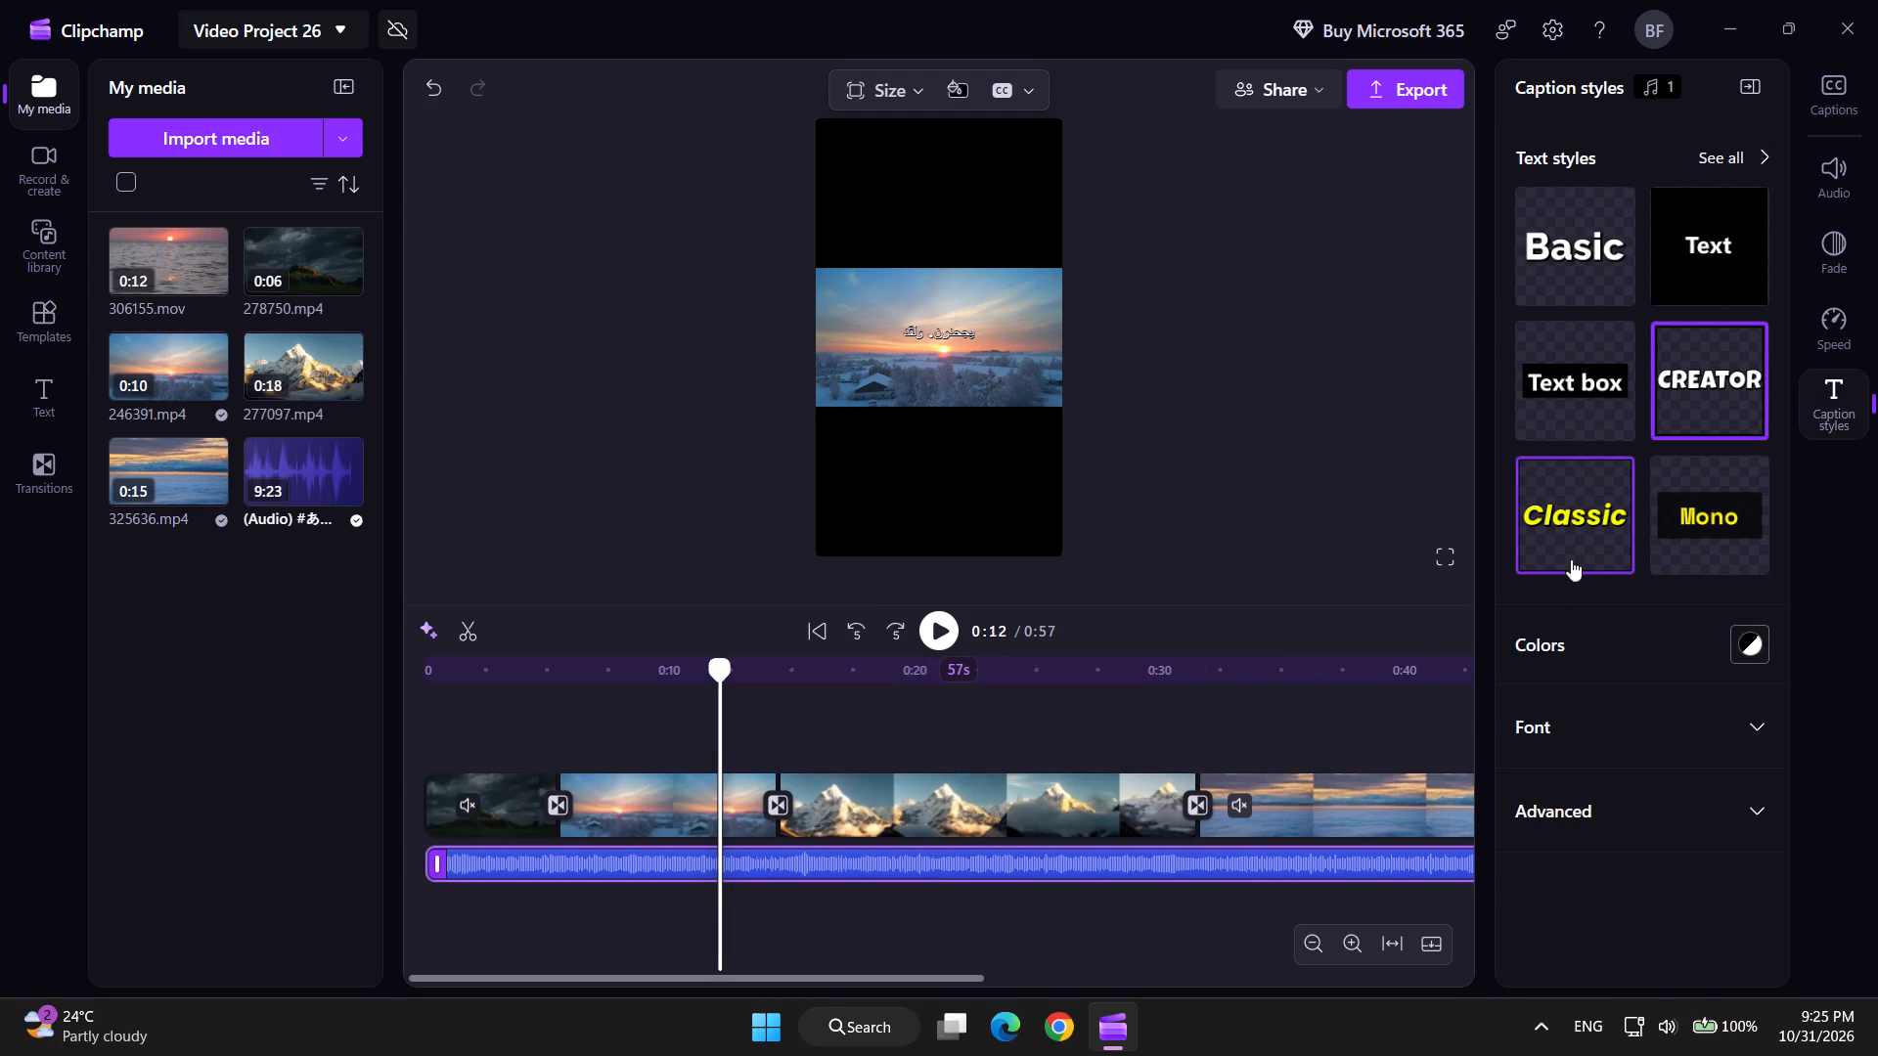
Play the cloudy sea section from about 0:38, and skip ahead to the end of the timeline.
left_click(1375, 772)
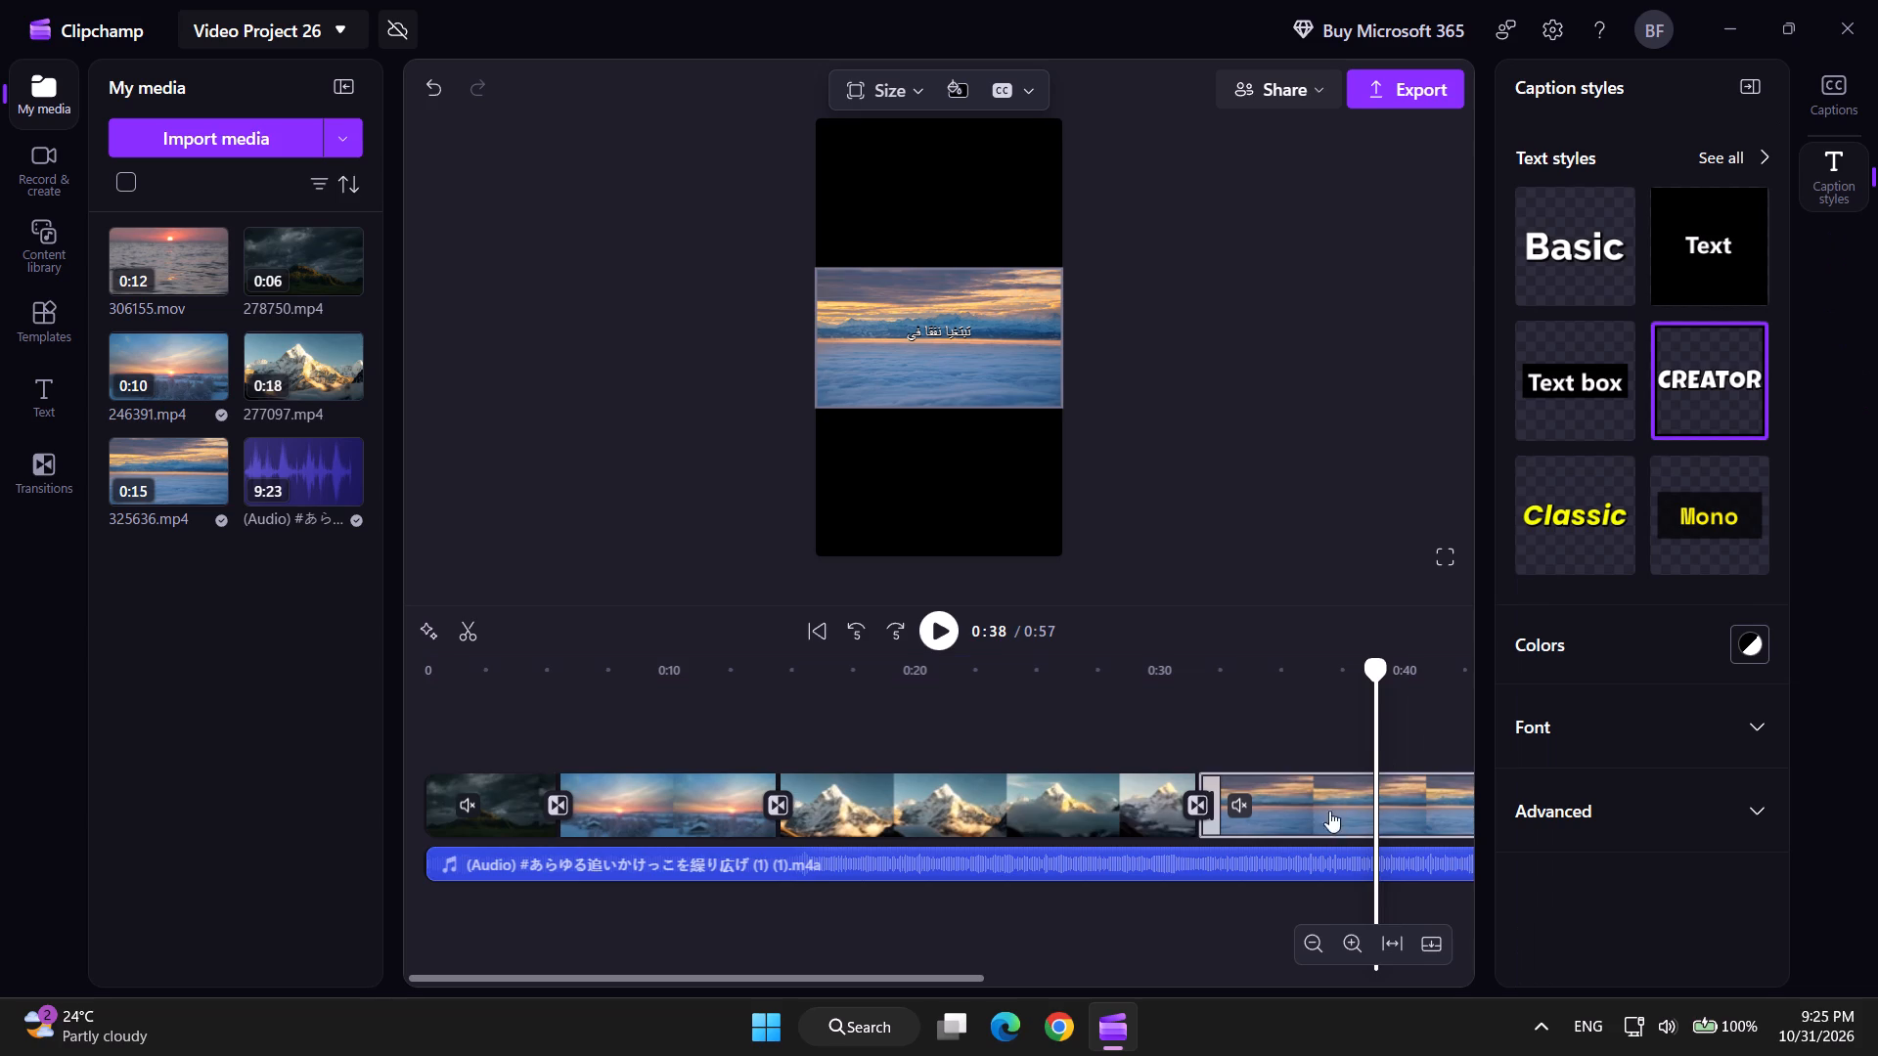
left_click(942, 632)
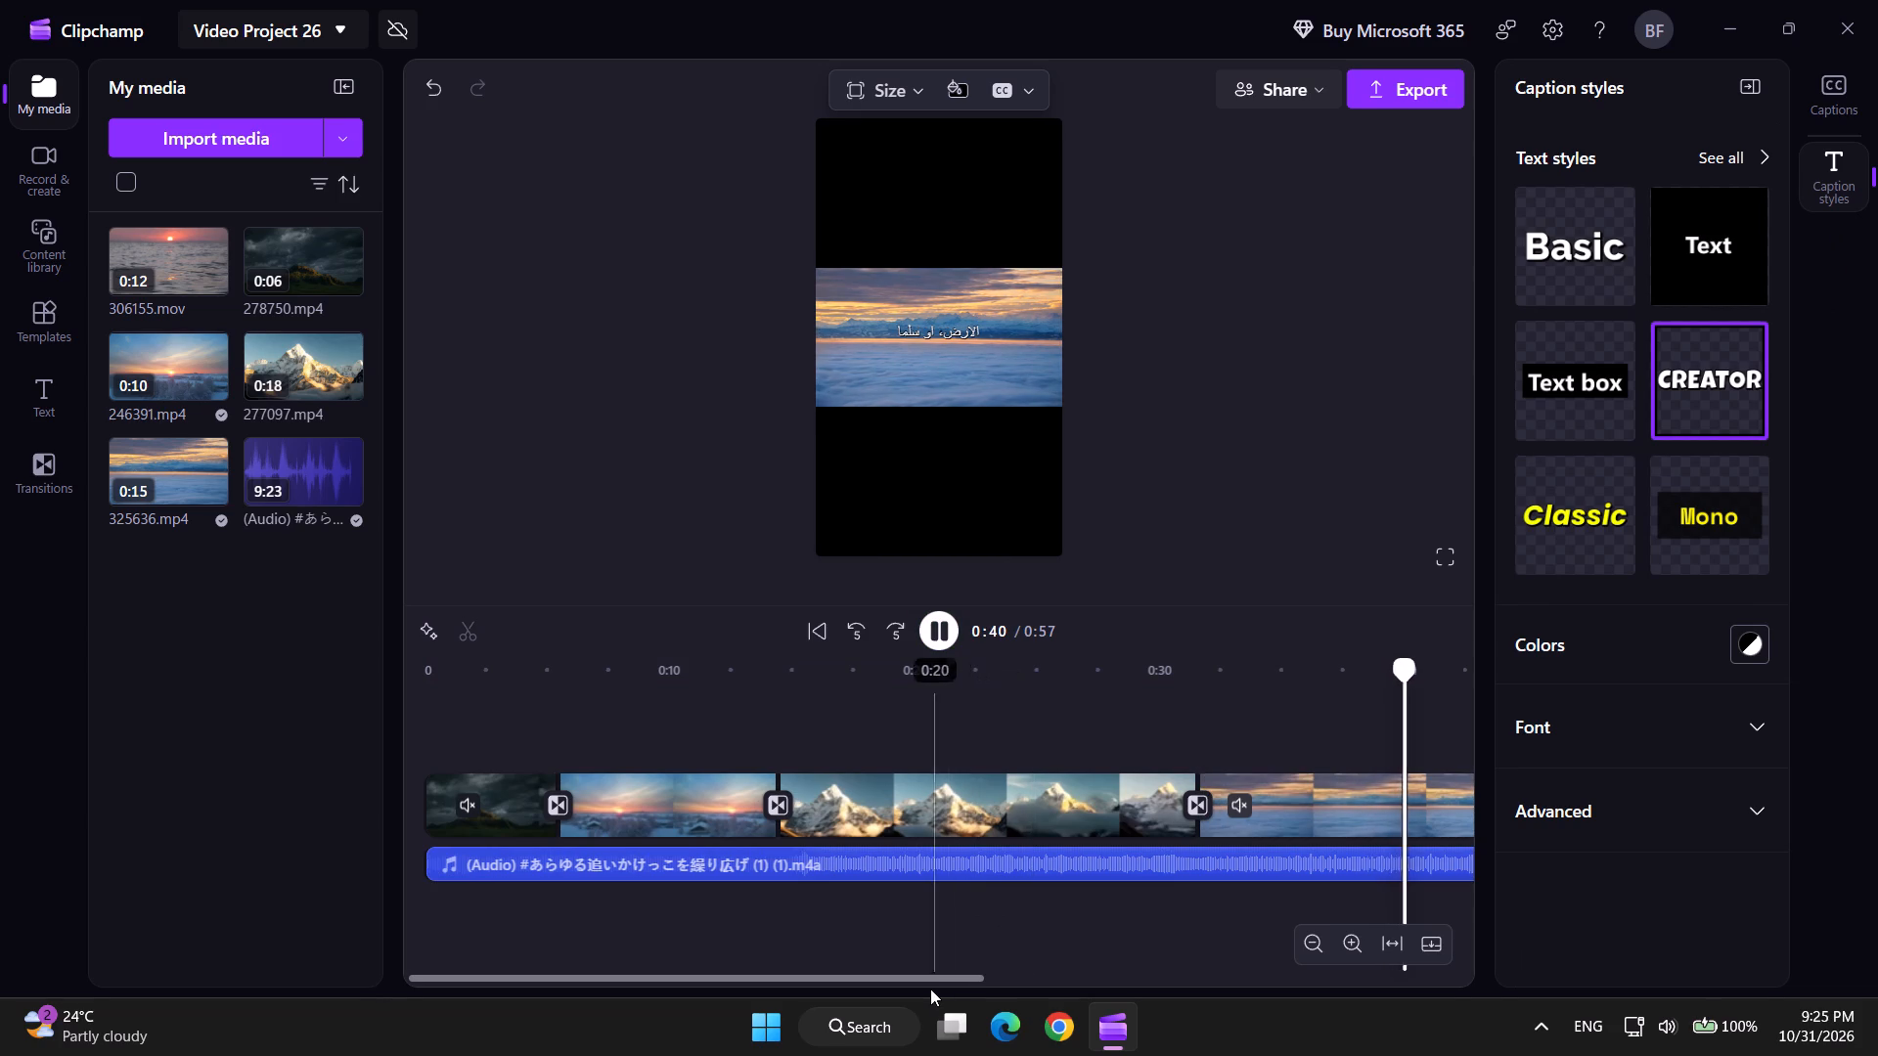
left_click_drag(930, 970, 1517, 975)
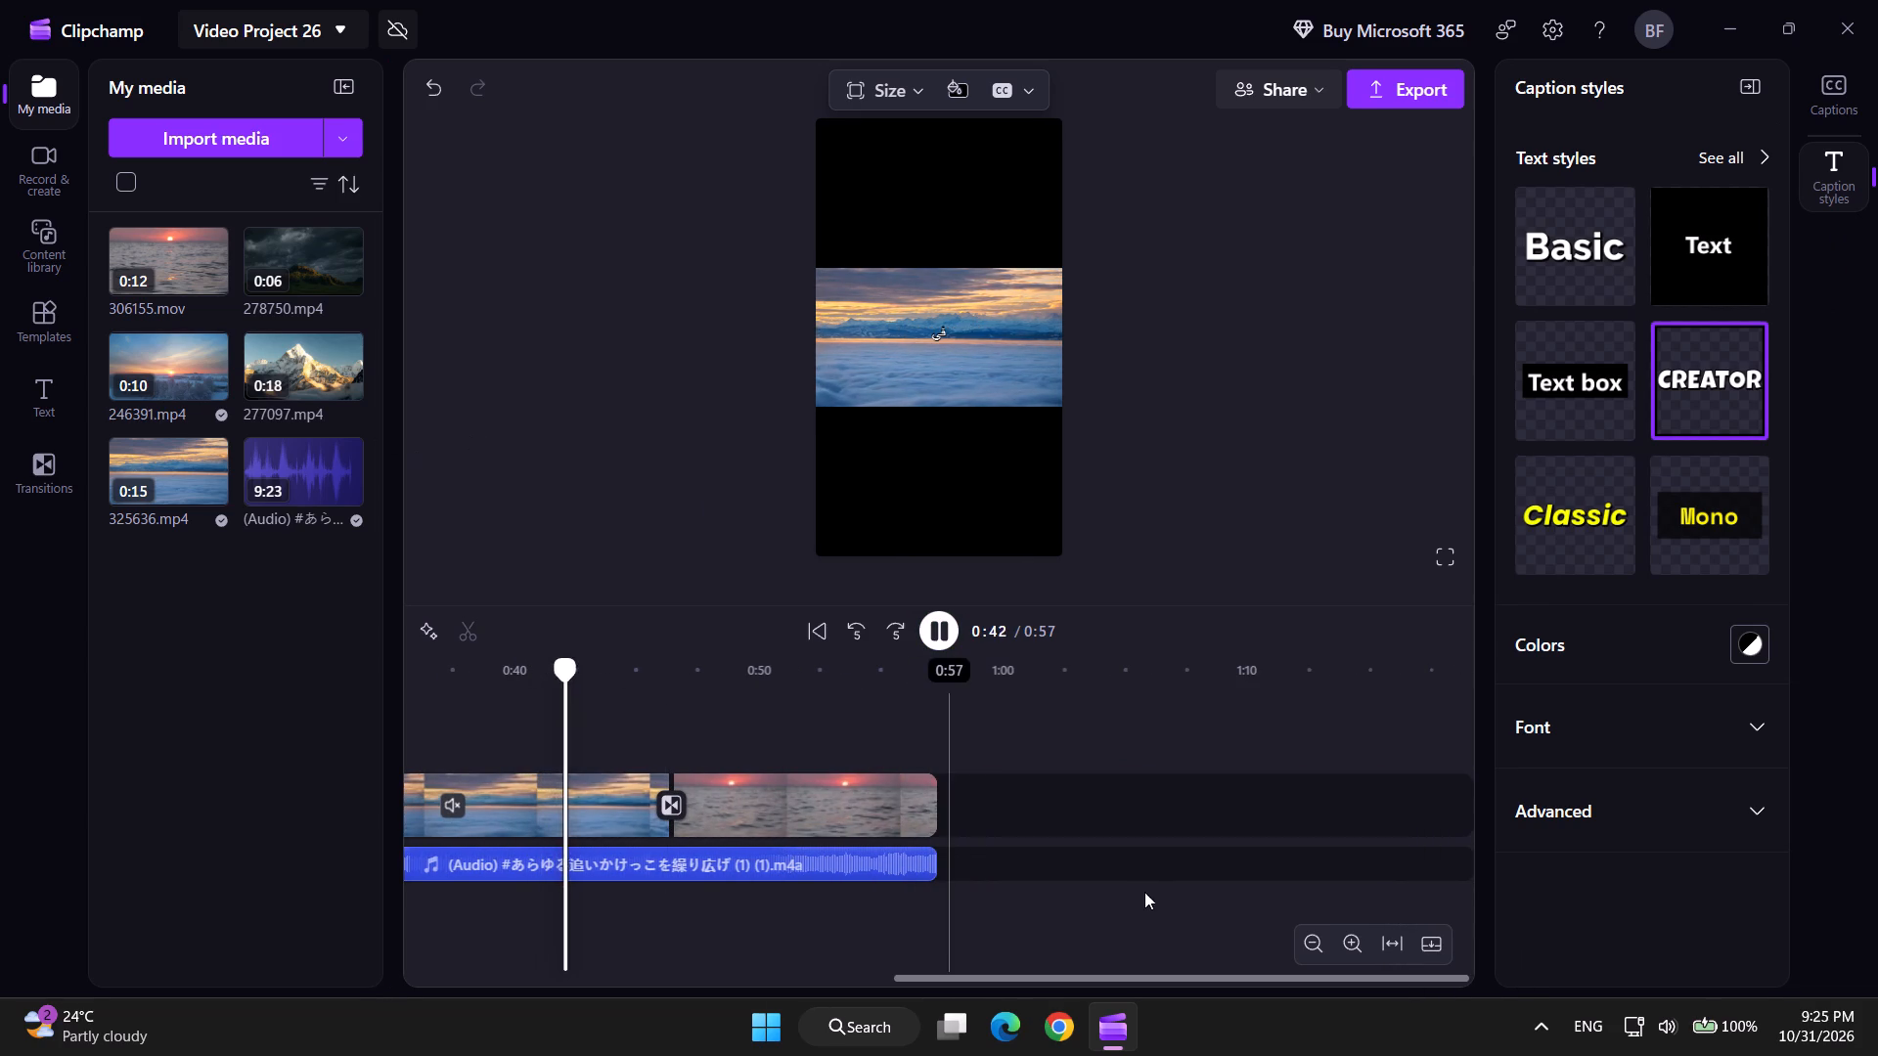
double_click(1092, 796)
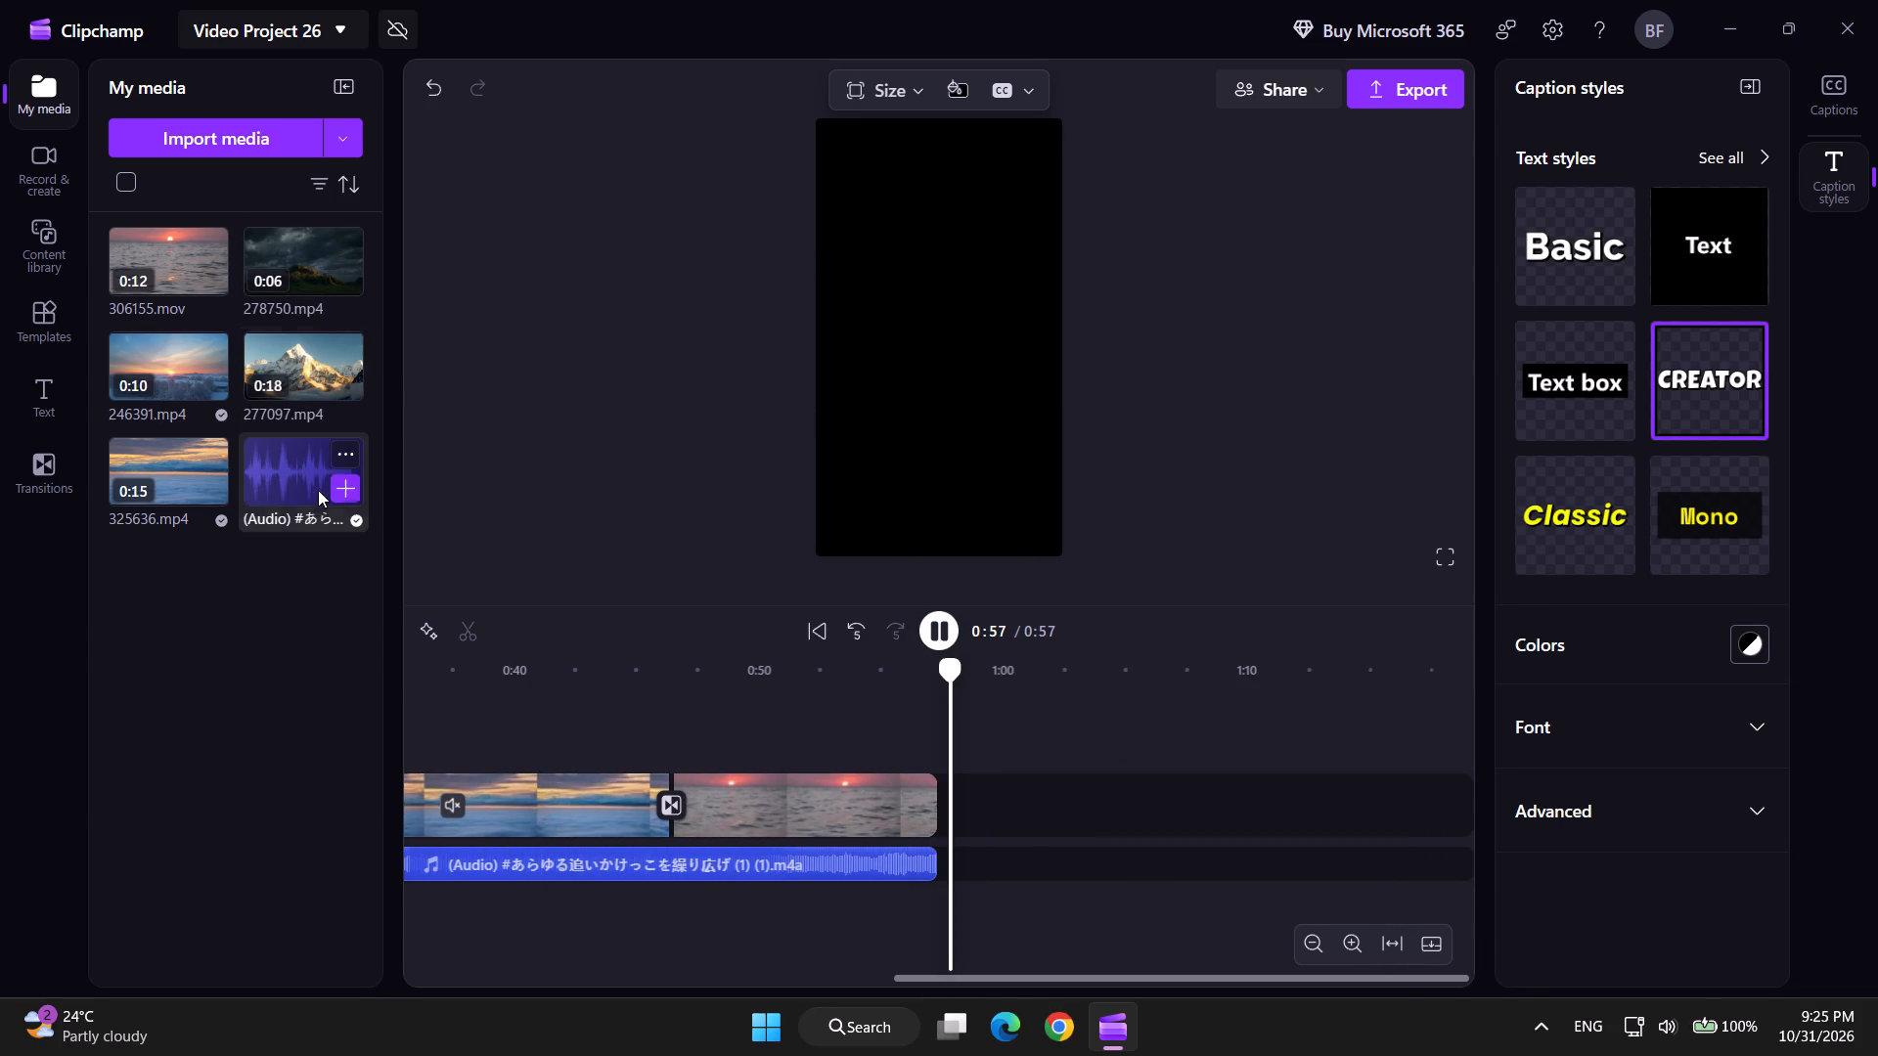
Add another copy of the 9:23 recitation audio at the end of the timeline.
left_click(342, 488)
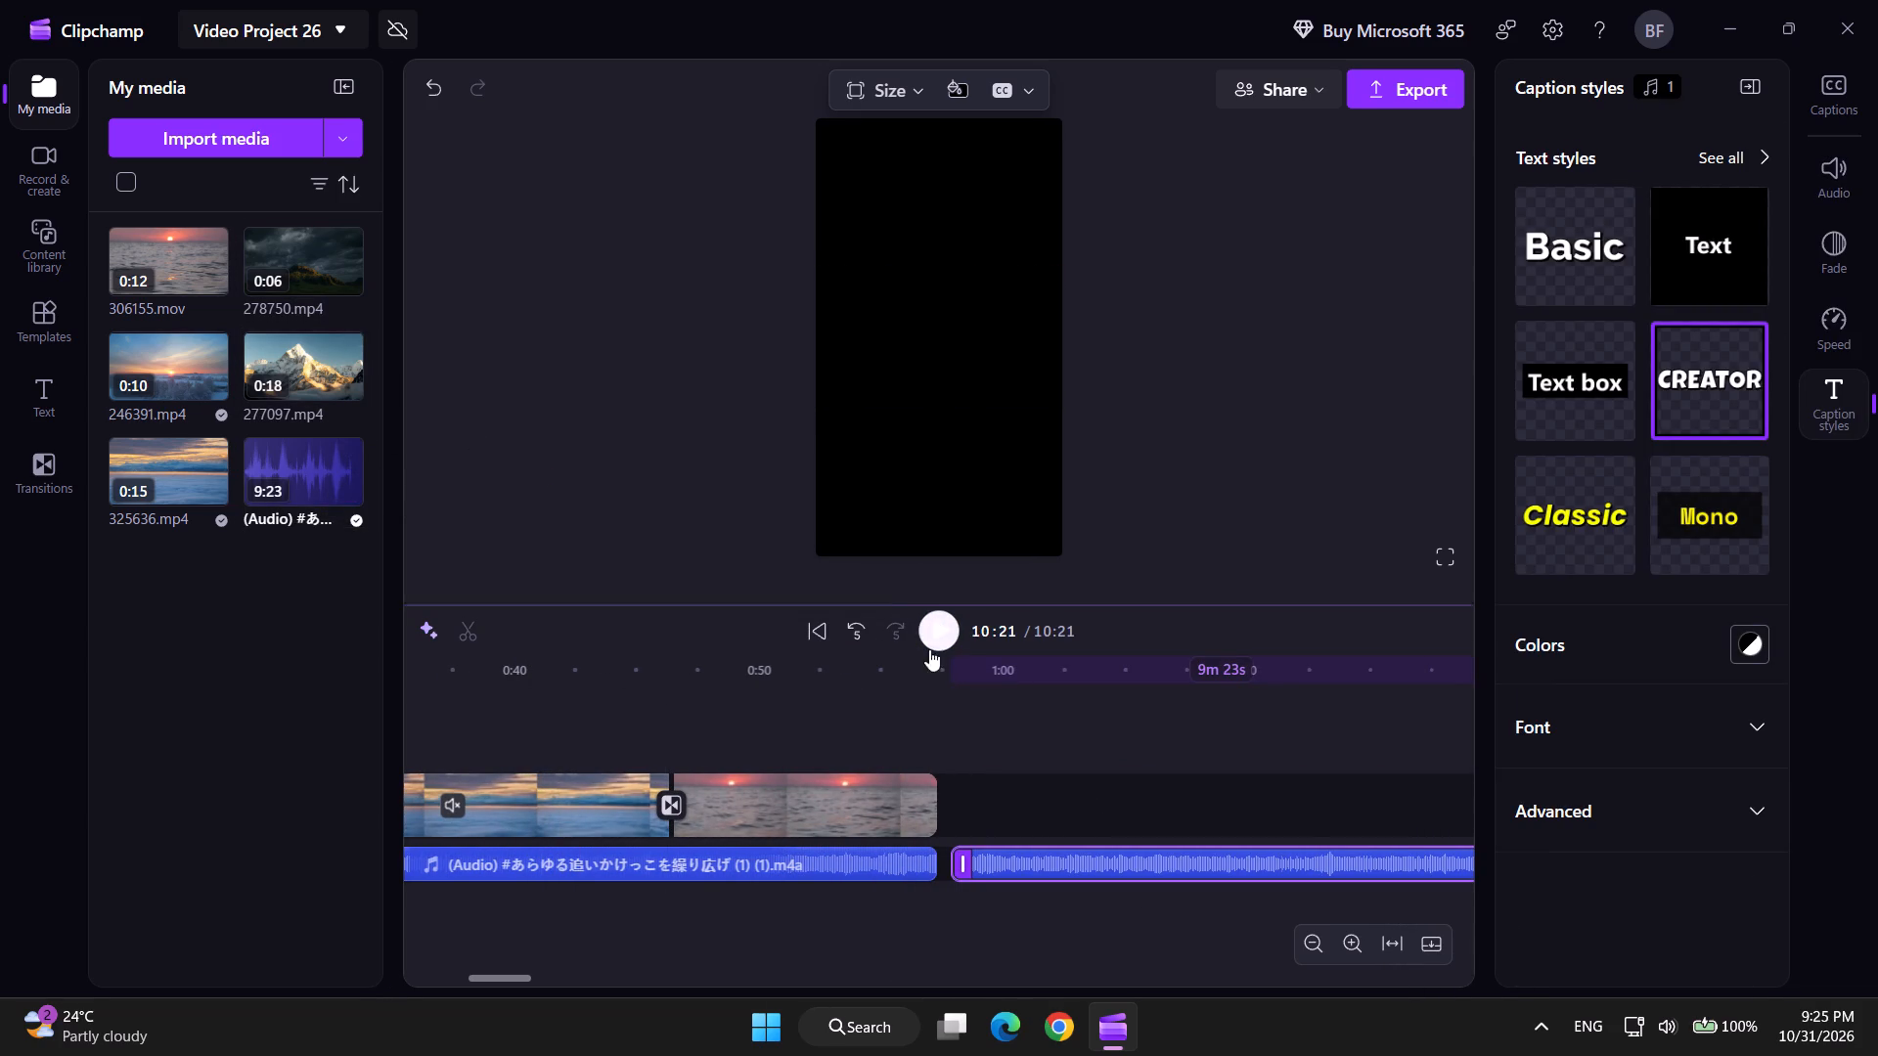
Play the closing sea clip from about 0:55 to check the end of the recitation.
double_click(890, 678)
left_click(944, 631)
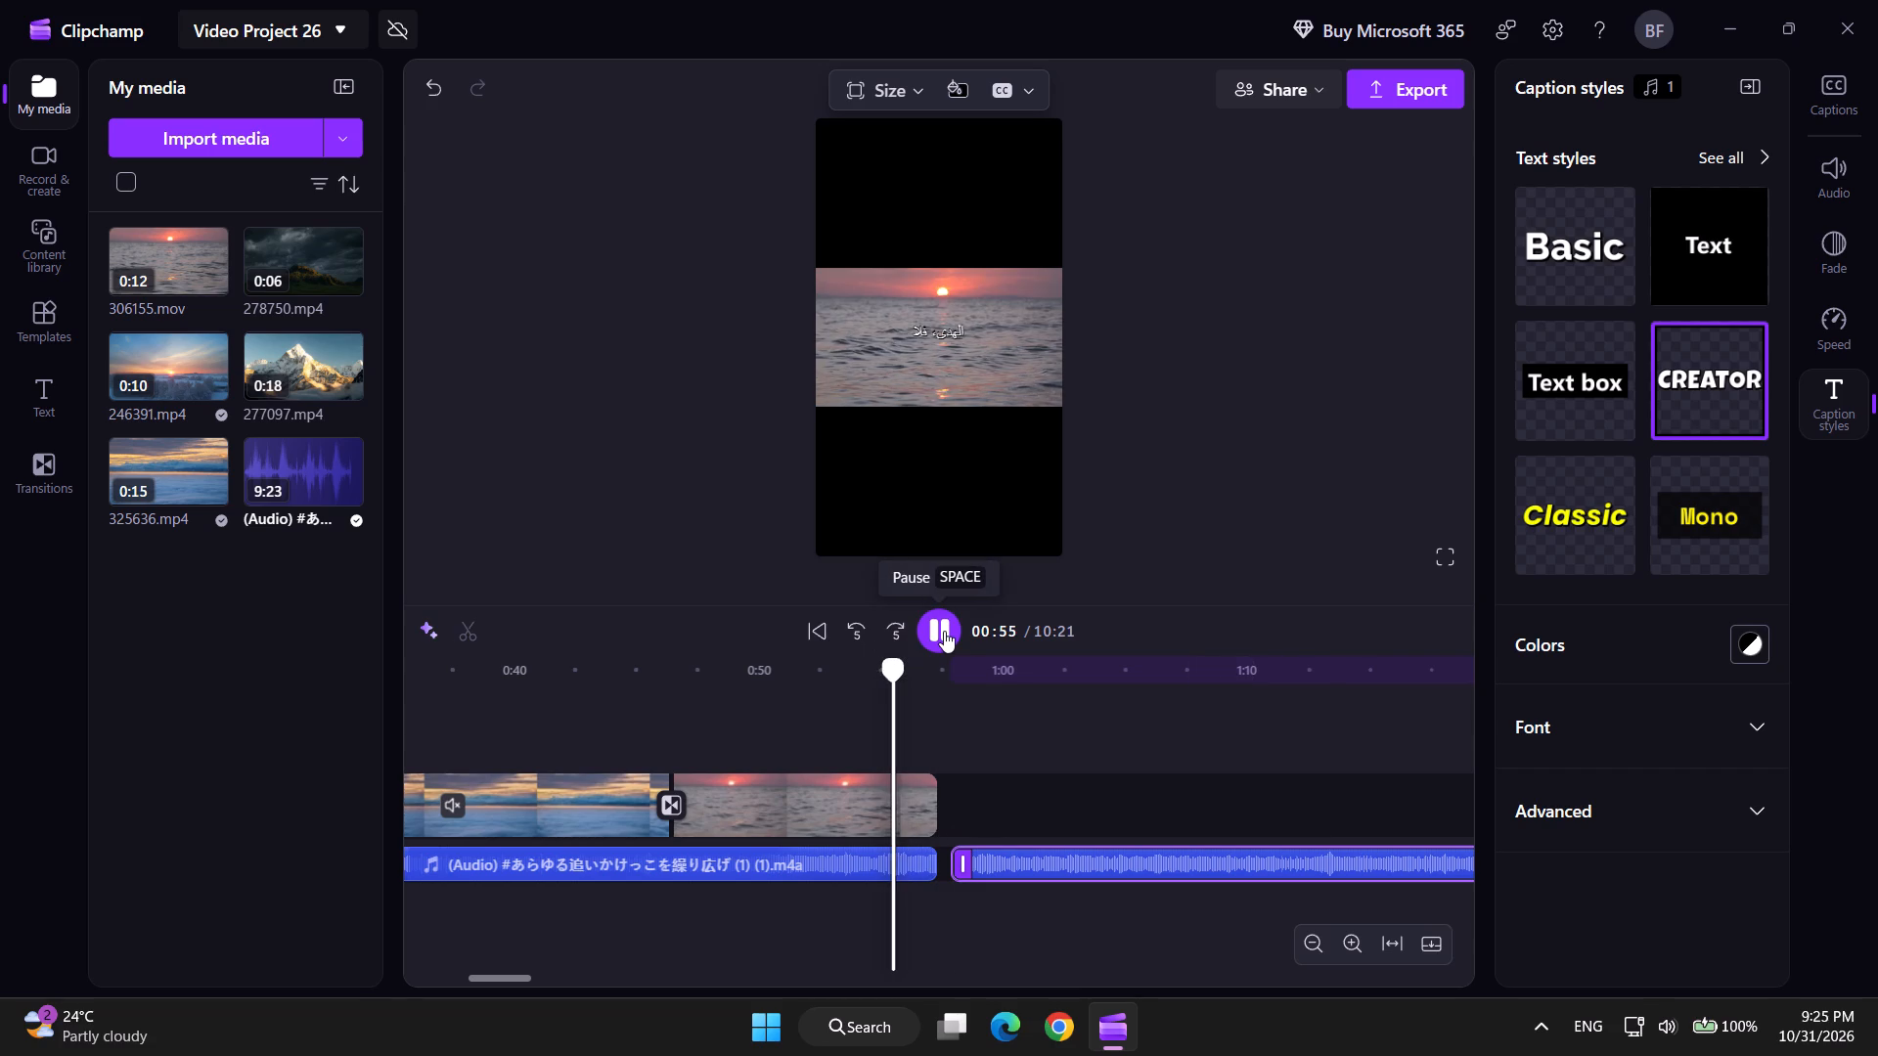
left_click(944, 631)
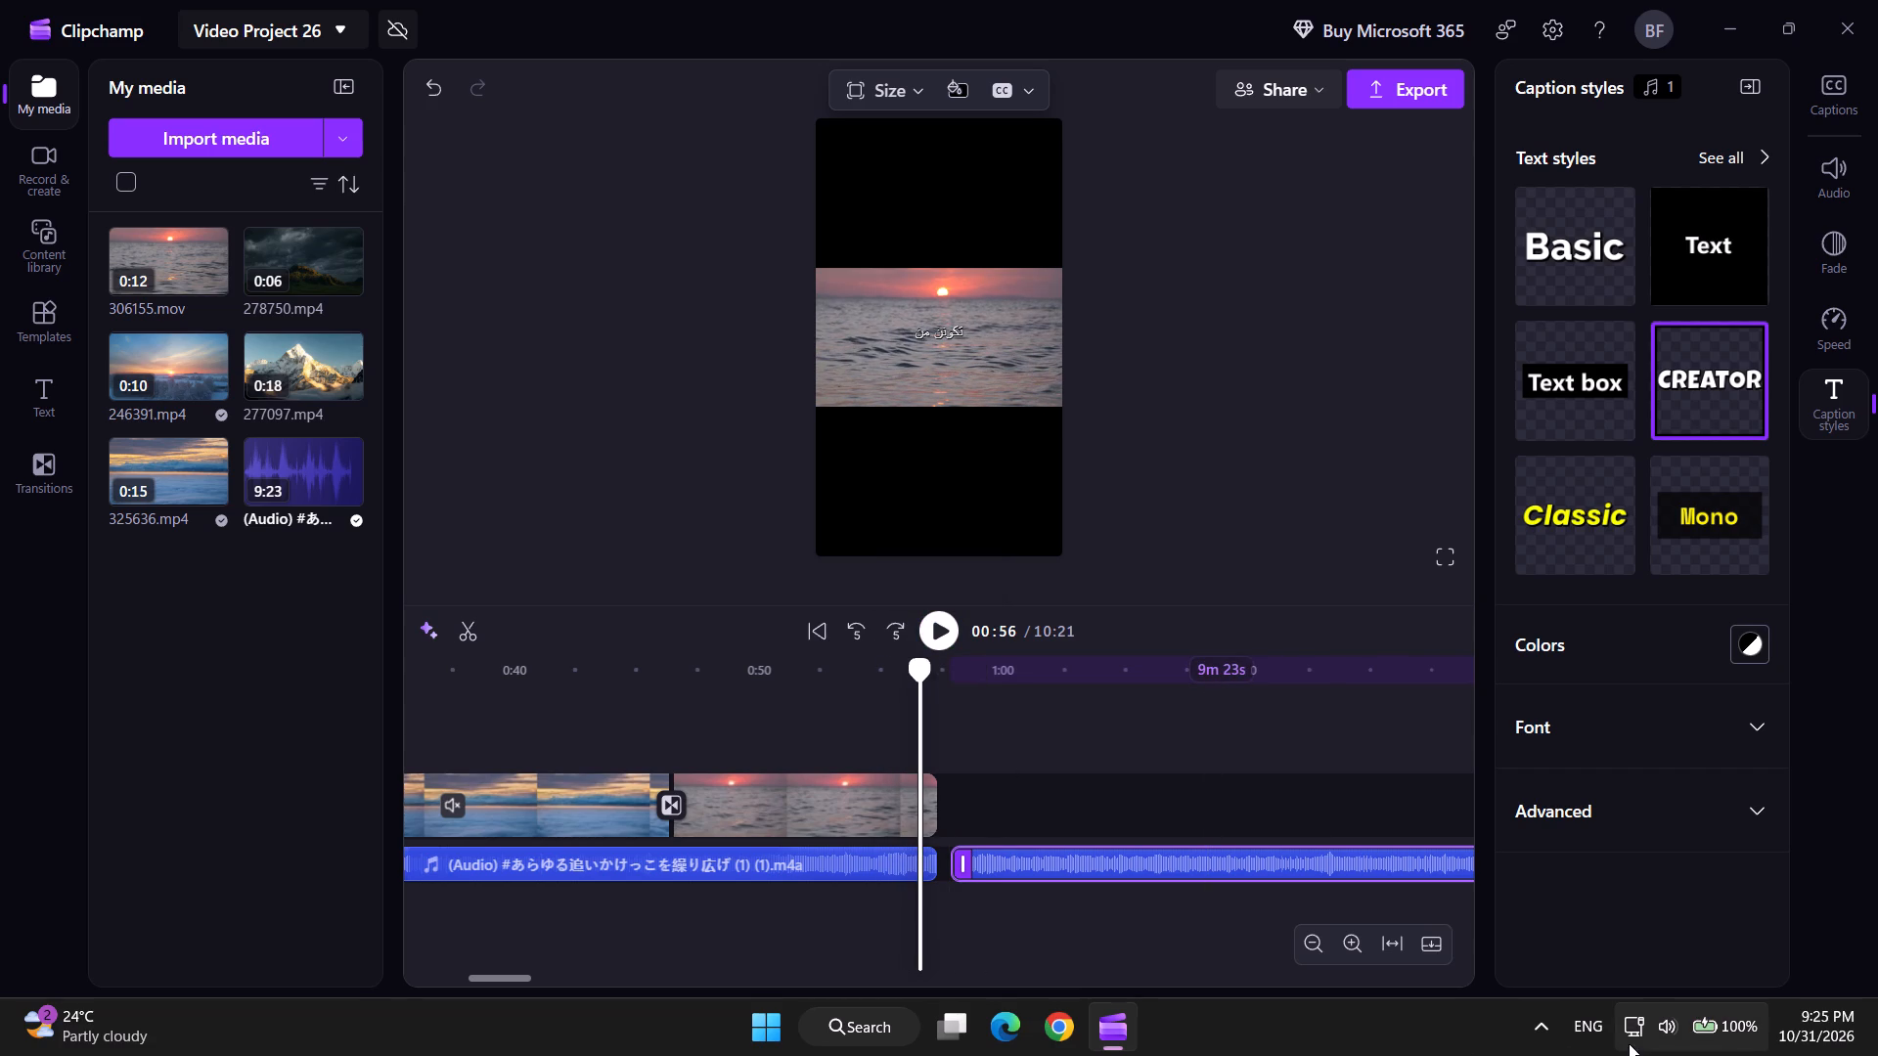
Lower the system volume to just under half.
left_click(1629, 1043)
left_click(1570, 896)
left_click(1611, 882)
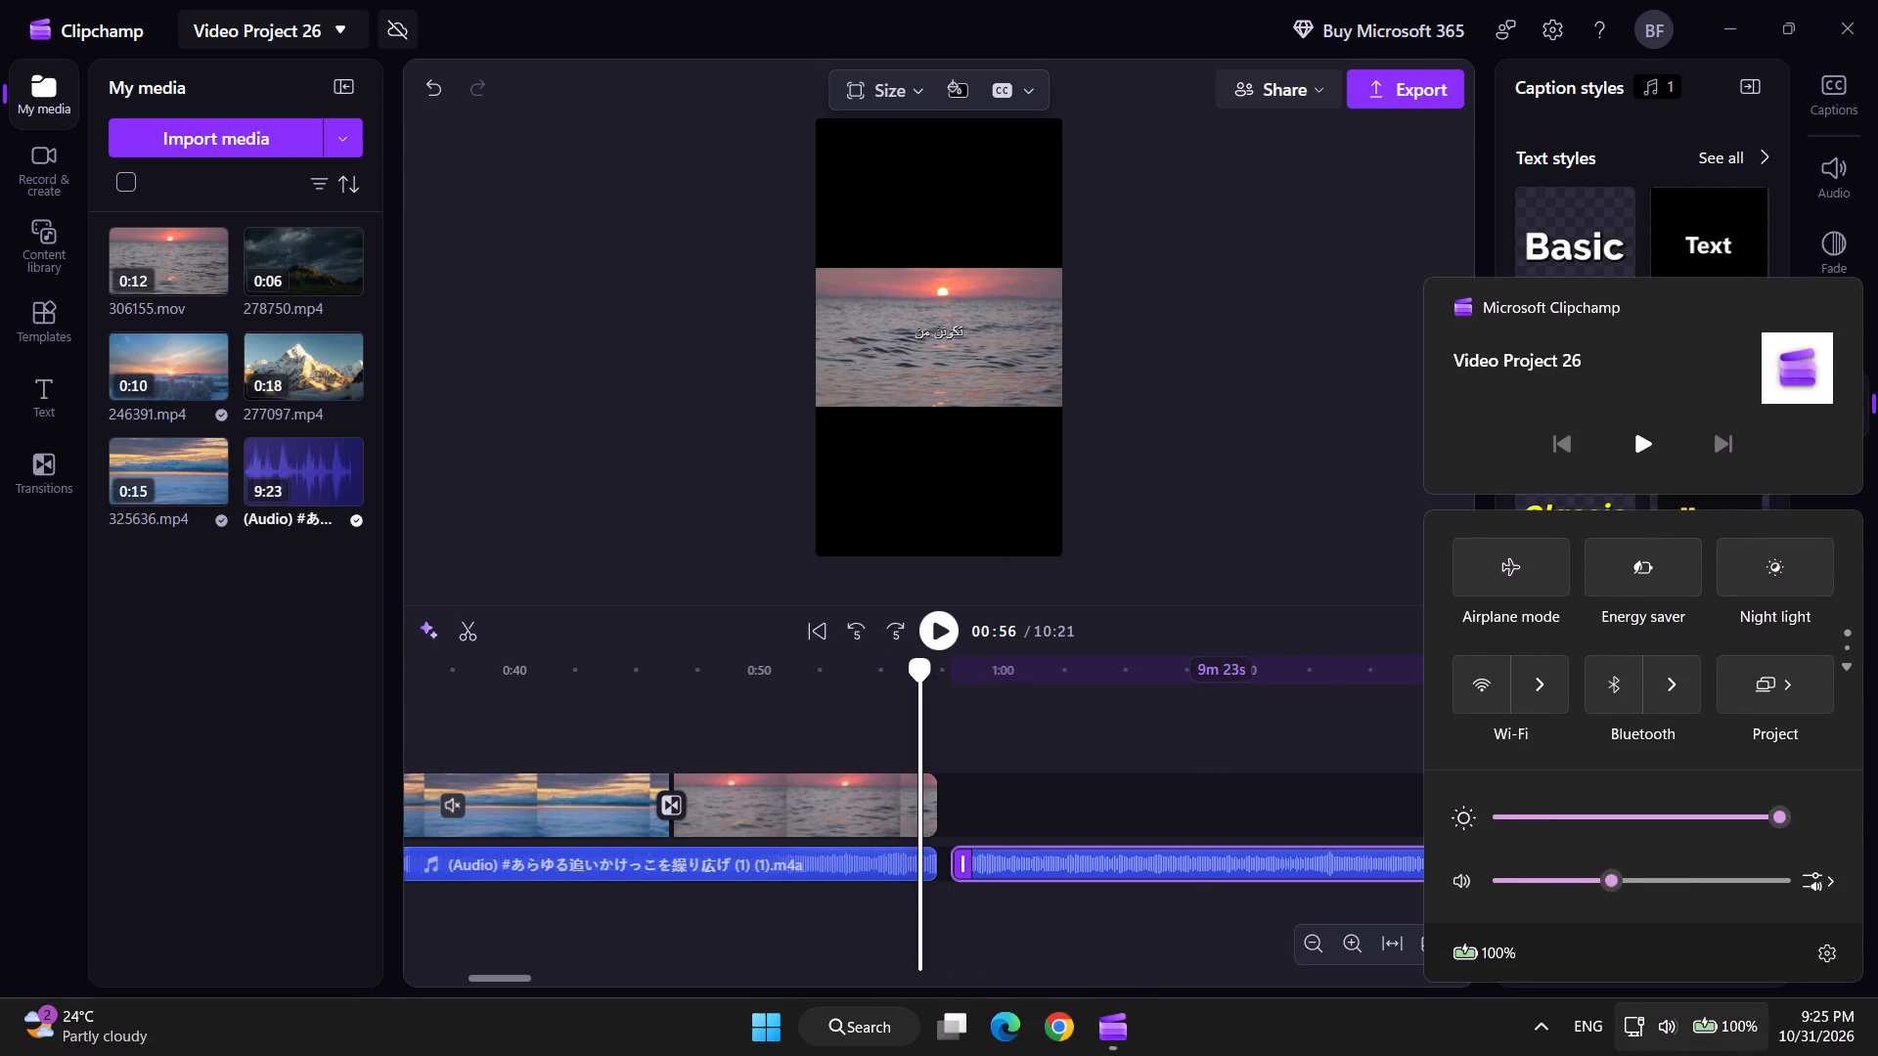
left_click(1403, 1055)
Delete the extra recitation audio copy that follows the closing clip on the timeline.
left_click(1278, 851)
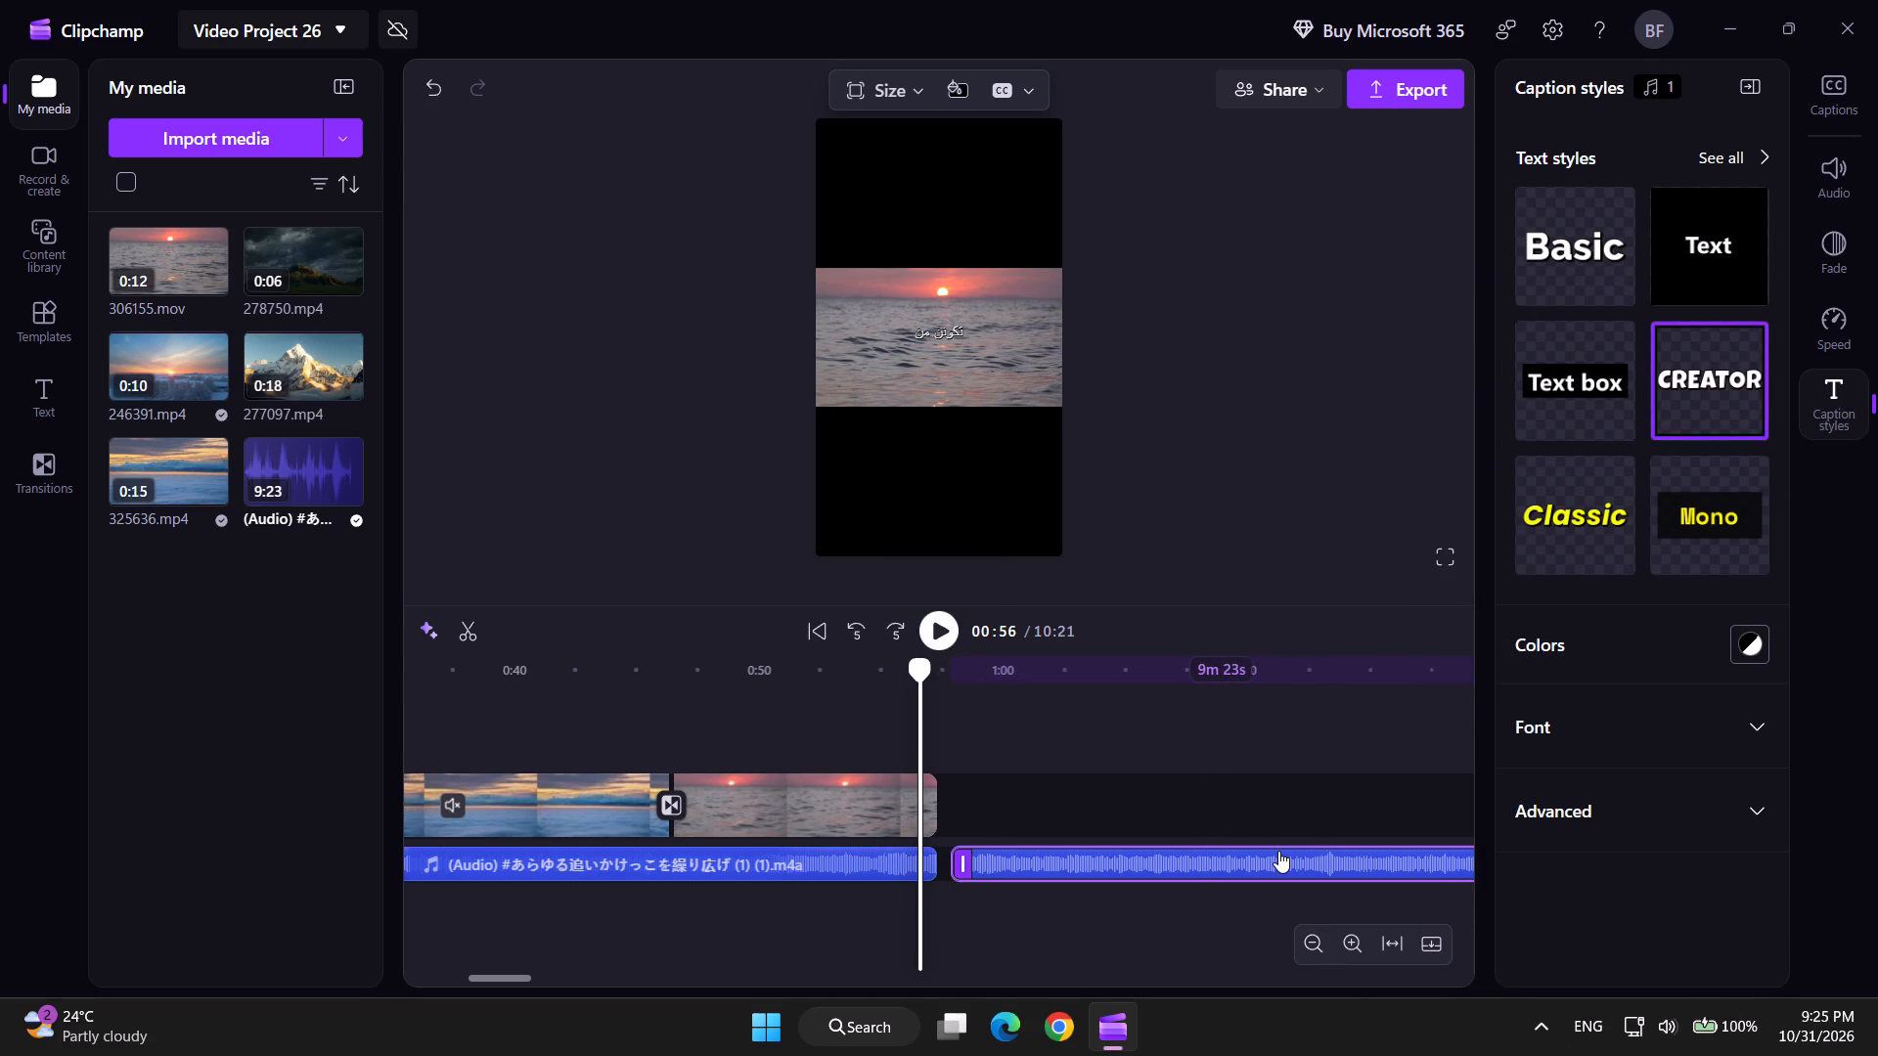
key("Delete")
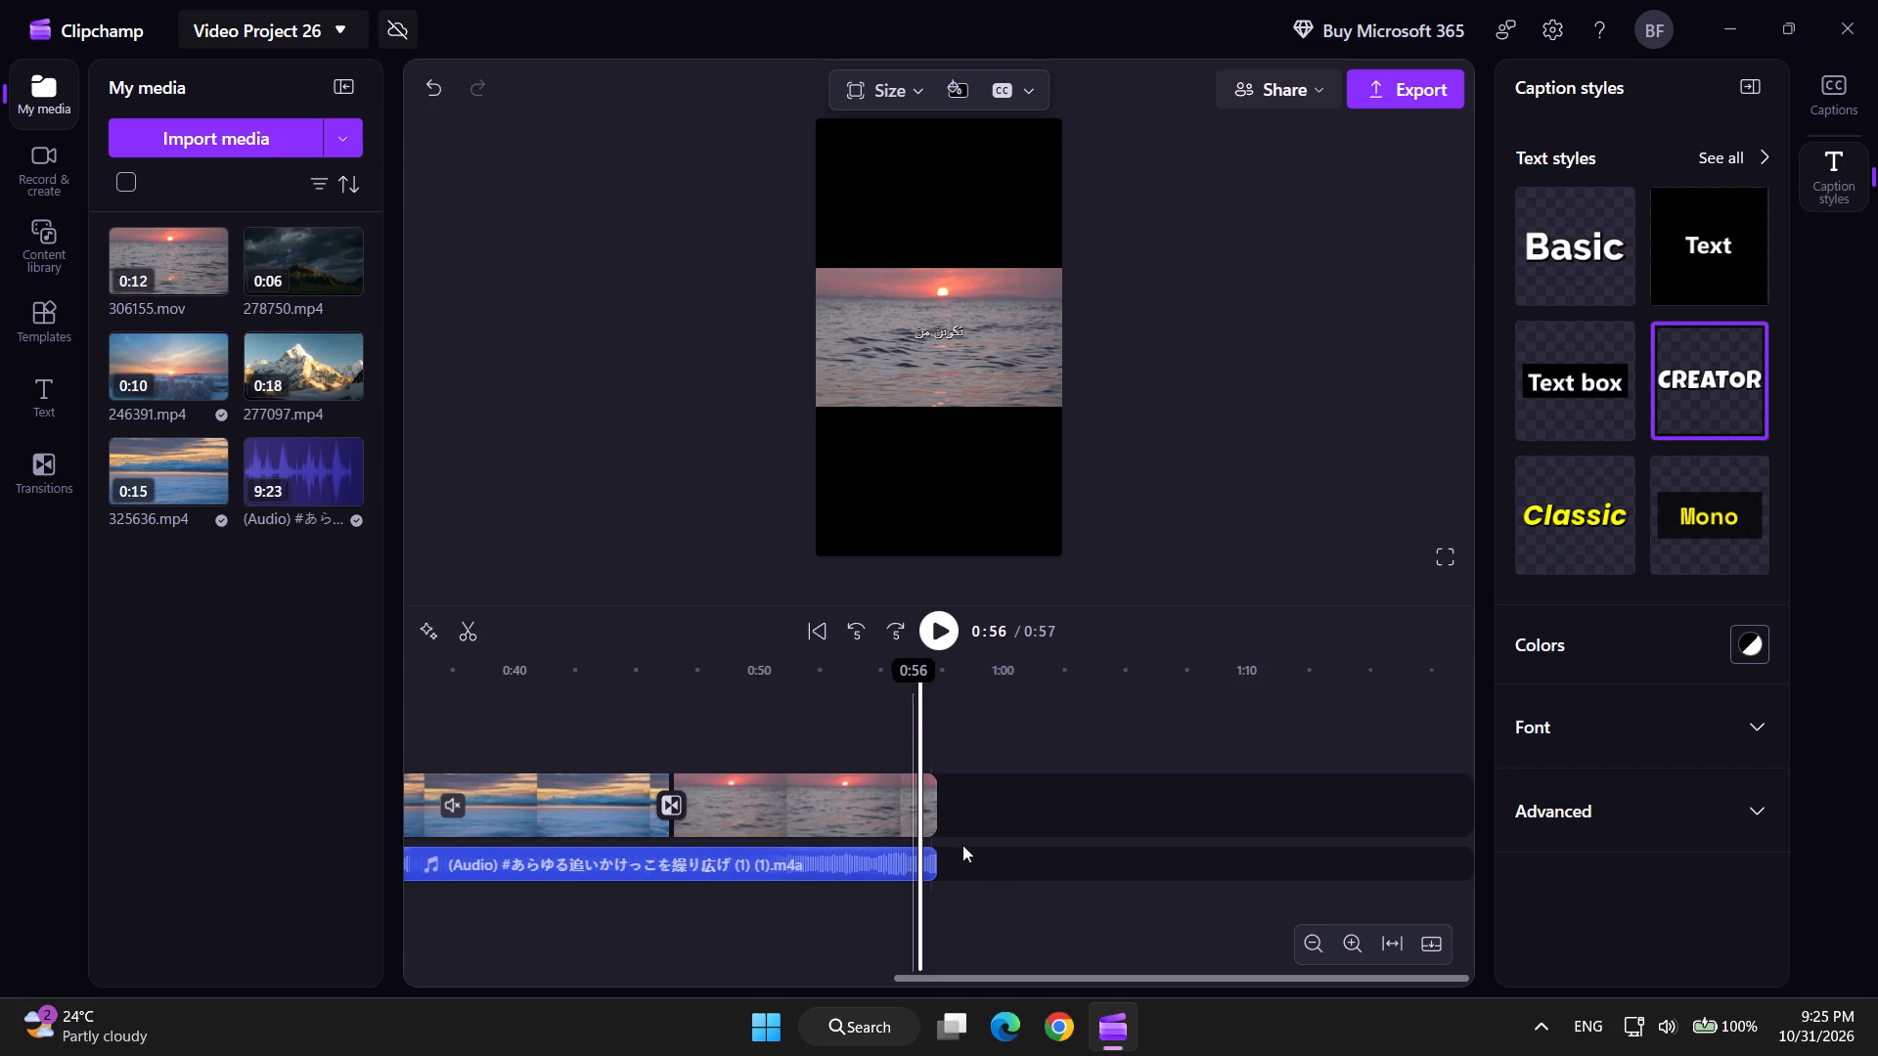
Play the last second of the video to check its ending.
left_click(920, 634)
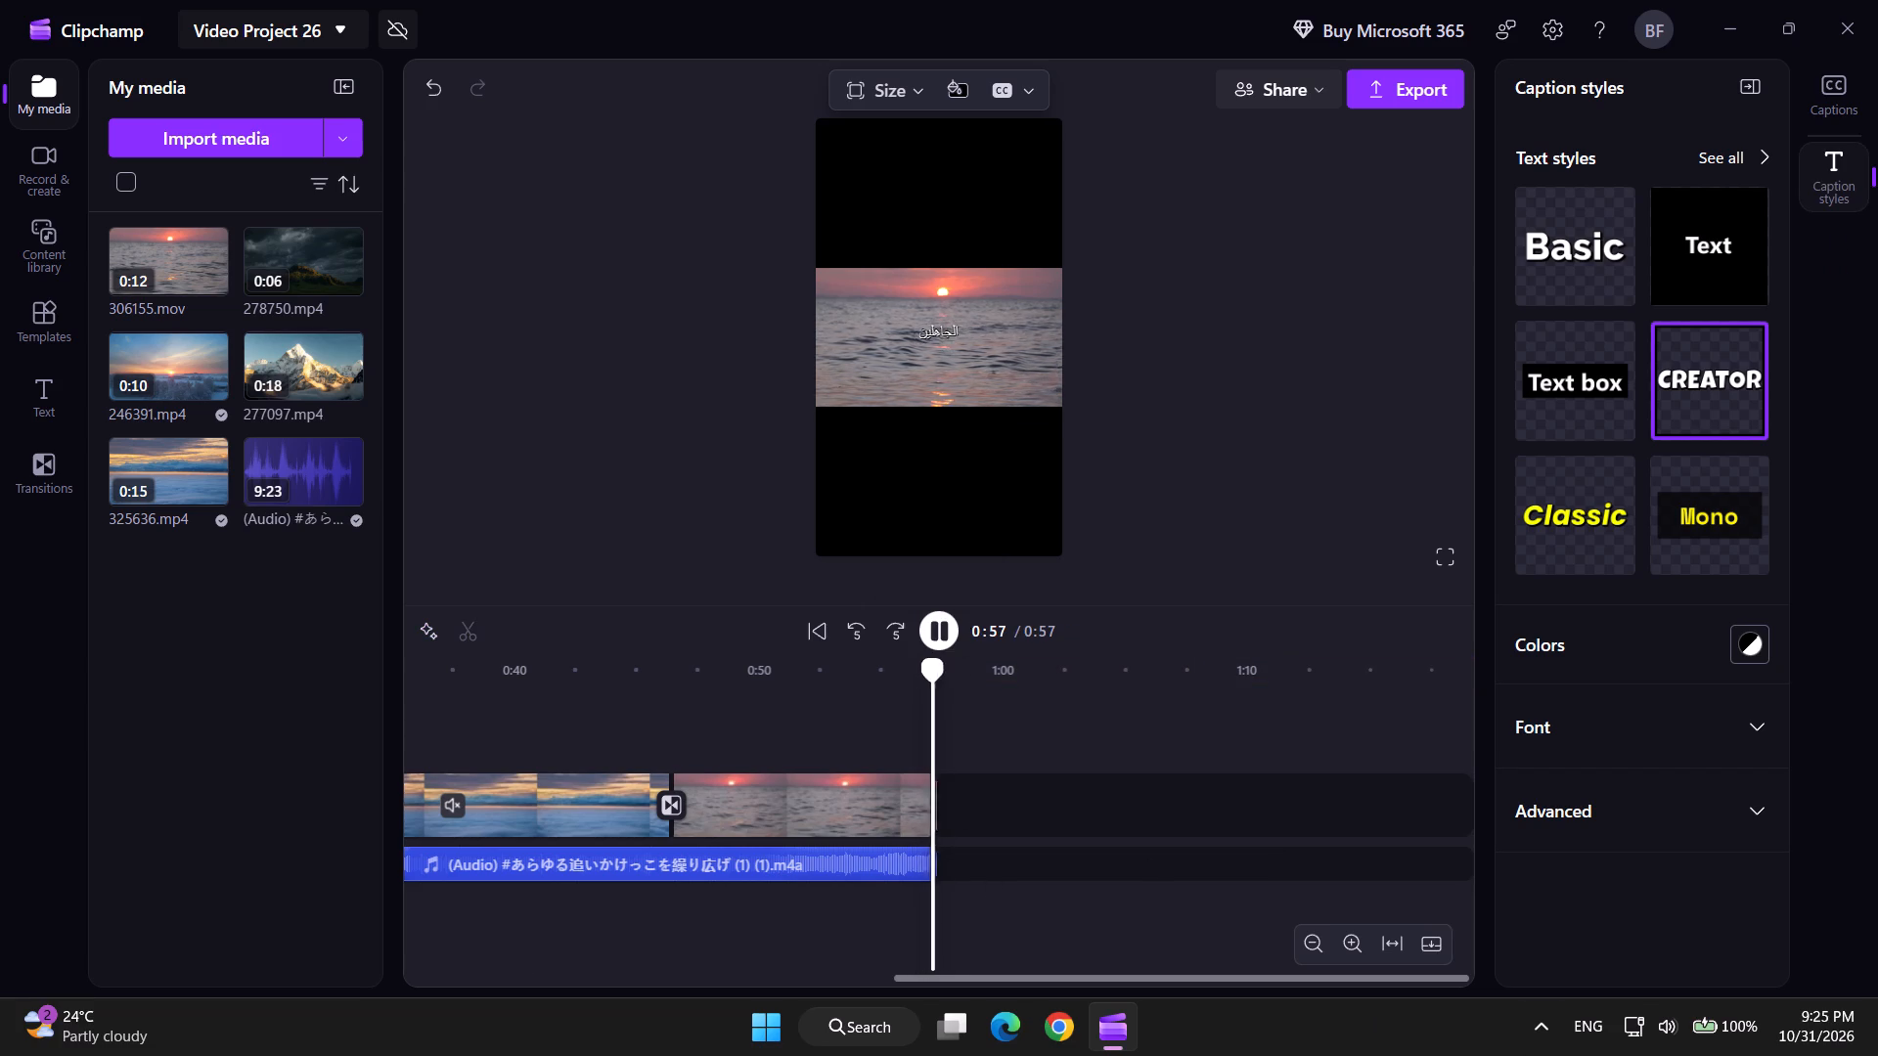
Lower the system volume to roughly a third.
left_click(1775, 1047)
left_click(1725, 1034)
left_click(1583, 885)
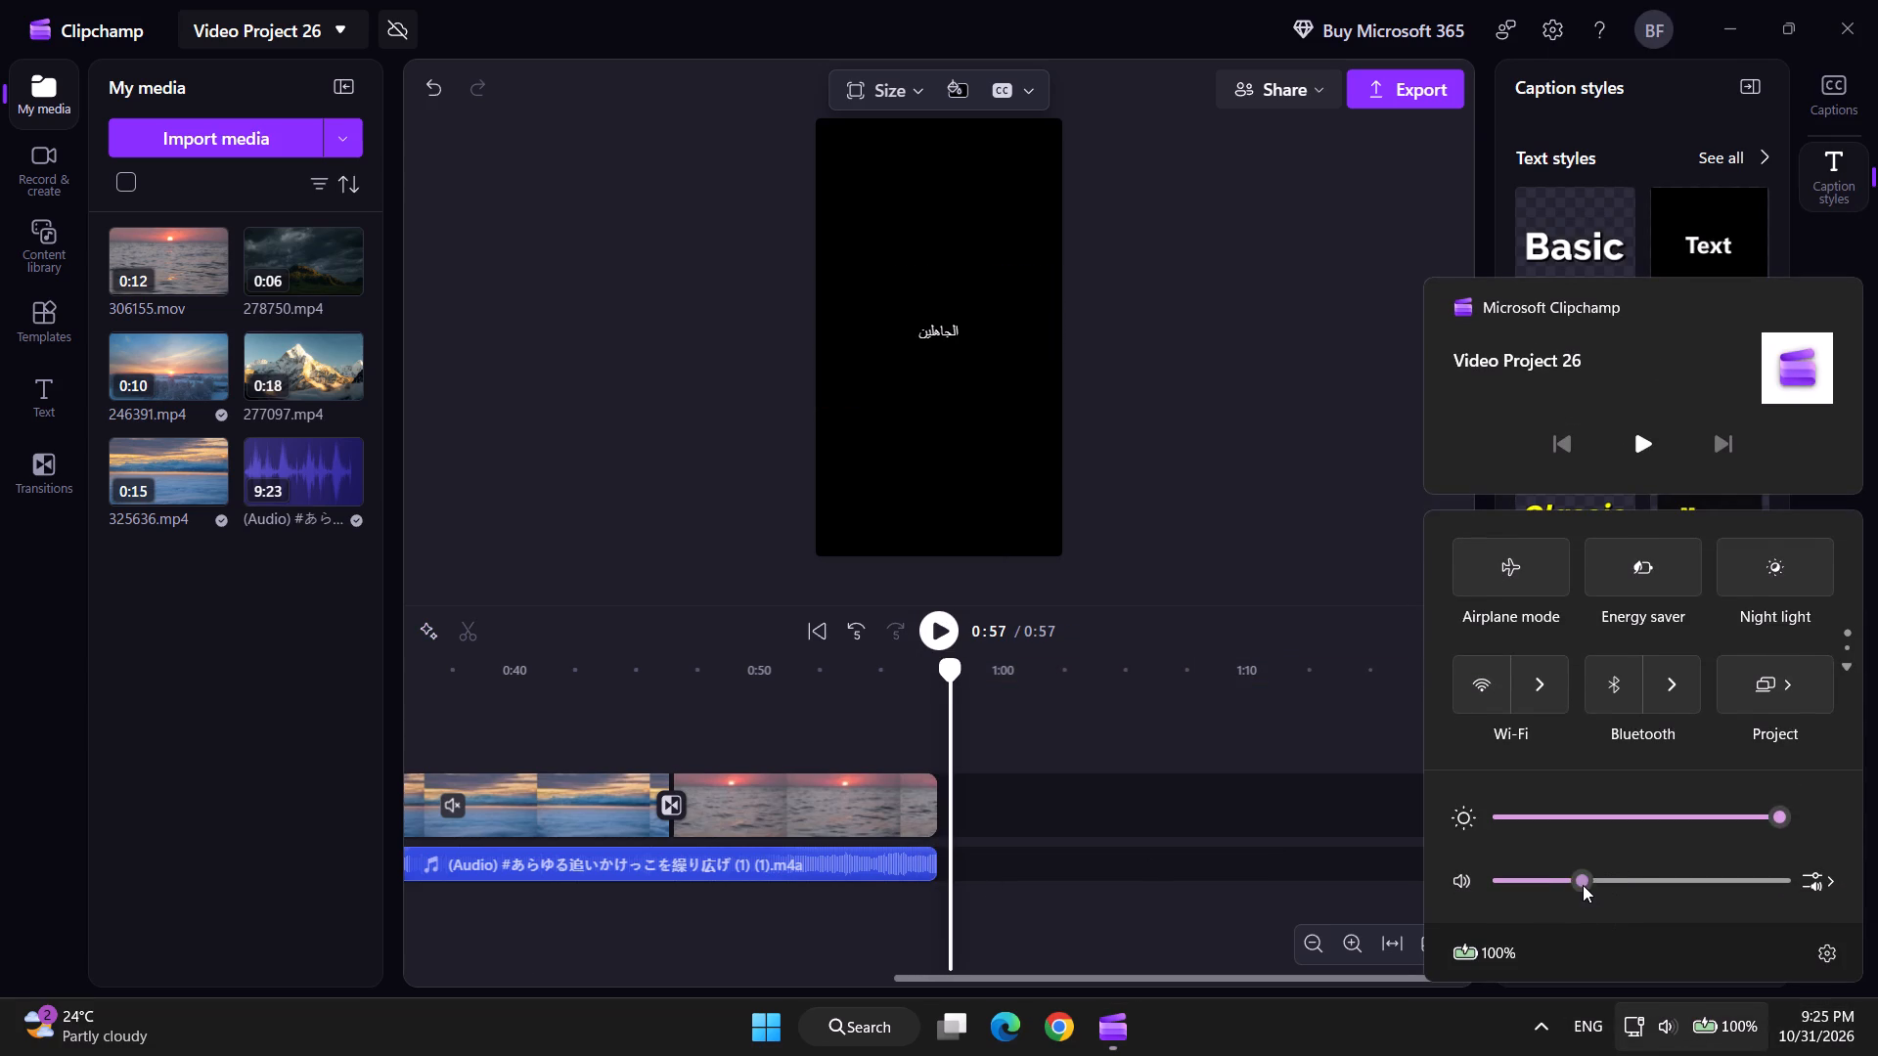
Play the opening seconds of the video in full screen to review the captions, pausing at about 0:07.
left_click(942, 635)
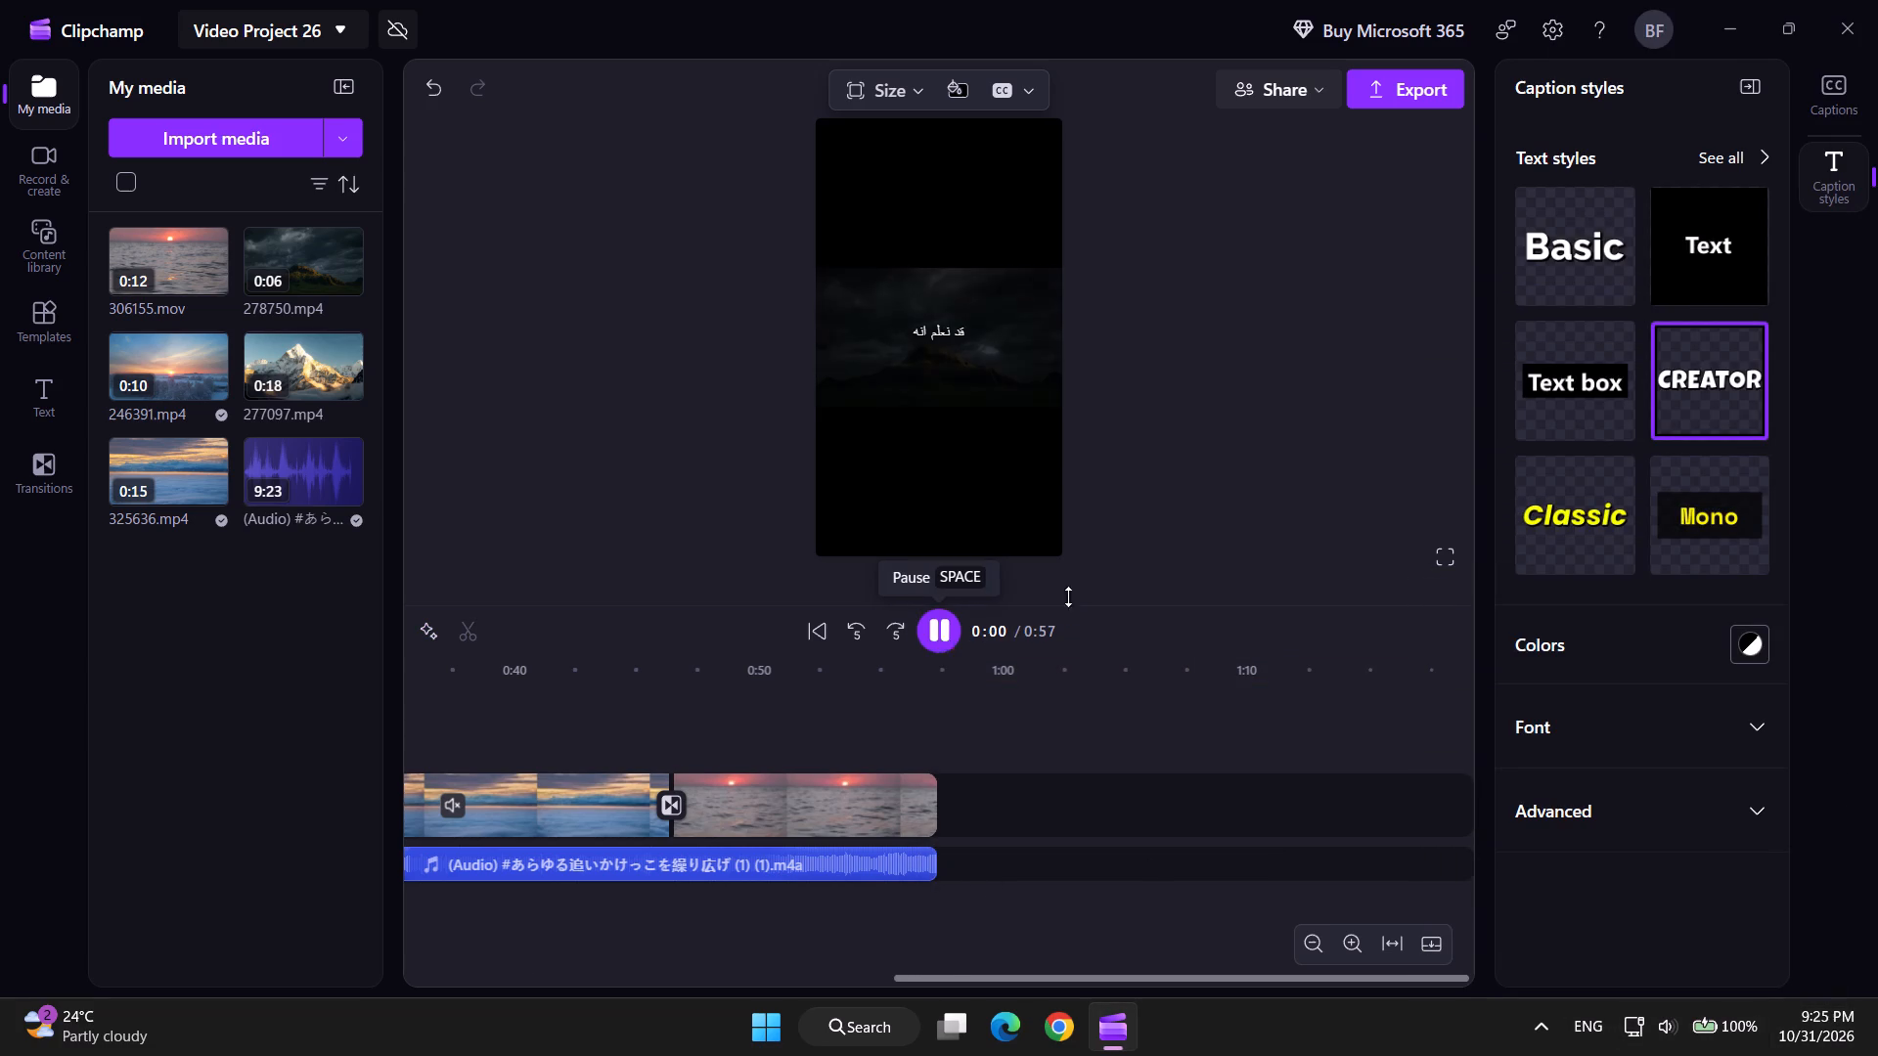
left_click(1439, 542)
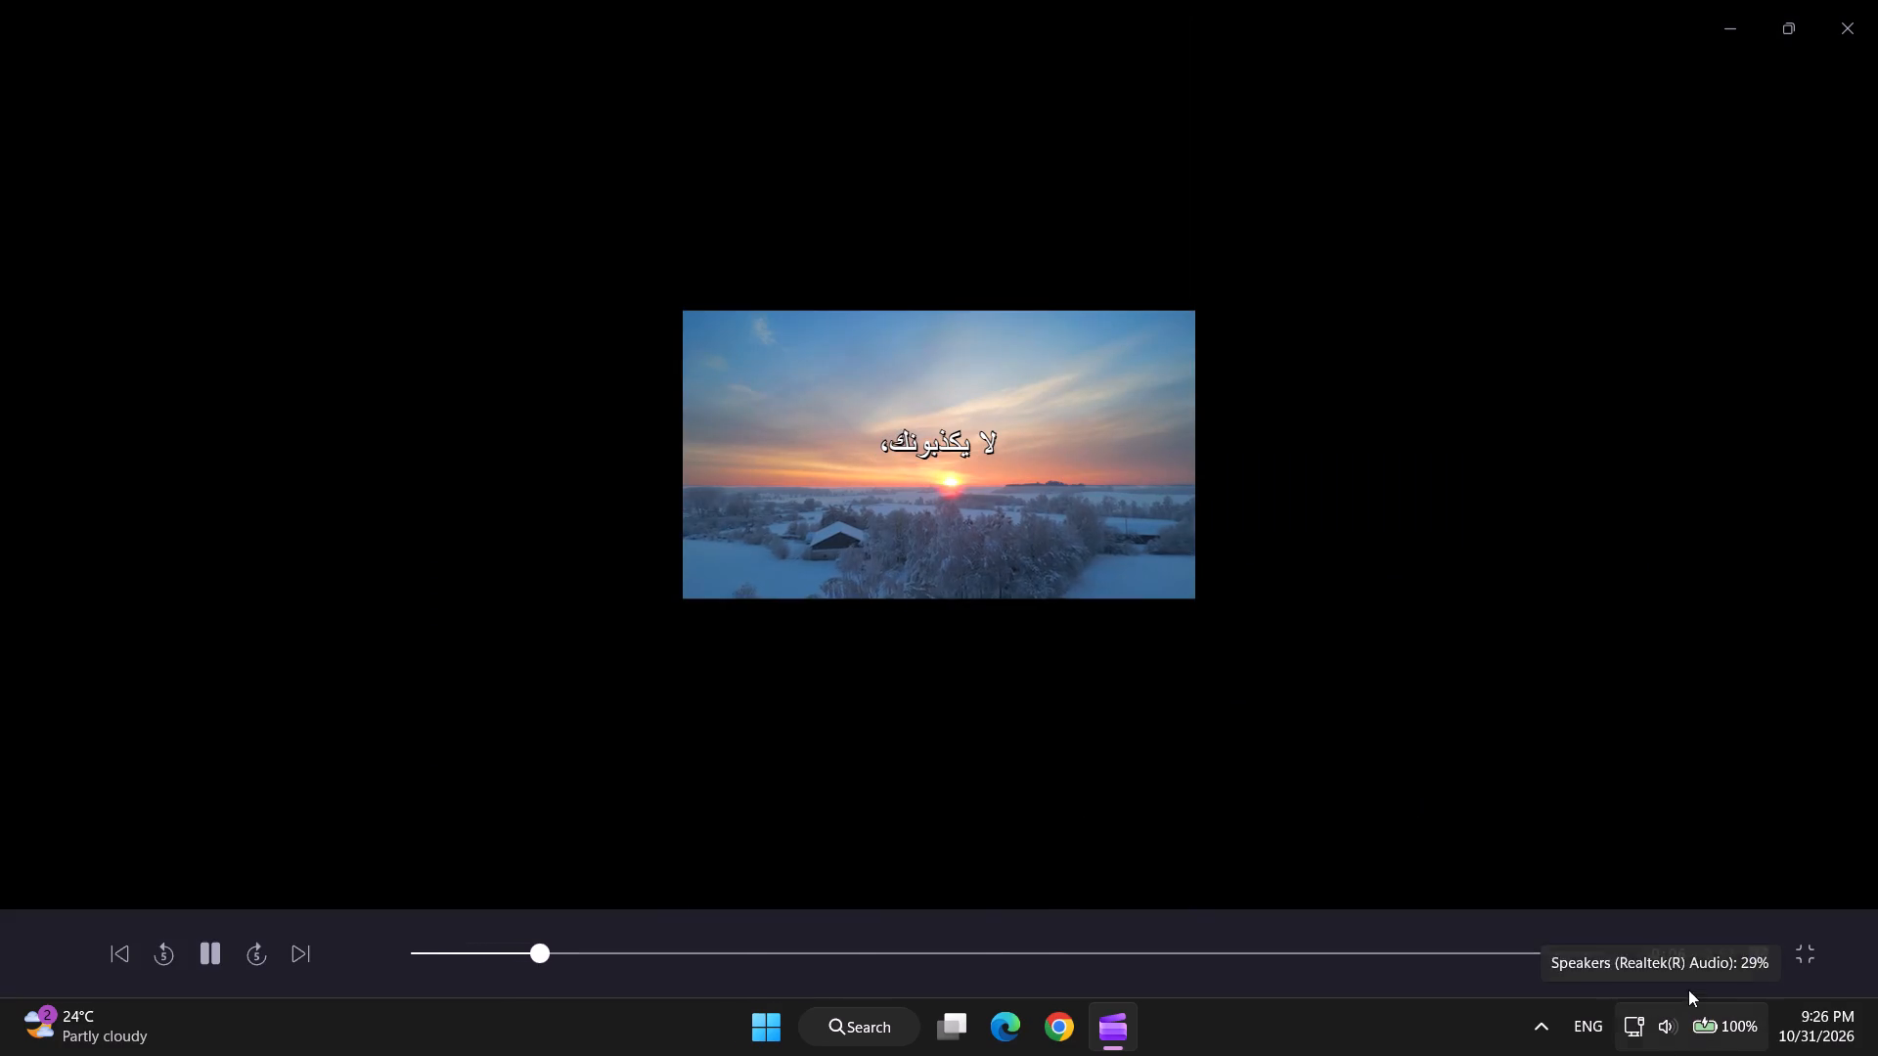
left_click(1805, 962)
key("space")
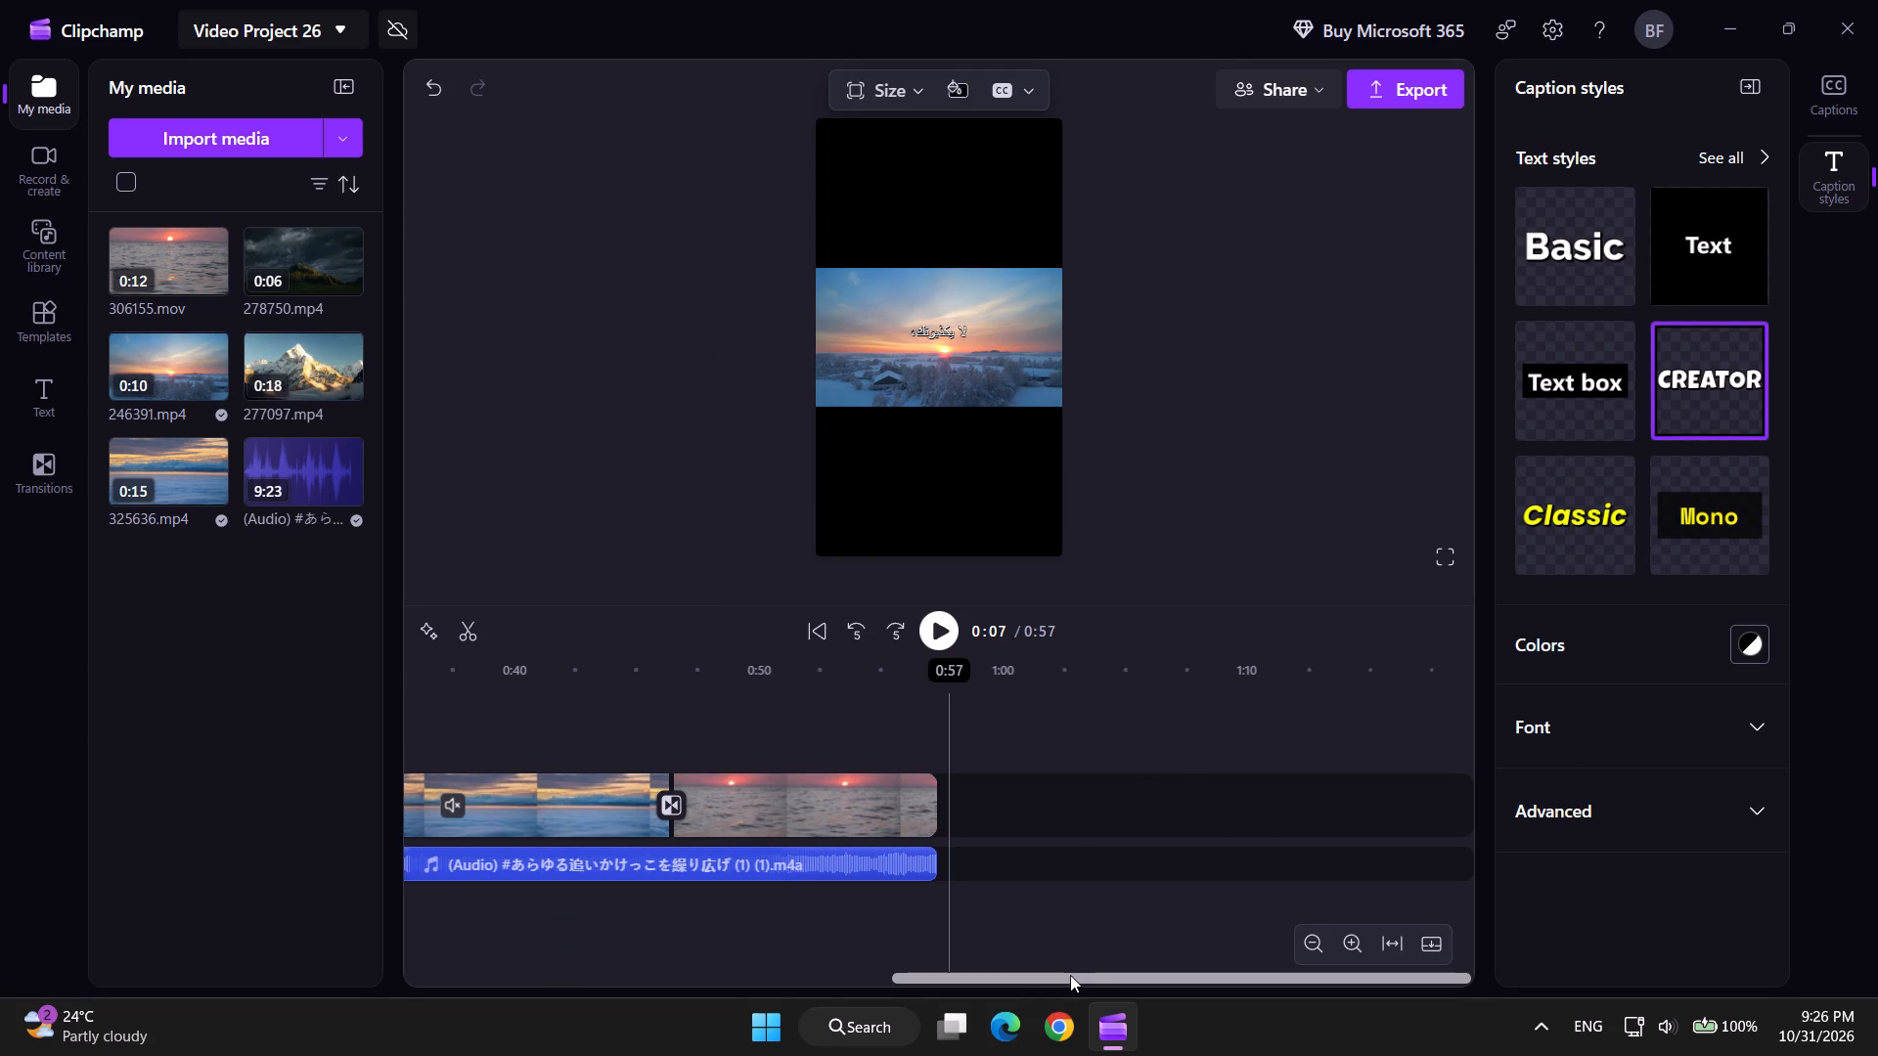
Apply the Cross fade transition to all four cuts between the video clips on the timeline.
left_click_drag(1070, 975, 375, 990)
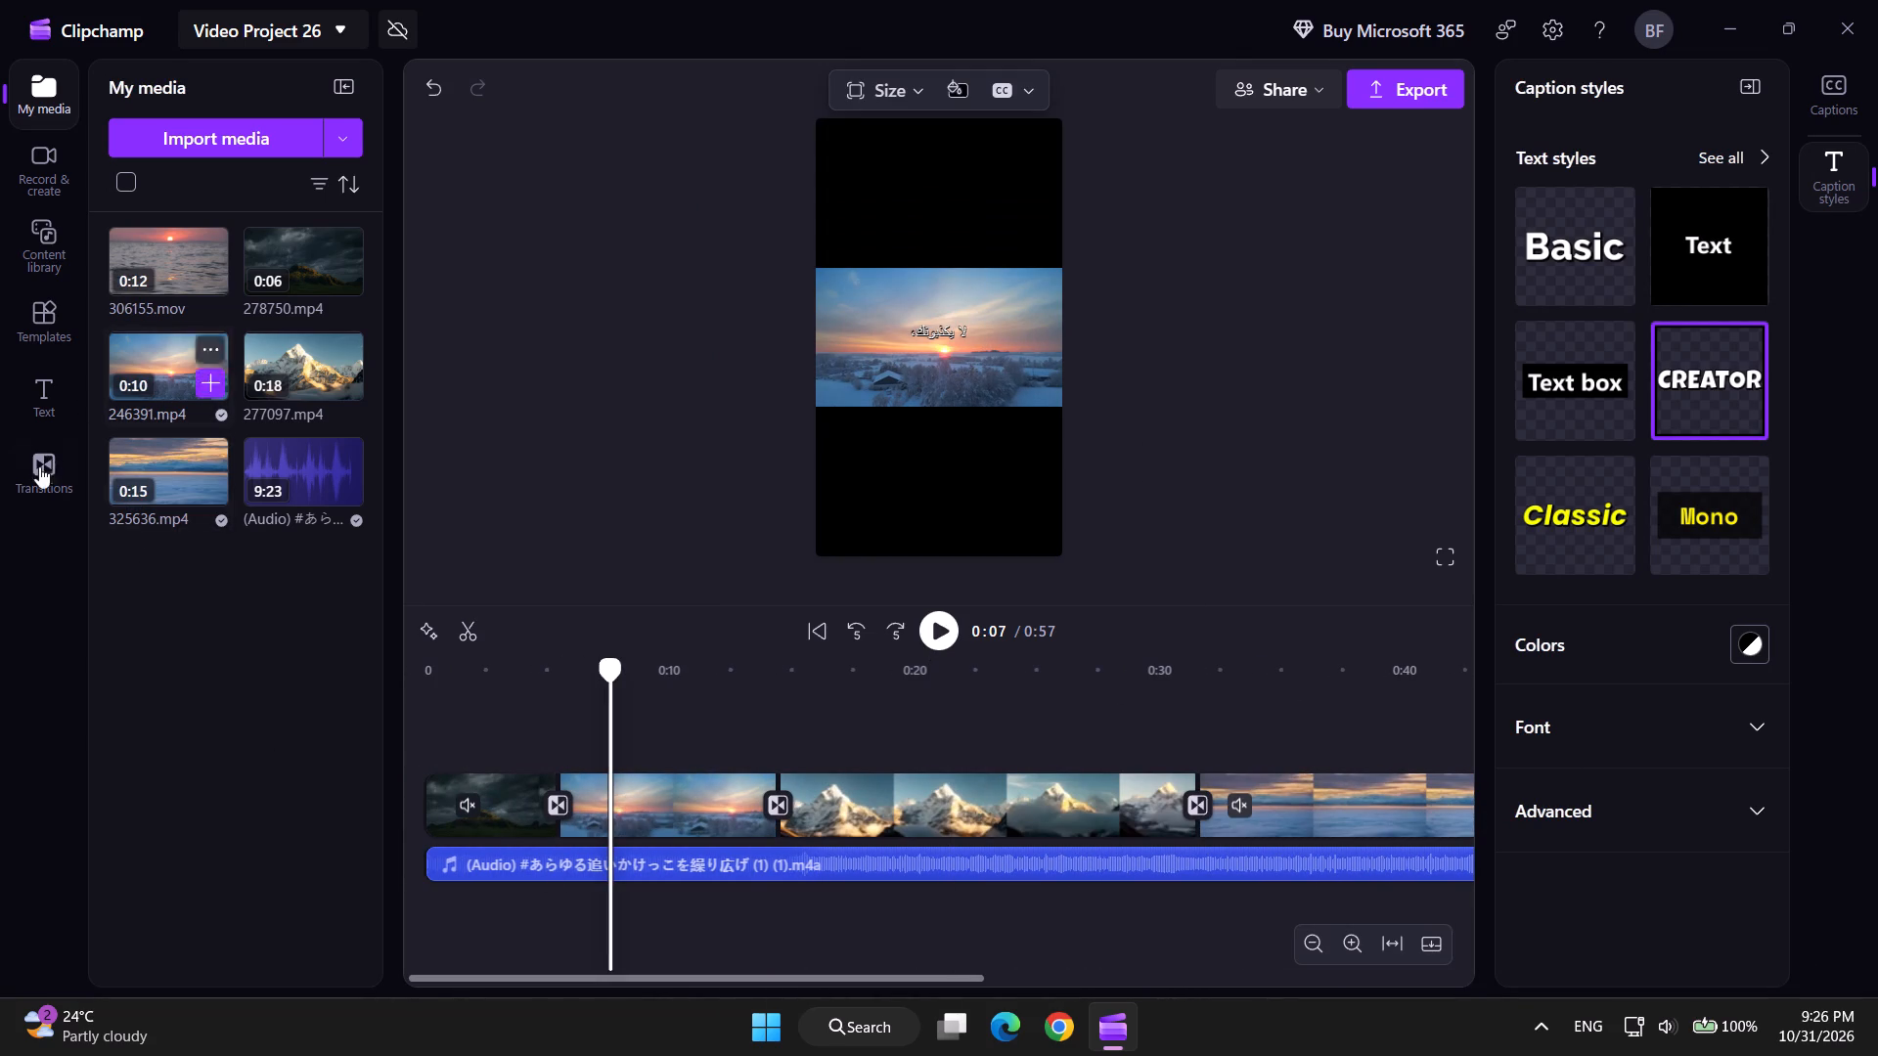
left_click(27, 466)
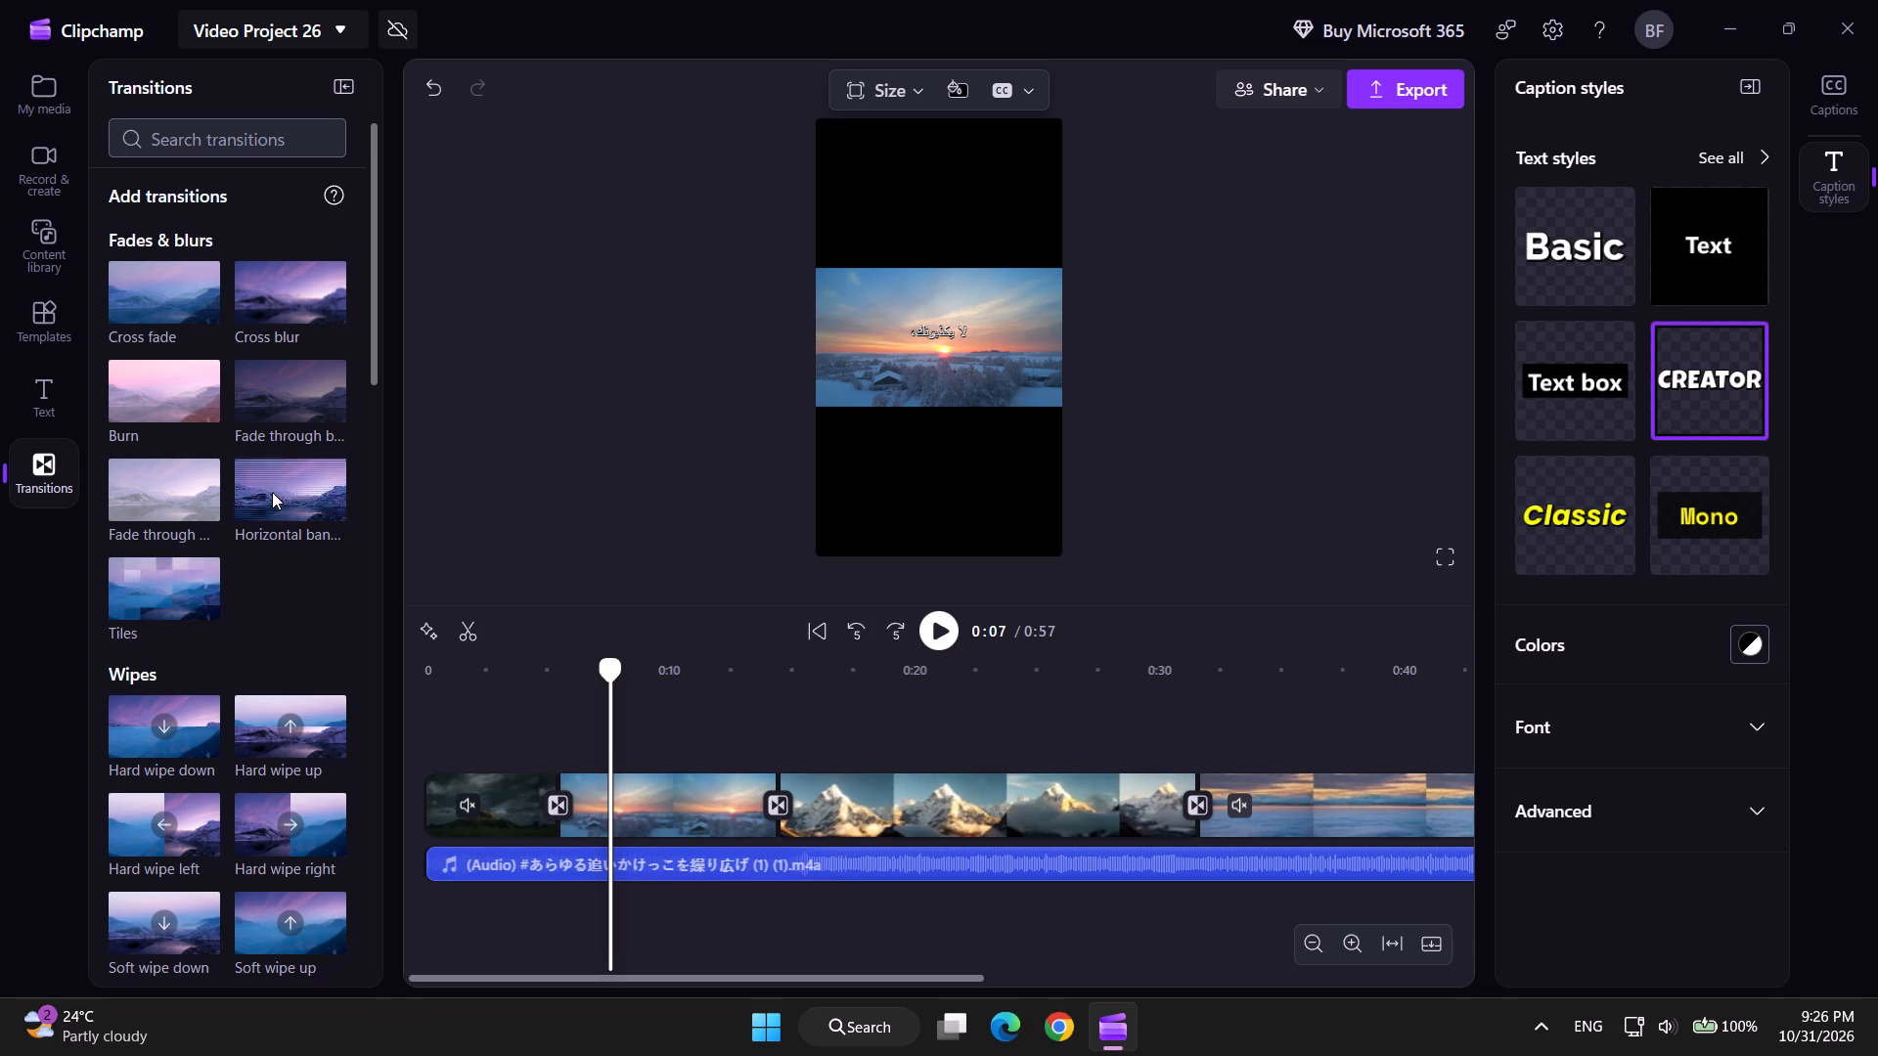
left_click_drag(135, 281, 556, 805)
left_click_drag(177, 292, 804, 794)
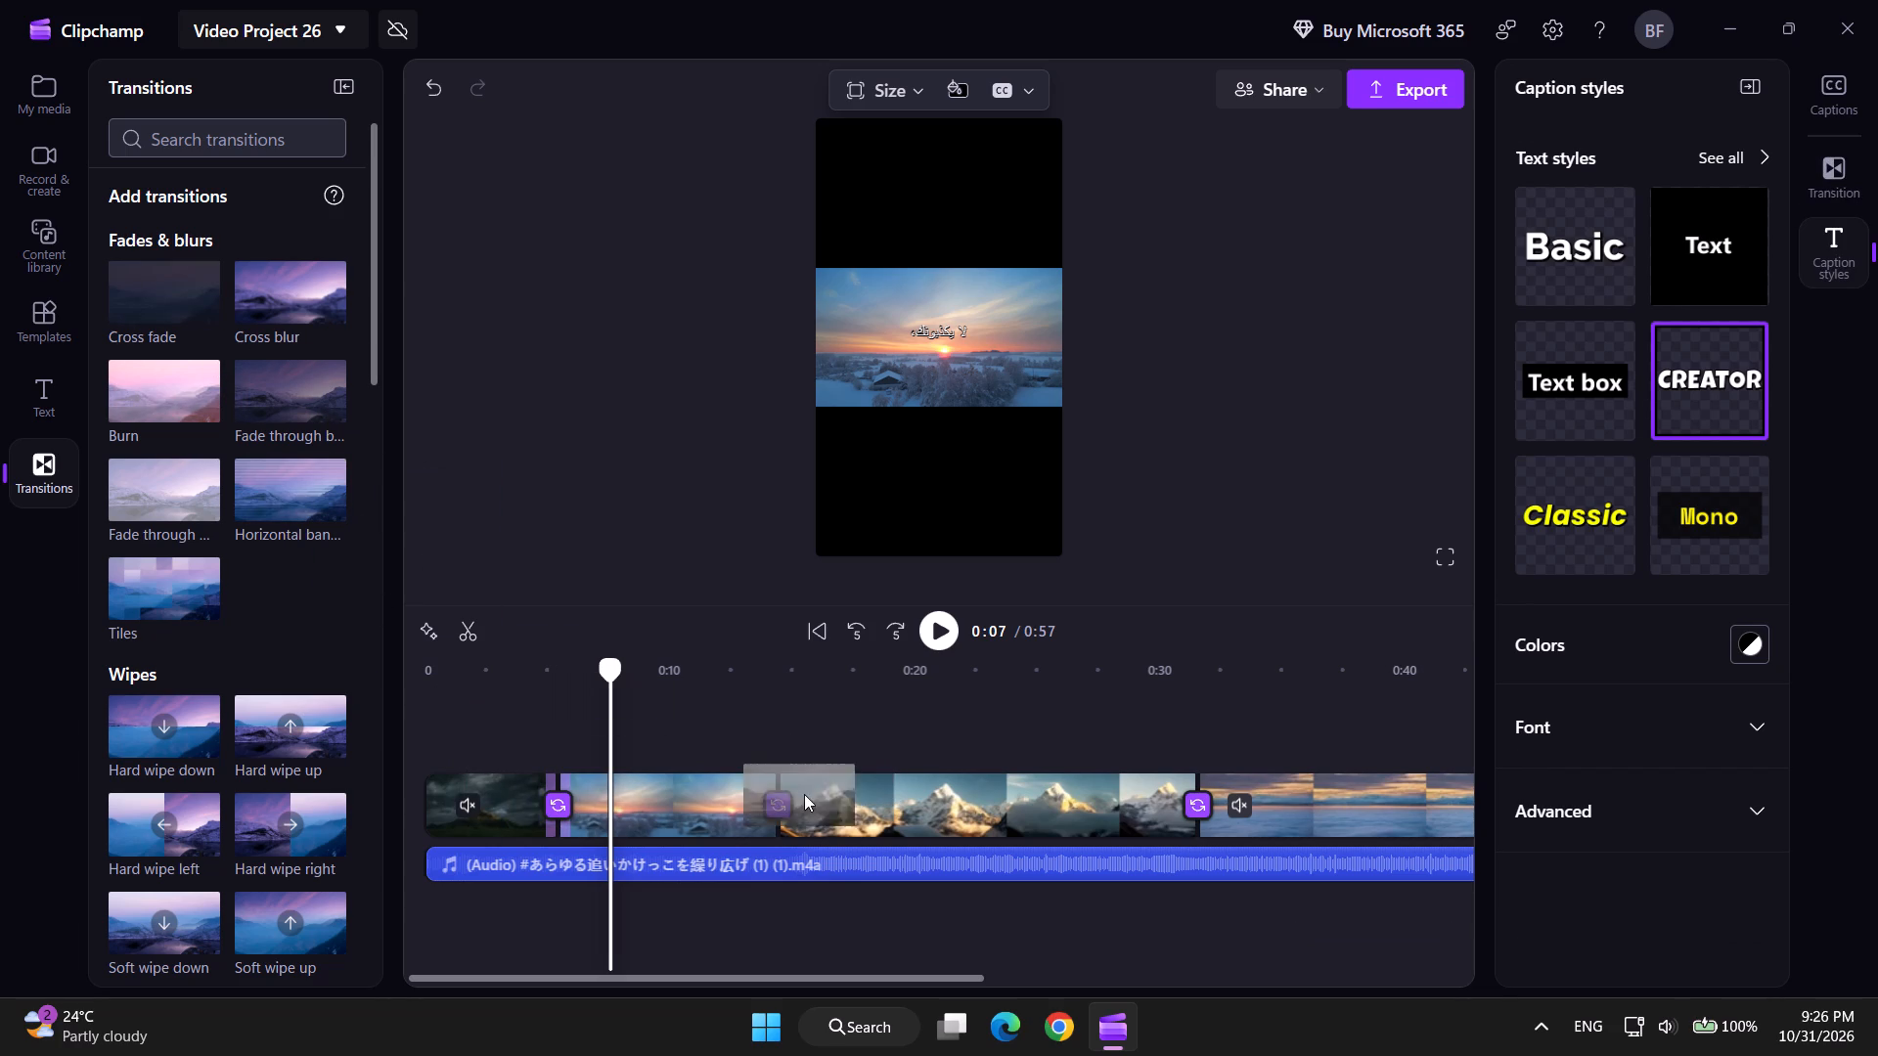
left_click_drag(804, 794, 788, 796)
left_click_drag(153, 284, 1192, 797)
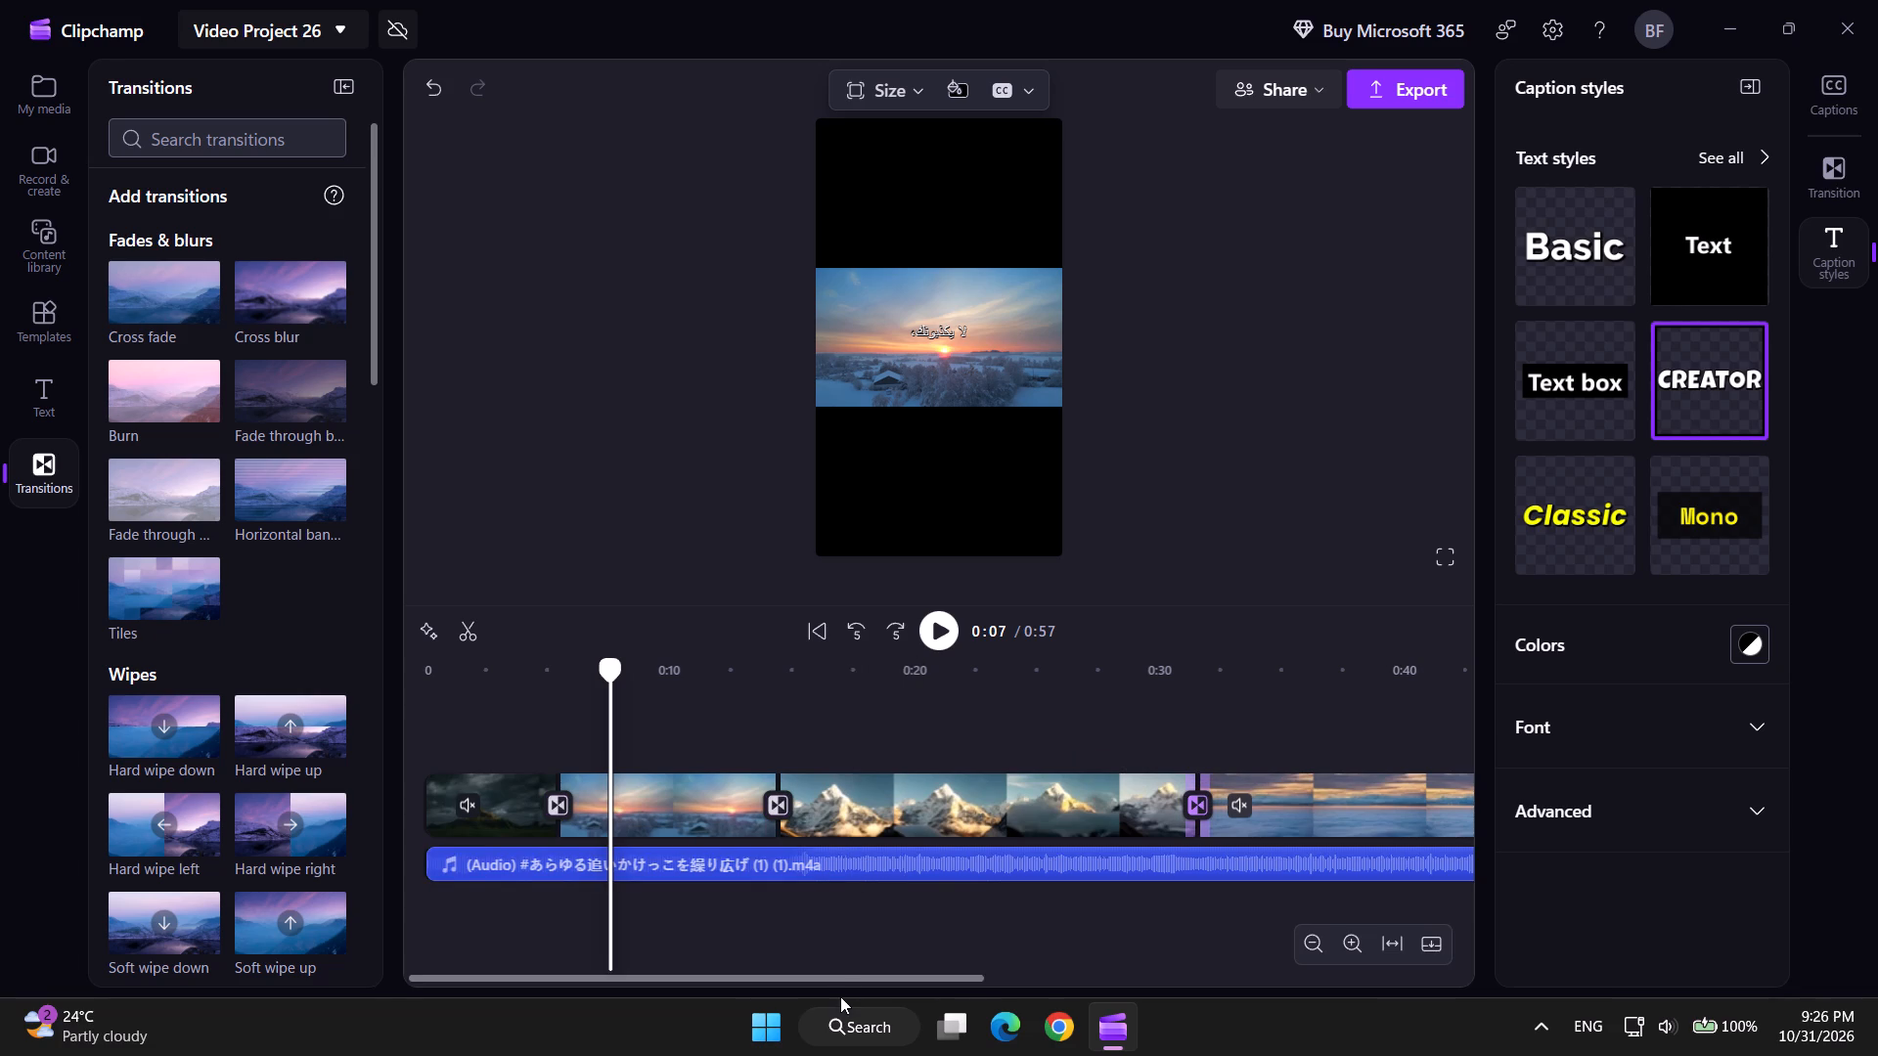
left_click_drag(838, 985, 1048, 990)
left_click_drag(178, 316, 1194, 808)
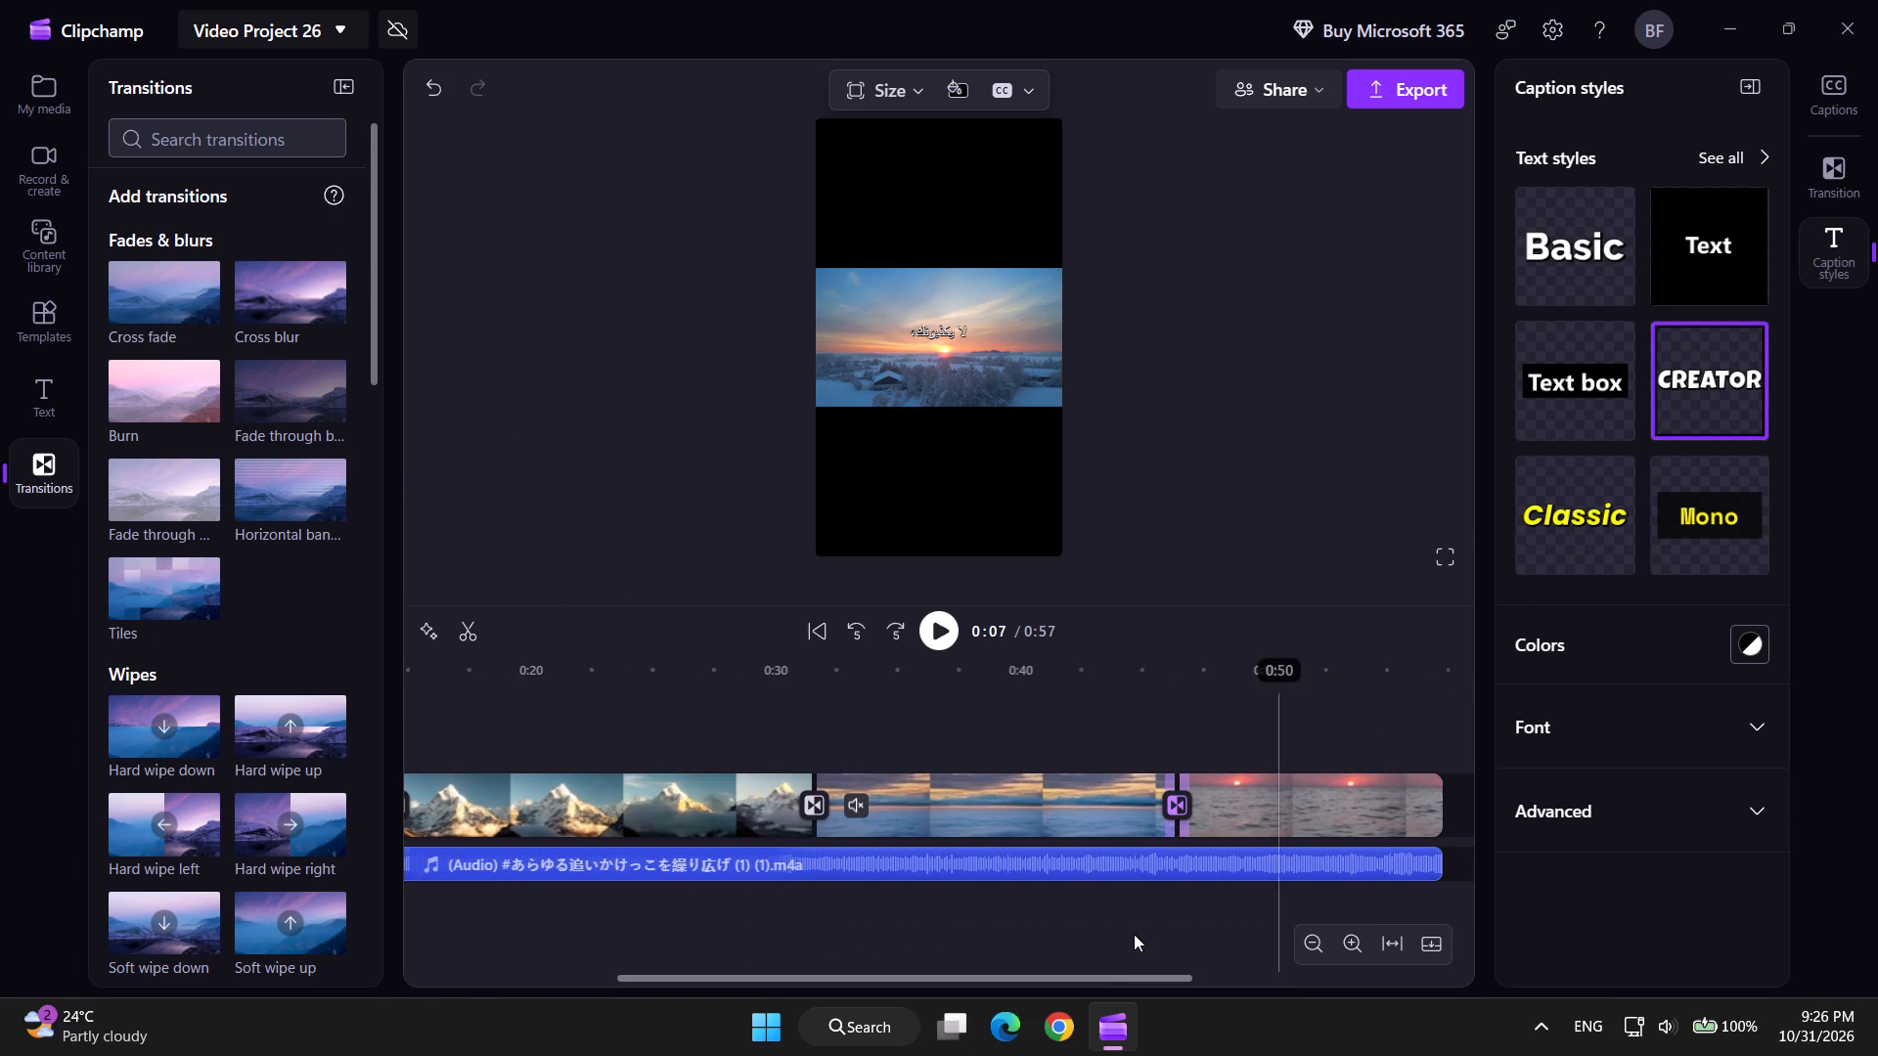
Play the video from about 0:02 to 0:07 to check the transition between the first two clips.
left_click_drag(1111, 981, 632, 984)
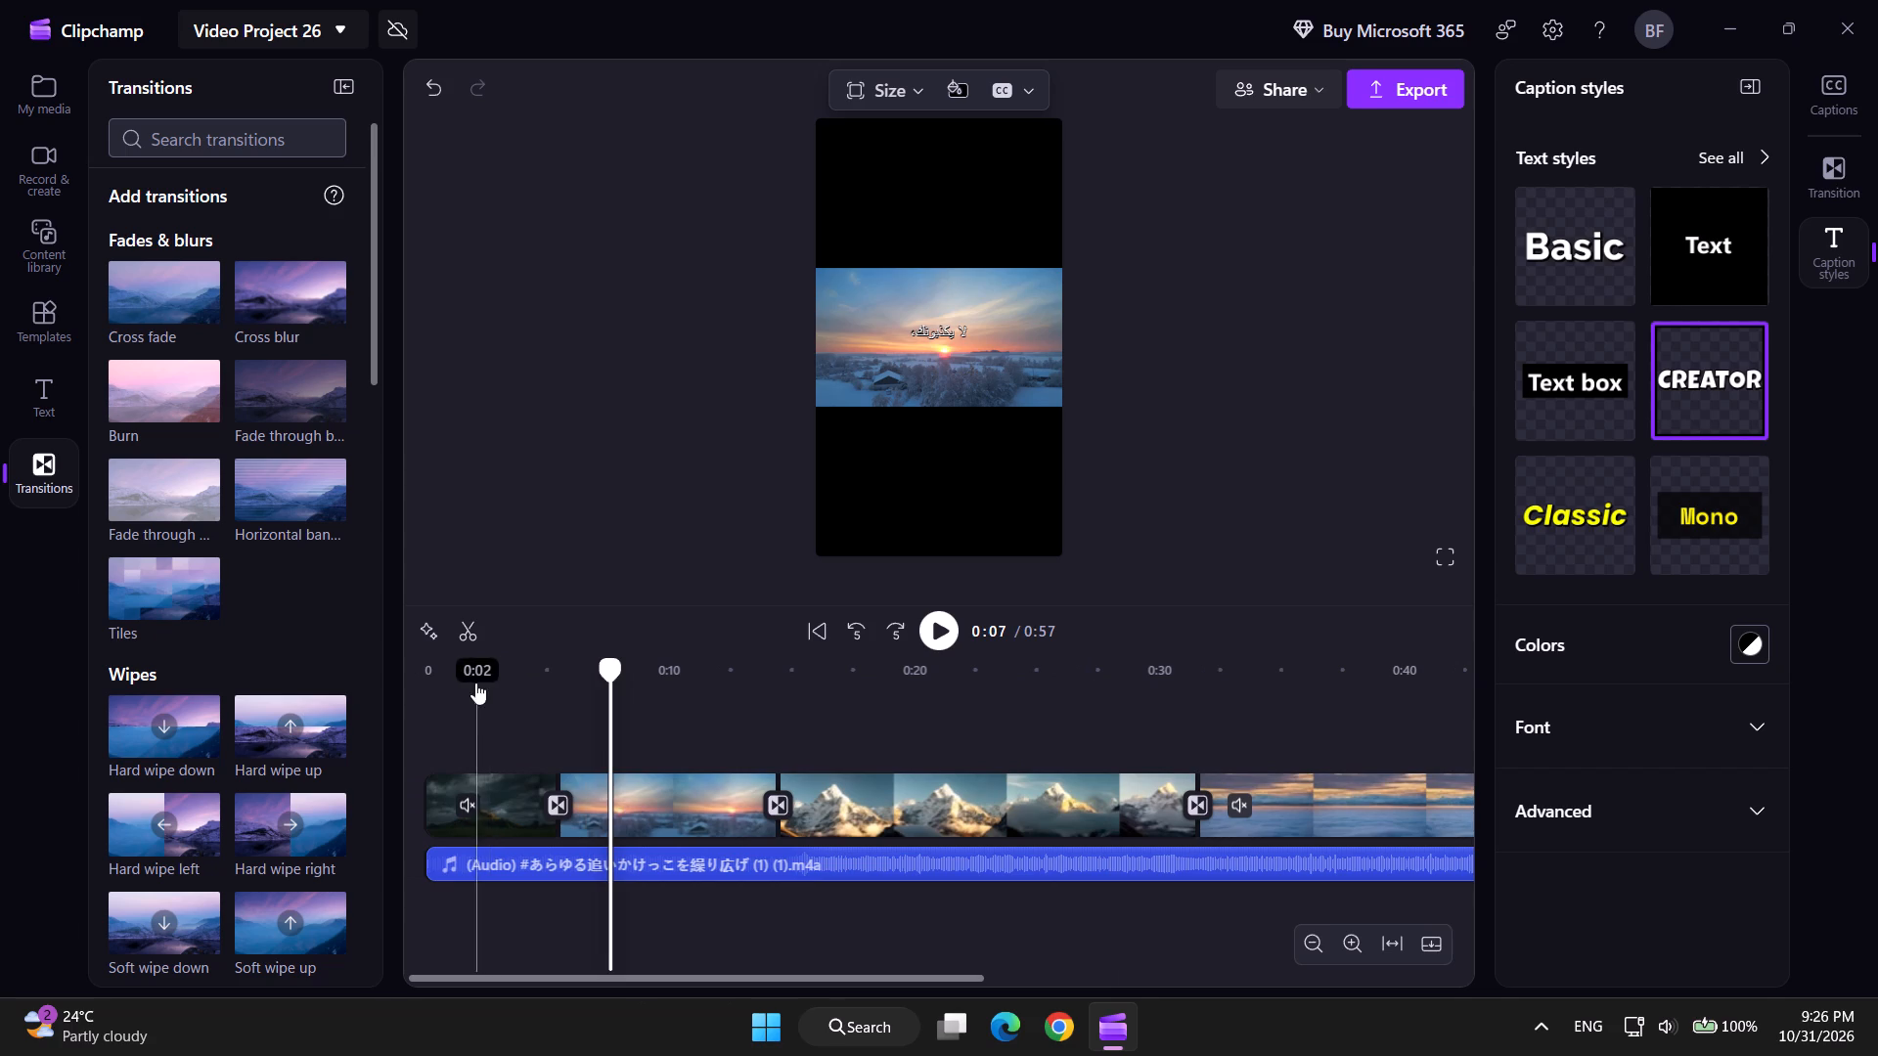
left_click(475, 682)
left_click(937, 632)
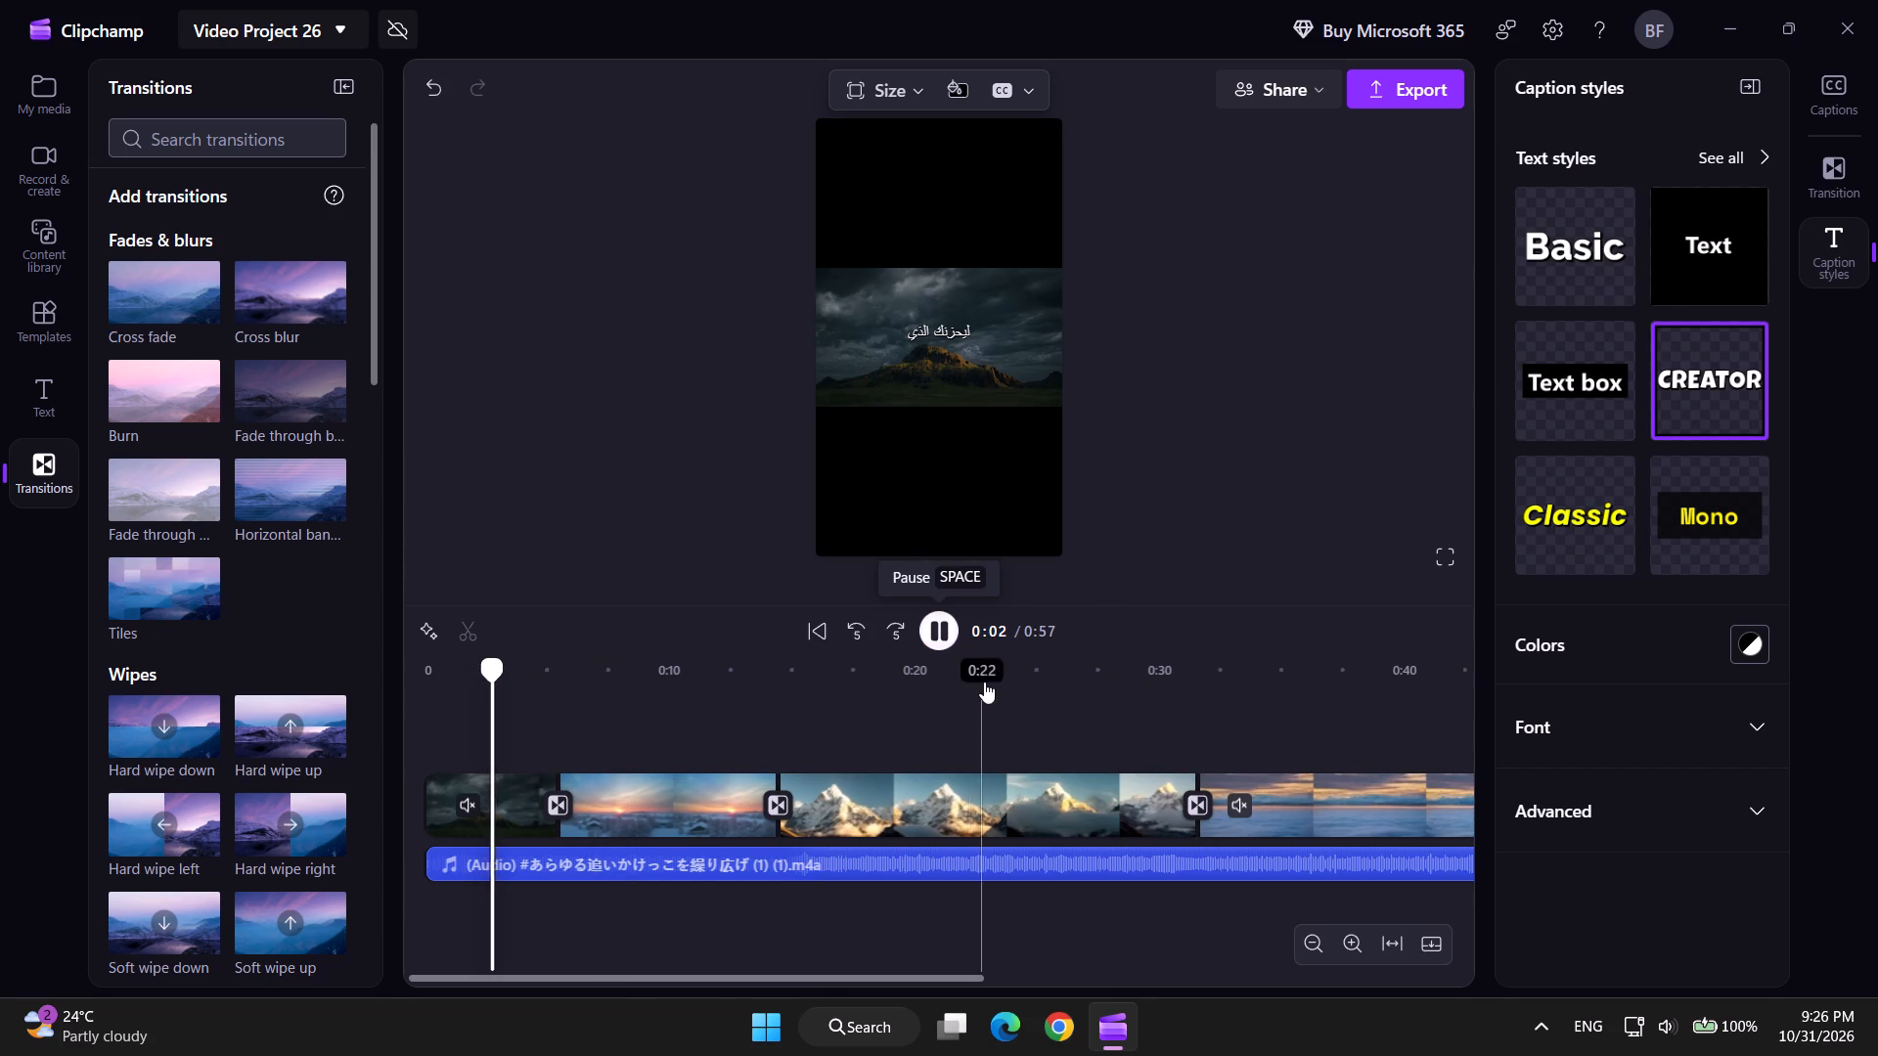
left_click(1216, 484)
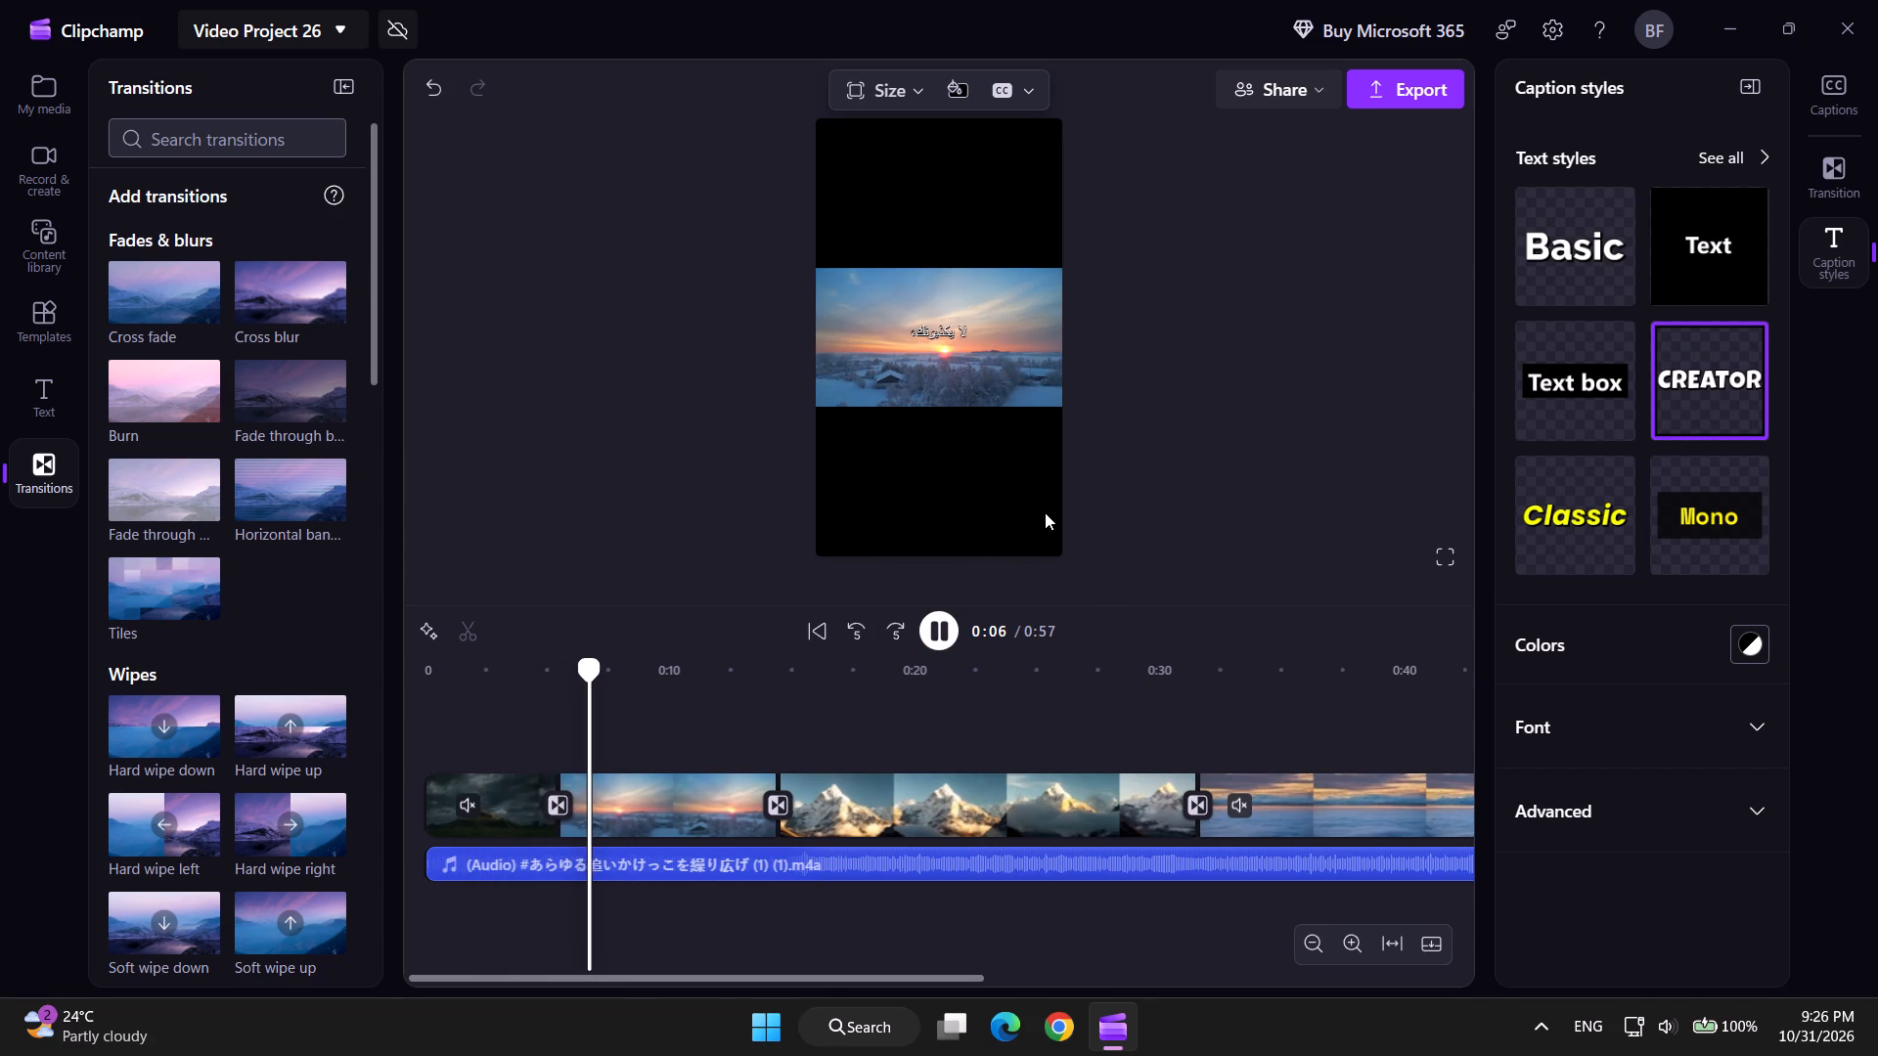
key("space")
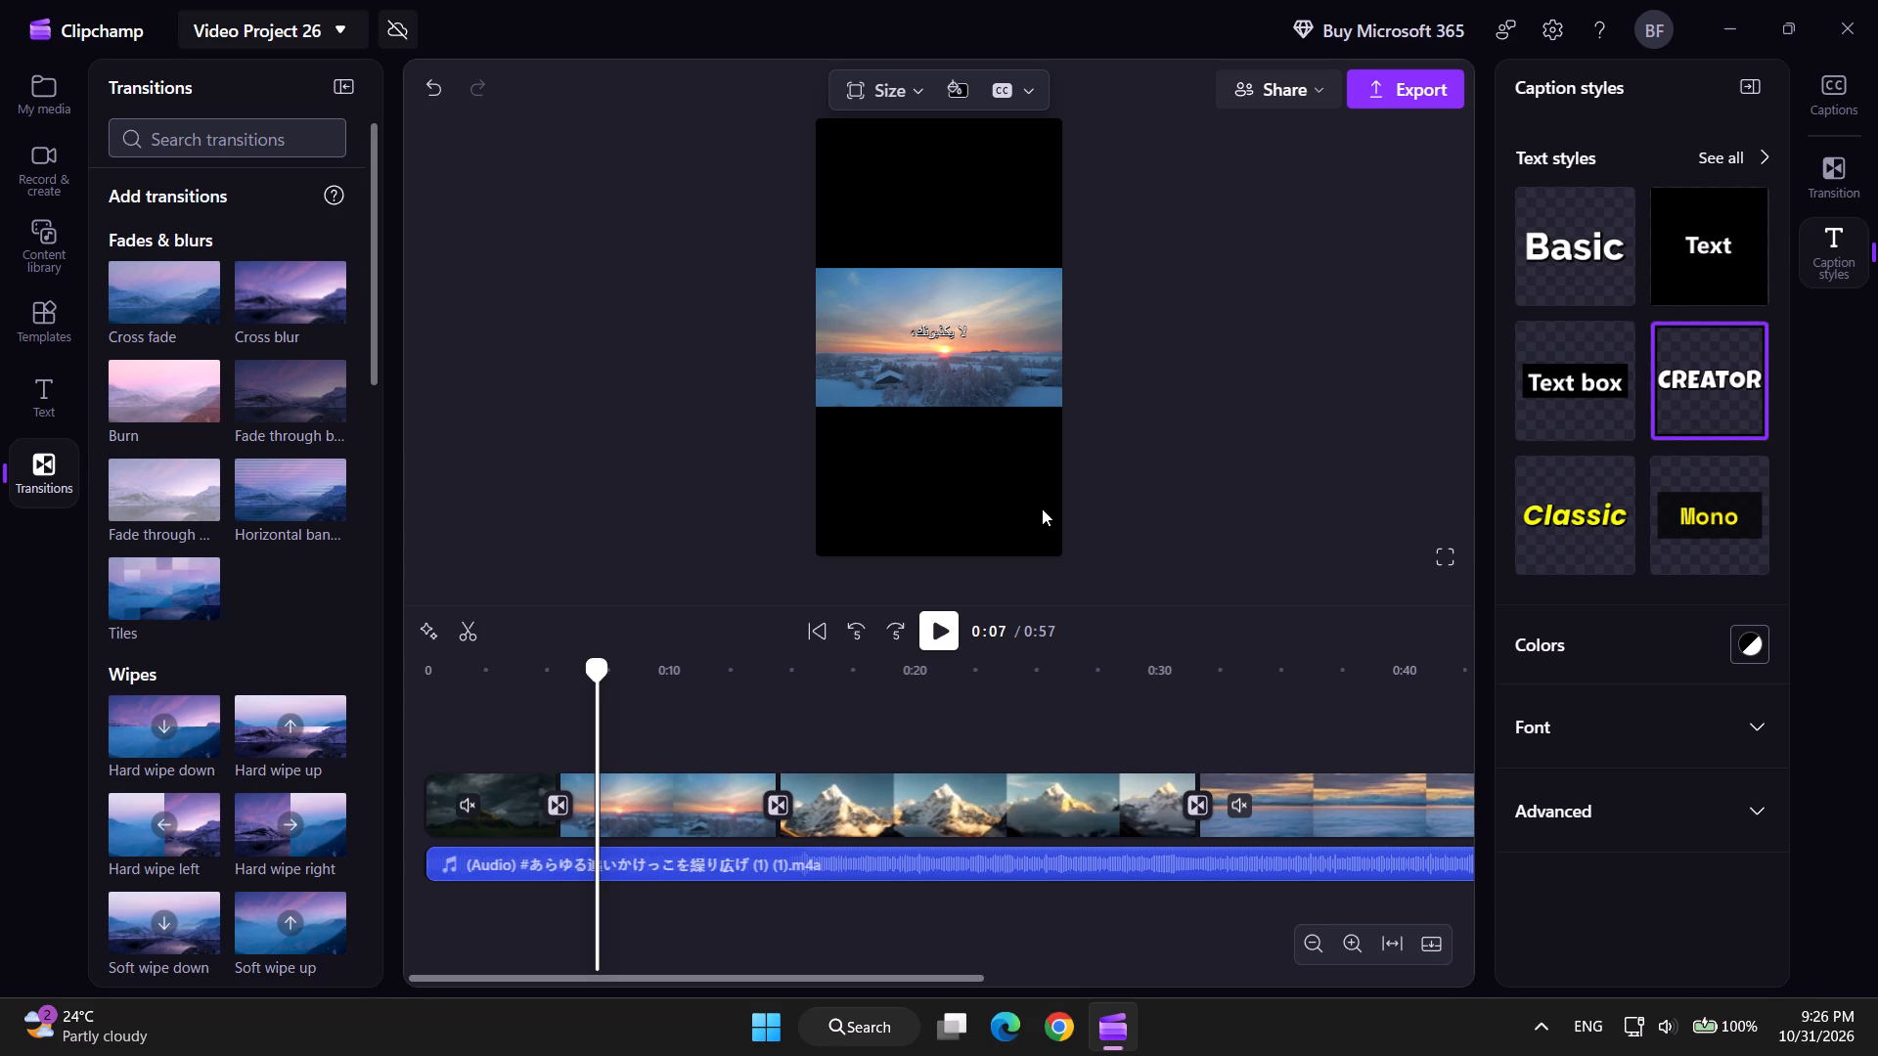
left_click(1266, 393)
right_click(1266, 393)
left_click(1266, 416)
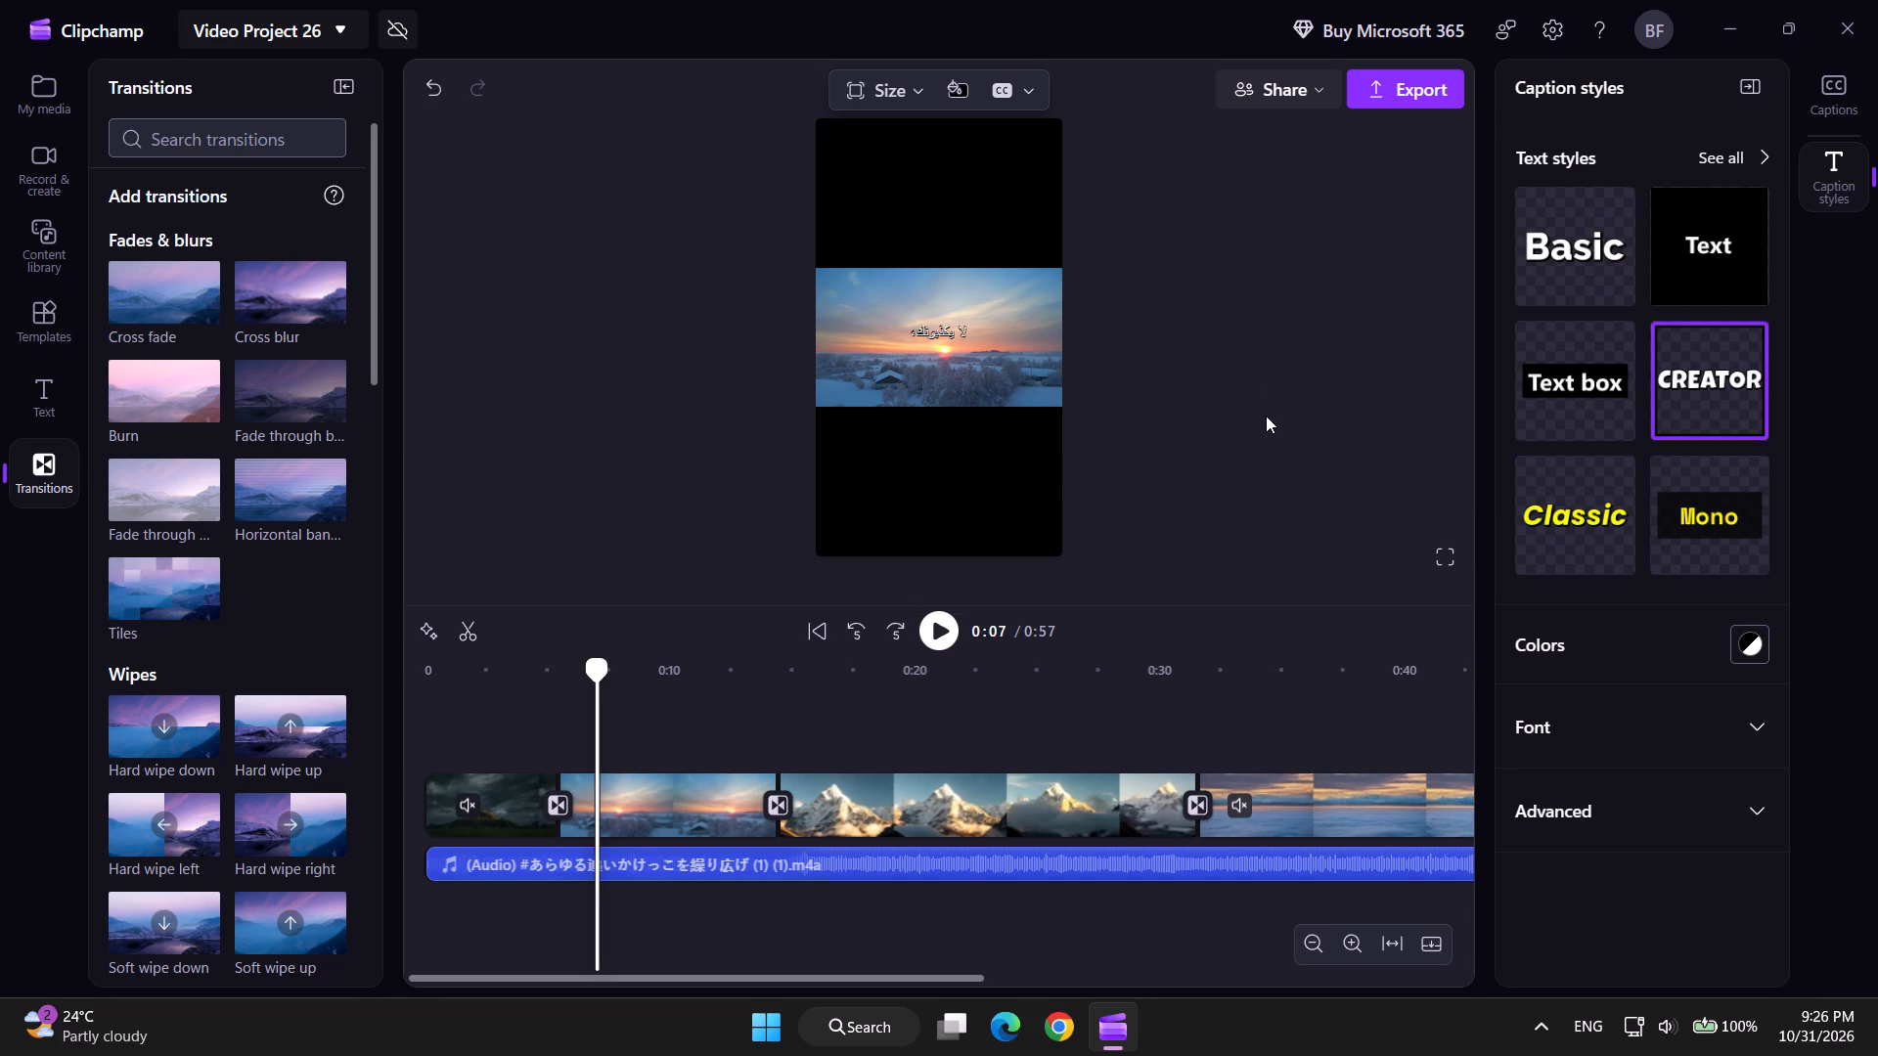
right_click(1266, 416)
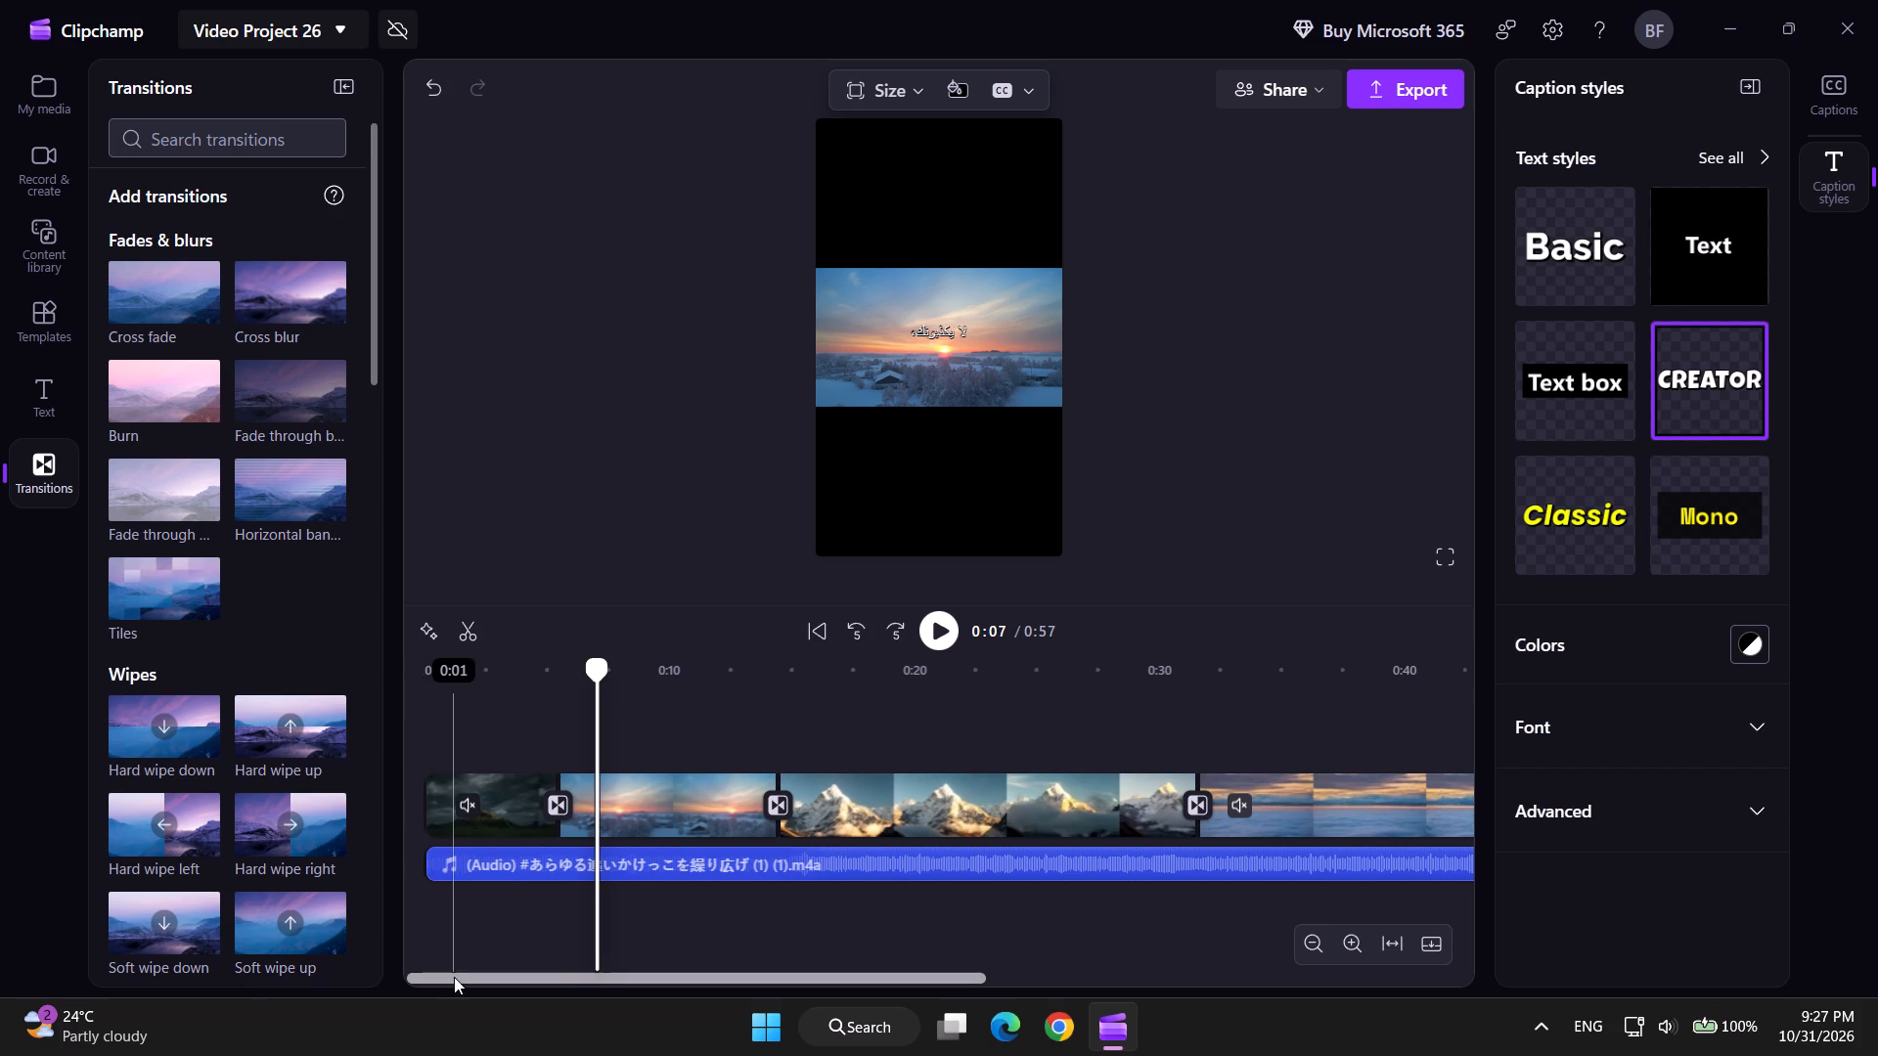
Add a Creator style text title above the opening clips, starting at about 0:02.
left_click_drag(457, 980, 350, 1001)
left_click(35, 414)
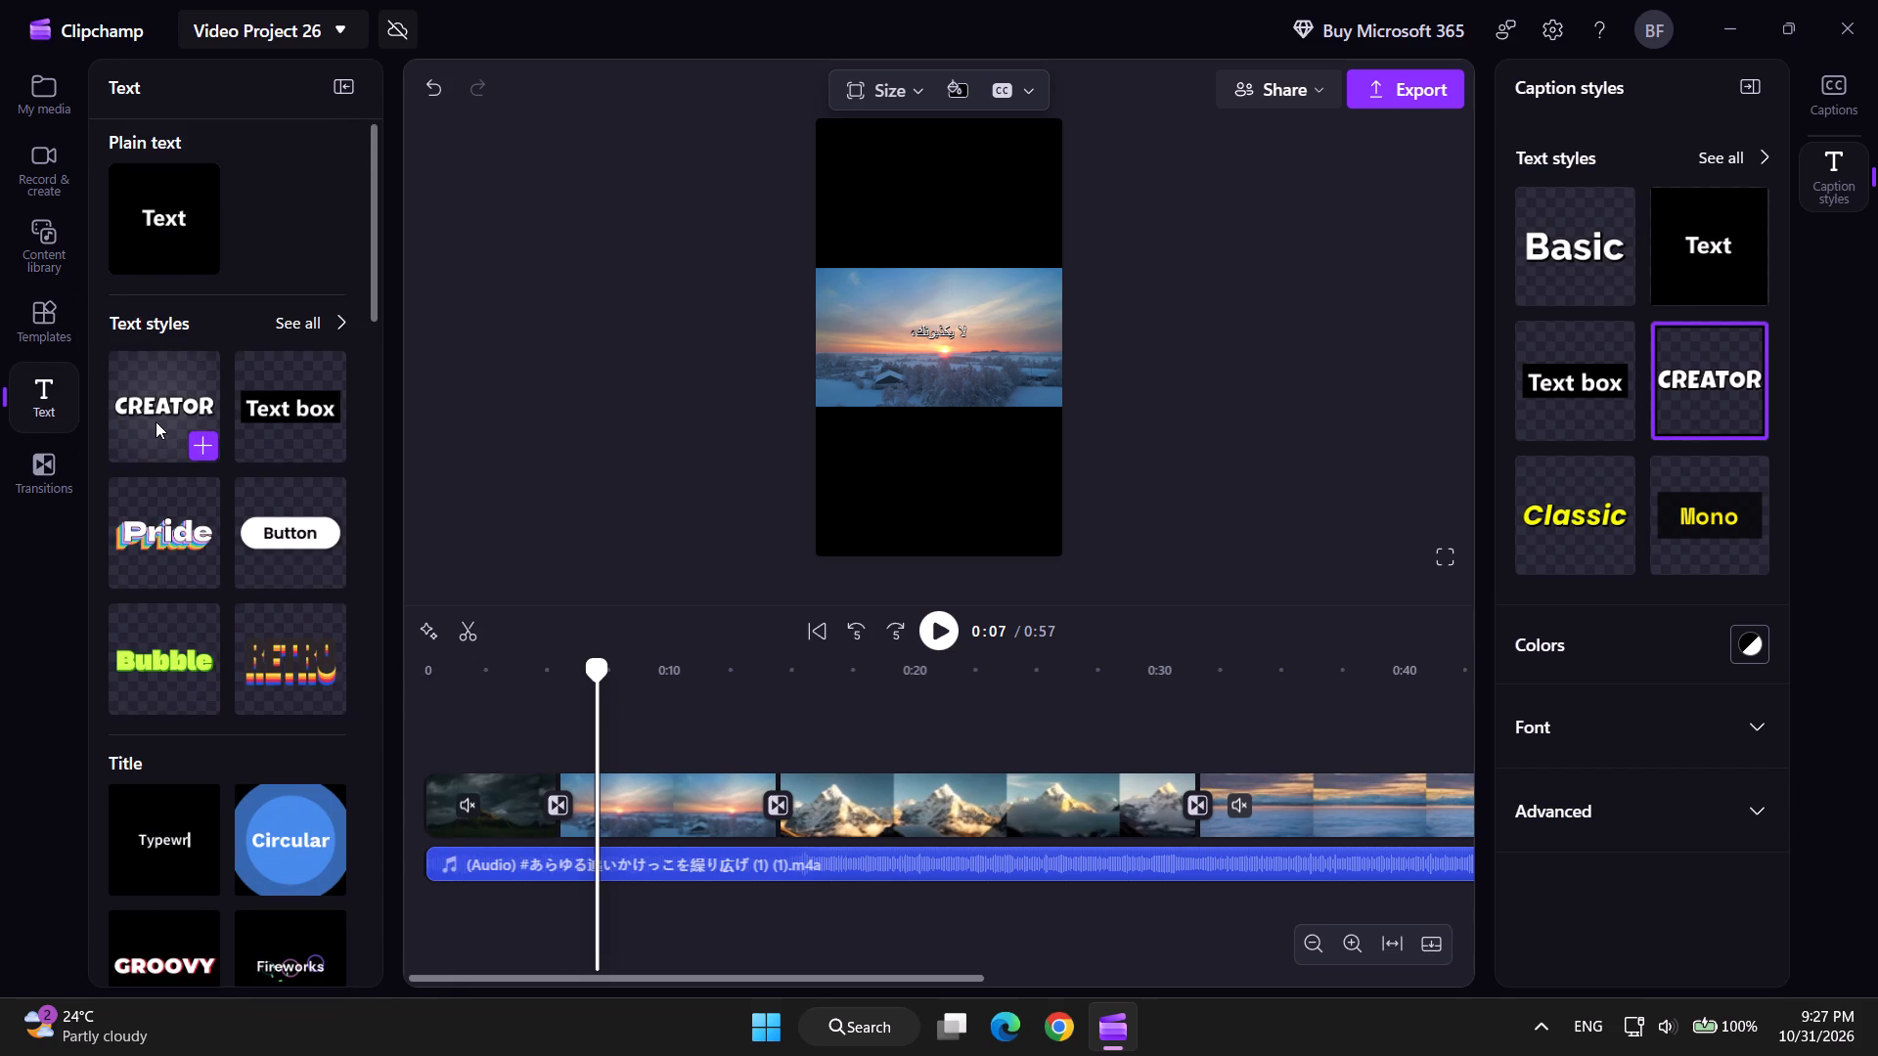
left_click(200, 453)
left_click_drag(662, 767, 657, 773)
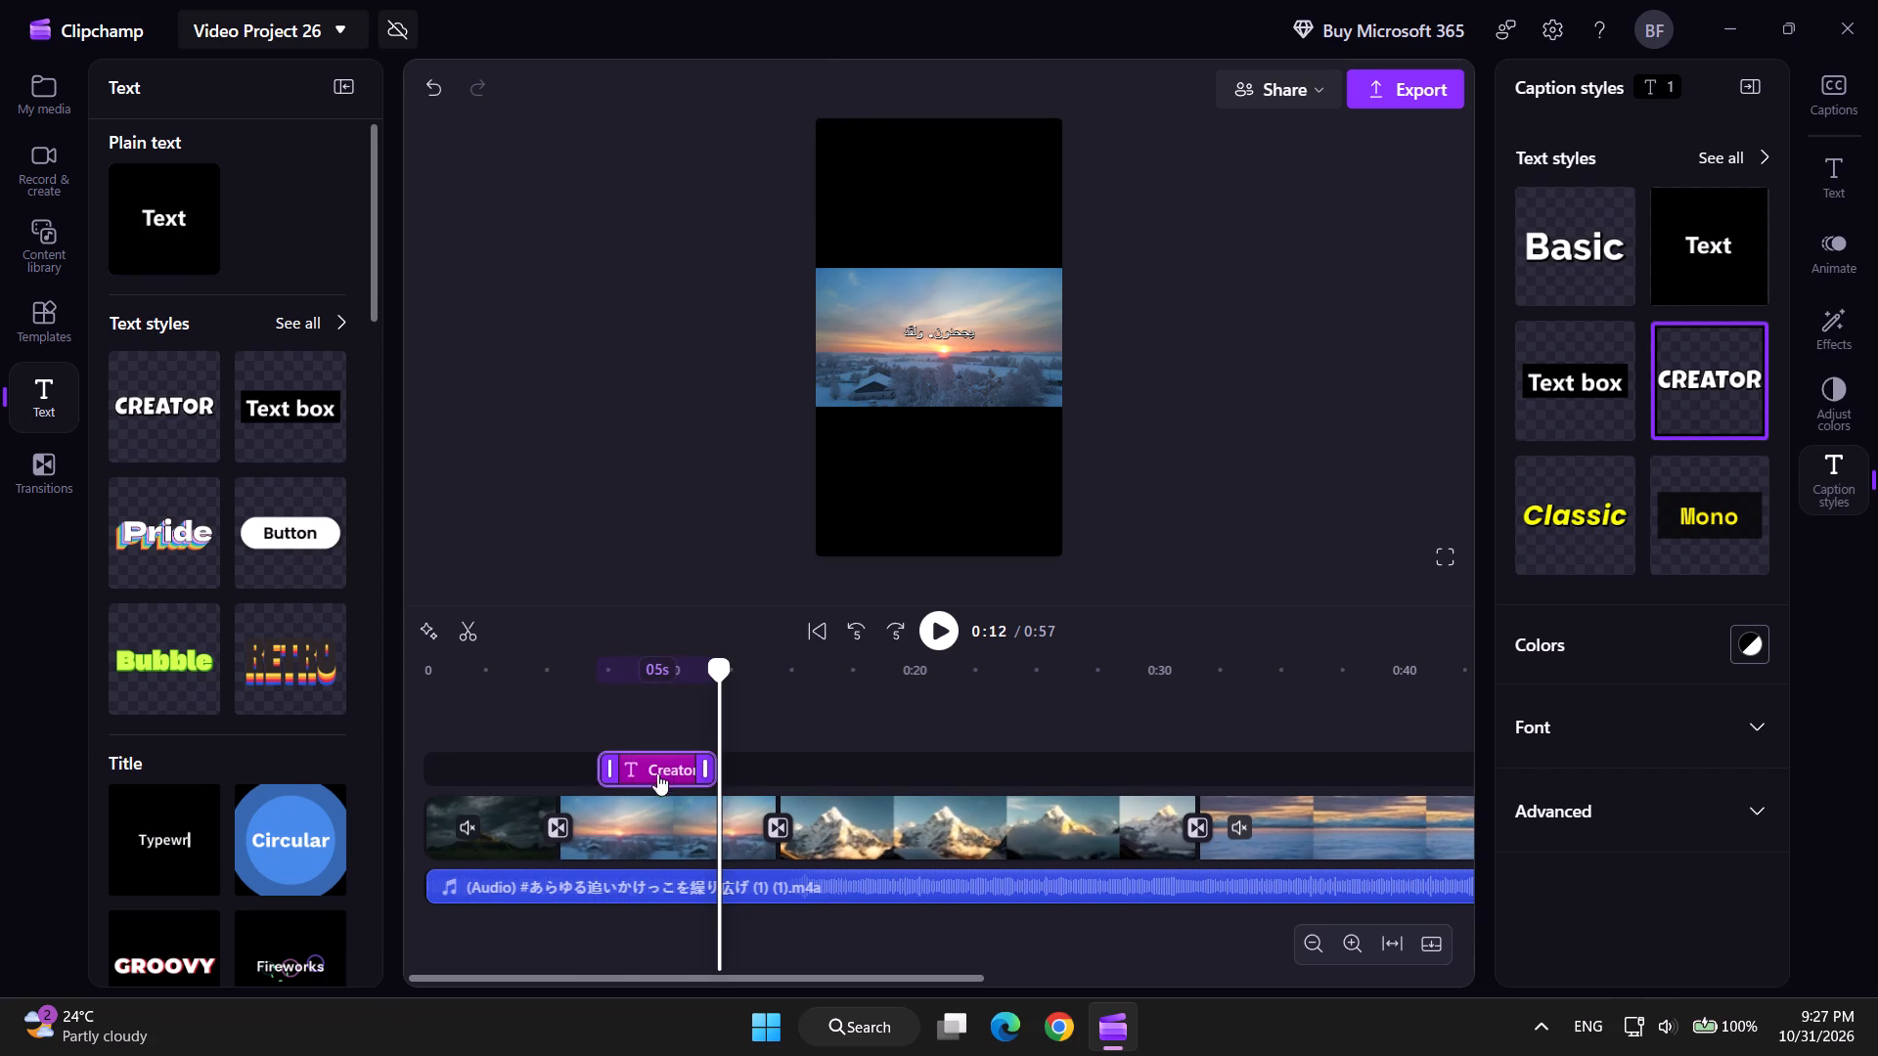
left_click_drag(657, 773, 532, 771)
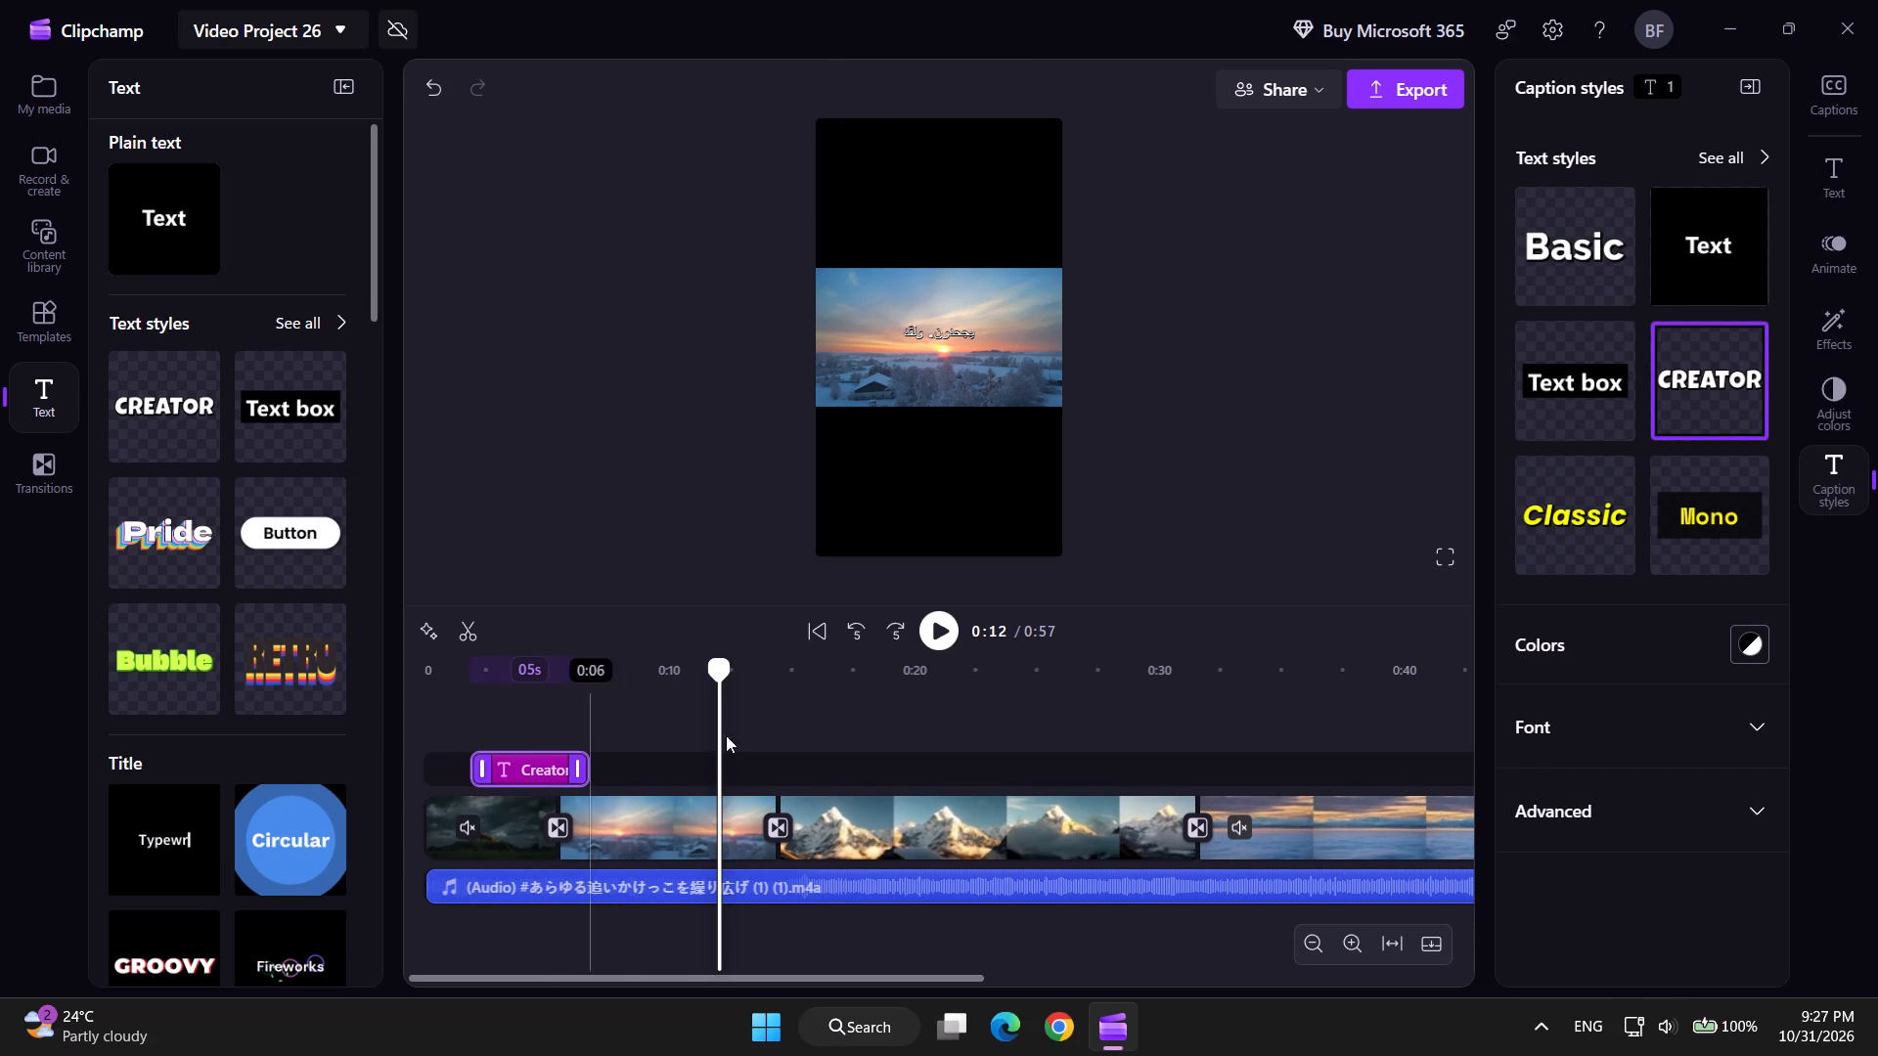
Add three more Creator titles on the same text track, starting at about 0:13, 0:27 and 0:38.
left_click_drag(153, 415, 766, 743)
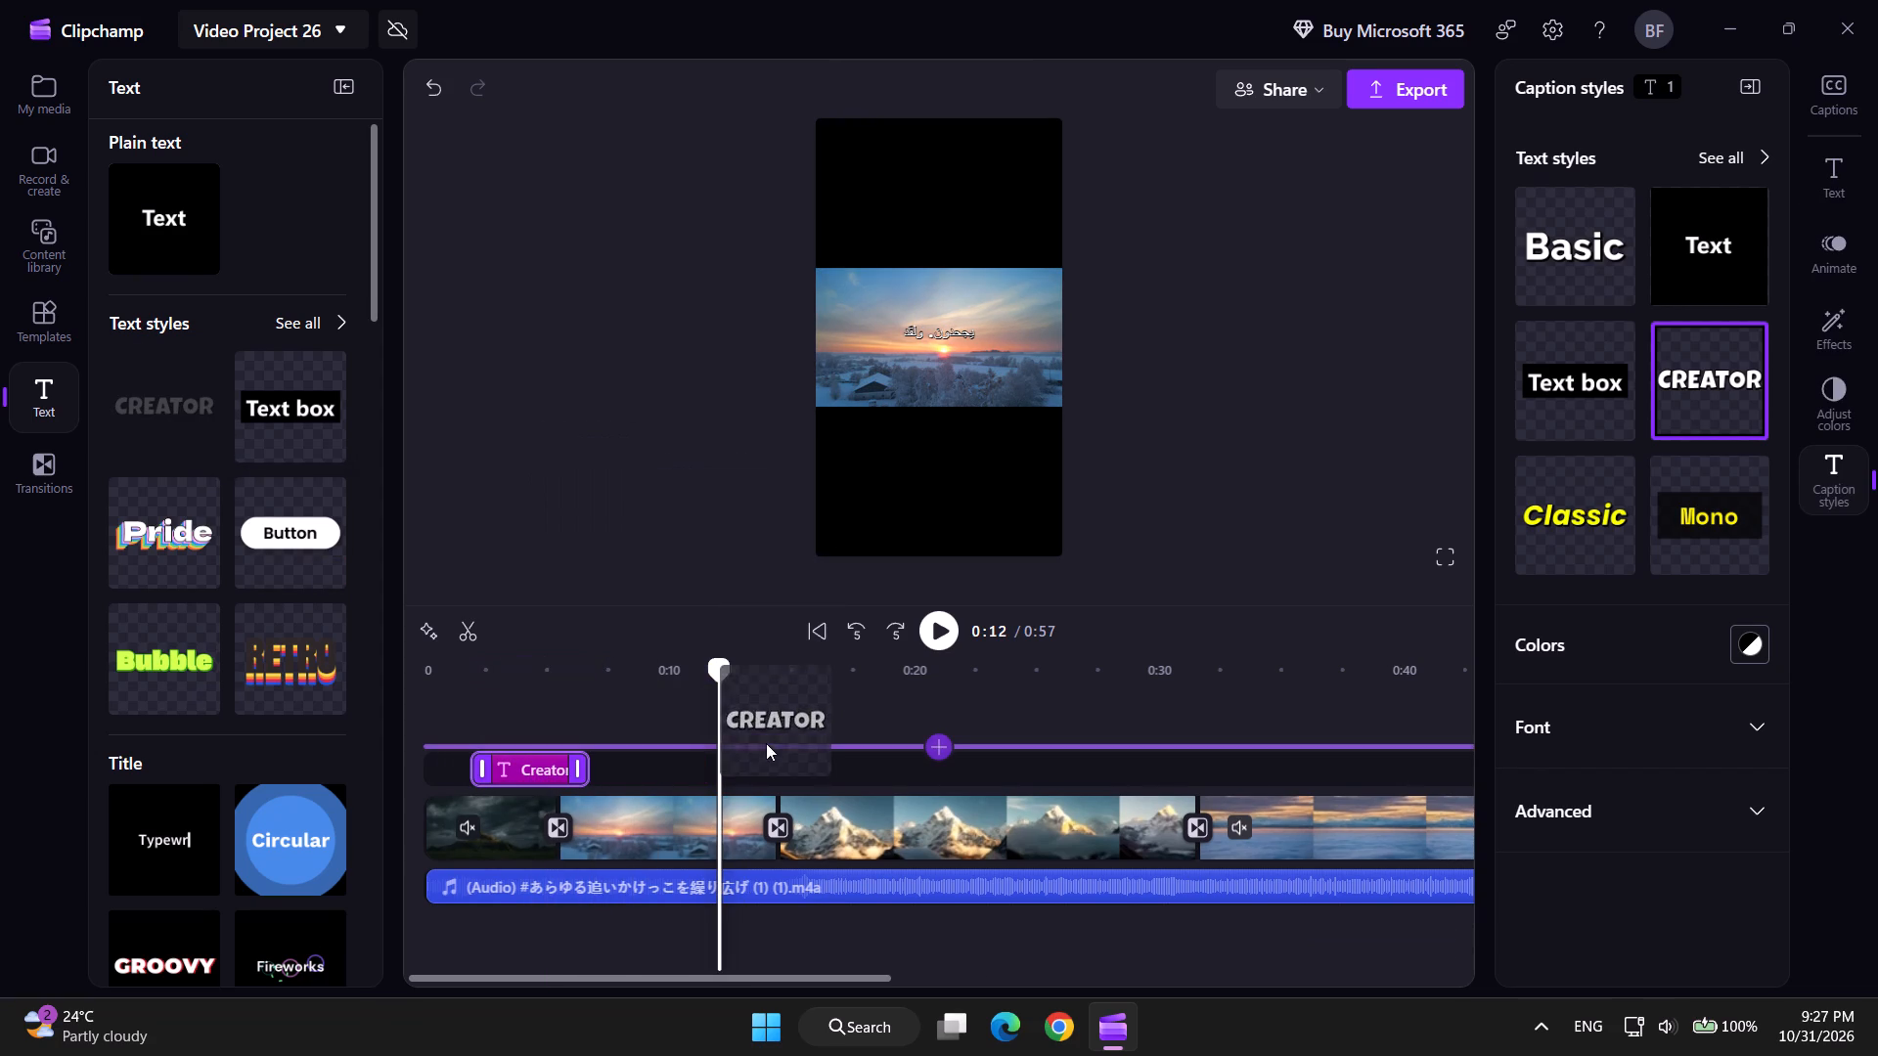
left_click_drag(766, 743, 789, 758)
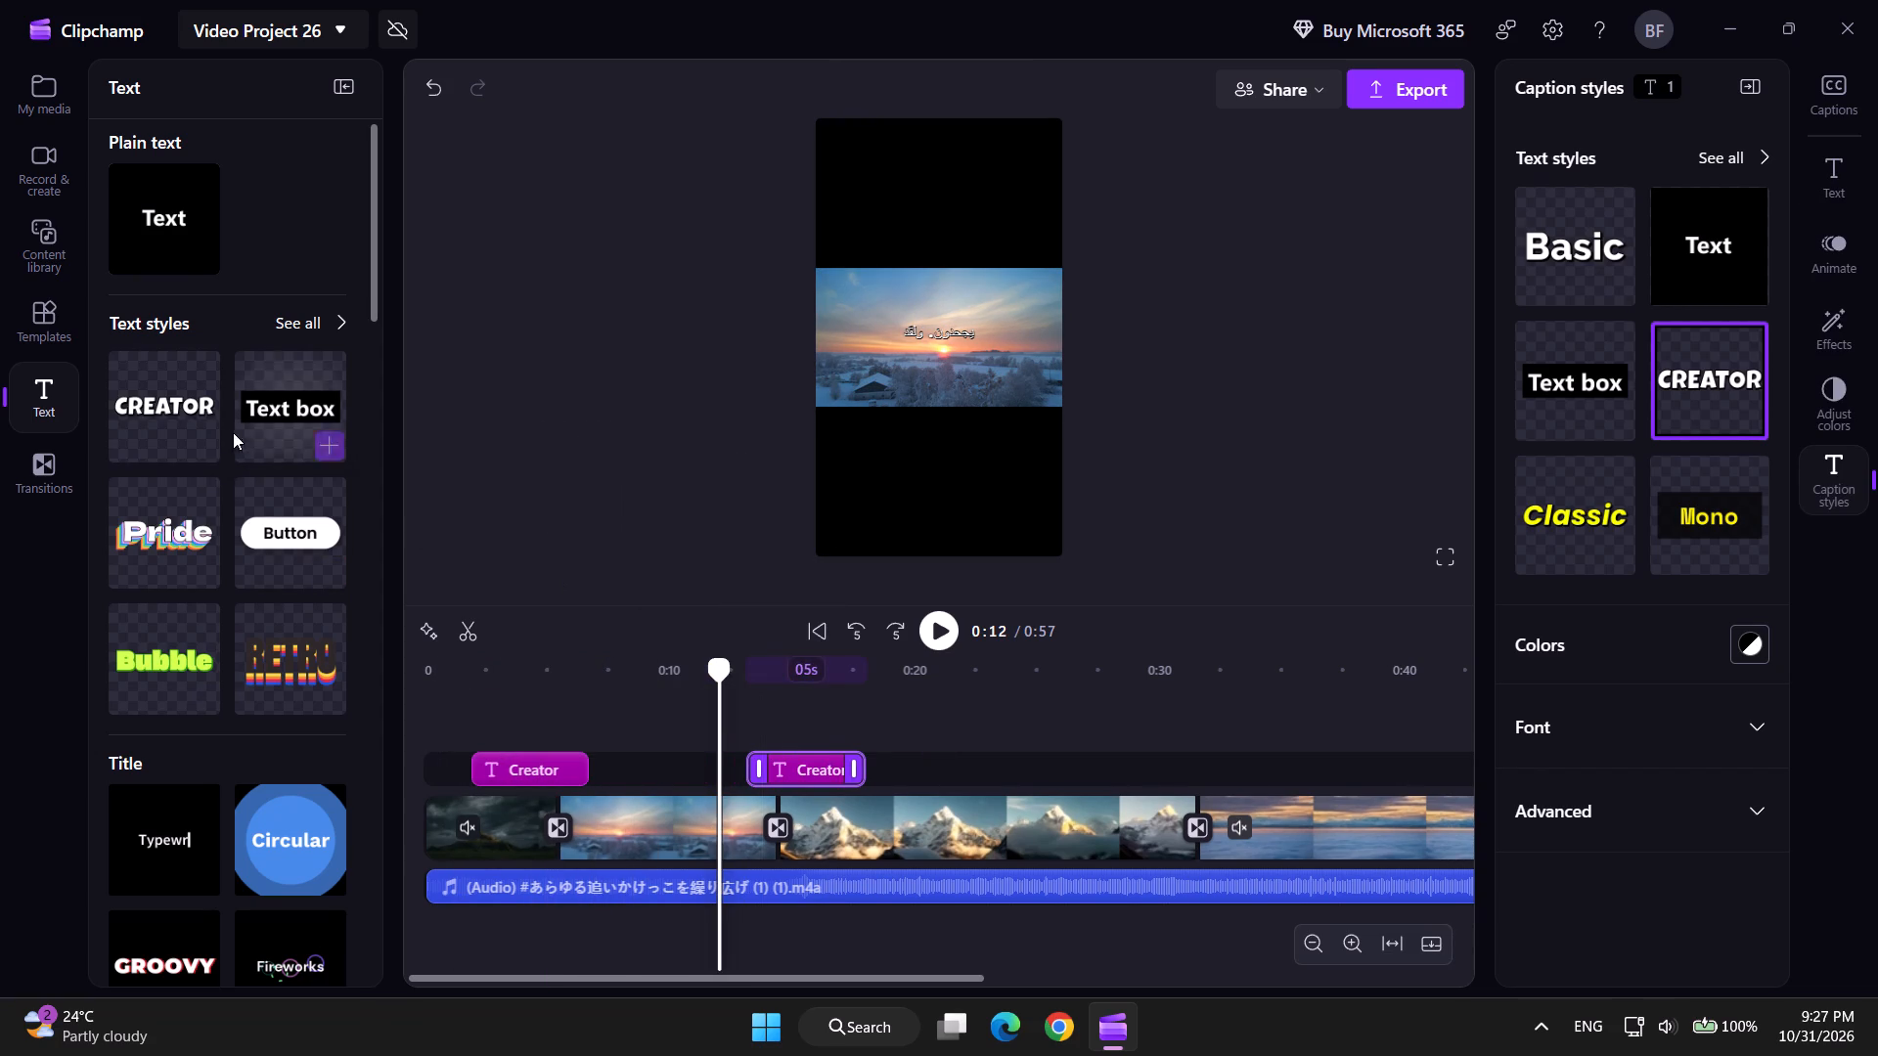
left_click(1067, 668)
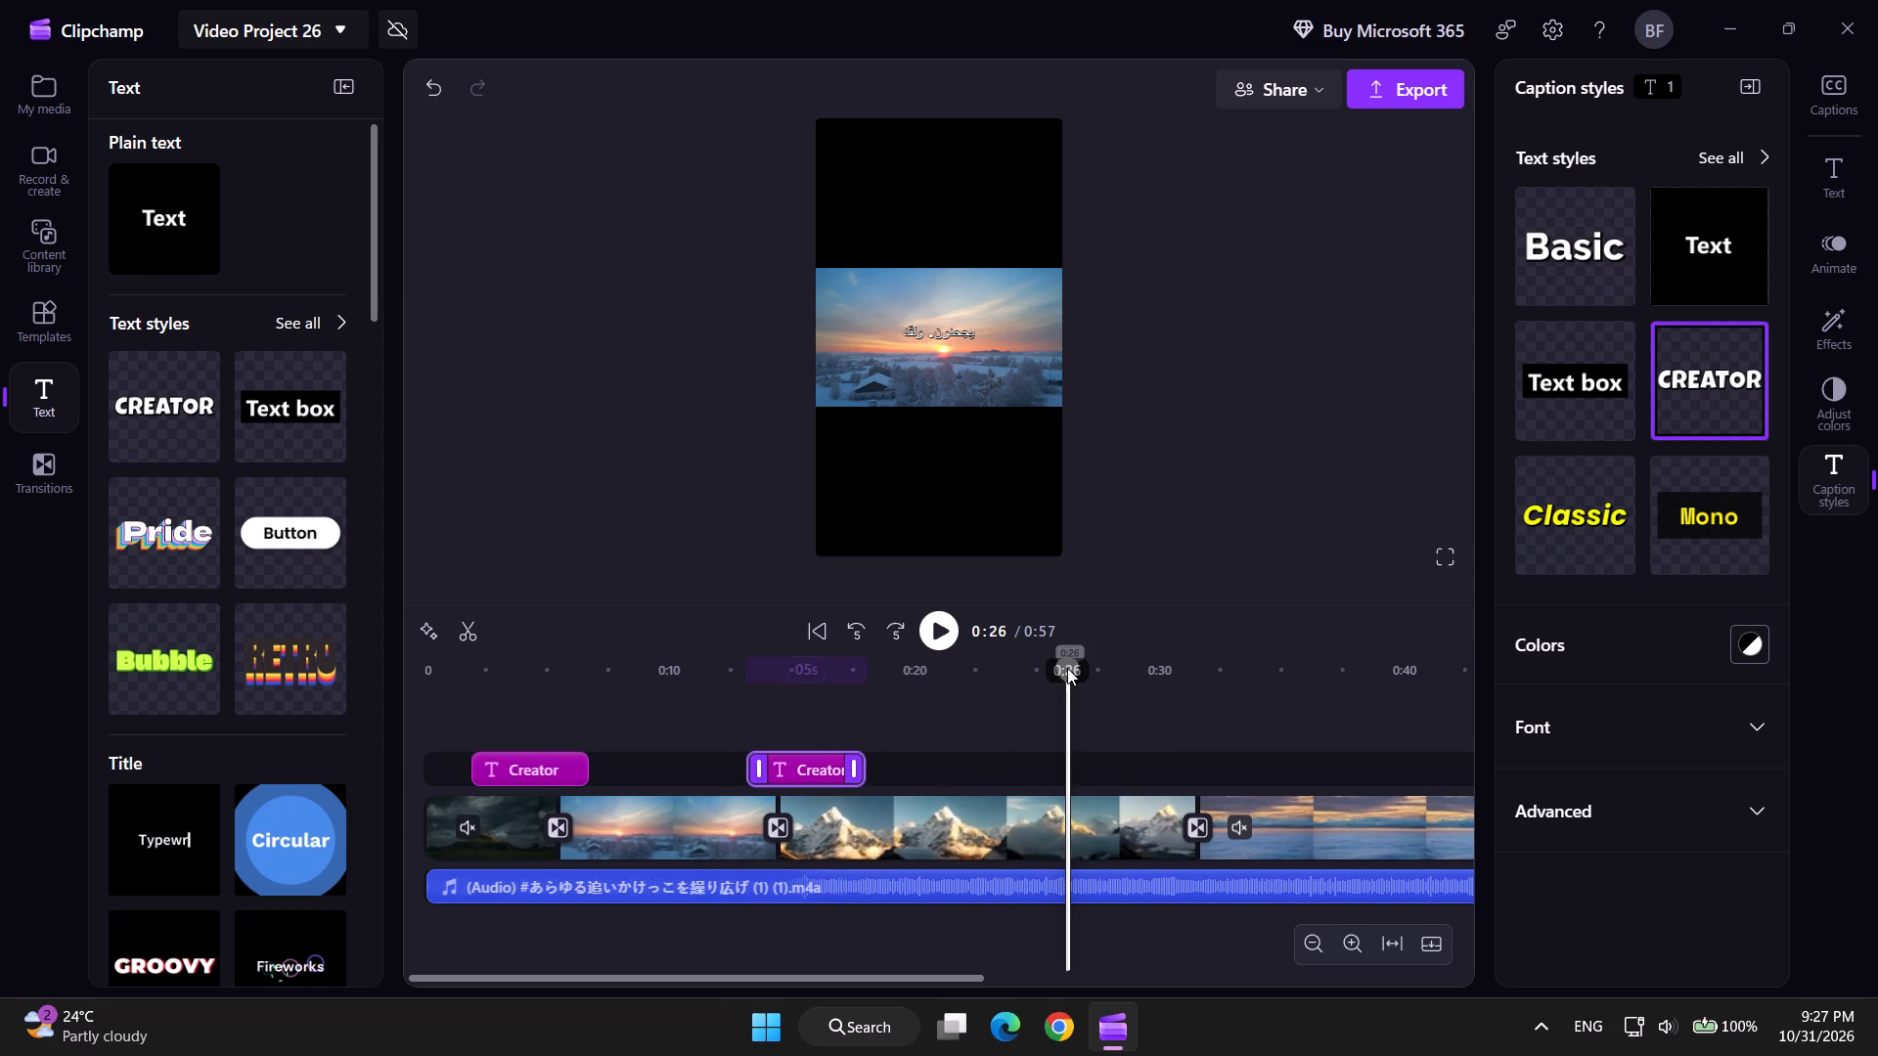
left_click_drag(171, 394, 1150, 765)
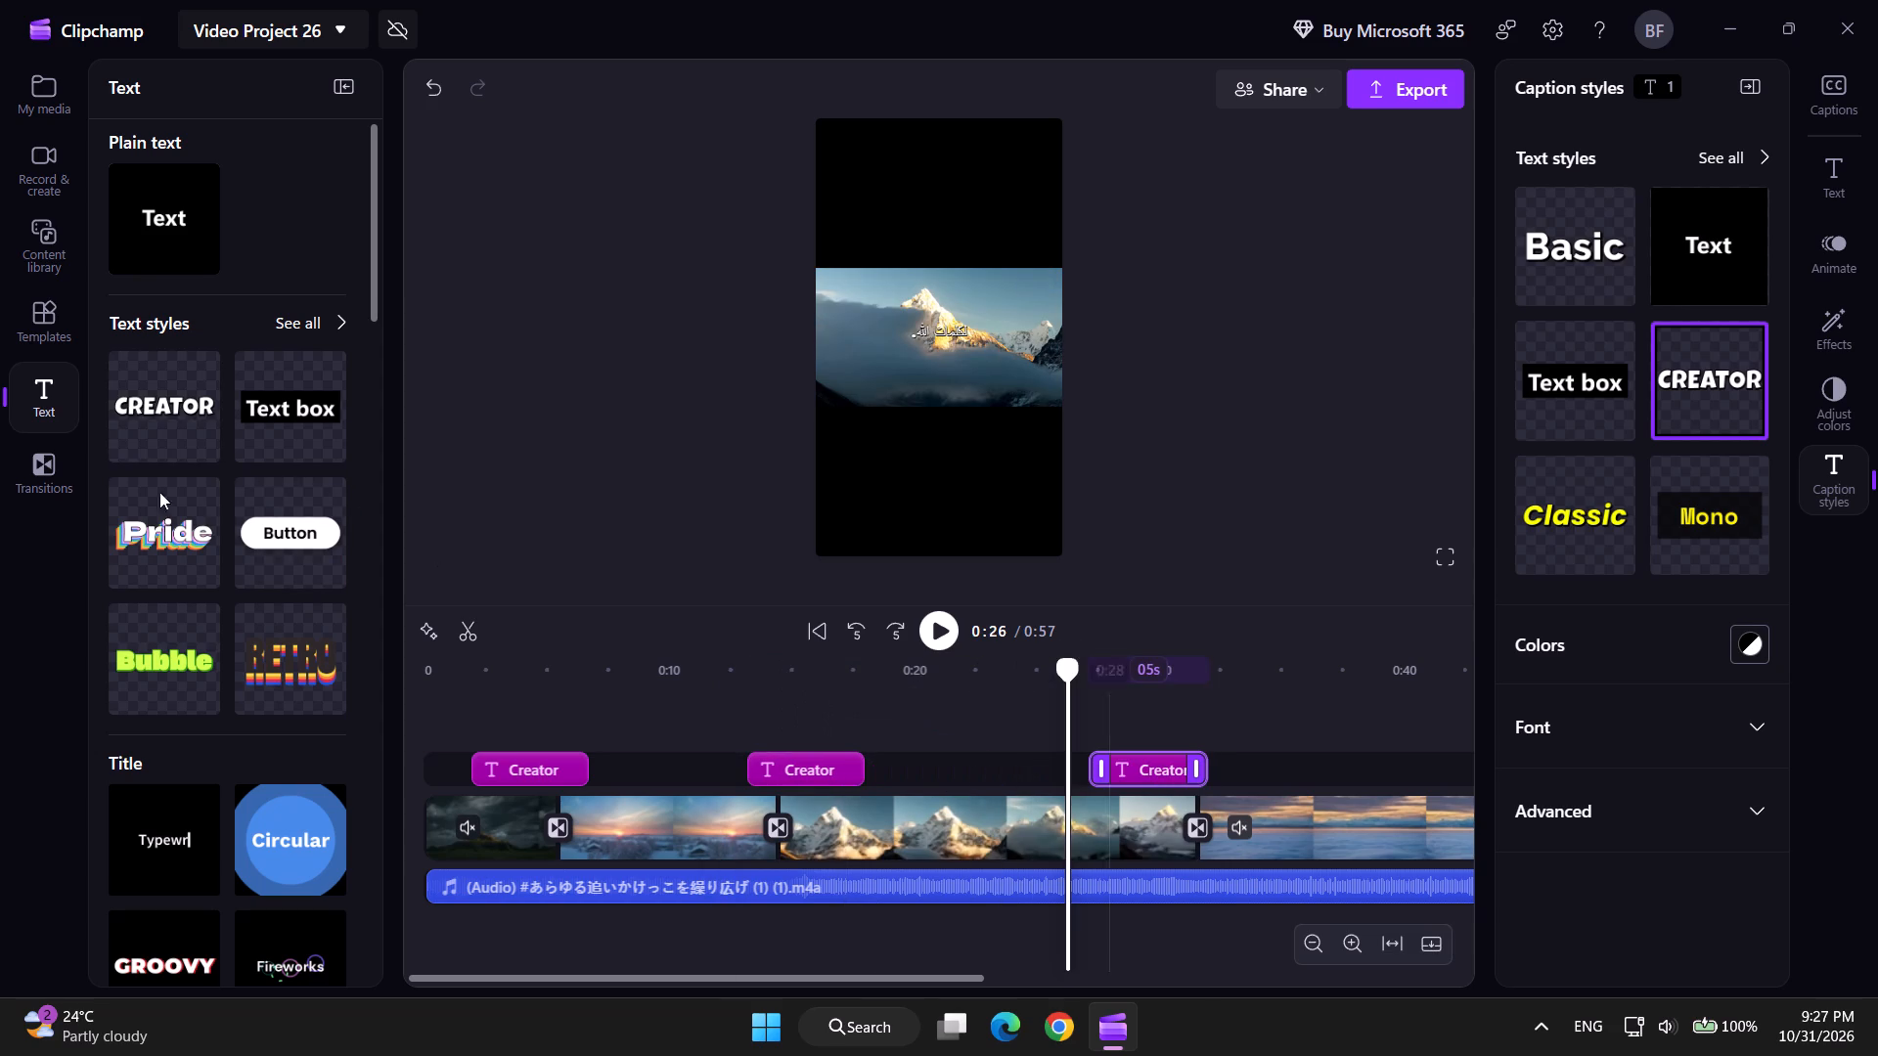
left_click_drag(147, 409, 1393, 753)
Add a fifth Creator title at about 0:51 over the closing clip, on the same track as the others.
left_click_drag(716, 979, 1169, 985)
left_click_drag(136, 416, 843, 753)
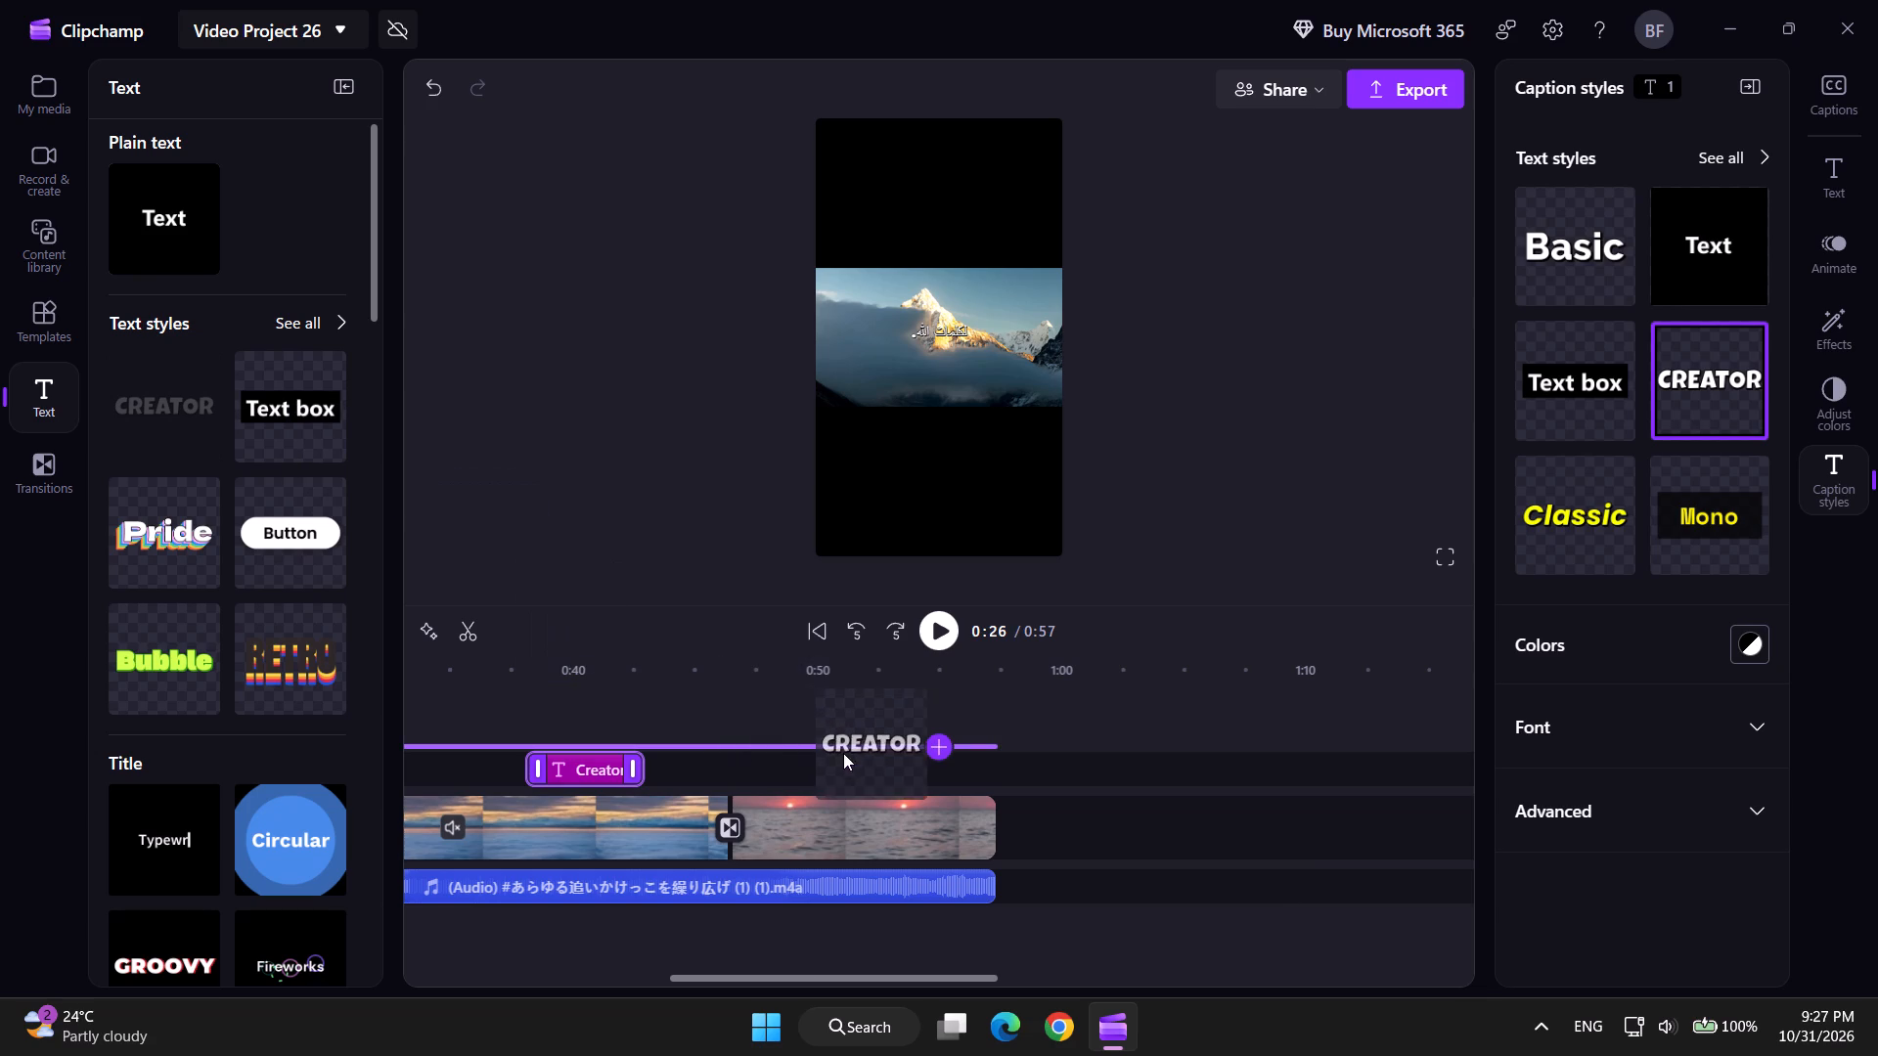
left_click_drag(843, 753, 856, 759)
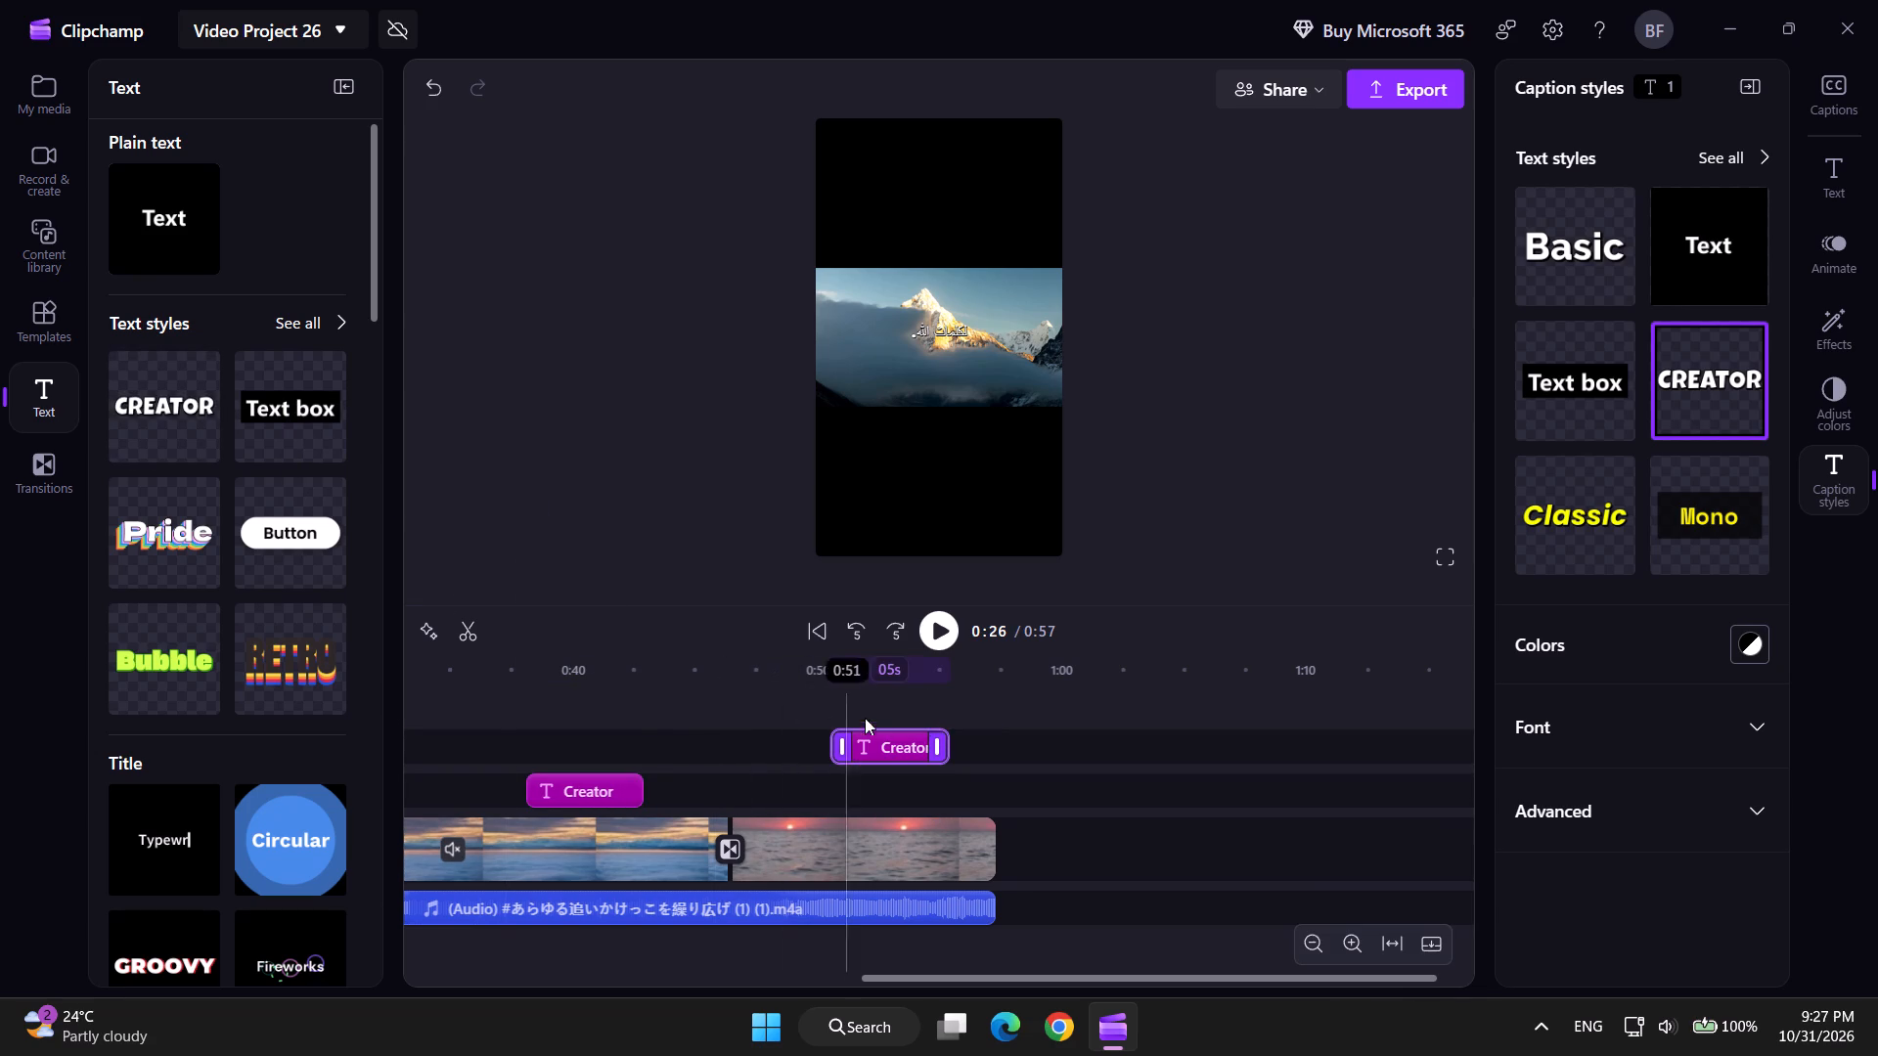
left_click_drag(880, 734, 875, 776)
left_click_drag(874, 753, 879, 795)
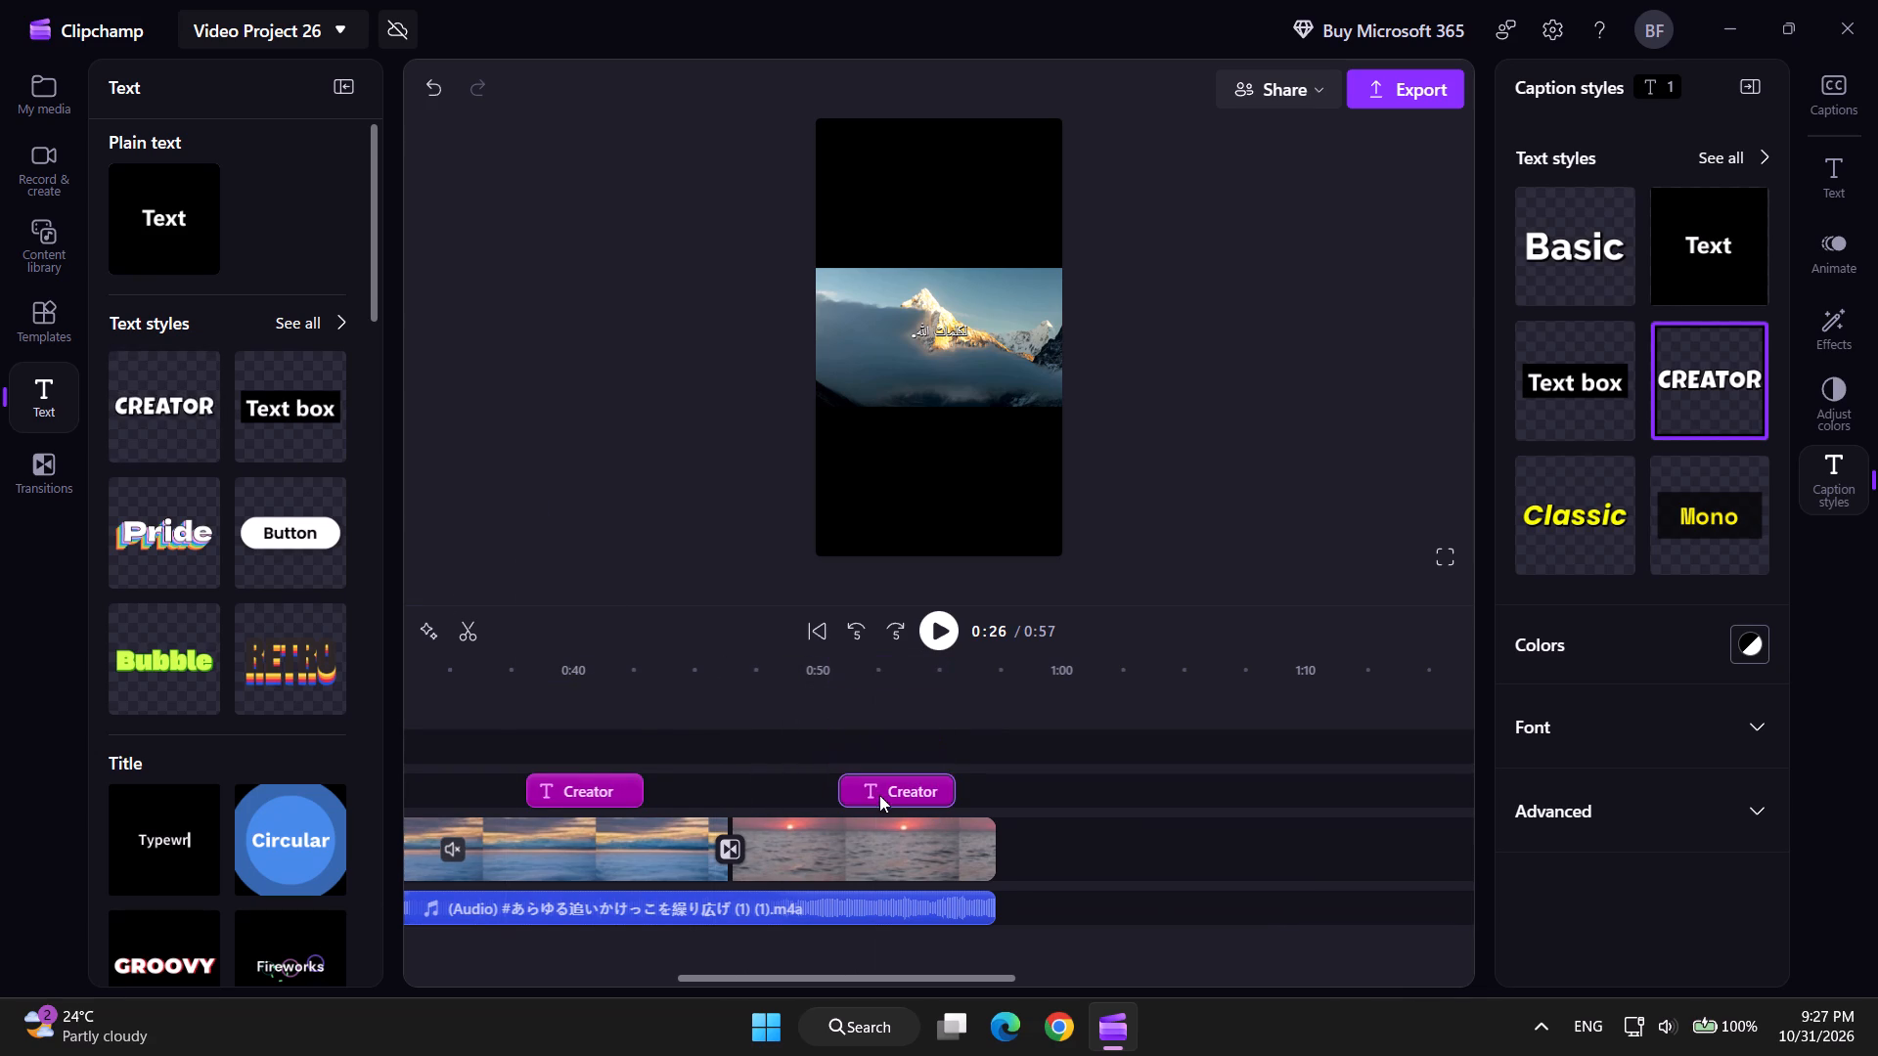
left_click_drag(879, 795, 879, 796)
left_click_drag(933, 972, 345, 997)
left_click(543, 760)
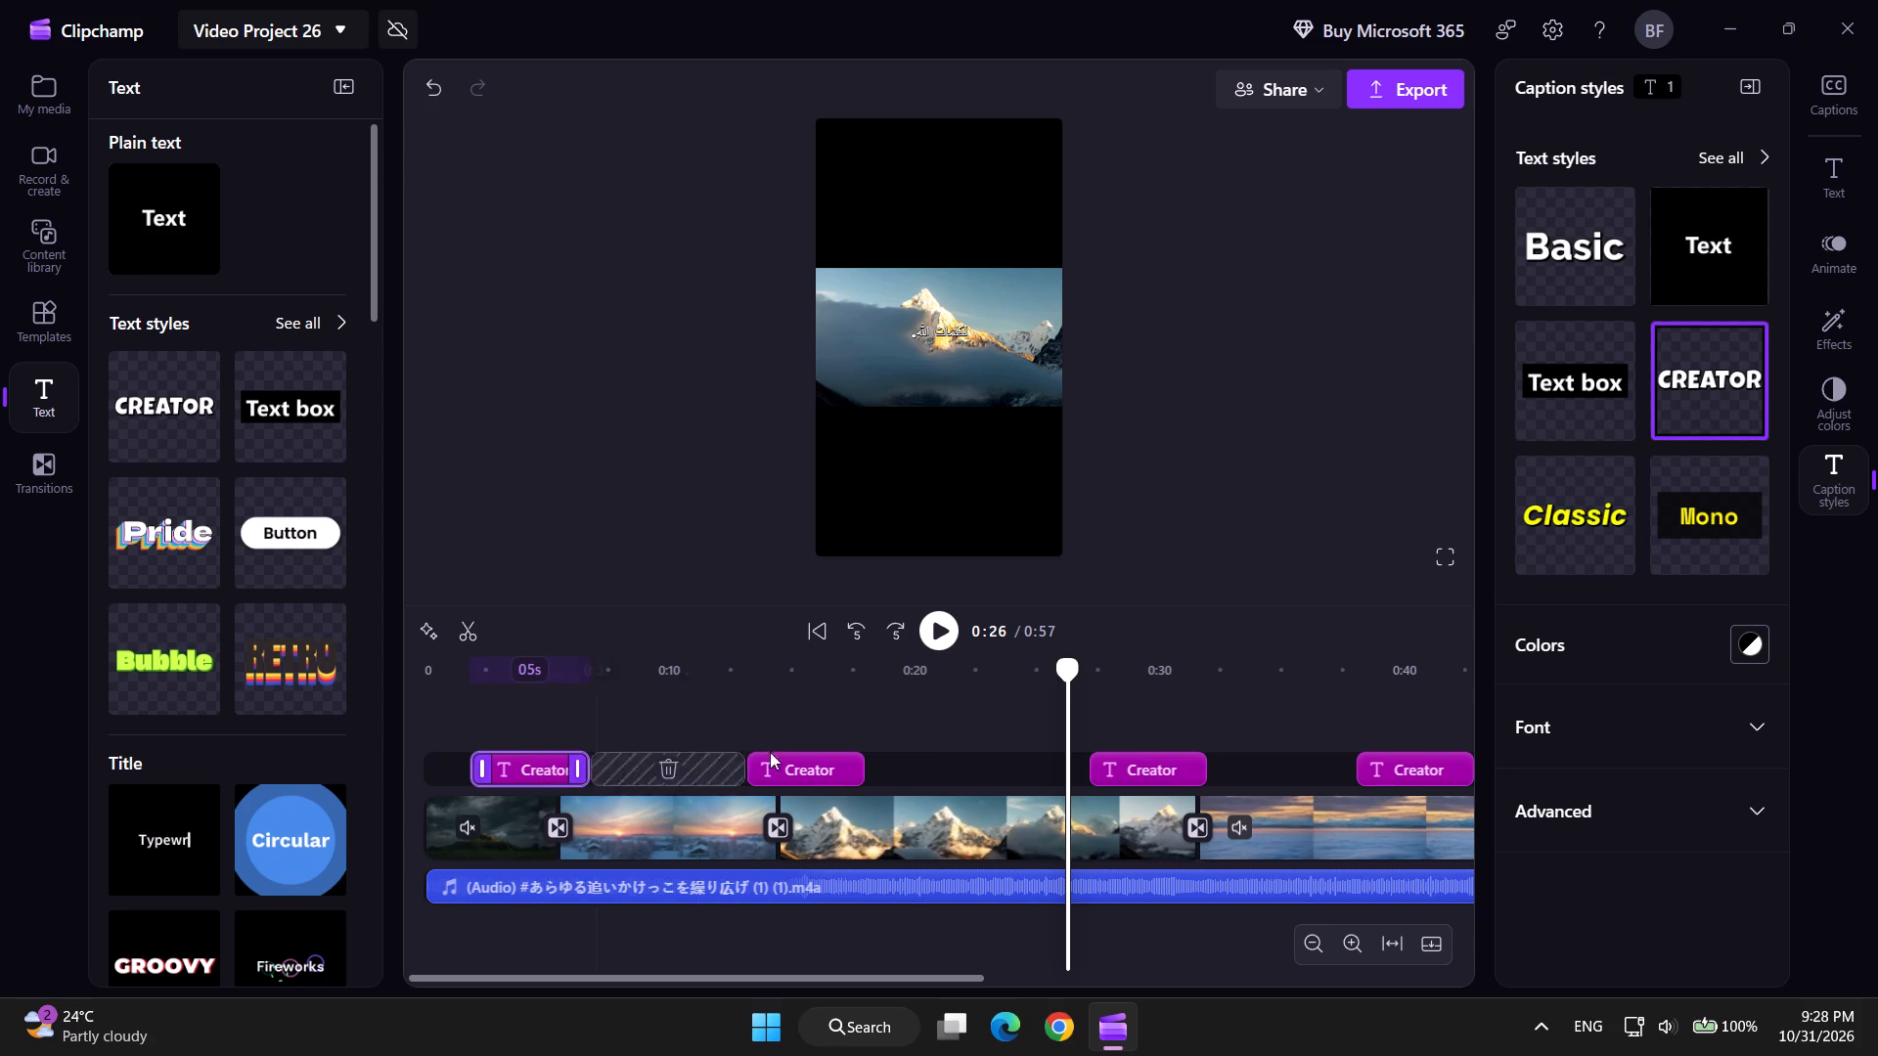
left_click(524, 665)
left_click(765, 656)
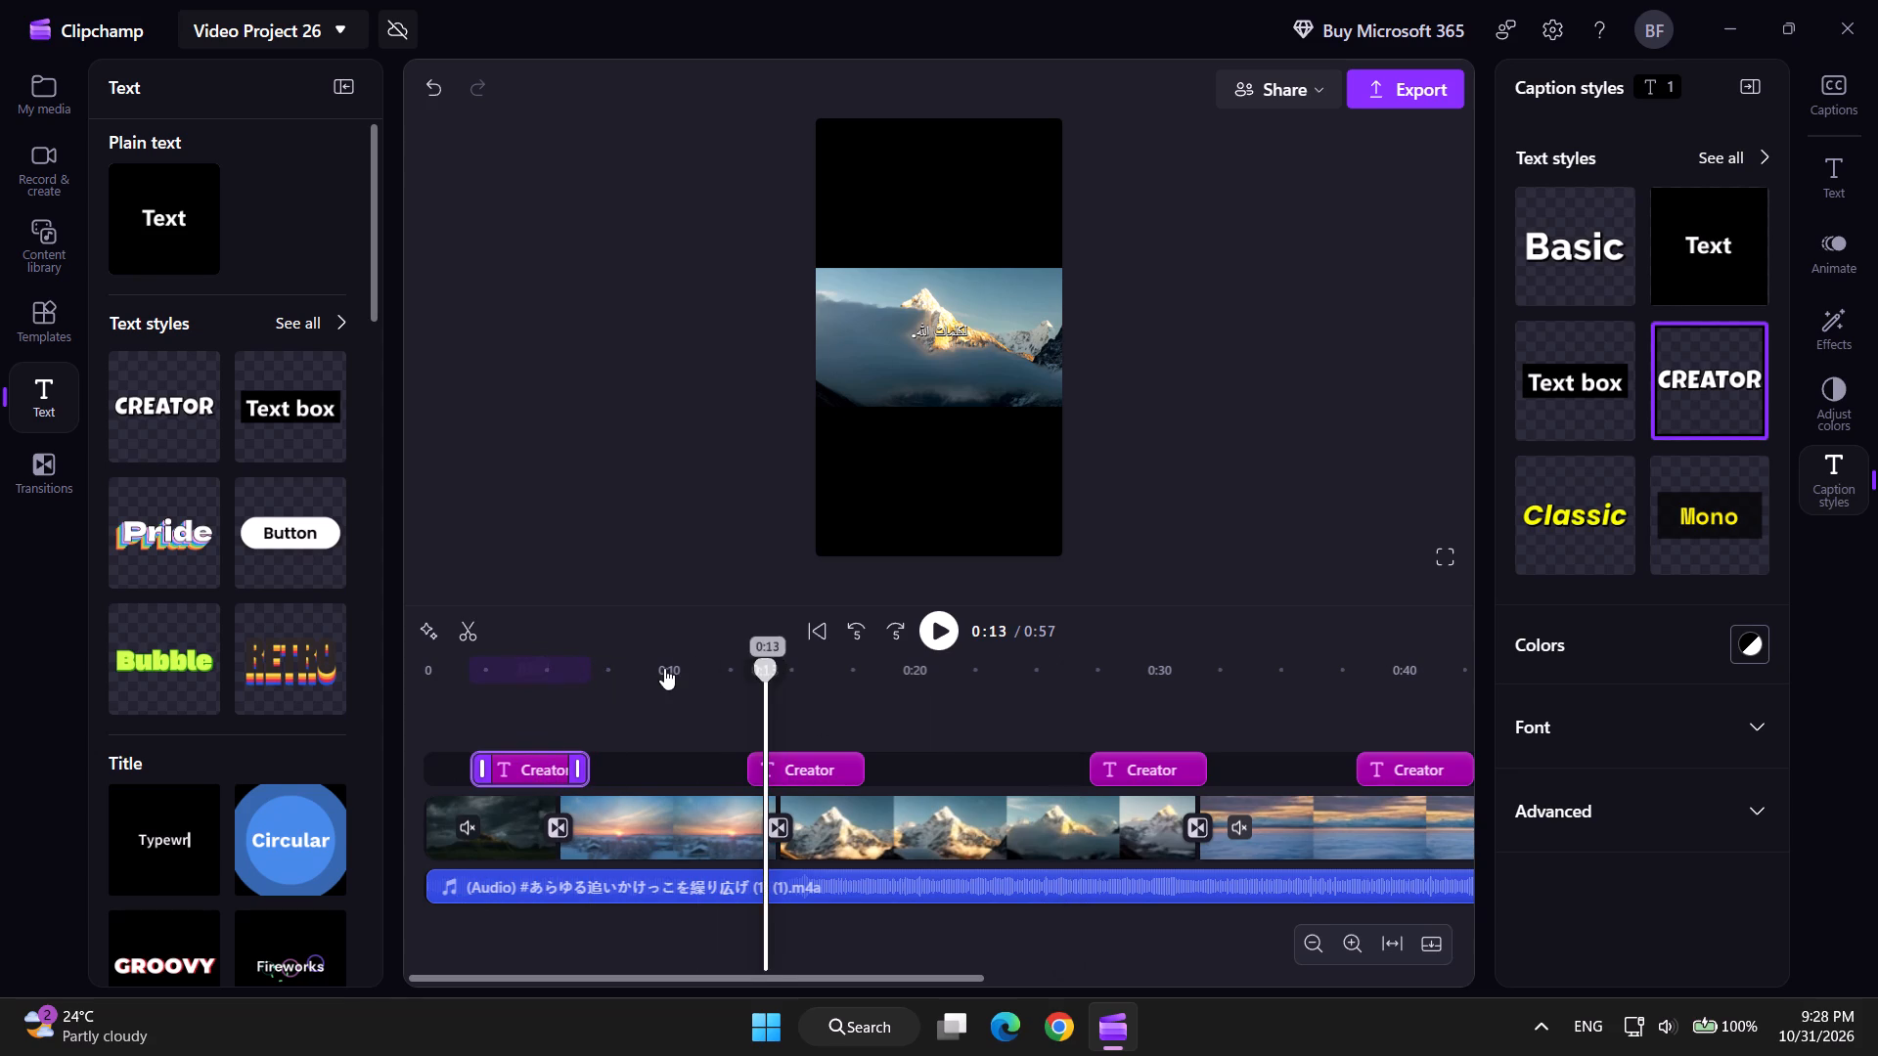
left_click(674, 670)
left_click(489, 668)
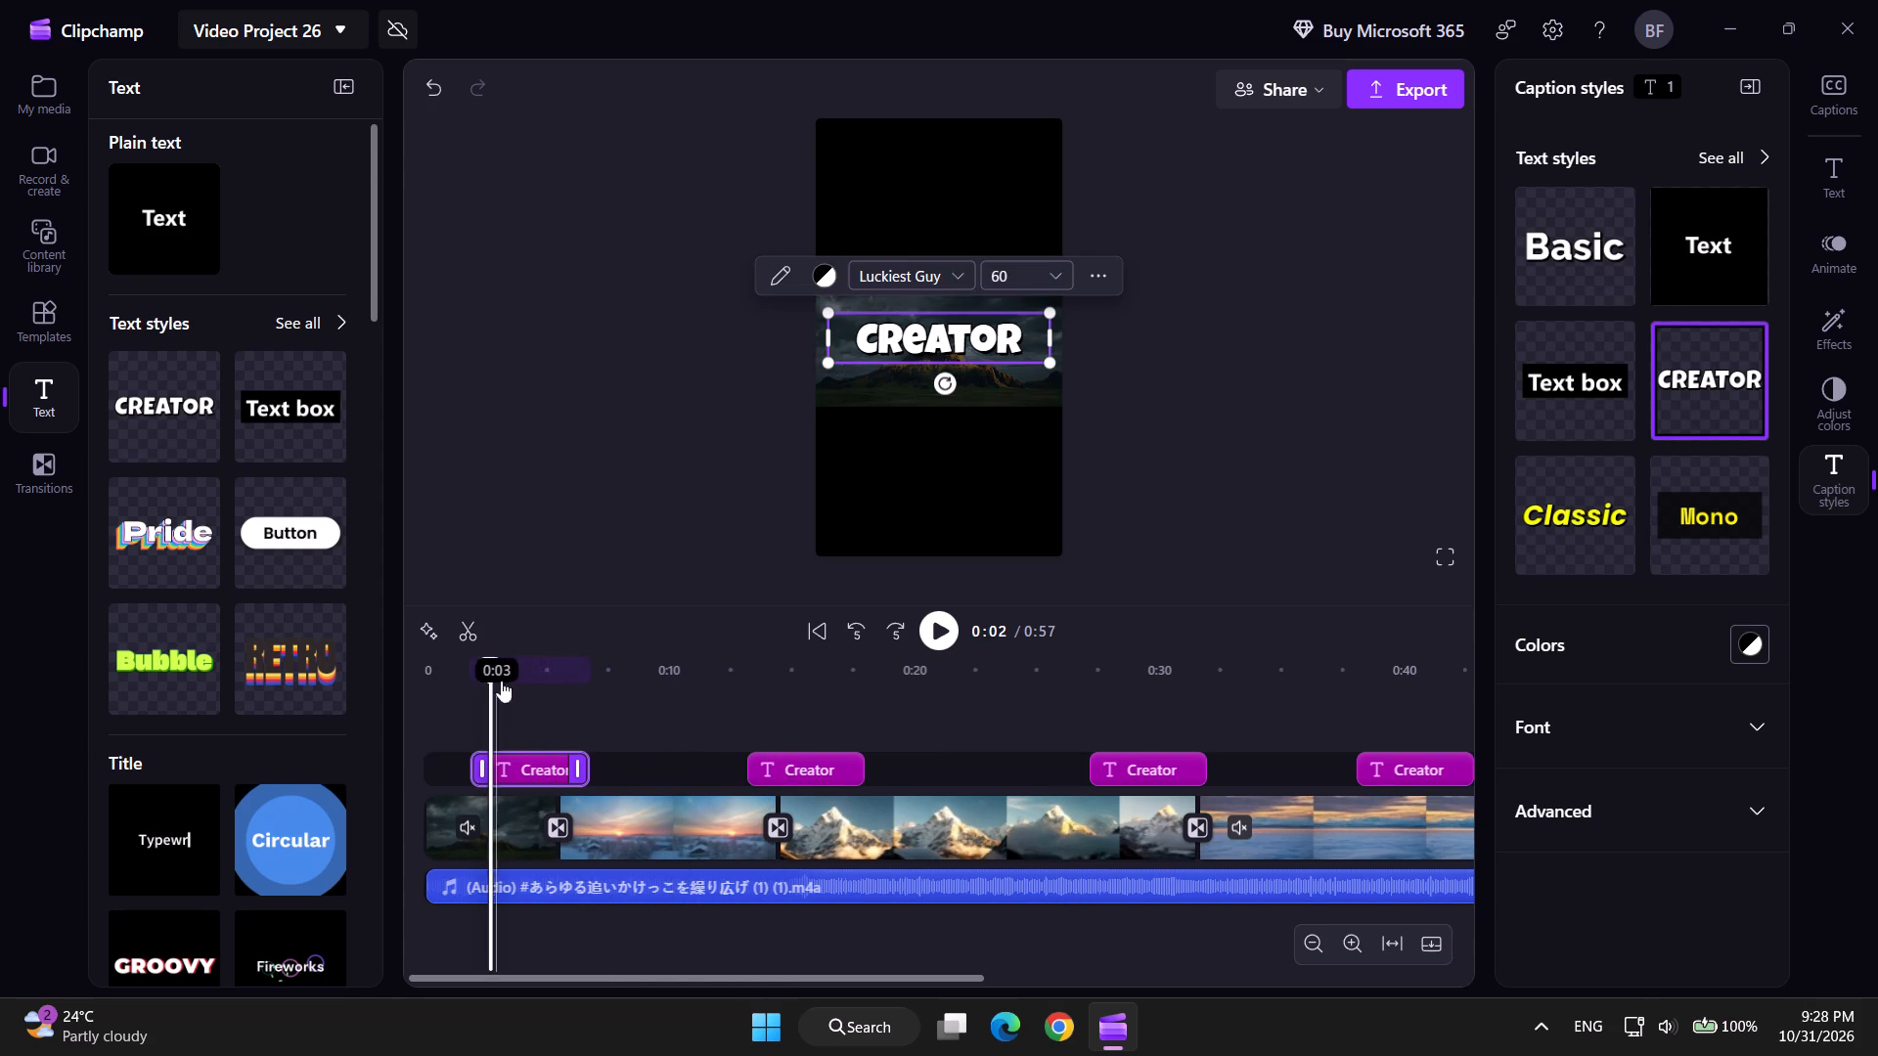
left_click(956, 337)
key("BackSpace")
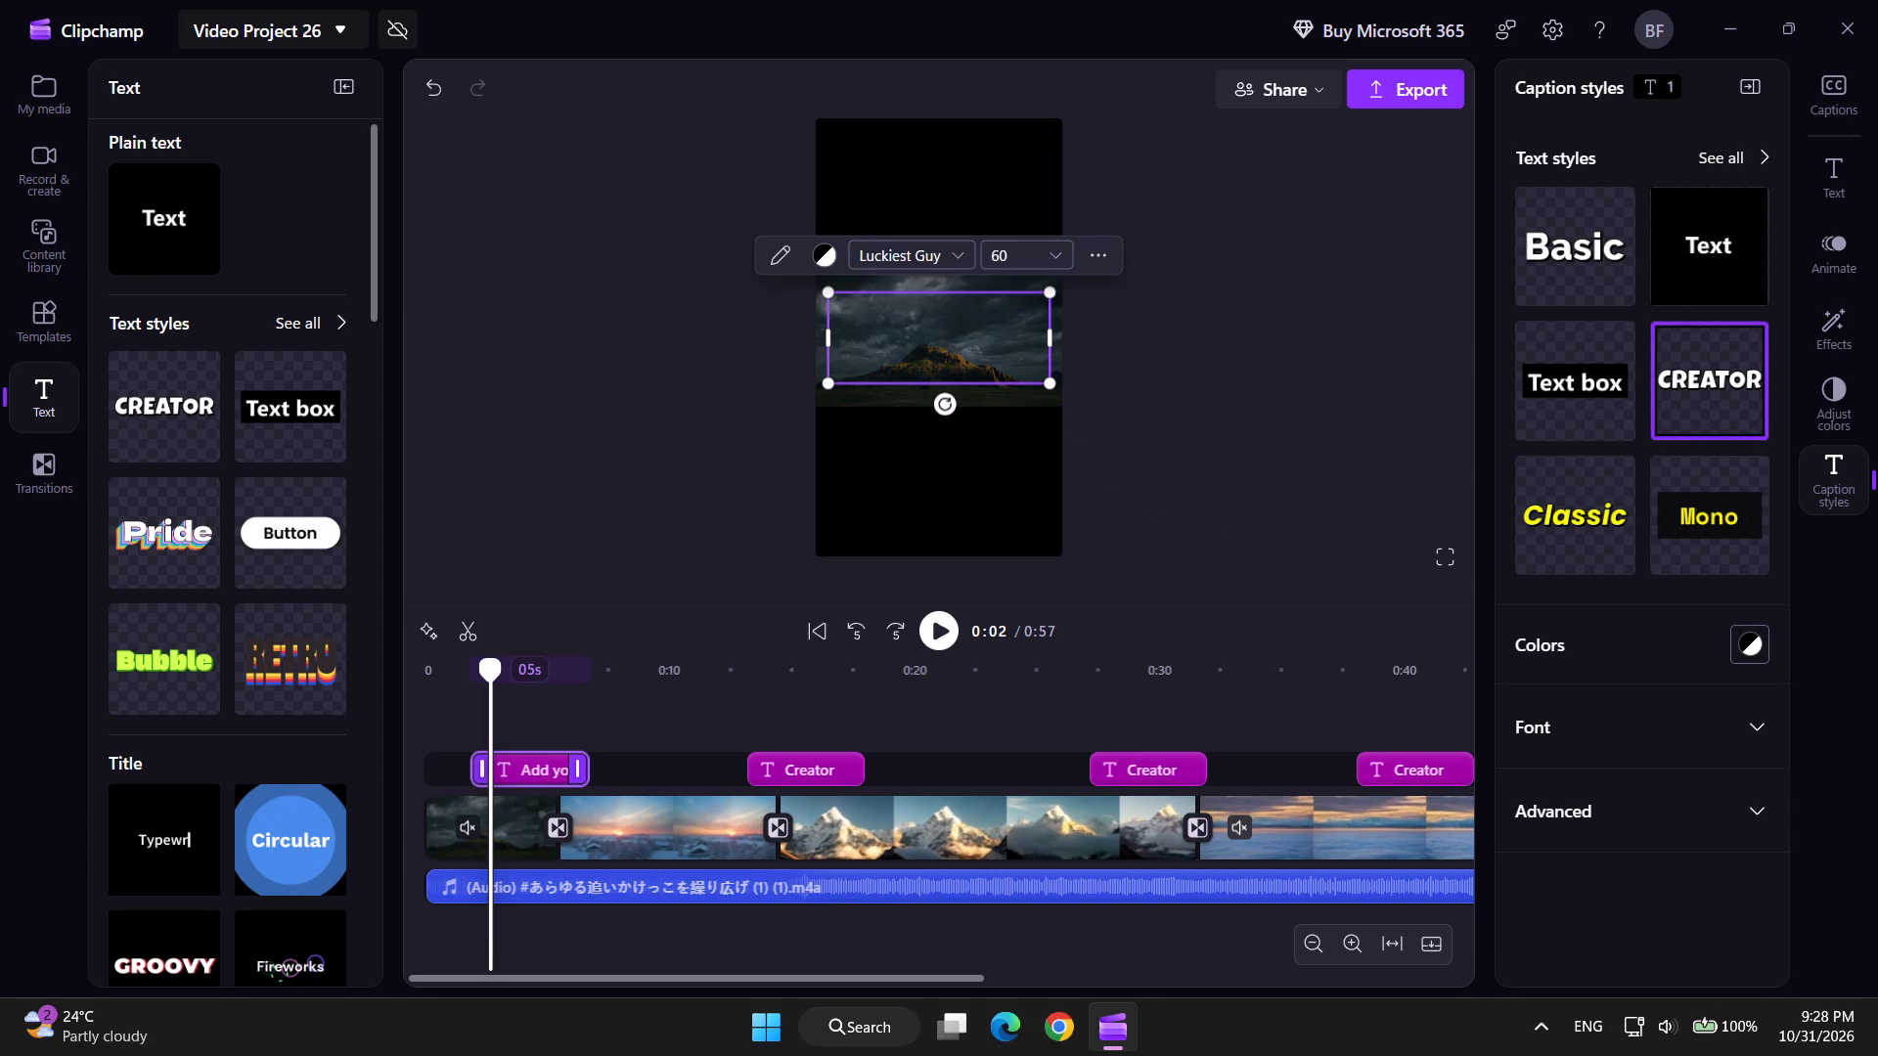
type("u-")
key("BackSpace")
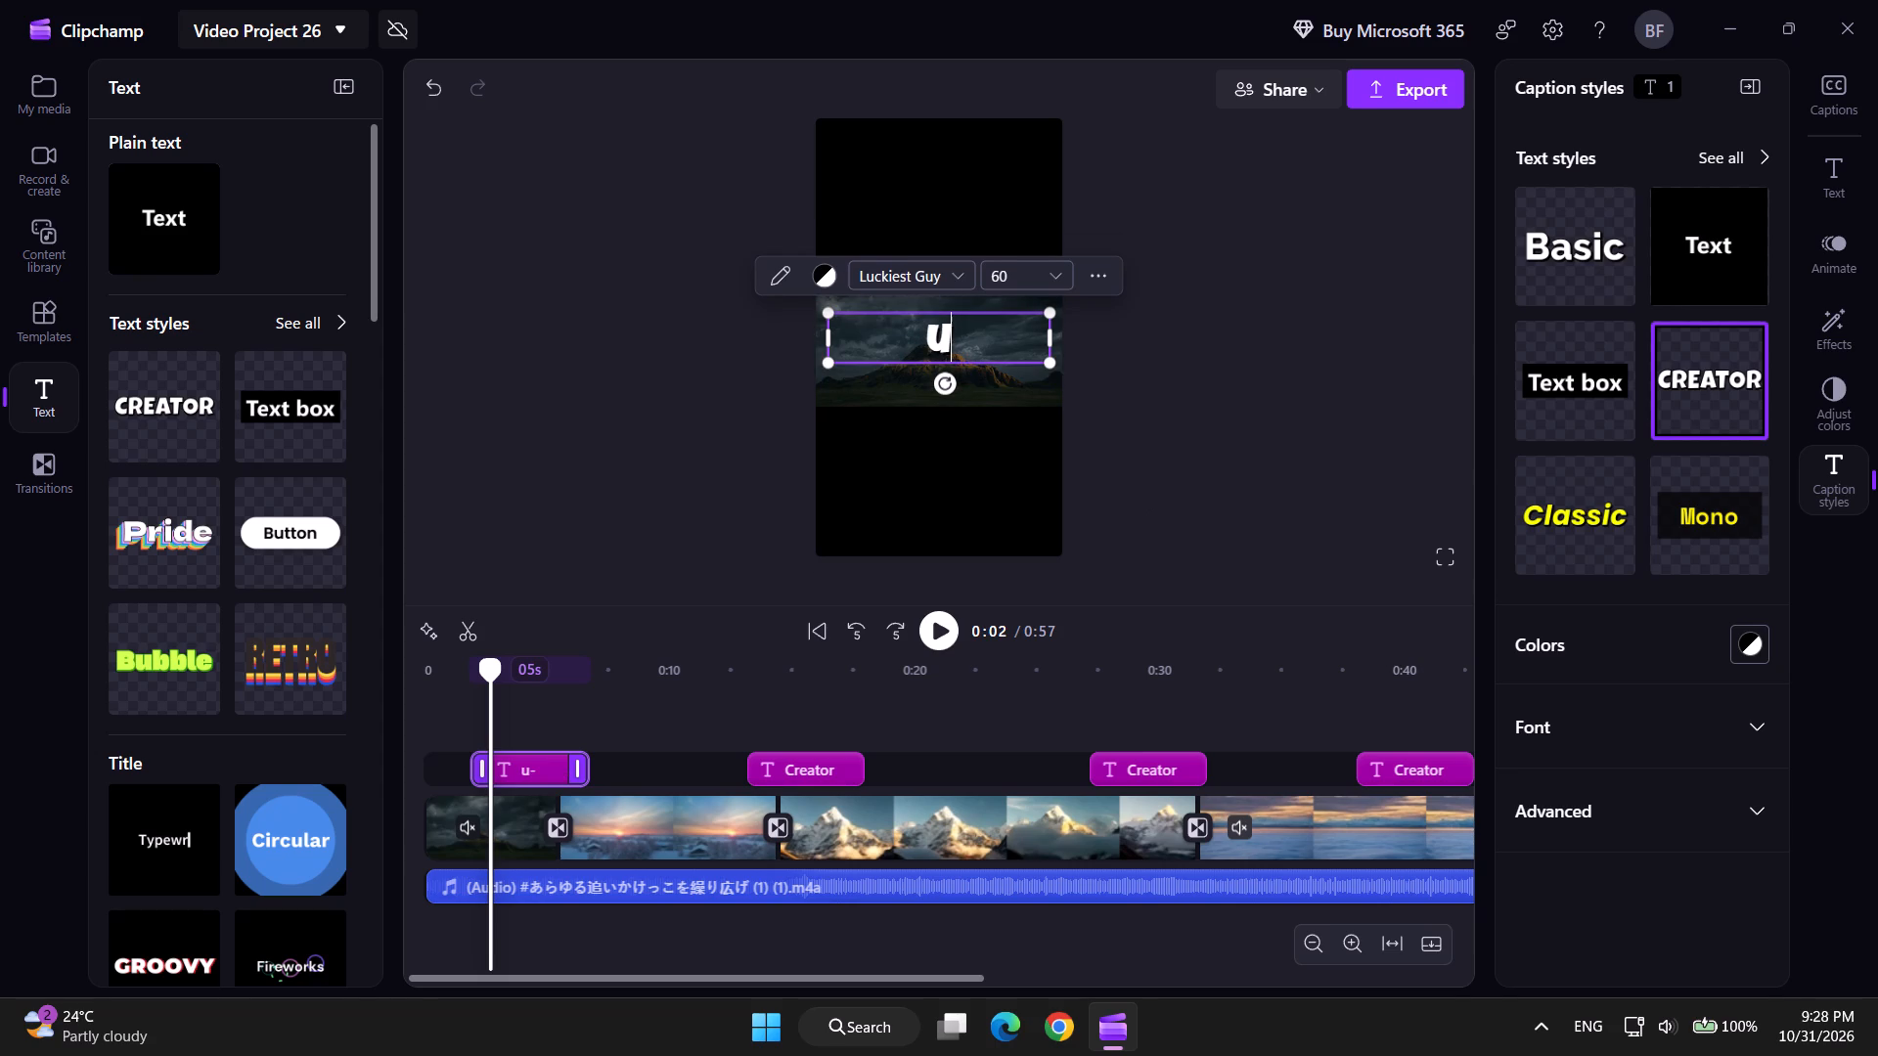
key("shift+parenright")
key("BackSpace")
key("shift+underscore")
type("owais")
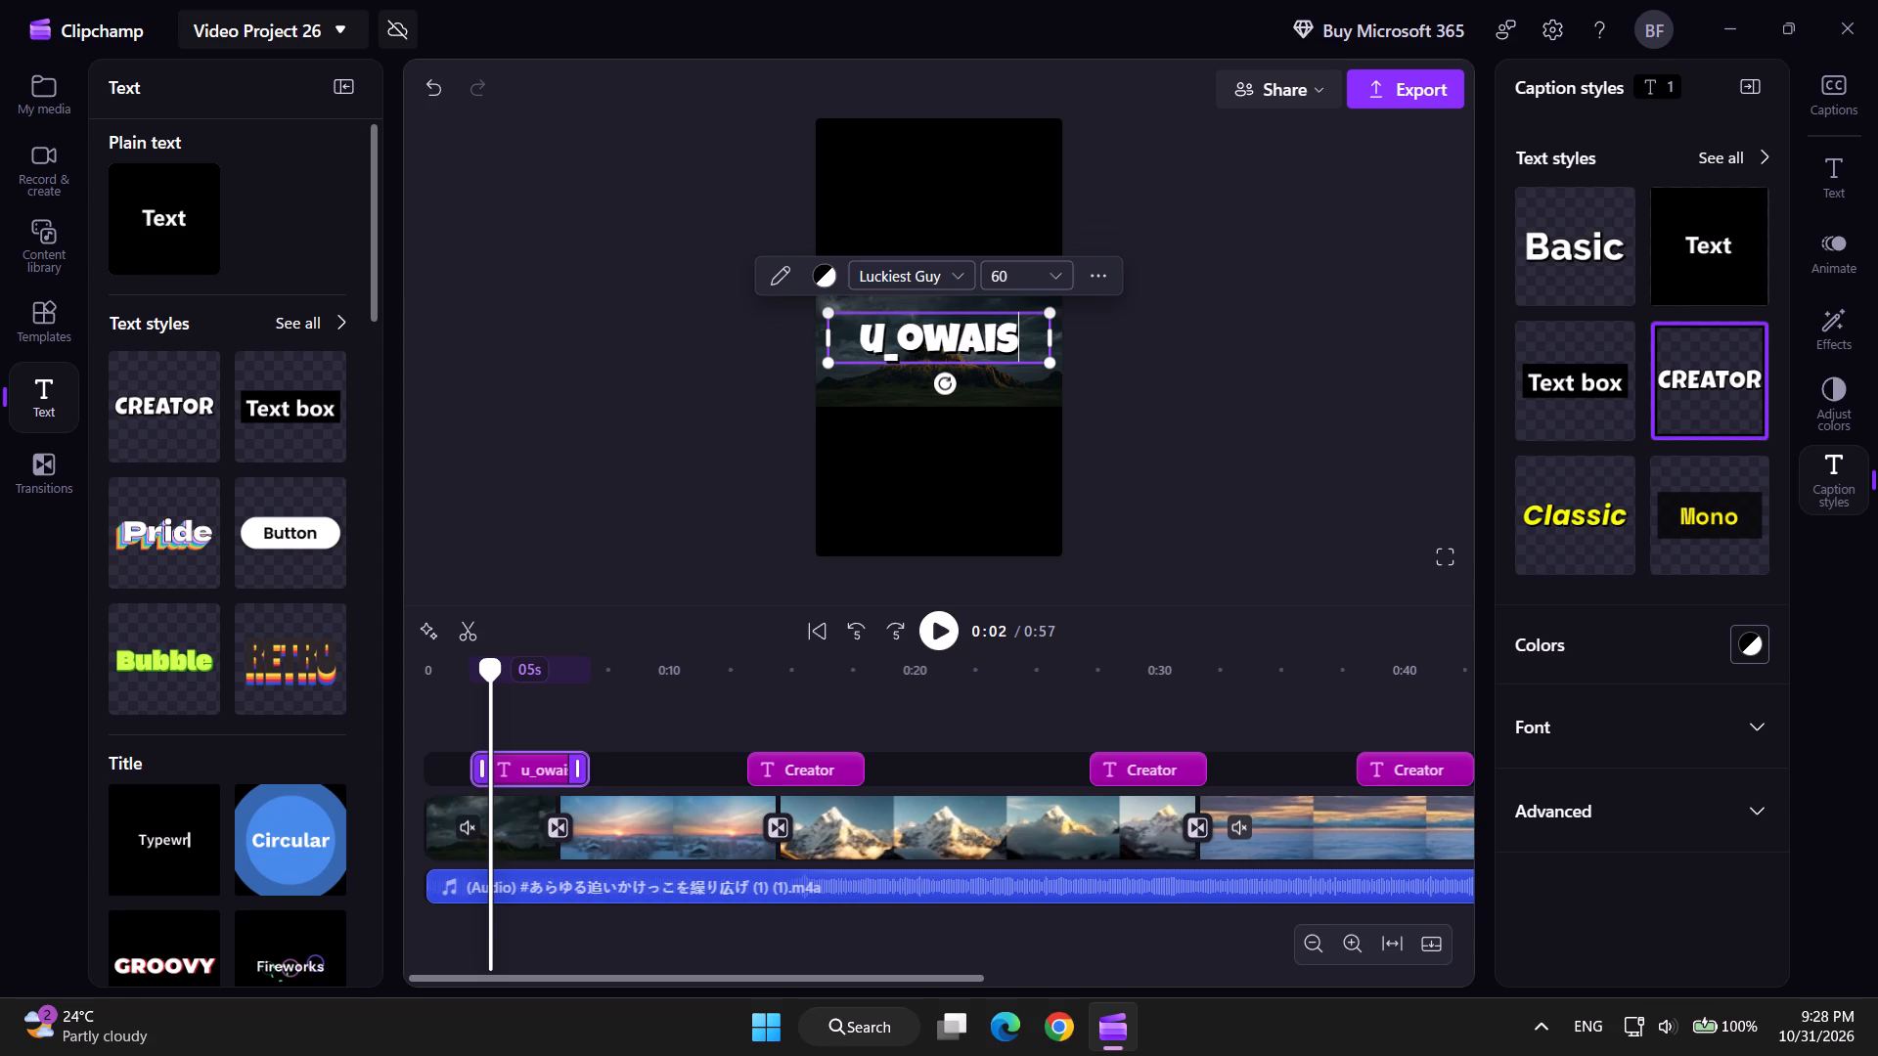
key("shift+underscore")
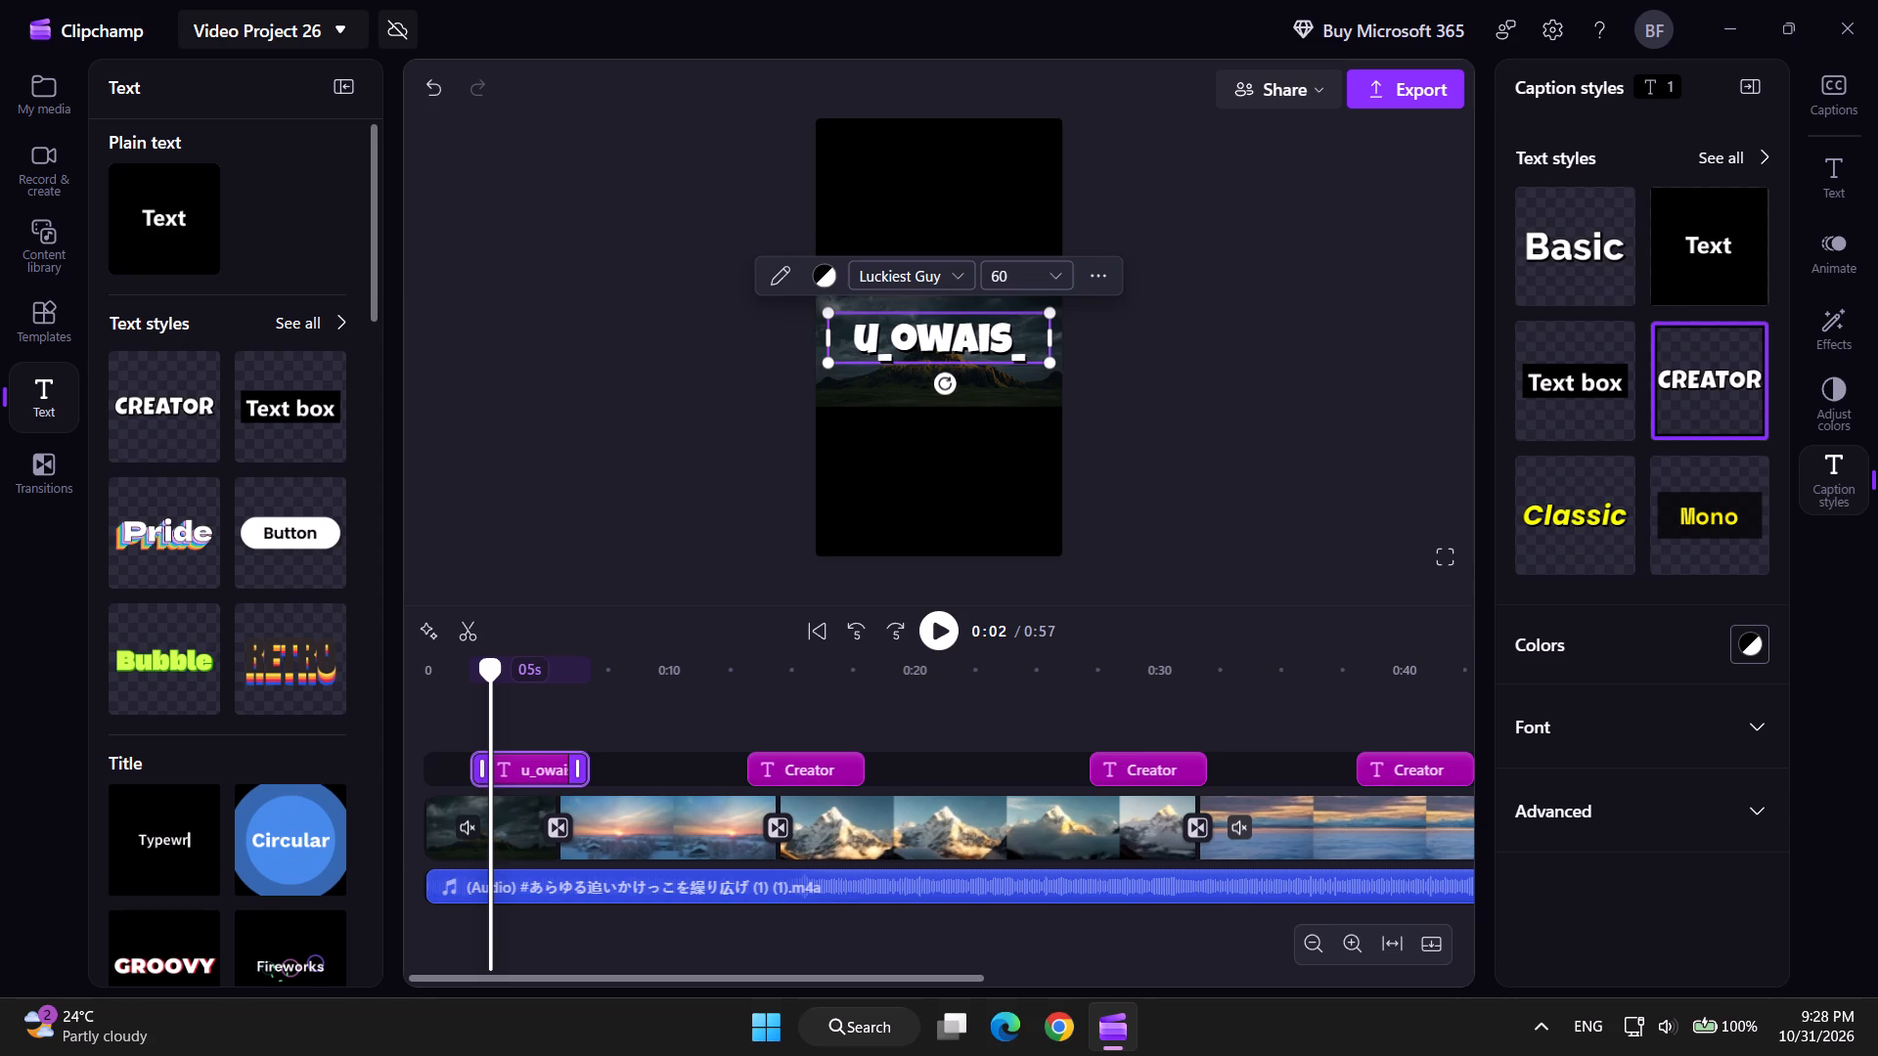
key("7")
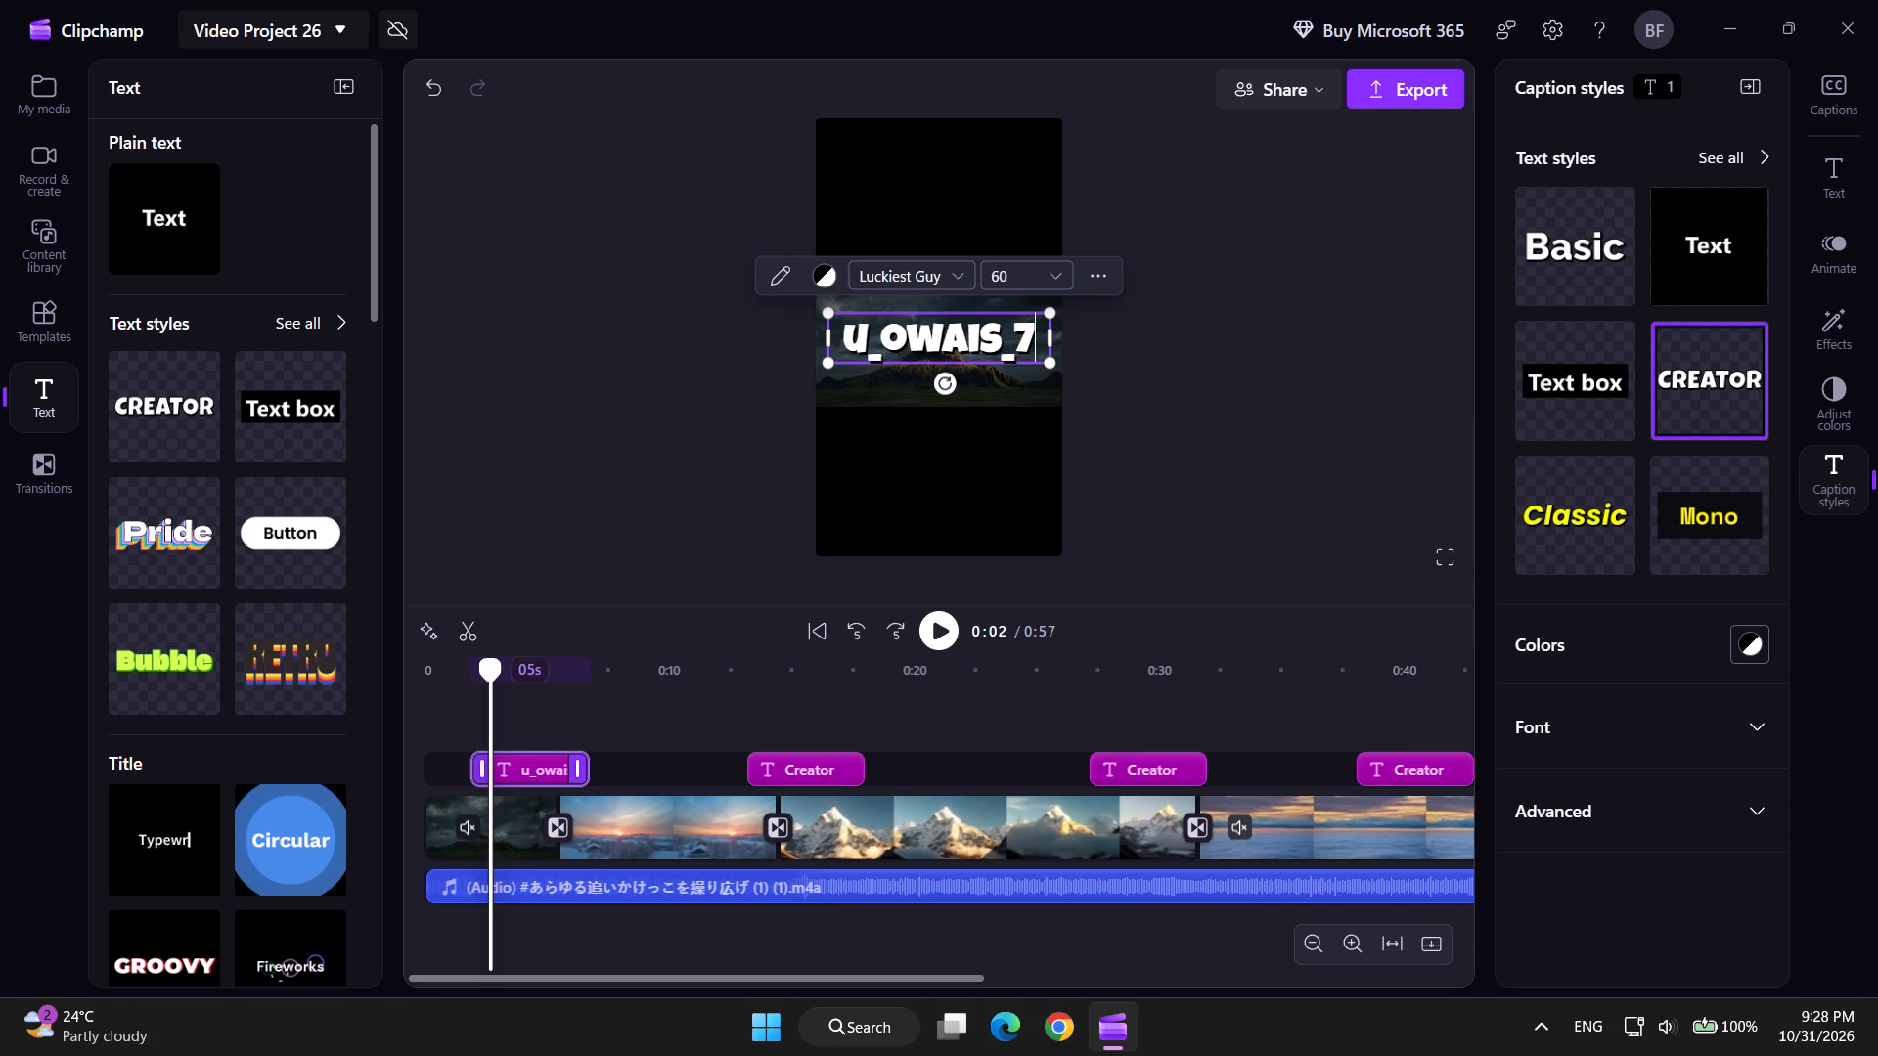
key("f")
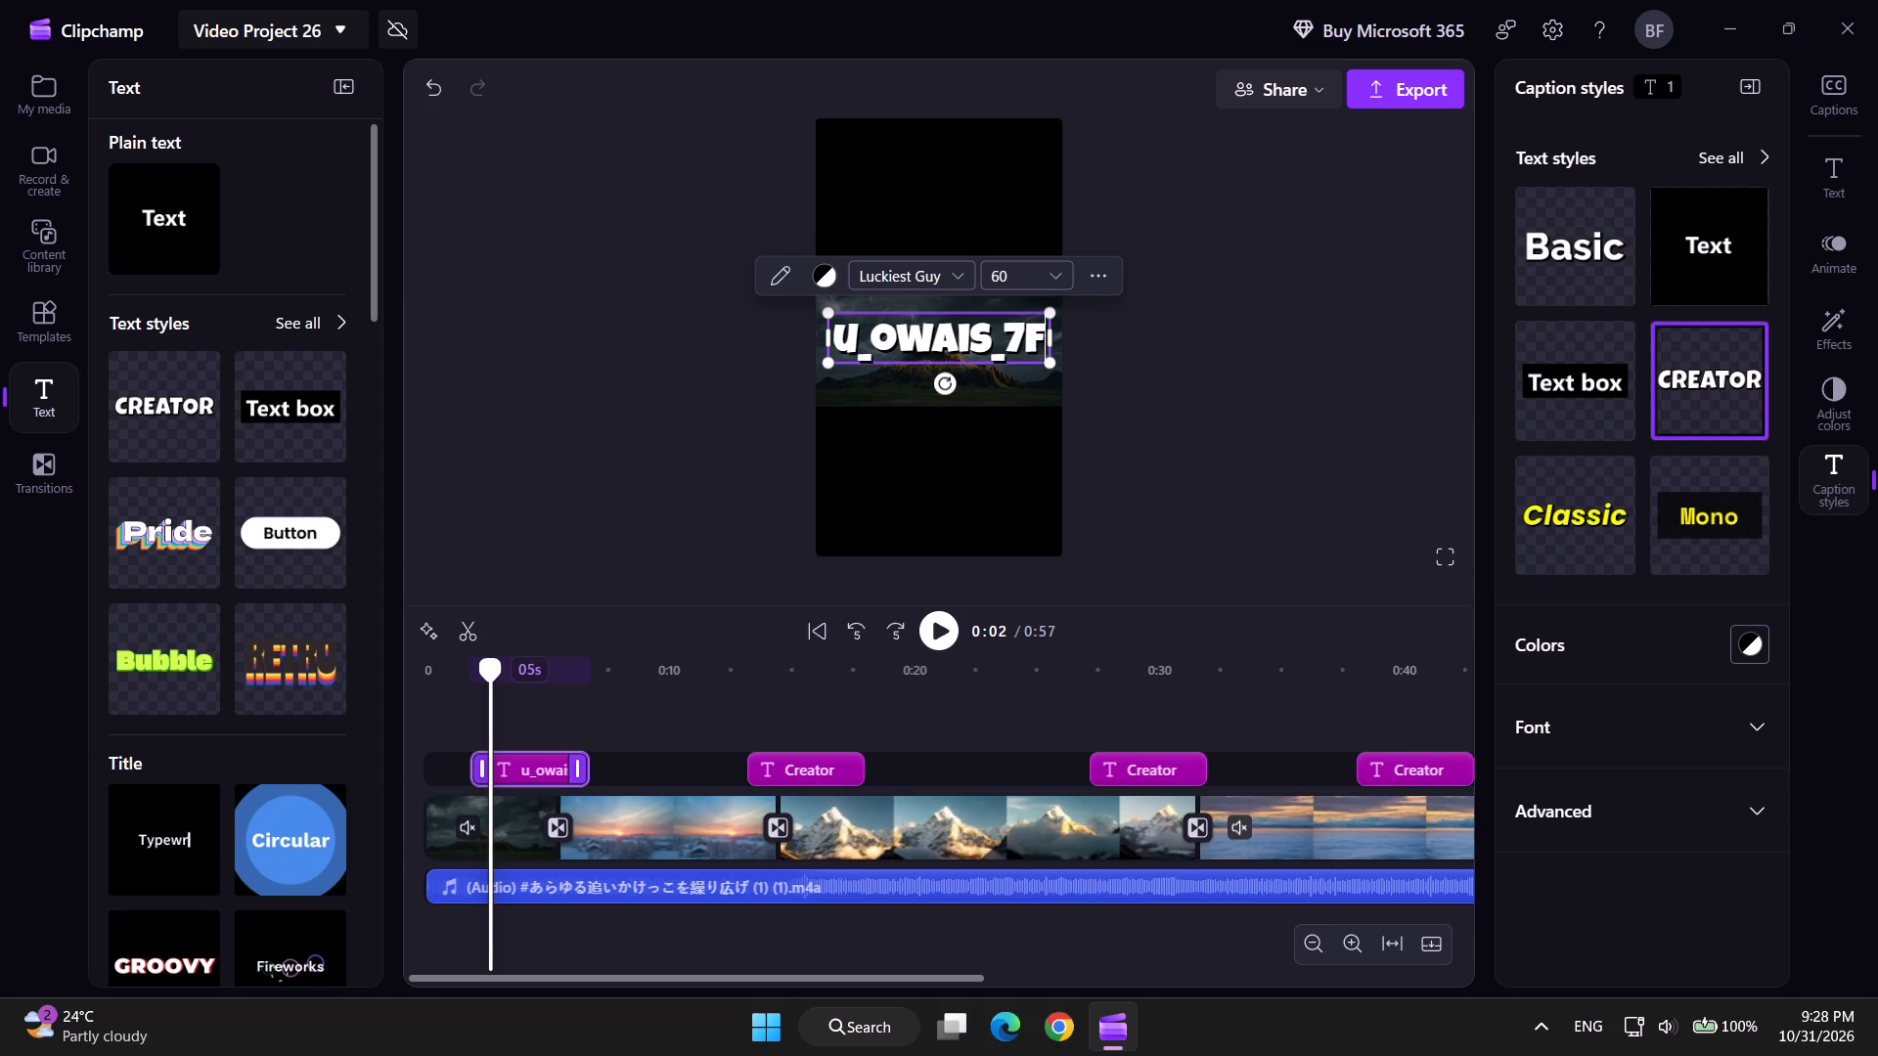
left_click(927, 327)
left_click_drag(838, 330, 850, 343)
left_click_drag(850, 343, 1048, 352)
key("ctrl+c")
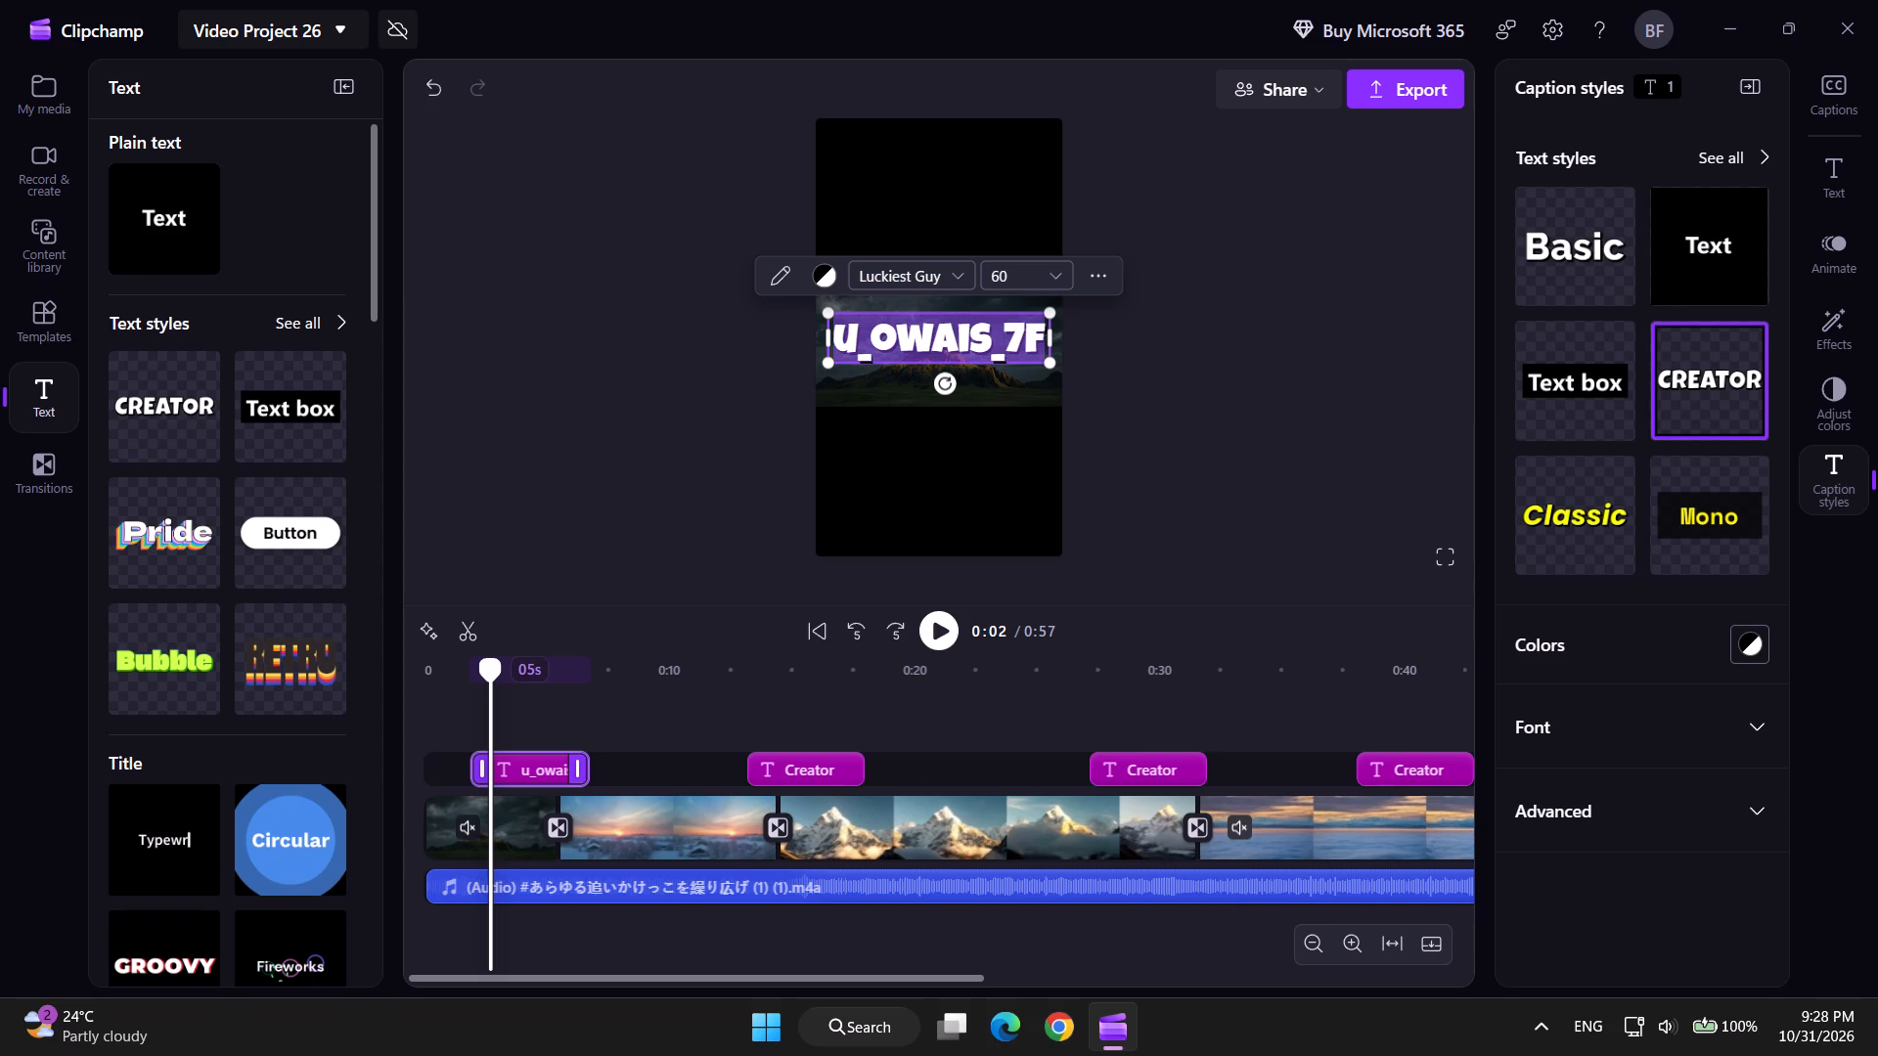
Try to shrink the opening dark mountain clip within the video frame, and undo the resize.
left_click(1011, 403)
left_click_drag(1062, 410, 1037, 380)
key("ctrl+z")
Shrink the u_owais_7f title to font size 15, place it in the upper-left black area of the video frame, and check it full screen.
left_click(976, 330)
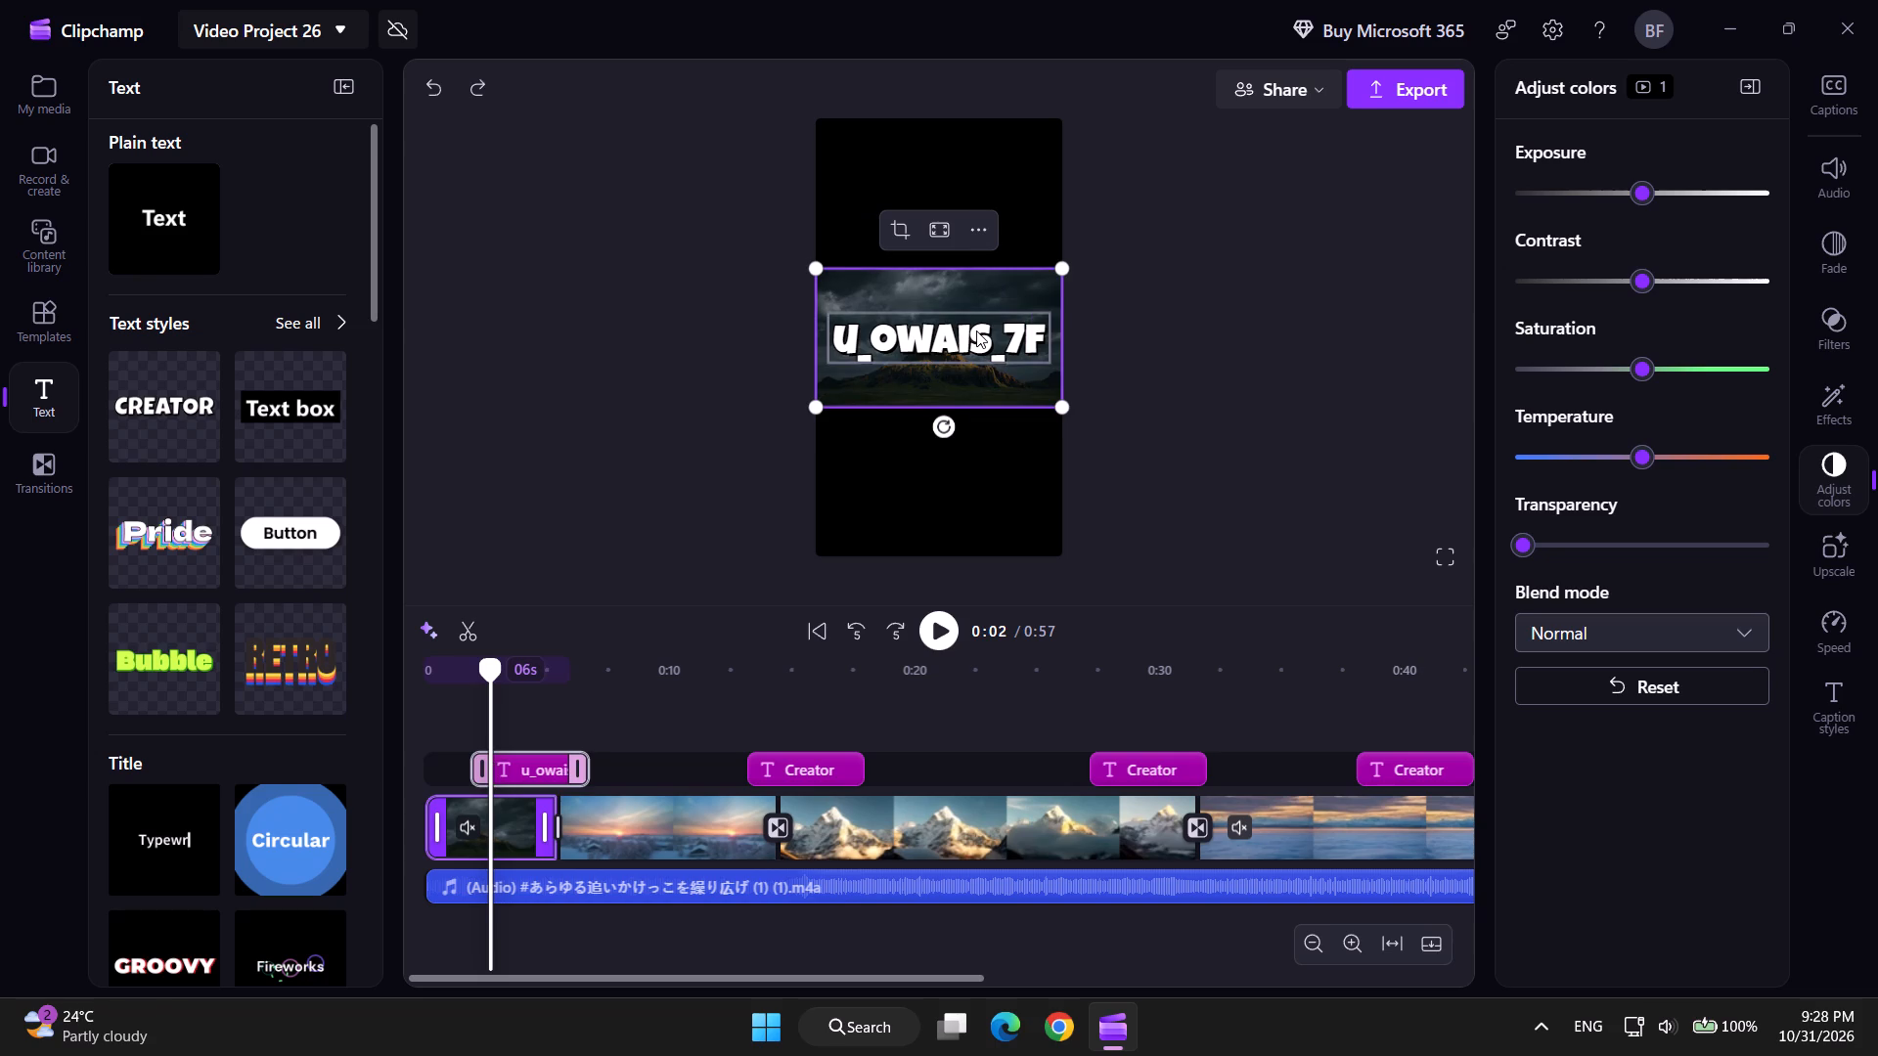
left_click_drag(976, 330, 966, 205)
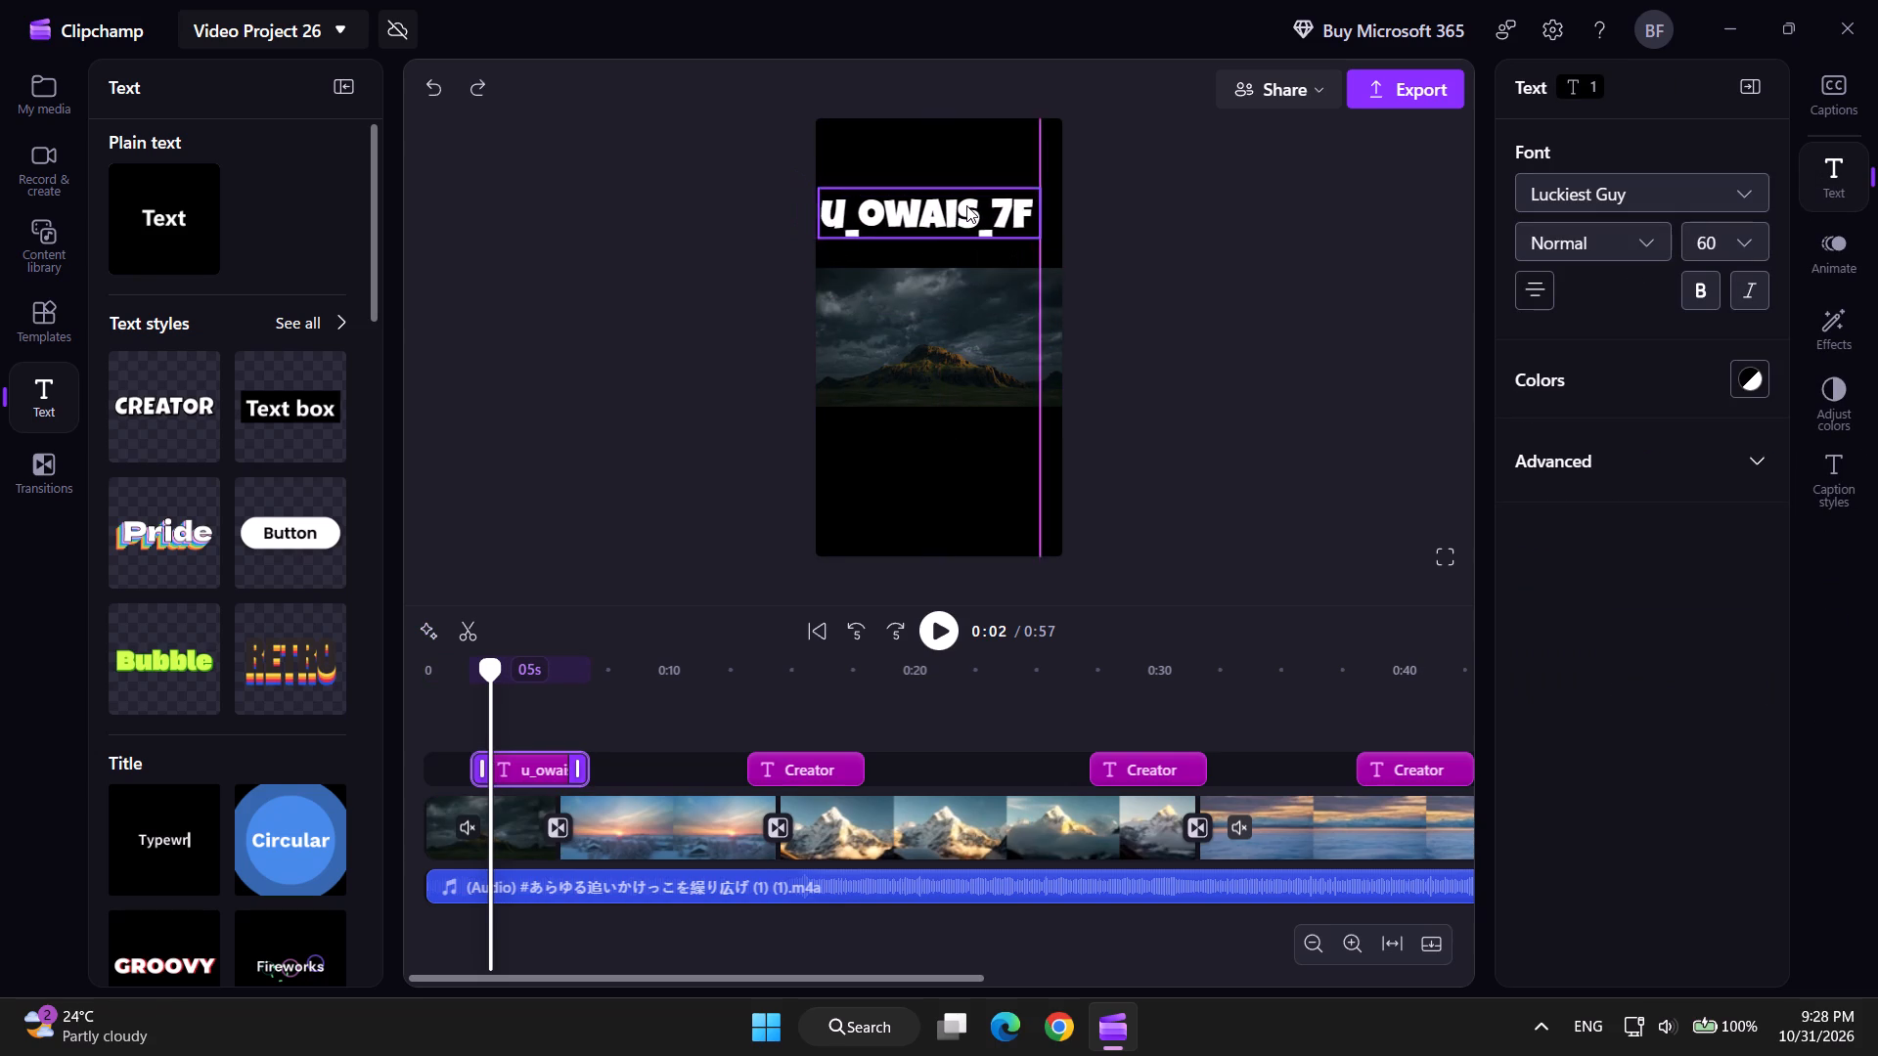
left_click_drag(966, 205, 968, 205)
left_click_drag(1035, 237, 938, 224)
left_click_drag(899, 203, 914, 176)
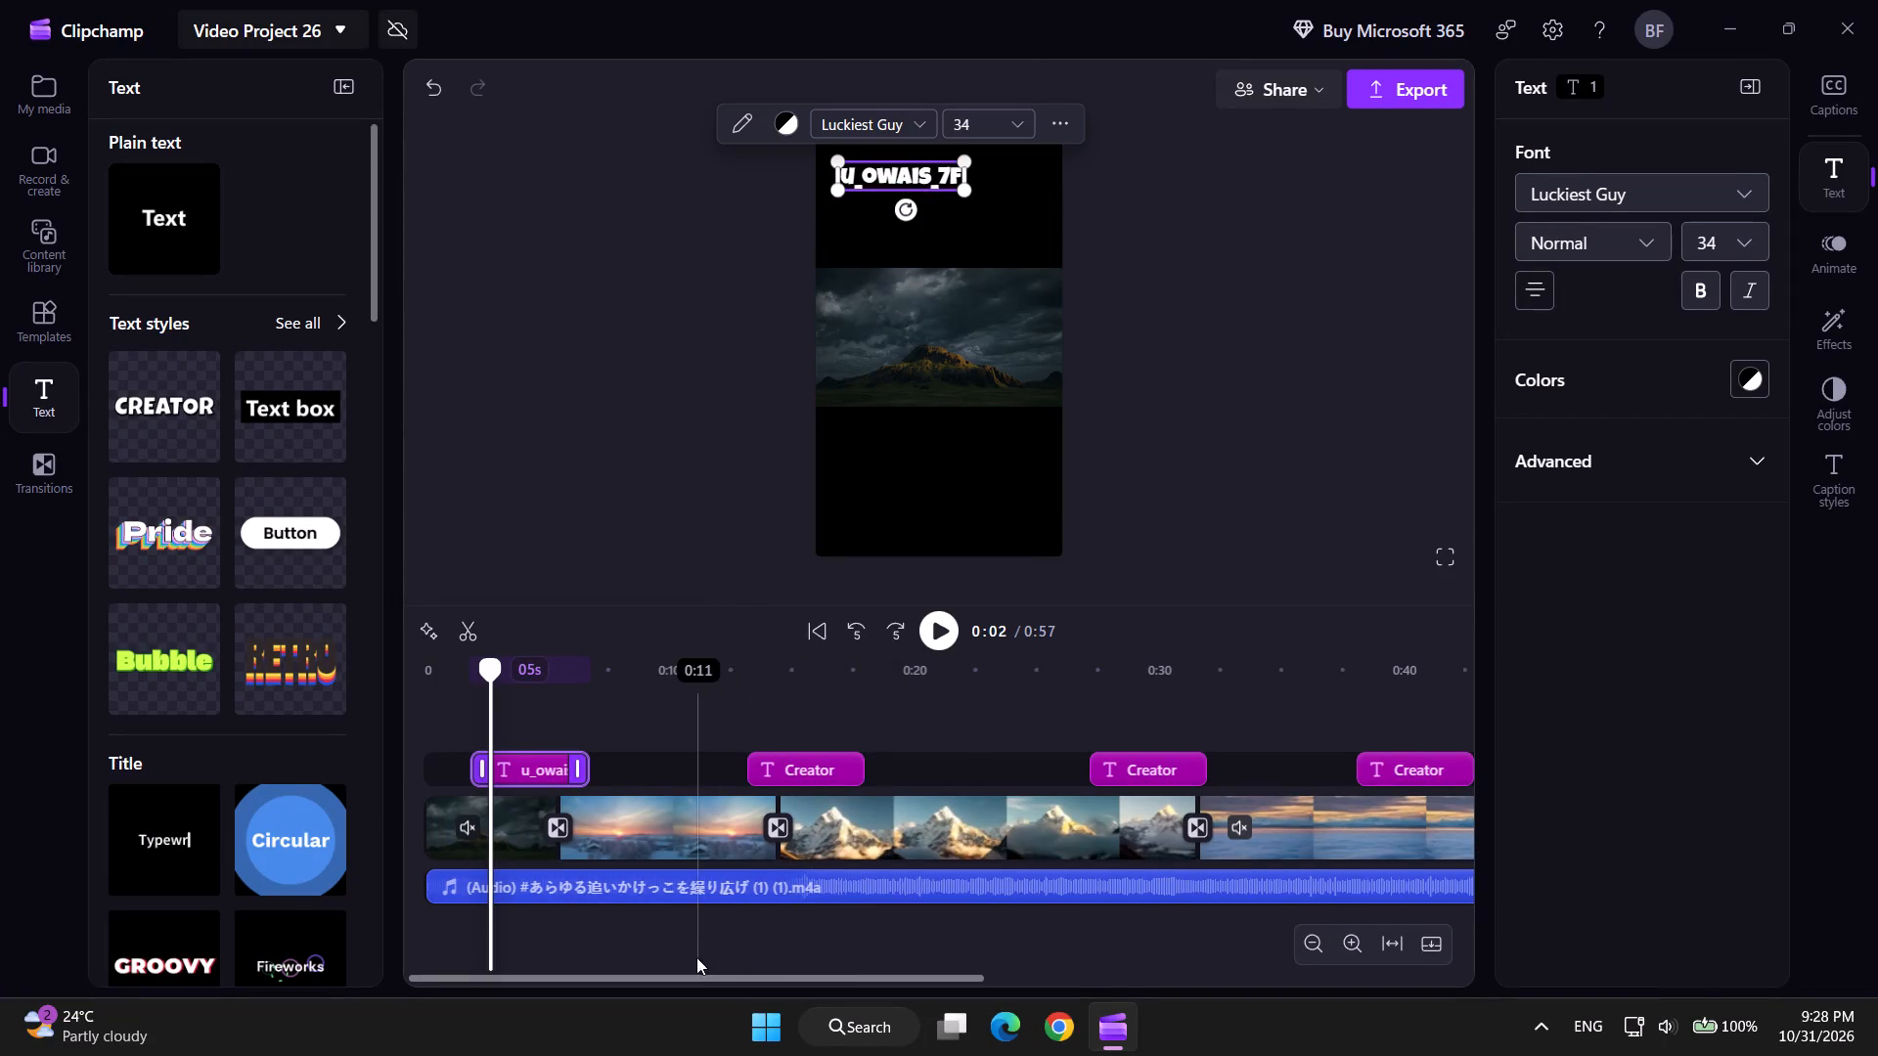
left_click_drag(967, 187, 954, 176)
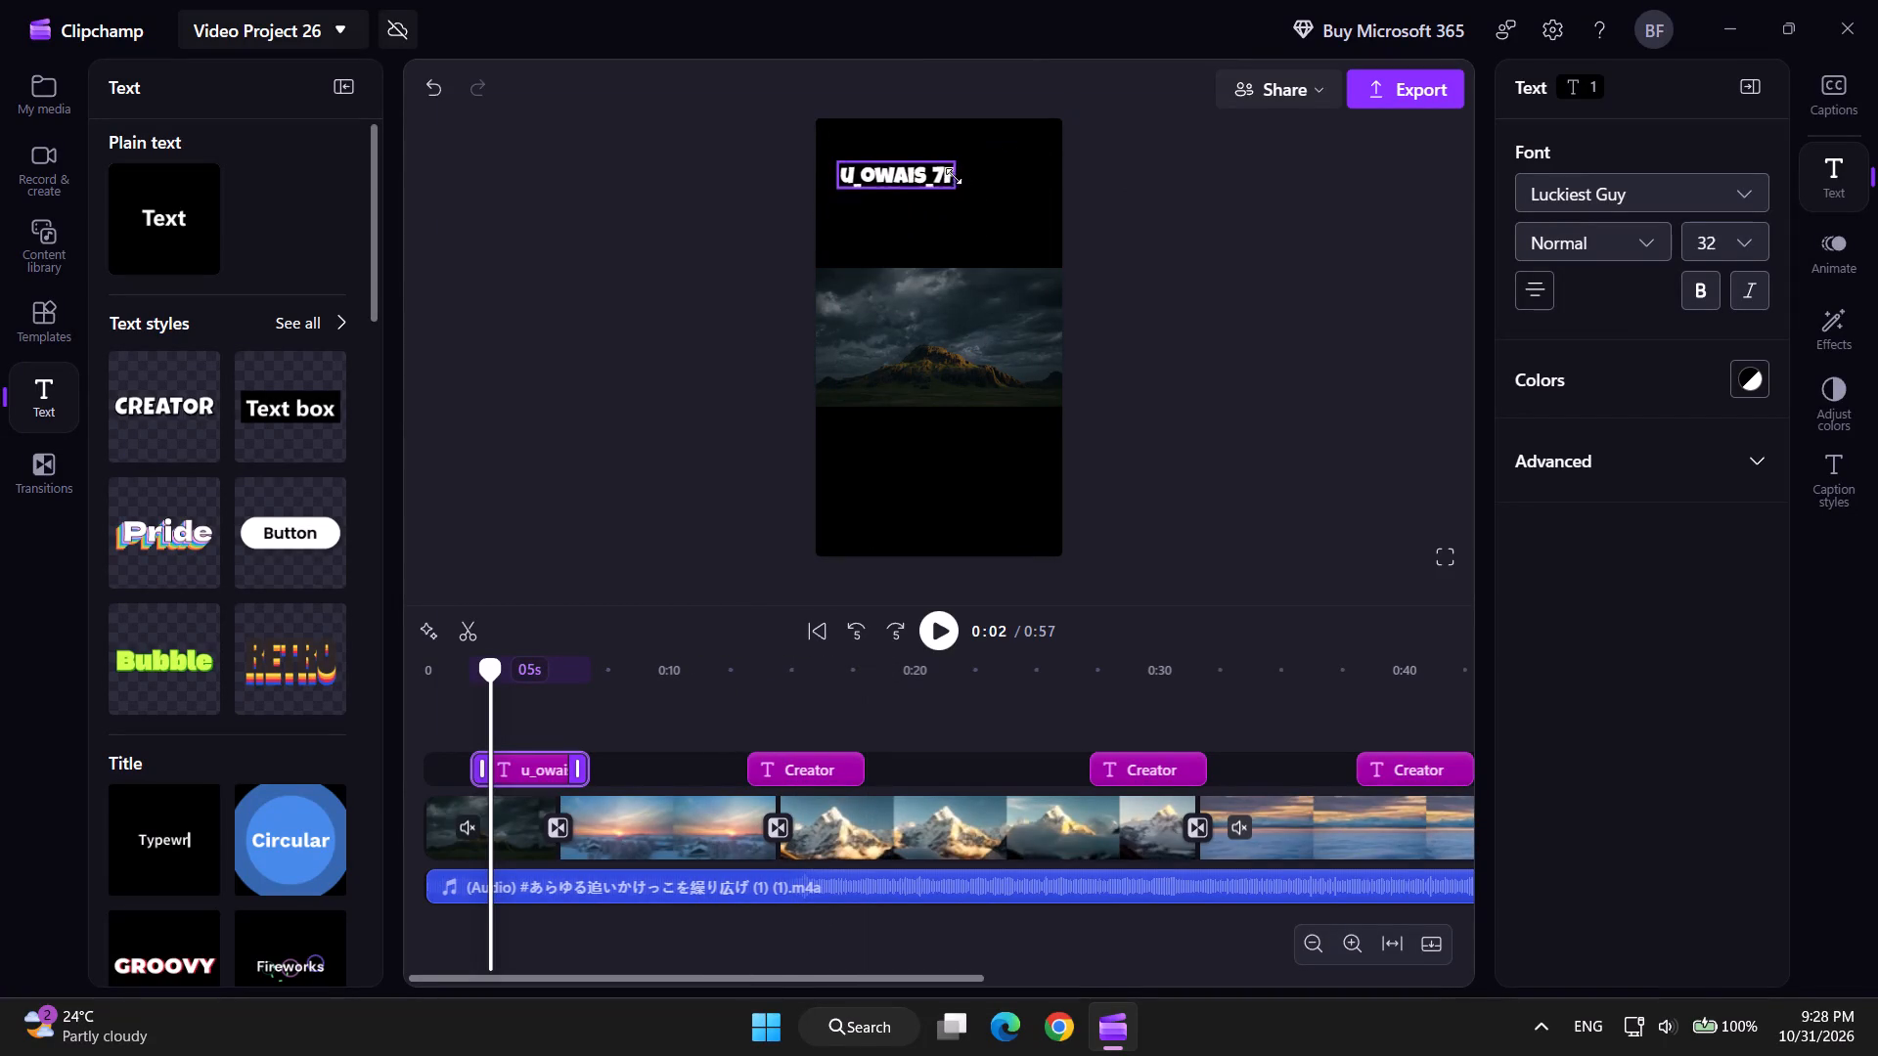
left_click_drag(954, 176, 898, 173)
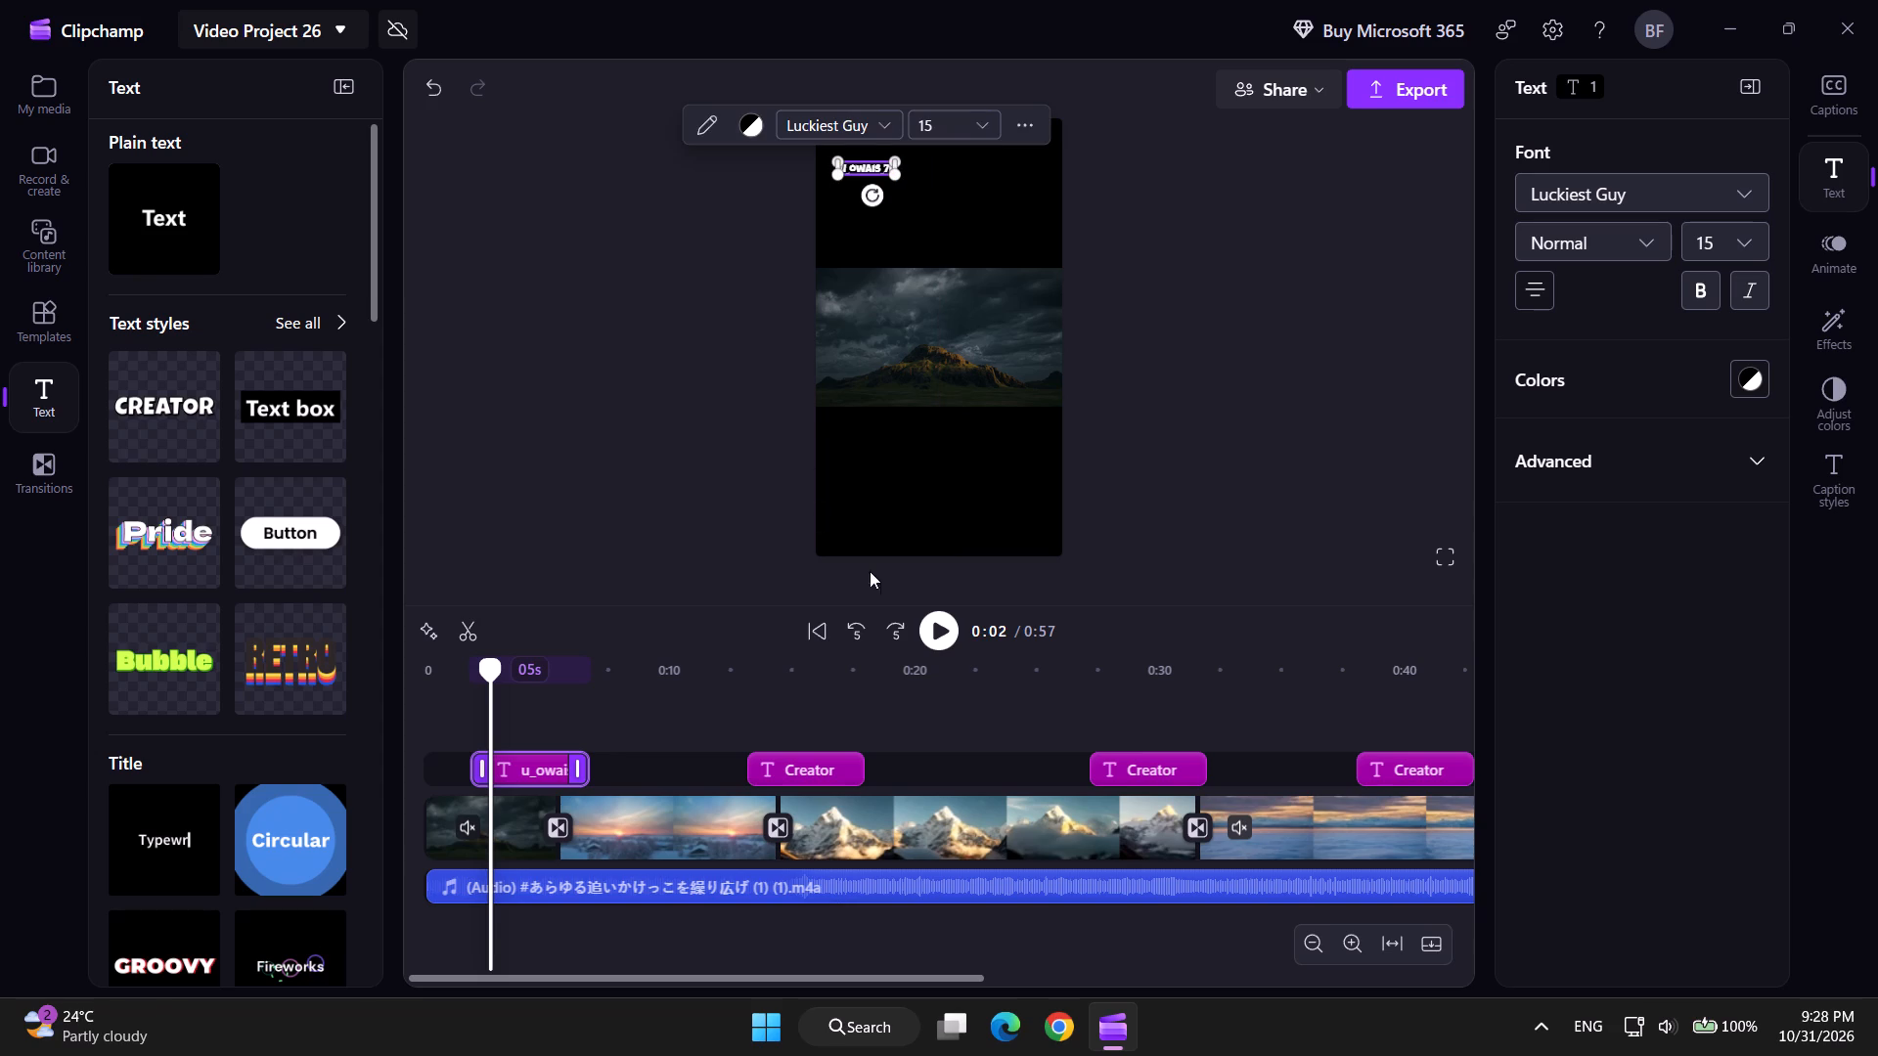
left_click(1416, 550)
left_click(1448, 554)
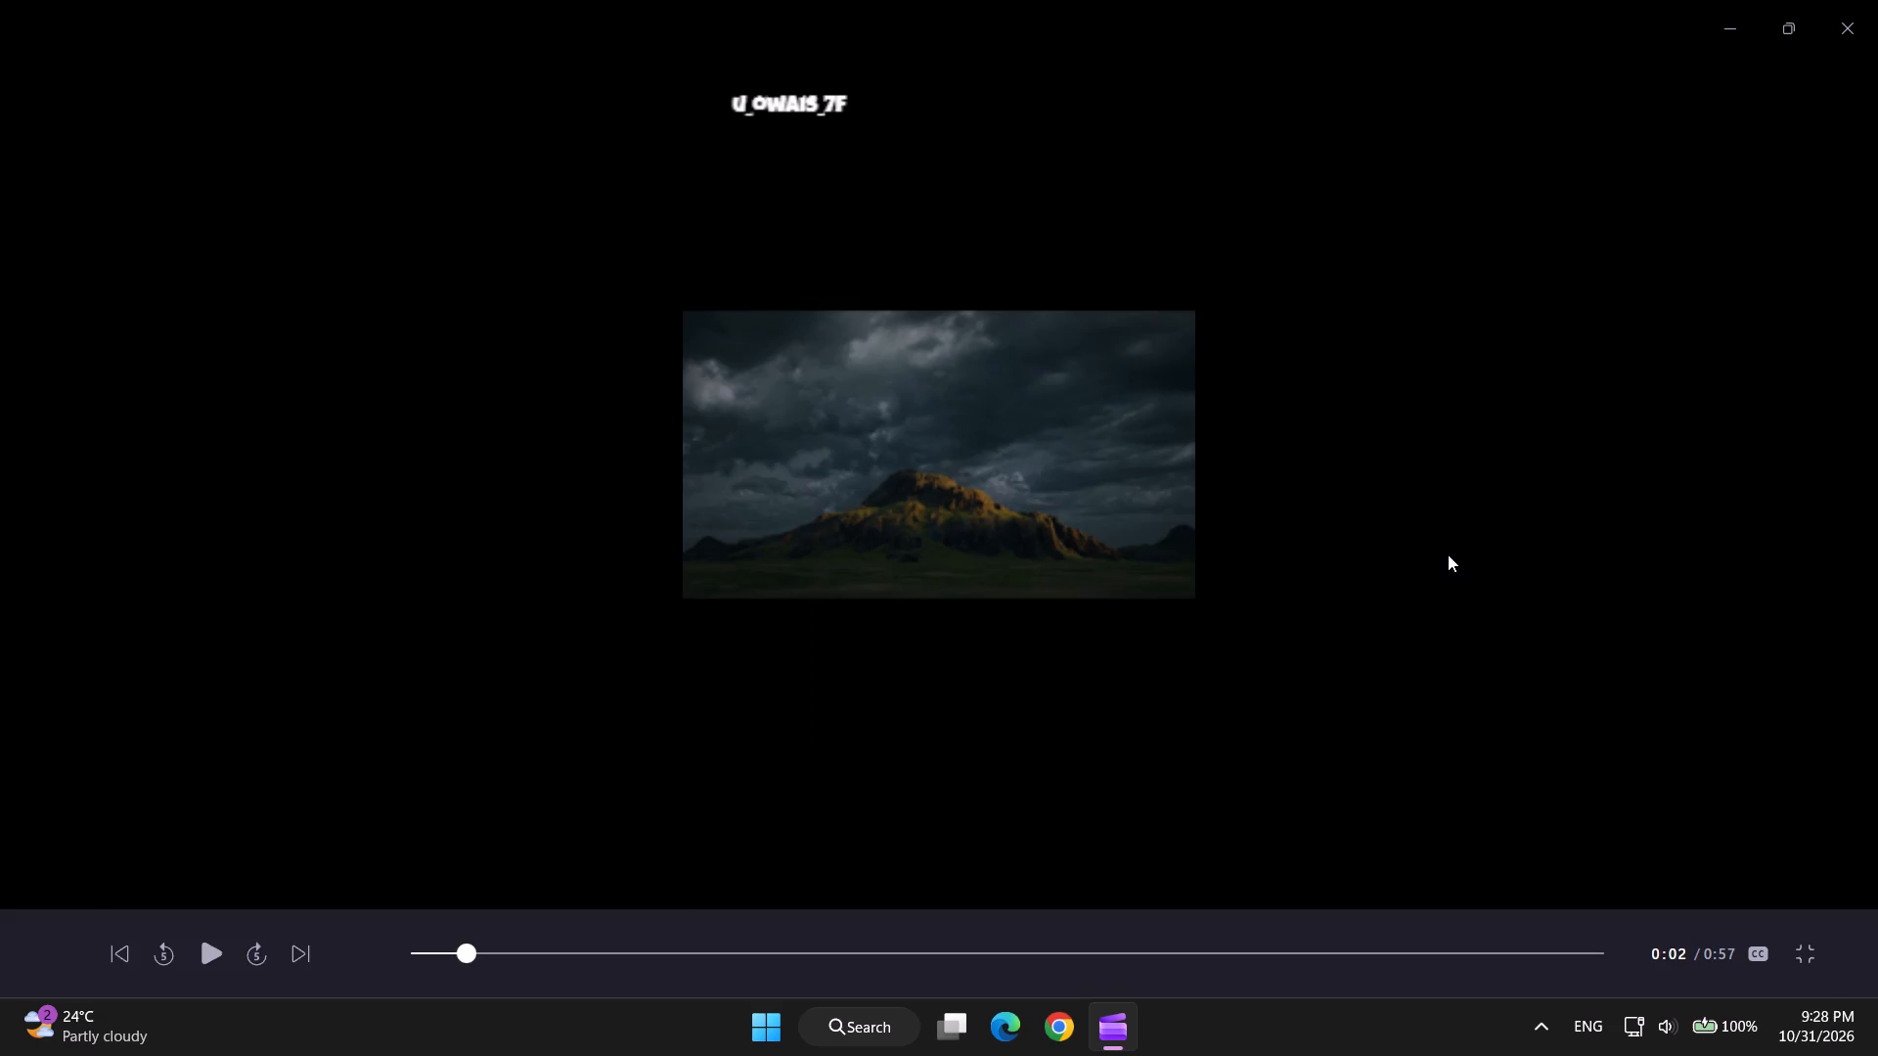
left_click(1811, 950)
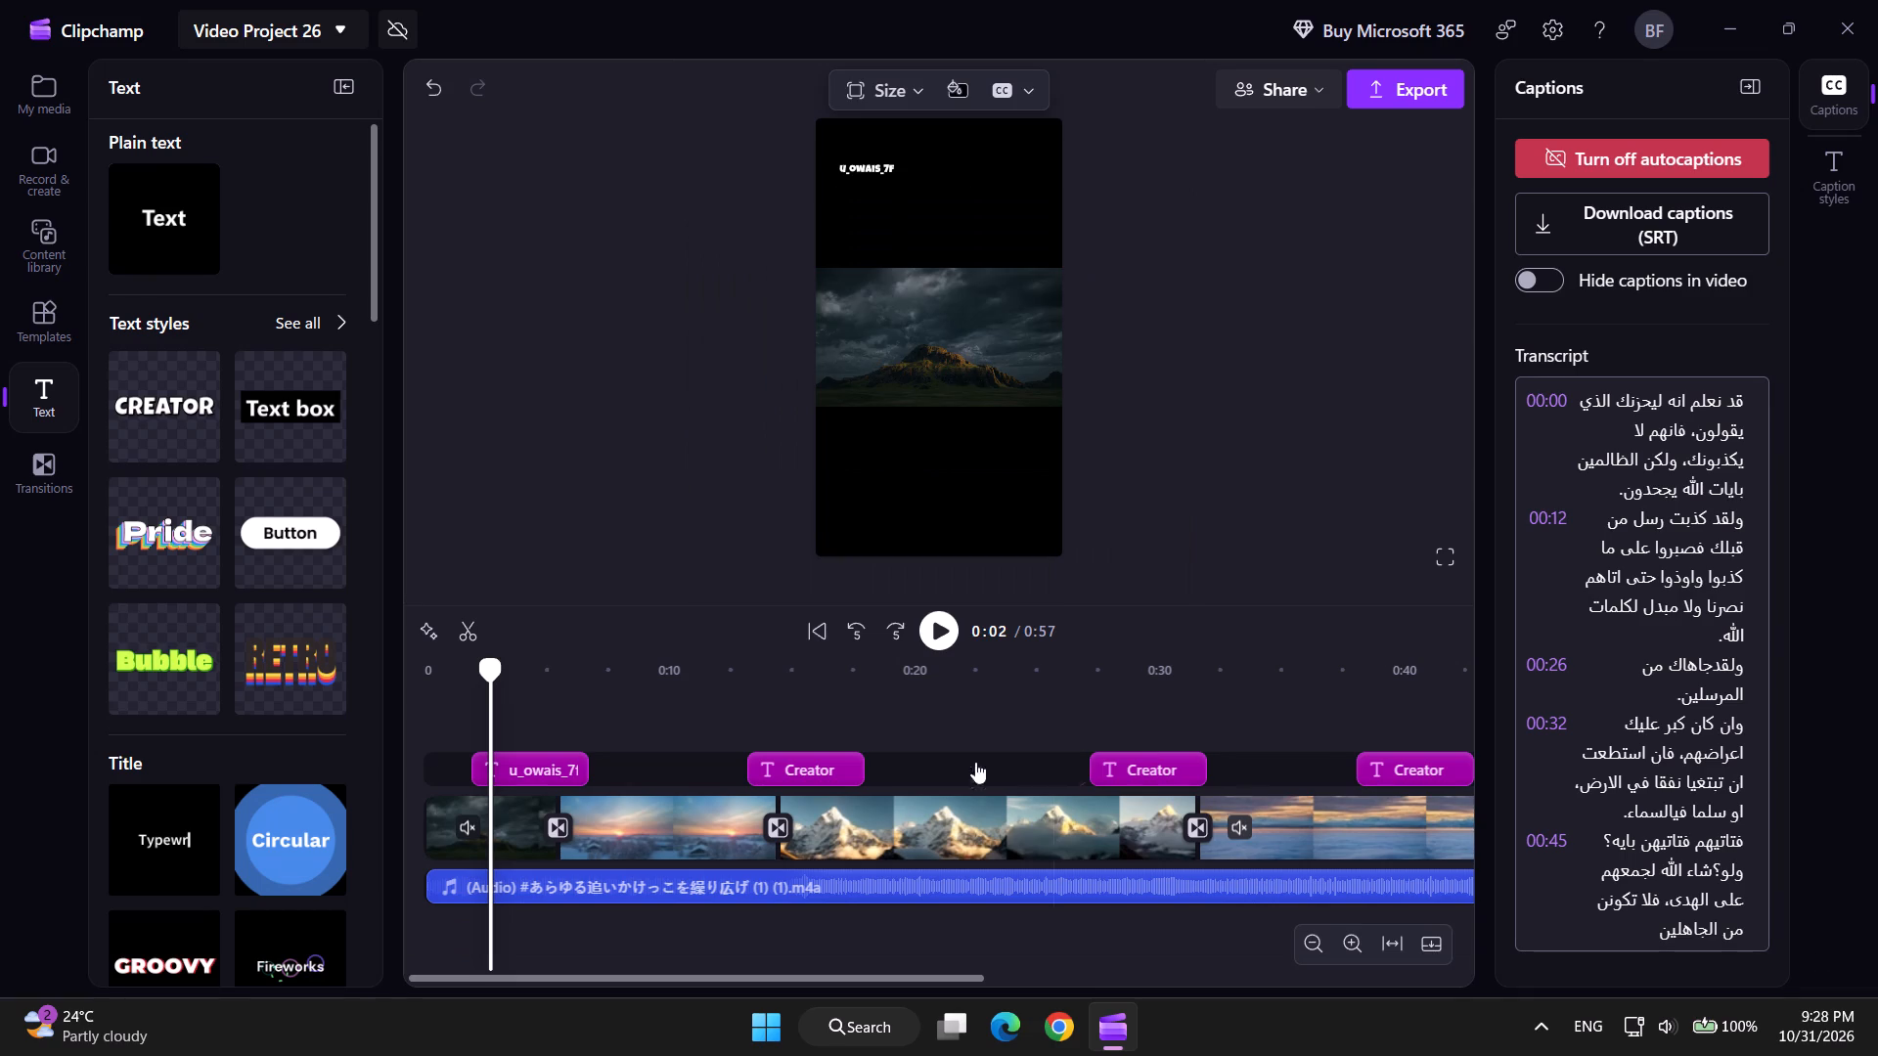
Play the opening seconds of the recitation to check the sound, captions and first title.
left_click(879, 887)
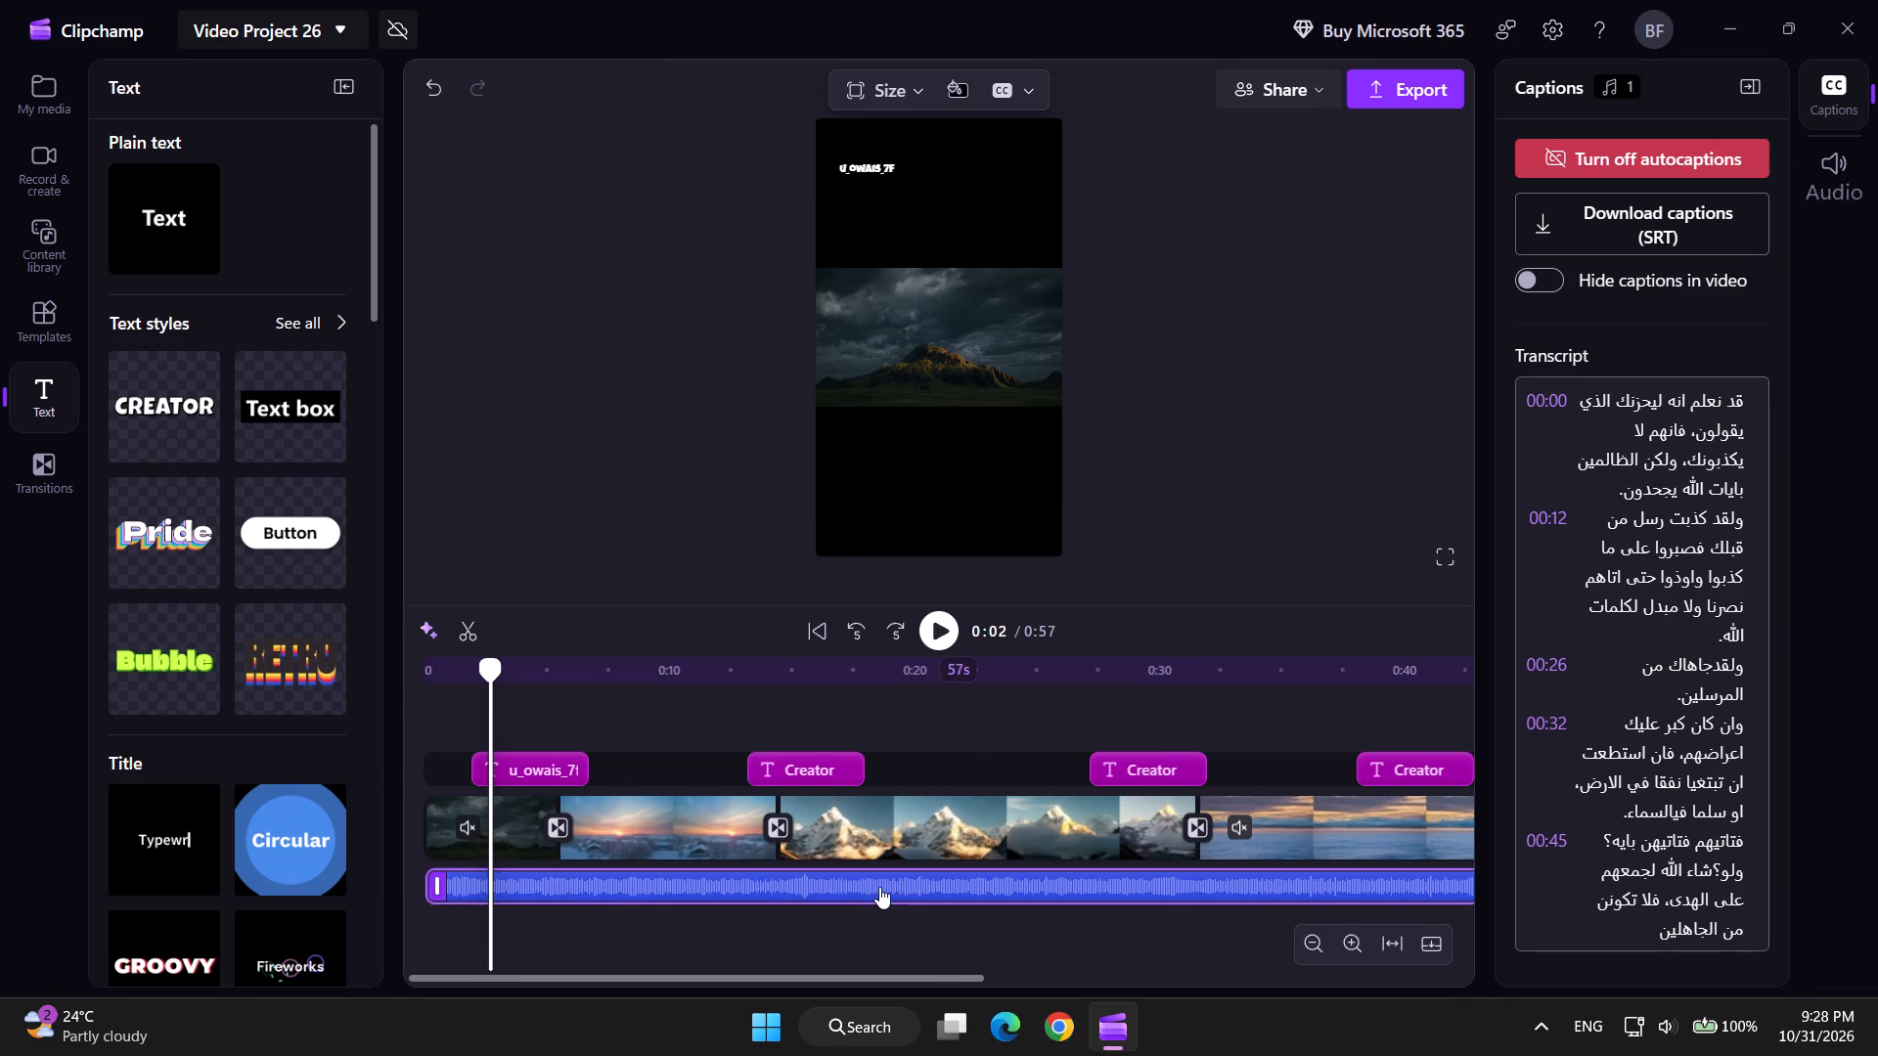
left_click_drag(487, 666, 412, 680)
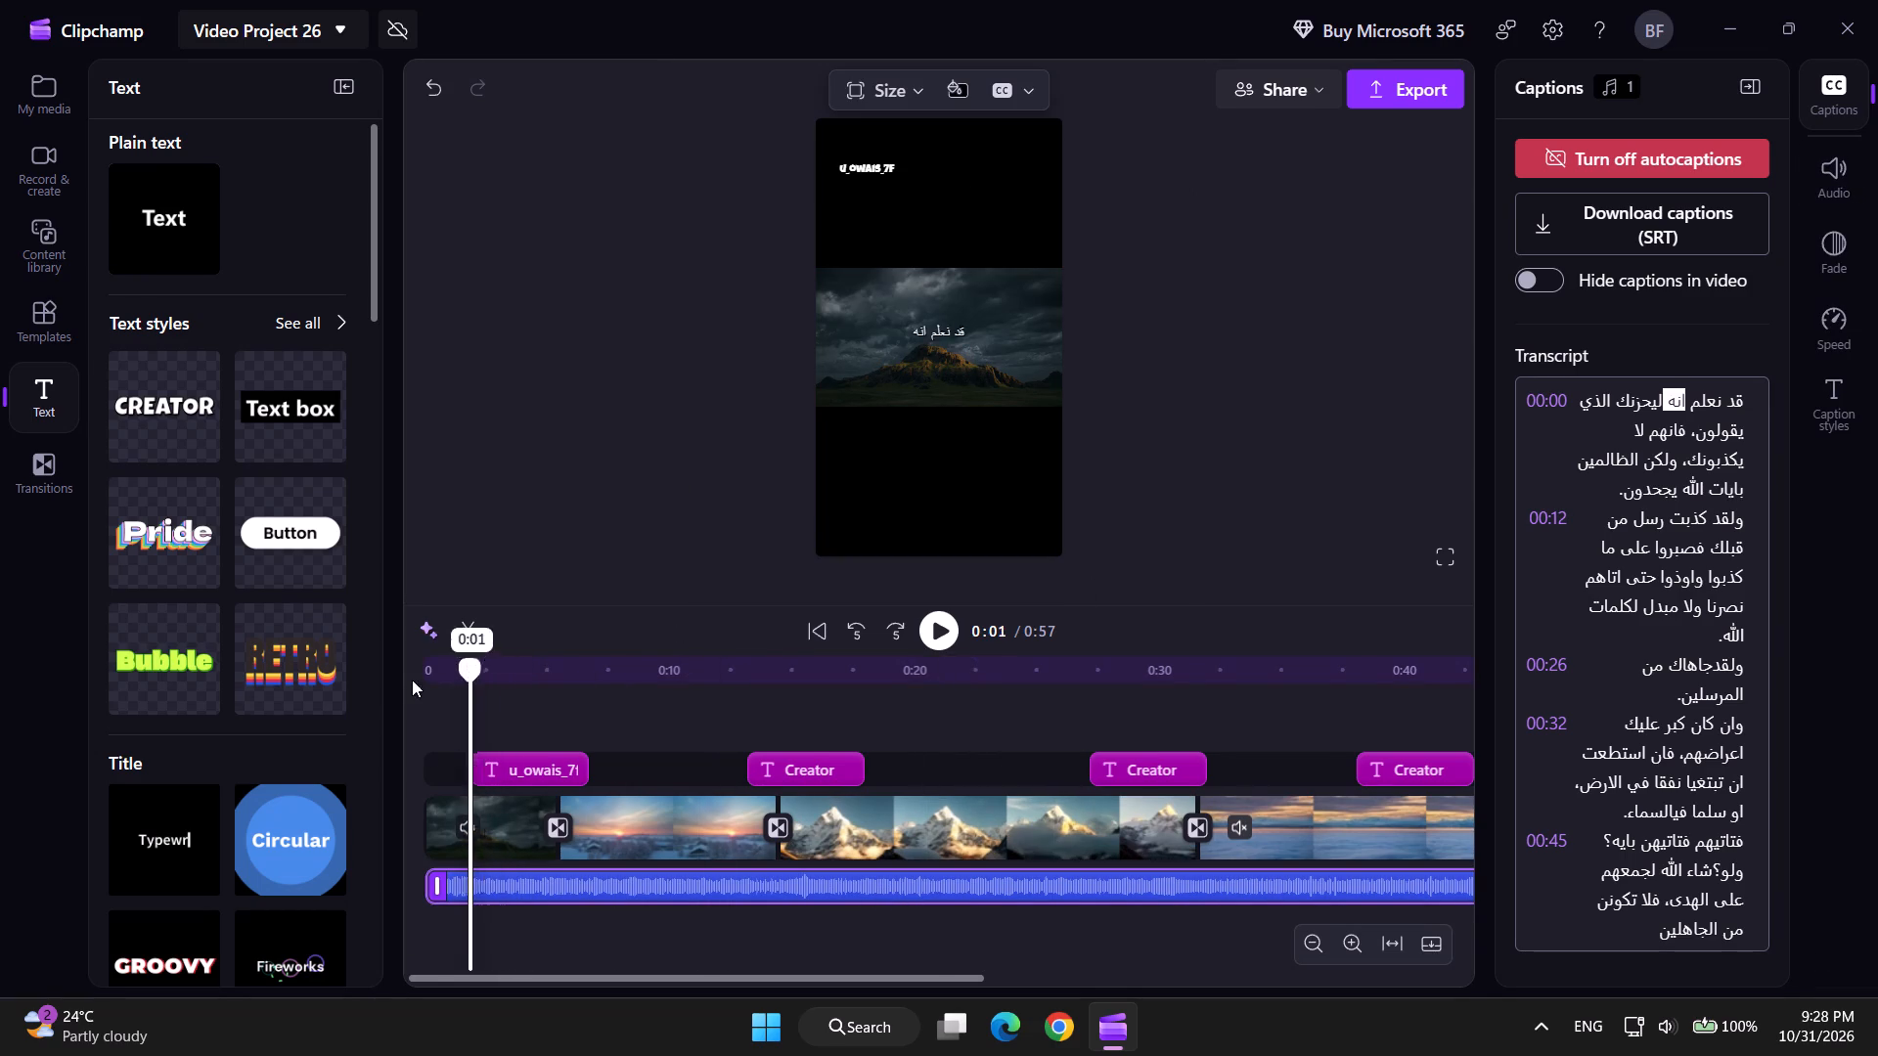
left_click_drag(412, 680, 375, 688)
key("space")
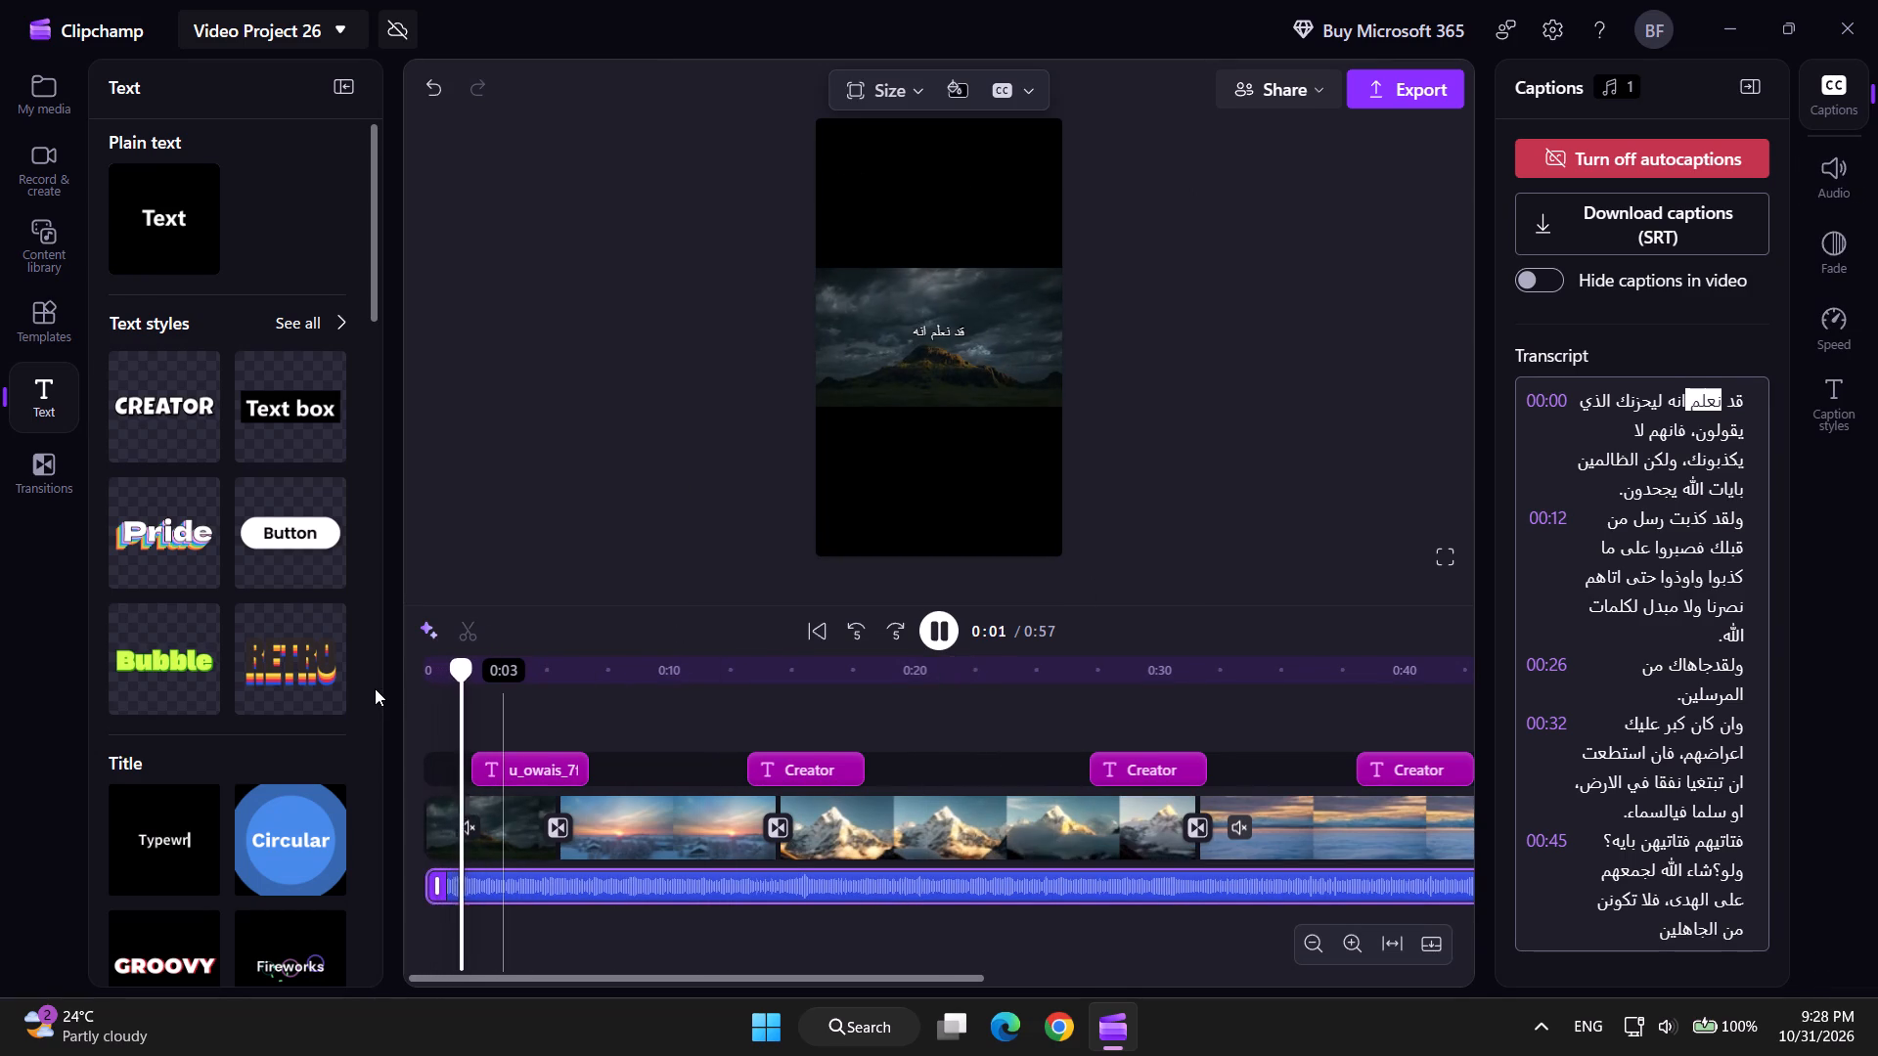
key("space")
left_click(1693, 1040)
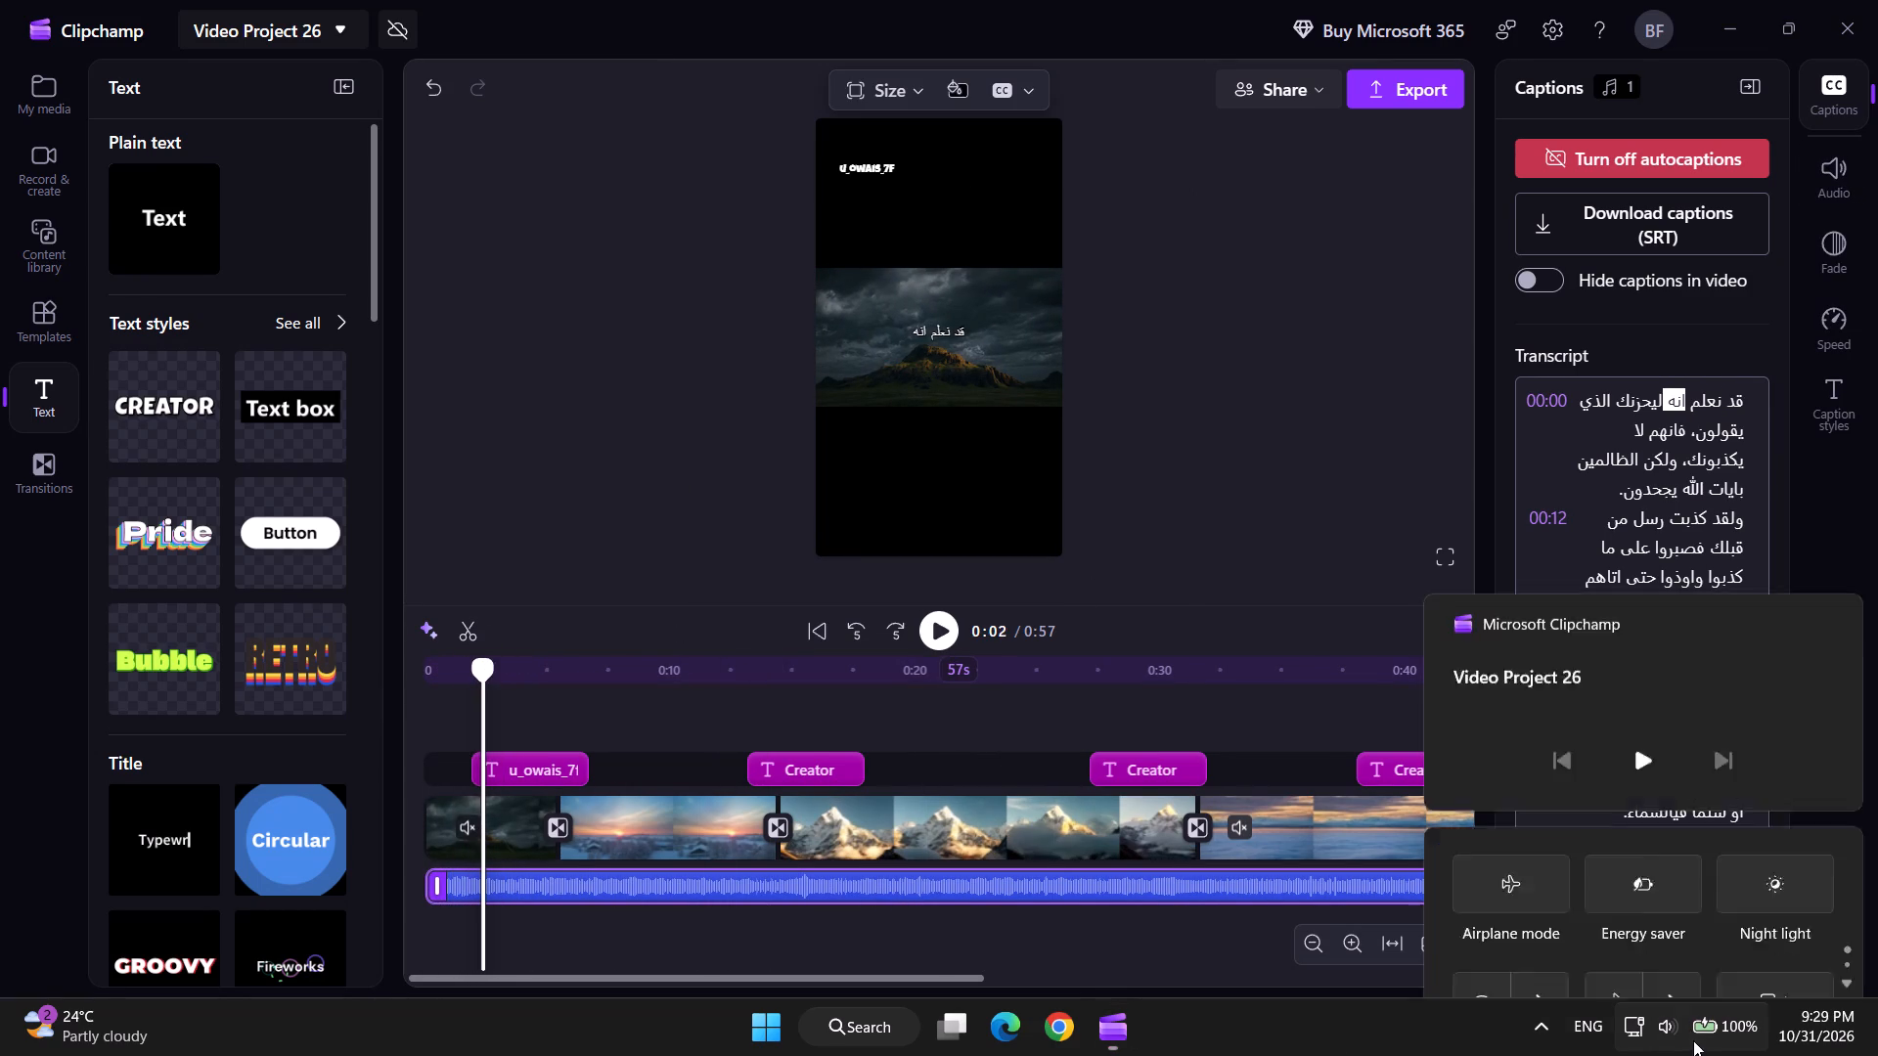
left_click(1350, 1055)
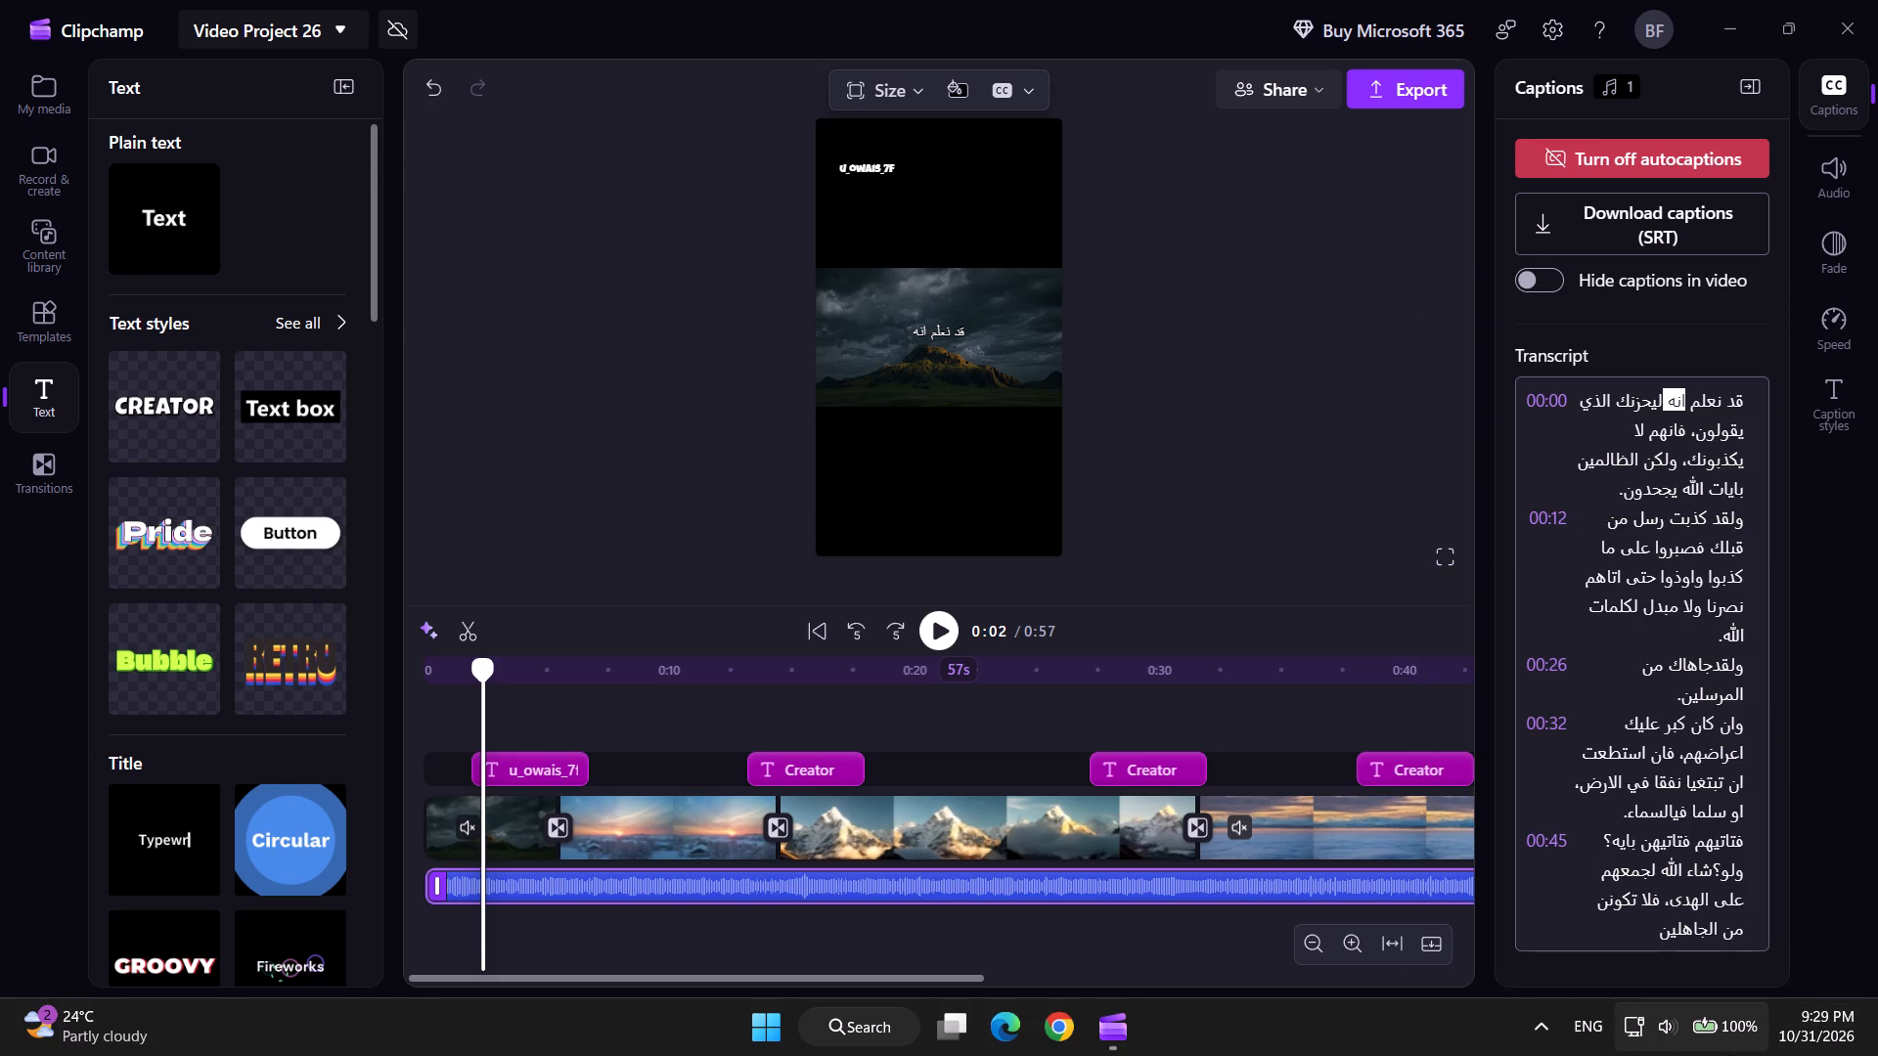
left_click(1731, 1055)
left_click(1408, 1048)
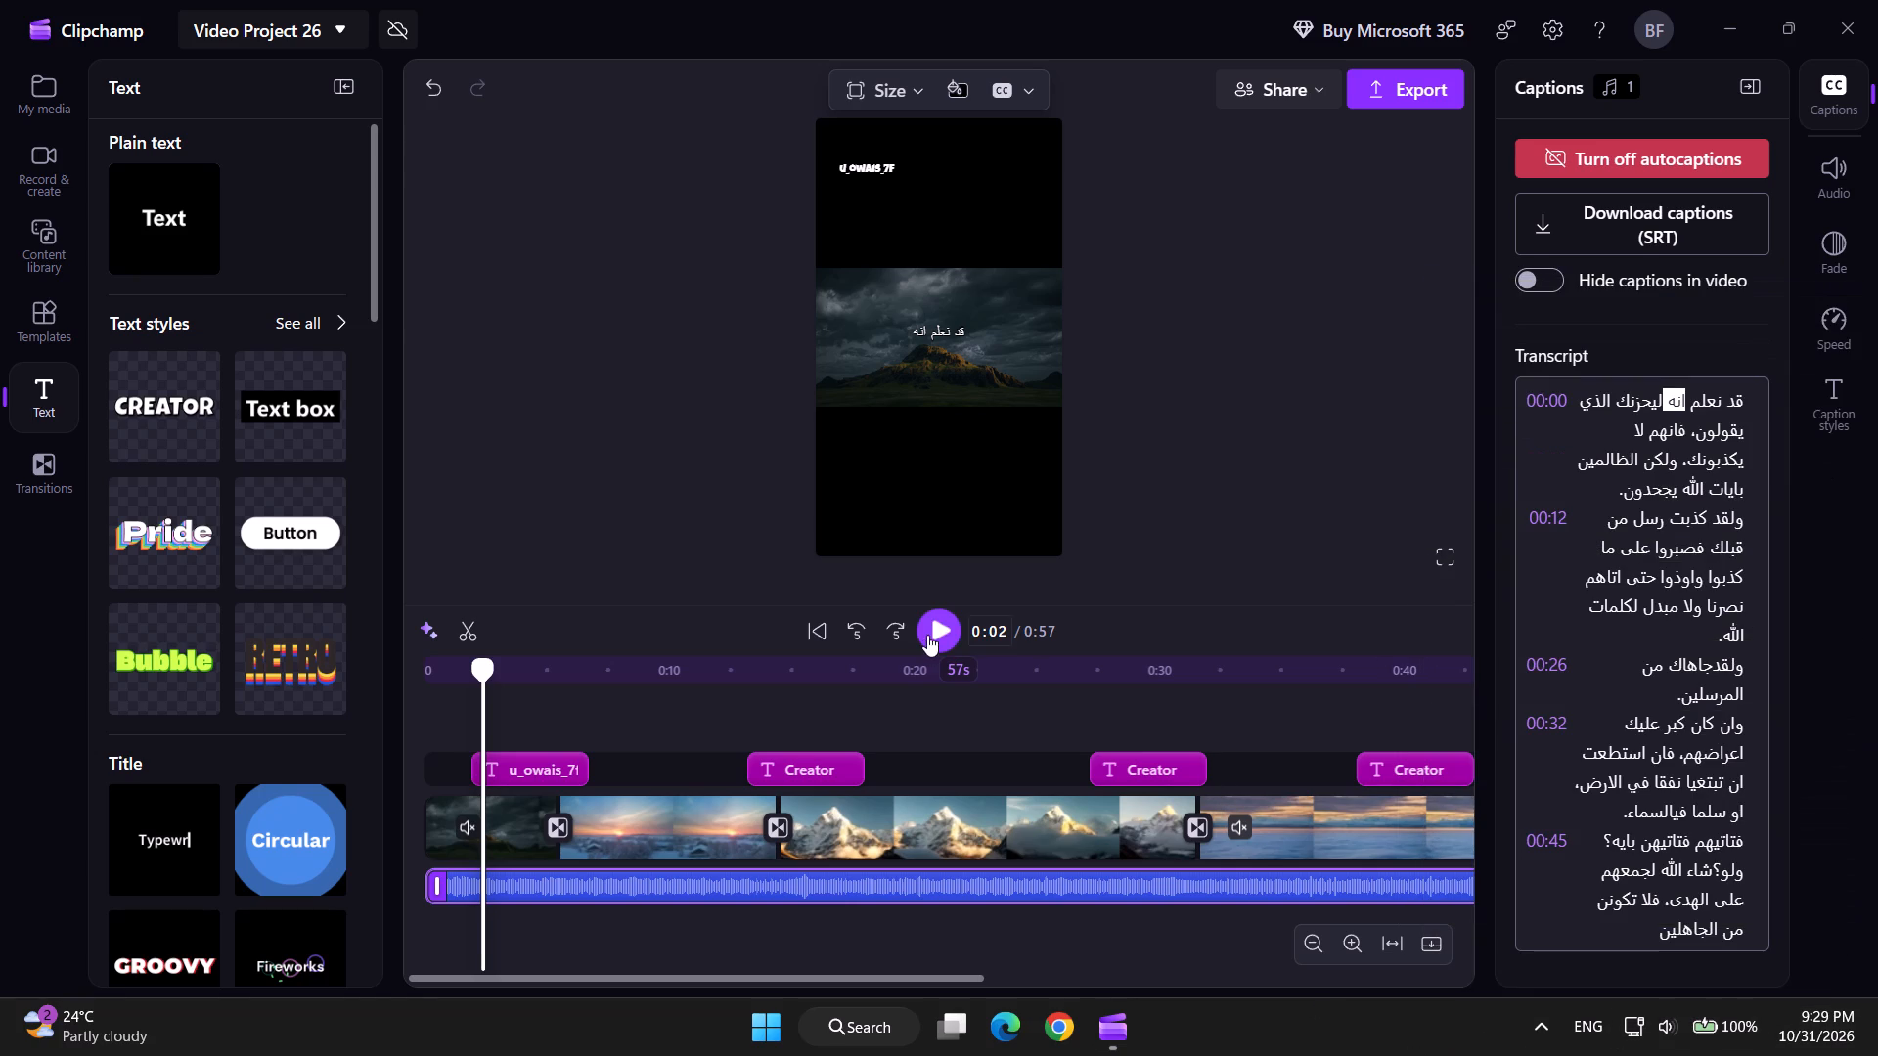
left_click(927, 635)
left_click(927, 635)
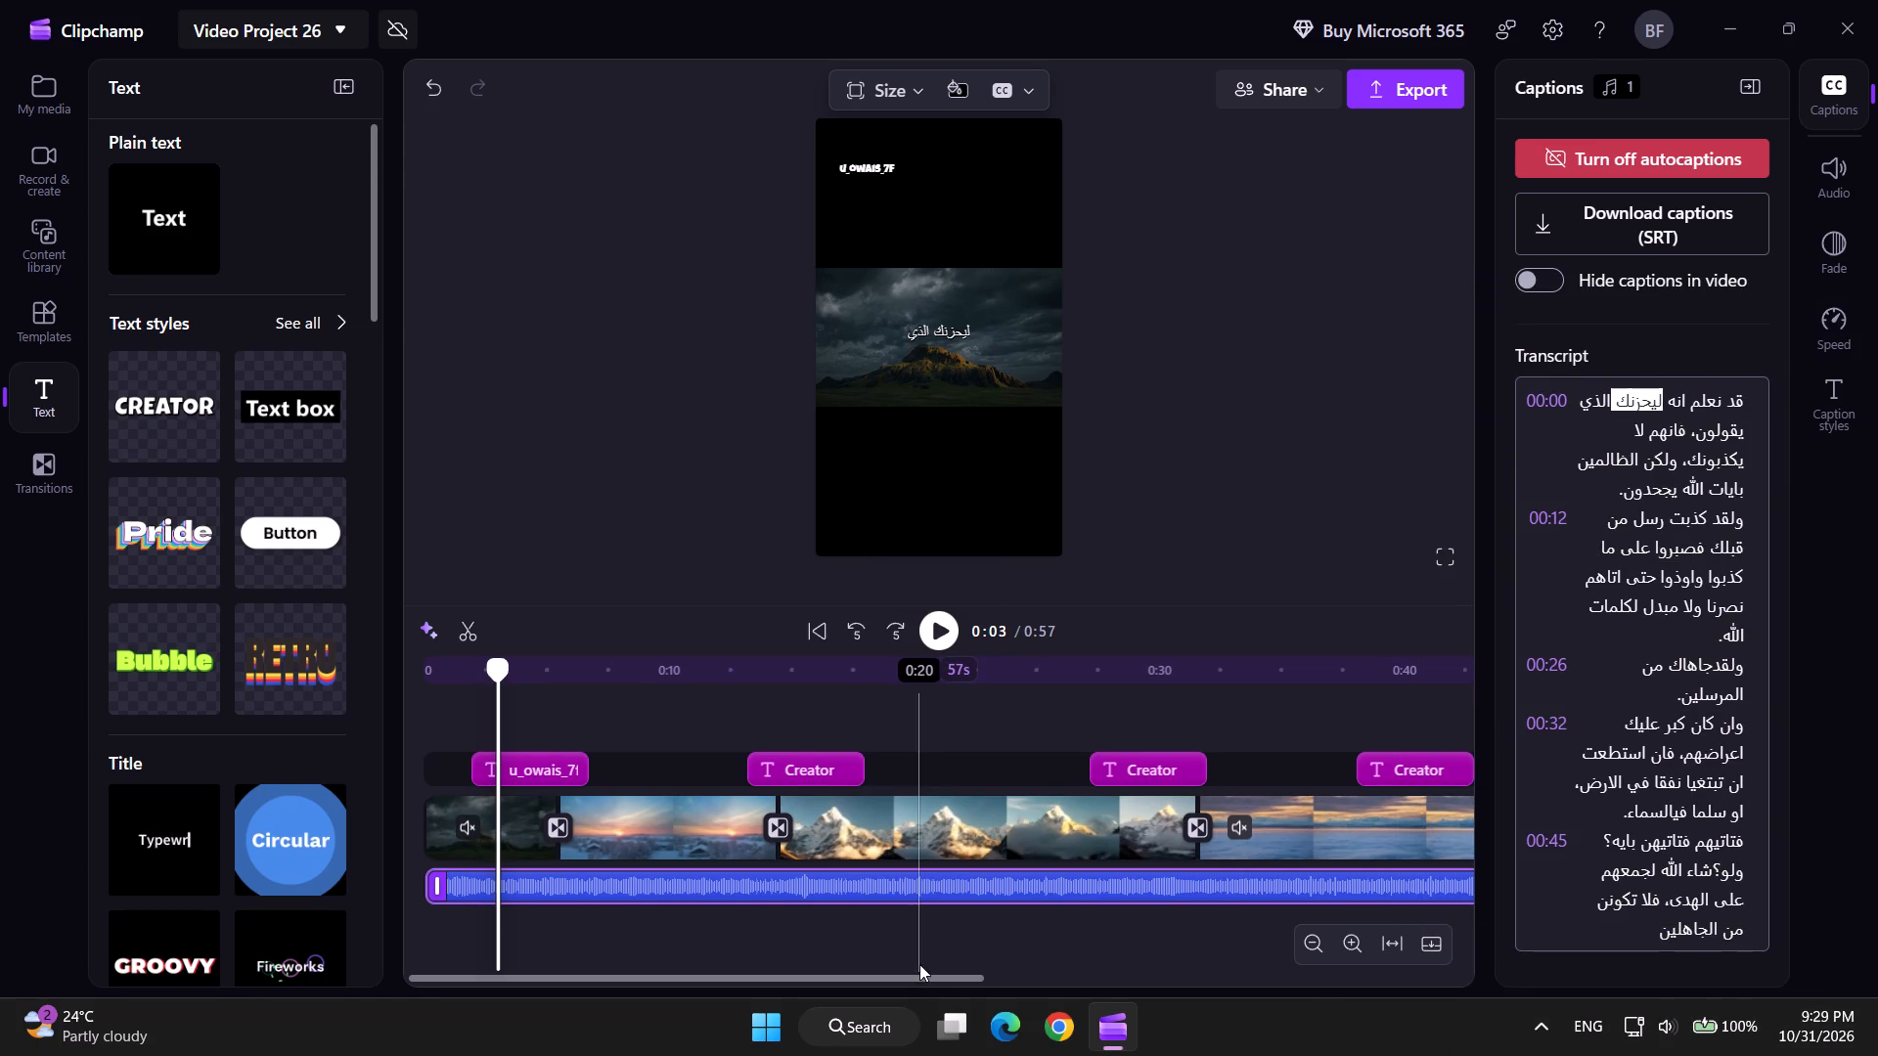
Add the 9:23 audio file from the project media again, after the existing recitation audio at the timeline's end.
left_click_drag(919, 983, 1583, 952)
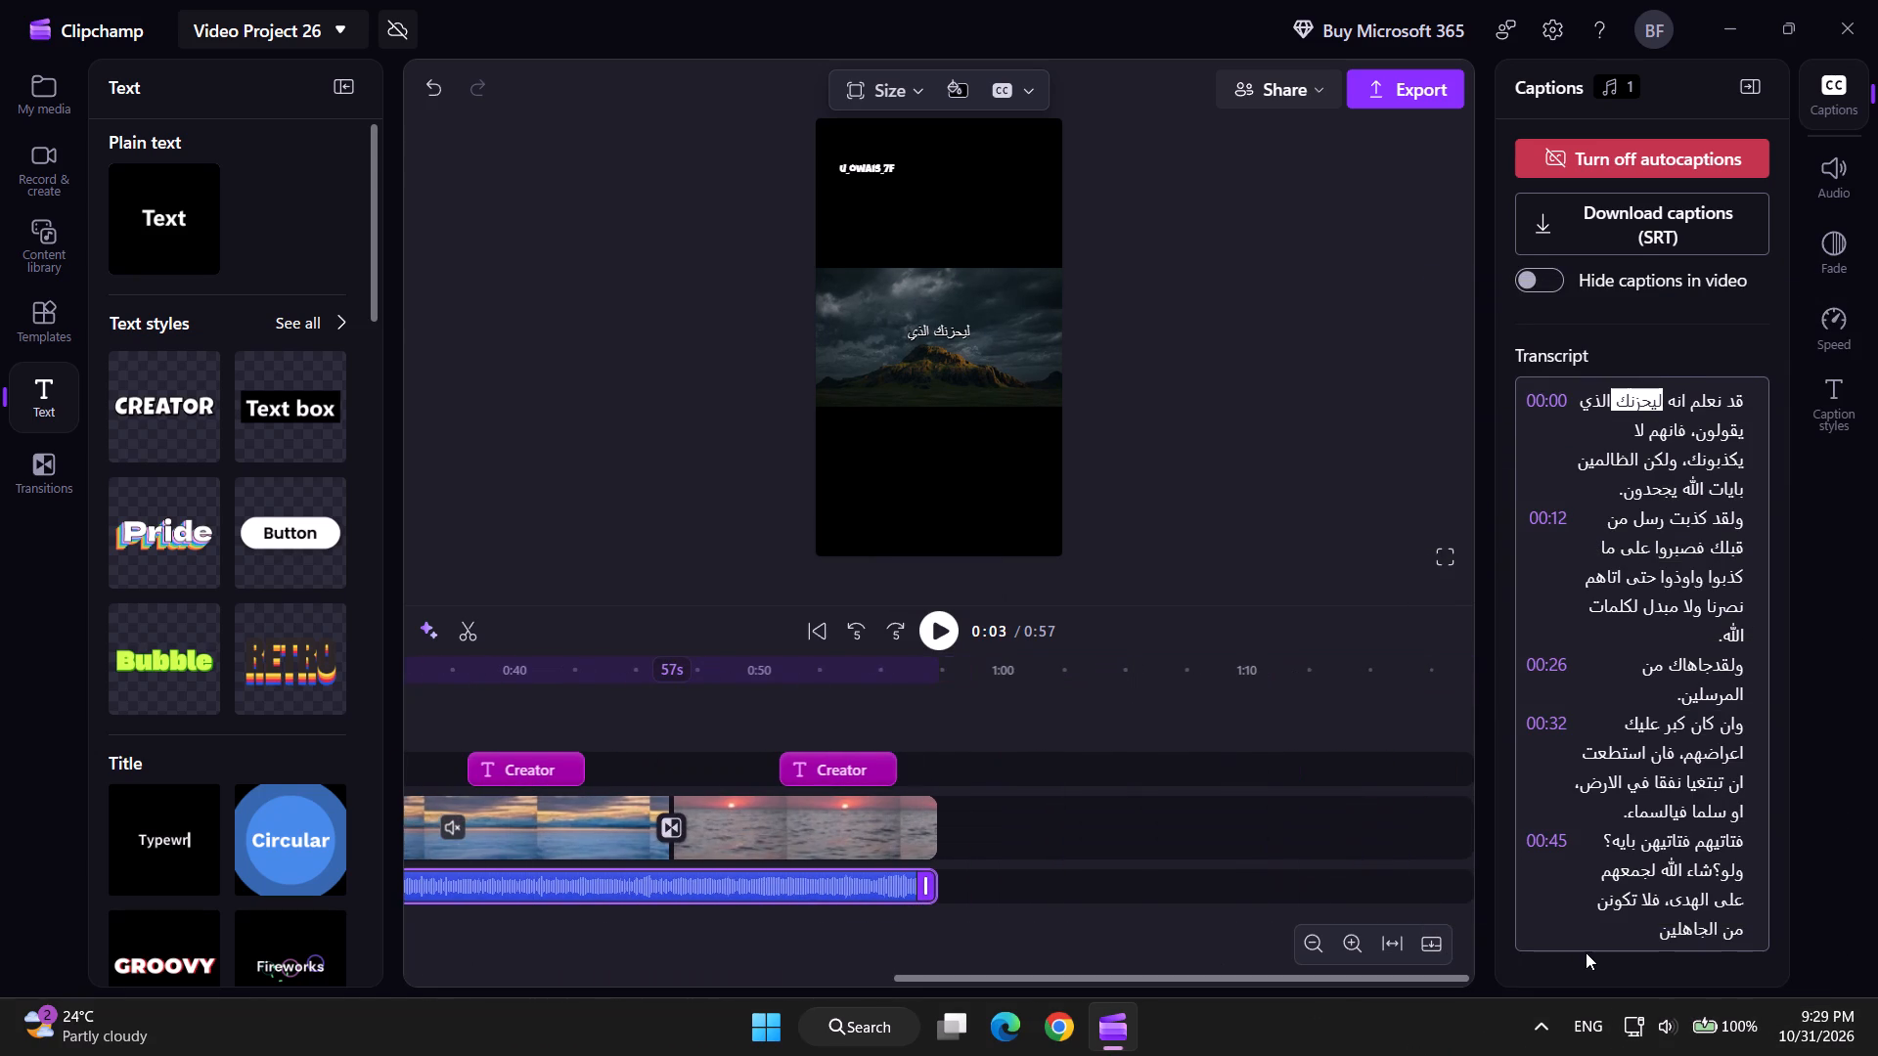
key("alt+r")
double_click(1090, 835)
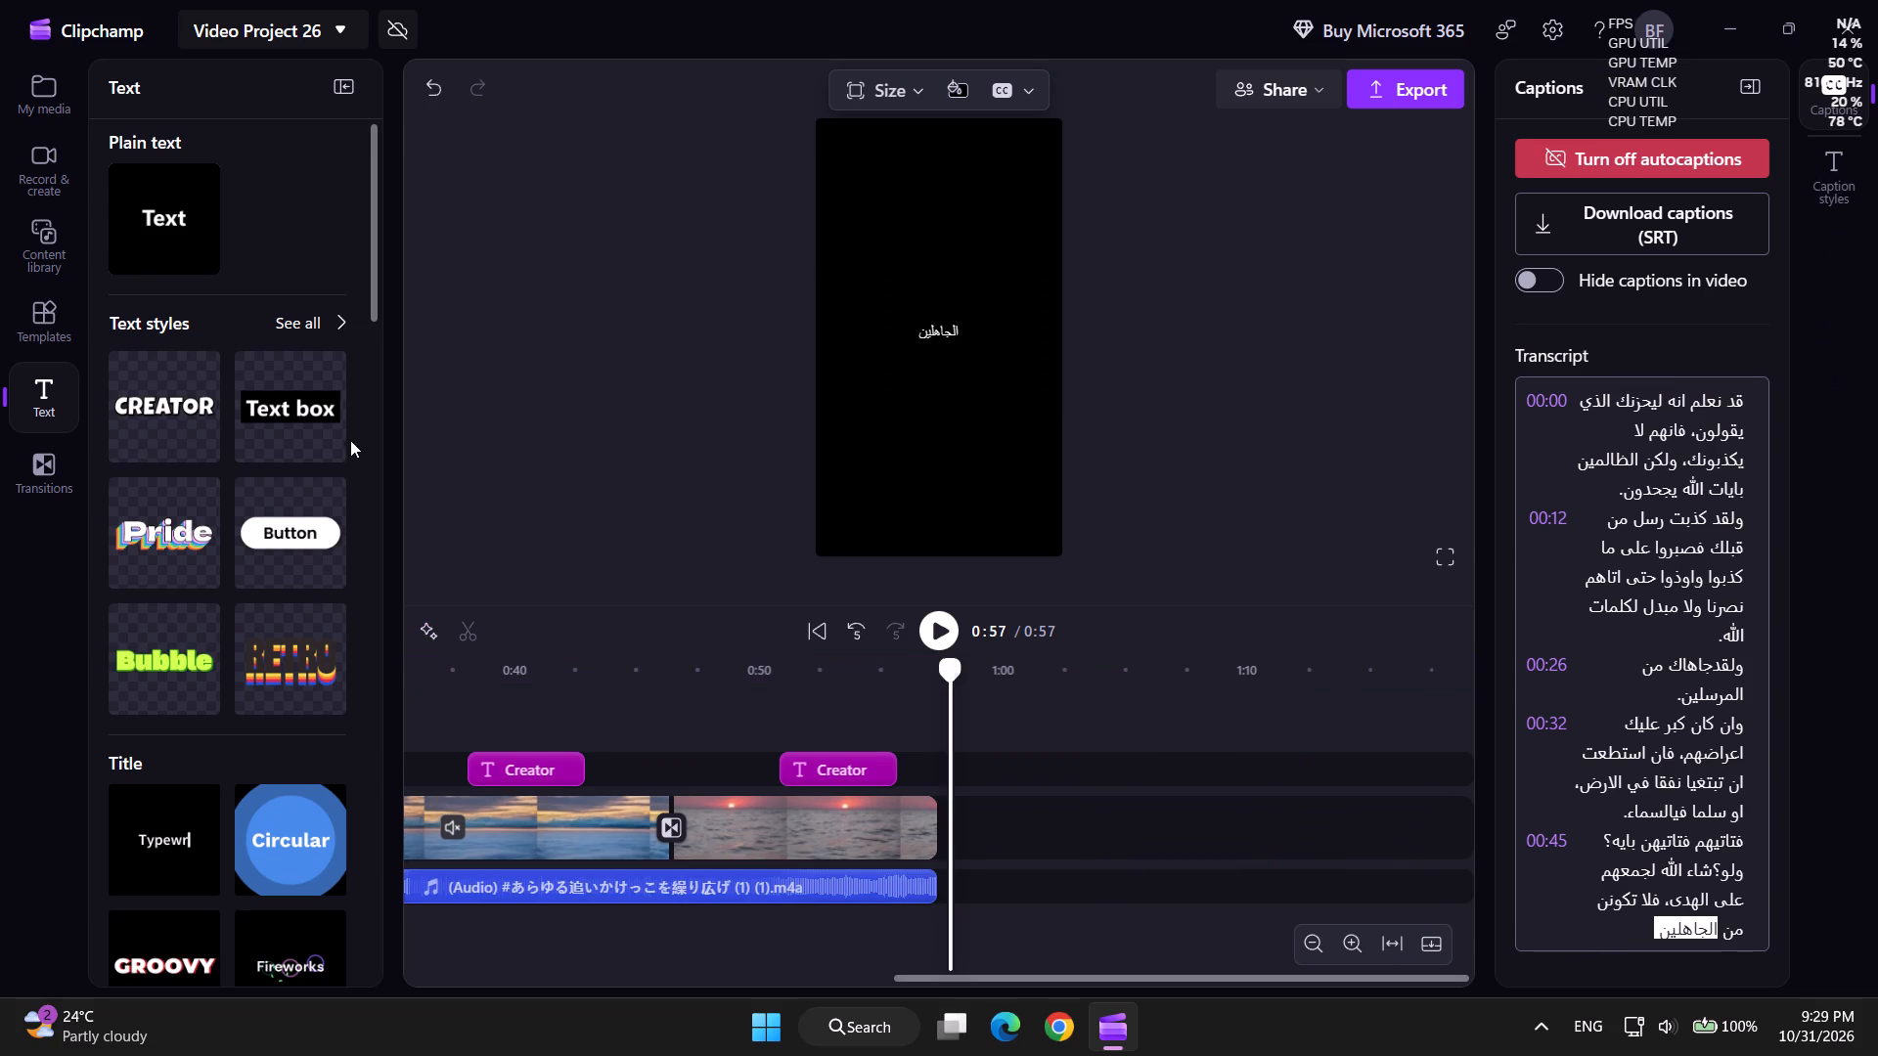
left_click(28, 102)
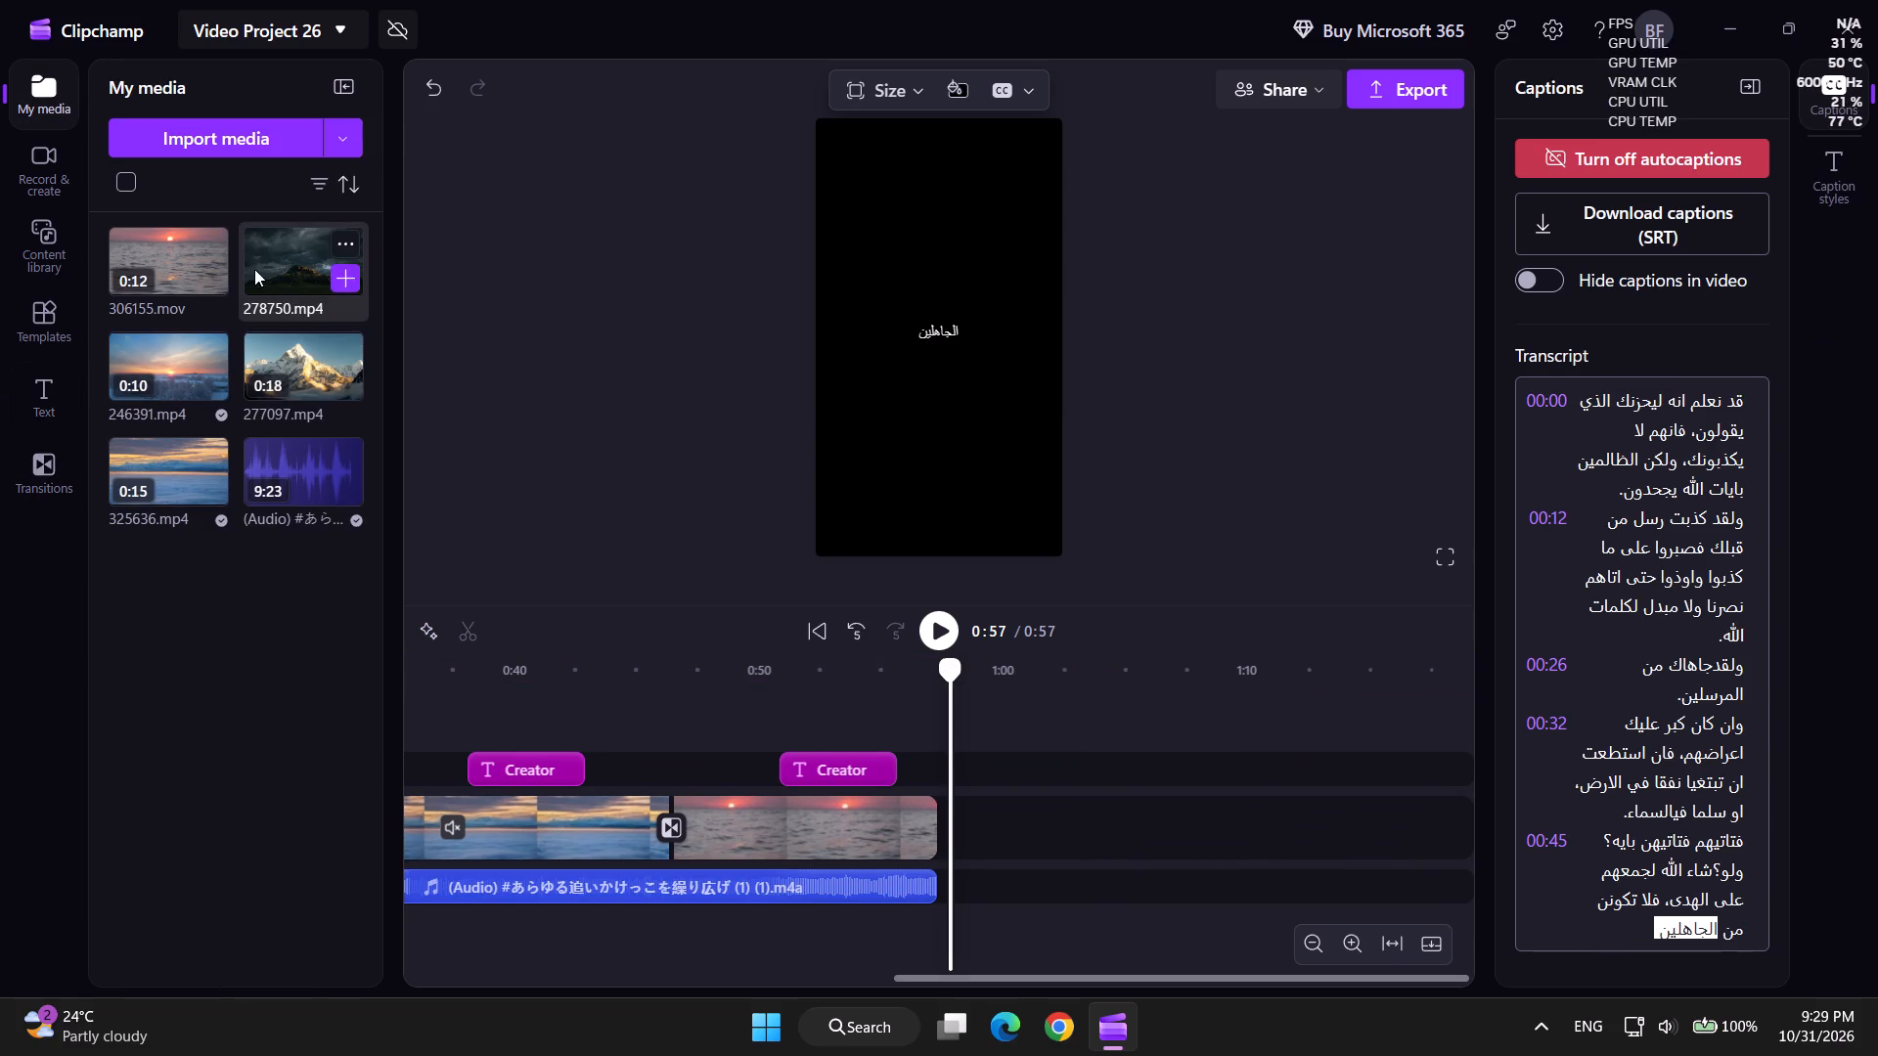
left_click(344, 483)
Play the project from the start and near 10:10 with the system volume adjusted, to check the added audio's sound.
left_click(937, 624)
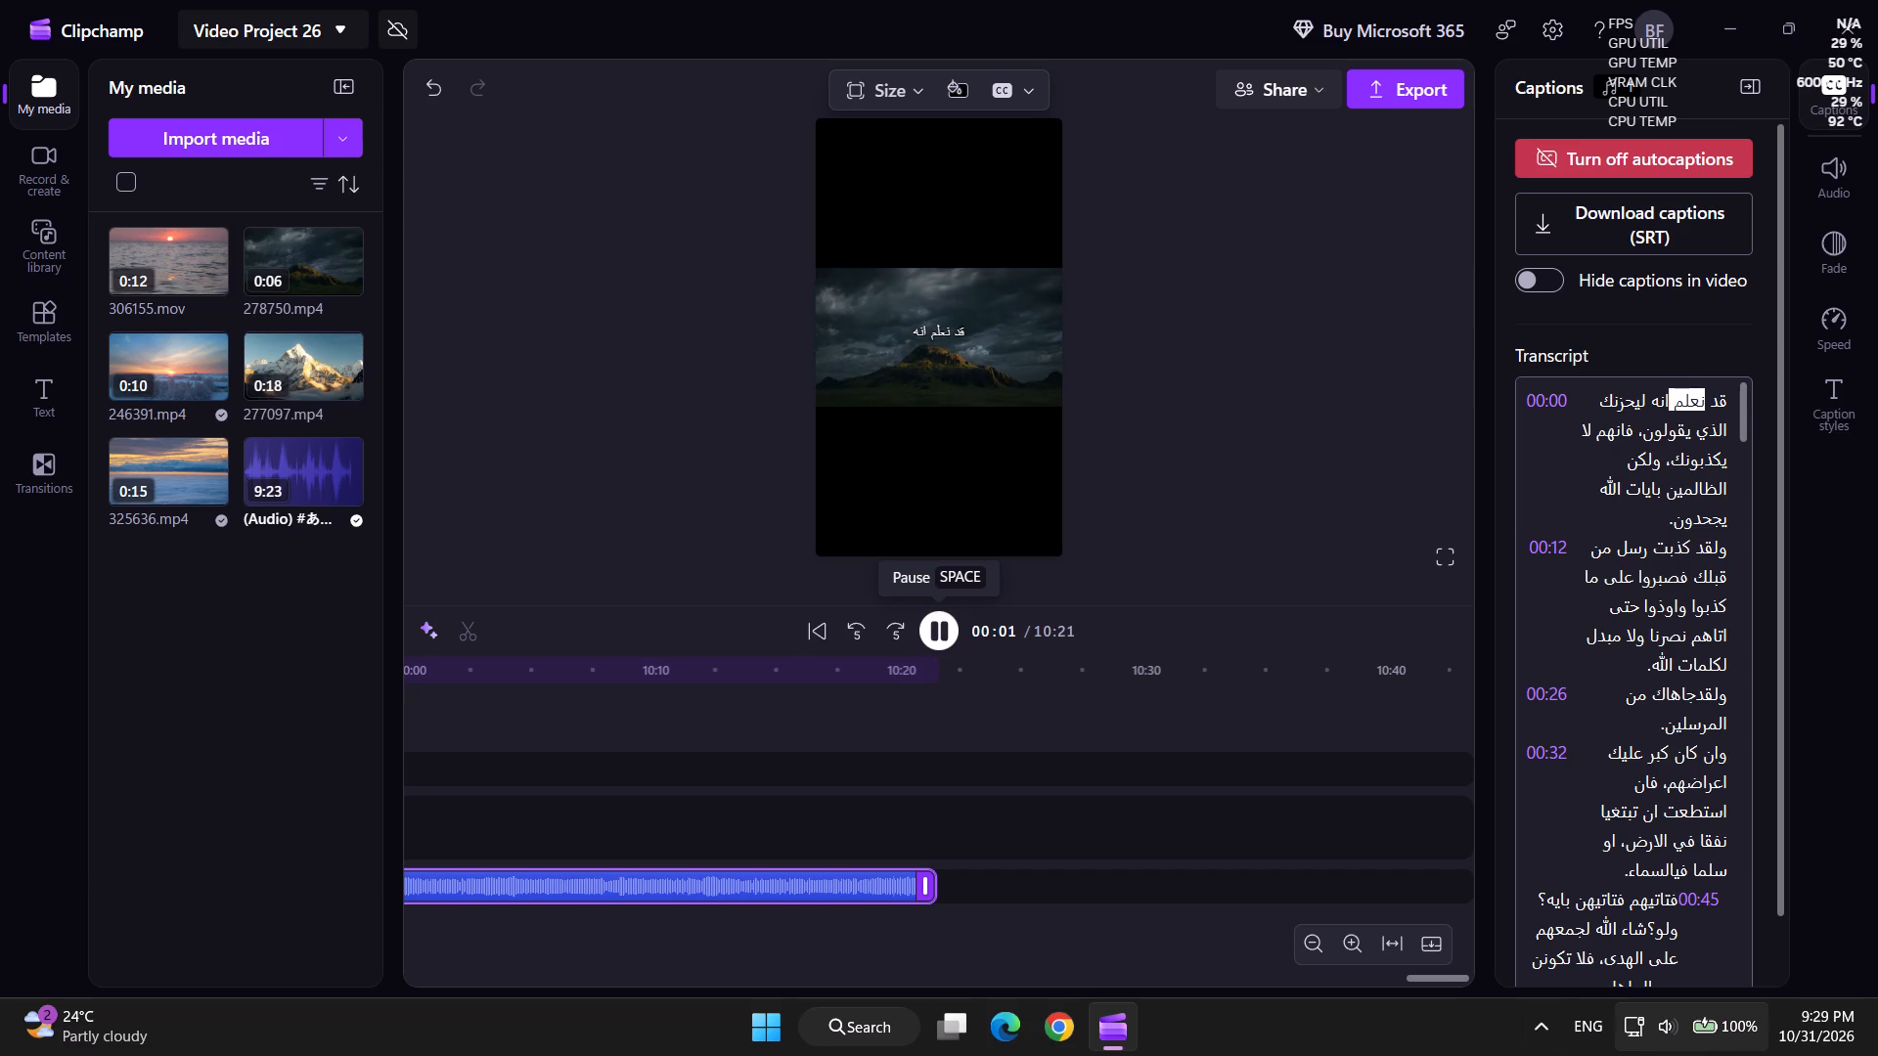
left_click(1746, 1051)
left_click(1619, 884)
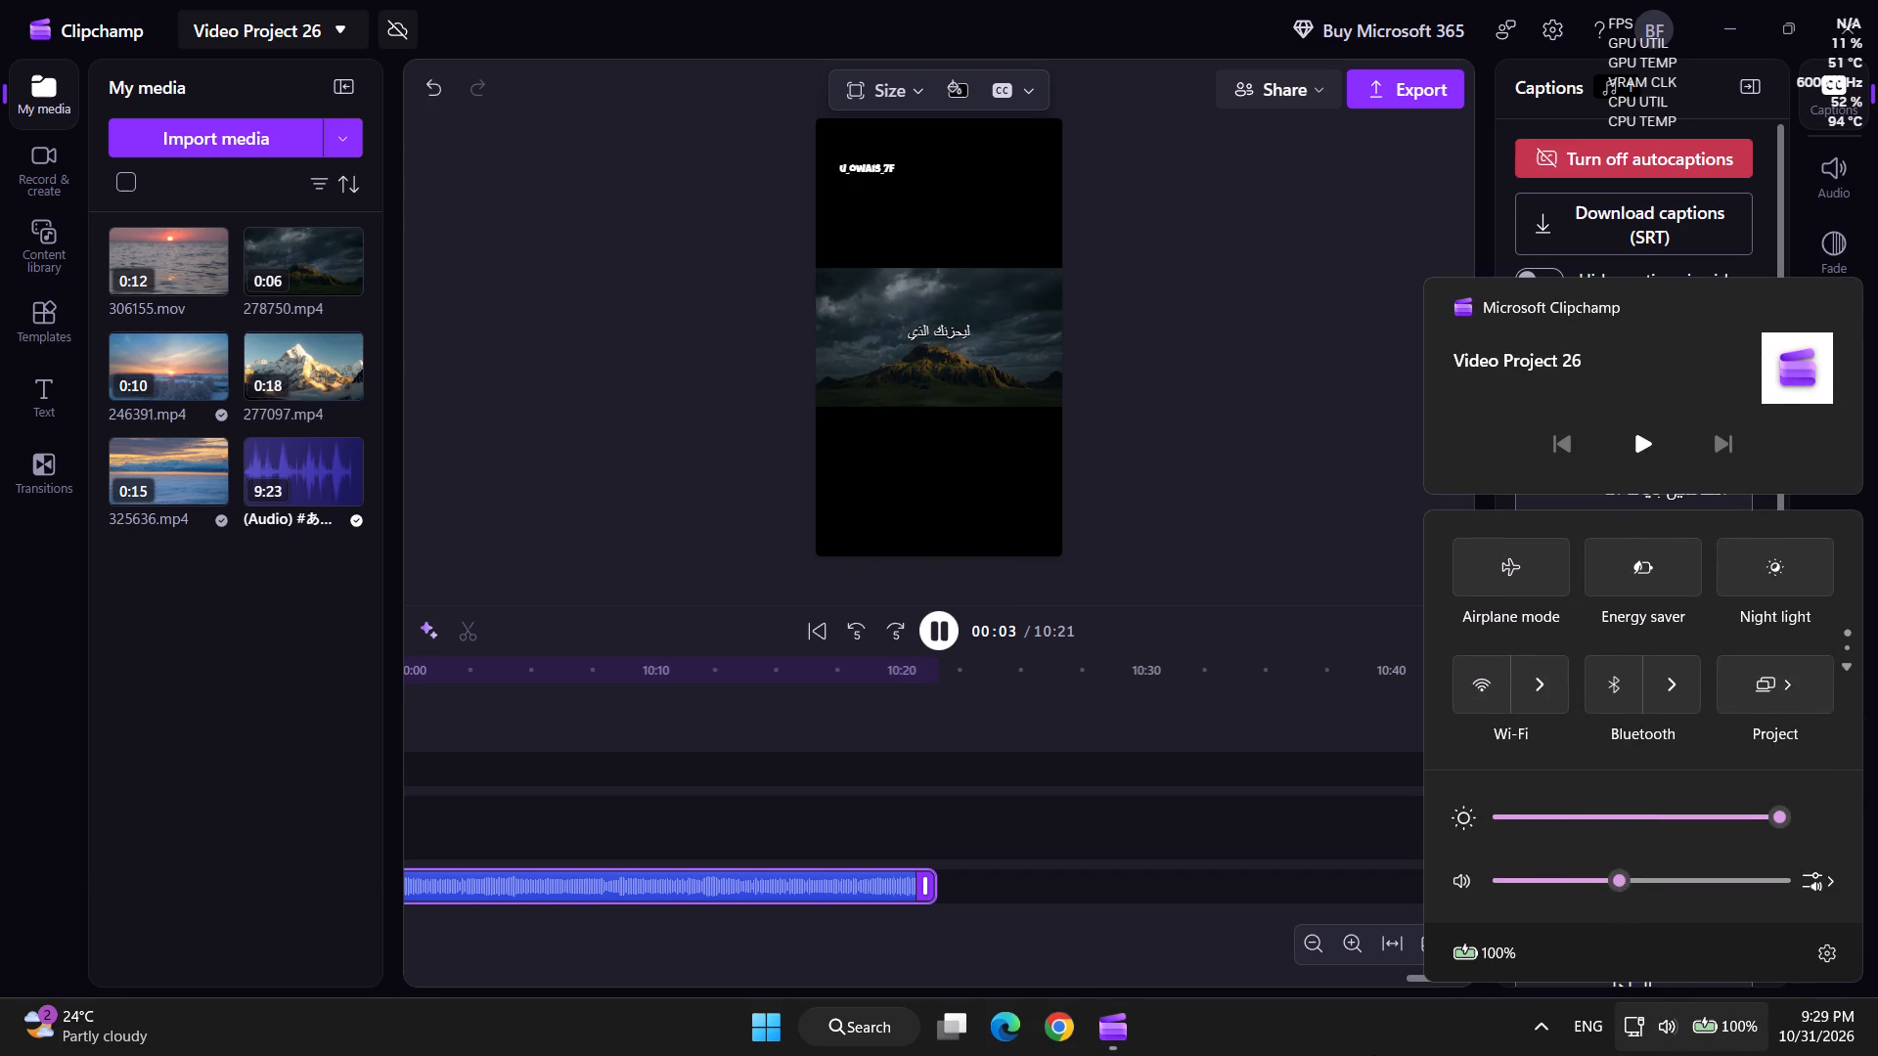
left_click(1369, 1055)
double_click(660, 680)
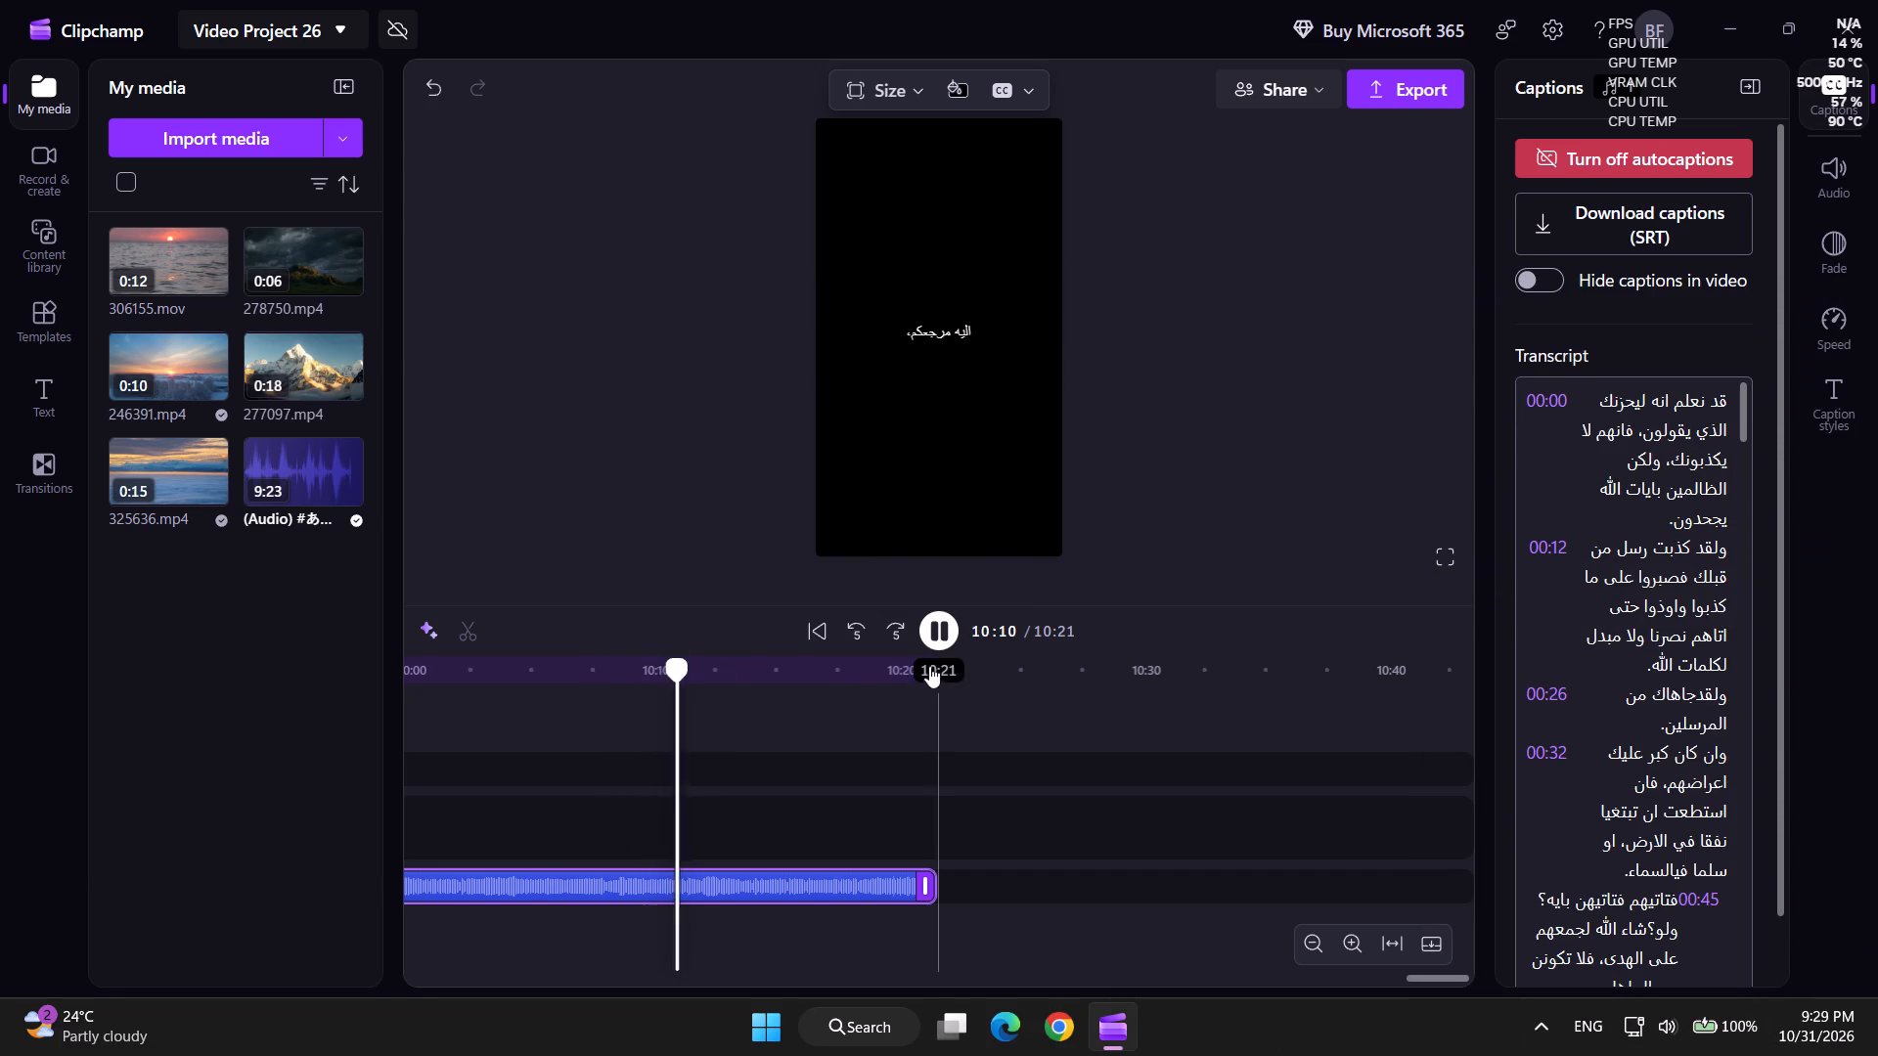
left_click(943, 632)
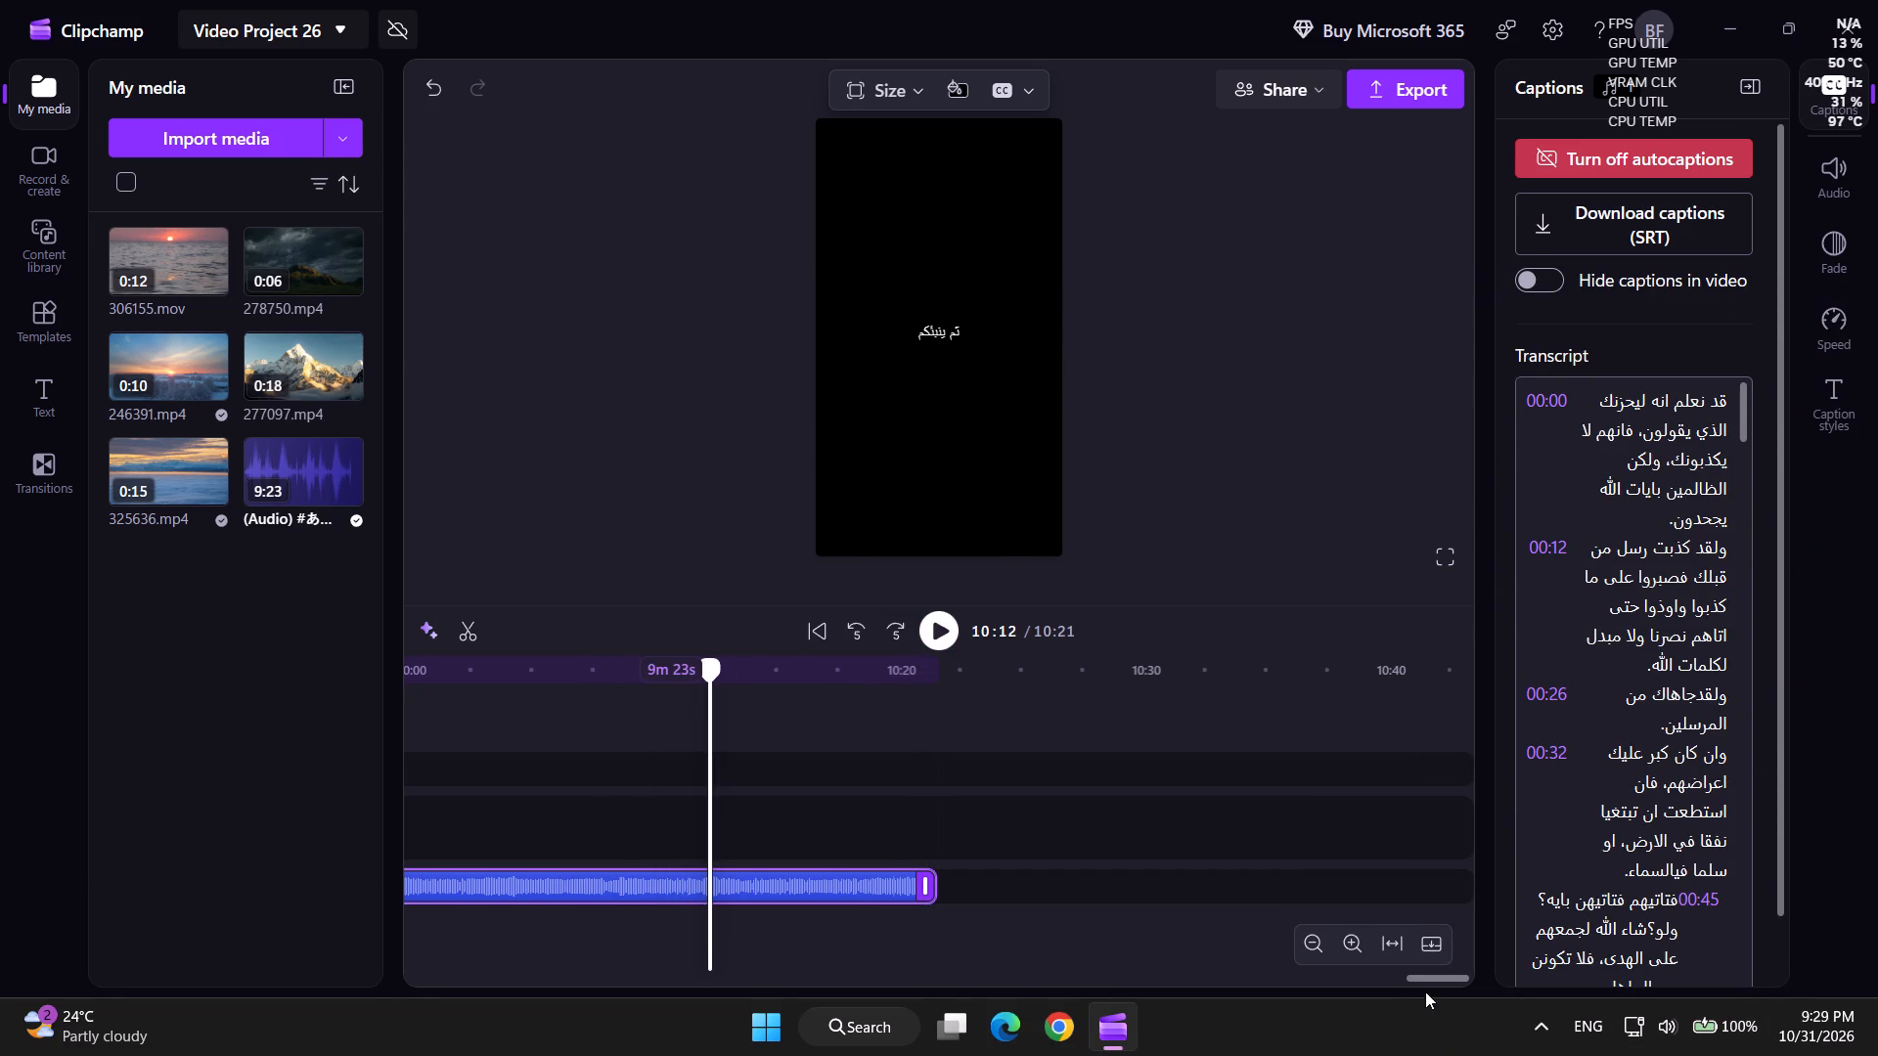
Play the closing sunset section around 0:49 to 1:02 and adjust the system volume to check where the recitation ends.
left_click_drag(1424, 978, 582, 1034)
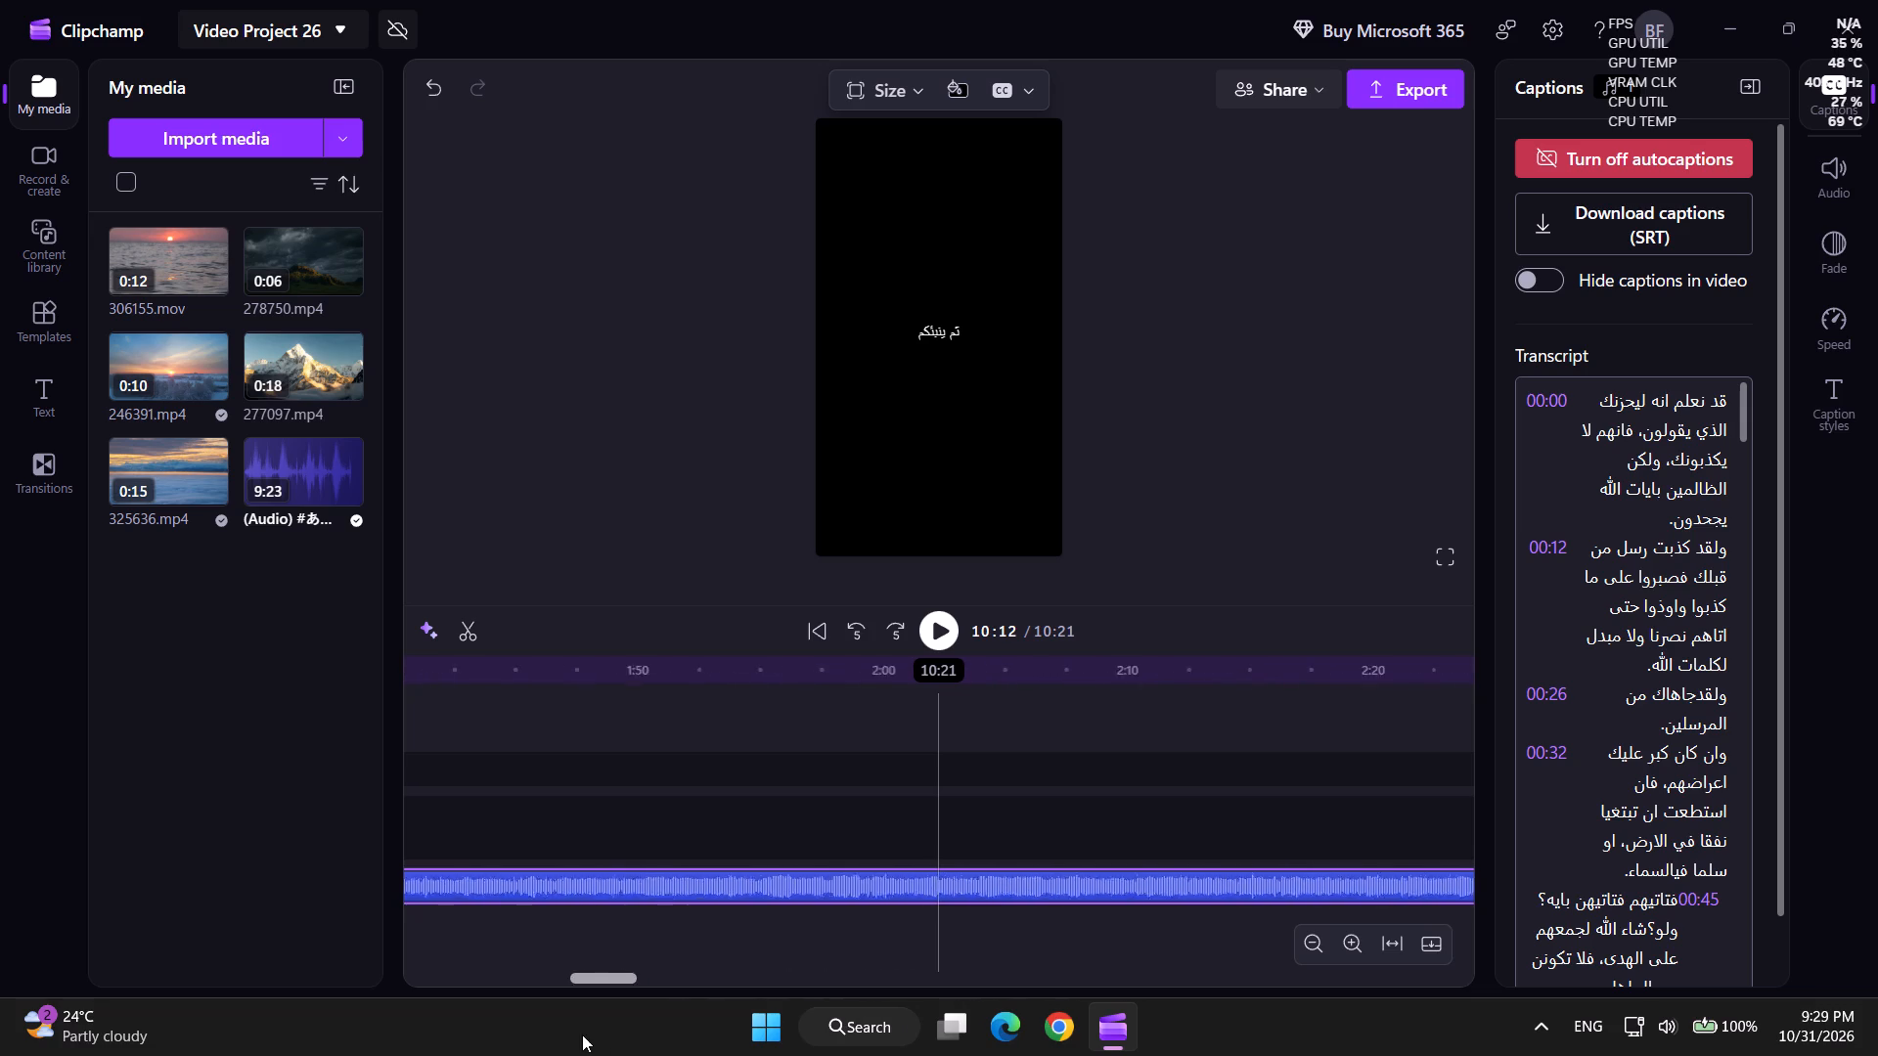
left_click_drag(582, 1034, 498, 1009)
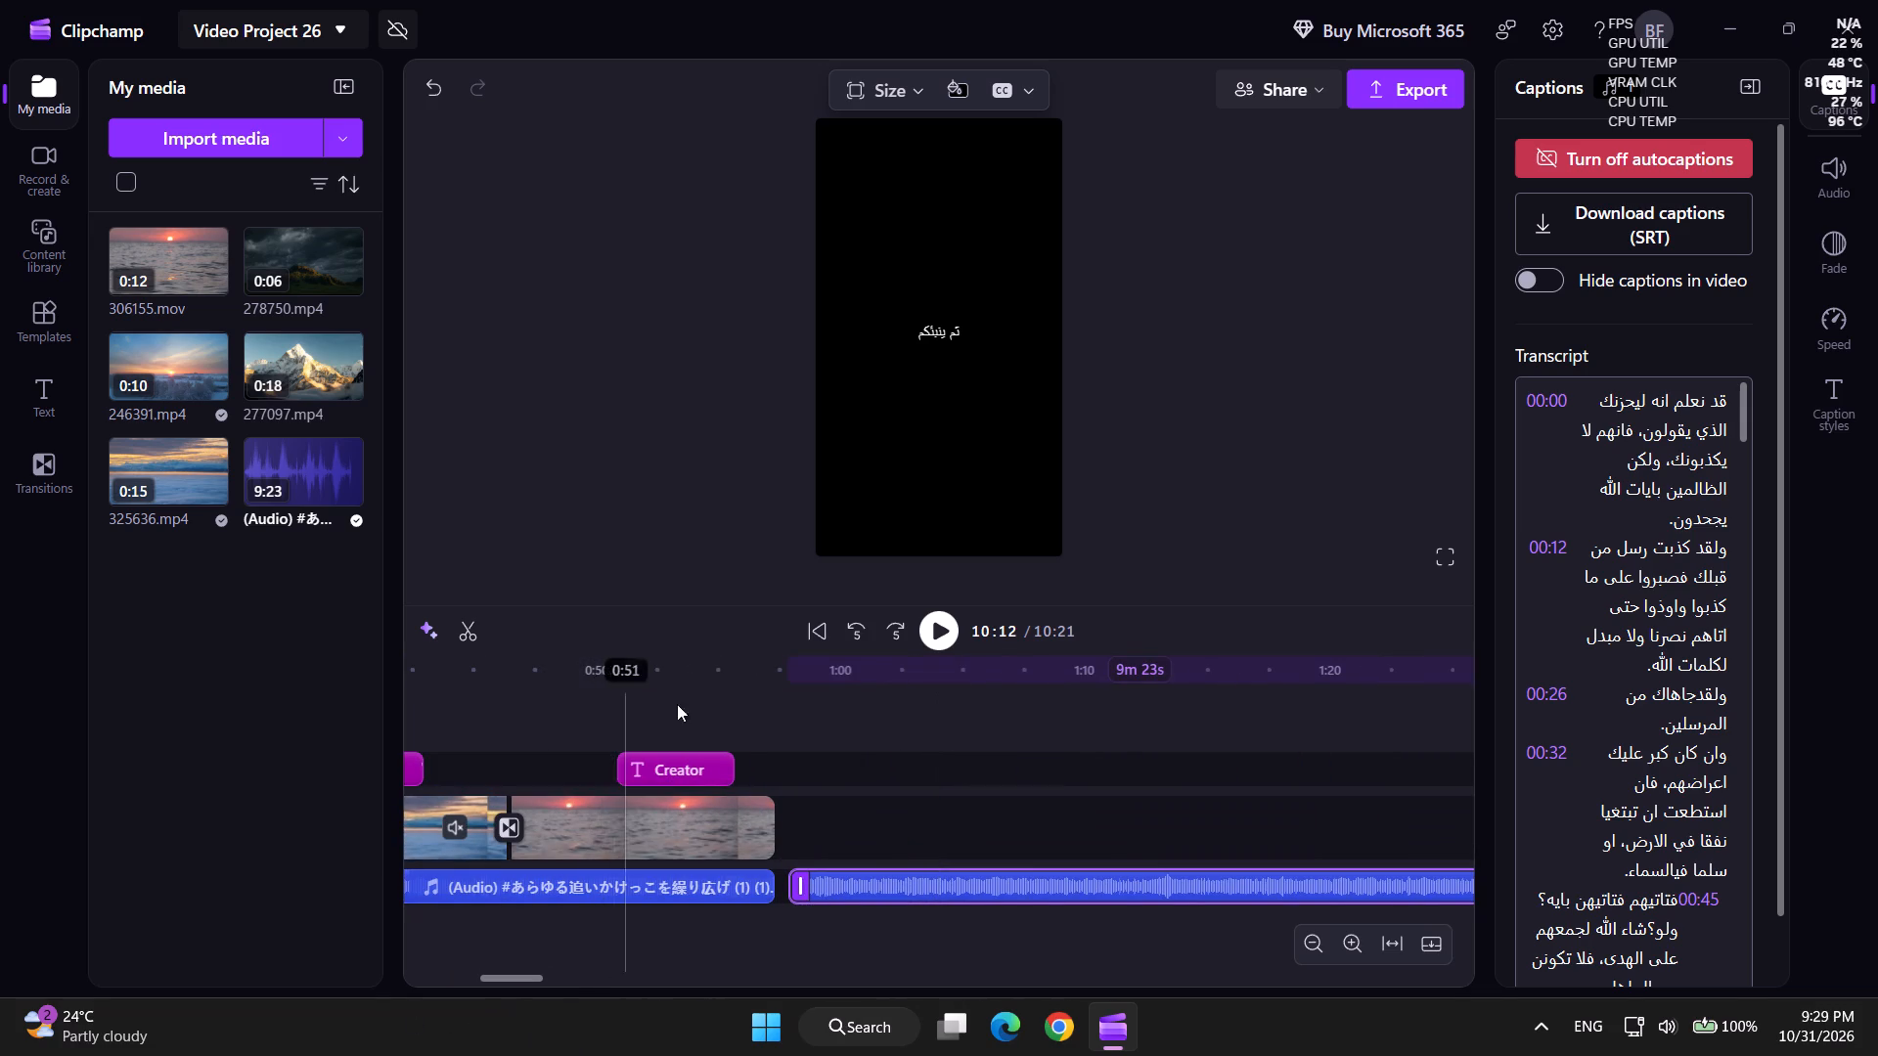
left_click(702, 688)
left_click(702, 670)
left_click(939, 644)
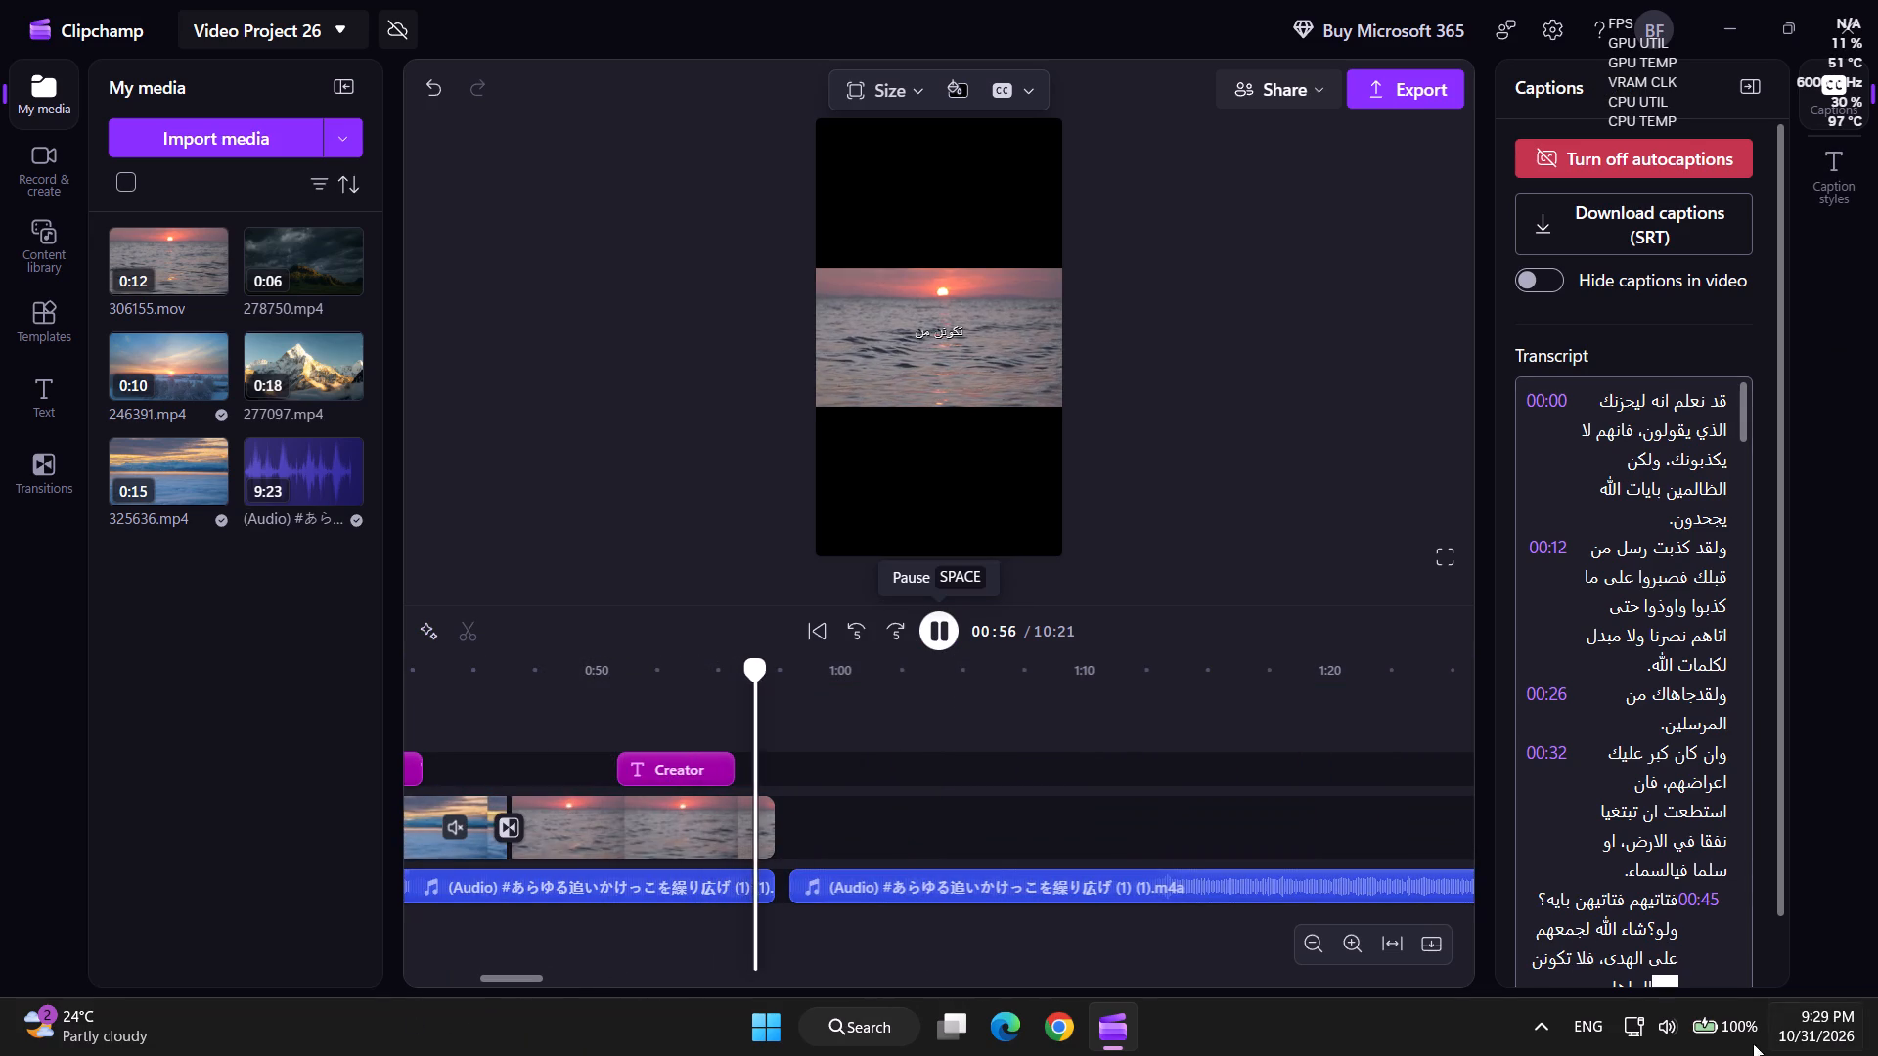
left_click(1723, 1046)
left_click(1726, 875)
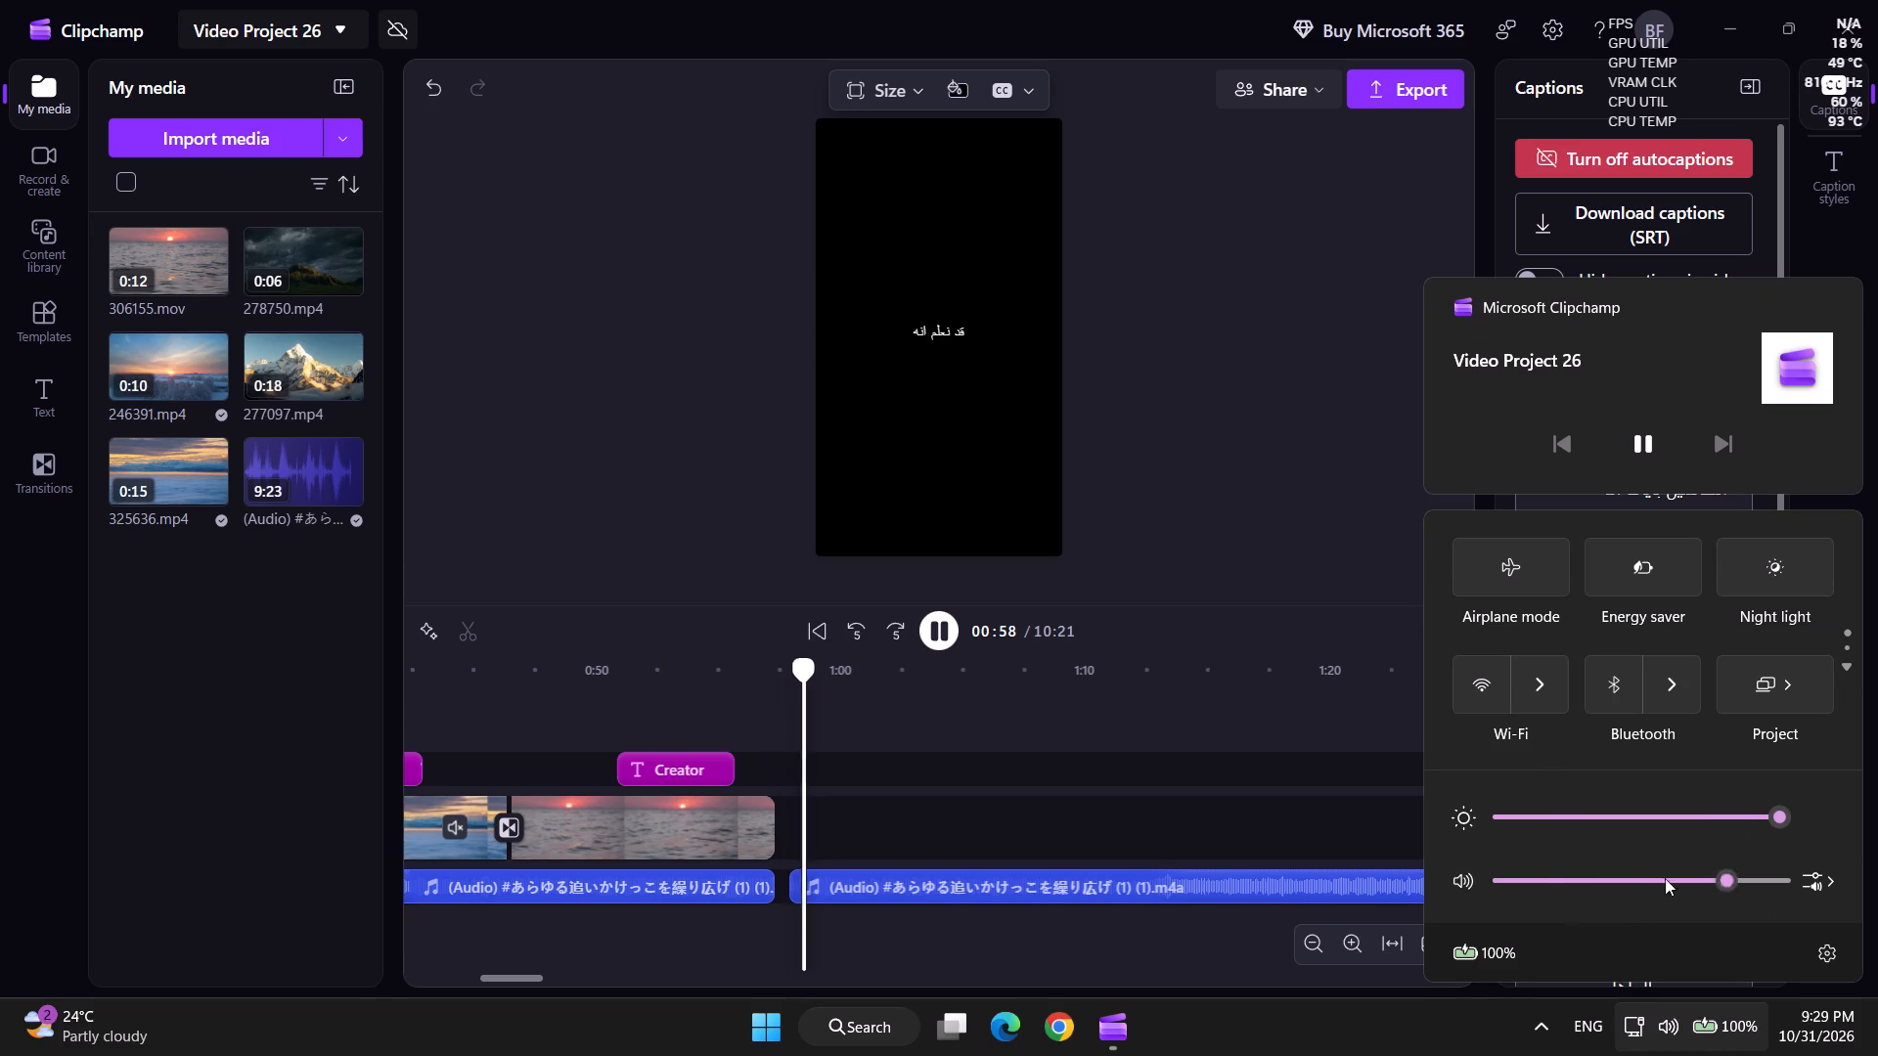
left_click_drag(1659, 880, 1575, 904)
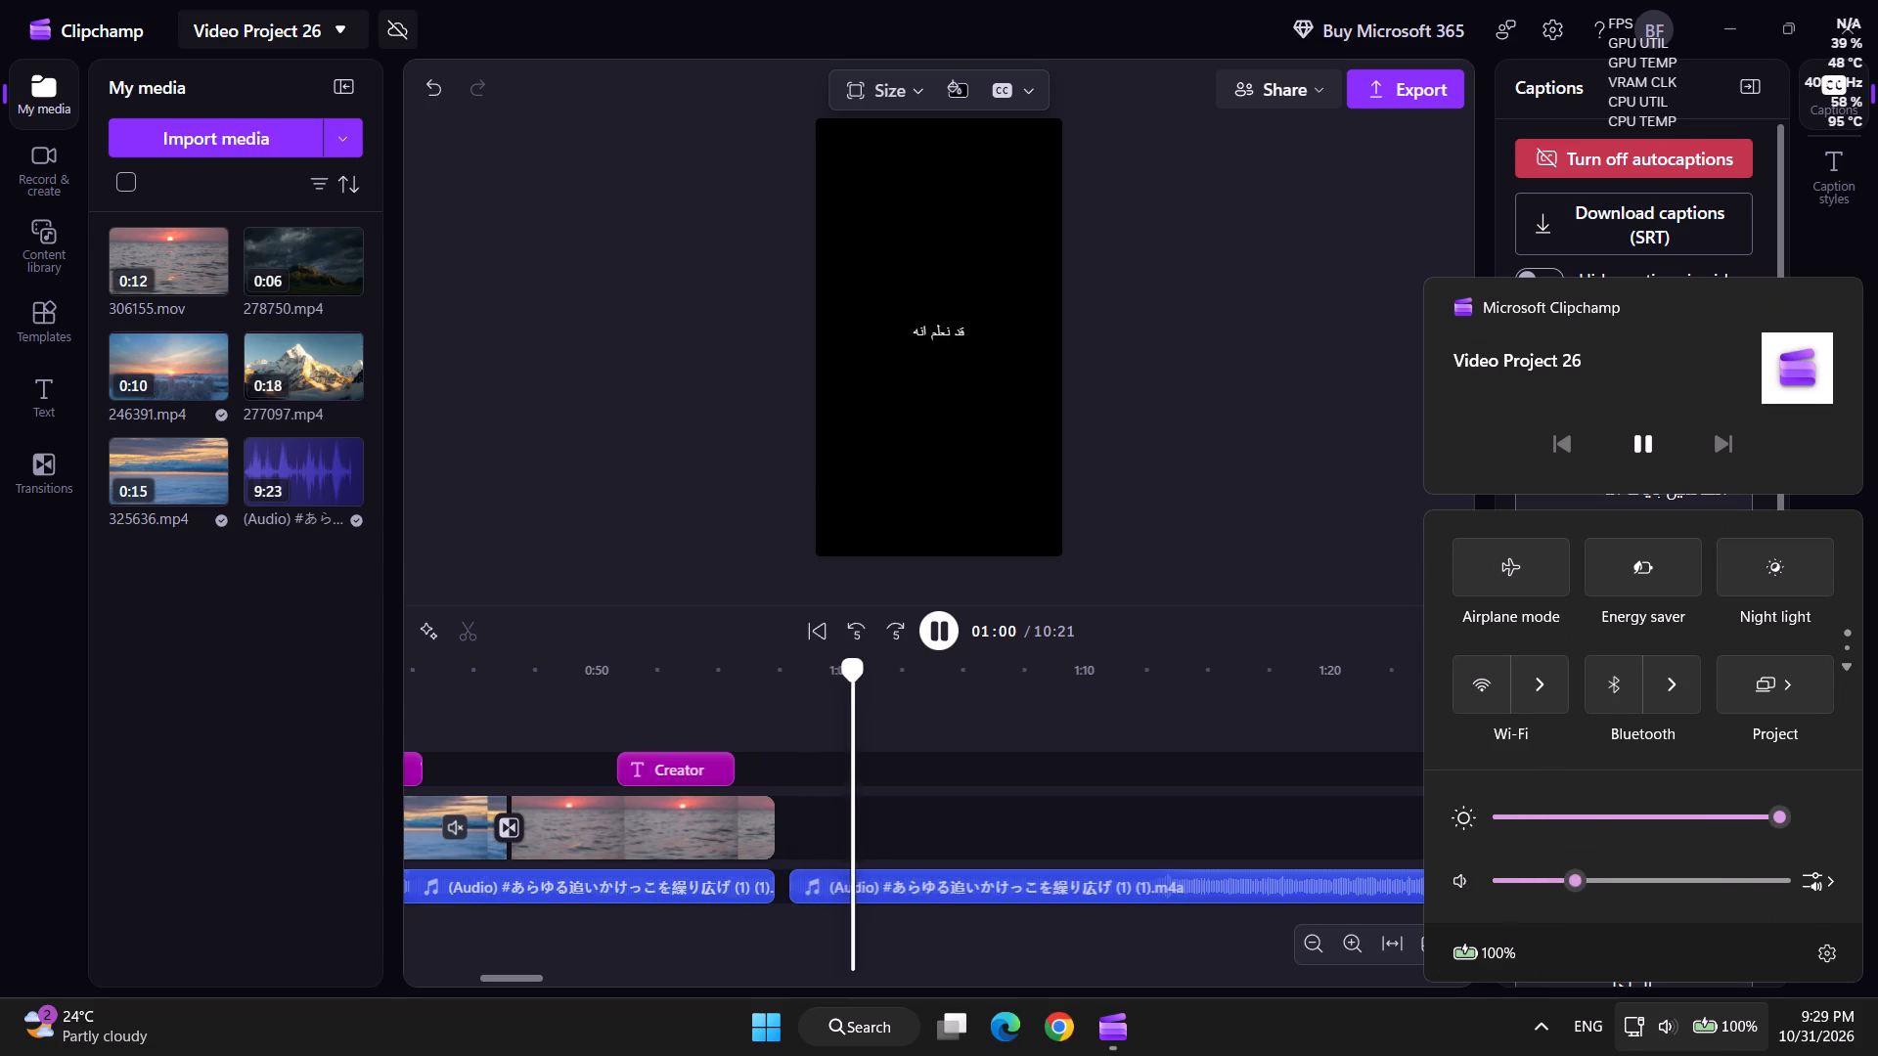
left_click(1279, 1055)
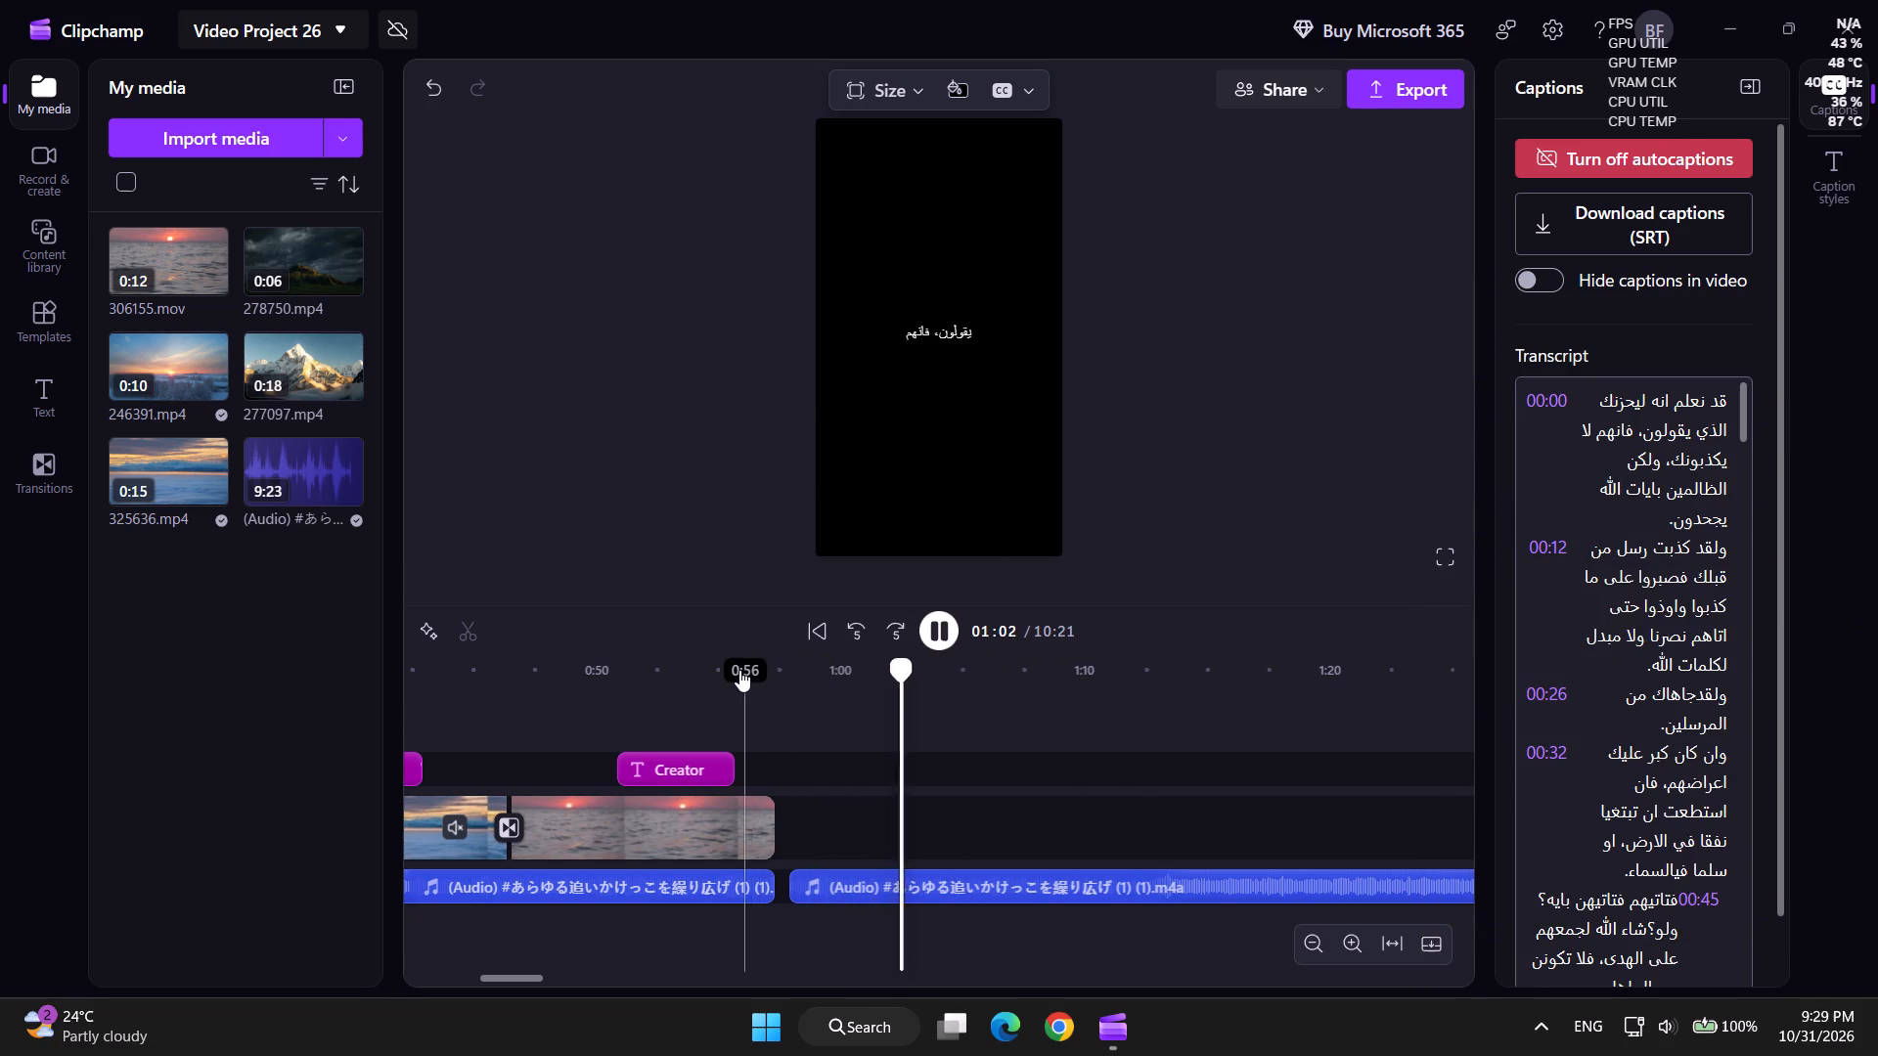
left_click(739, 670)
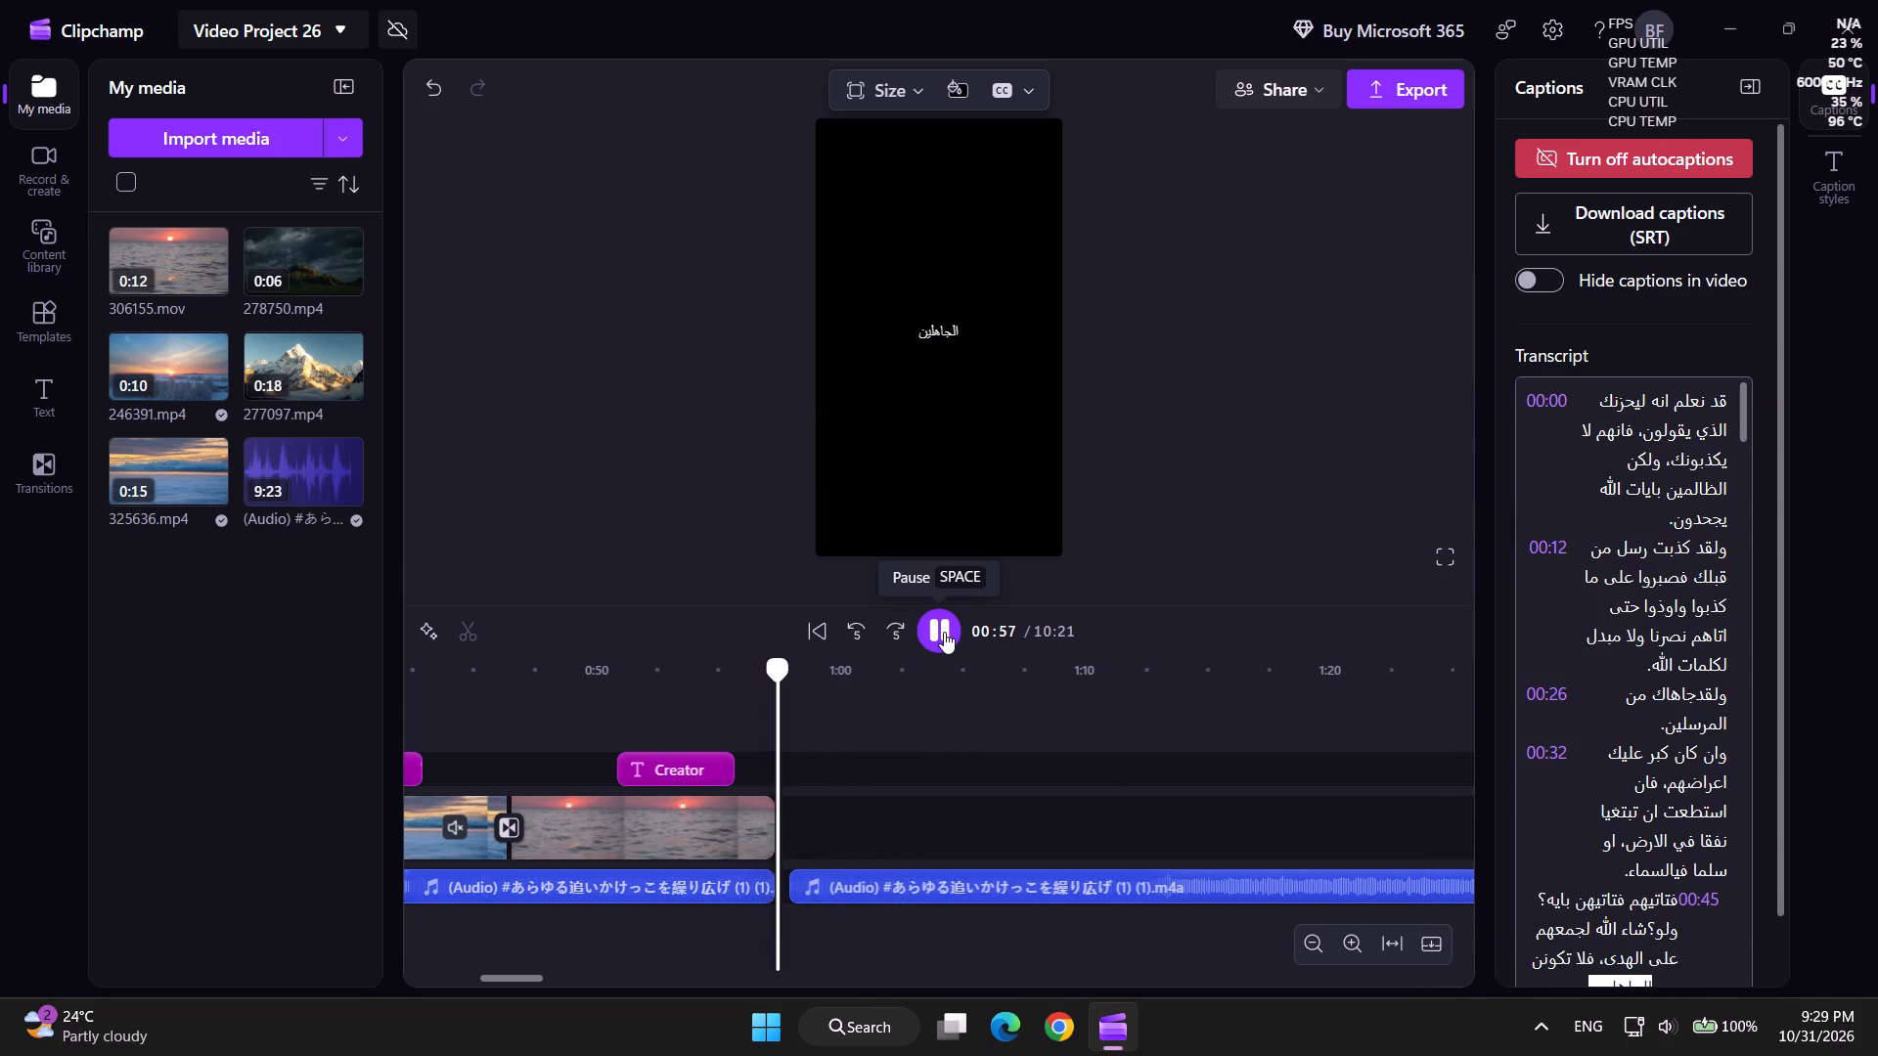
left_click(573, 660)
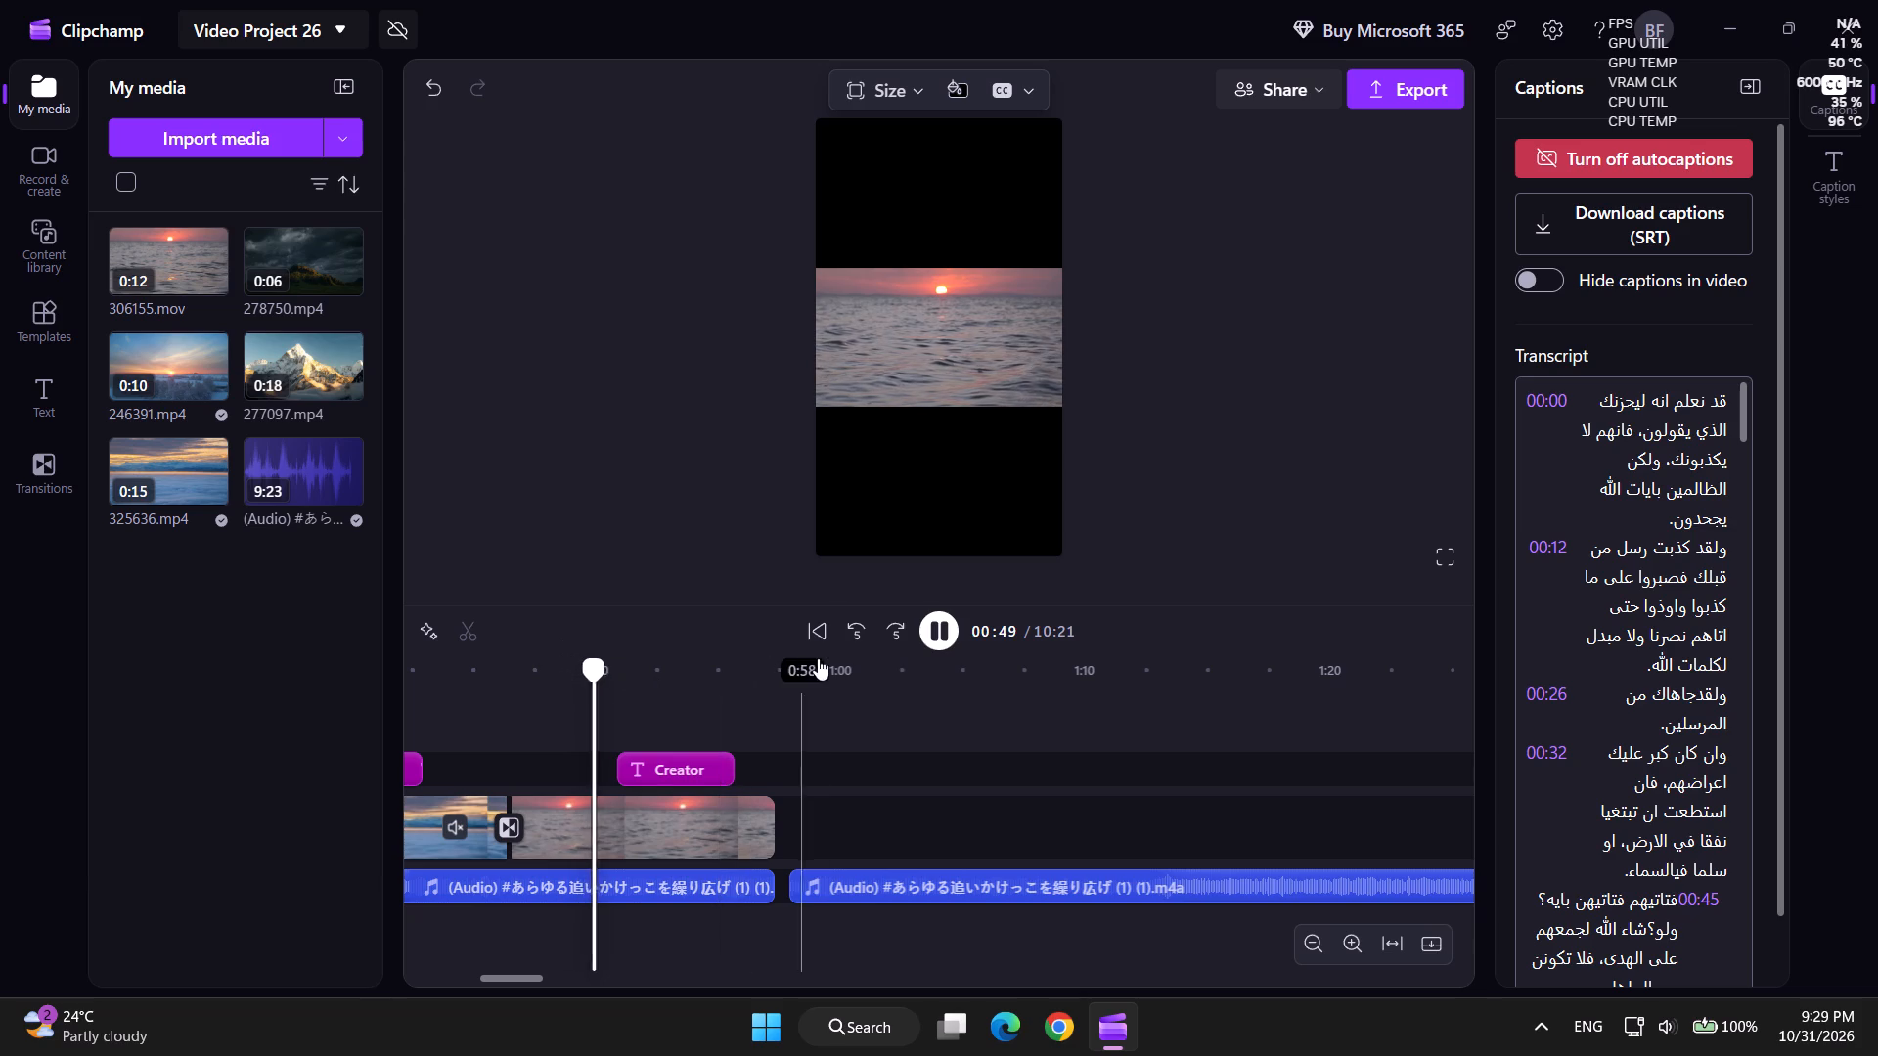
left_click(937, 636)
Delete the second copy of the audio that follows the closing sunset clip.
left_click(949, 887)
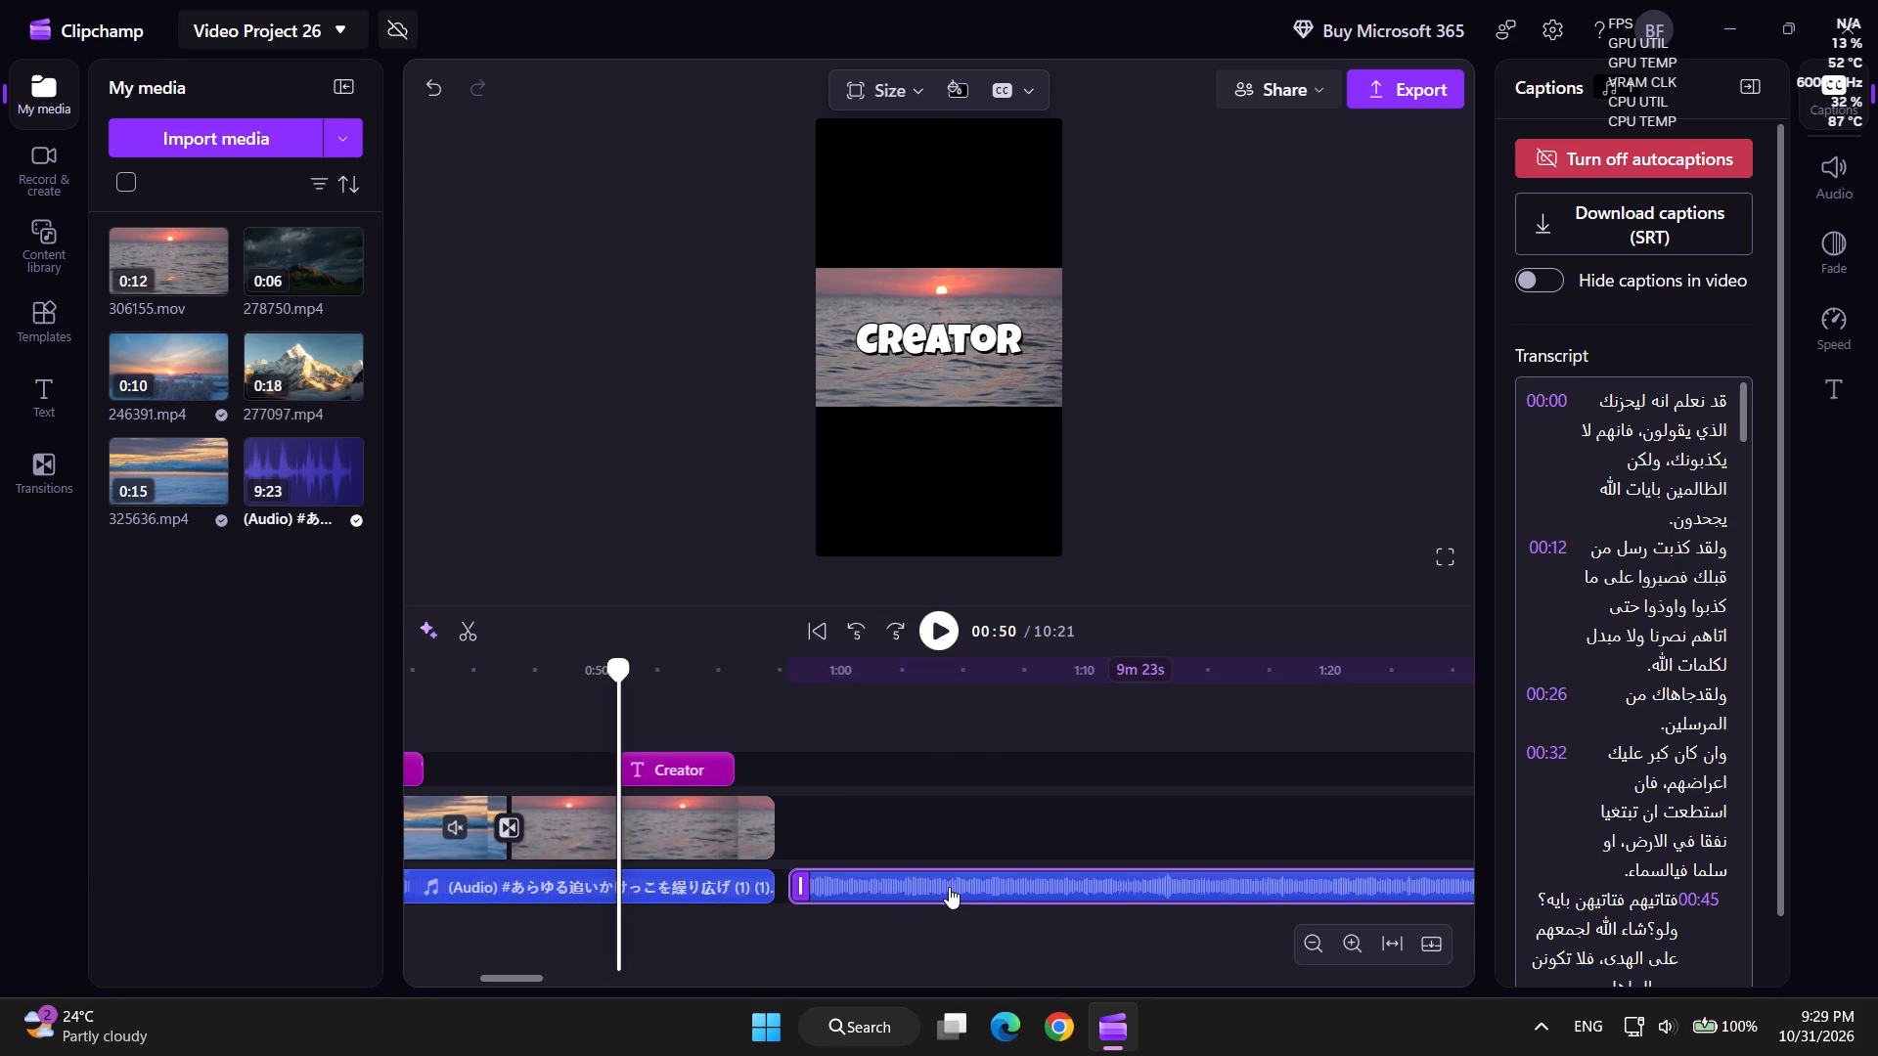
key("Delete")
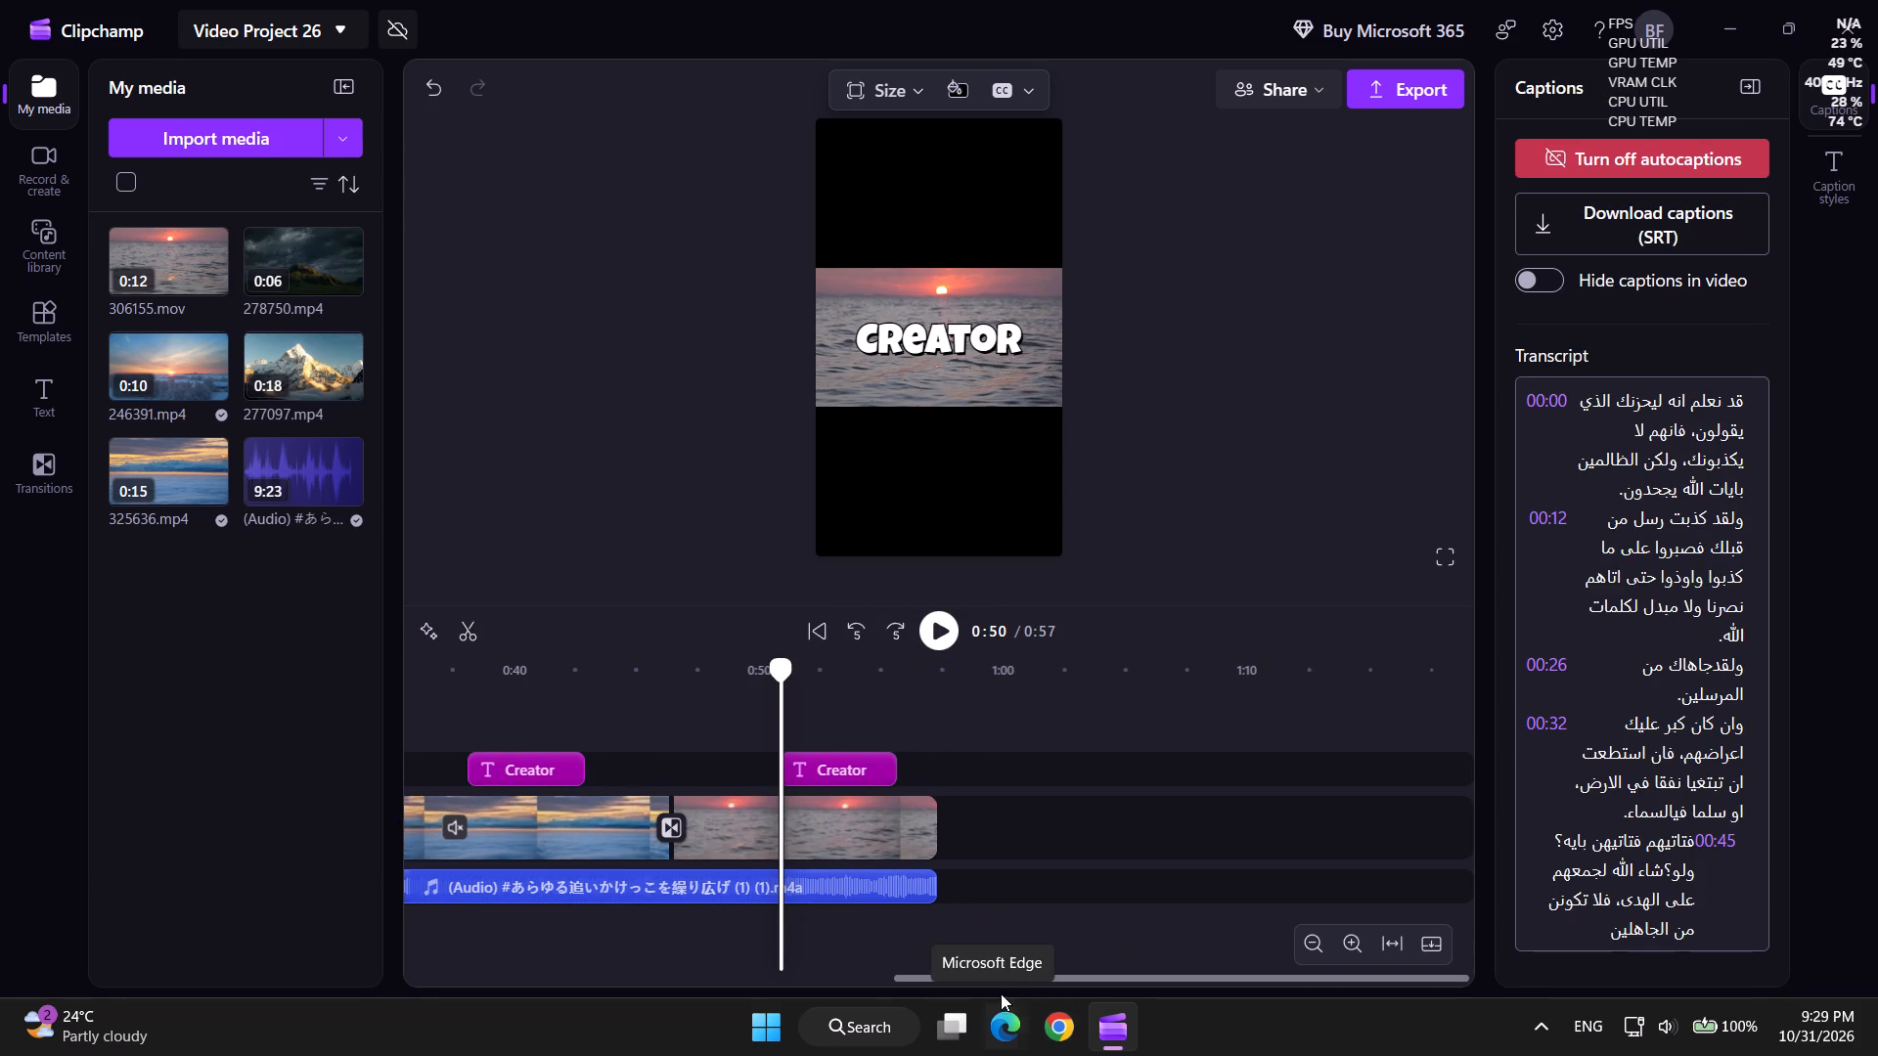
Play the recitation from around 0:10, 0:19 and 0:05 to check the audio against the clips and captions.
left_click_drag(1153, 974, 451, 999)
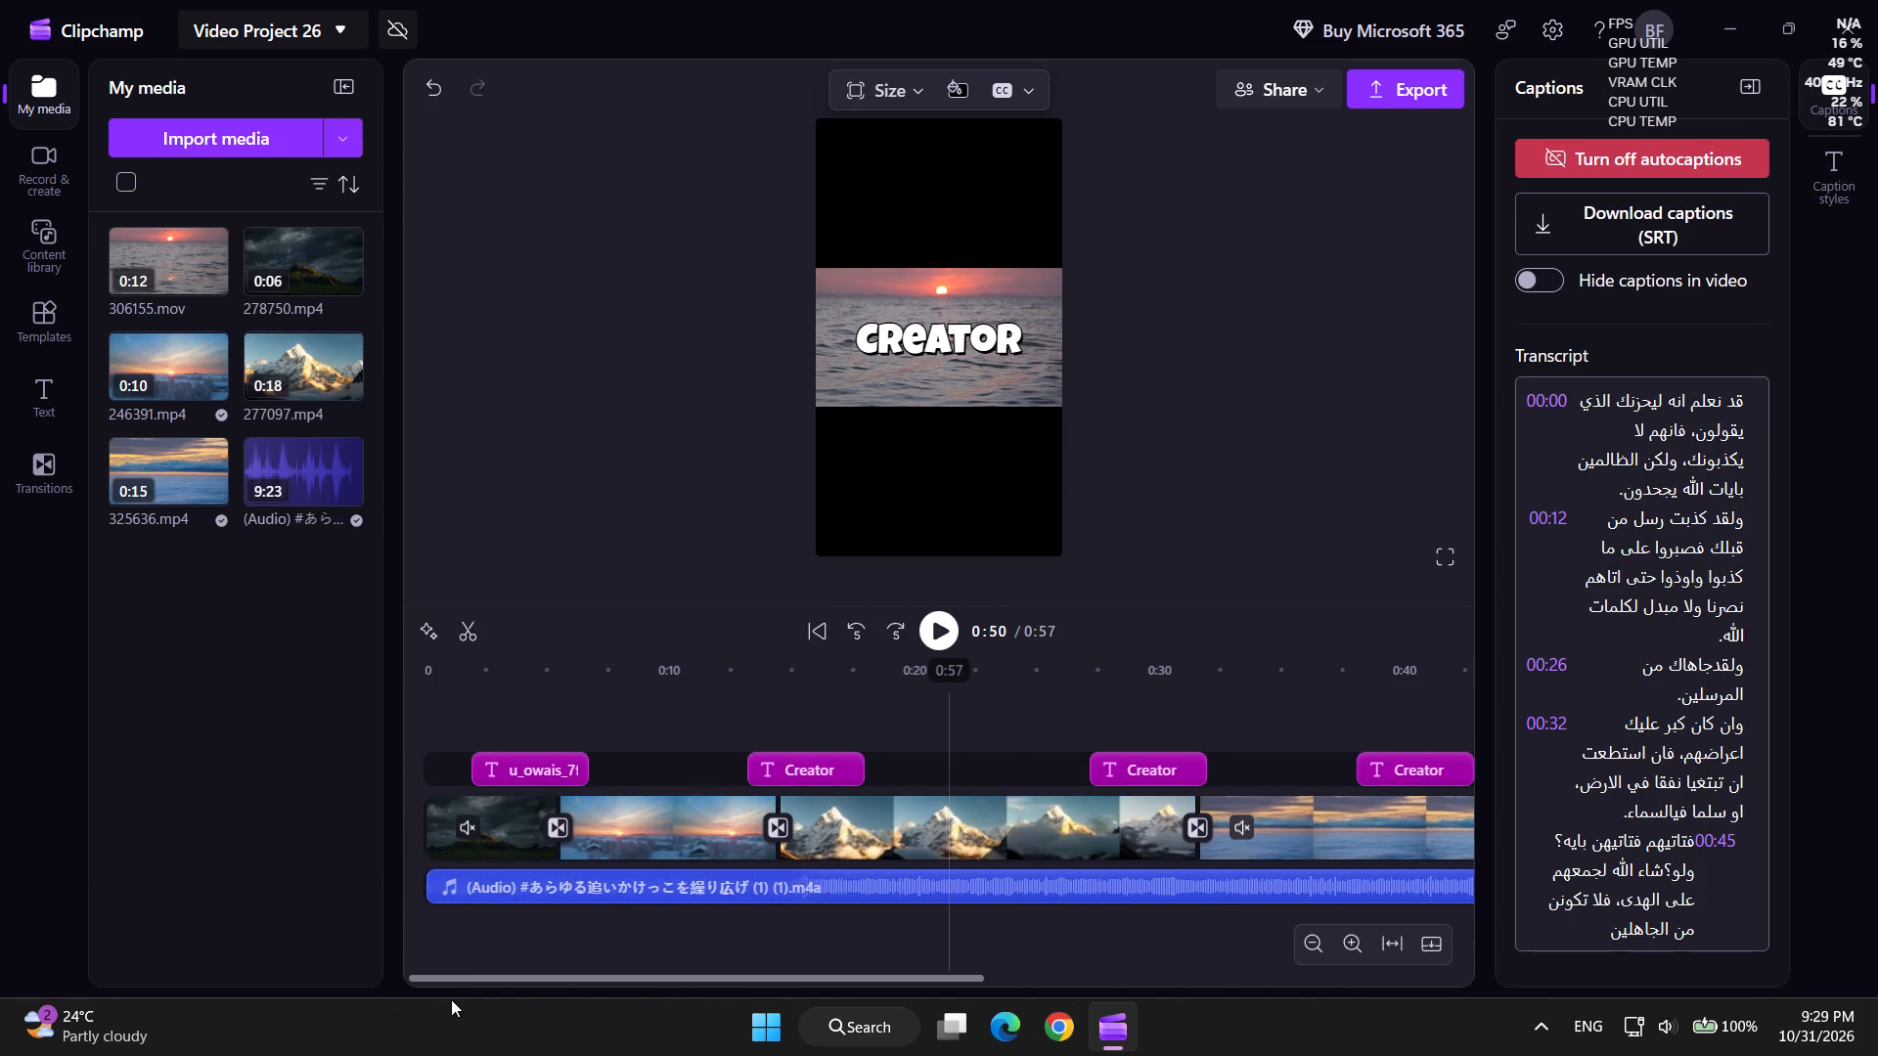
left_click(680, 891)
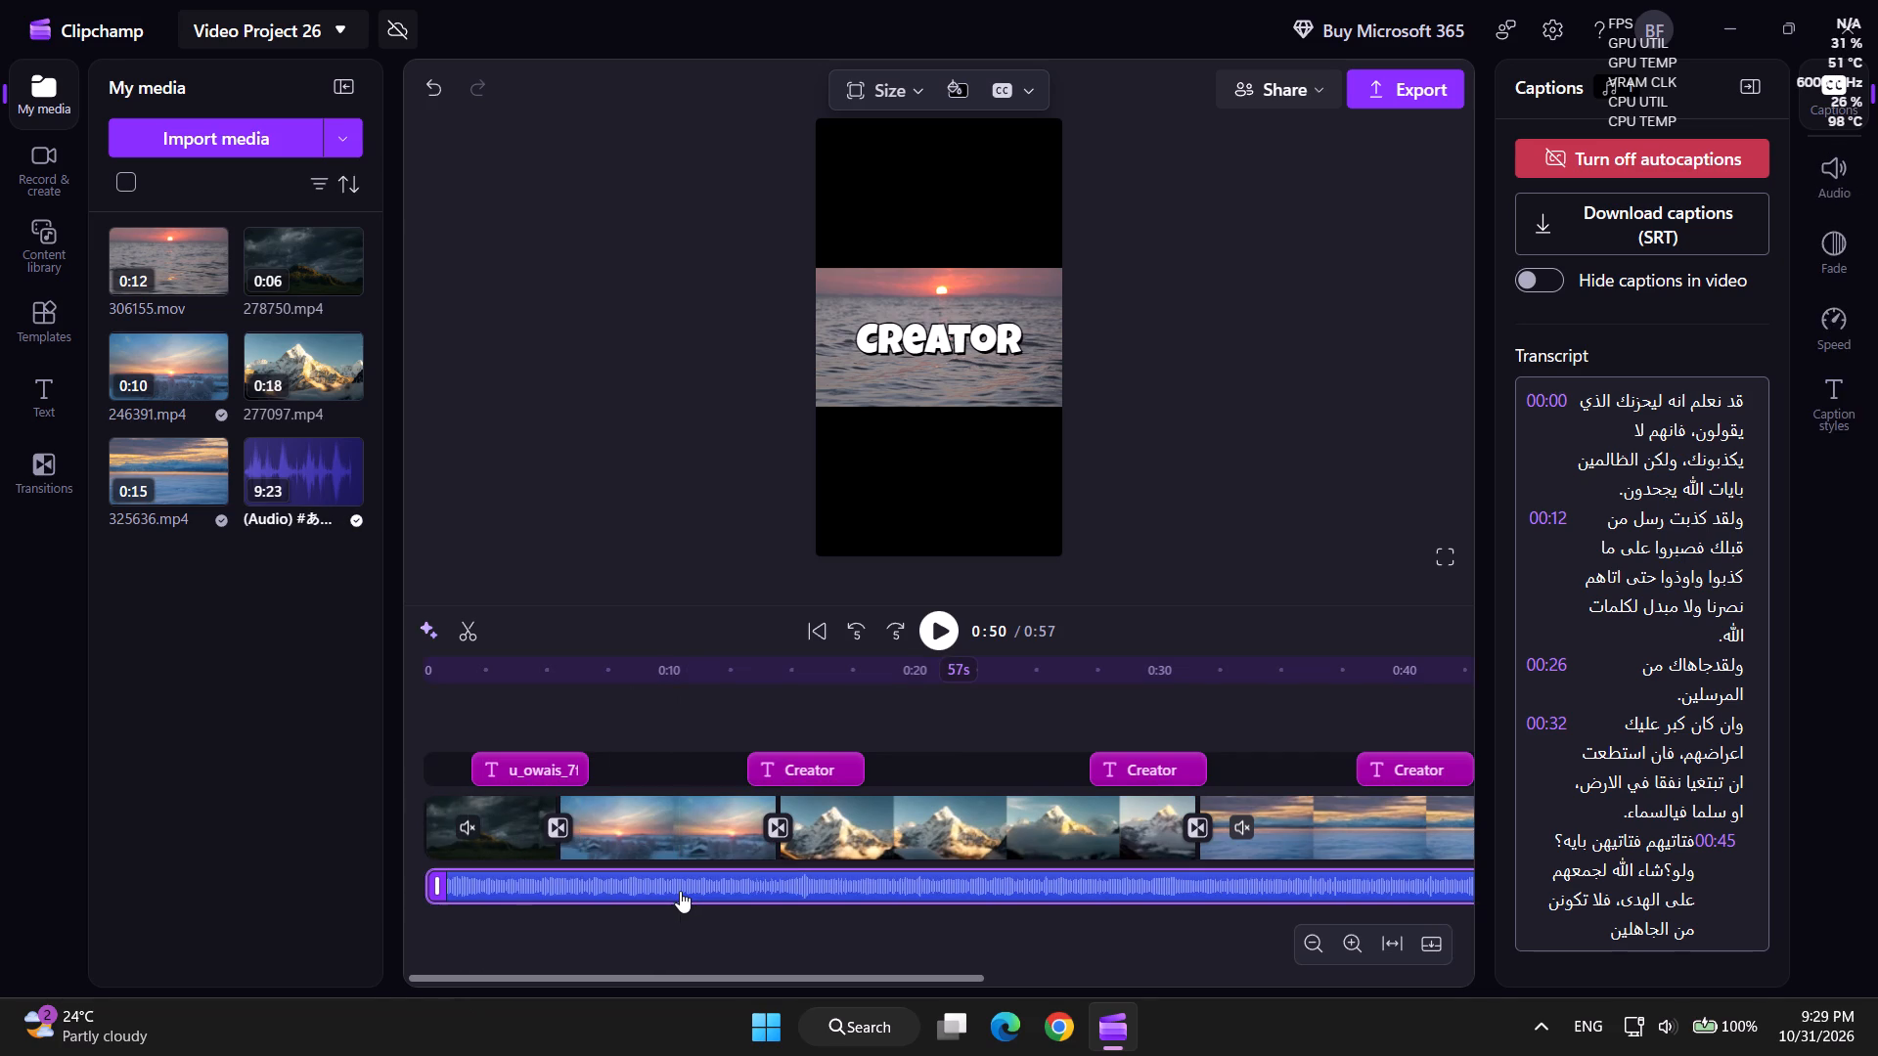
double_click(680, 891)
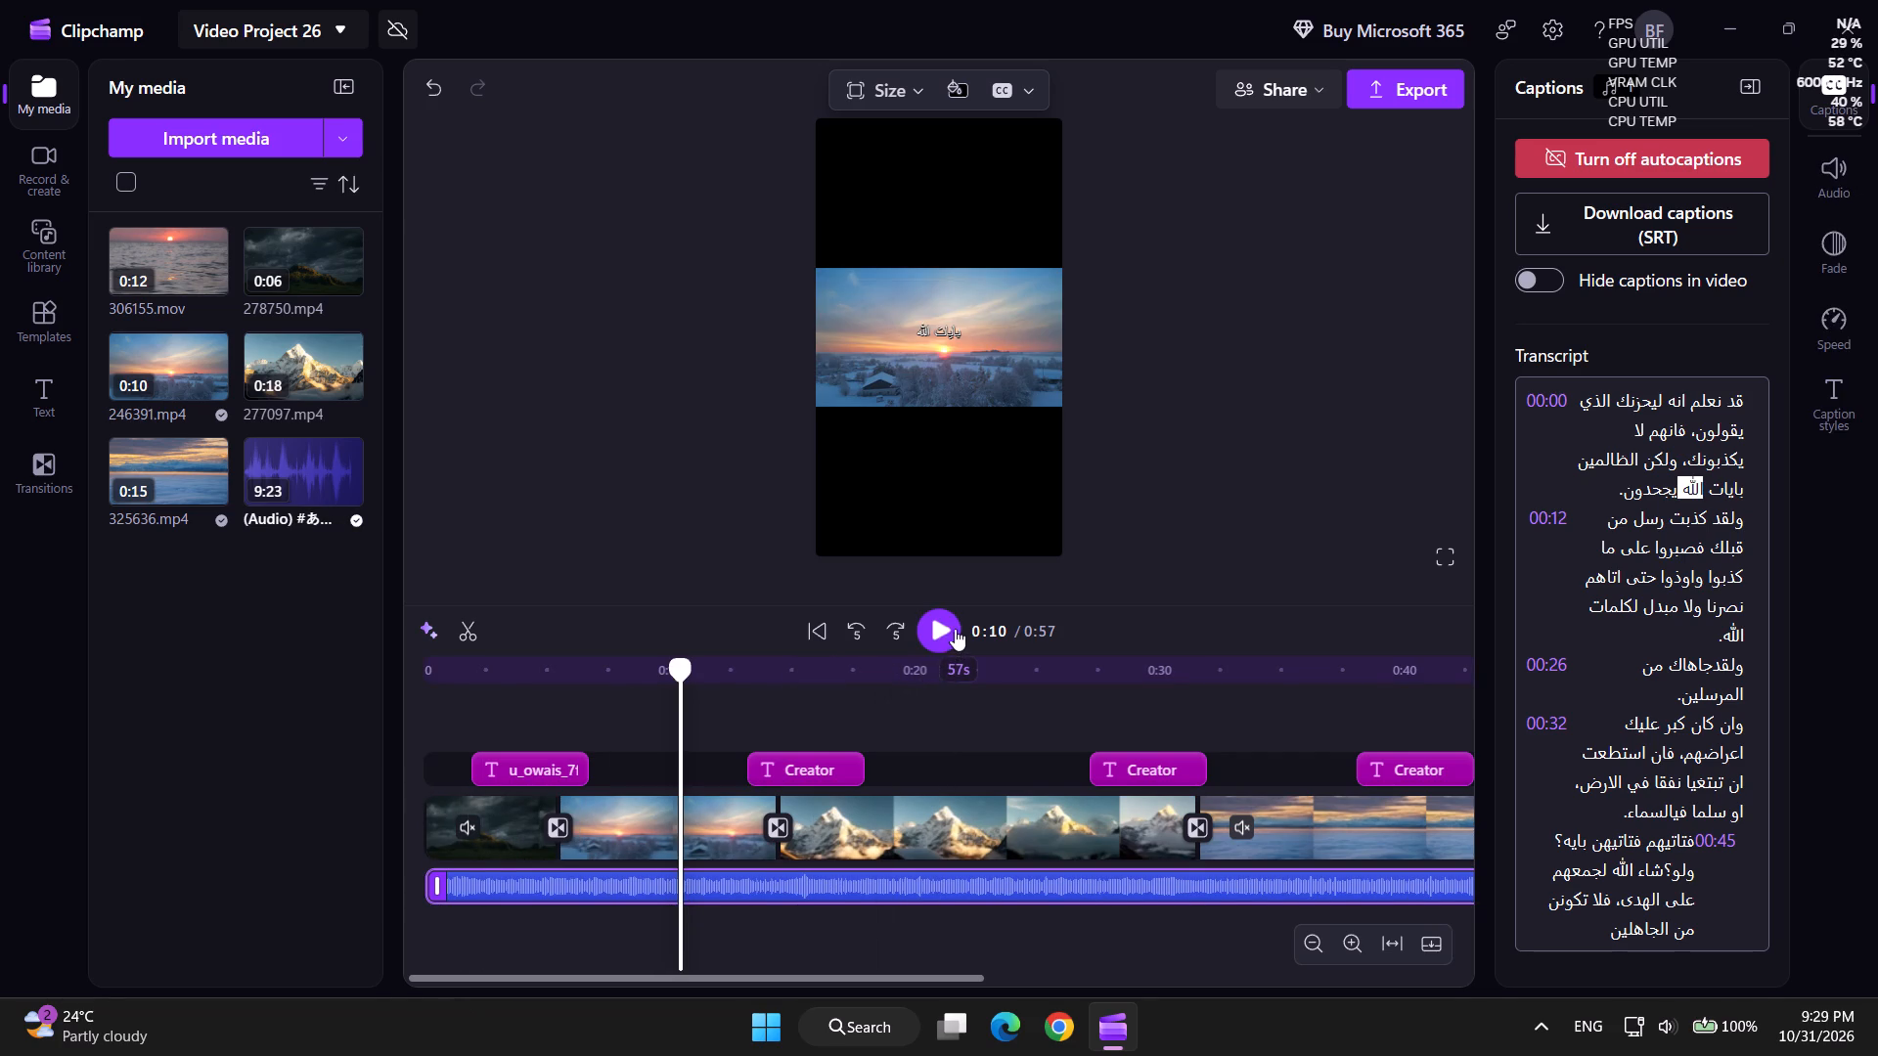
left_click(954, 629)
double_click(897, 889)
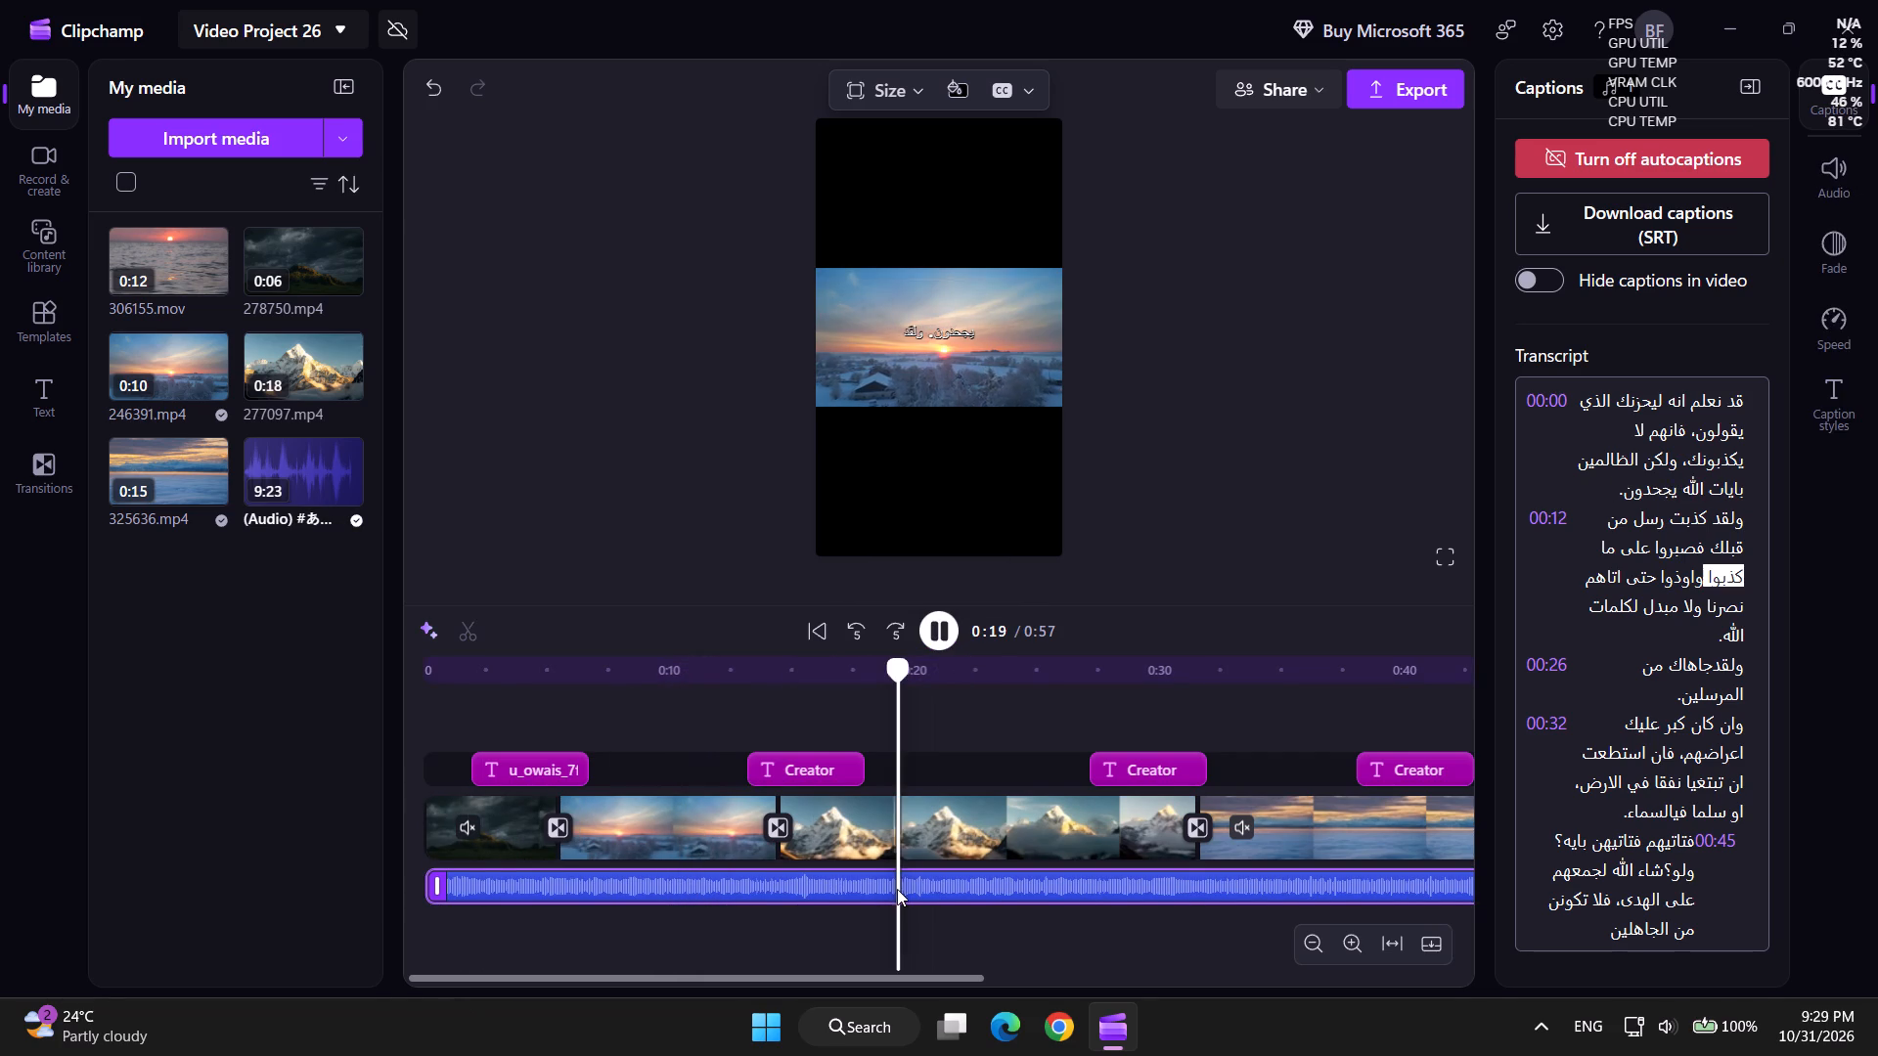
left_click(604, 886)
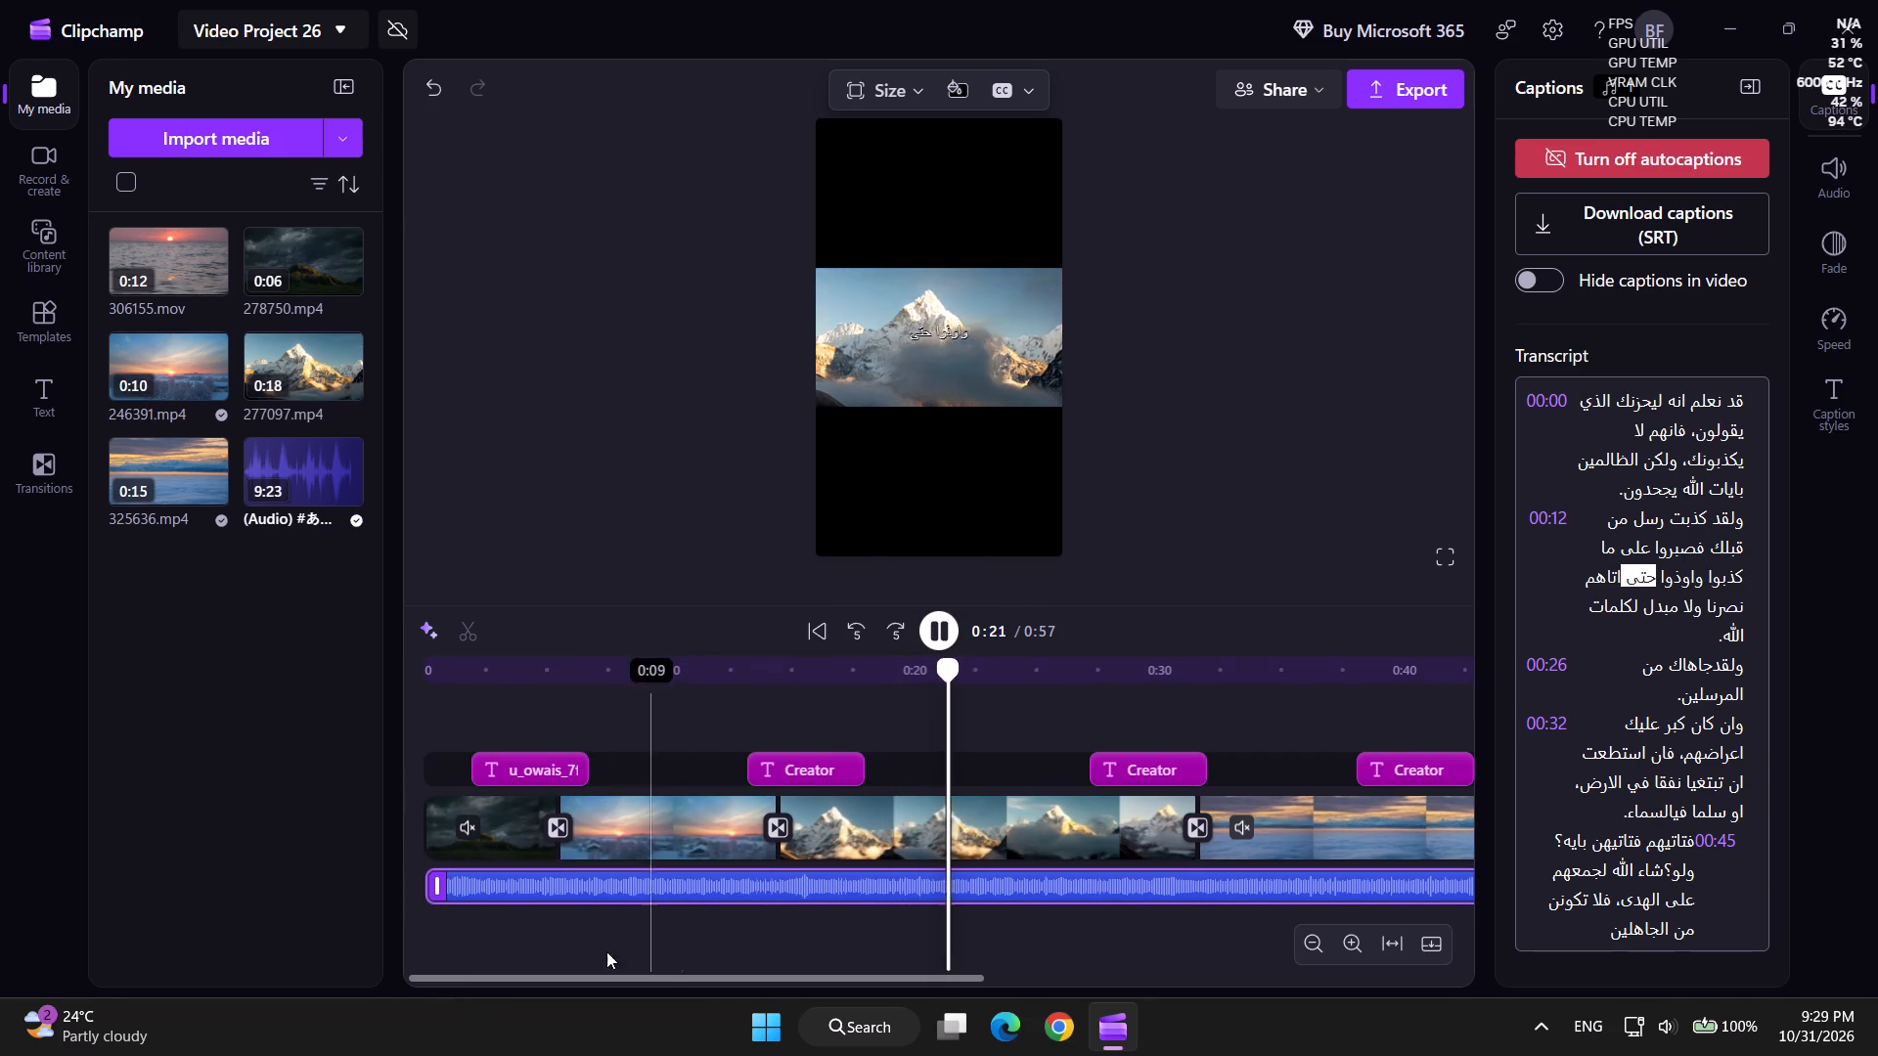
left_click(537, 881)
double_click(537, 881)
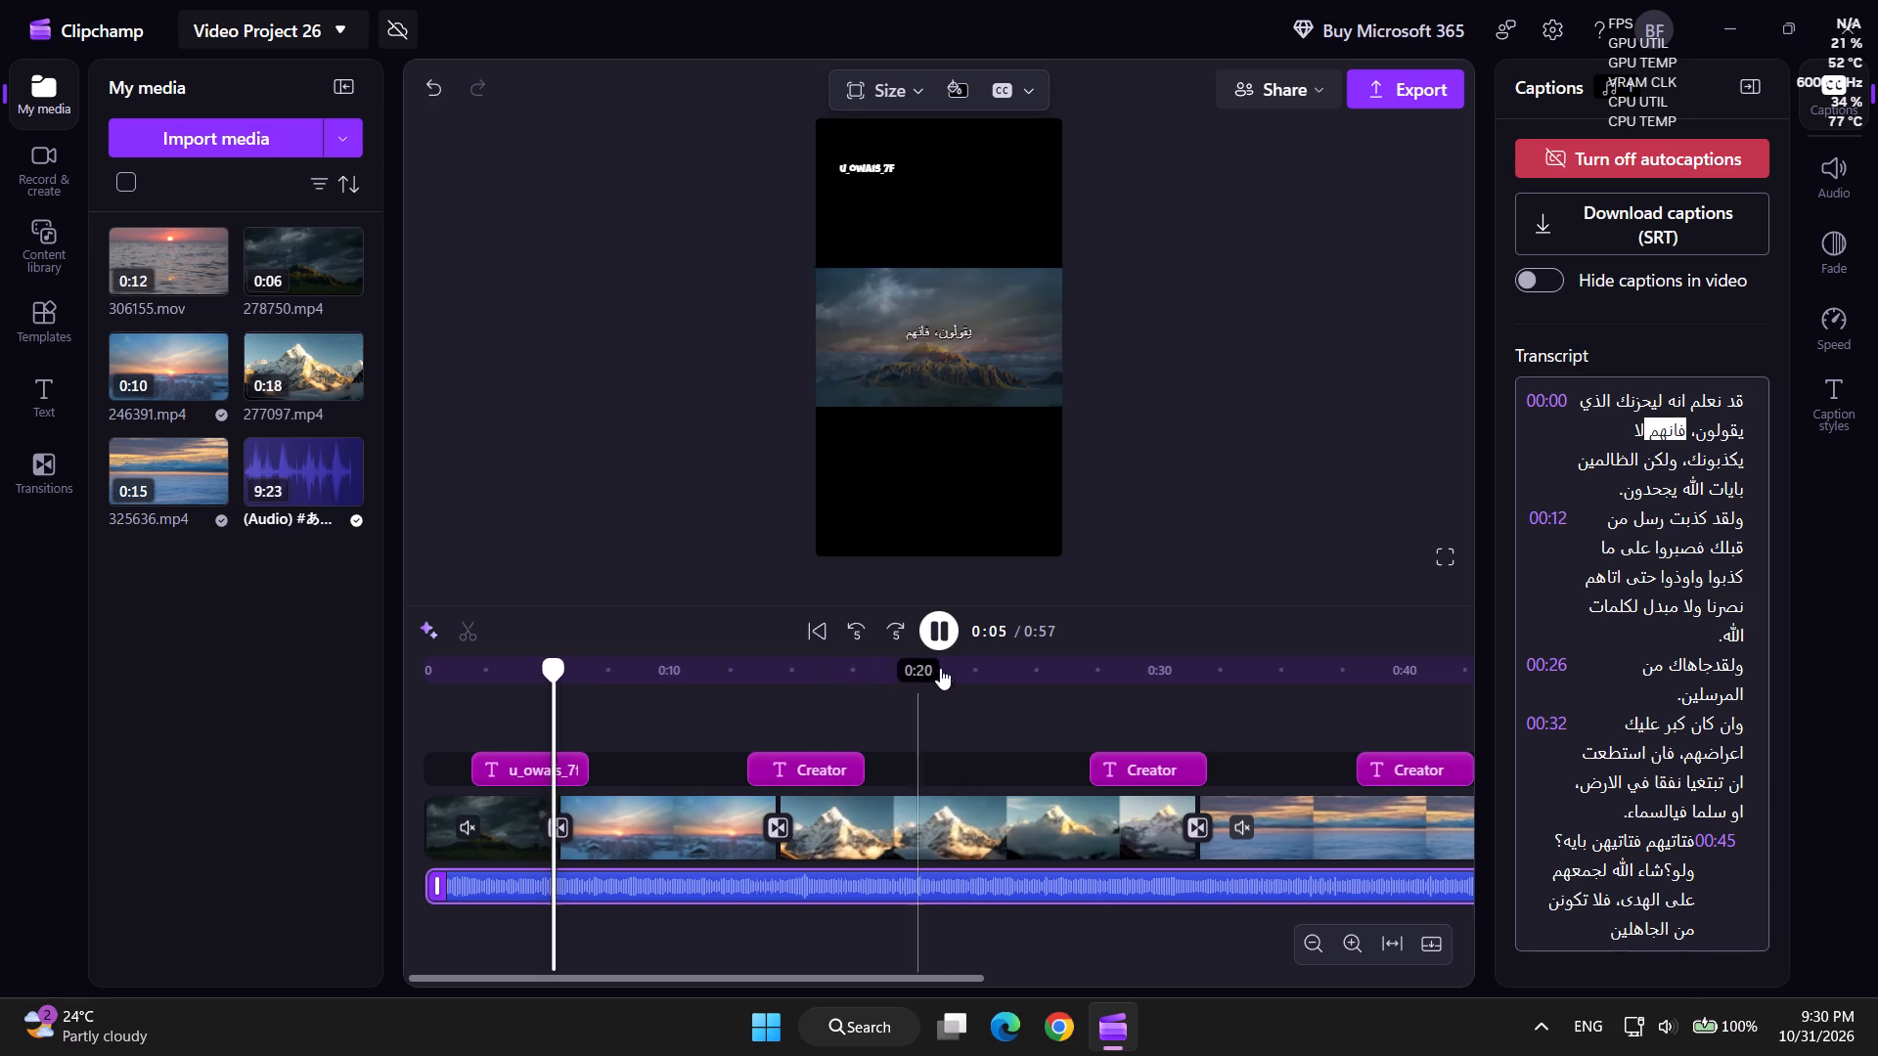
left_click(941, 638)
left_click(878, 835)
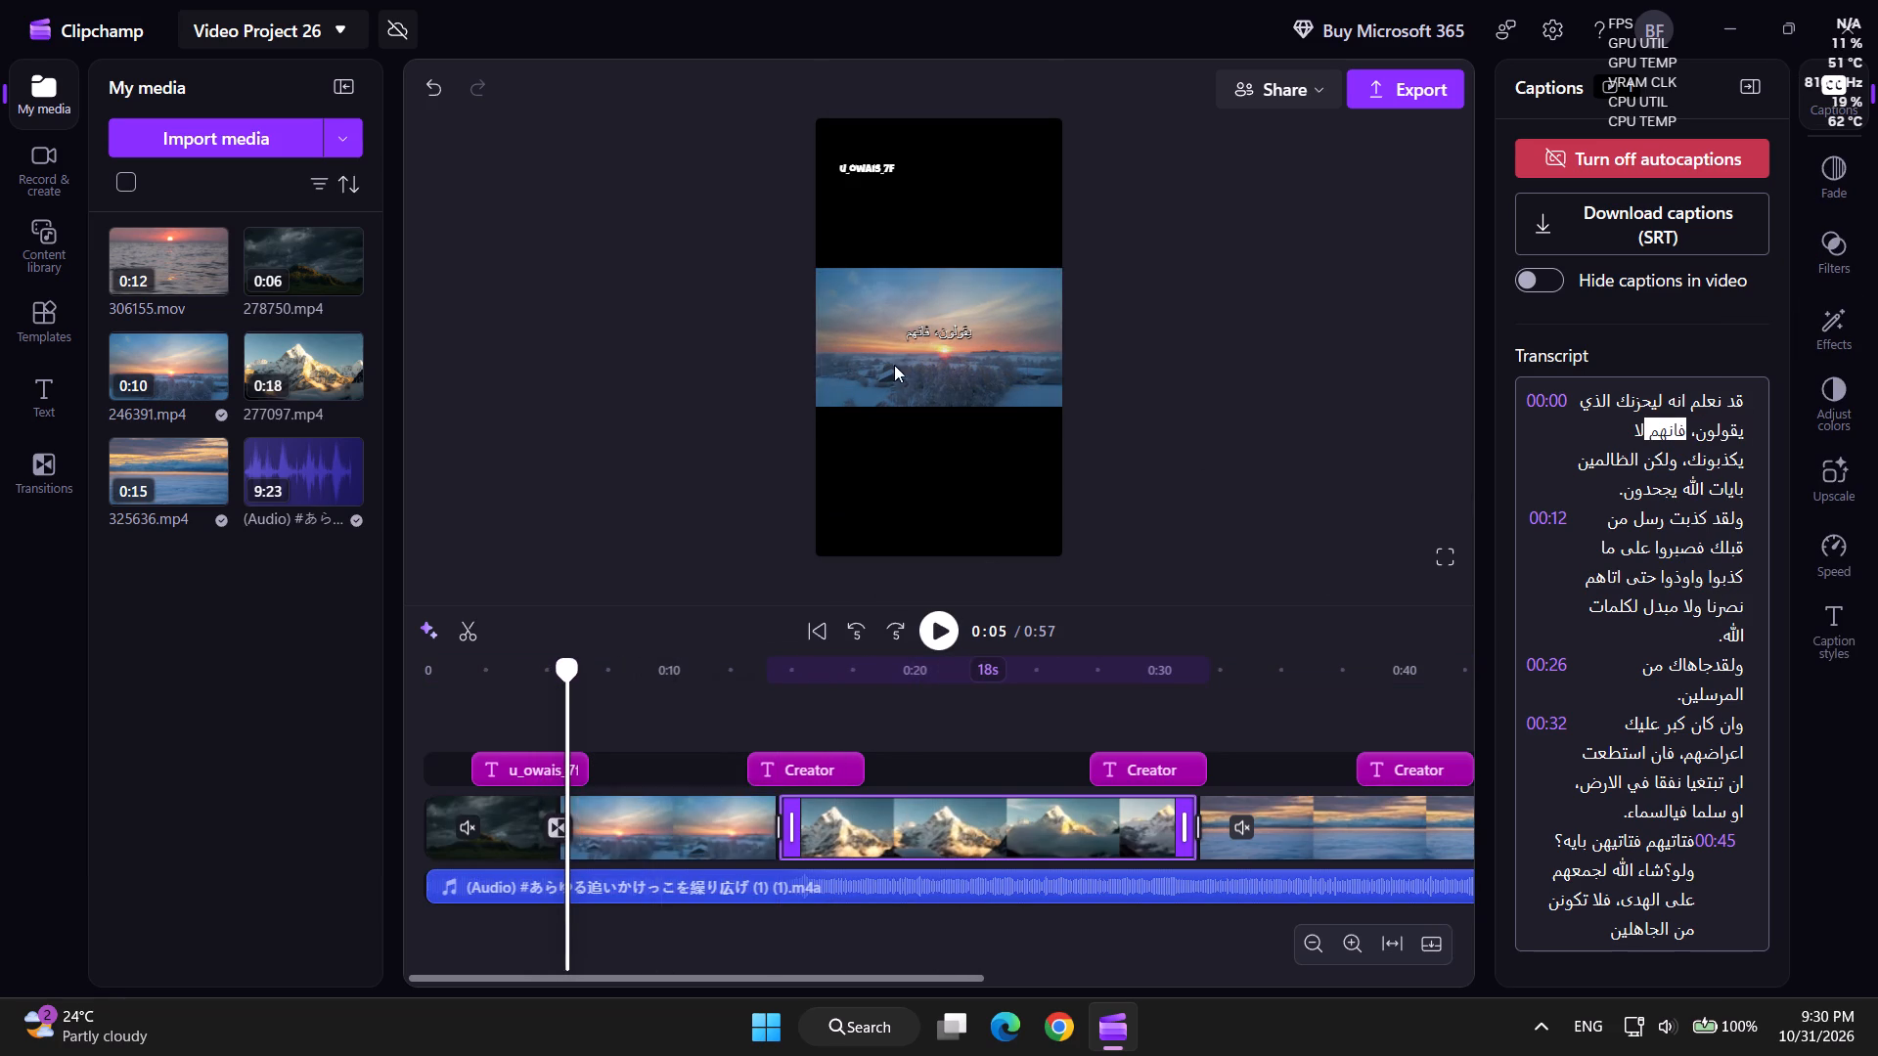
left_click(915, 344)
double_click(947, 503)
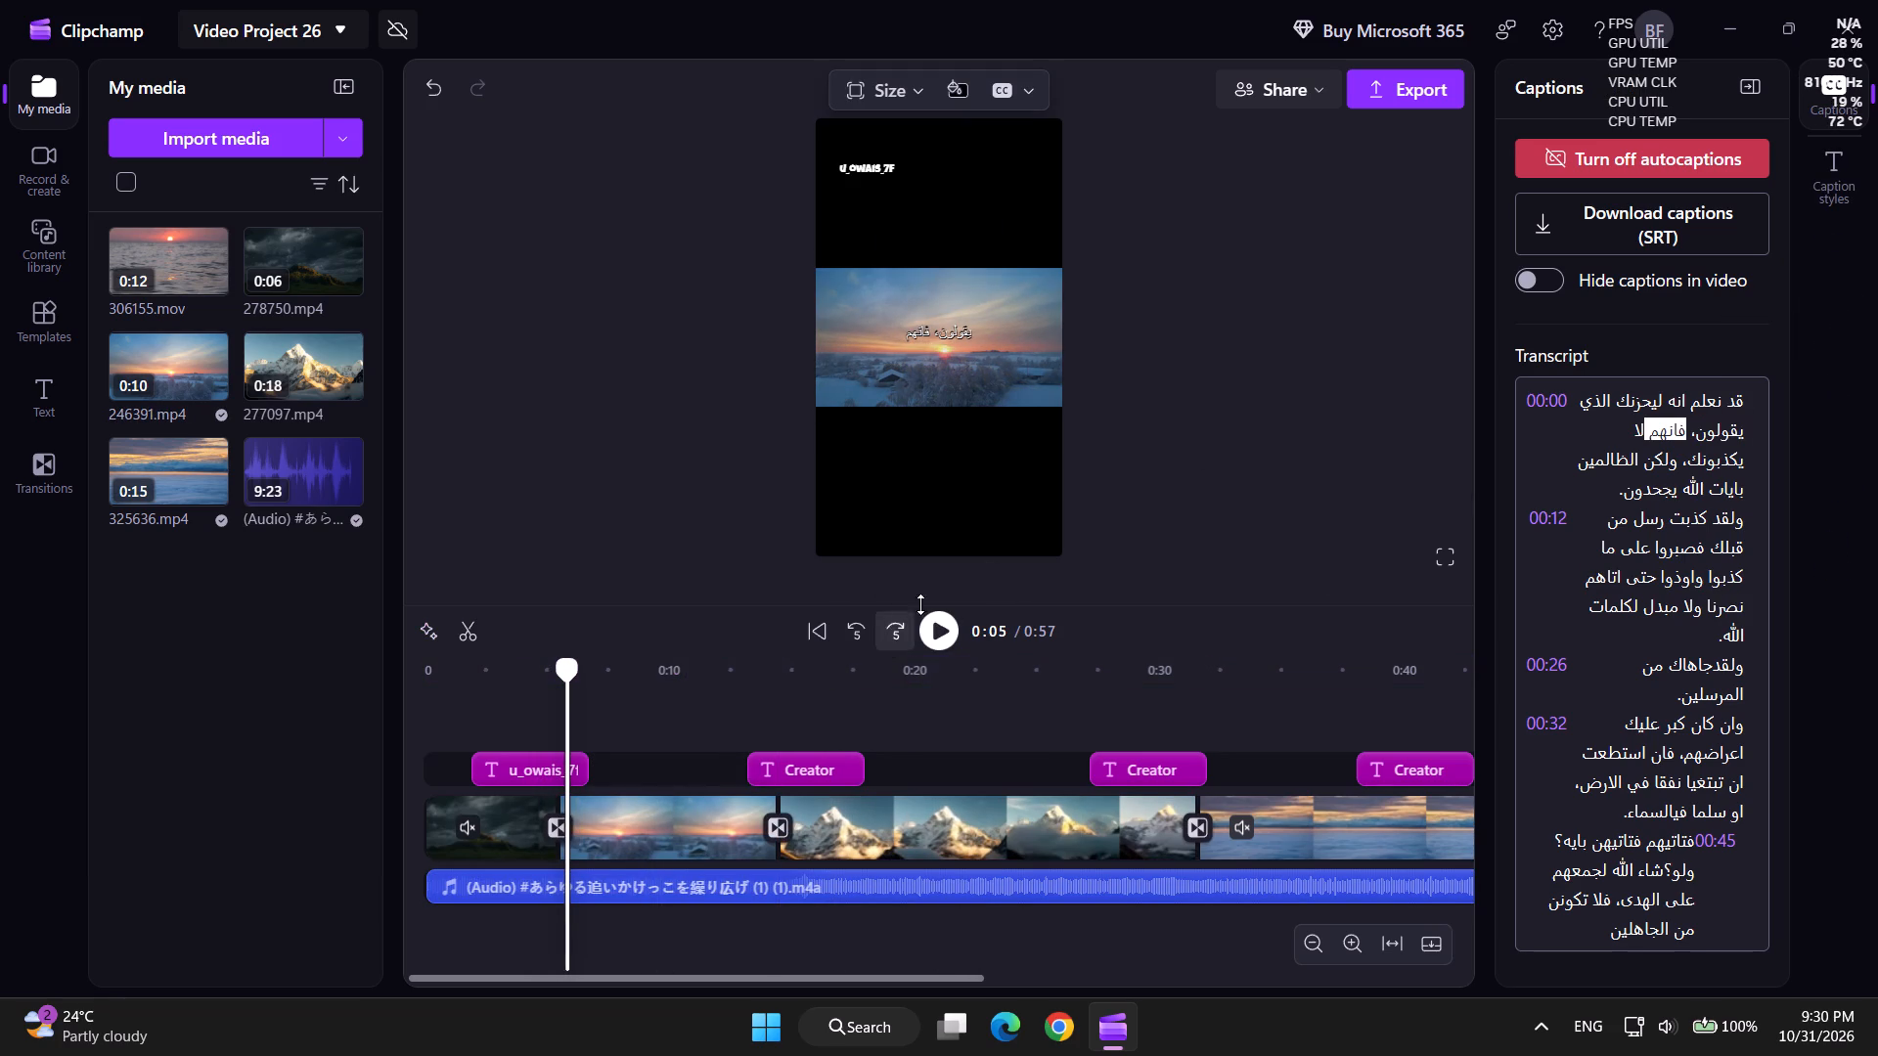
left_click(934, 641)
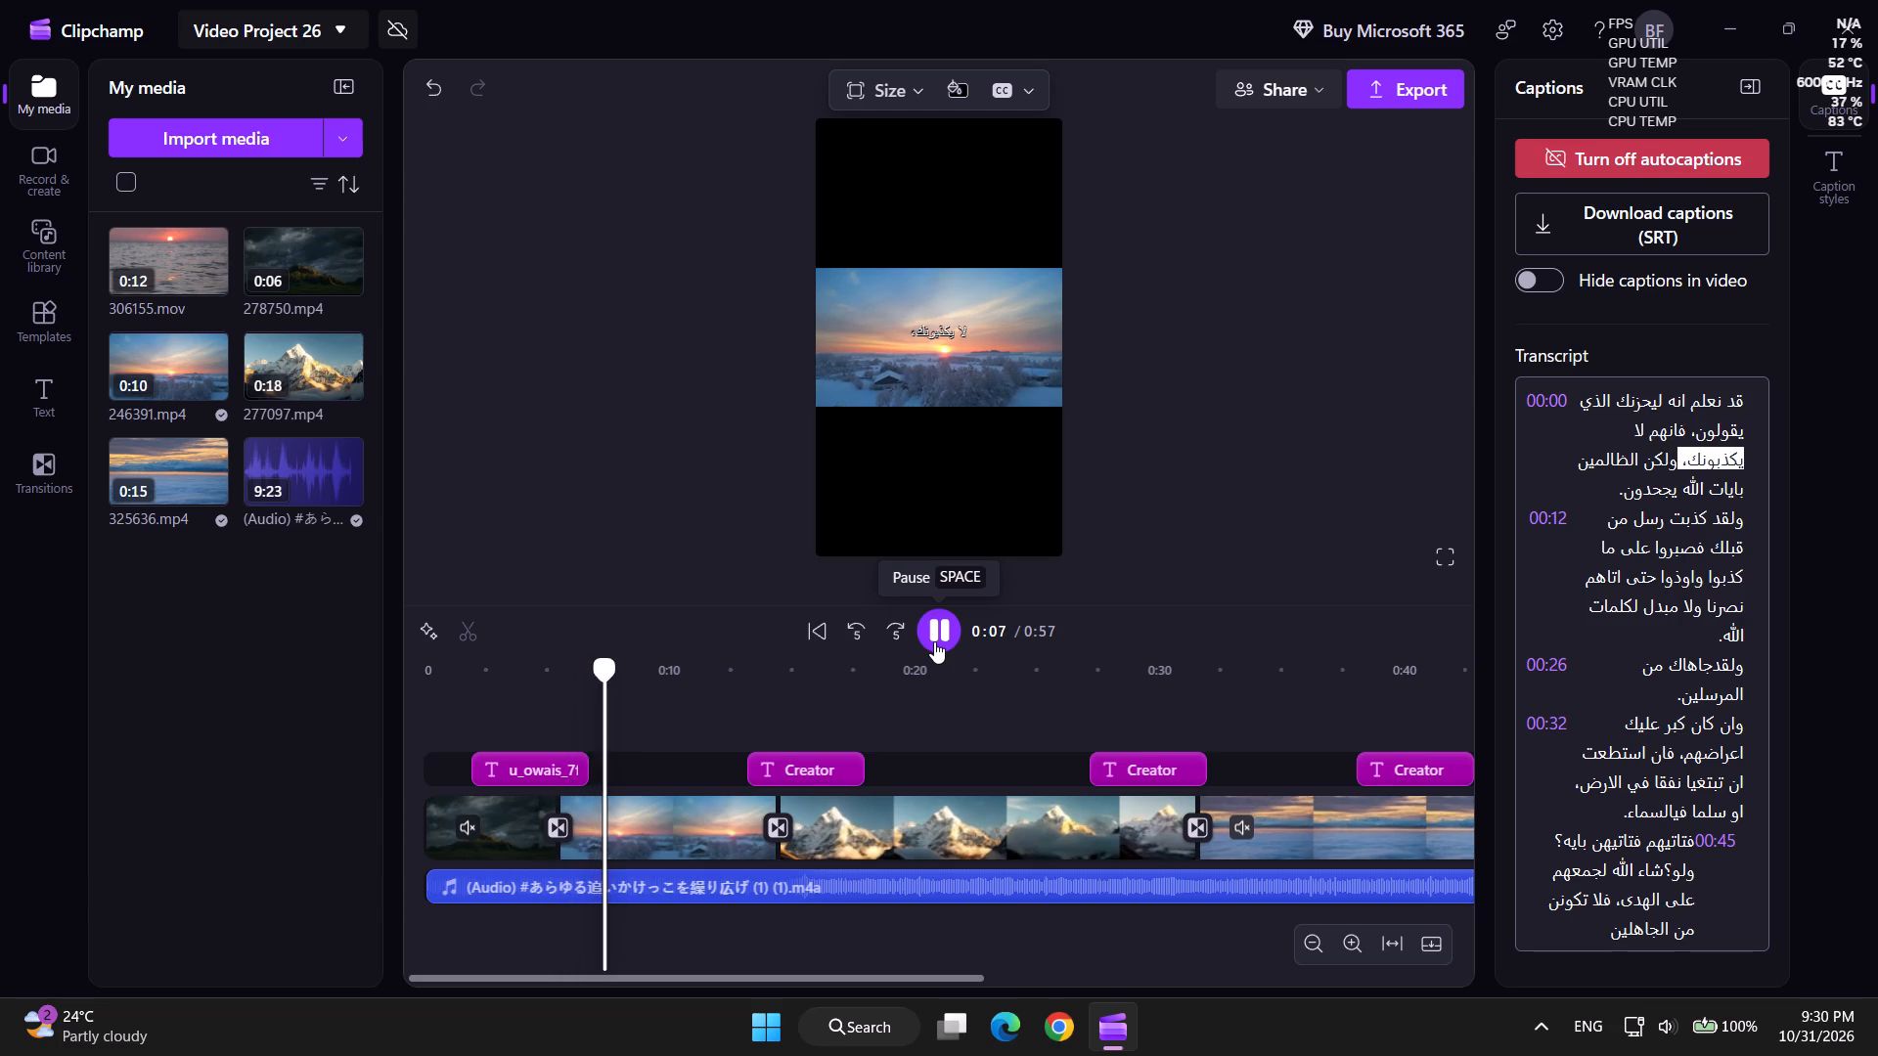
left_click(934, 641)
left_click(770, 666)
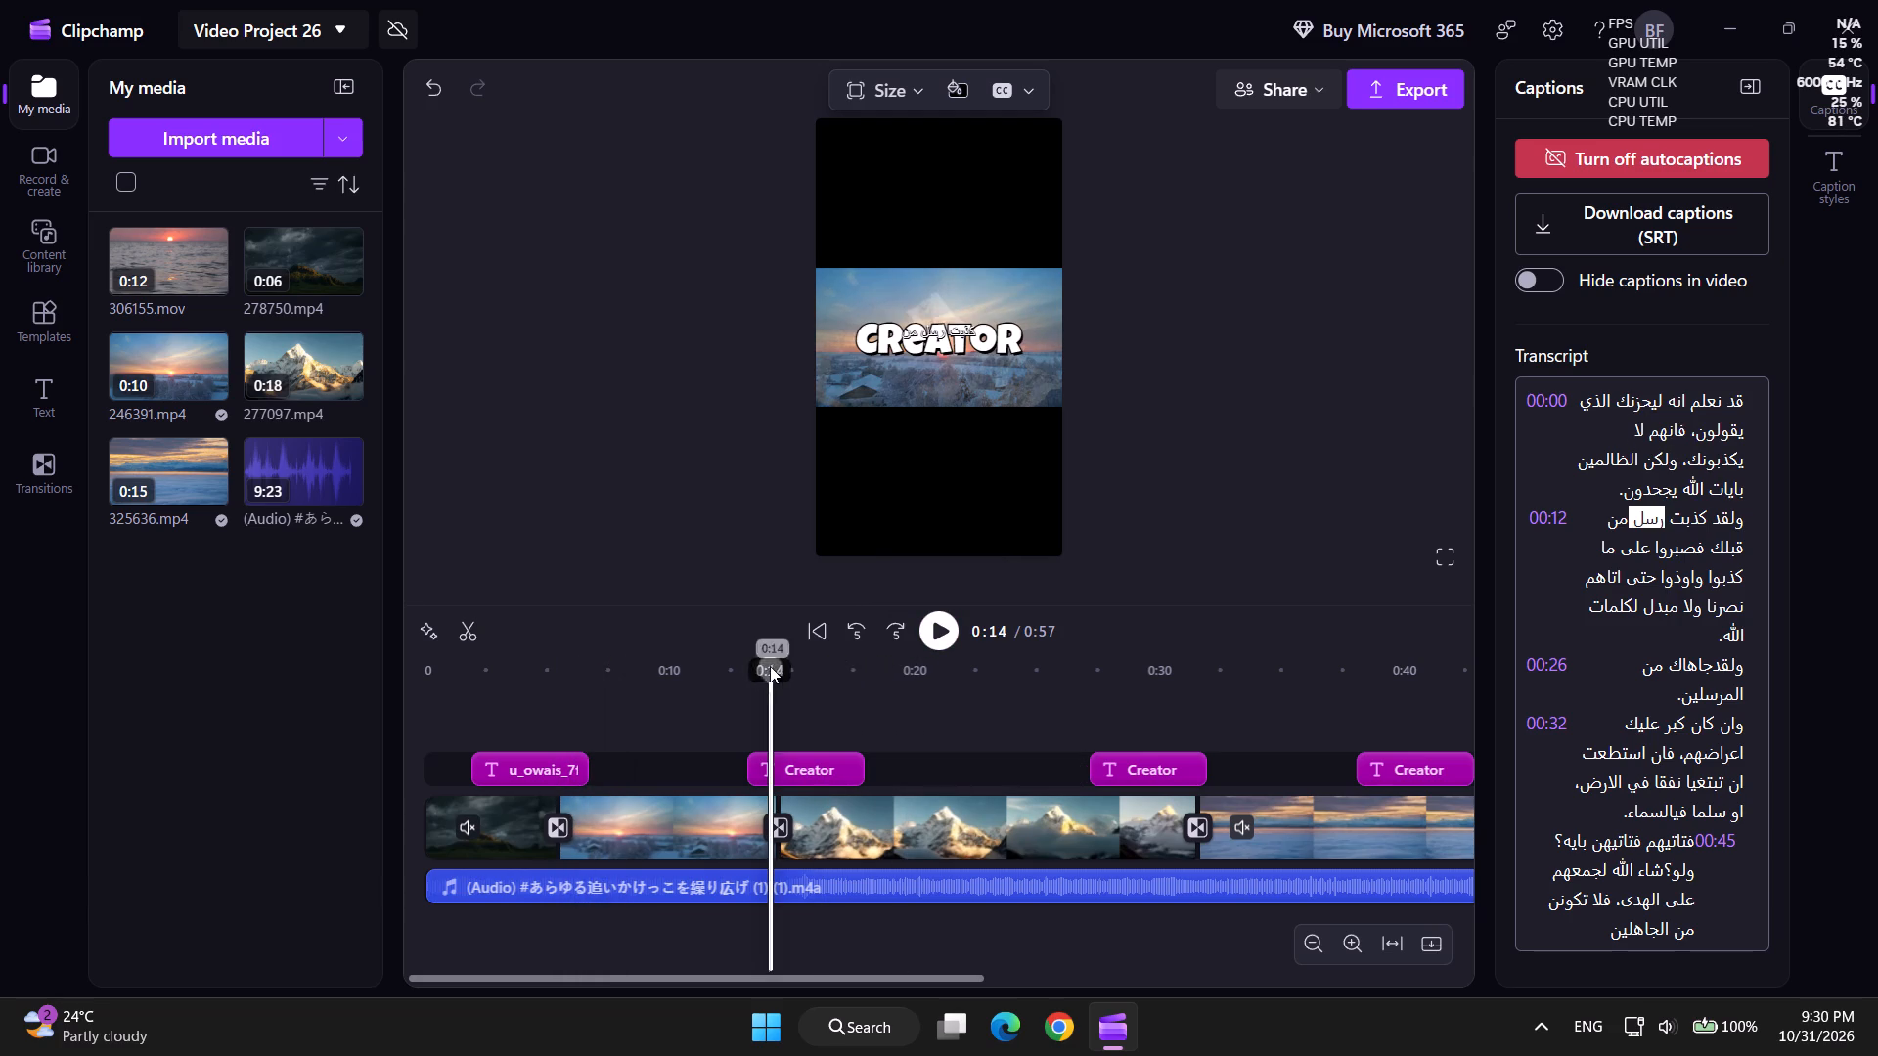
left_click(509, 670)
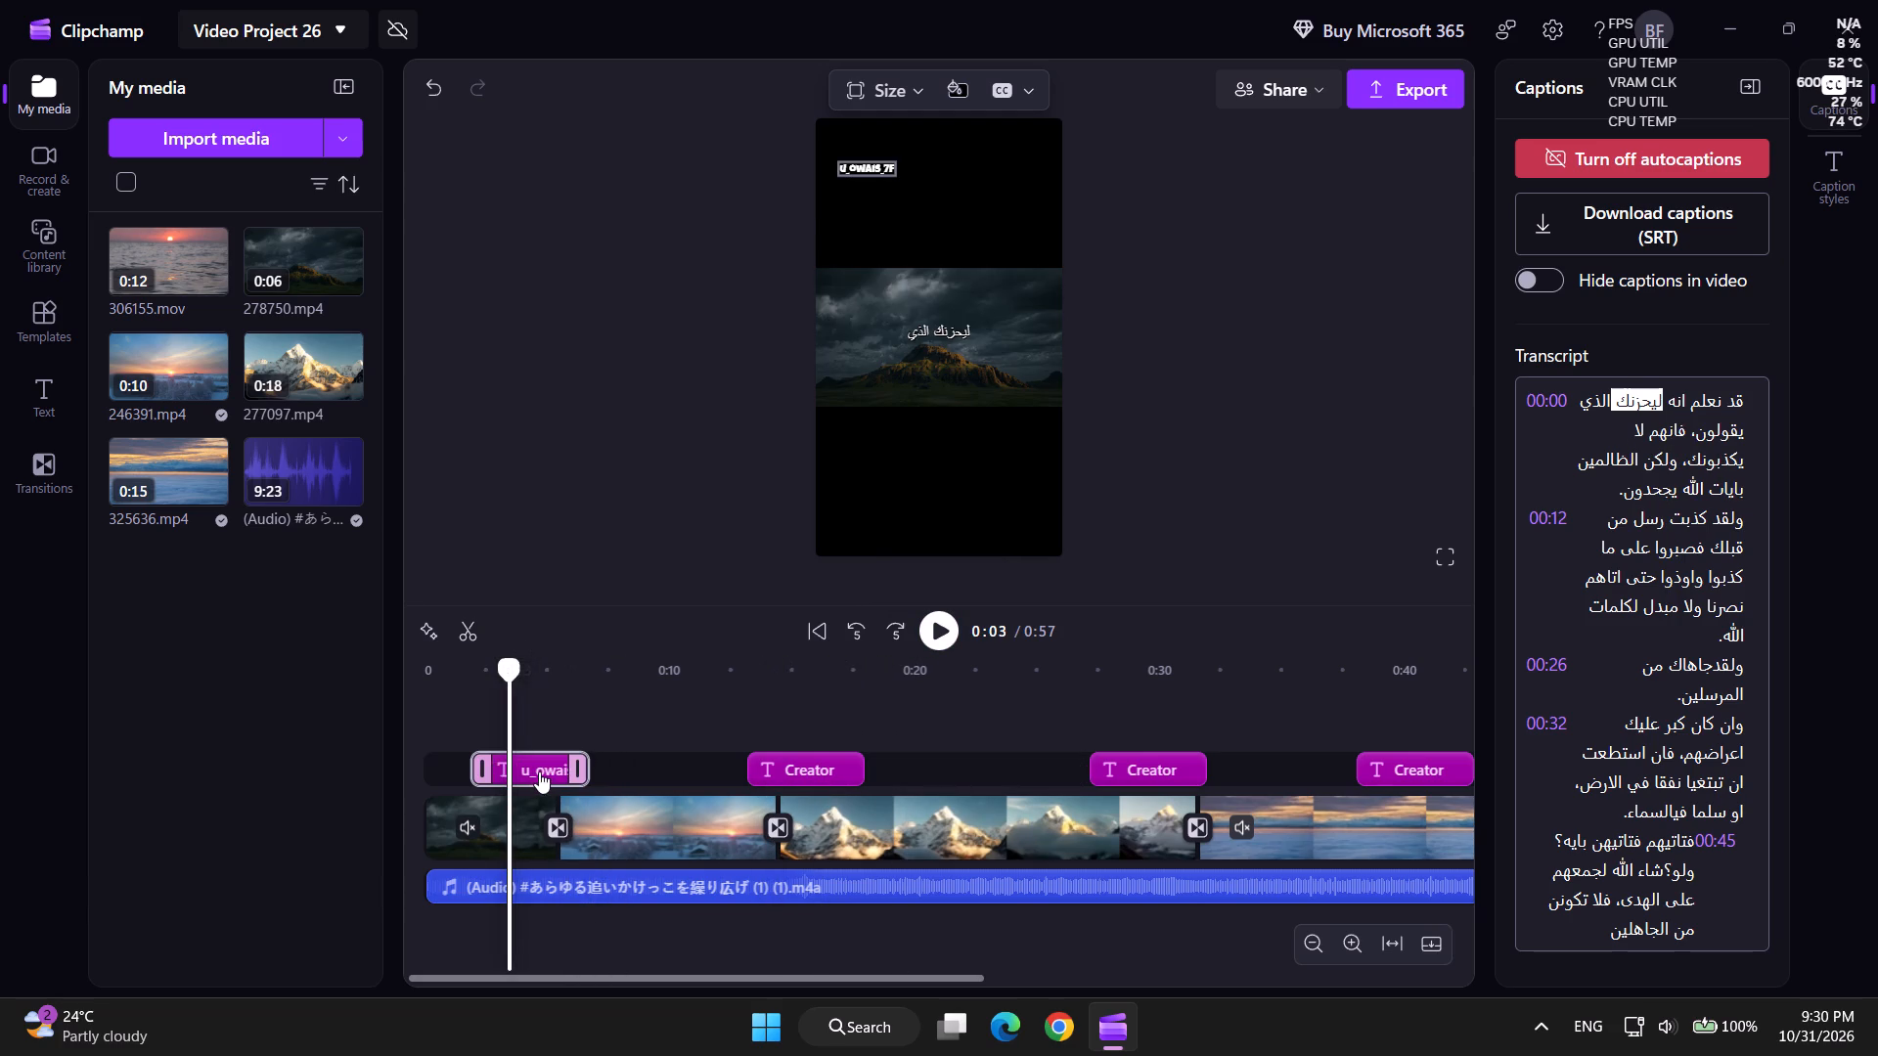
left_click(539, 771)
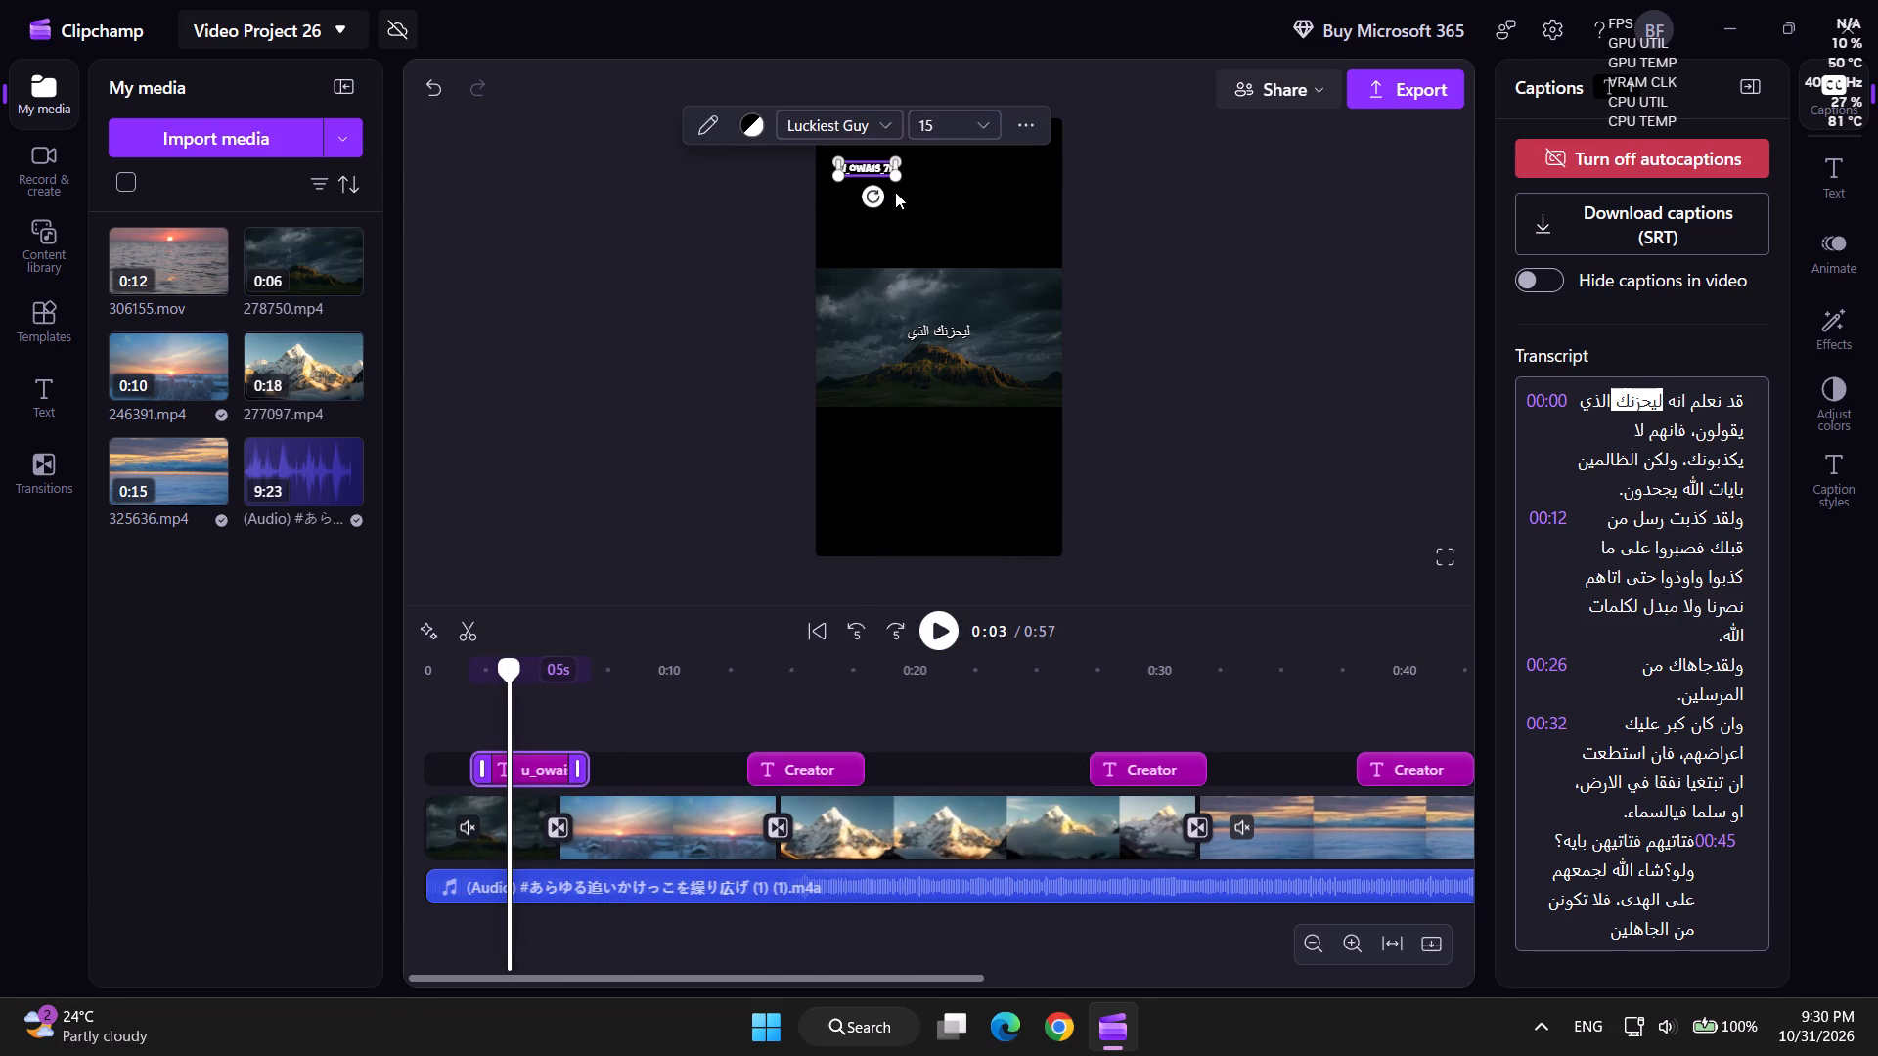
left_click_drag(898, 177, 1008, 321)
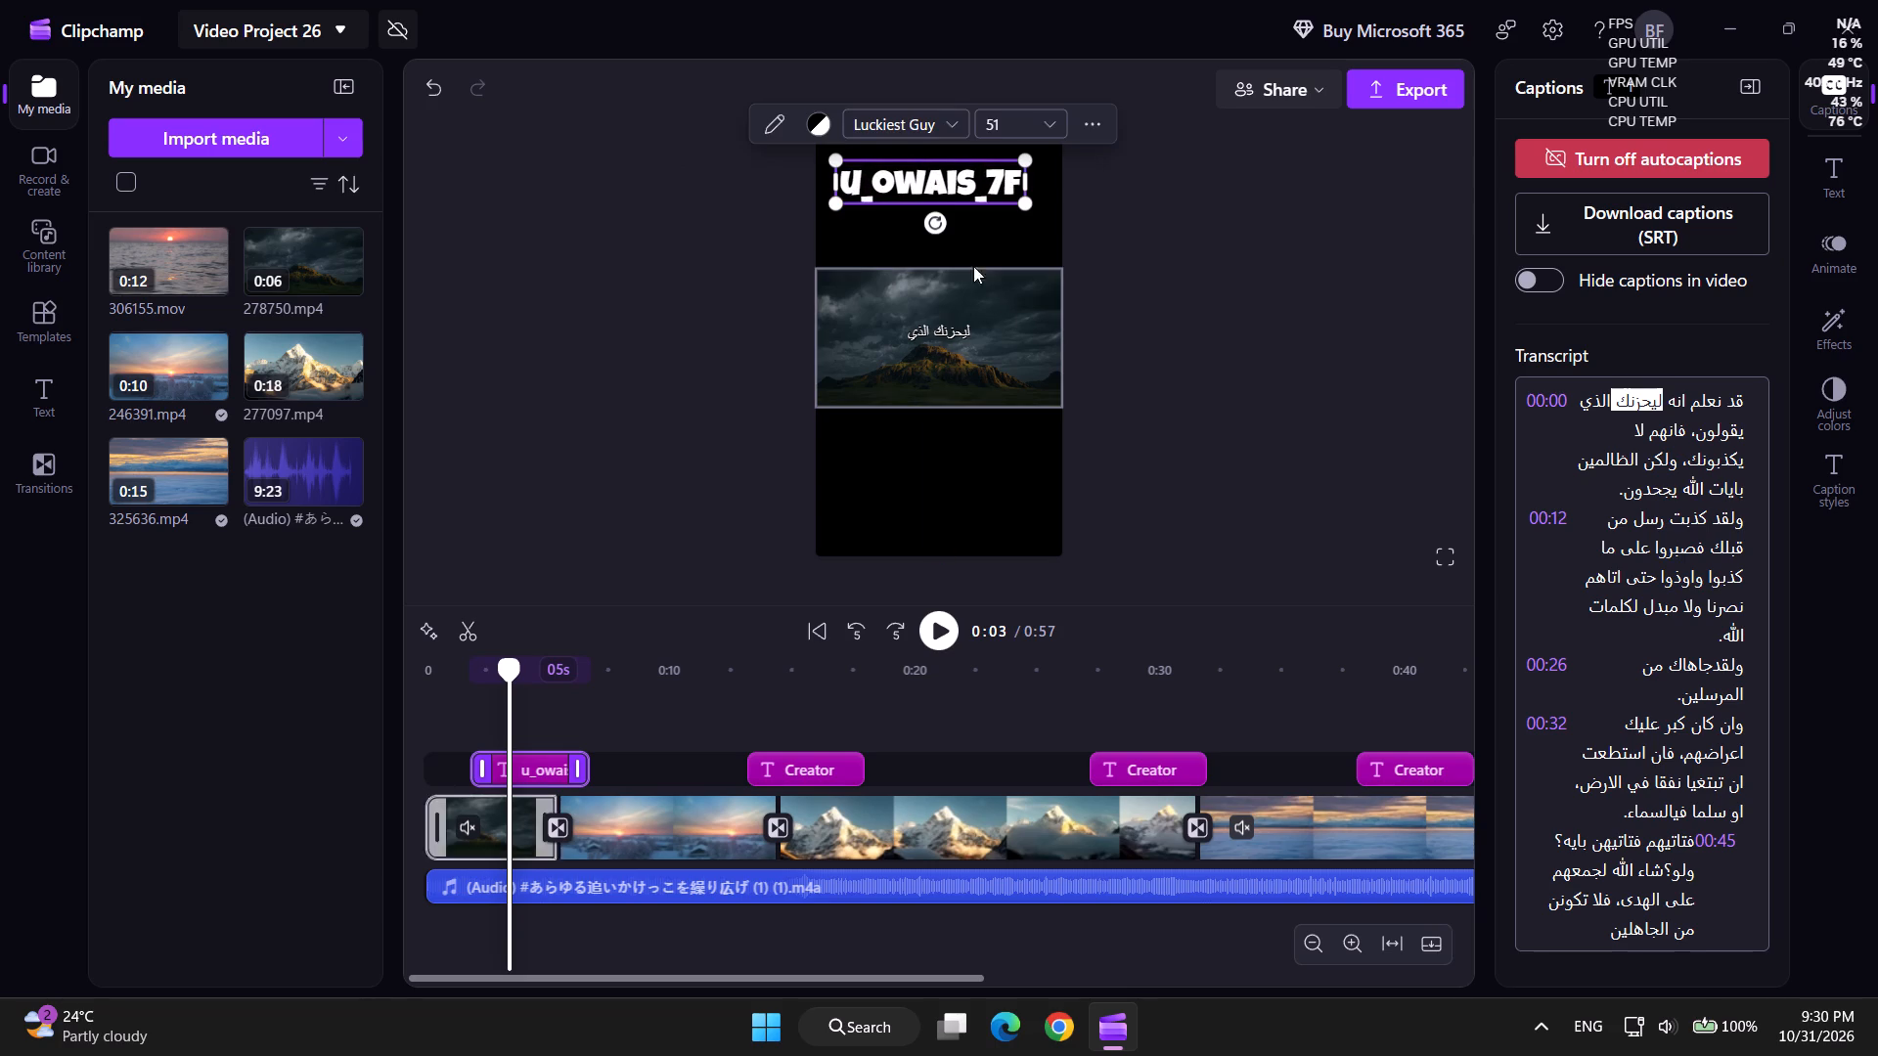
left_click_drag(1031, 210, 858, 170)
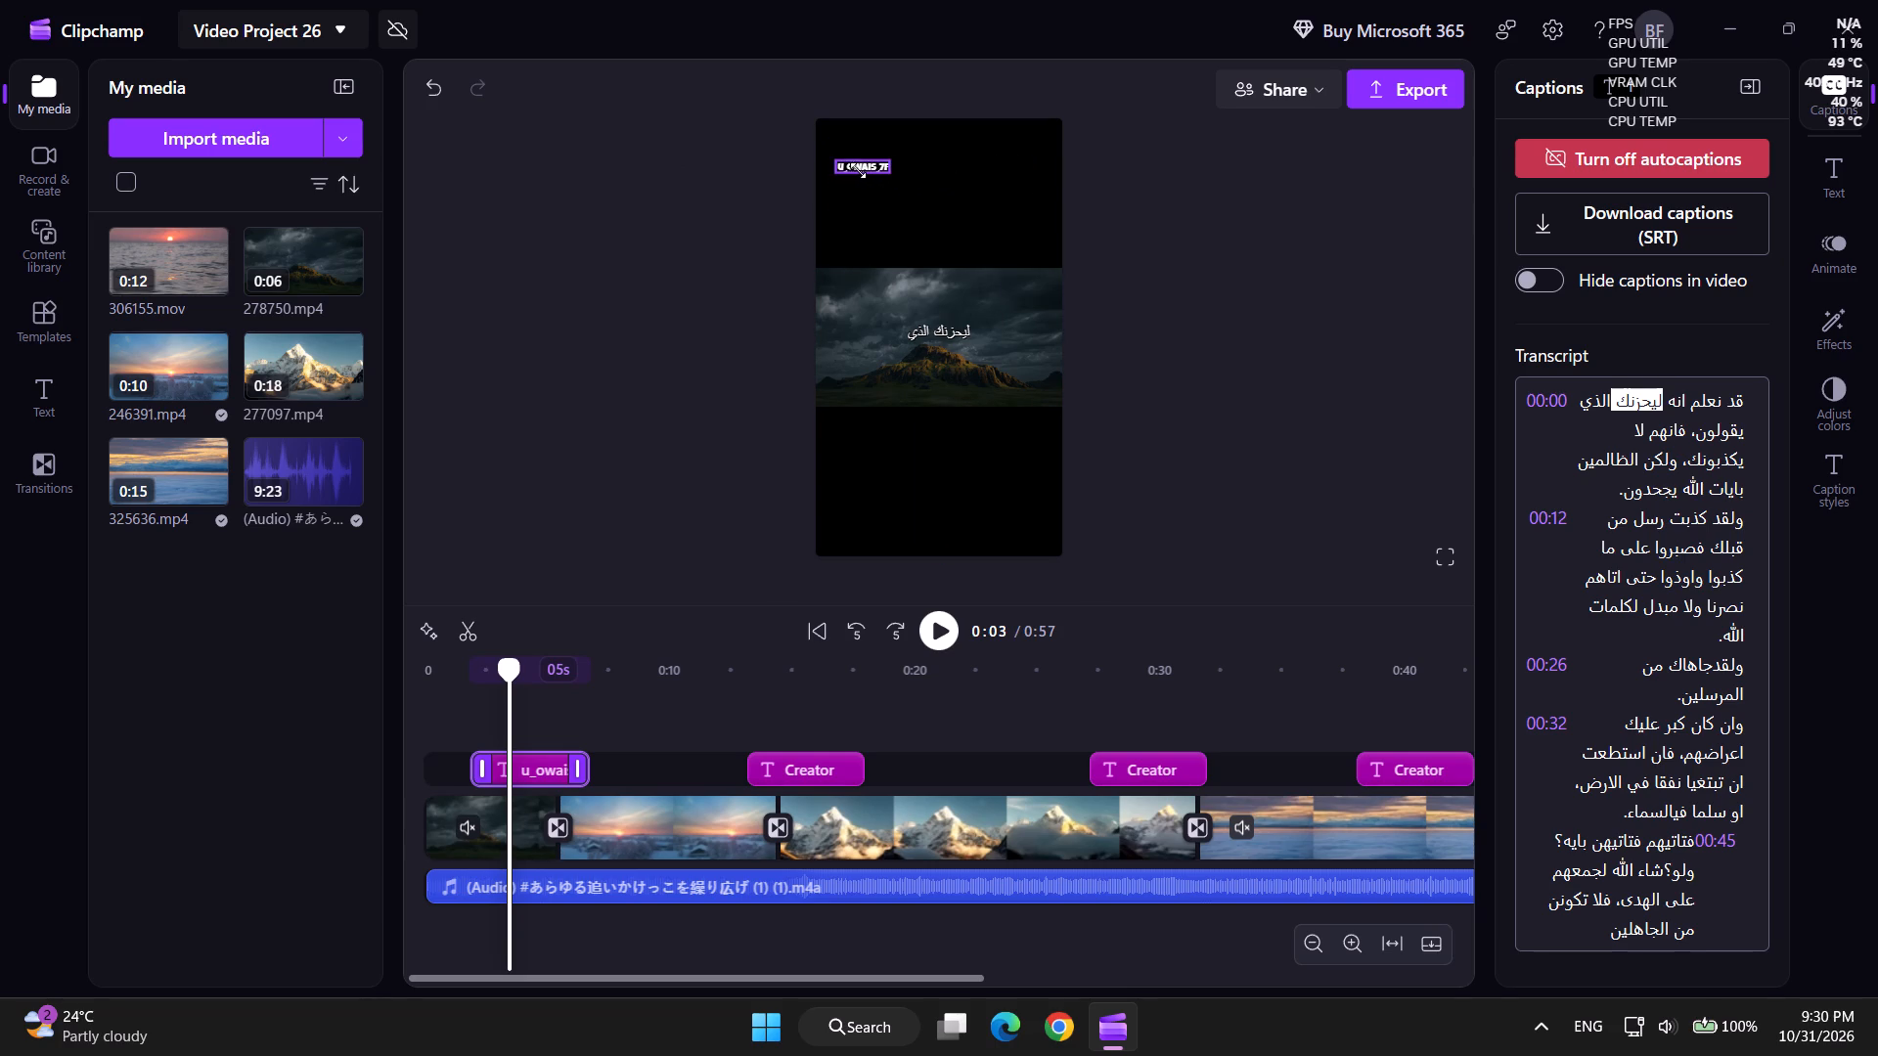
left_click_drag(858, 170, 852, 163)
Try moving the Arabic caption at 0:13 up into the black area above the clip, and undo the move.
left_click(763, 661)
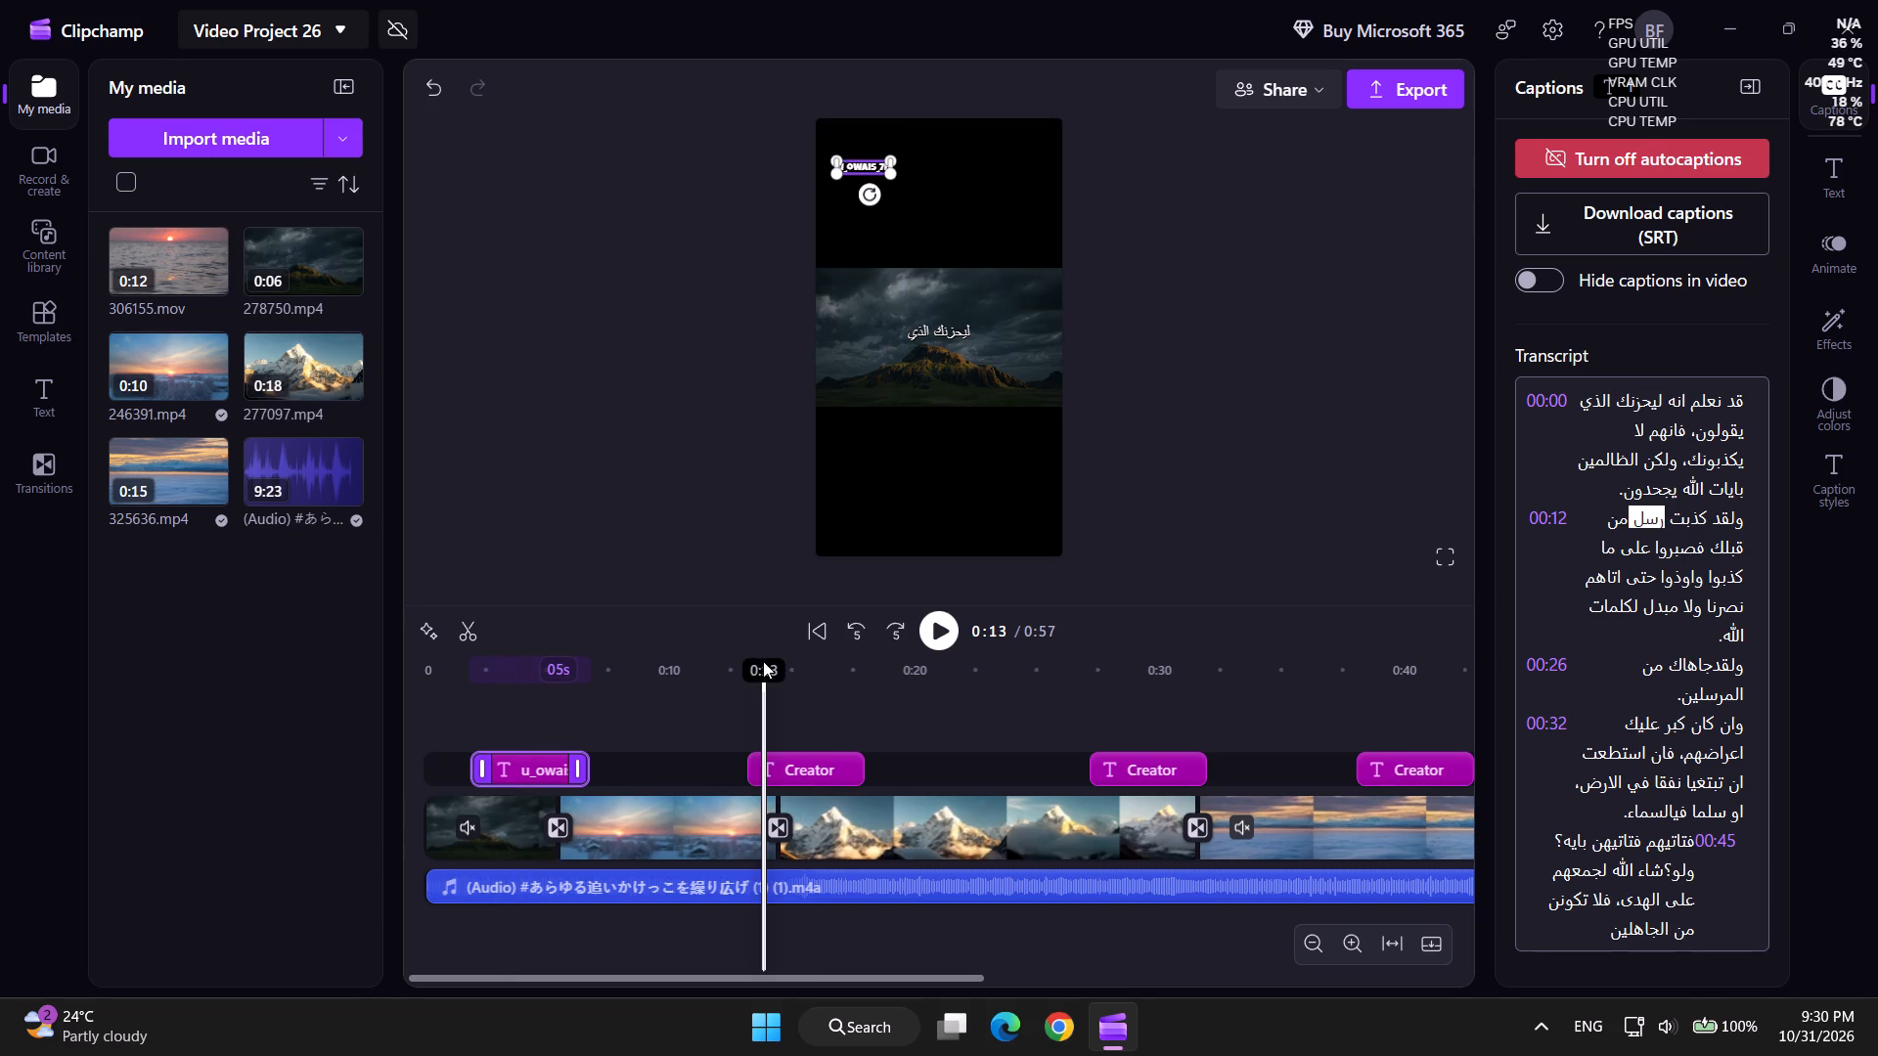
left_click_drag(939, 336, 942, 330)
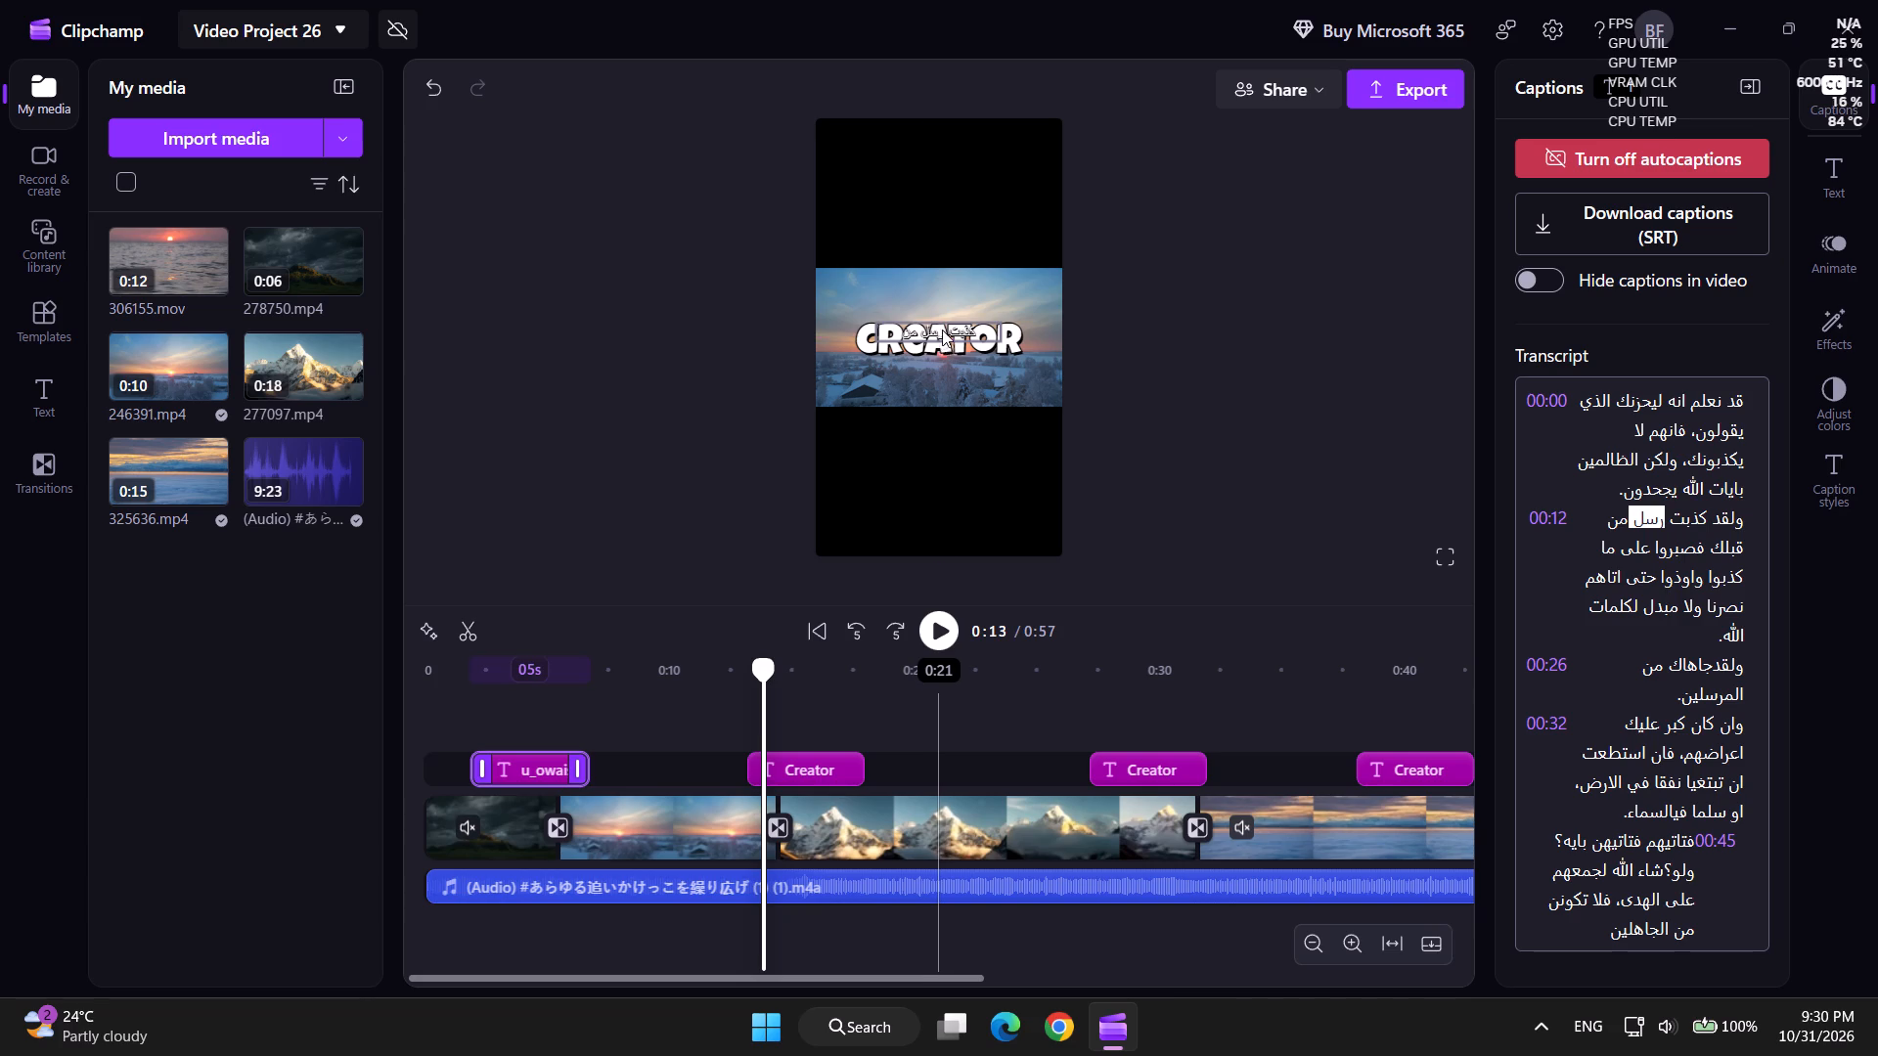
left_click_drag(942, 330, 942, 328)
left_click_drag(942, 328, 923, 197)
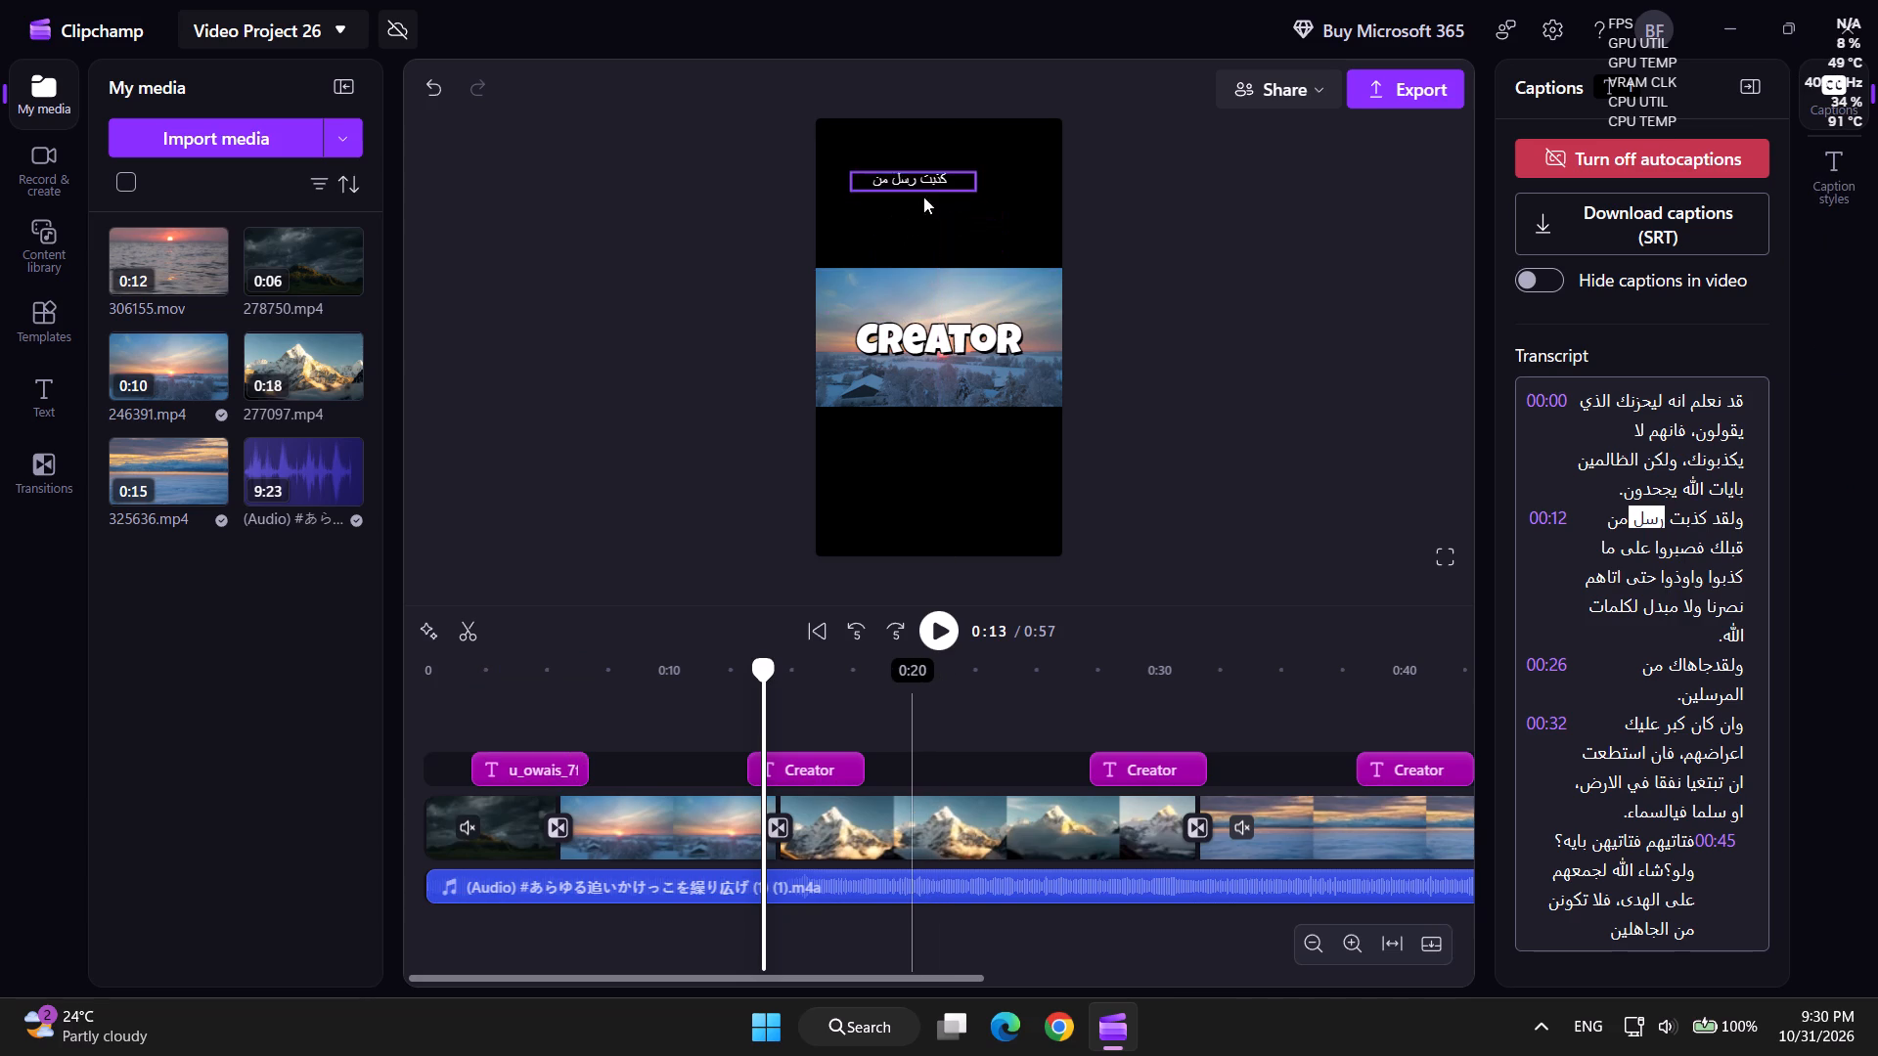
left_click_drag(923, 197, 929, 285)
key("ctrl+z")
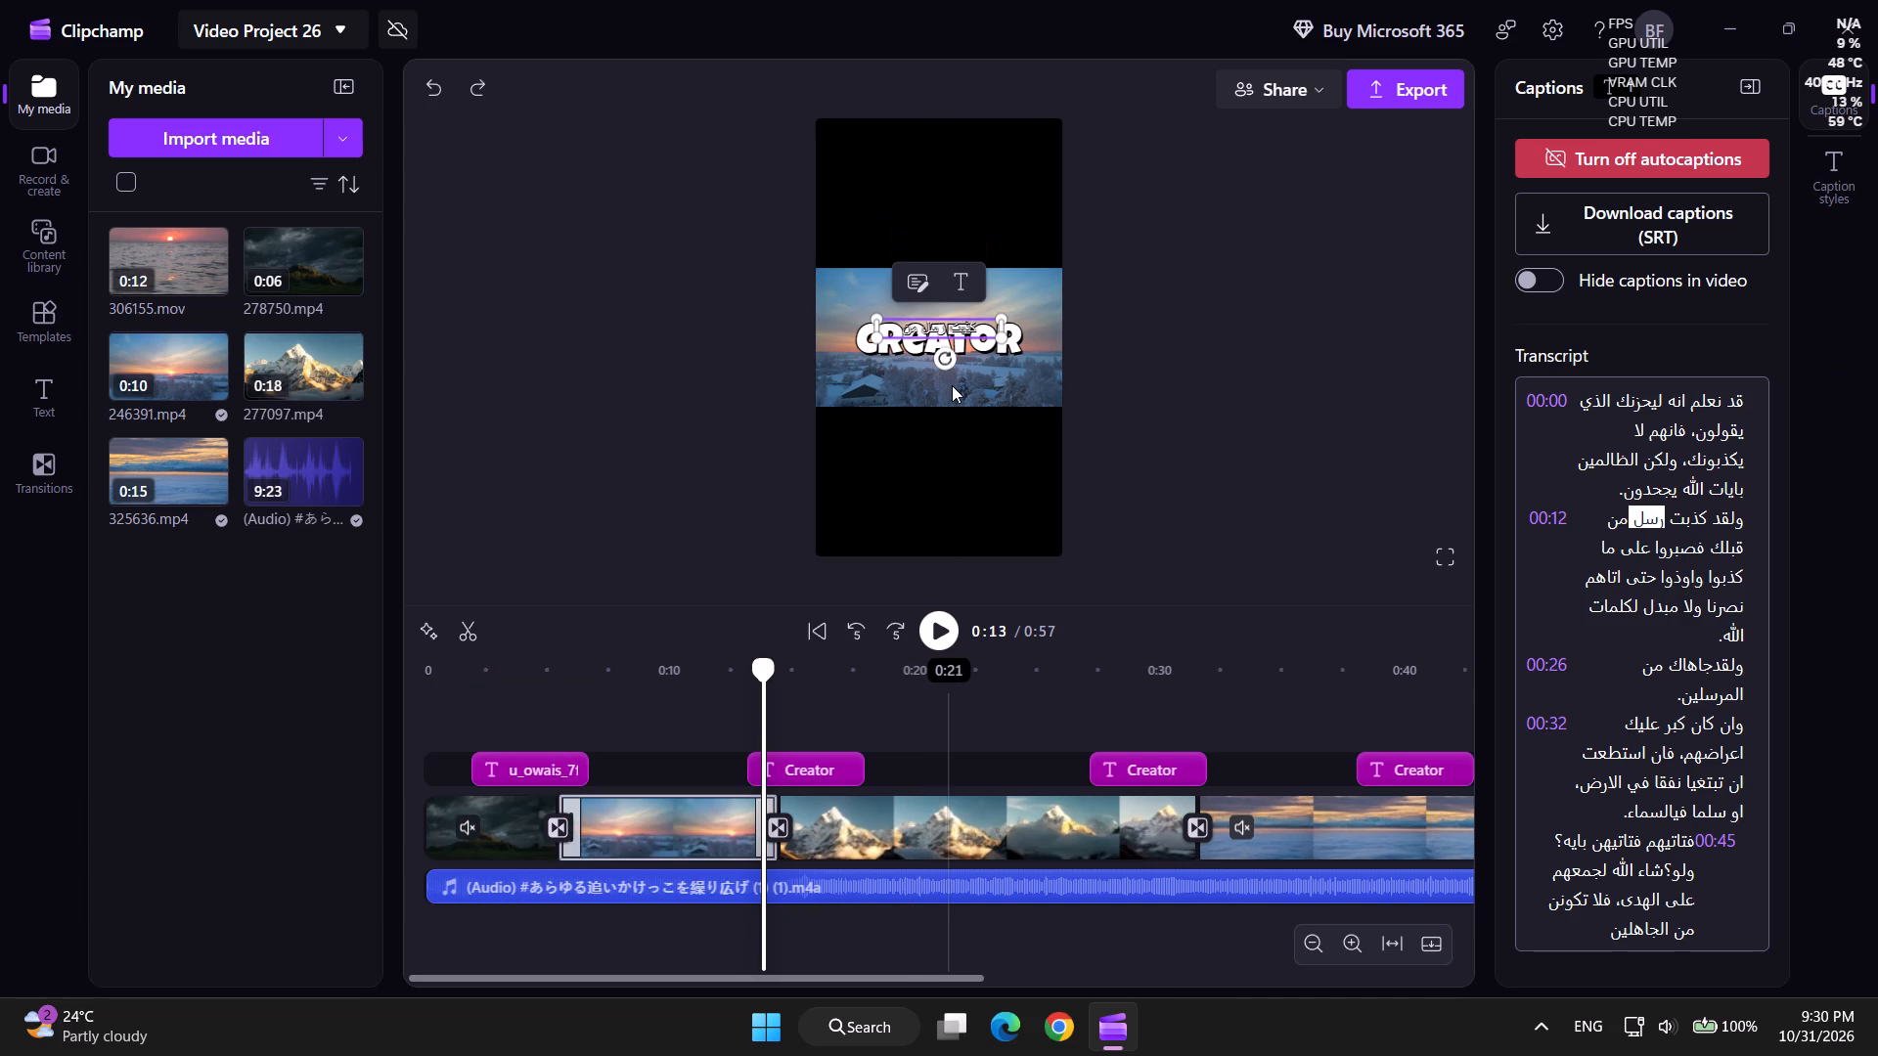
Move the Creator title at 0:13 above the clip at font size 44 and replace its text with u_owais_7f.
left_click(952, 385)
left_click(1005, 347)
left_click_drag(1005, 347, 982, 290)
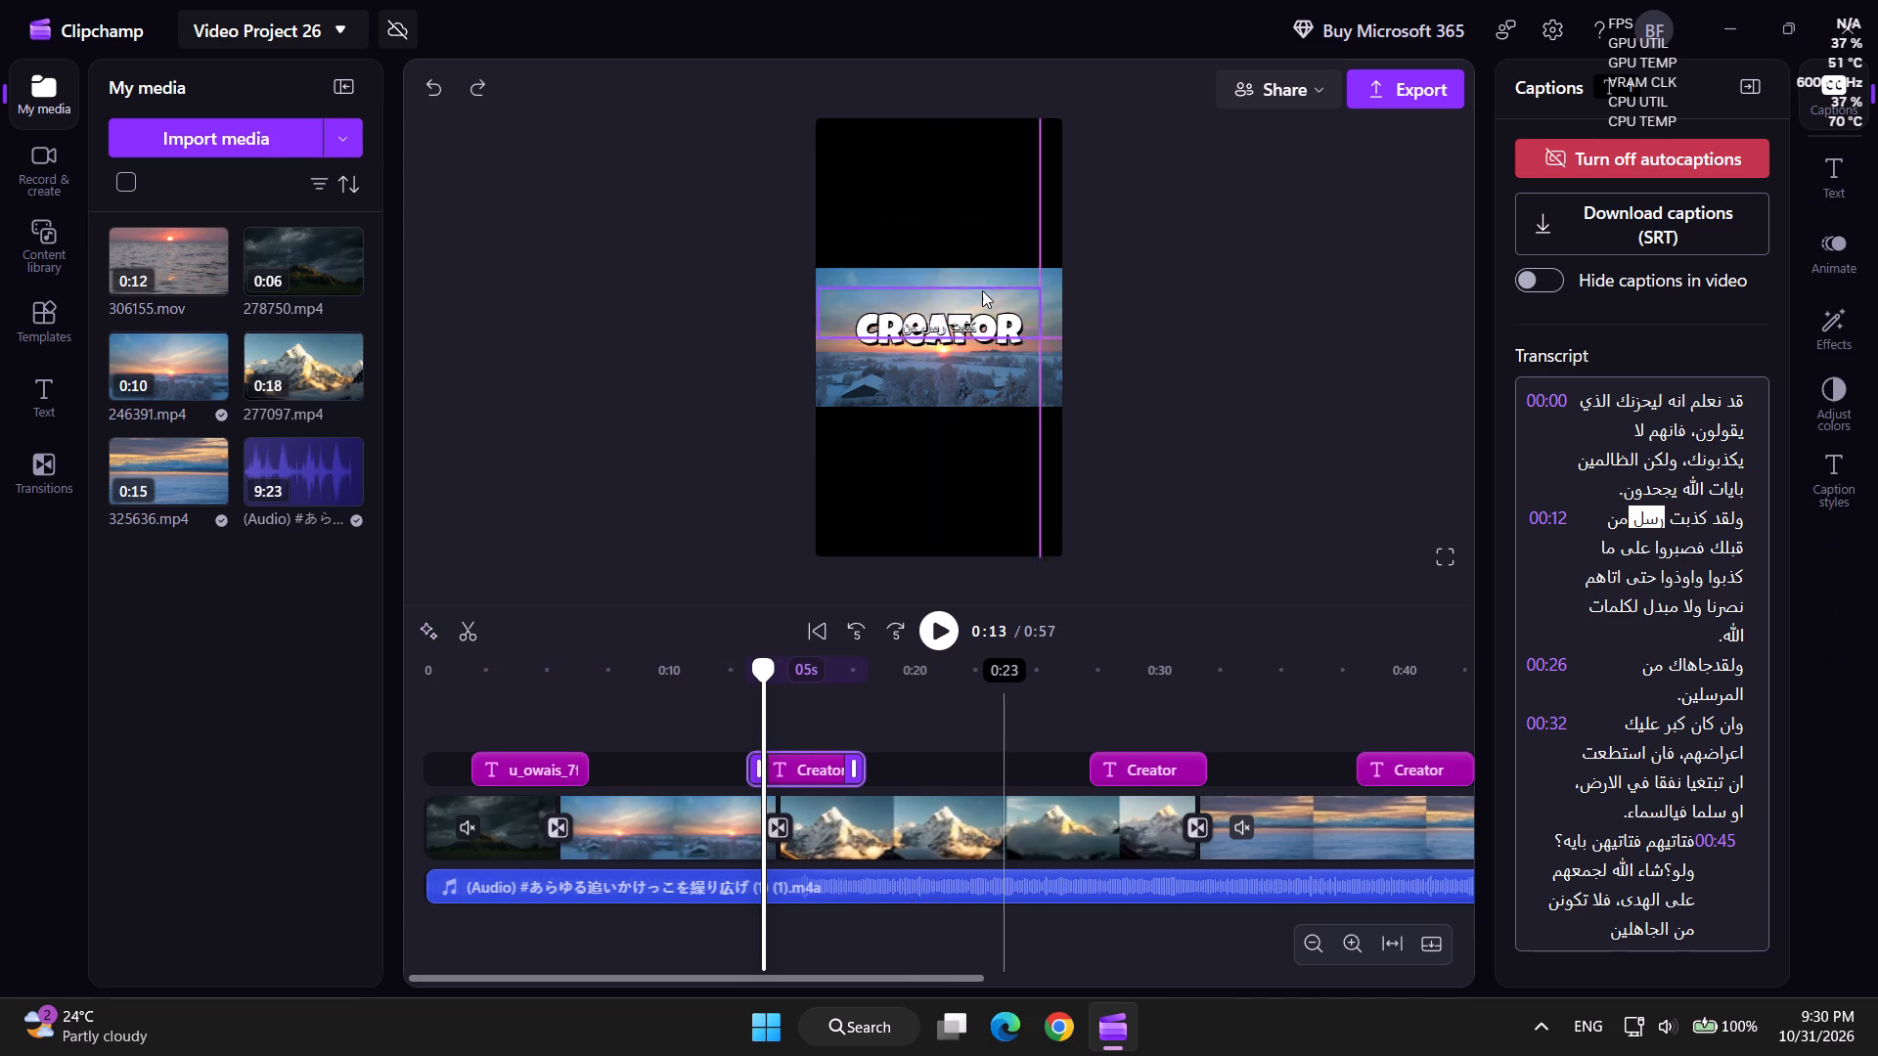
left_click_drag(982, 290, 994, 195)
left_click_drag(1038, 205, 1036, 207)
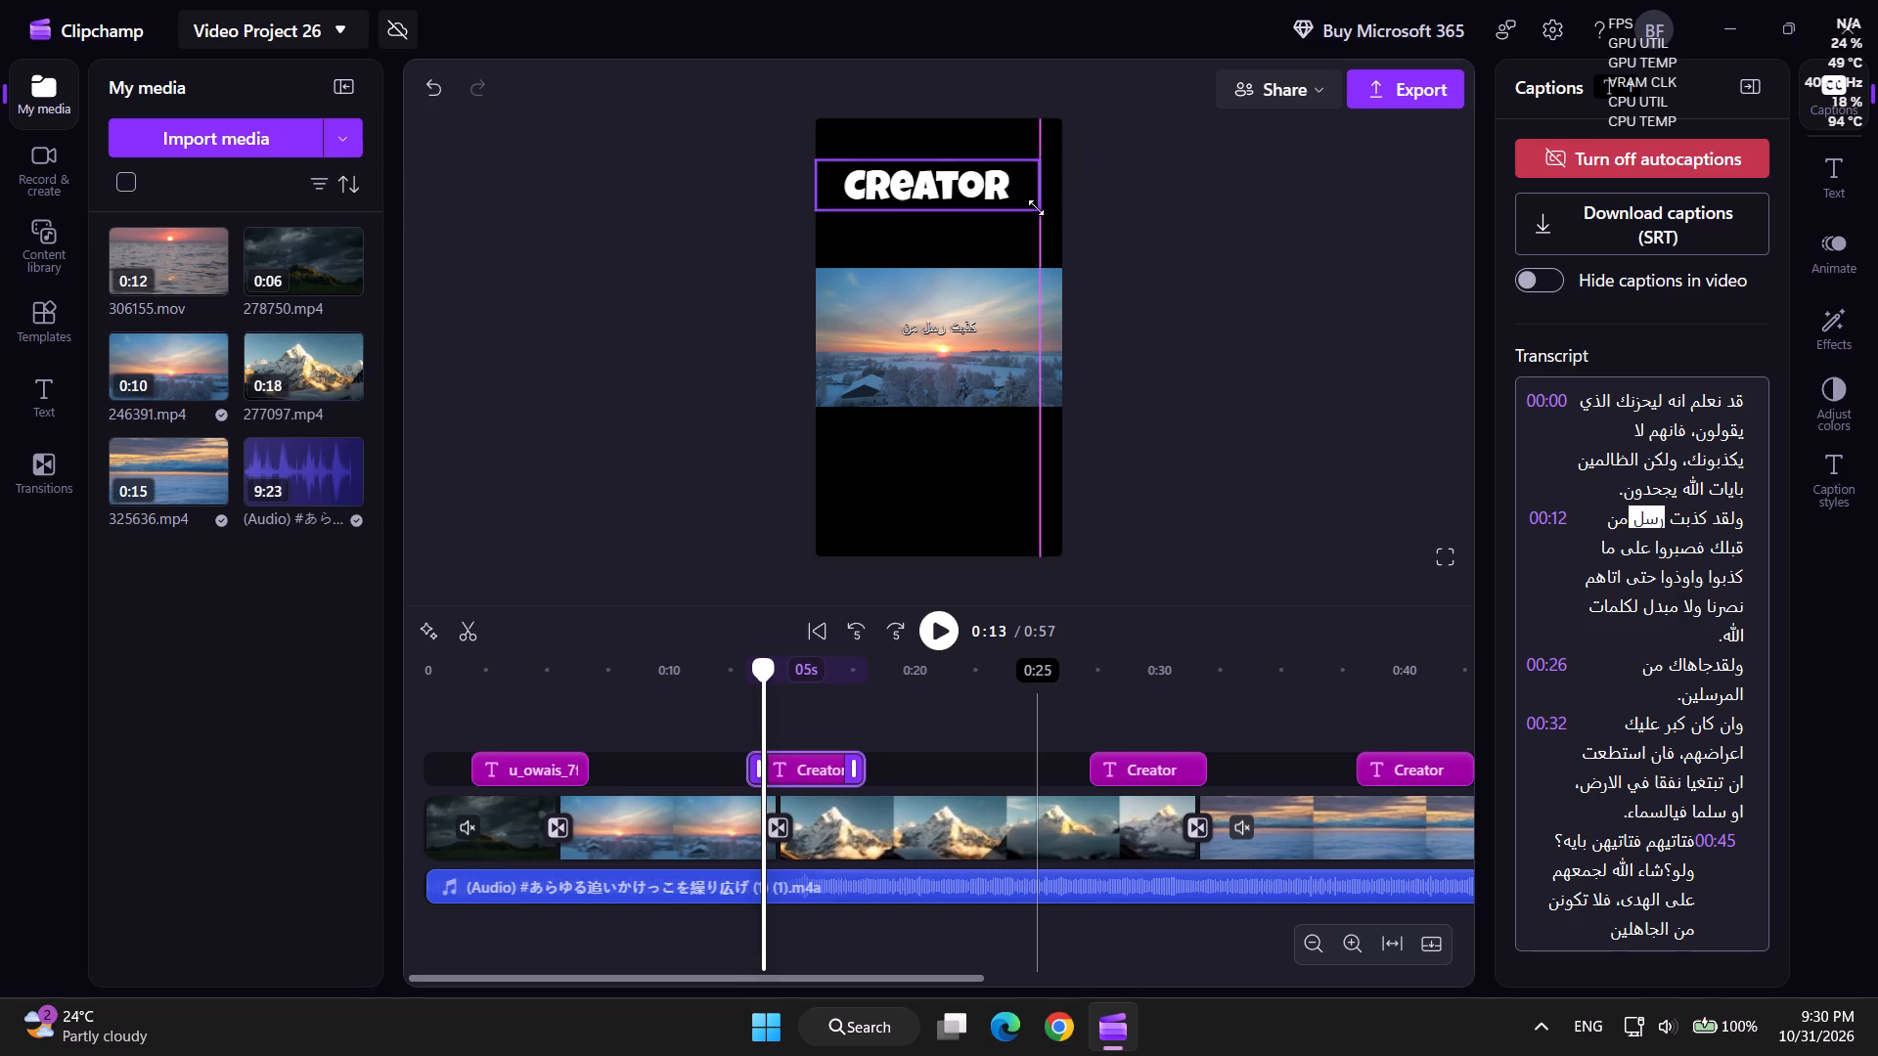
left_click_drag(1036, 207, 977, 195)
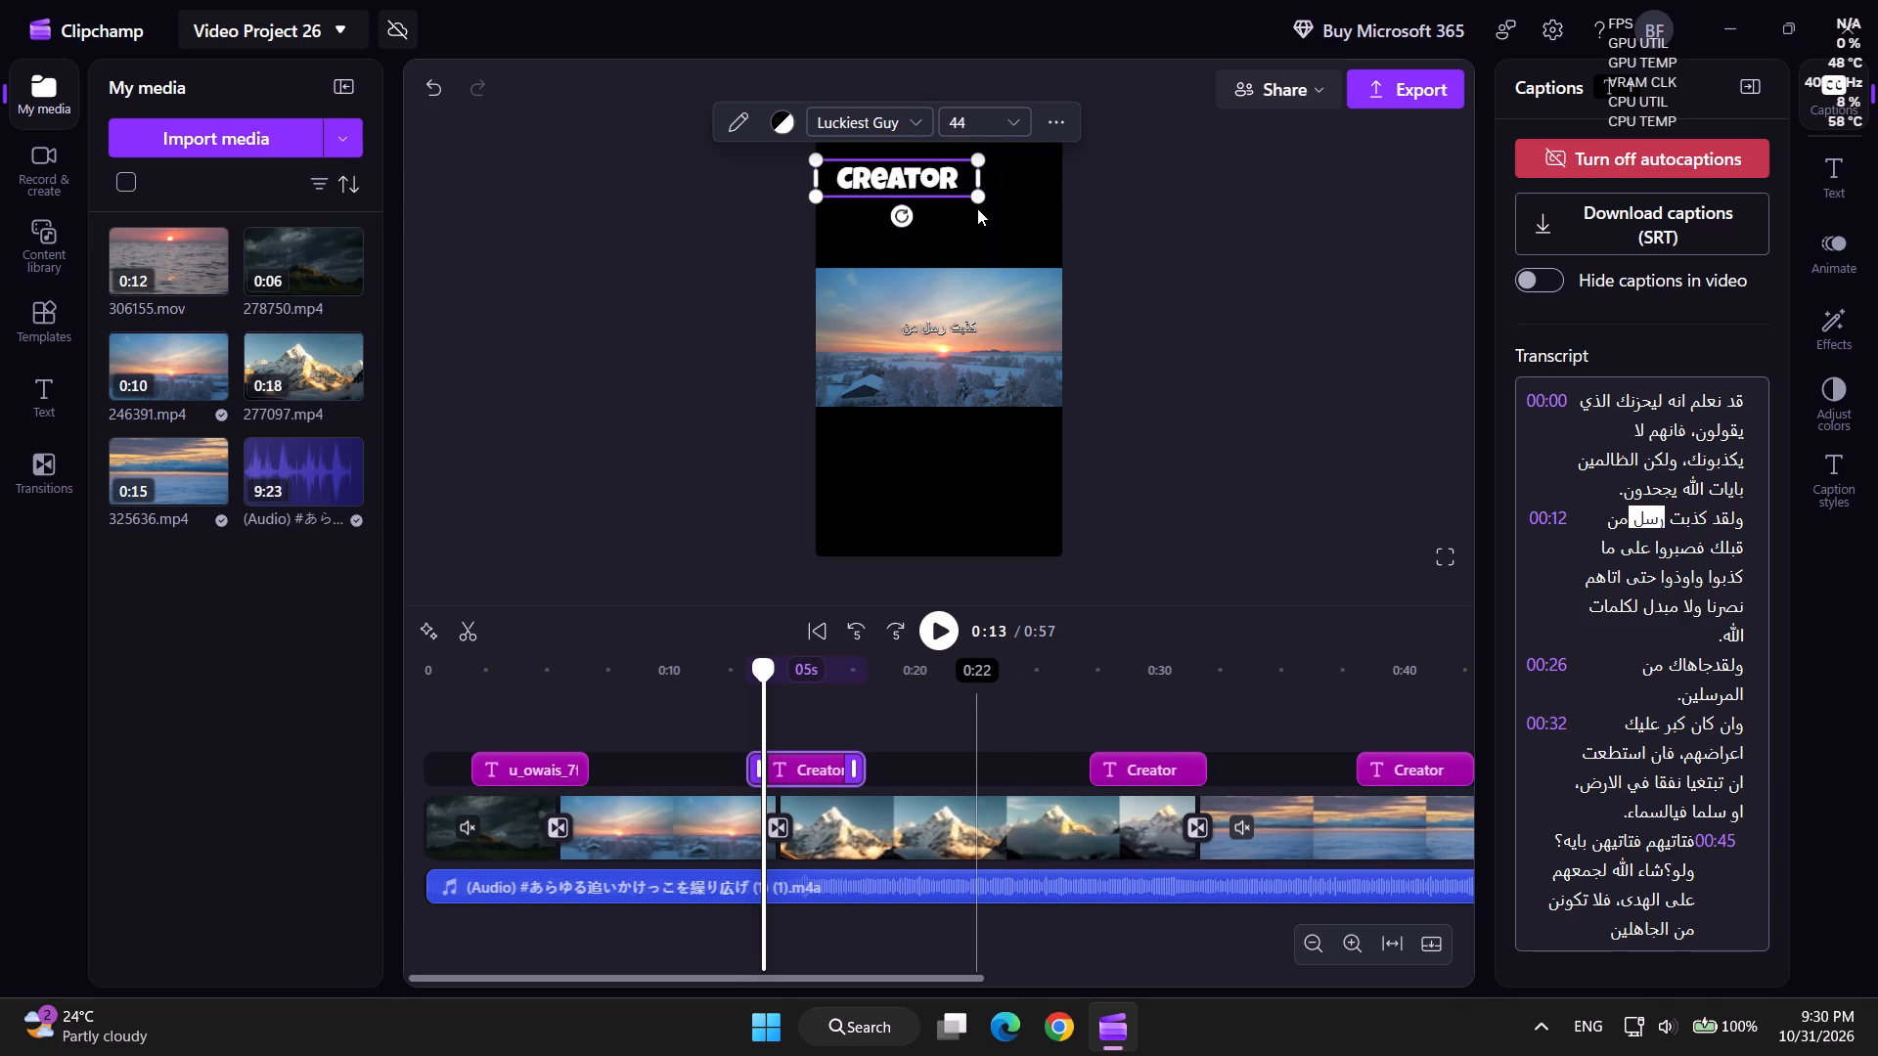
left_click(921, 177)
key("BackSpace")
key("BackSpace")
key("BackSpace")
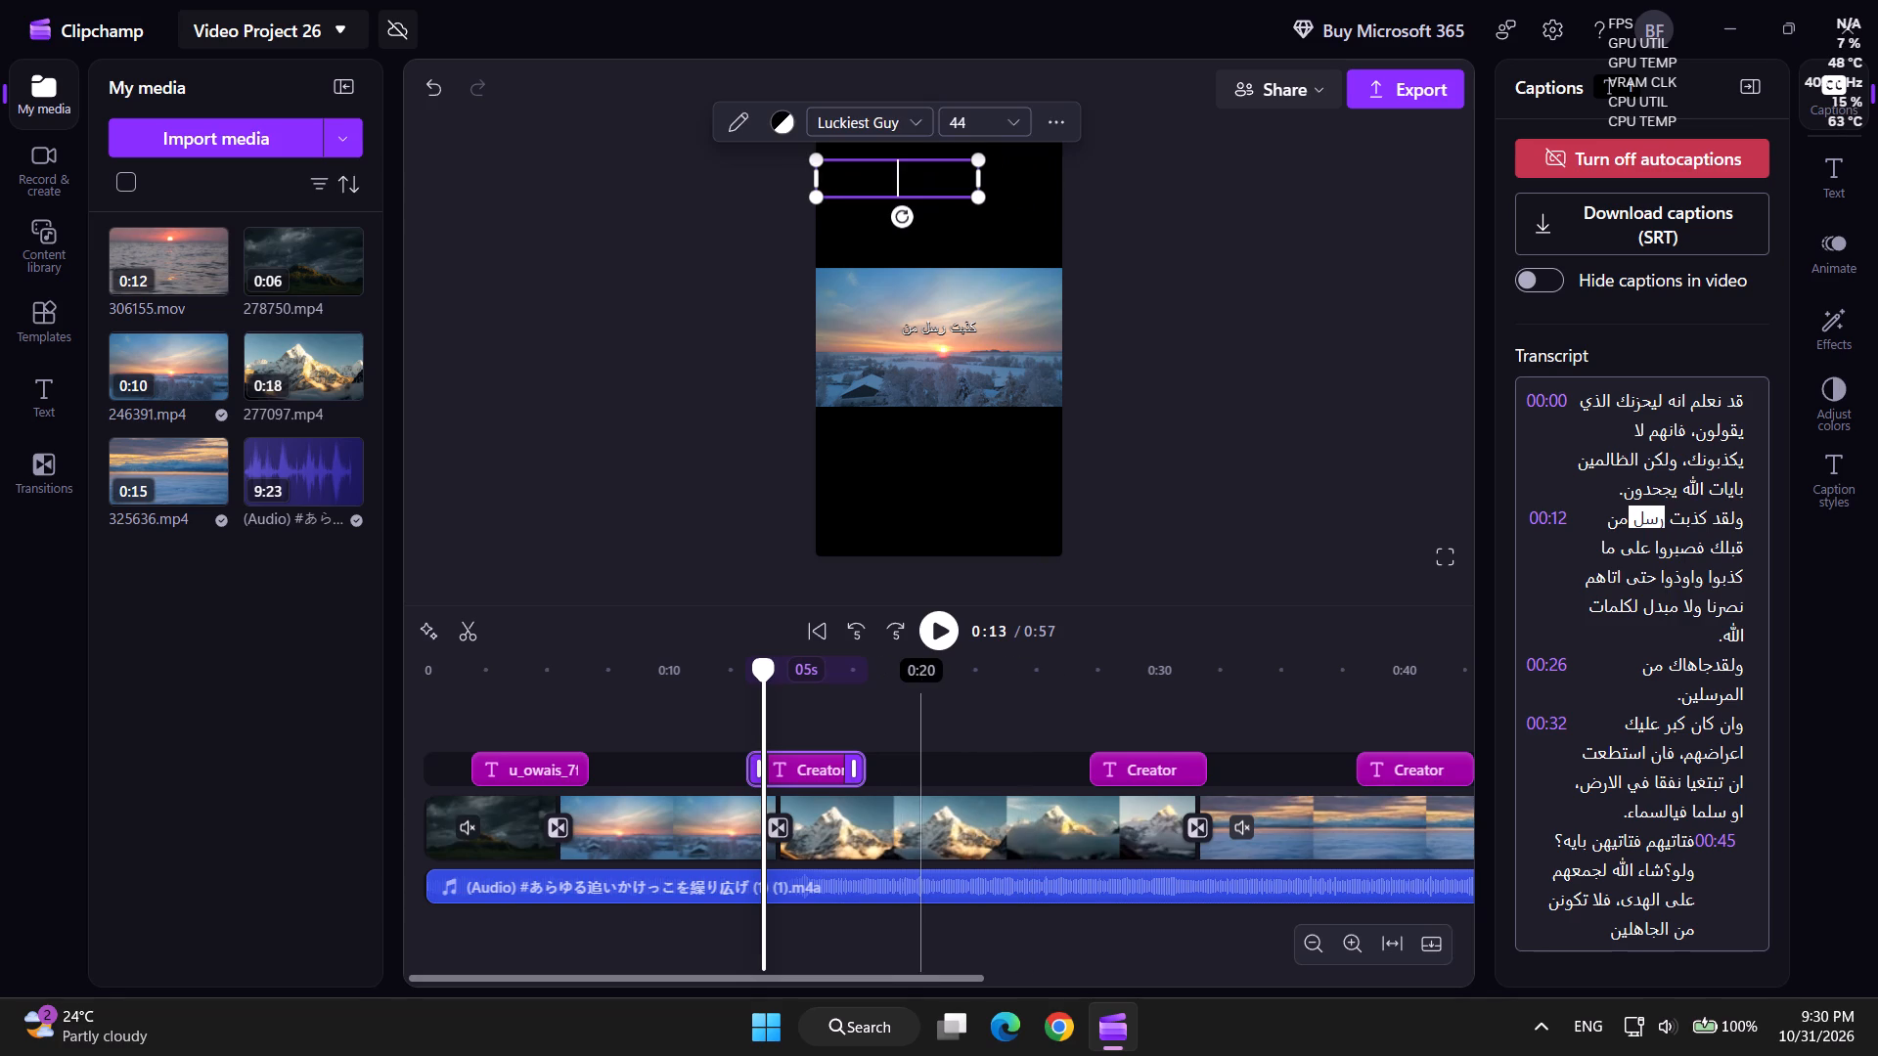
key("ctrl+v")
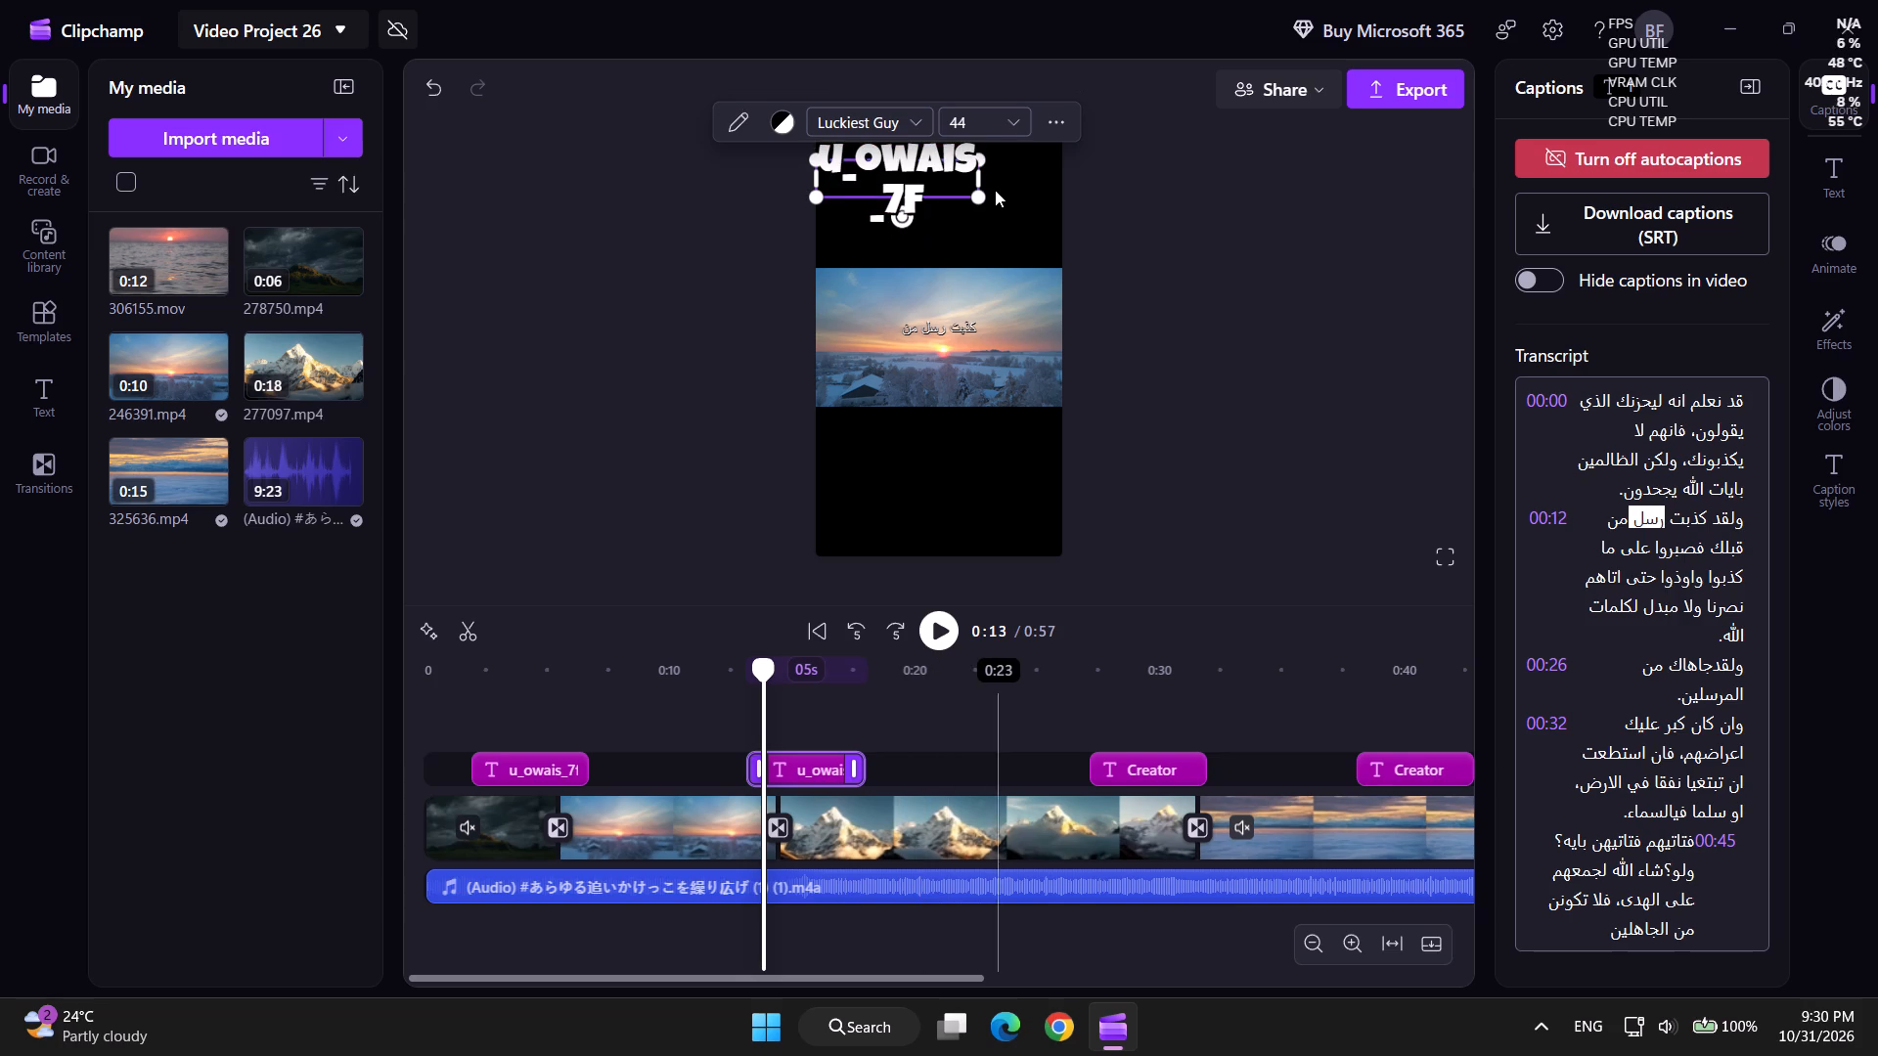
left_click_drag(977, 198, 959, 175)
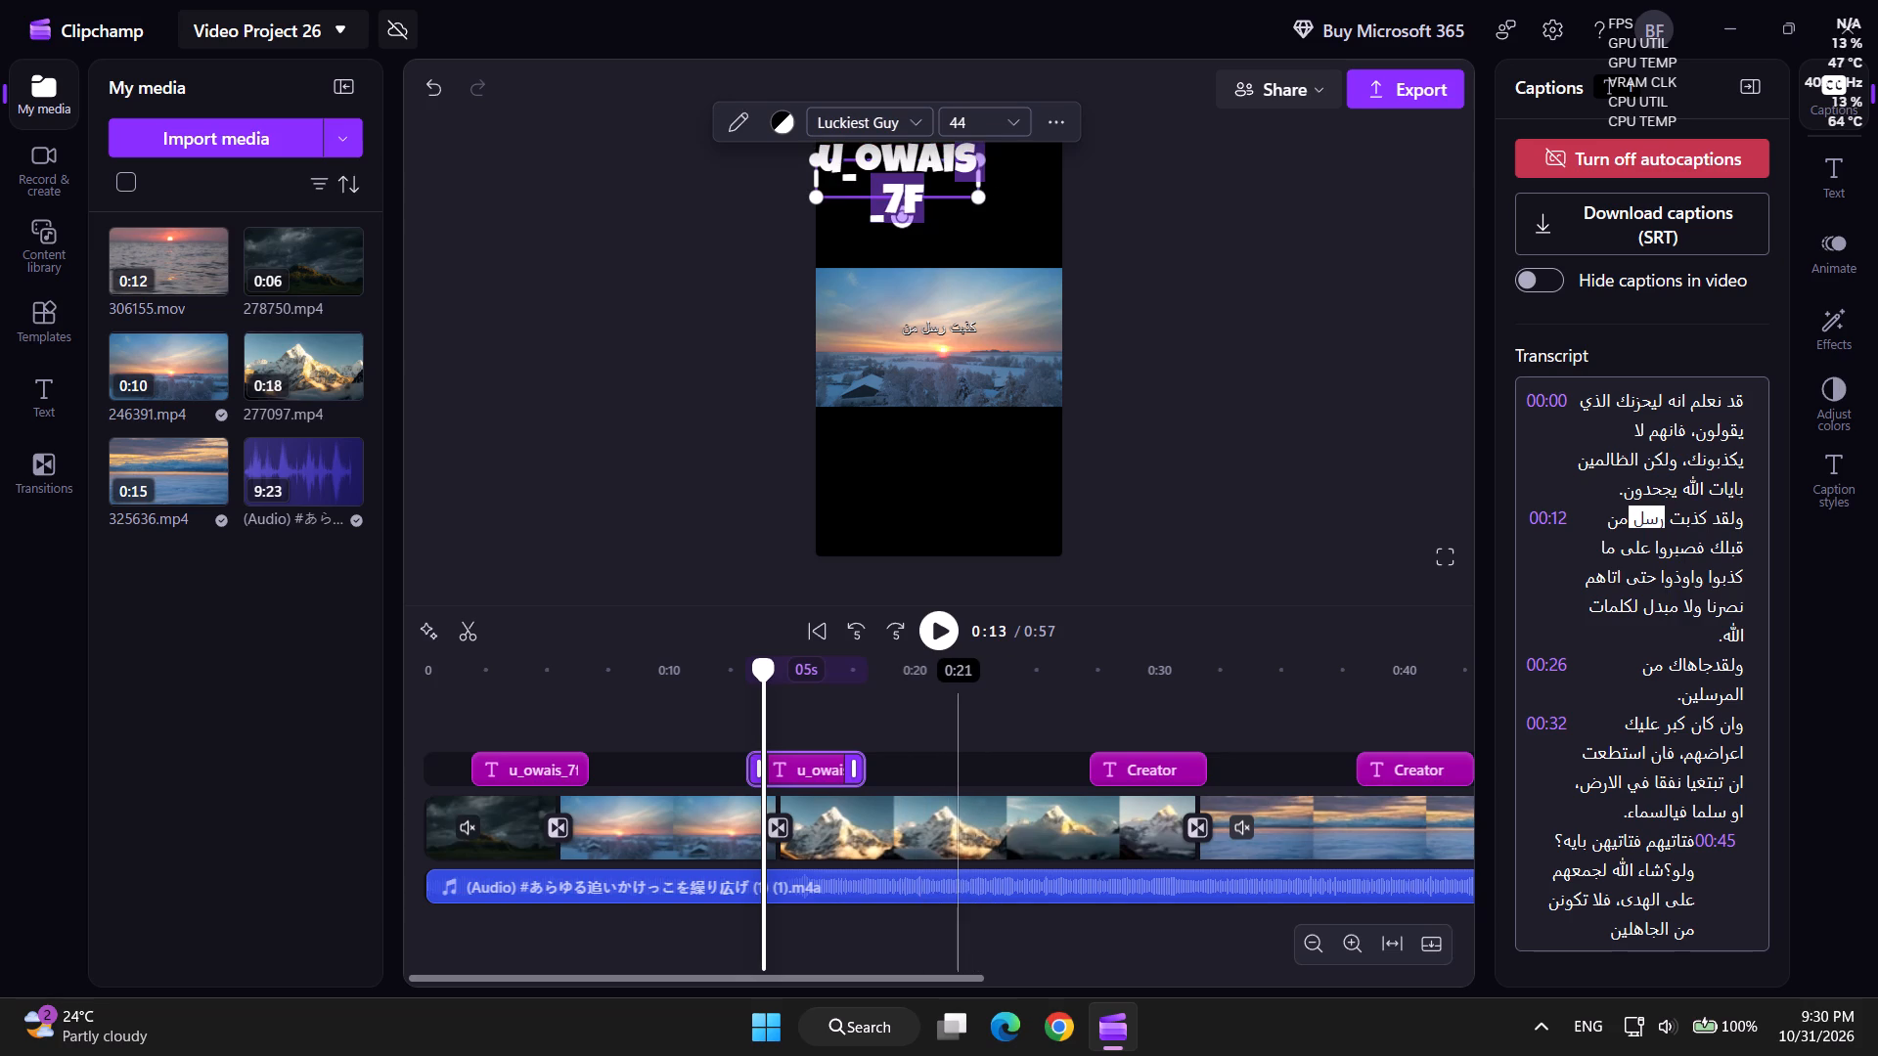
left_click(959, 186)
left_click_drag(981, 206, 978, 202)
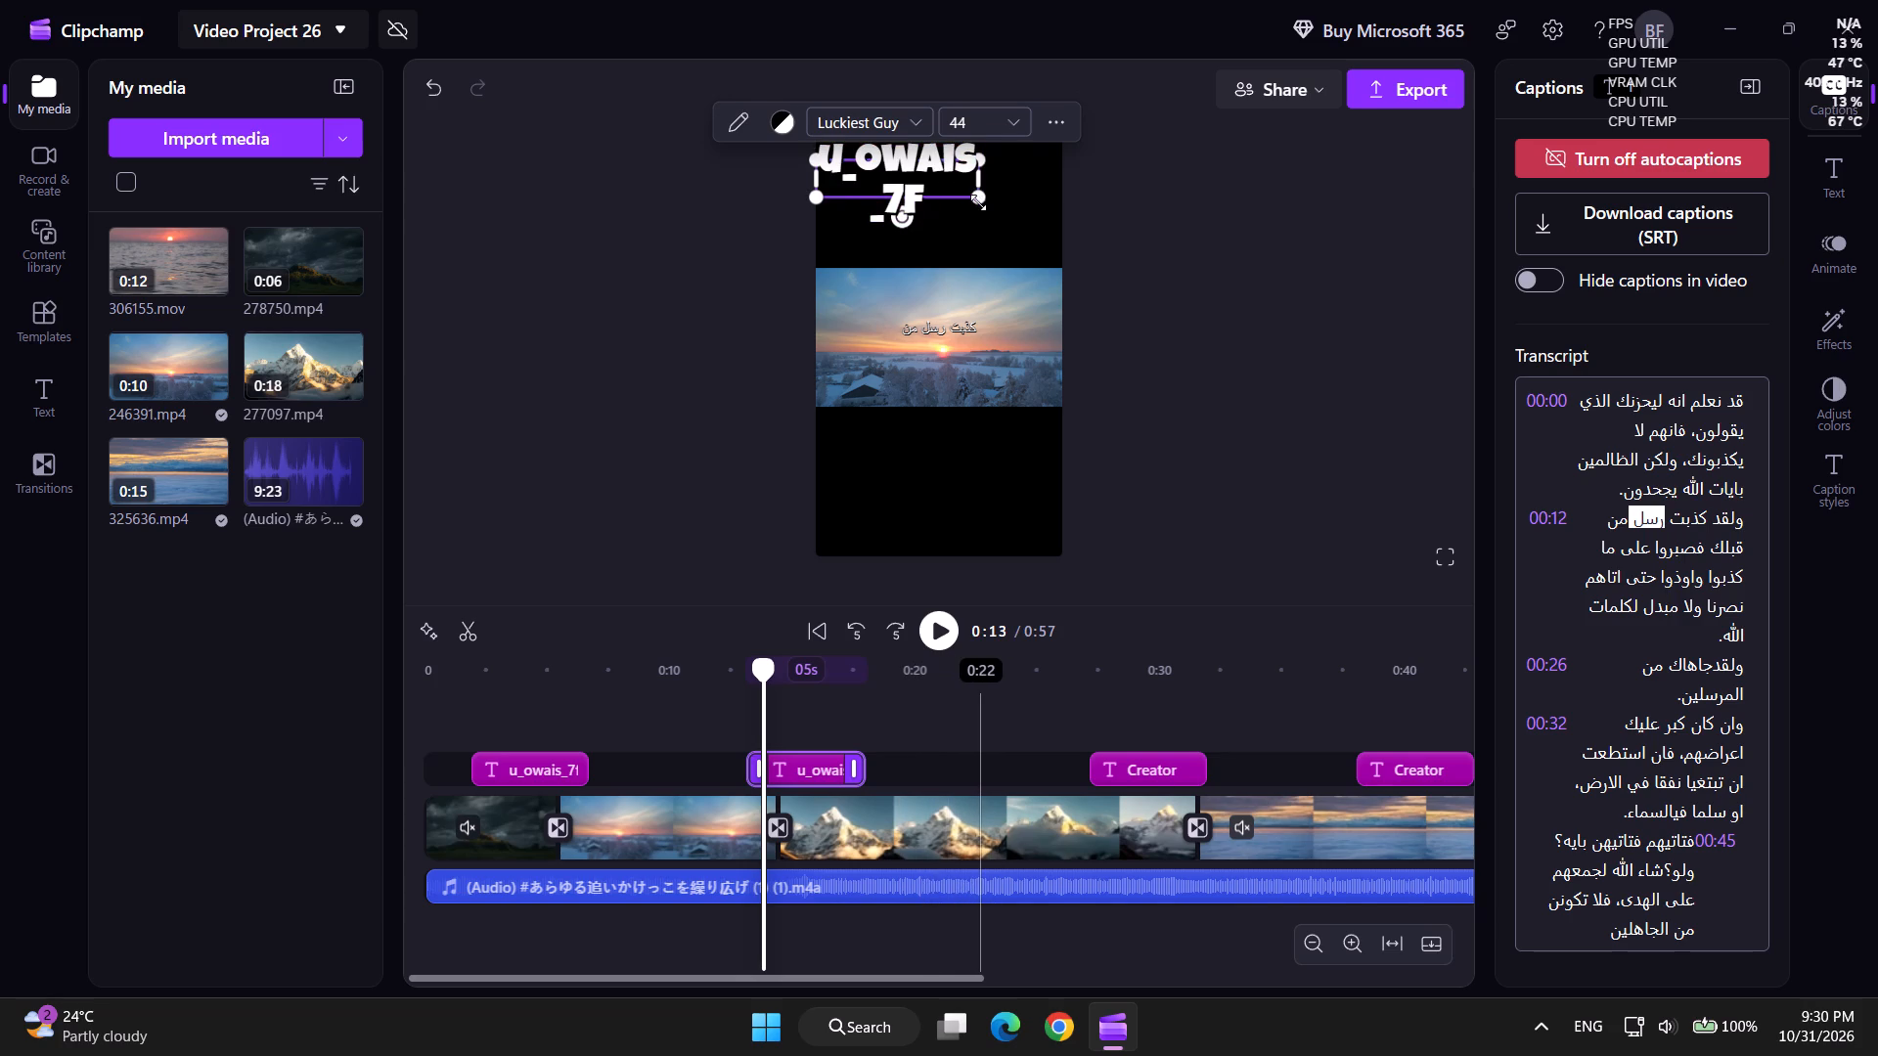
left_click_drag(978, 202, 833, 169)
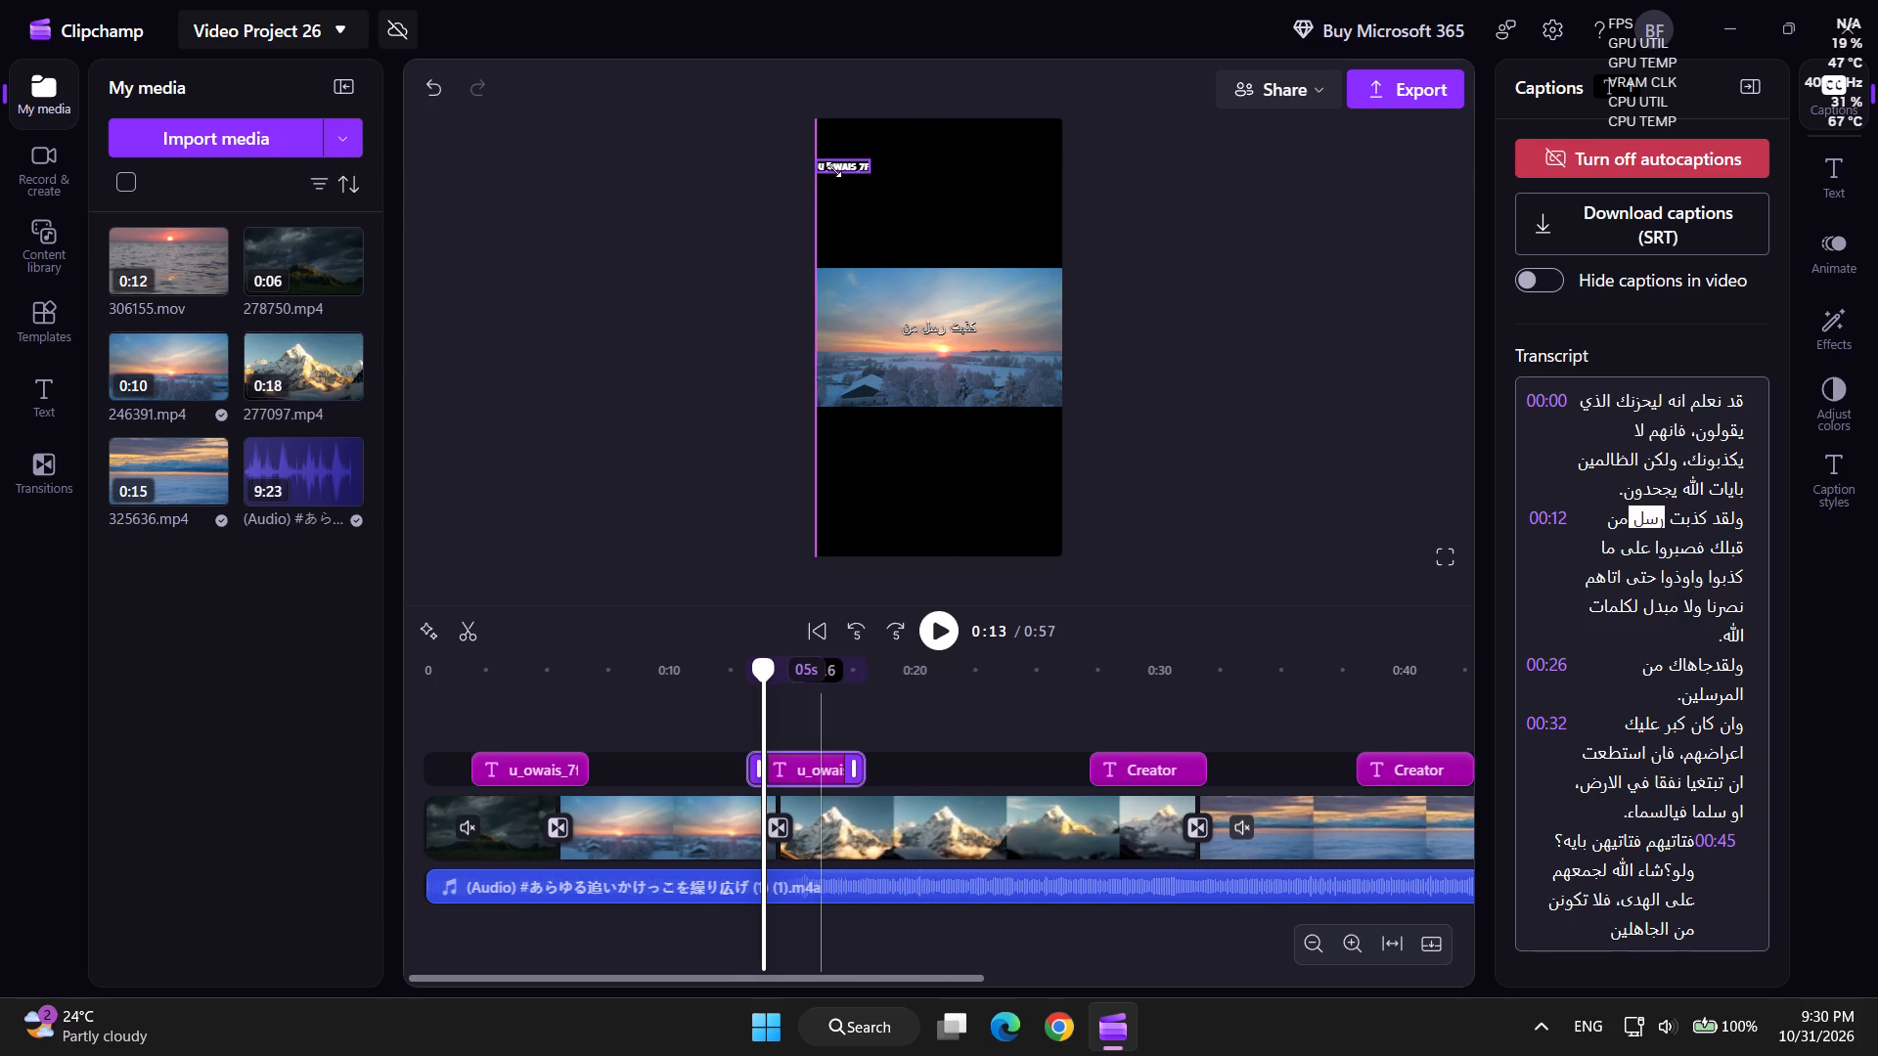
left_click_drag(833, 169, 834, 169)
left_click_drag(844, 162, 886, 212)
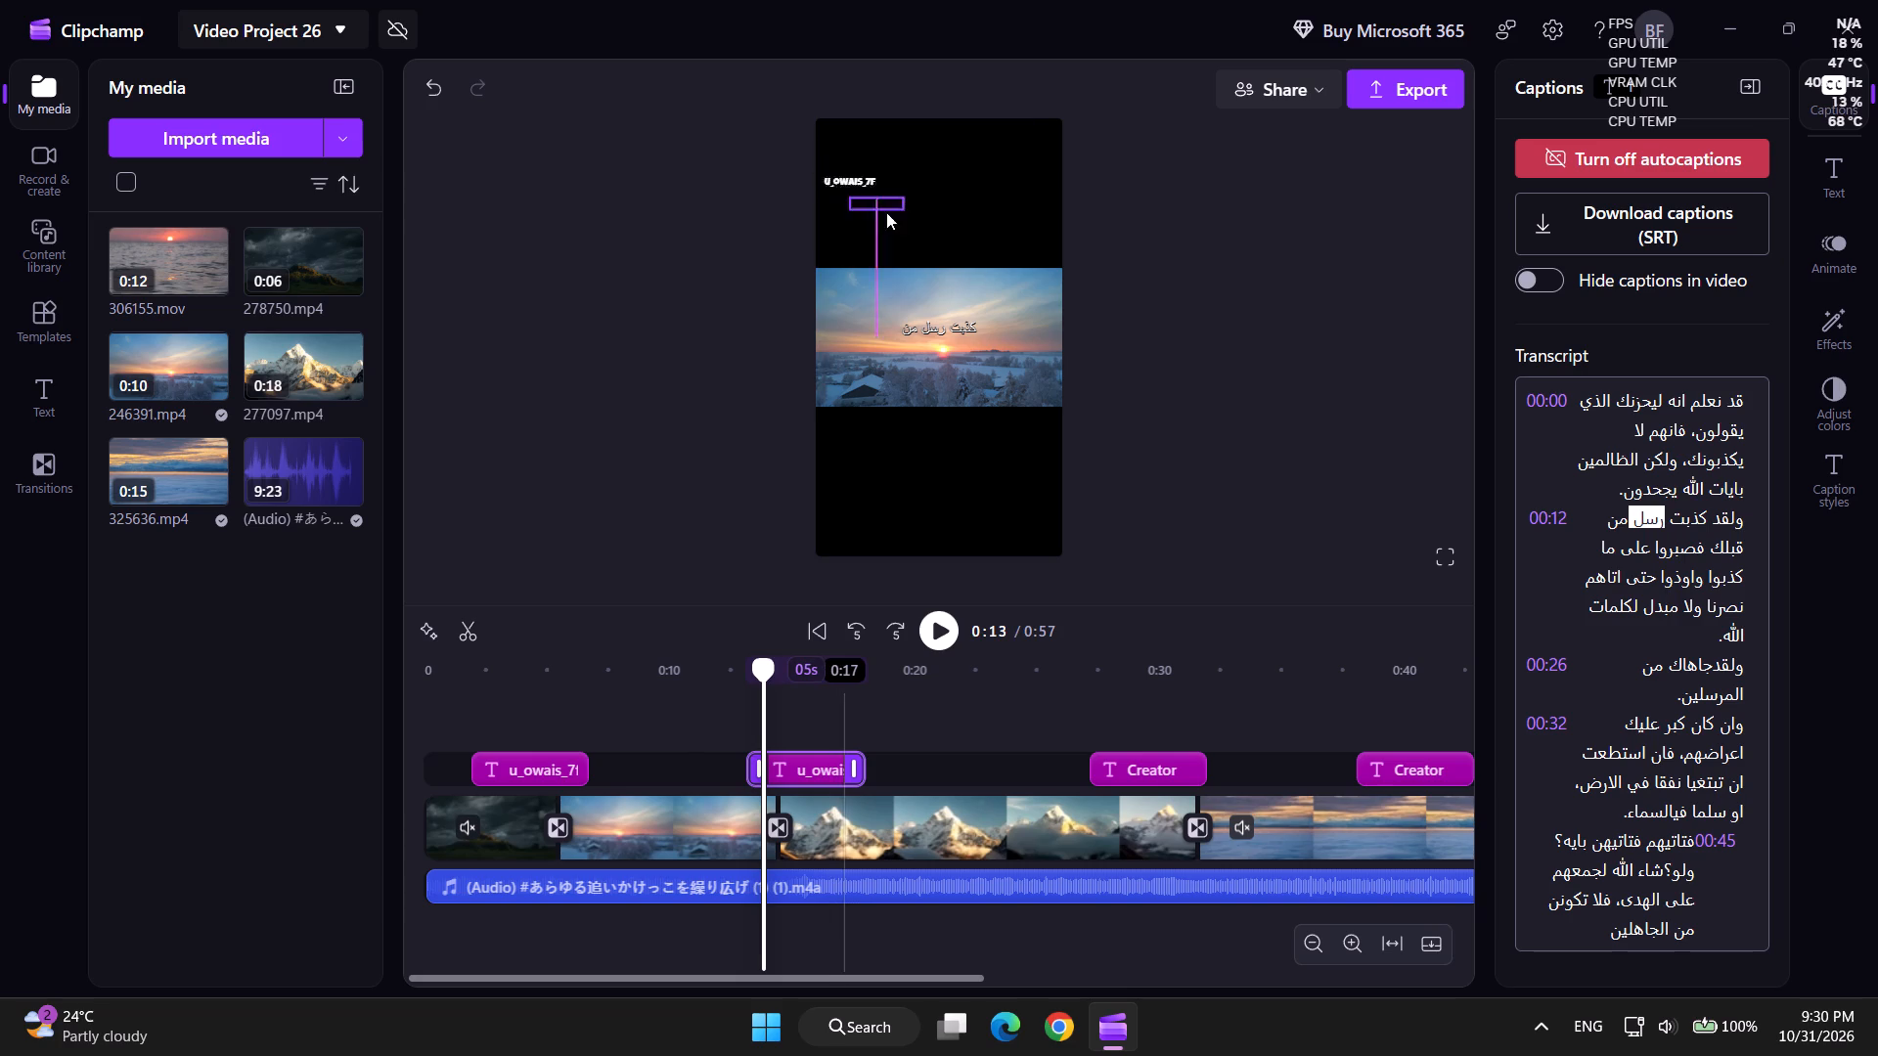
left_click_drag(886, 212, 1006, 492)
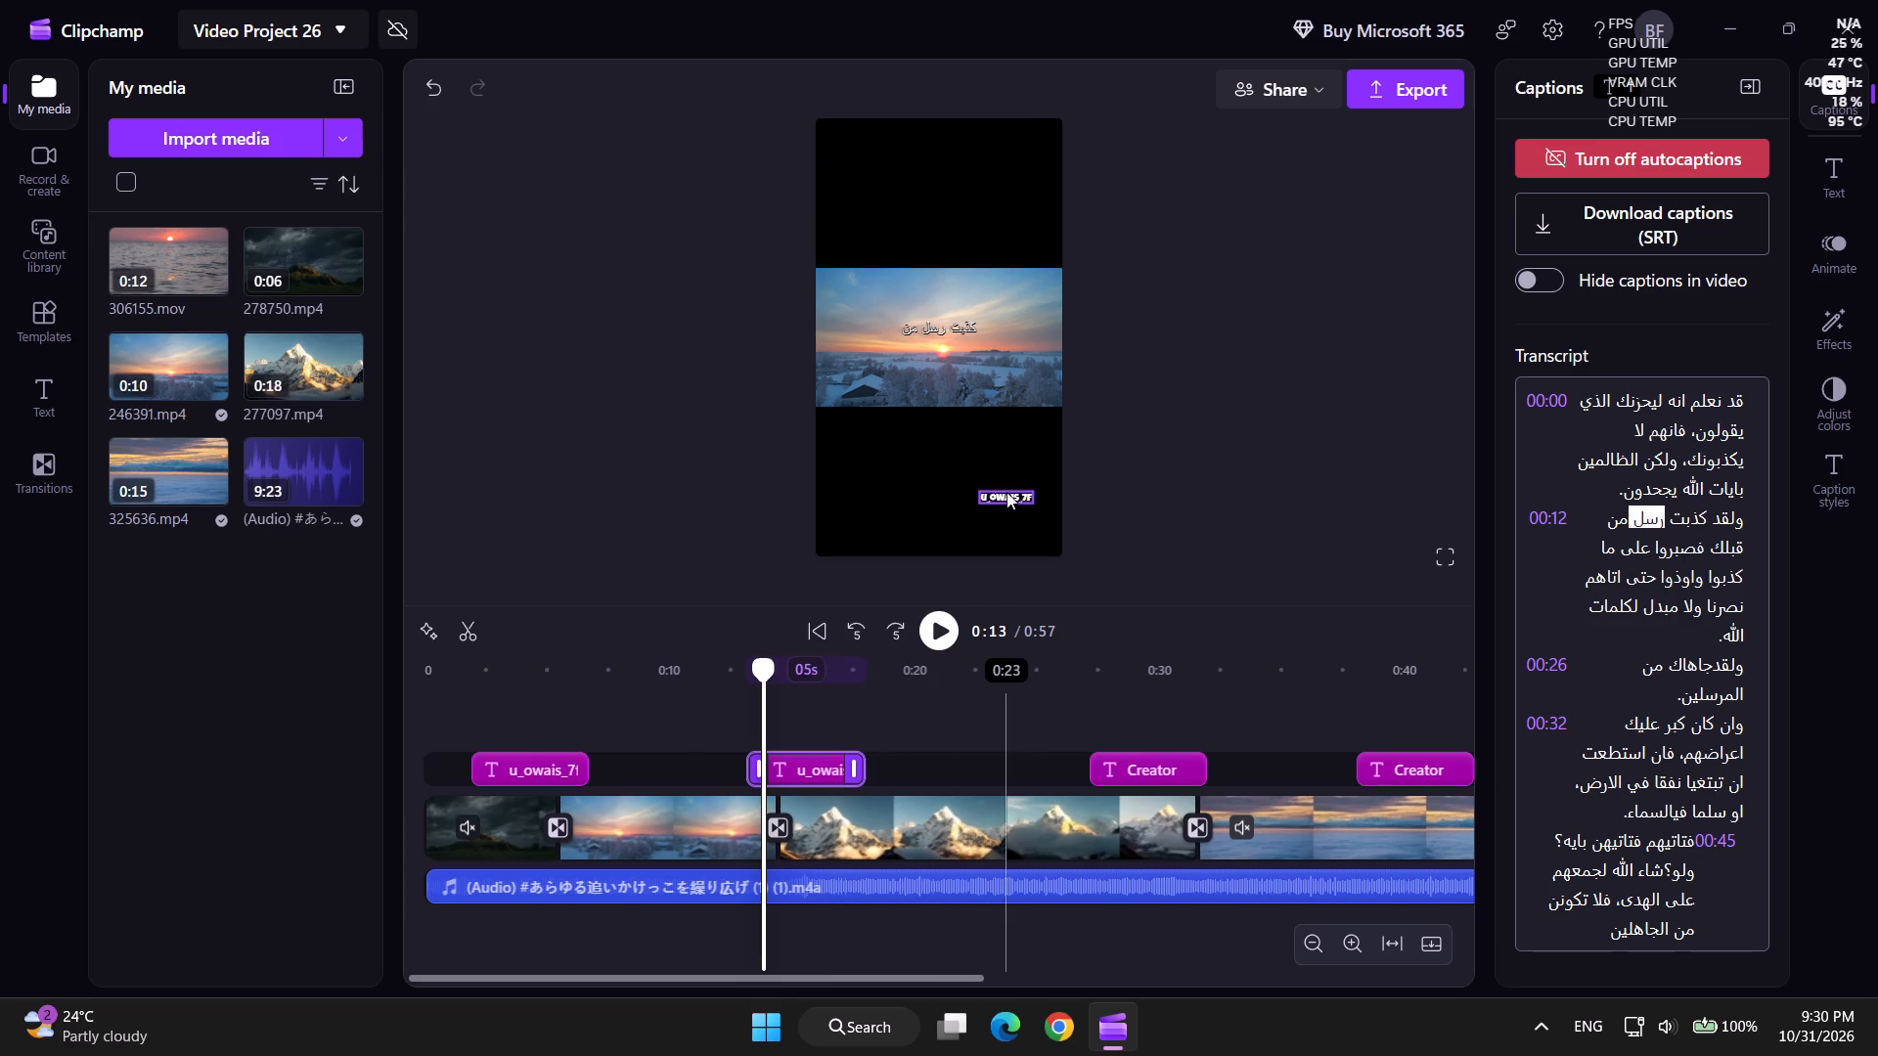
left_click_drag(1006, 492, 1003, 486)
left_click(1122, 662)
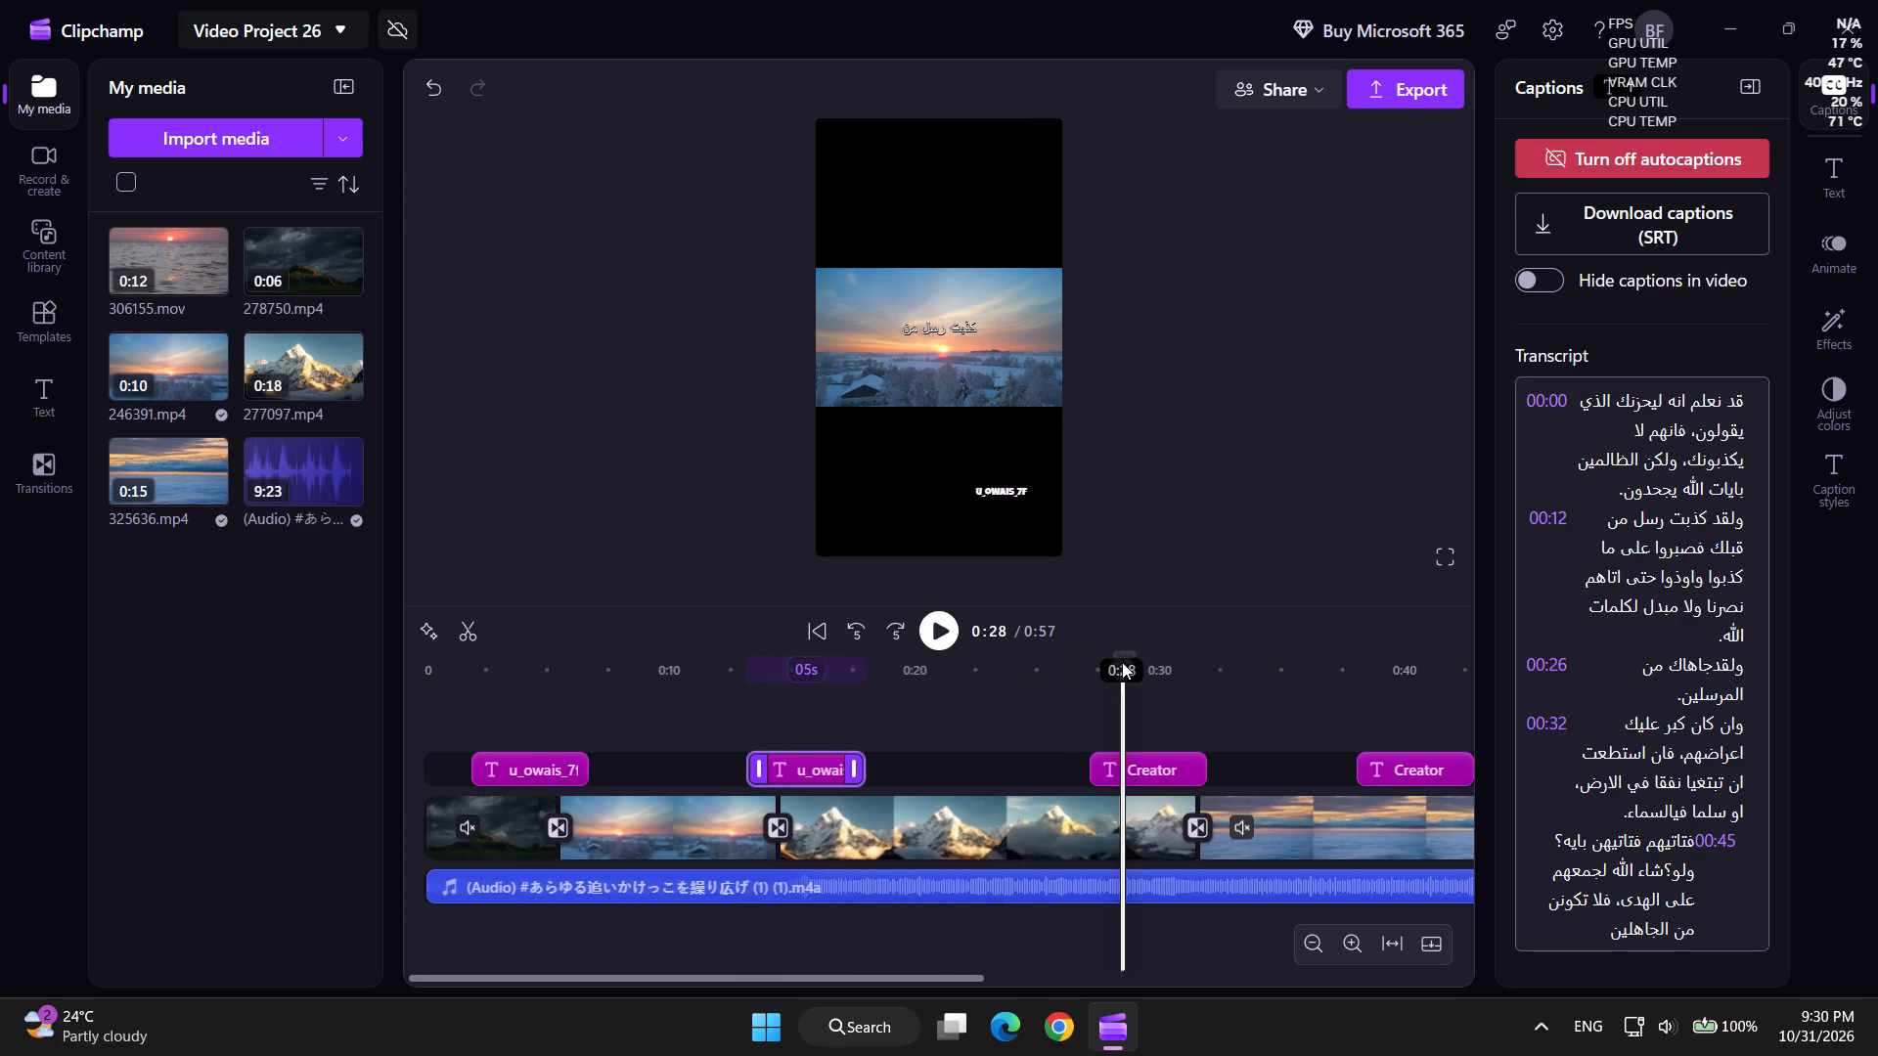
left_click(947, 349)
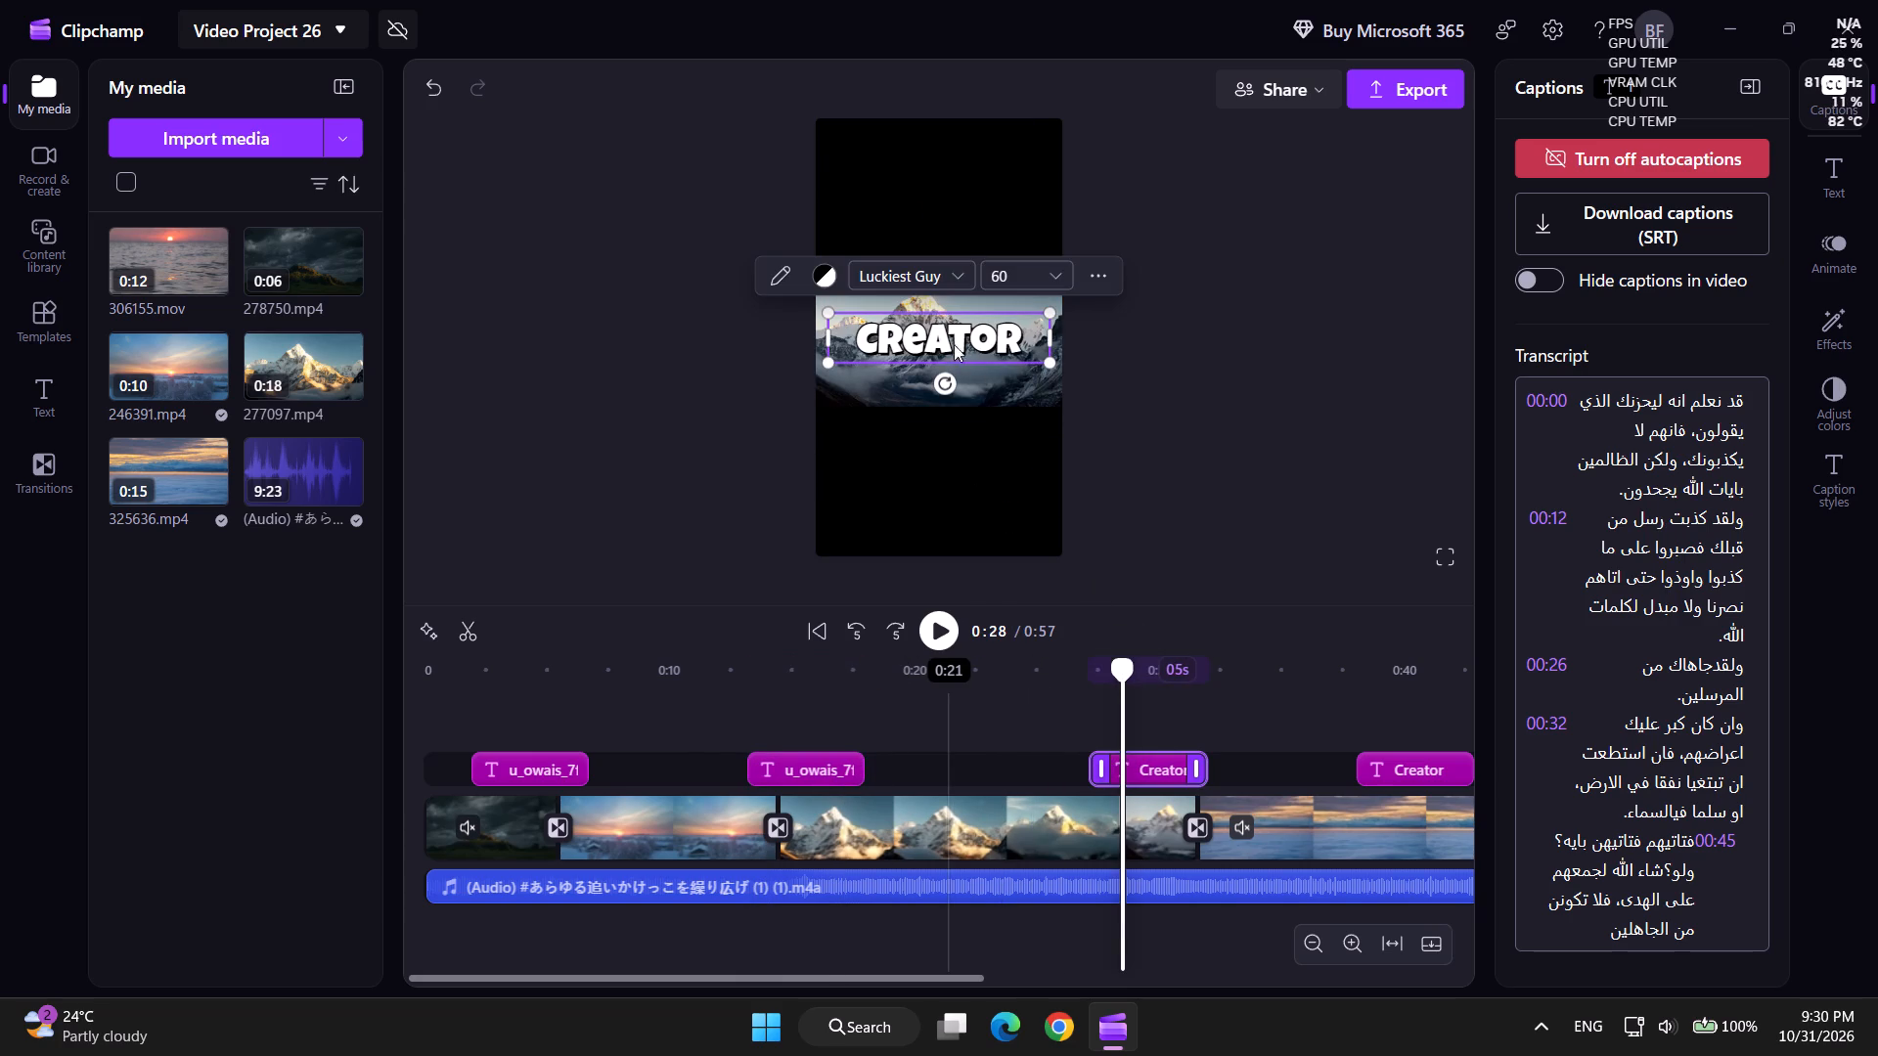
left_click(962, 339)
key("BackSpace")
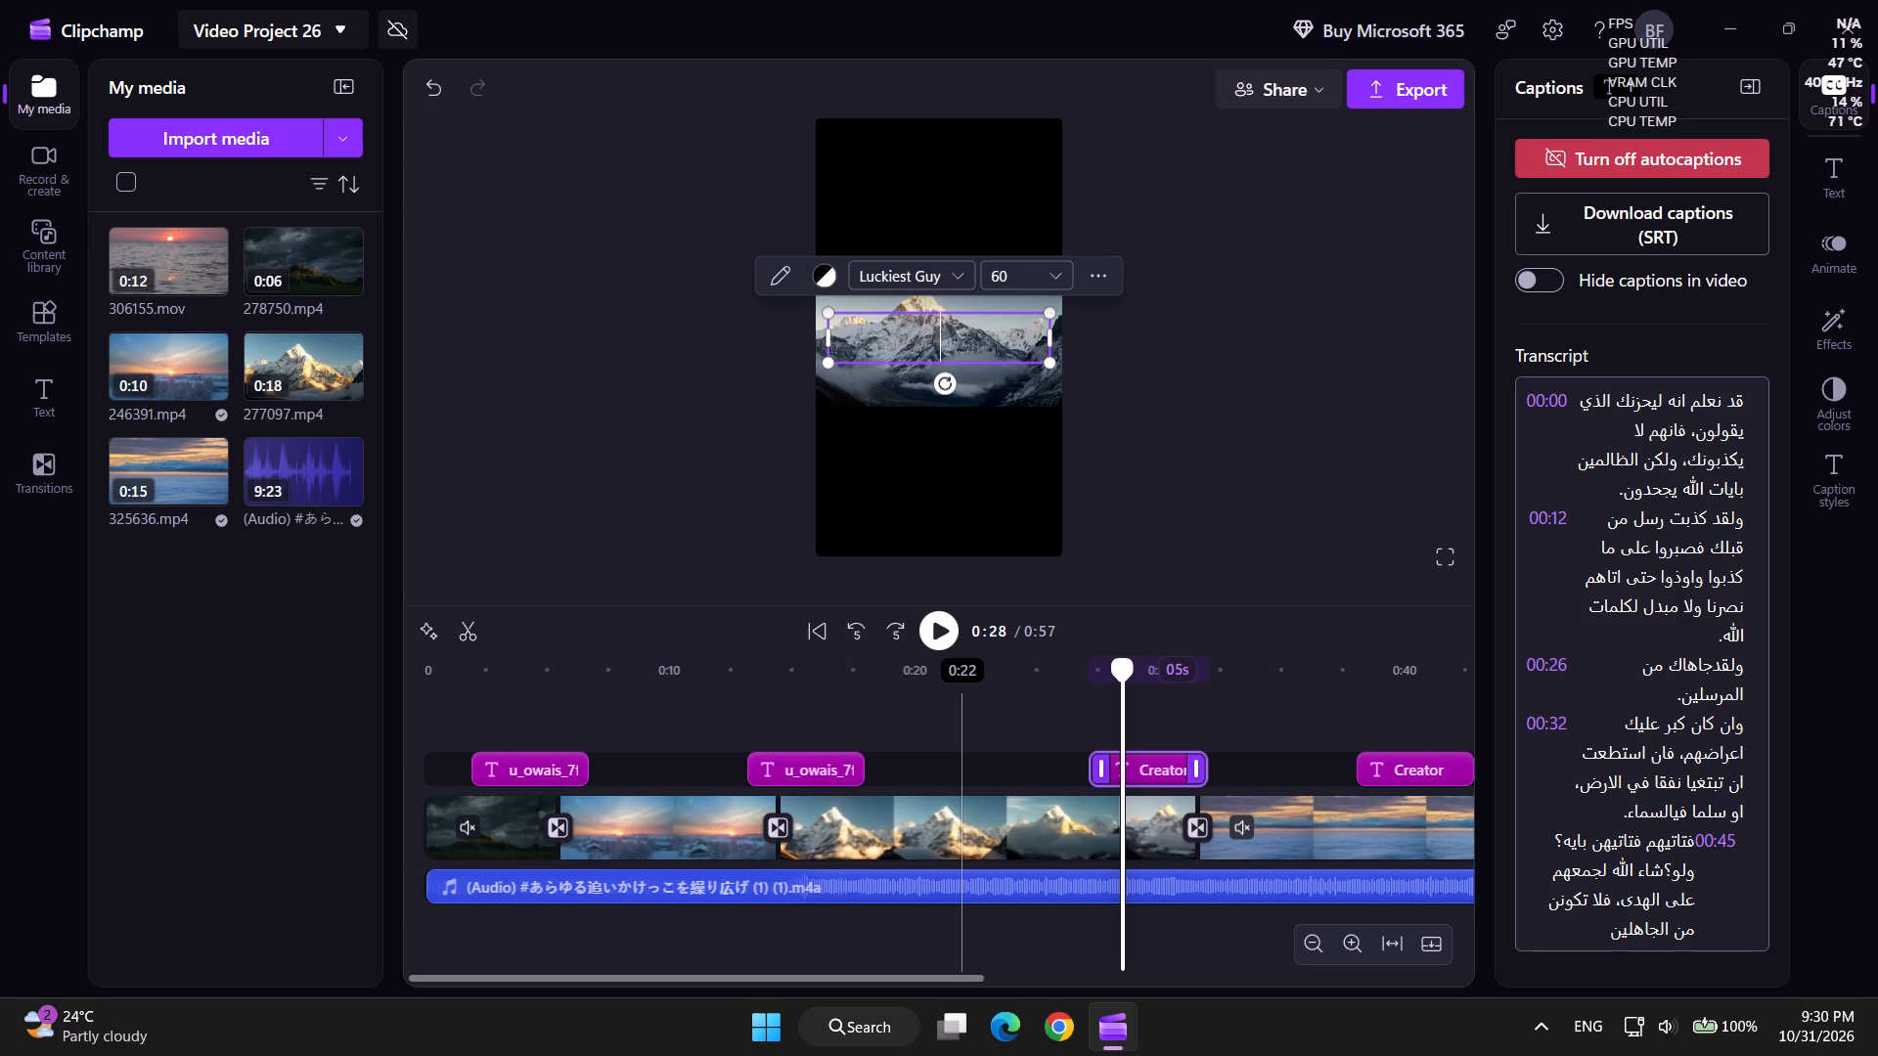
key("ctrl+z")
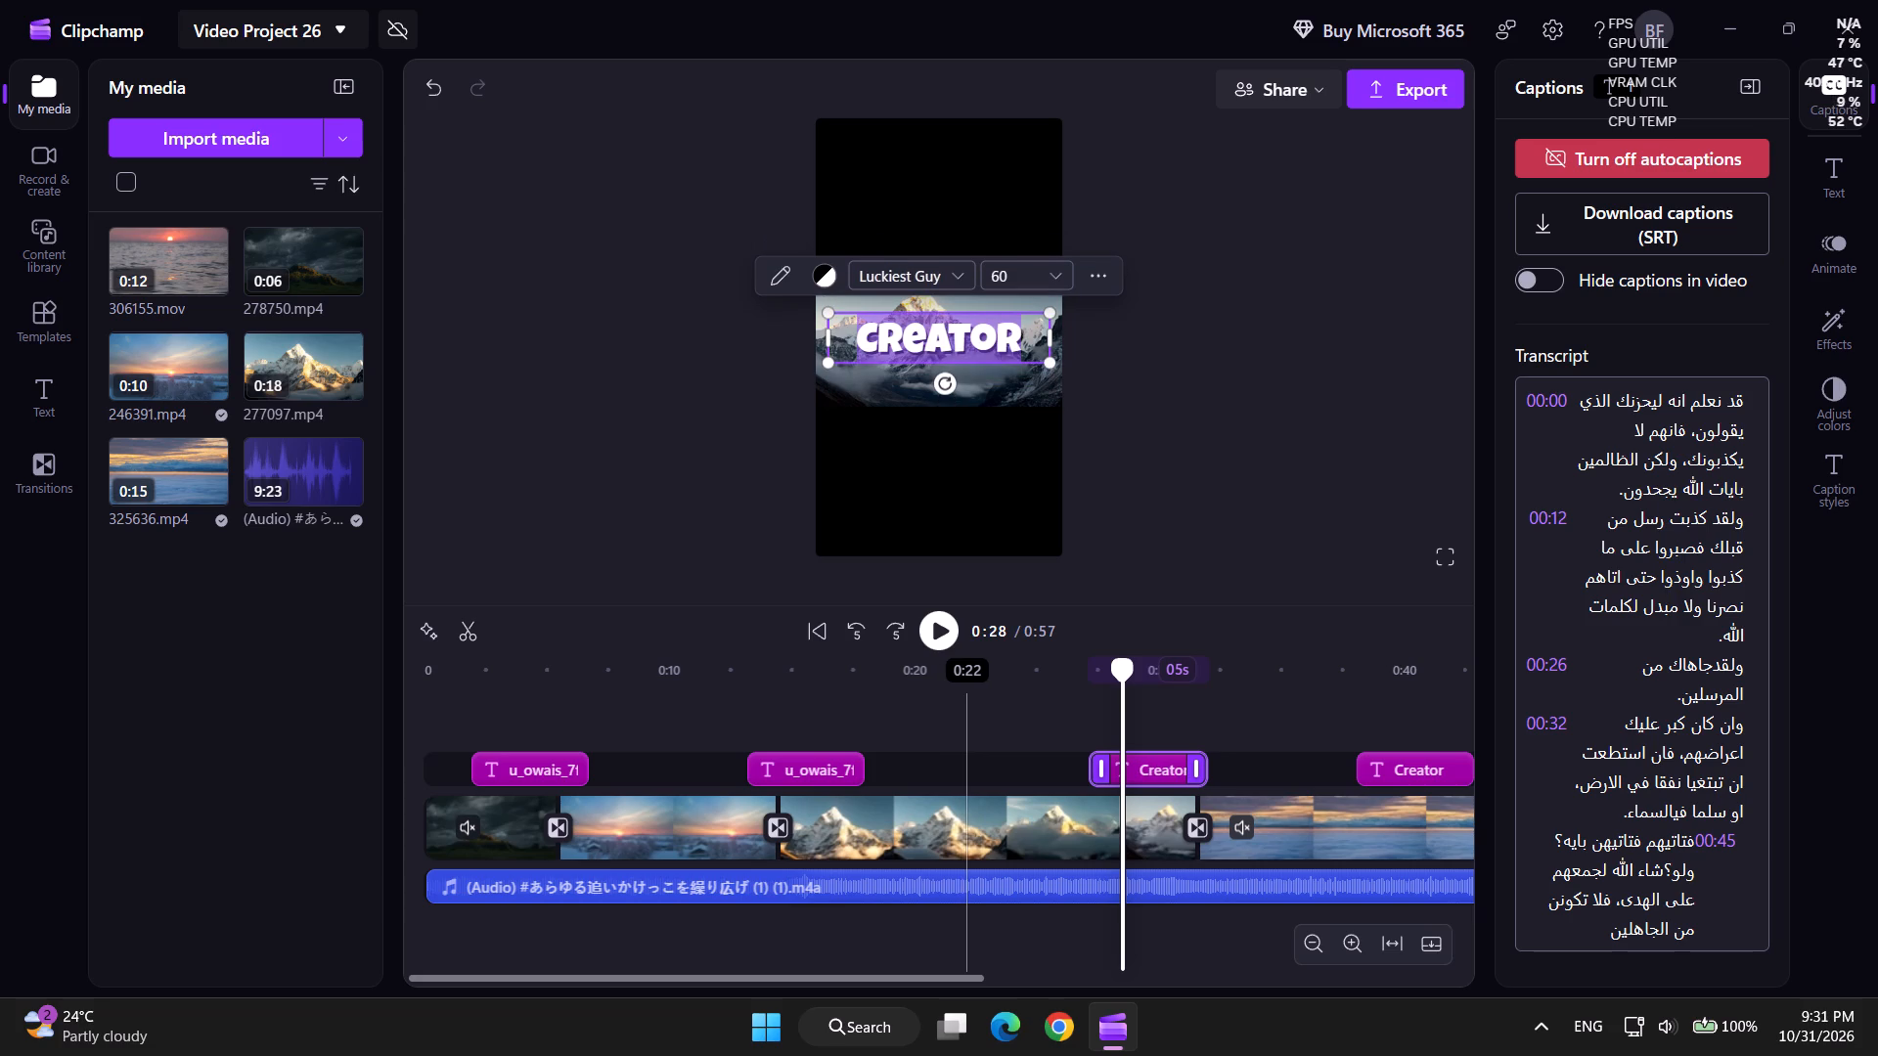
key("BackSpace")
key("ctrl+v")
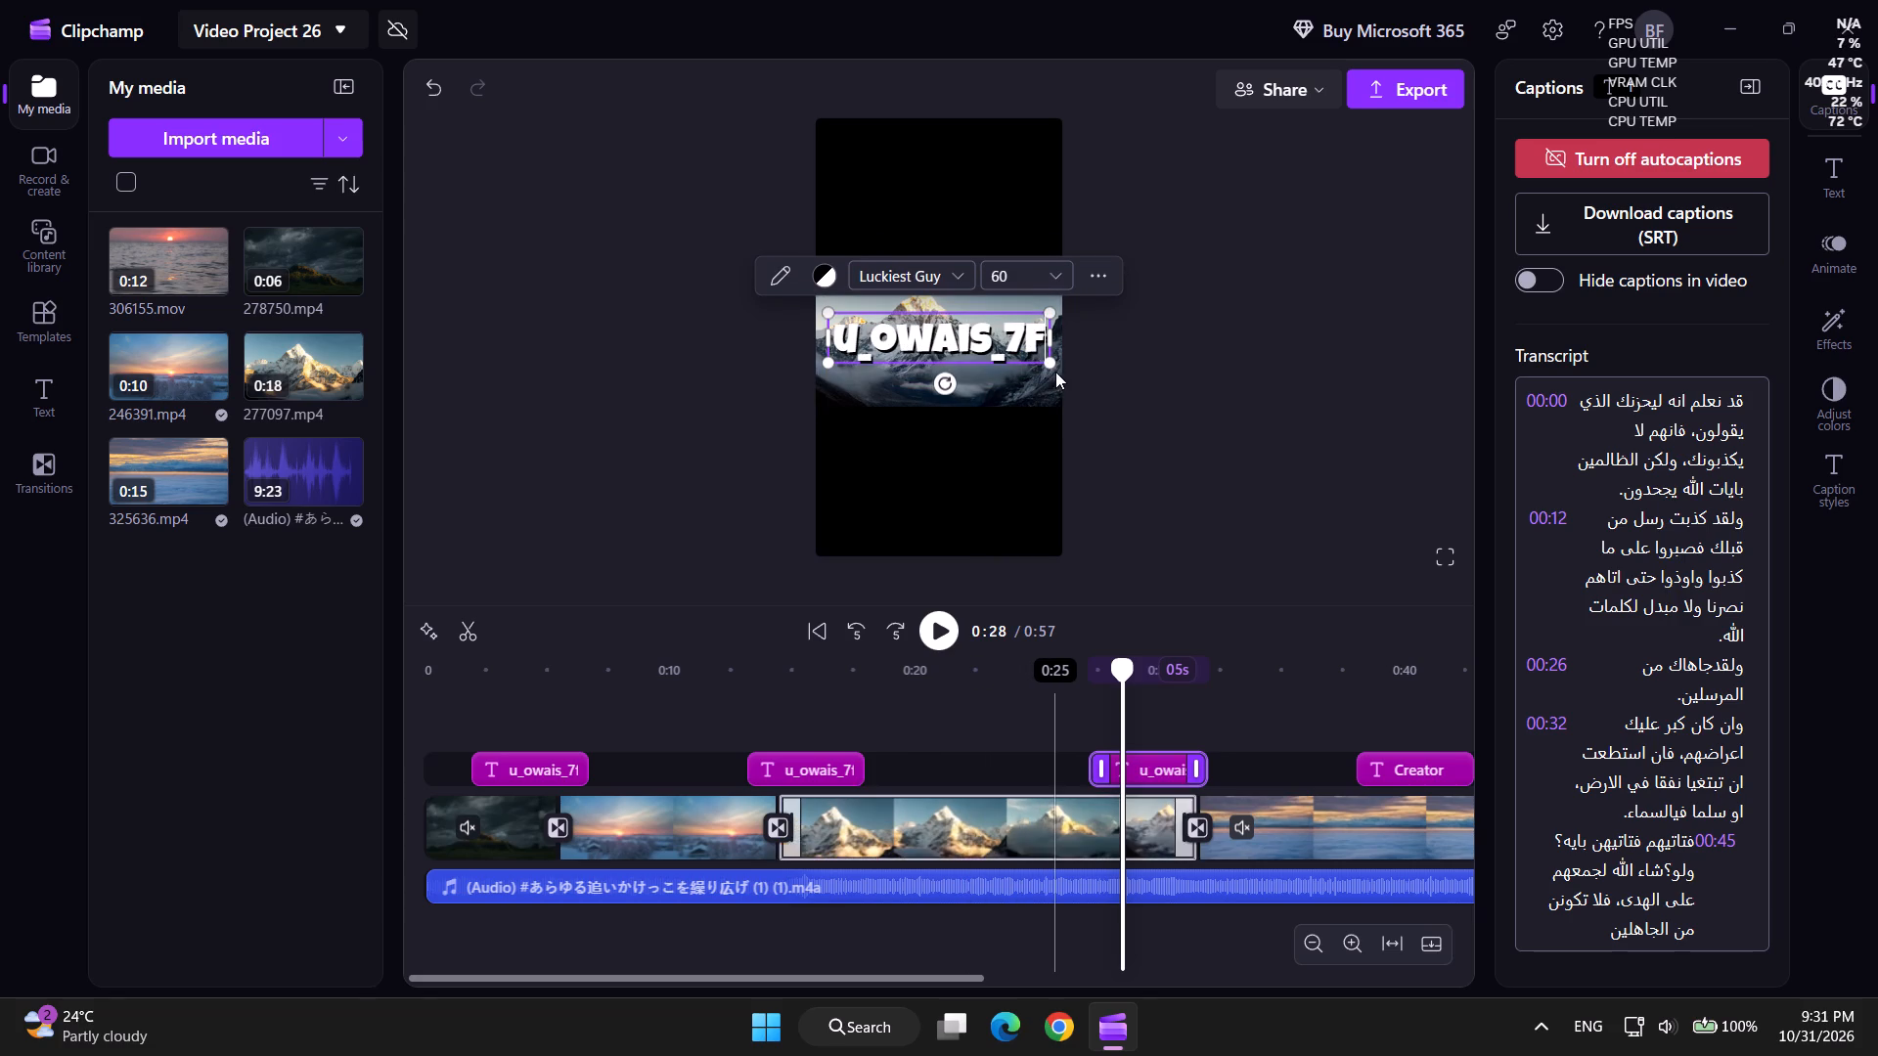
left_click_drag(1051, 363, 946, 369)
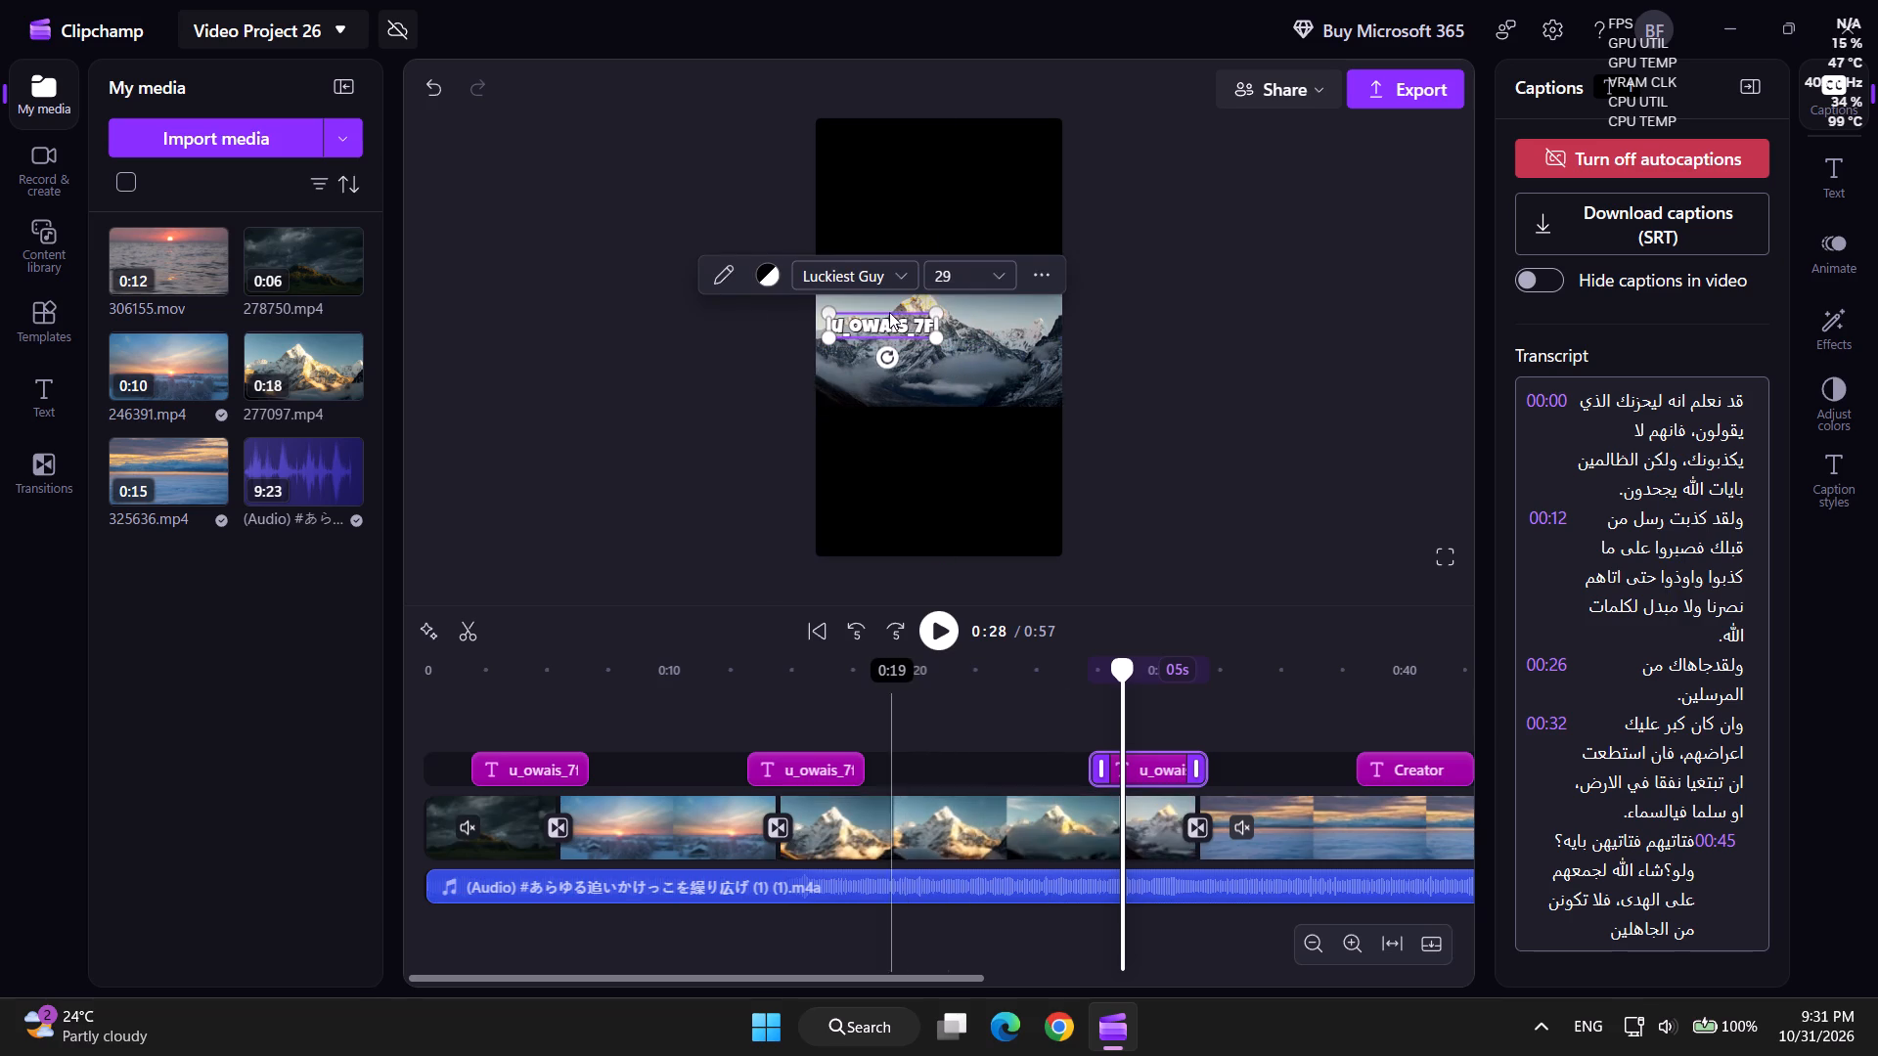
left_click_drag(885, 325, 879, 220)
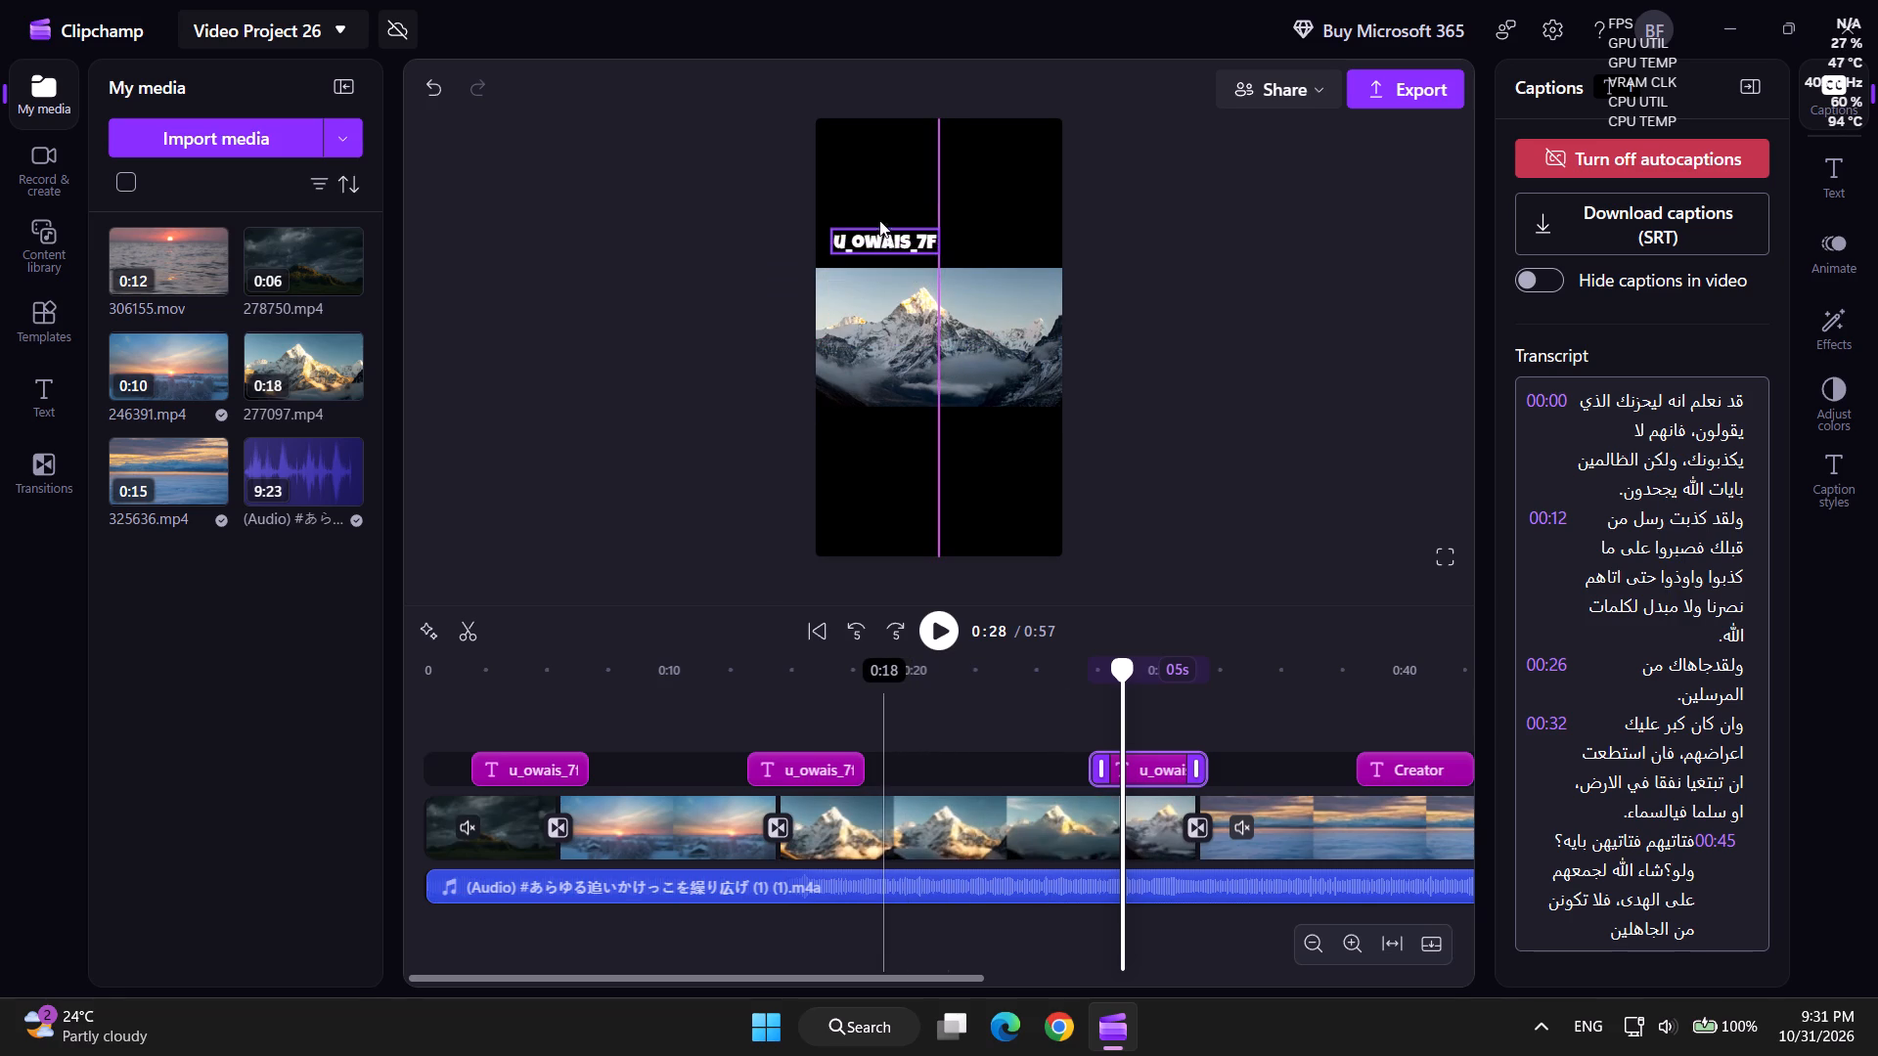
left_click_drag(879, 220, 891, 170)
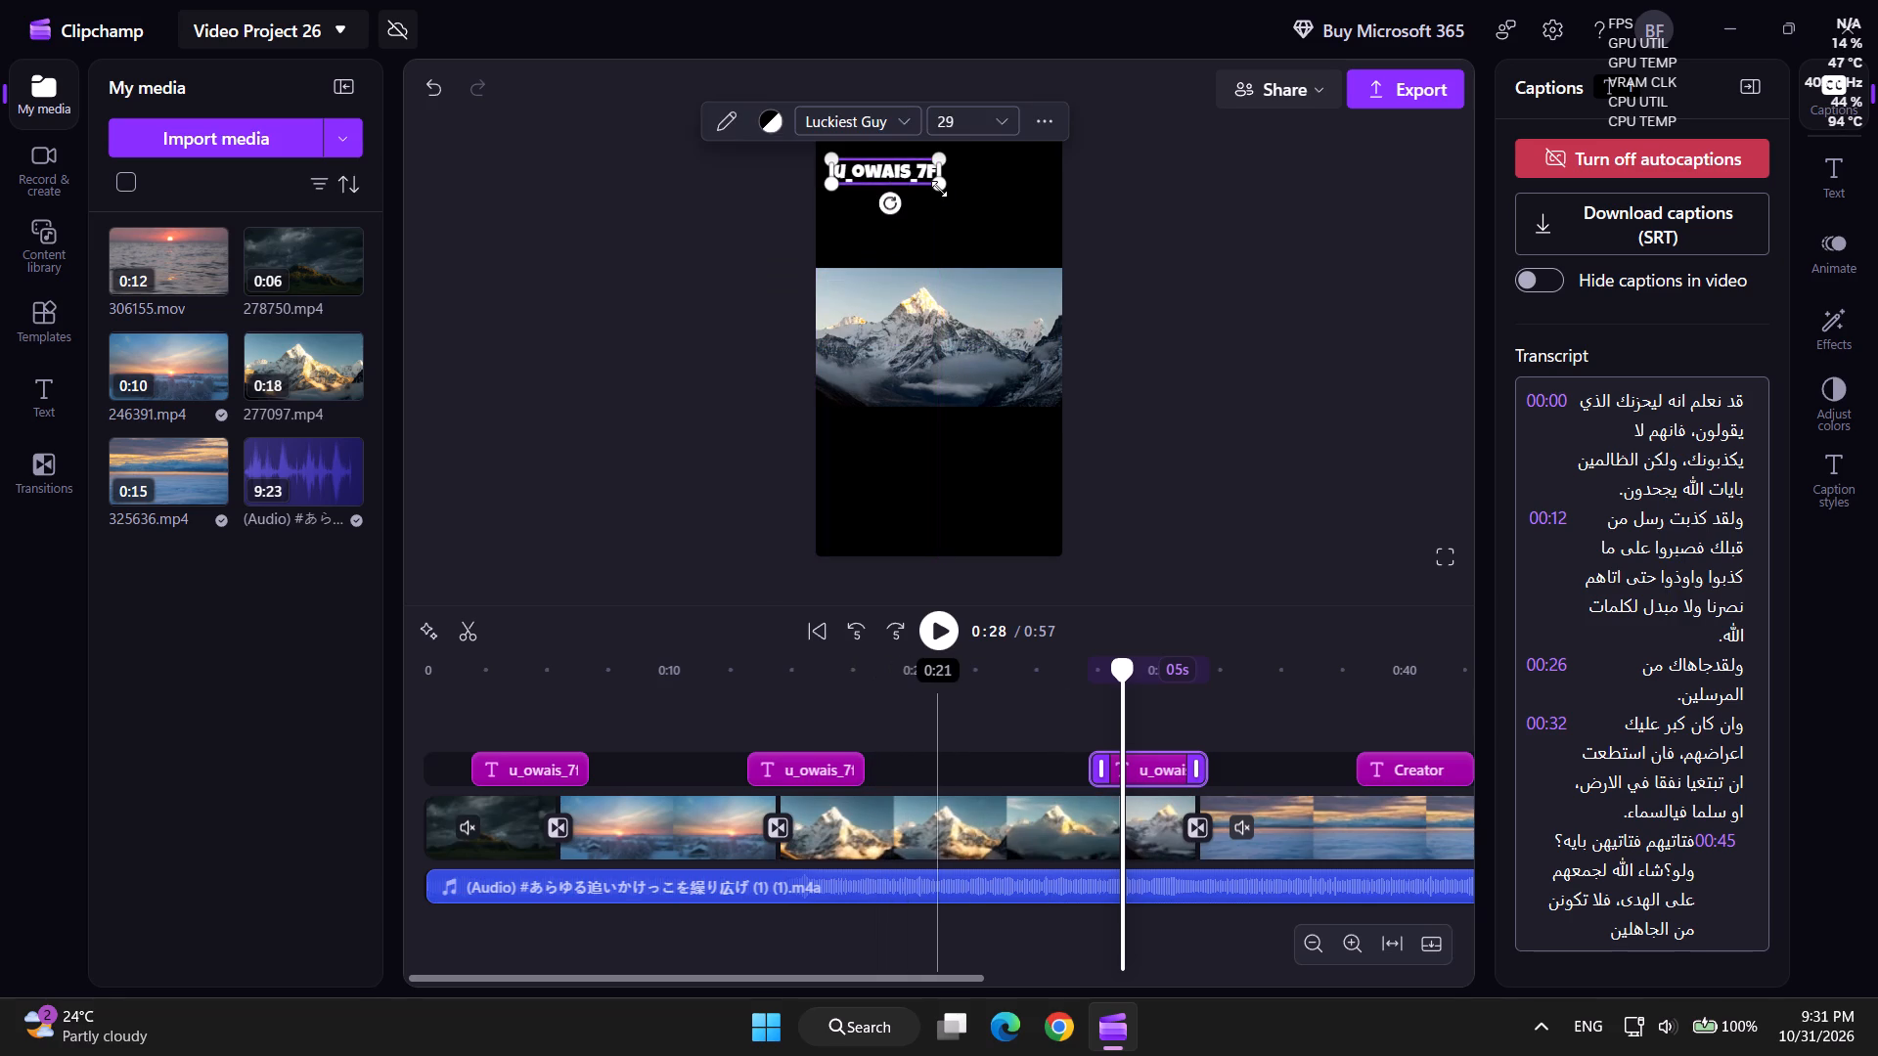
left_click_drag(941, 189, 843, 158)
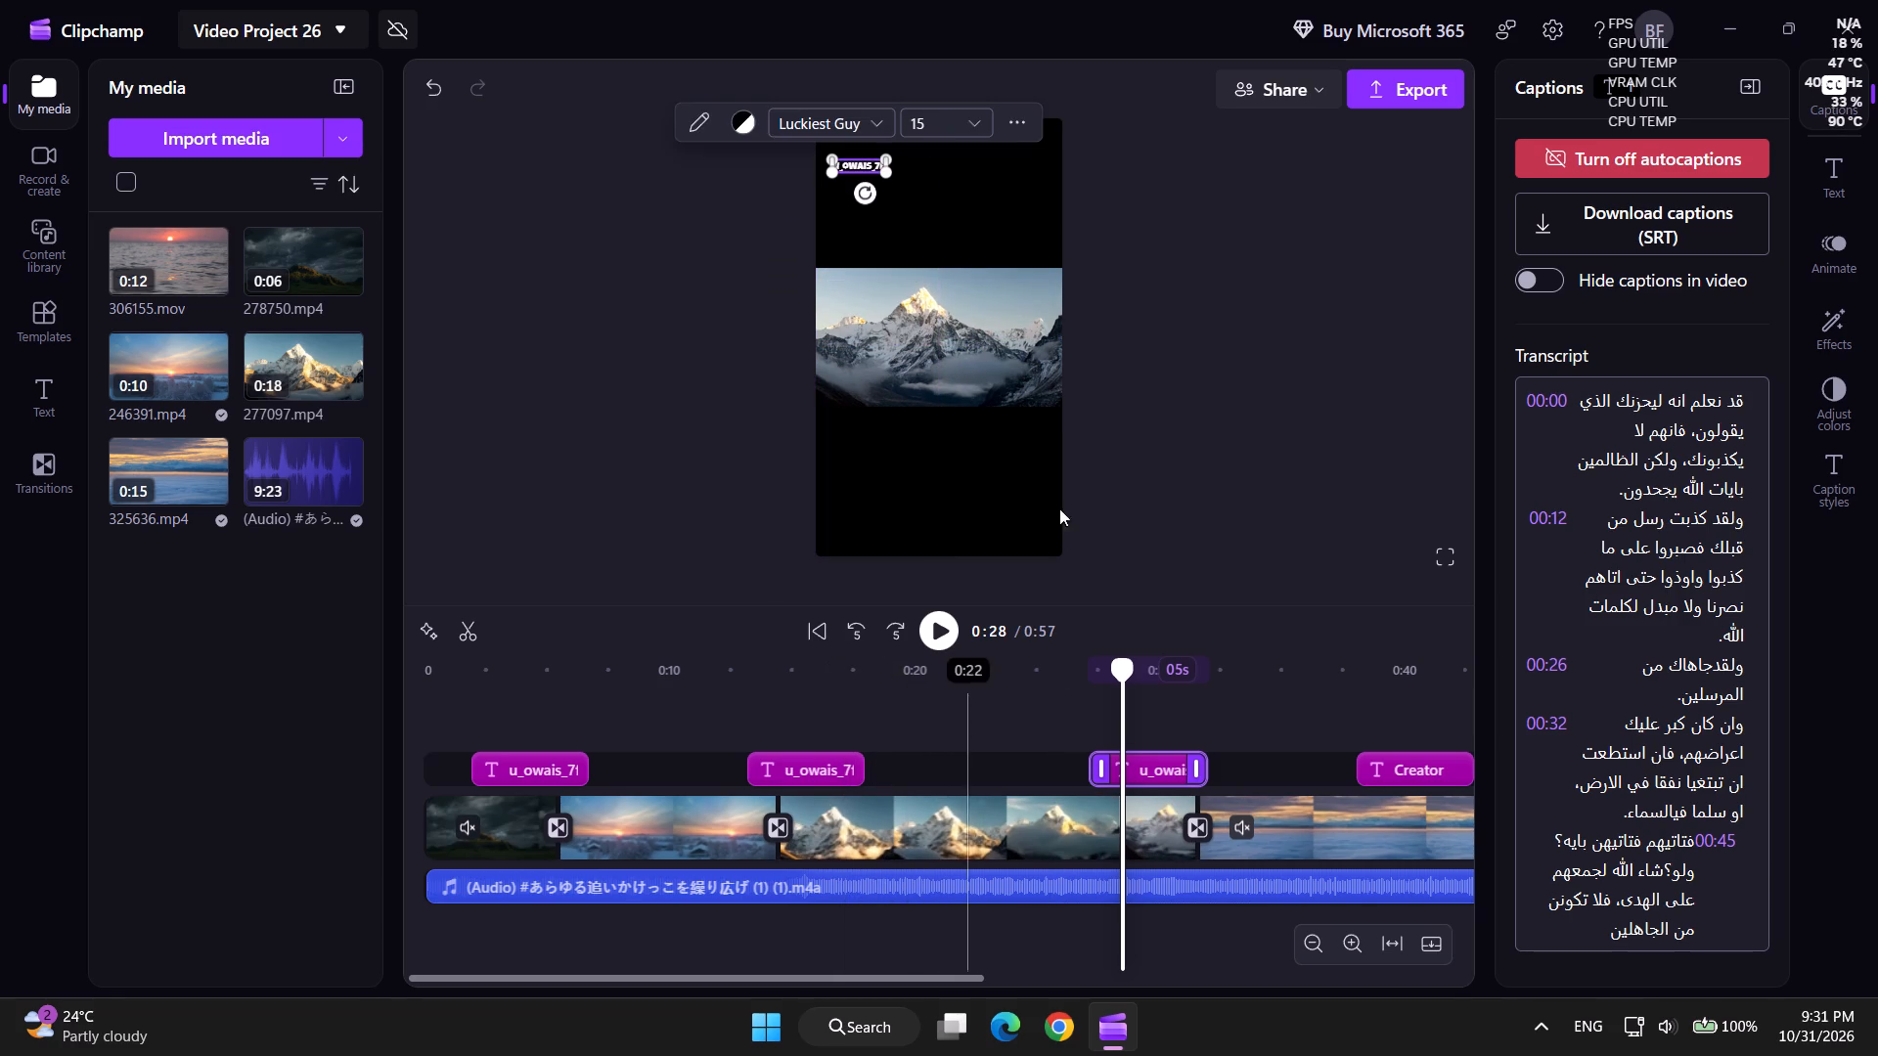
left_click(1389, 666)
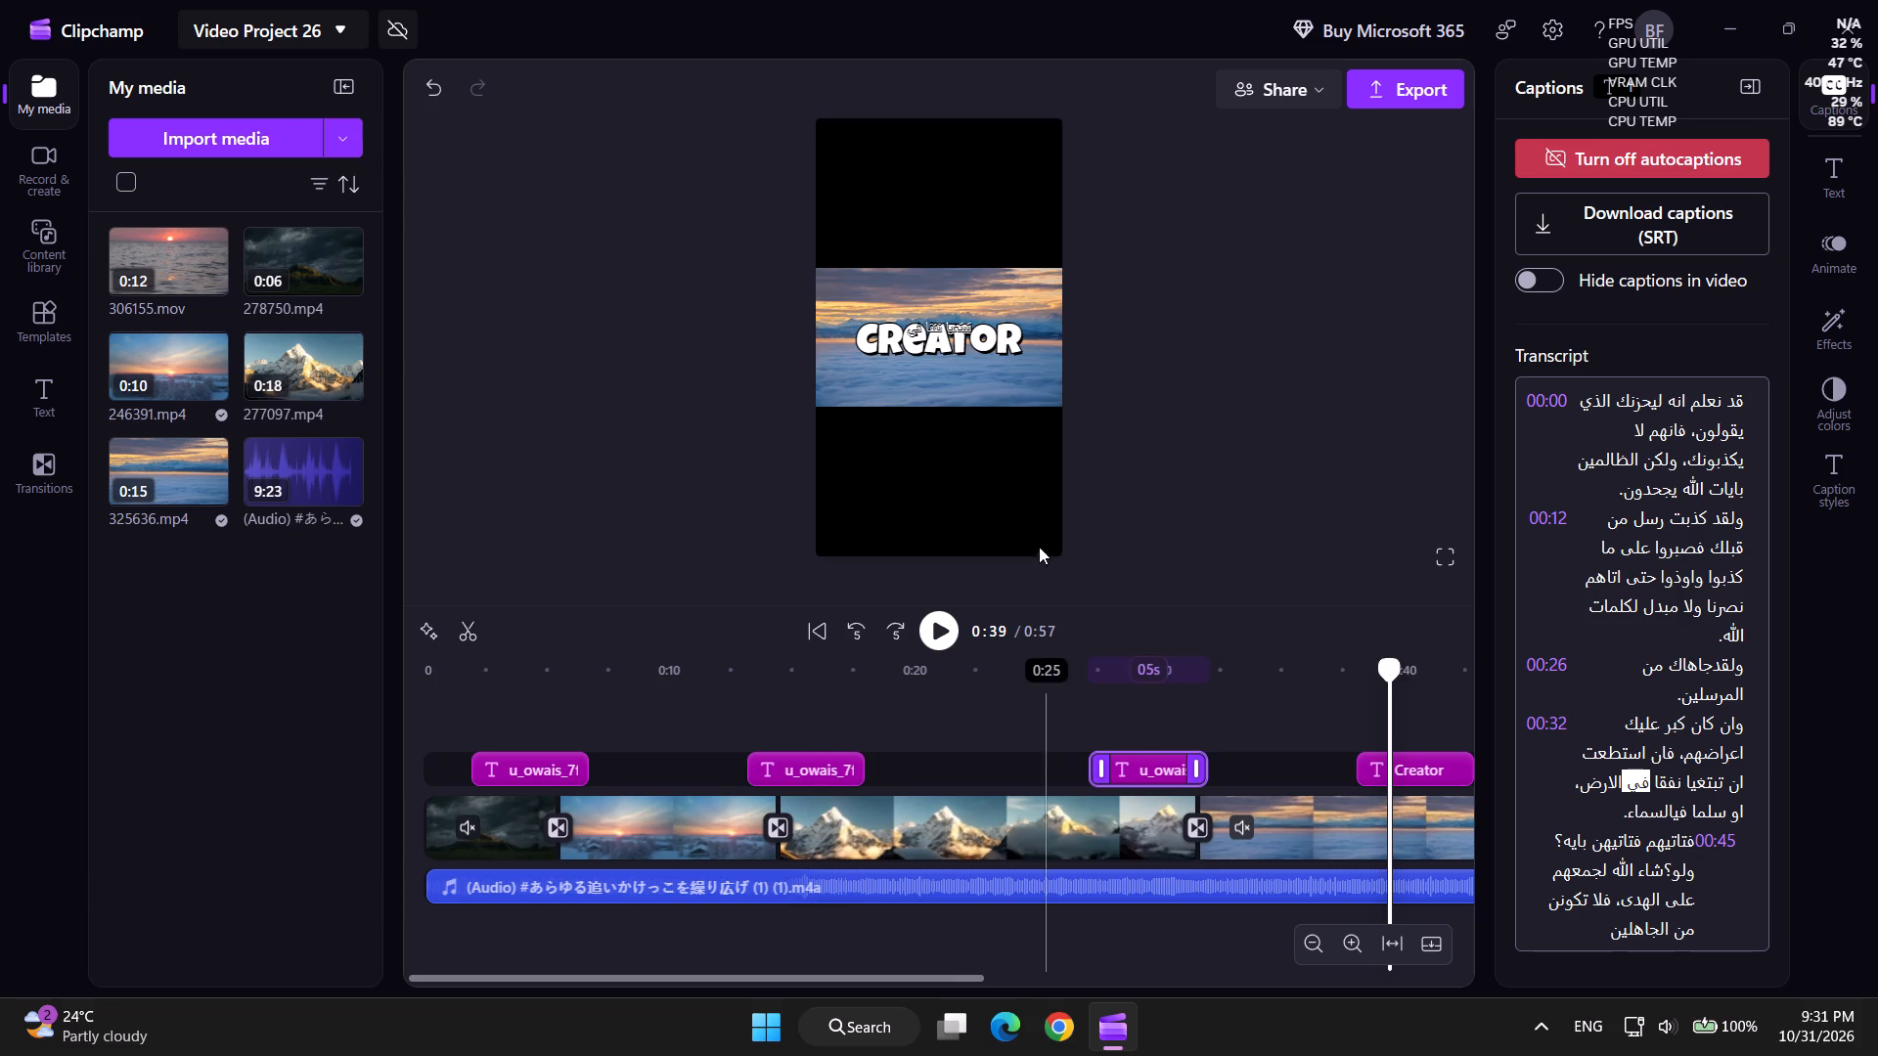
left_click(961, 346)
left_click_drag(961, 346, 964, 350)
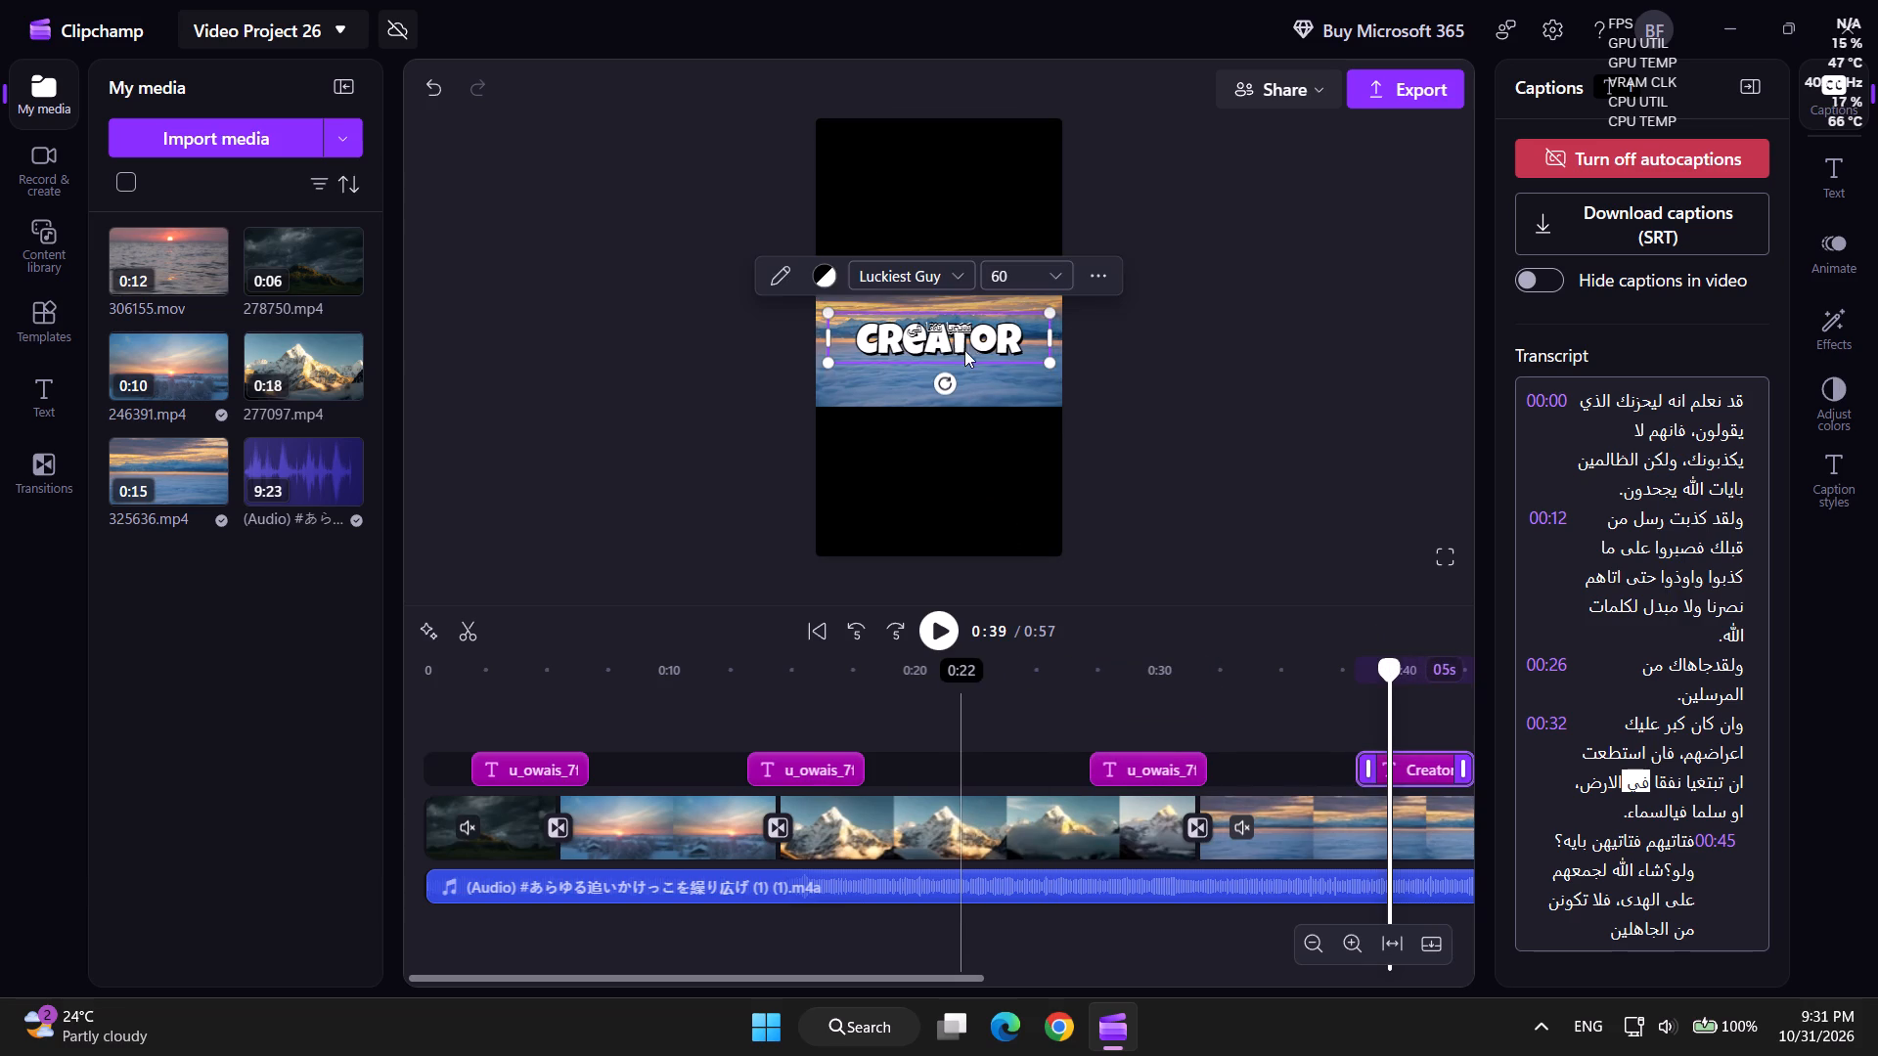
left_click_drag(964, 350, 950, 474)
left_click(950, 474)
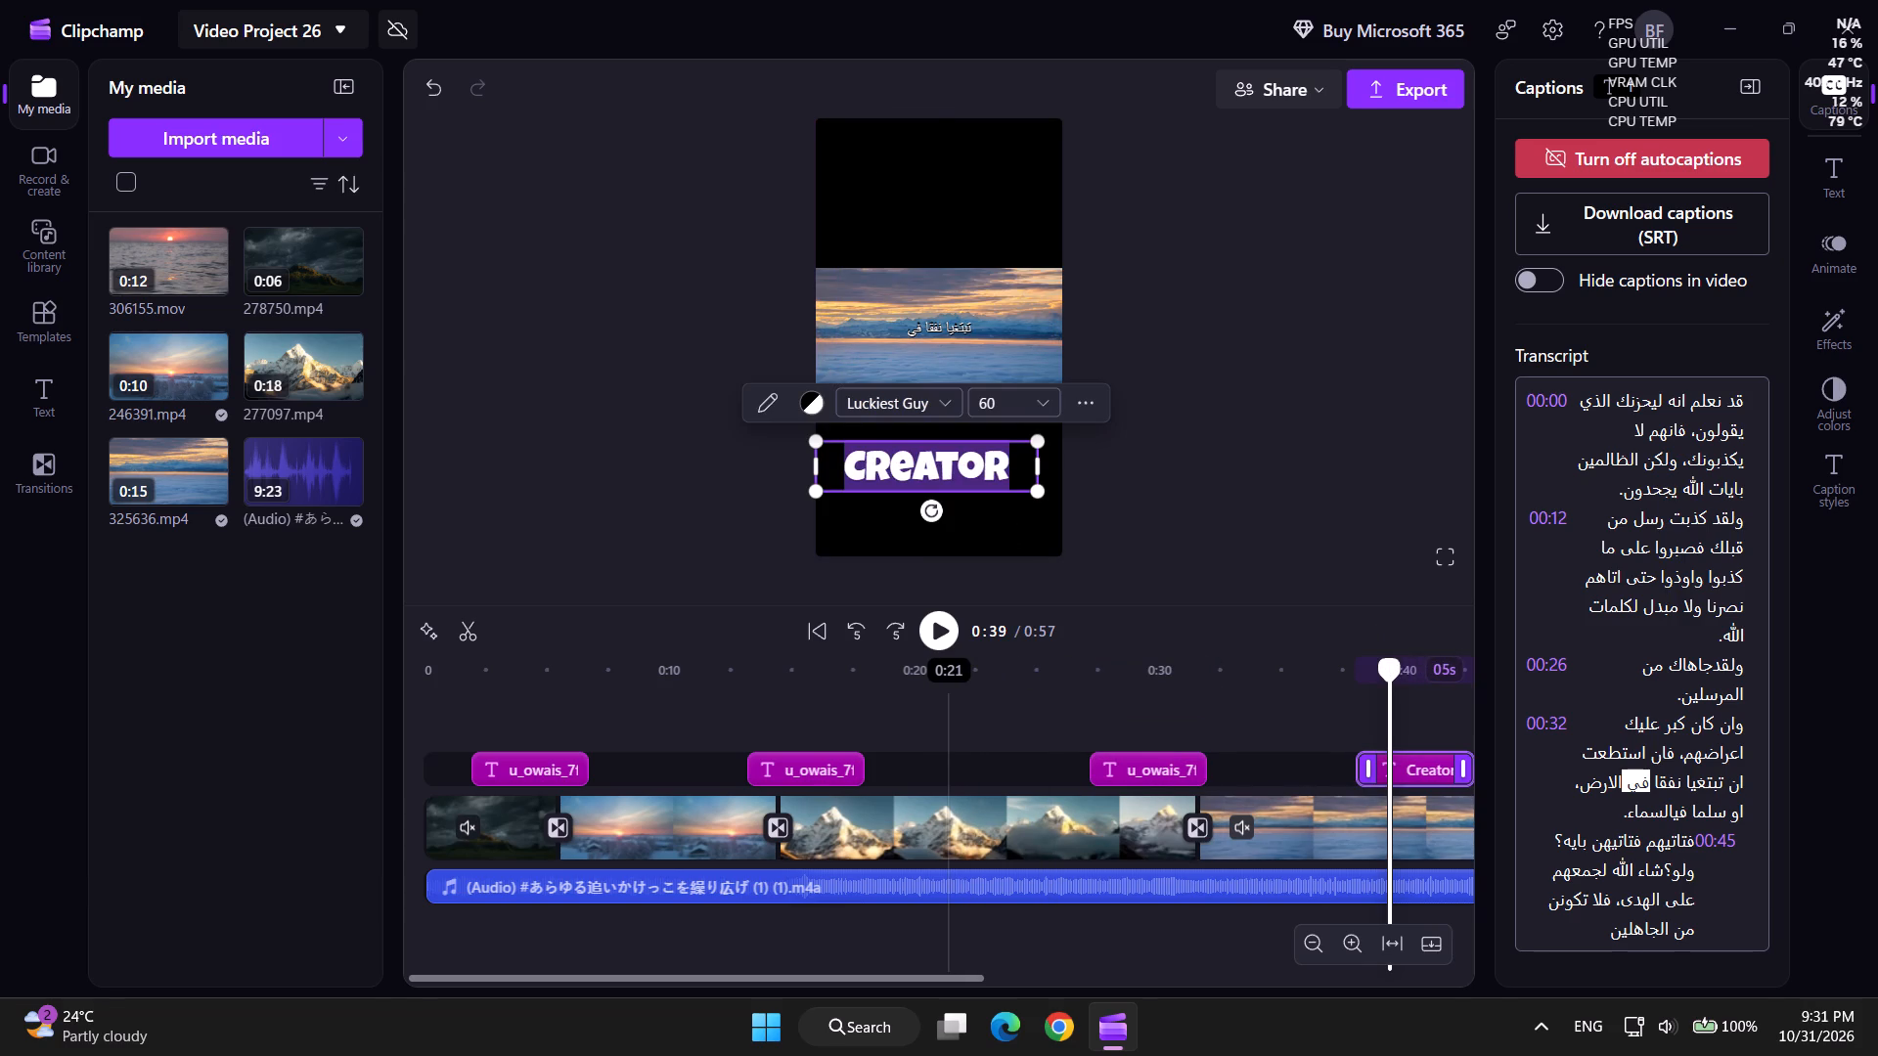
key("BackSpace")
key("ctrl+v")
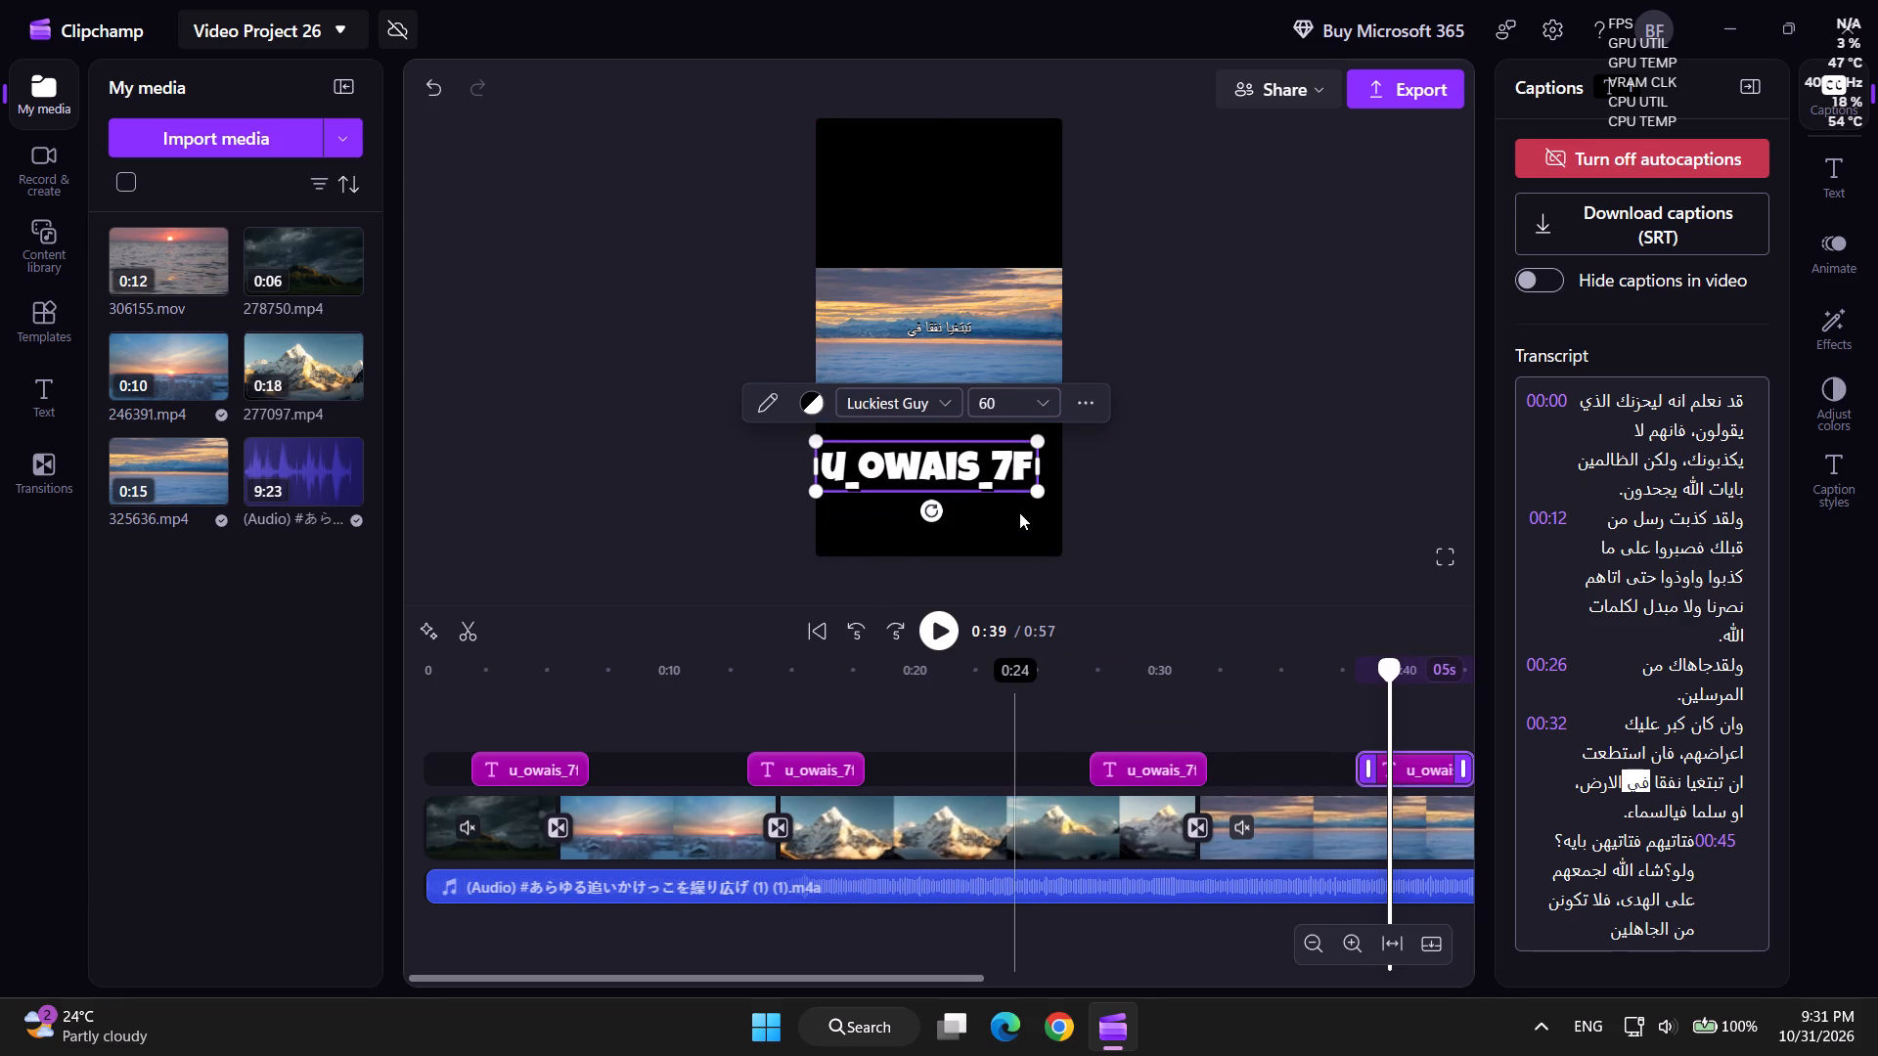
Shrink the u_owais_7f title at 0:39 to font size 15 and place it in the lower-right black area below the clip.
left_click_drag(1035, 493, 822, 450)
left_click_drag(832, 447, 1004, 497)
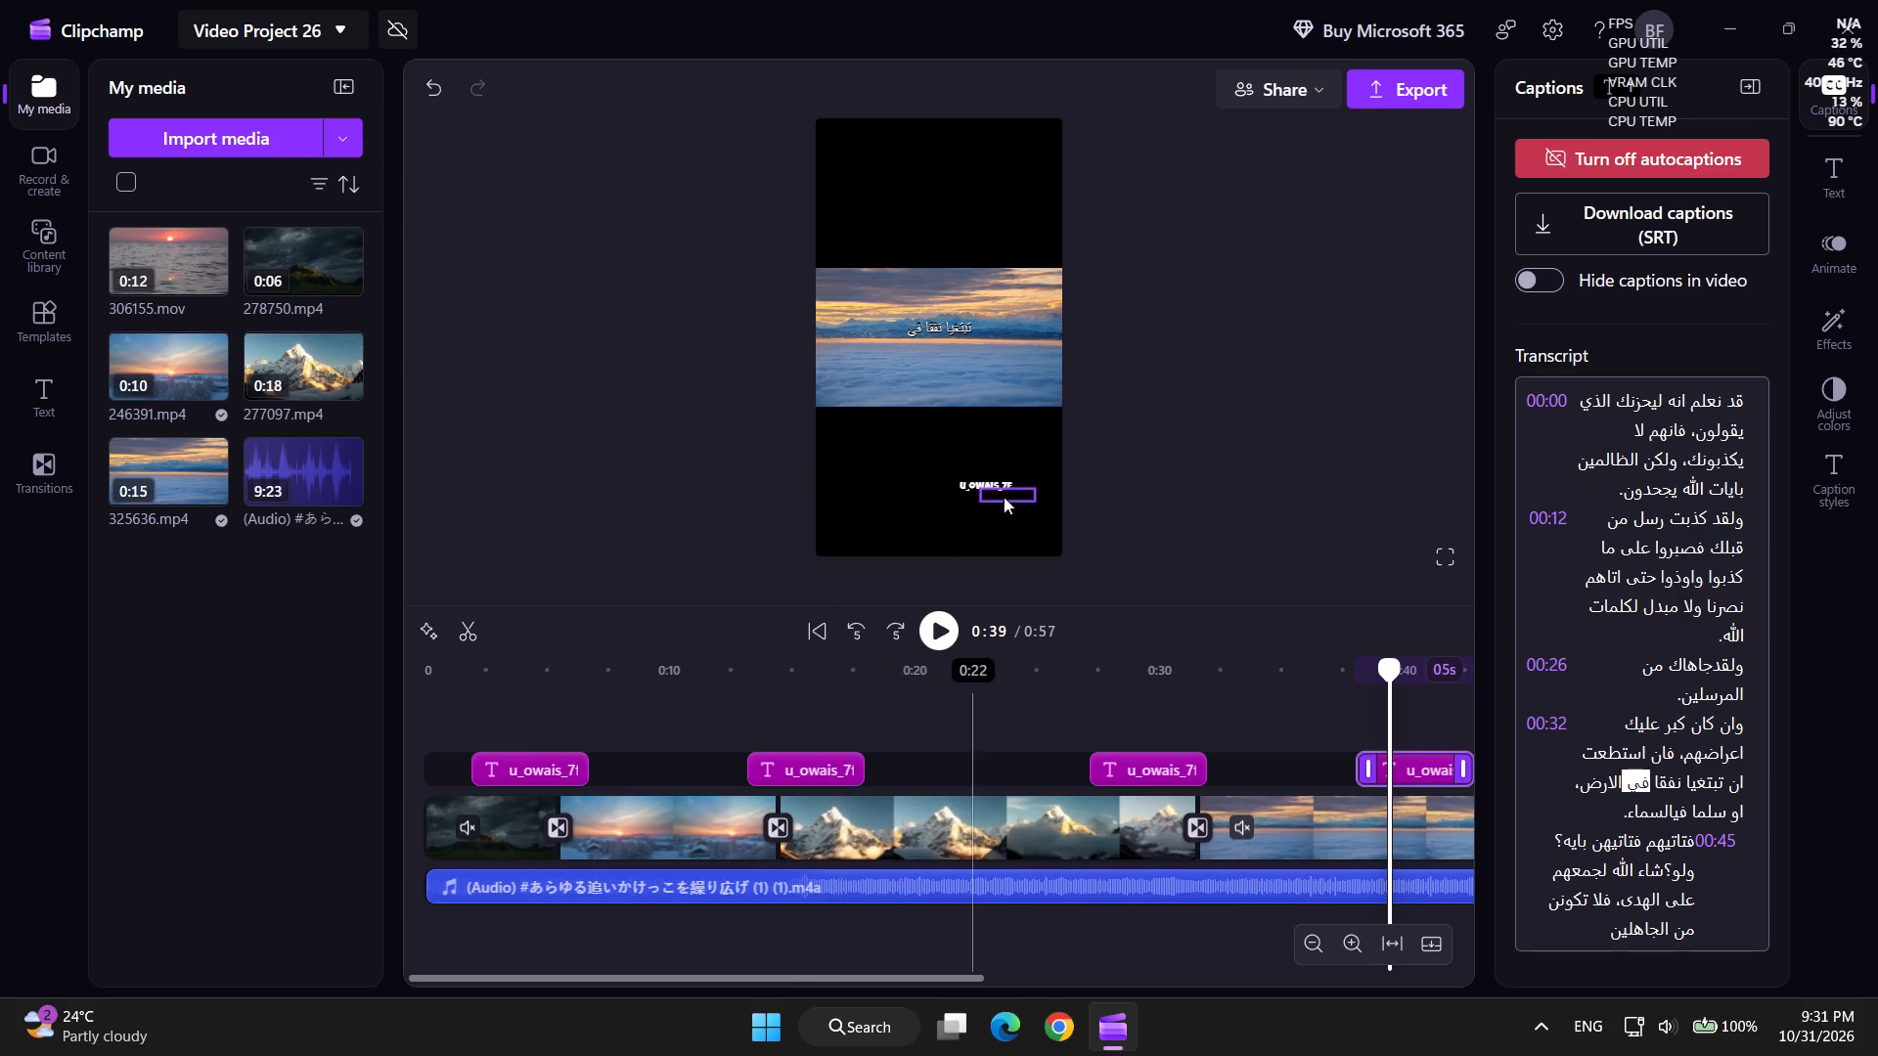
left_click_drag(1004, 497, 991, 512)
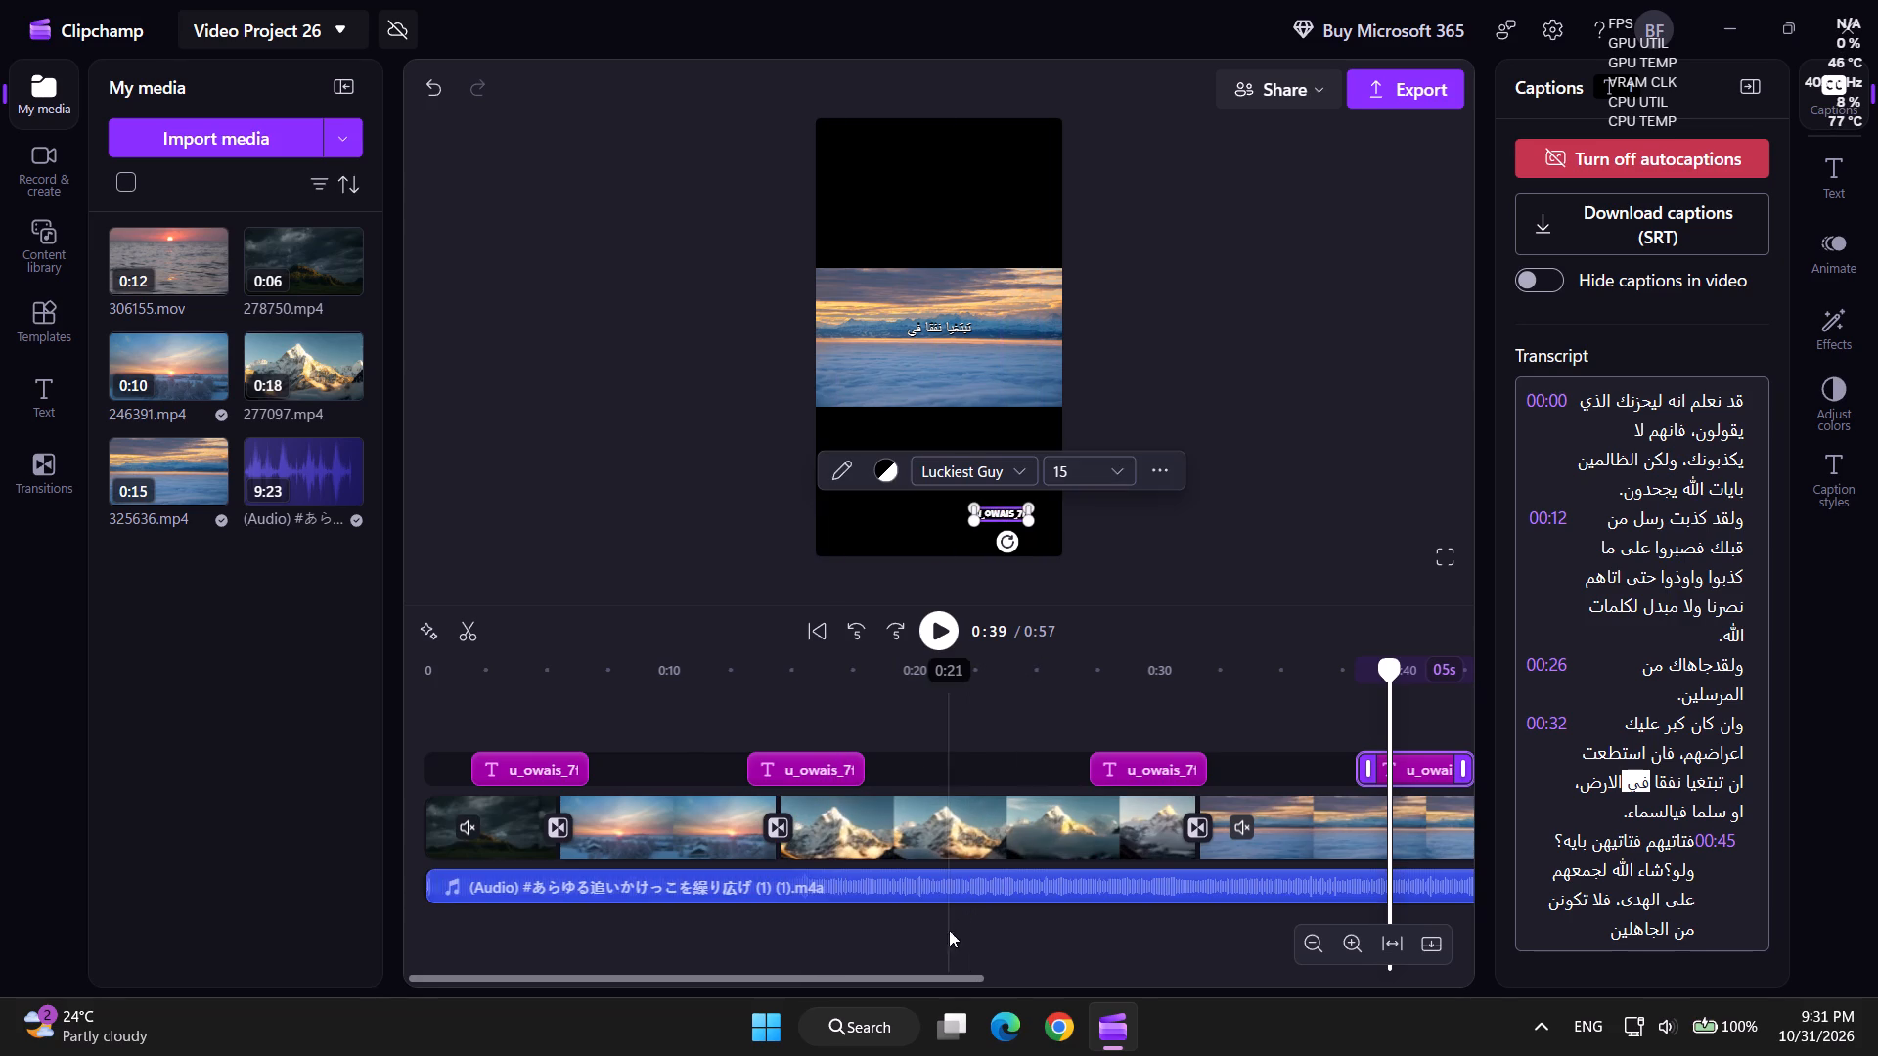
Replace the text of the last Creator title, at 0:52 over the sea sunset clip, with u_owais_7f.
left_click_drag(942, 977, 1335, 957)
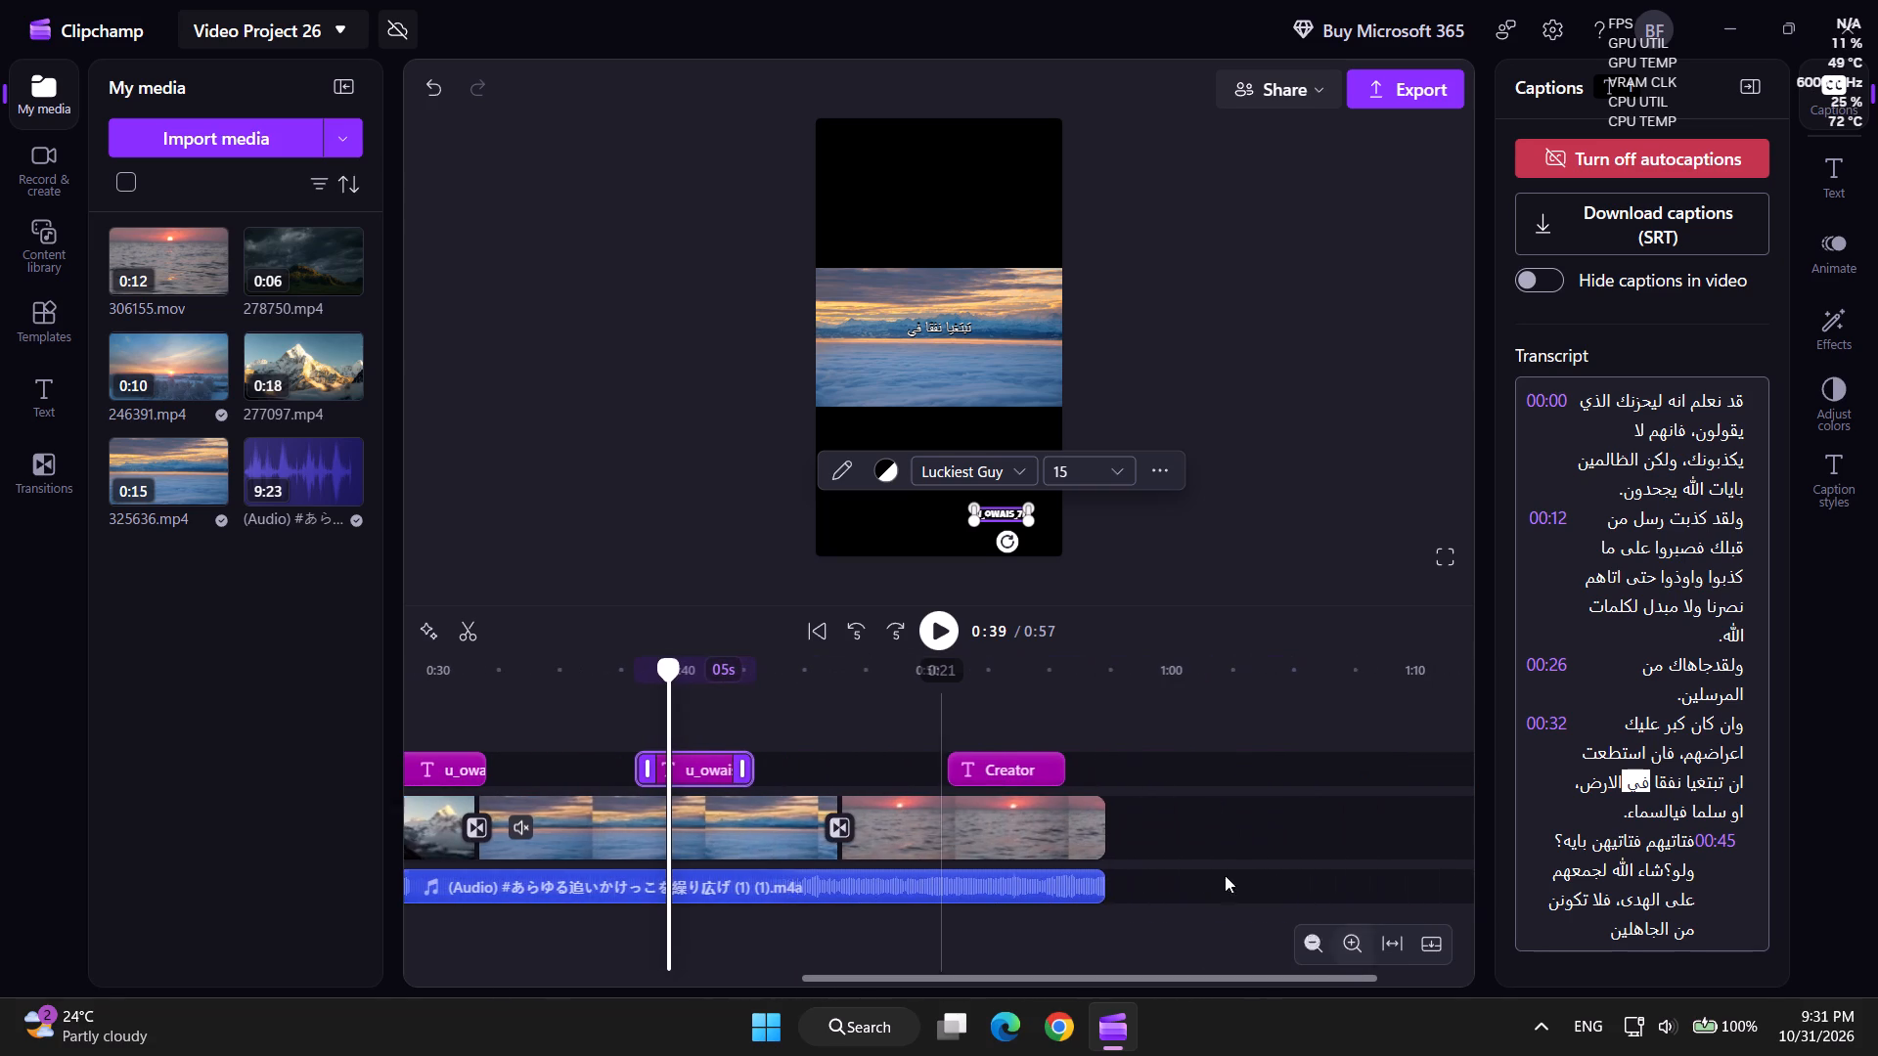
left_click(992, 667)
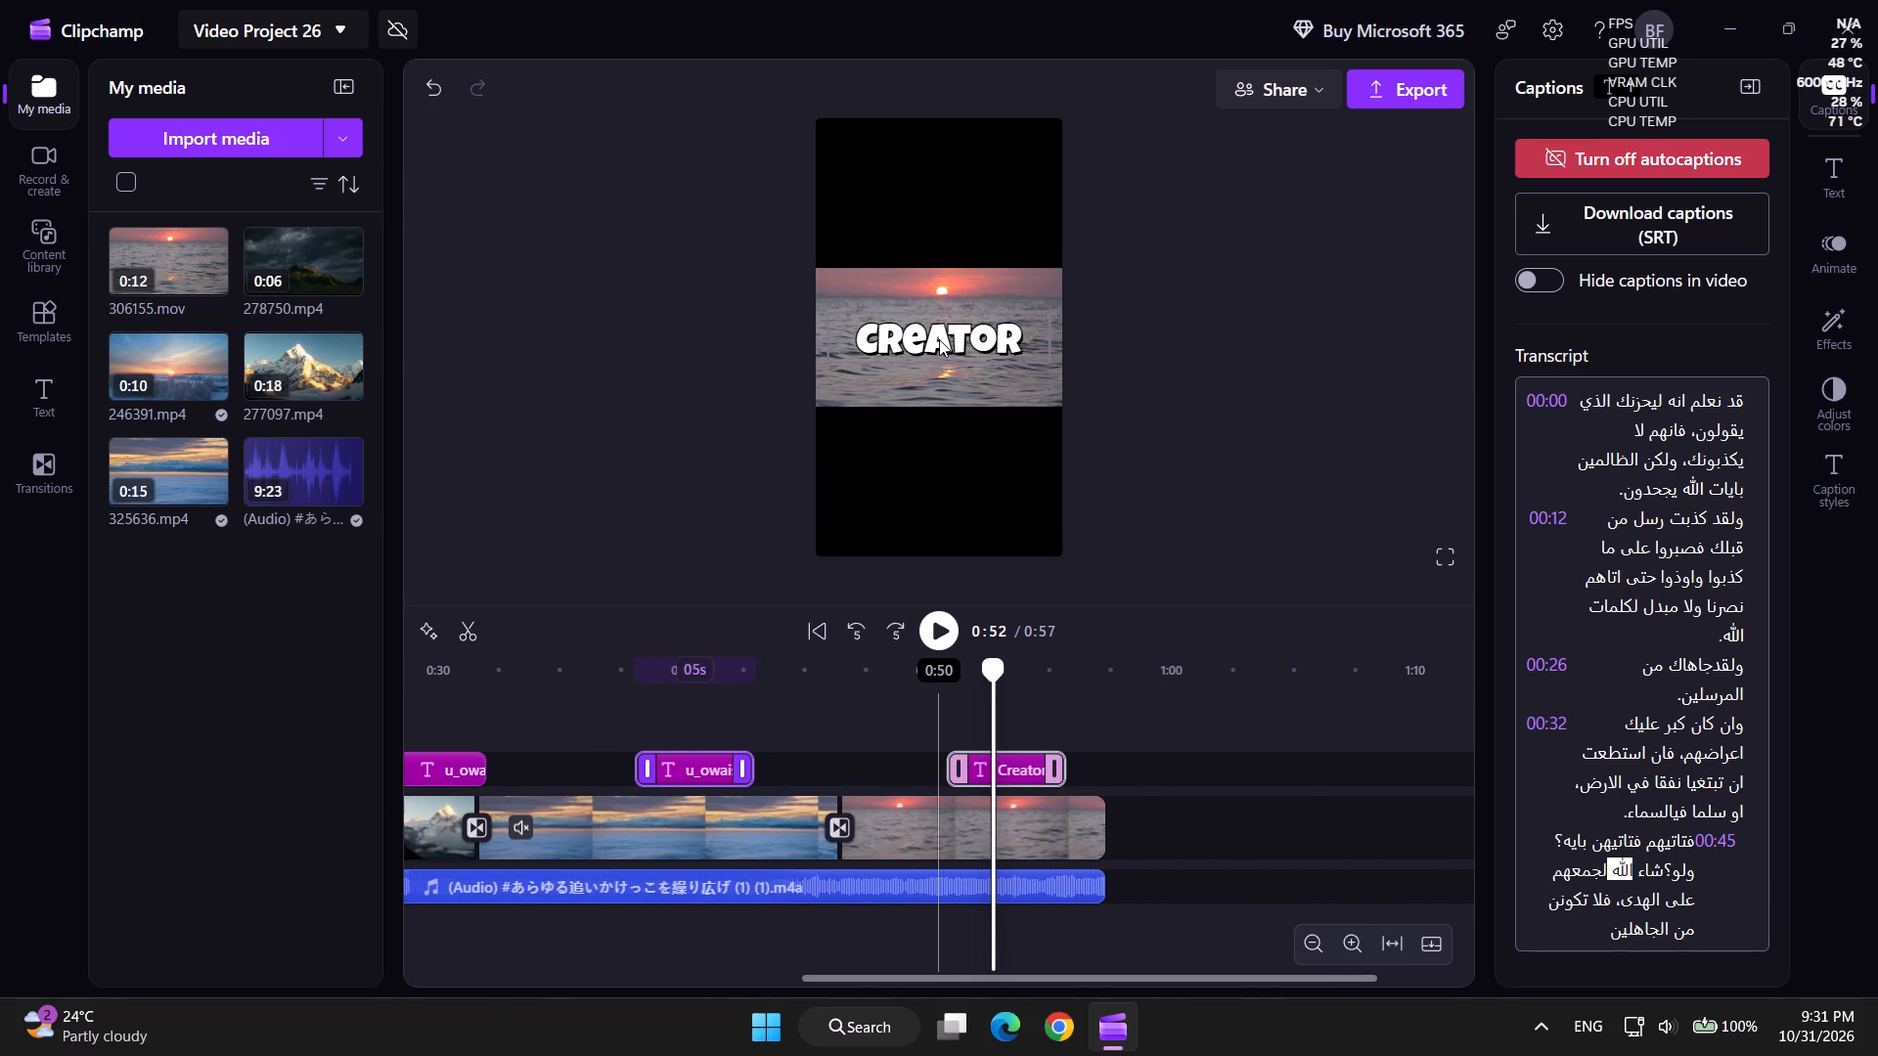
left_click(939, 339)
left_click(959, 348)
key("BackSpace")
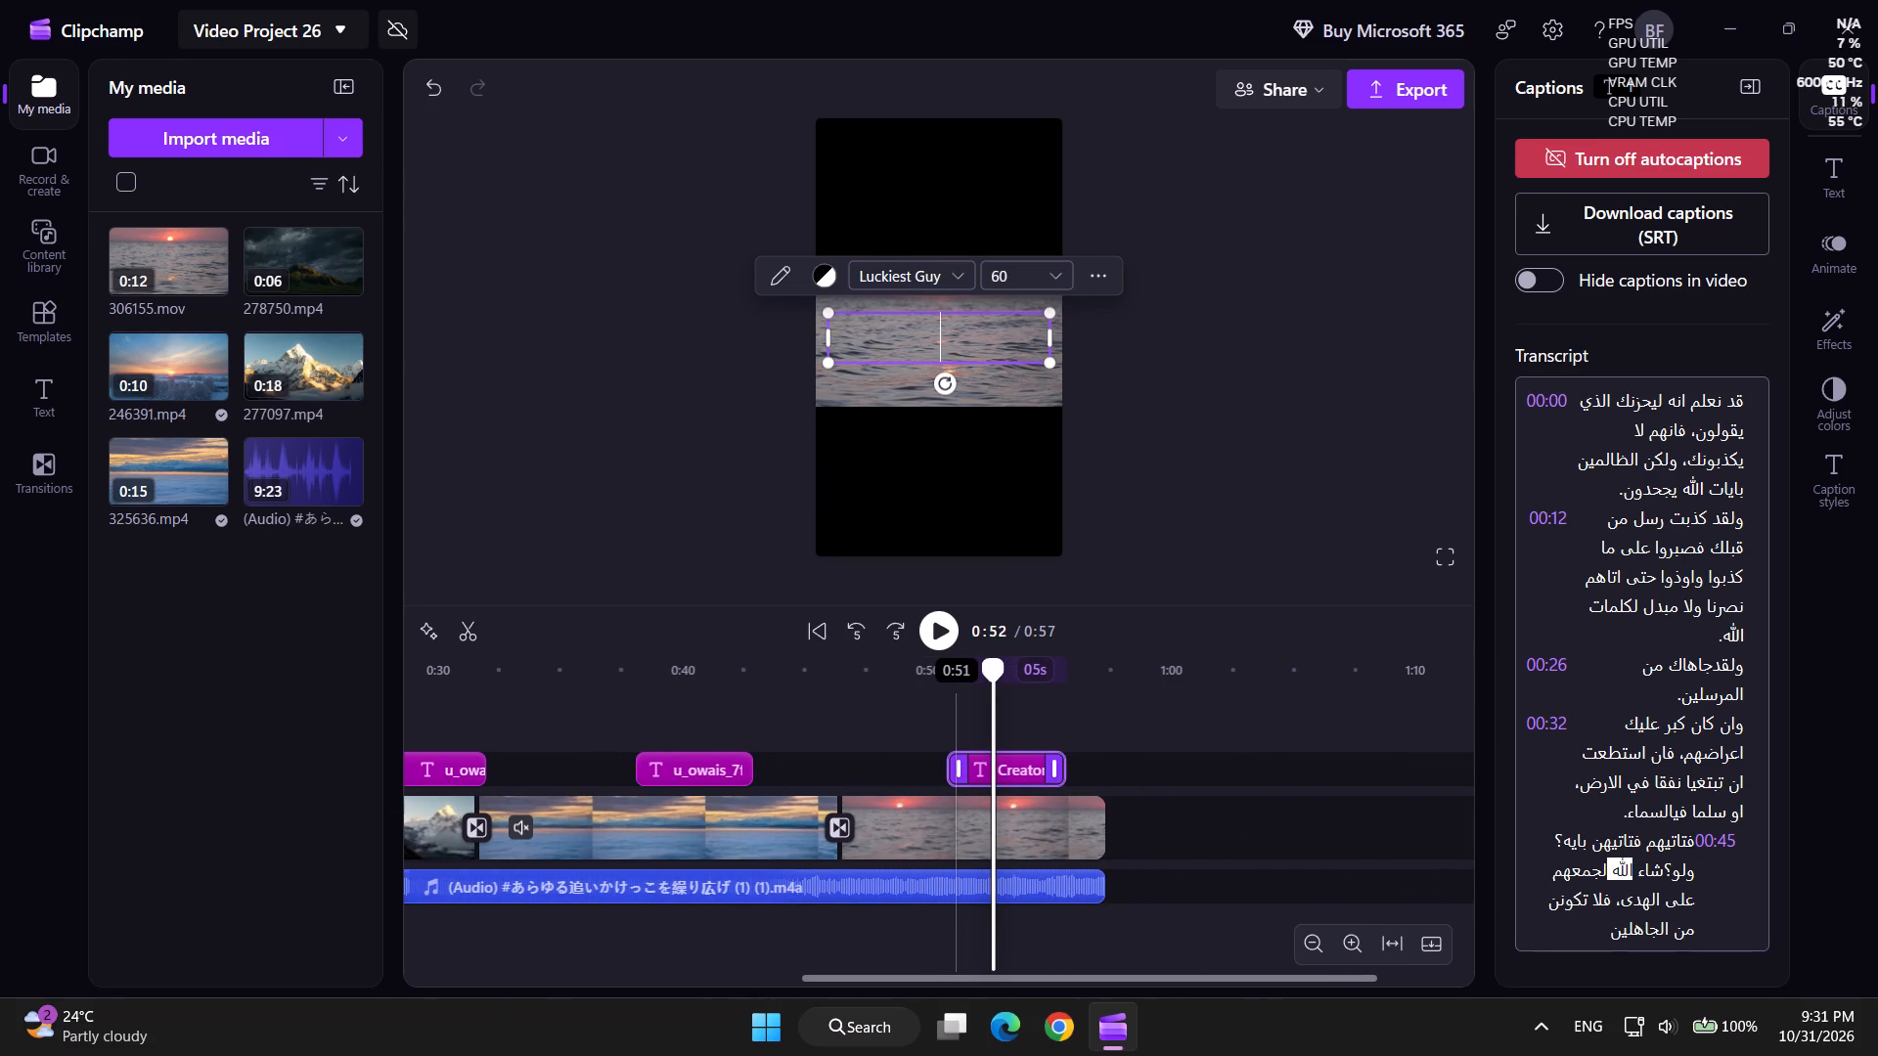
key("ctrl+v")
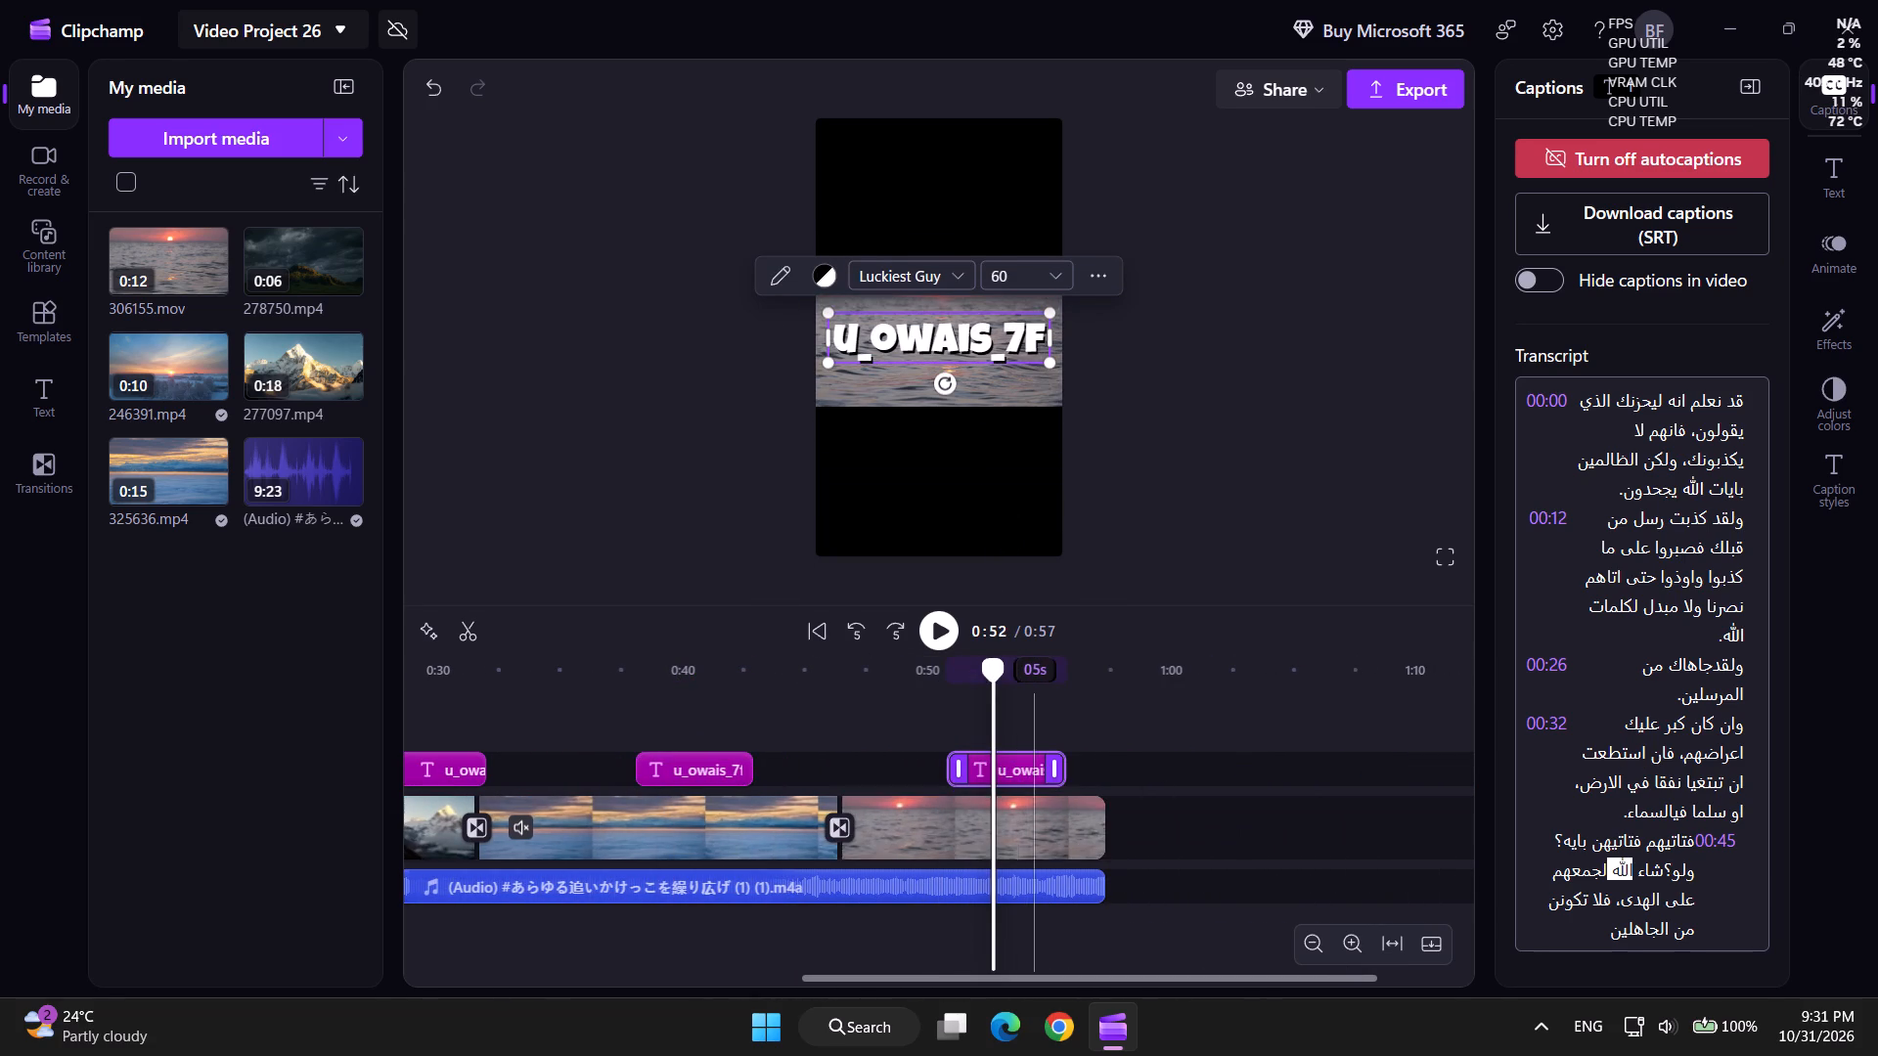
left_click_drag(1050, 364, 838, 321)
left_click_drag(858, 317, 868, 261)
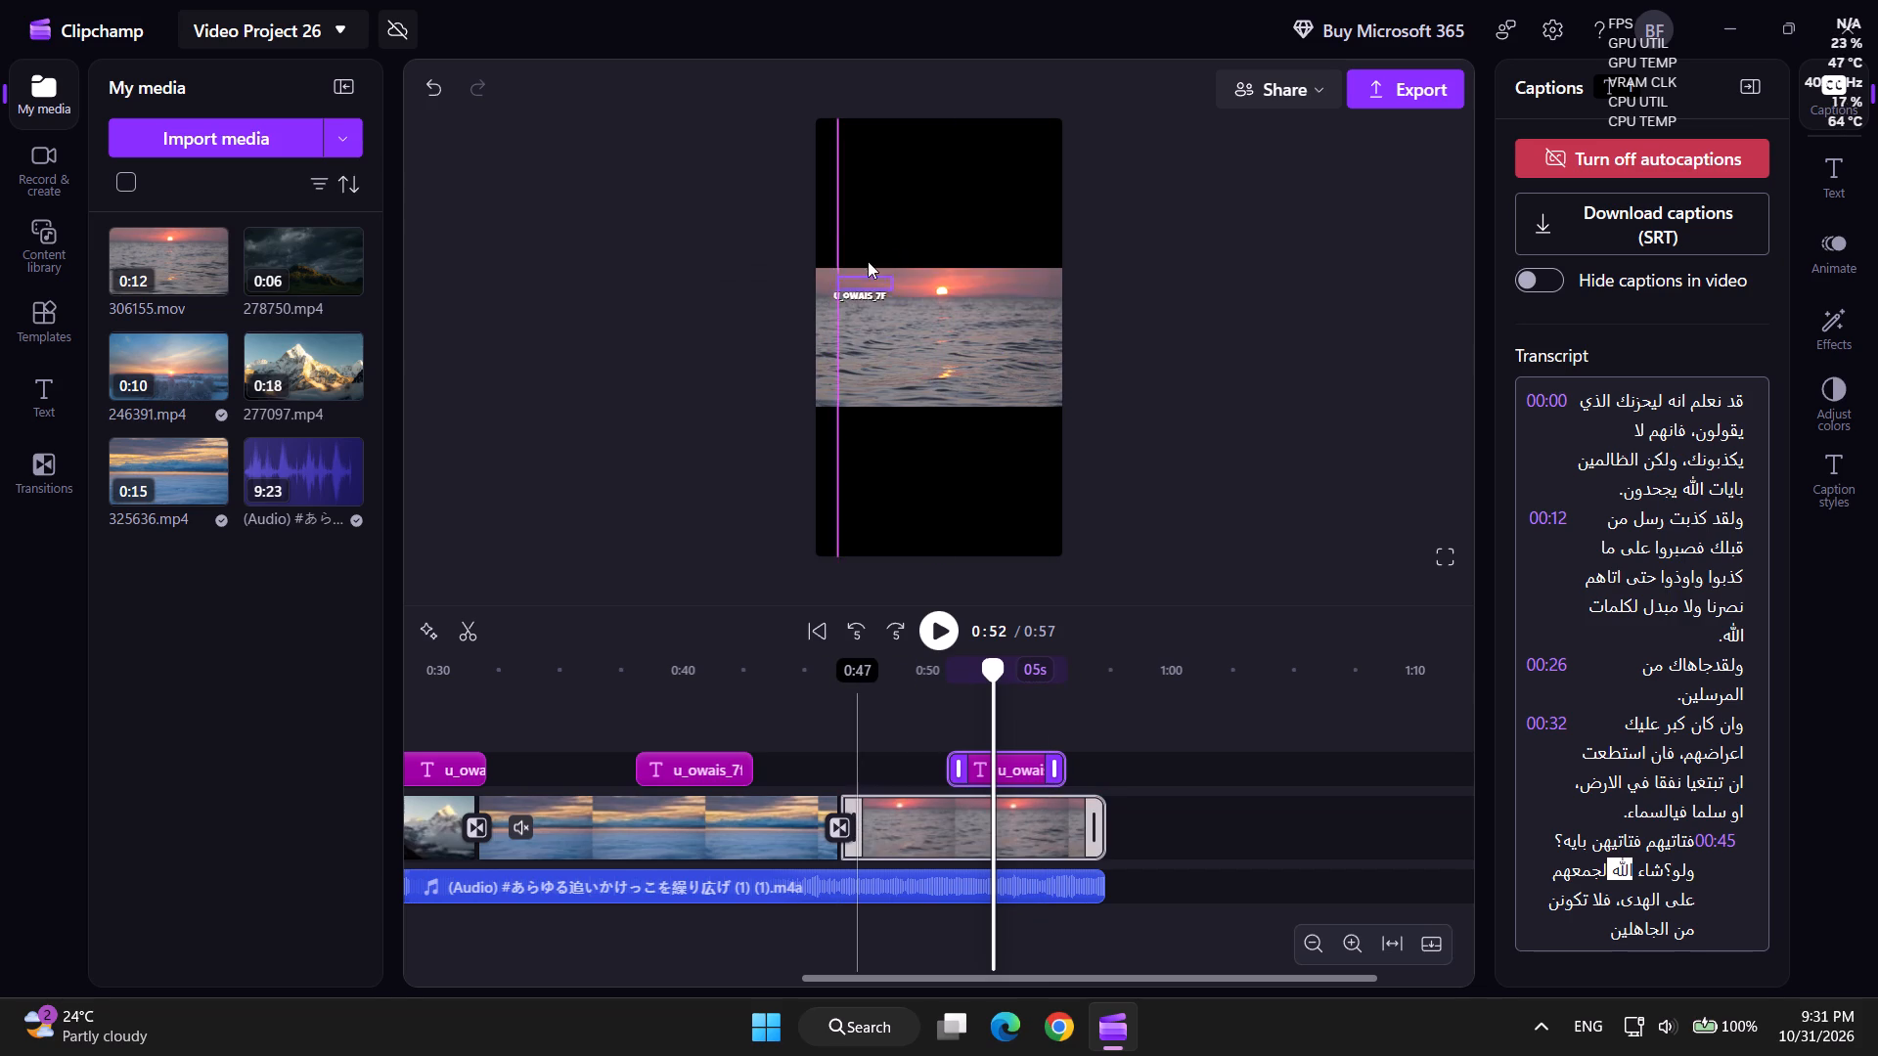
left_click_drag(868, 261, 866, 166)
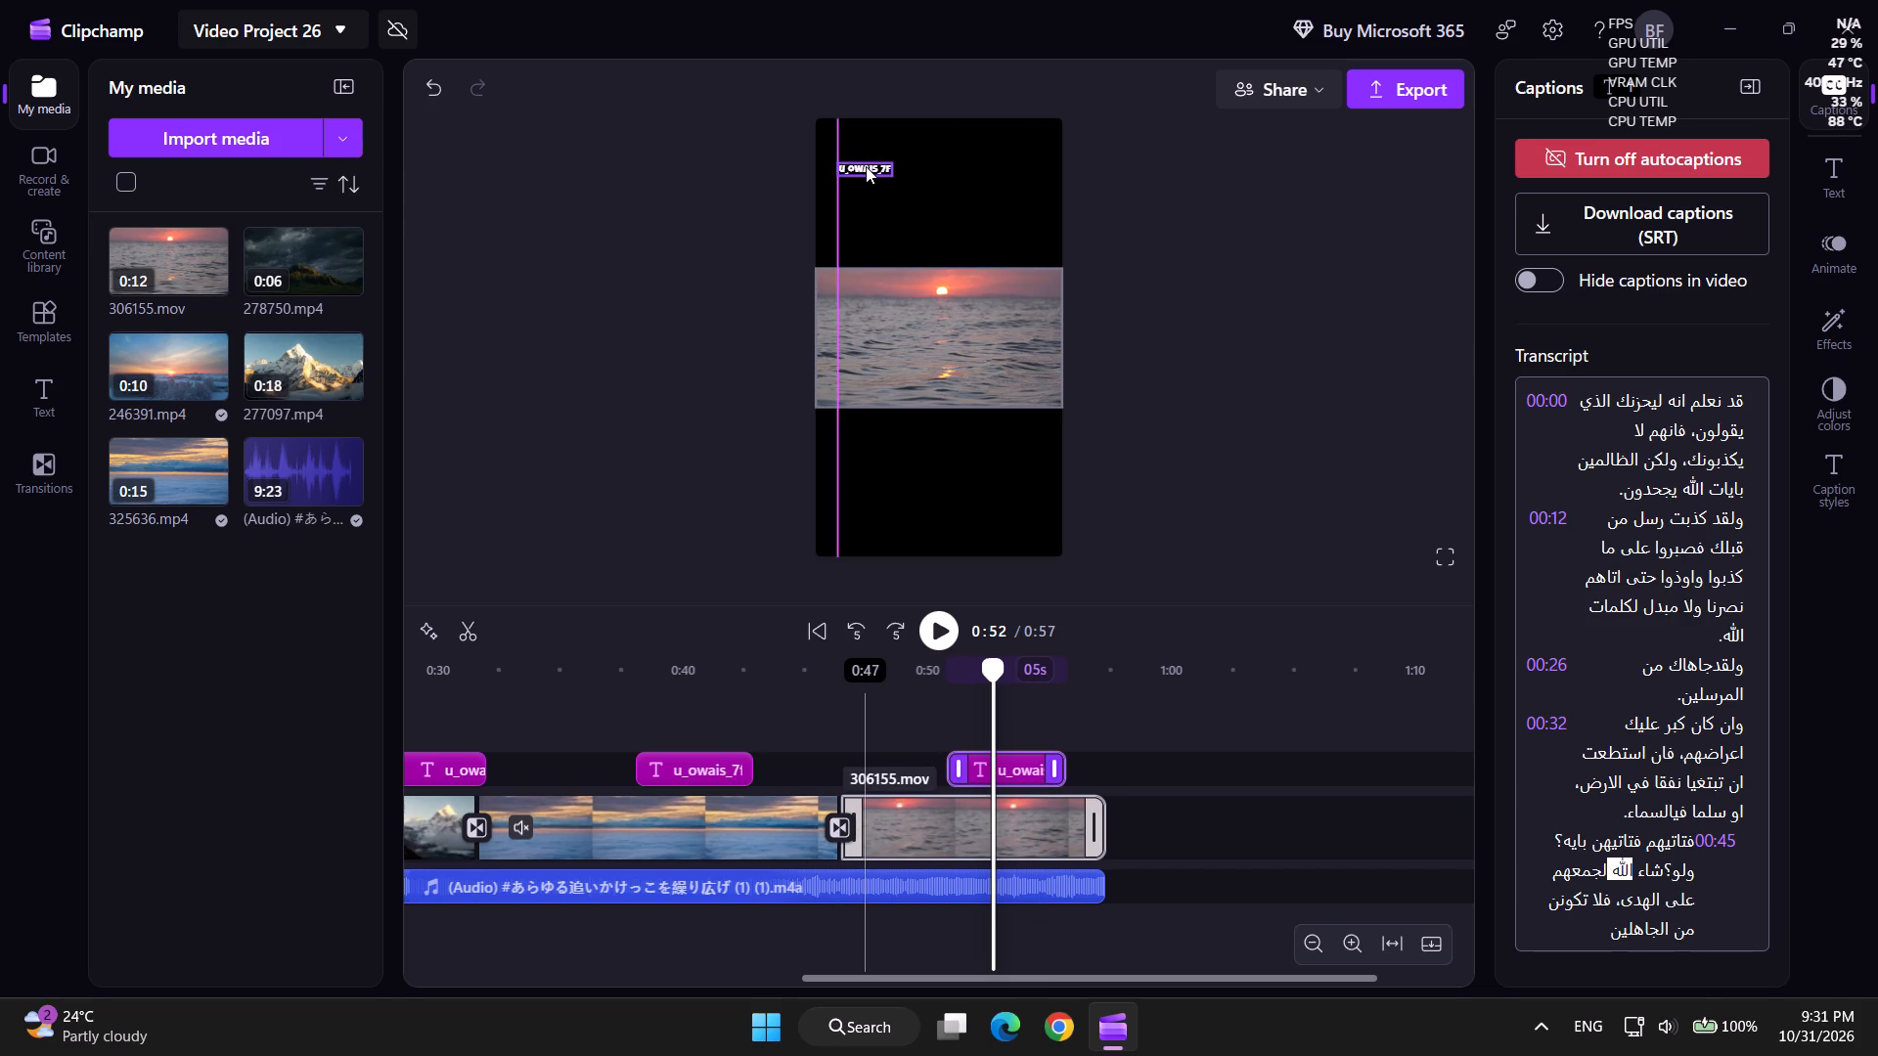
left_click_drag(866, 166, 870, 164)
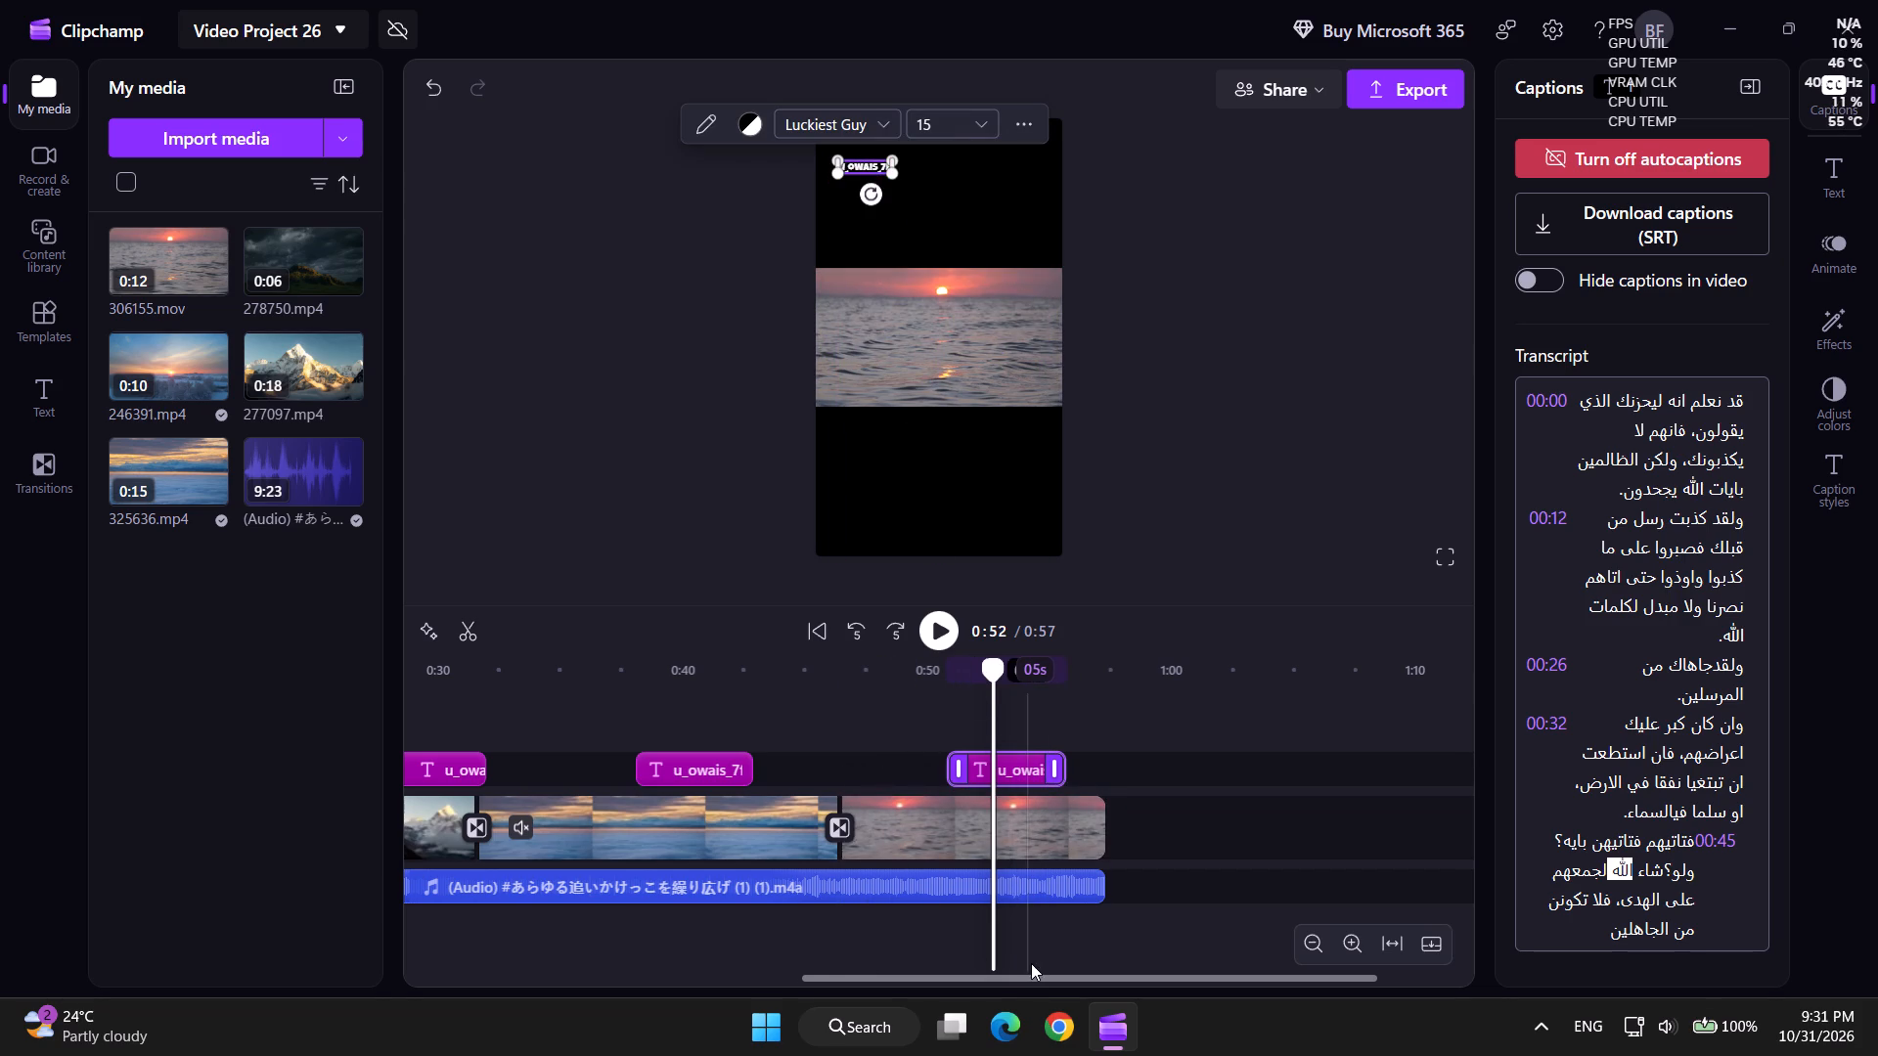
left_click_drag(1046, 978, 460, 996)
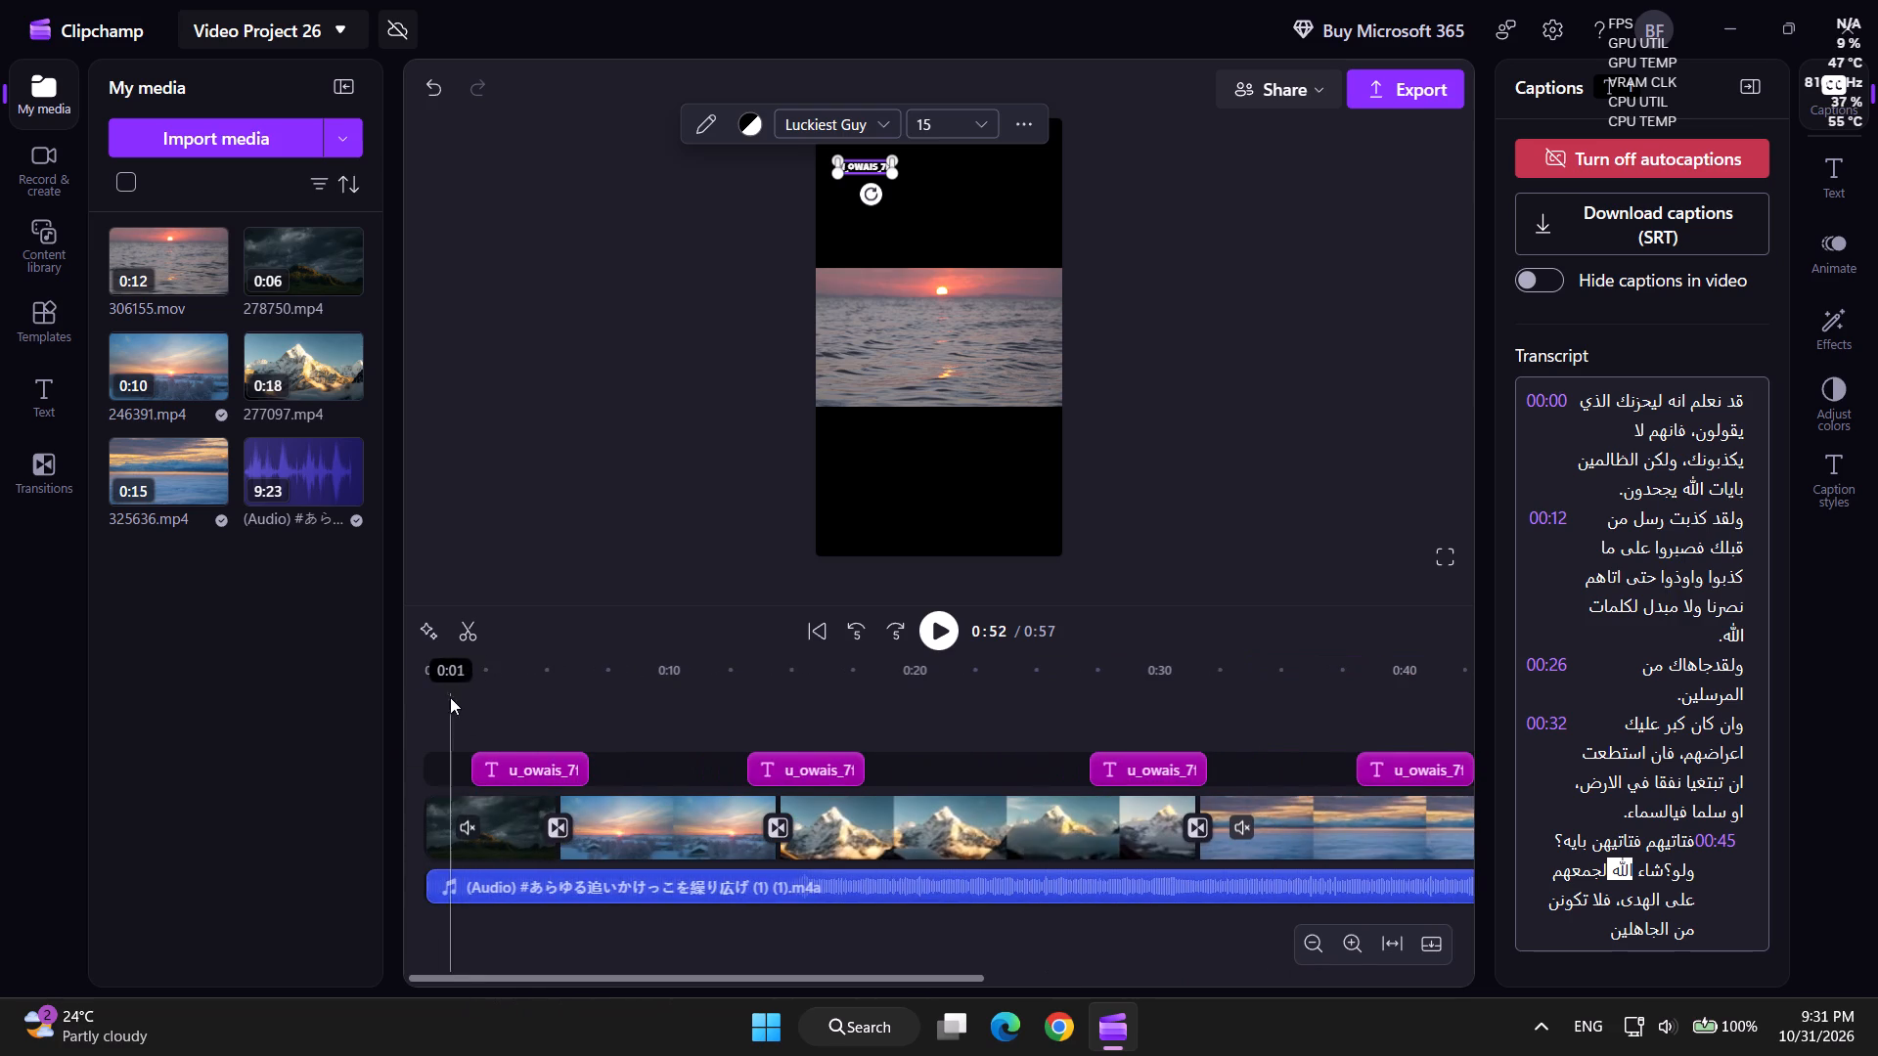
left_click(443, 668)
key("space")
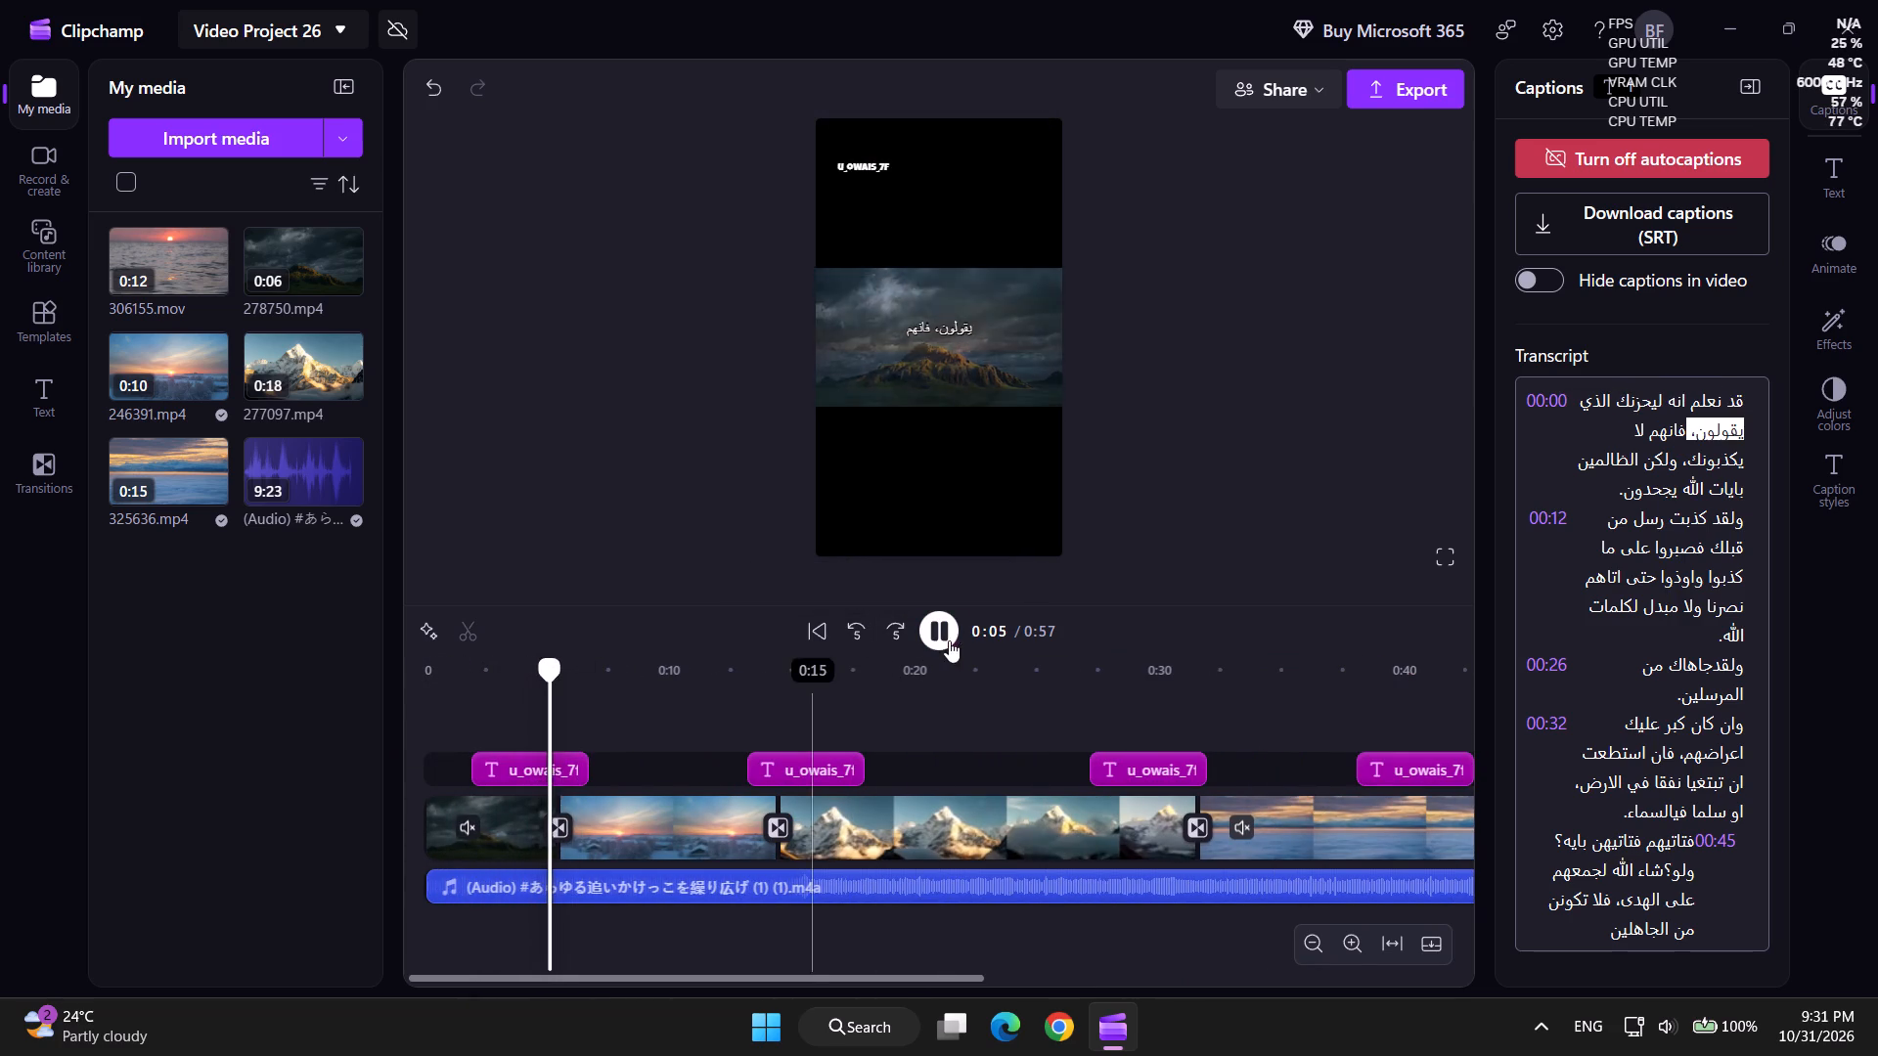
left_click(941, 634)
left_click(531, 774)
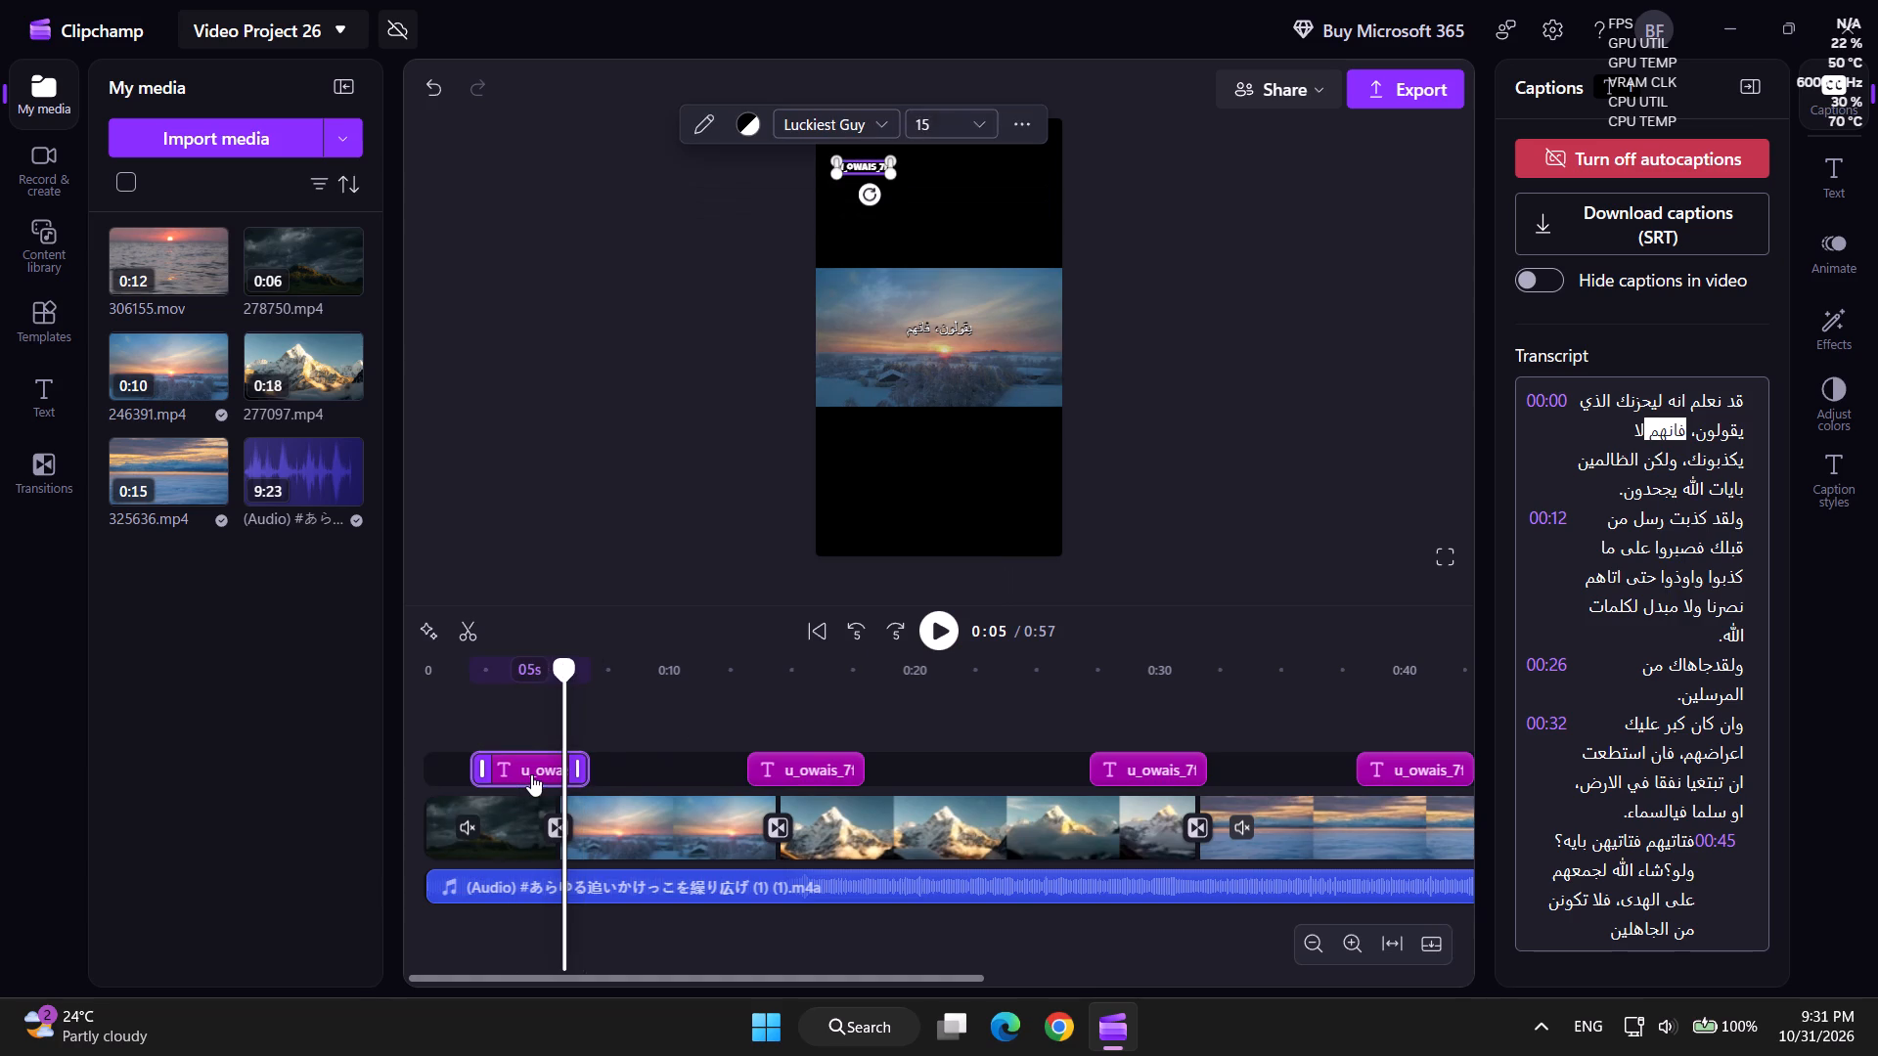
left_click(1844, 247)
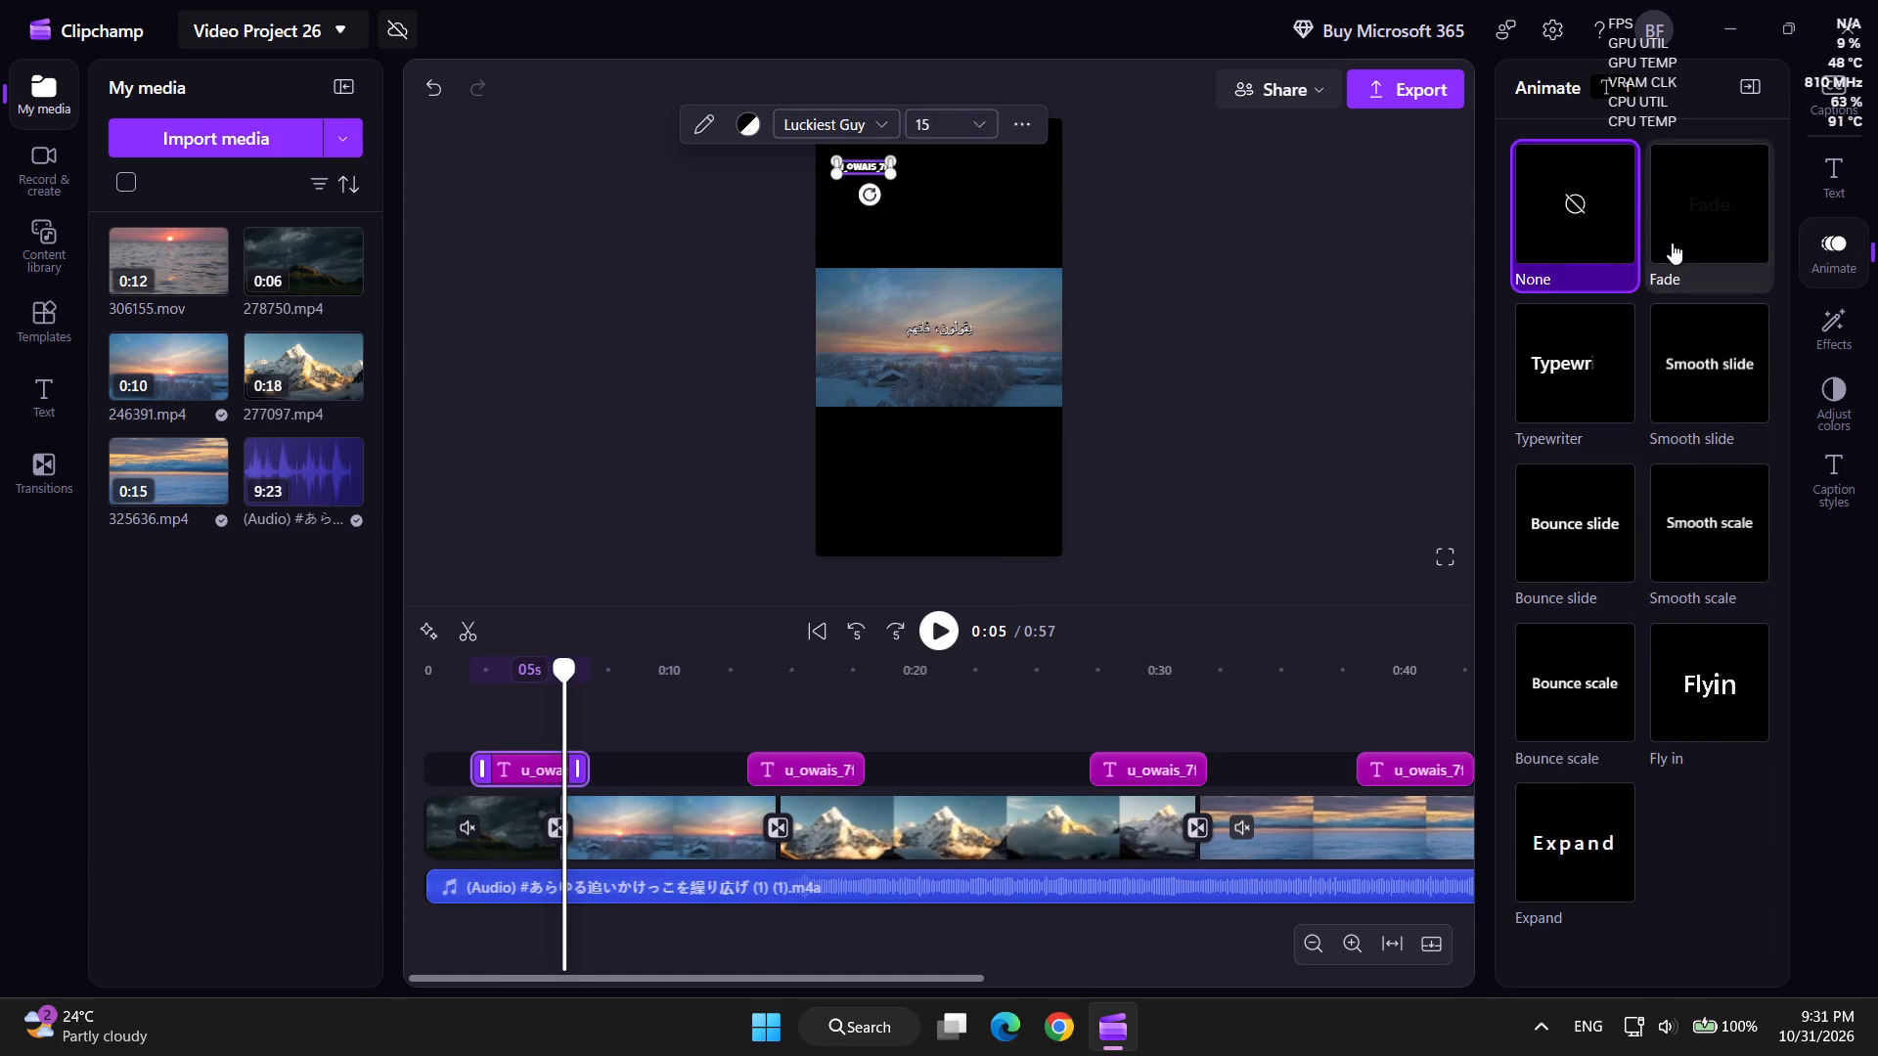
left_click(1692, 238)
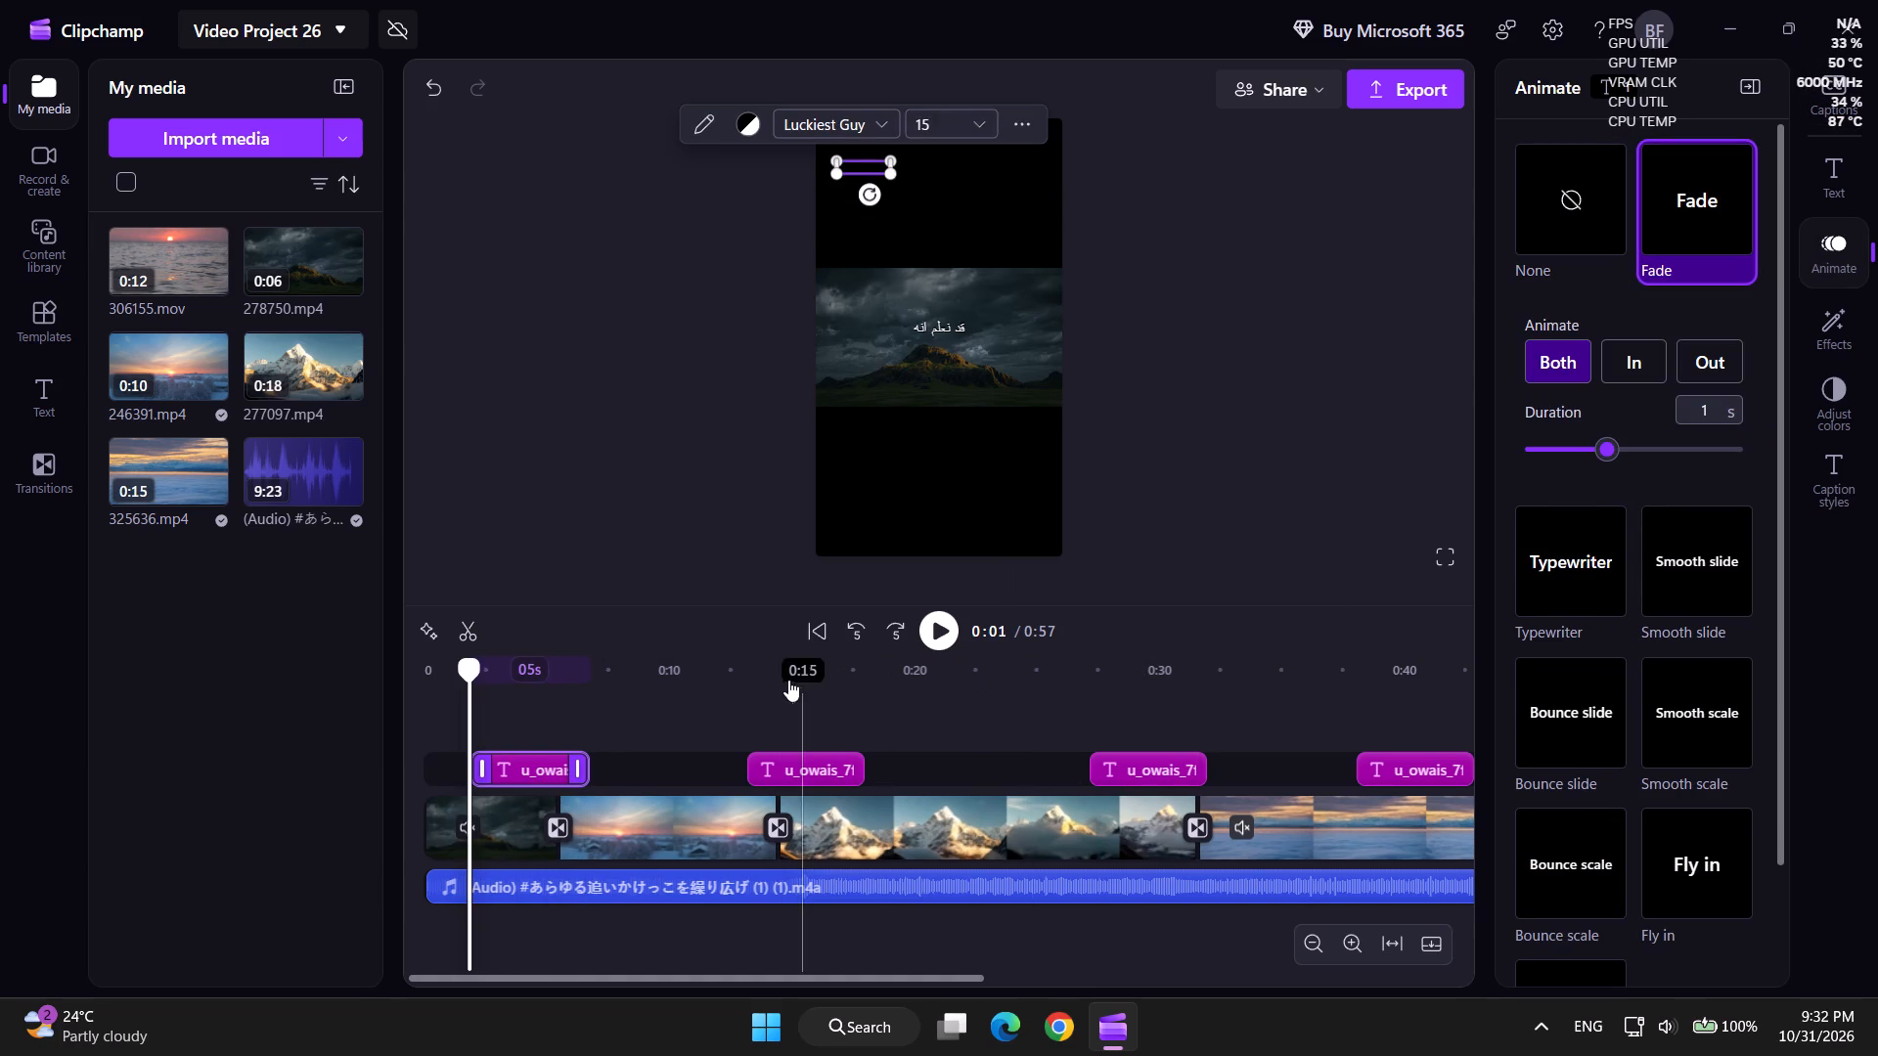
left_click(783, 677)
left_click(795, 784)
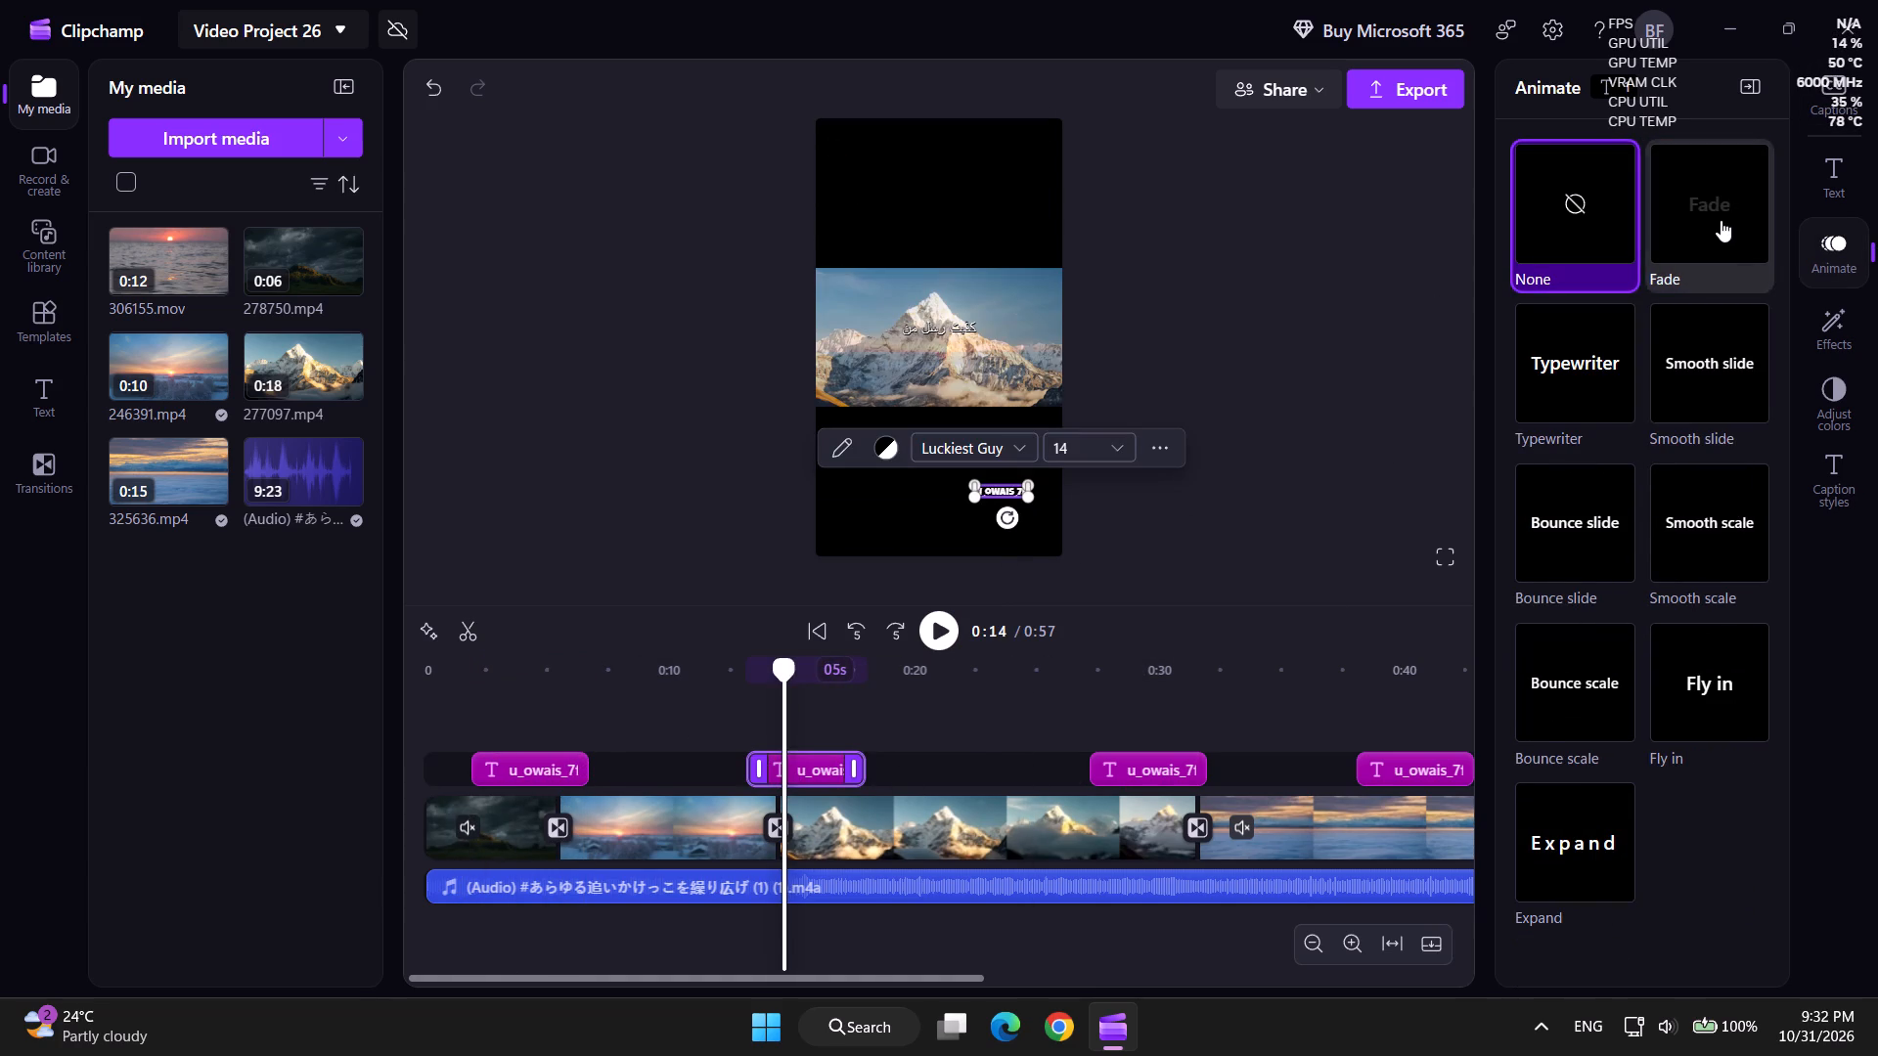
left_click(1721, 220)
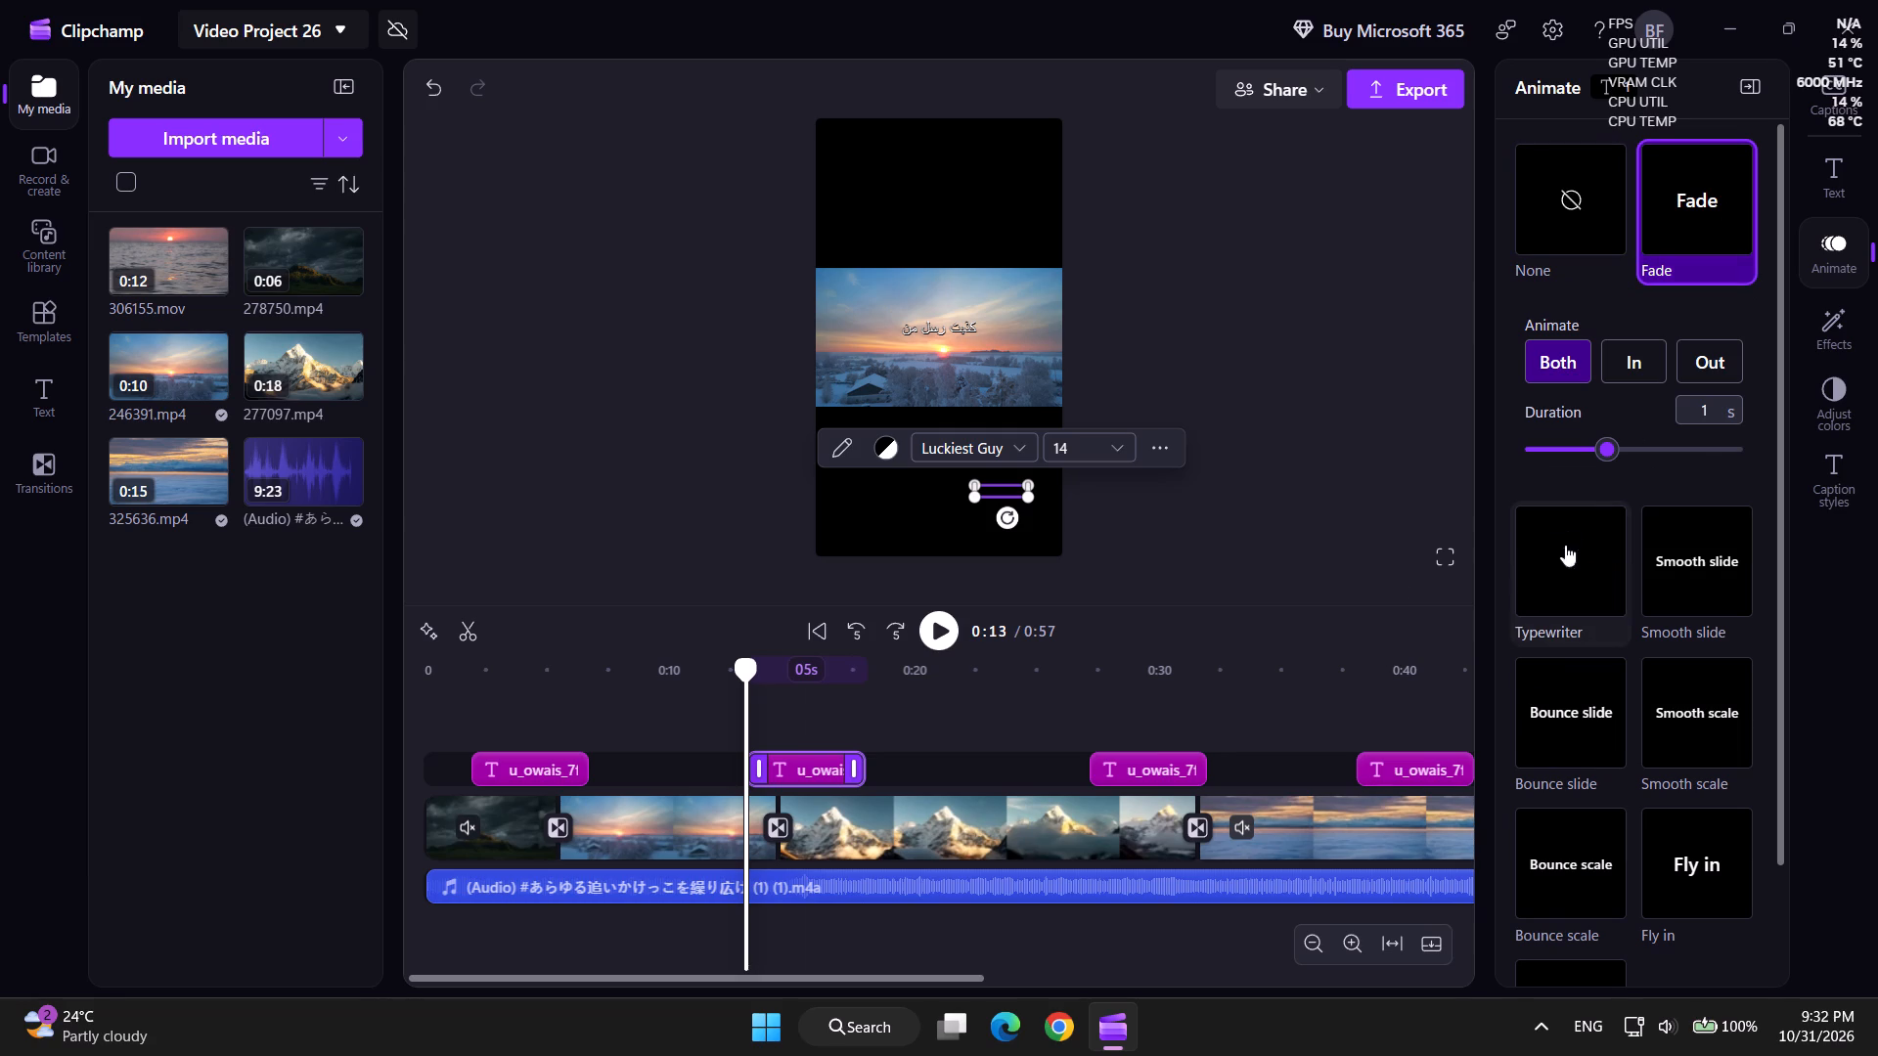
left_click(1178, 767)
left_click(1709, 206)
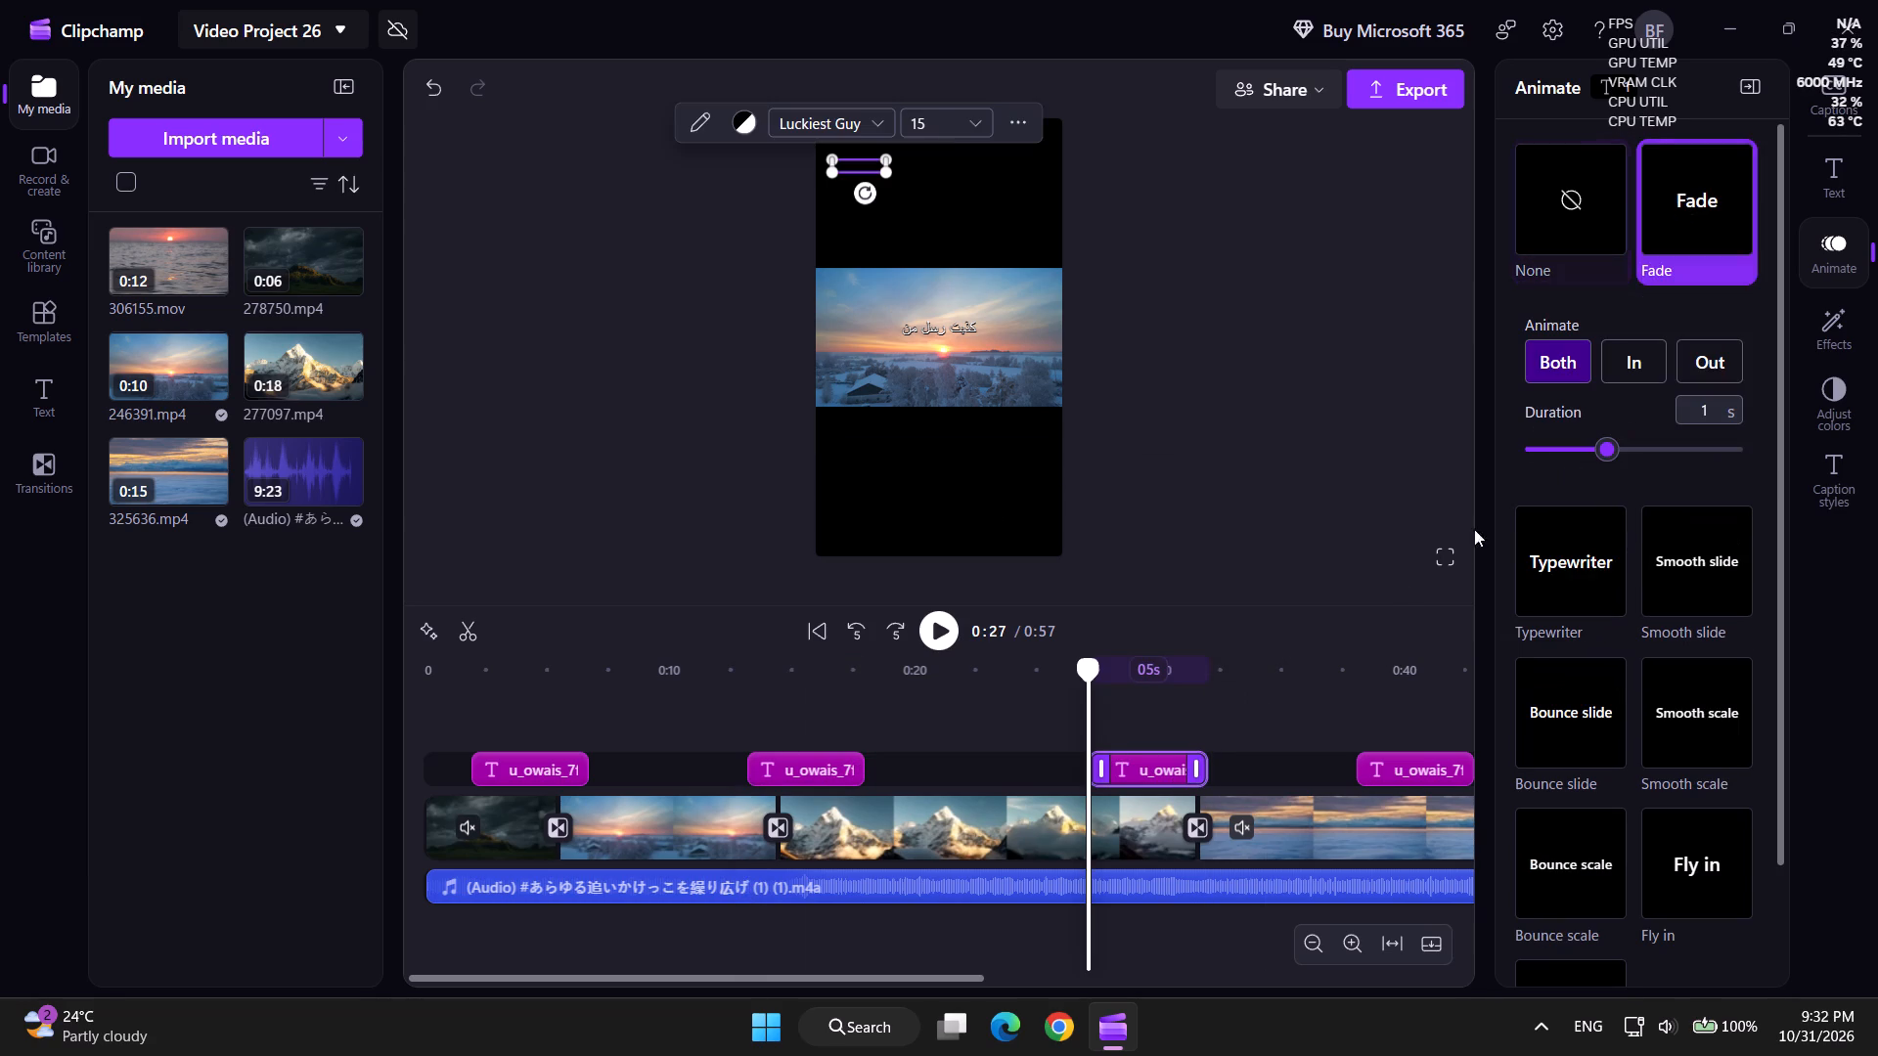
left_click_drag(975, 981, 1396, 946)
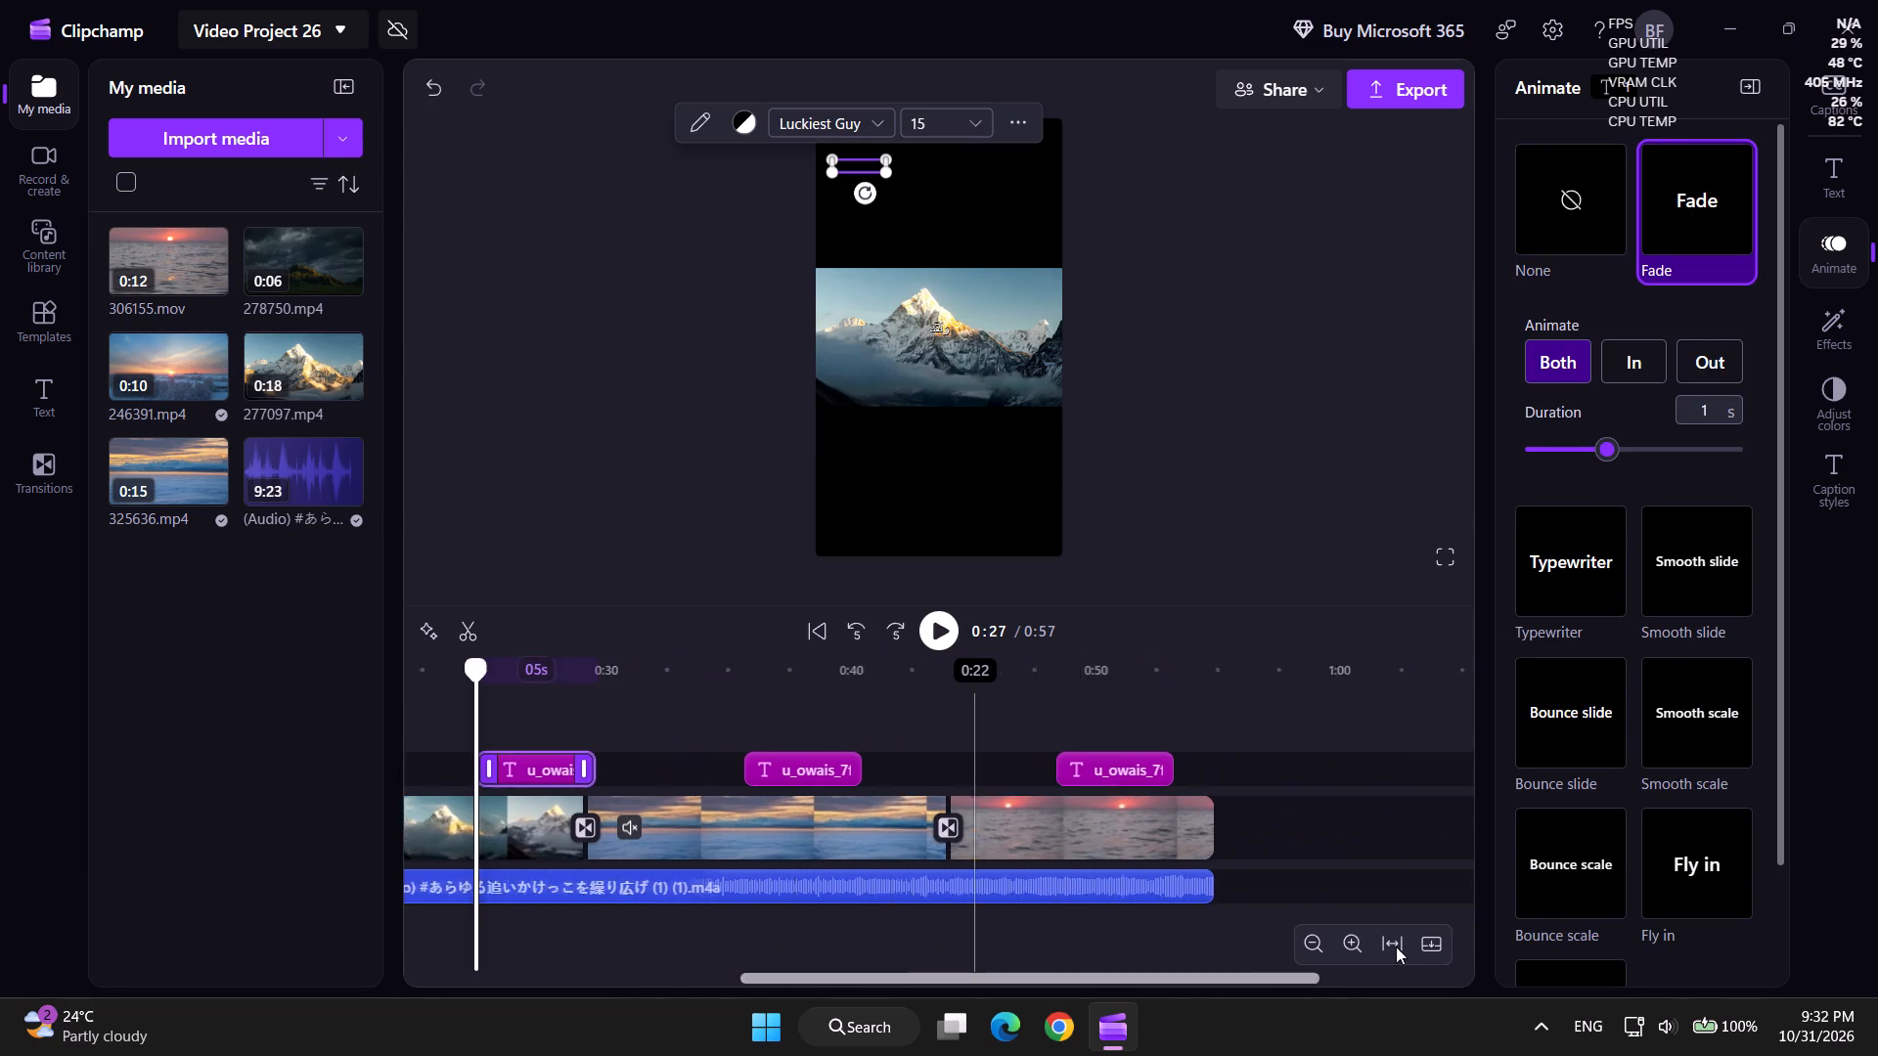
left_click_drag(1396, 946, 1397, 946)
left_click(665, 769)
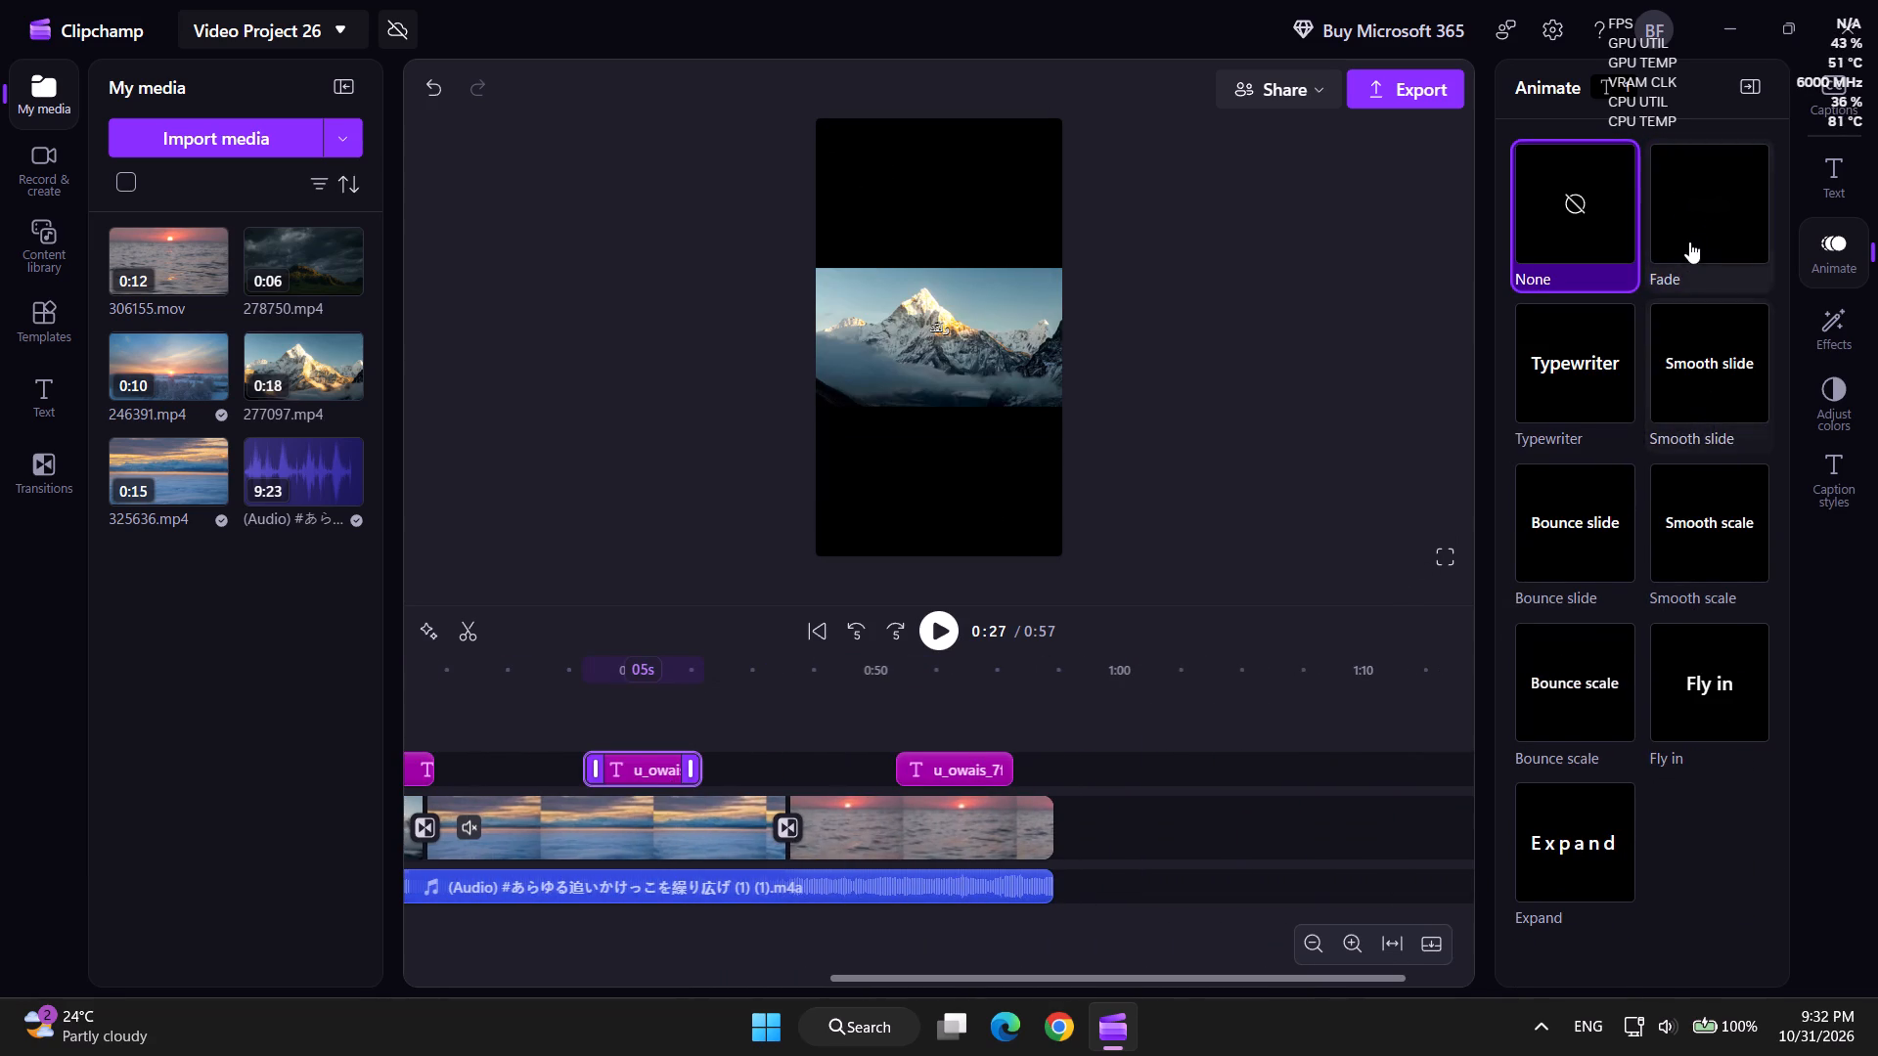
left_click(1698, 222)
left_click(969, 778)
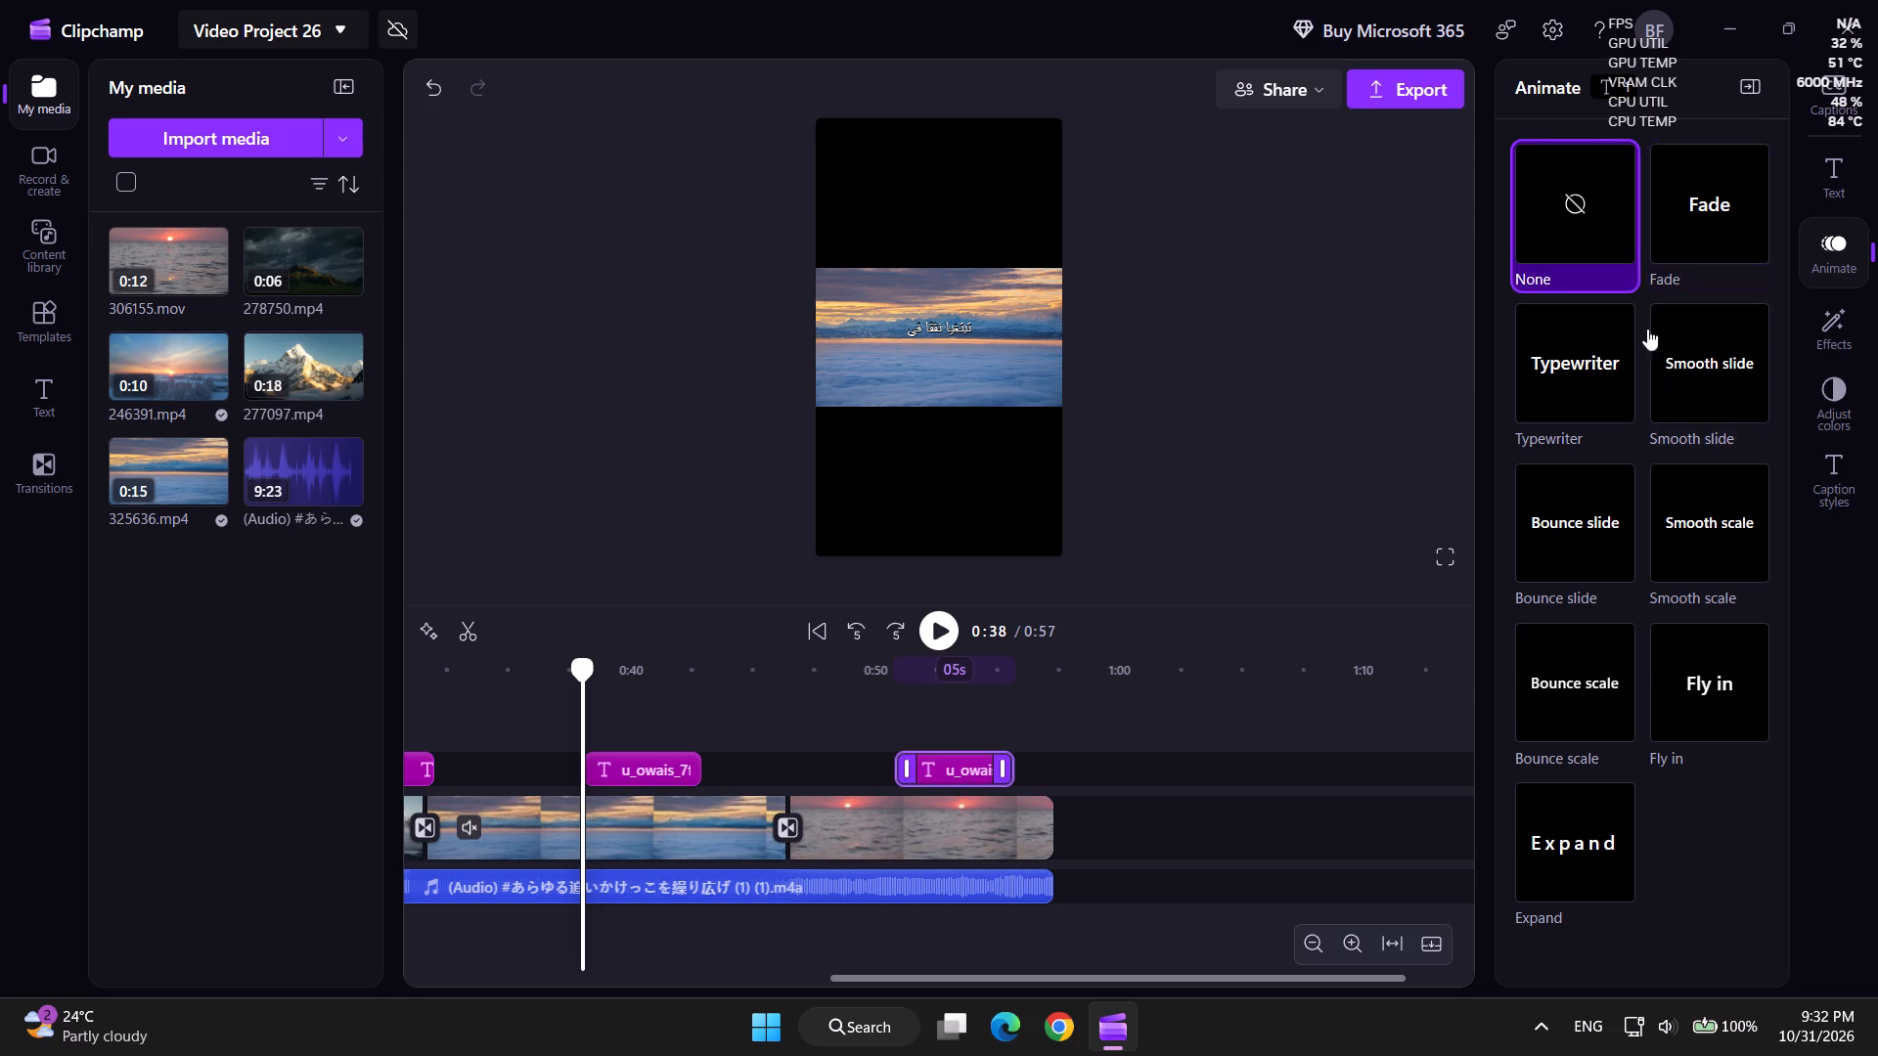
left_click(1721, 218)
Play the video from the beginning, partly in full screen, to check the faded titles and captions, and pause at 0:11.
left_click_drag(1135, 972, 88, 1035)
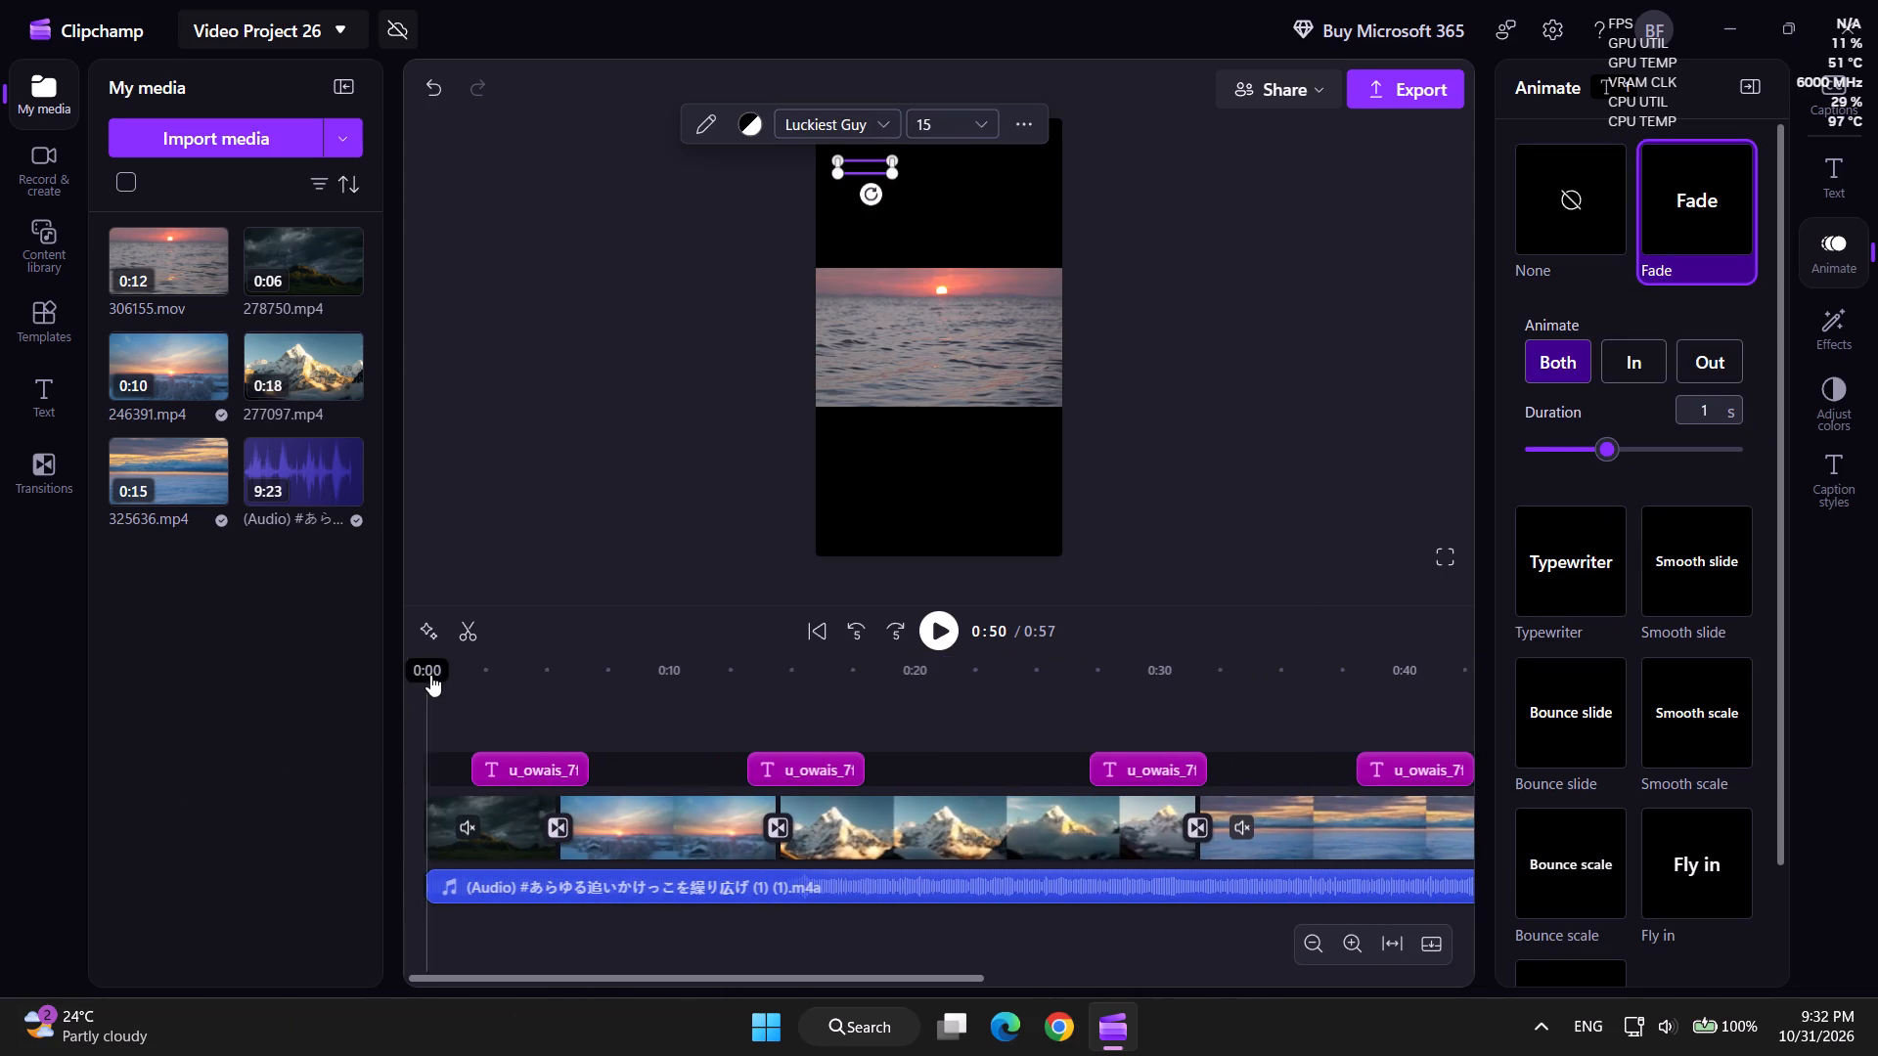
left_click(430, 675)
left_click(924, 622)
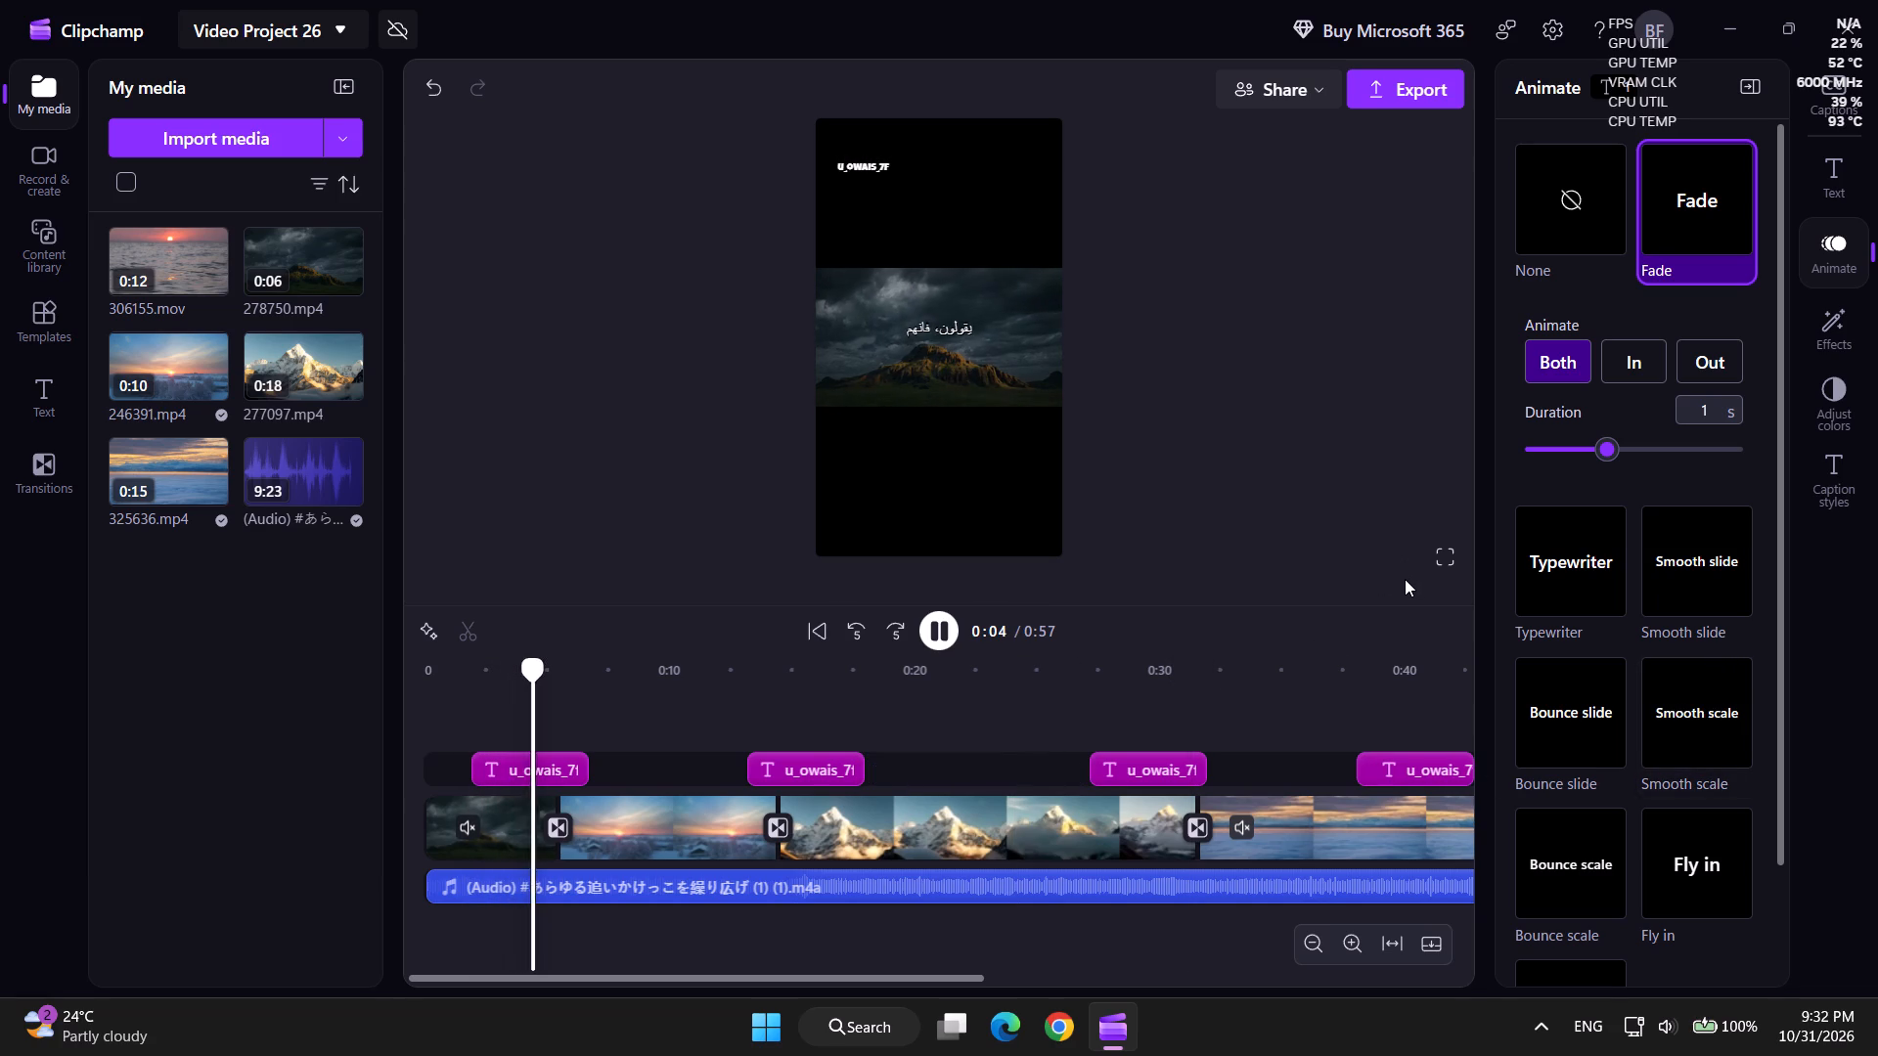
left_click(1431, 568)
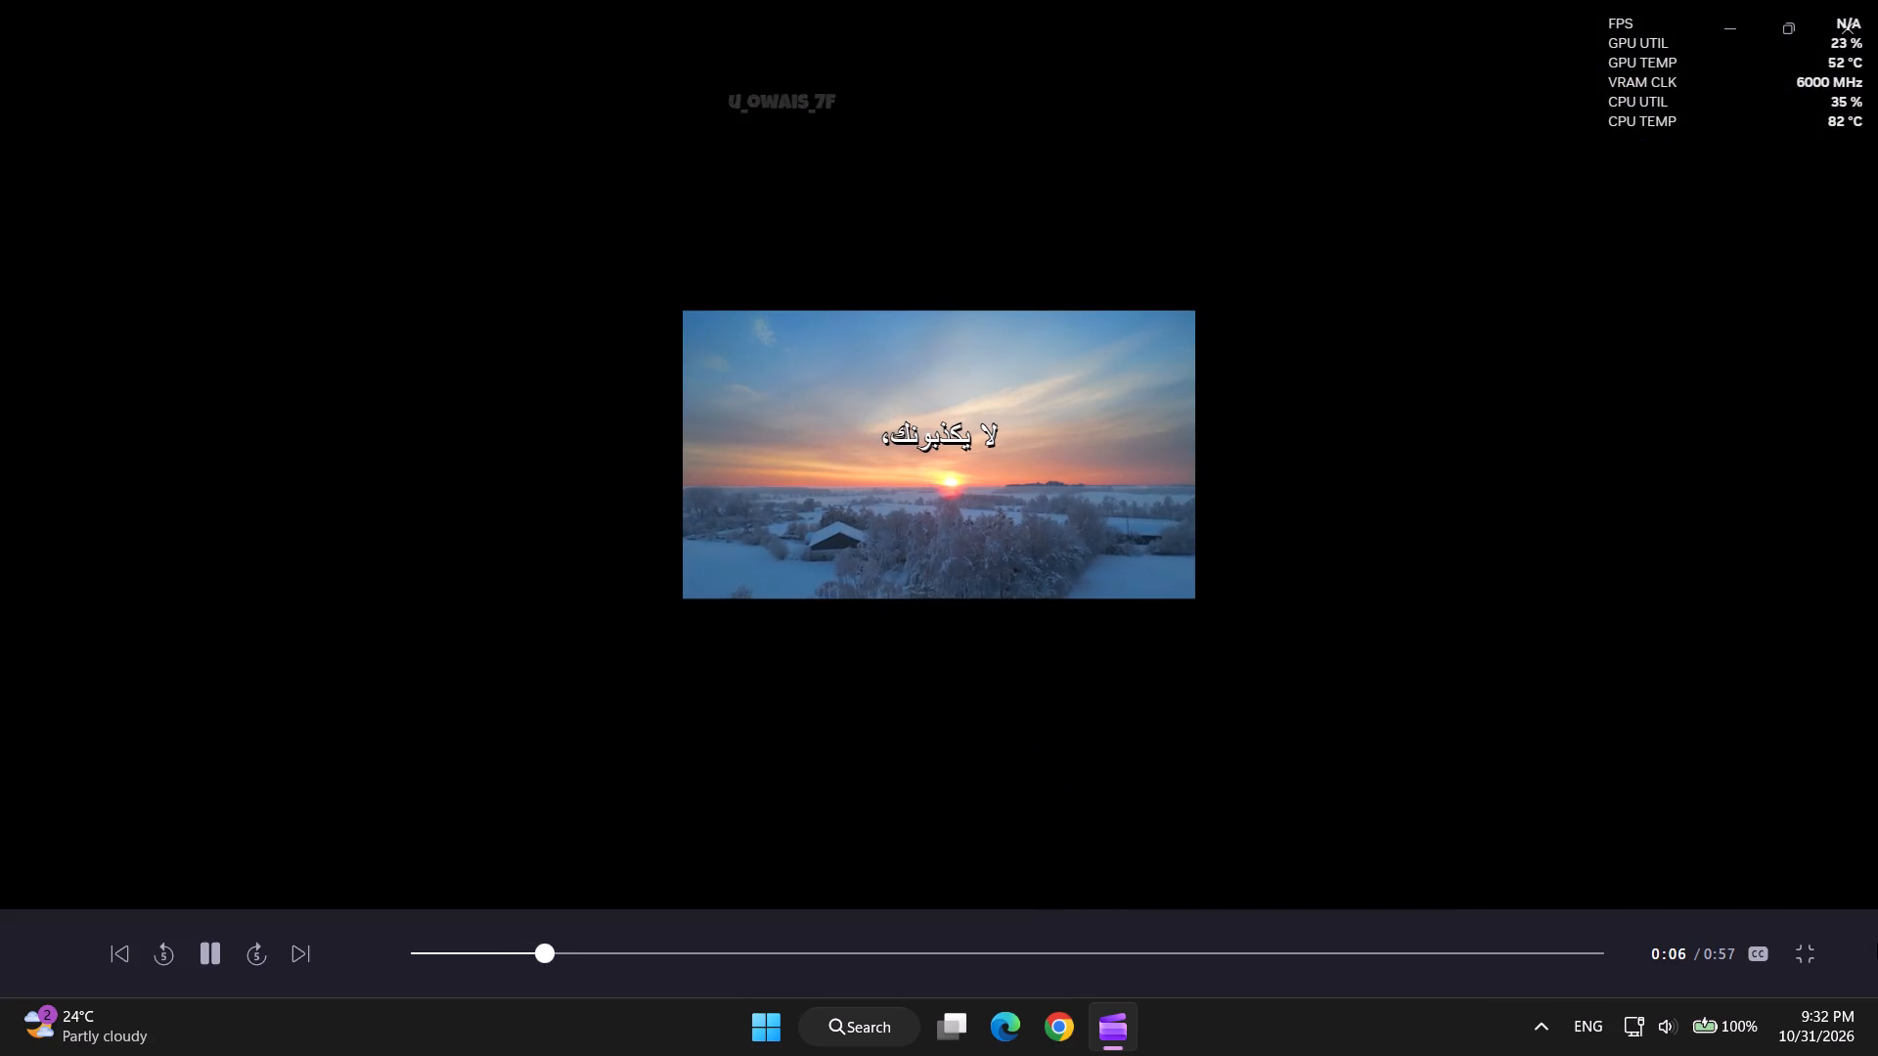
left_click(1820, 943)
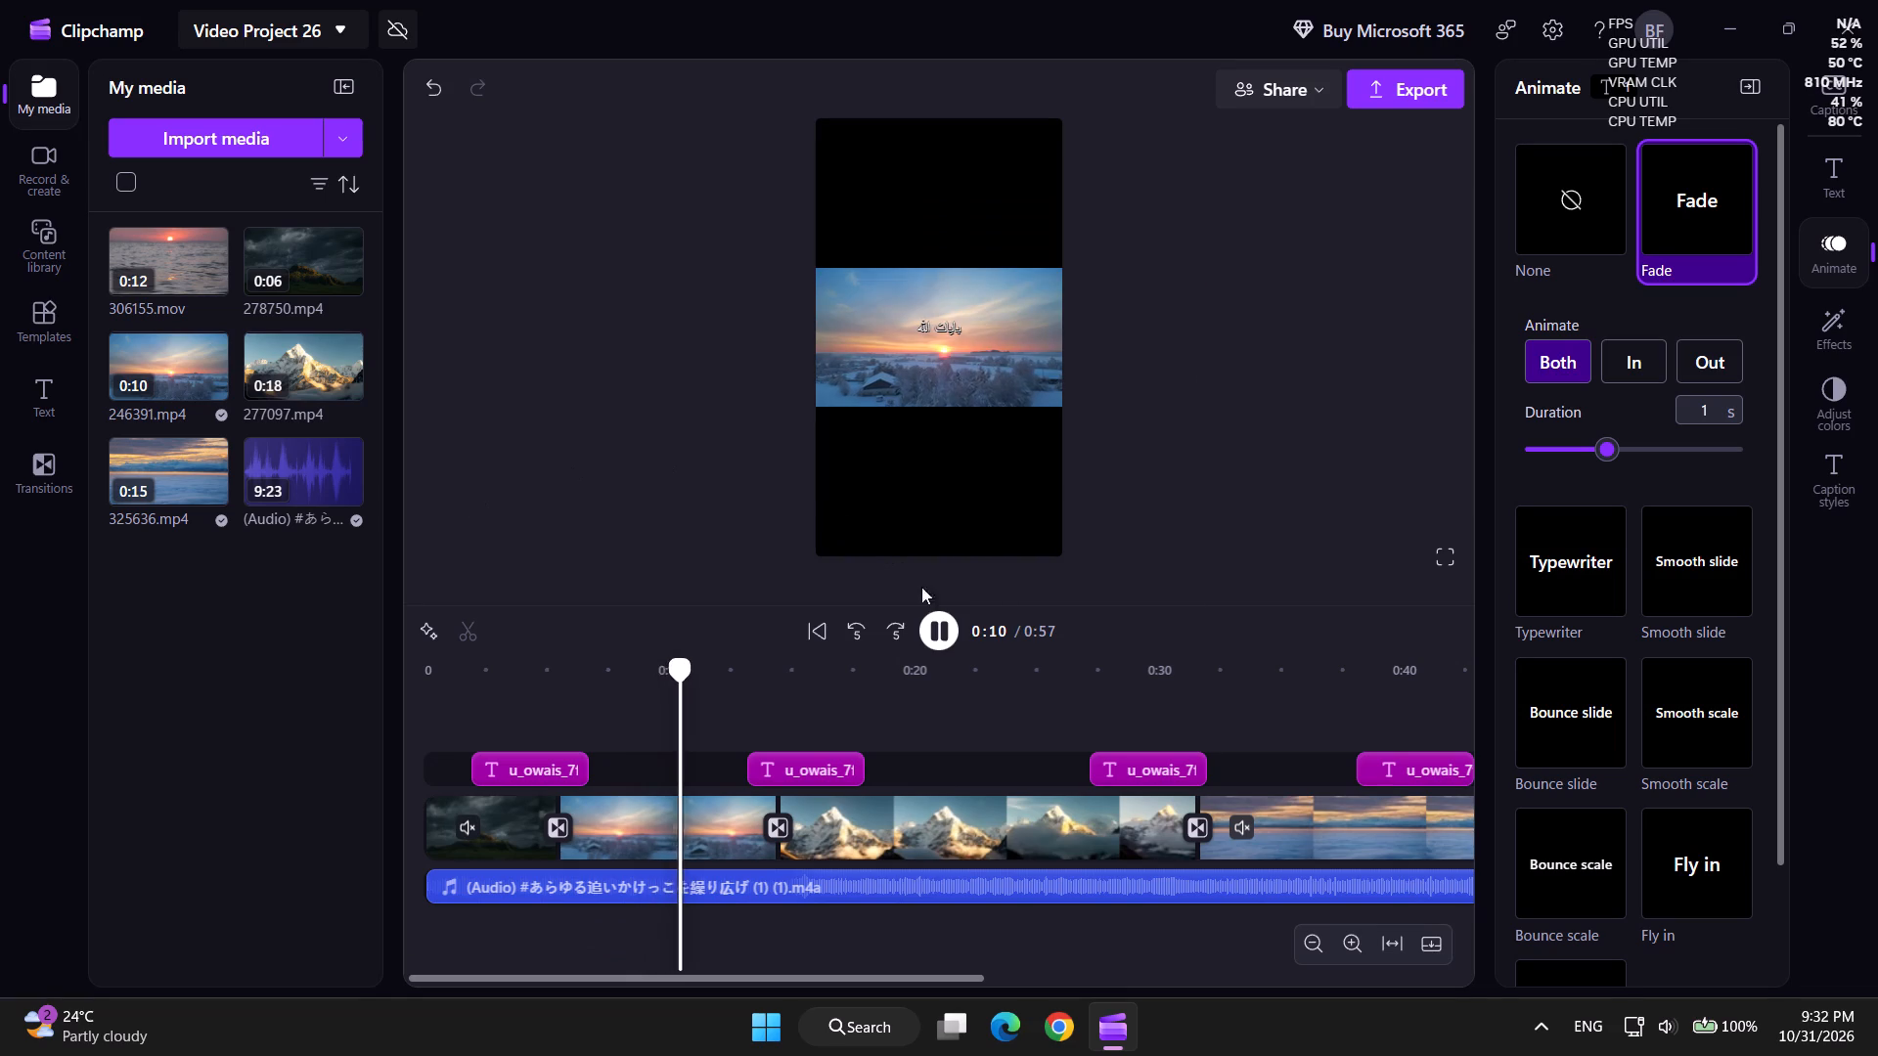
left_click(938, 618)
Move the Arabic caption at 0:11 down to the lower part of the snowy sunset clip.
left_click(919, 331)
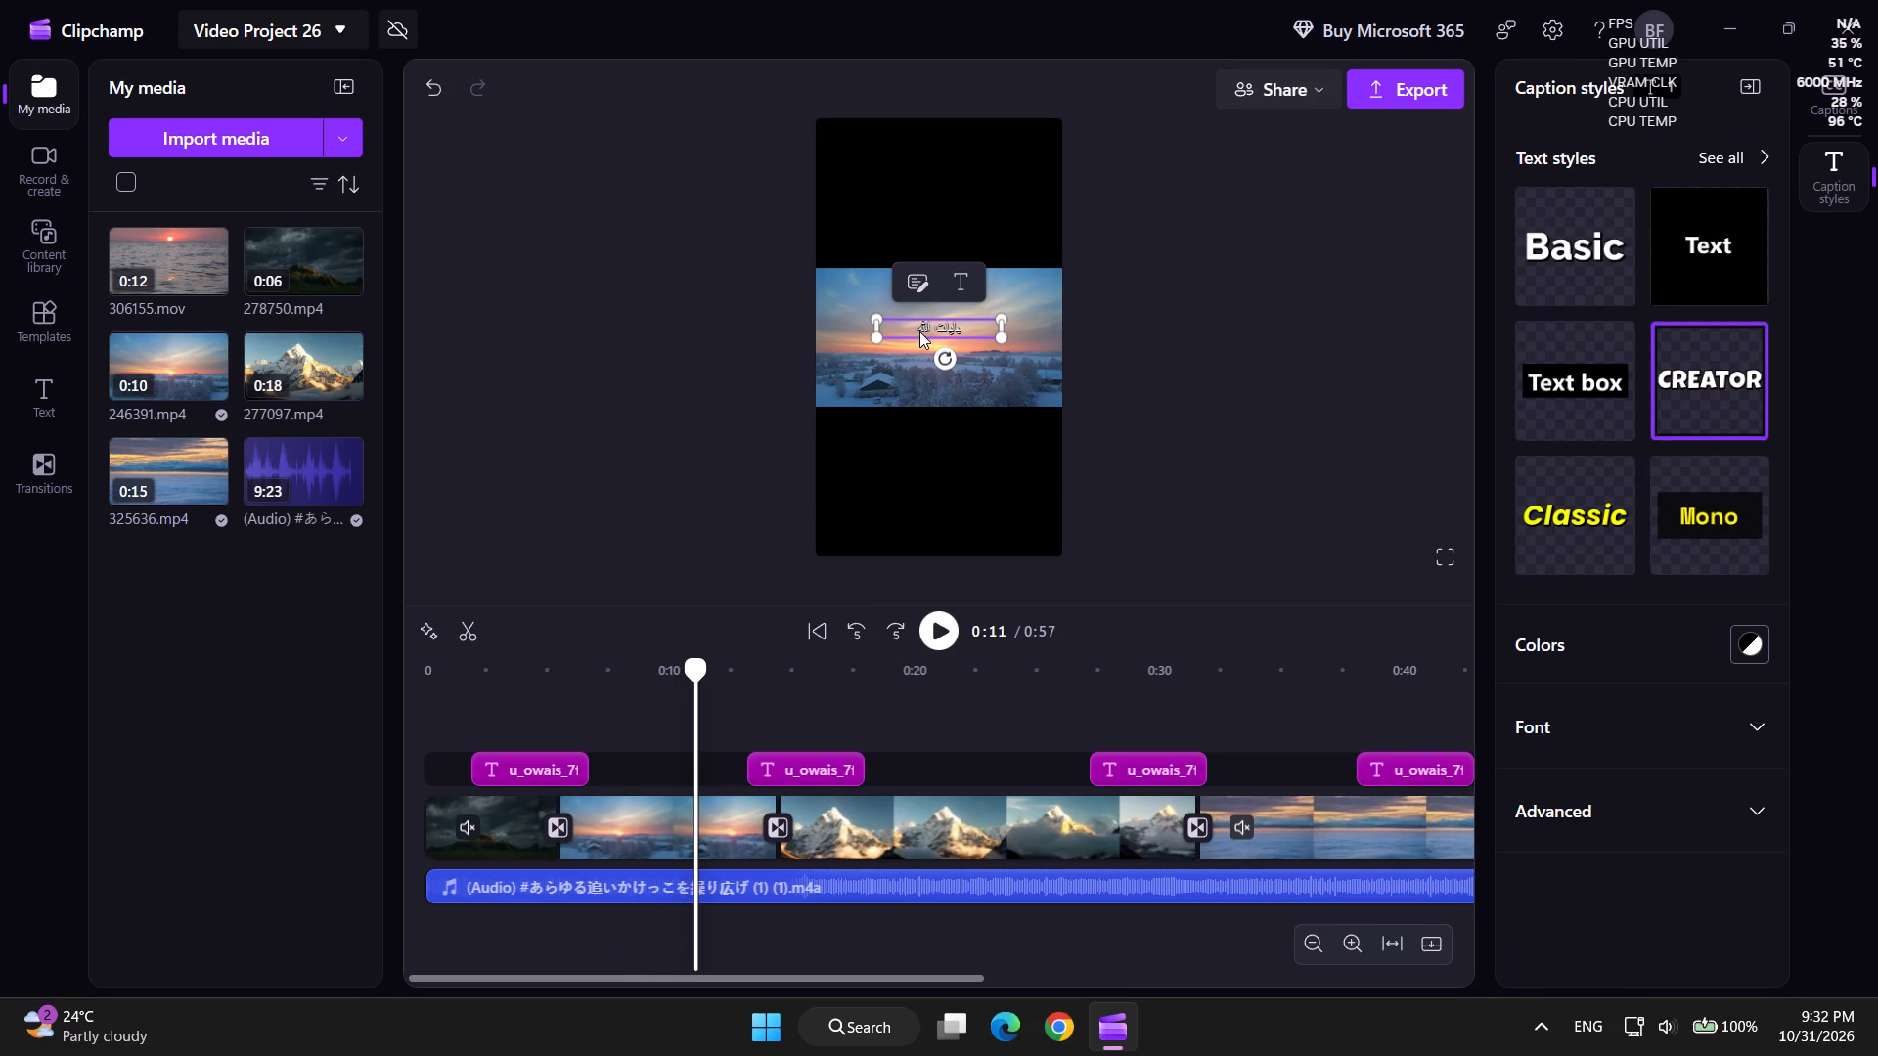
left_click_drag(919, 325, 928, 355)
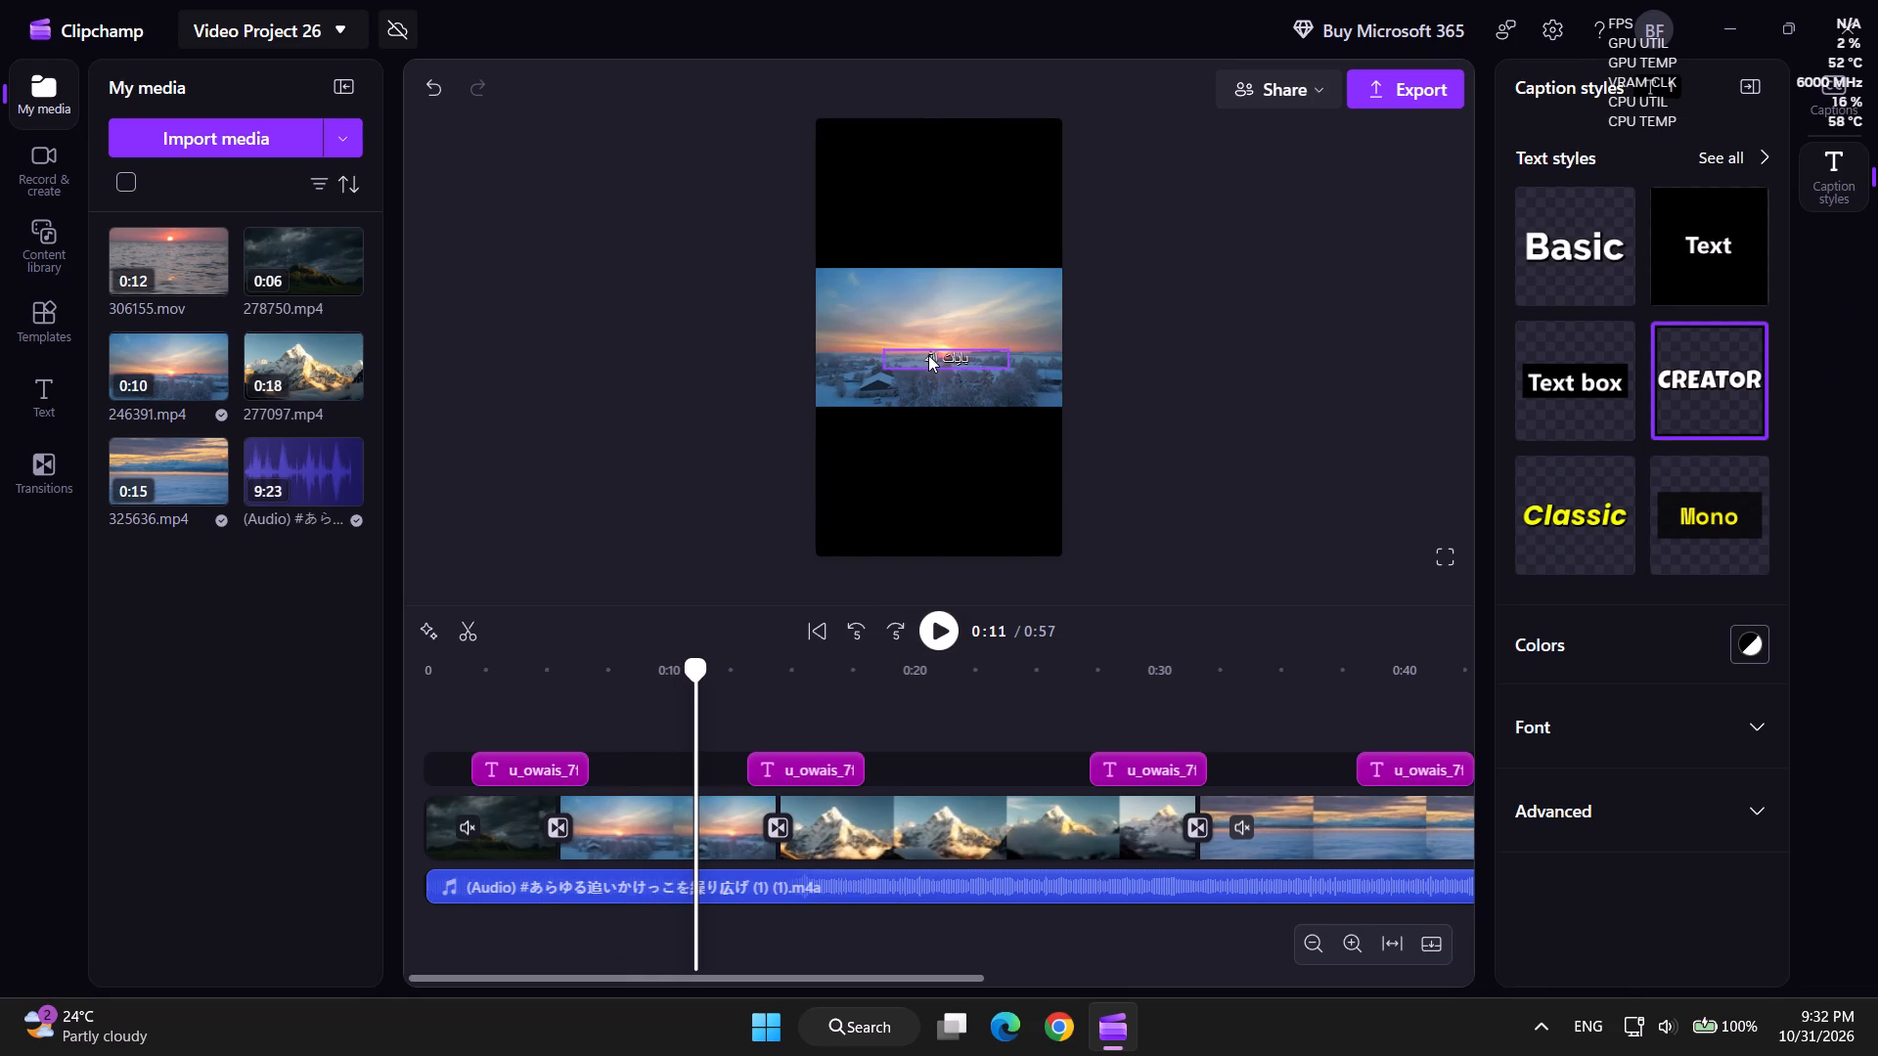
left_click_drag(928, 355, 929, 367)
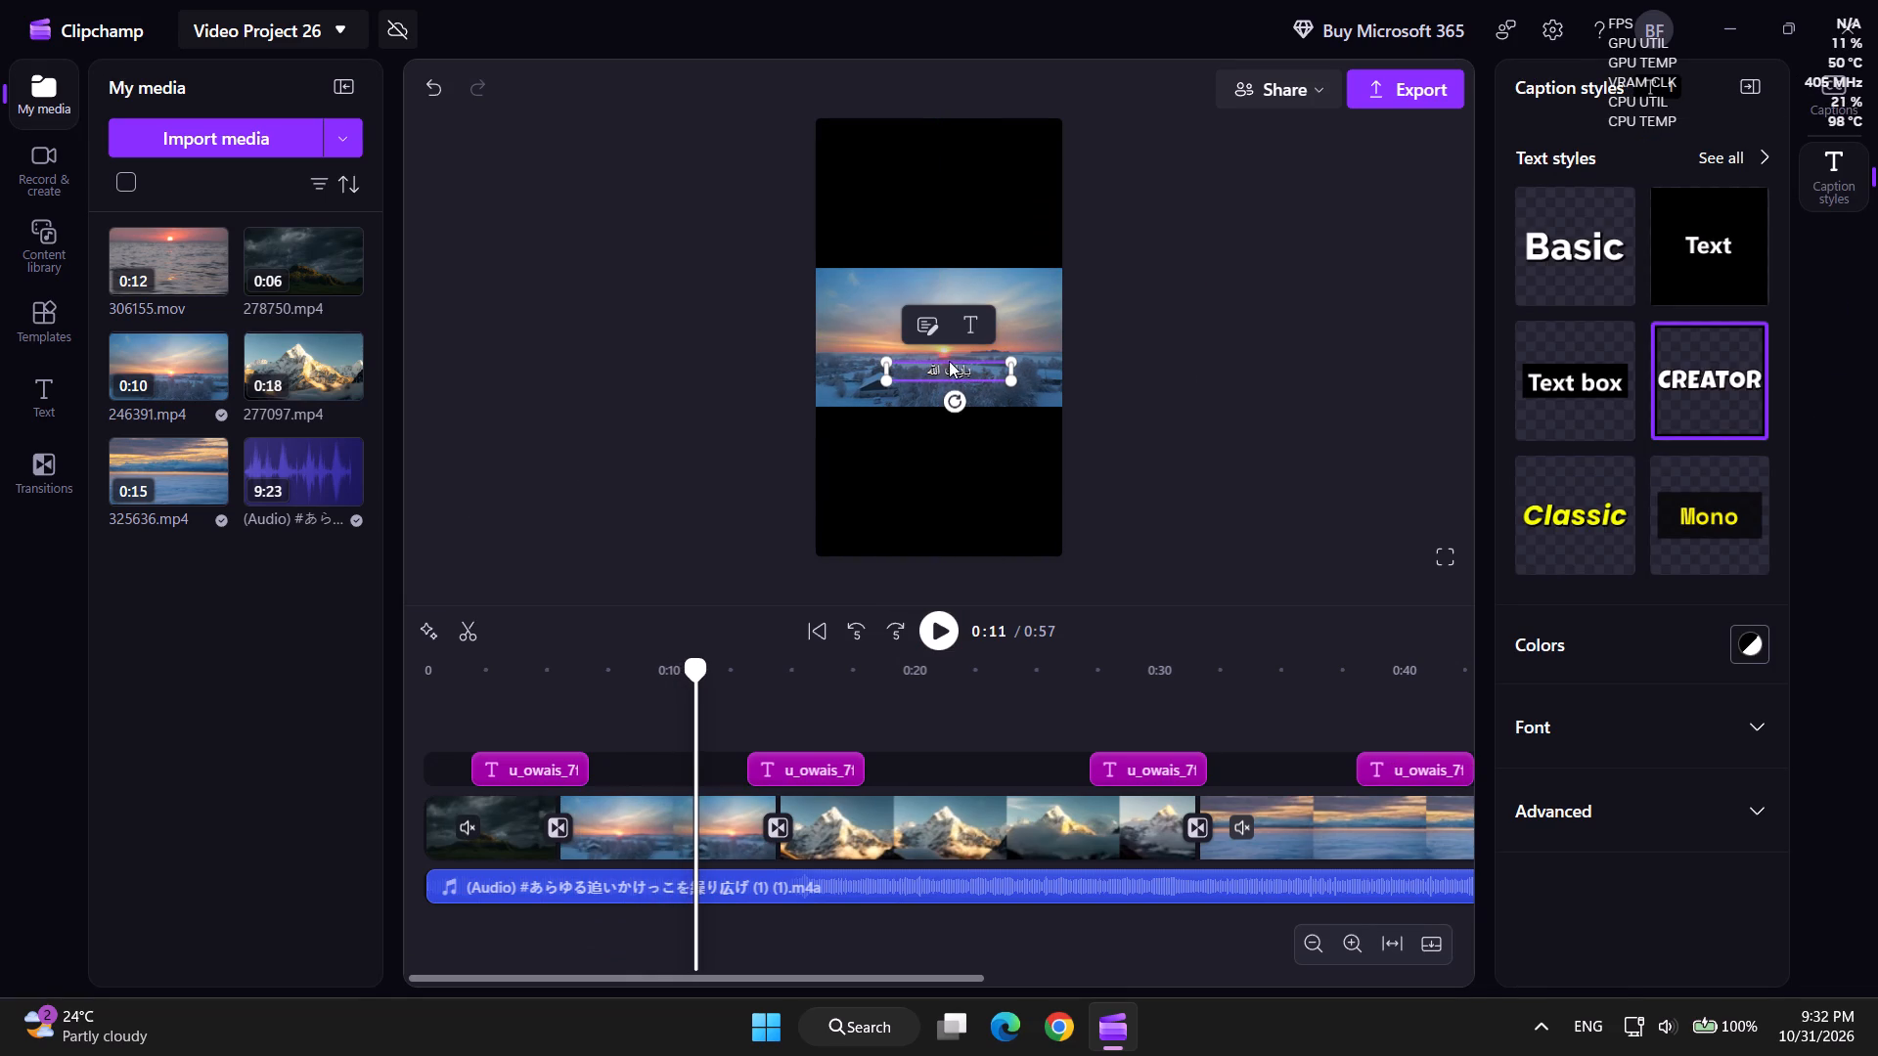
Move the Arabic caption at 0:11 slightly up, just below the horizon of the snowy sunset clip, and check it in full screen.
left_click_drag(967, 371, 961, 354)
left_click(1436, 557)
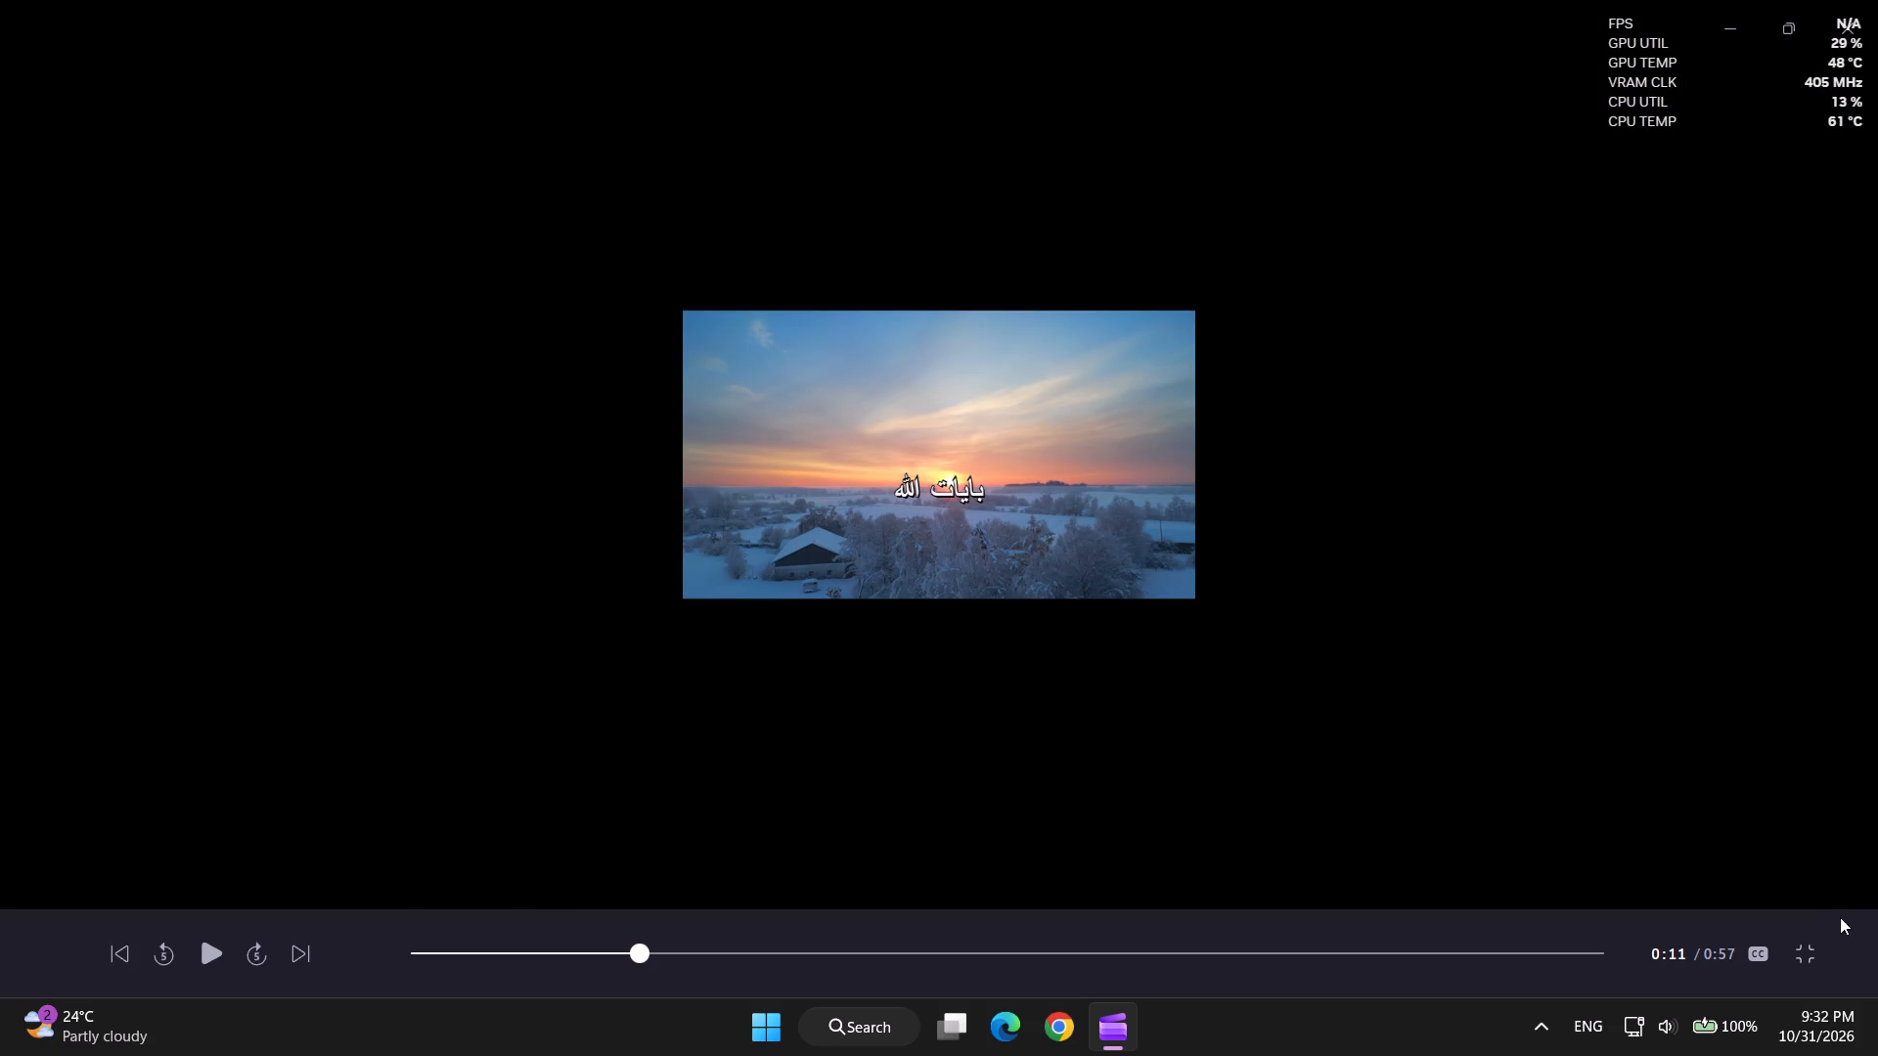
left_click(1812, 945)
Play the video from 0:11, 0:25, the beginning and 0:10 to check the captions at their new height.
key("space")
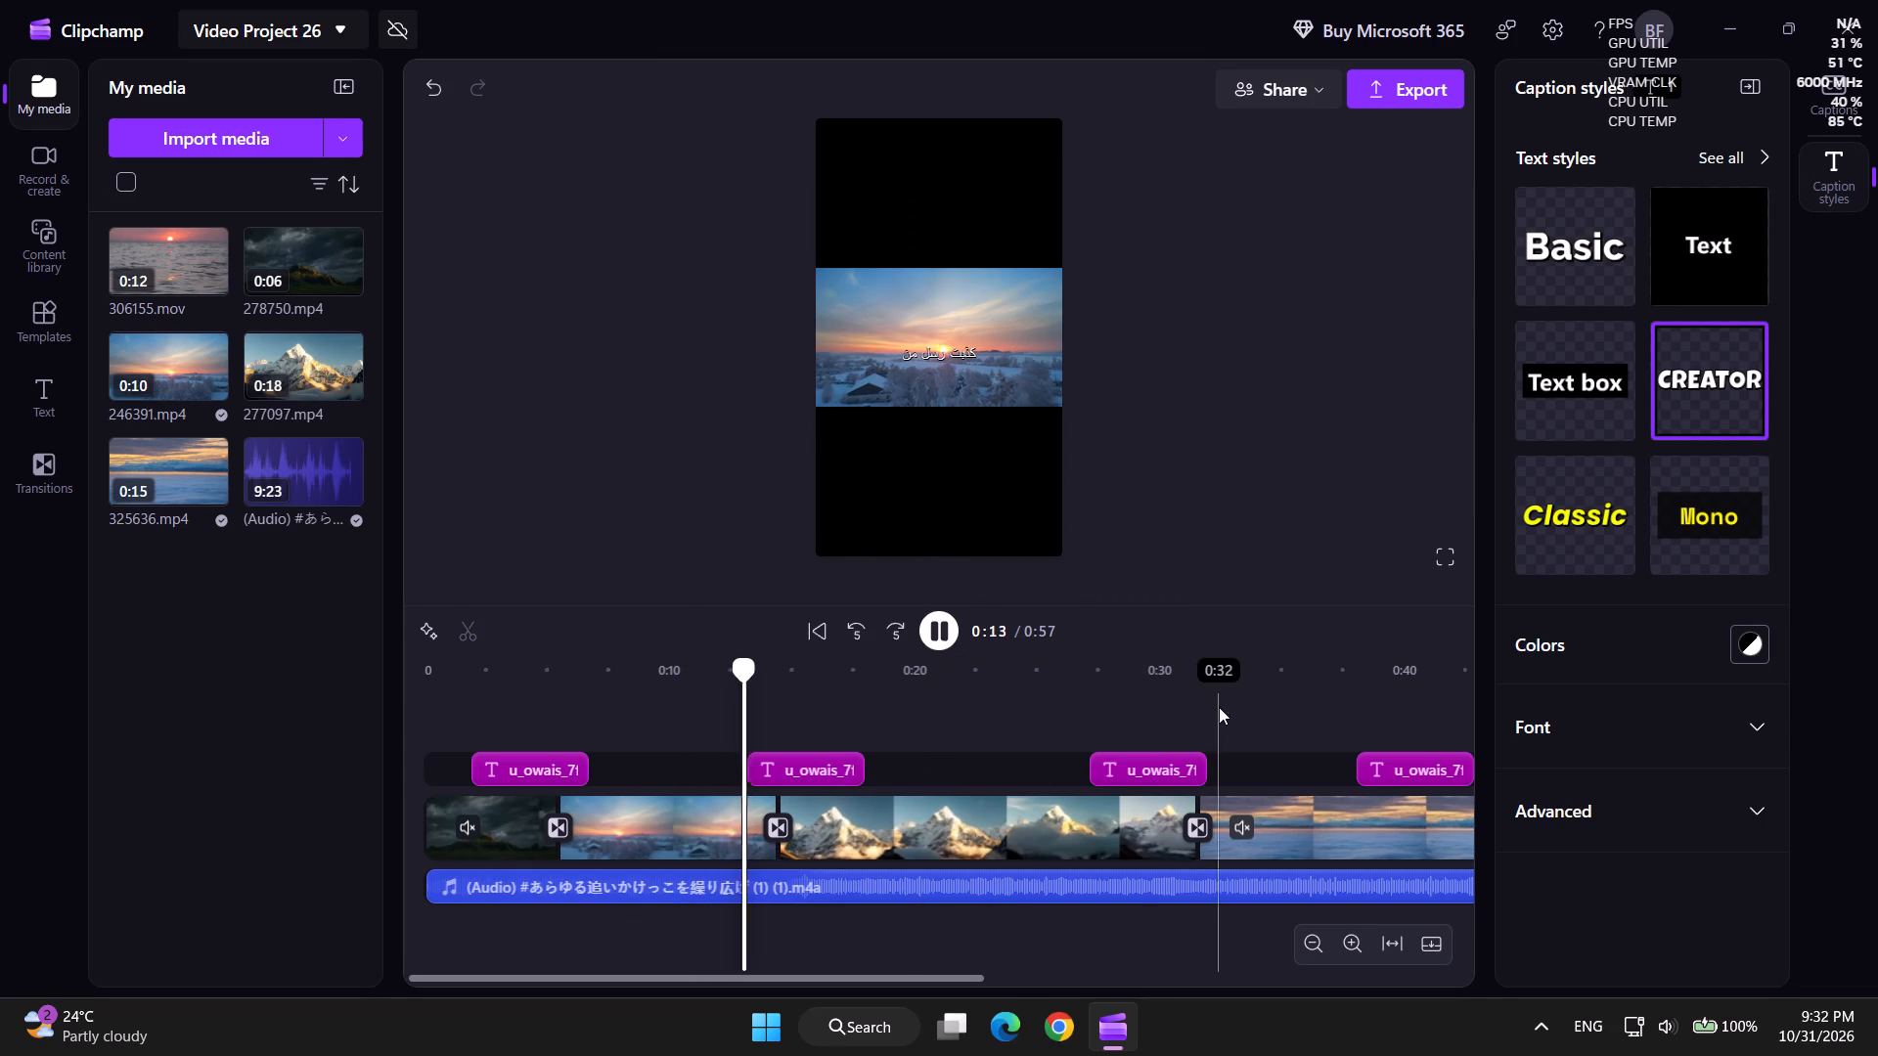
left_click(1038, 704)
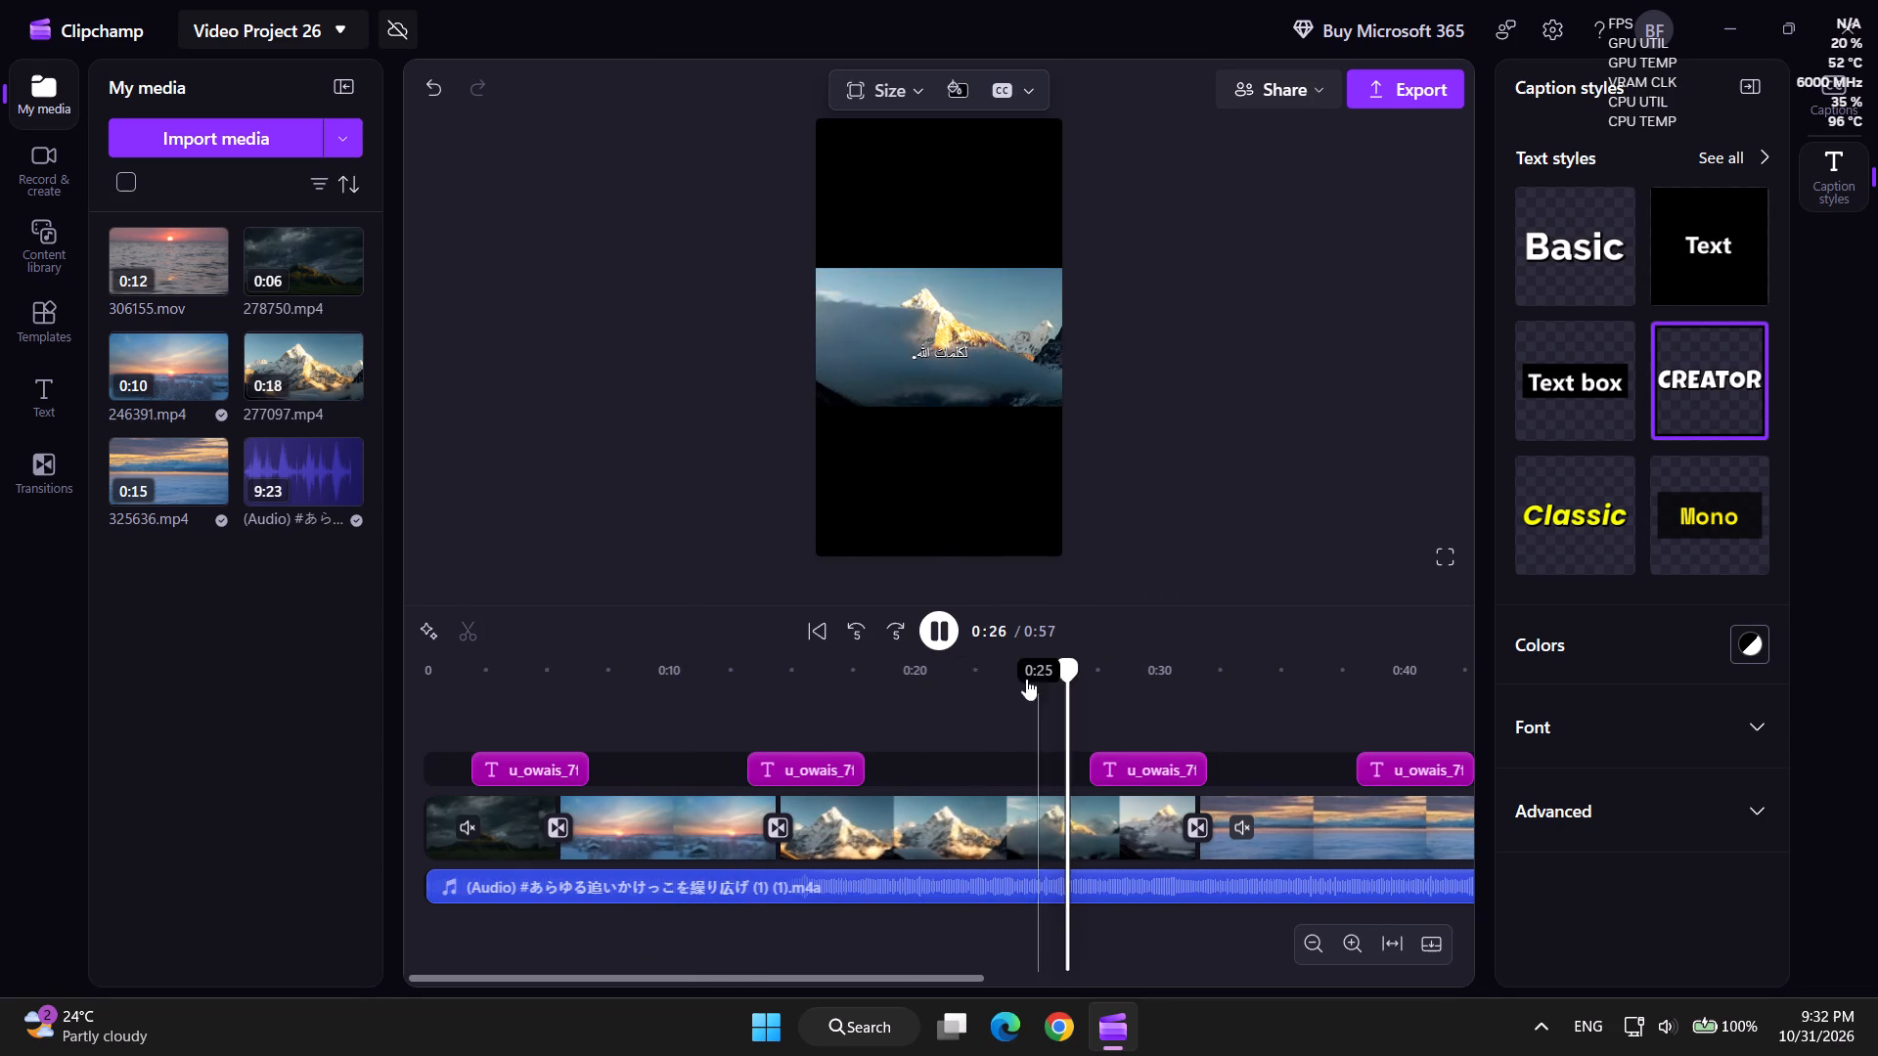
left_click_drag(481, 681, 355, 684)
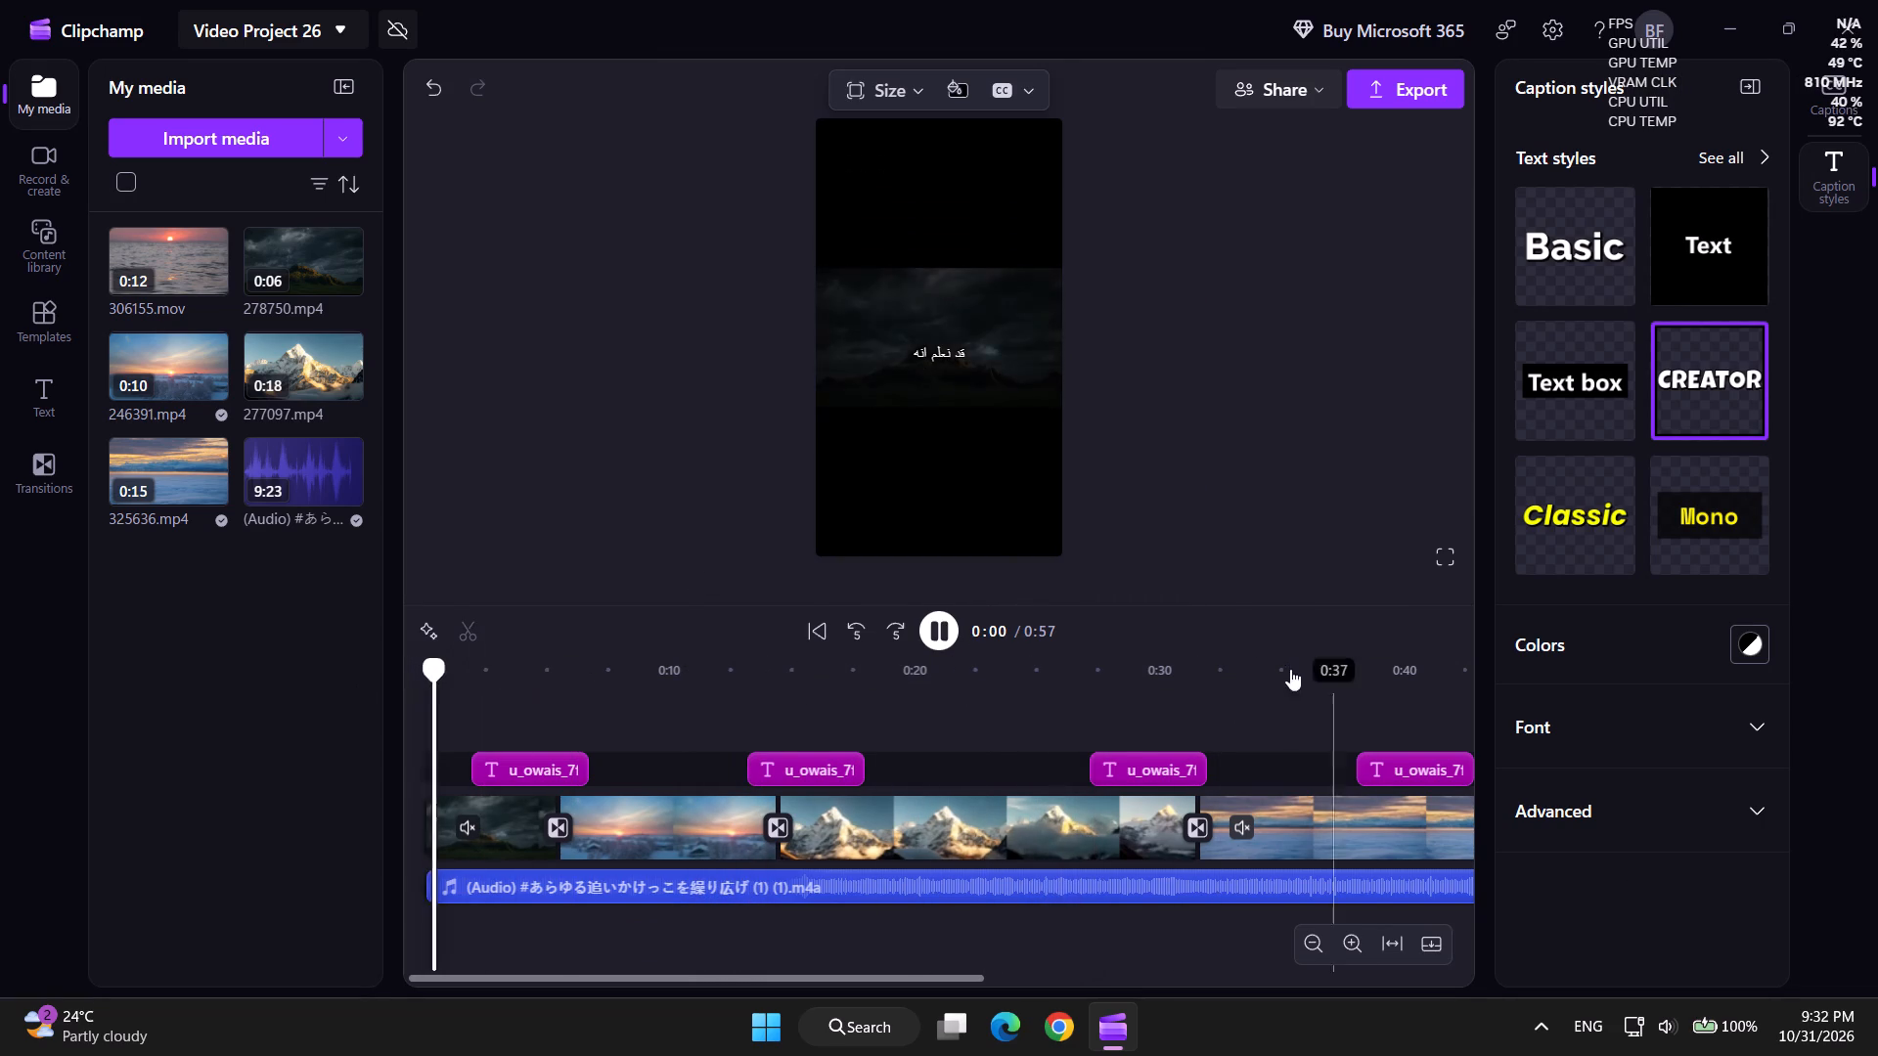
left_click(933, 633)
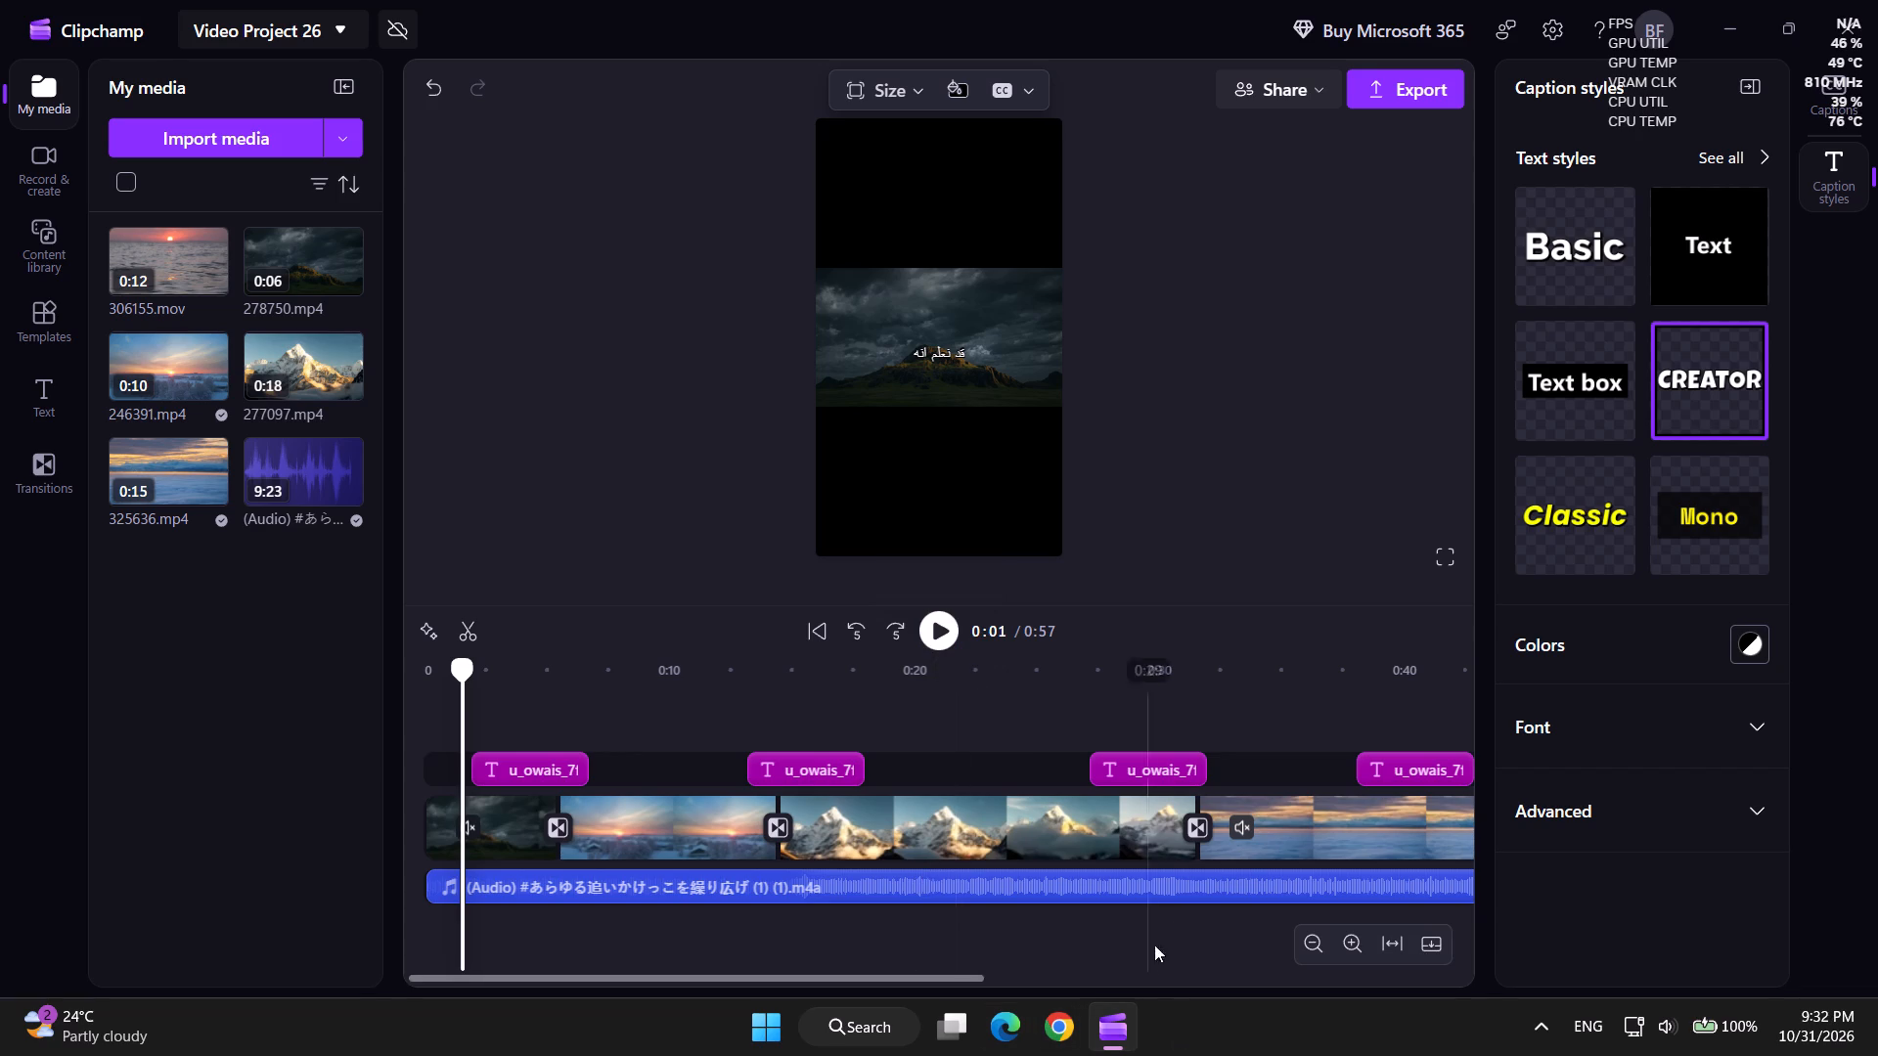
left_click(677, 681)
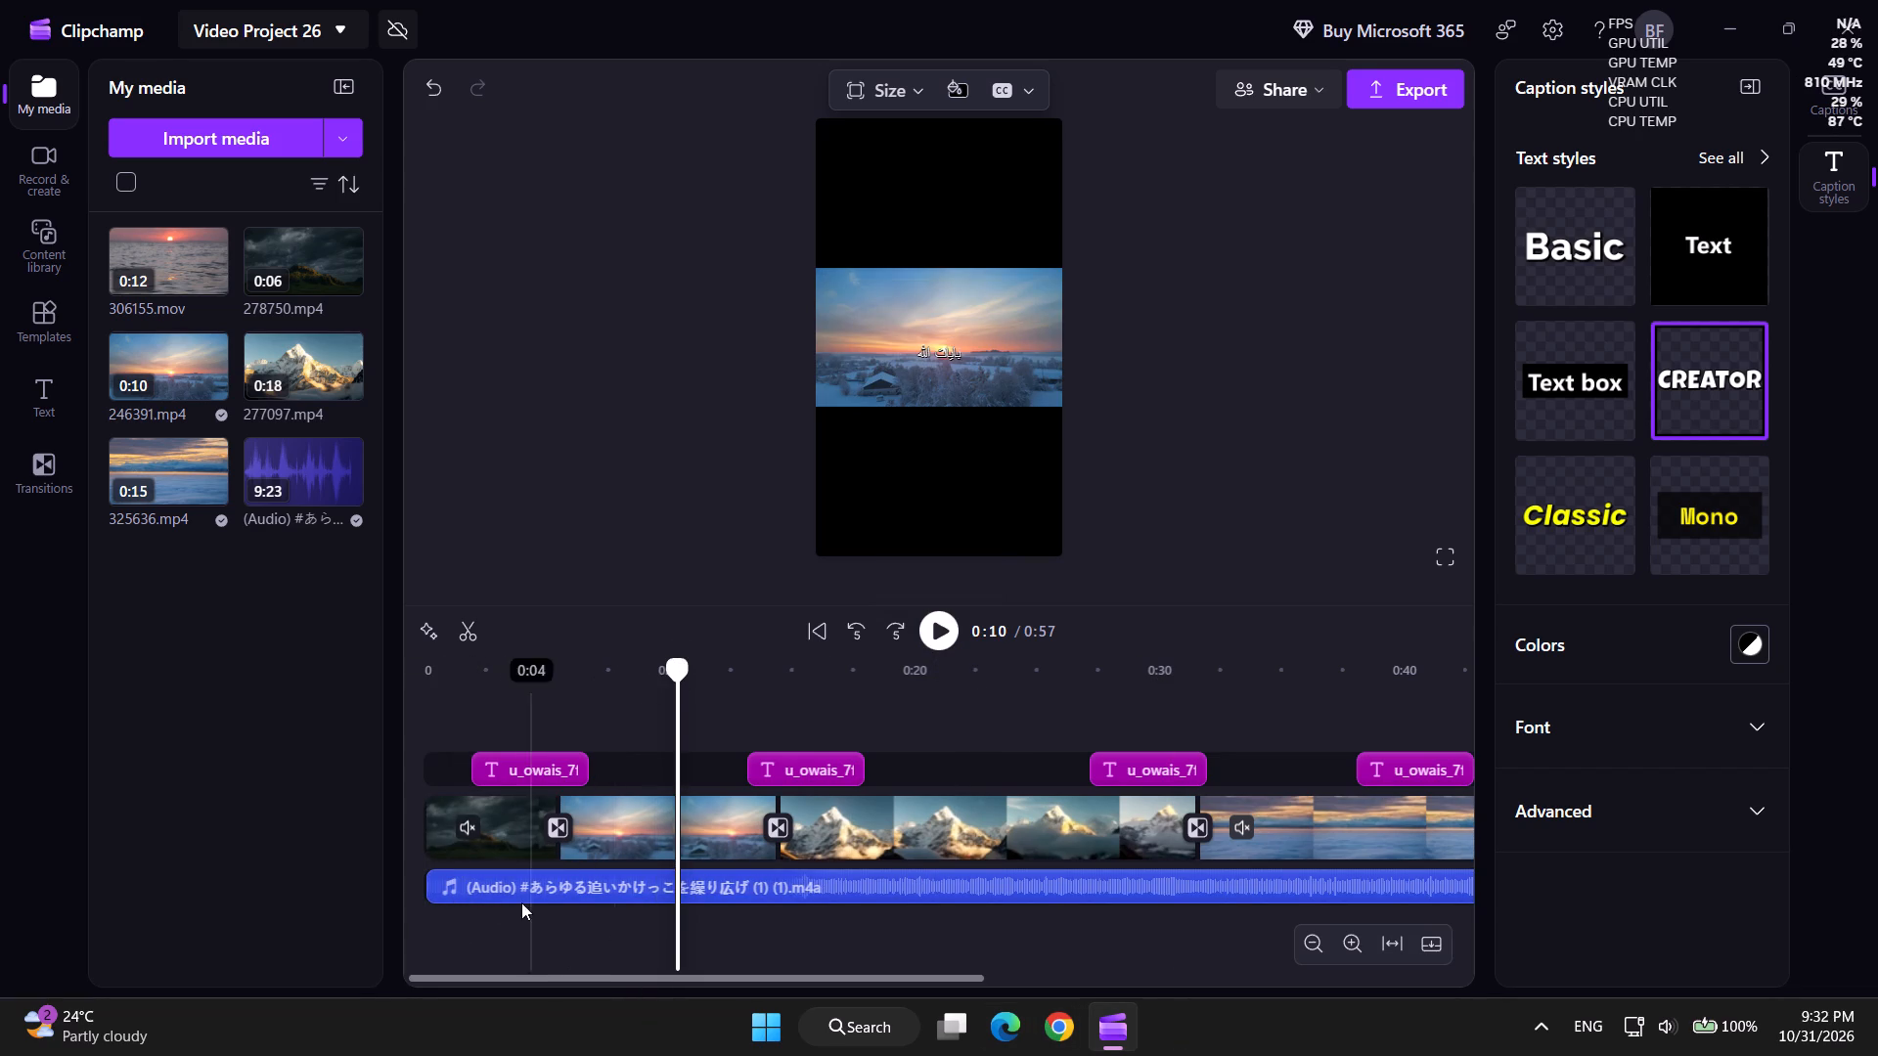
left_click(465, 879)
left_click(476, 888)
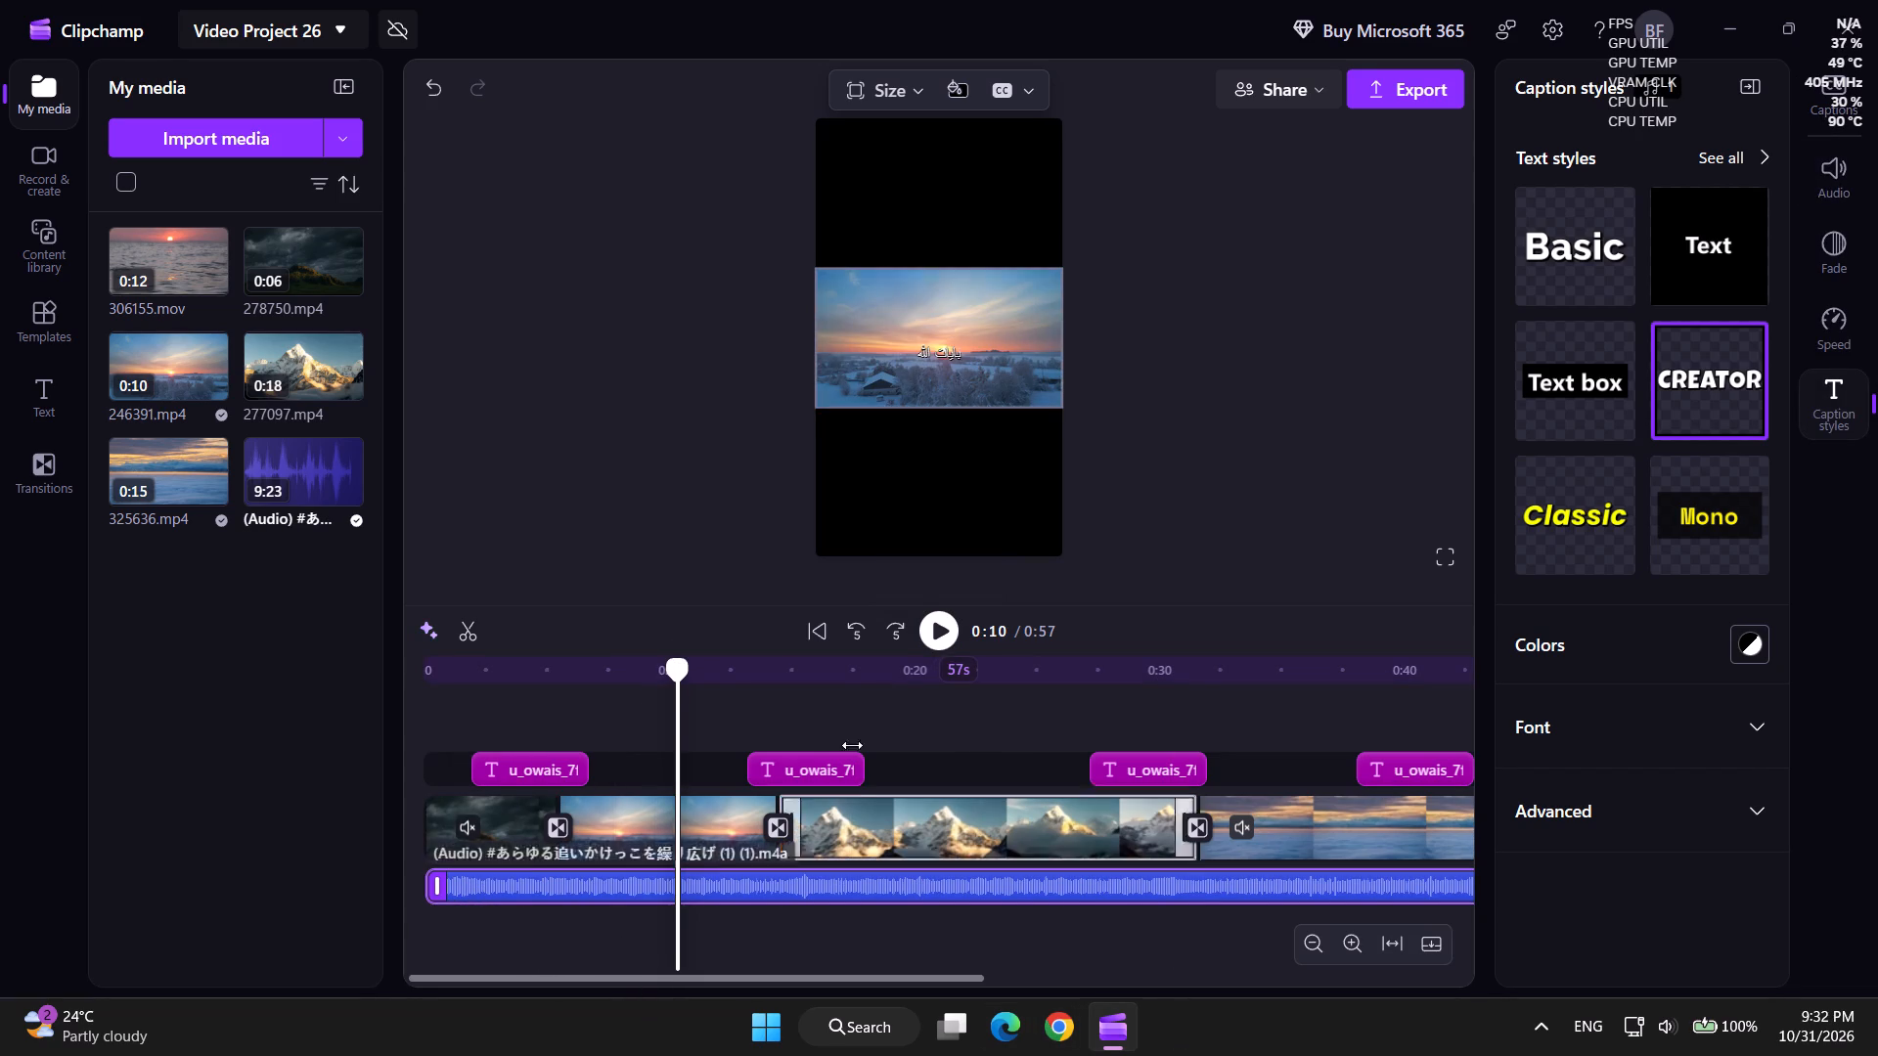
key("space")
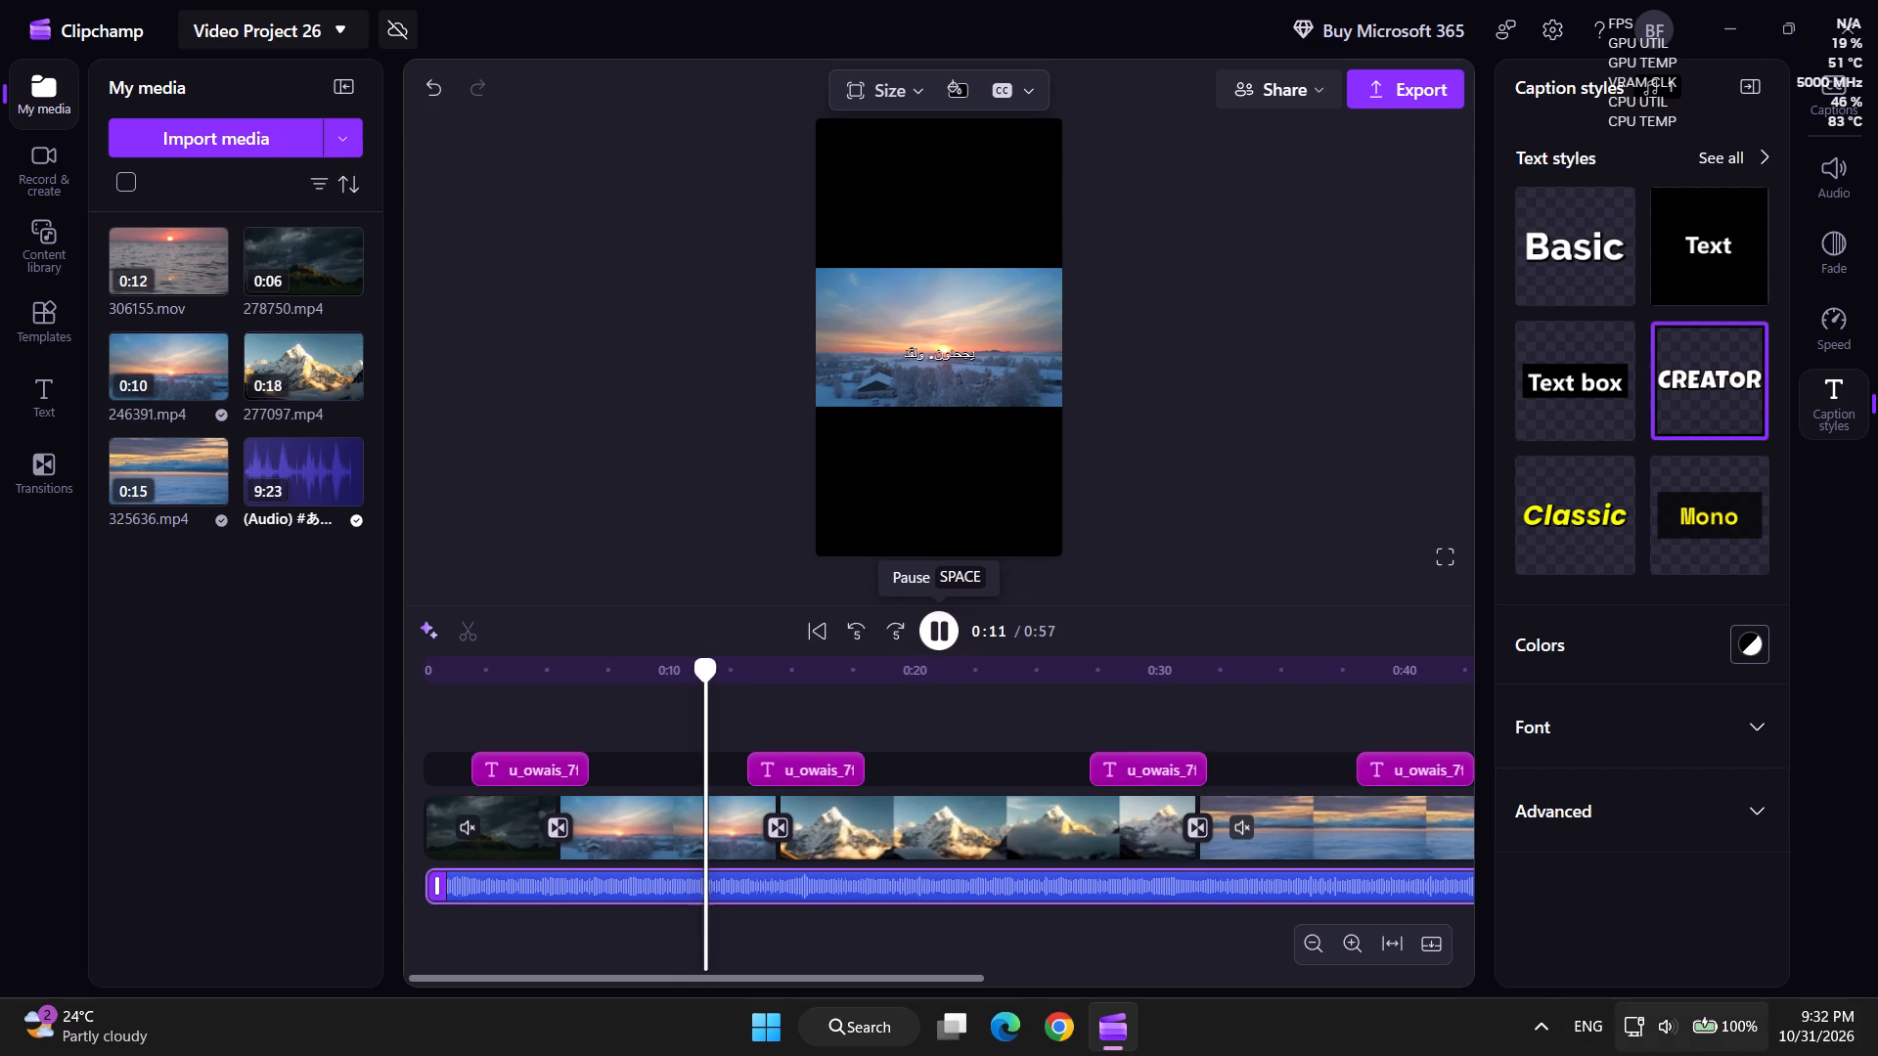
Adjust the system volume while the video plays, trying 60 and 20 before settling on a level in between.
left_click(1722, 1031)
left_click_drag(1619, 871, 1689, 884)
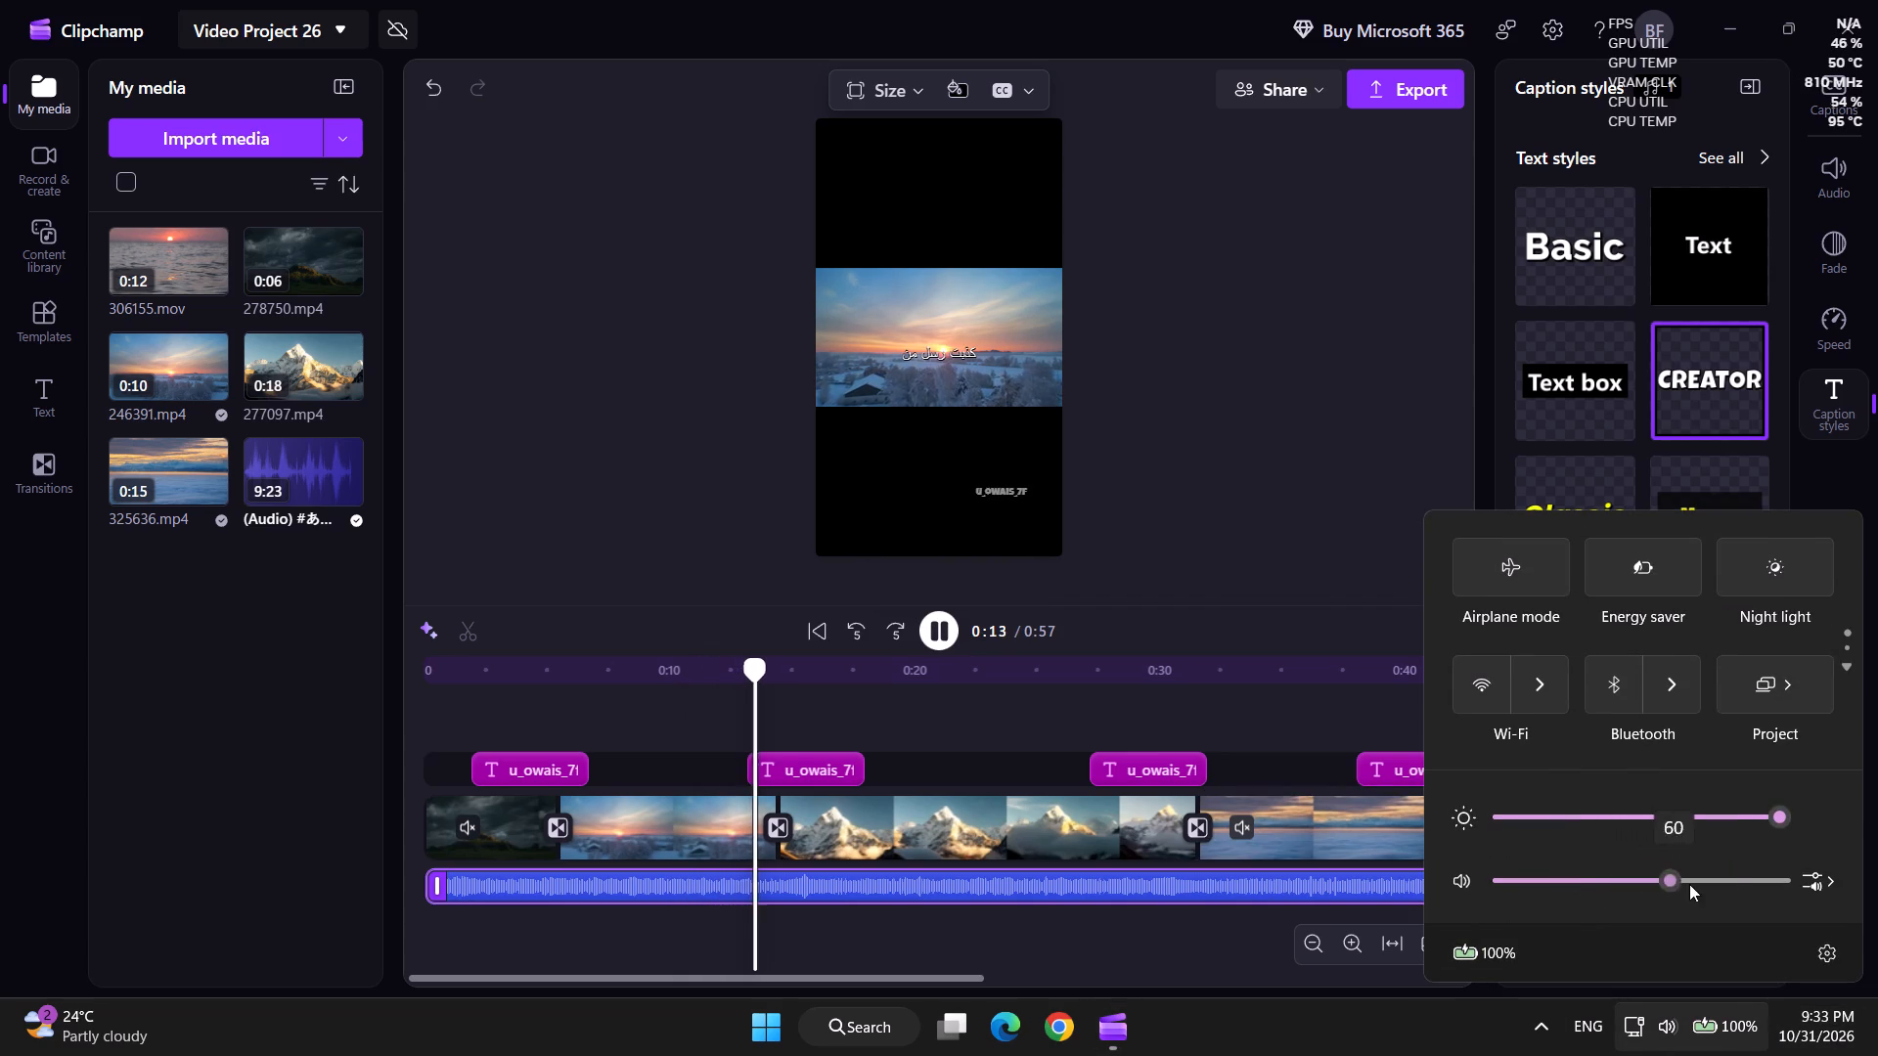
left_click_drag(1689, 884, 1732, 873)
left_click(1732, 873)
left_click(1667, 873)
left_click(1559, 874)
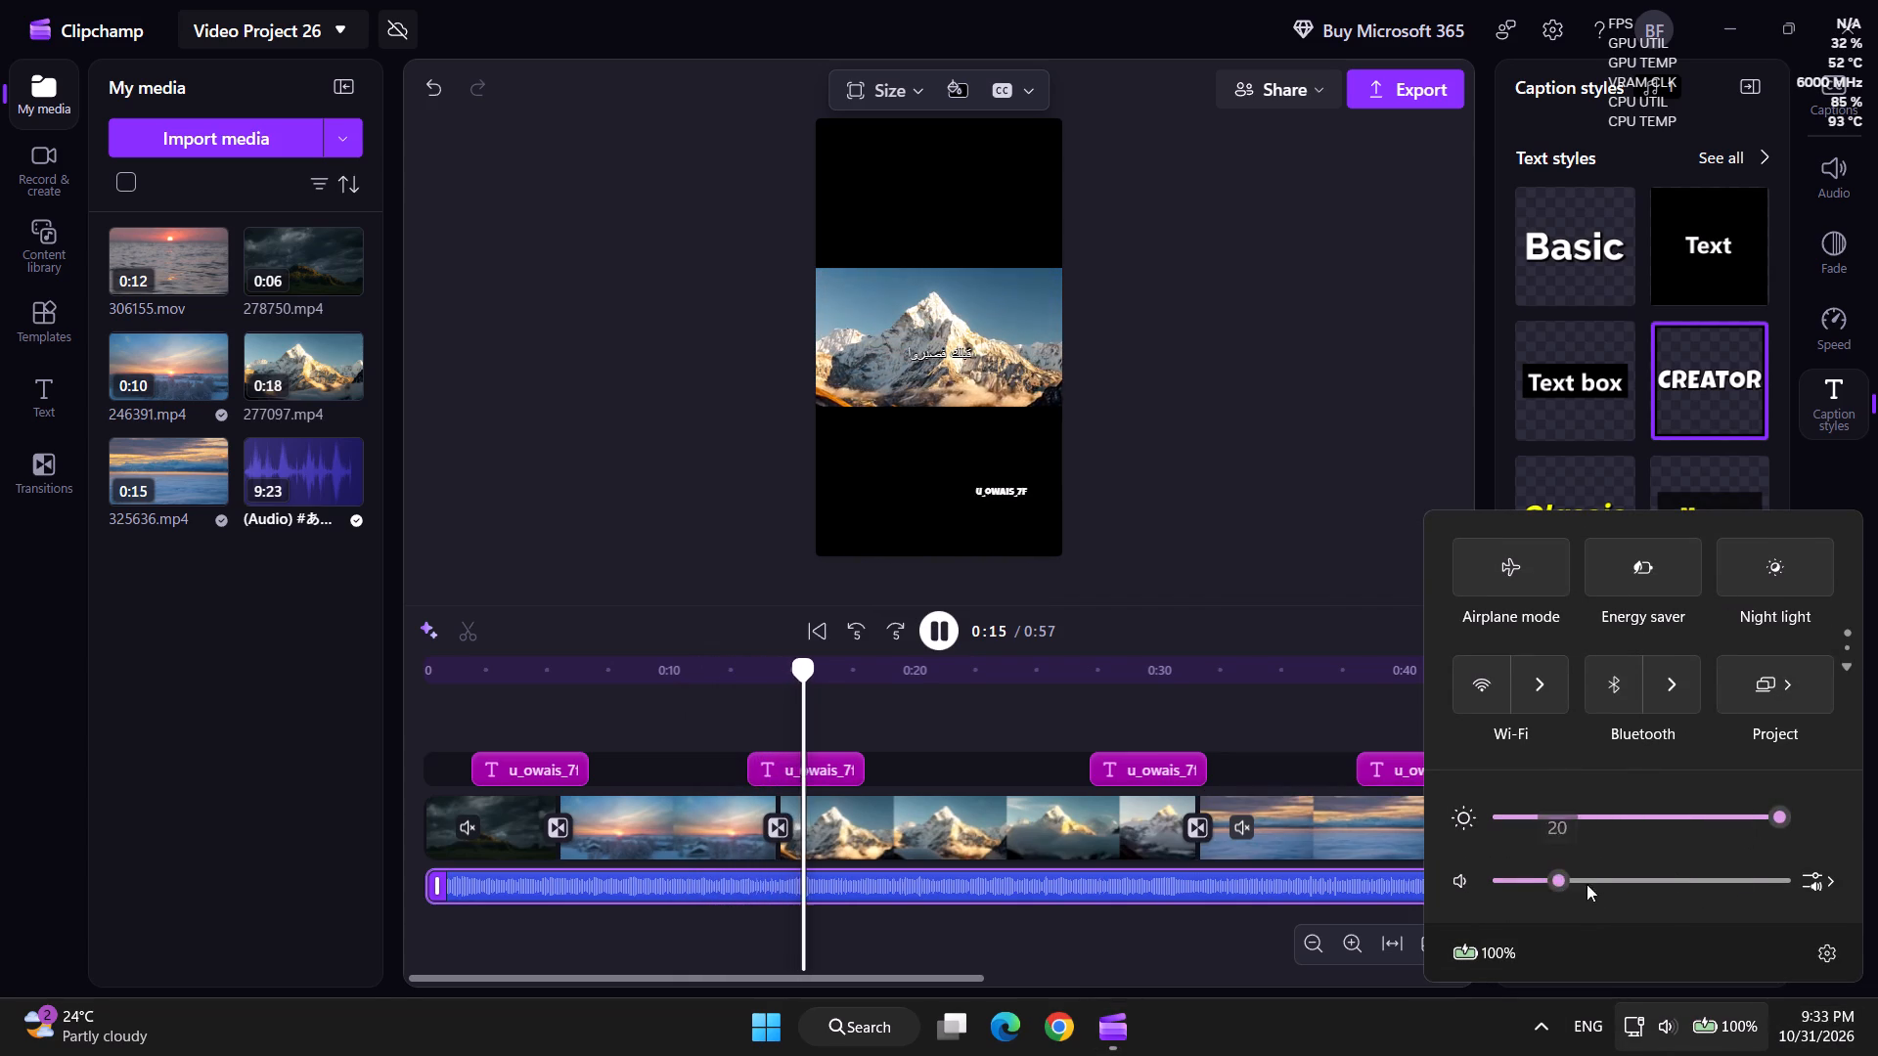
left_click(1606, 886)
left_click(1411, 1055)
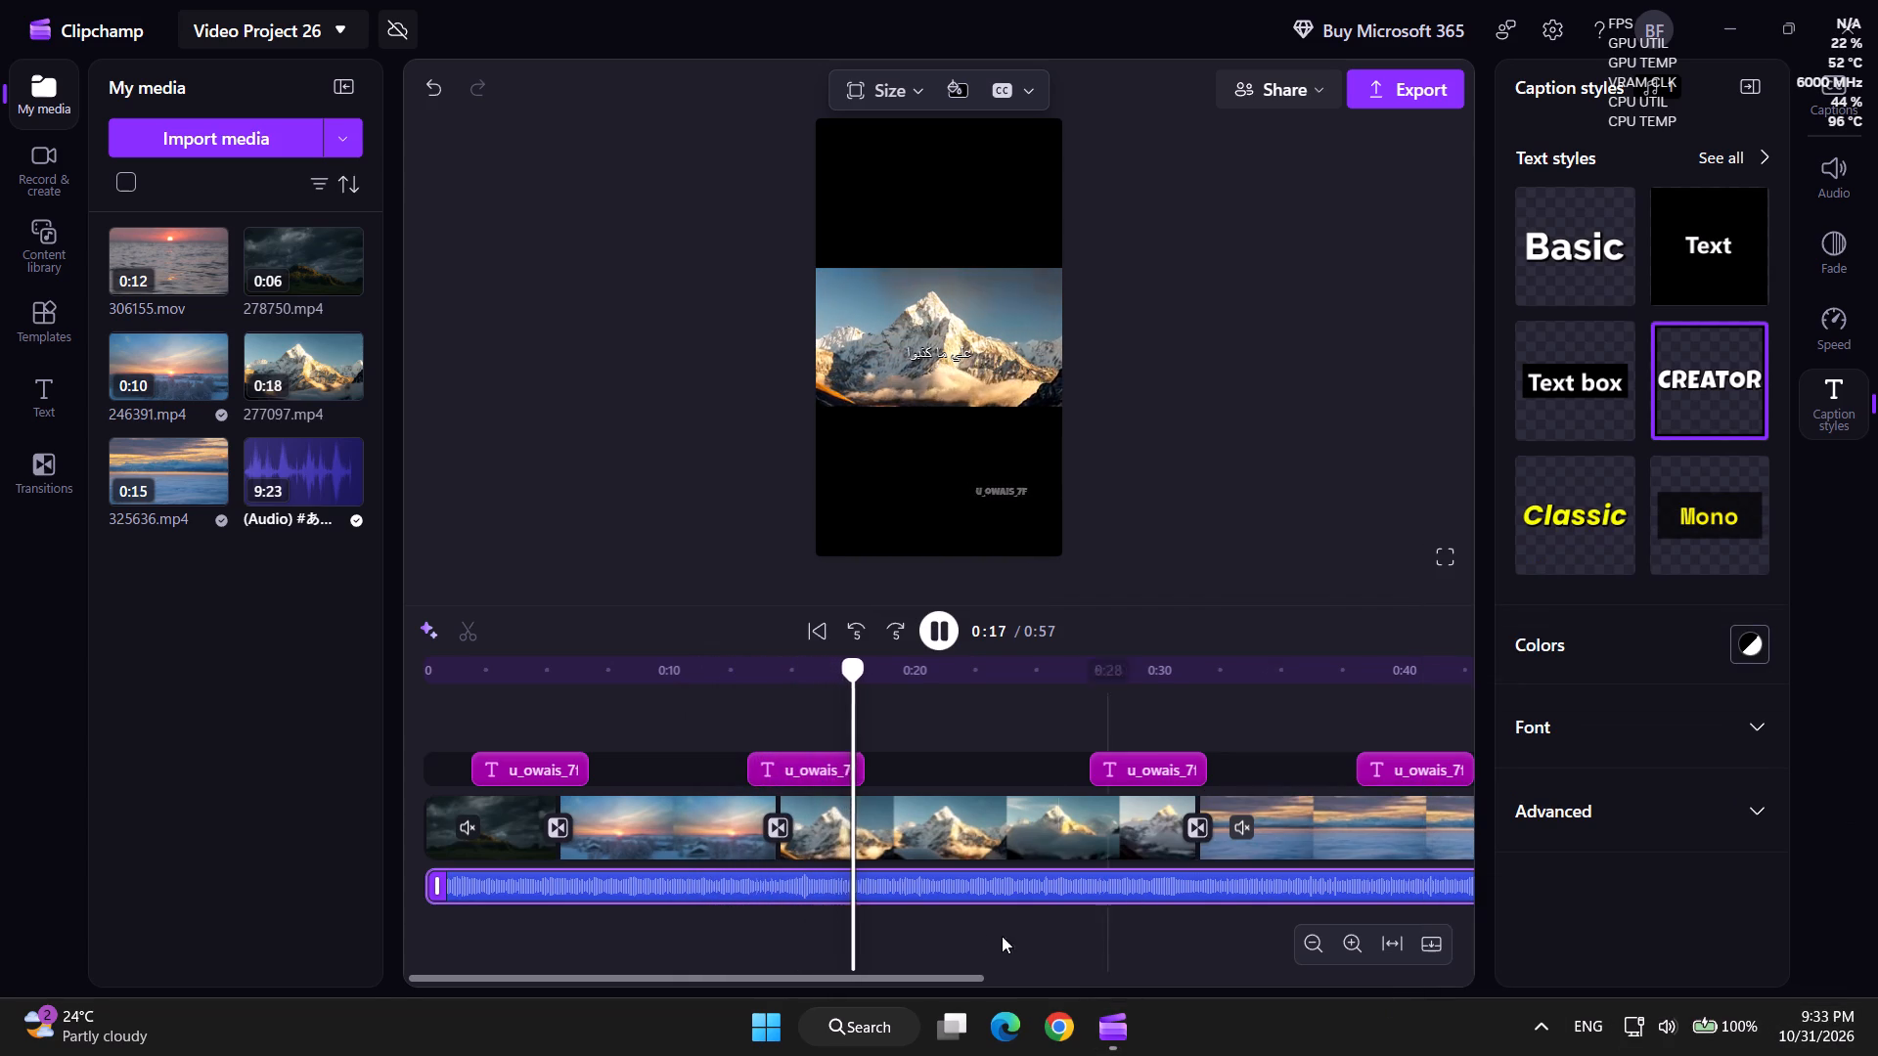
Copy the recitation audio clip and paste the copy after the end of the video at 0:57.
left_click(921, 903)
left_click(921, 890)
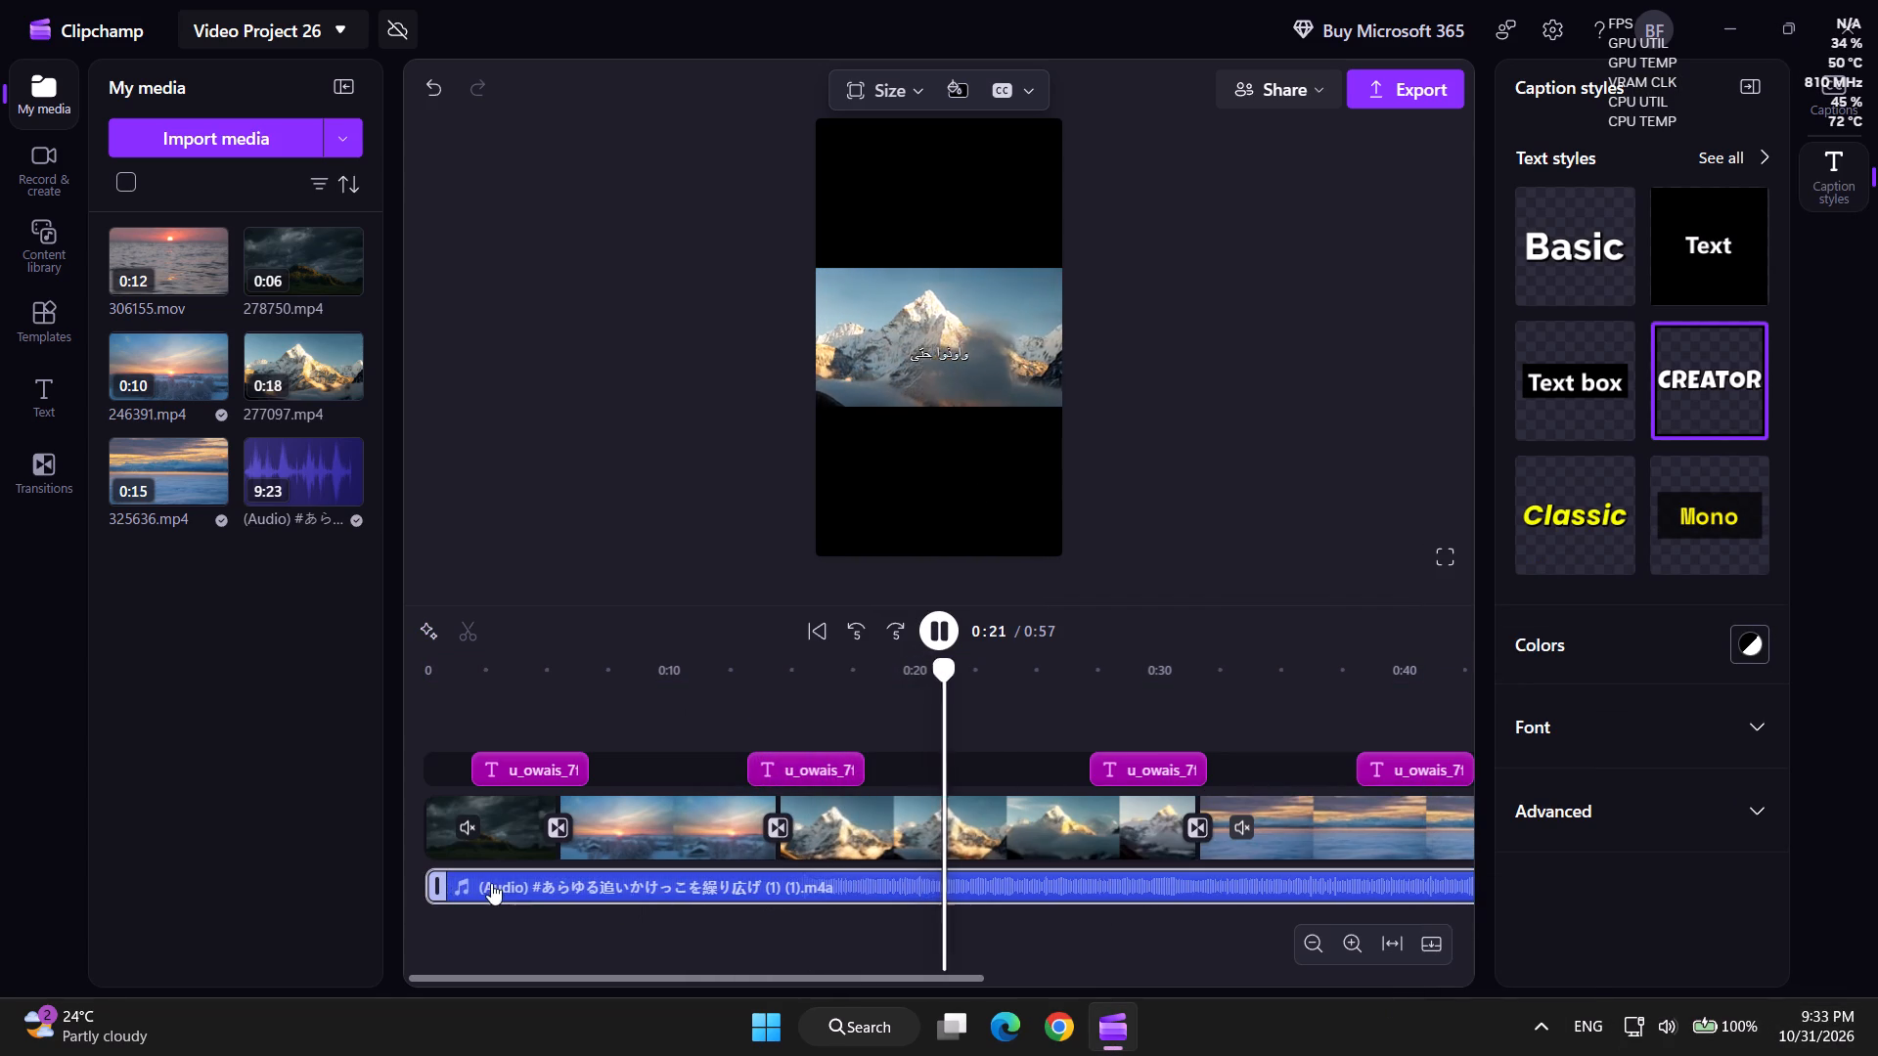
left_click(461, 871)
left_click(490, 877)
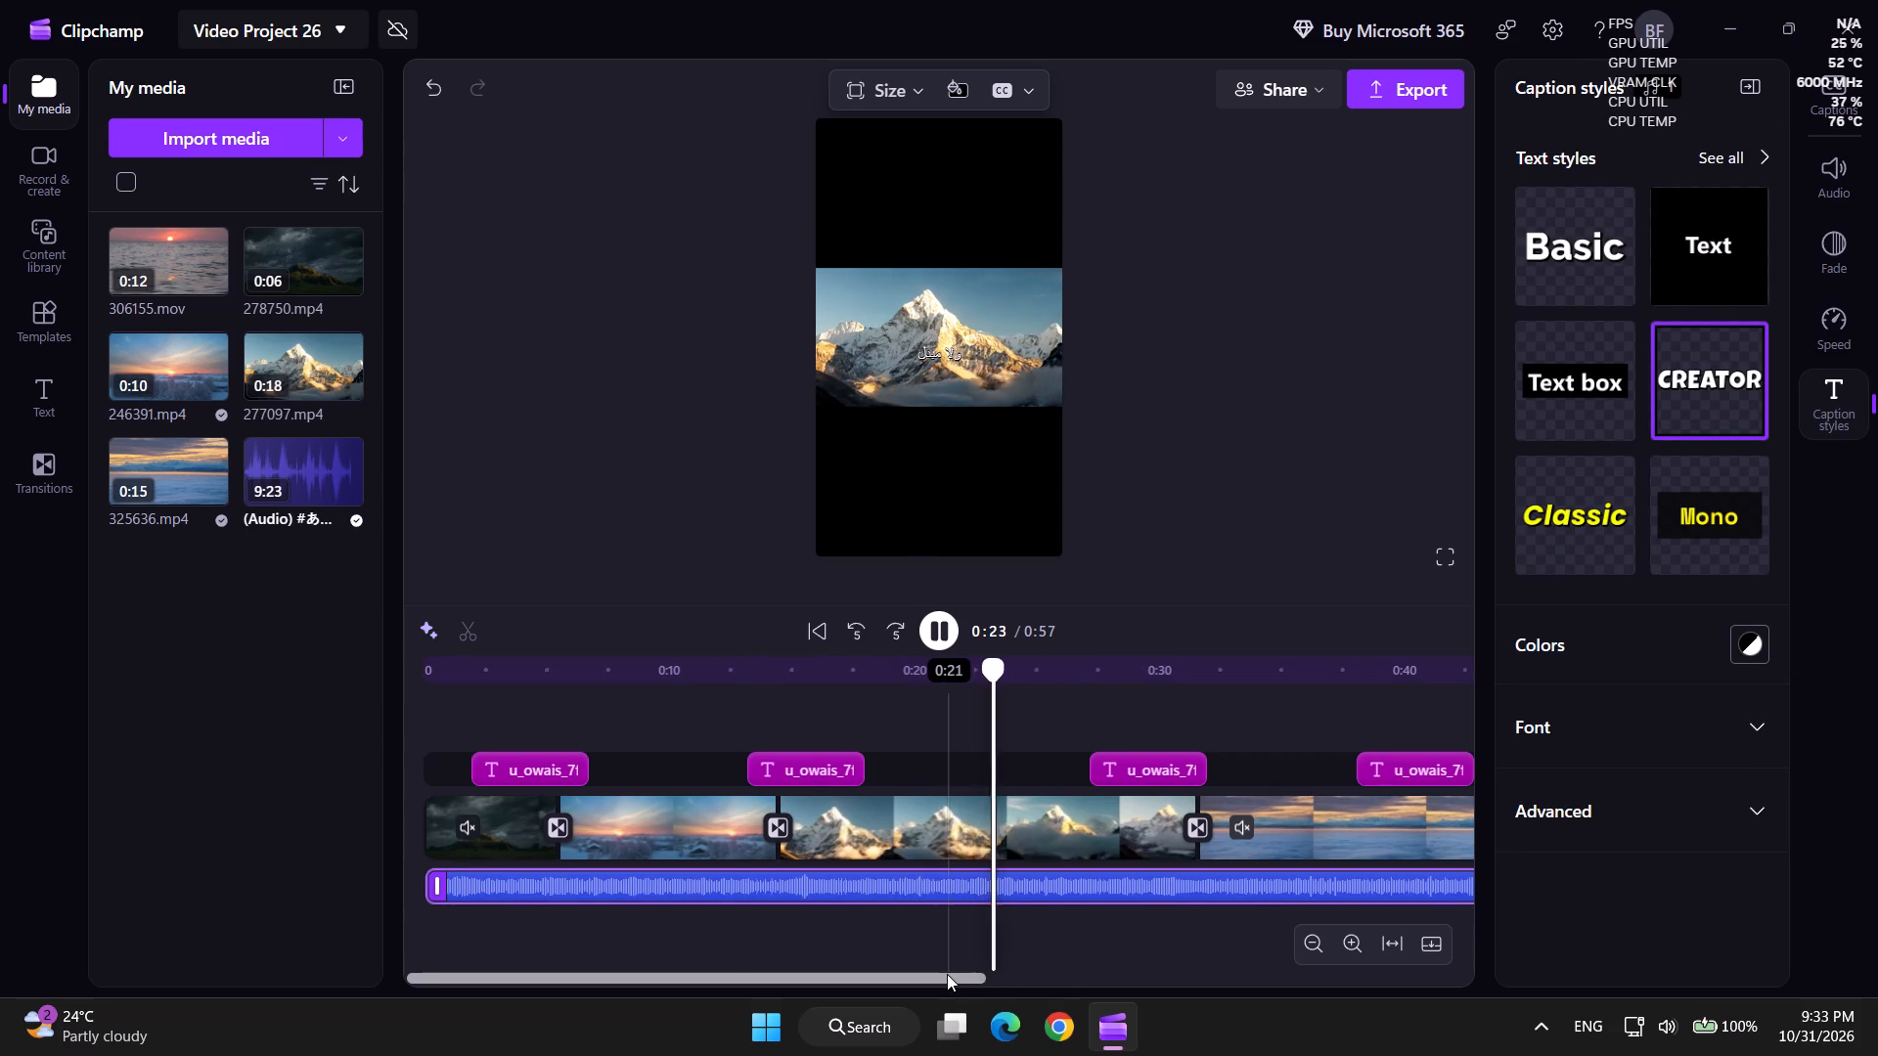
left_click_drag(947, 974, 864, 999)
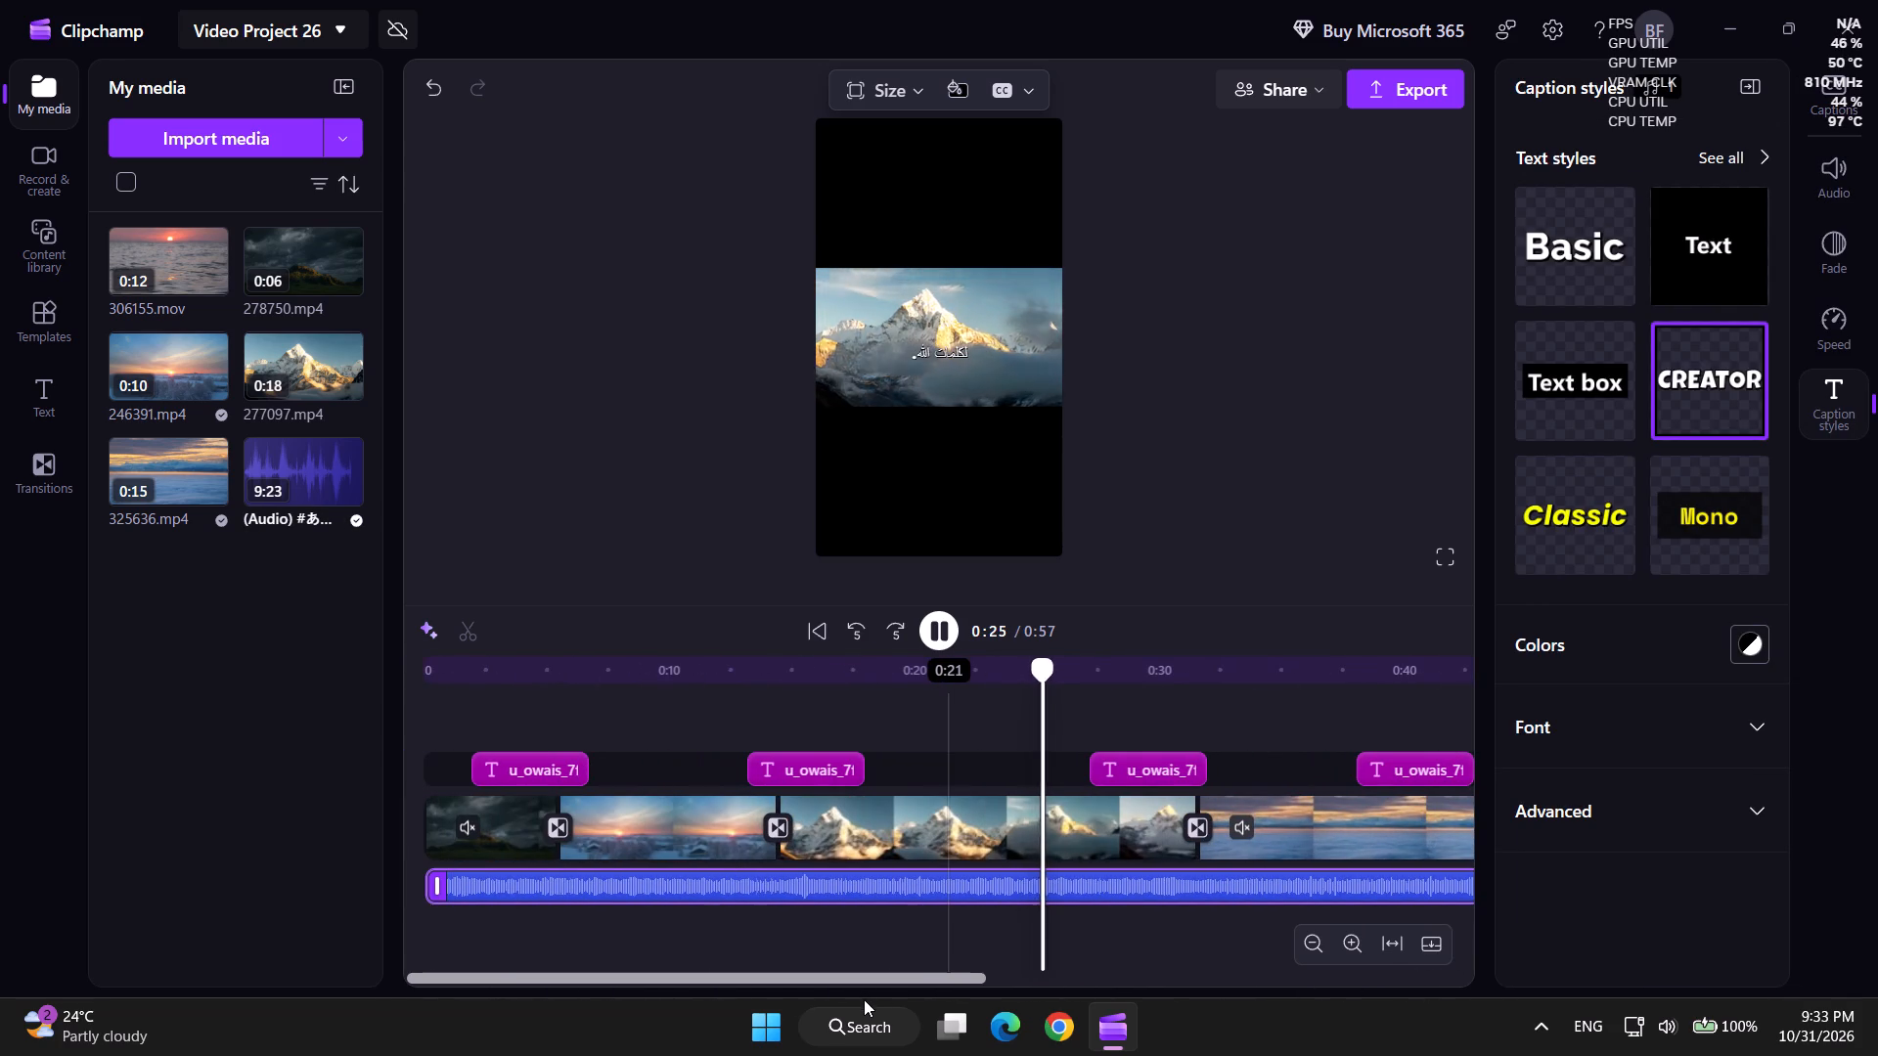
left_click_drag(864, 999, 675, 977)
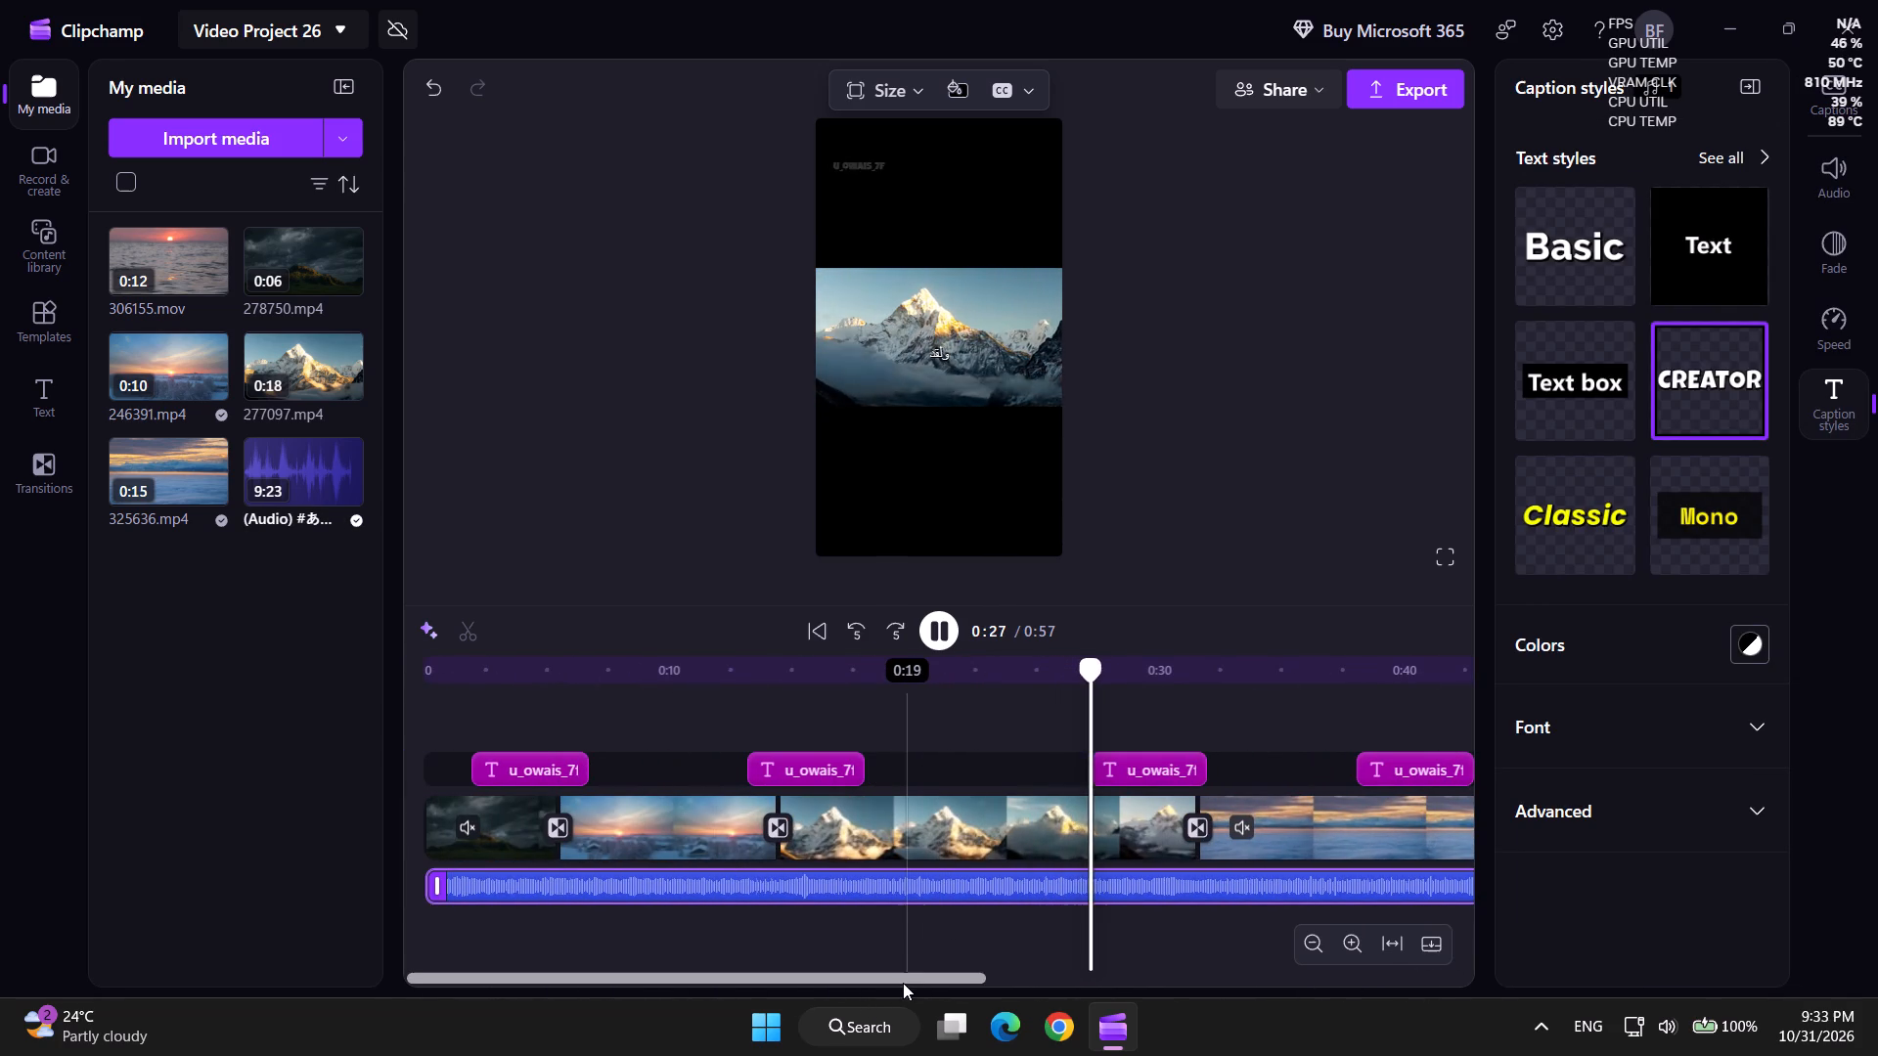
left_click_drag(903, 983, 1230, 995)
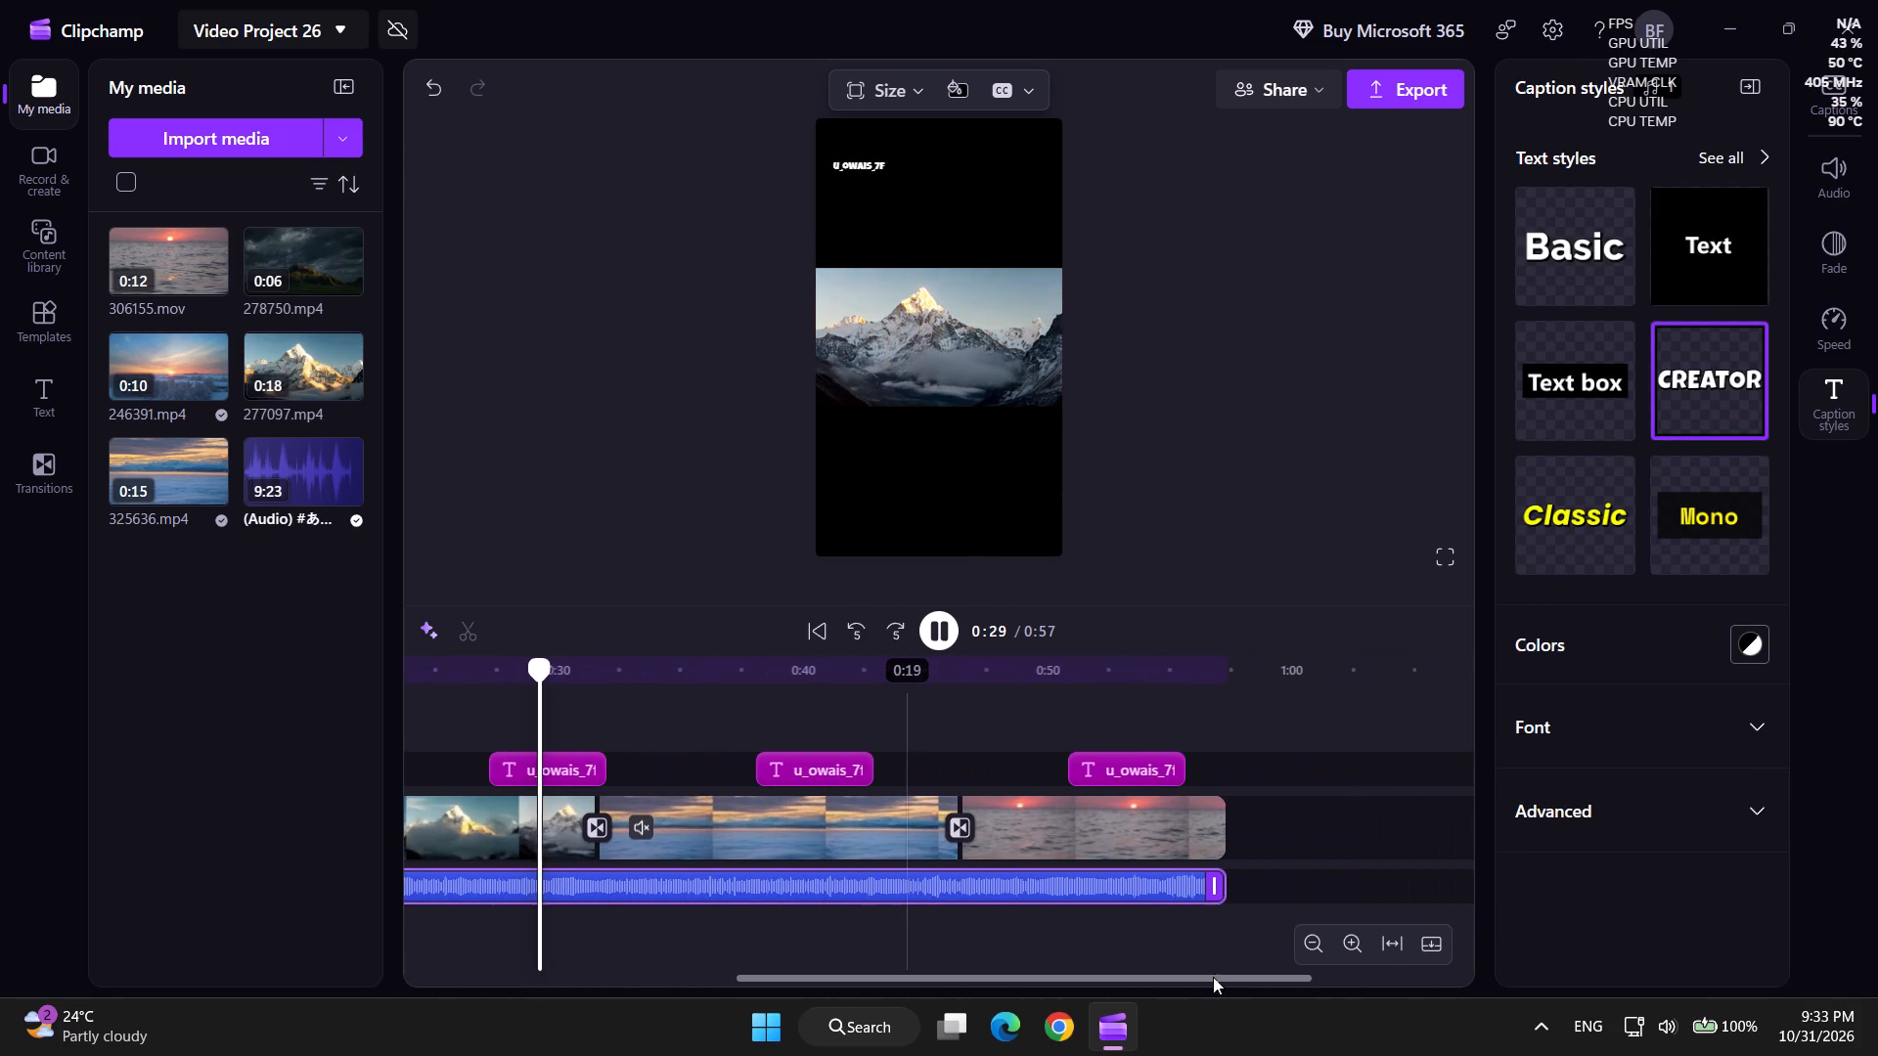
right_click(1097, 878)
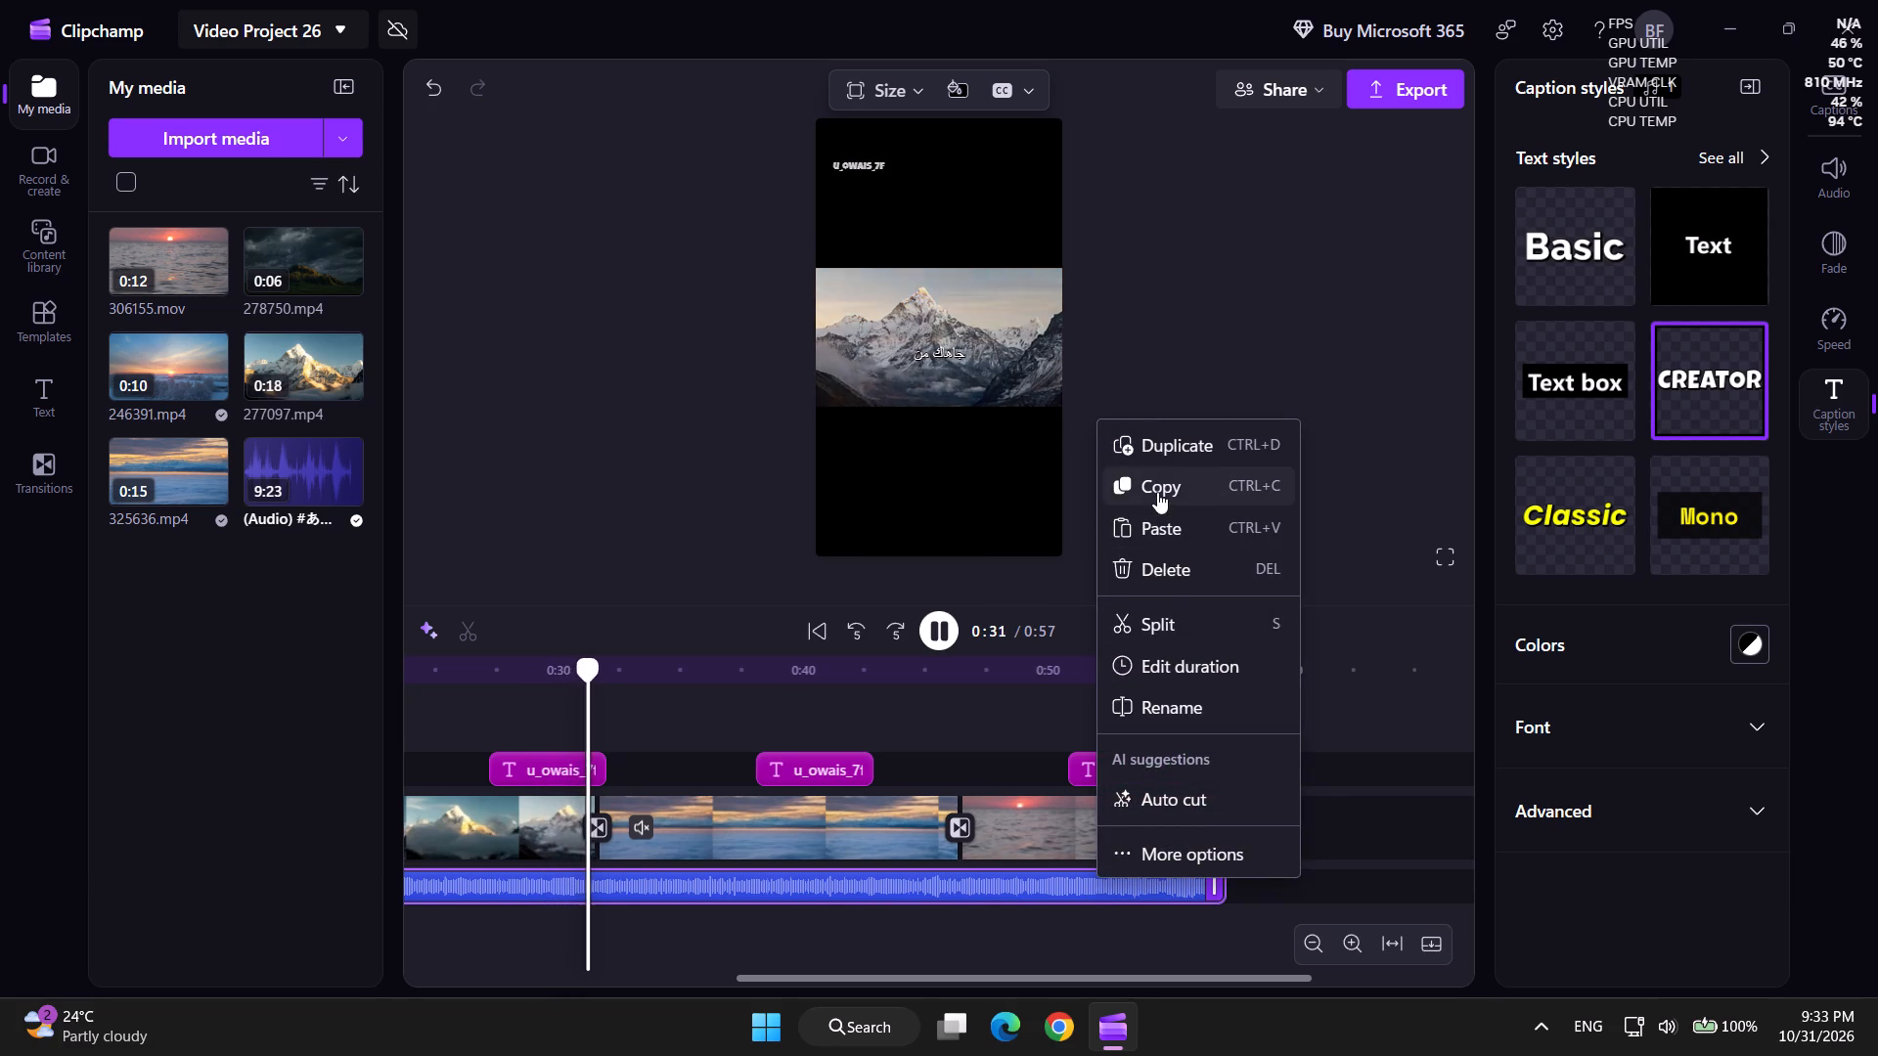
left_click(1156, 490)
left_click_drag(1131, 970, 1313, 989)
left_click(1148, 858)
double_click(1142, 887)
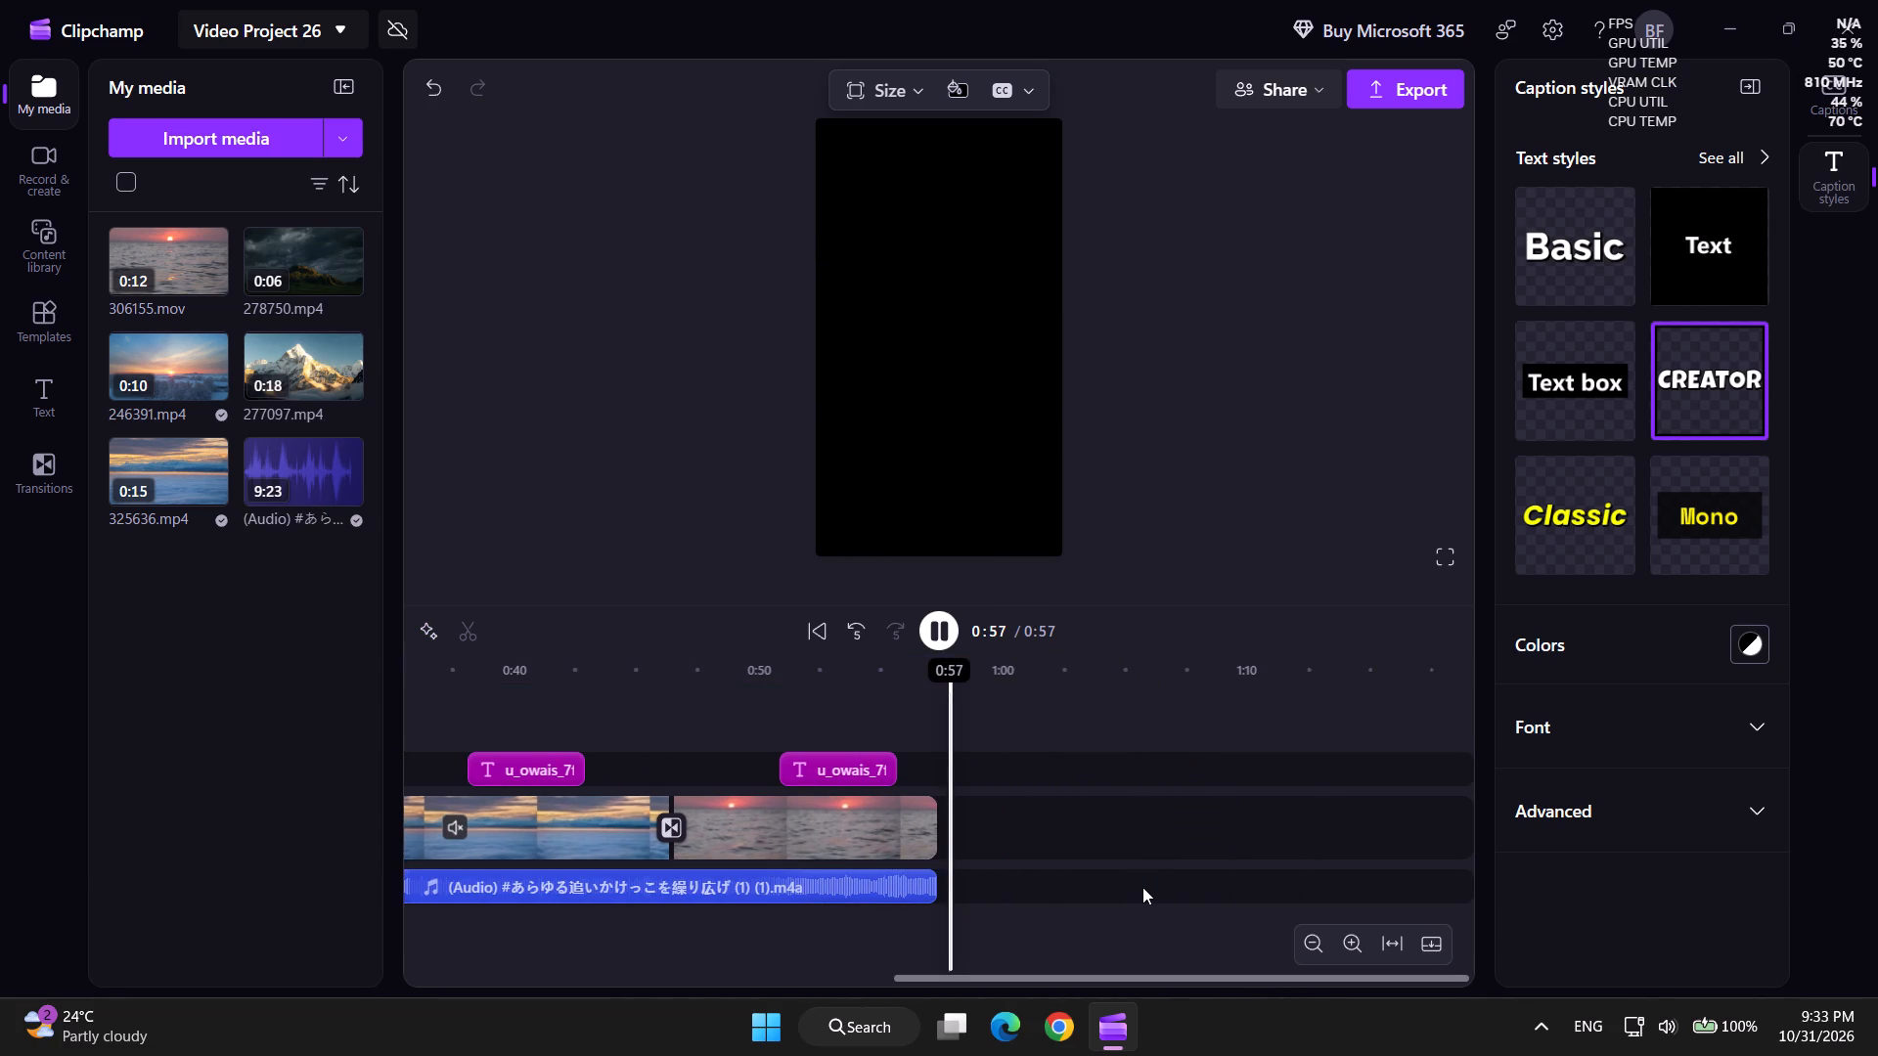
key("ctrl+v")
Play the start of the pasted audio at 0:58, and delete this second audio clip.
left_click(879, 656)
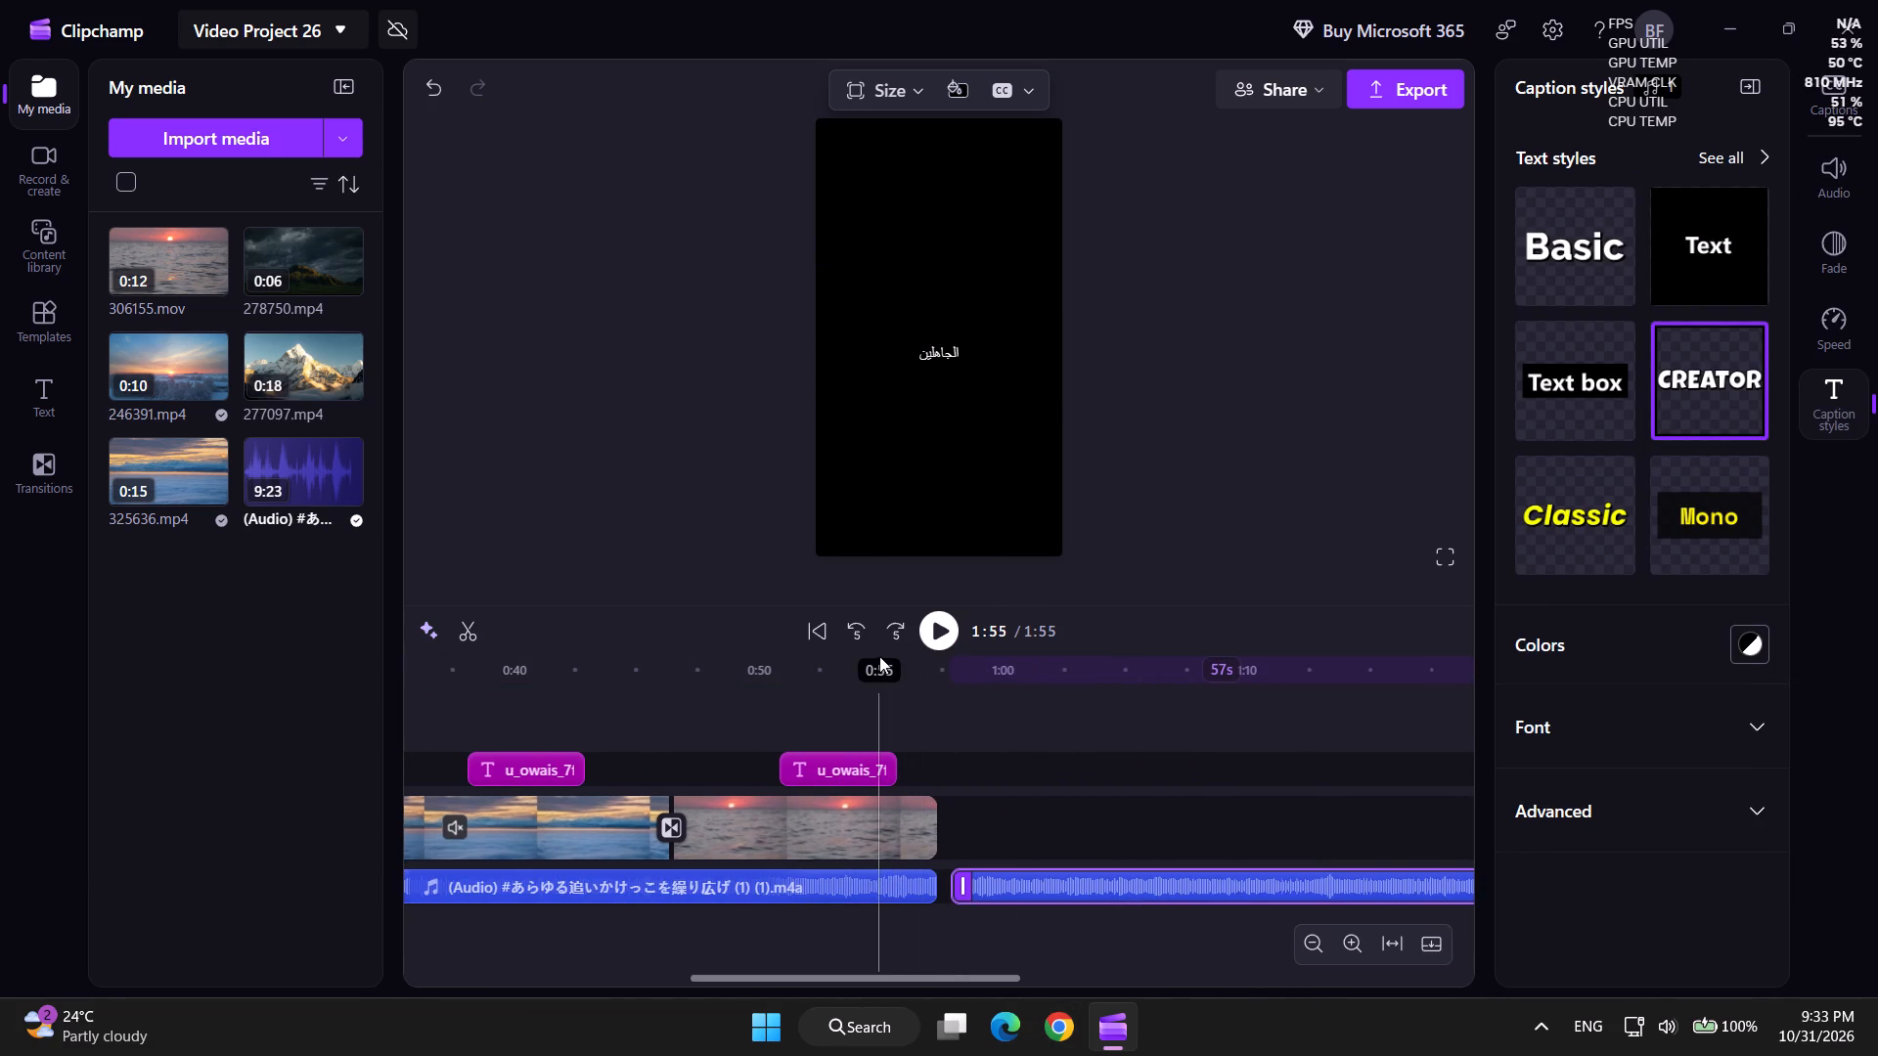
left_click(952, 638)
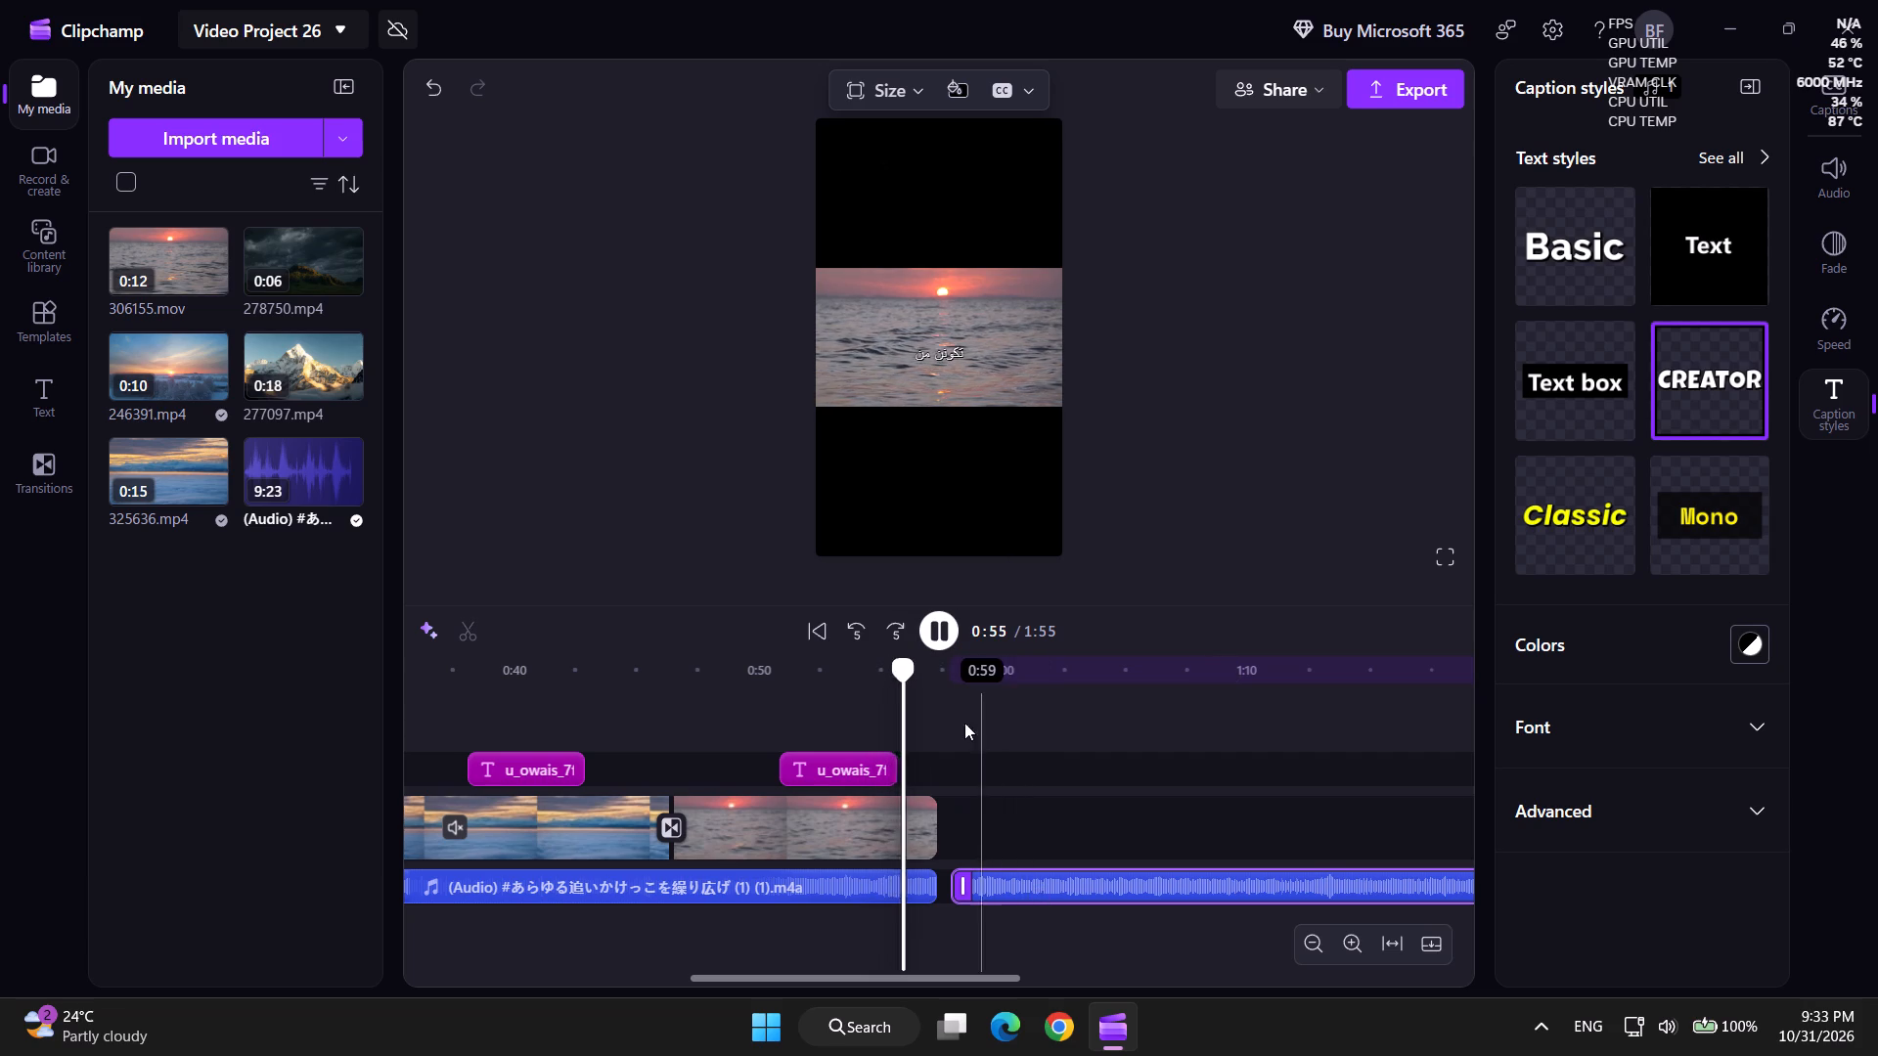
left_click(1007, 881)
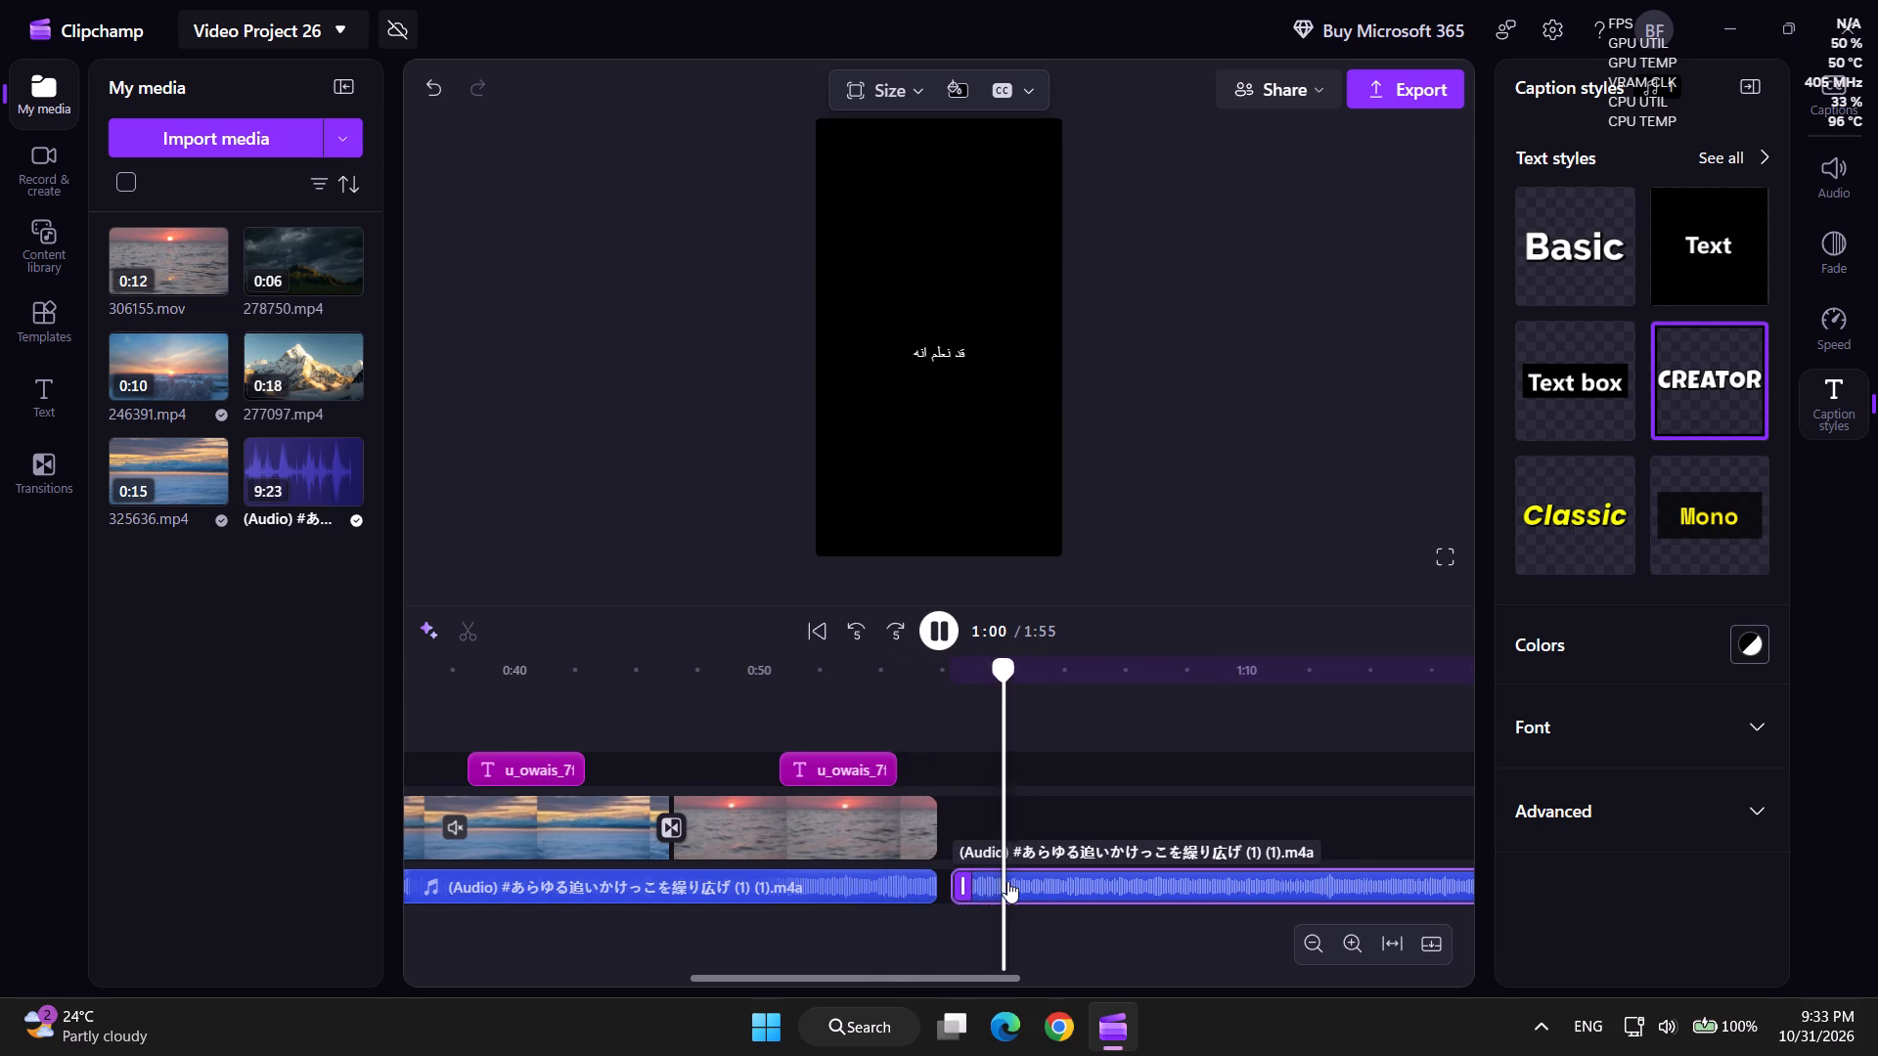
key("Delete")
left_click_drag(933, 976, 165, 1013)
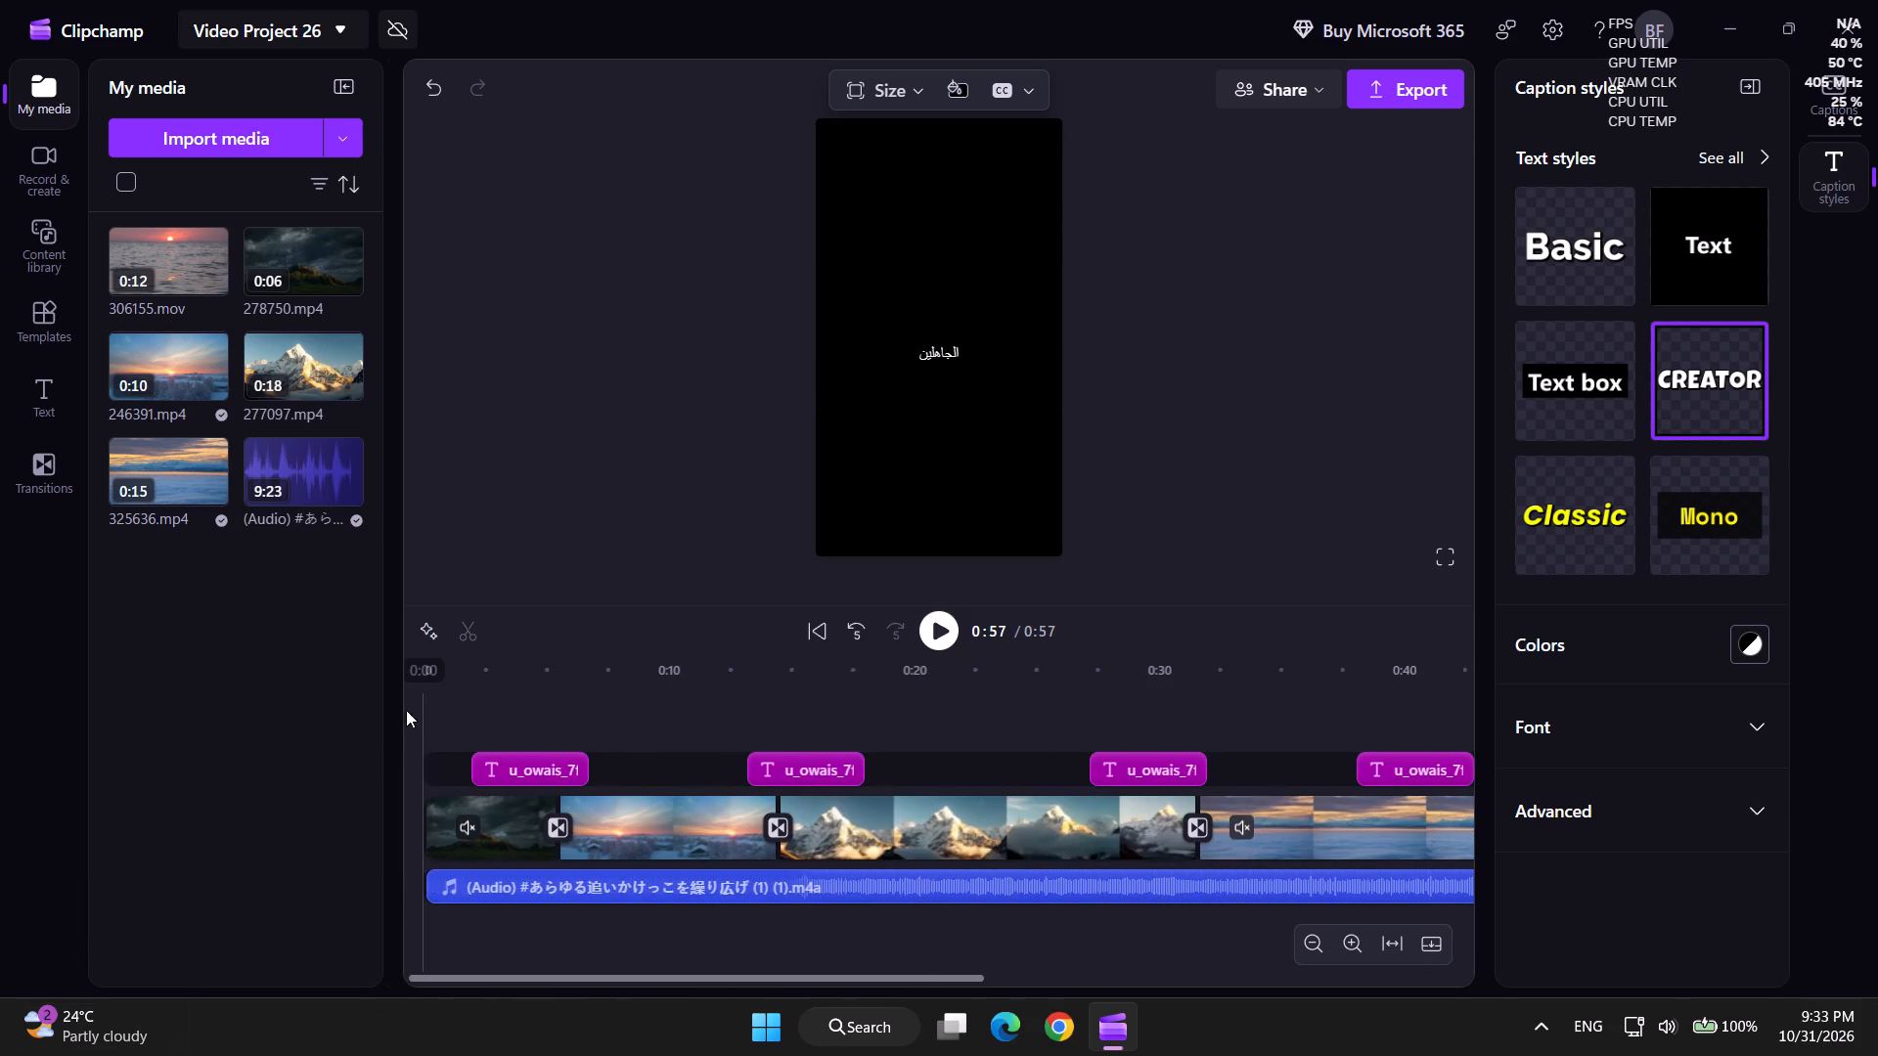
Play the video from the beginning, partly in full screen, to check captions and titles, and pause at 0:39.
left_click(437, 668)
key("space")
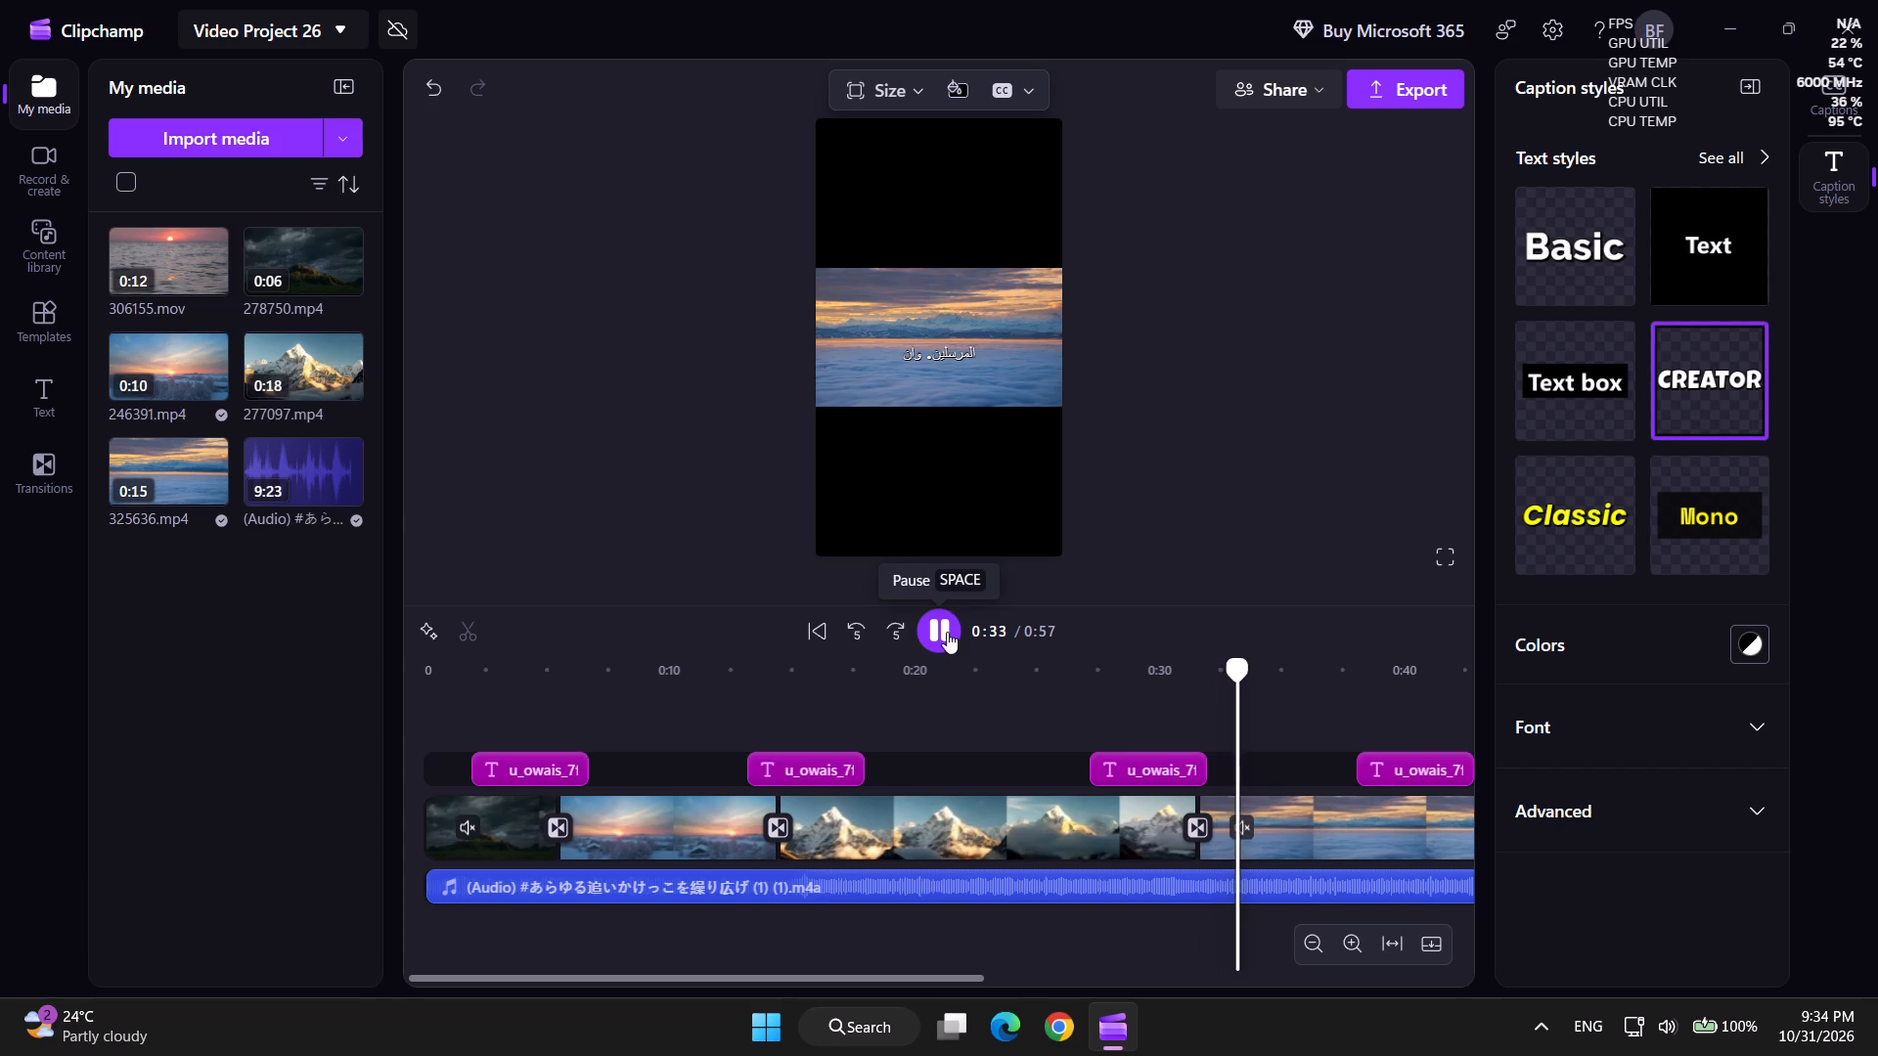
left_click(1441, 547)
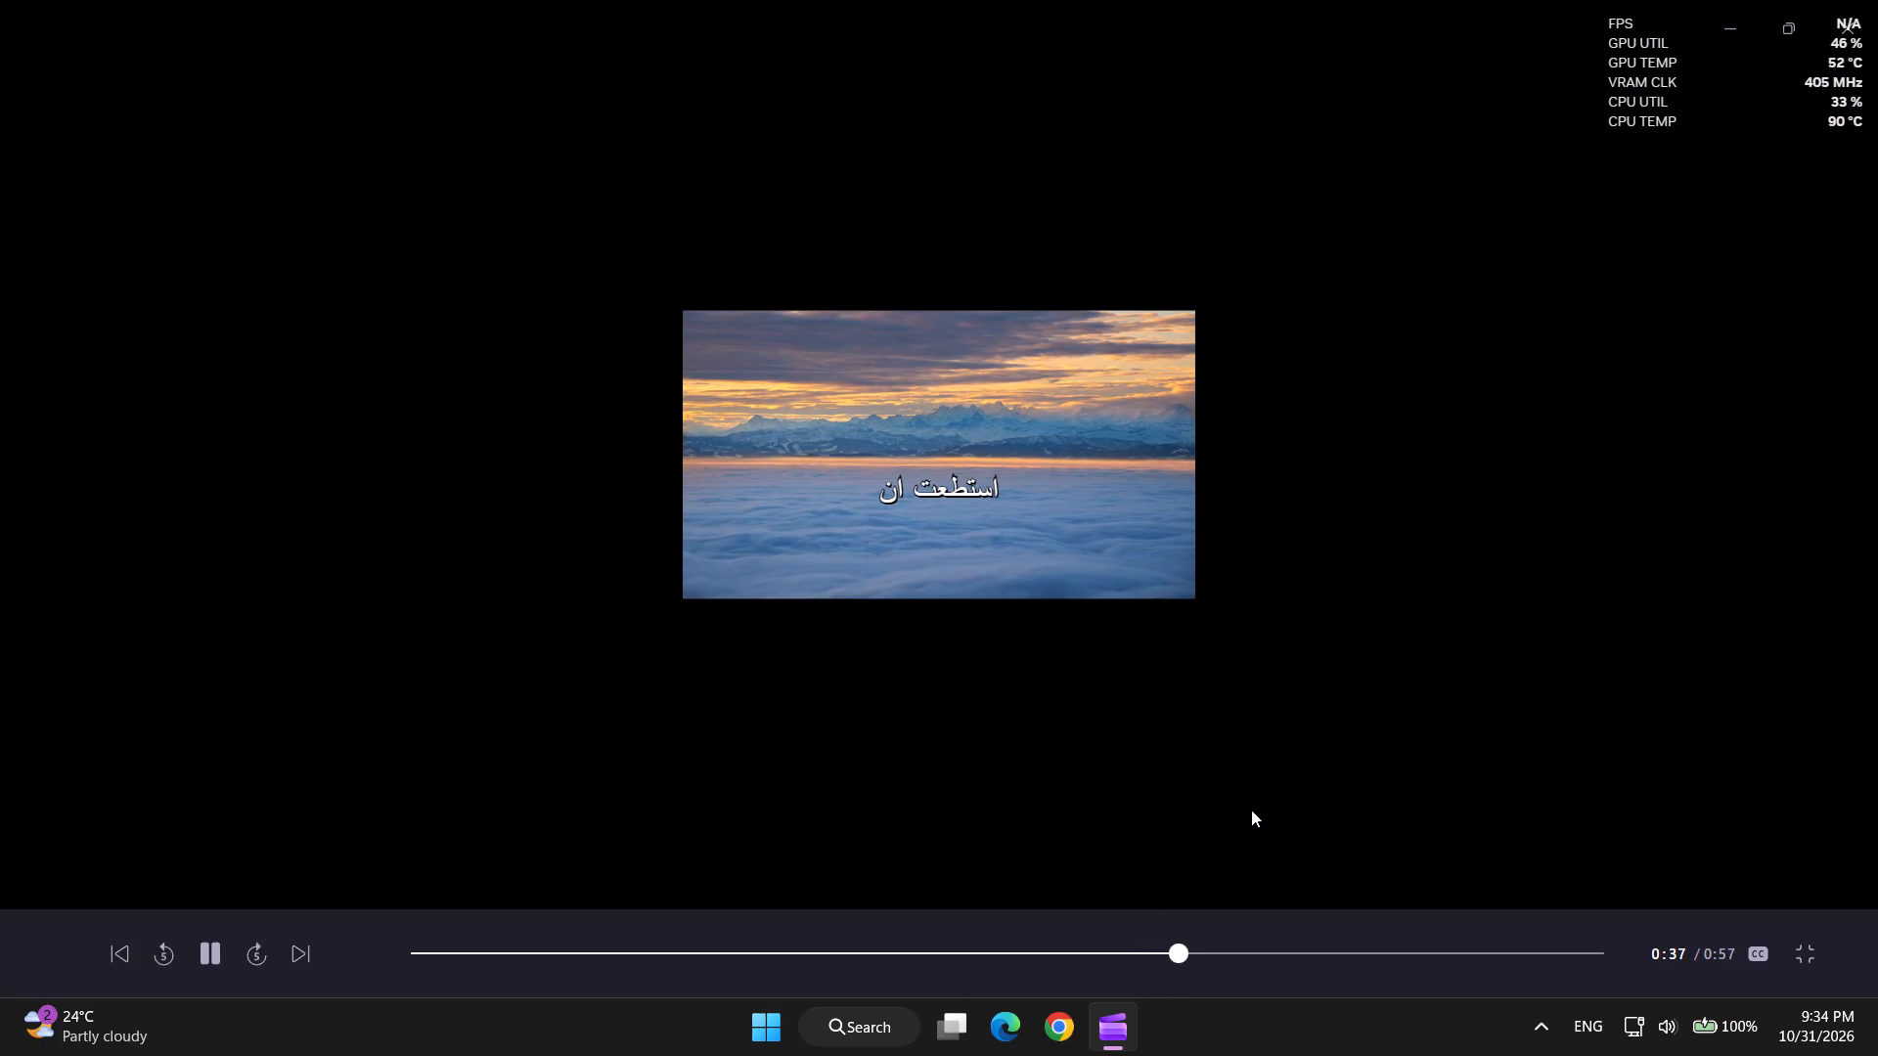
left_click(1802, 947)
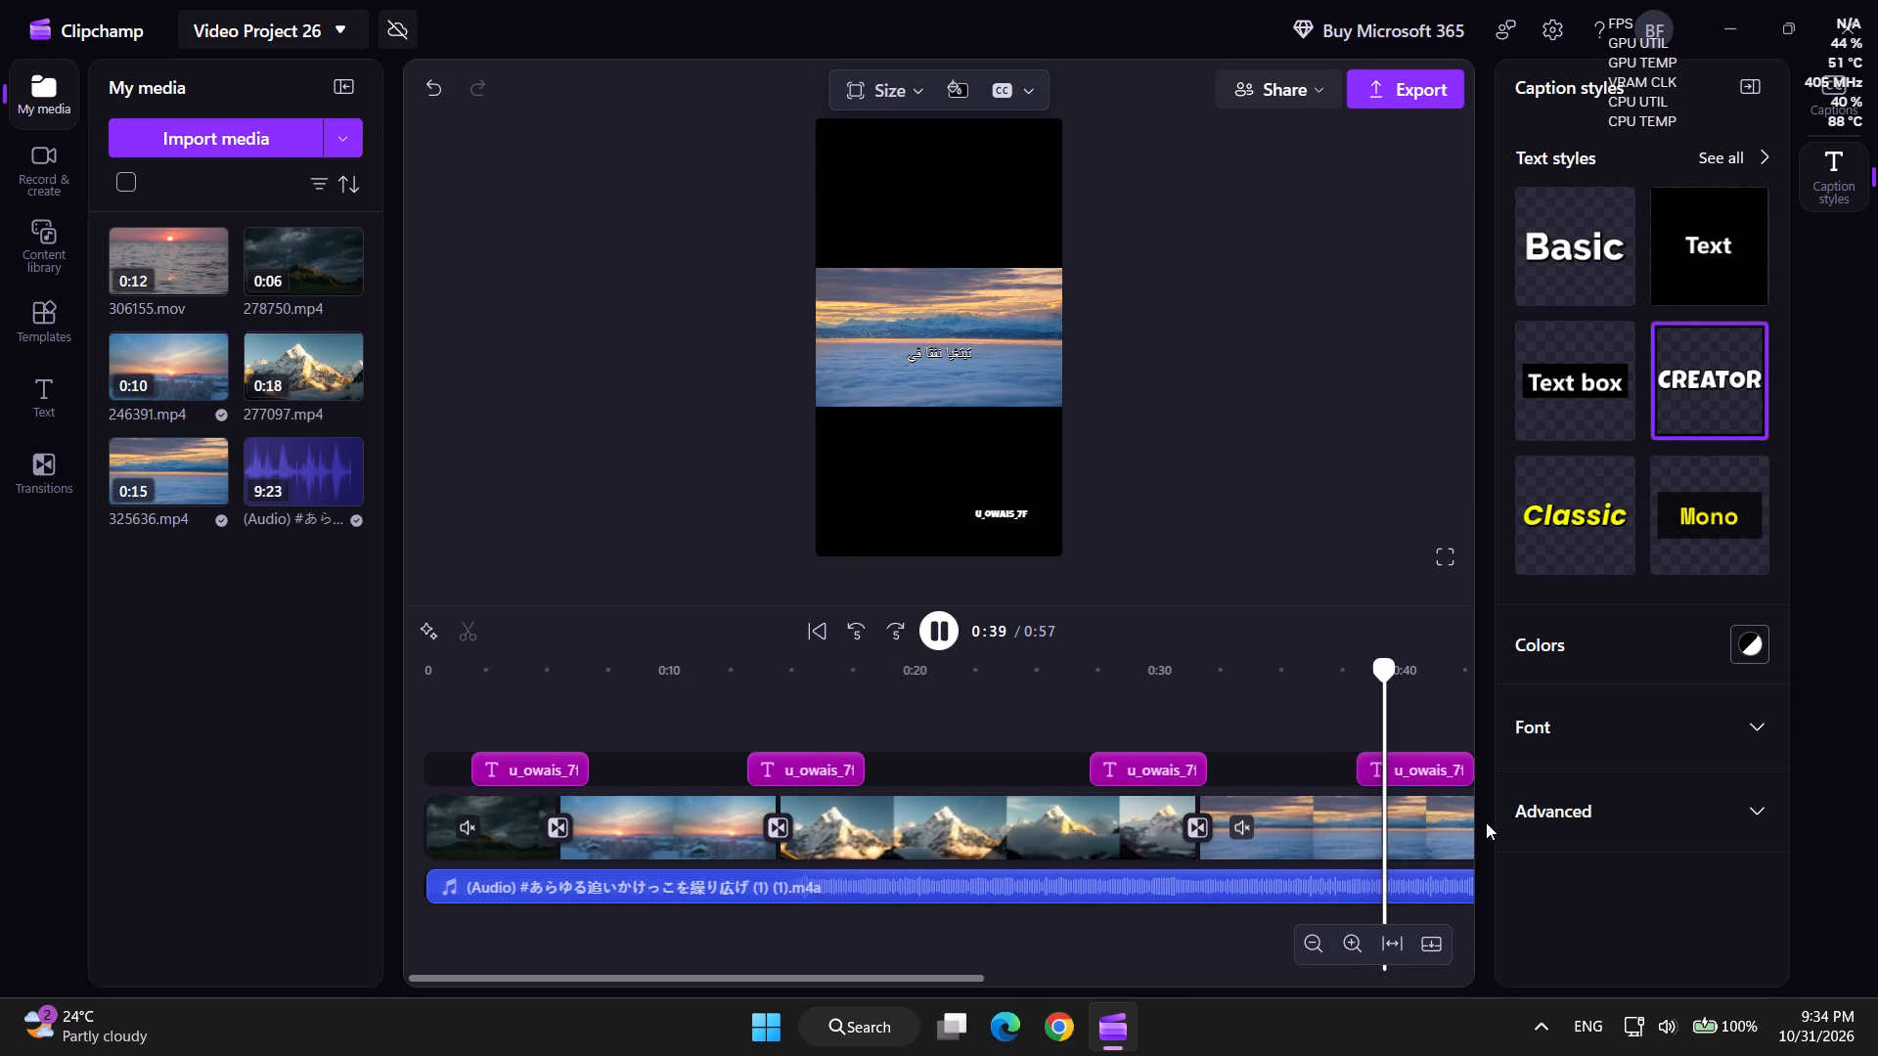
key("space")
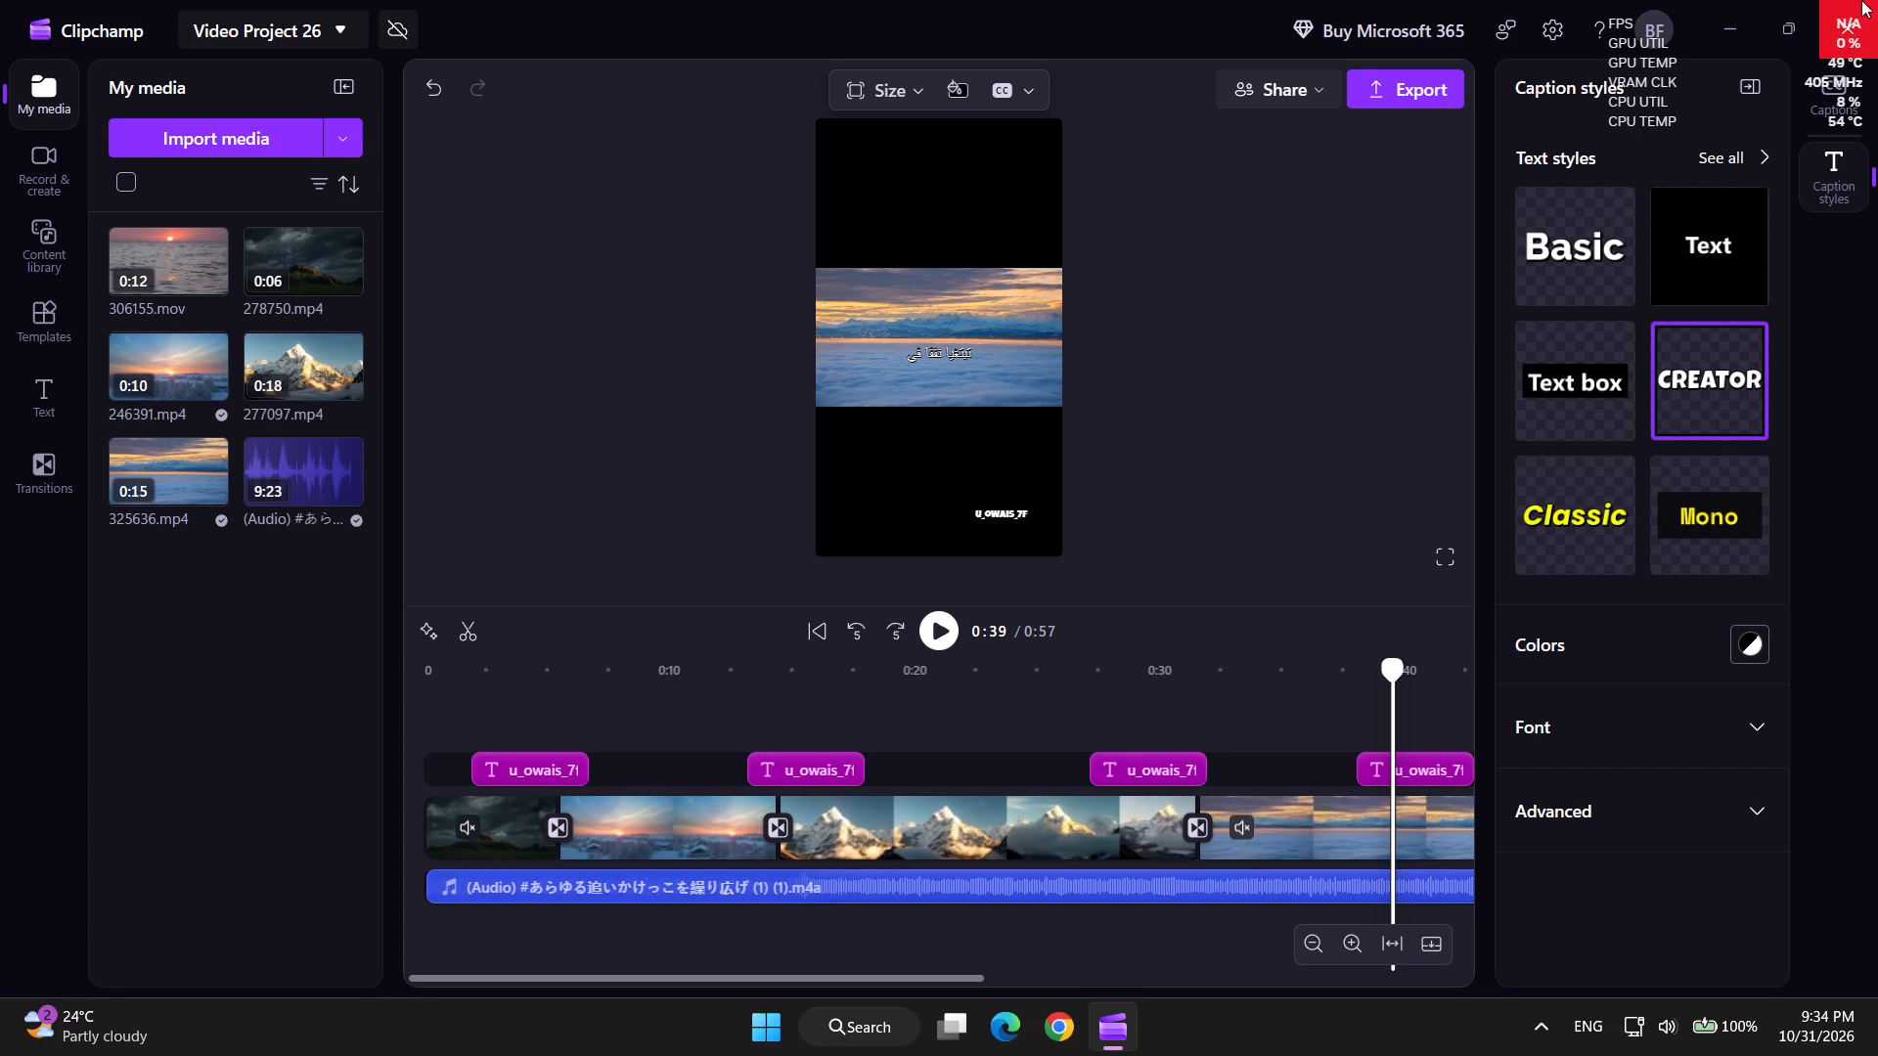
Turn off the project's autocaptions.
left_click(1848, 101)
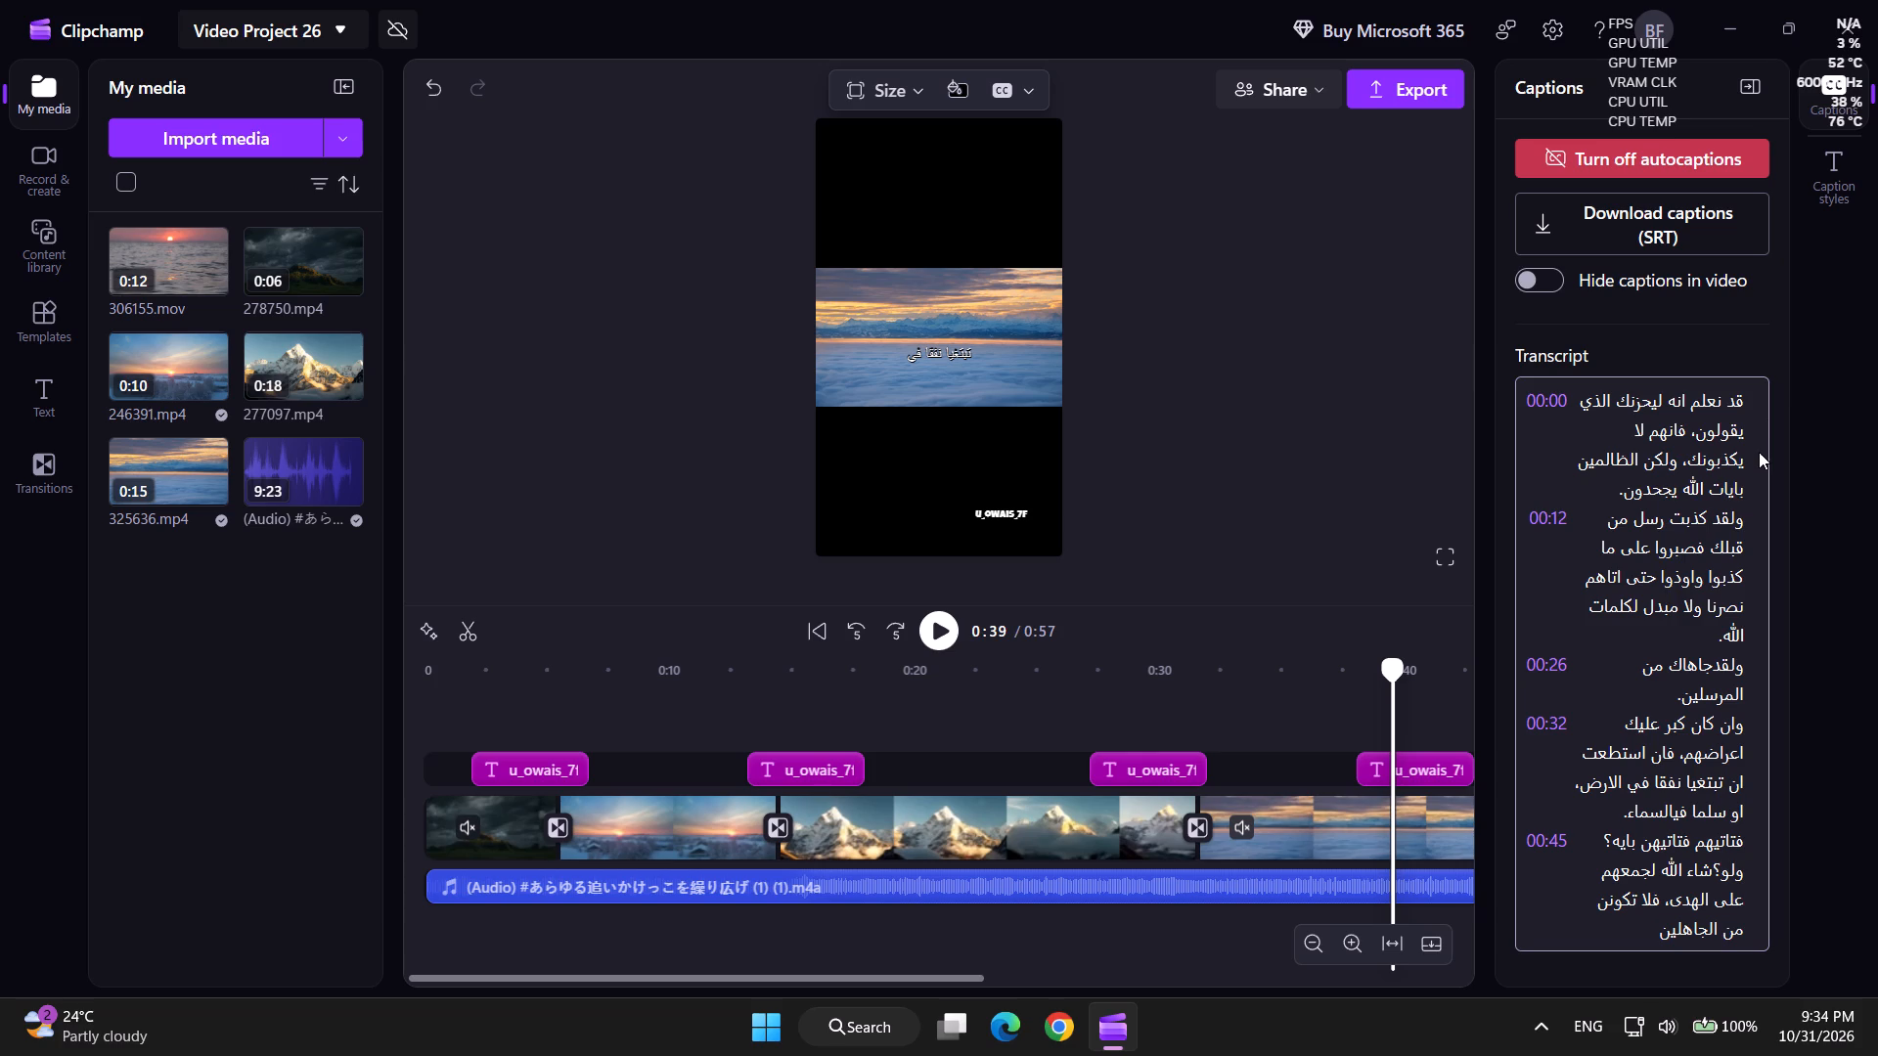
left_click(1616, 159)
Start autocaptioning again and look through the Arabic variants and neighbouring entries in the project's caption language choices.
left_click(1627, 460)
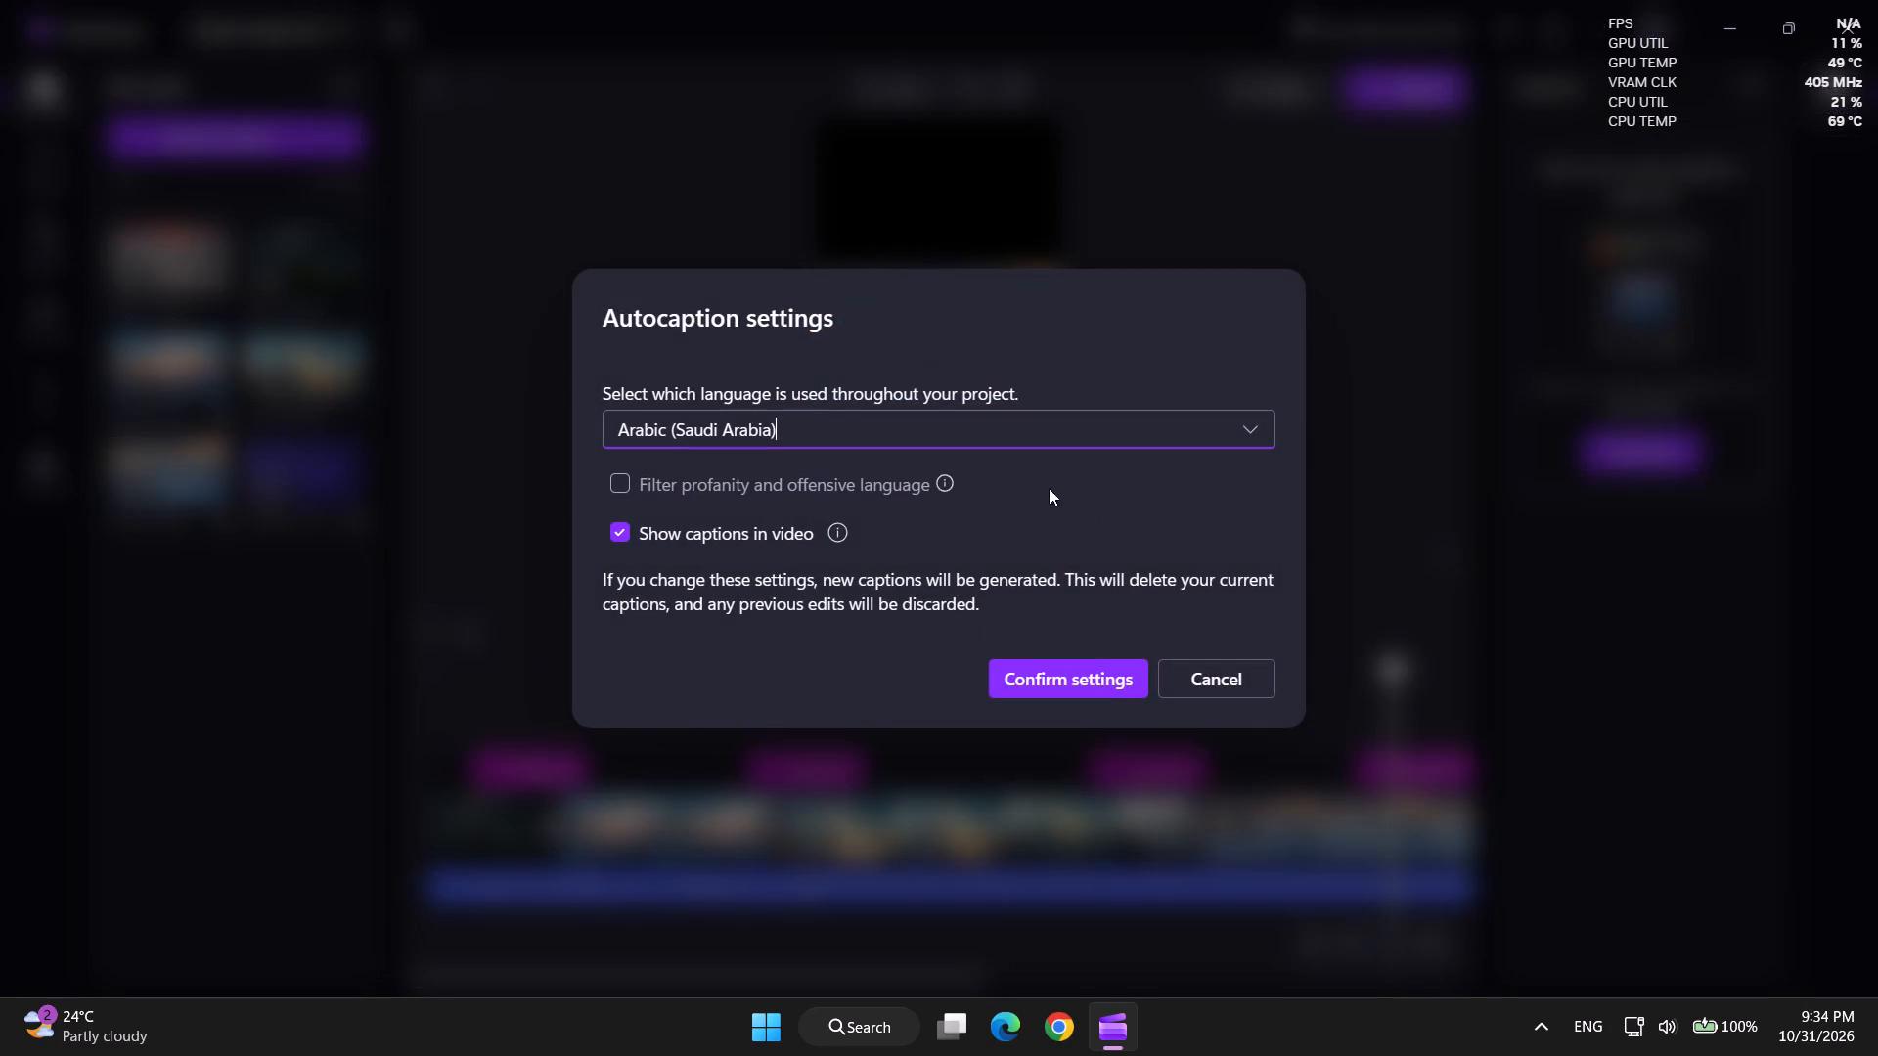
left_click(1031, 436)
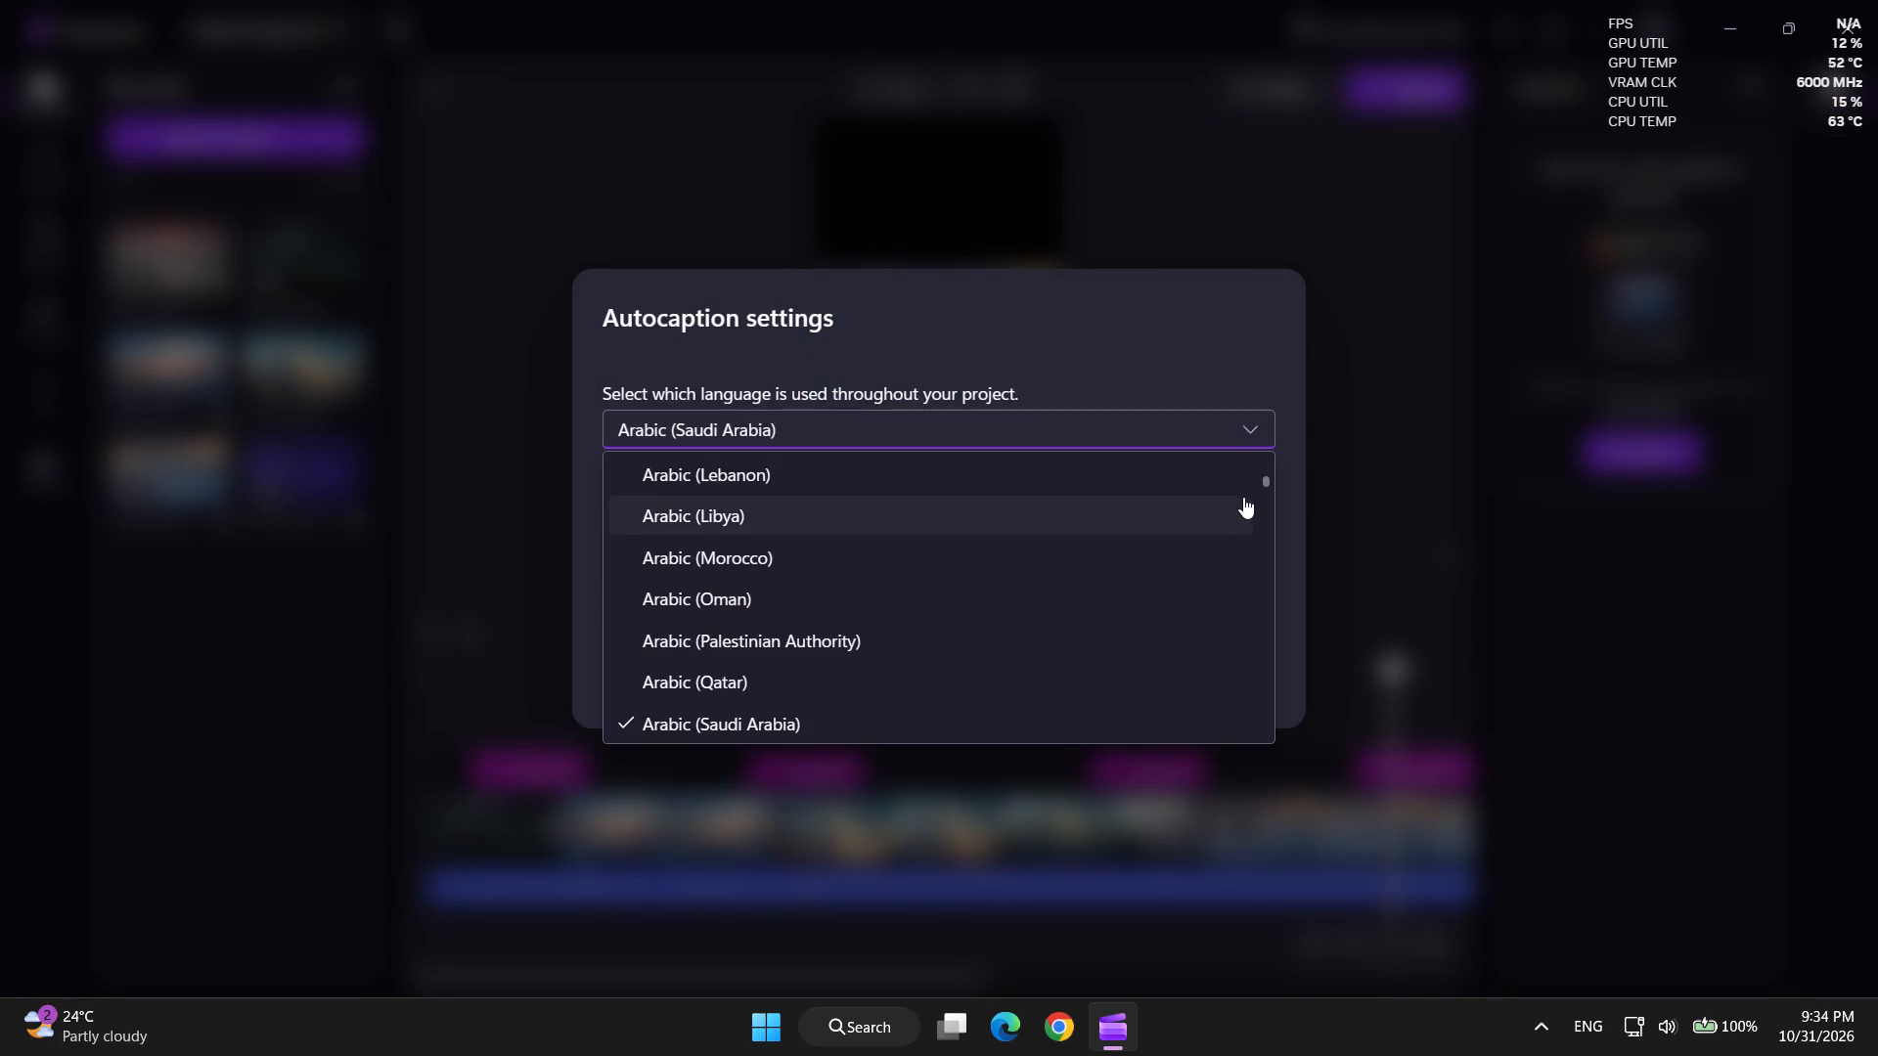
left_click_drag(1267, 475, 1268, 481)
left_click_drag(1268, 481, 1270, 501)
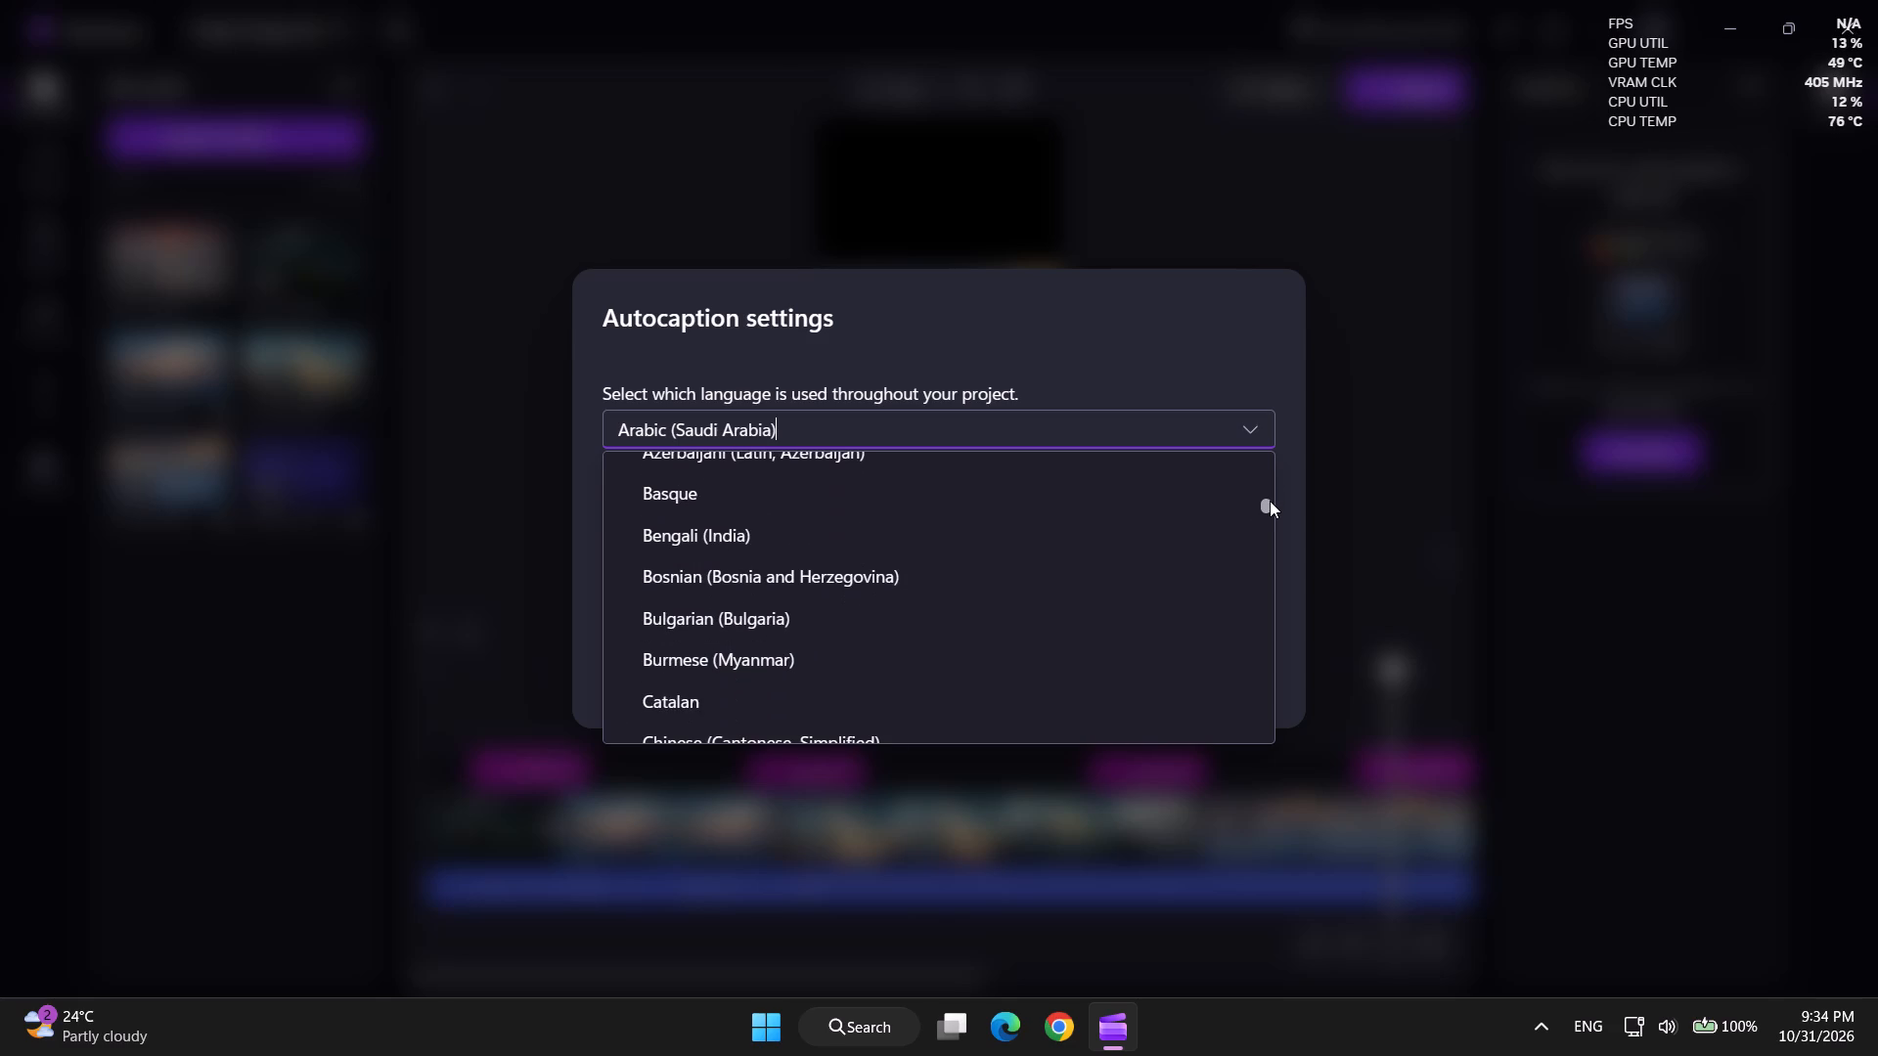
left_click_drag(1270, 501, 1272, 501)
left_click_drag(1270, 504, 1262, 497)
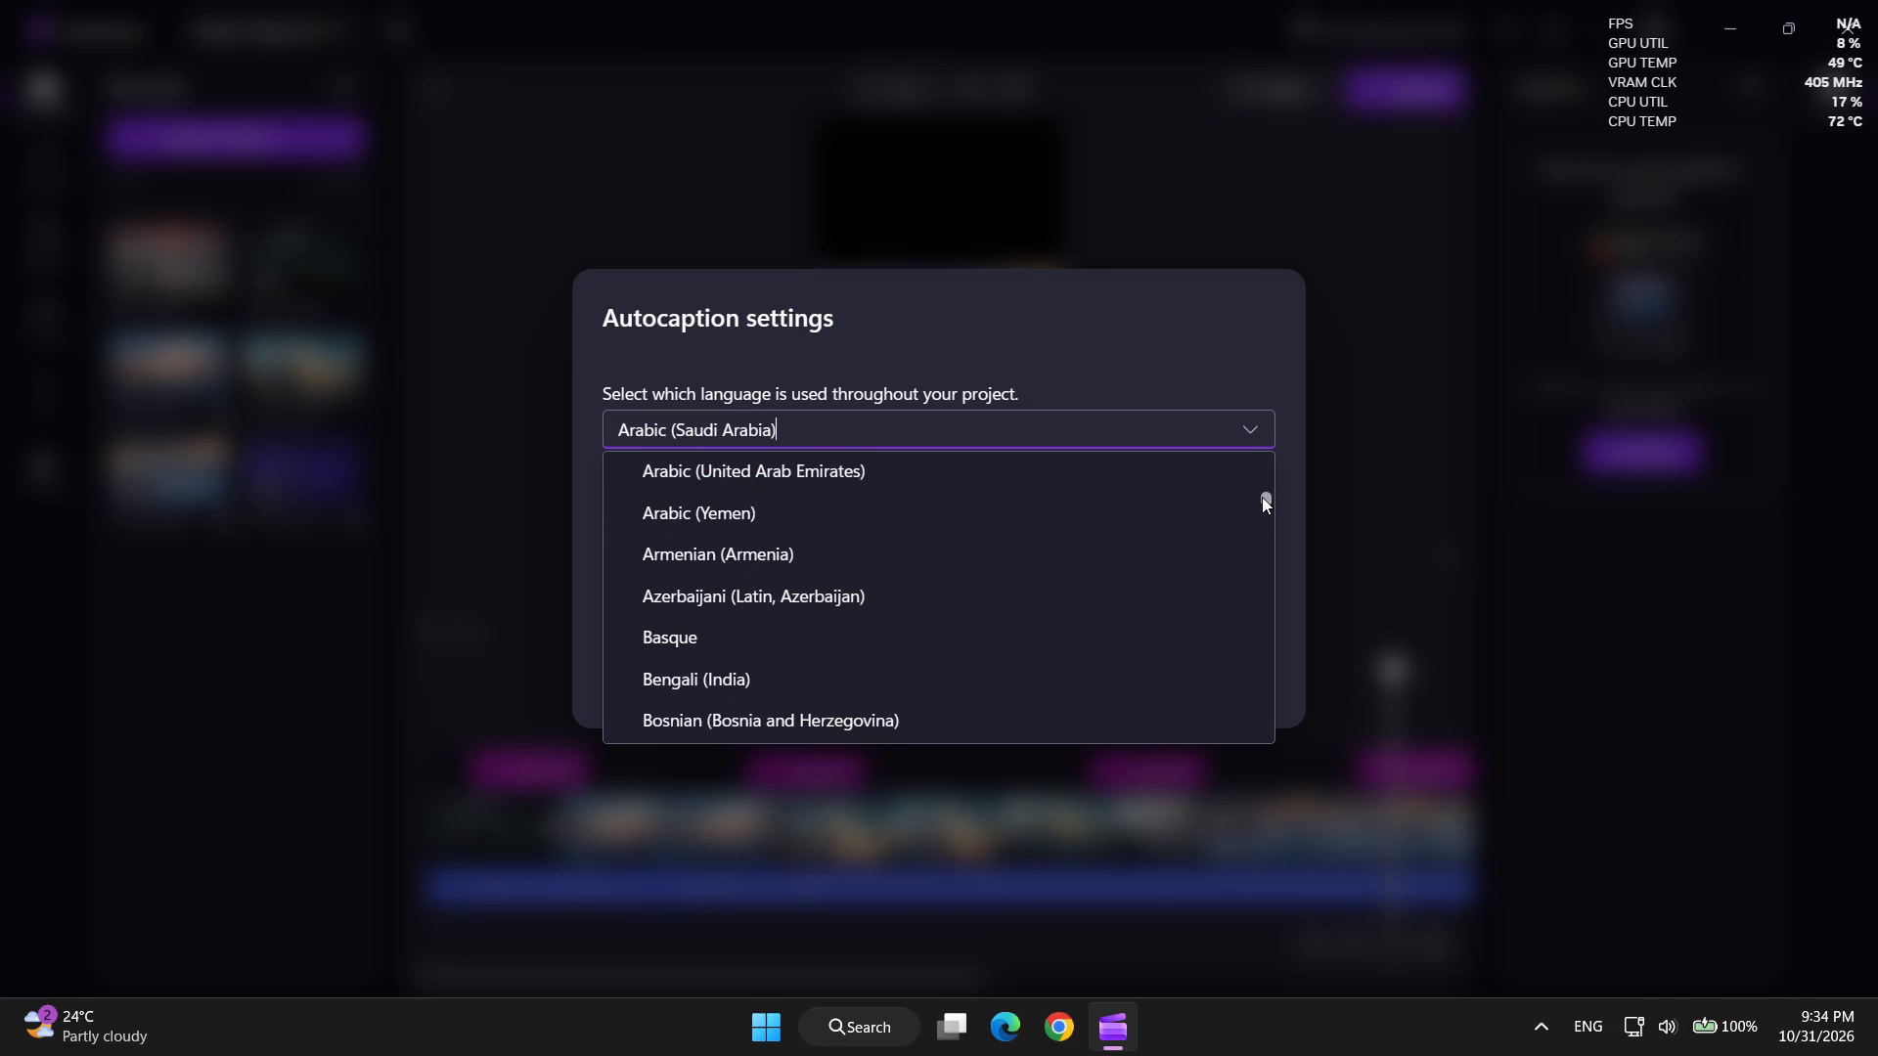
left_click_drag(1262, 497, 1261, 497)
left_click_drag(1261, 497, 1259, 480)
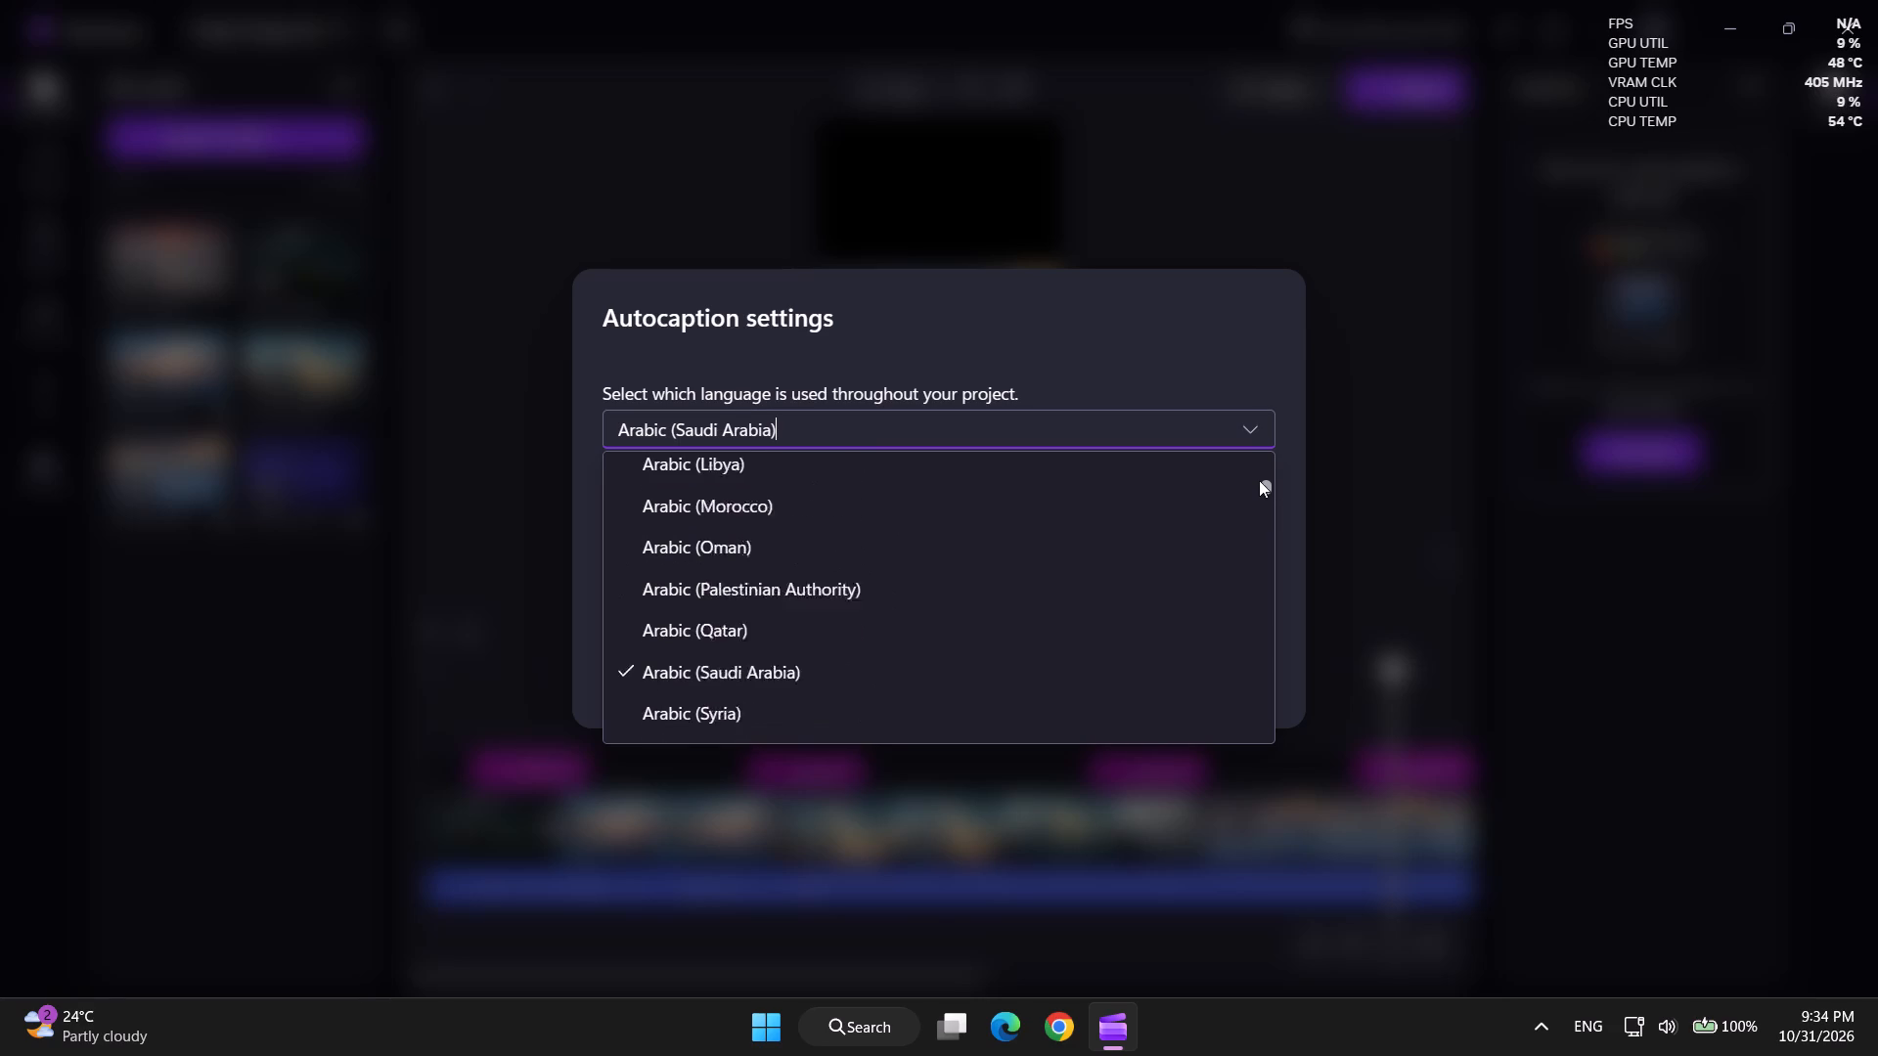
left_click_drag(1259, 480, 1257, 456)
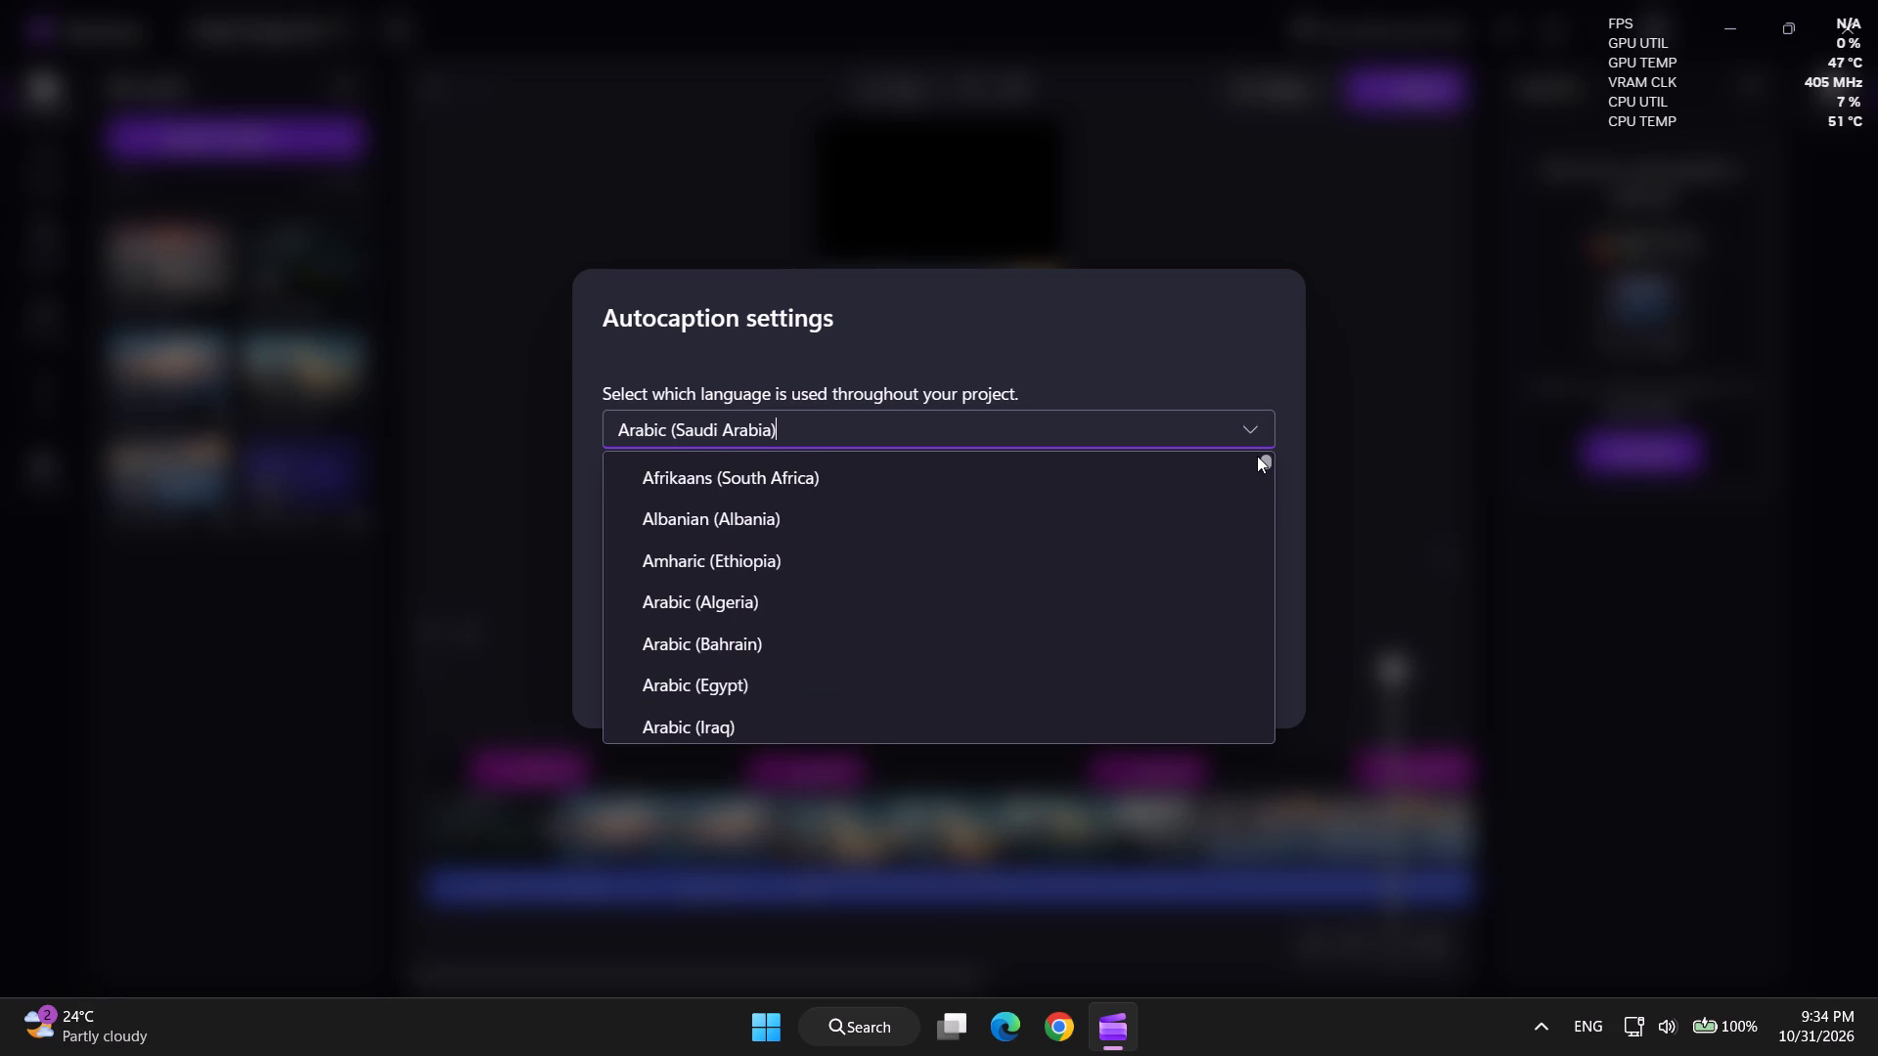
left_click_drag(1257, 456, 1257, 462)
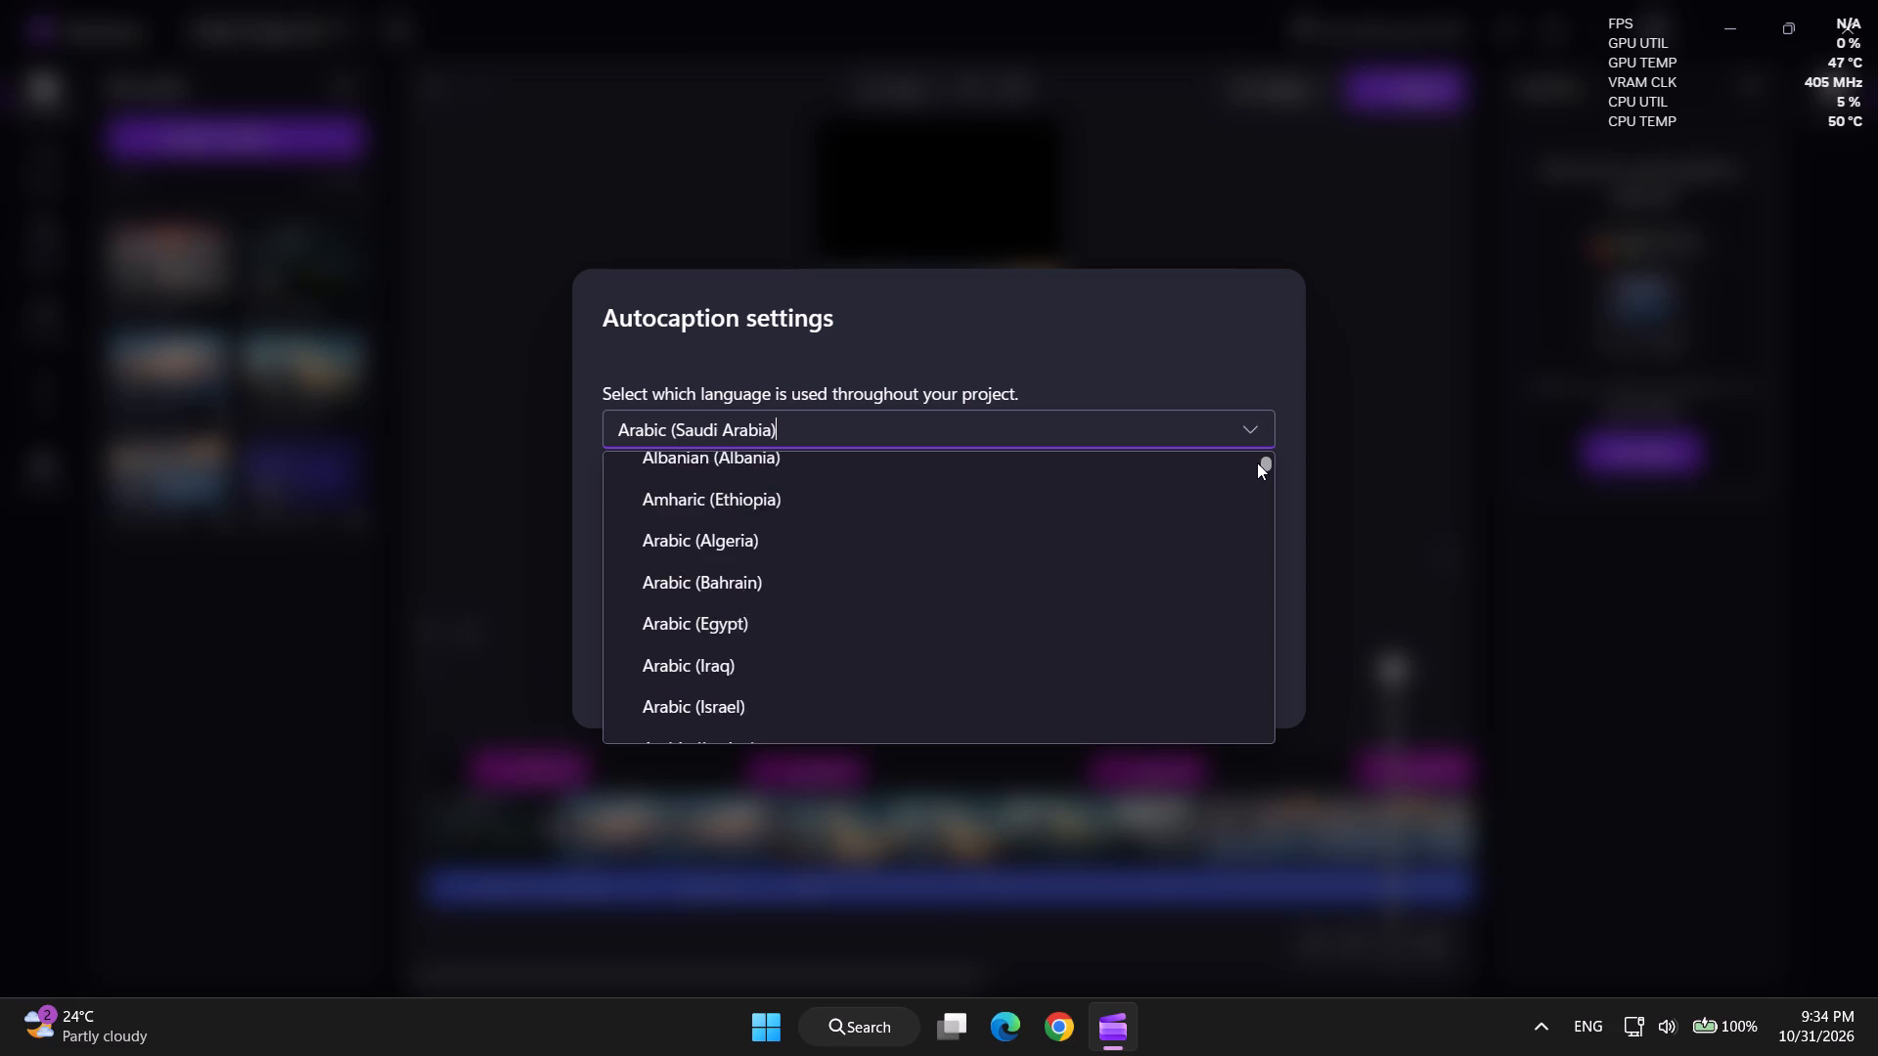
left_click_drag(1257, 462, 1257, 470)
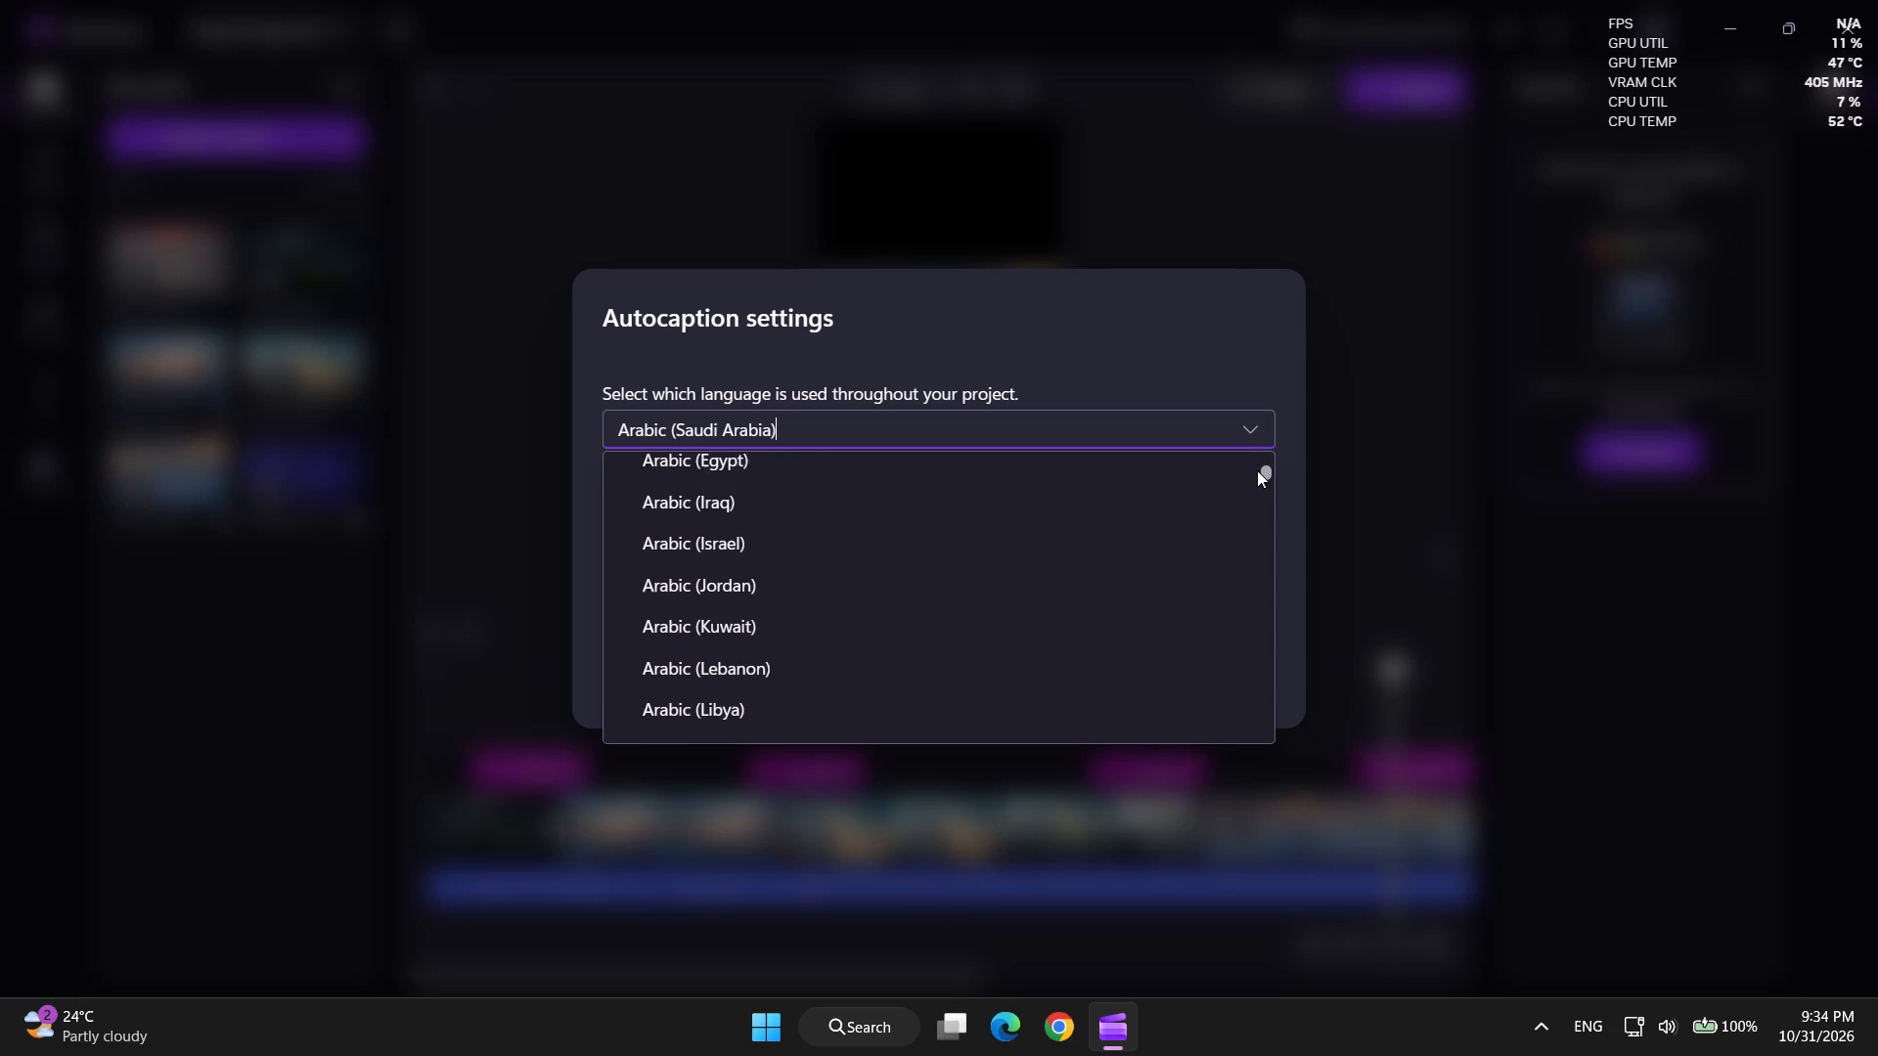
left_click_drag(1257, 470, 1256, 477)
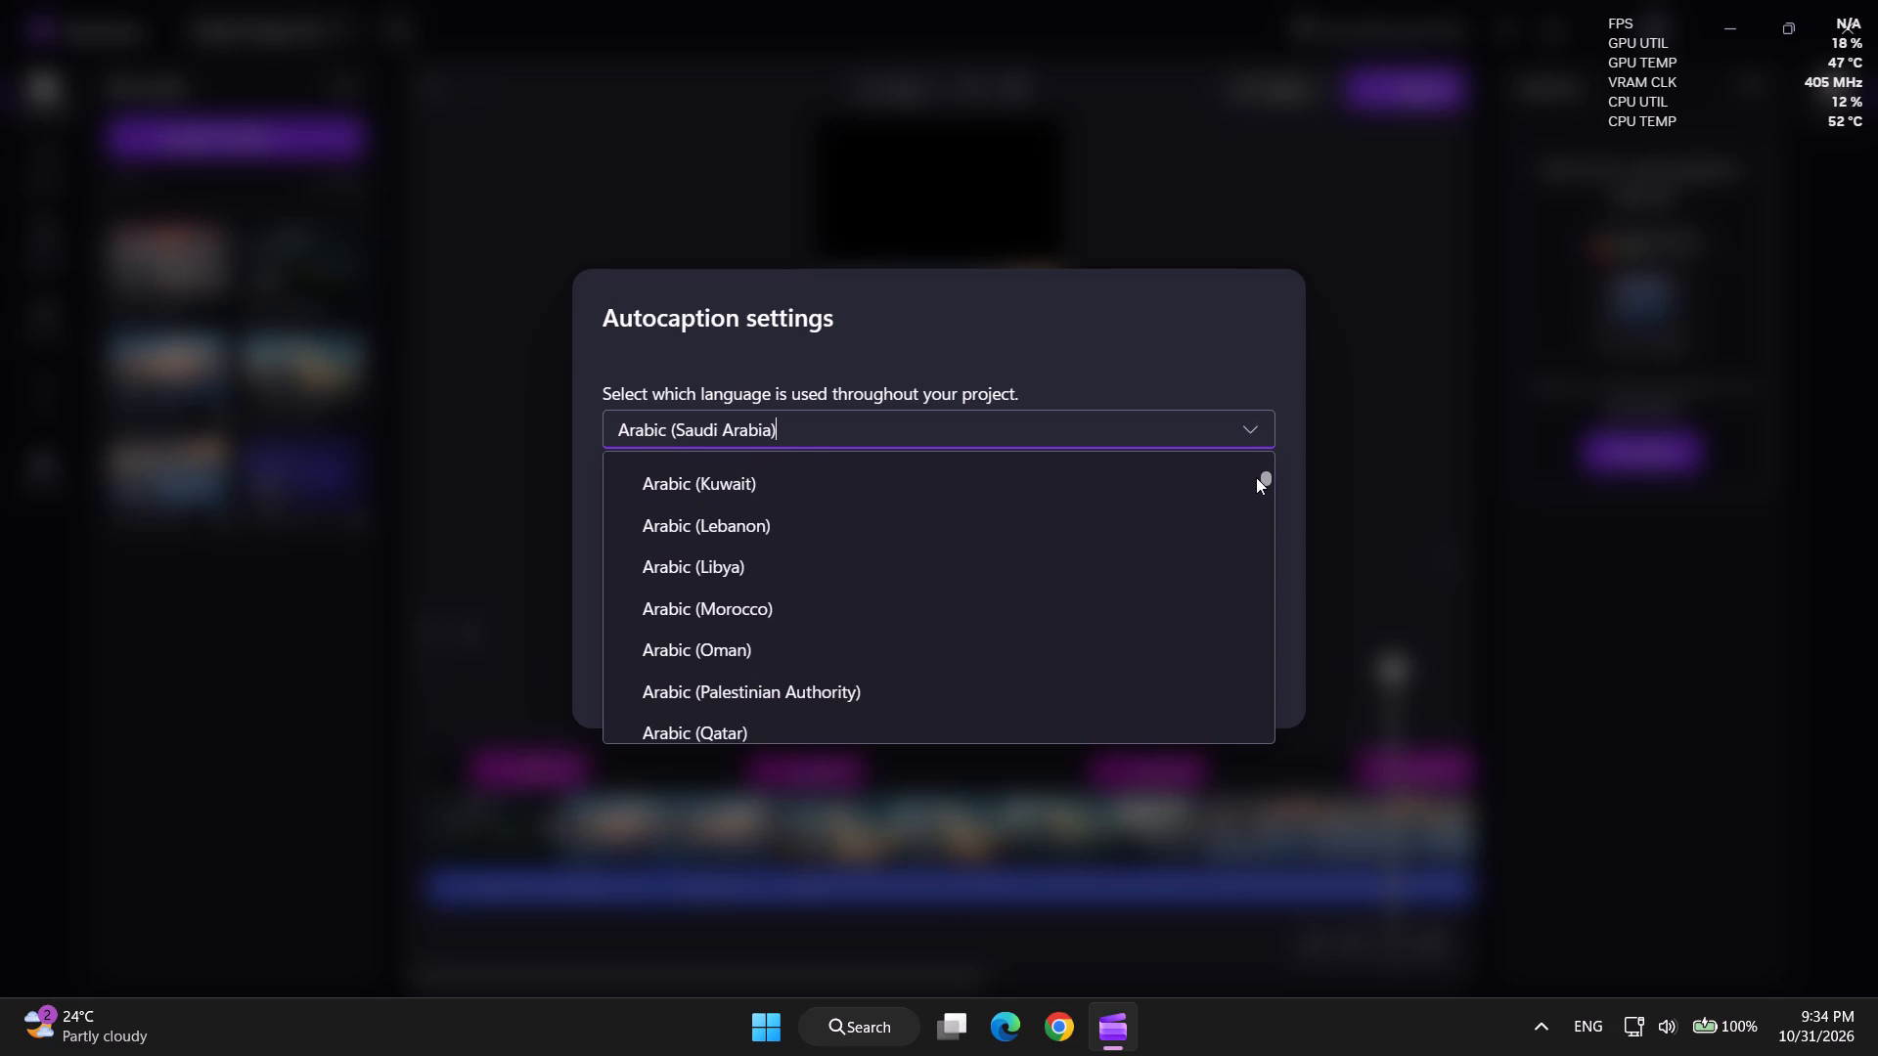
left_click_drag(1256, 477, 1255, 486)
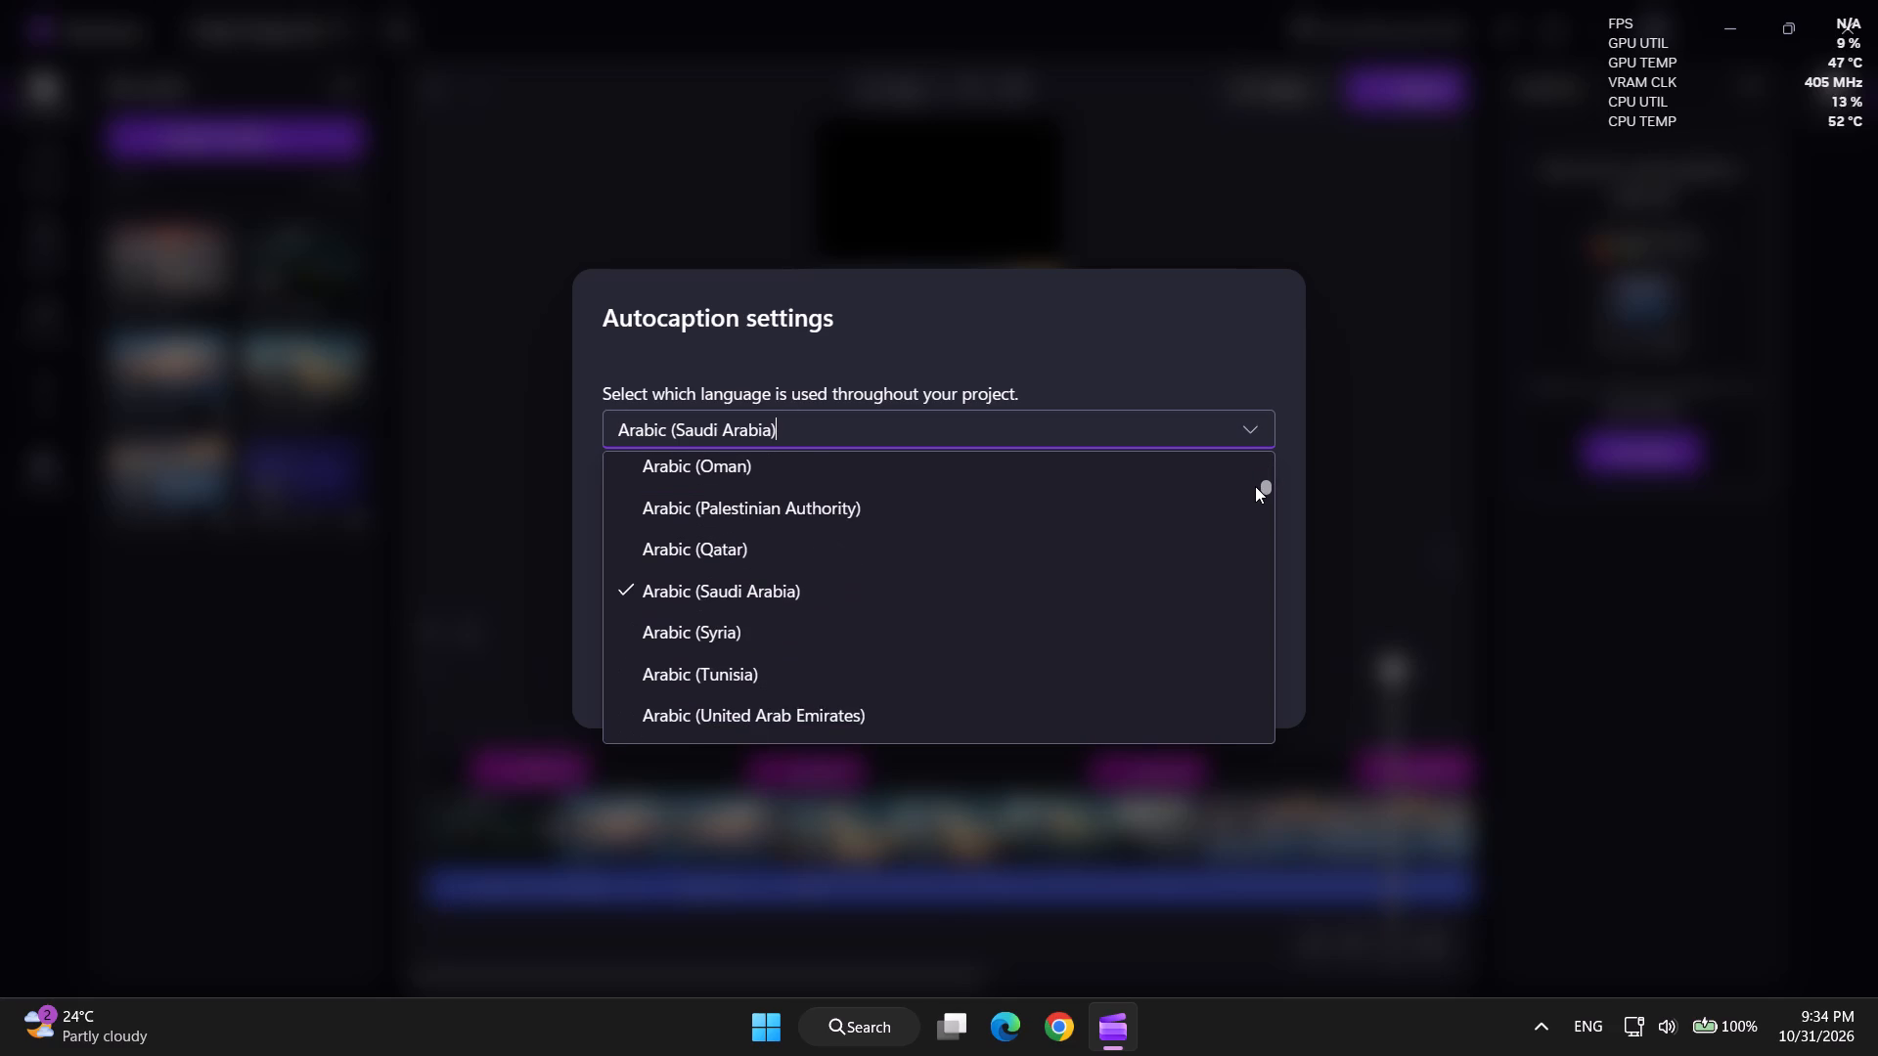
left_click_drag(1255, 486, 1255, 488)
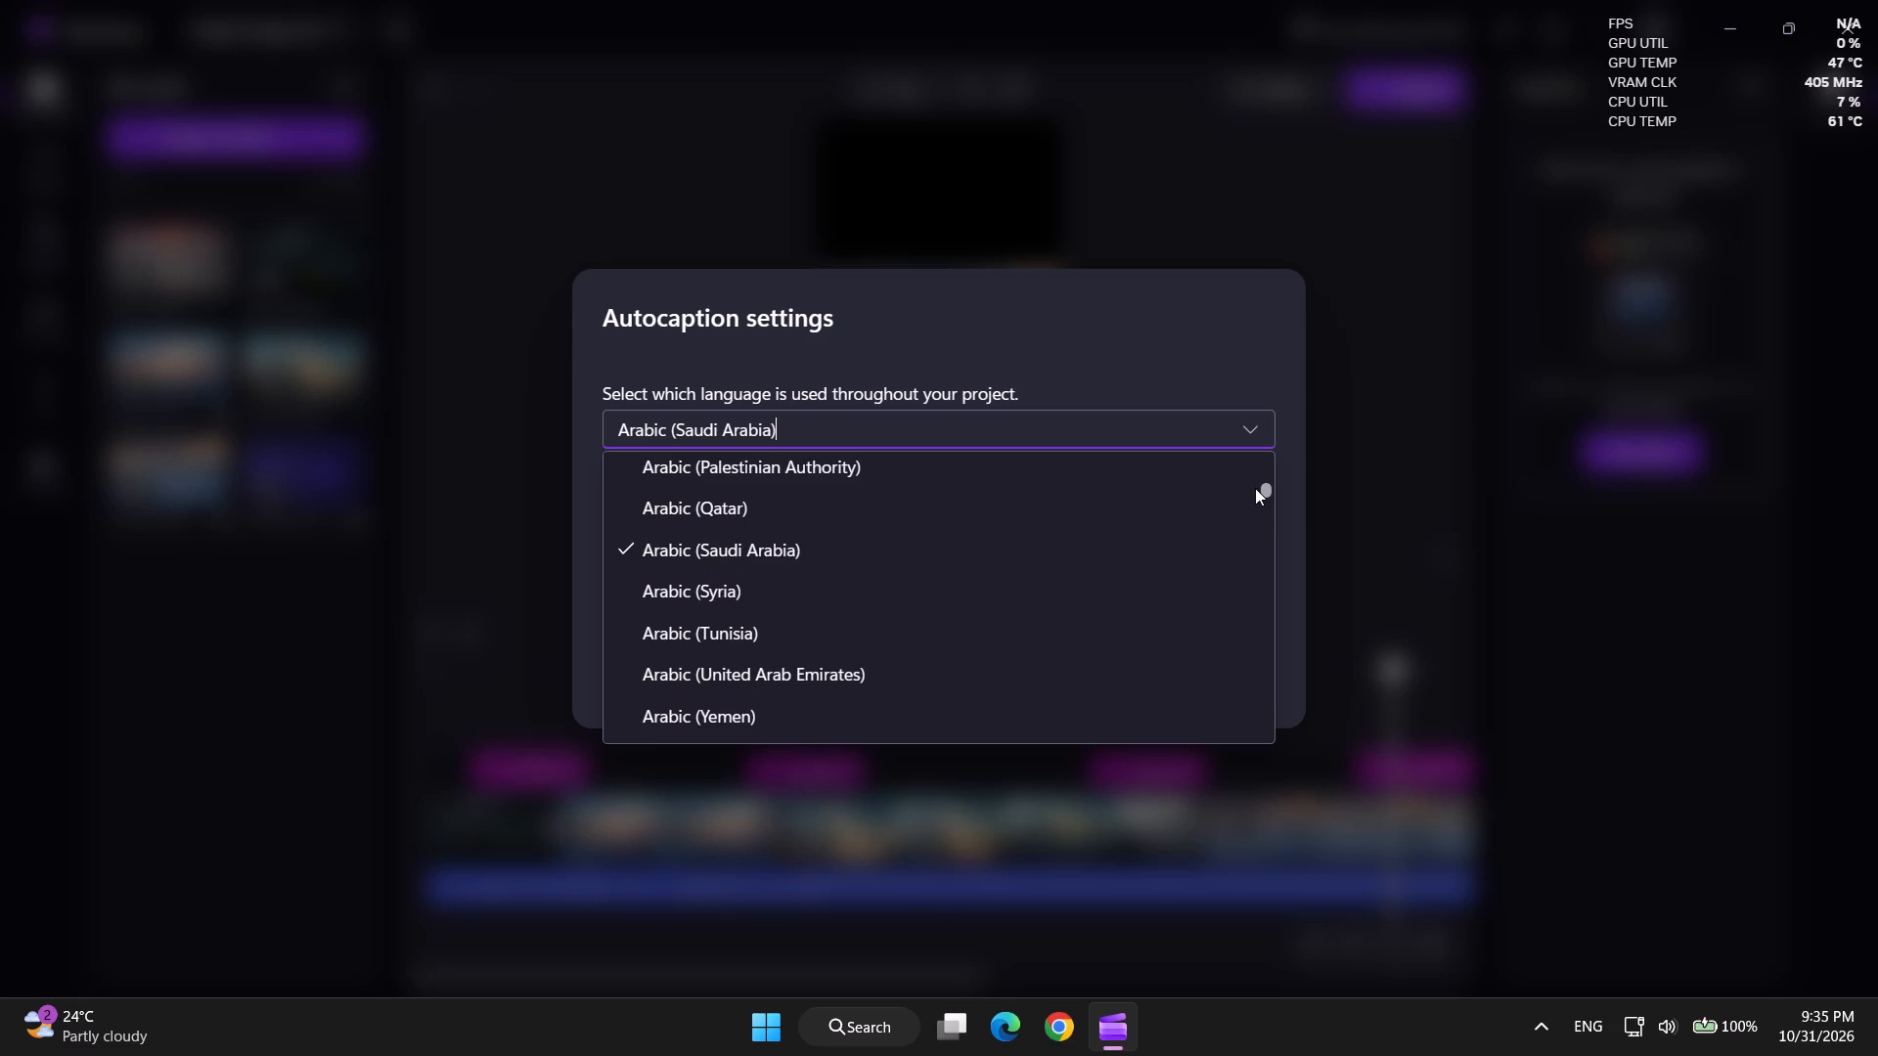
left_click_drag(1255, 488, 1254, 493)
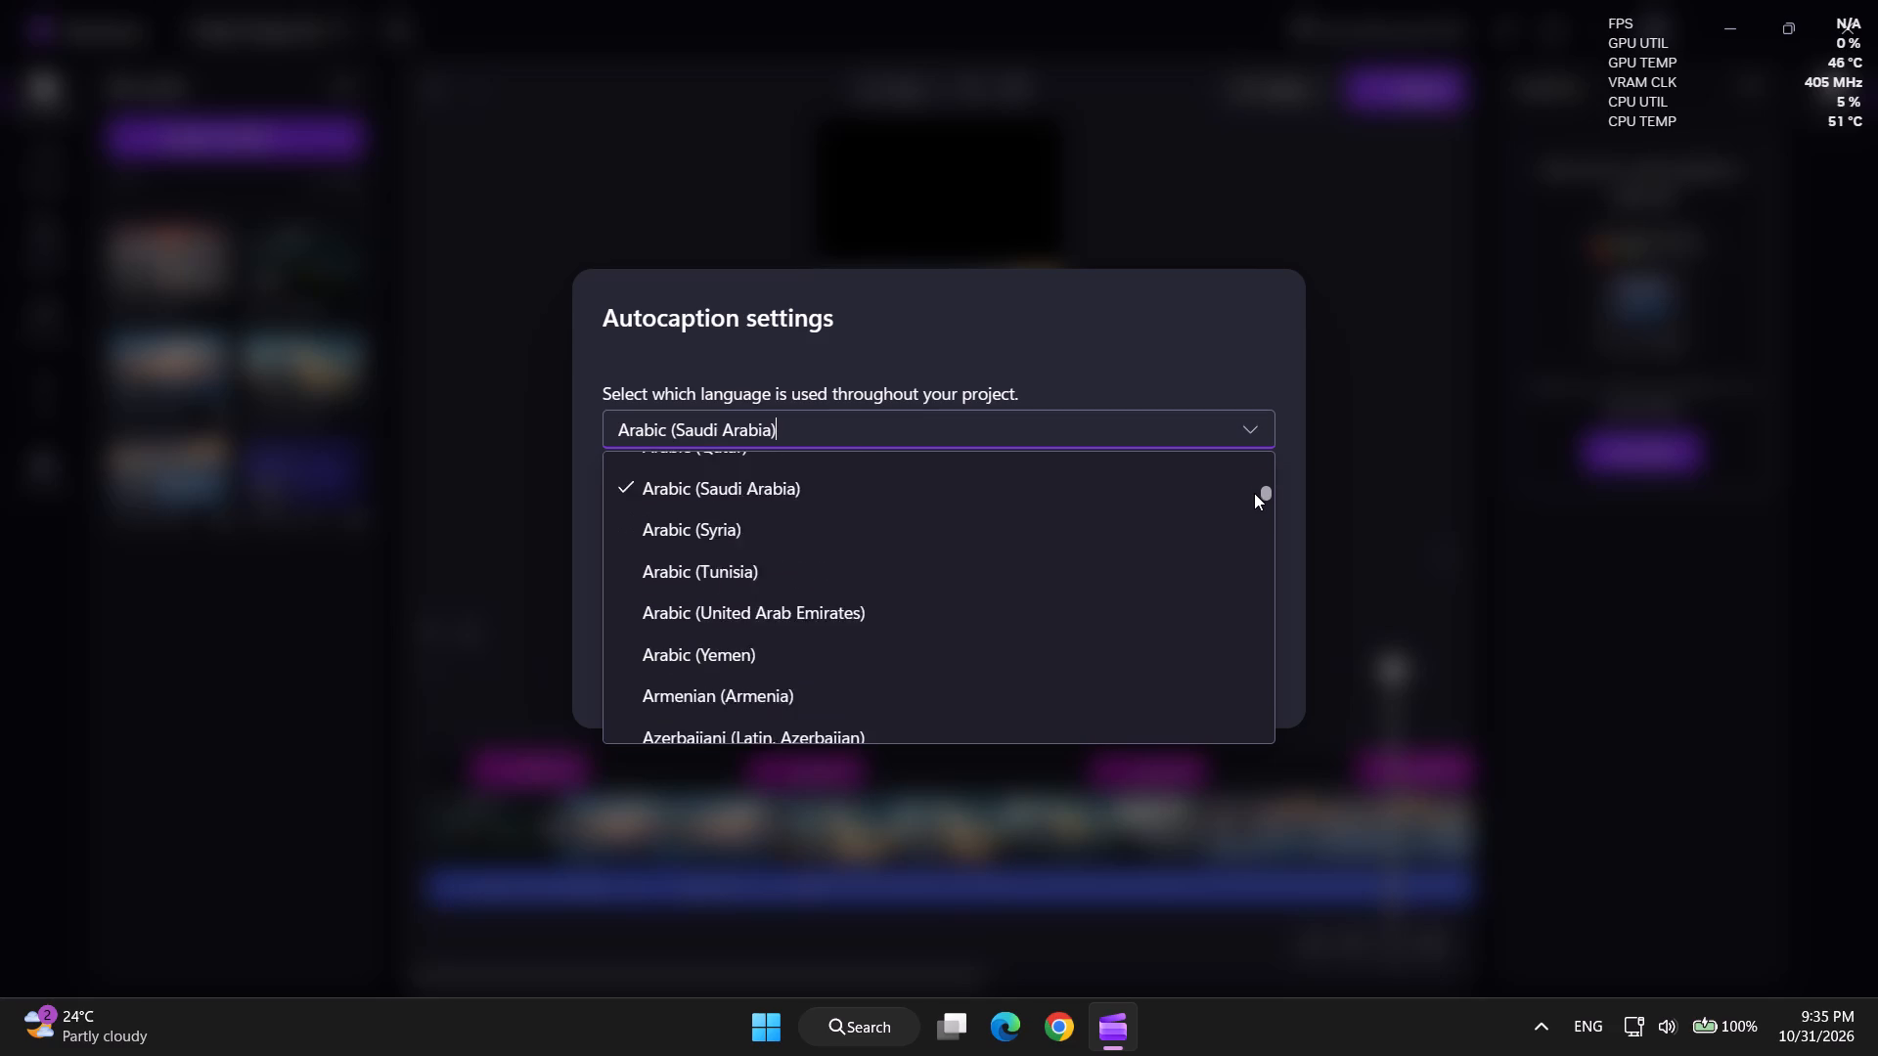
left_click_drag(1254, 493, 1254, 494)
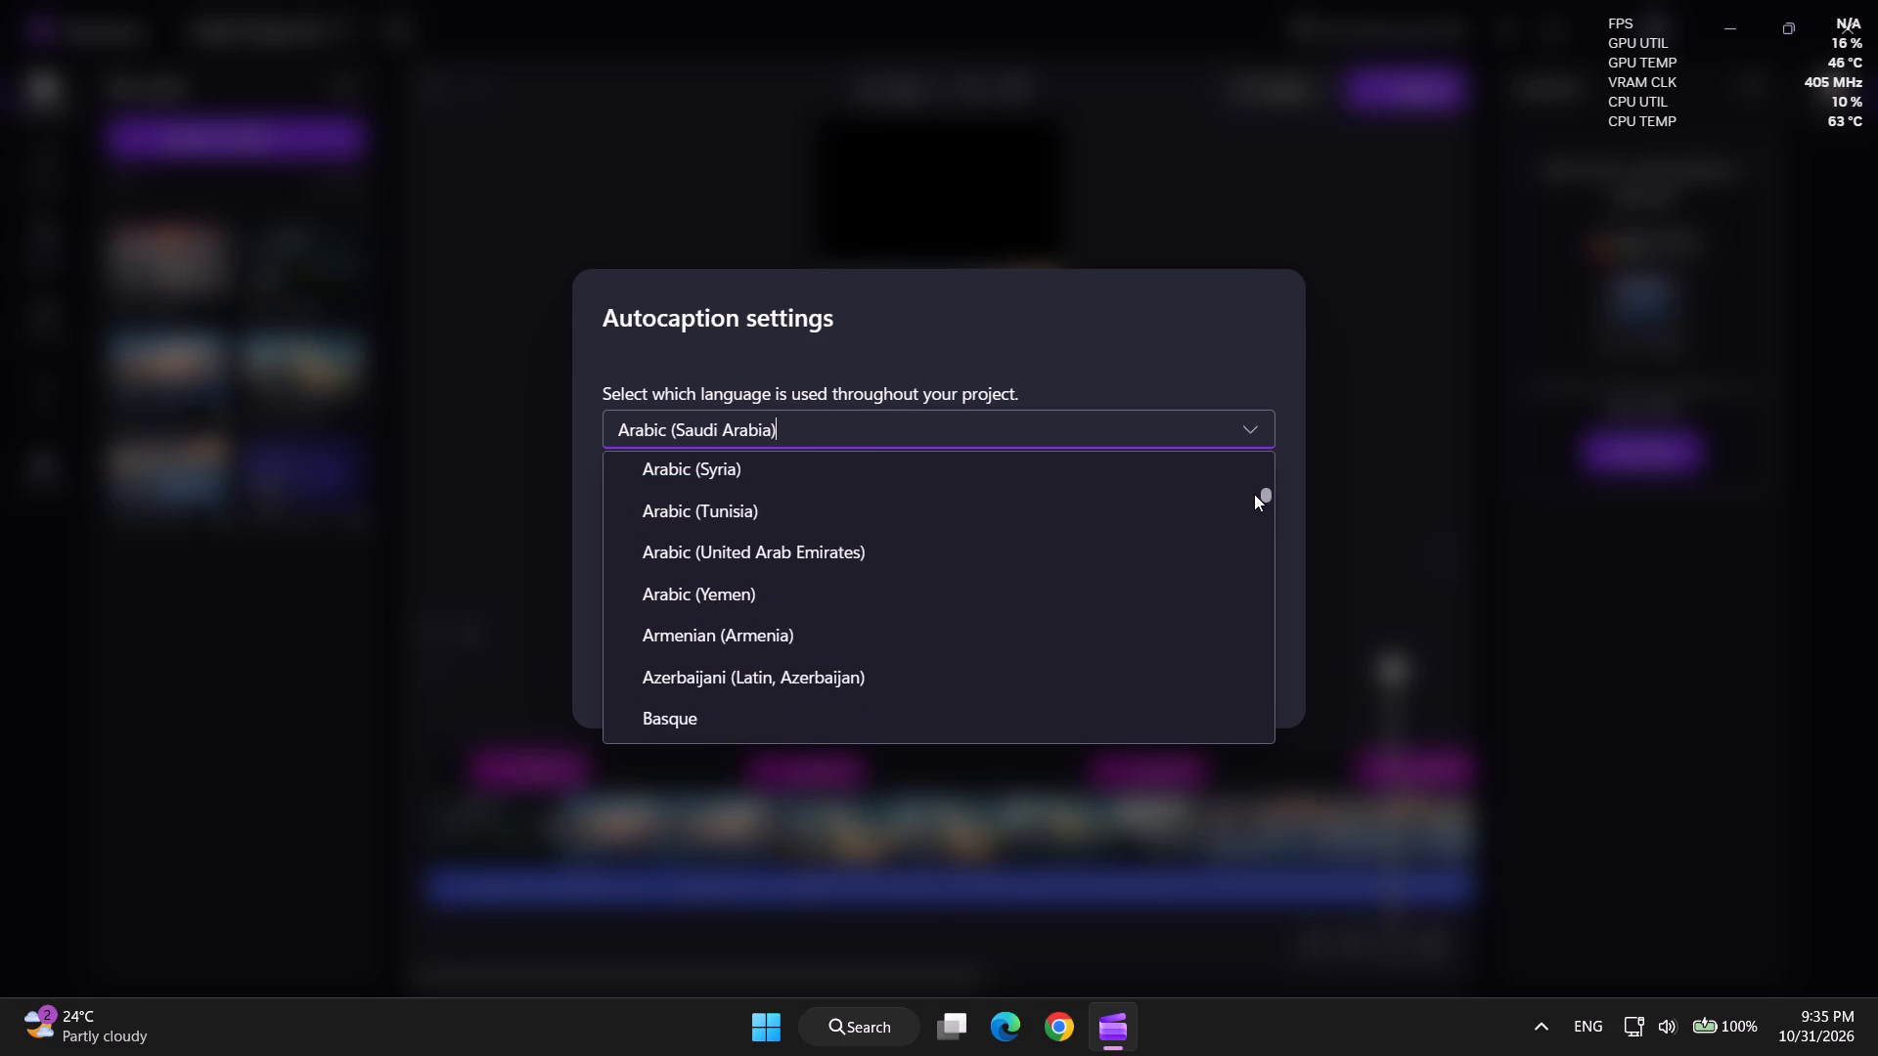
left_click_drag(1254, 494, 1254, 496)
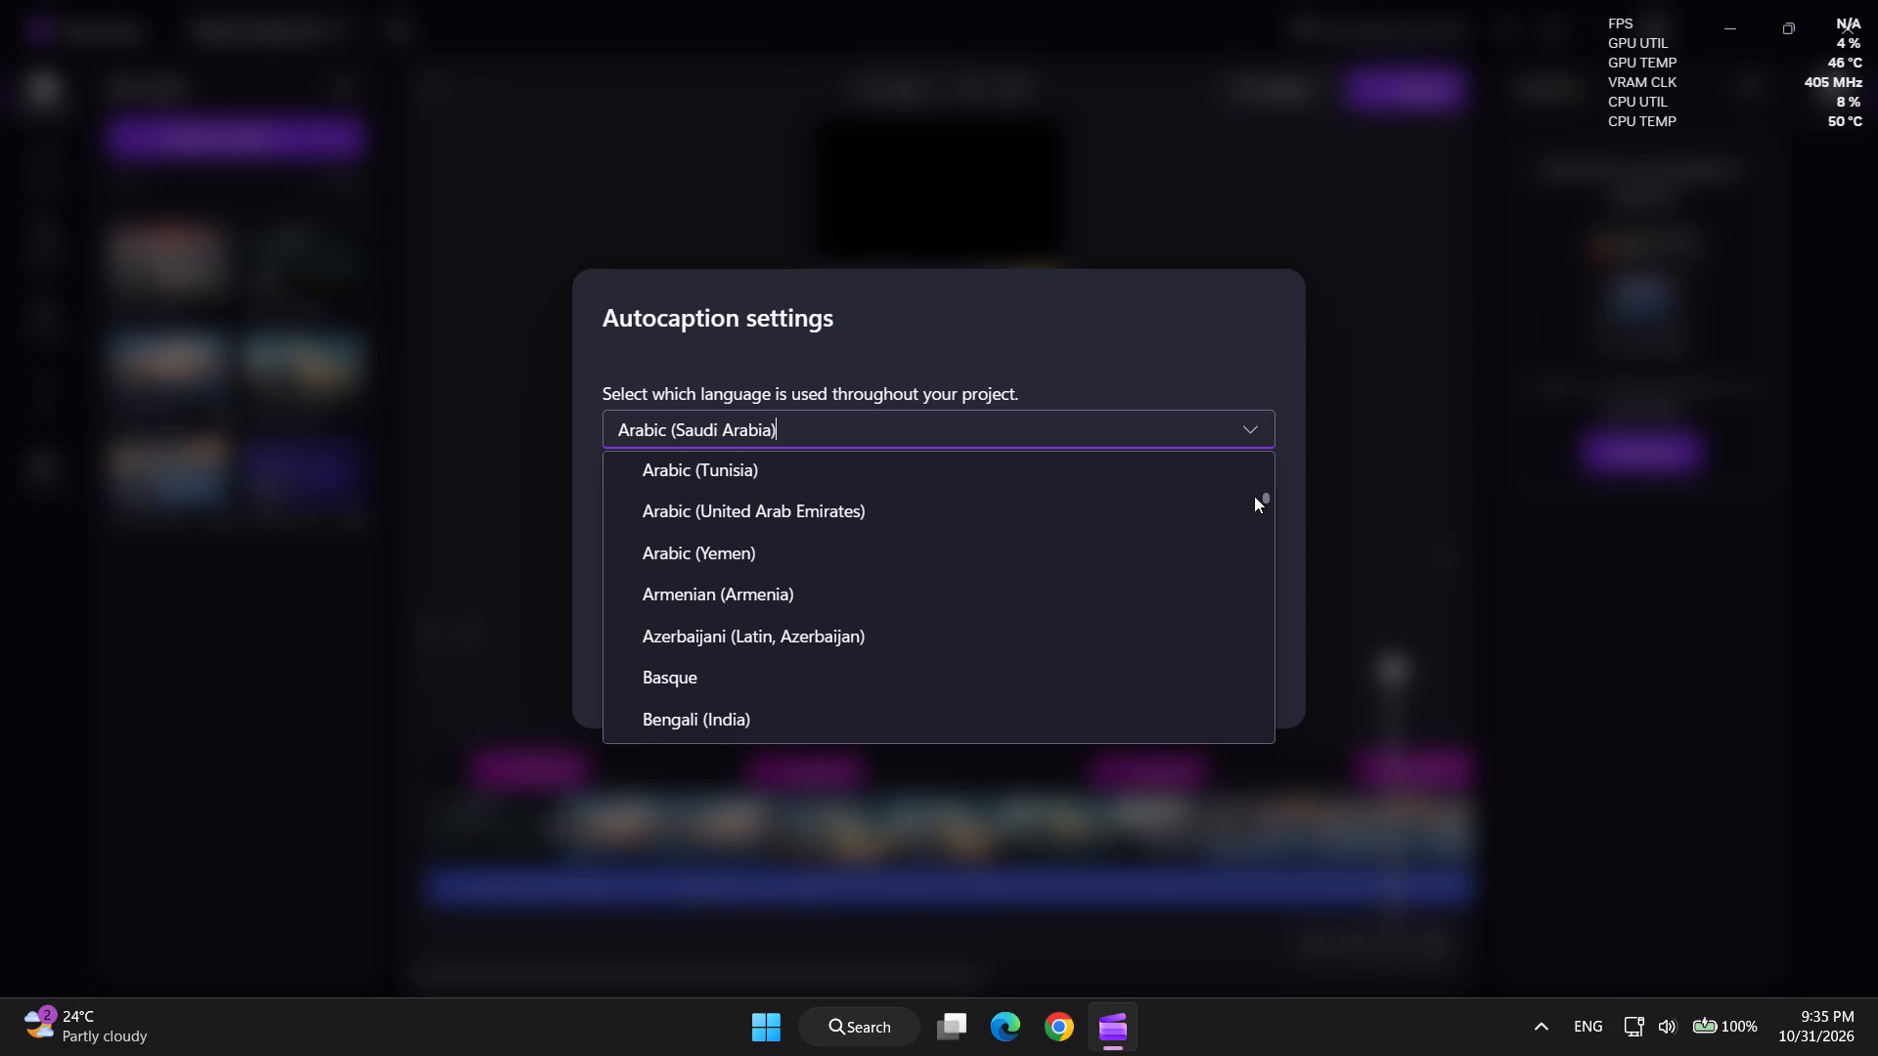
left_click(1192, 378)
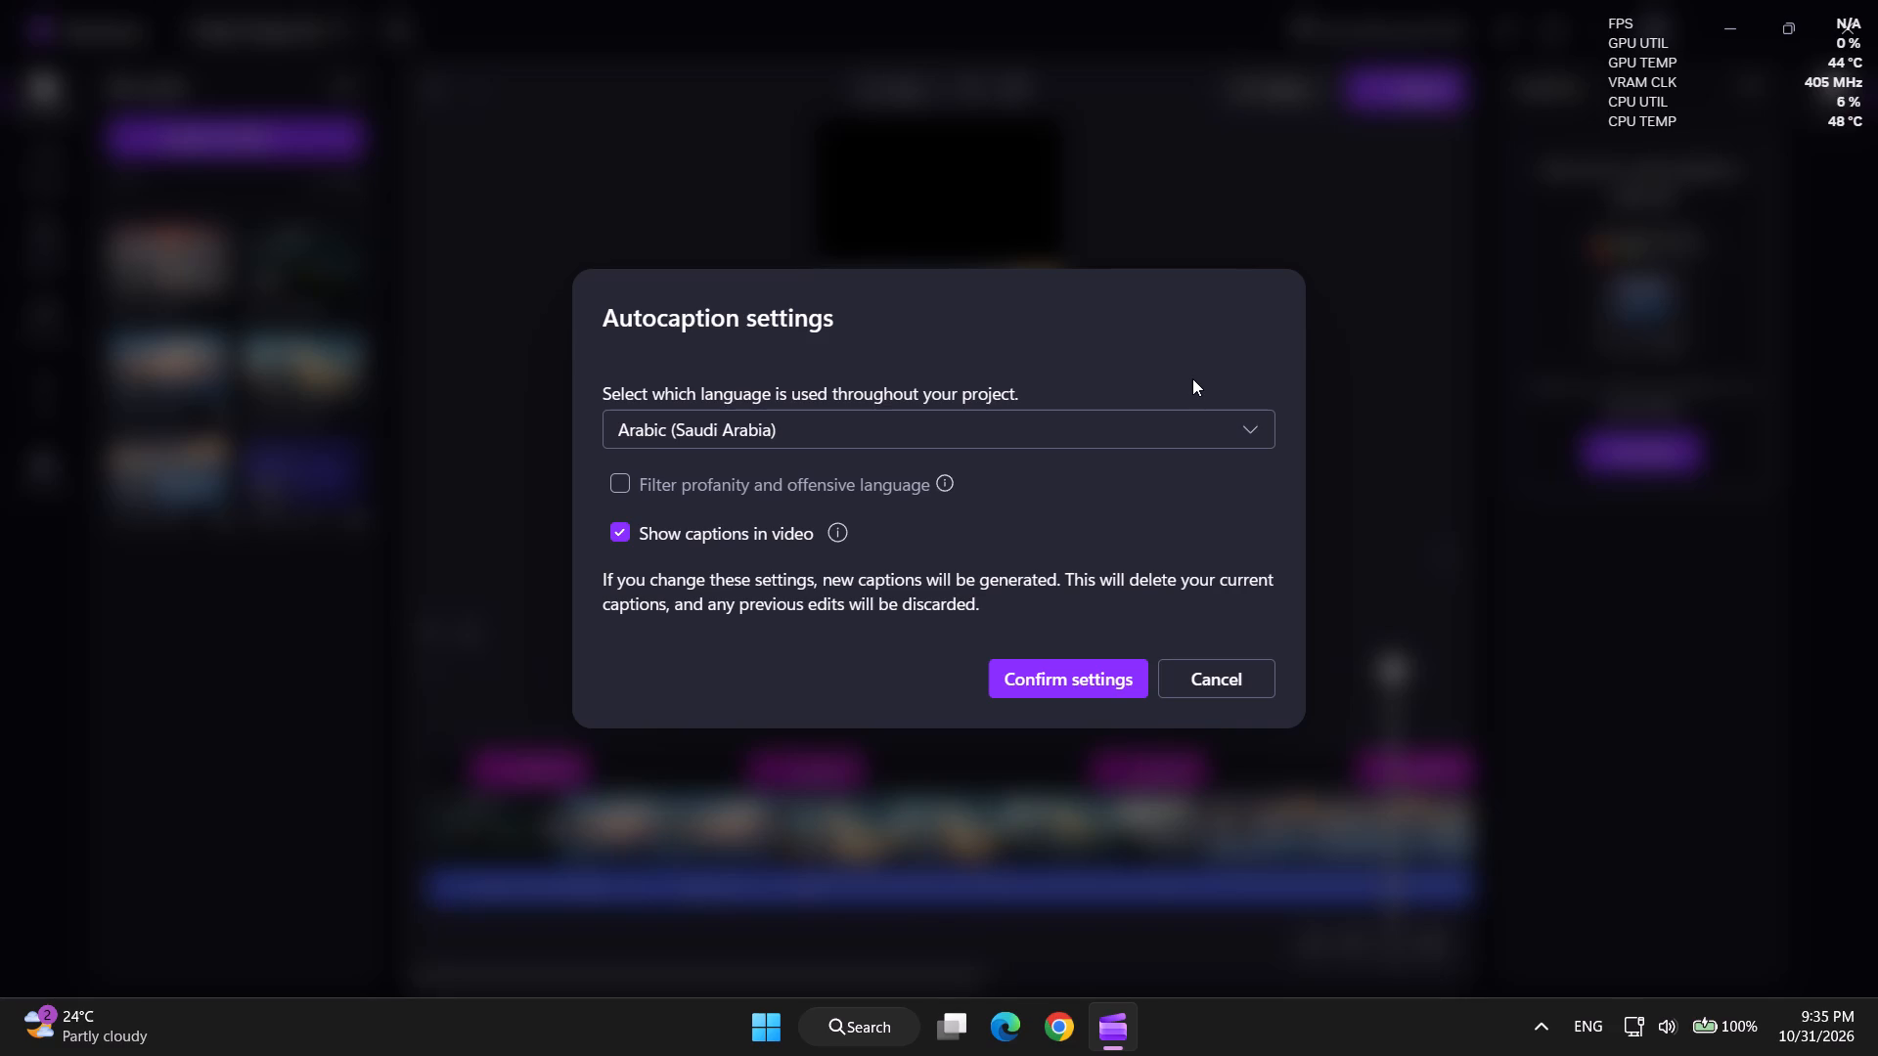
left_click(1207, 432)
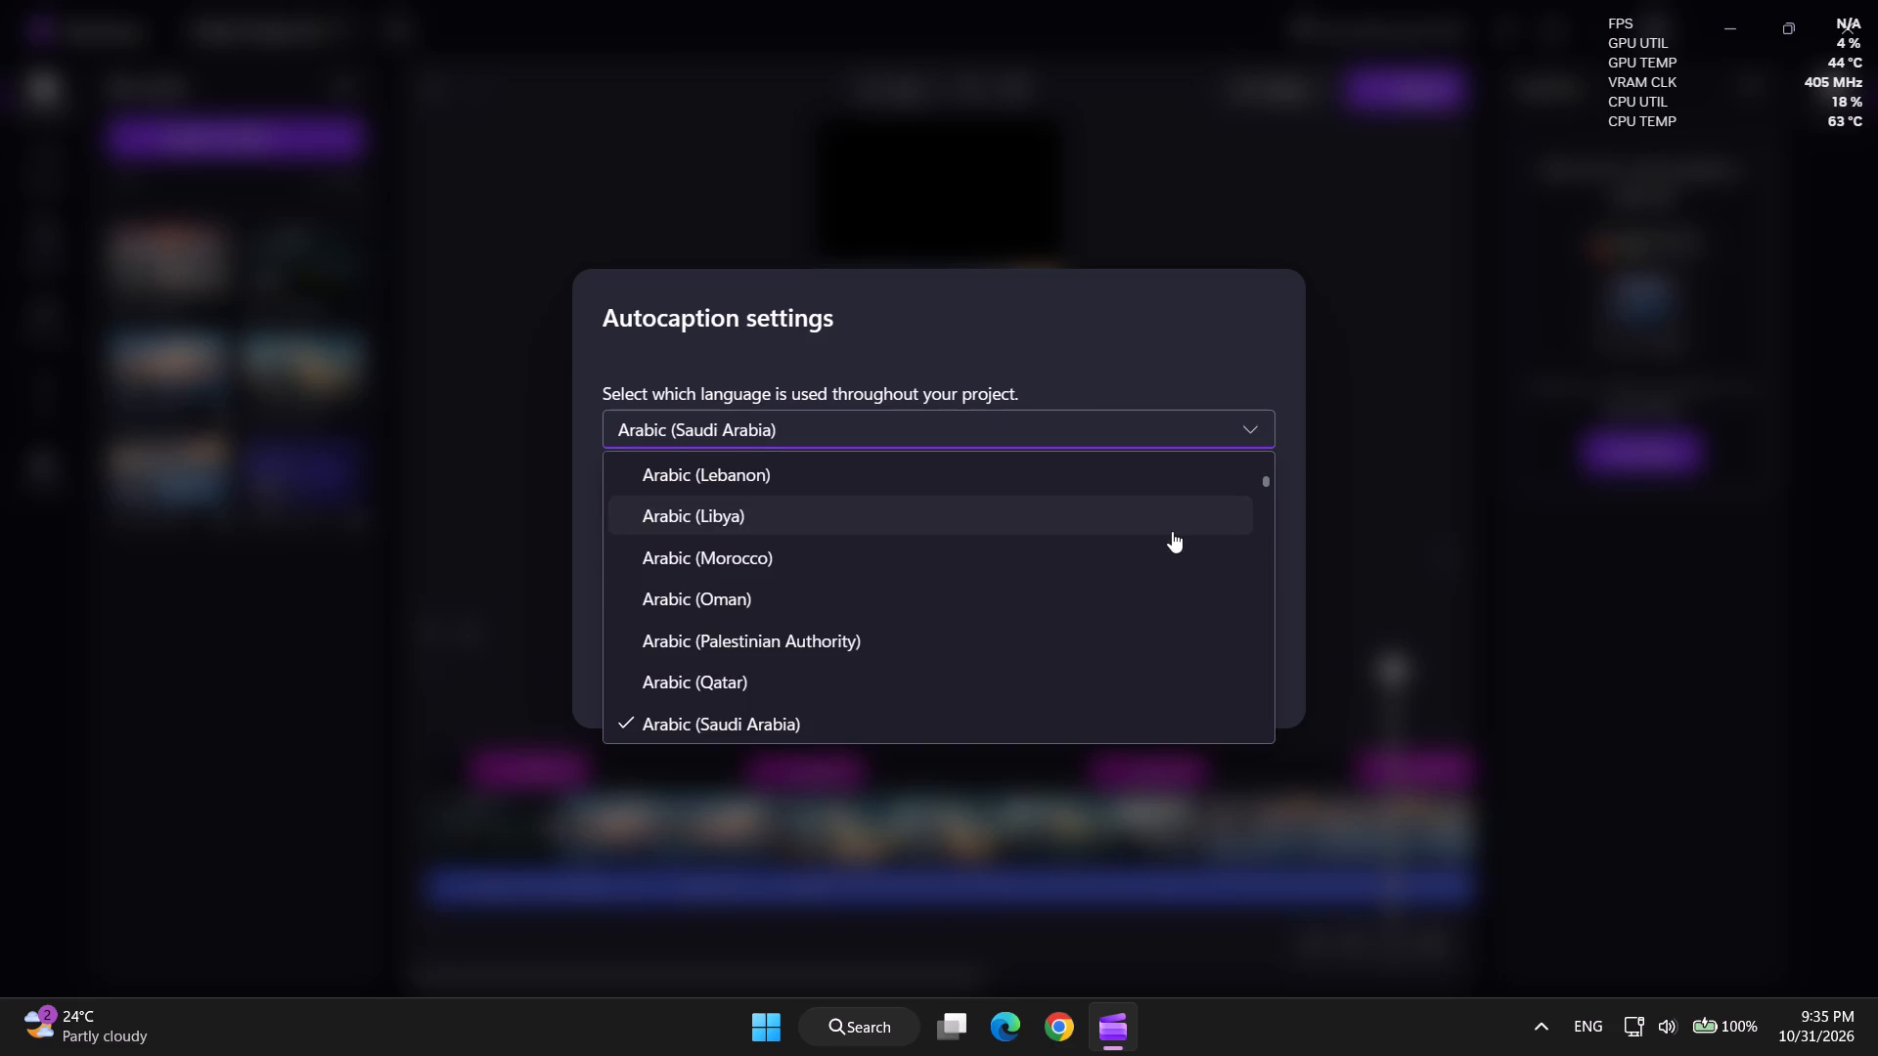
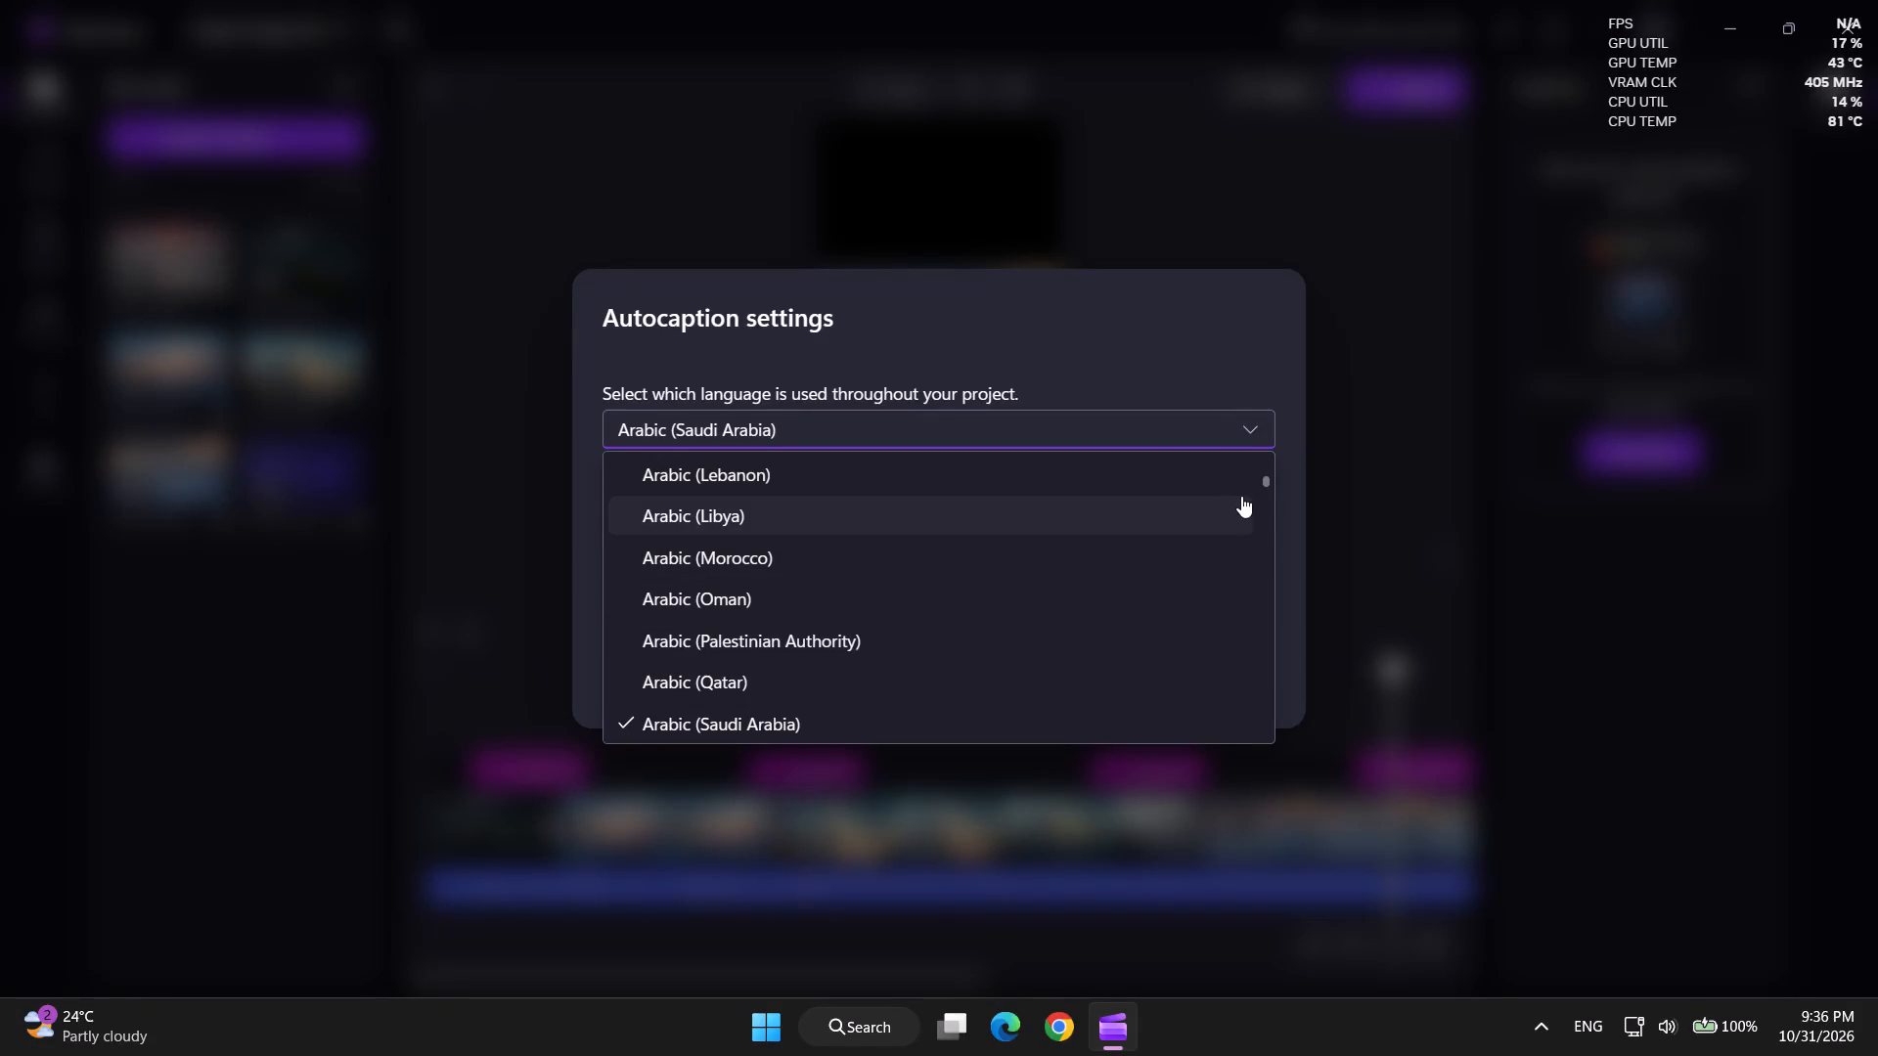
Generate the autocaptions in Arabic (Saudi Arabia), with captions shown in the video and the profanity filter off.
left_click(1269, 487)
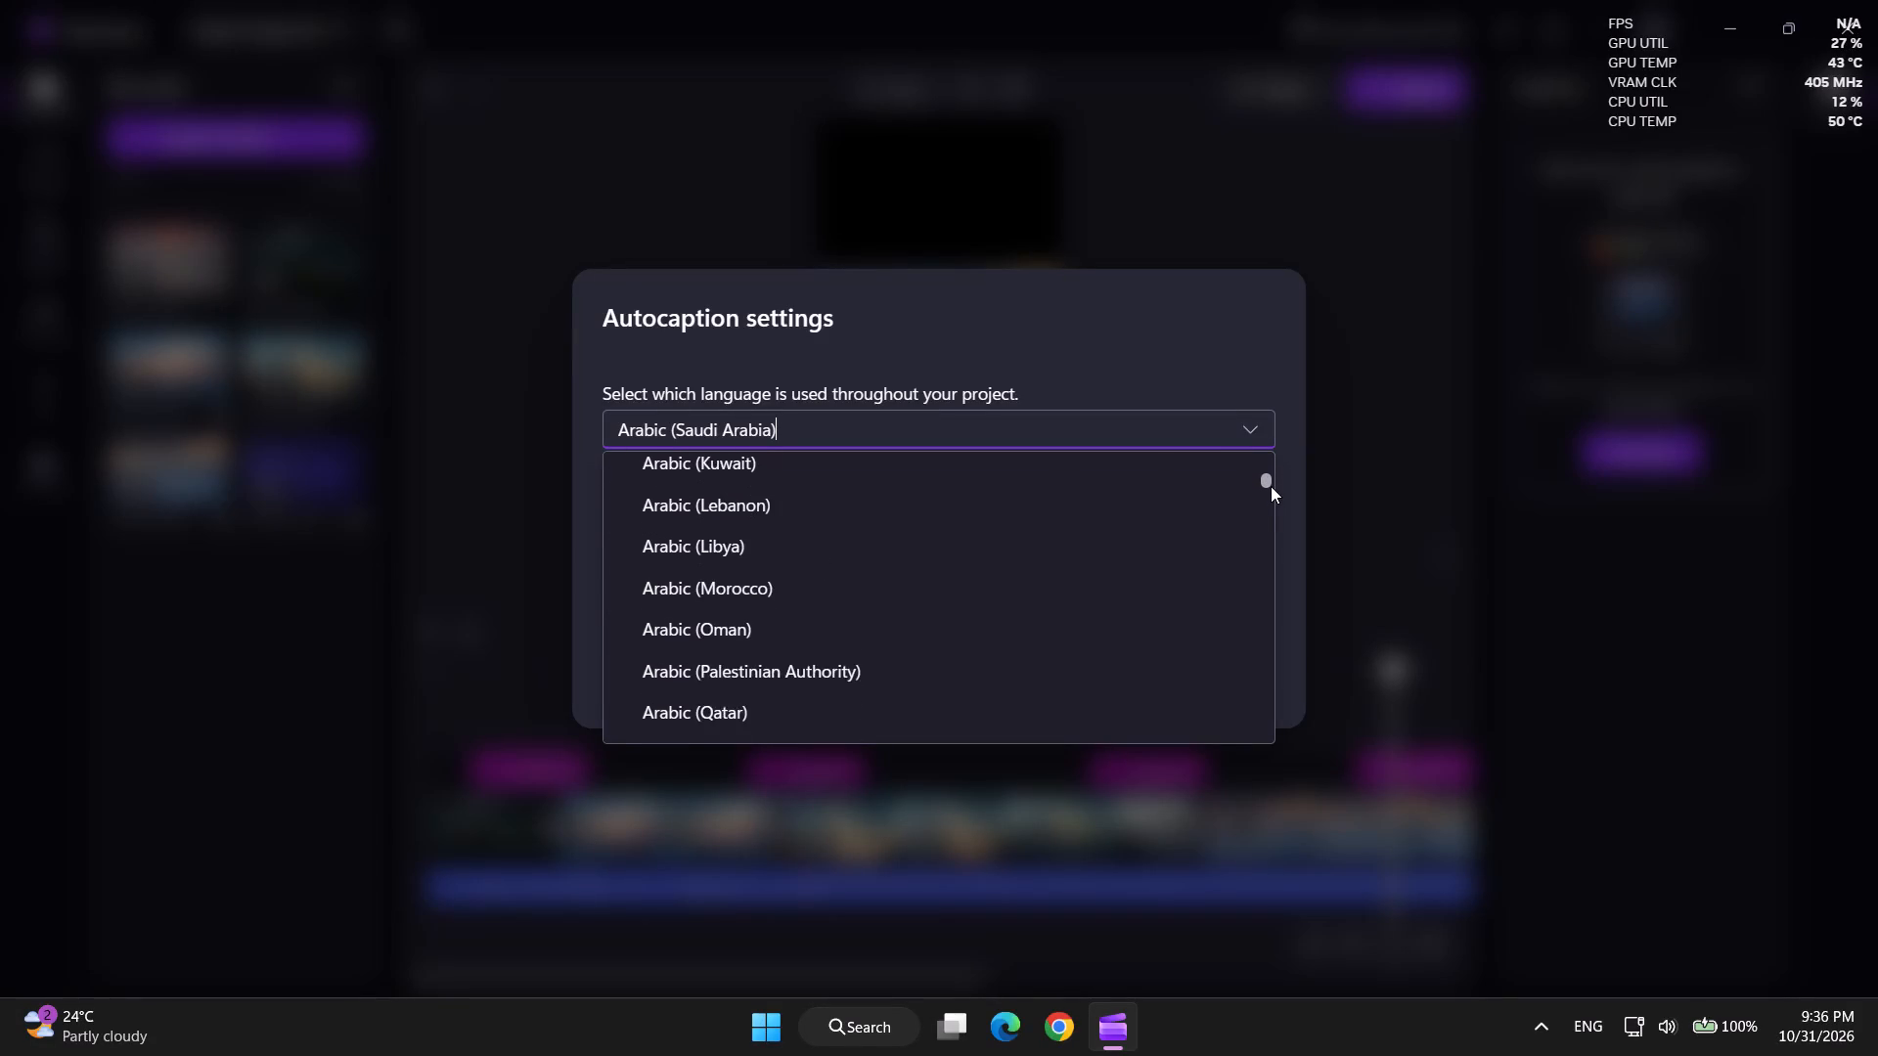
left_click(1195, 343)
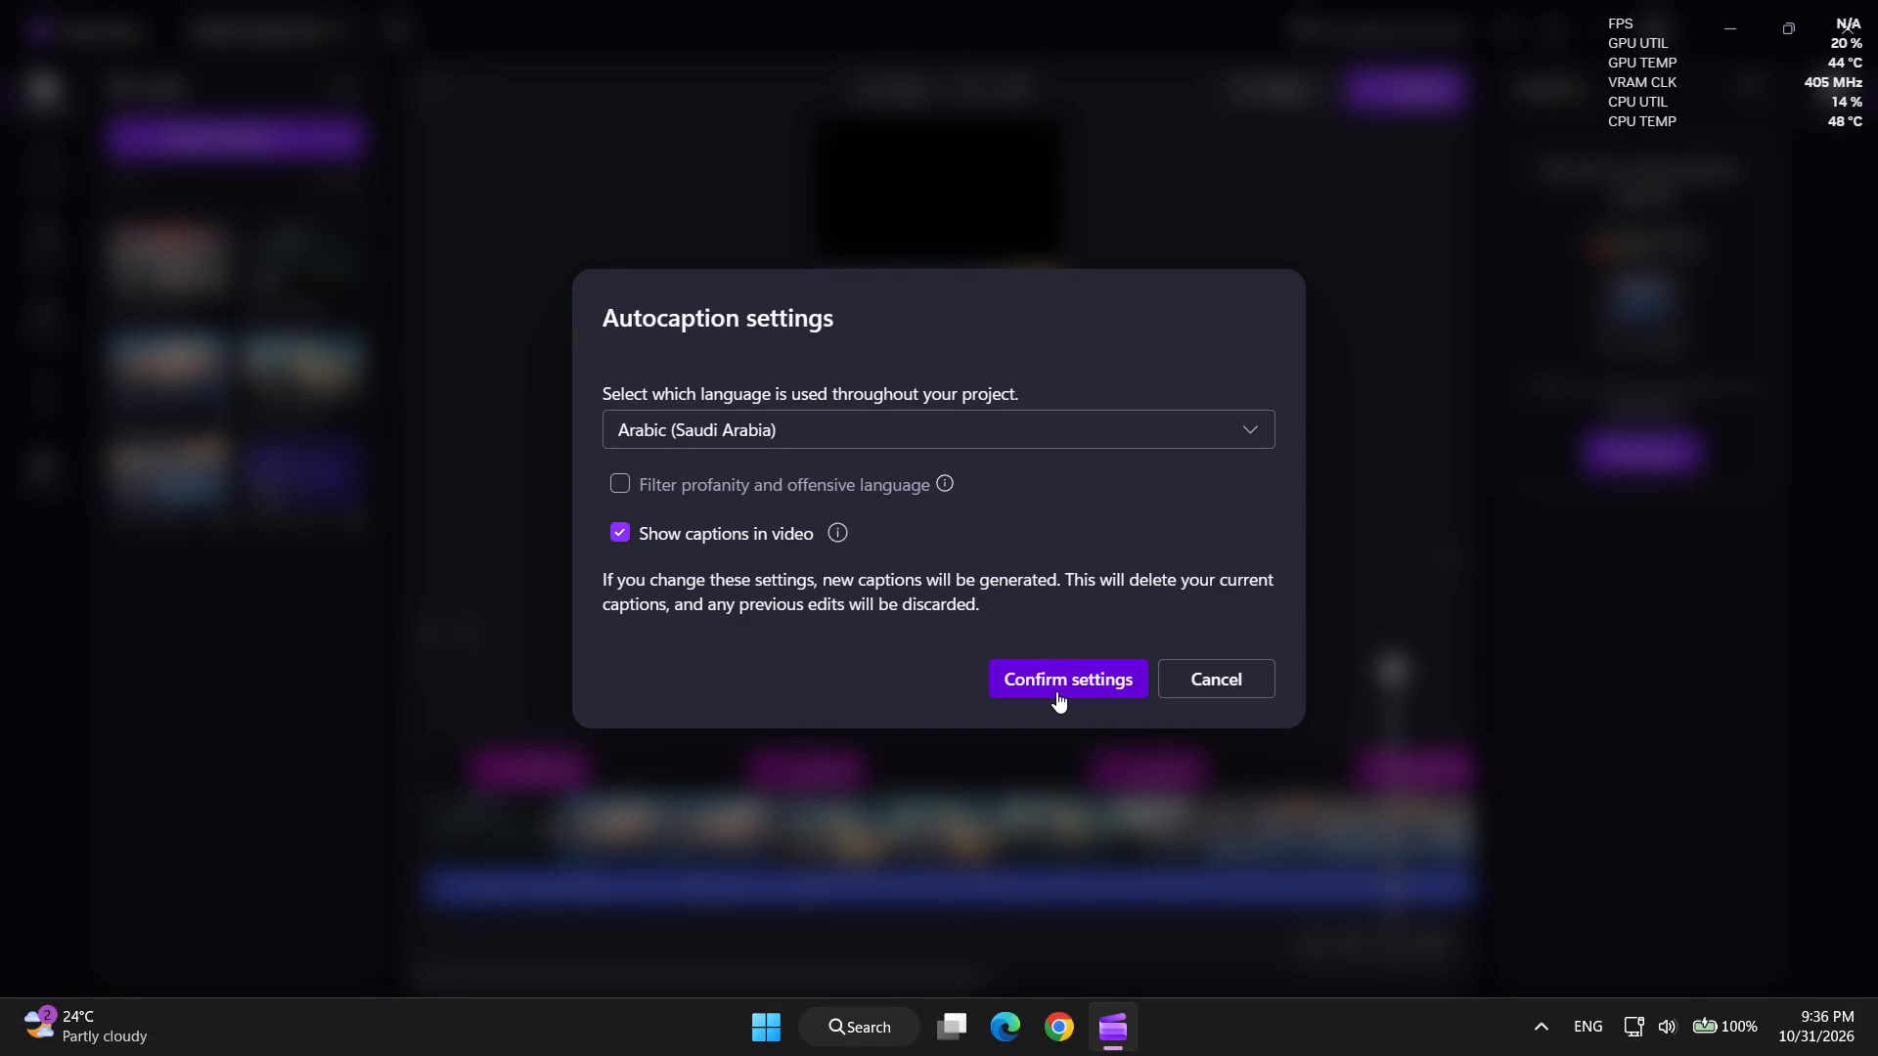
left_click(1056, 682)
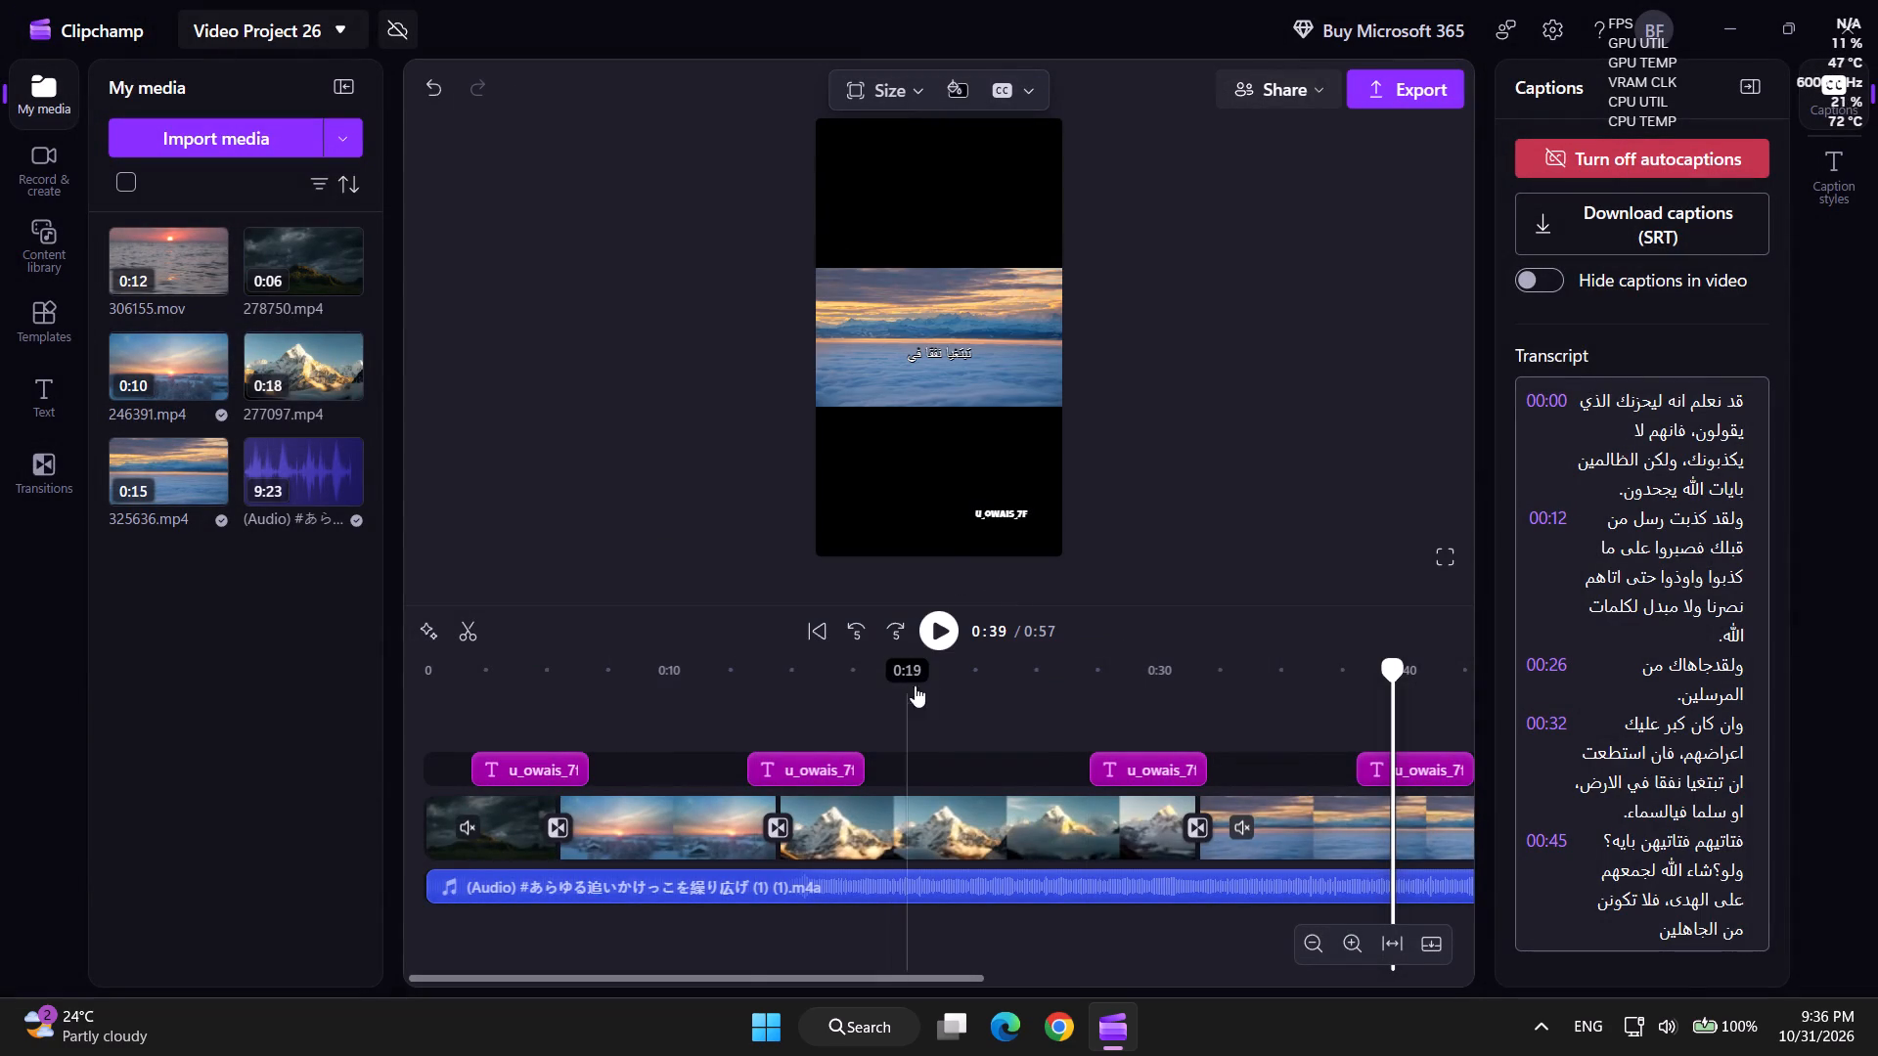
Play the video from 0:20, partly in full screen, to check the new captions, and pause at 0:50.
left_click(920, 662)
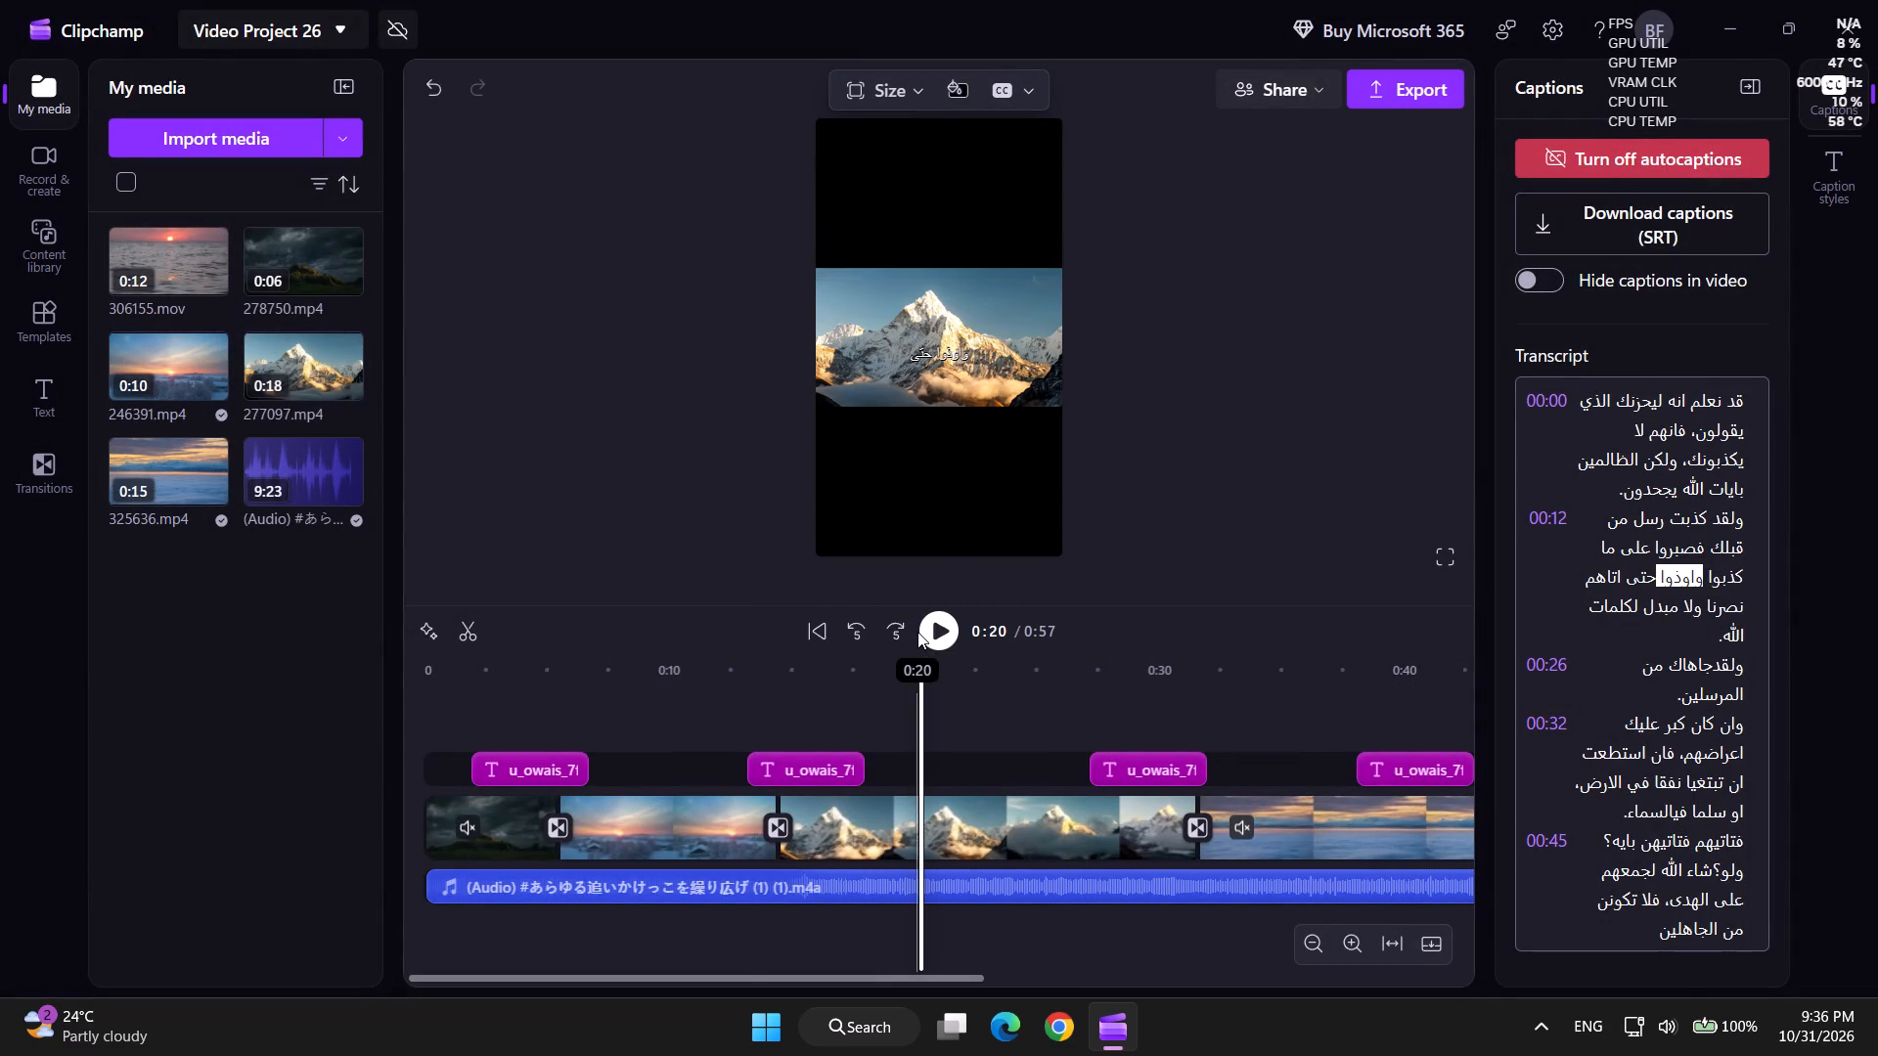
left_click(950, 622)
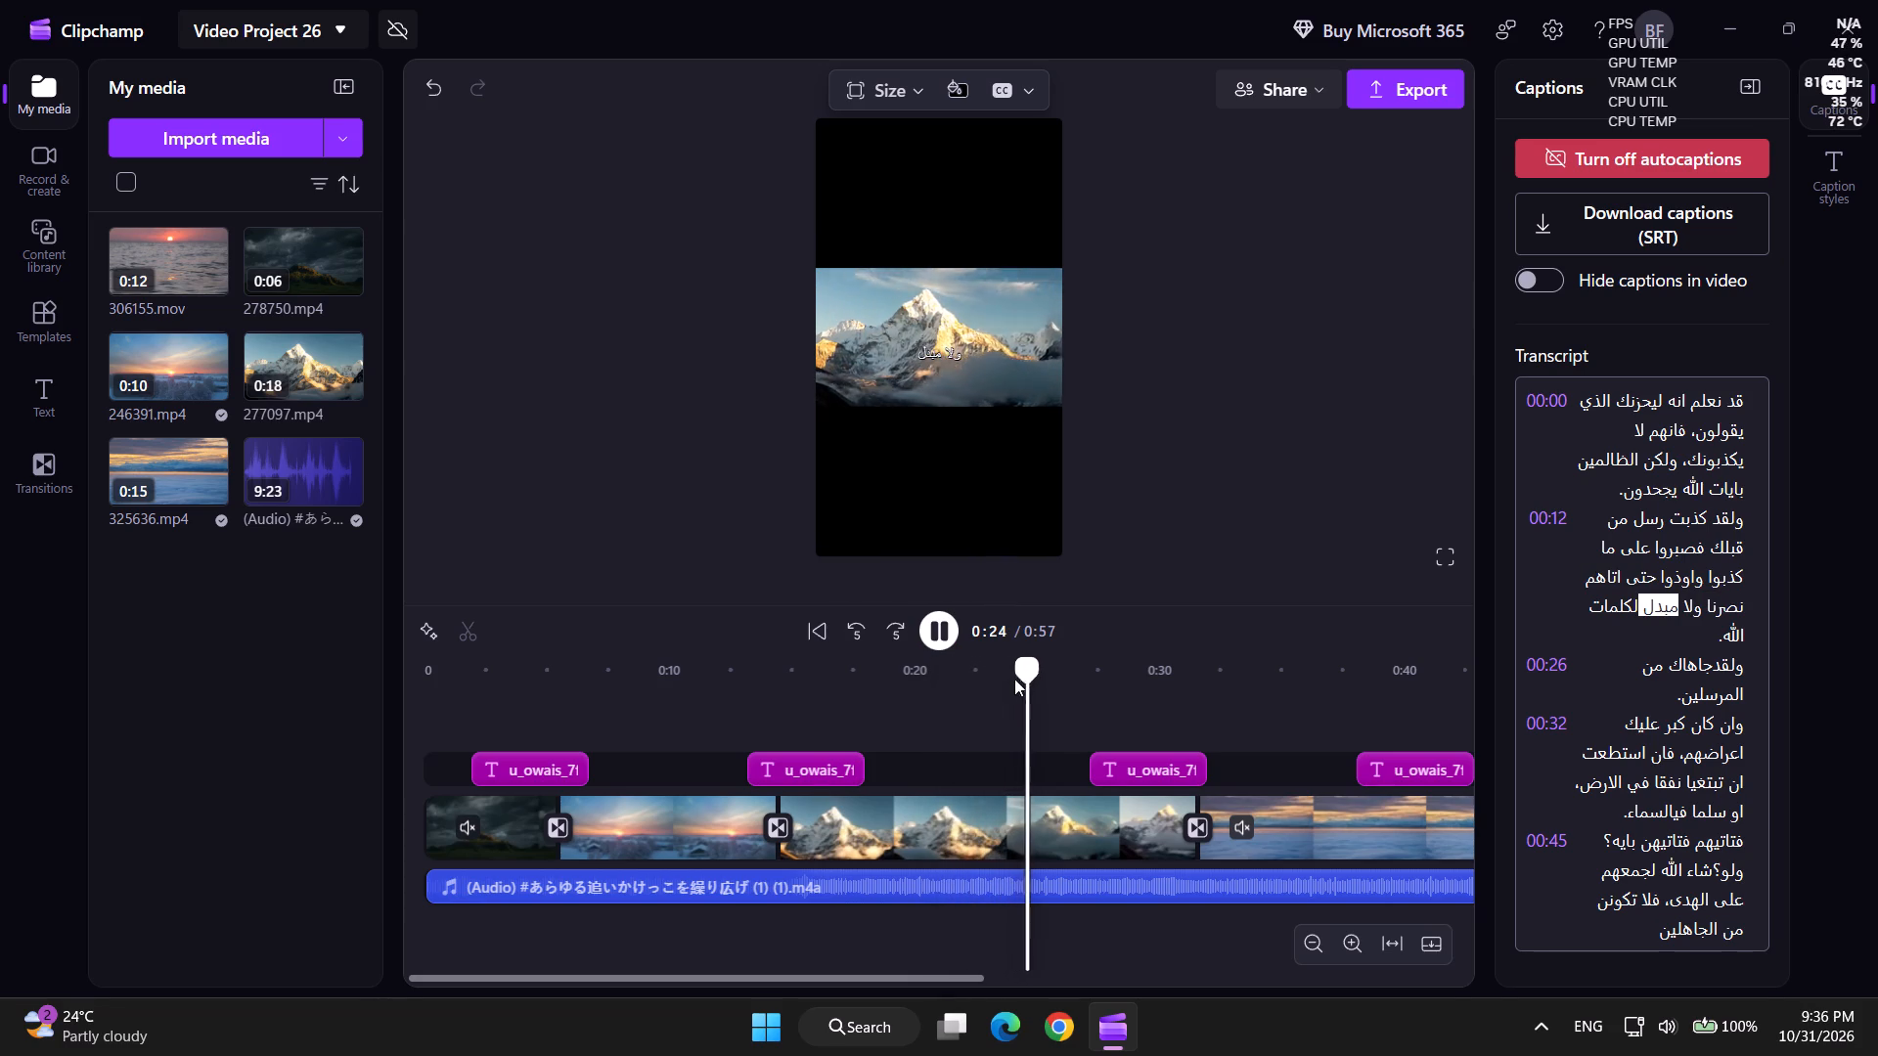
left_click(1432, 549)
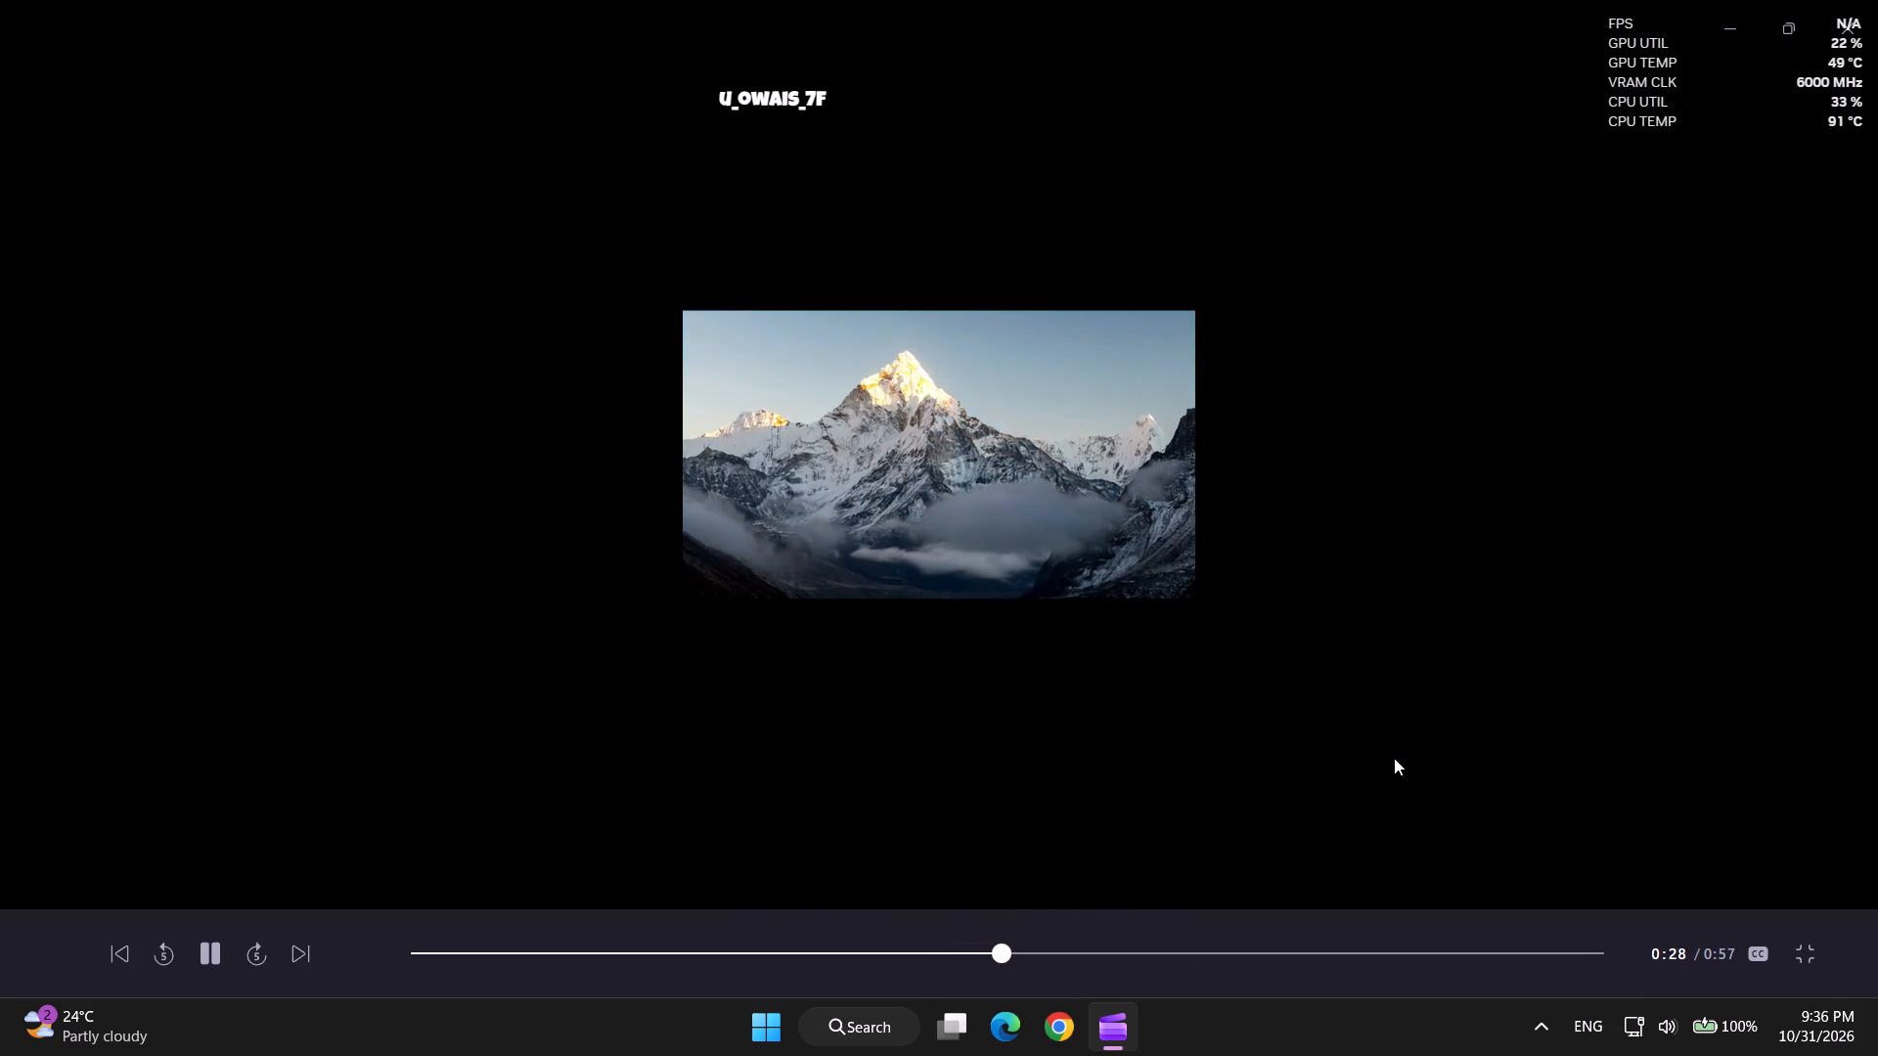
right_click(1384, 748)
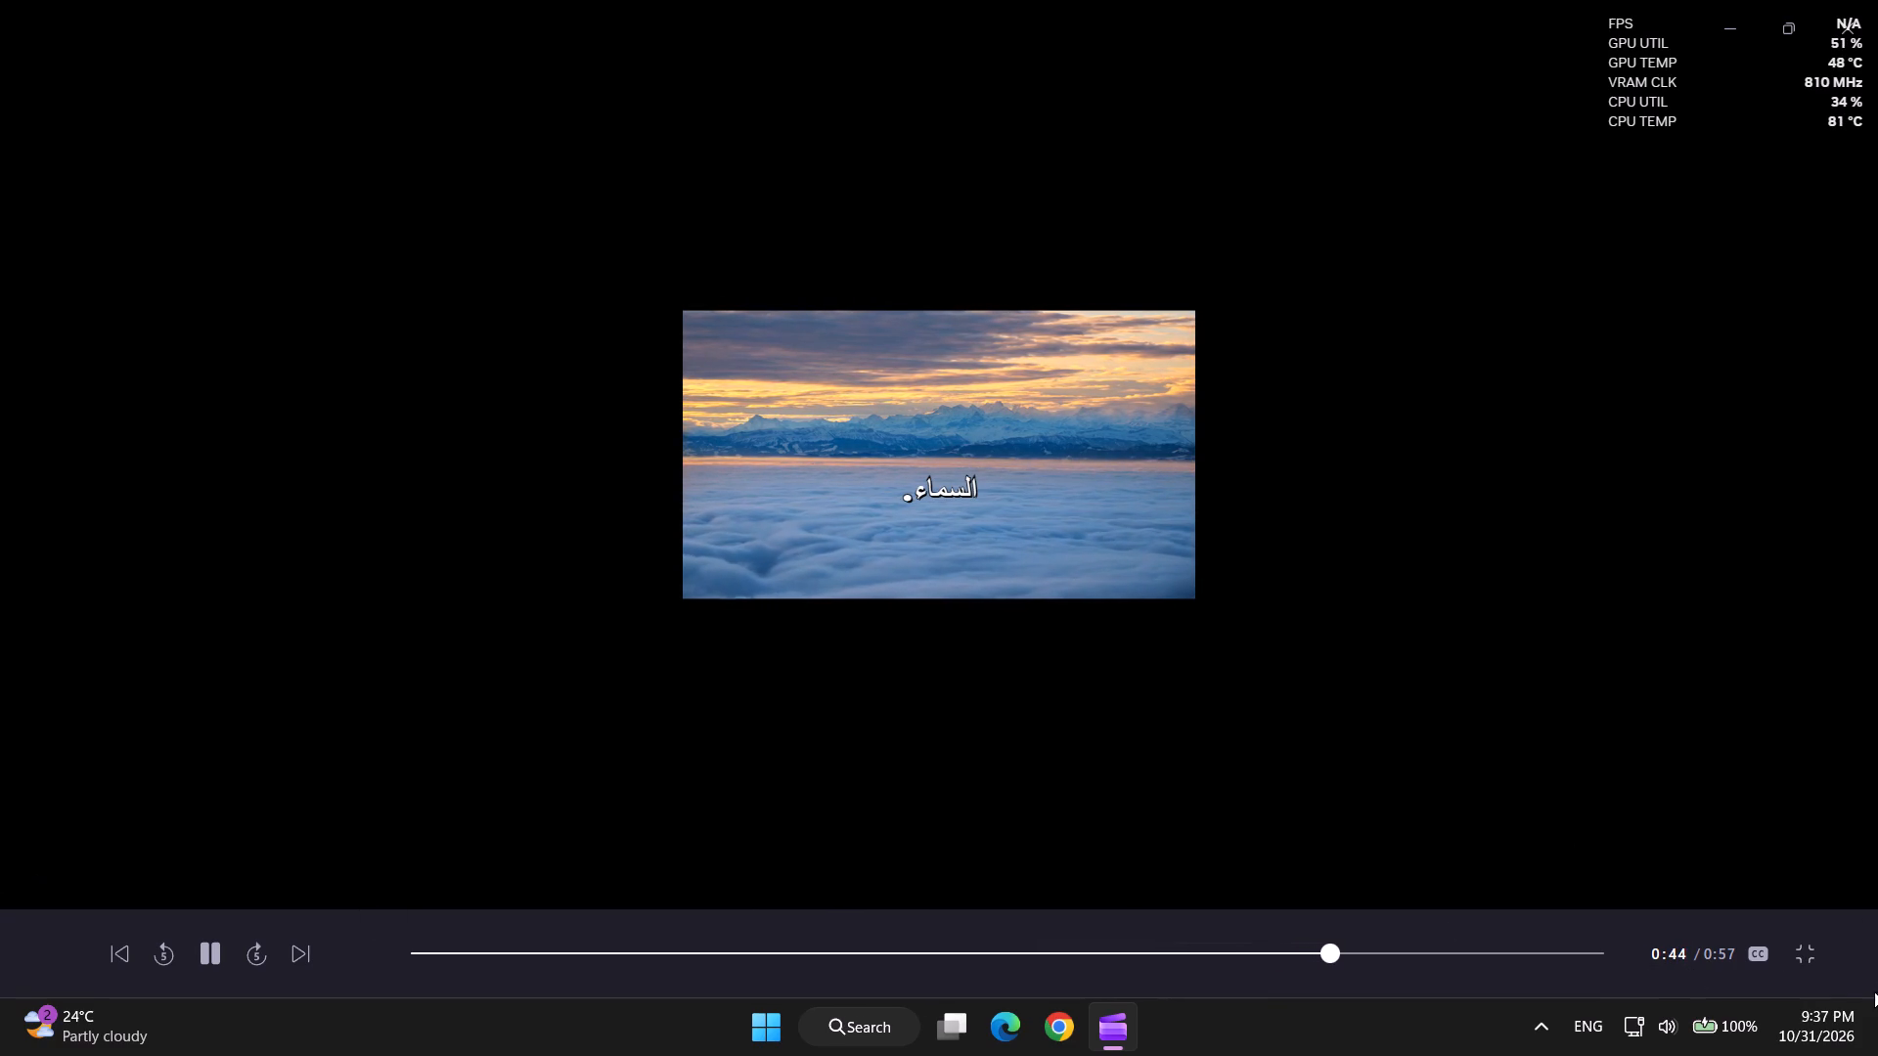
left_click(1815, 958)
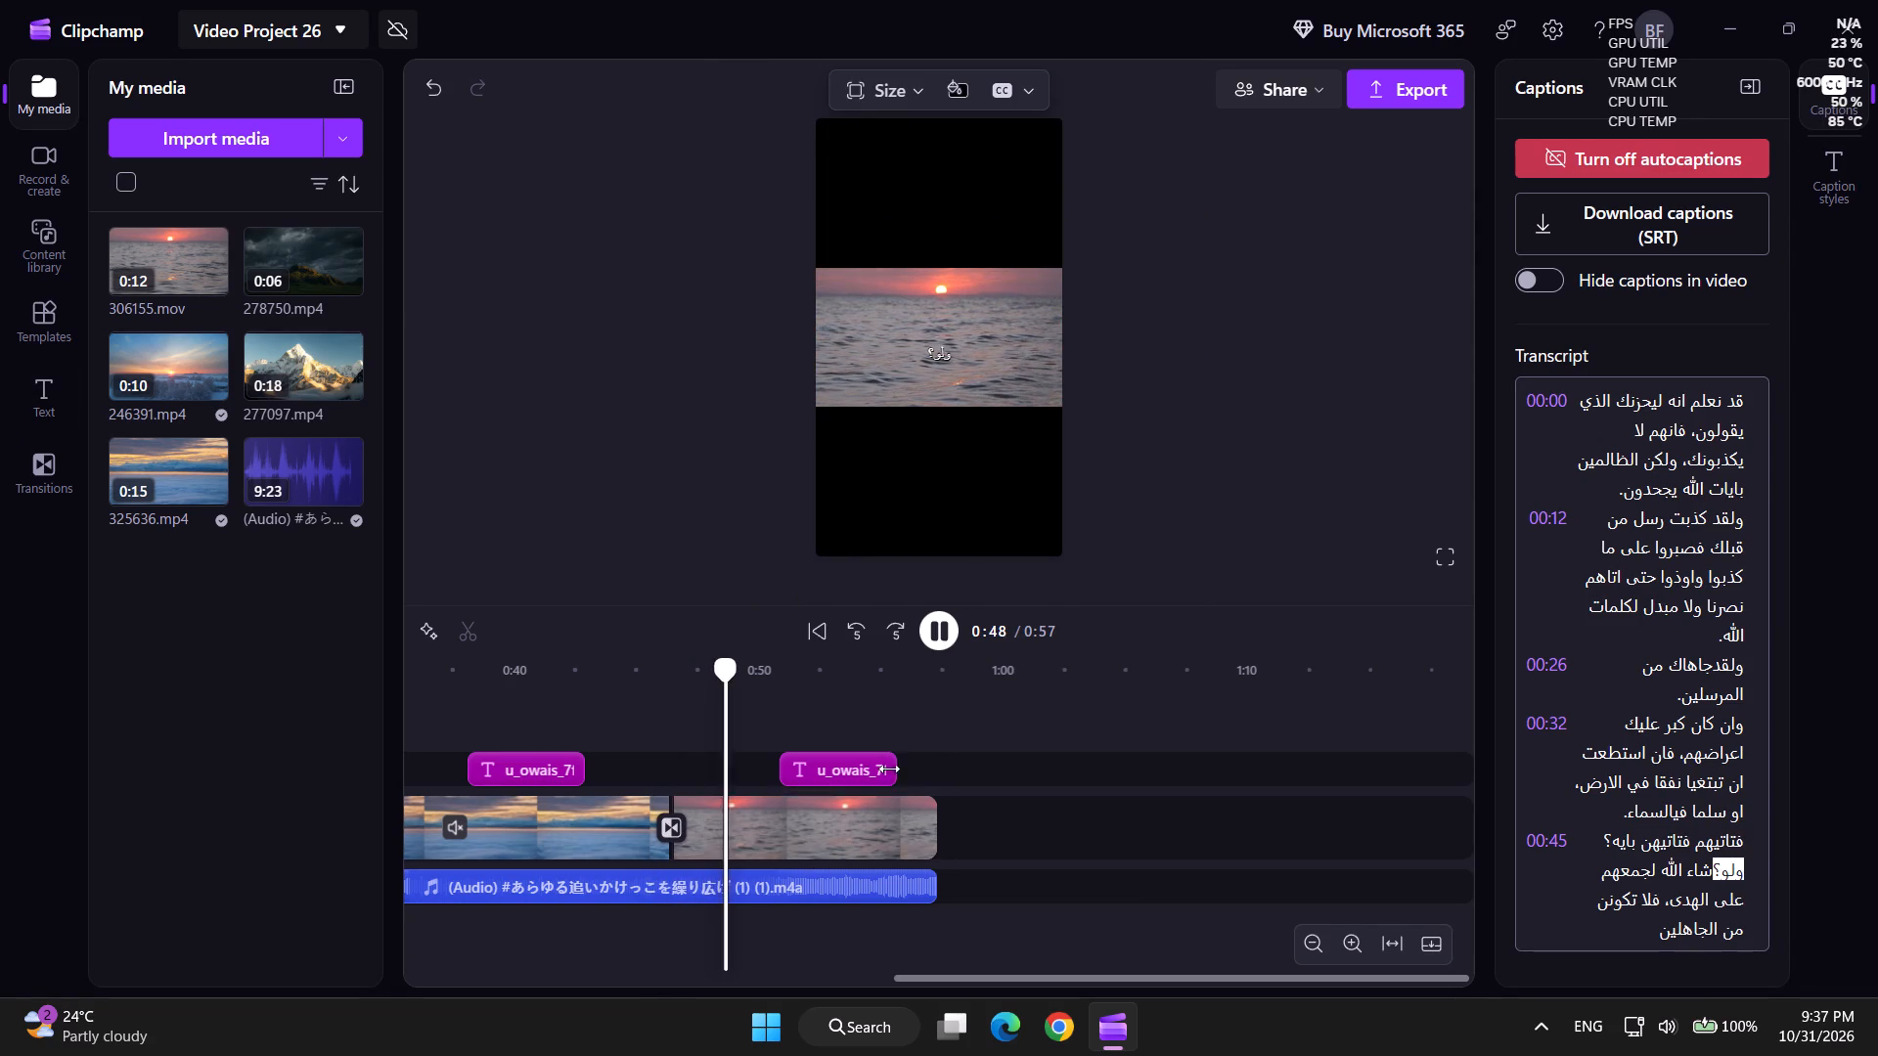
left_click(942, 511)
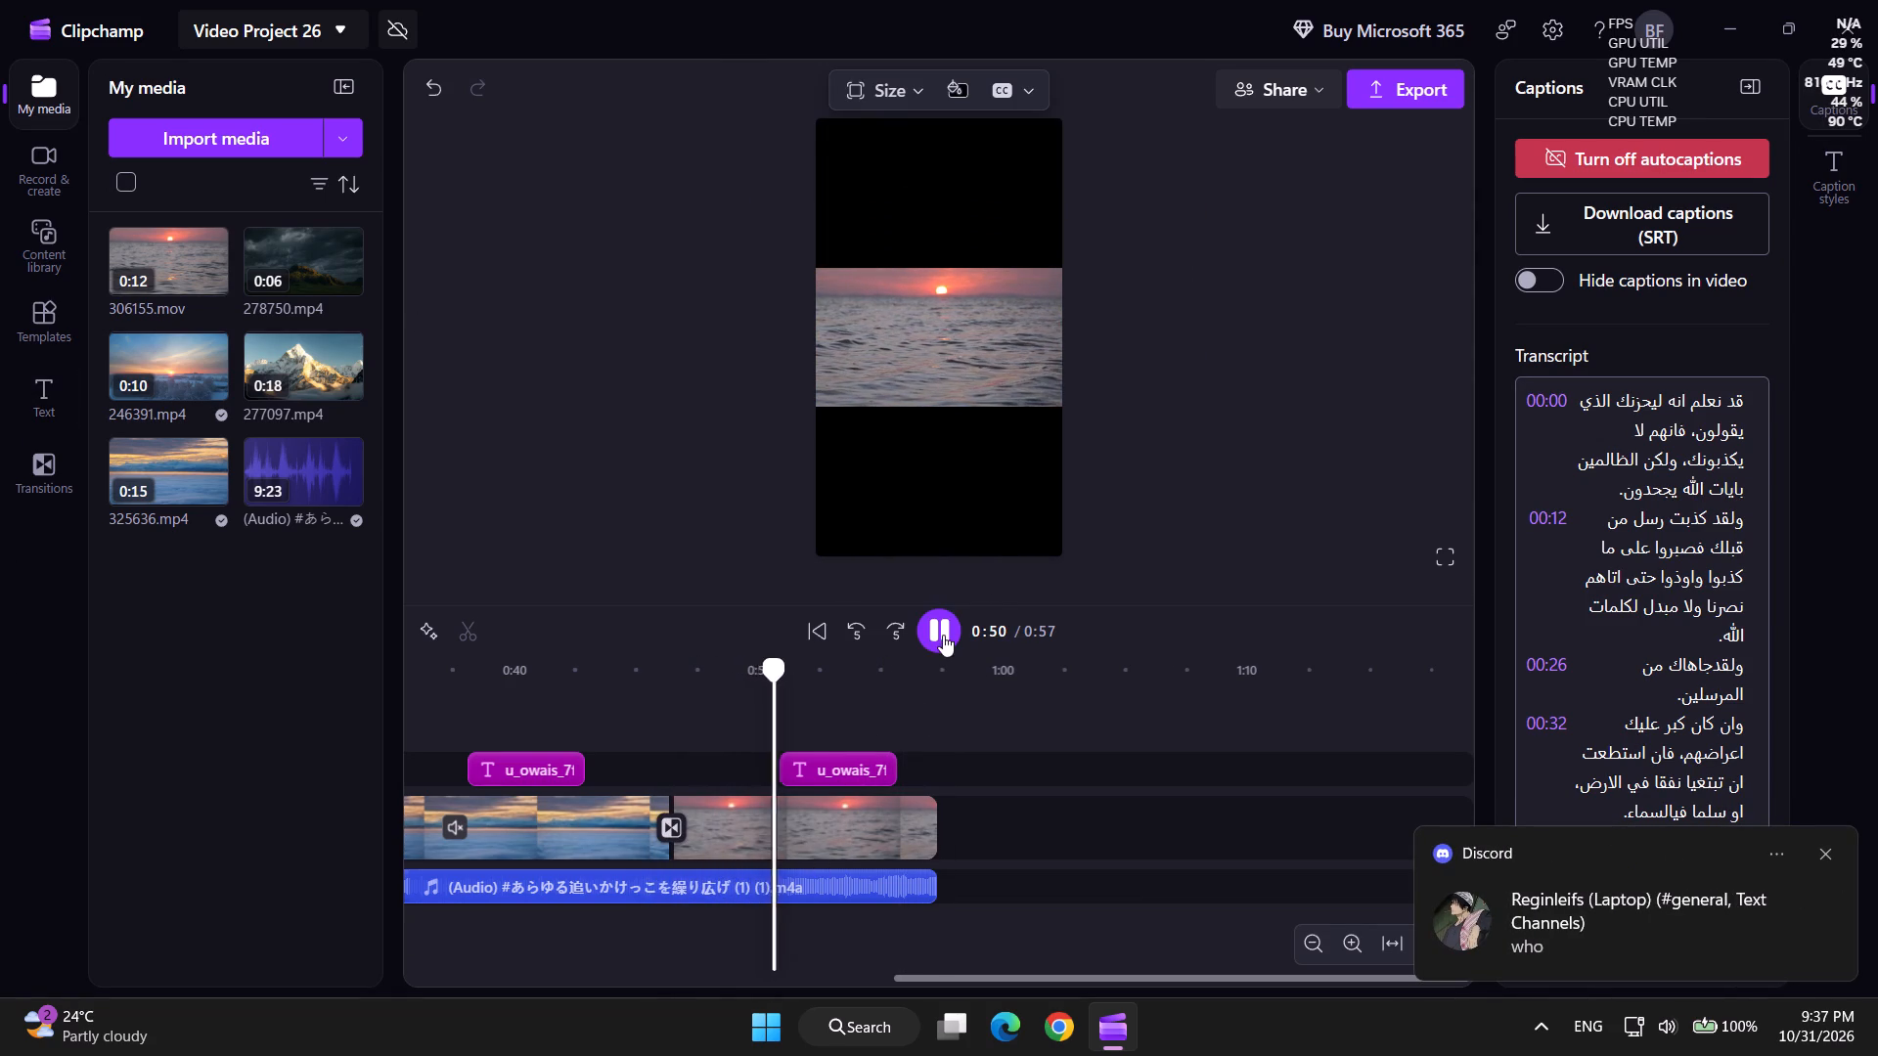
left_click(943, 635)
triple_click(945, 426)
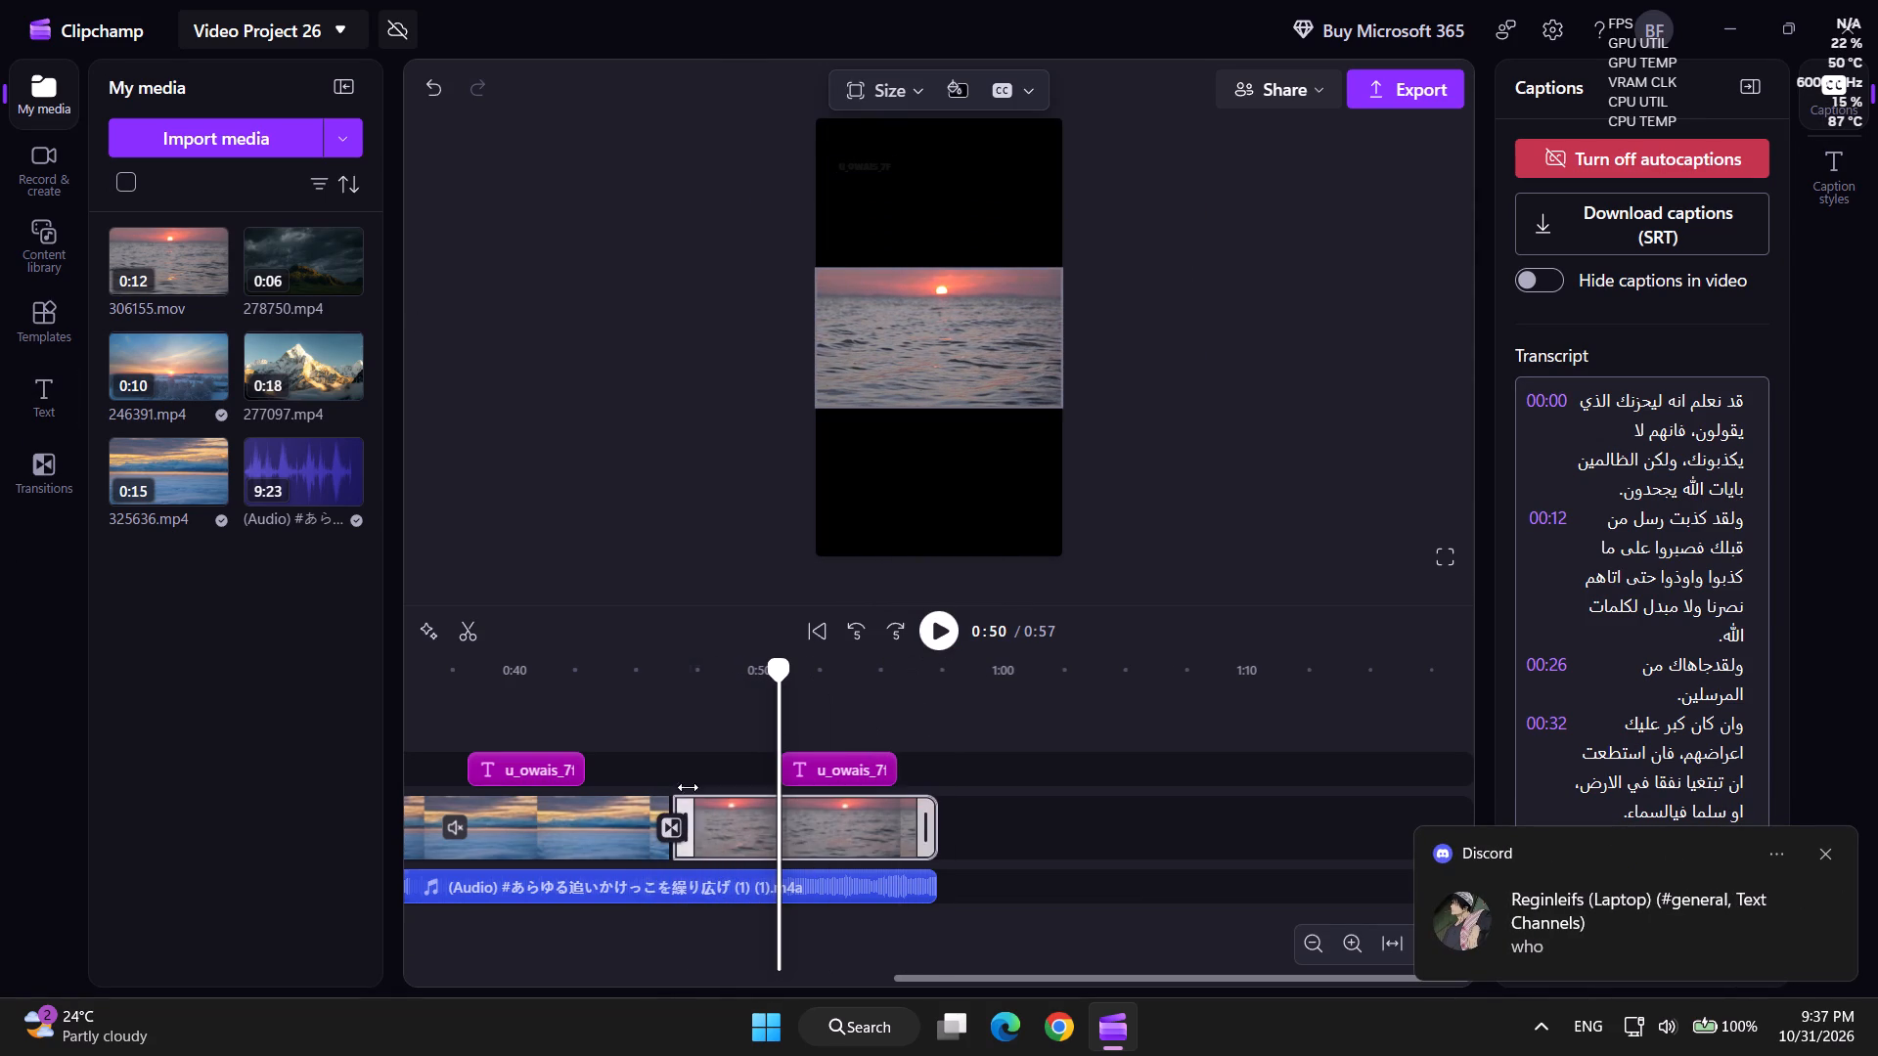
left_click(682, 770)
left_click_drag(659, 772, 761, 788)
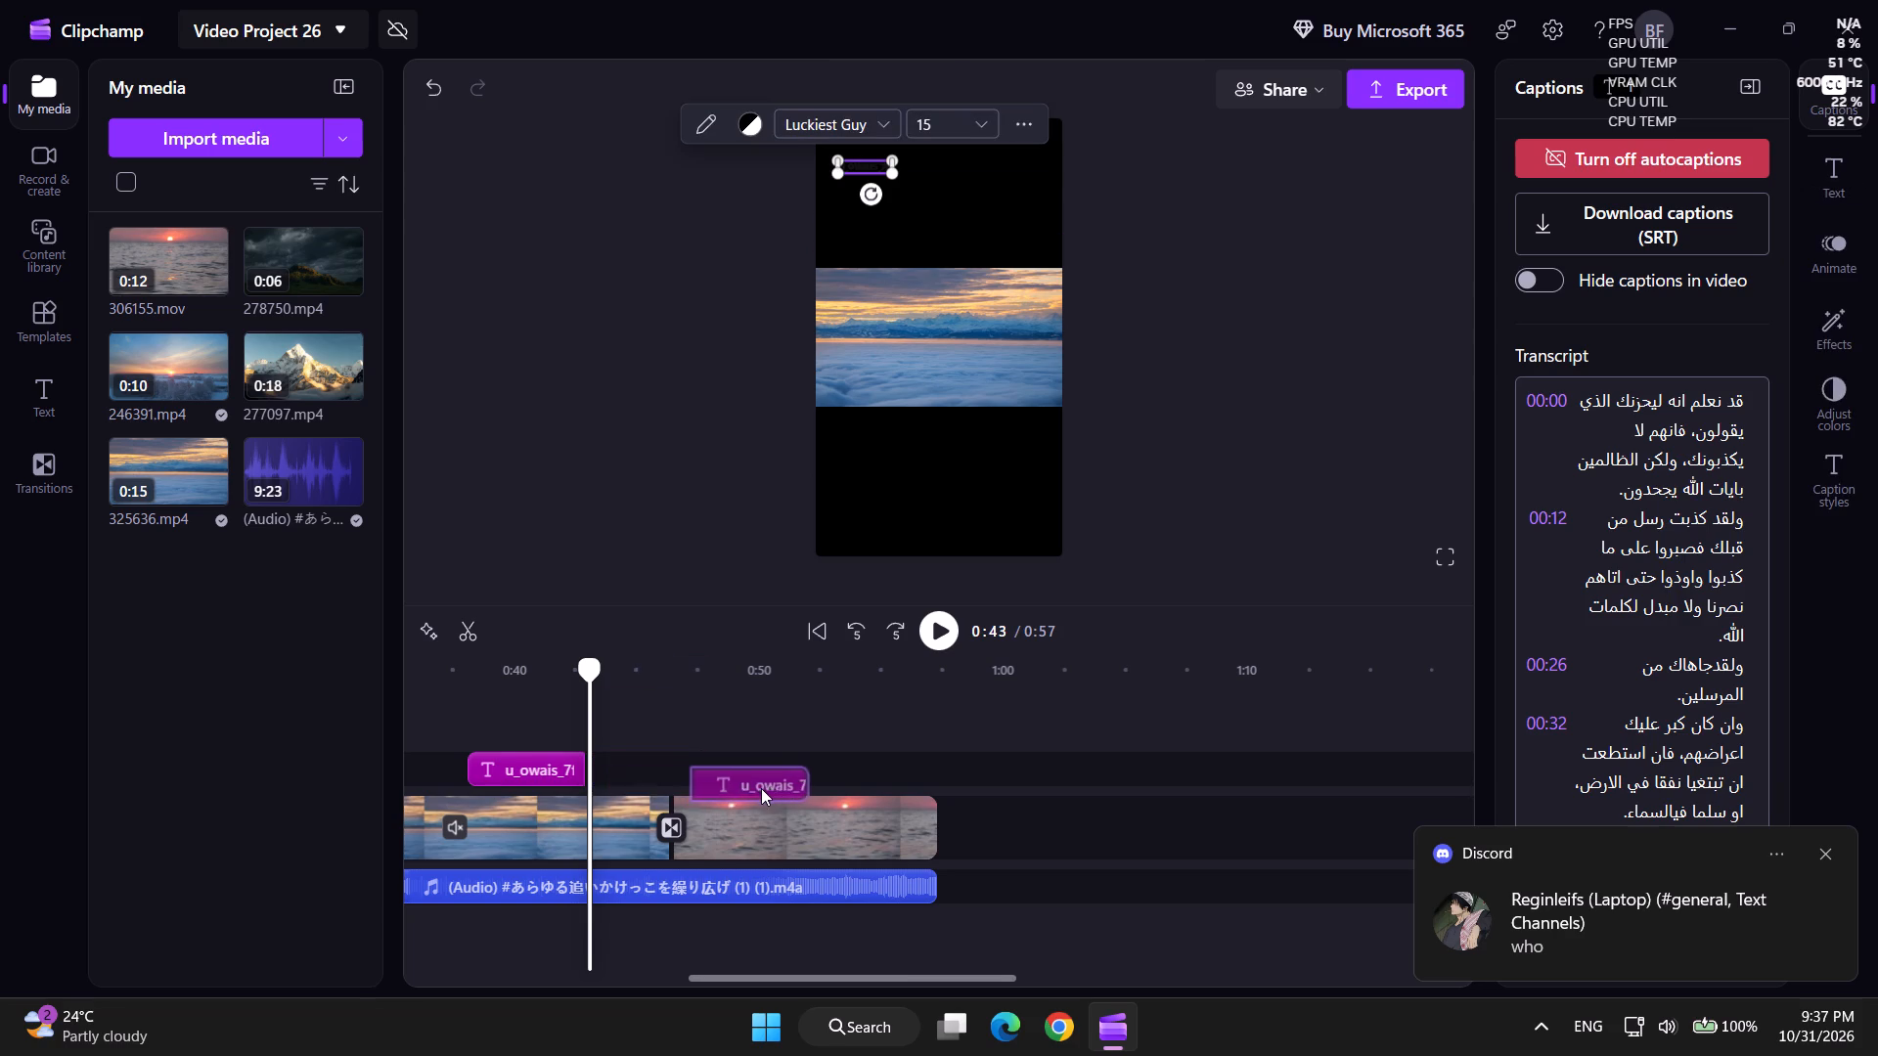
left_click_drag(761, 788, 785, 786)
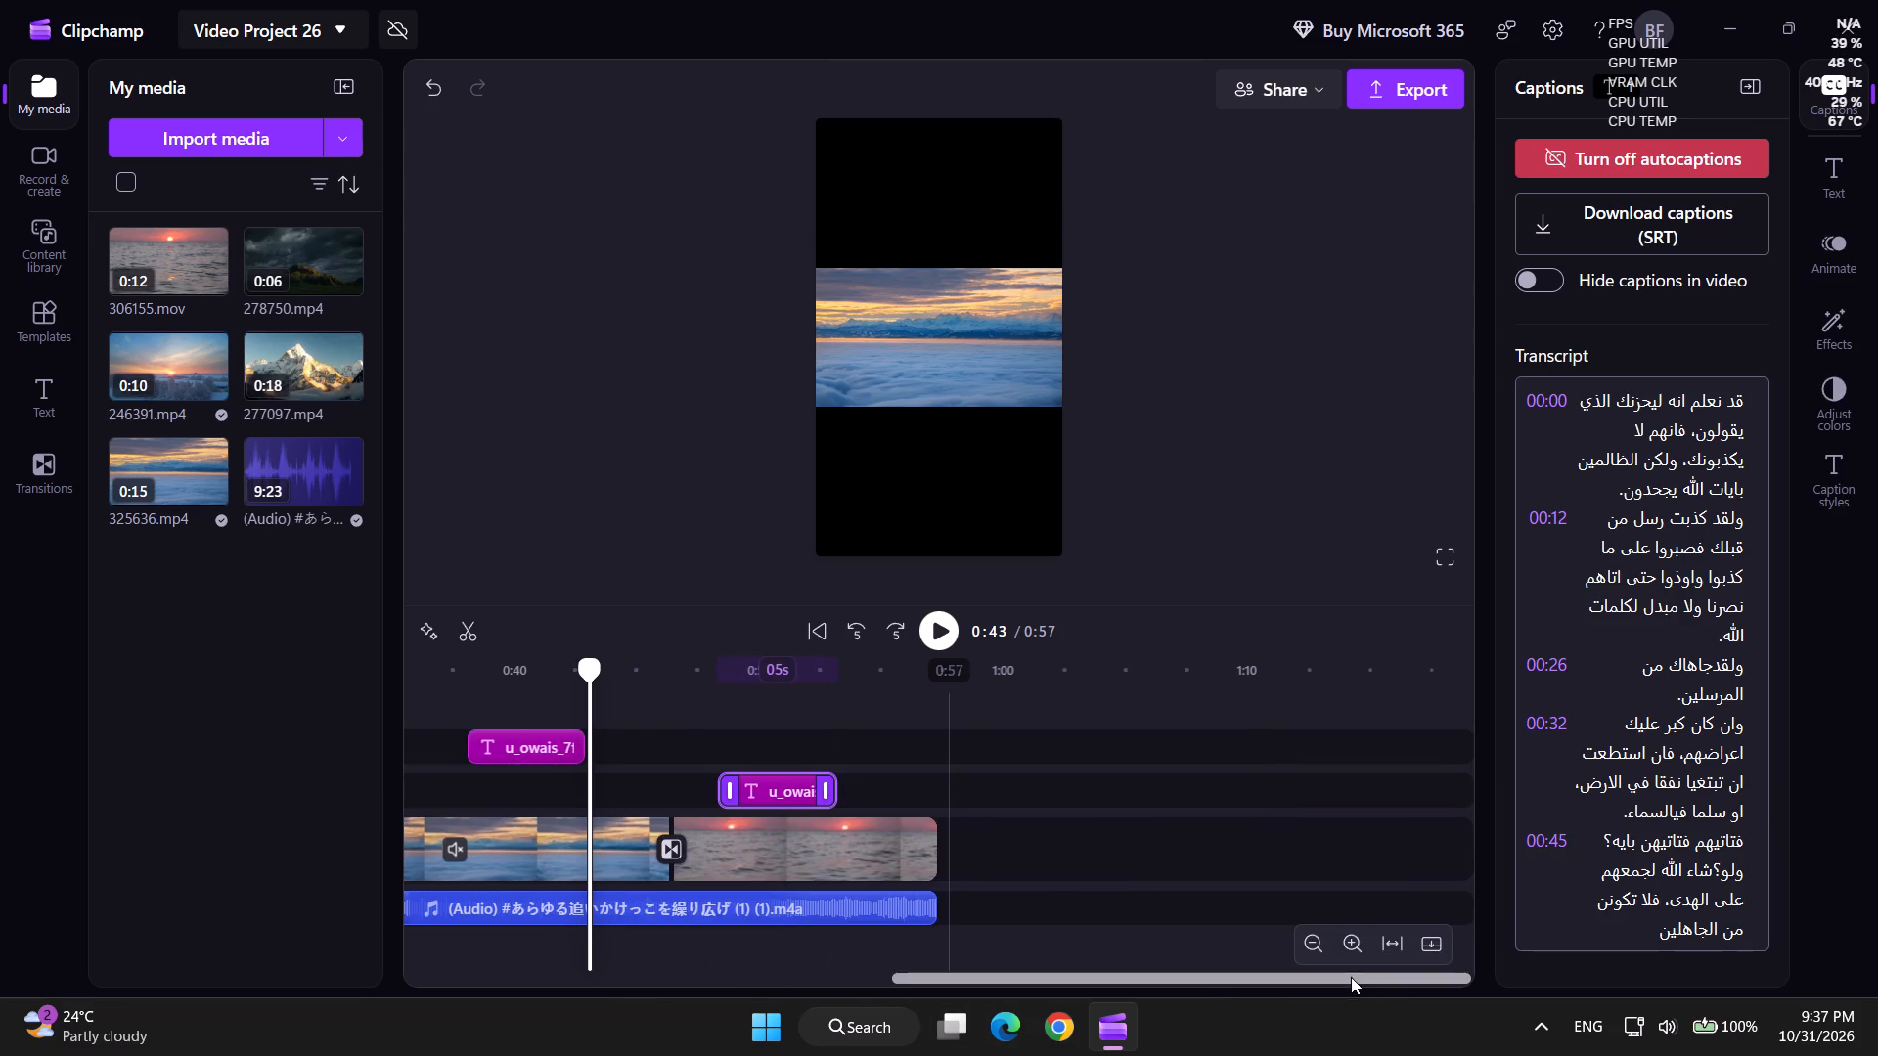
Play the video from the beginning to check the captions, open the caption styles, and pause at 0:18.
left_click_drag(1351, 977, 977, 1009)
left_click_drag(618, 975, 530, 986)
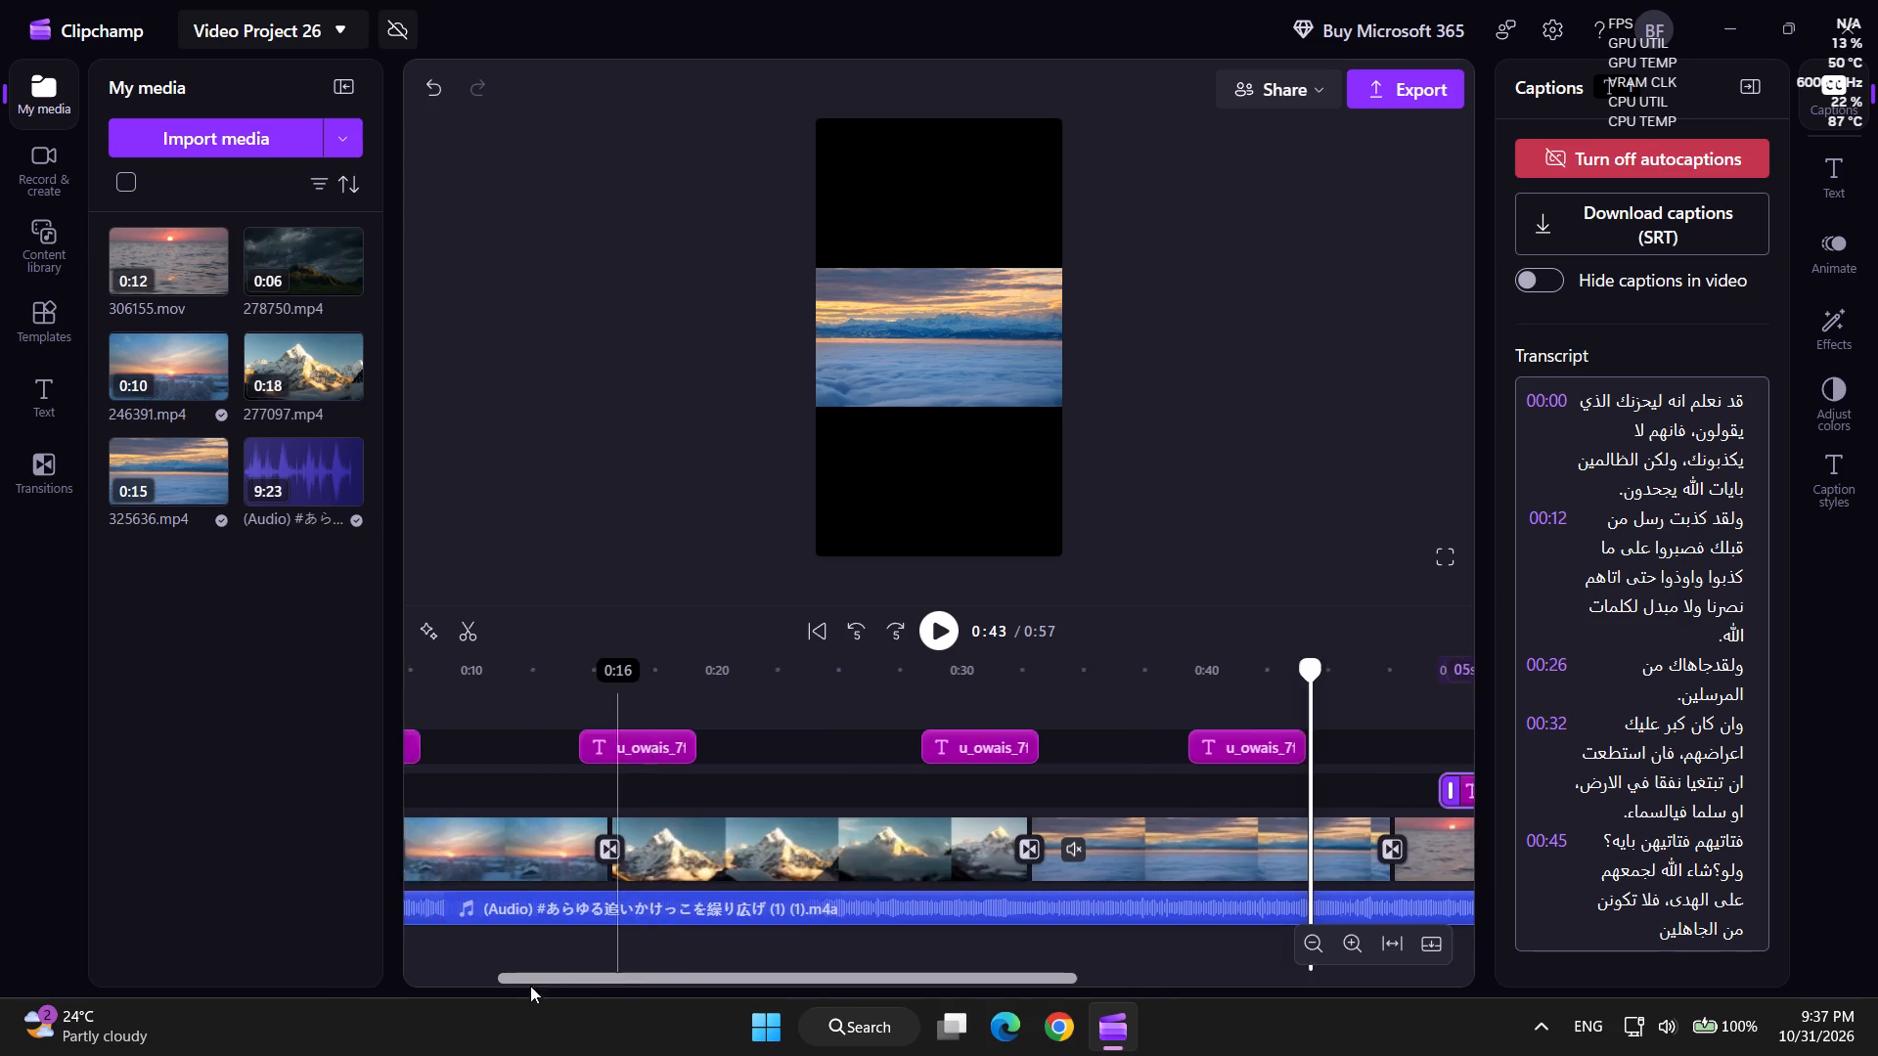
left_click_drag(530, 986, 318, 987)
left_click(441, 680)
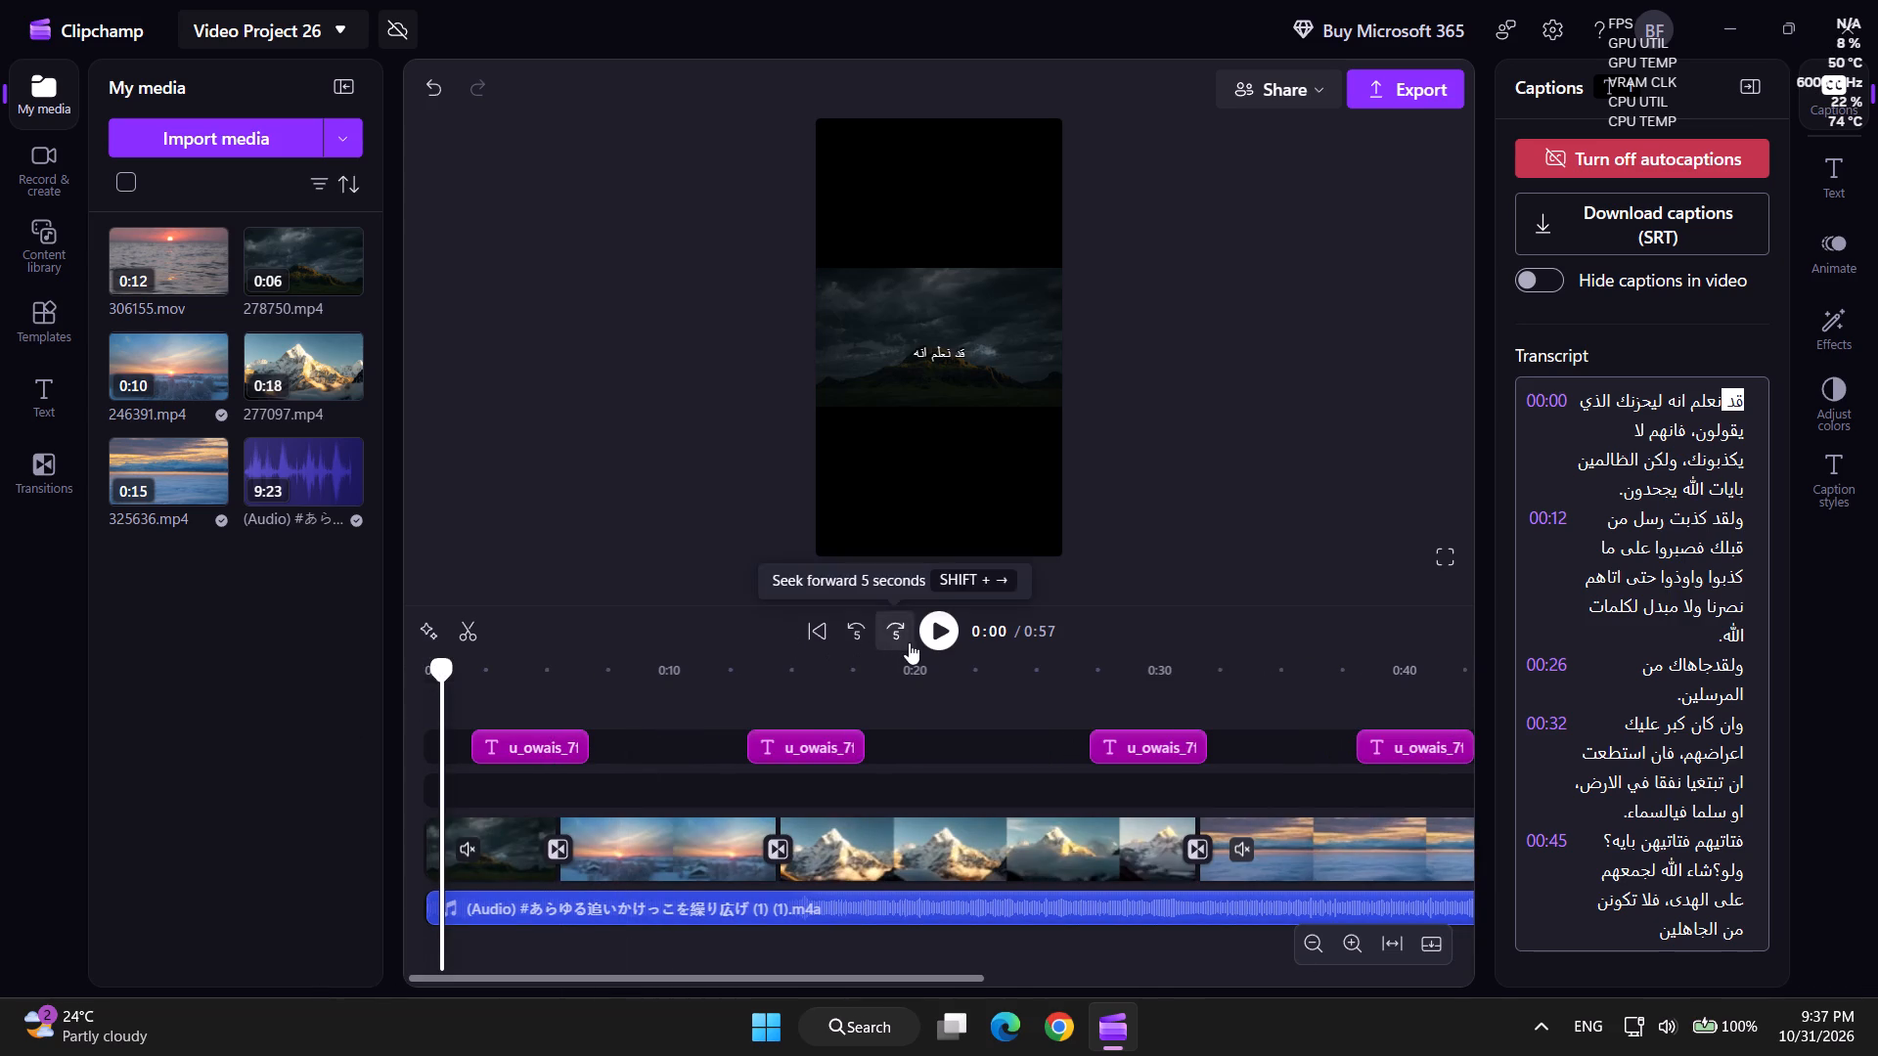
left_click(922, 638)
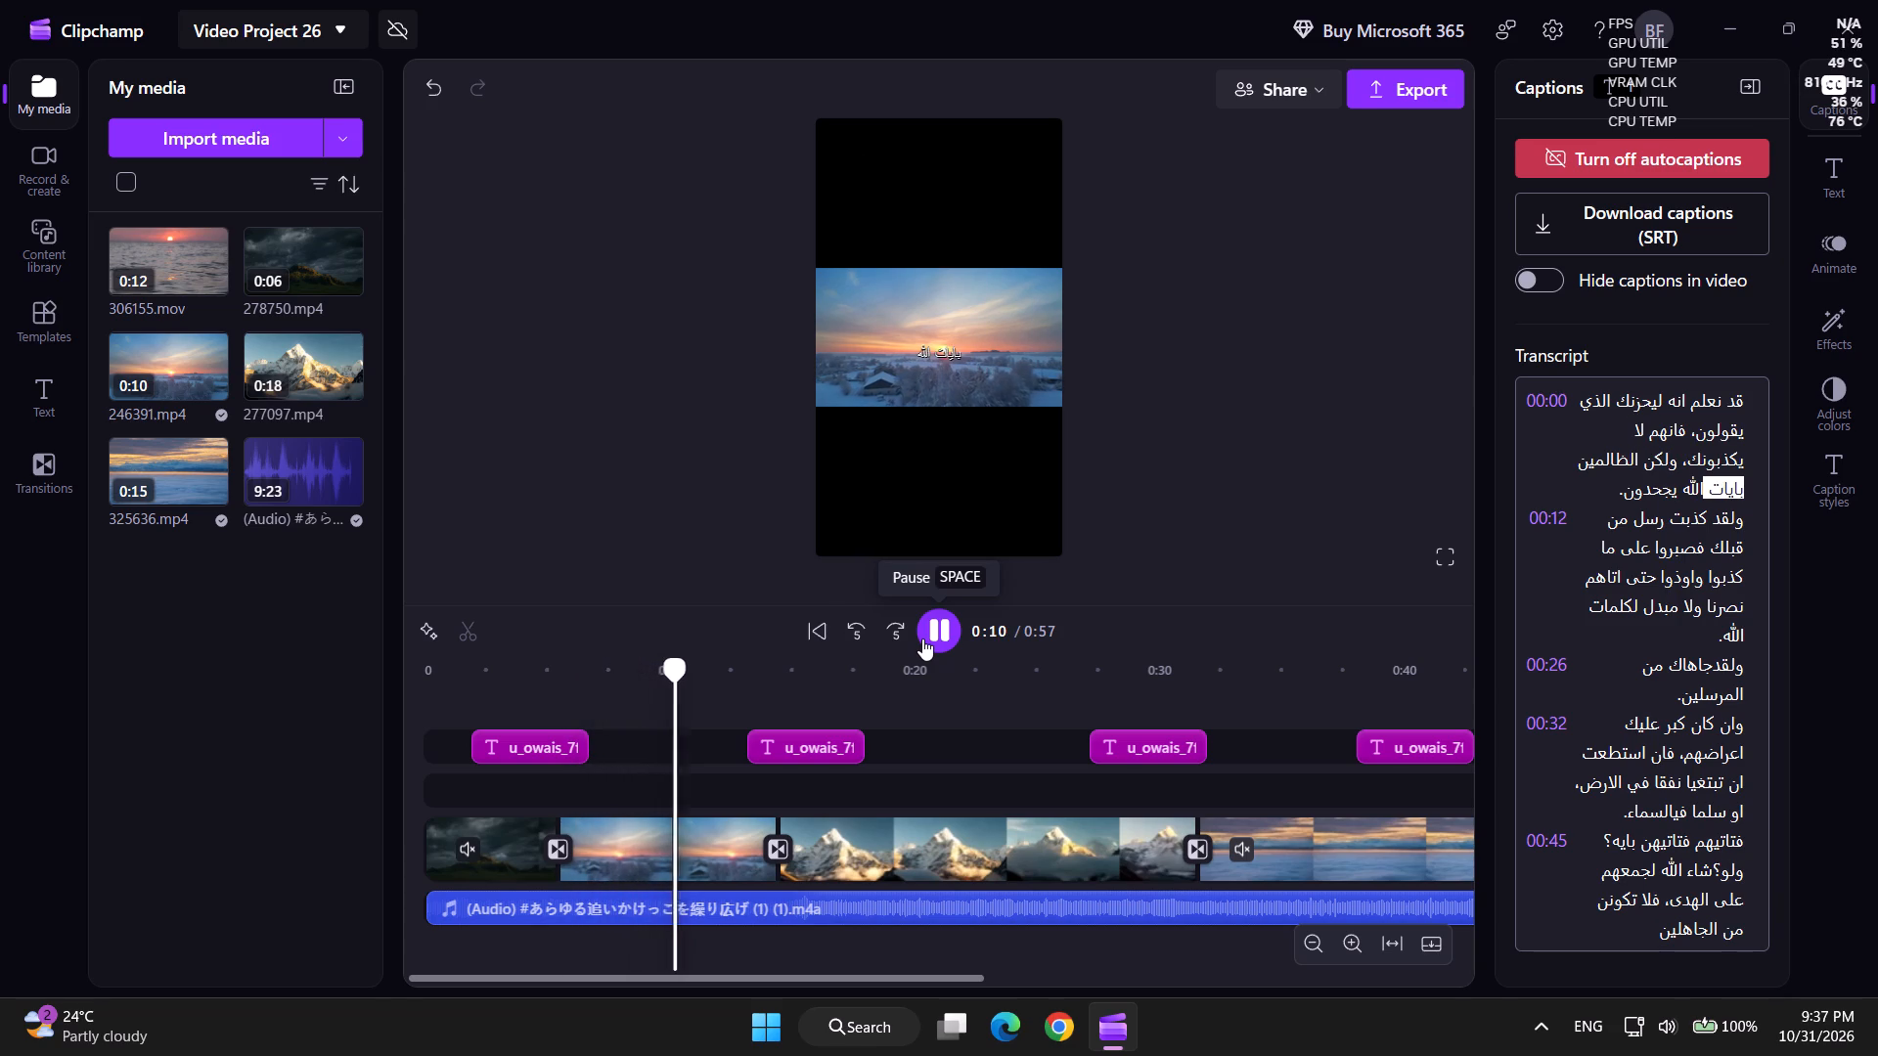
right_click(1808, 709)
left_click(1808, 709)
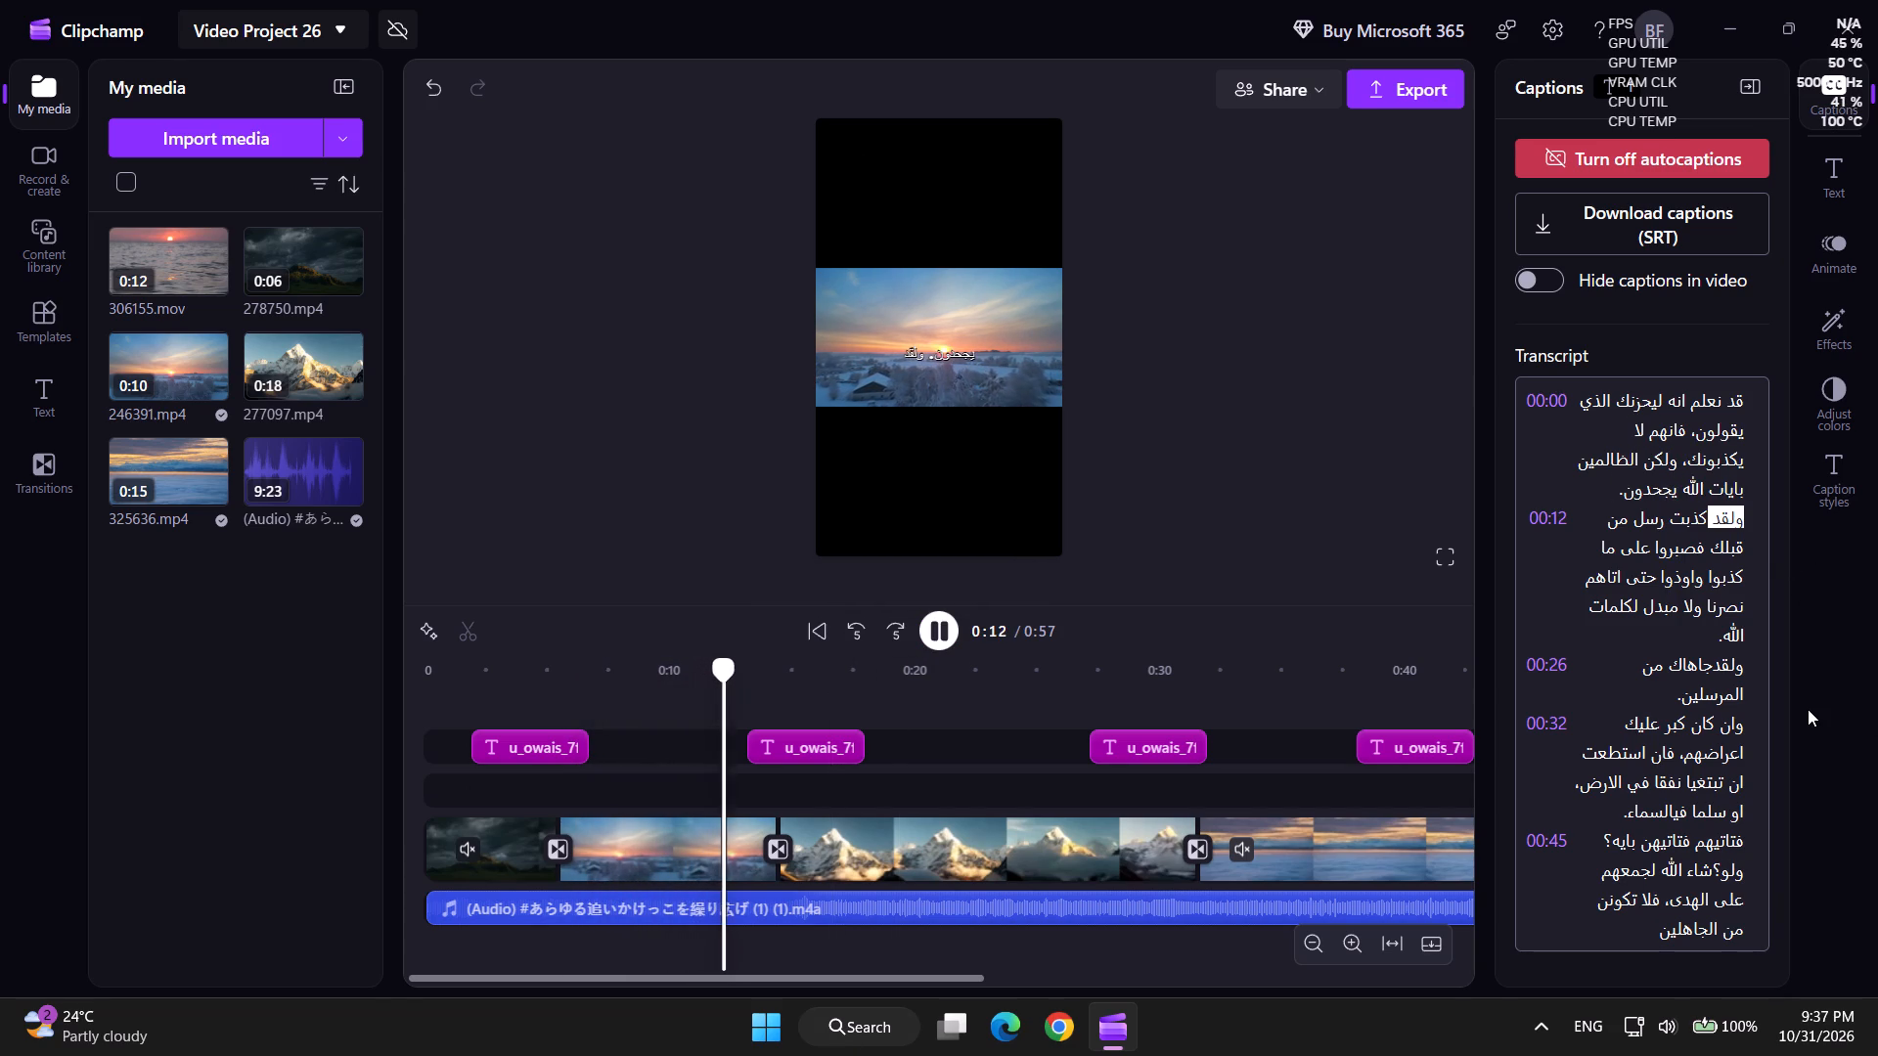
left_click(1815, 720)
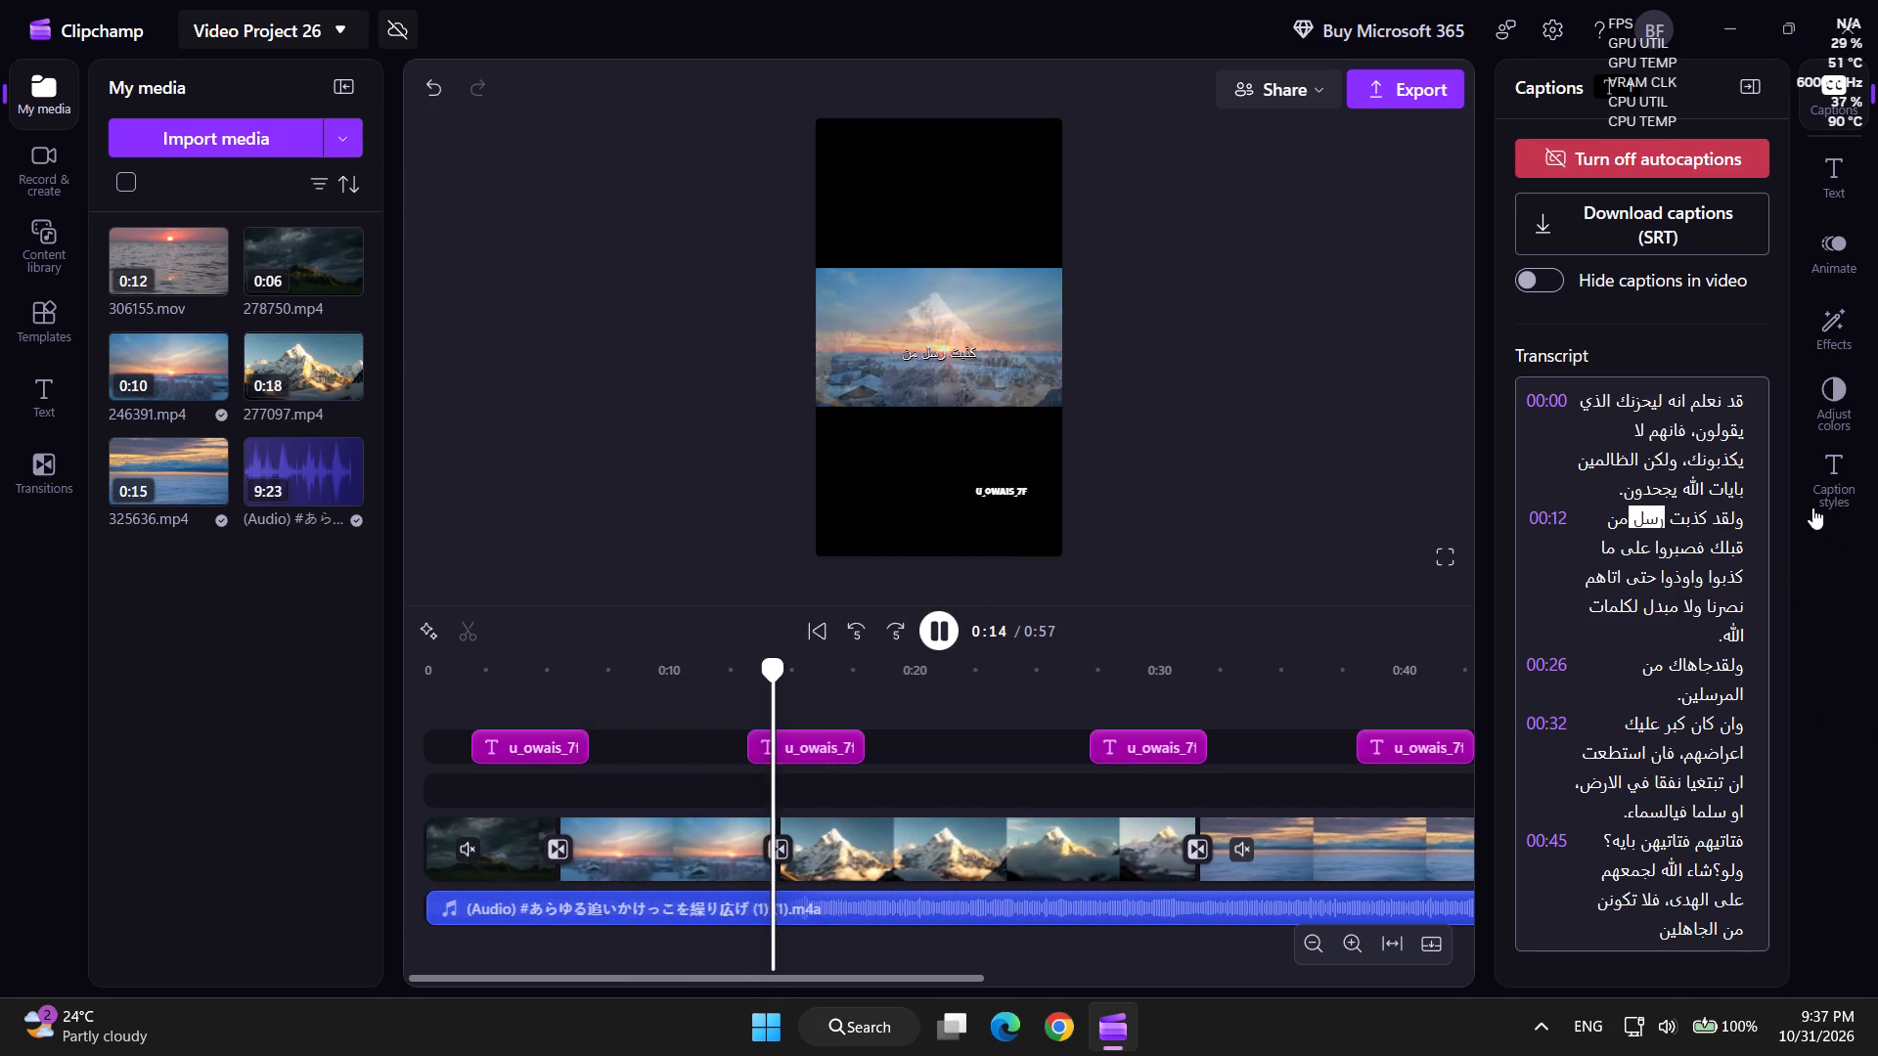
left_click(1820, 498)
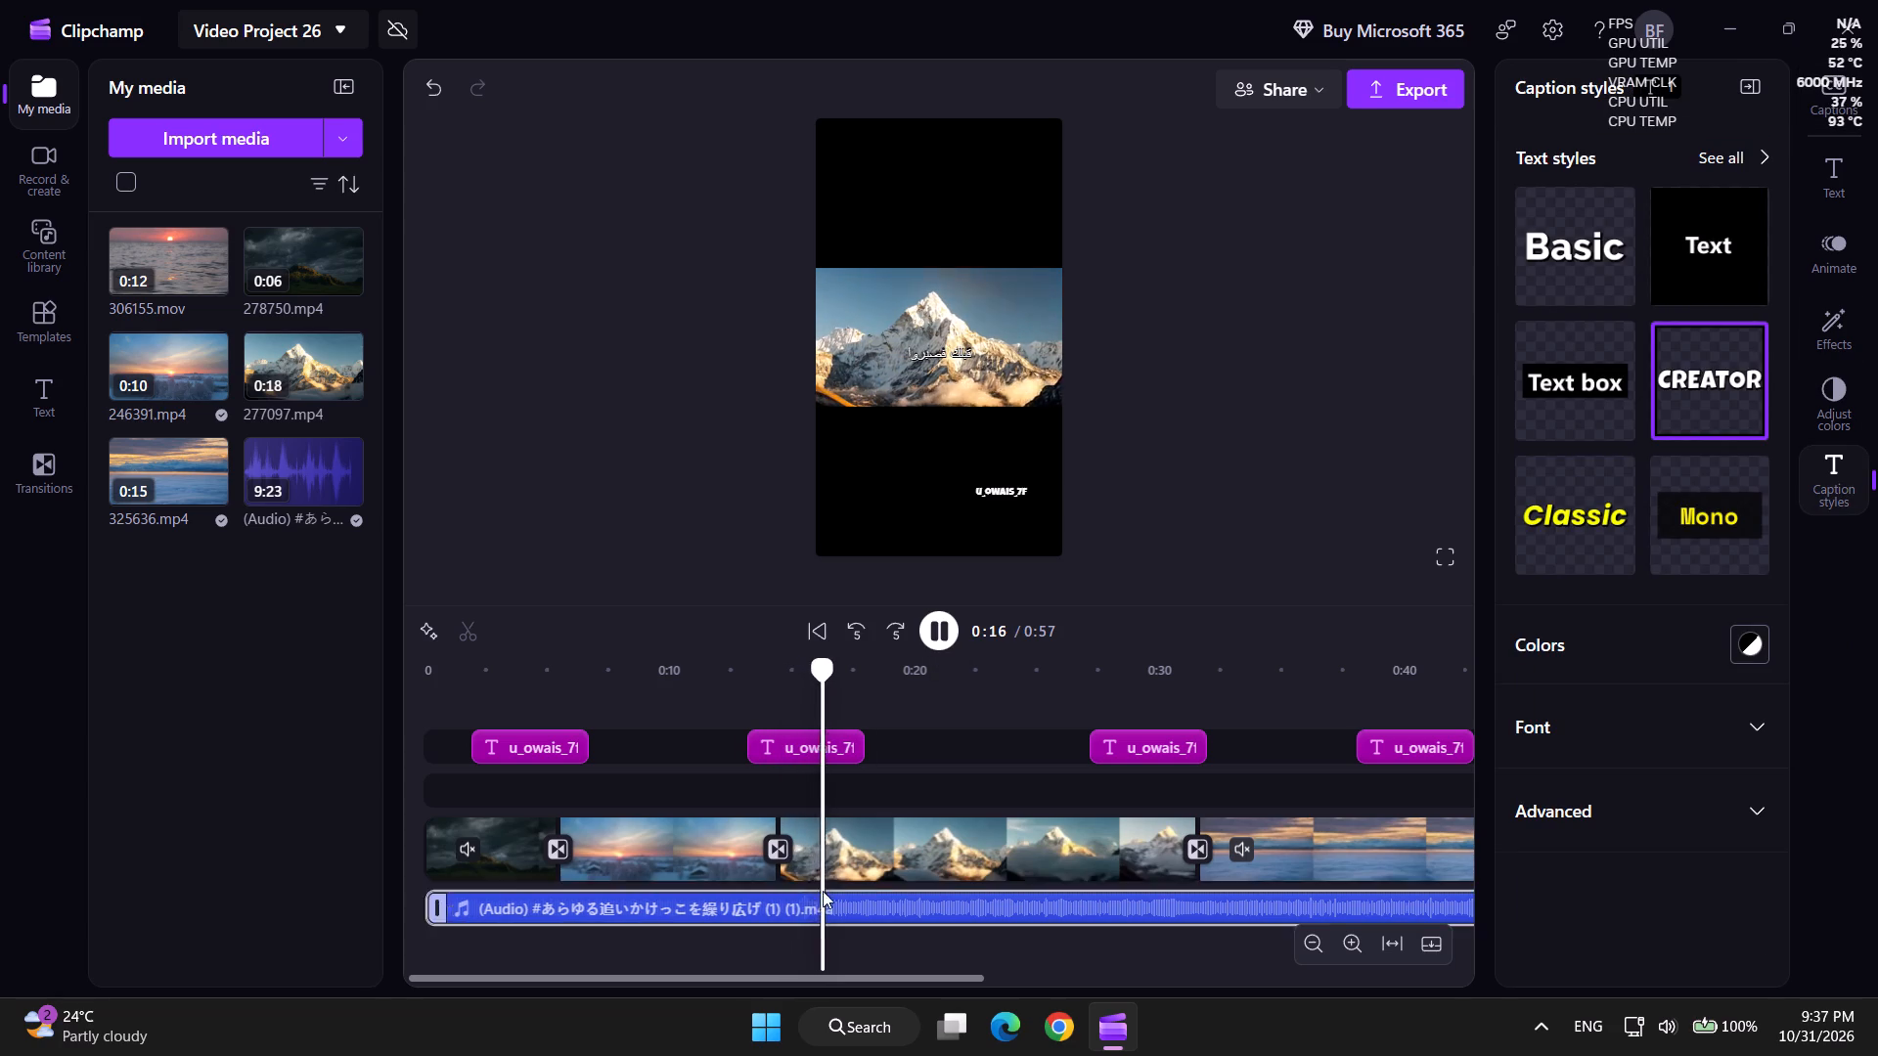
left_click(948, 629)
Browse the content library to its music collections, and place the playhead at the video's end at 0:57.
left_click(19, 457)
left_click(35, 406)
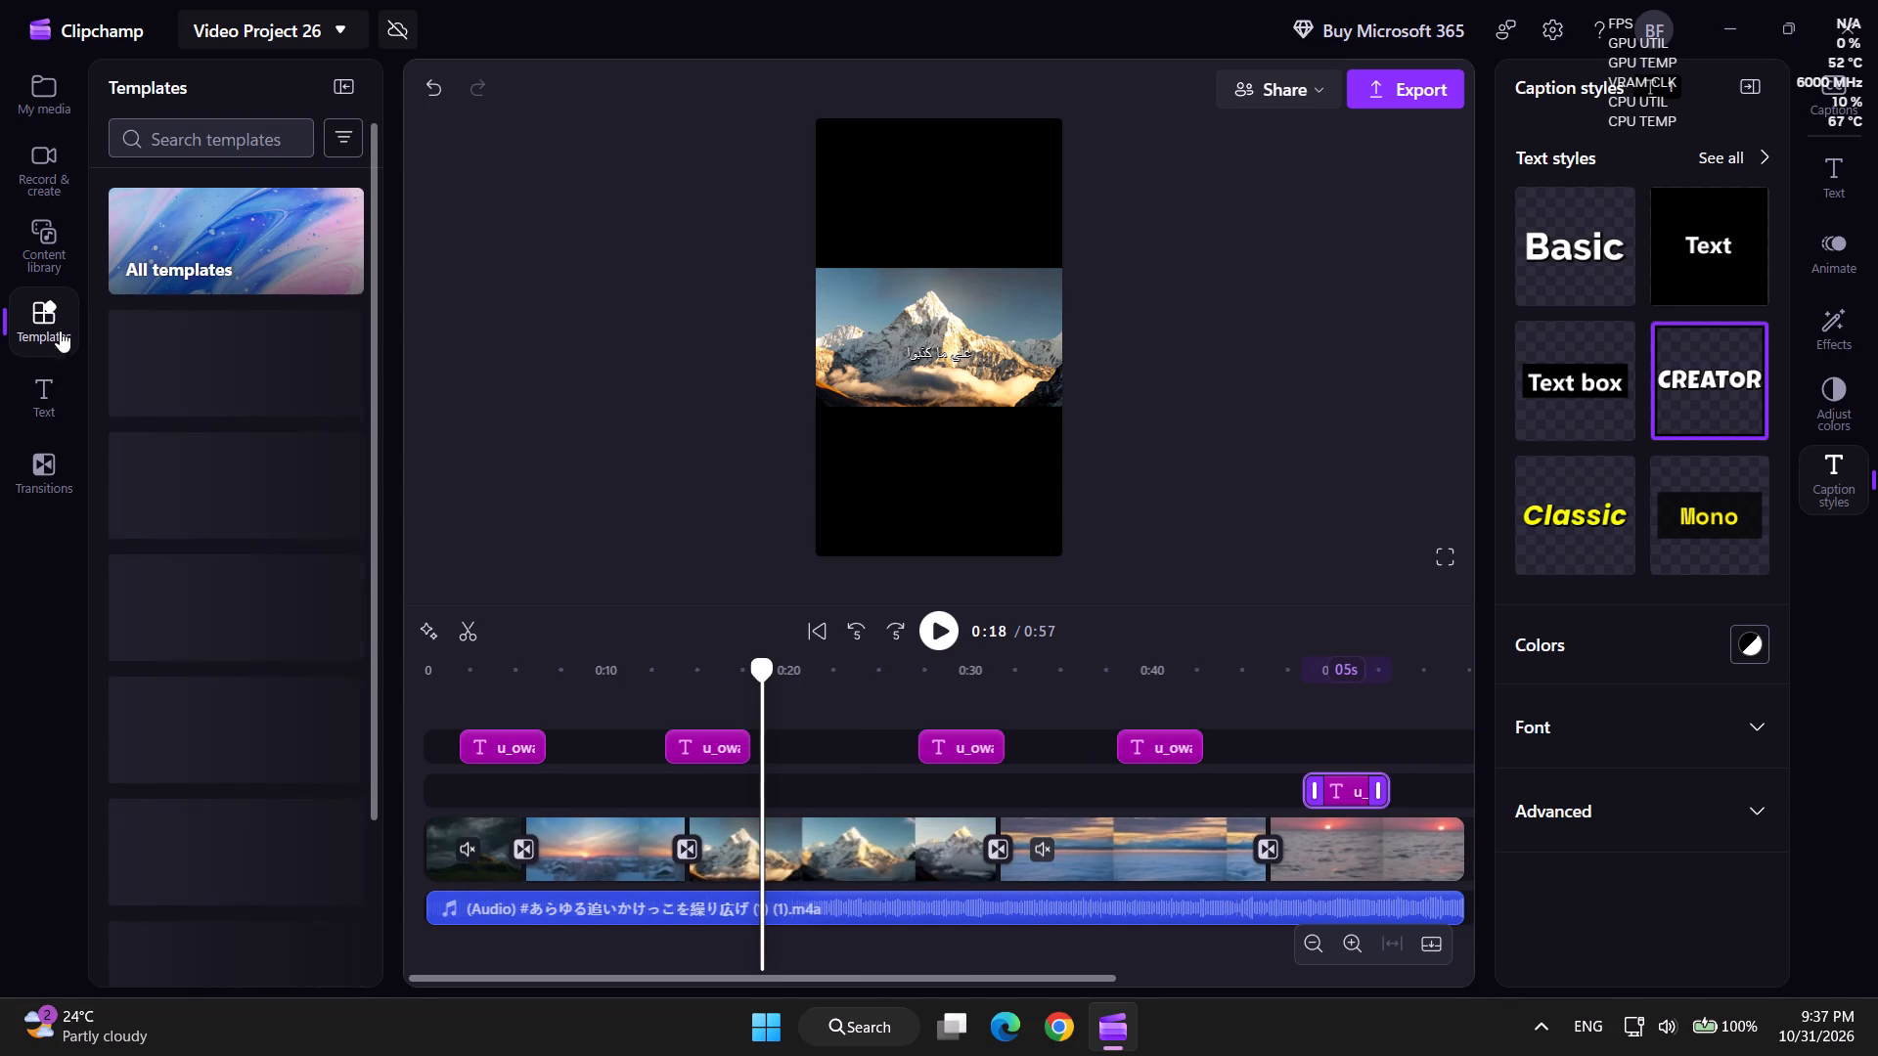
left_click(28, 242)
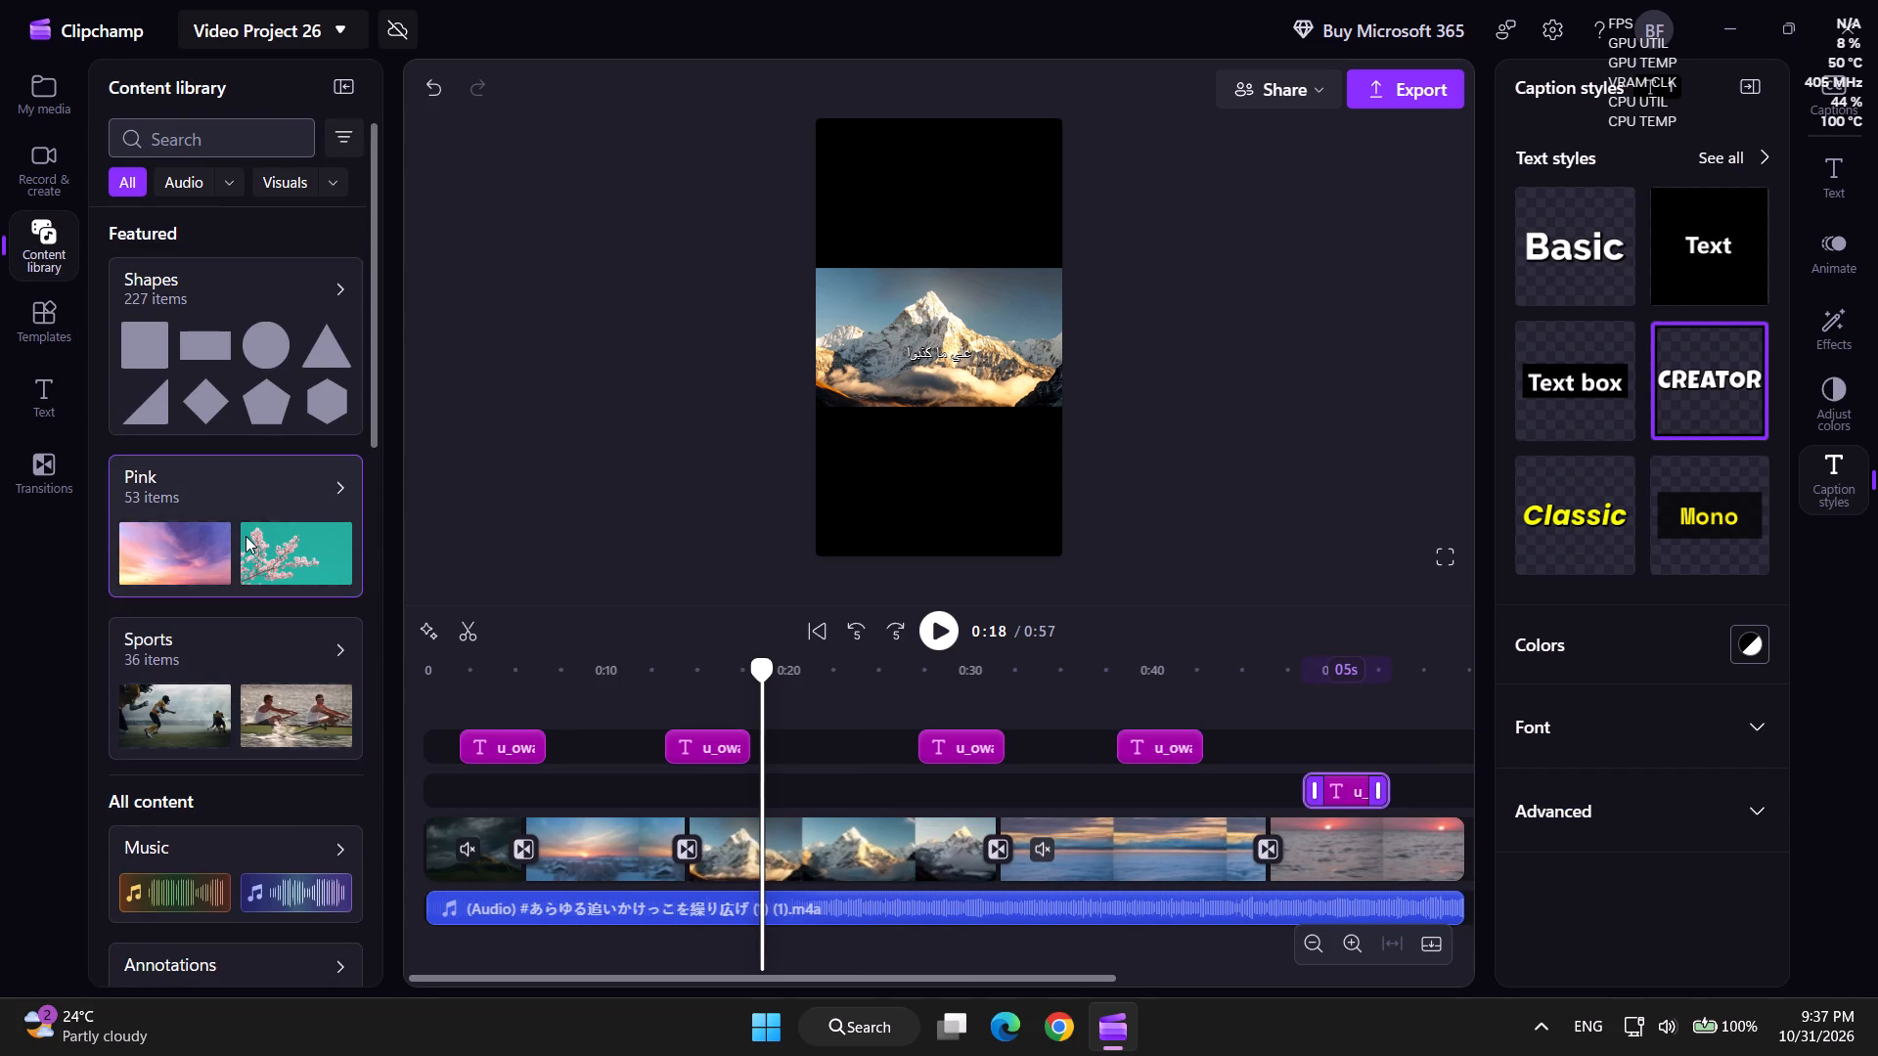
left_click_drag(368, 390, 387, 530)
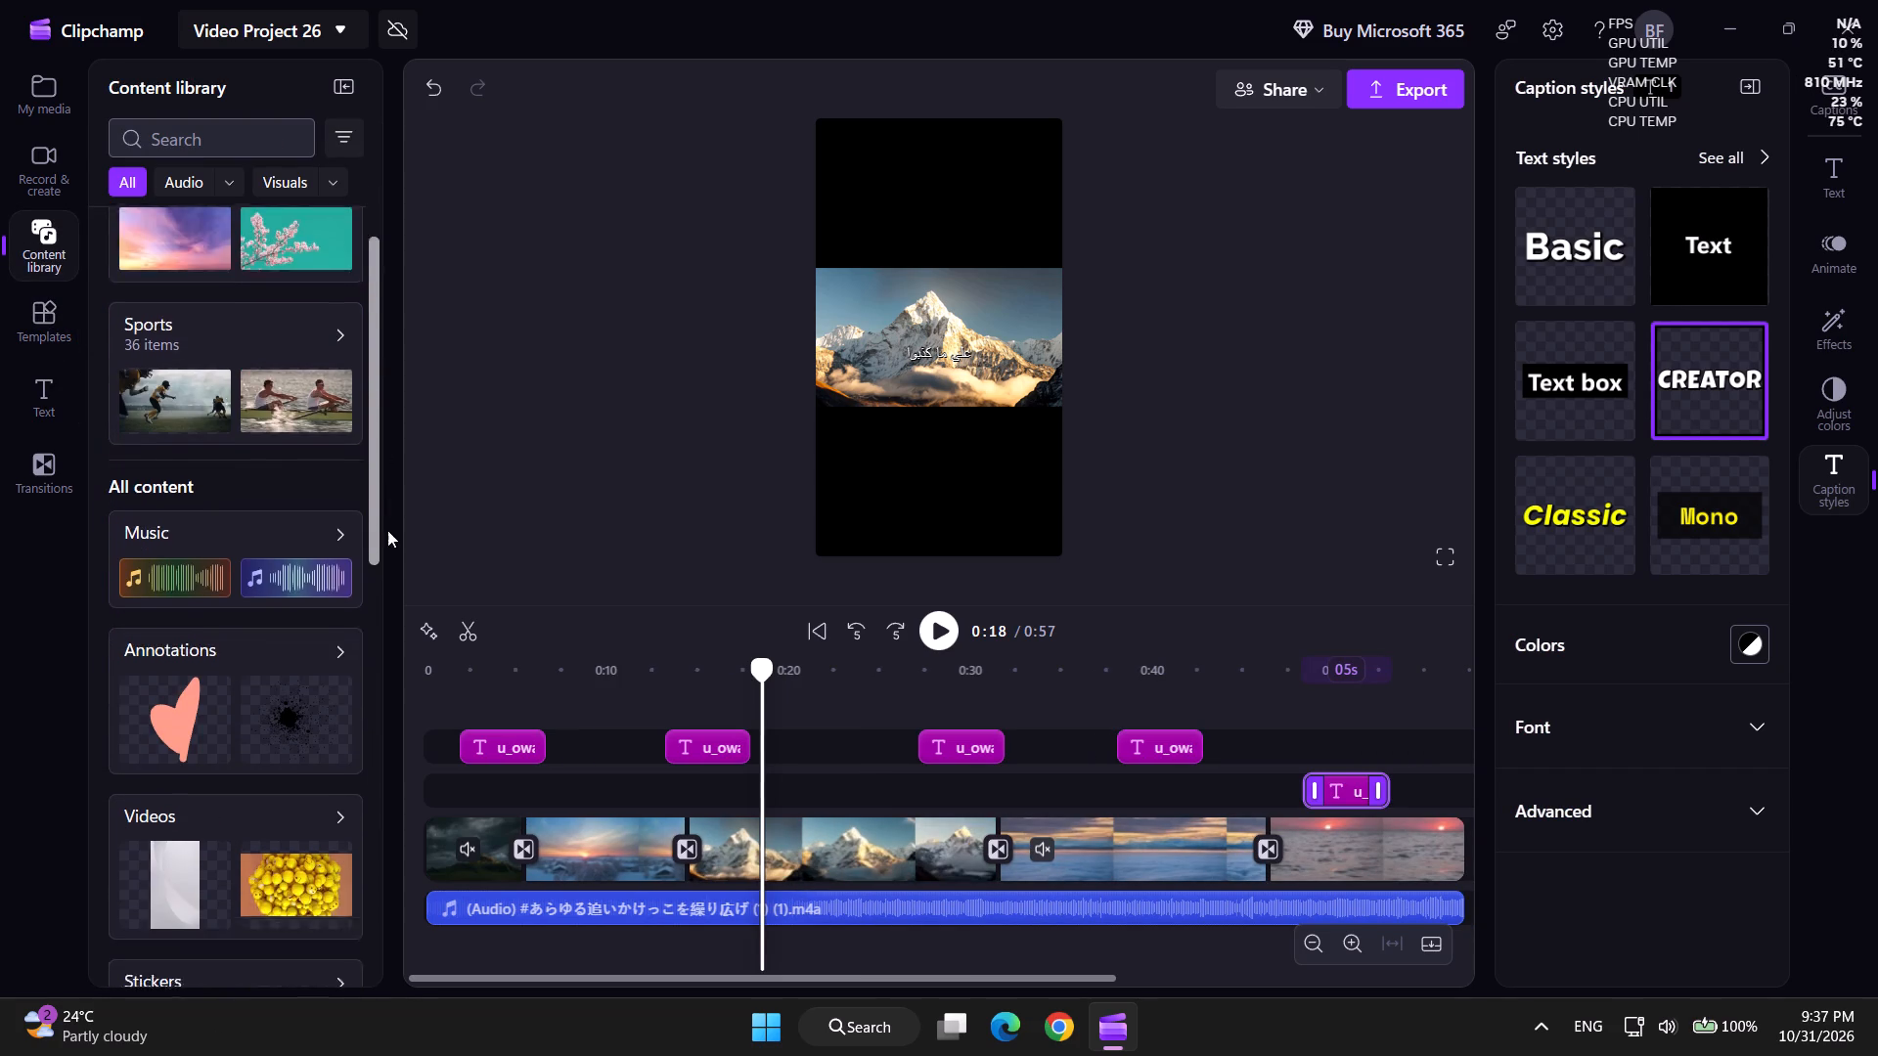
left_click_drag(387, 530, 394, 601)
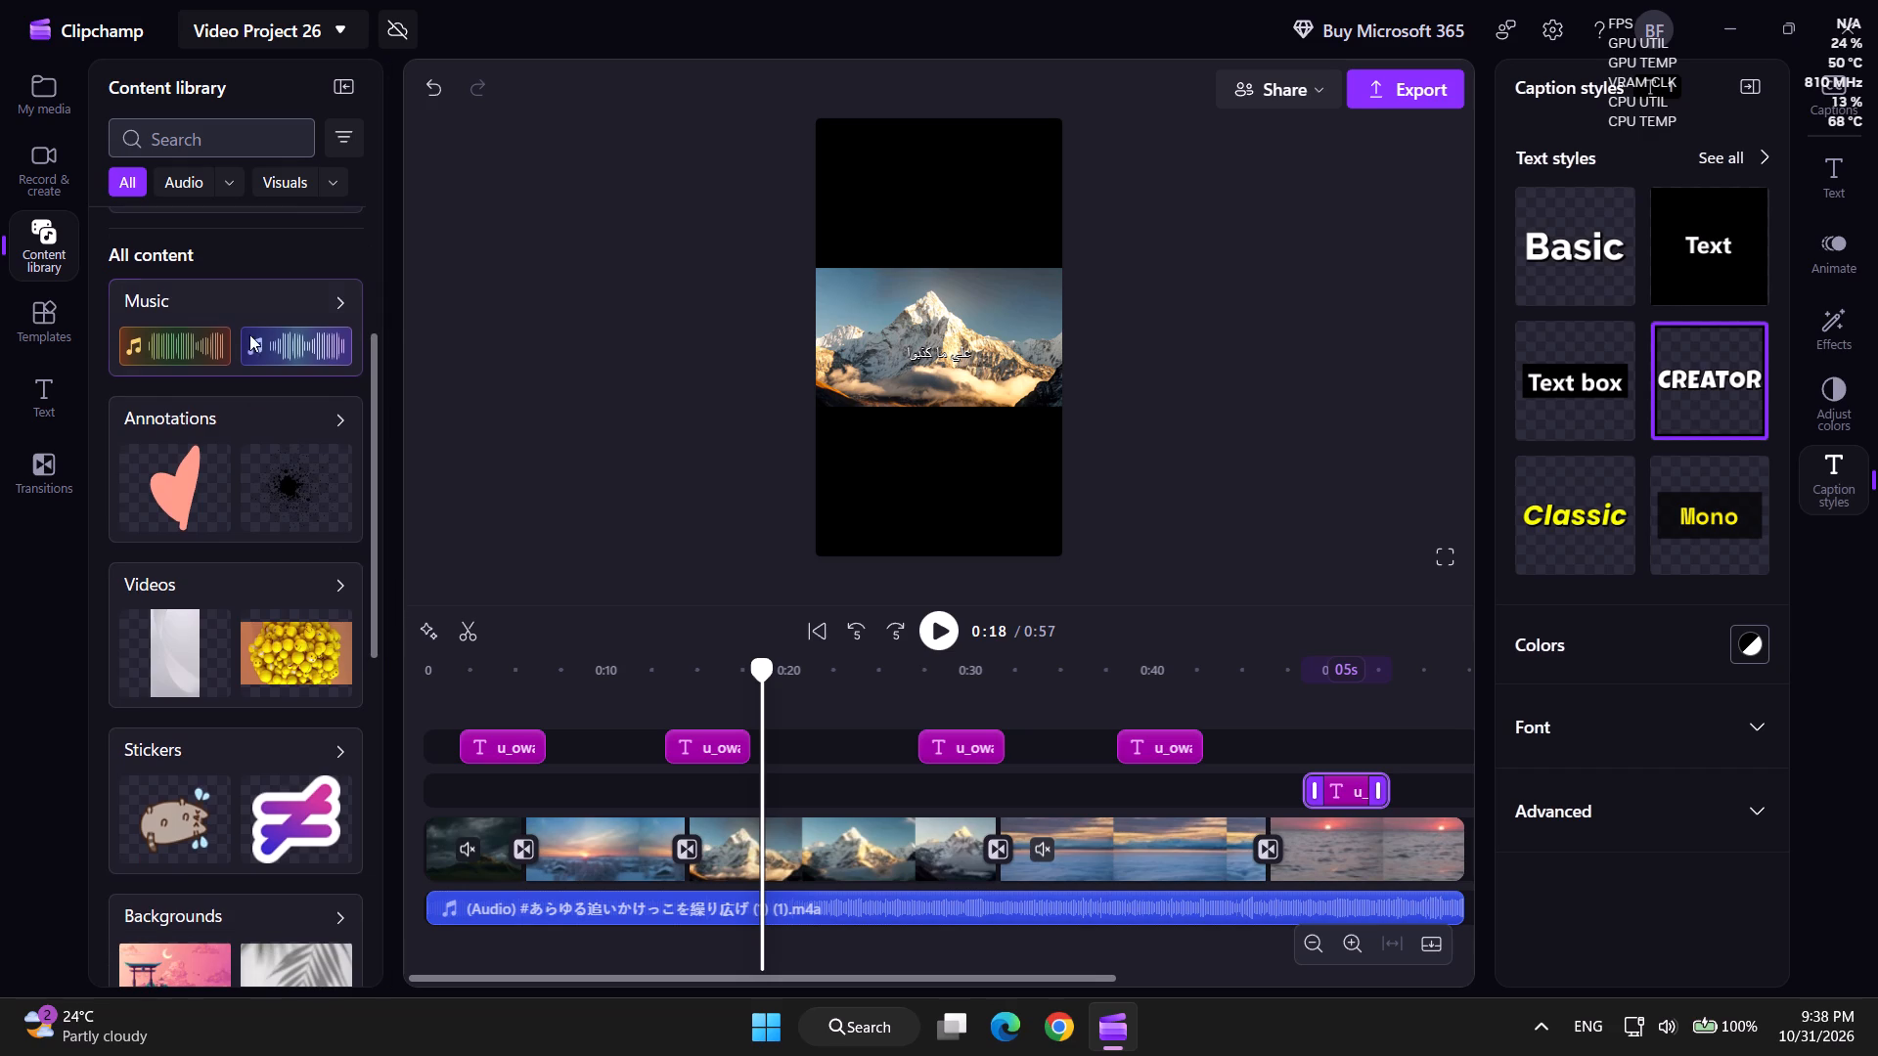
left_click(267, 292)
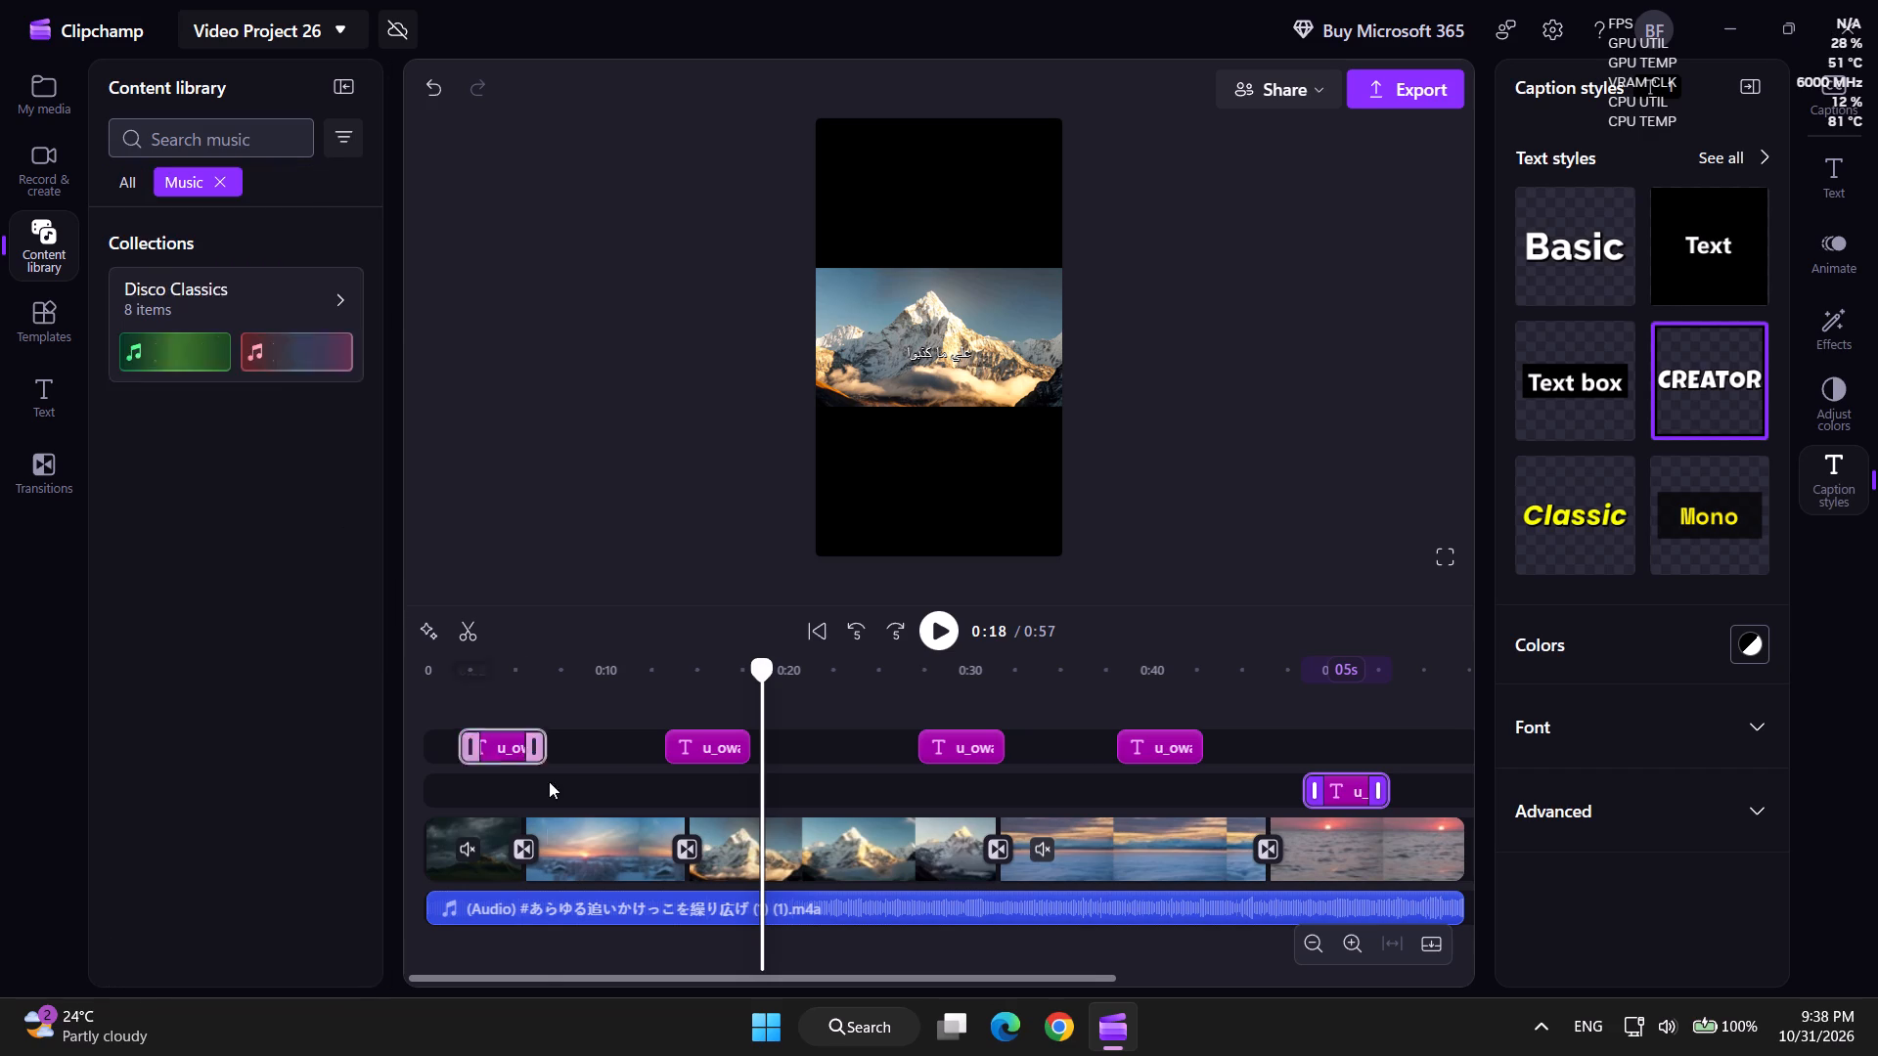
left_click_drag(684, 973, 1122, 964)
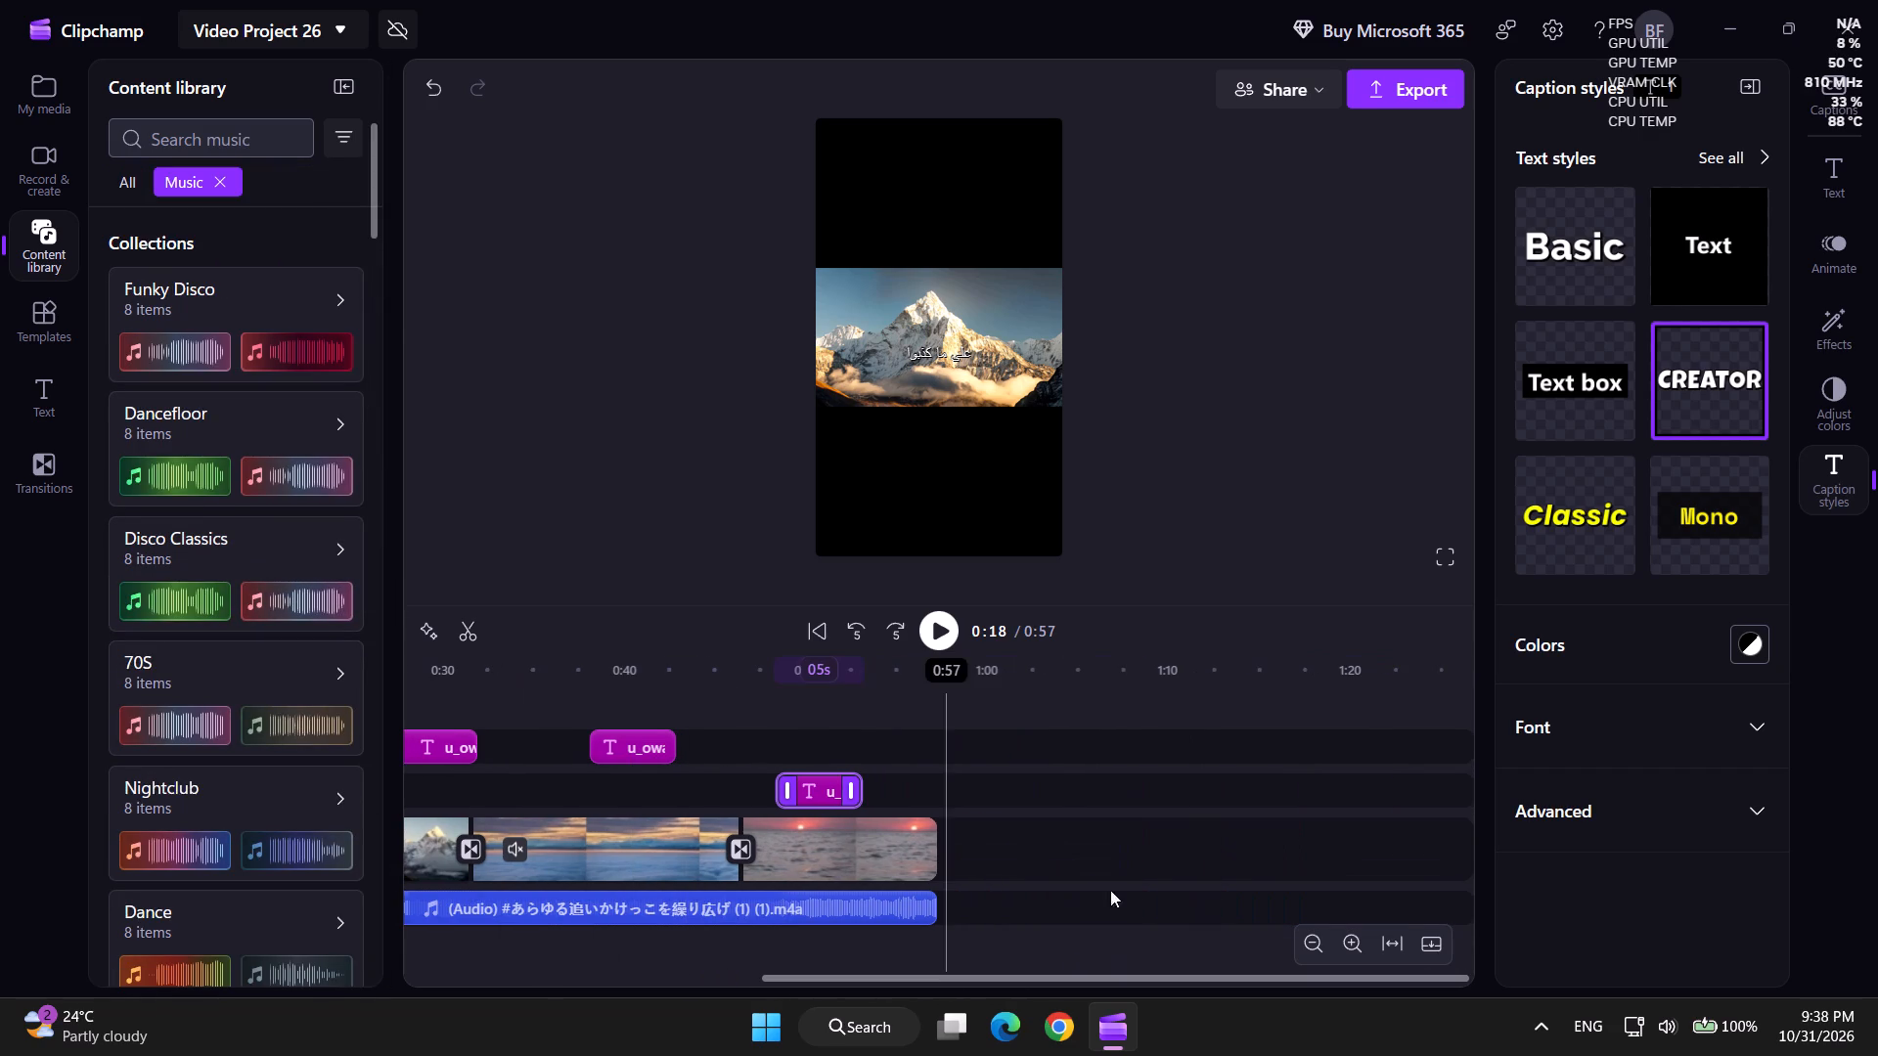
double_click(1078, 825)
Preview Let go (30 sec), Let go (60 sec) and Let Go from the Funky Disco music collection, and Let Go from Dancefloor.
left_click(234, 298)
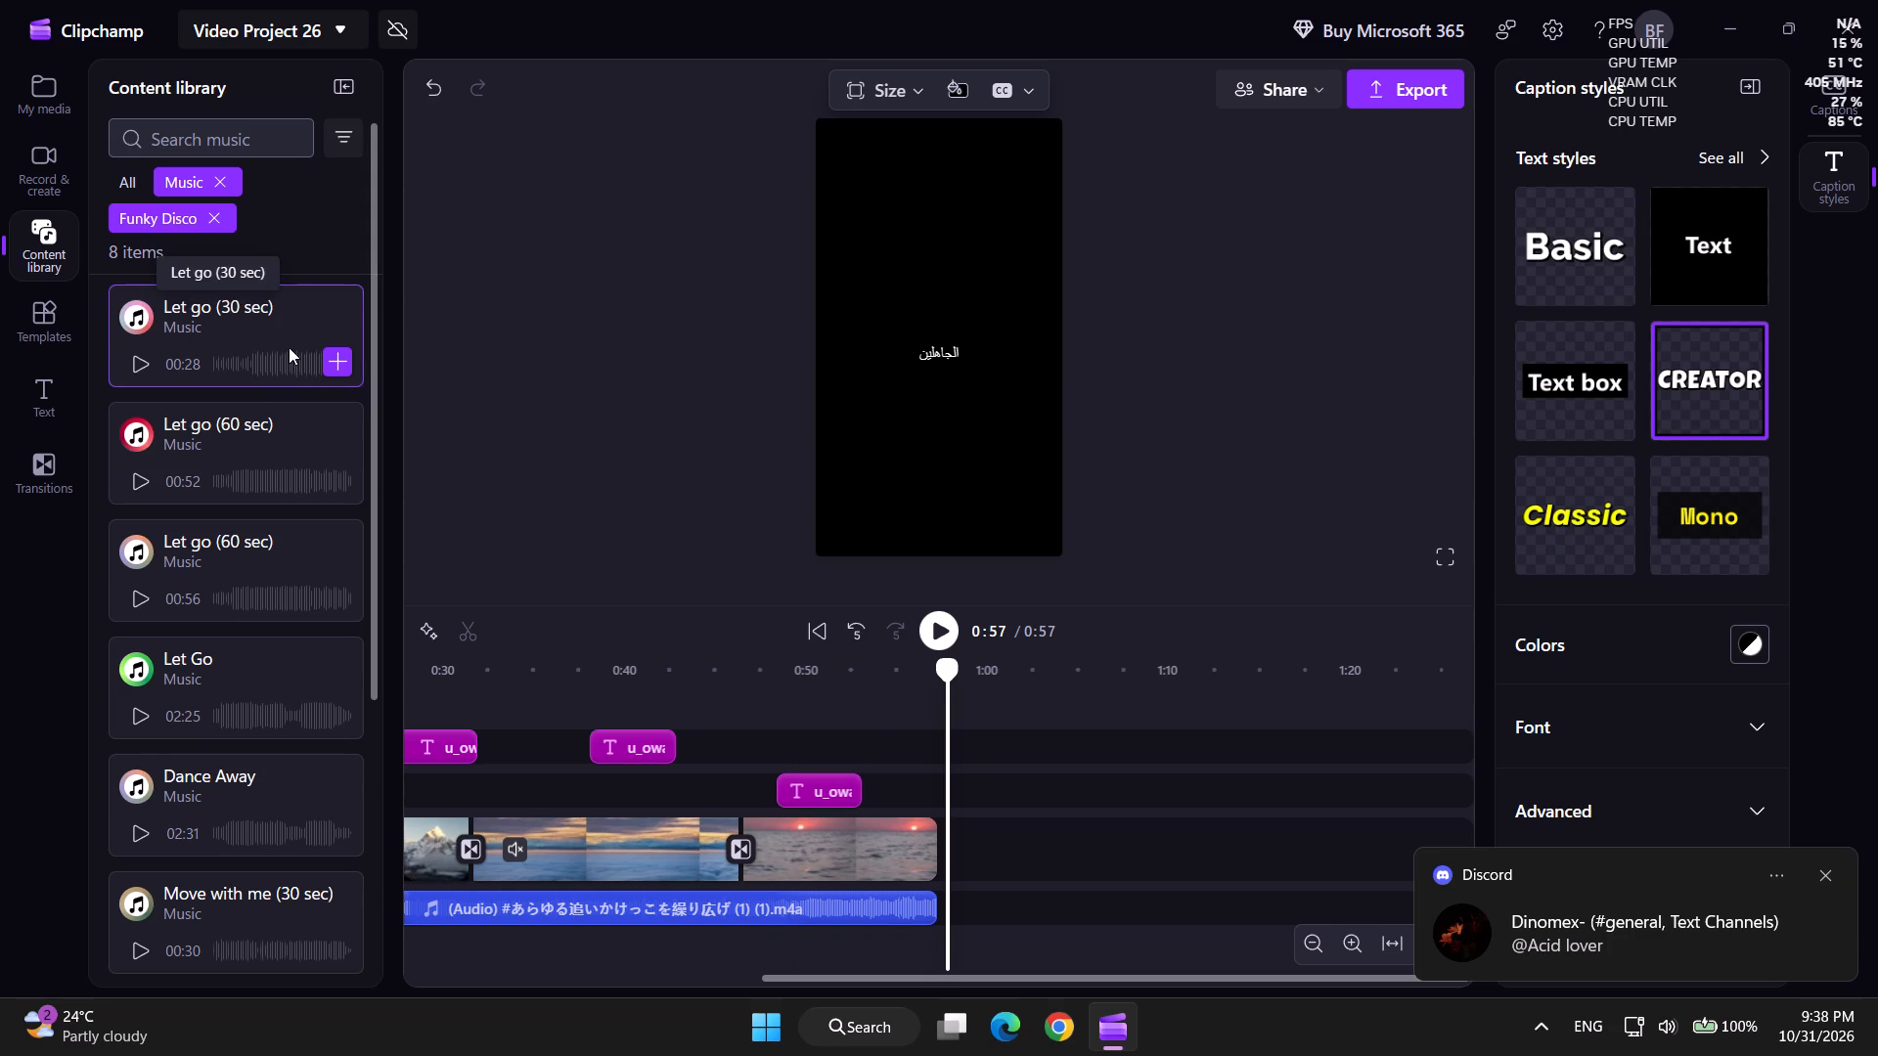
left_click(130, 371)
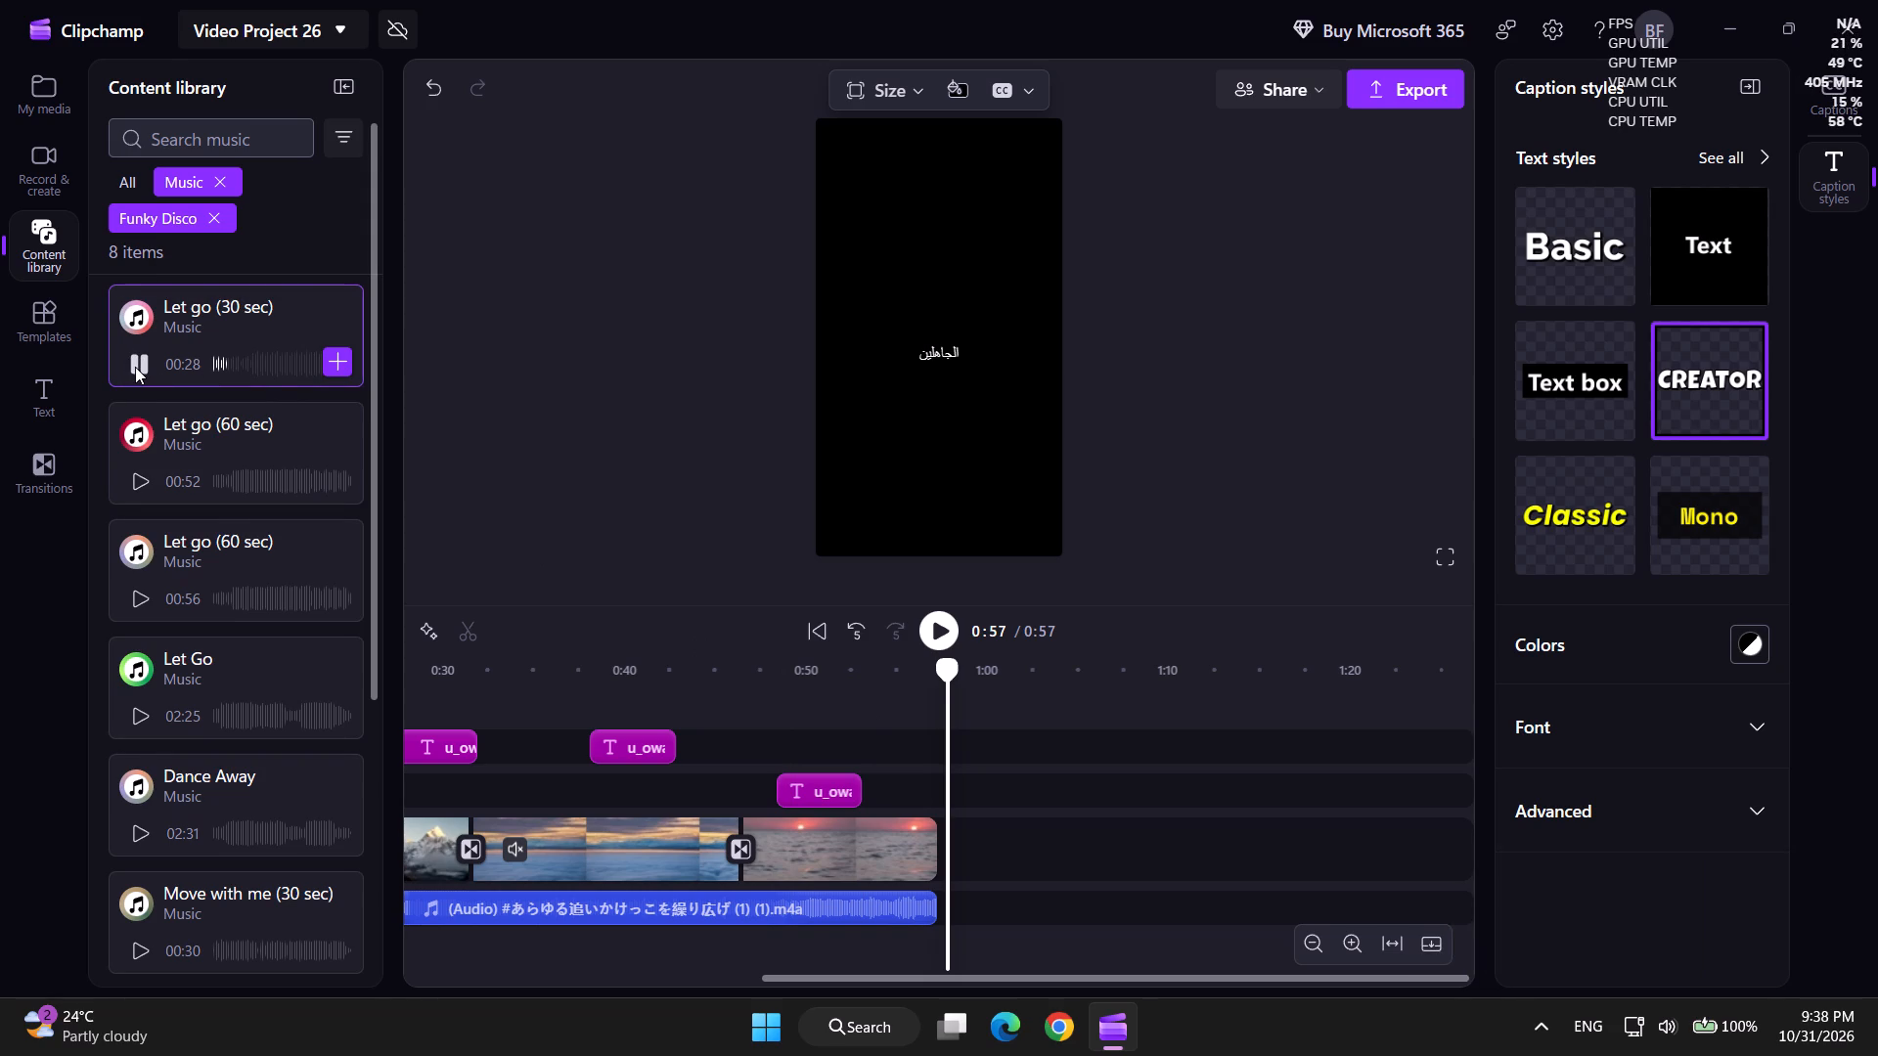
left_click(139, 601)
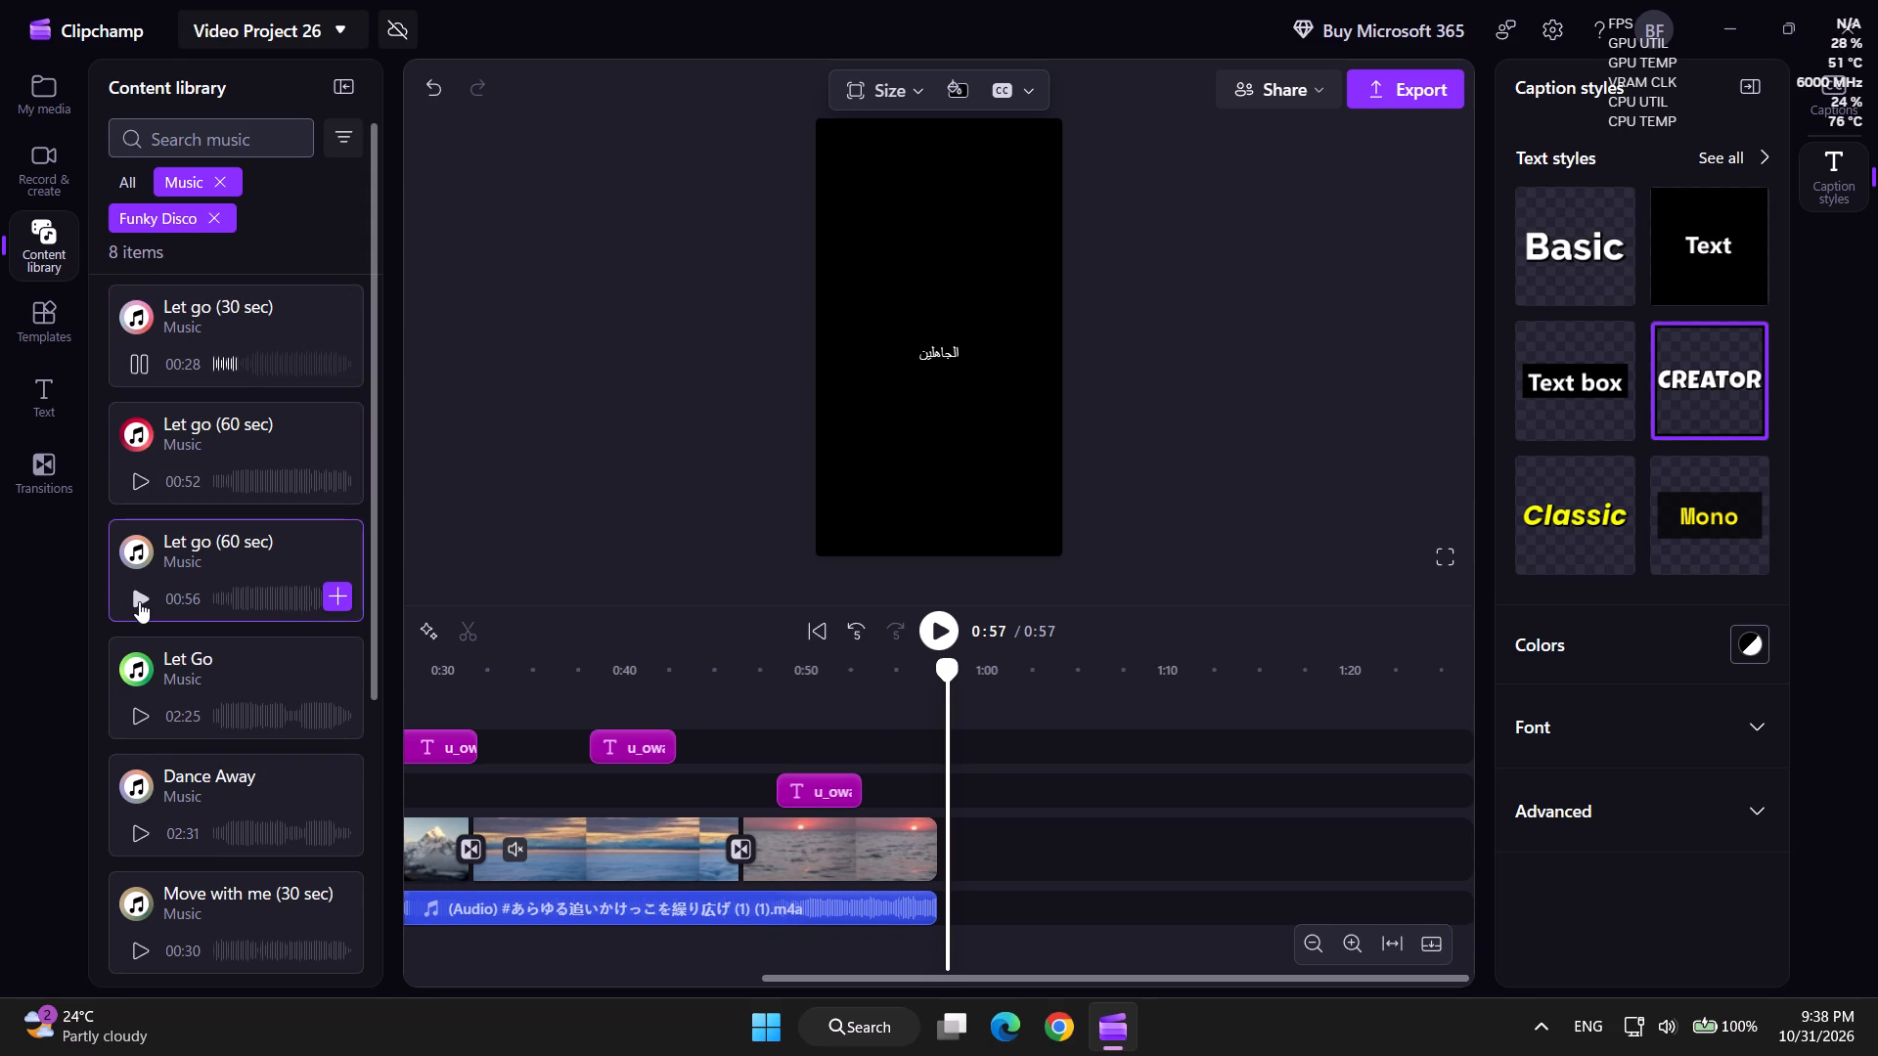
left_click(136, 714)
left_click(210, 221)
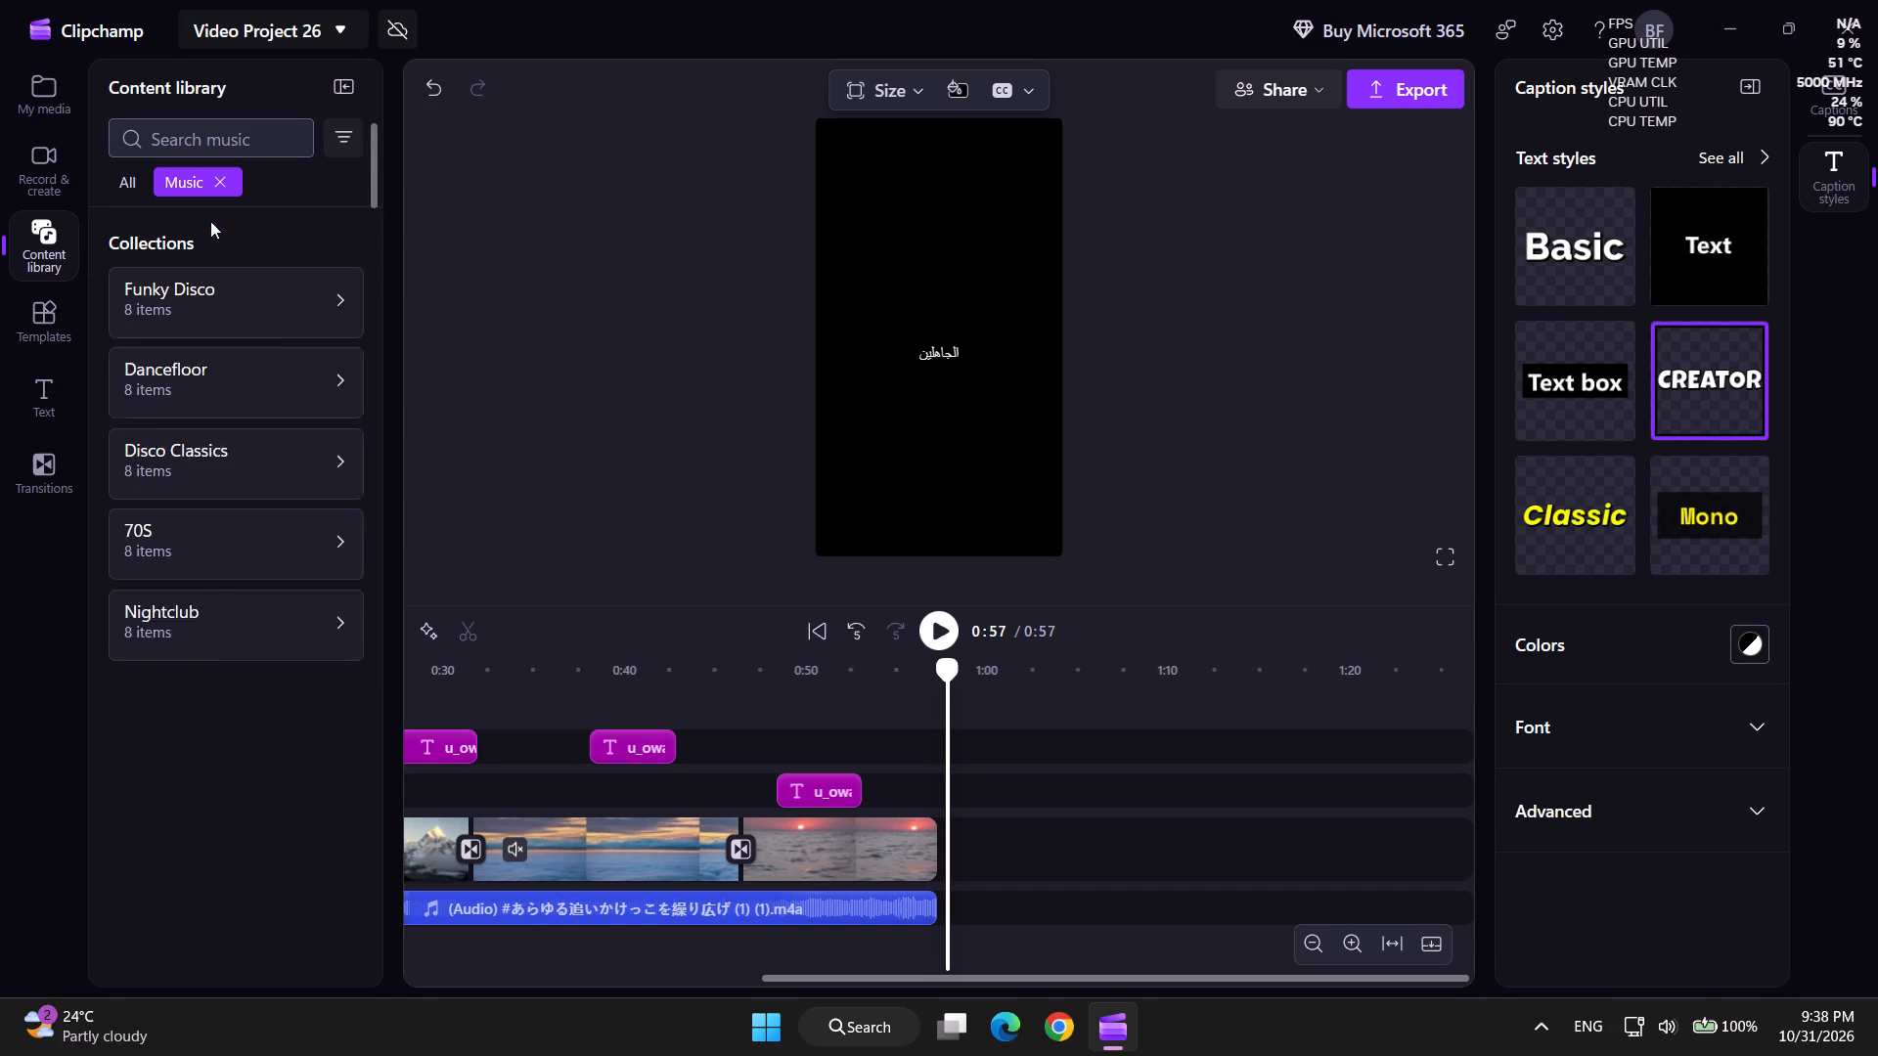
left_click(222, 417)
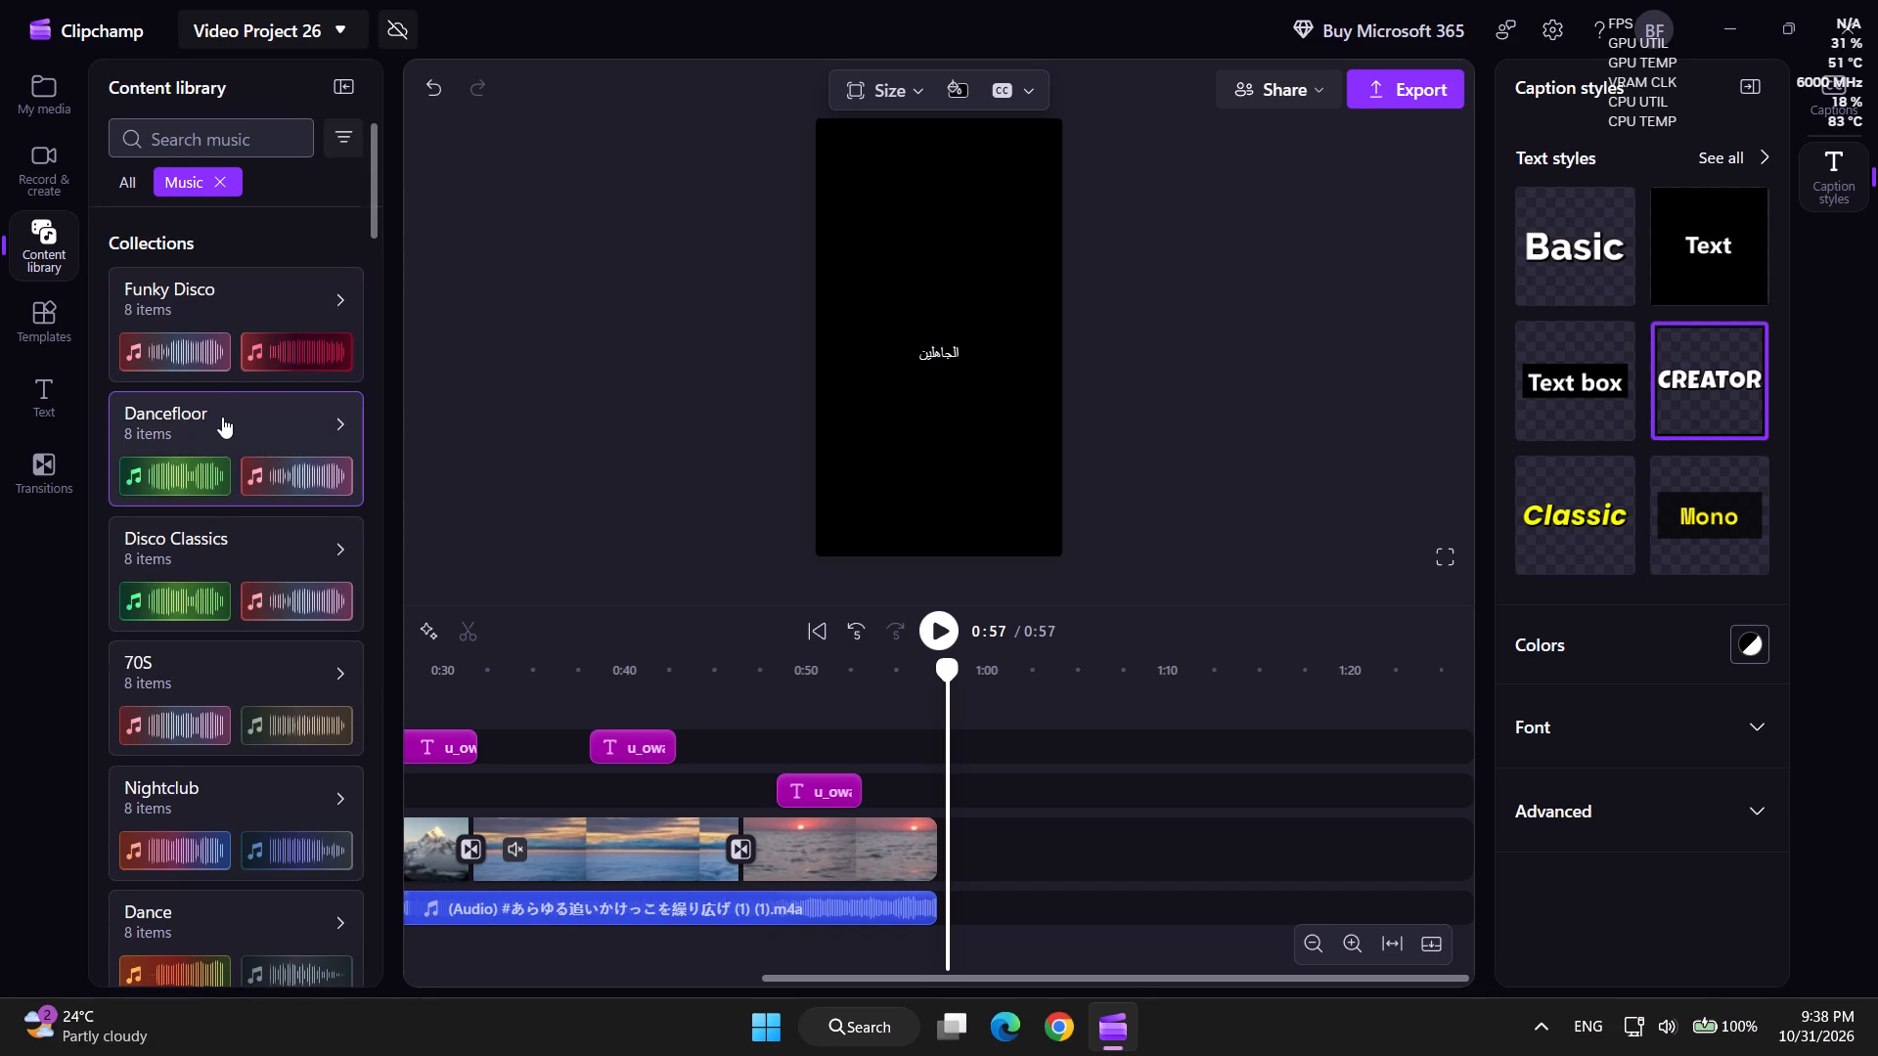
left_click(134, 374)
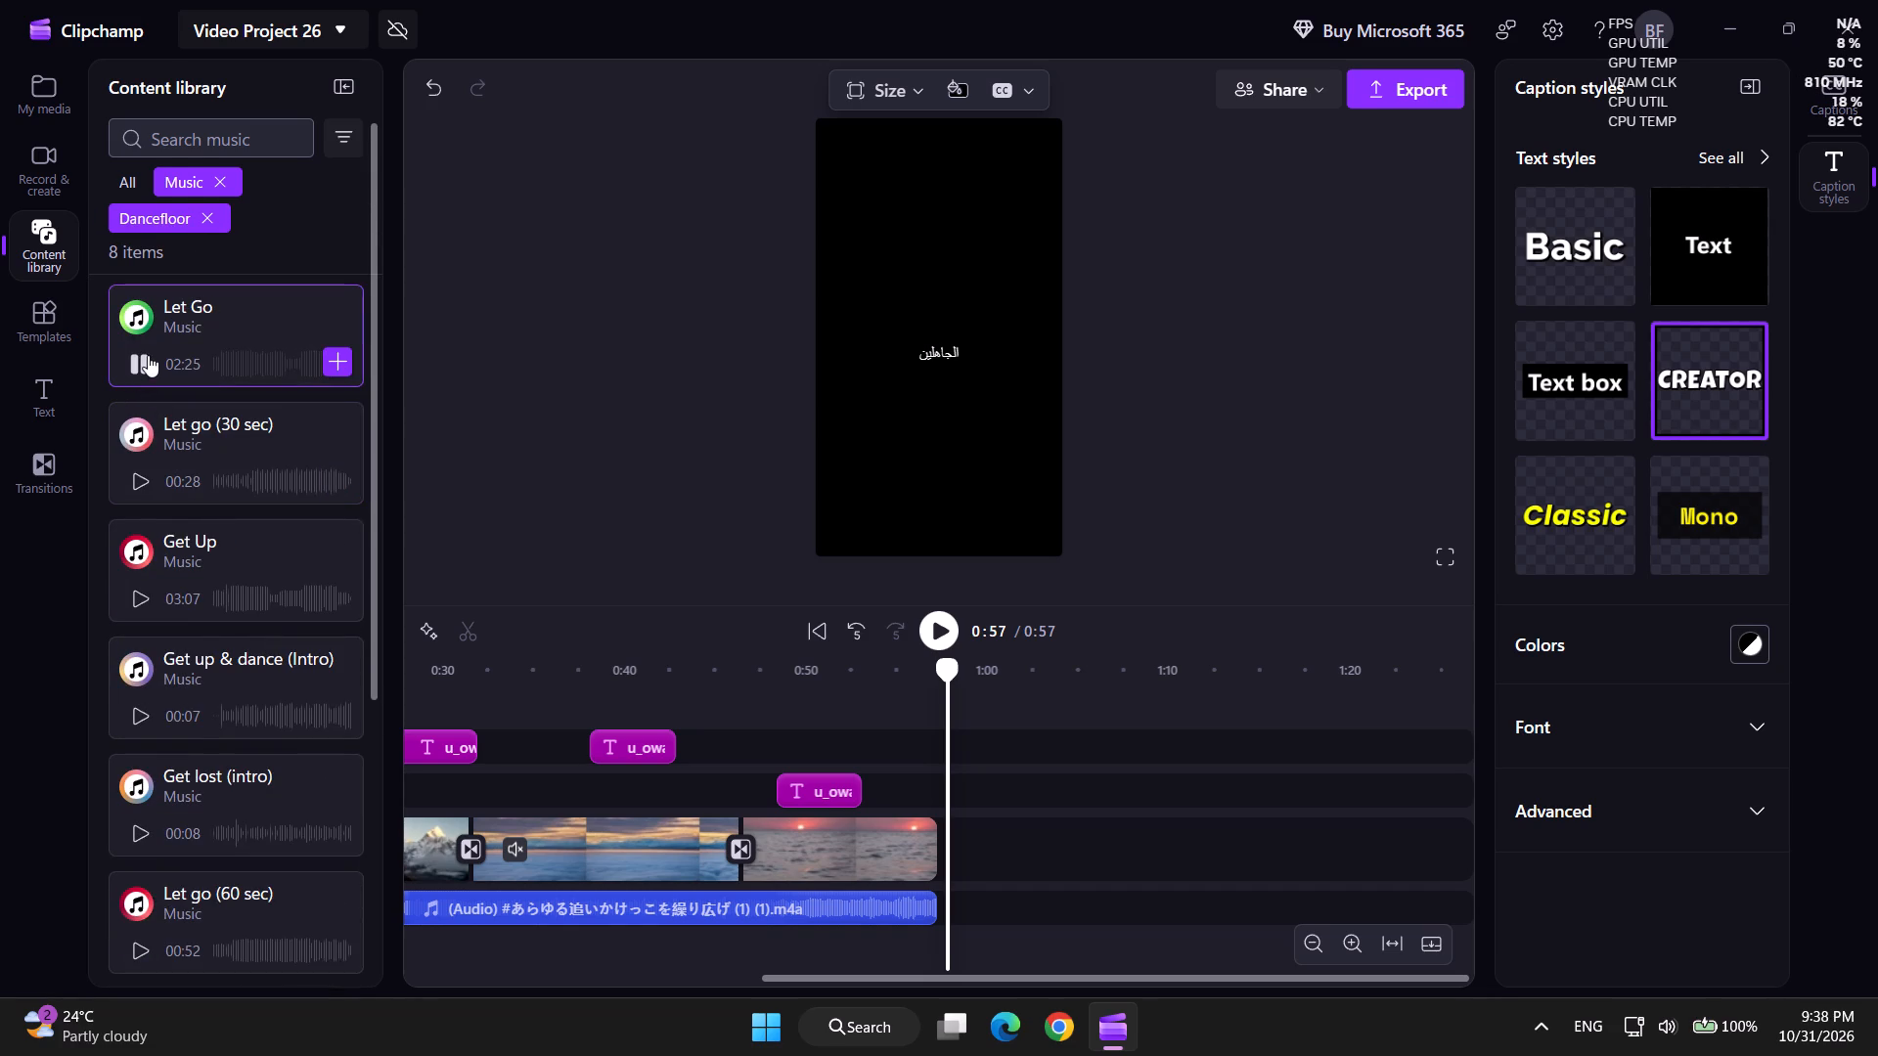
left_click(138, 376)
left_click(197, 221)
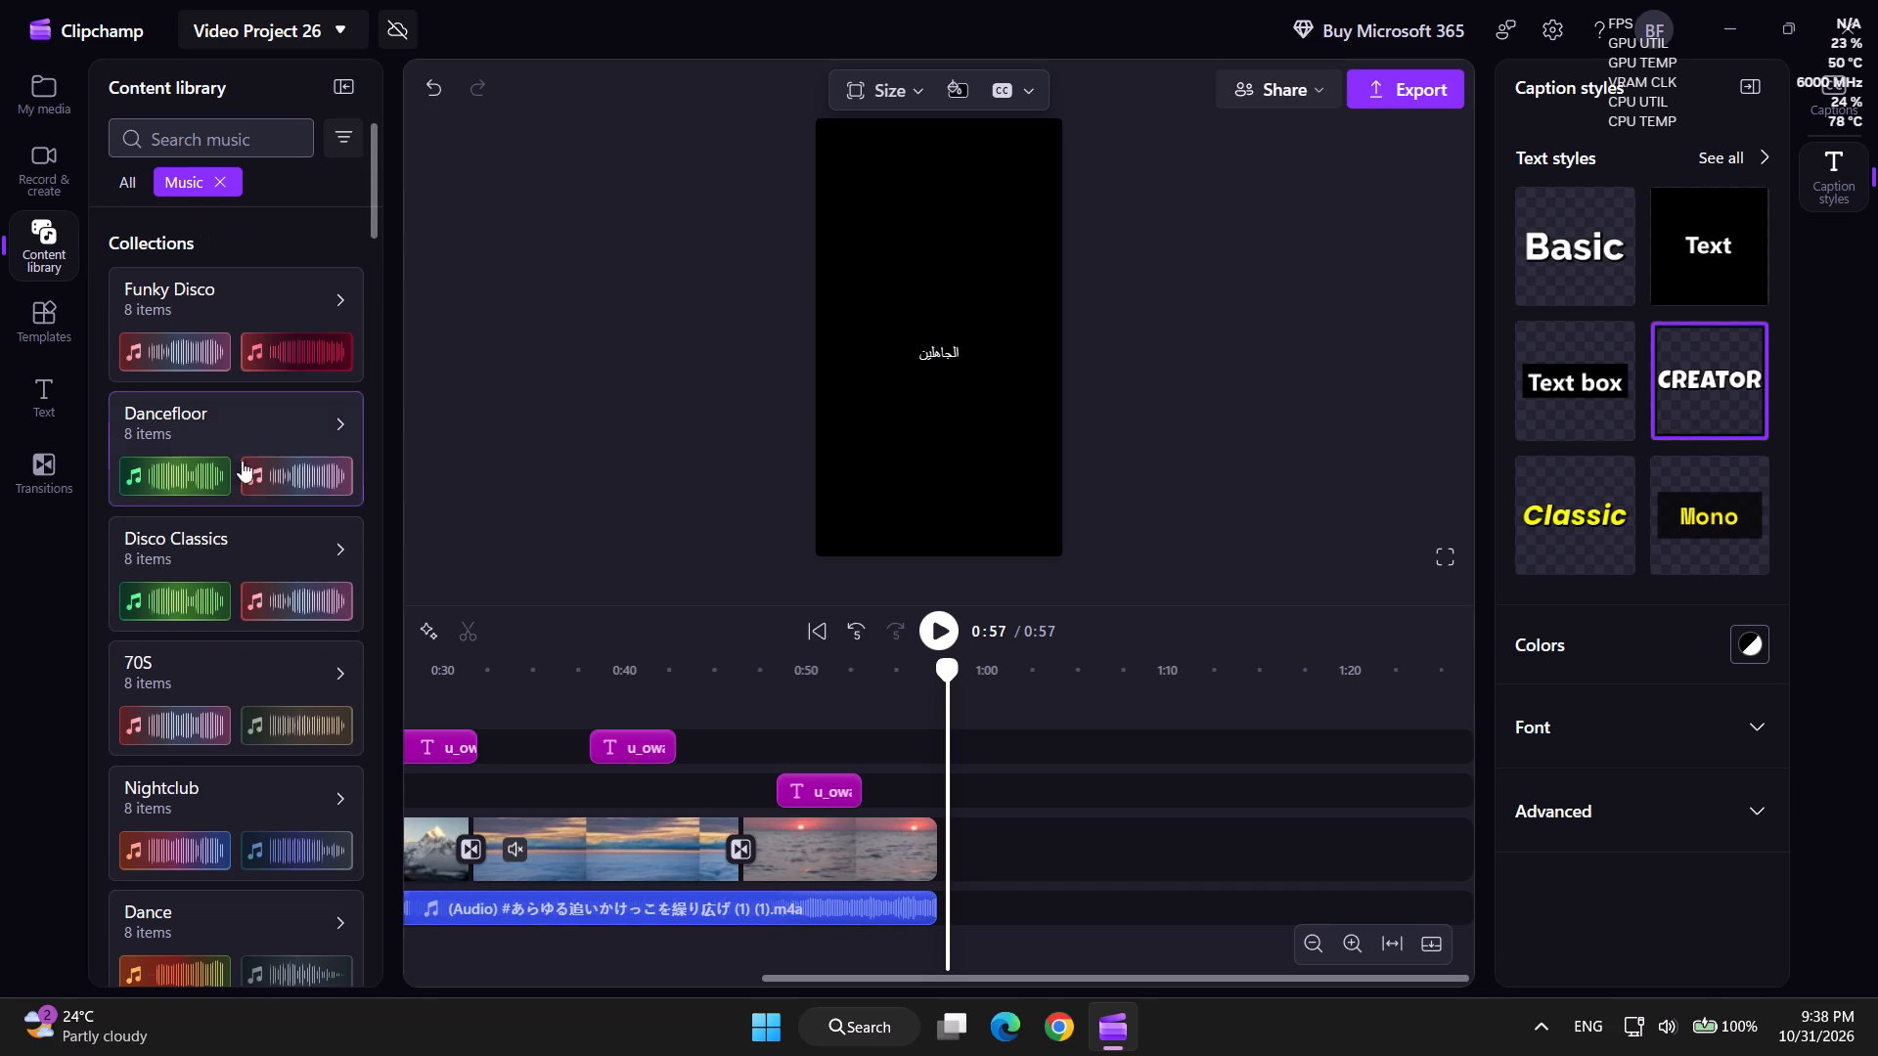
Preview Move with me (30 sec) from the 70S music collection, and clear the Music and 70S filters.
left_click(260, 659)
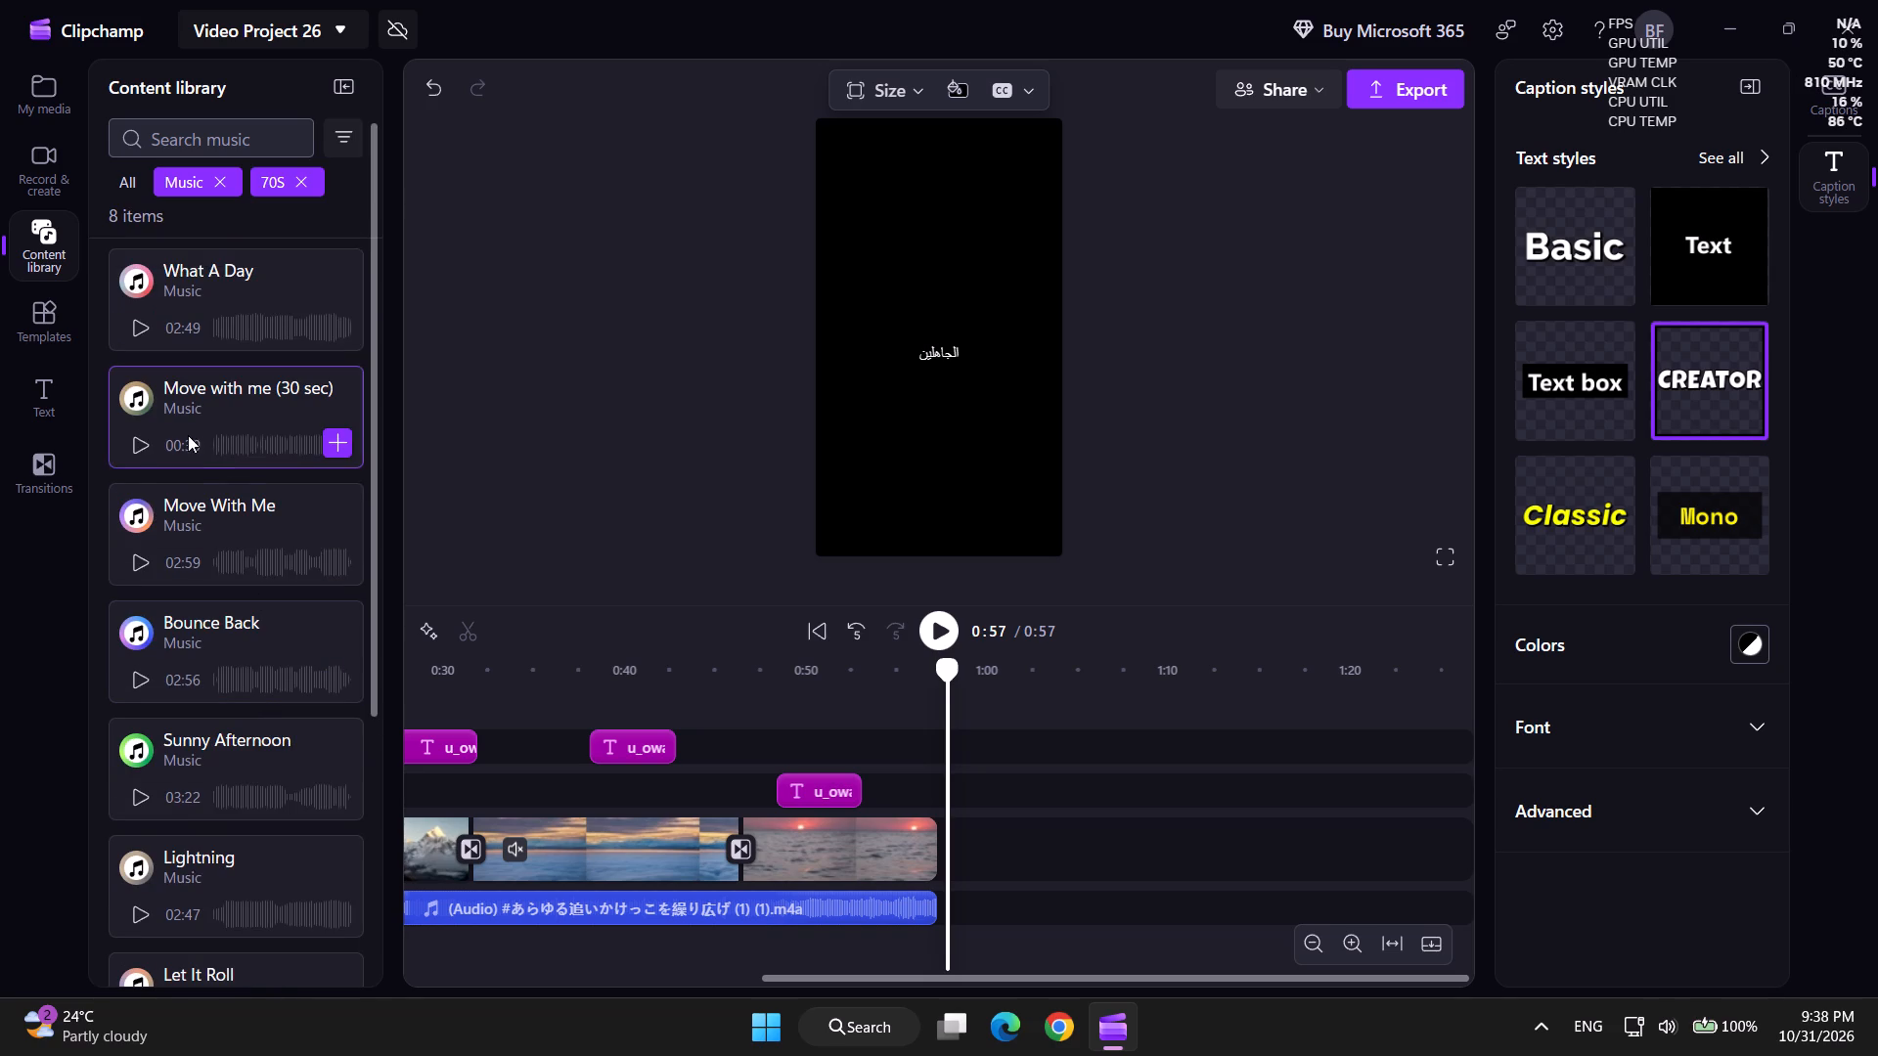
left_click(130, 450)
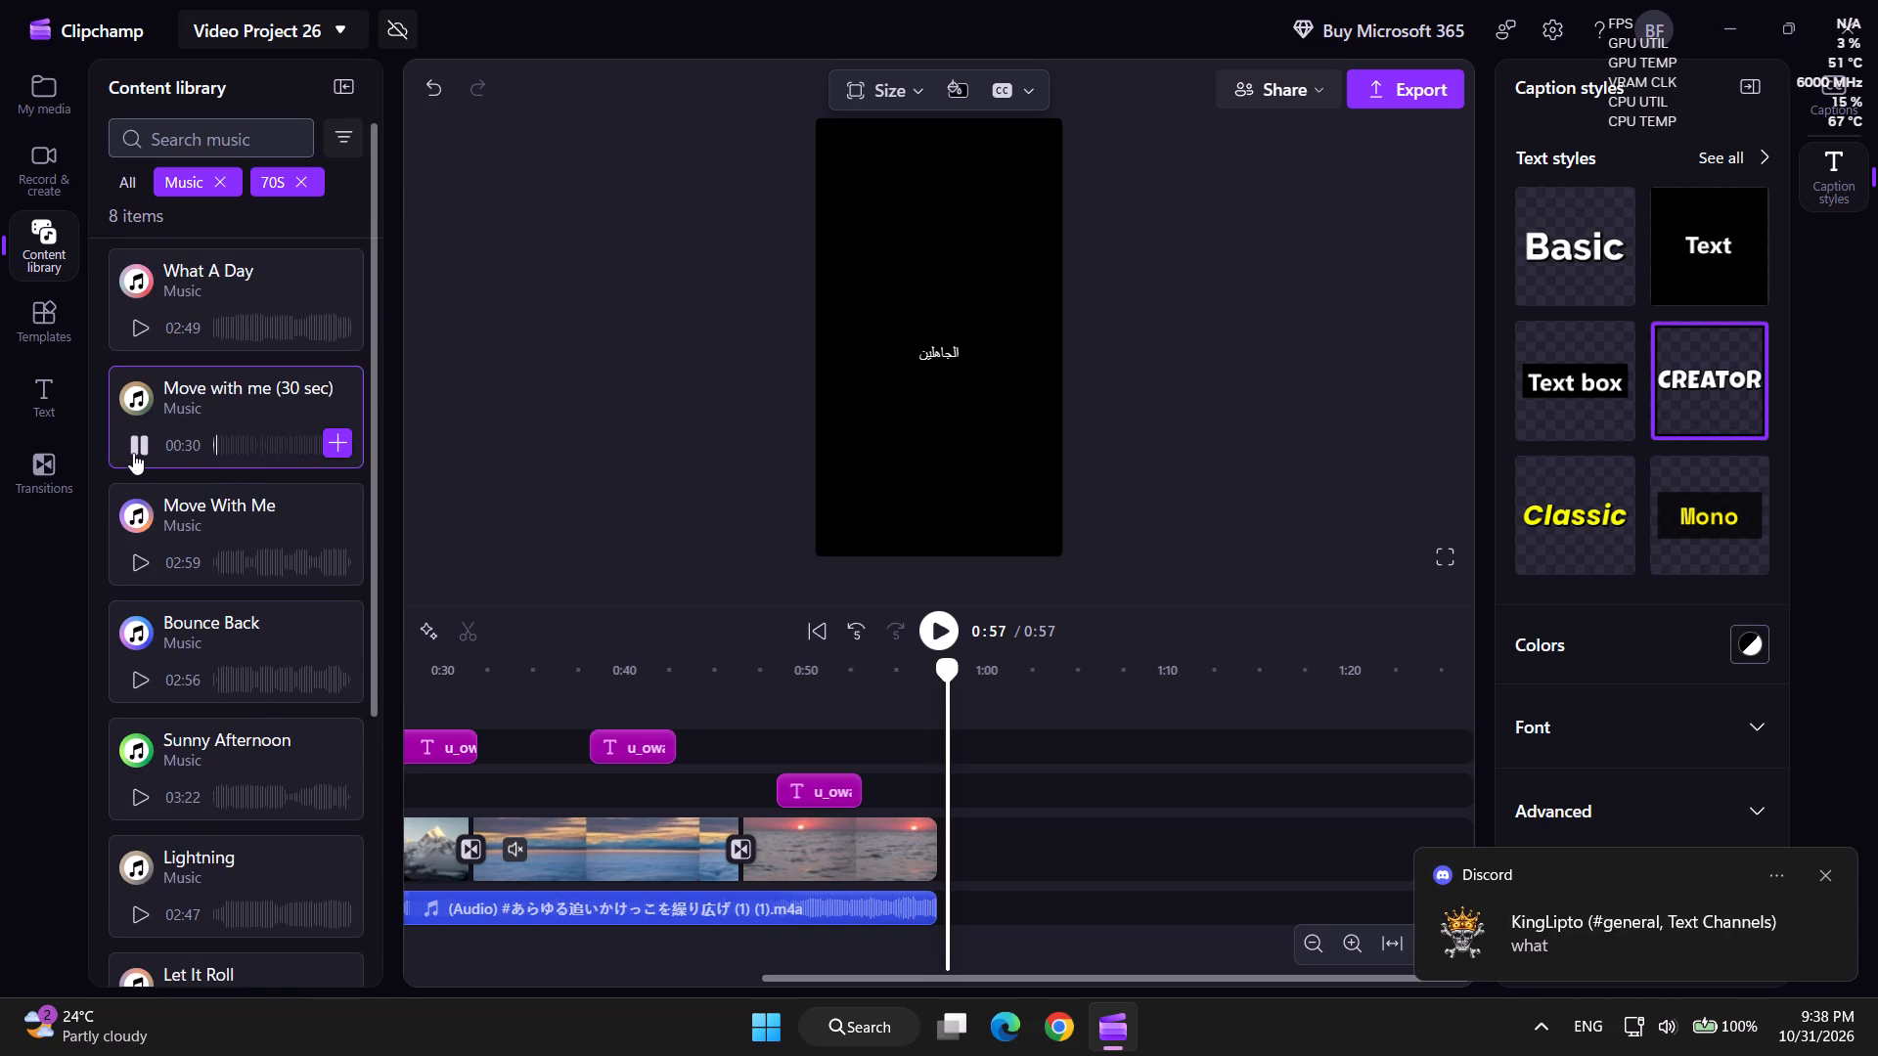
left_click(133, 453)
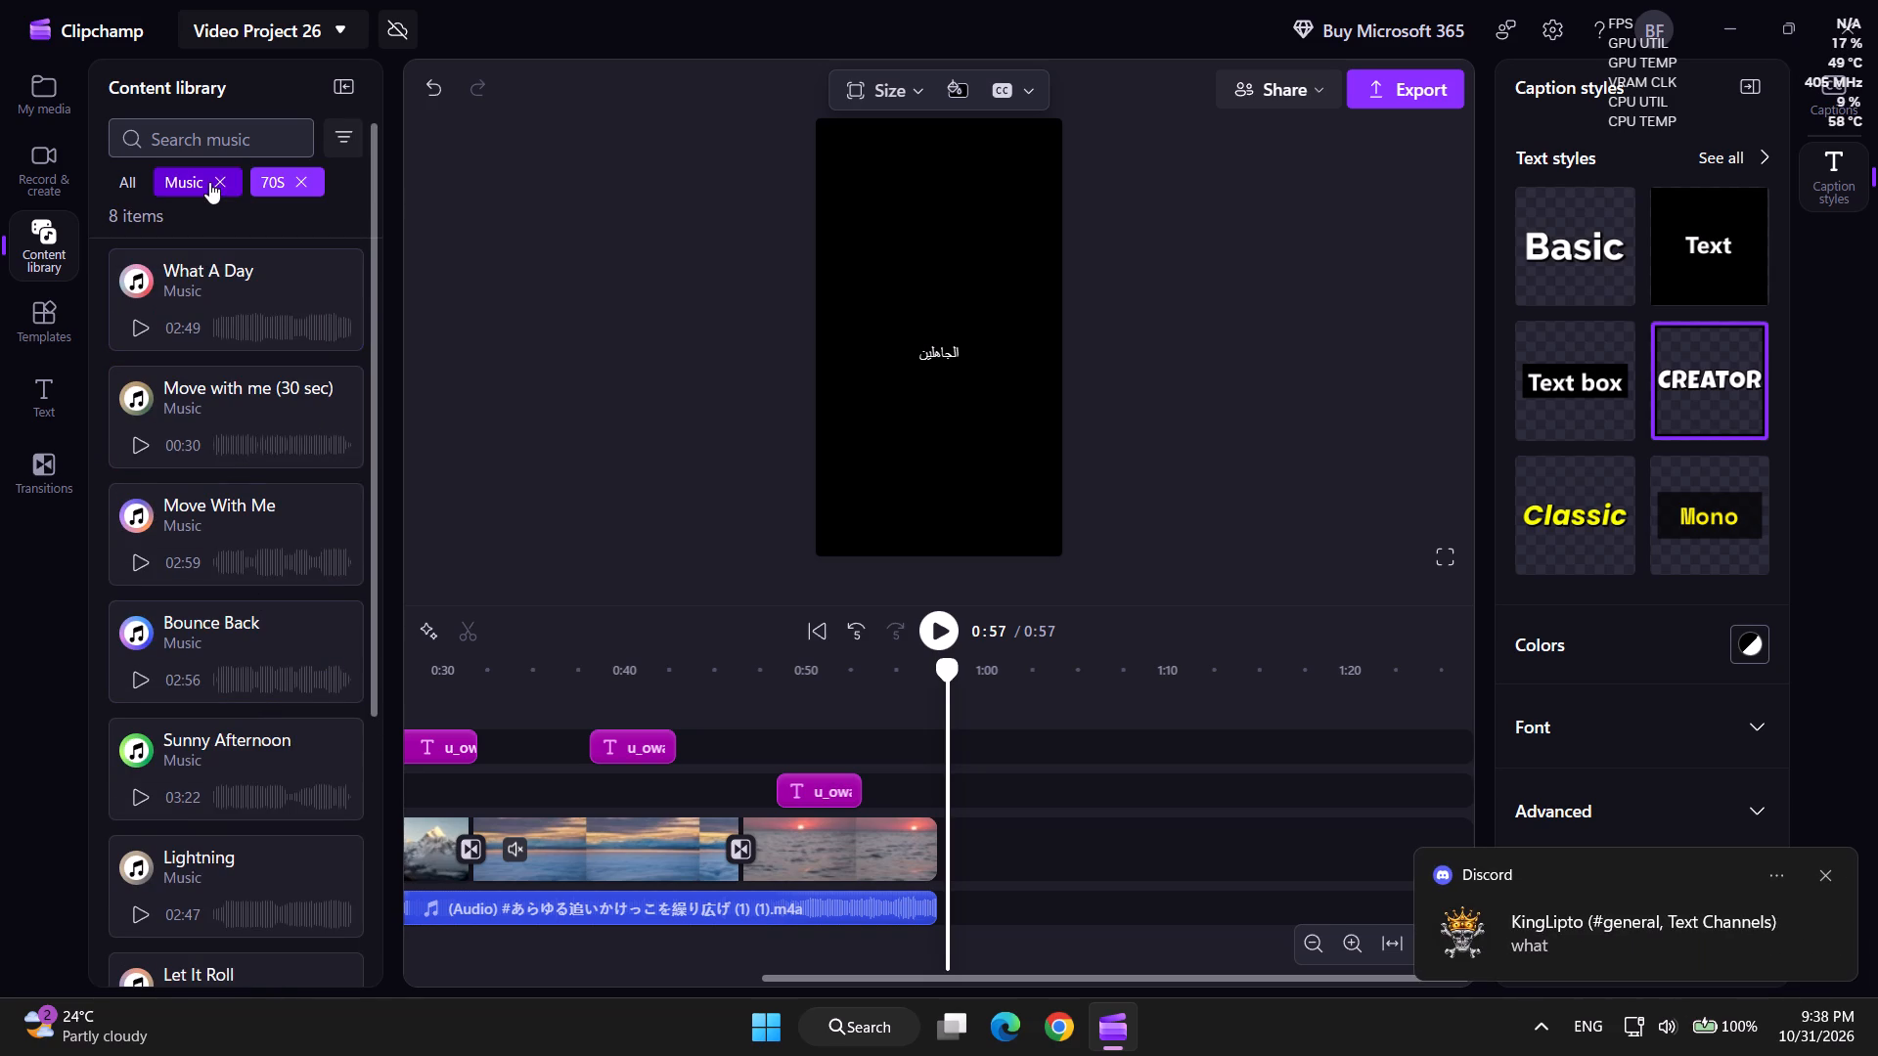
left_click(221, 183)
left_click(161, 216)
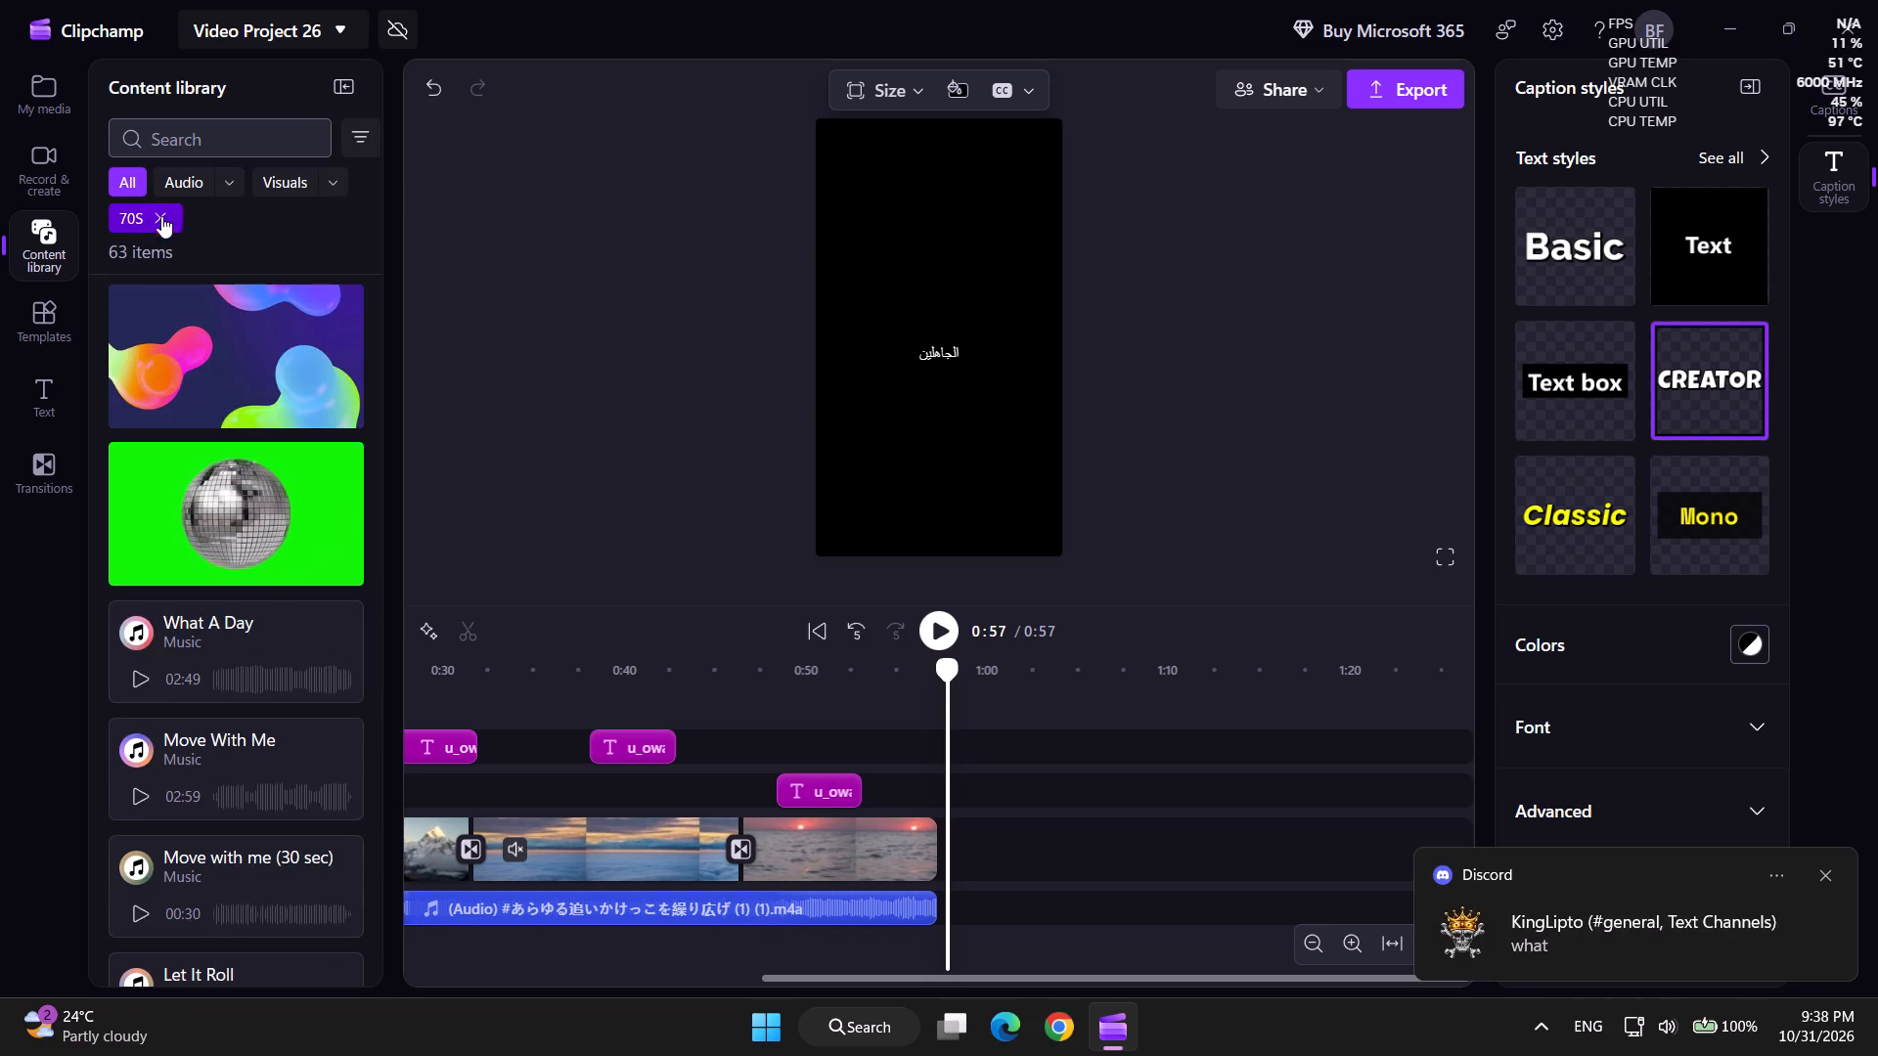
Browse the content library's categories and open the Overlays category.
left_click(52, 592)
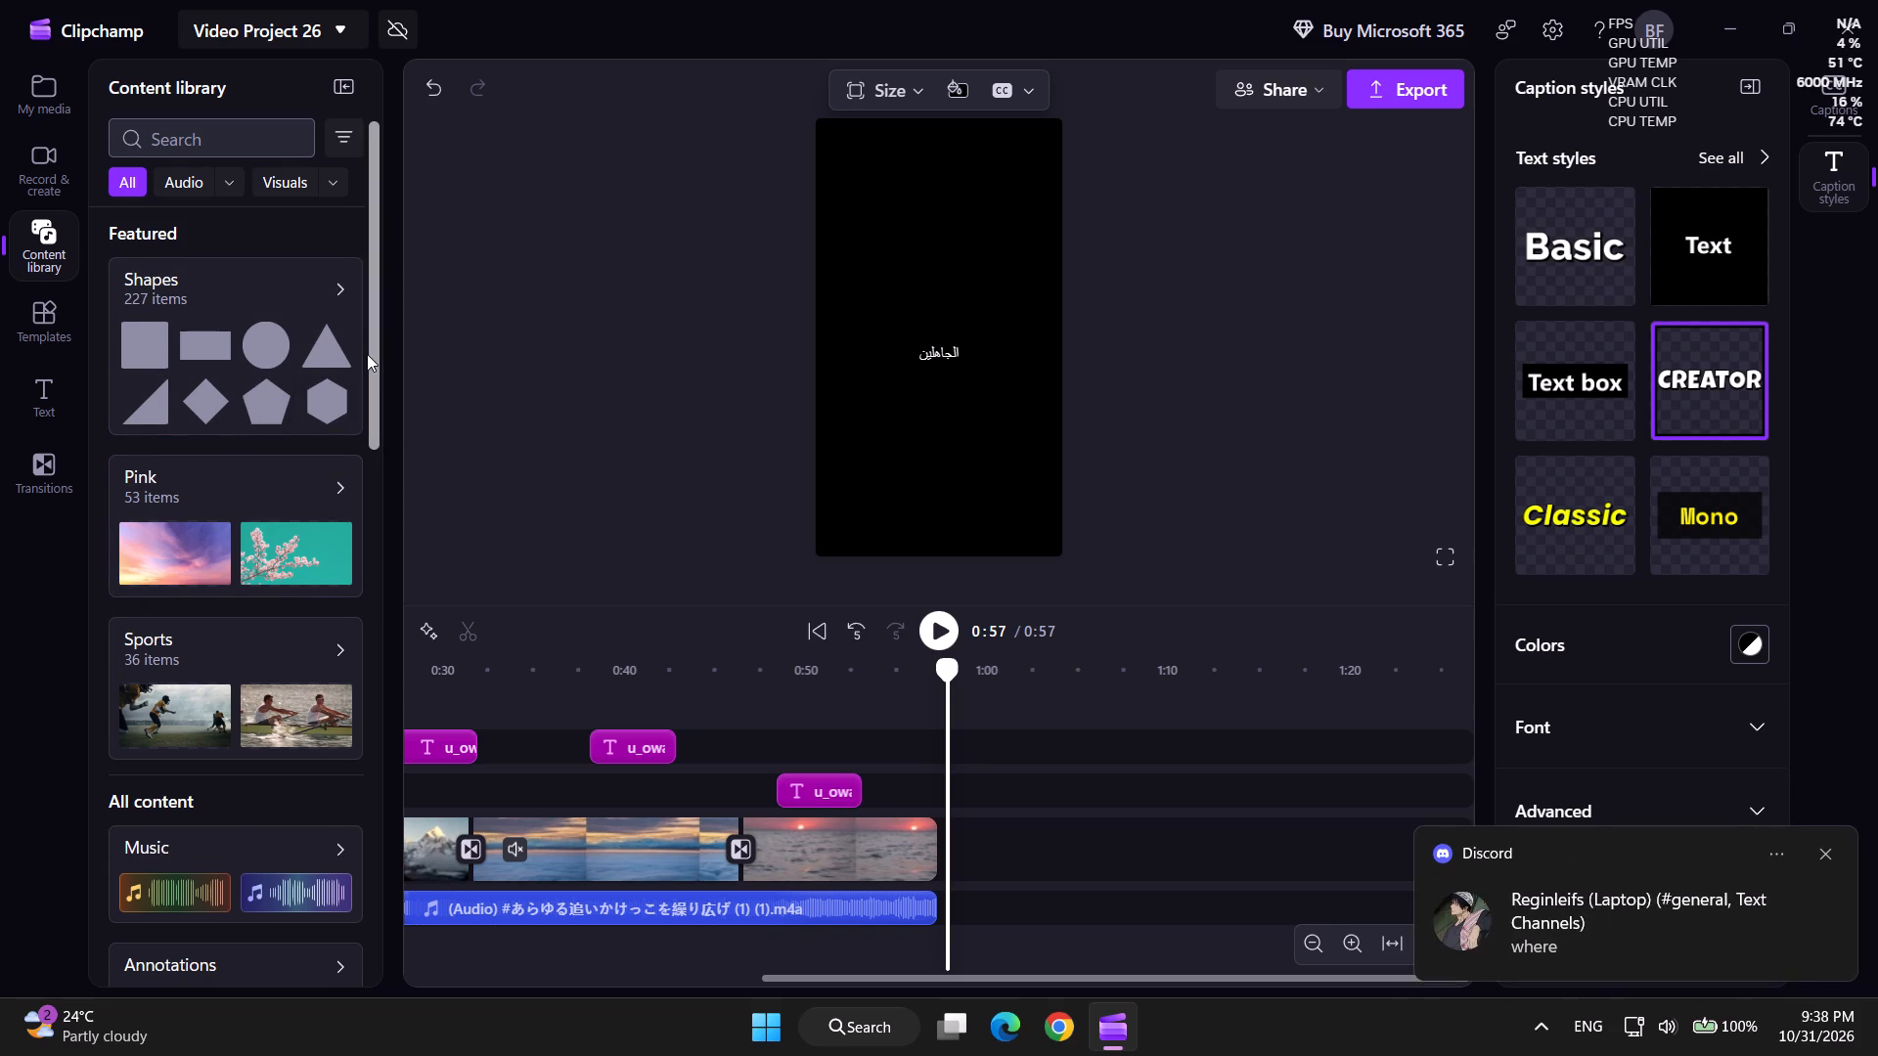
left_click_drag(367, 354, 369, 543)
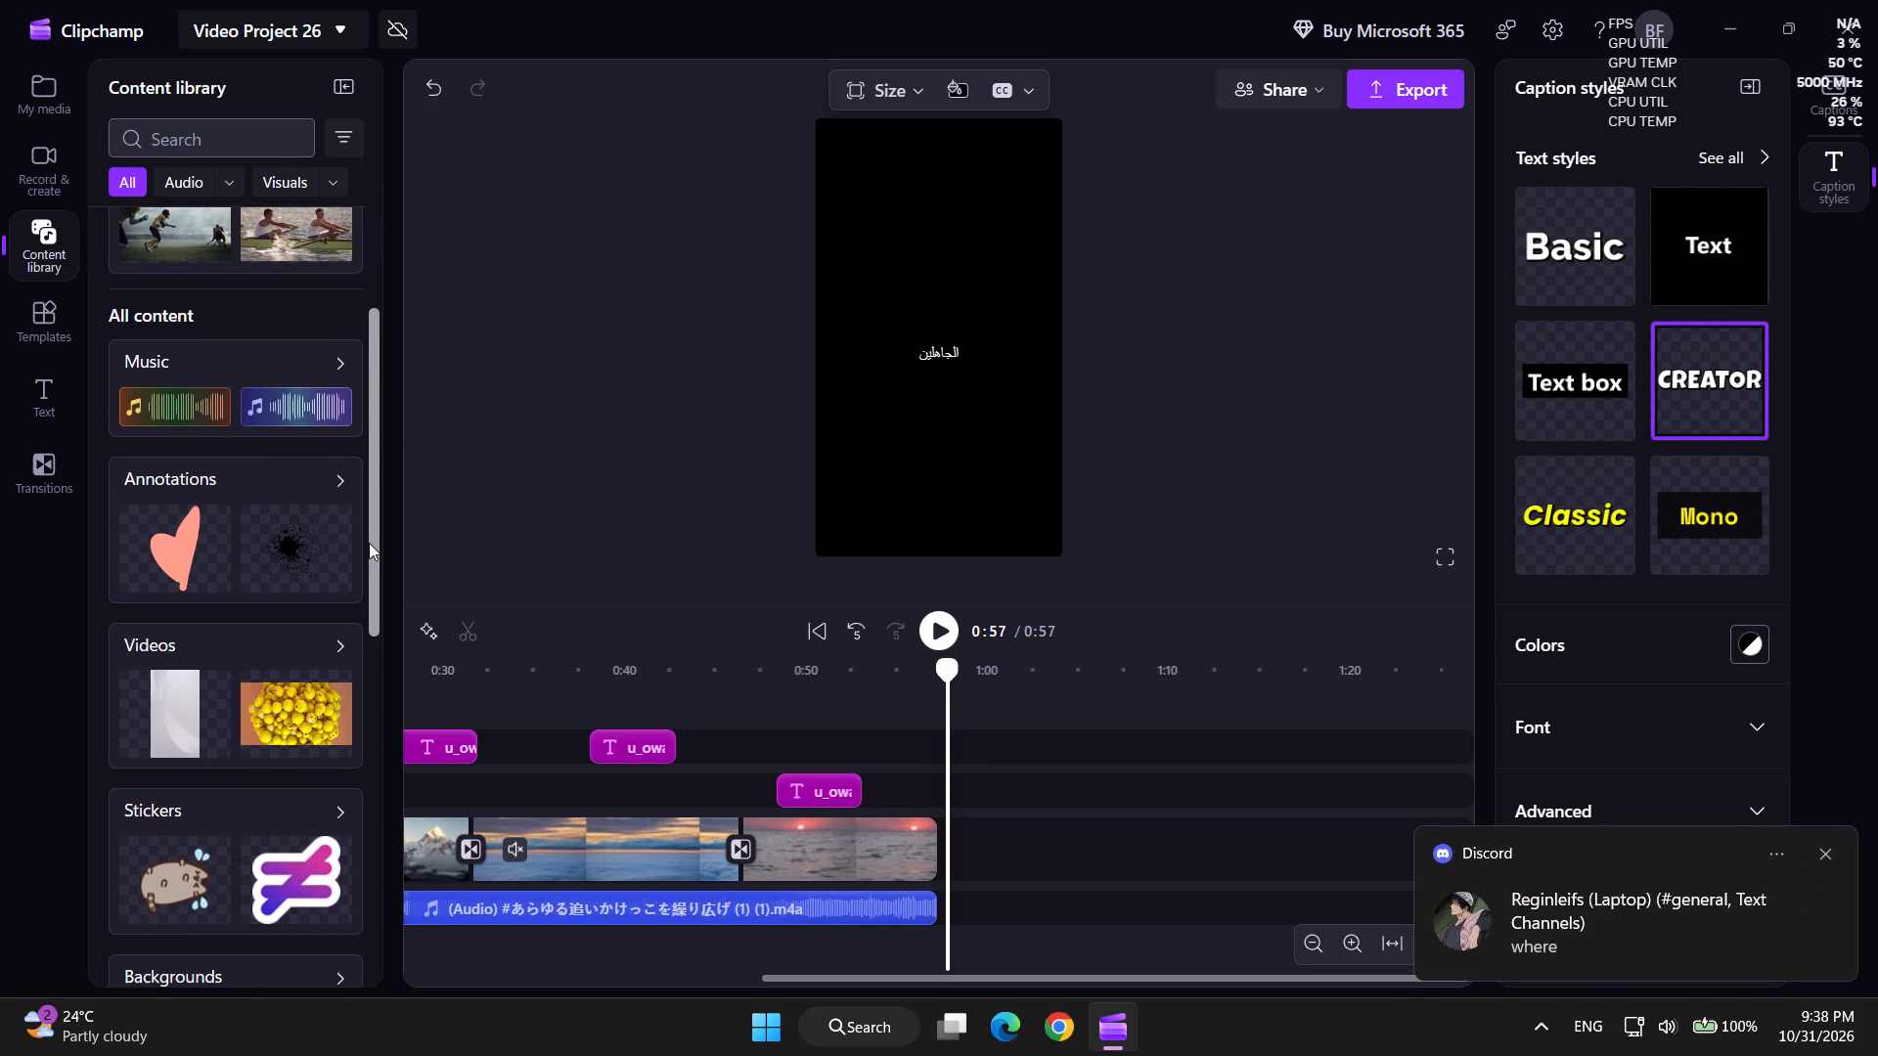
left_click_drag(369, 543, 362, 637)
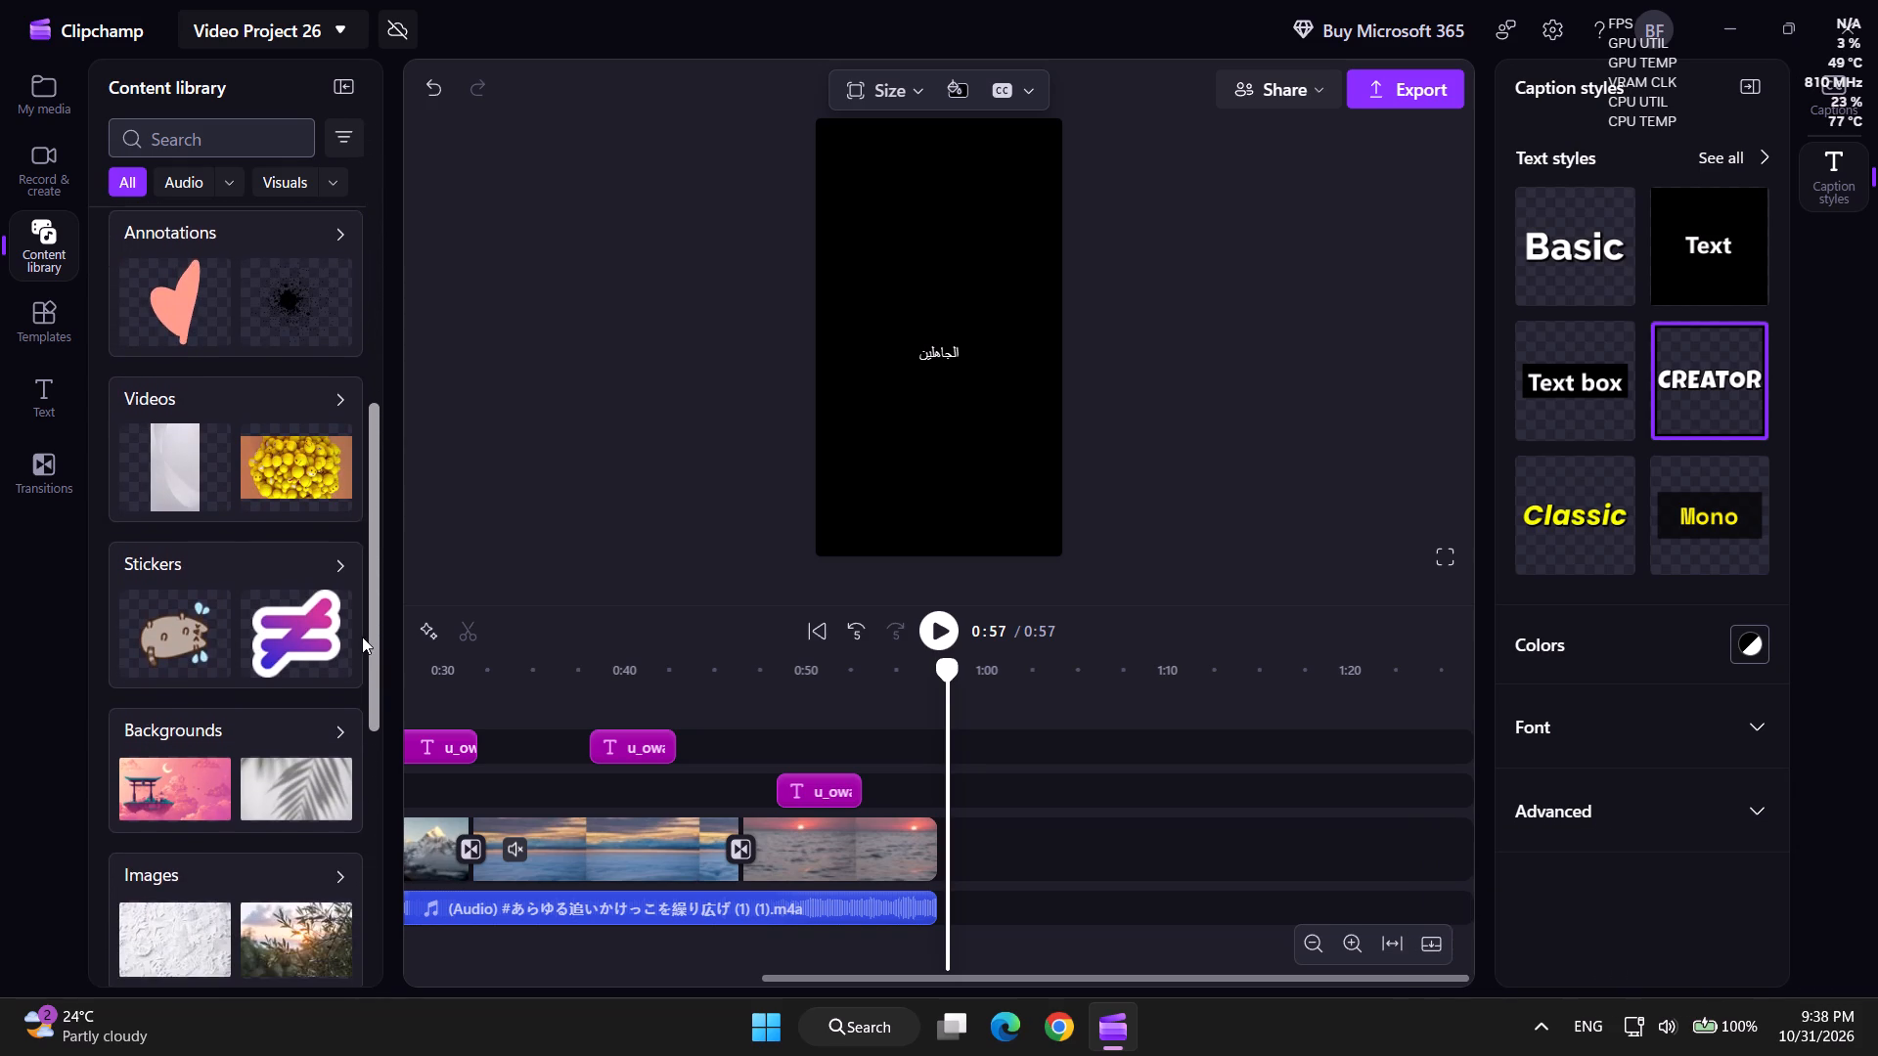
left_click_drag(362, 637, 355, 725)
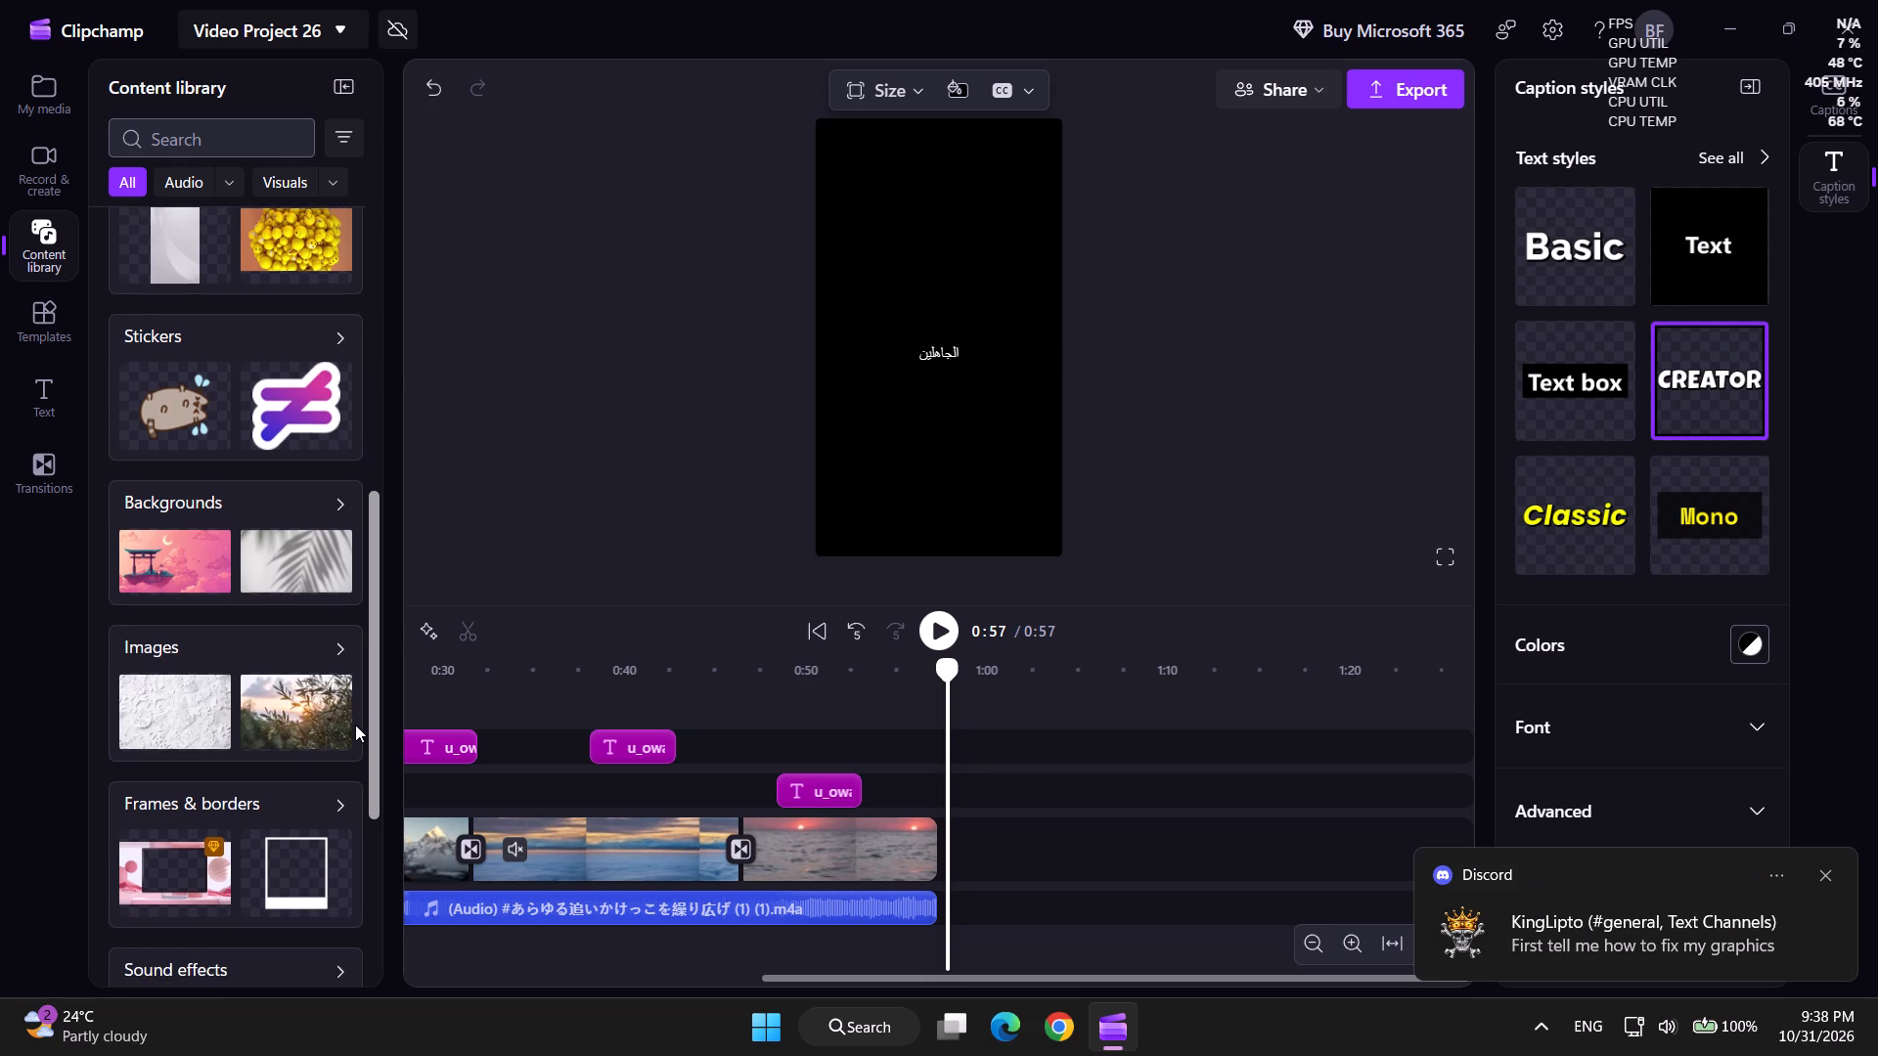
left_click_drag(355, 725, 340, 877)
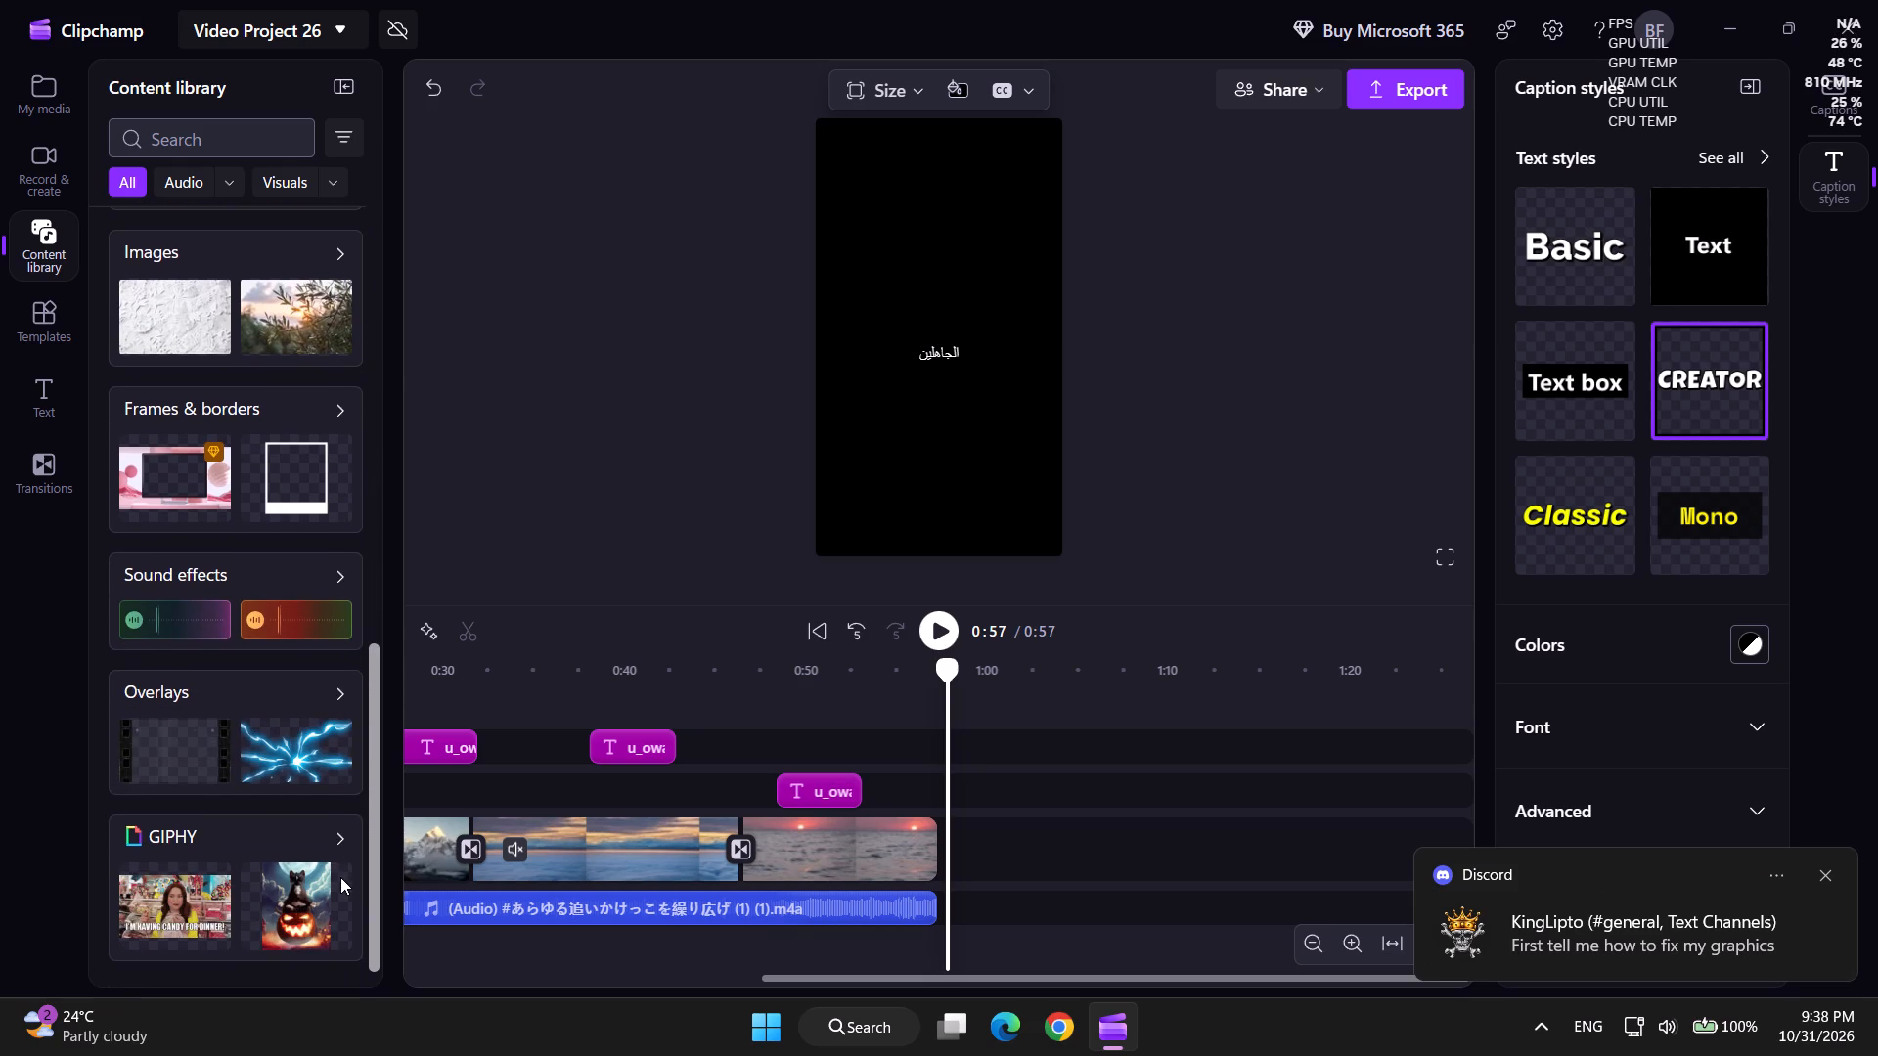
left_click_drag(340, 877, 343, 883)
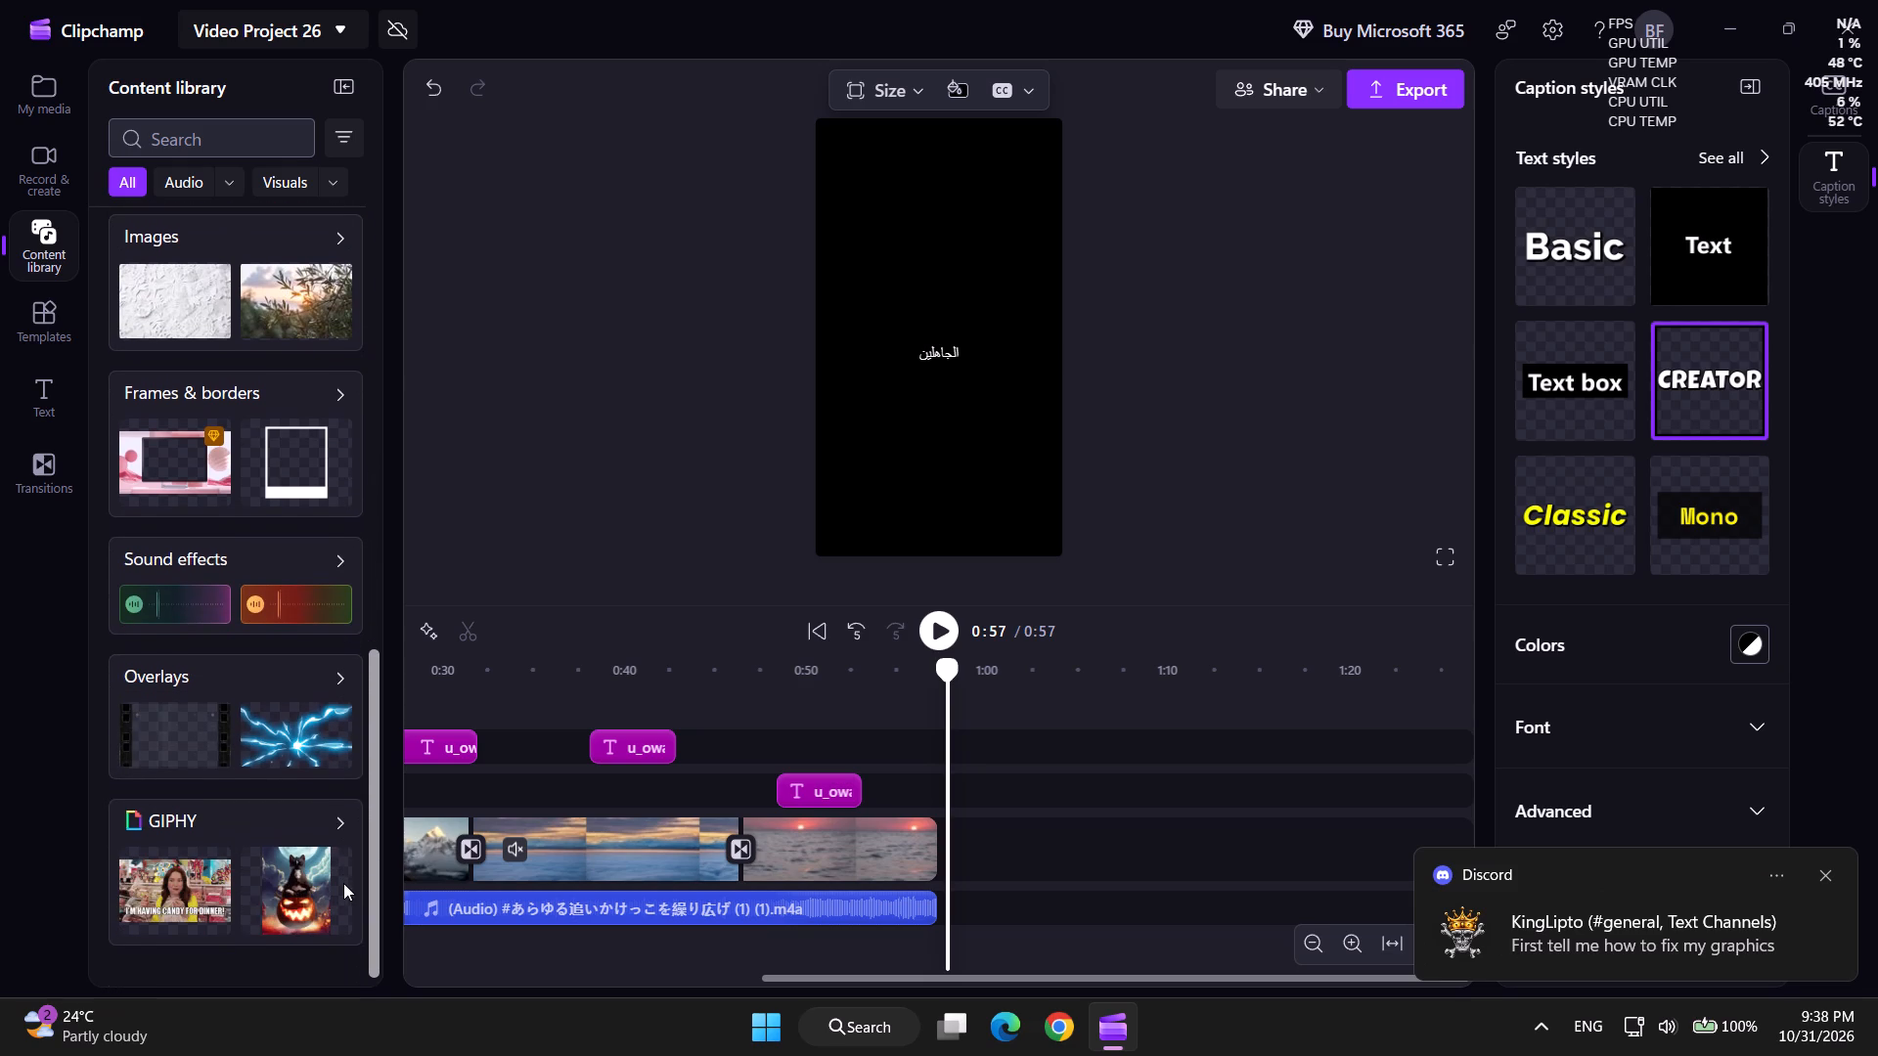
left_click_drag(343, 883, 340, 923)
left_click(258, 682)
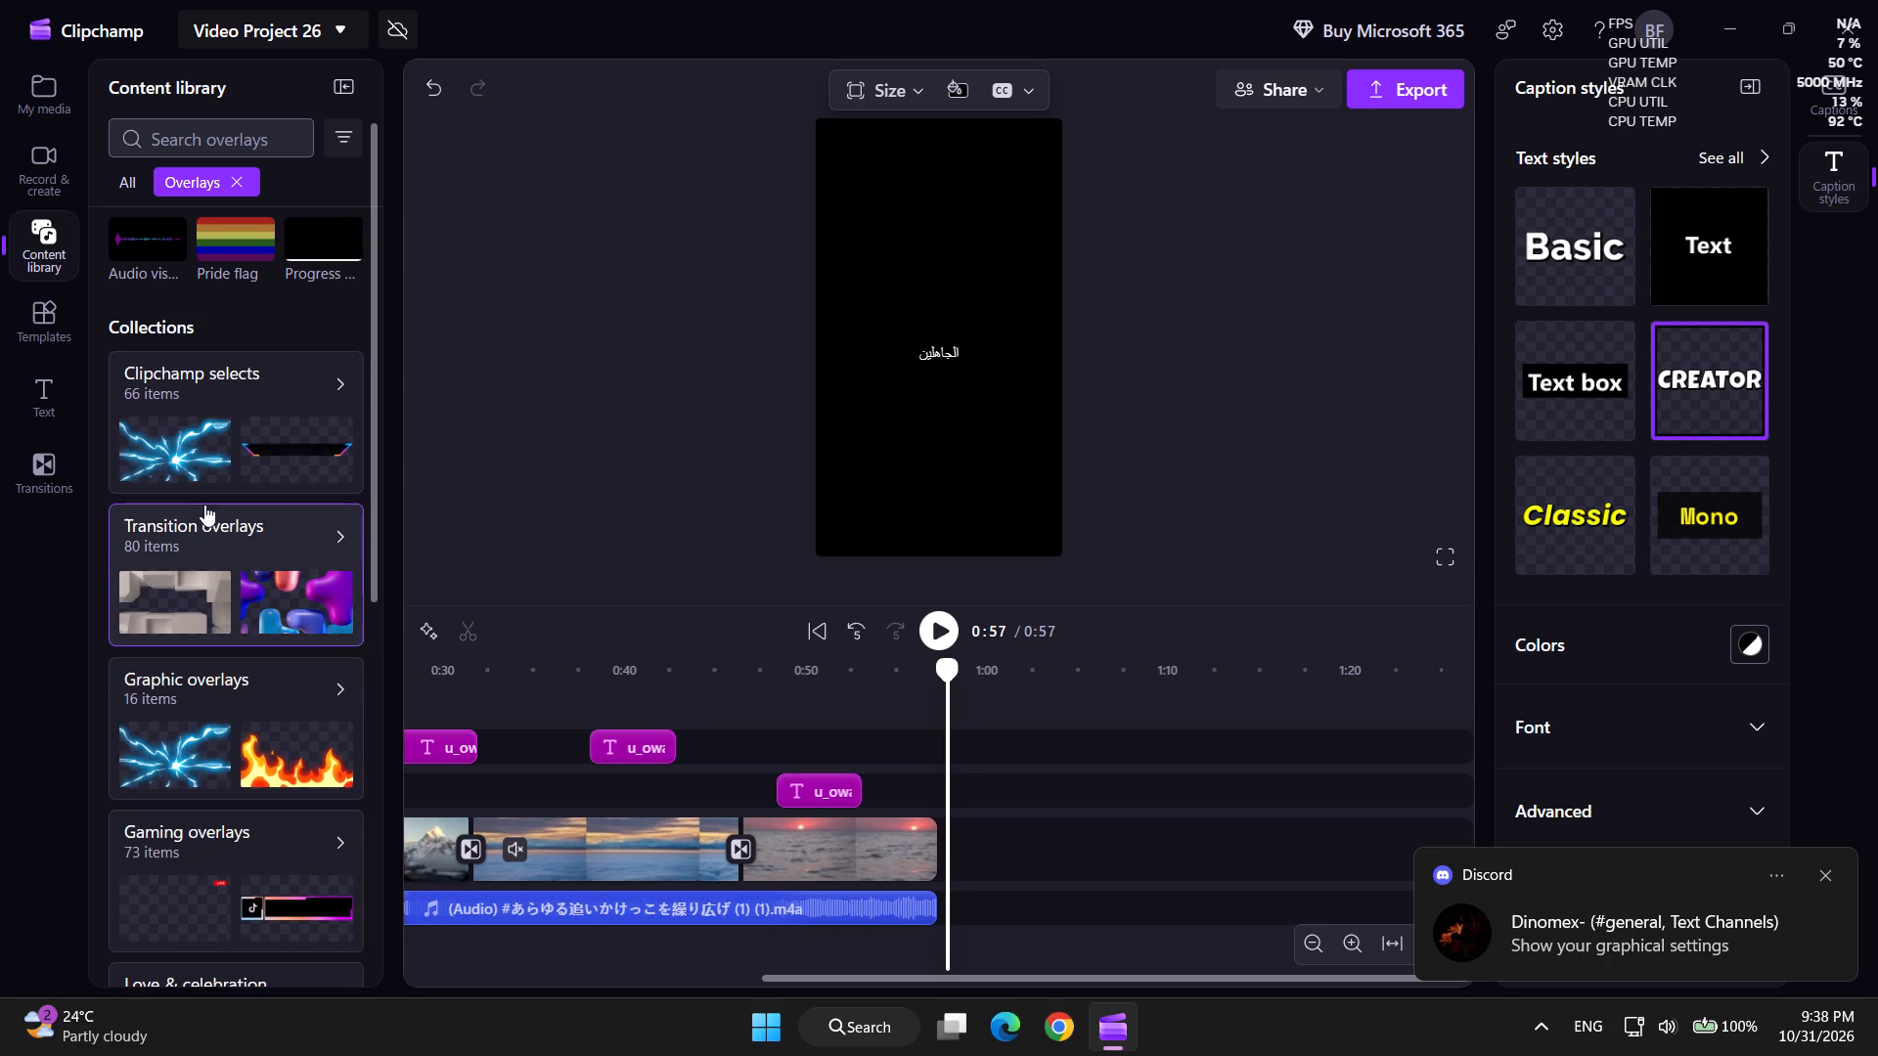
Look through the overlay collections and open Cinematography & media overlays.
left_click_drag(172, 468, 951, 381)
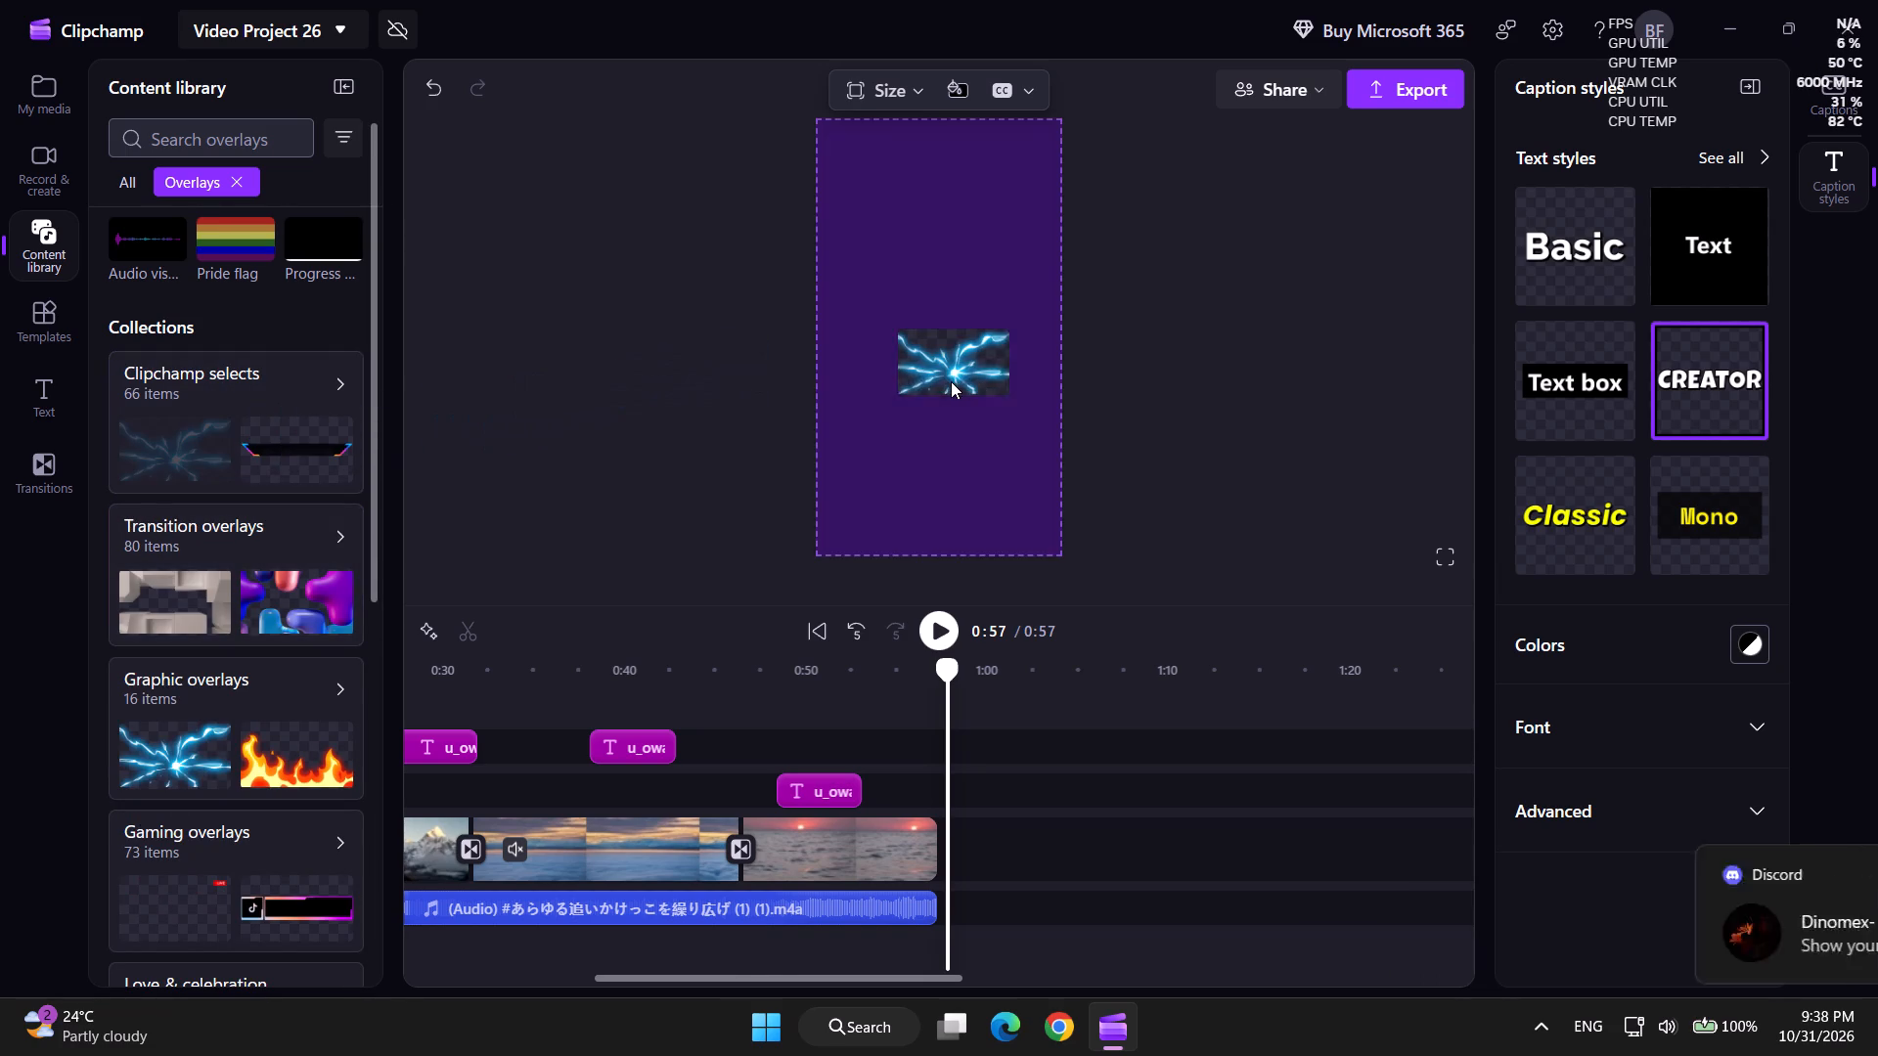
left_click_drag(951, 381, 142, 460)
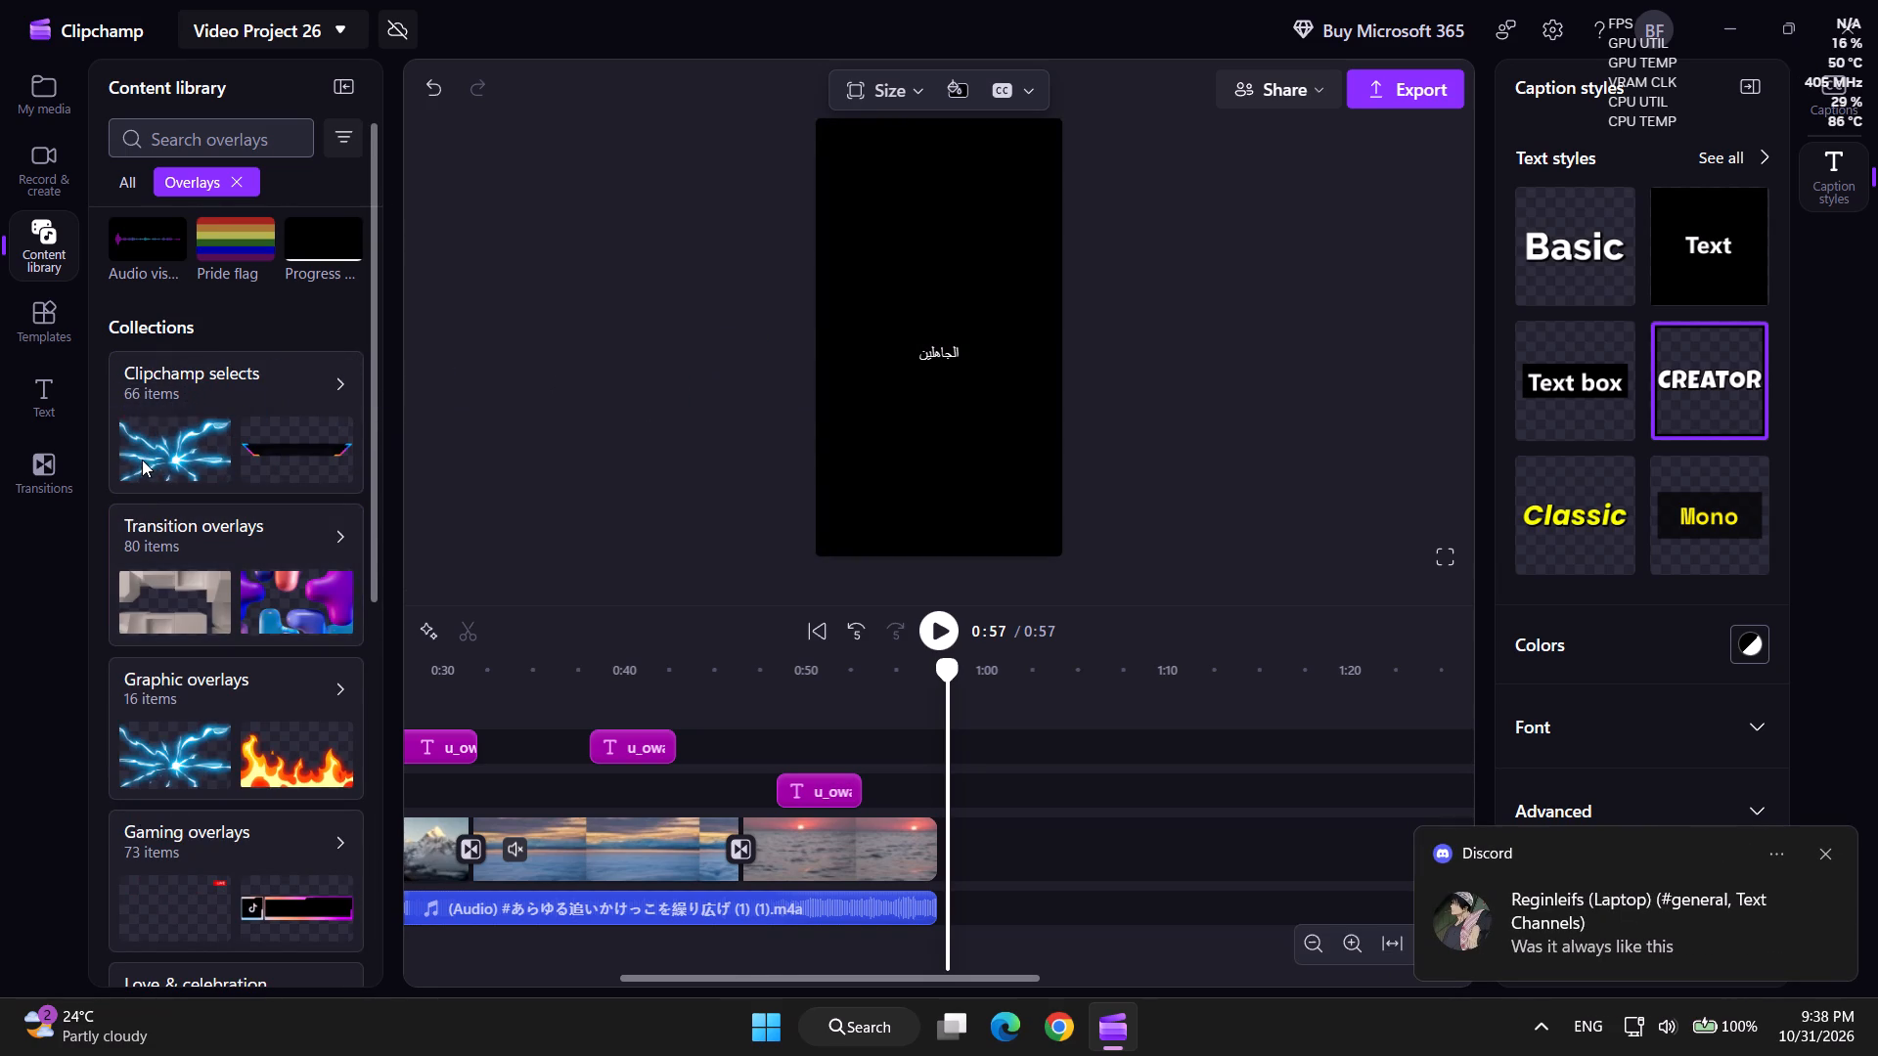
left_click_drag(376, 543, 384, 667)
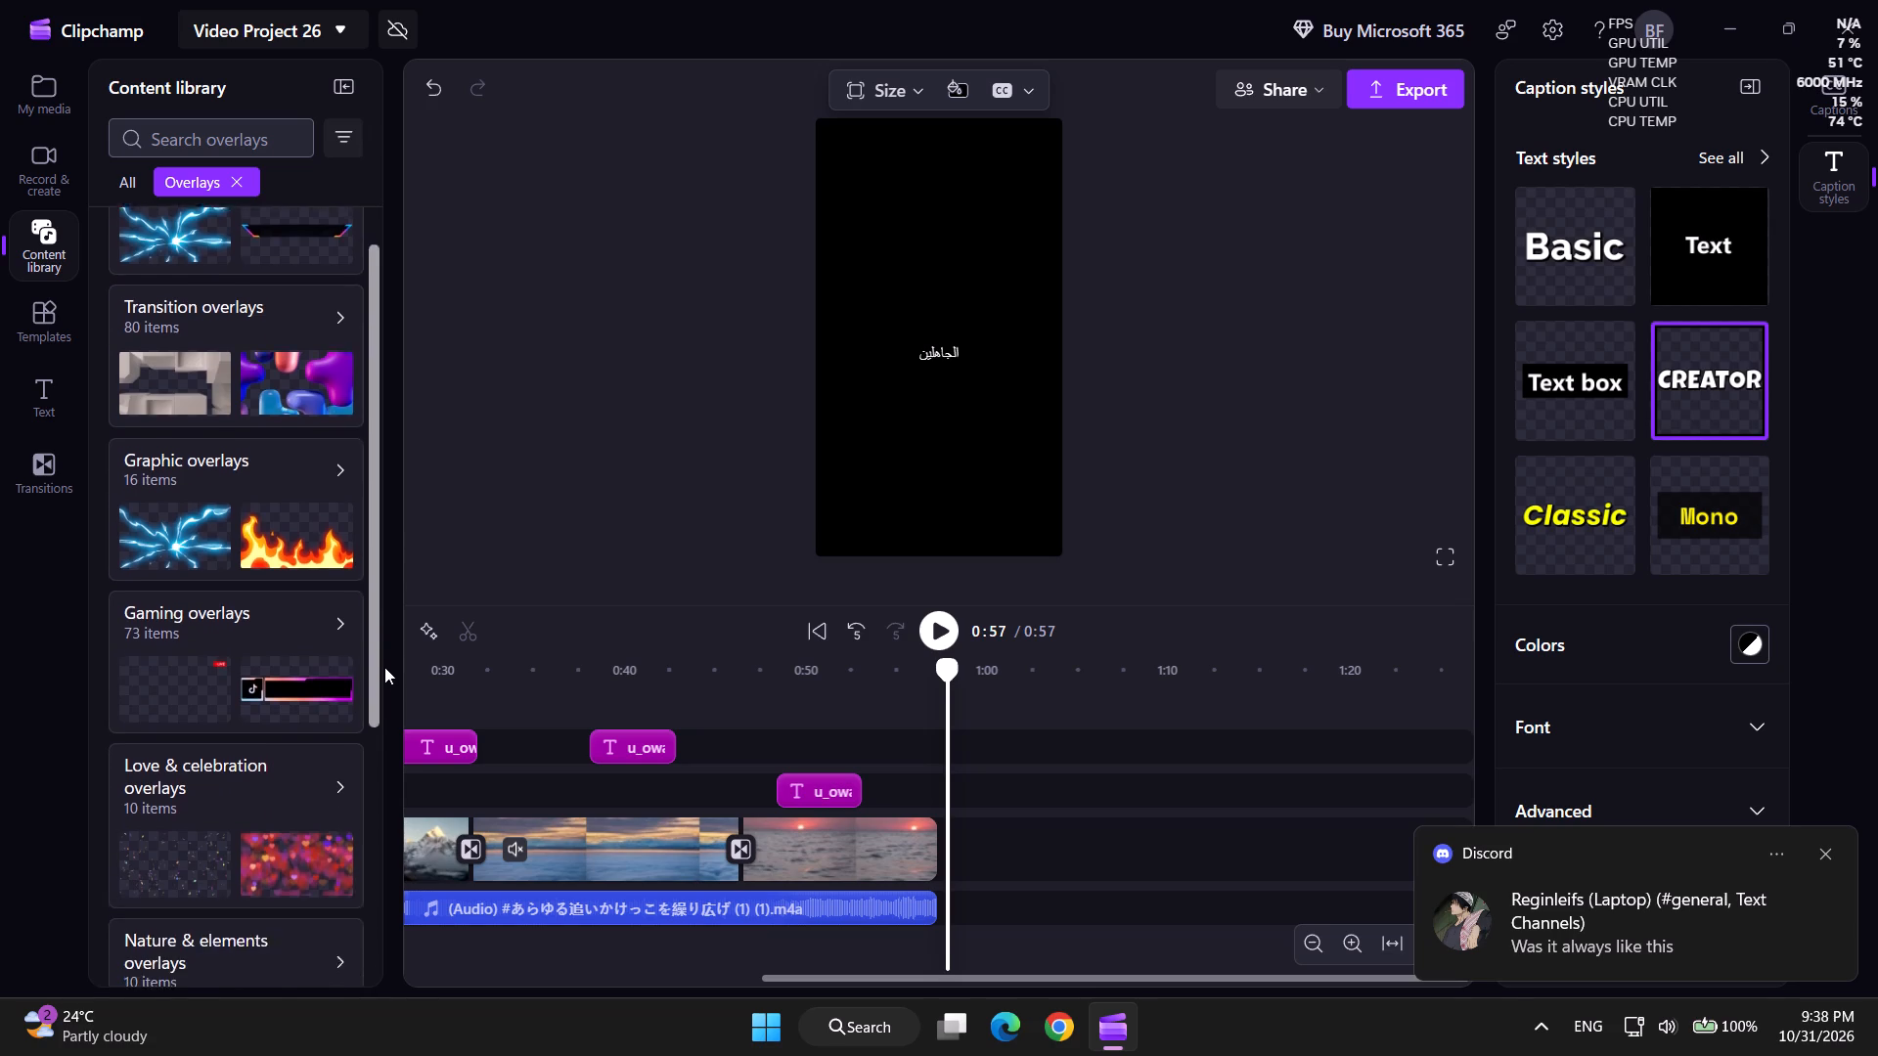
left_click_drag(384, 667, 387, 1055)
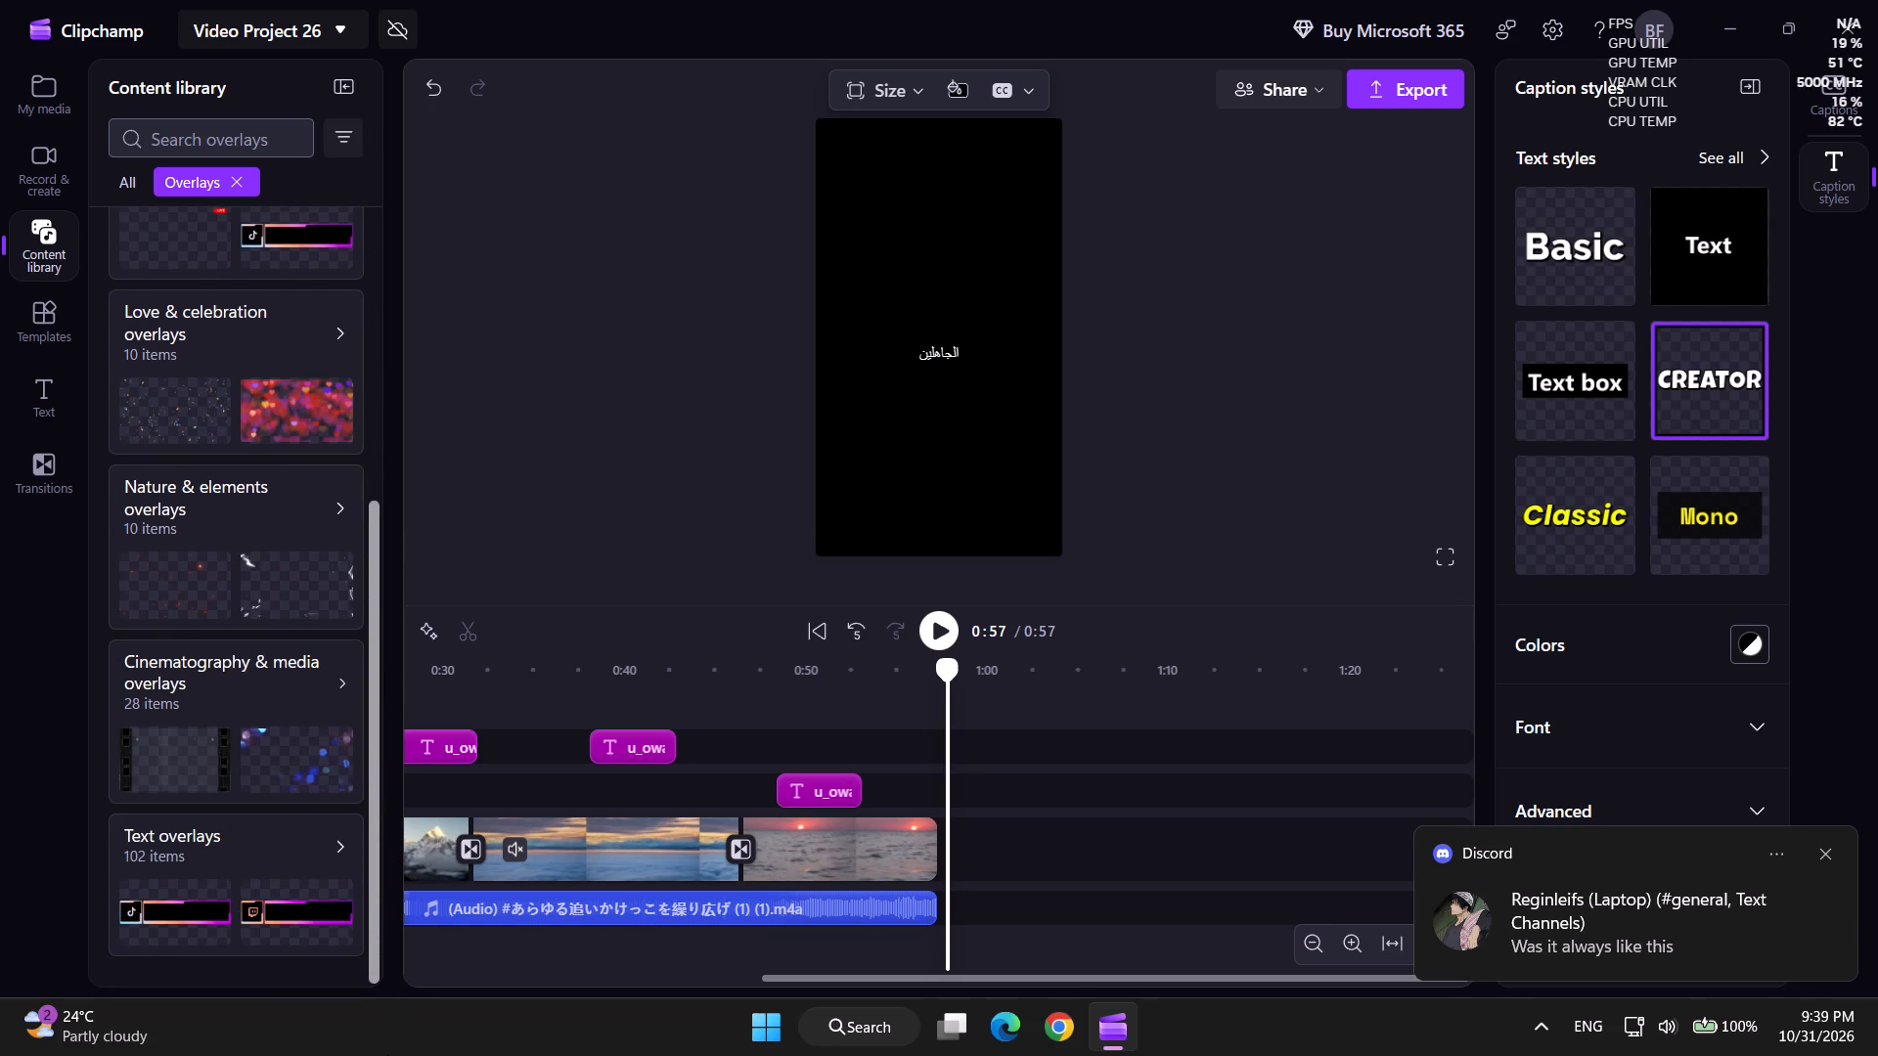
left_click_drag(387, 1055, 363, 897)
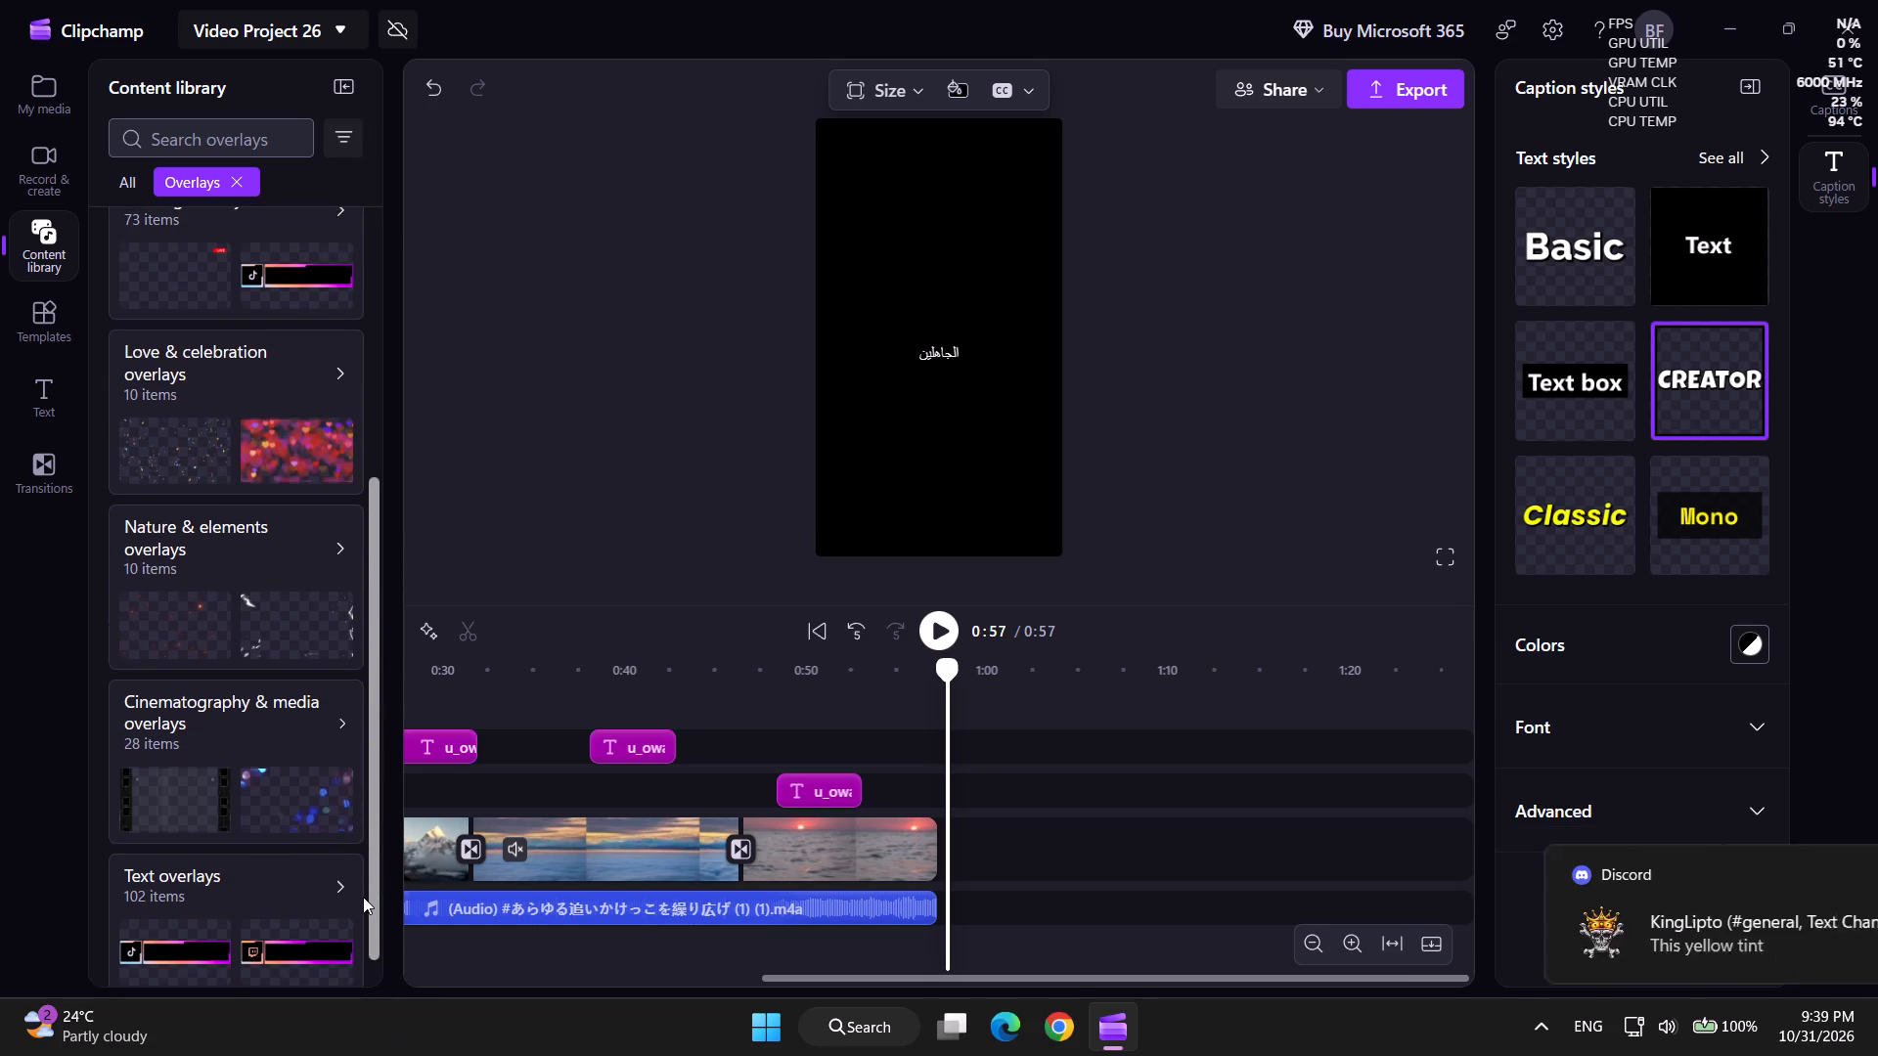
left_click_drag(363, 897, 363, 894)
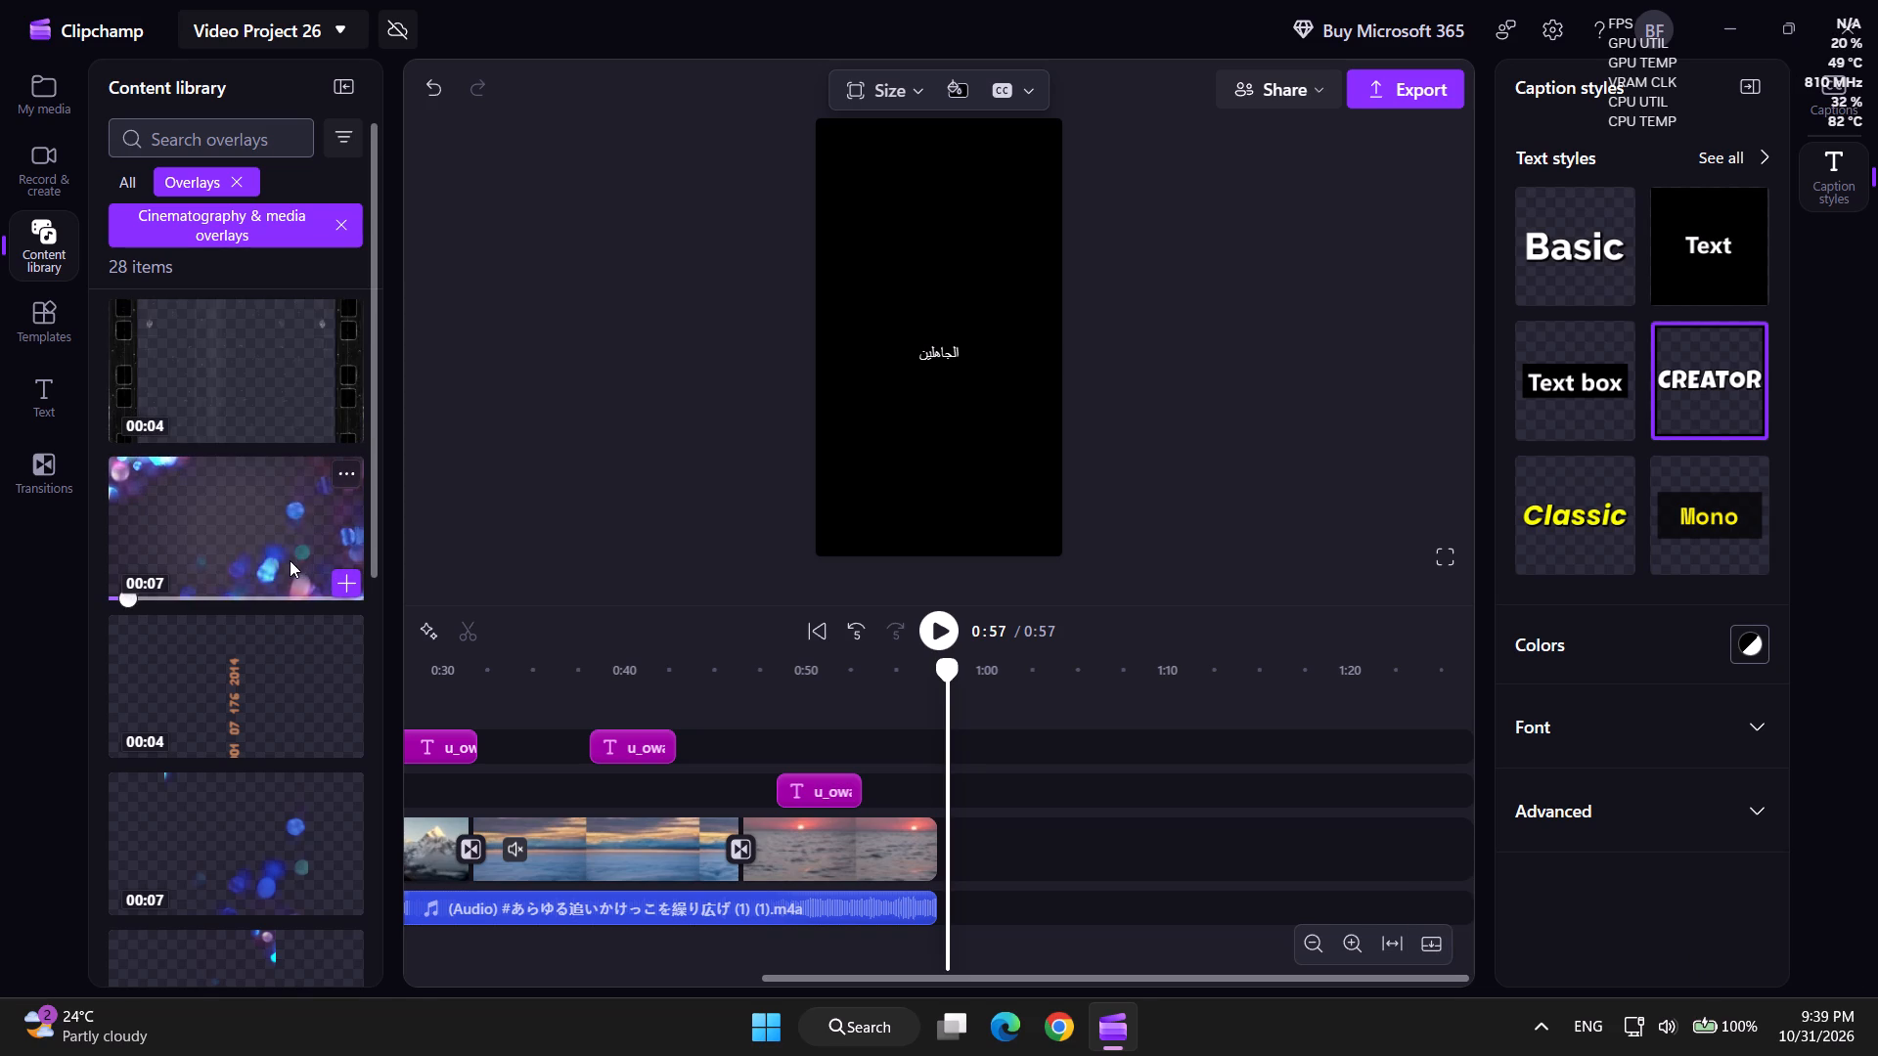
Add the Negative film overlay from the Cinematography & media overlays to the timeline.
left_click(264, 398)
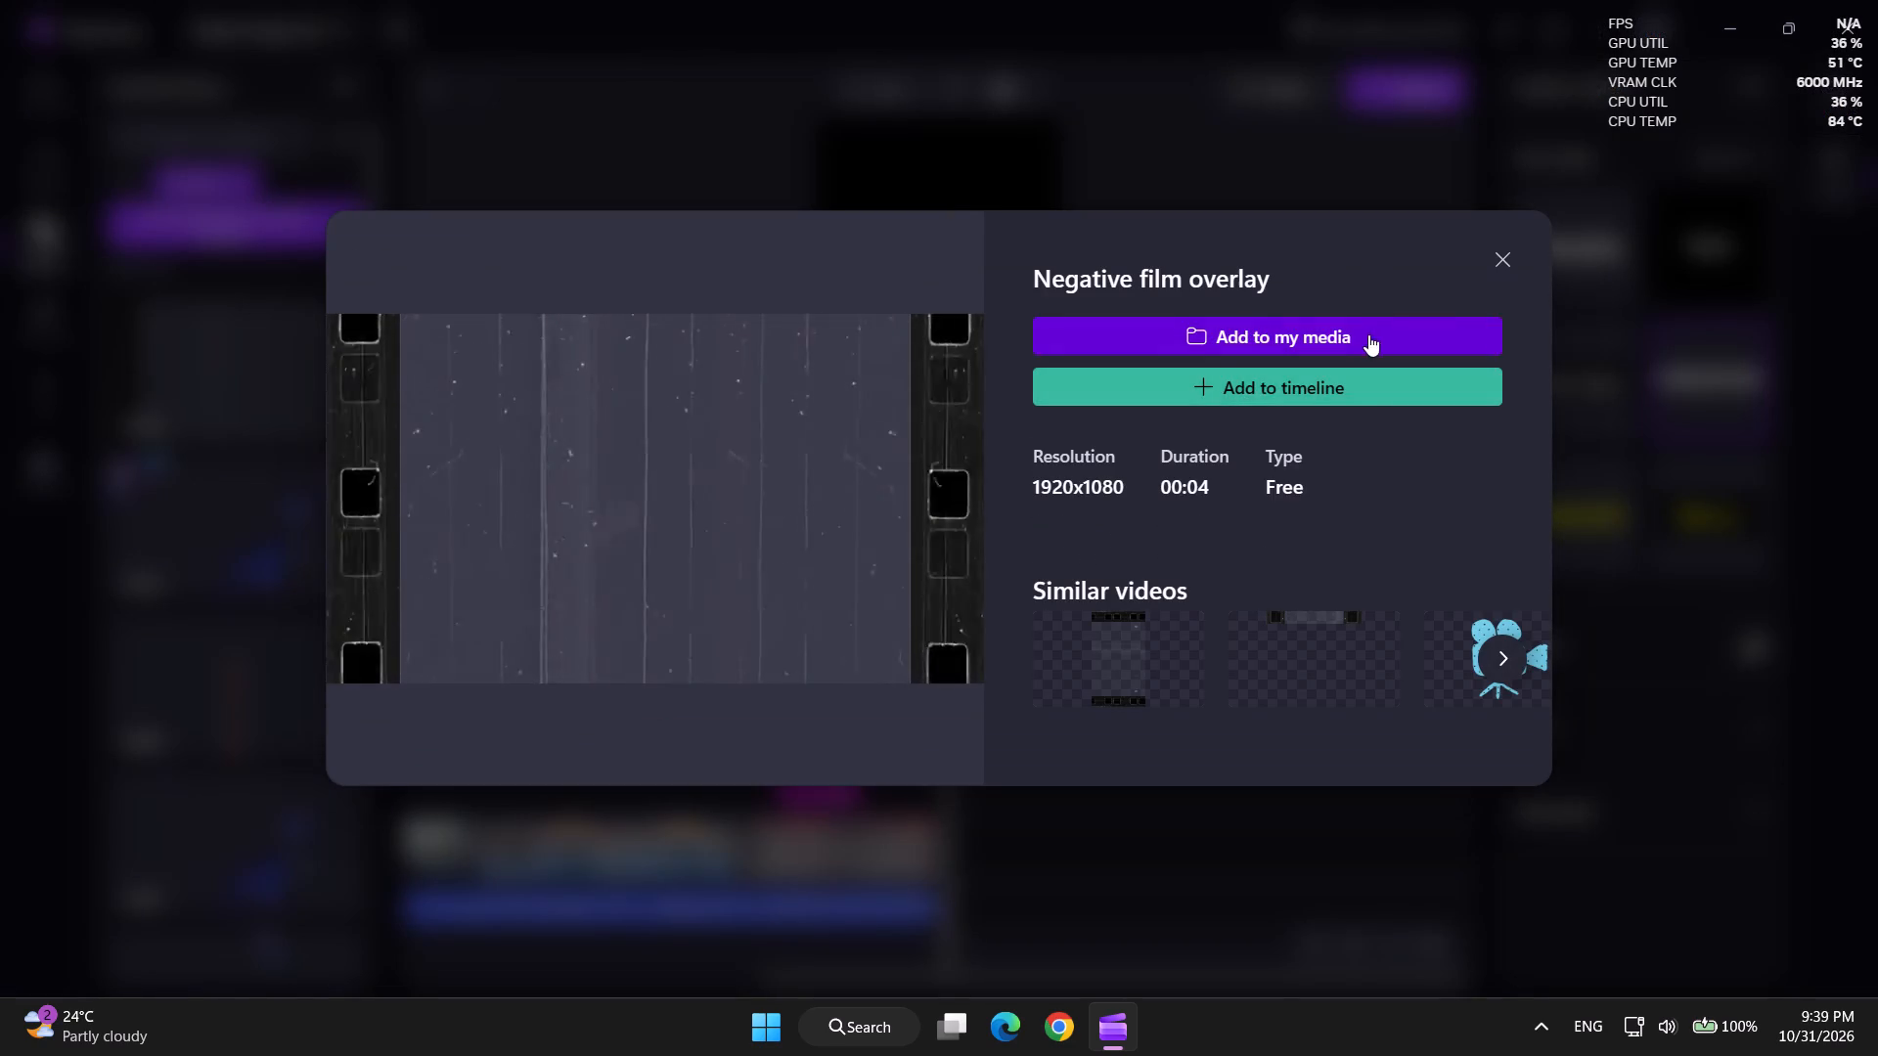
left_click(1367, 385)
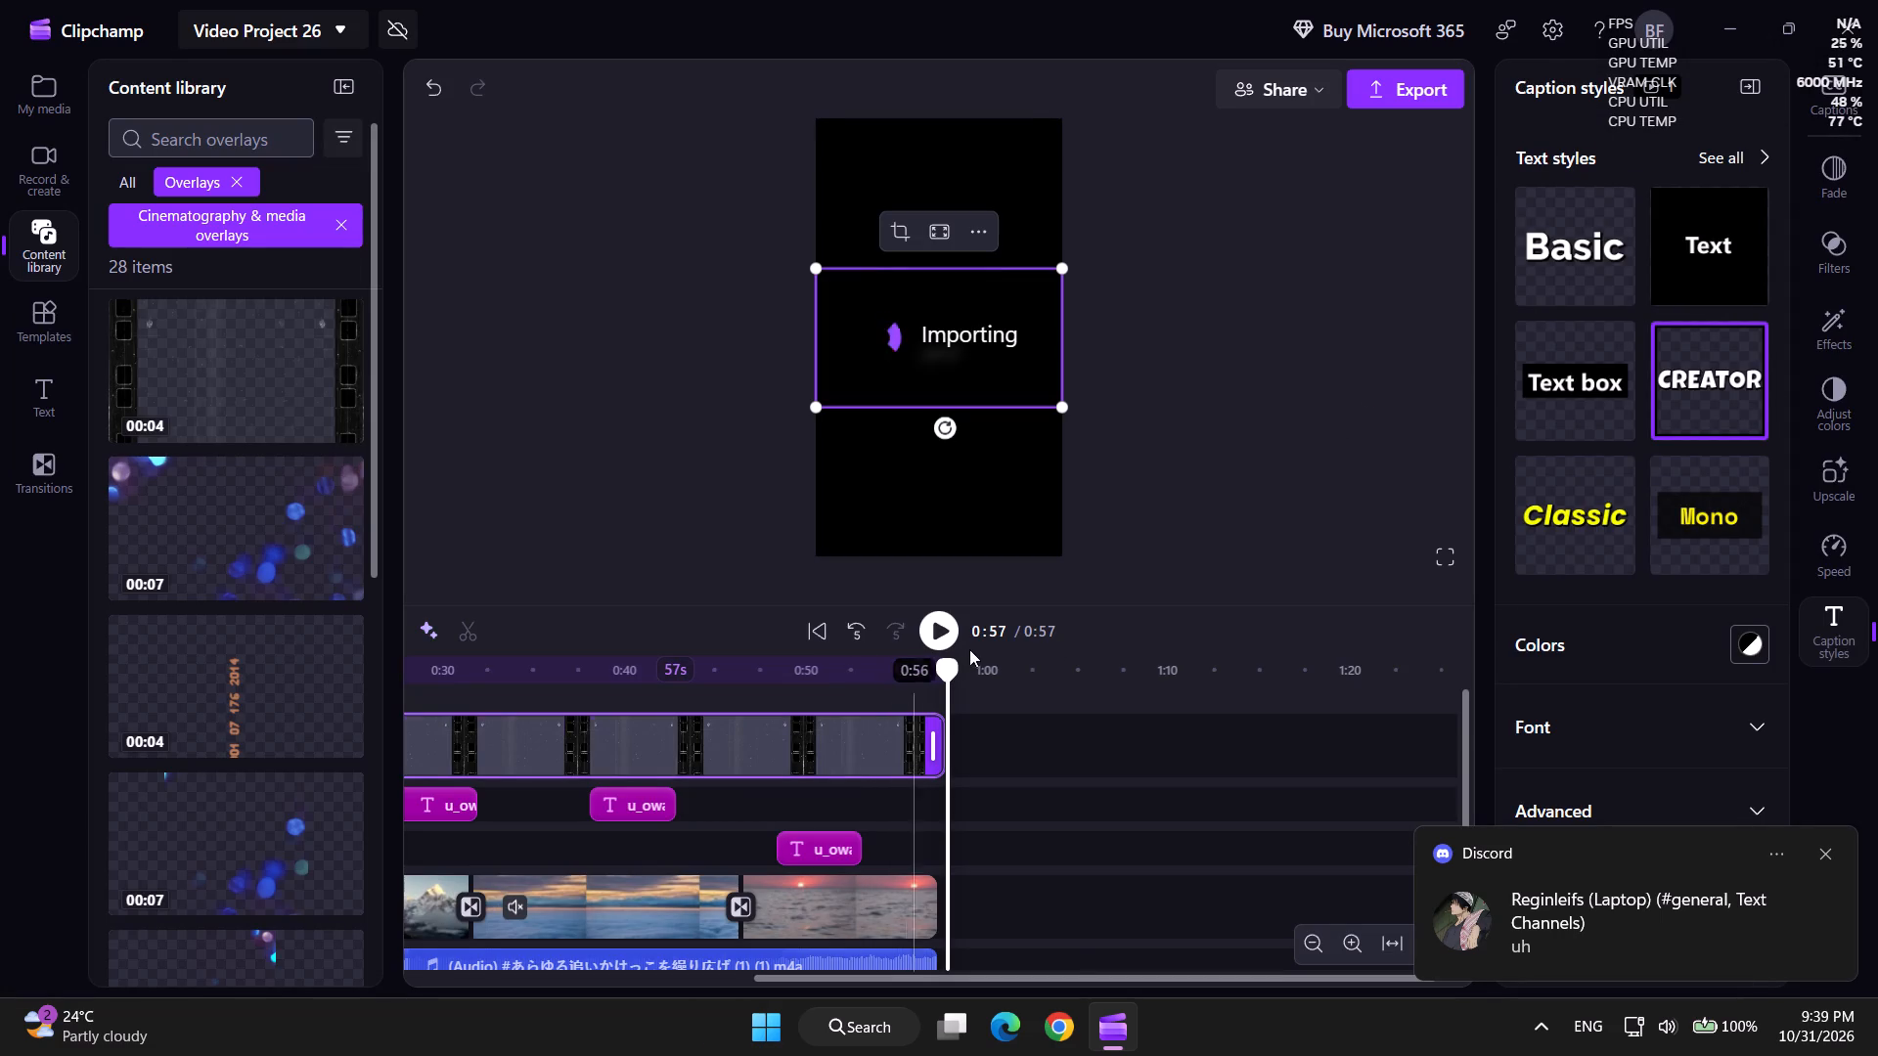
Play the video full screen from the beginning to check the film overlay, and exit full screen at 0:05.
left_click_drag(1085, 981, 1044, 981)
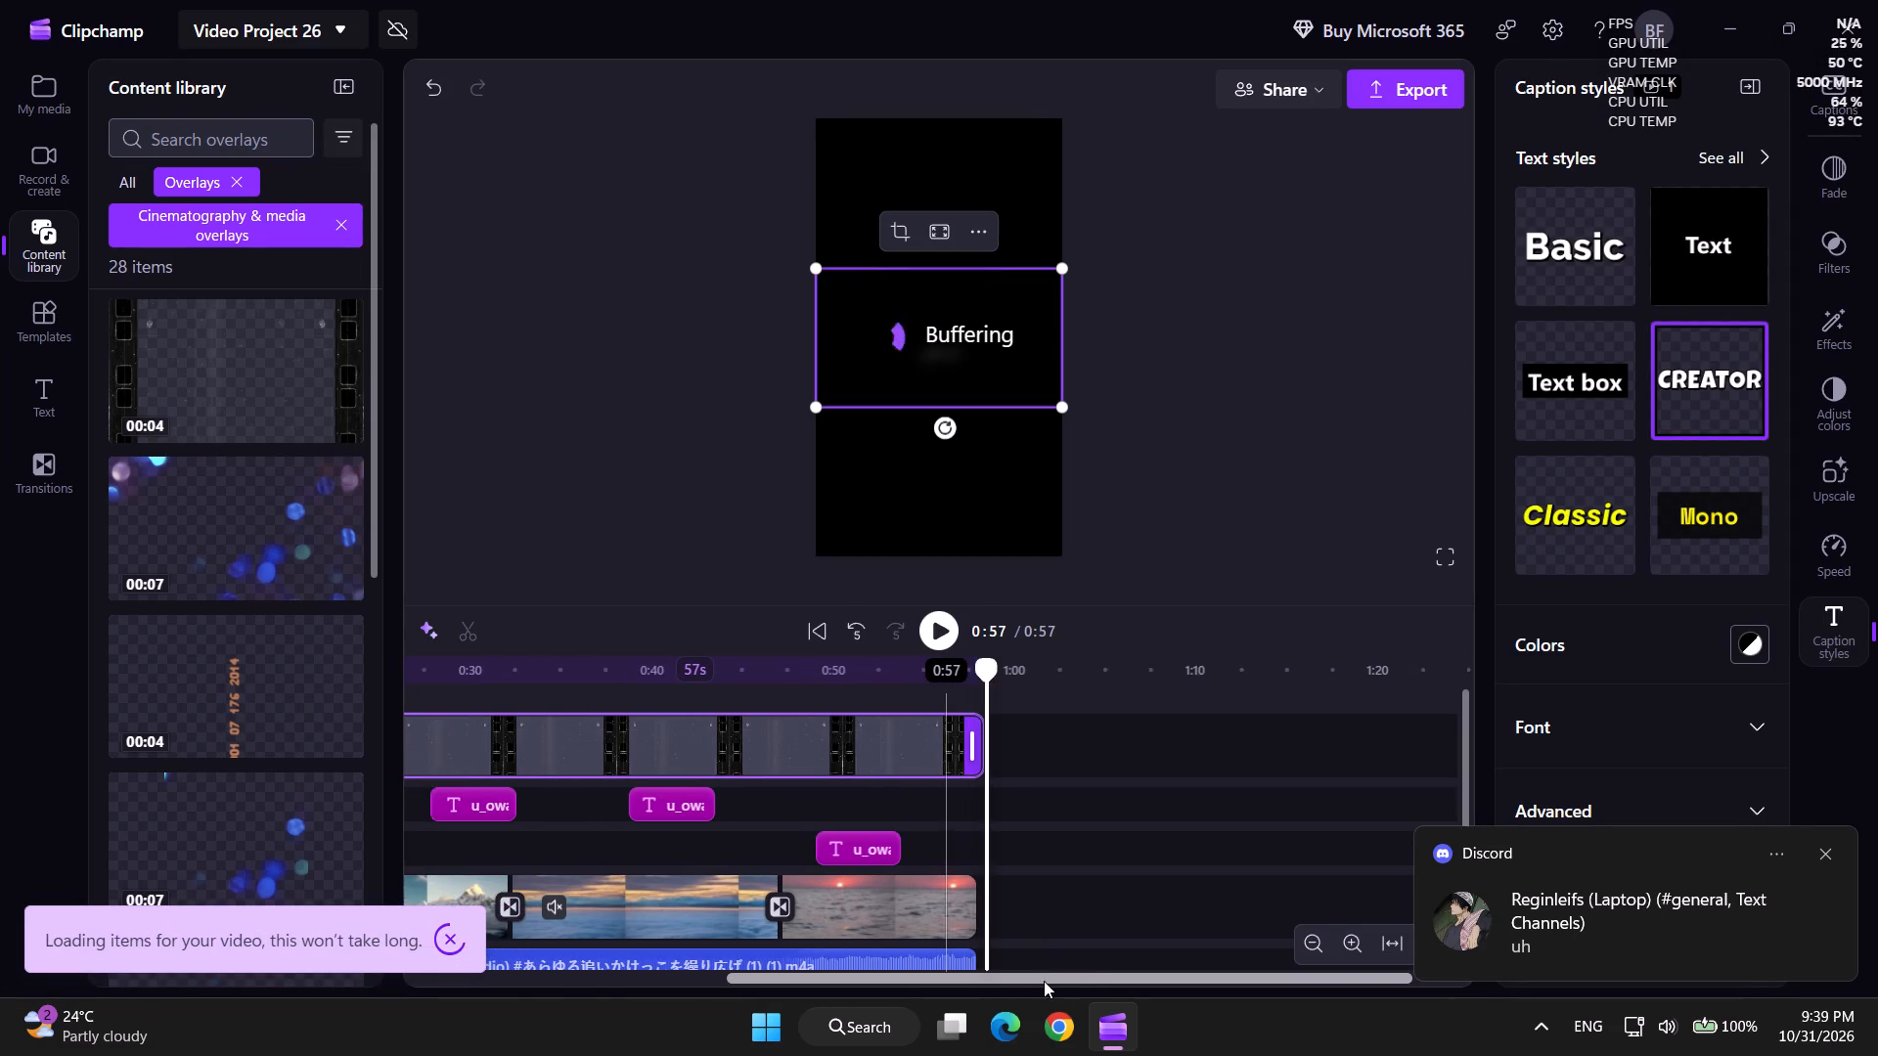
left_click_drag(1044, 981, 515, 1008)
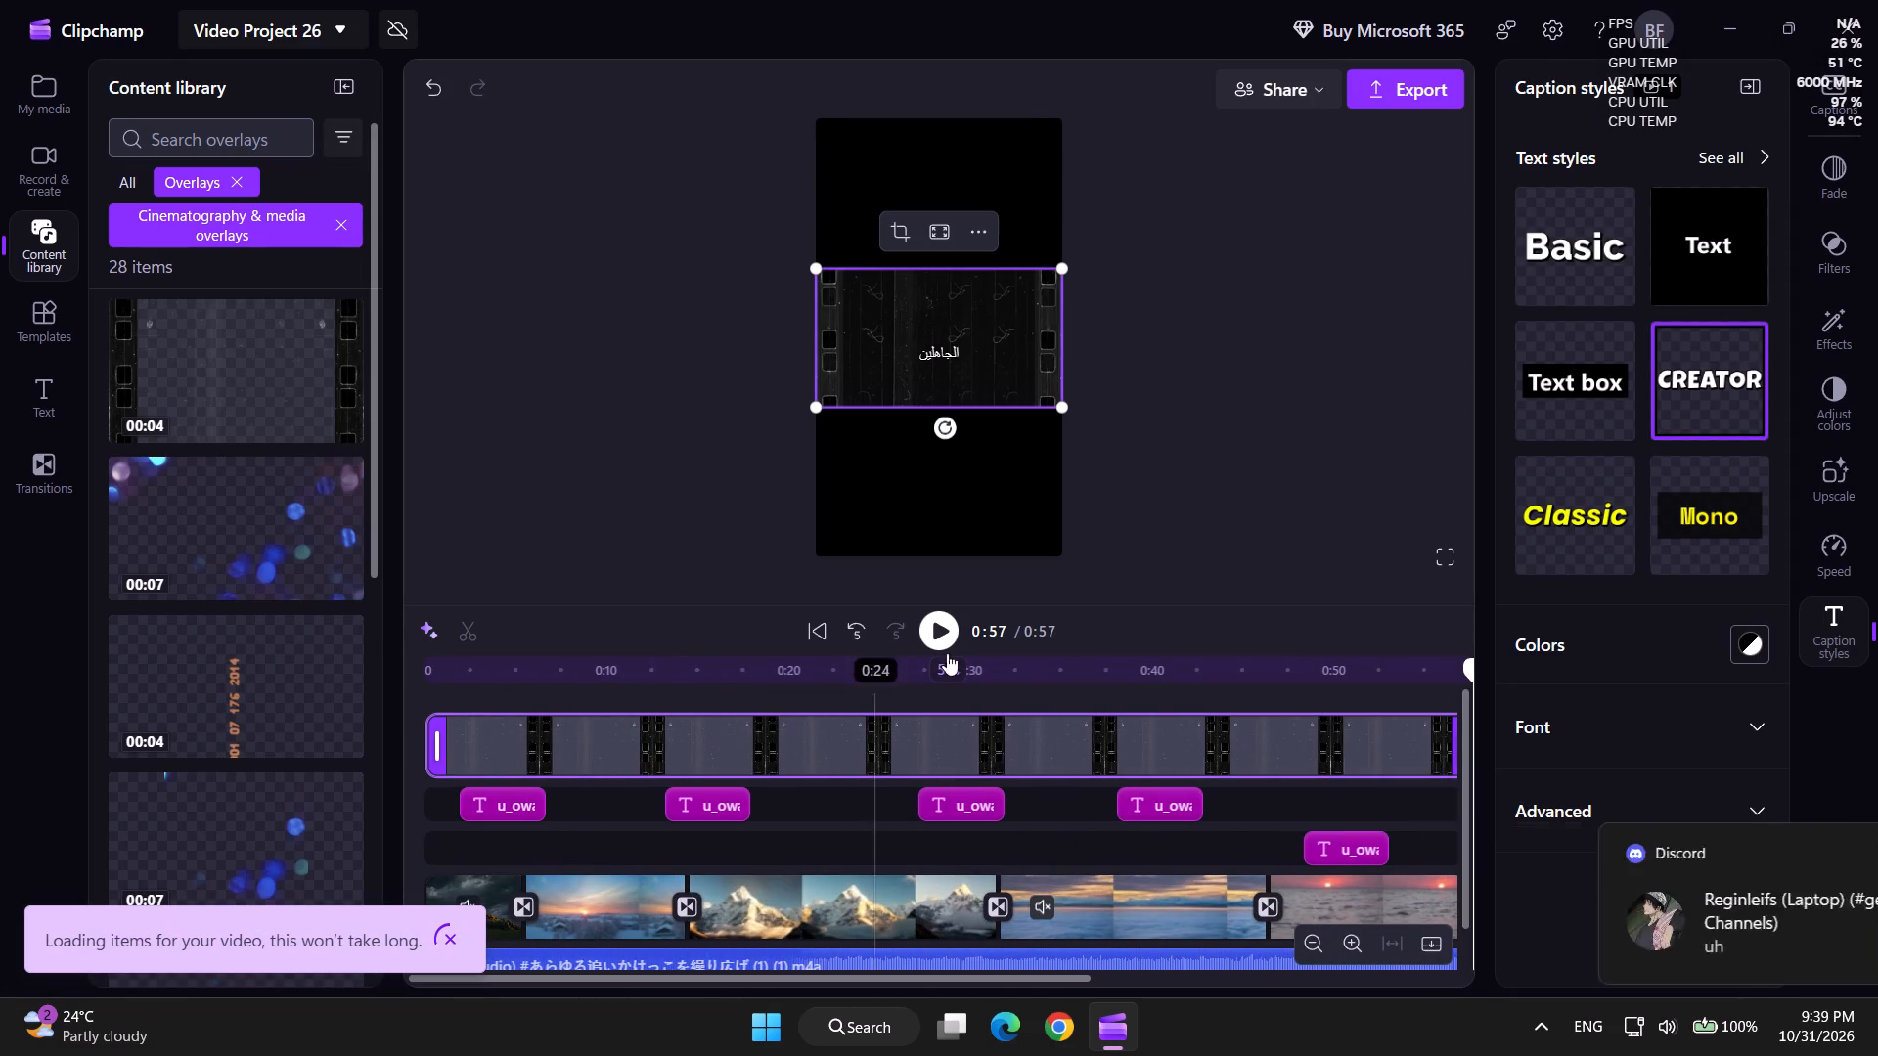
left_click(1442, 554)
key("space")
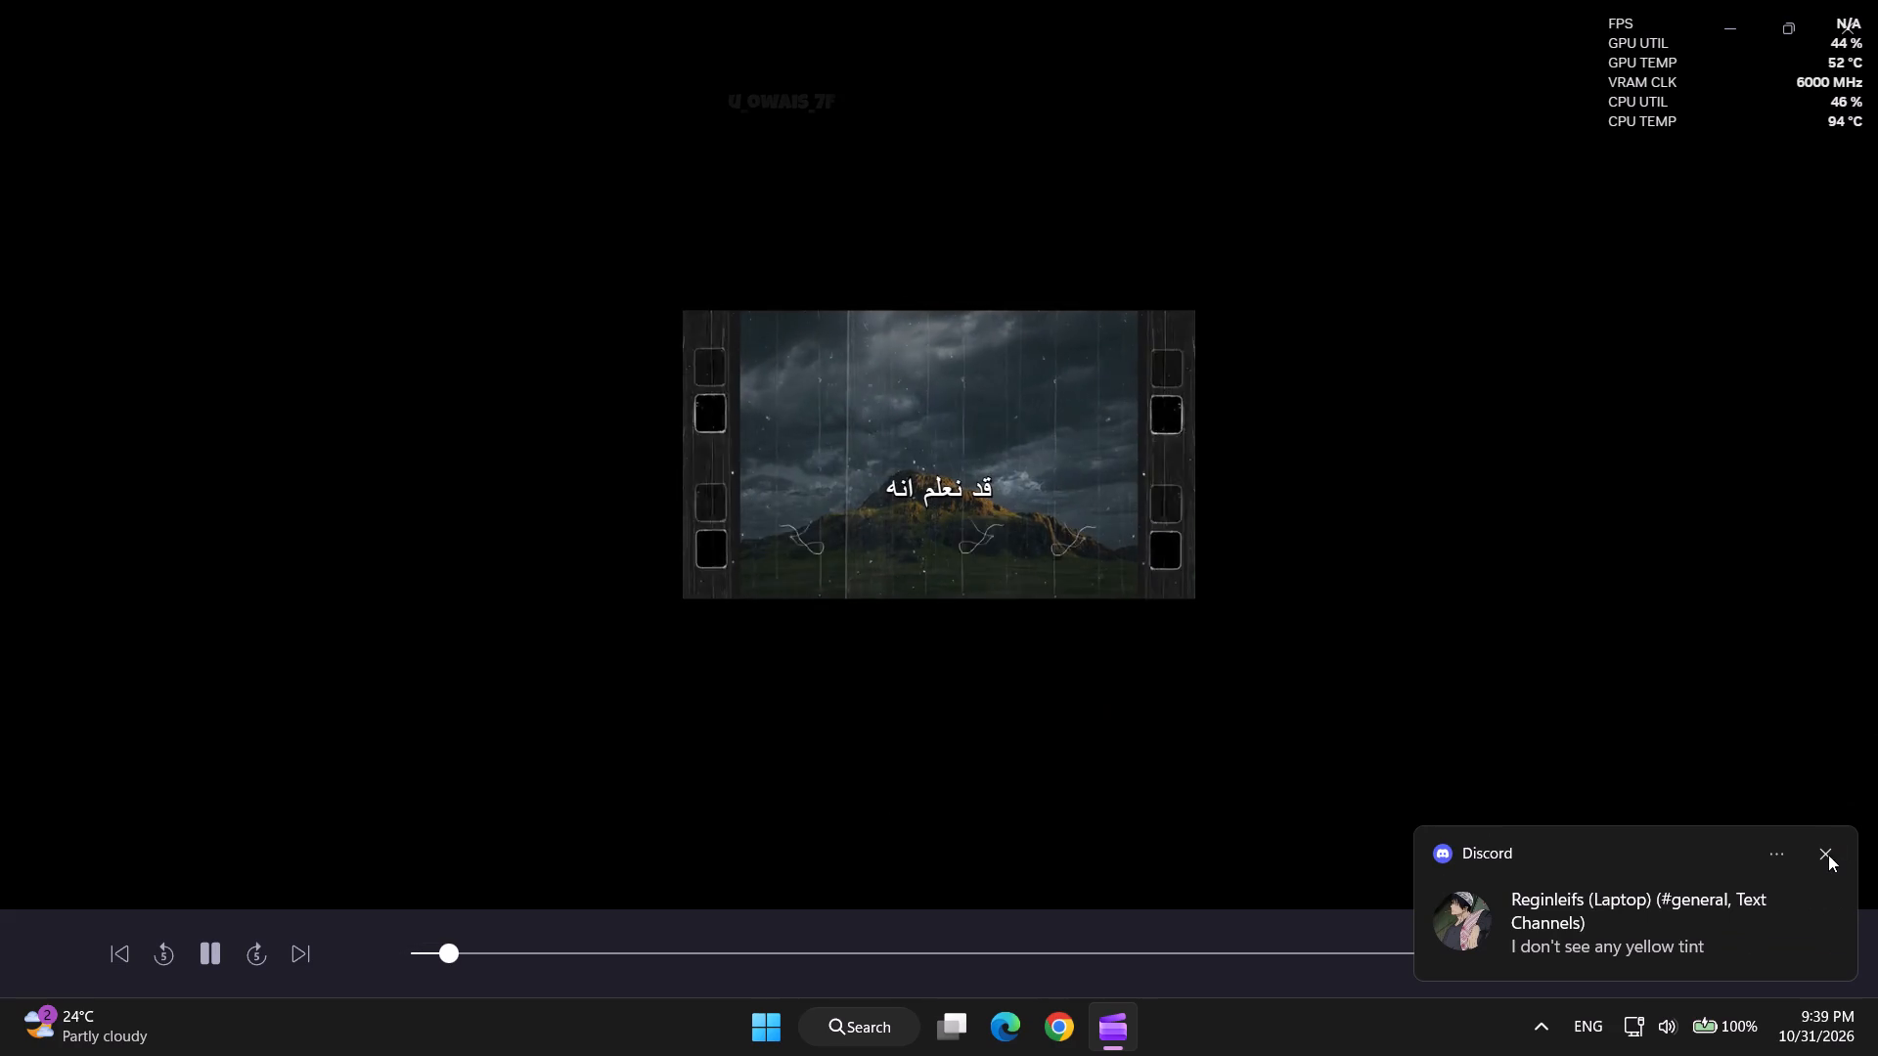
left_click(1820, 857)
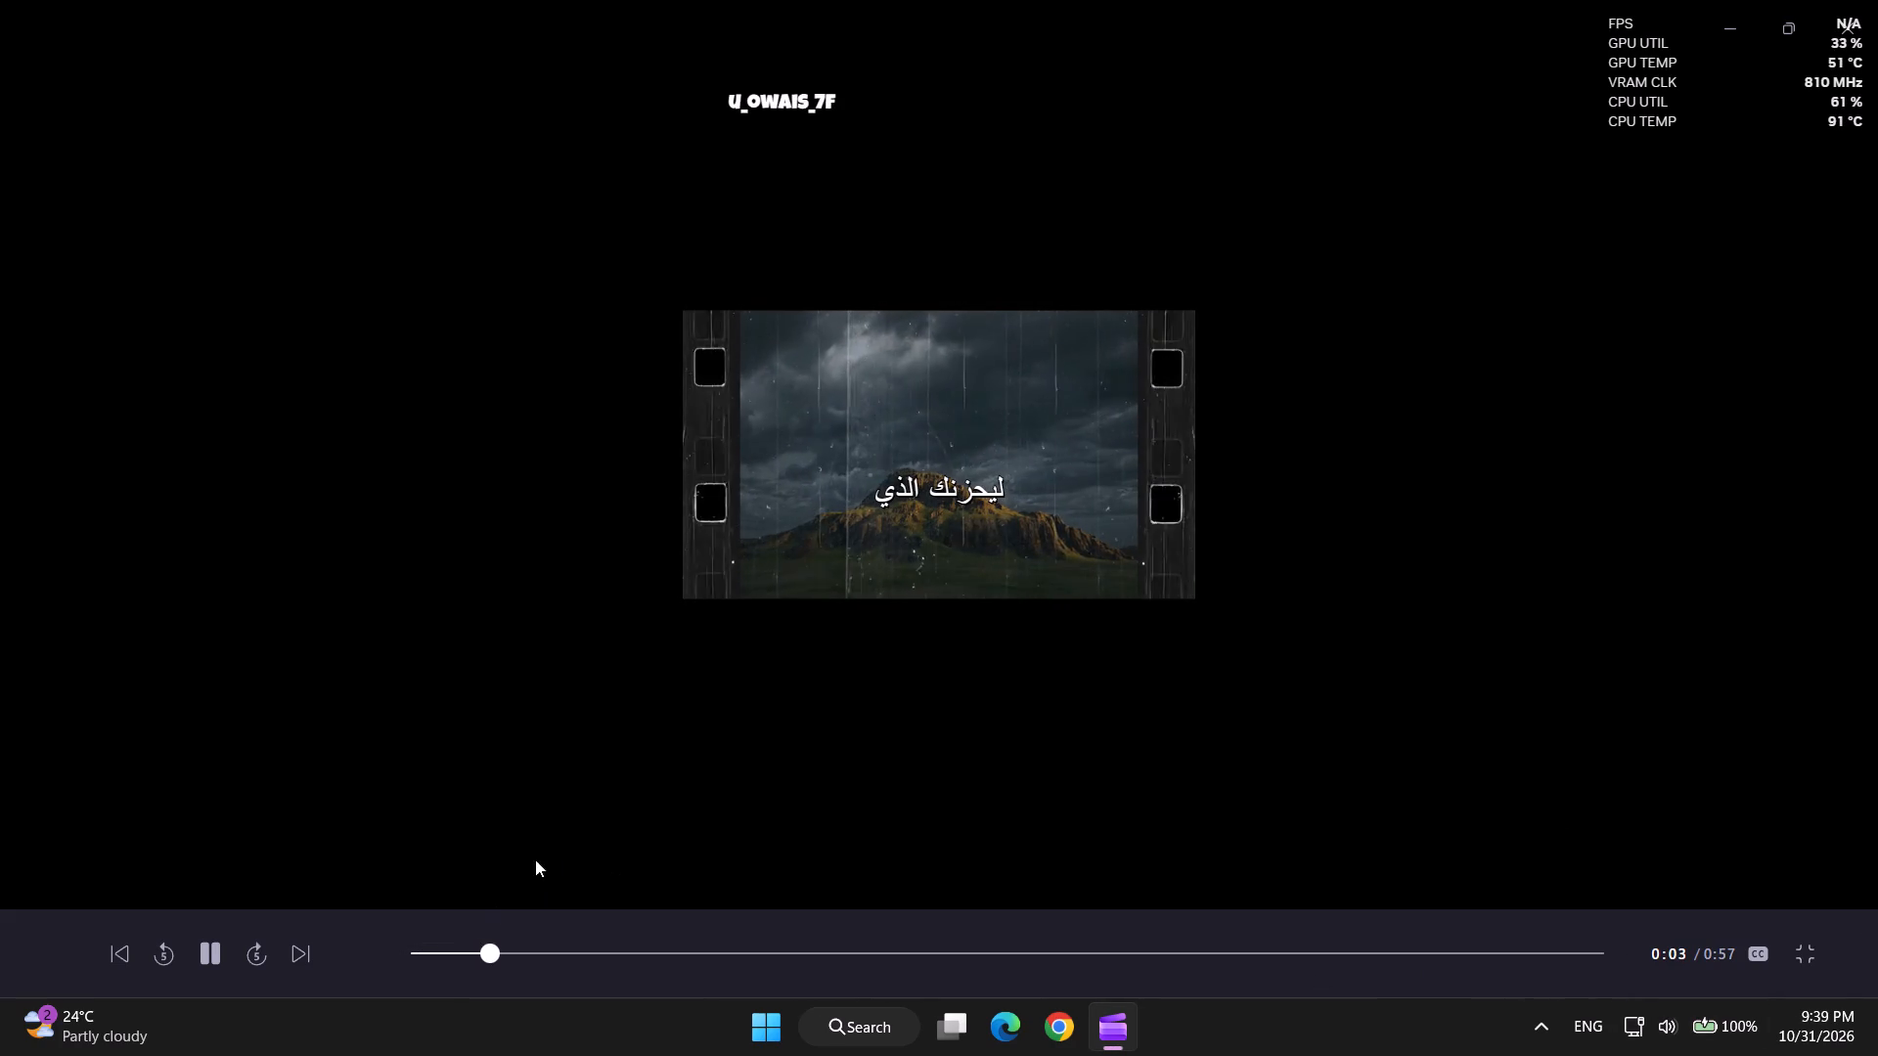
key("space")
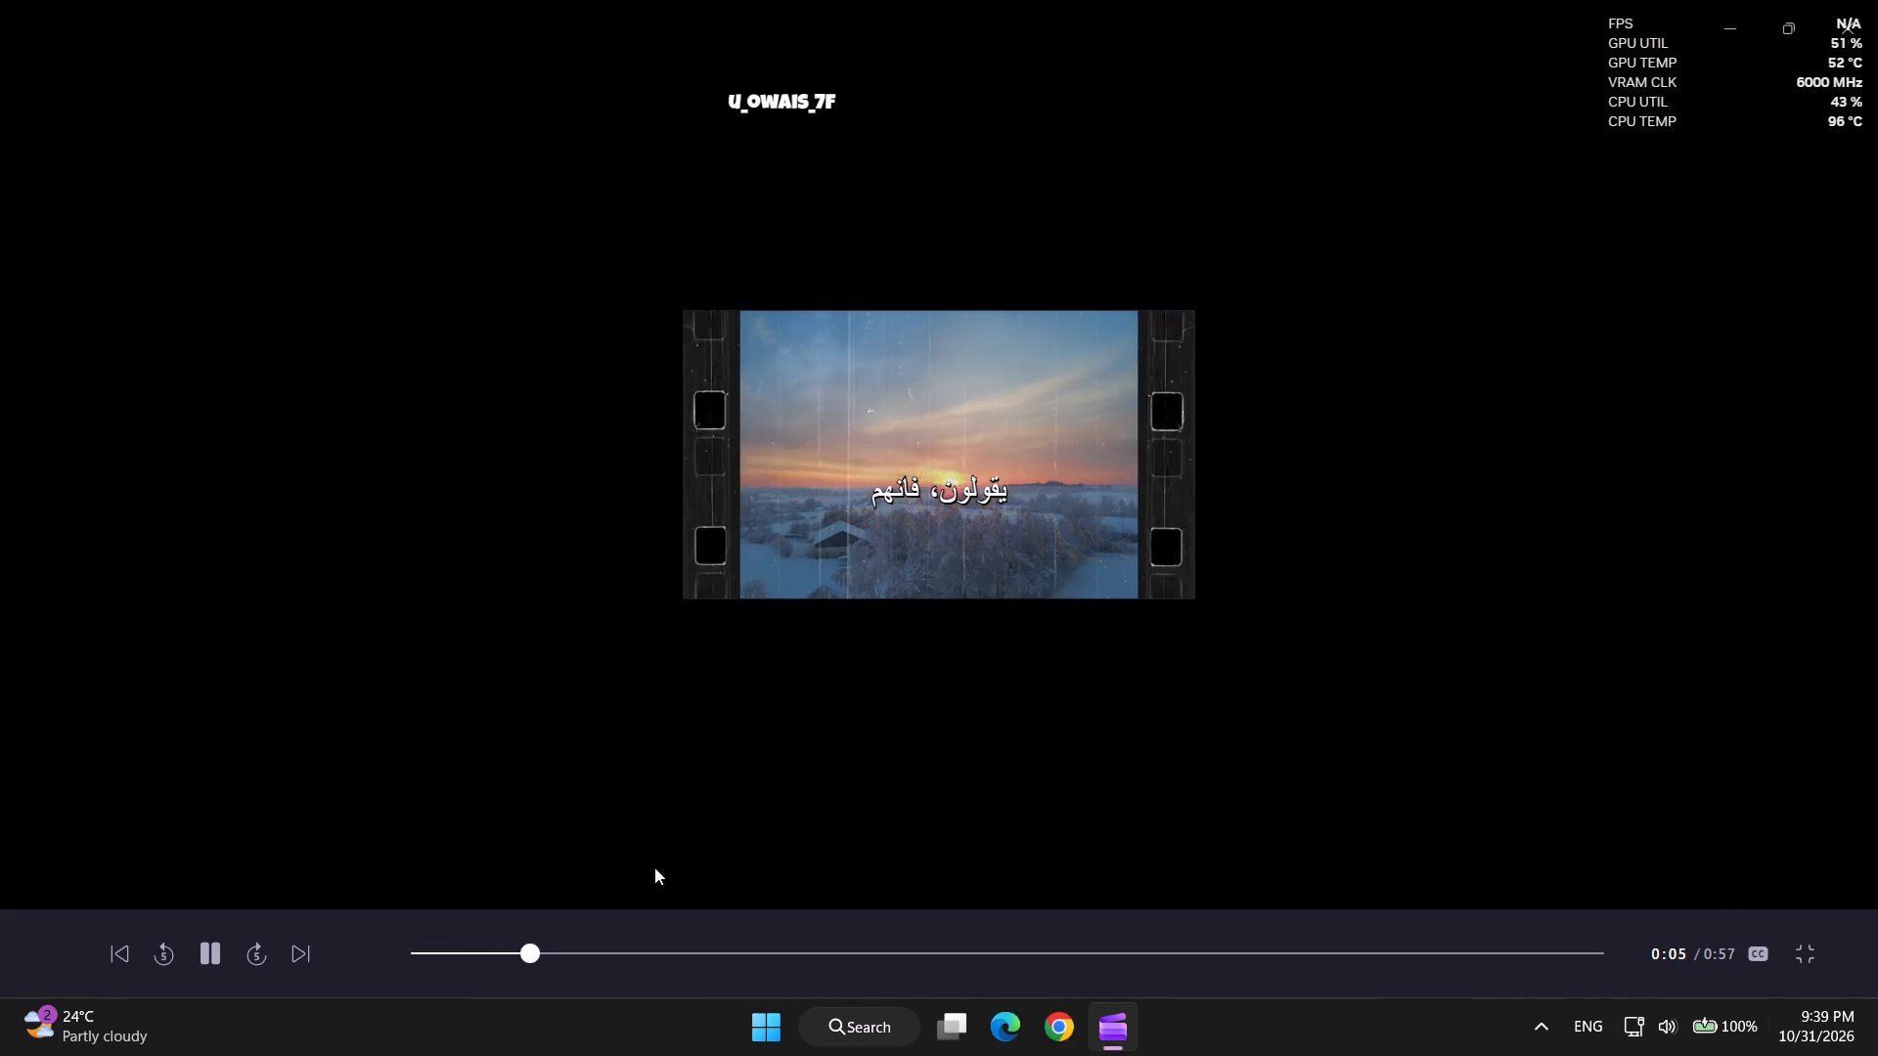
left_click(1799, 948)
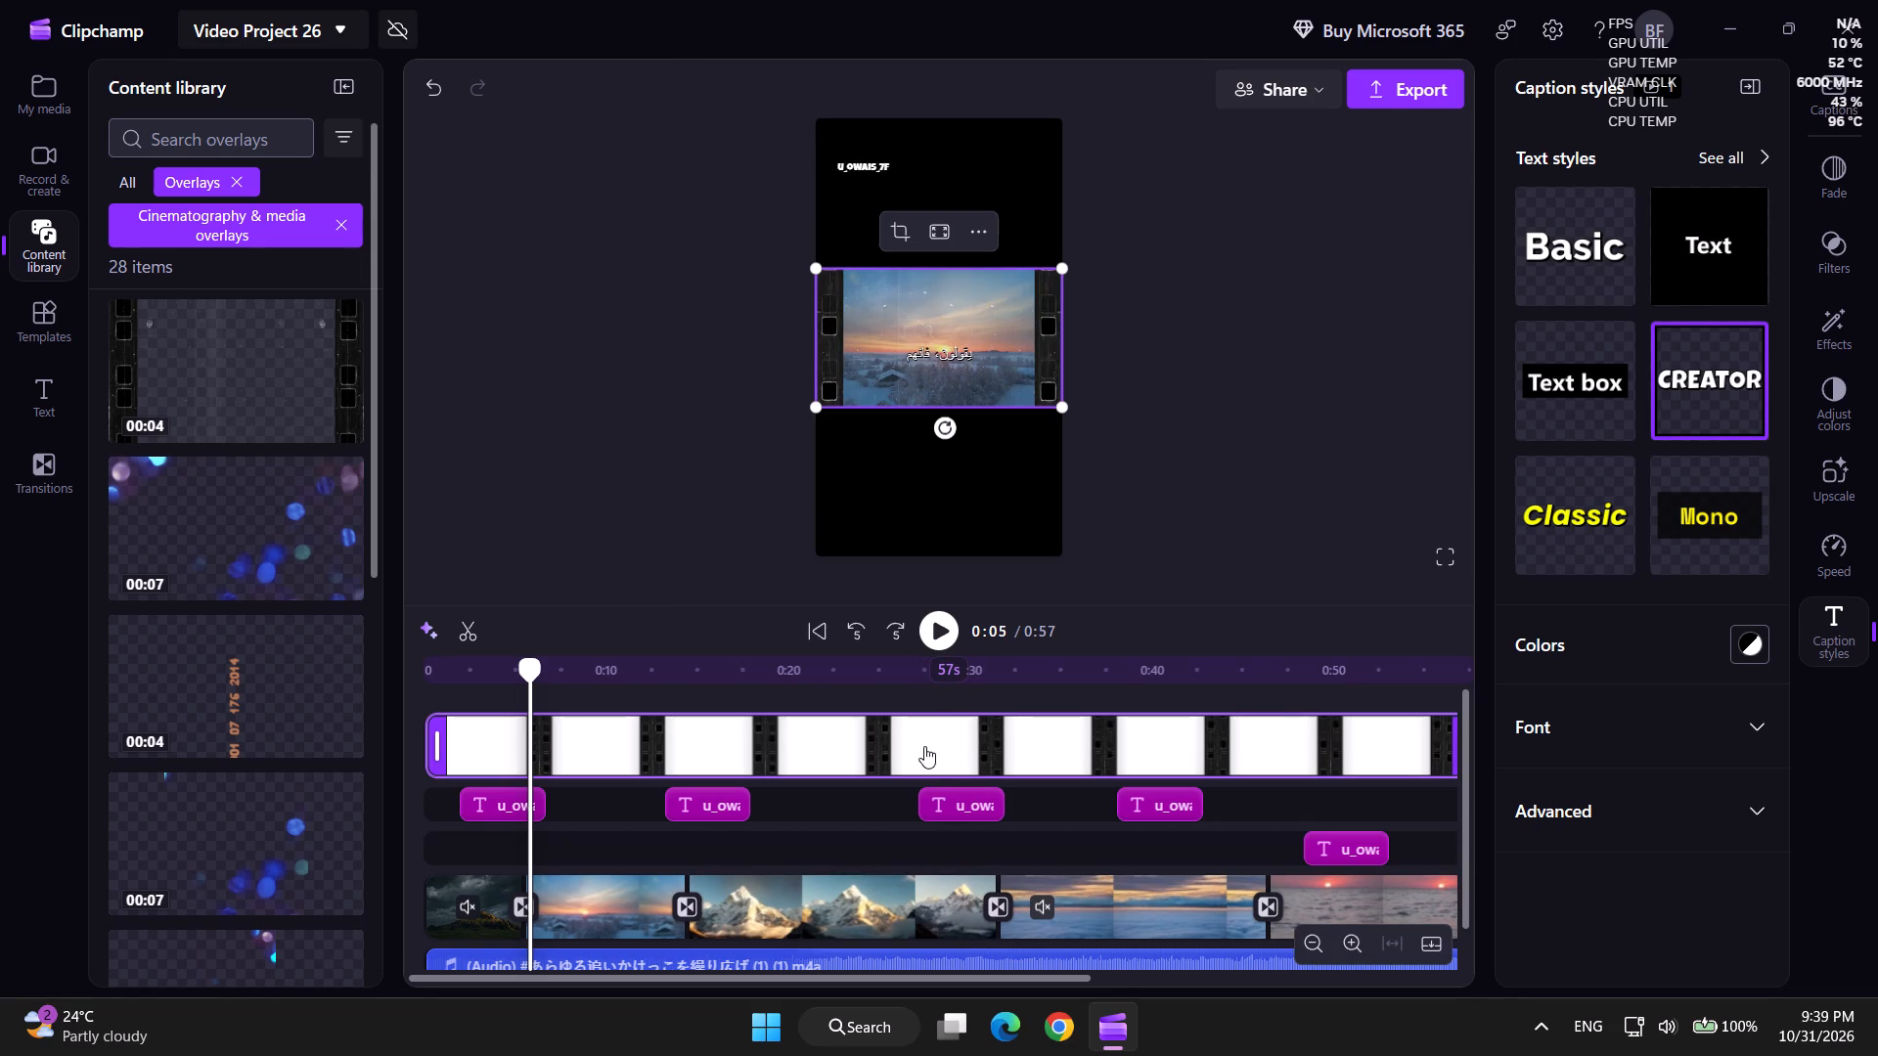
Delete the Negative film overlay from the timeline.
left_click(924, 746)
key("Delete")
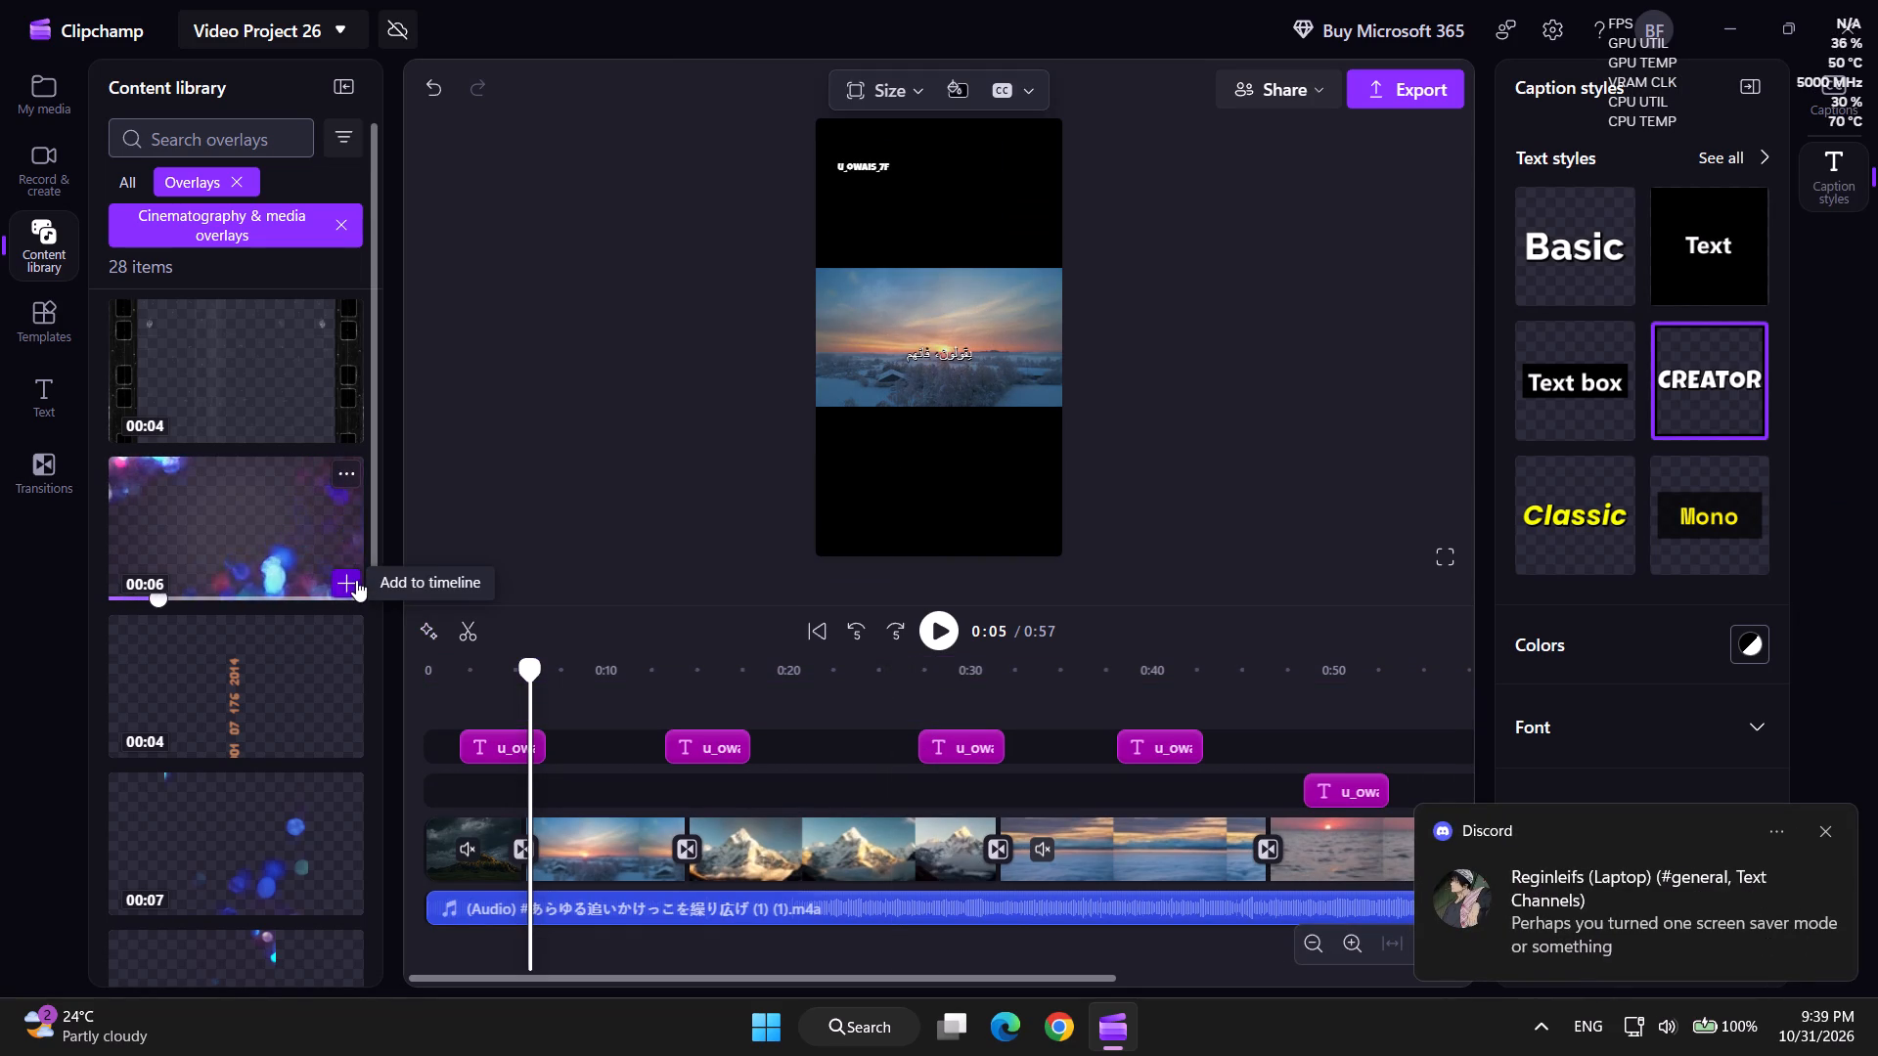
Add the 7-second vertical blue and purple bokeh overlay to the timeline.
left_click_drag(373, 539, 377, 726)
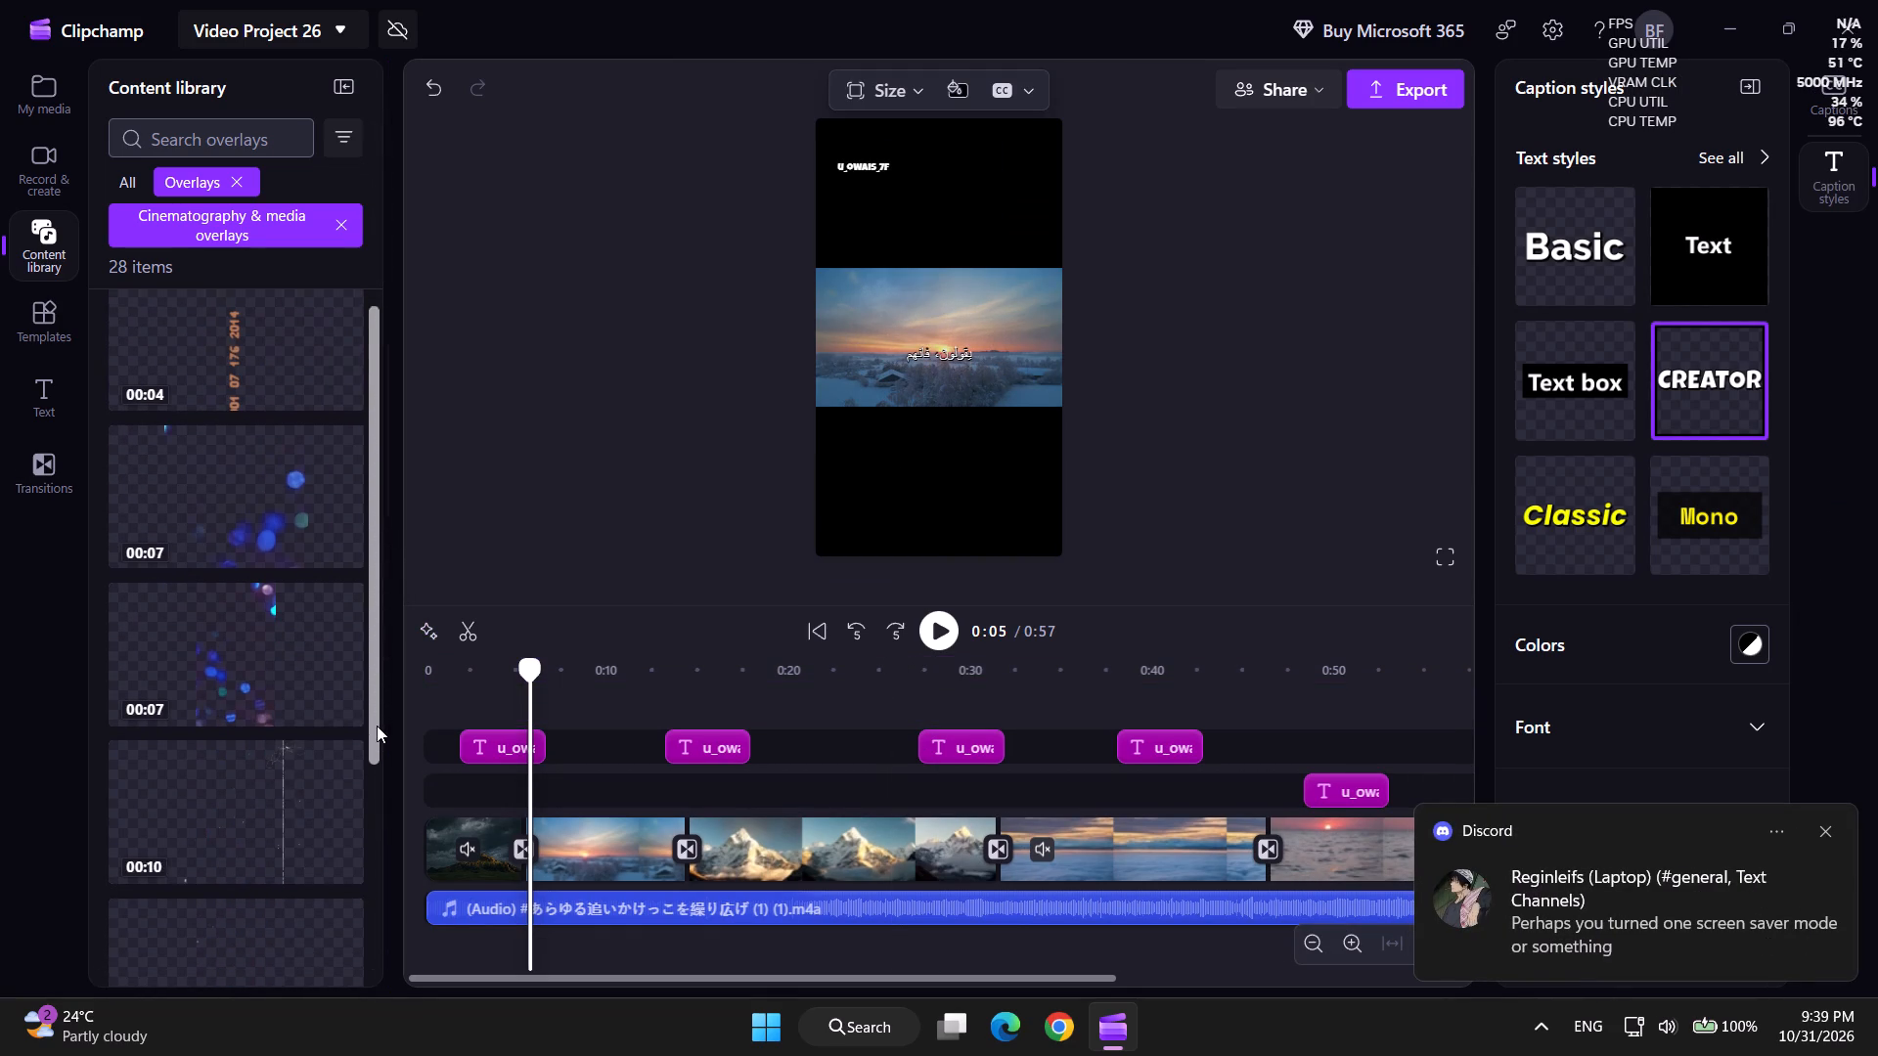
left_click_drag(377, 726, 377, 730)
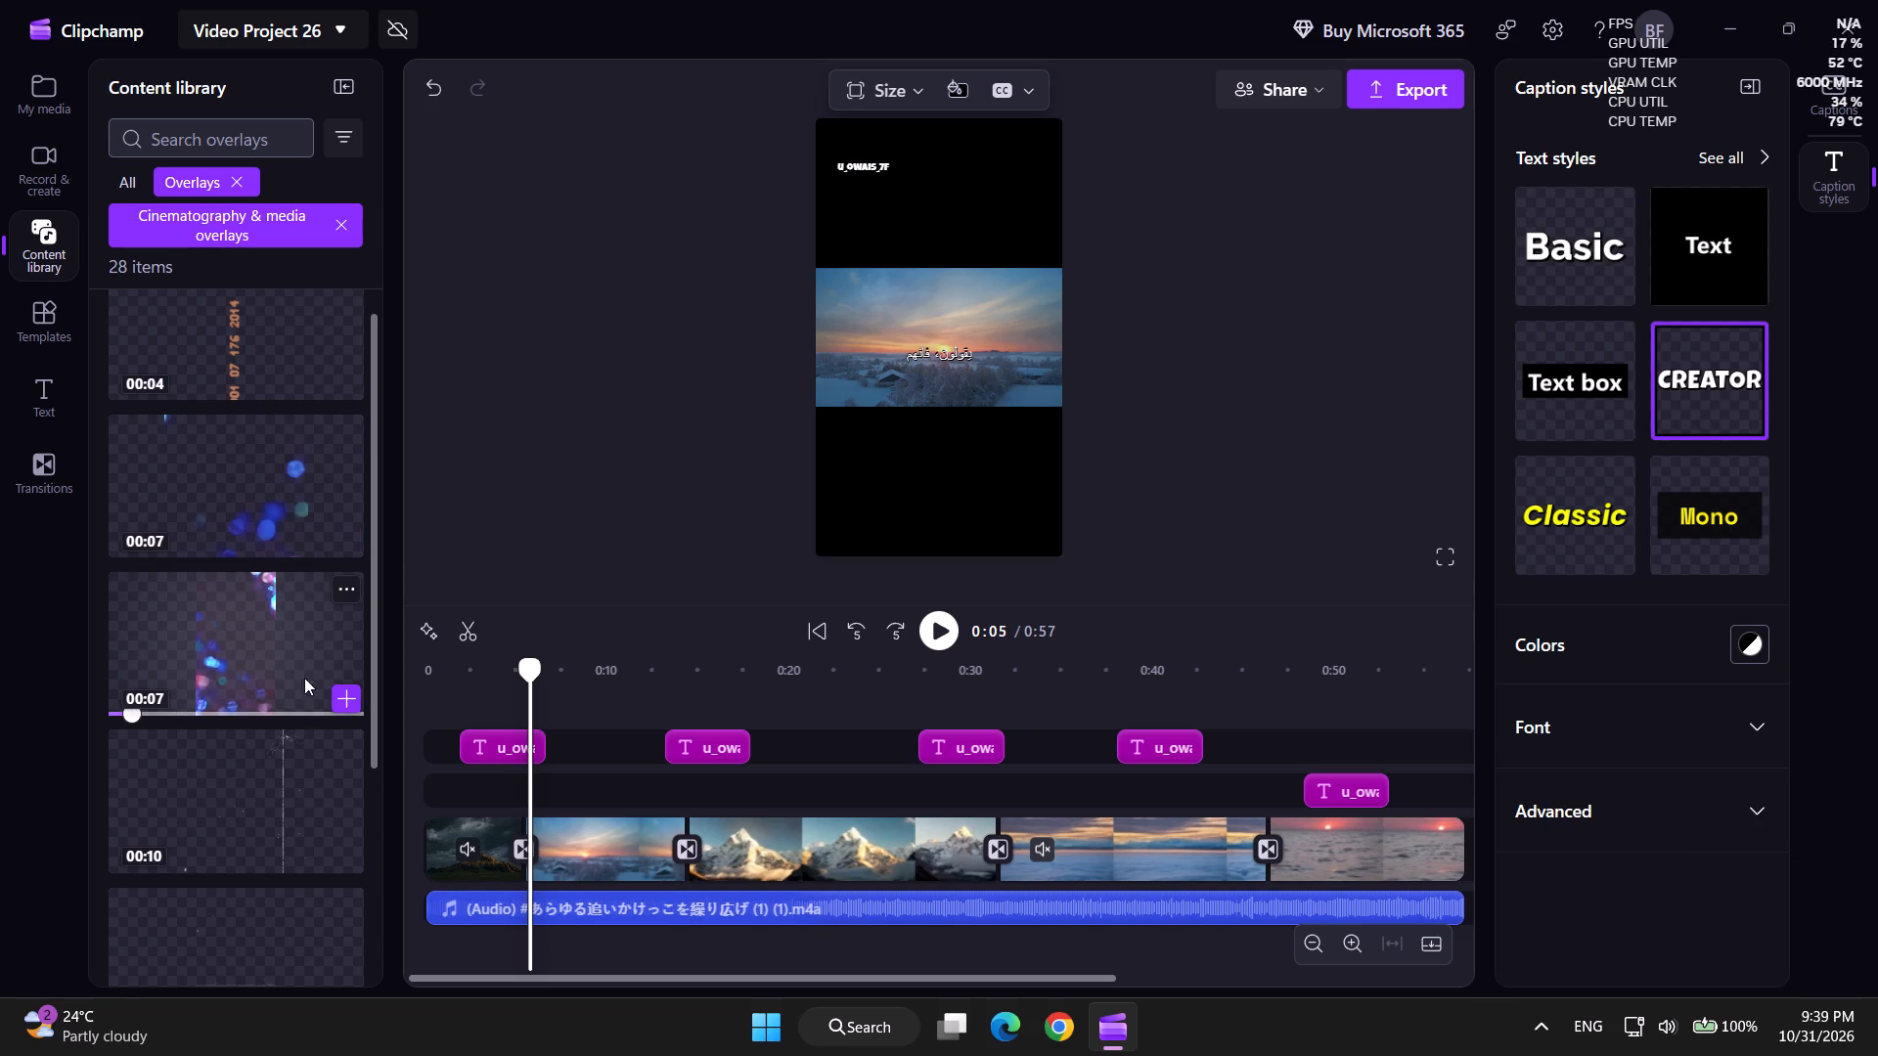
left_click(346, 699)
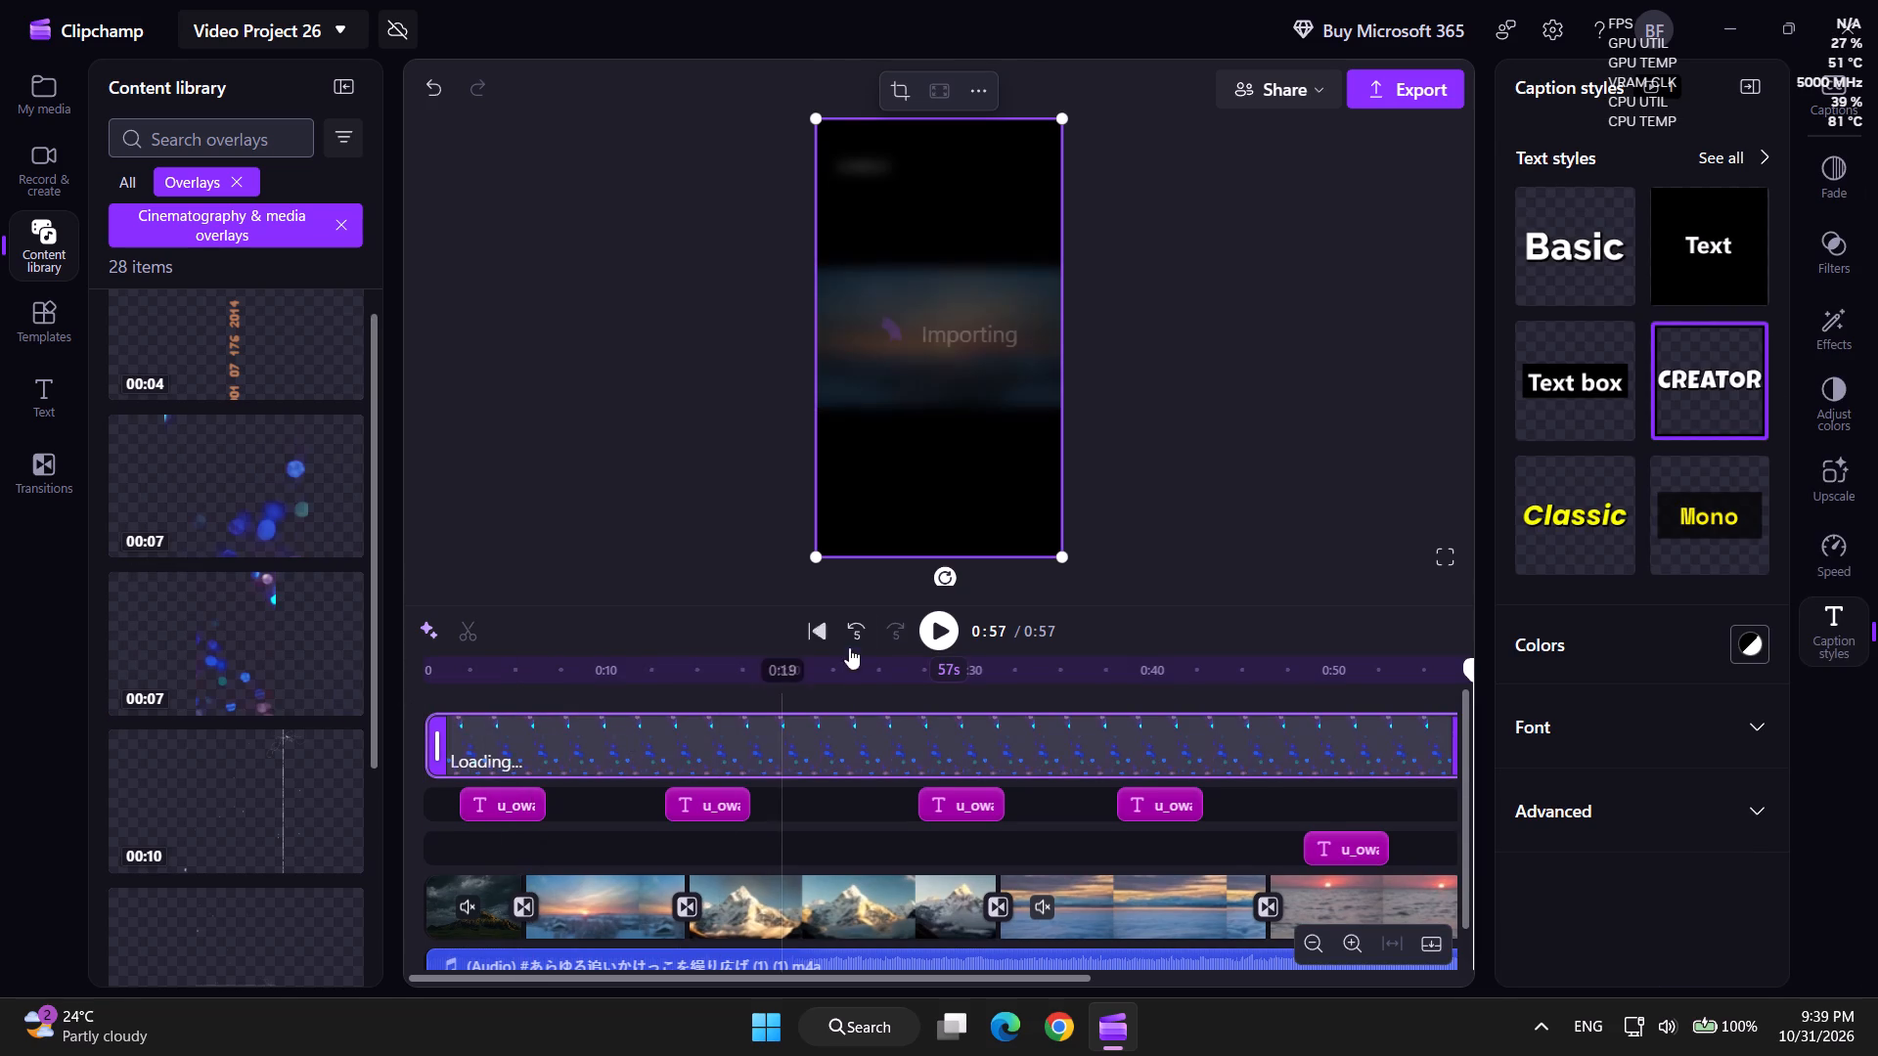
Play the video from 0:02 to check the bokeh overlay.
left_click_drag(693, 976, 541, 985)
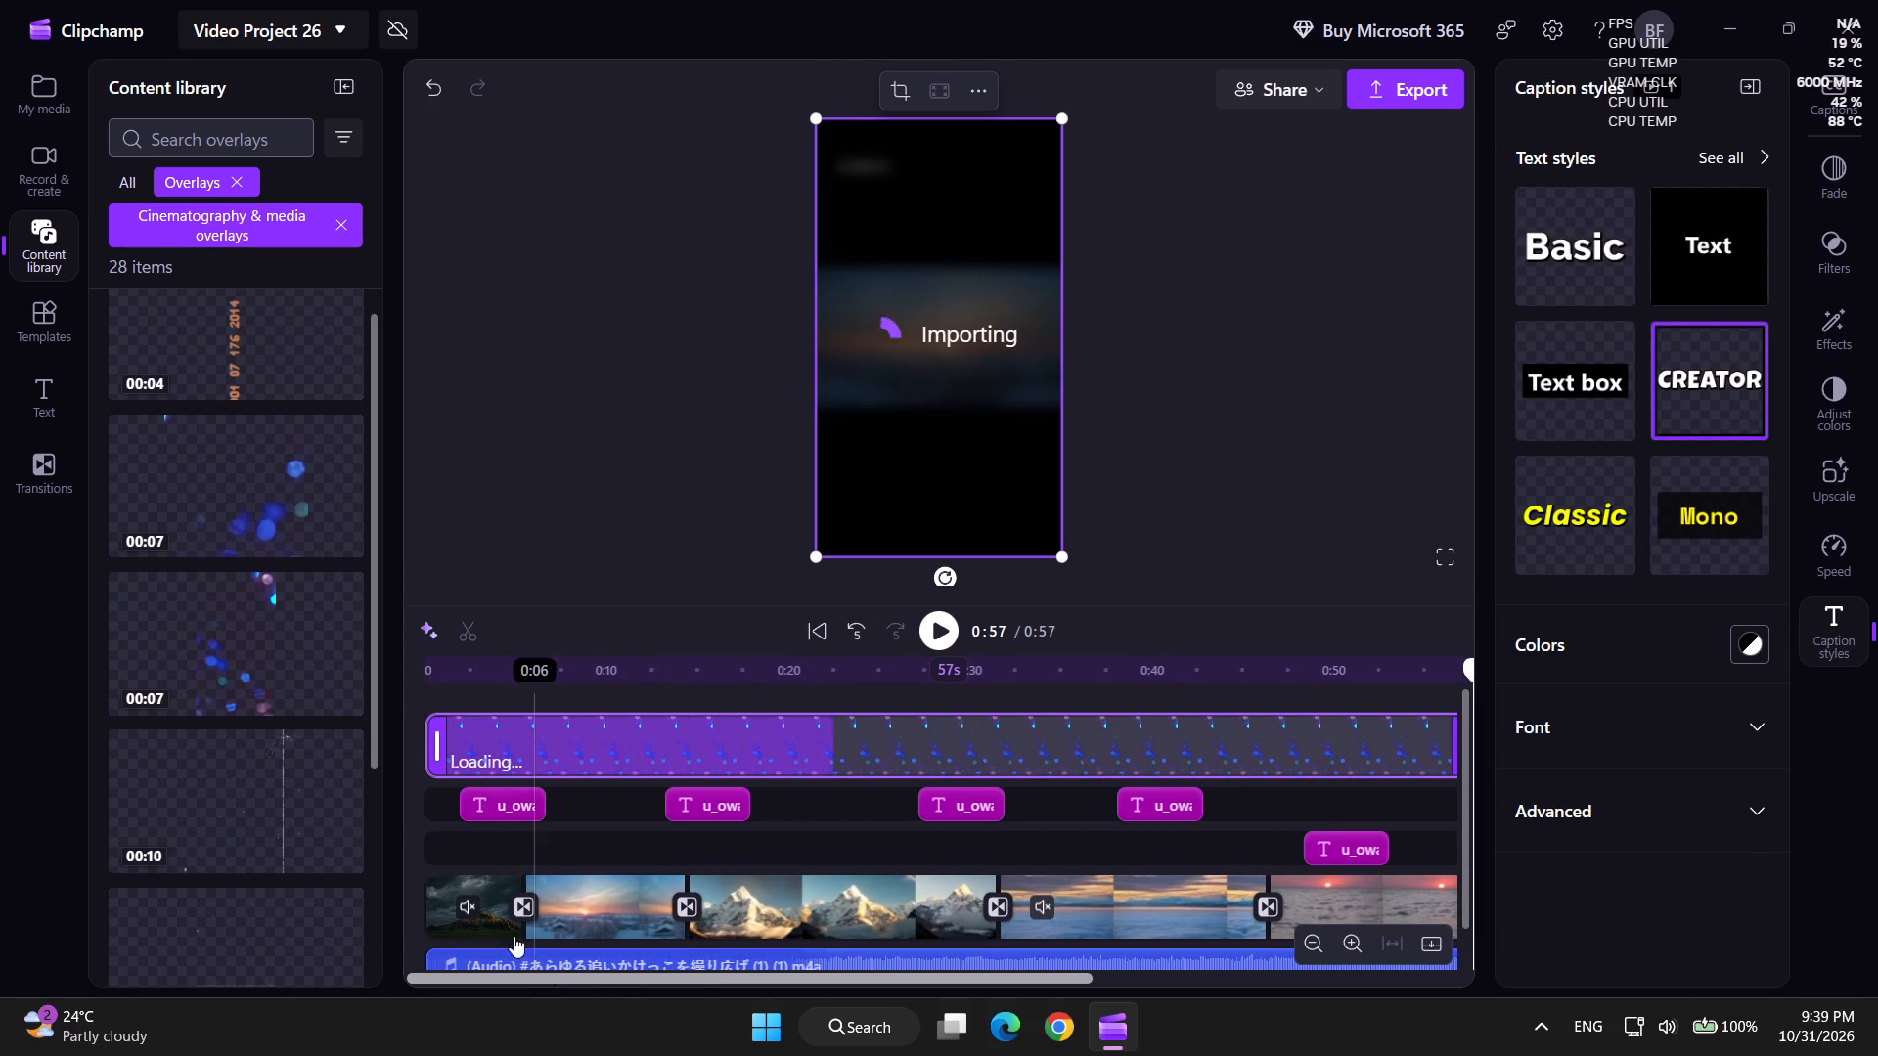
left_click(469, 668)
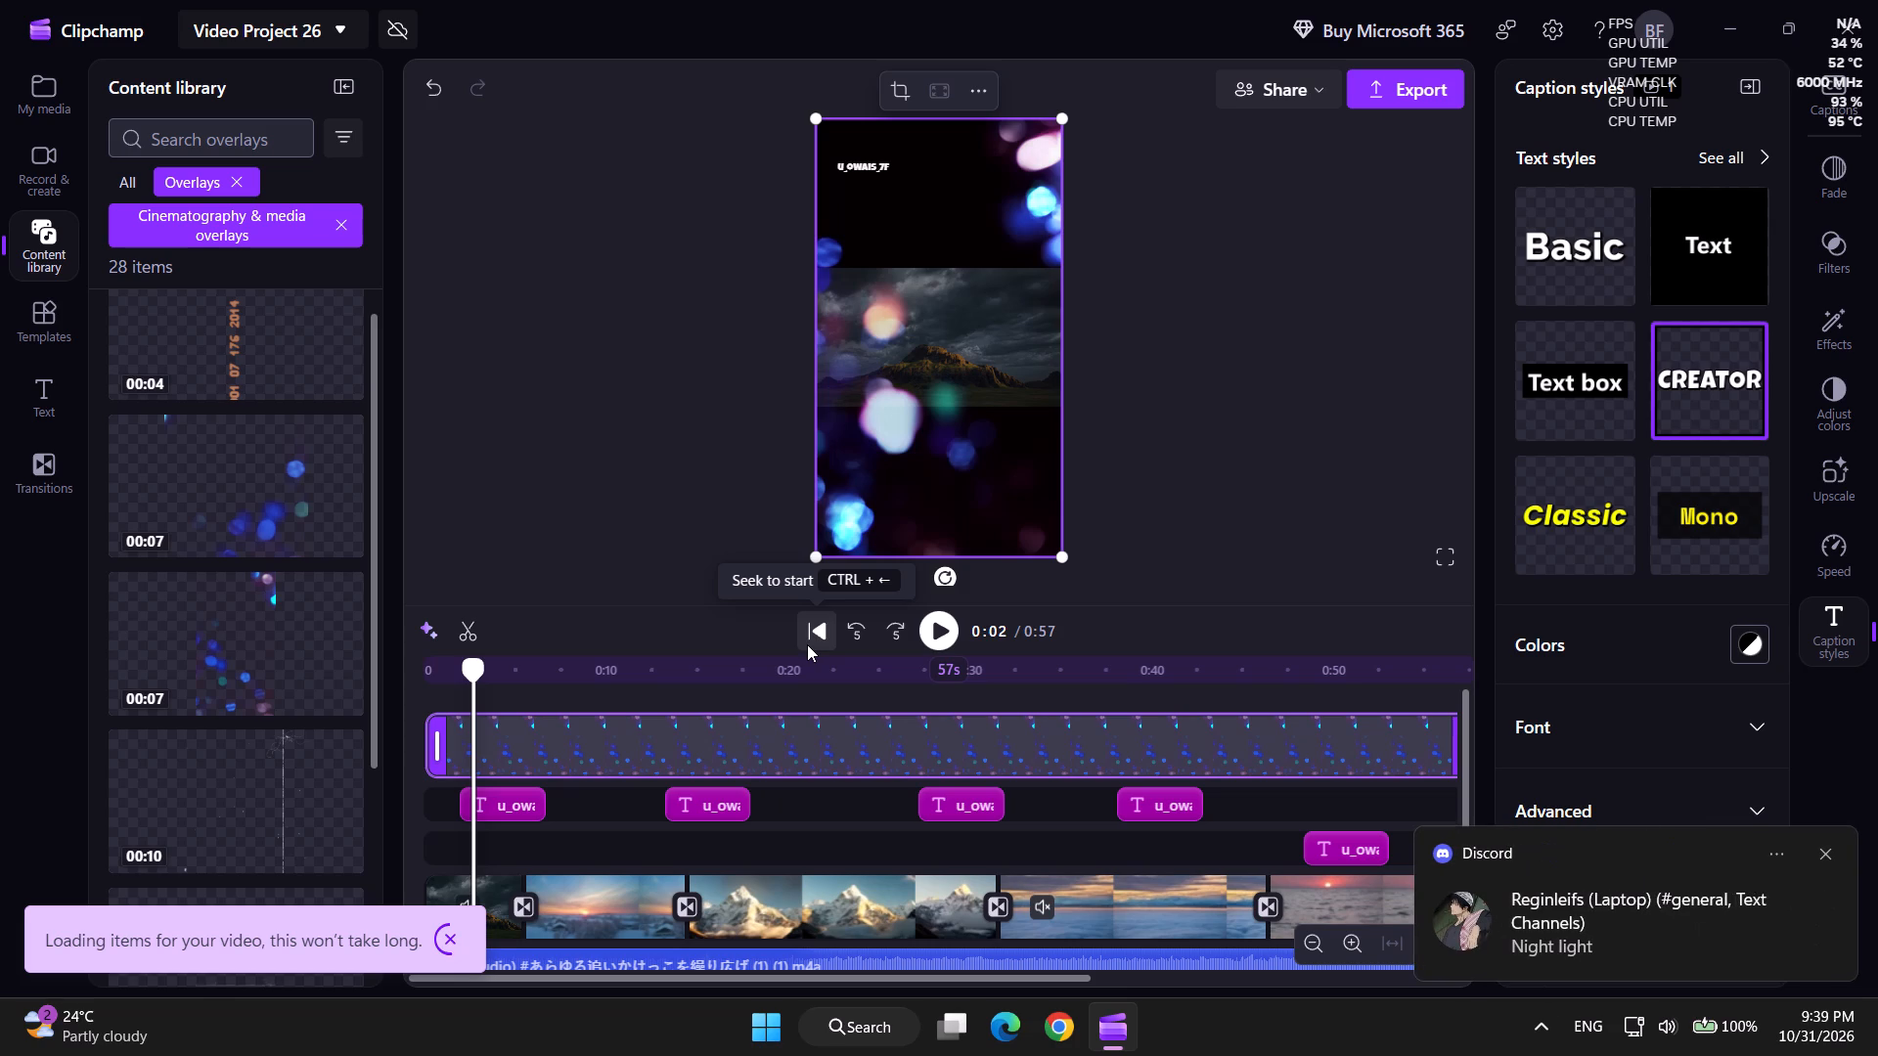
key("space")
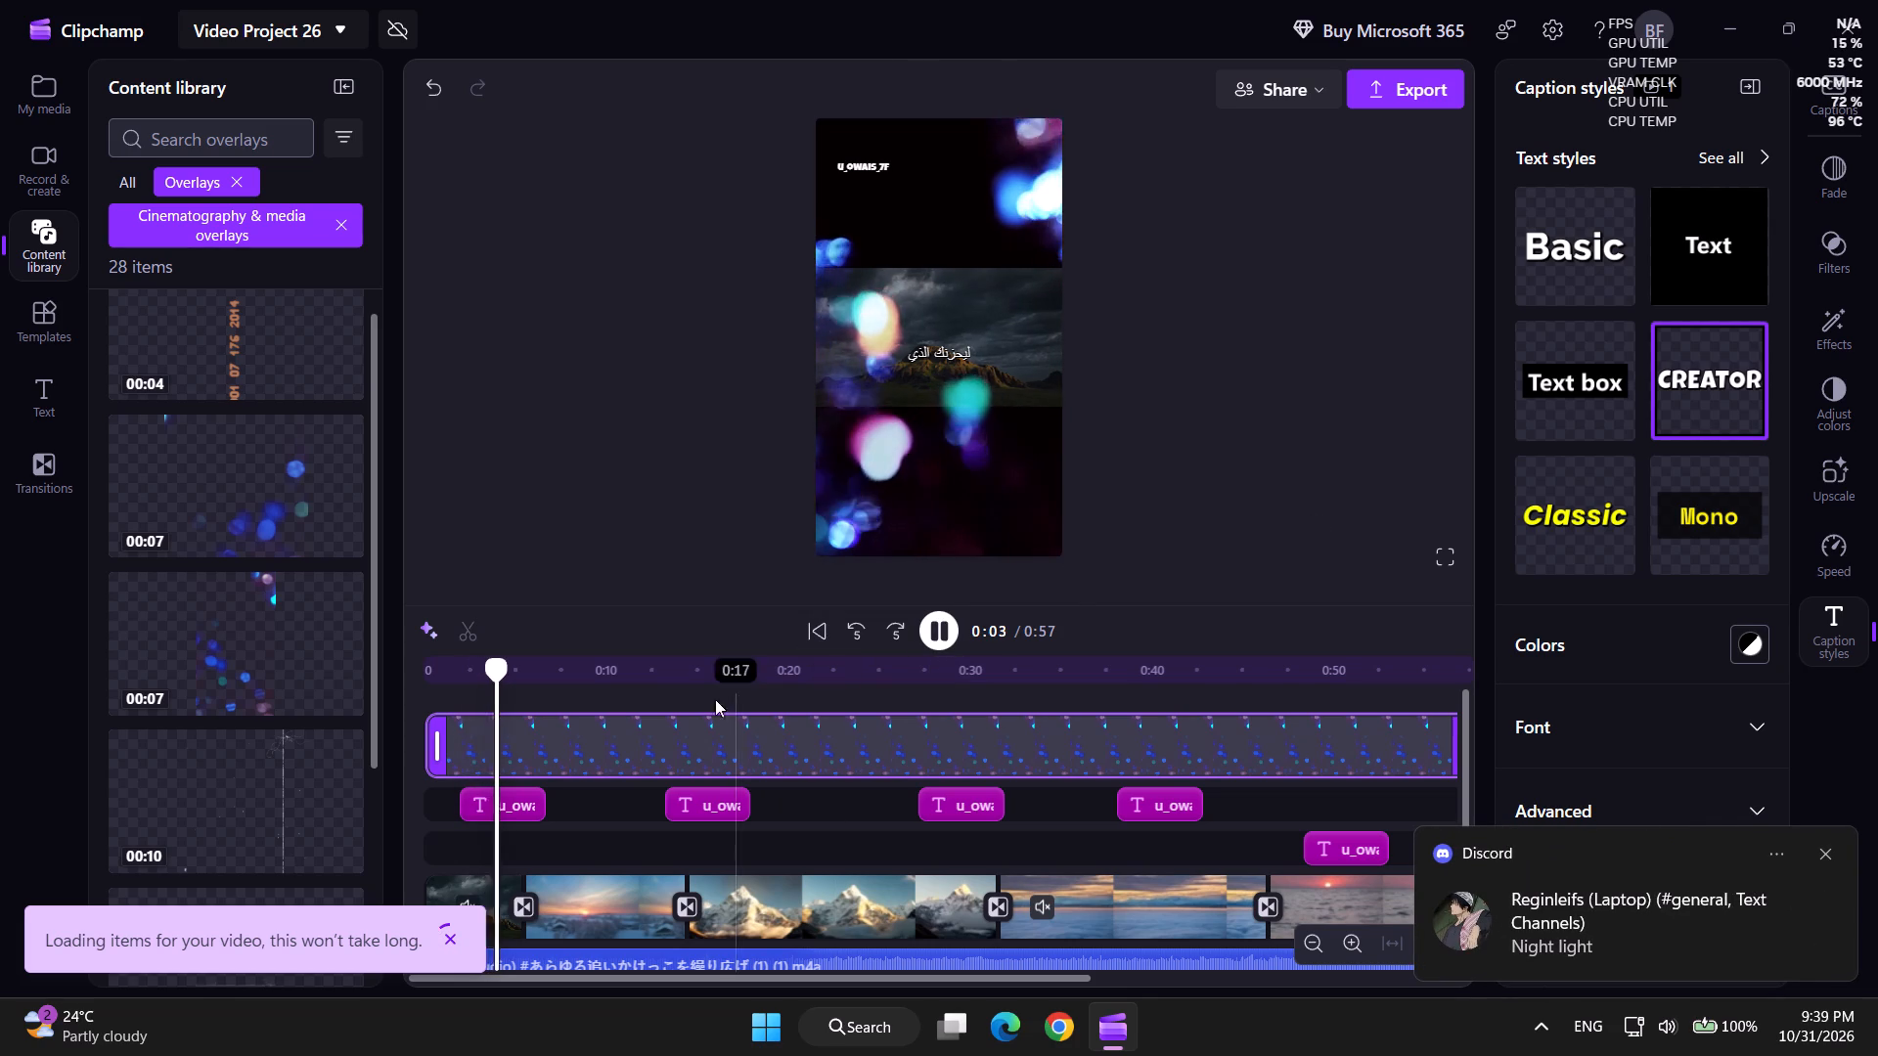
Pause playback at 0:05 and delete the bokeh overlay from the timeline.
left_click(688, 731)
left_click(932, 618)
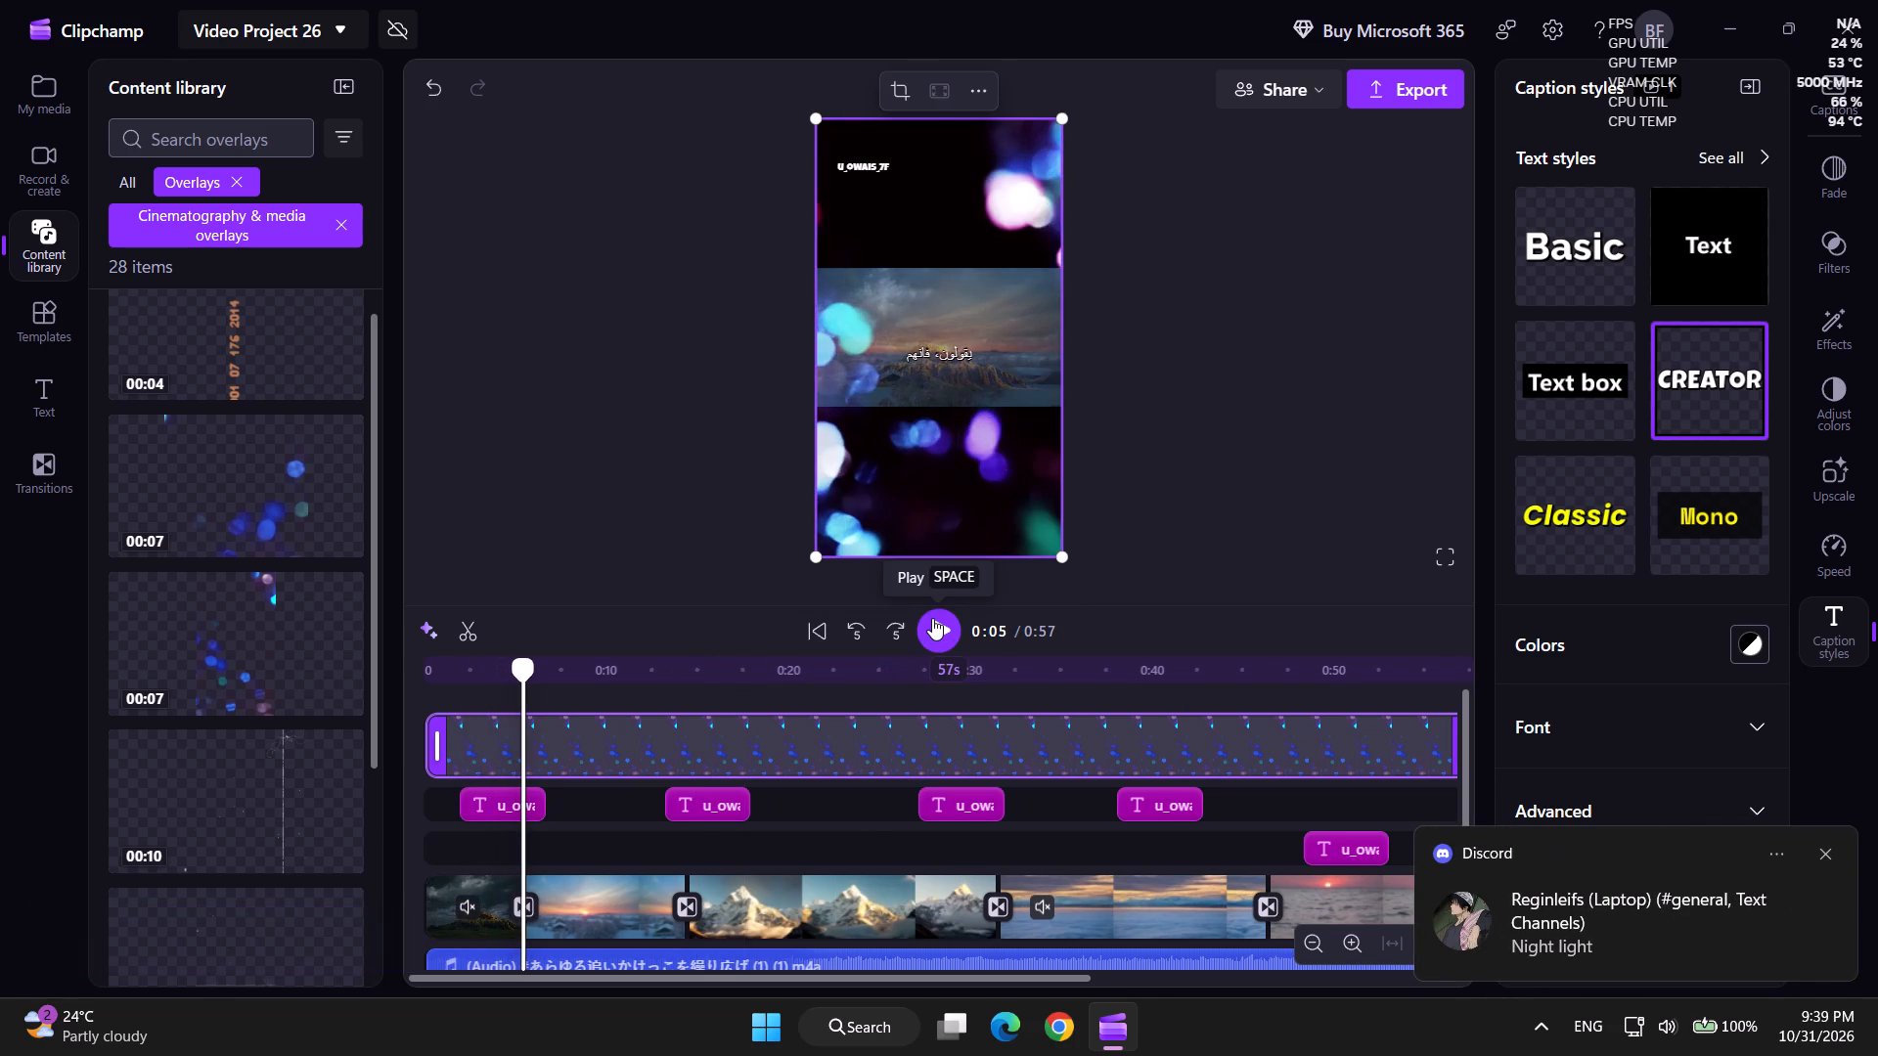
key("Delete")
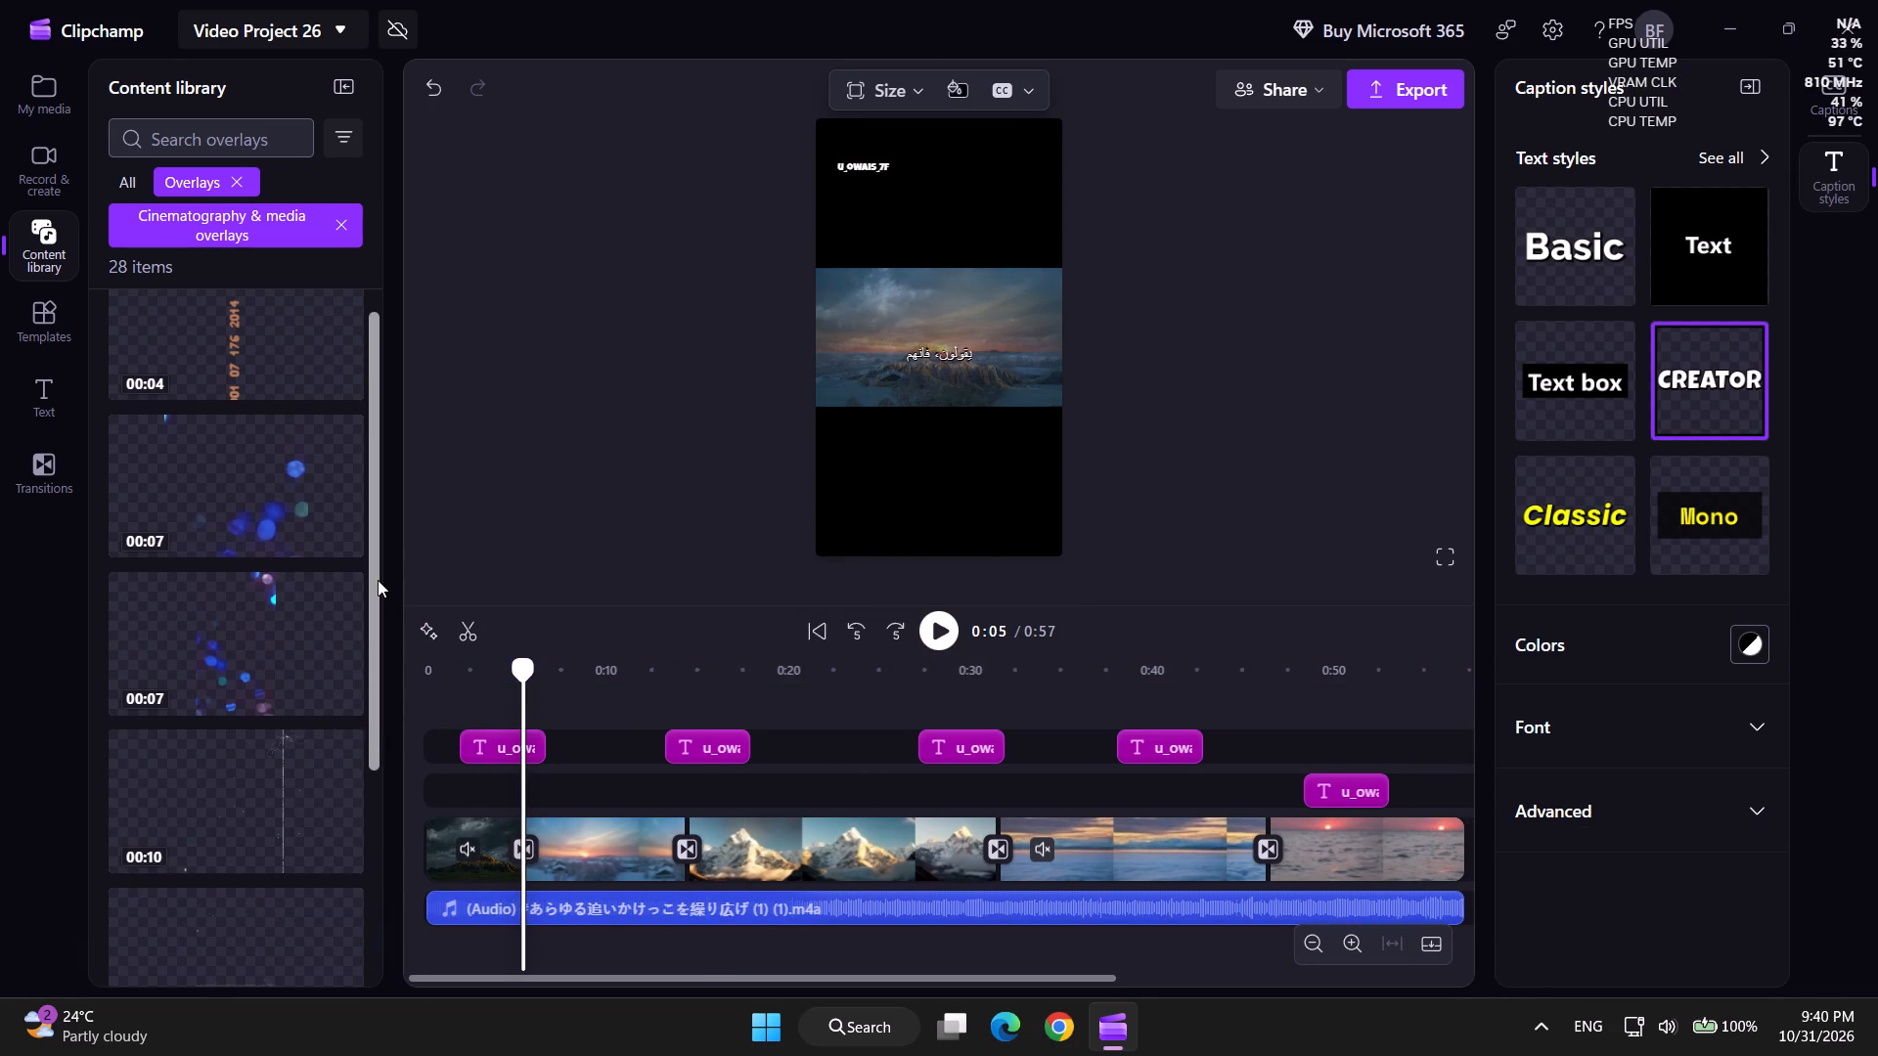
Look through the remaining Cinematography & media overlays, clear the Overlays filter, and return to the project's own media.
left_click_drag(378, 580, 402, 889)
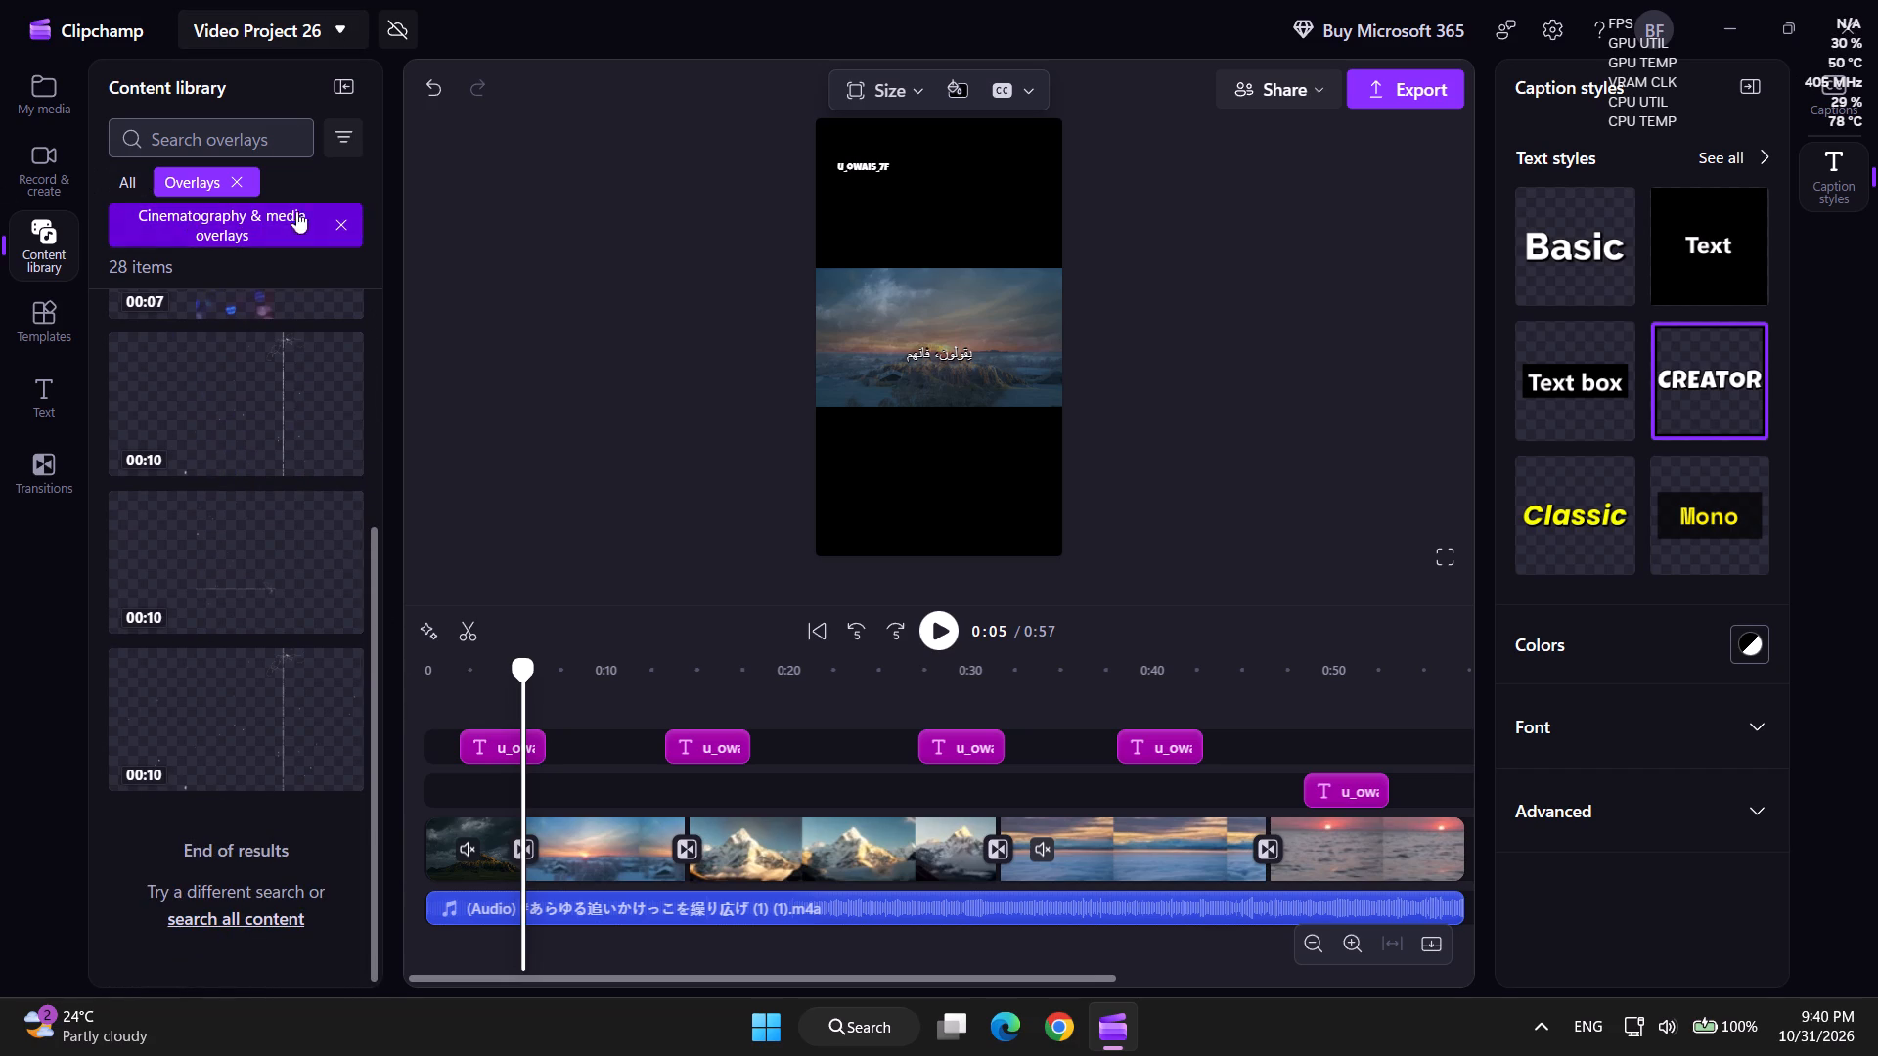
left_click(241, 178)
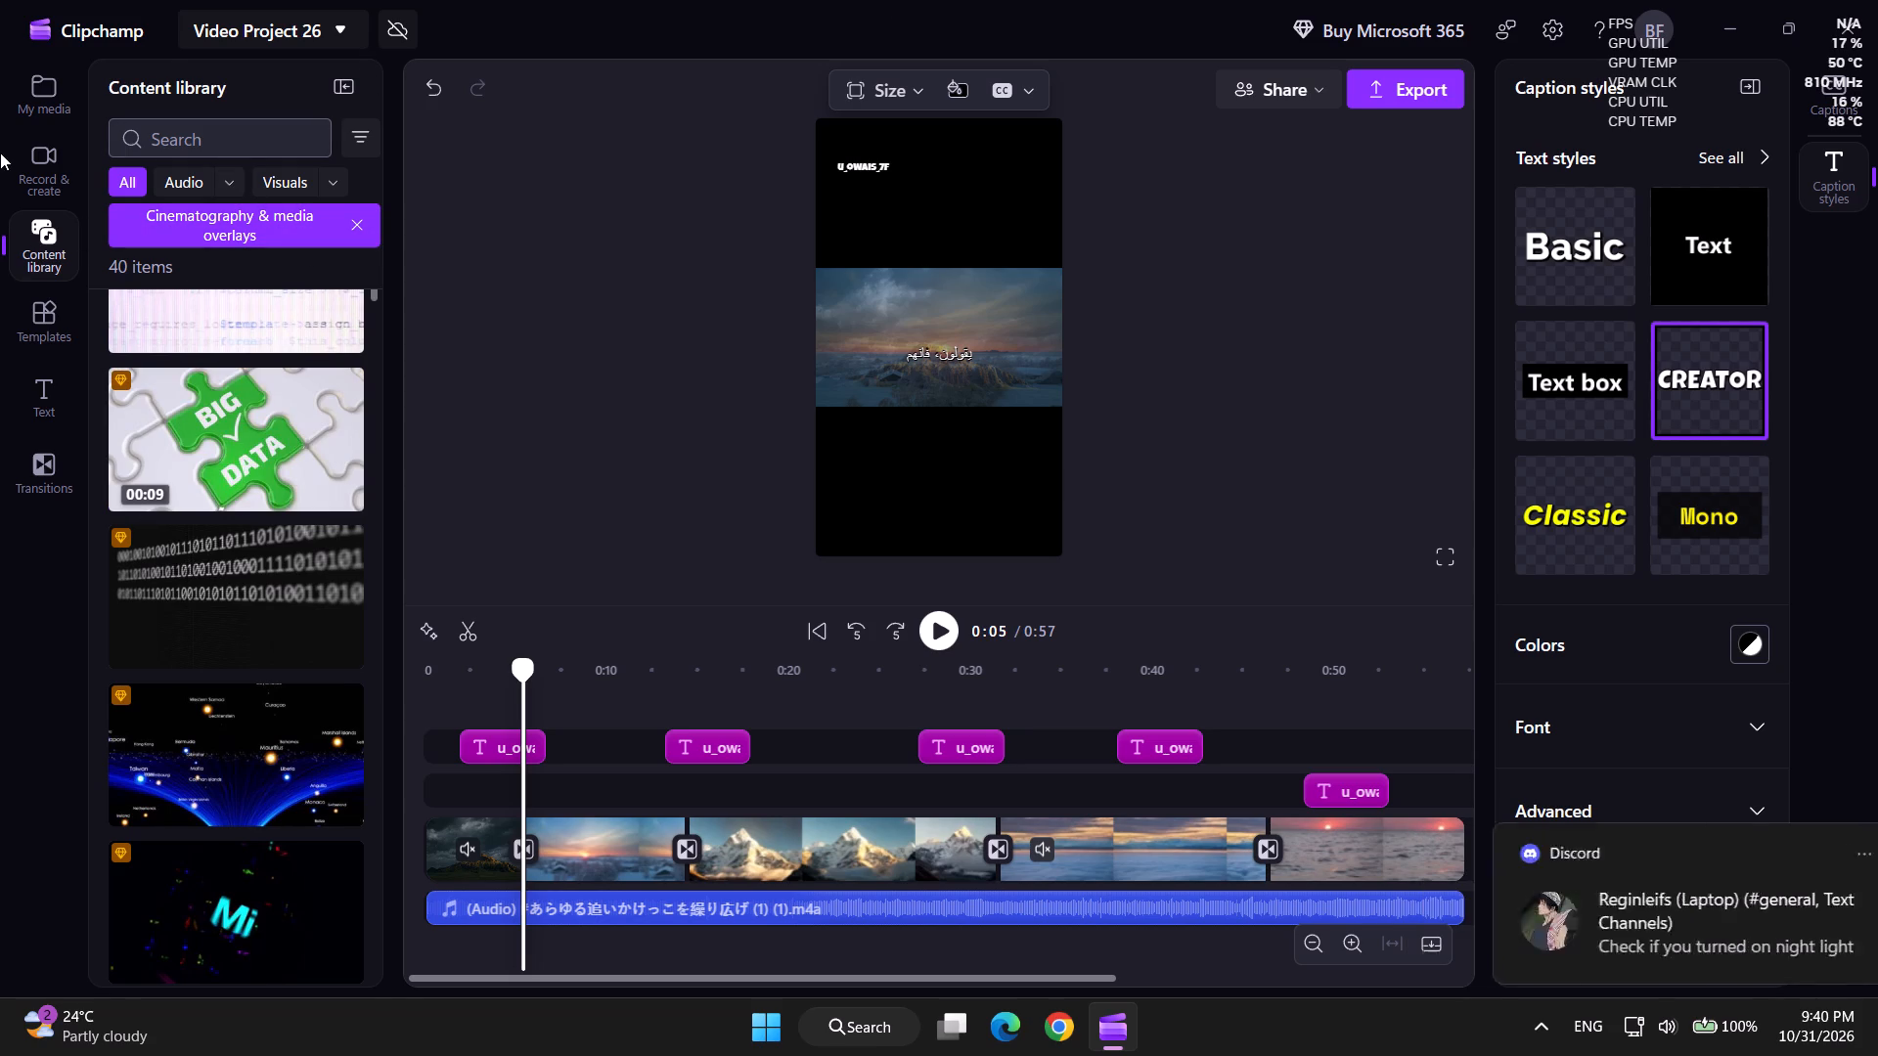
left_click(18, 96)
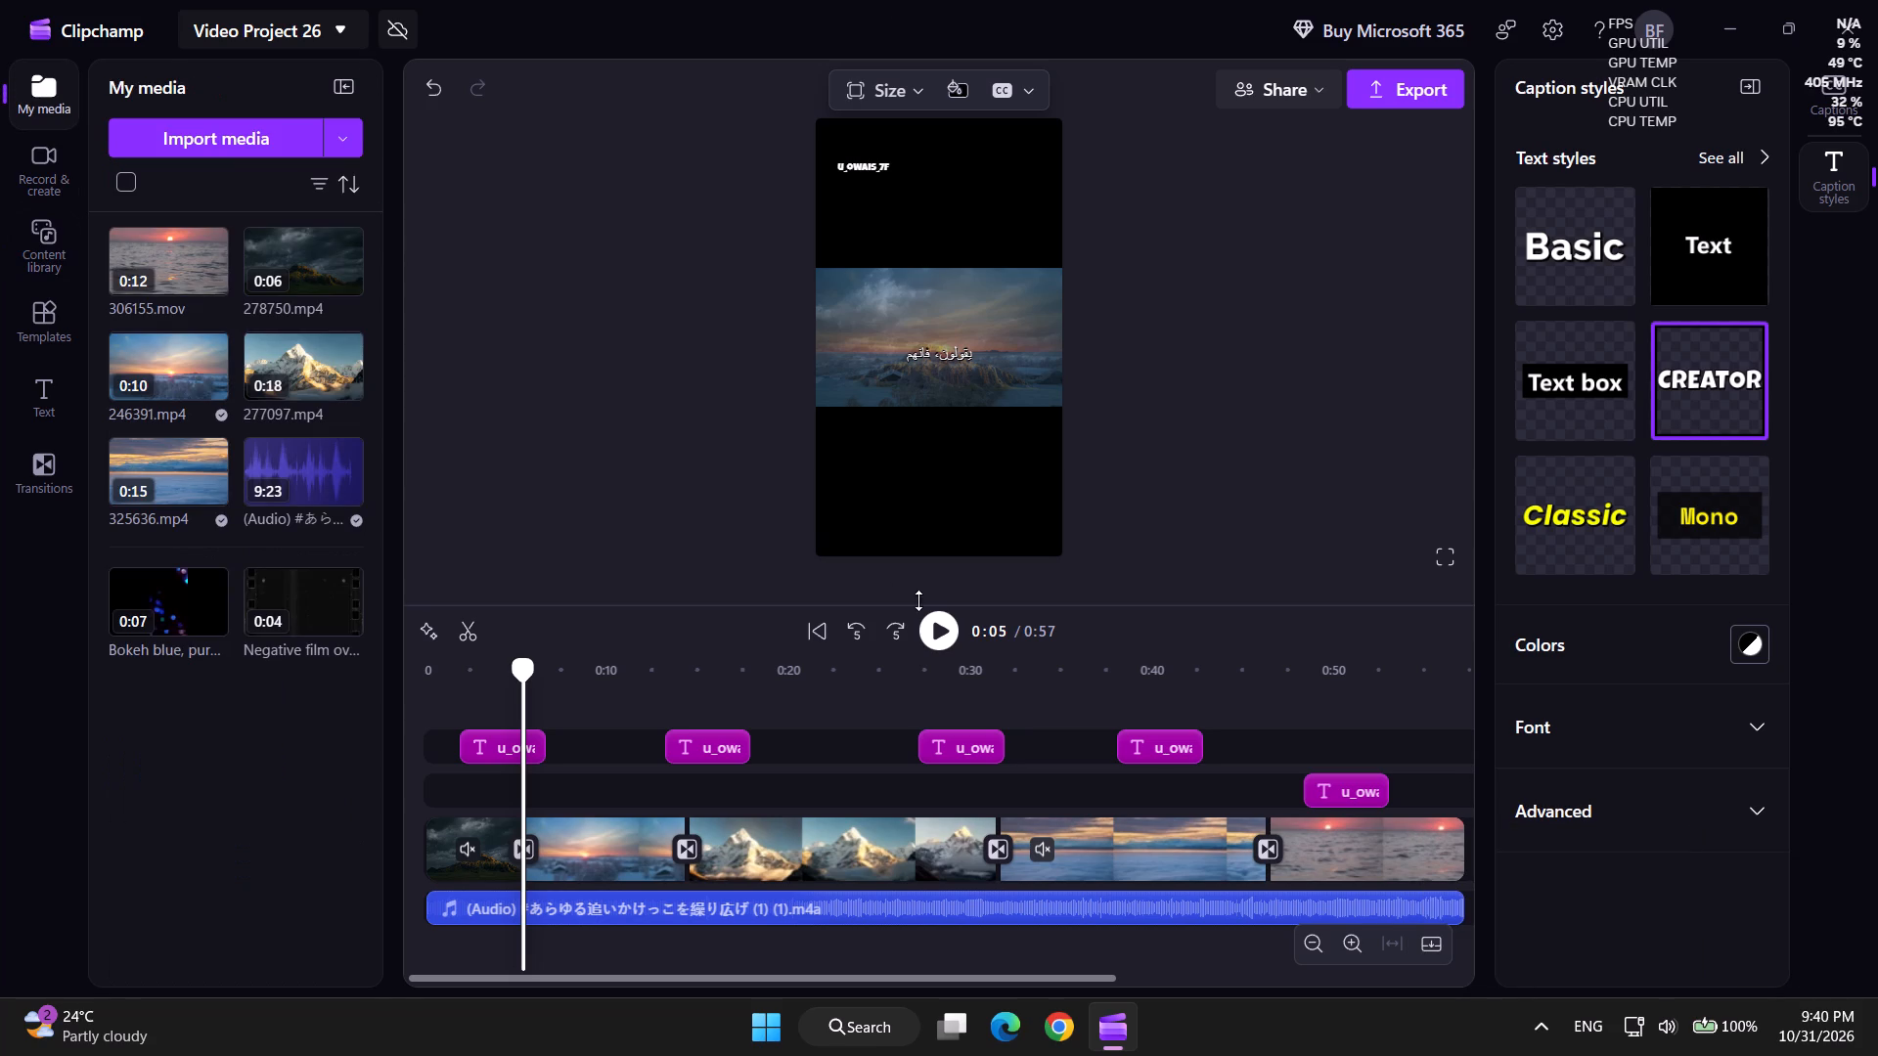
Play the video full screen from 0:05 to review it without overlays.
left_click(937, 628)
left_click(1443, 554)
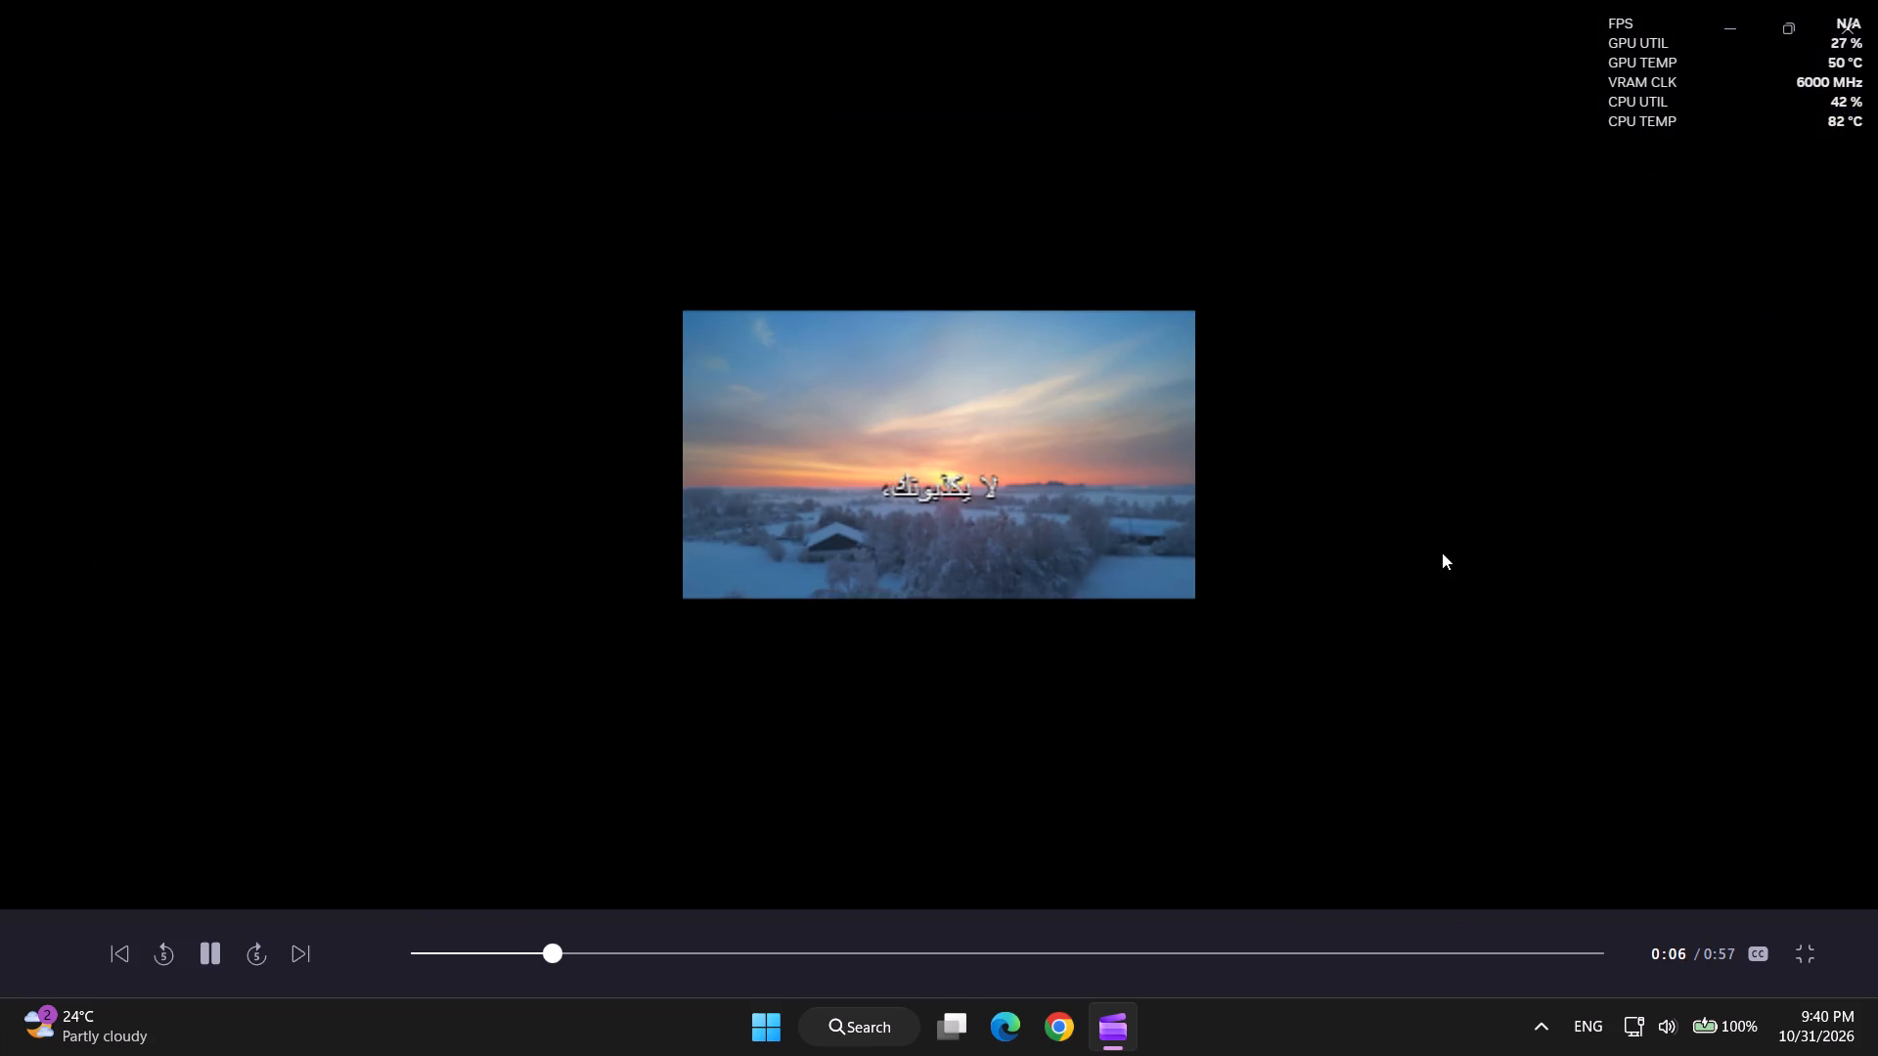
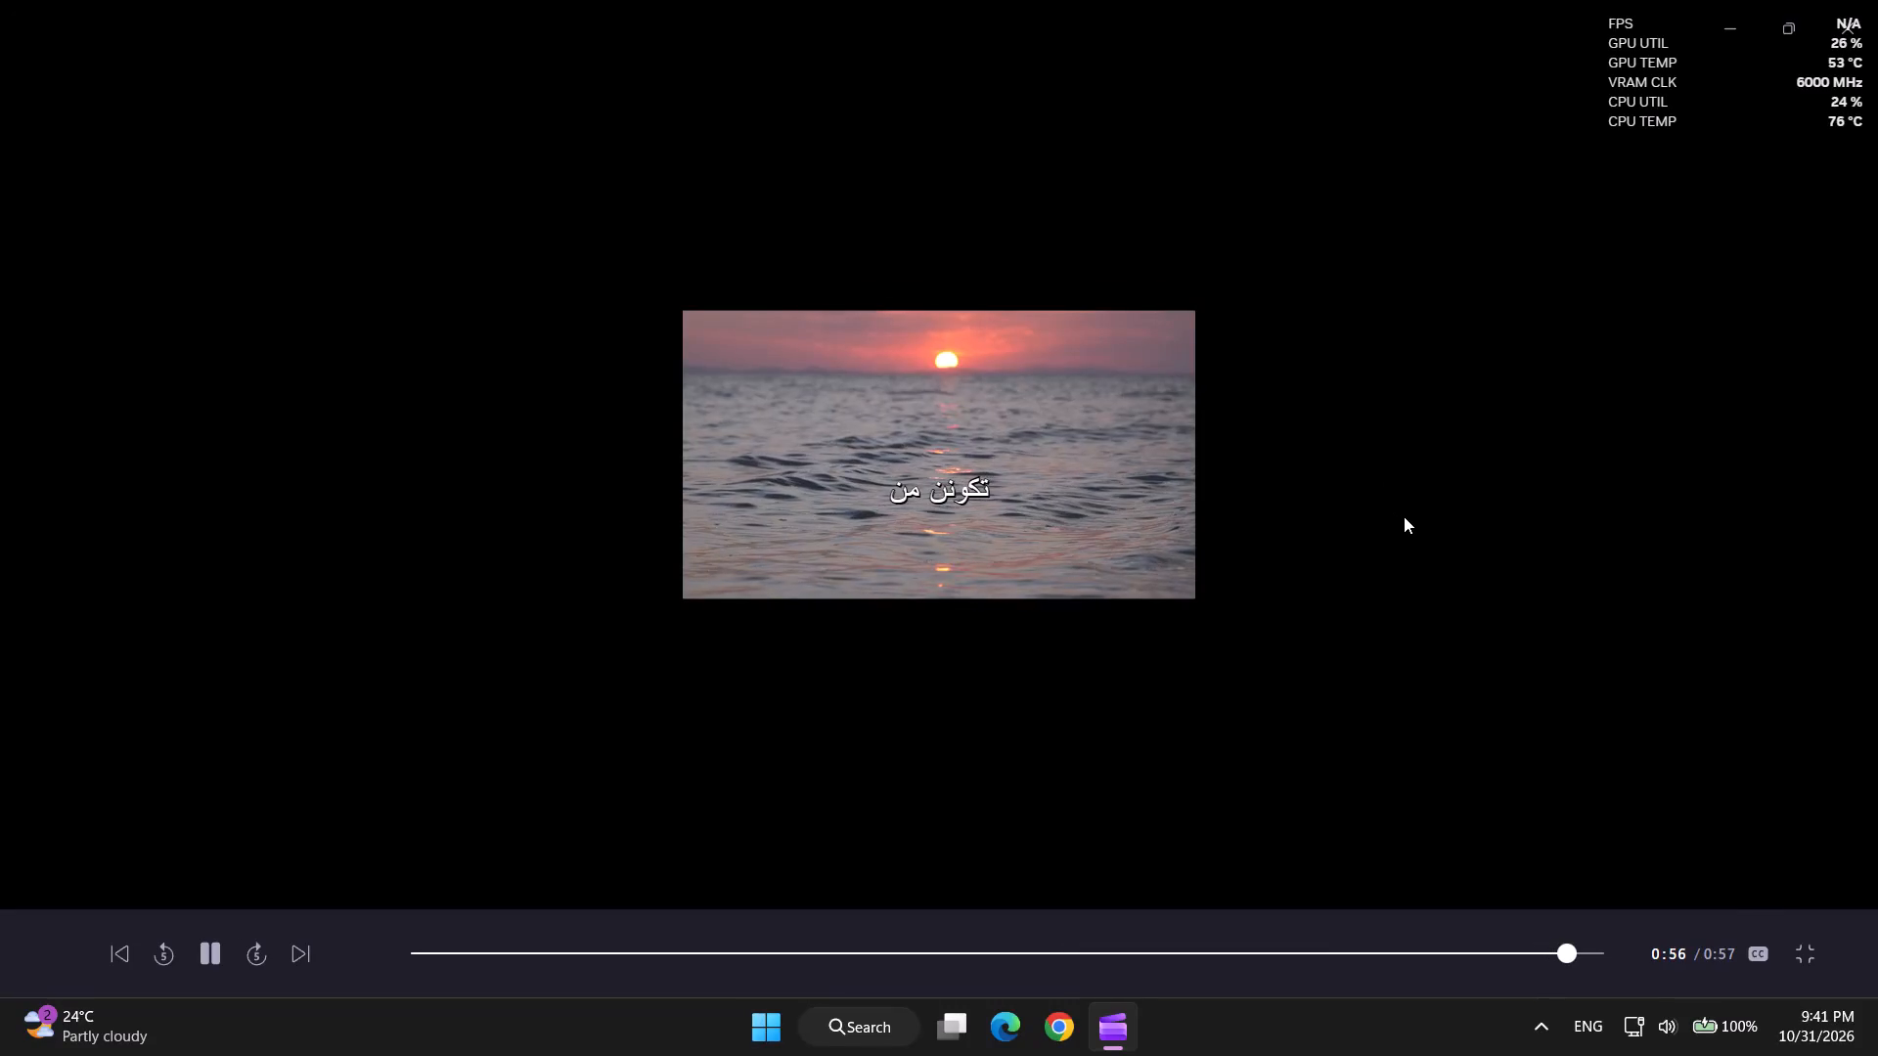
Exit the full-screen preview and return to the editor.
left_click(1816, 961)
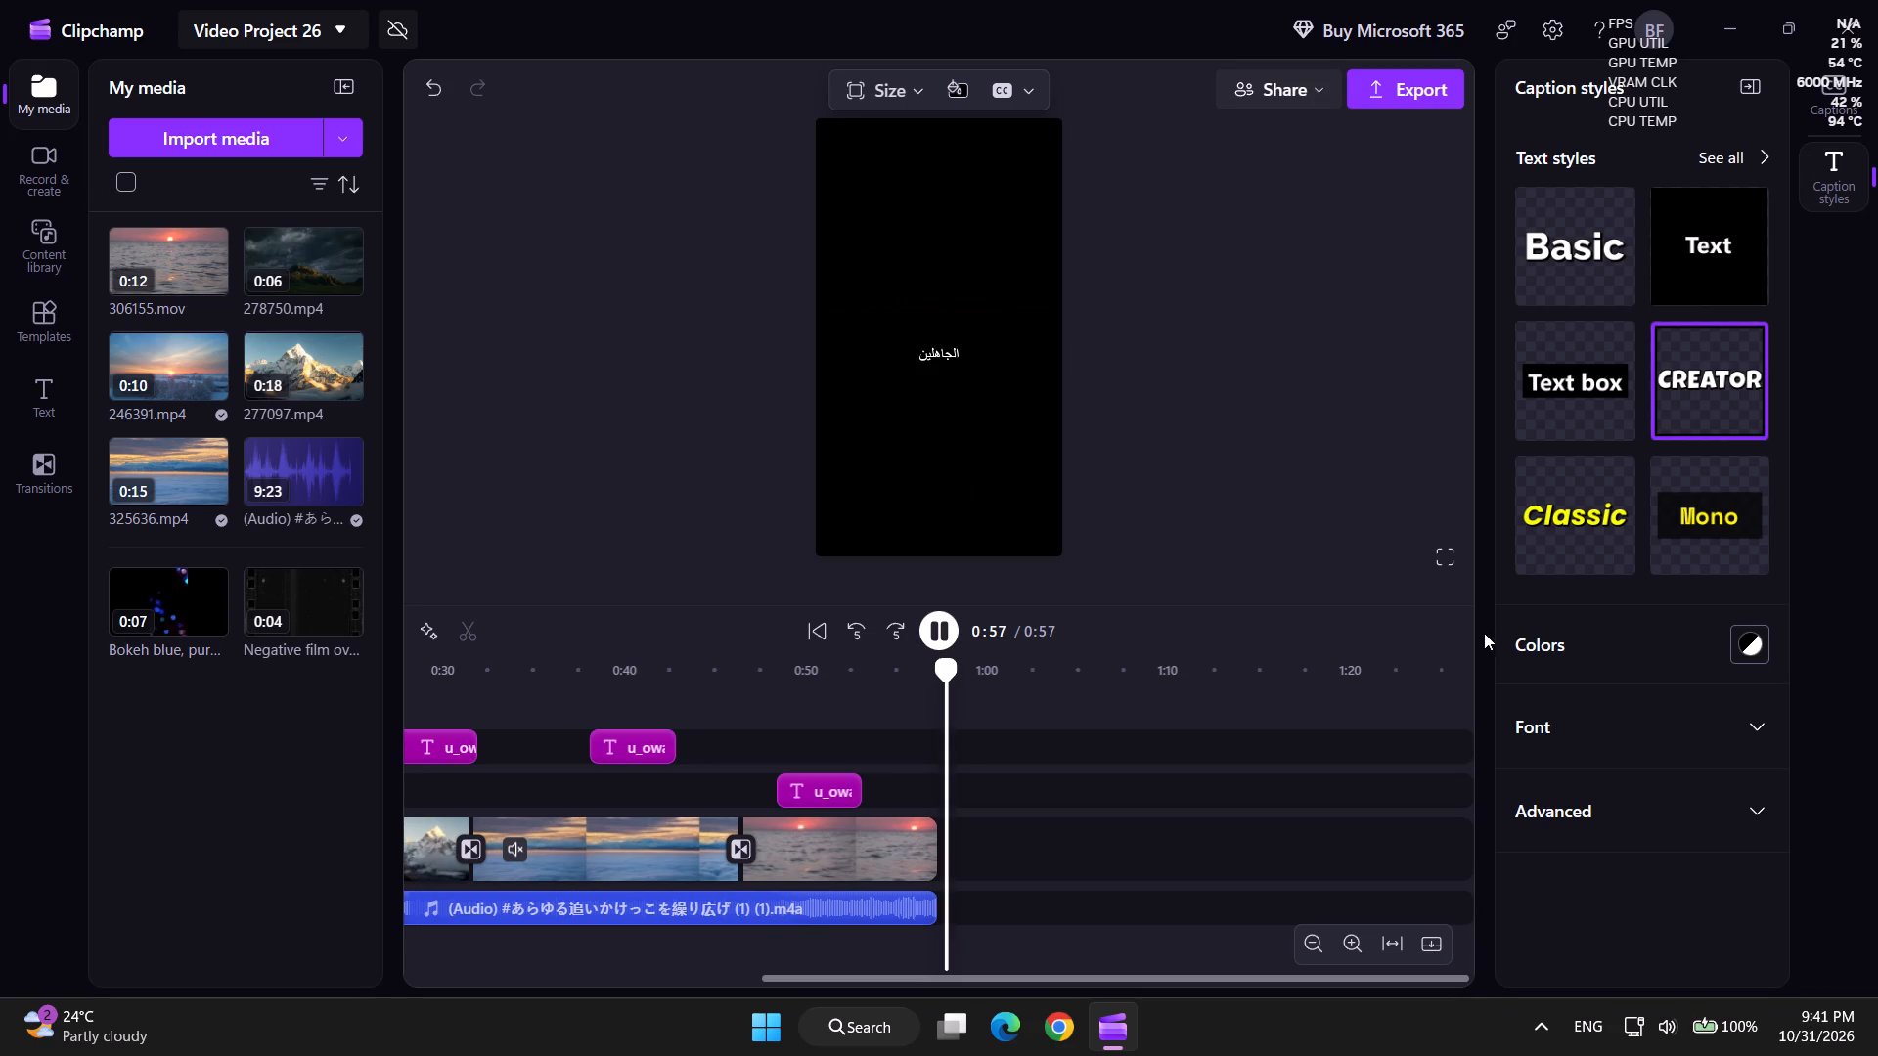
Export the video in 1080p quality under the file name Video Project 26, without storing it in the cloud.
left_click(1405, 98)
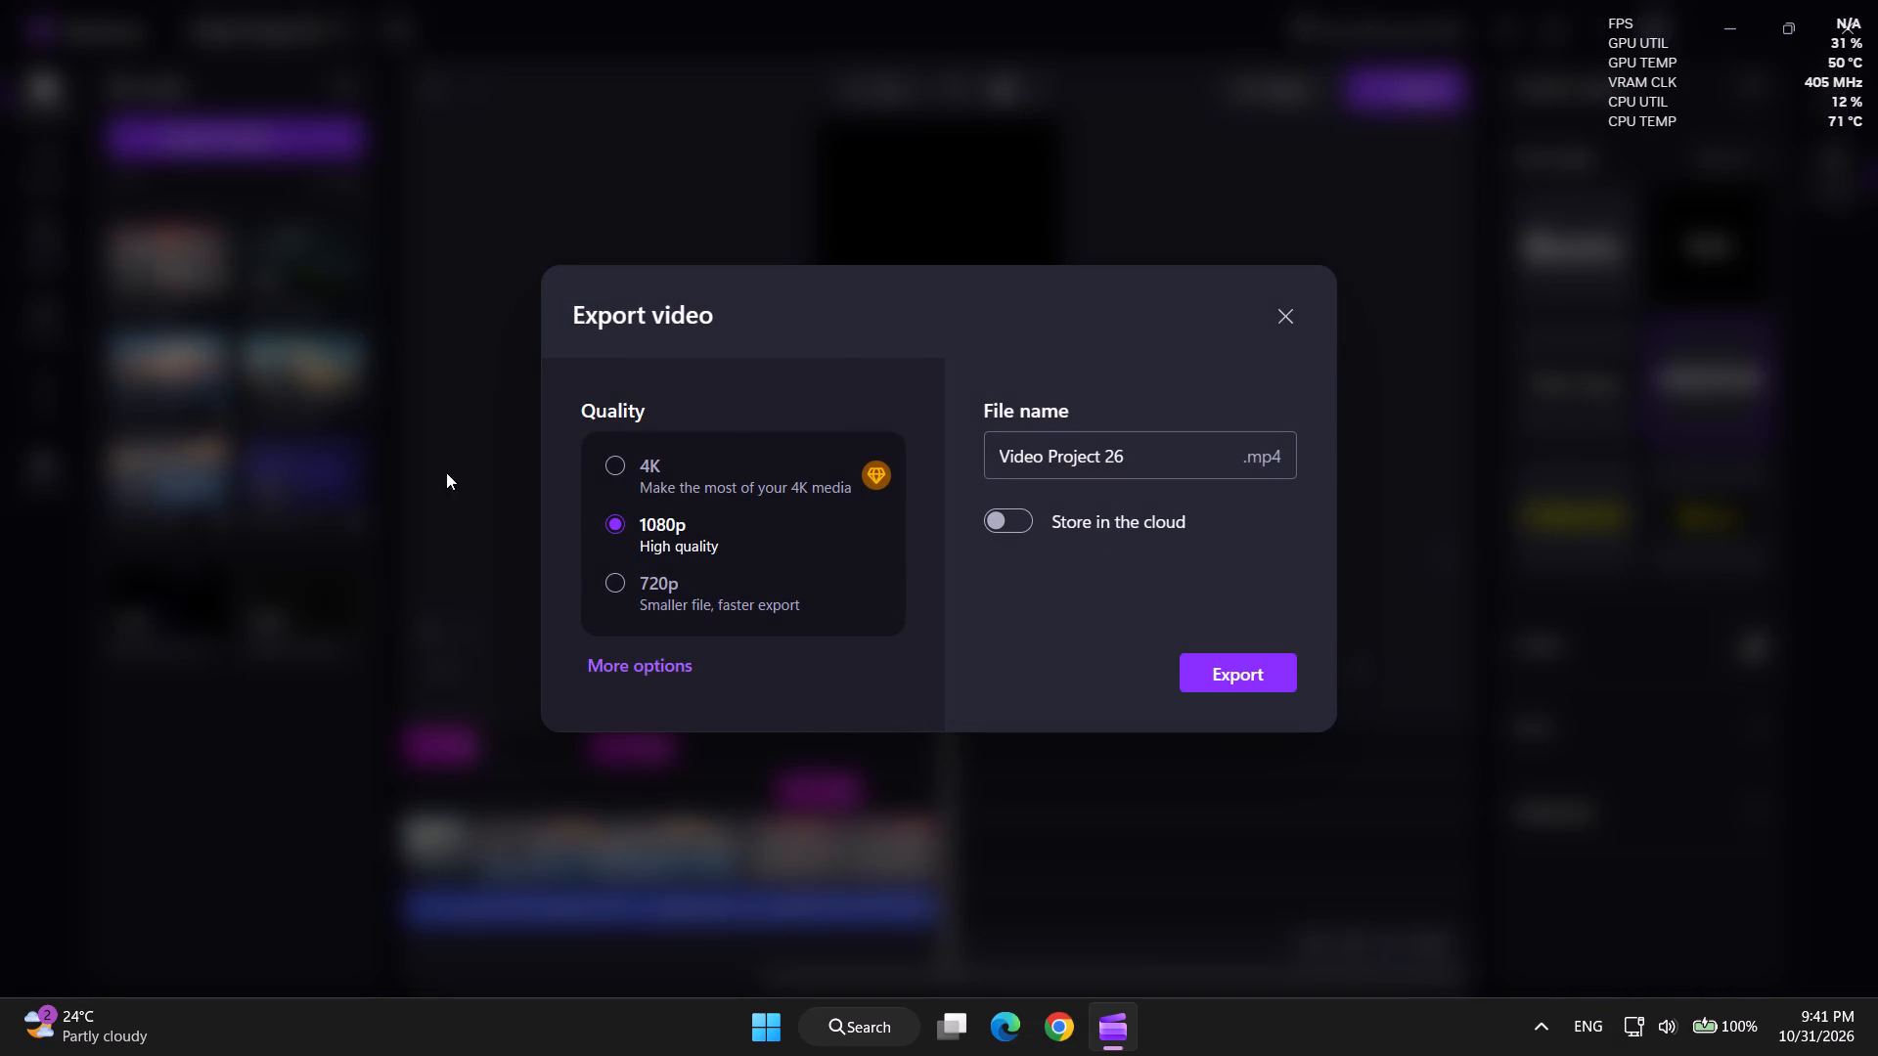
left_click(611, 478)
left_click(567, 519)
left_click(1202, 676)
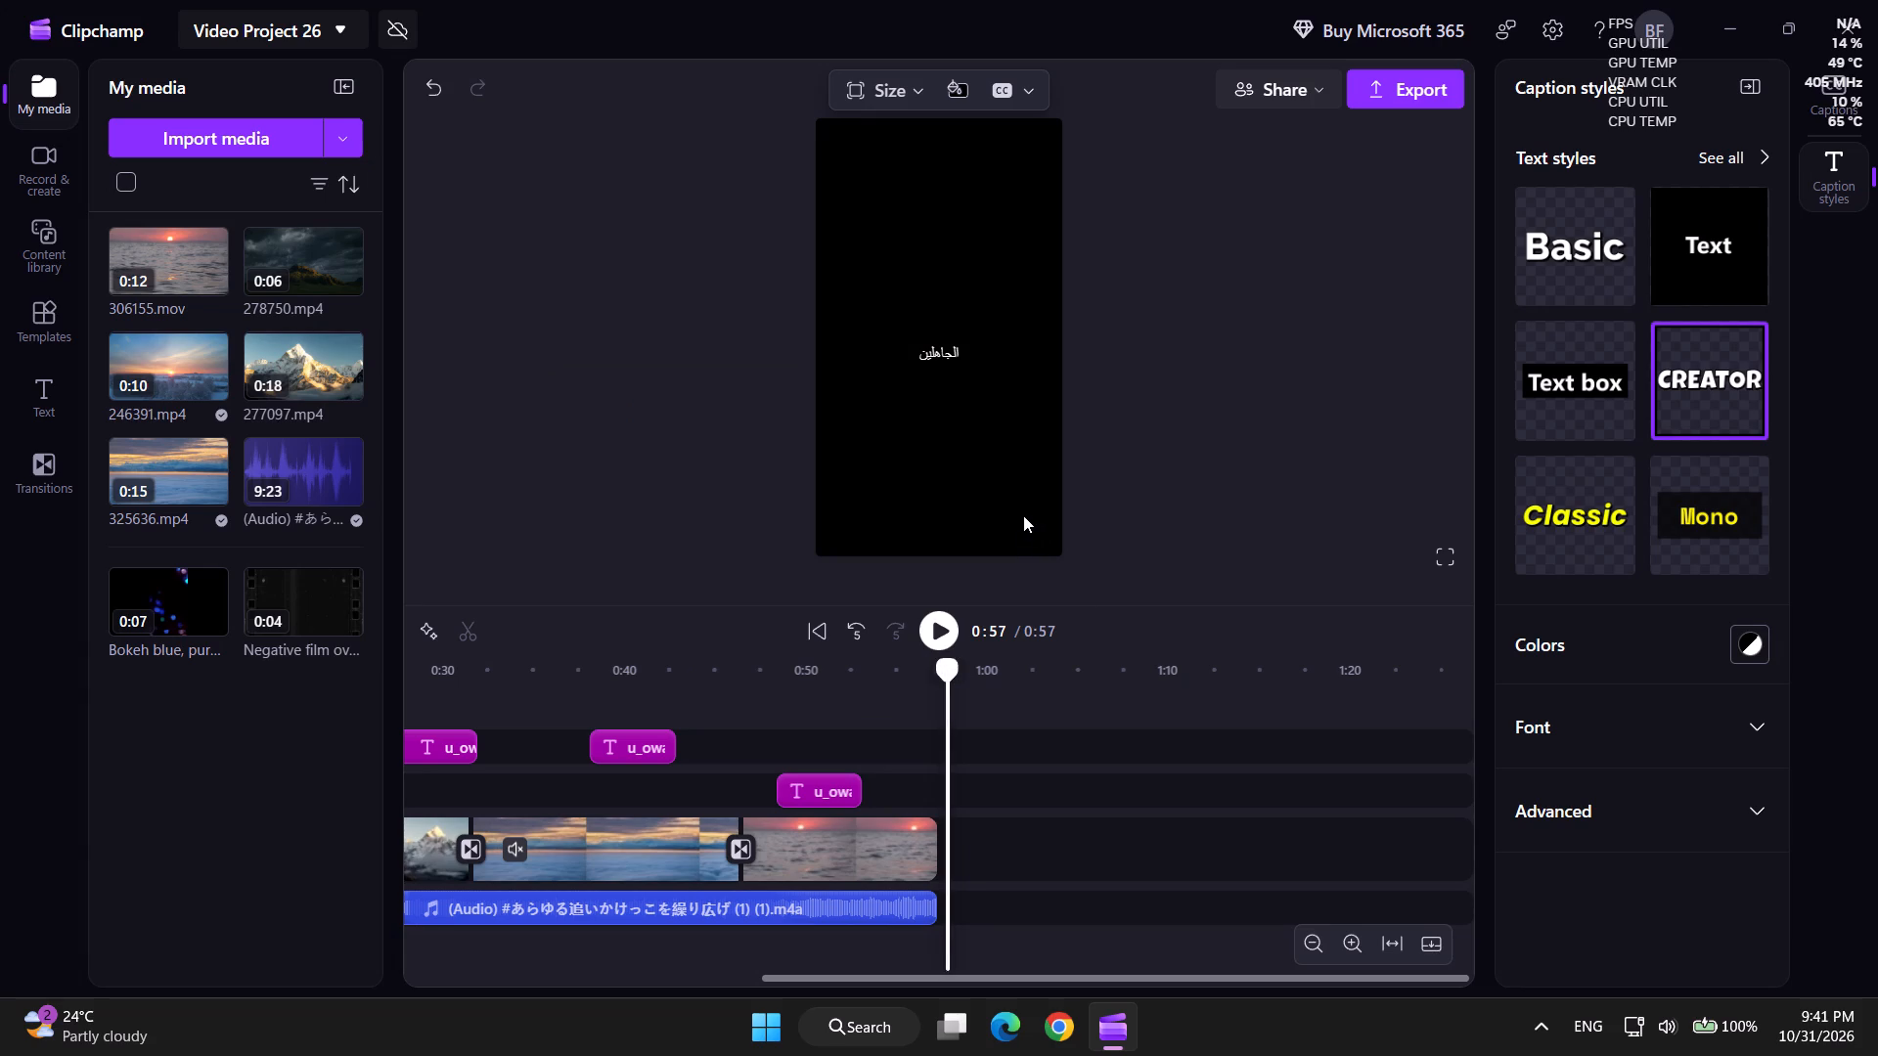
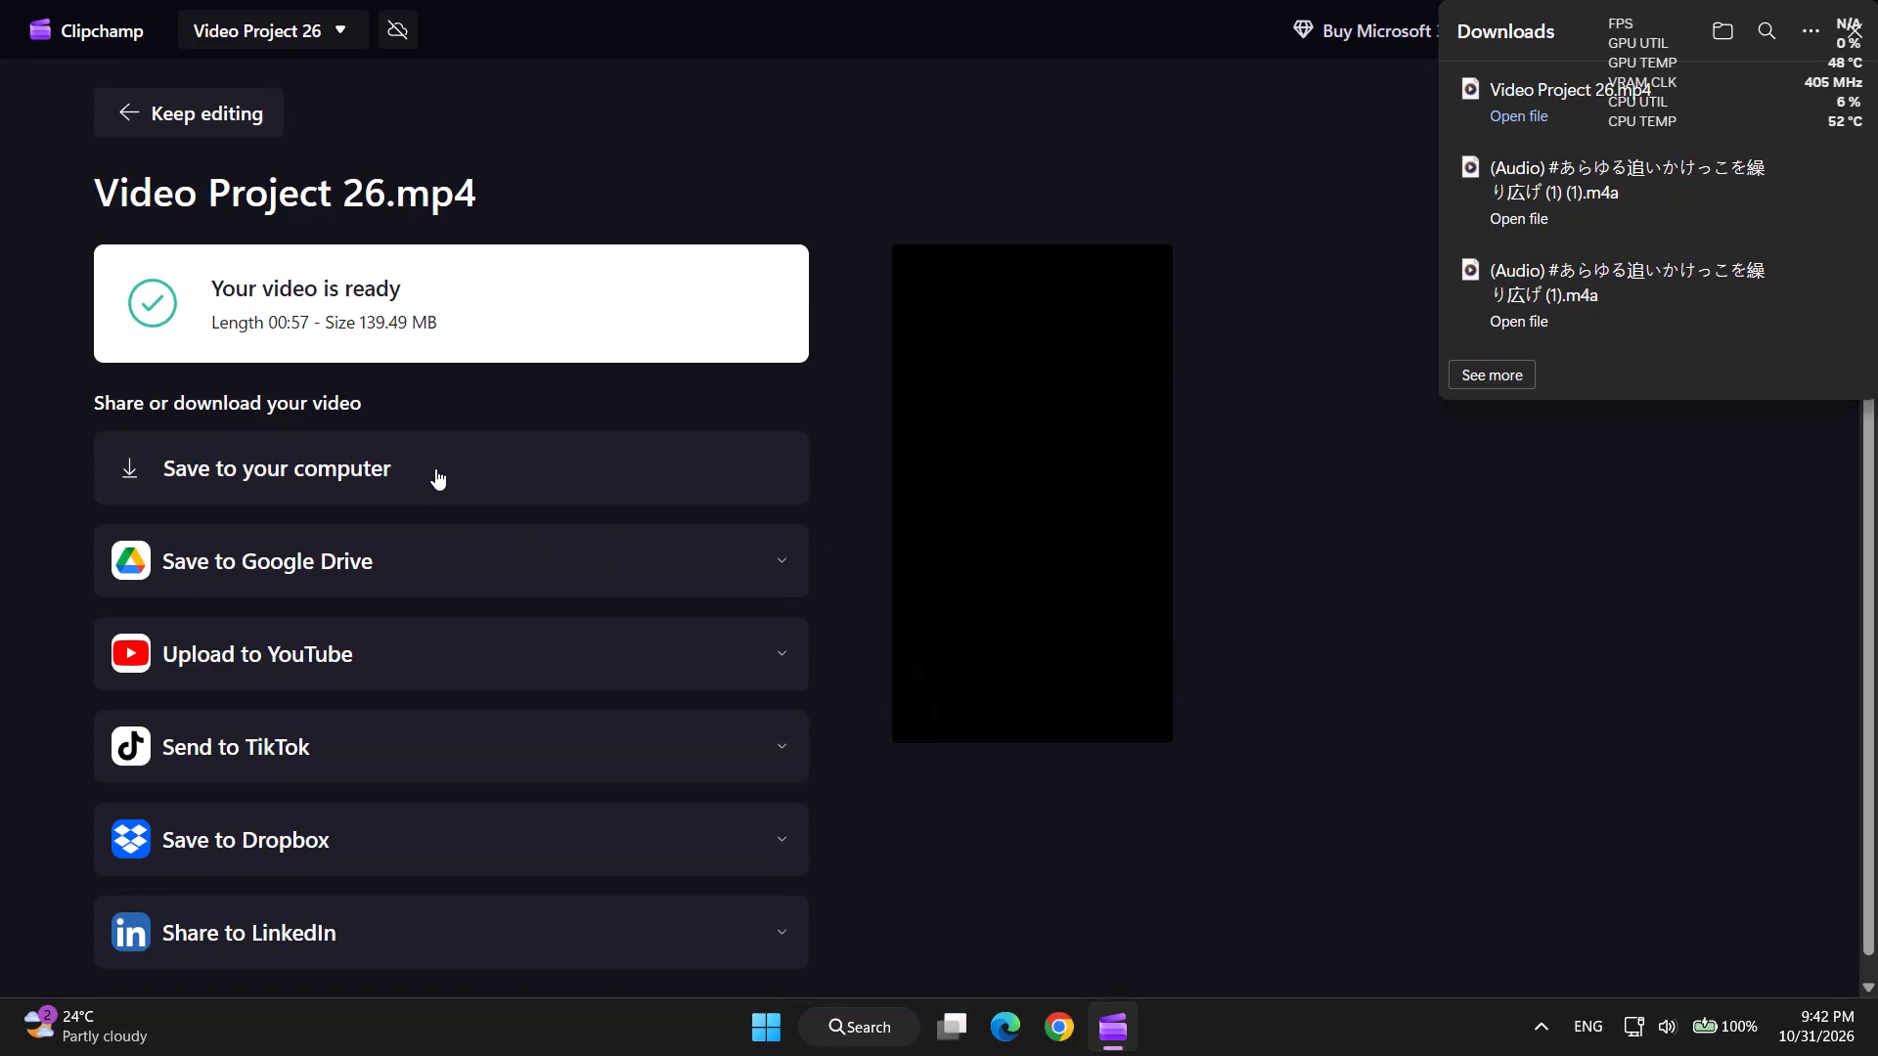
Save the exported video as Video Project 26 in the vedio folder on drive D, declining to replace the copy in Downloads.
left_click(432, 470)
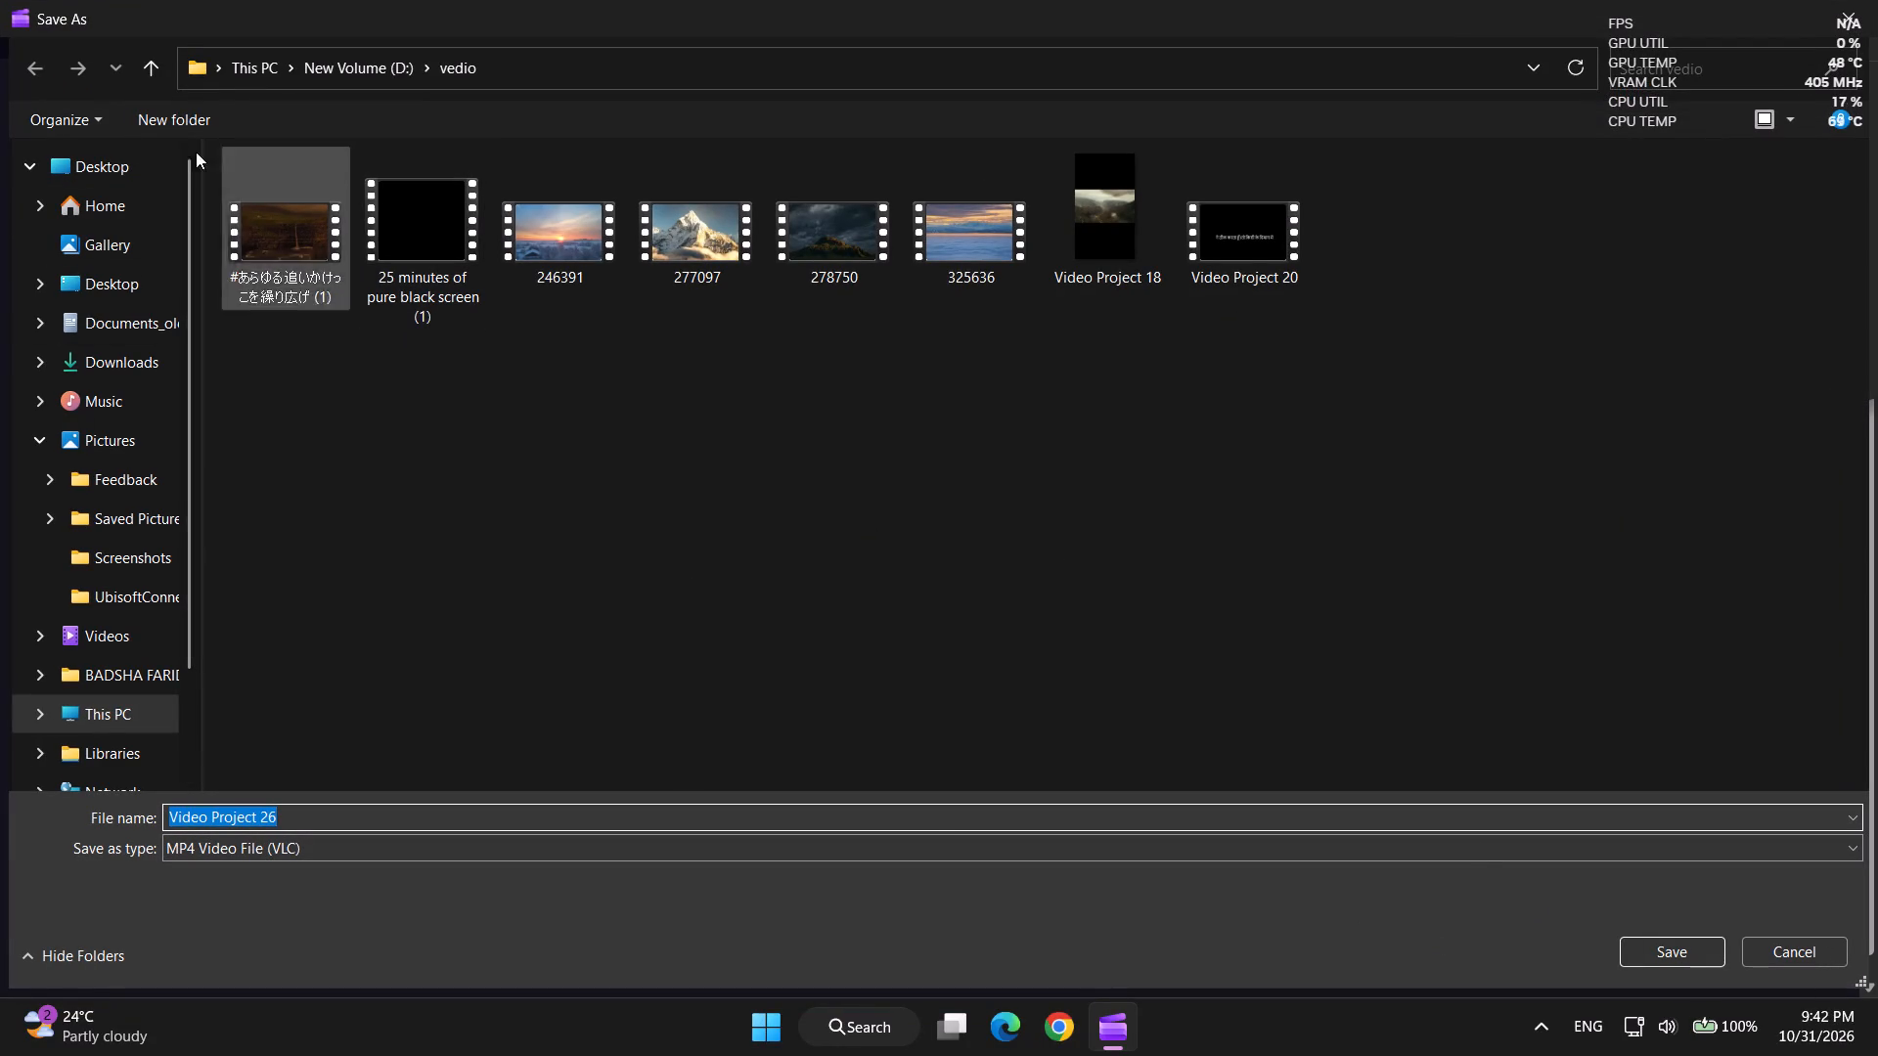
left_click_drag(192, 236, 199, 190)
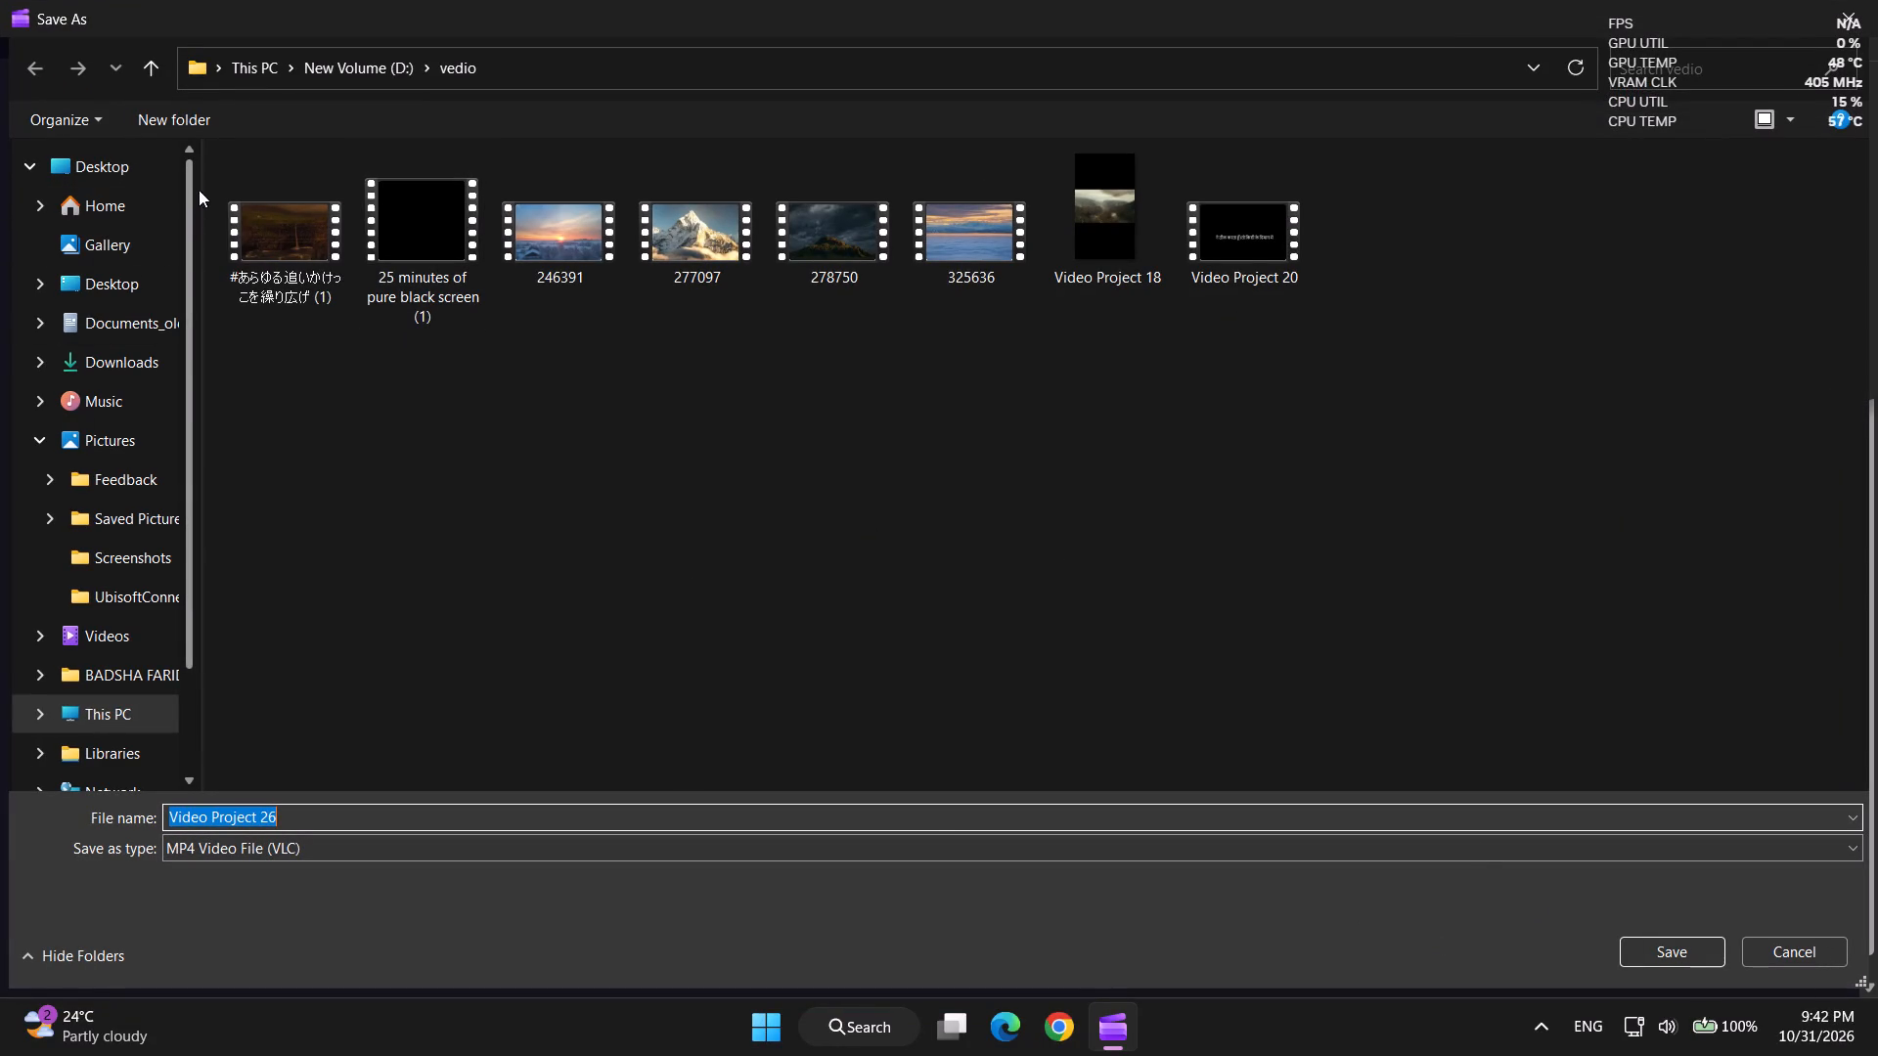
left_click_drag(199, 190, 186, 390)
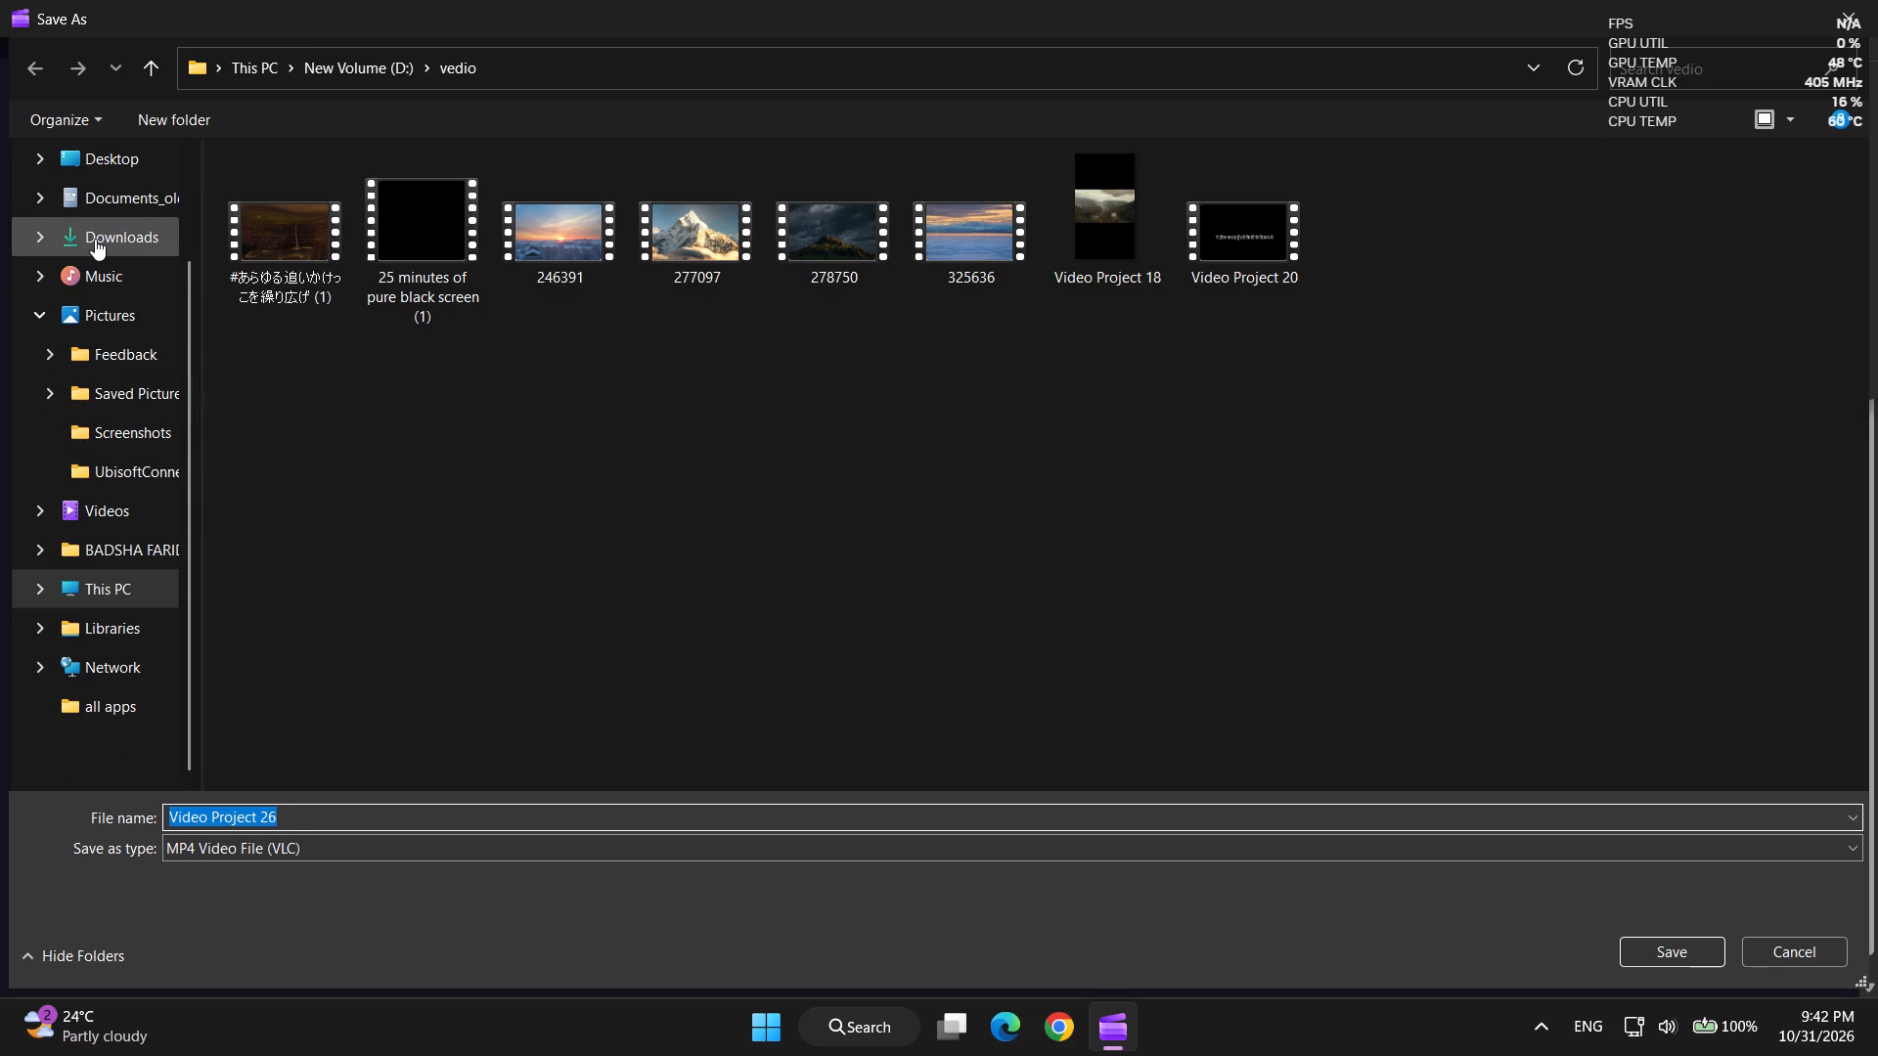
left_click(95, 239)
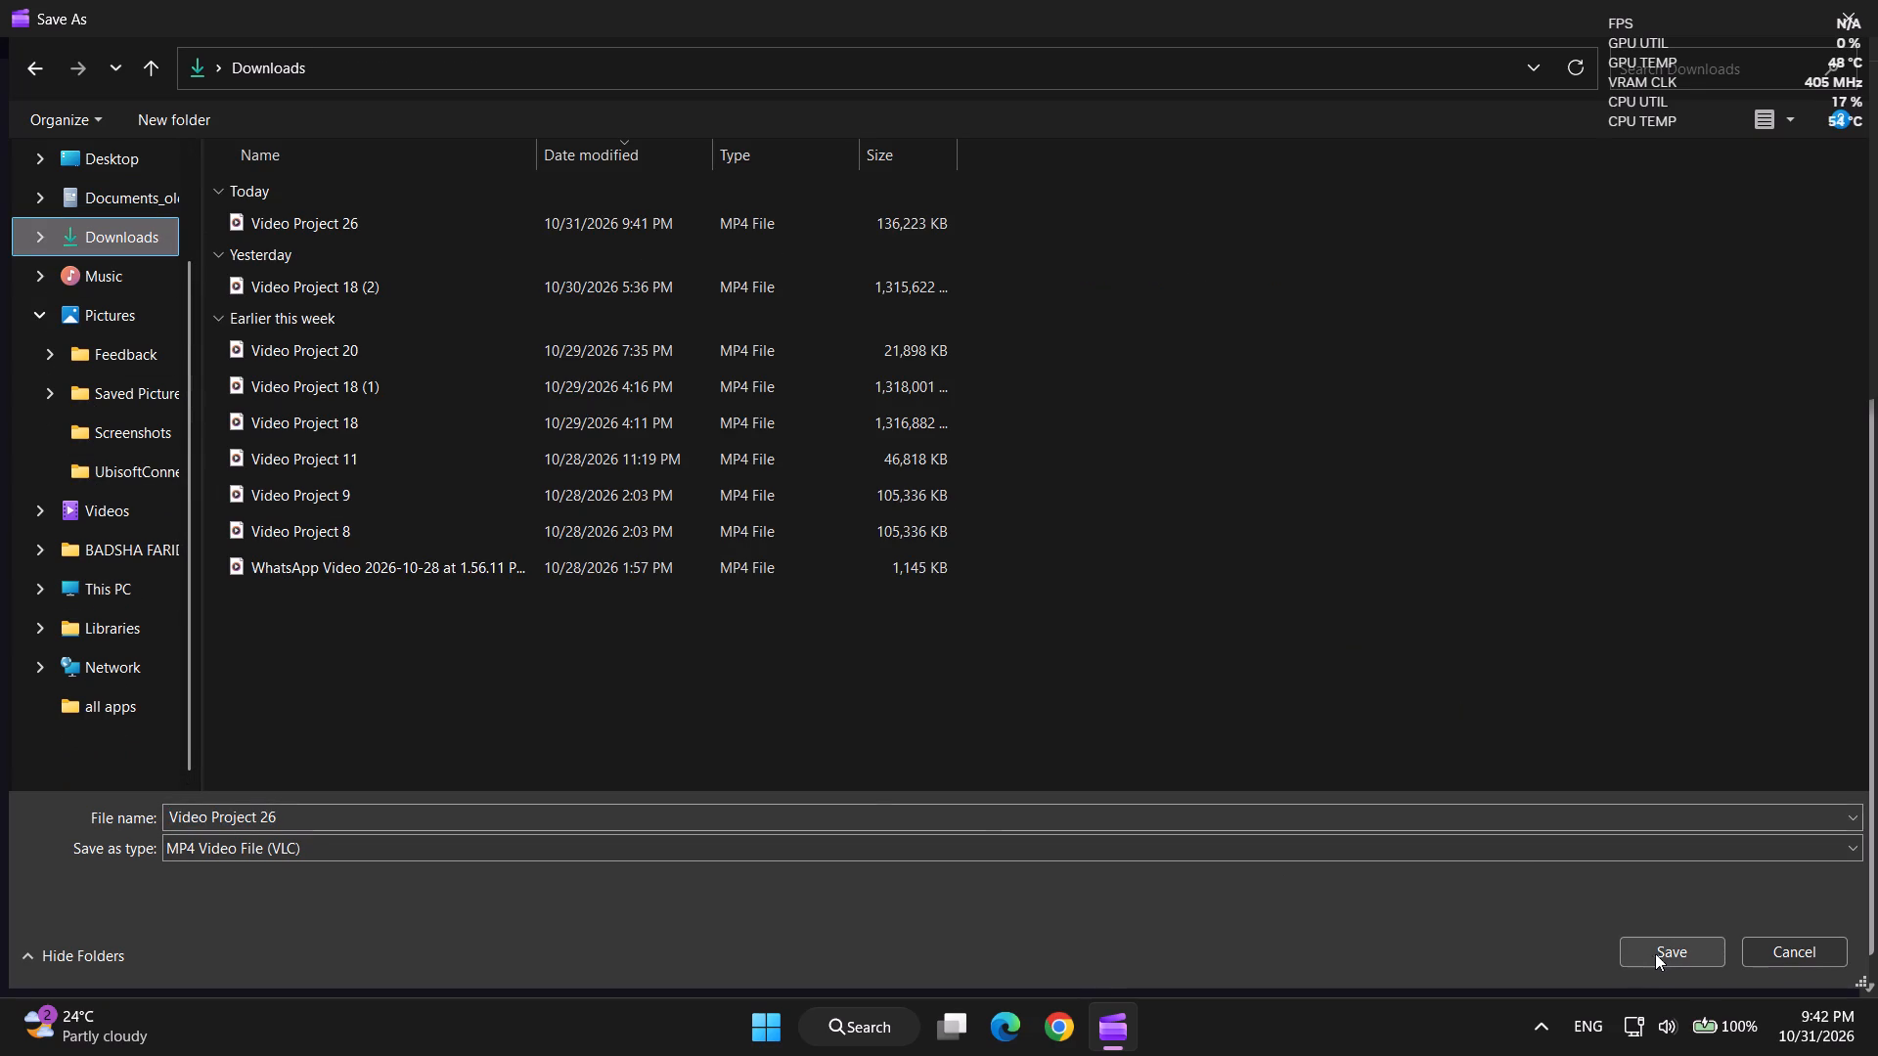
left_click(1678, 948)
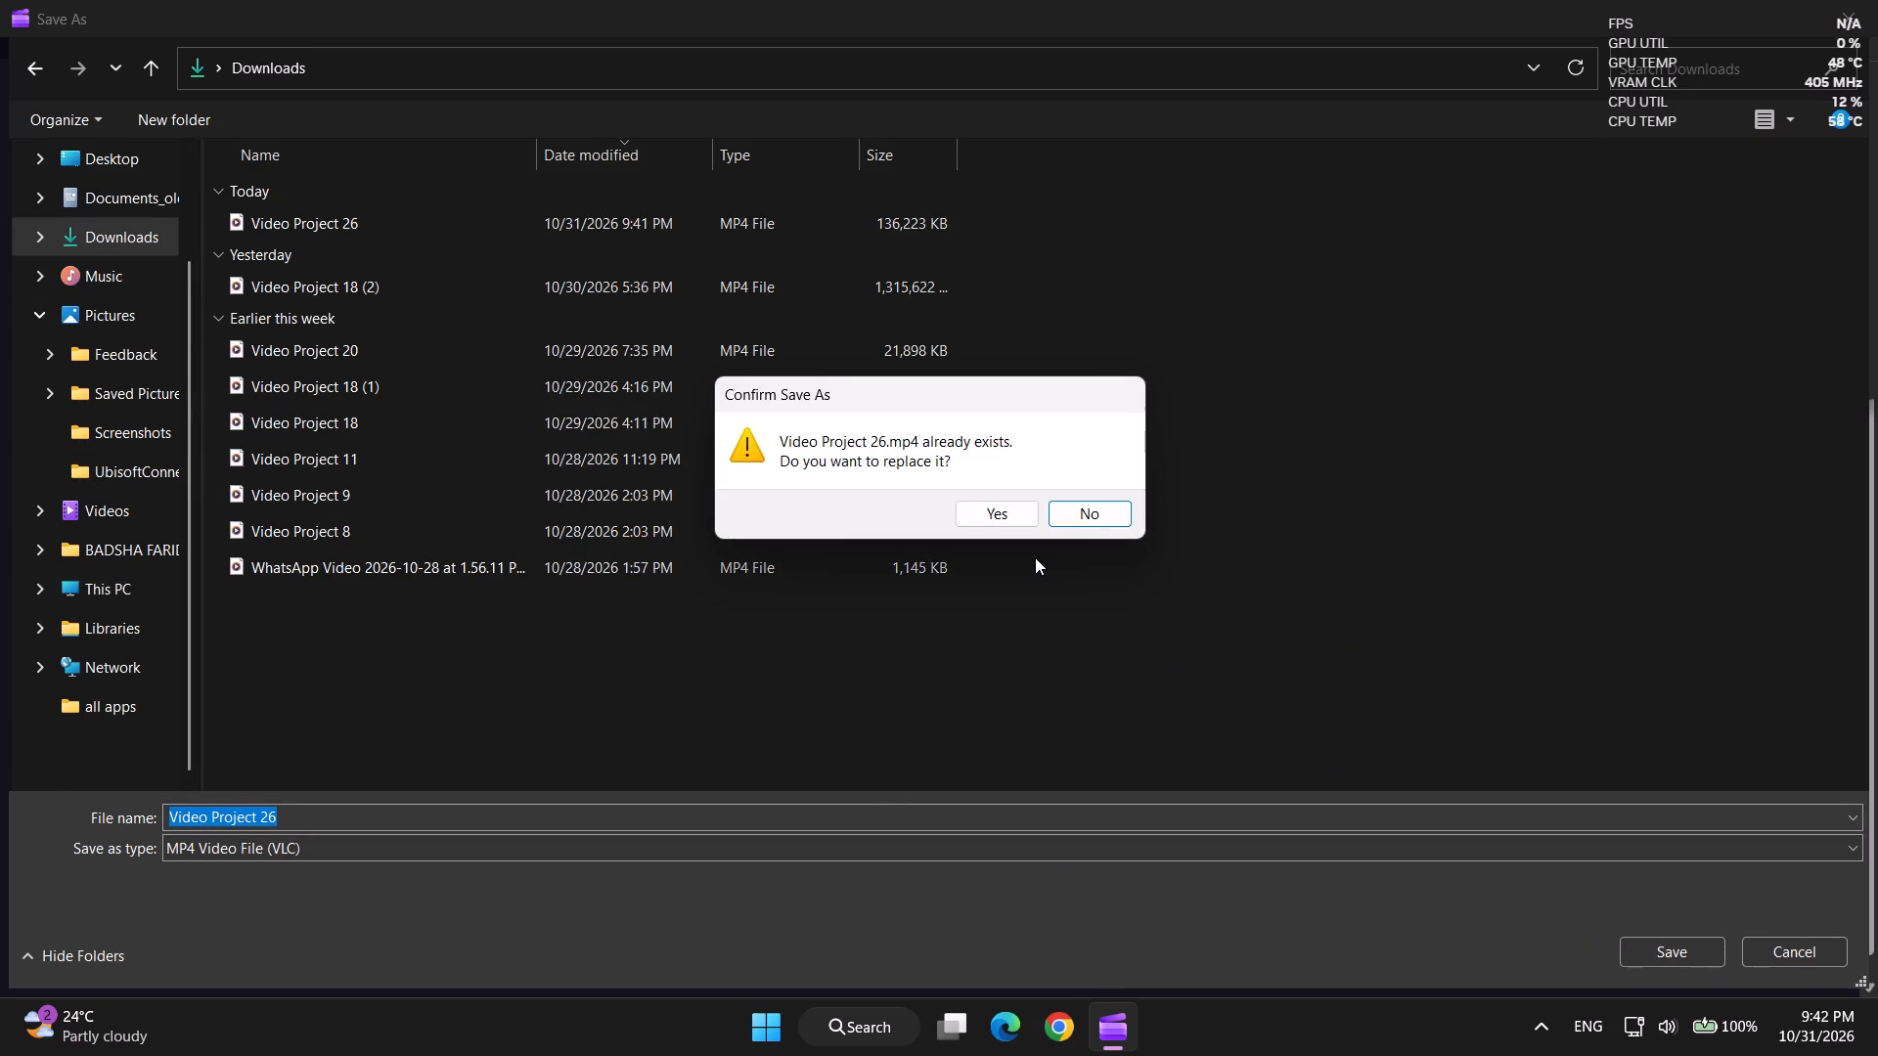
left_click(1078, 517)
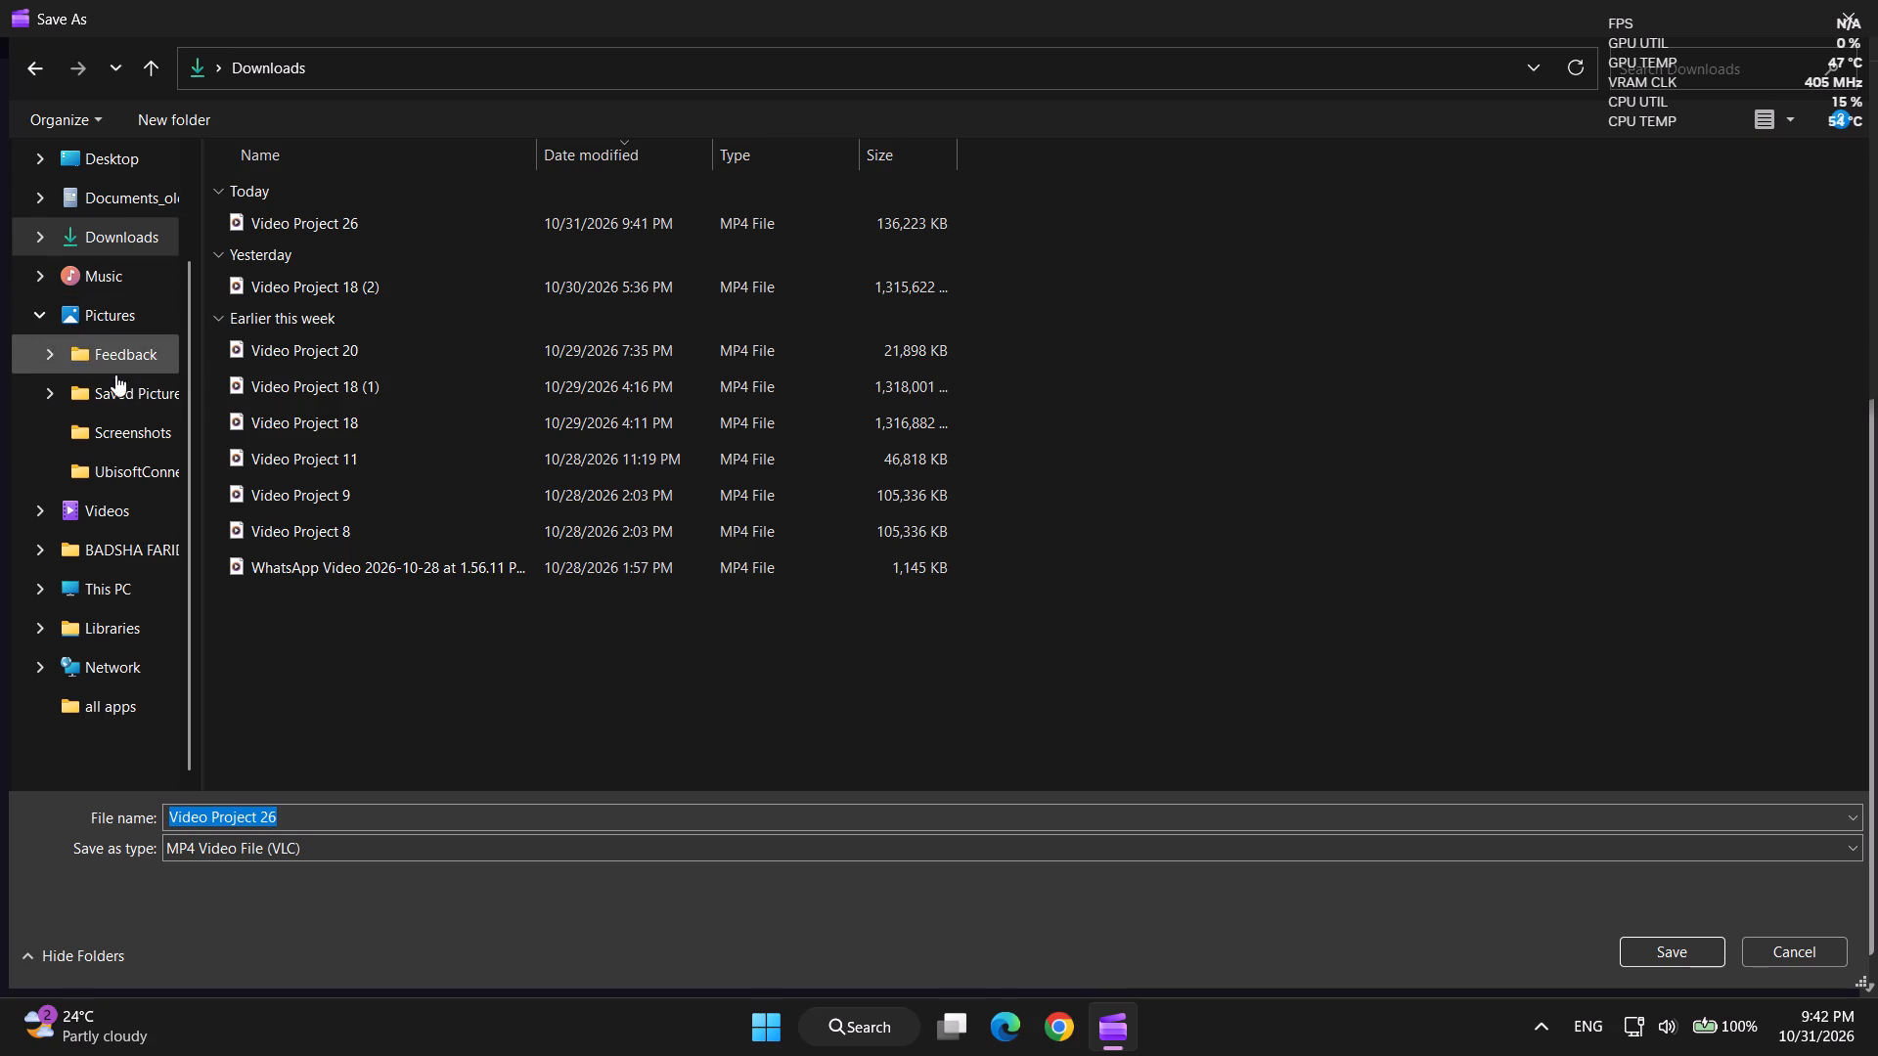
left_click(33, 71)
left_click(1152, 506)
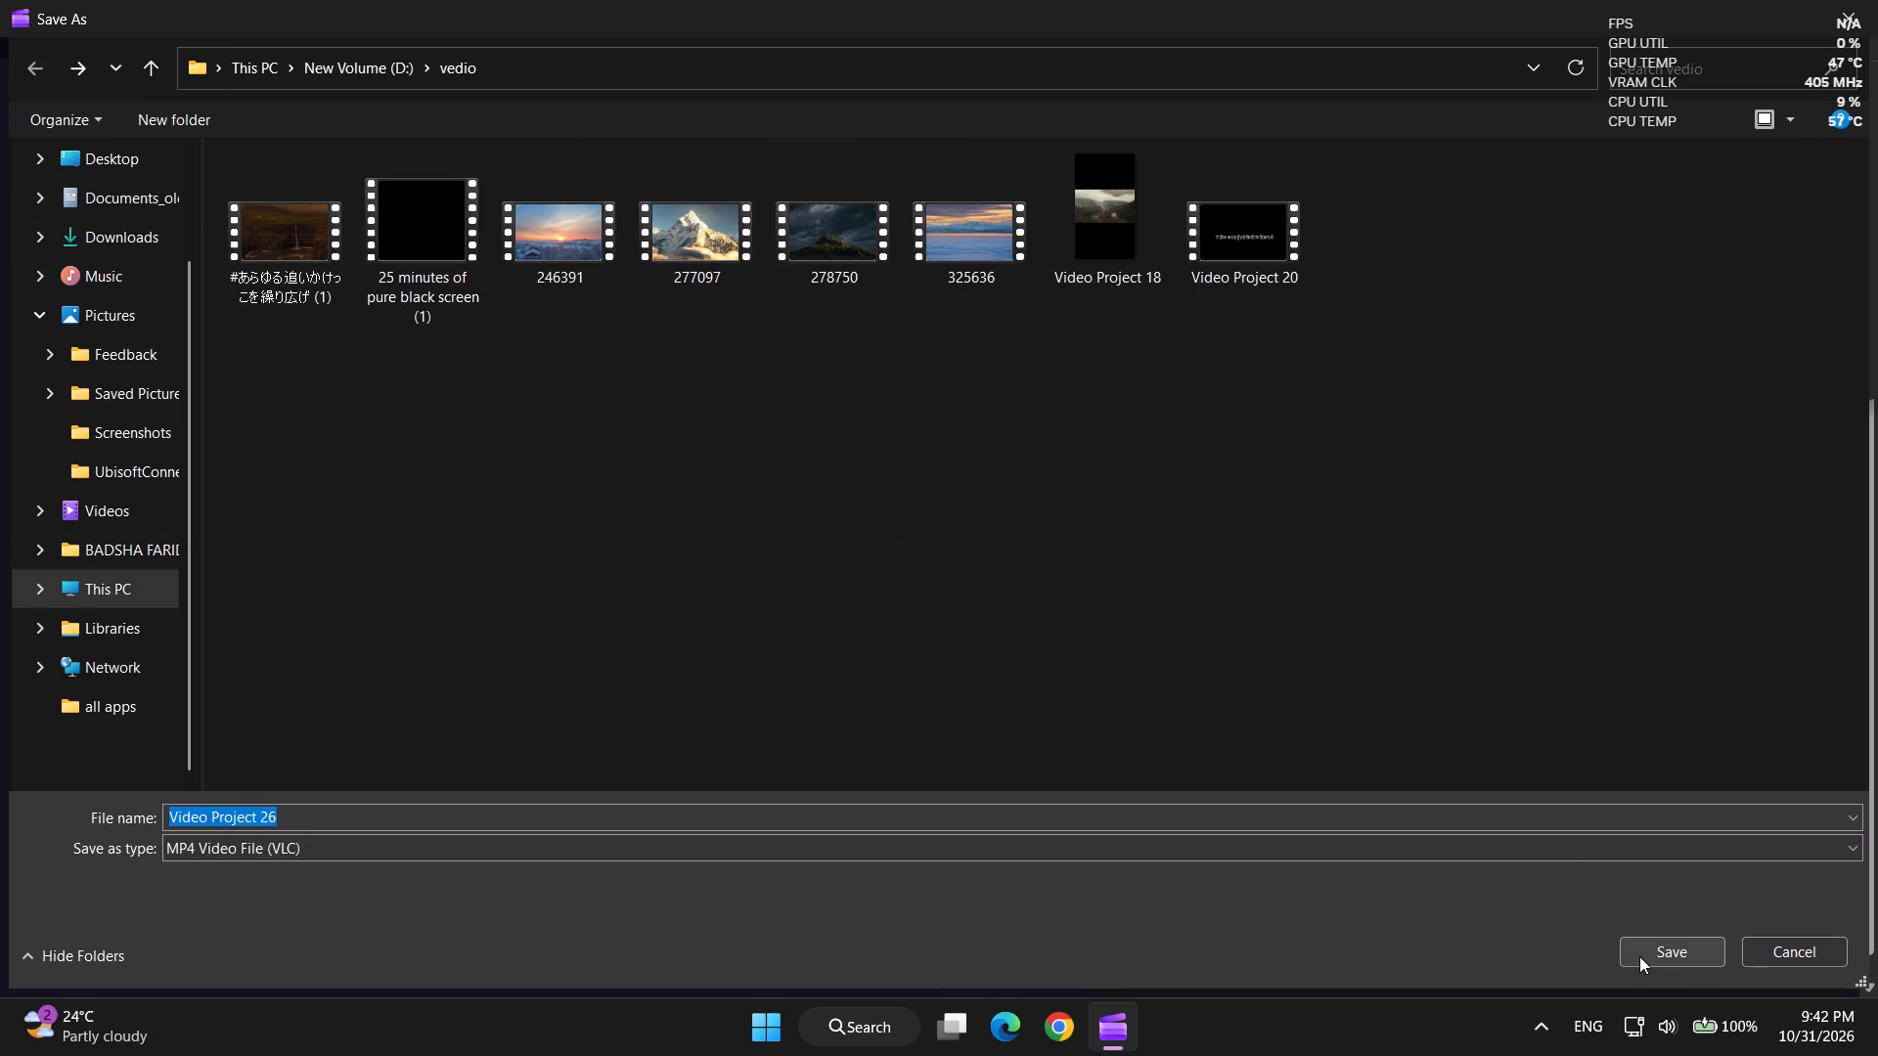
left_click(1688, 954)
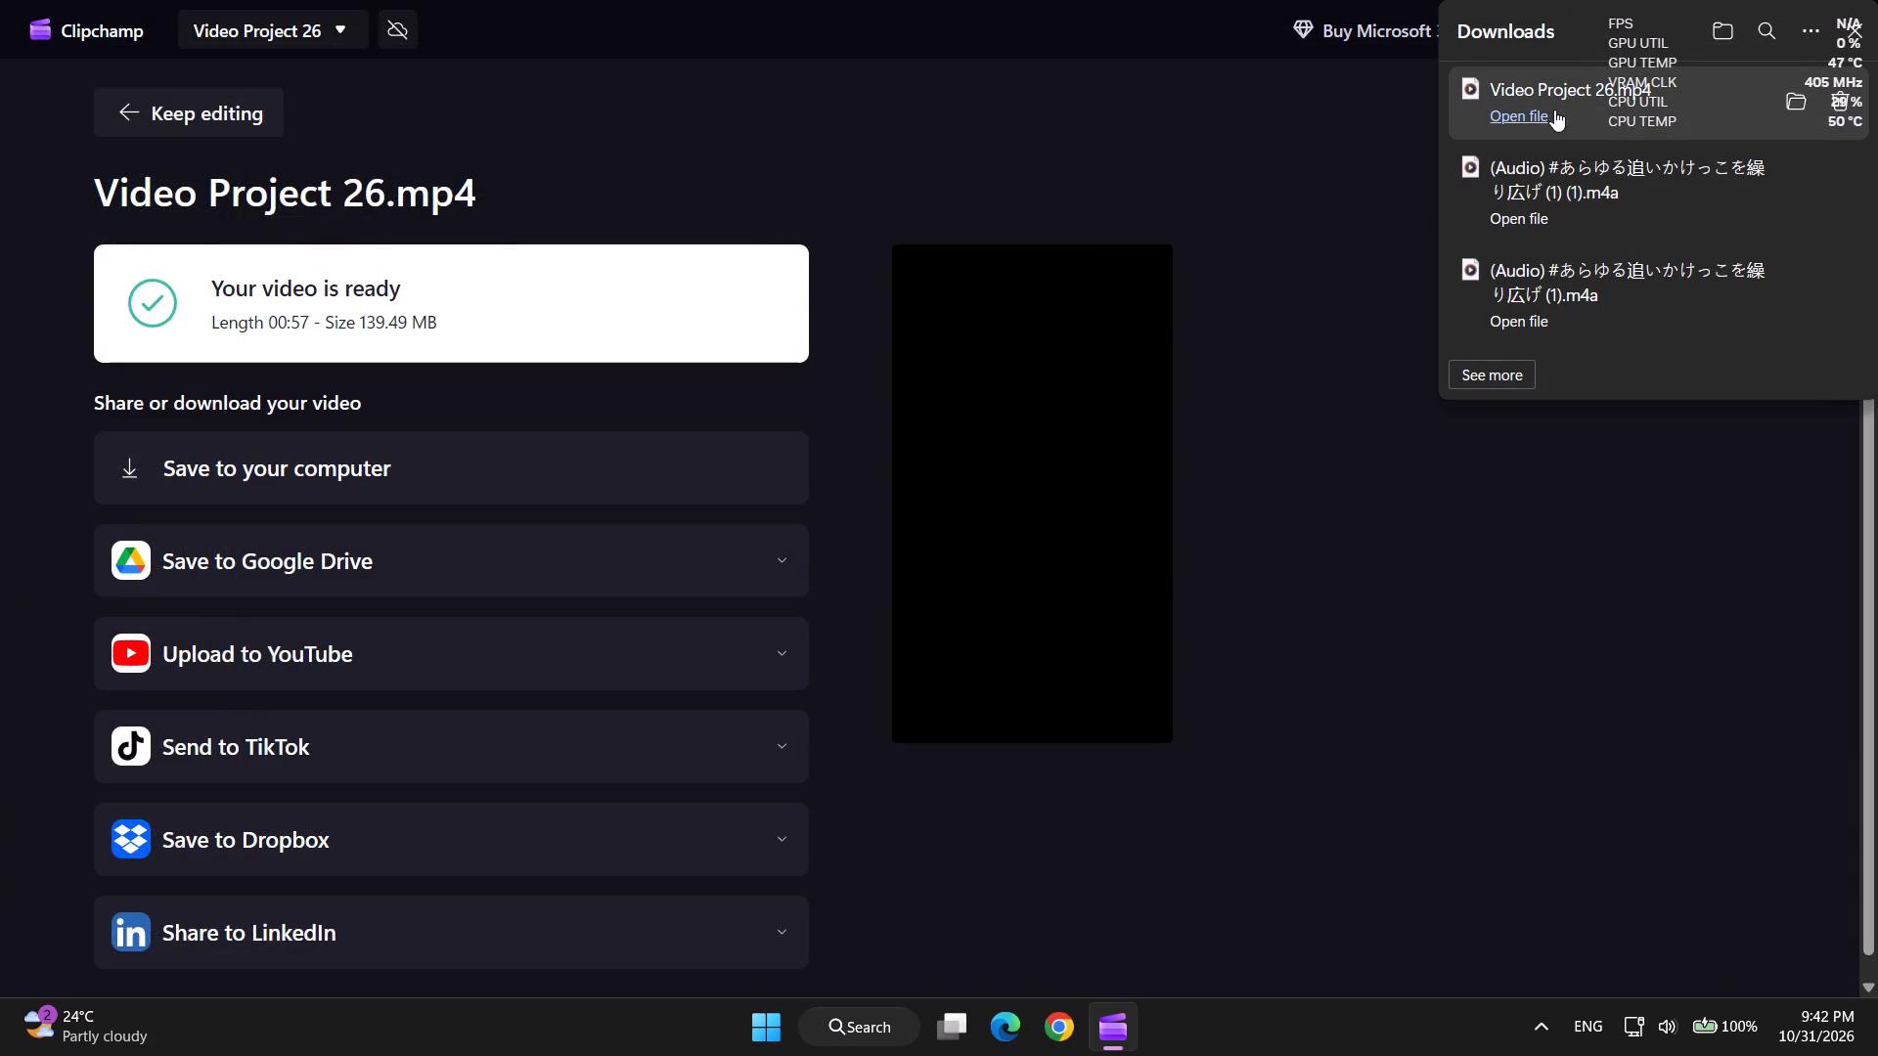
Play the exported Video Project 26 from the Downloads folder to check it, closing the player and the folder window at the end.
left_click_drag(1349, 34, 1148, 198)
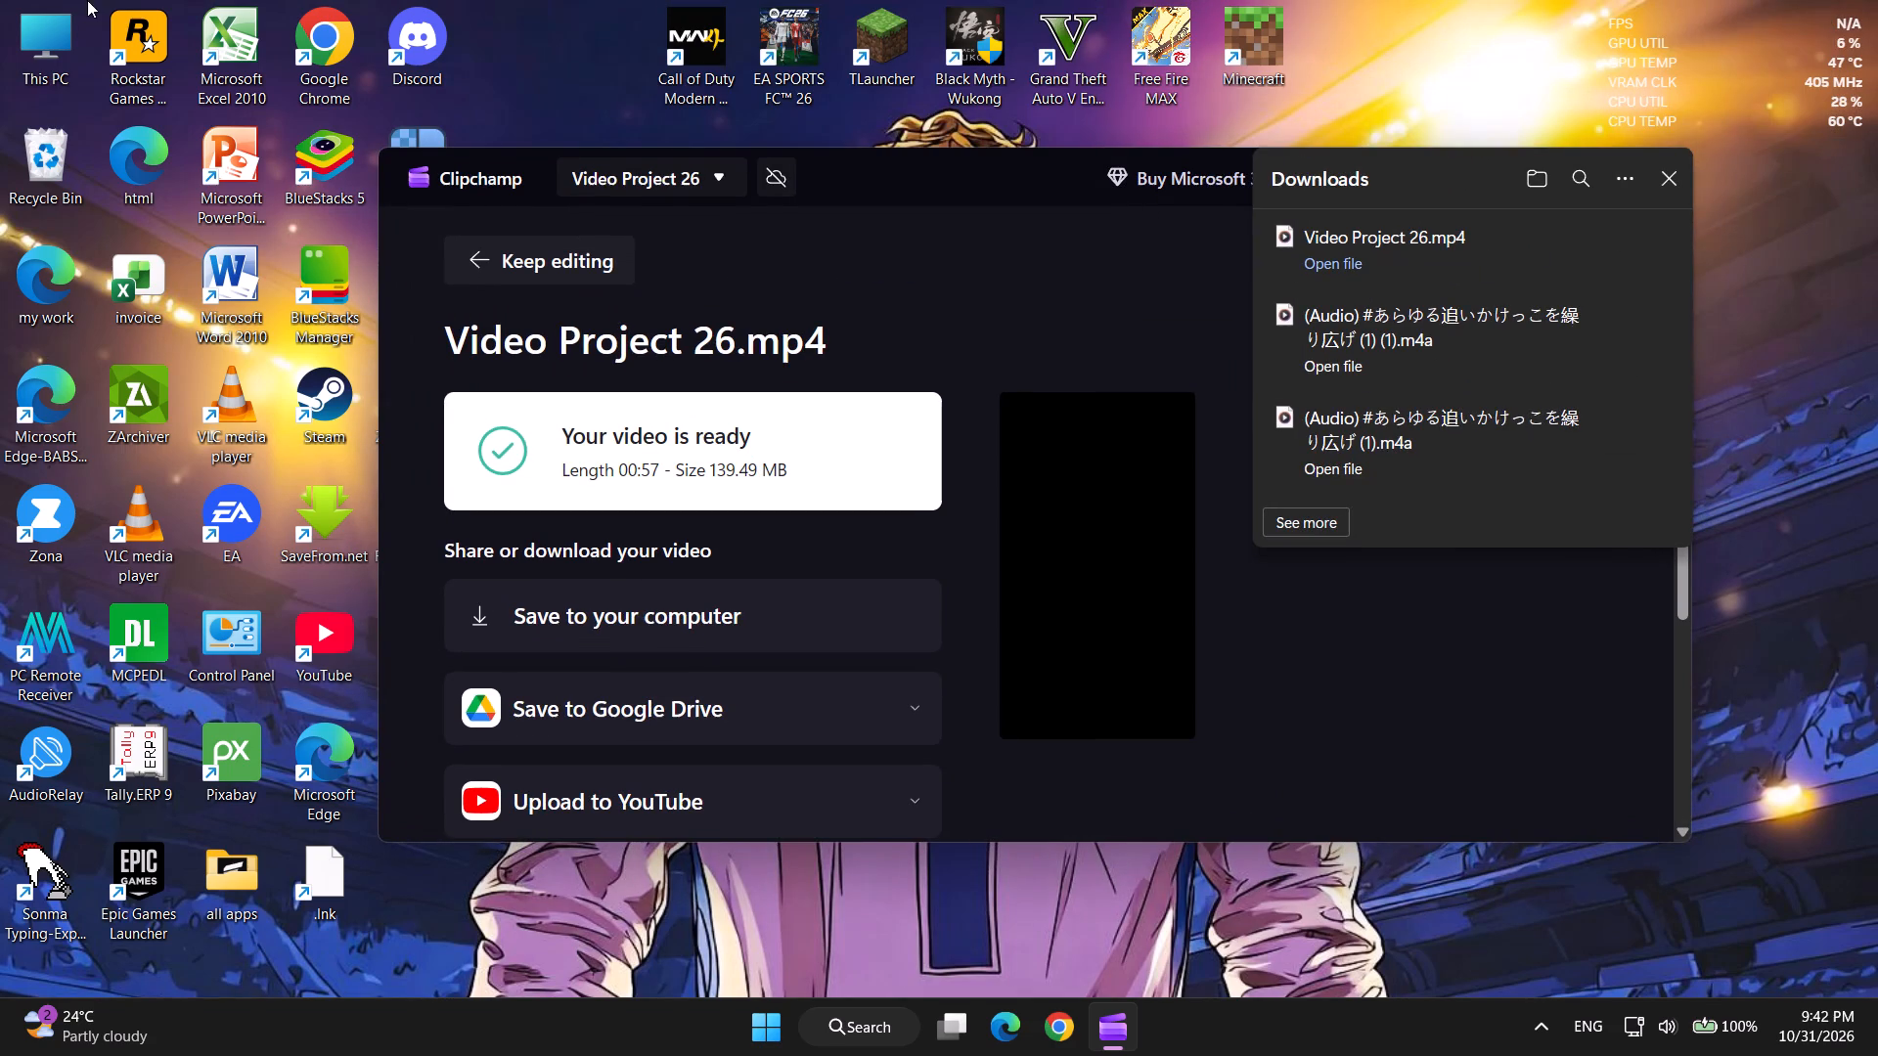
double_click(72, 25)
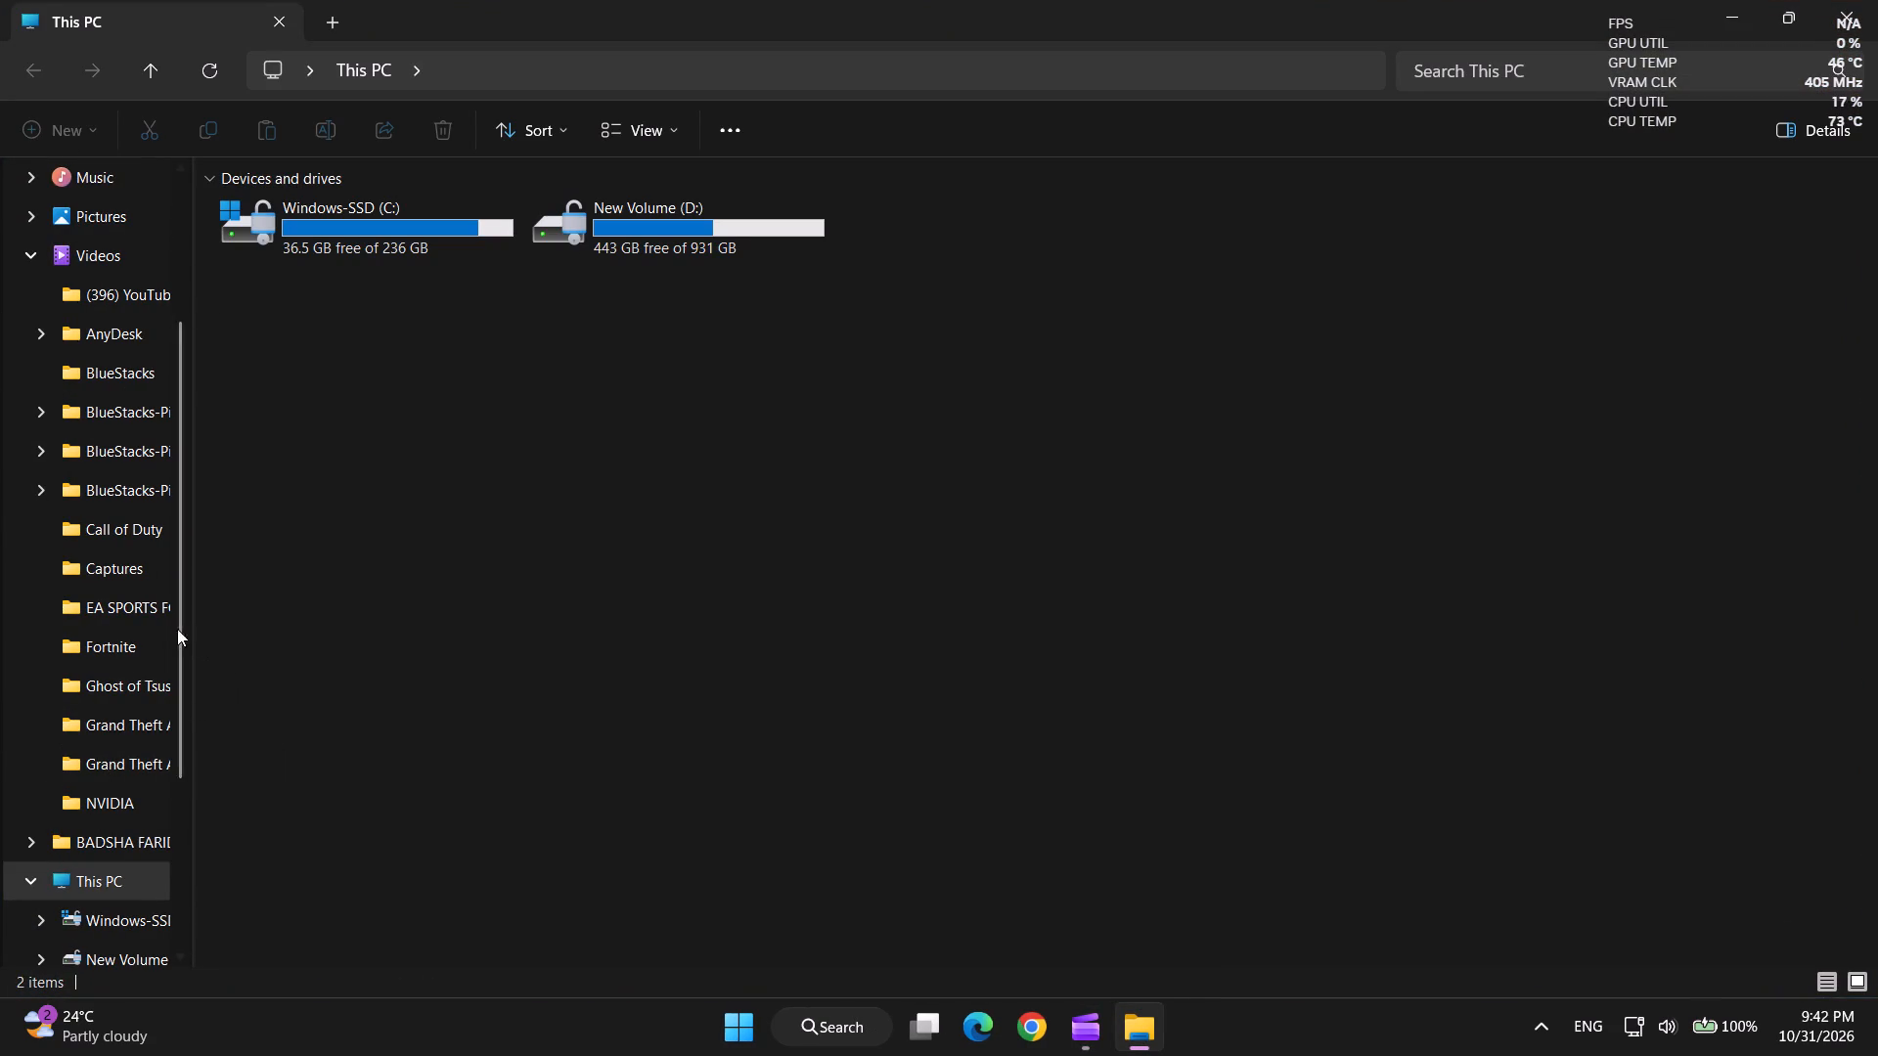
left_click_drag(174, 631, 205, 402)
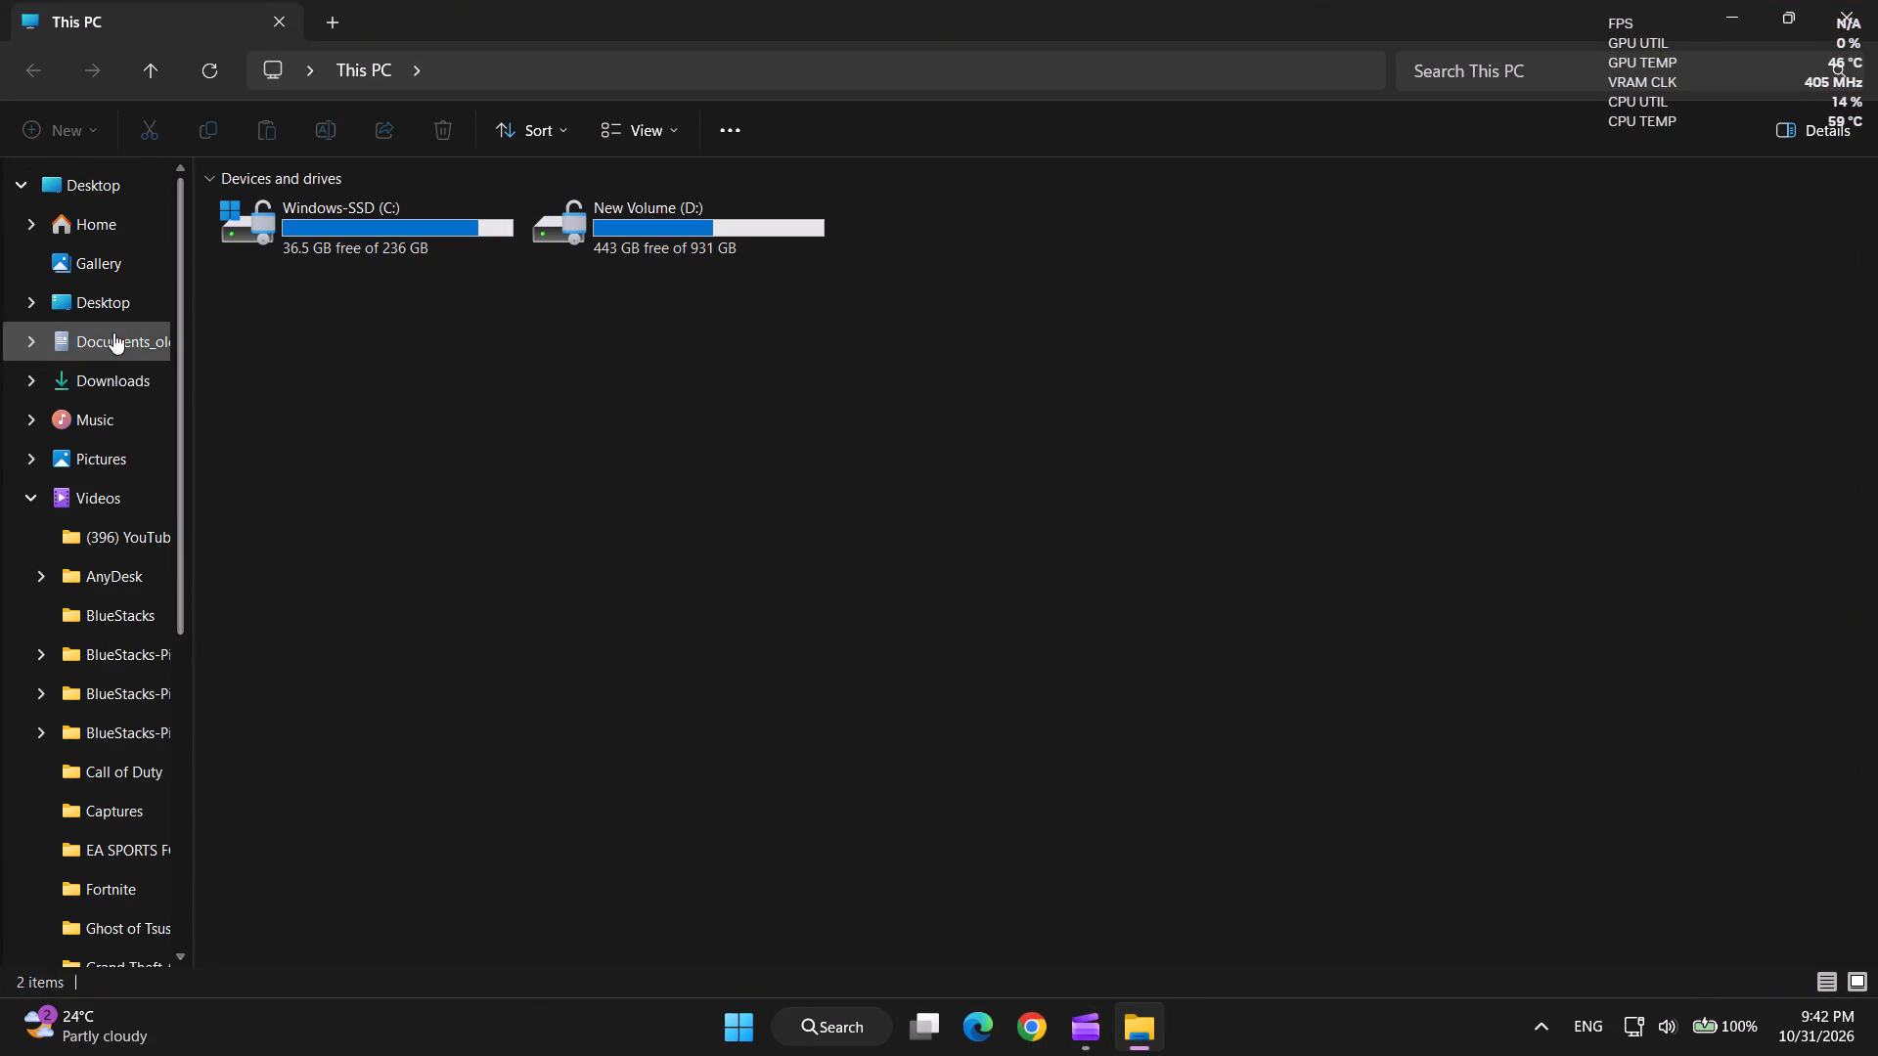
left_click(106, 388)
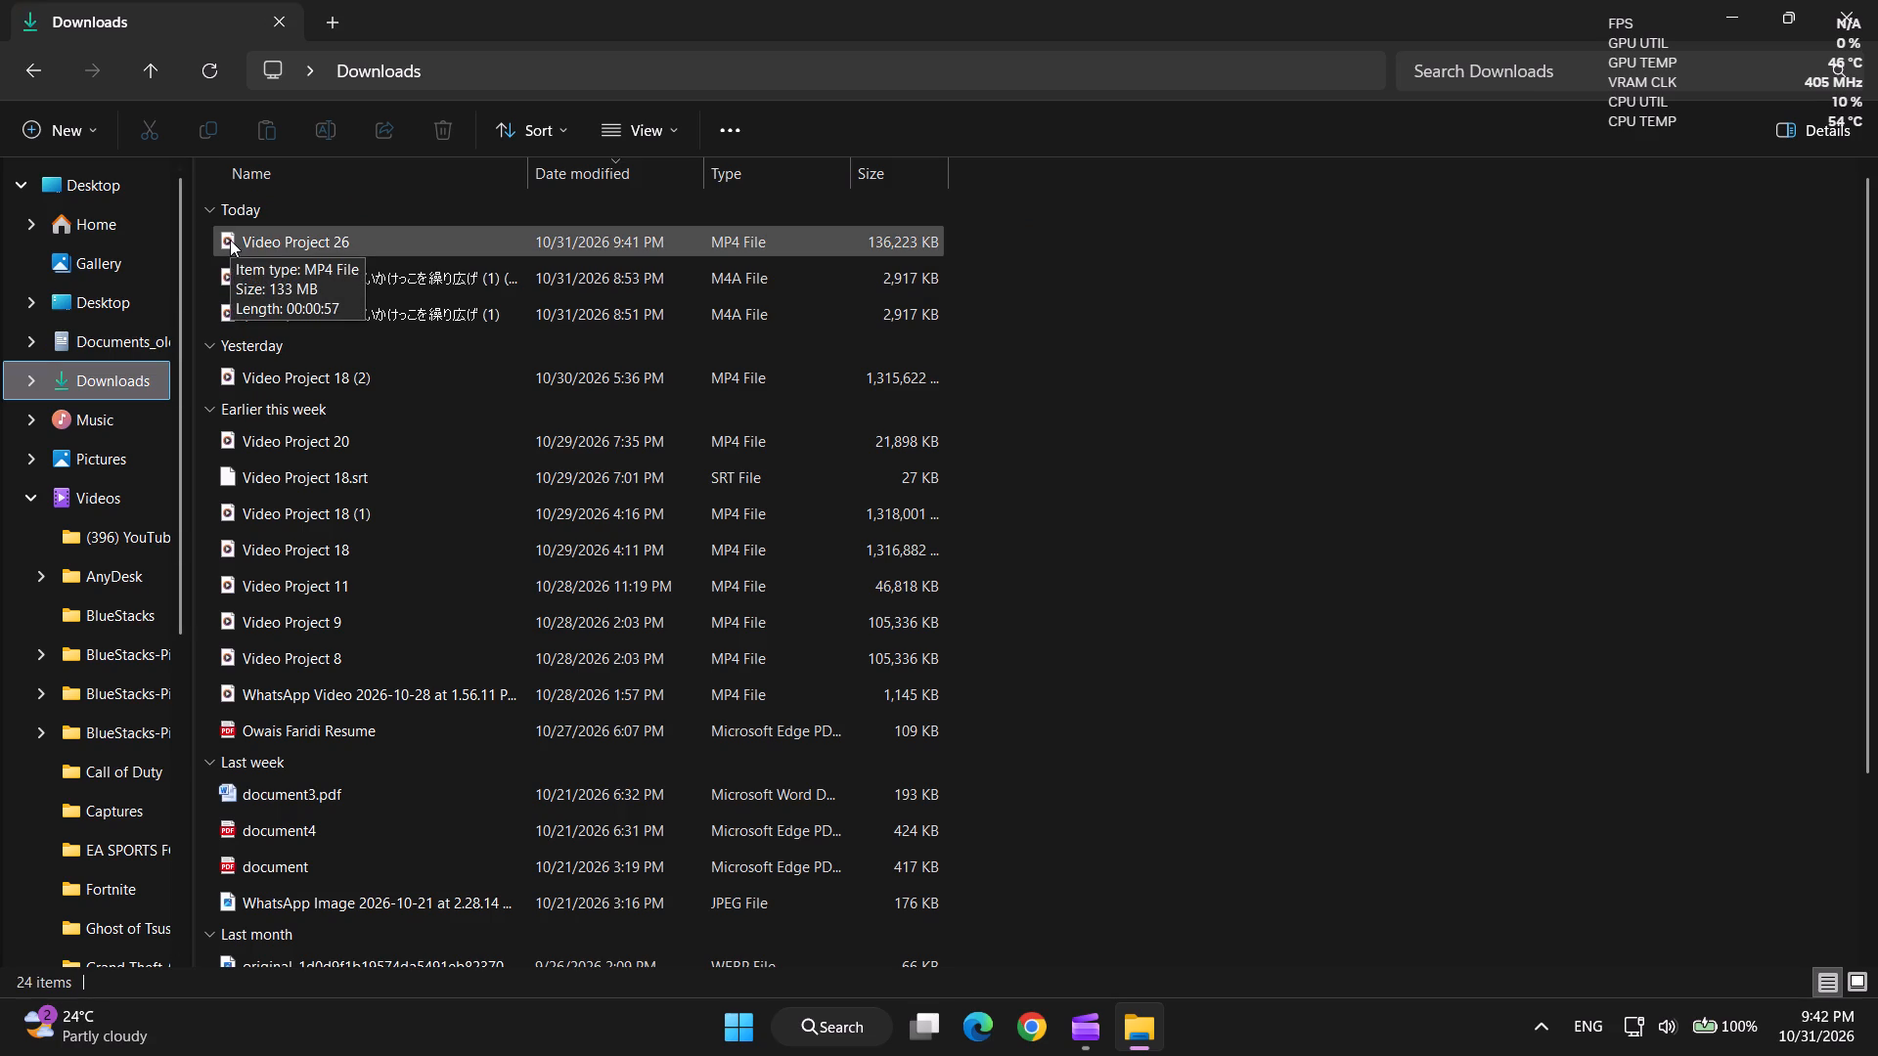
double_click(281, 239)
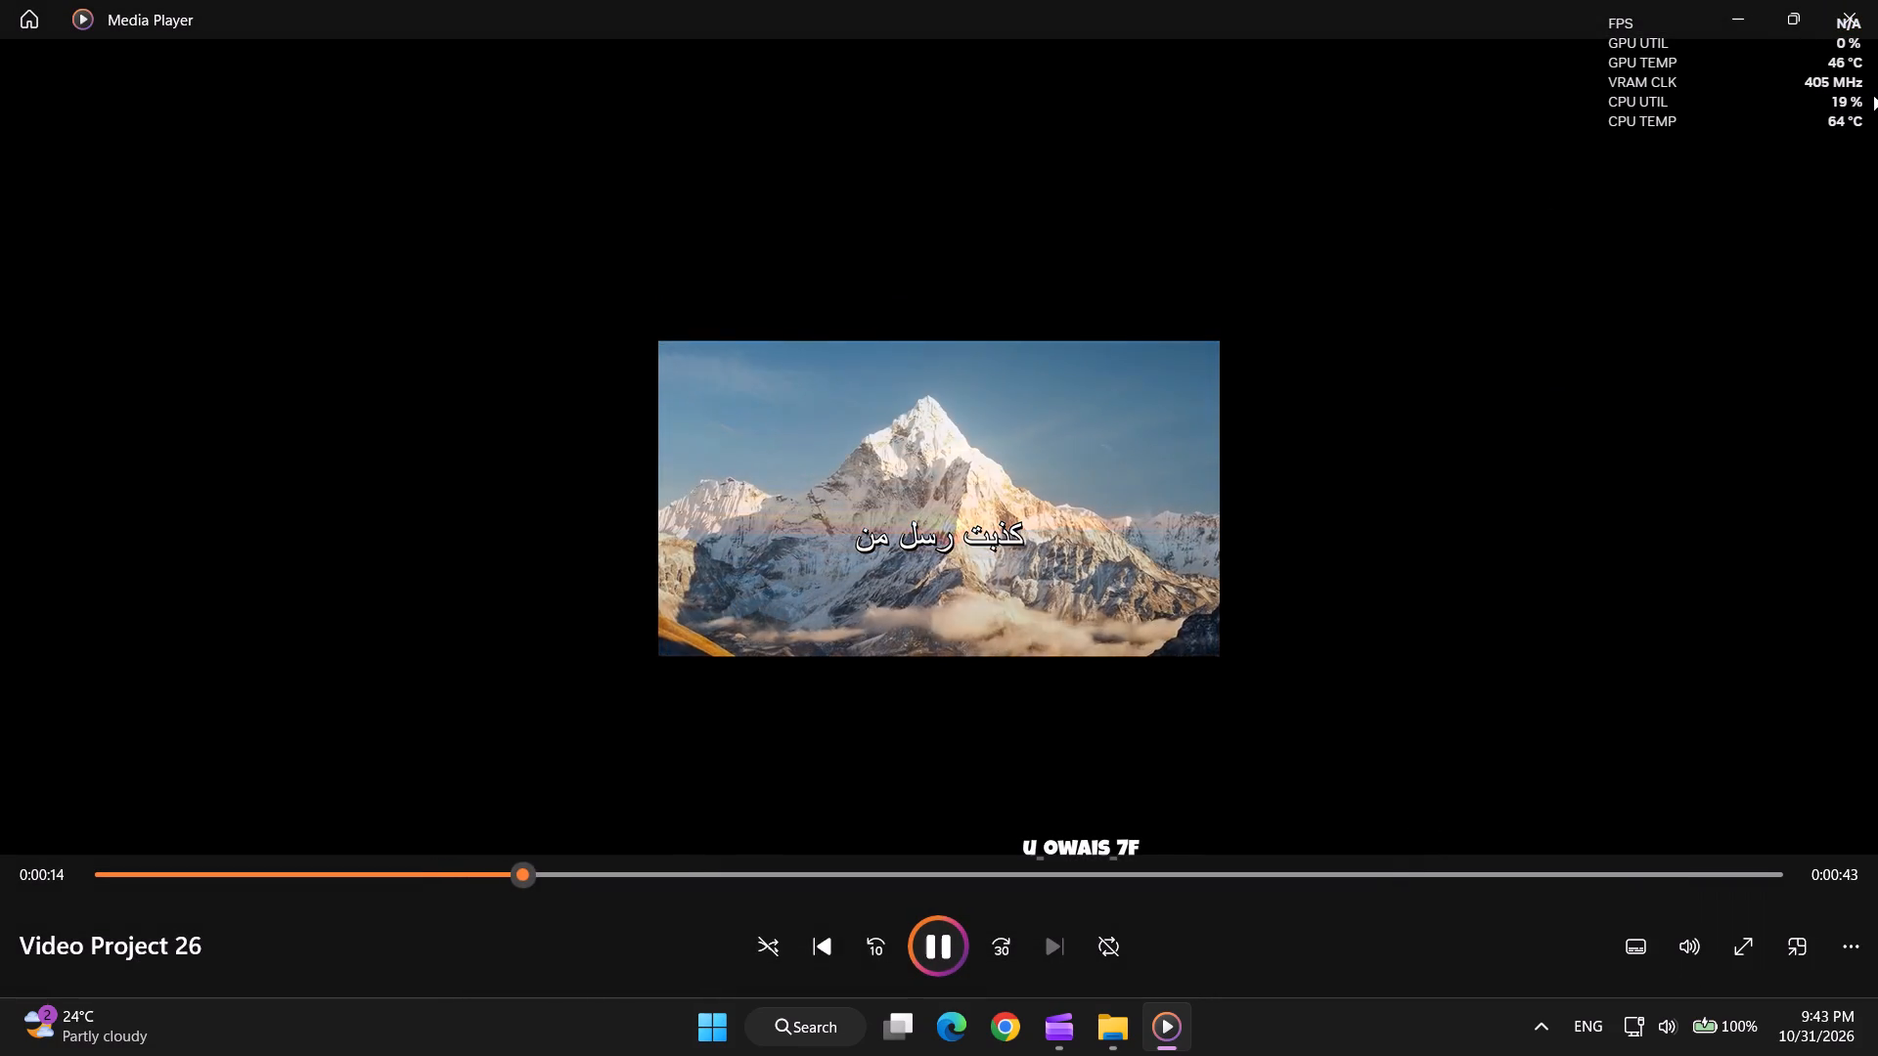
right_click(1652, 452)
left_click(1652, 452)
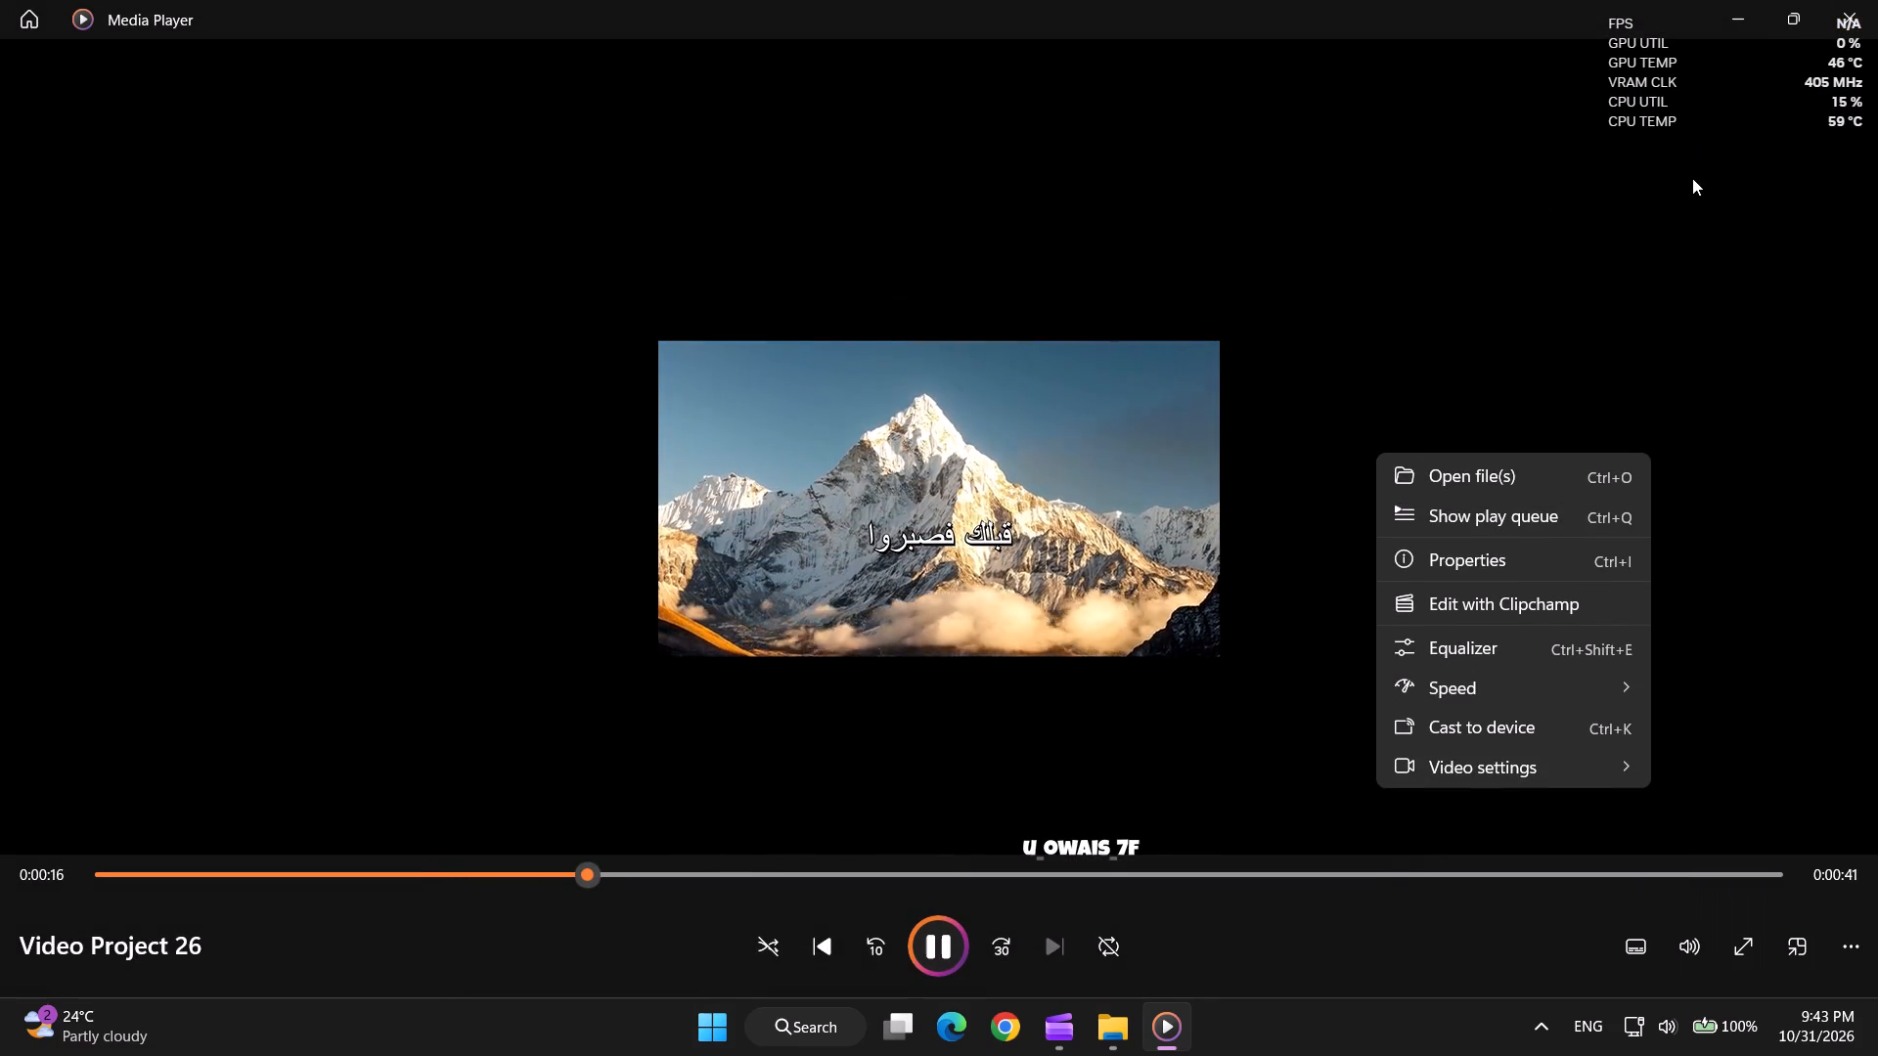
right_click(1676, 170)
left_click(1735, 142)
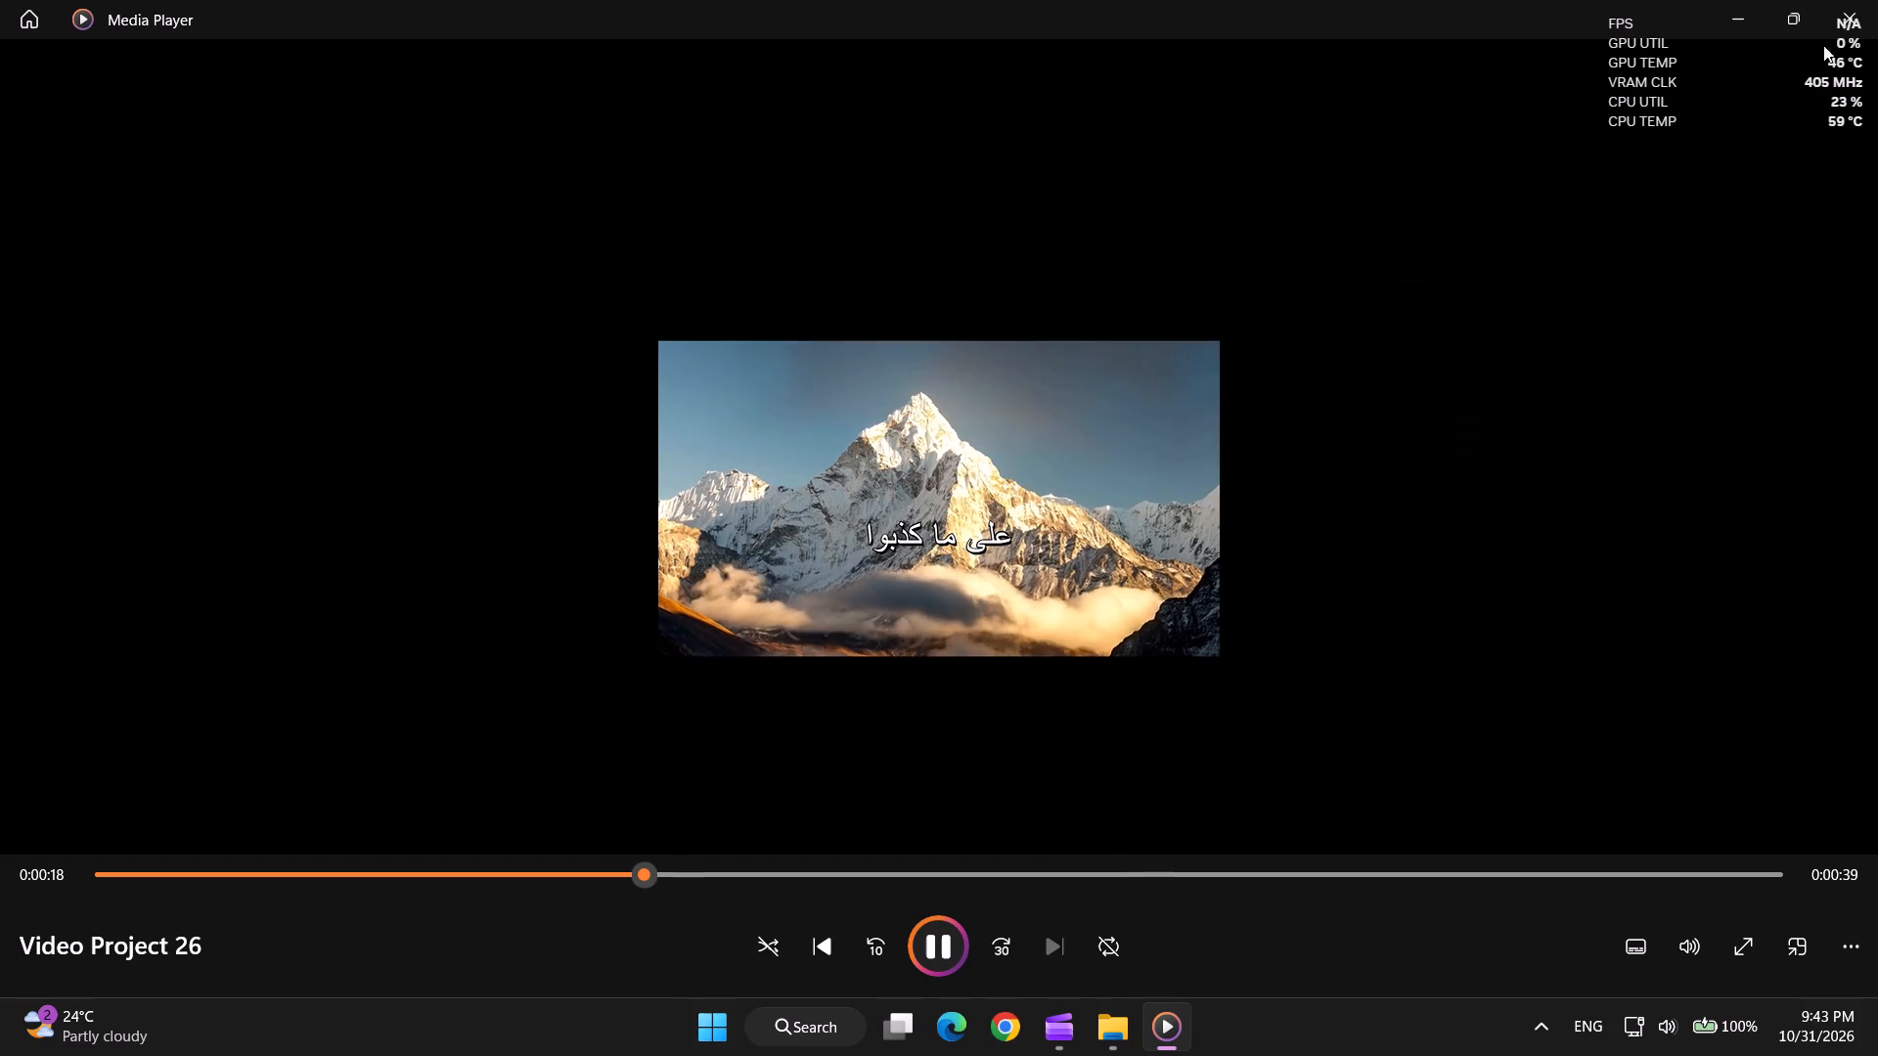
left_click(1877, 0)
left_click(1877, 0)
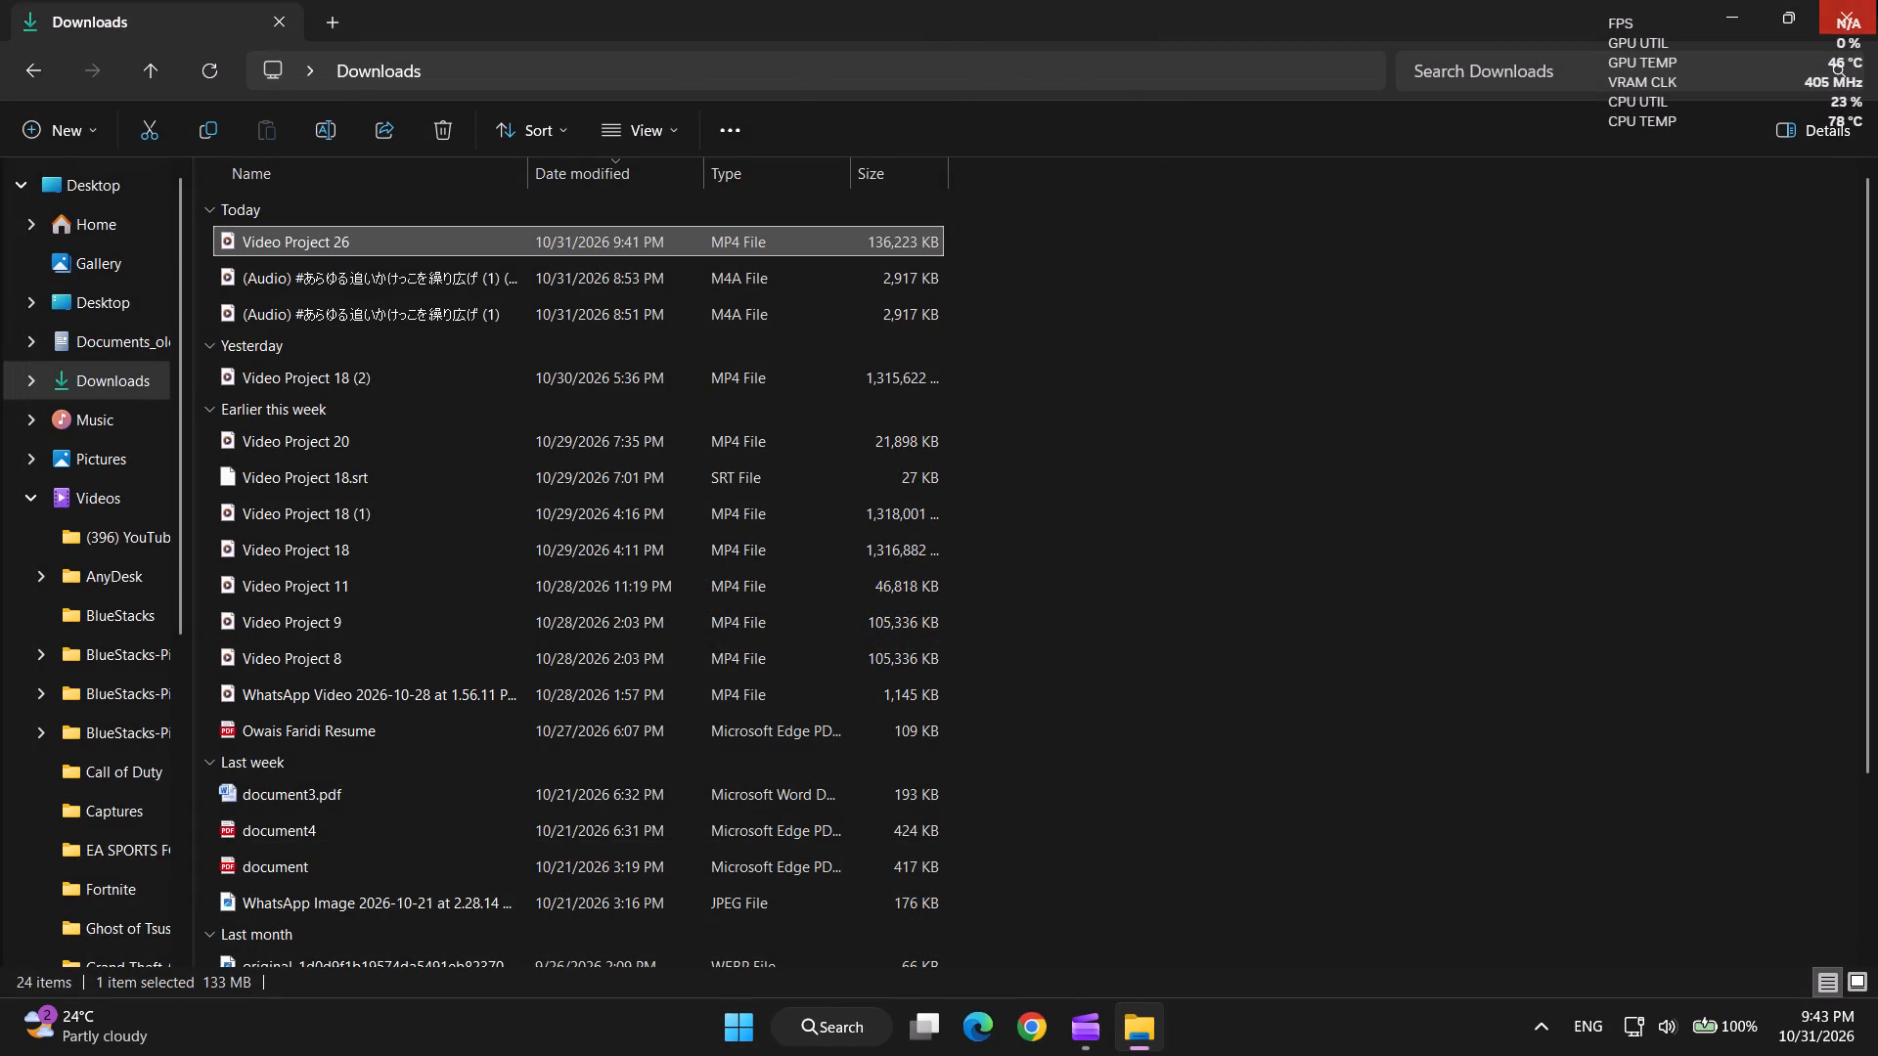
Dismiss the downloads list and close Clipchamp.
left_click(1651, 186)
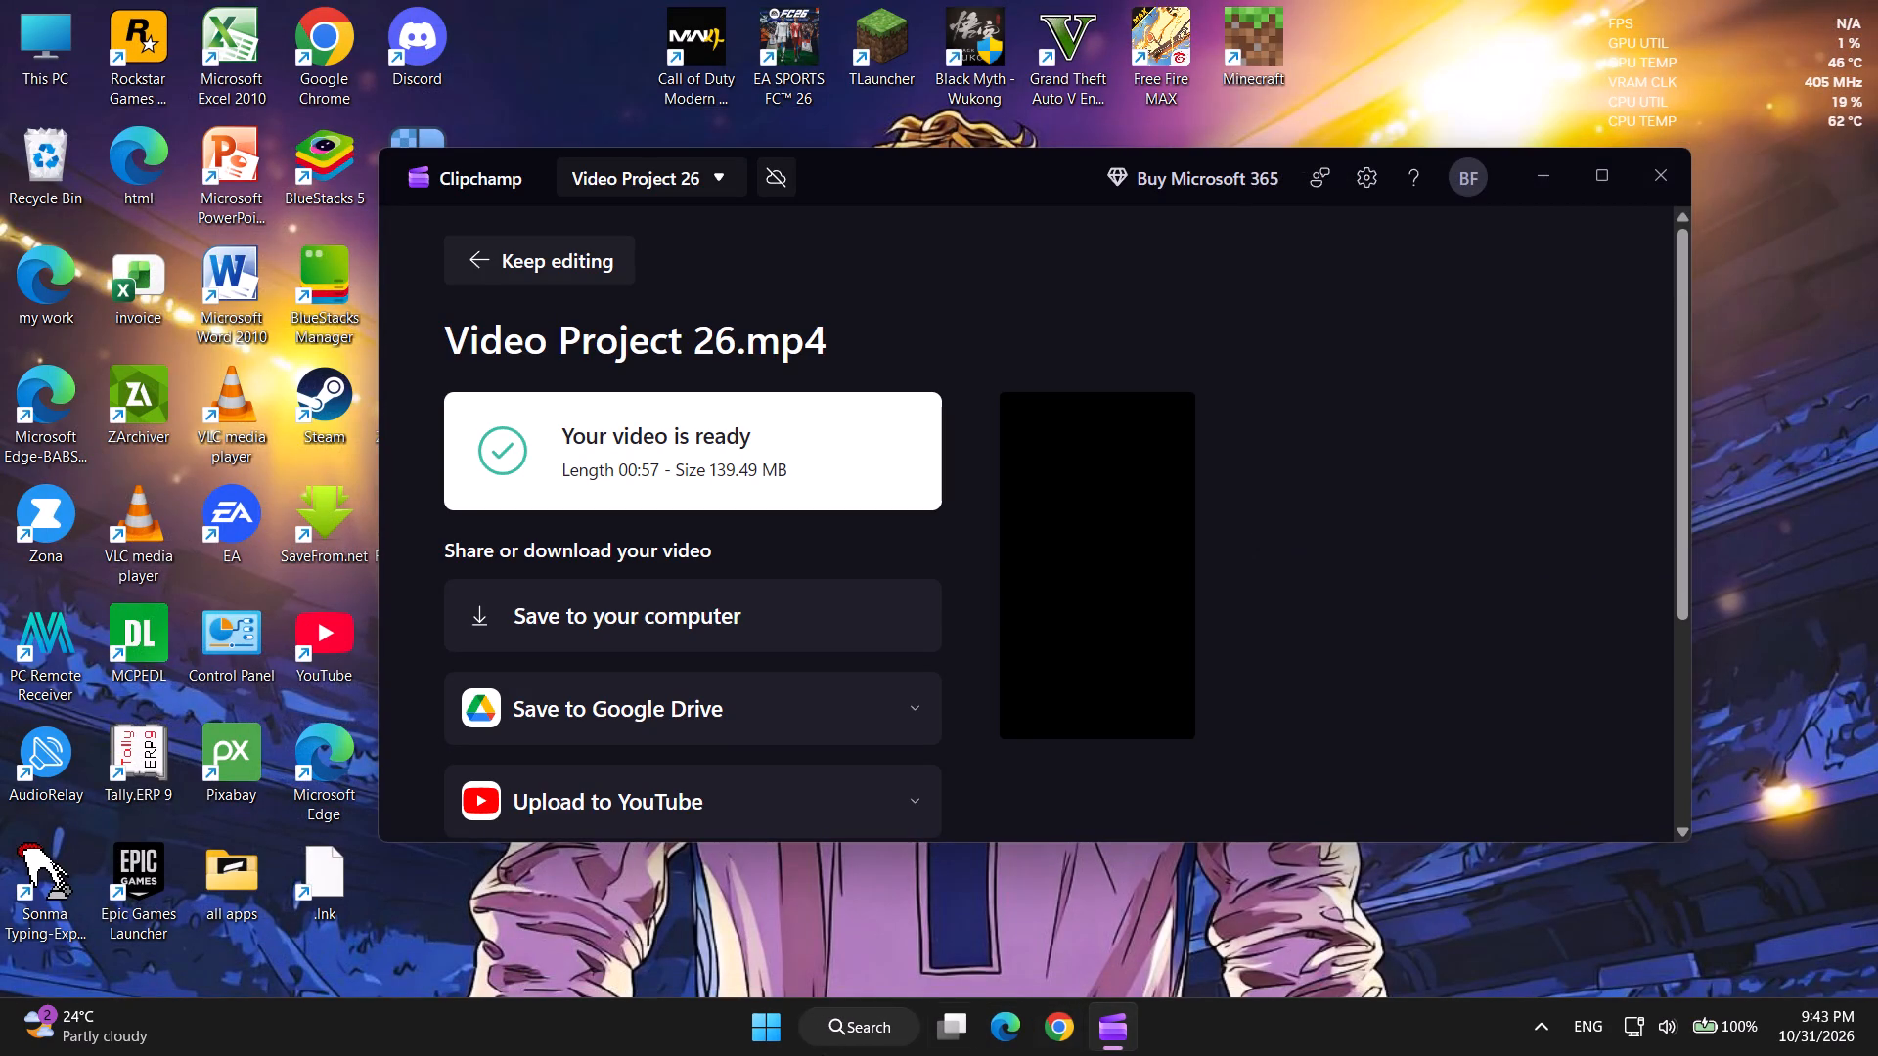
left_click(1642, 166)
Dismiss the Discord notification and reveal the hidden system tray icons.
left_click(1543, 1026)
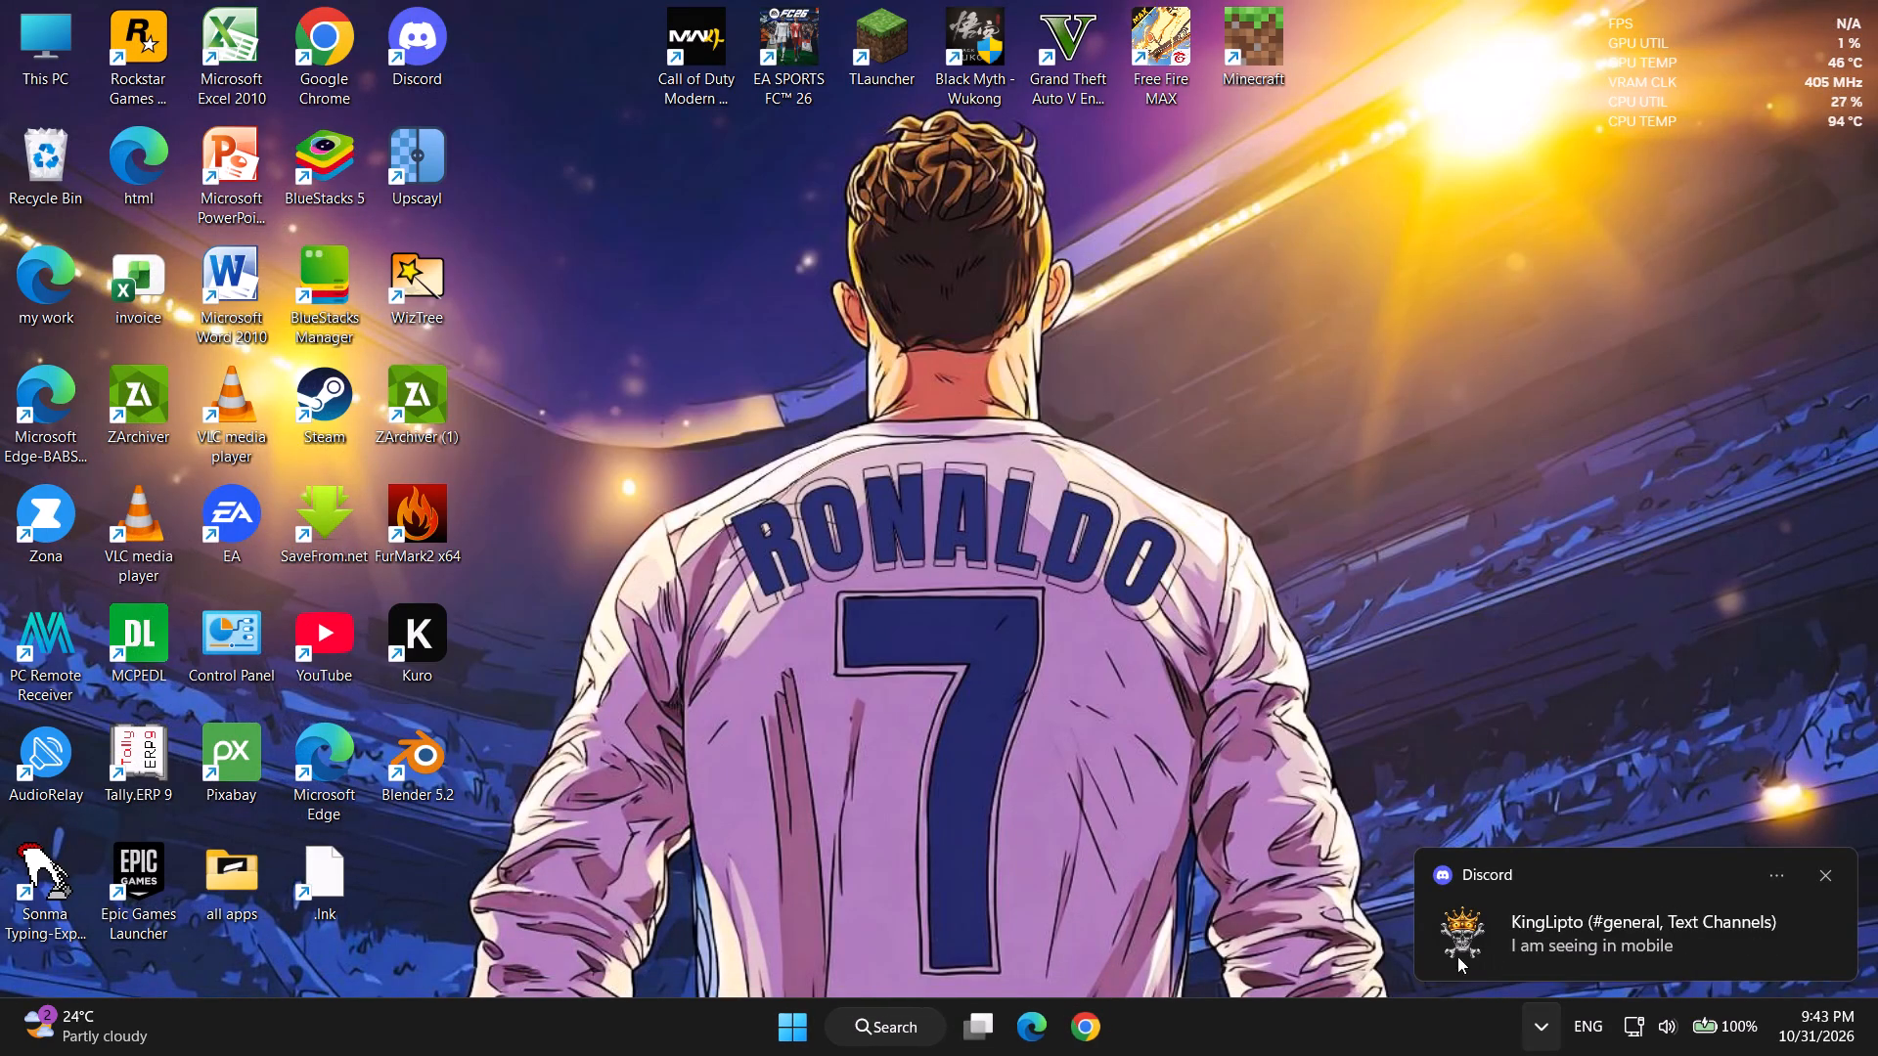
left_click(1822, 878)
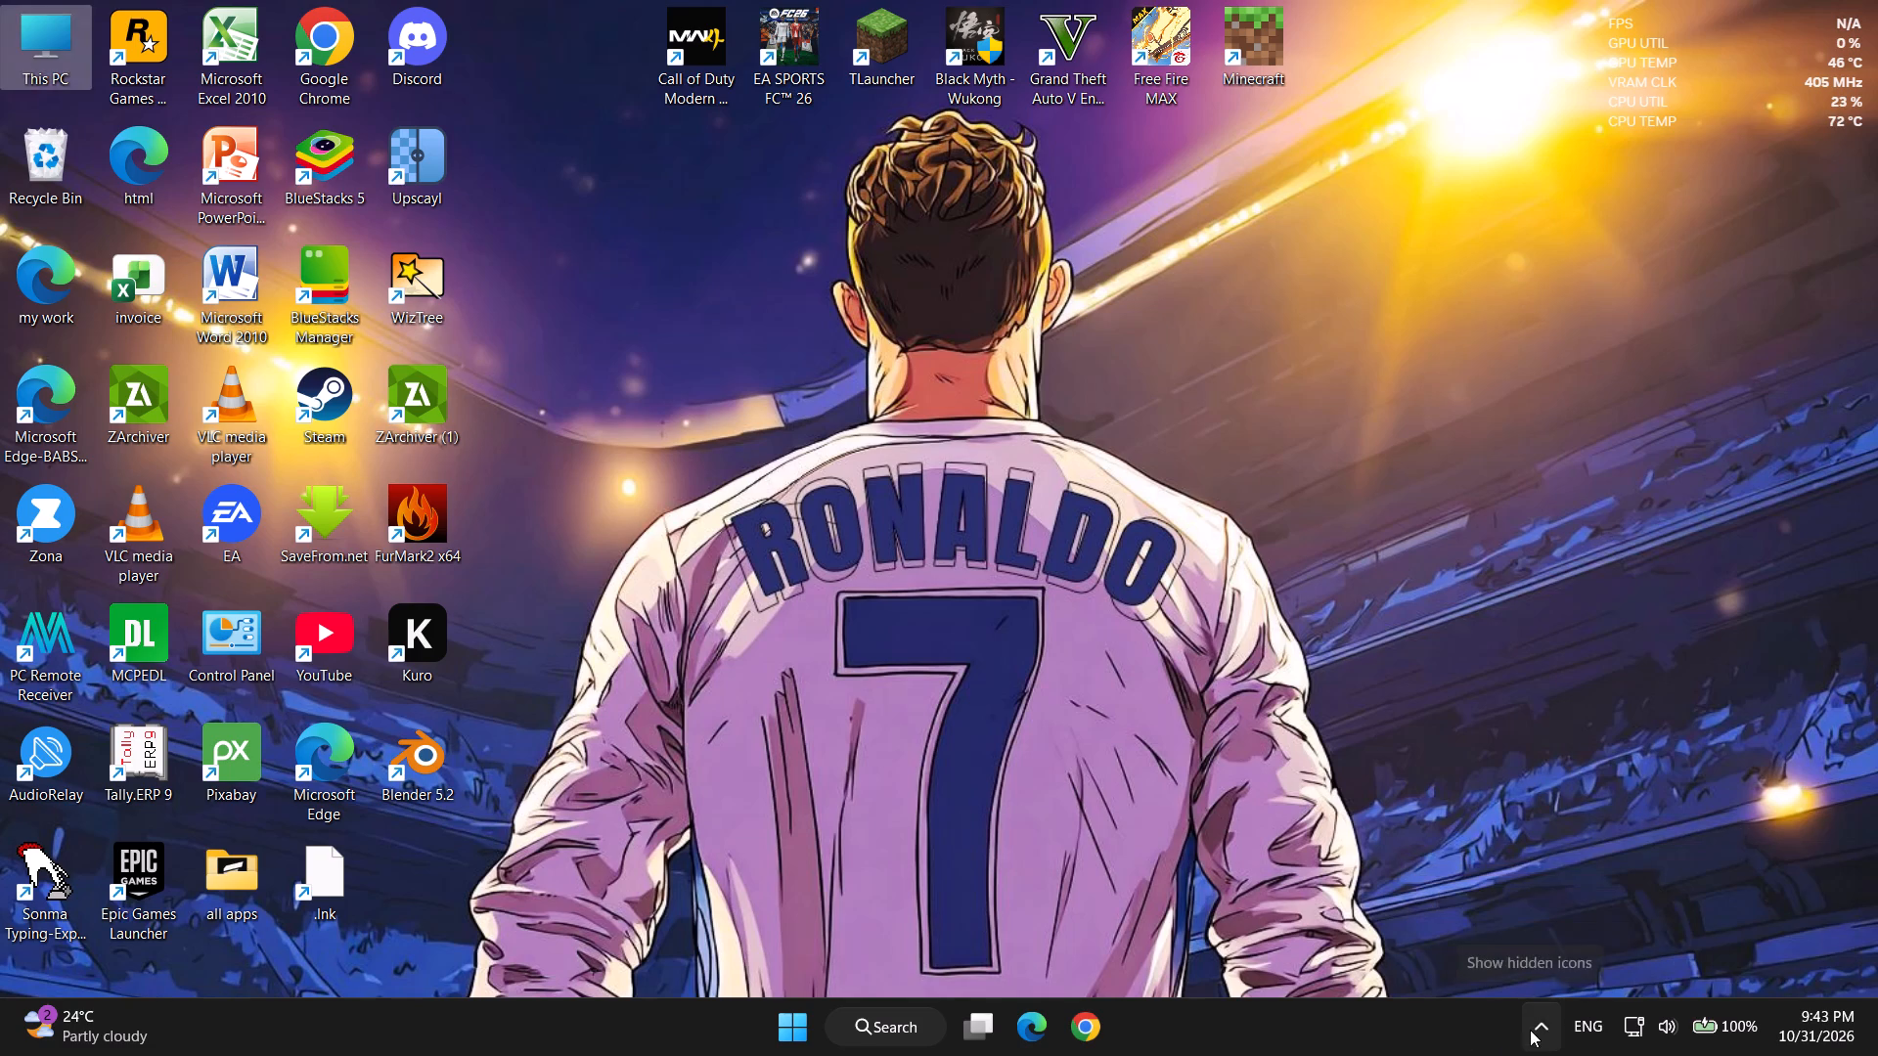
left_click(1530, 1030)
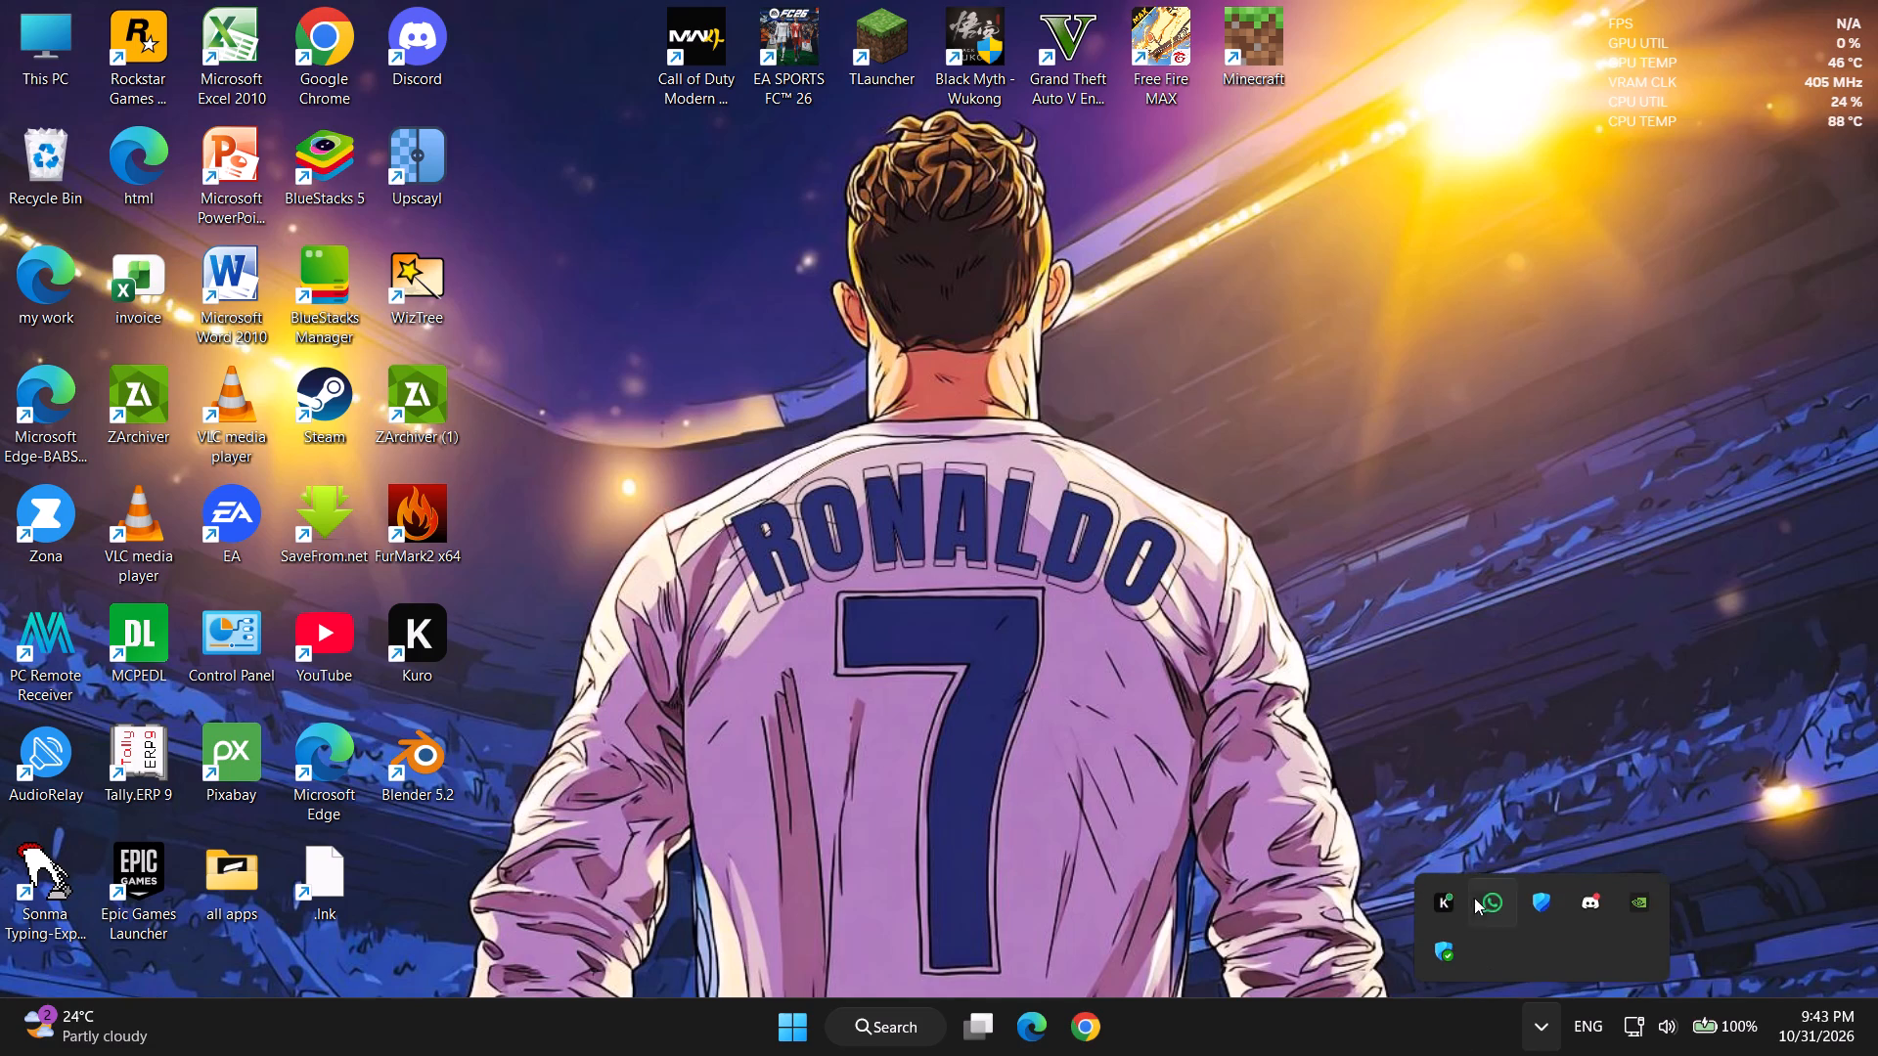